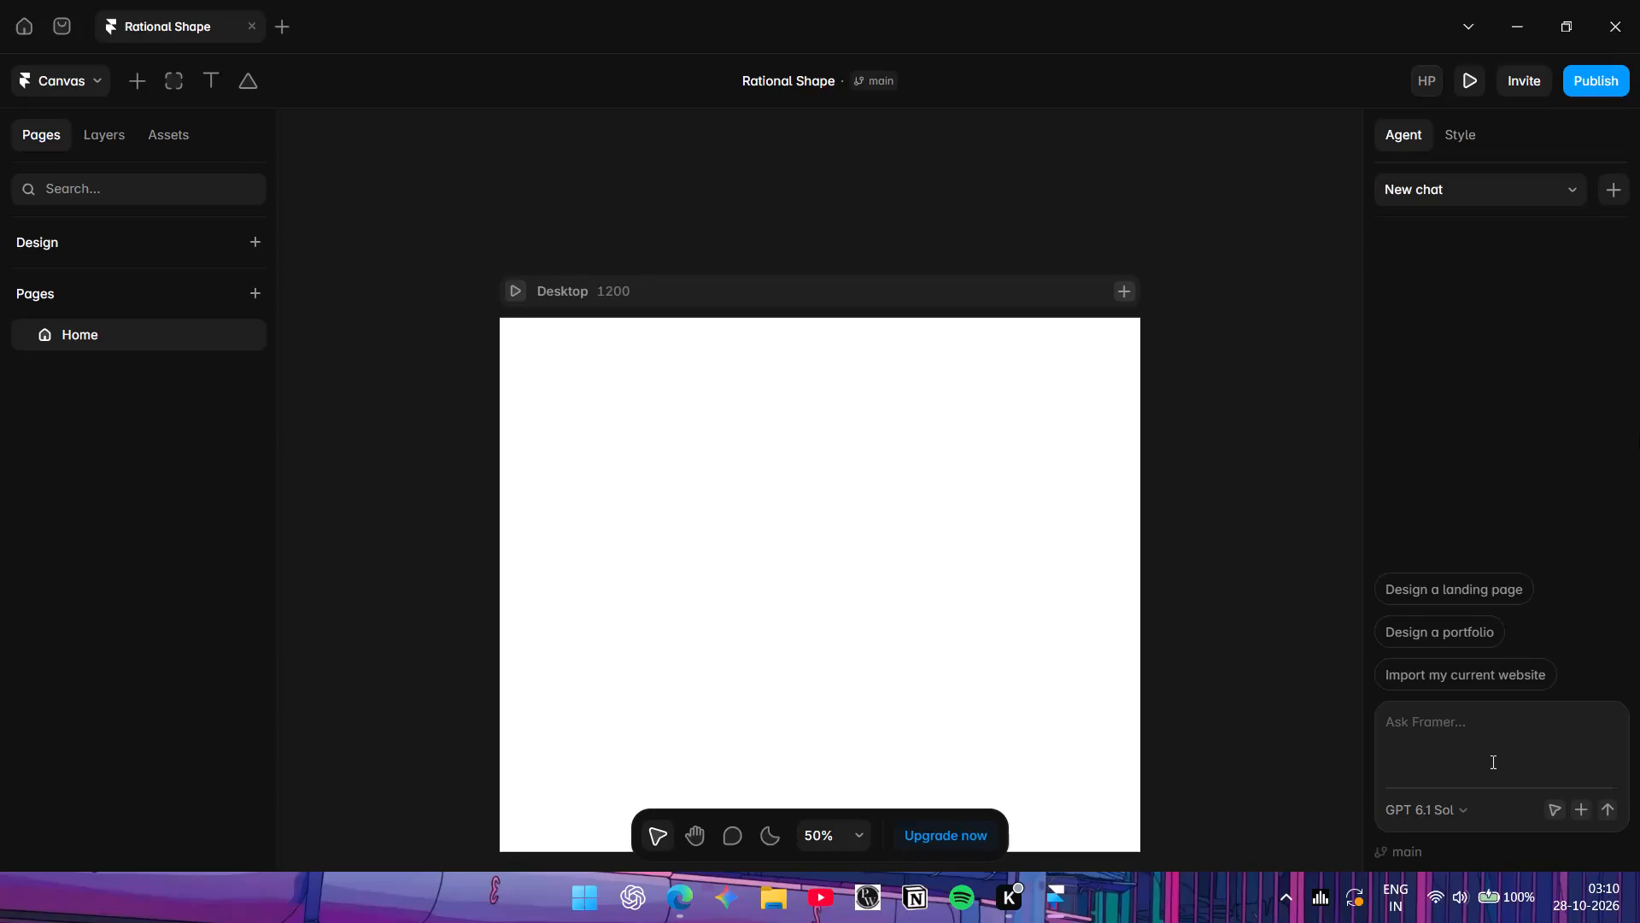
# Restore the Framer window to its smaller size and close the browser window behind it.
pyautogui.click(1556, 26)
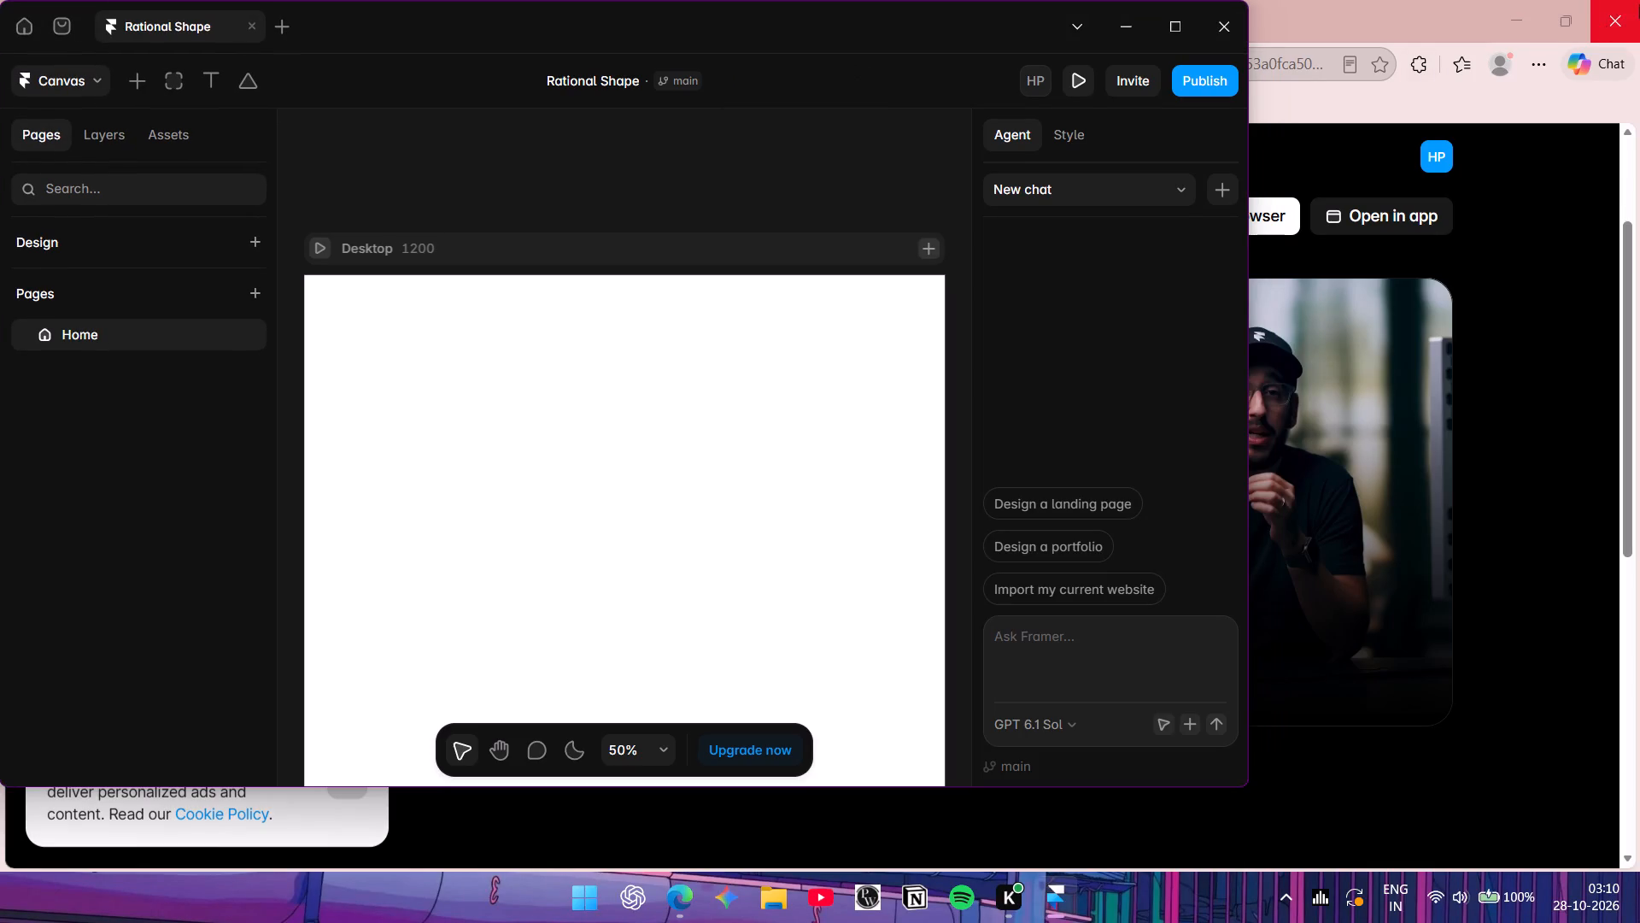
pyautogui.click(1614, 28)
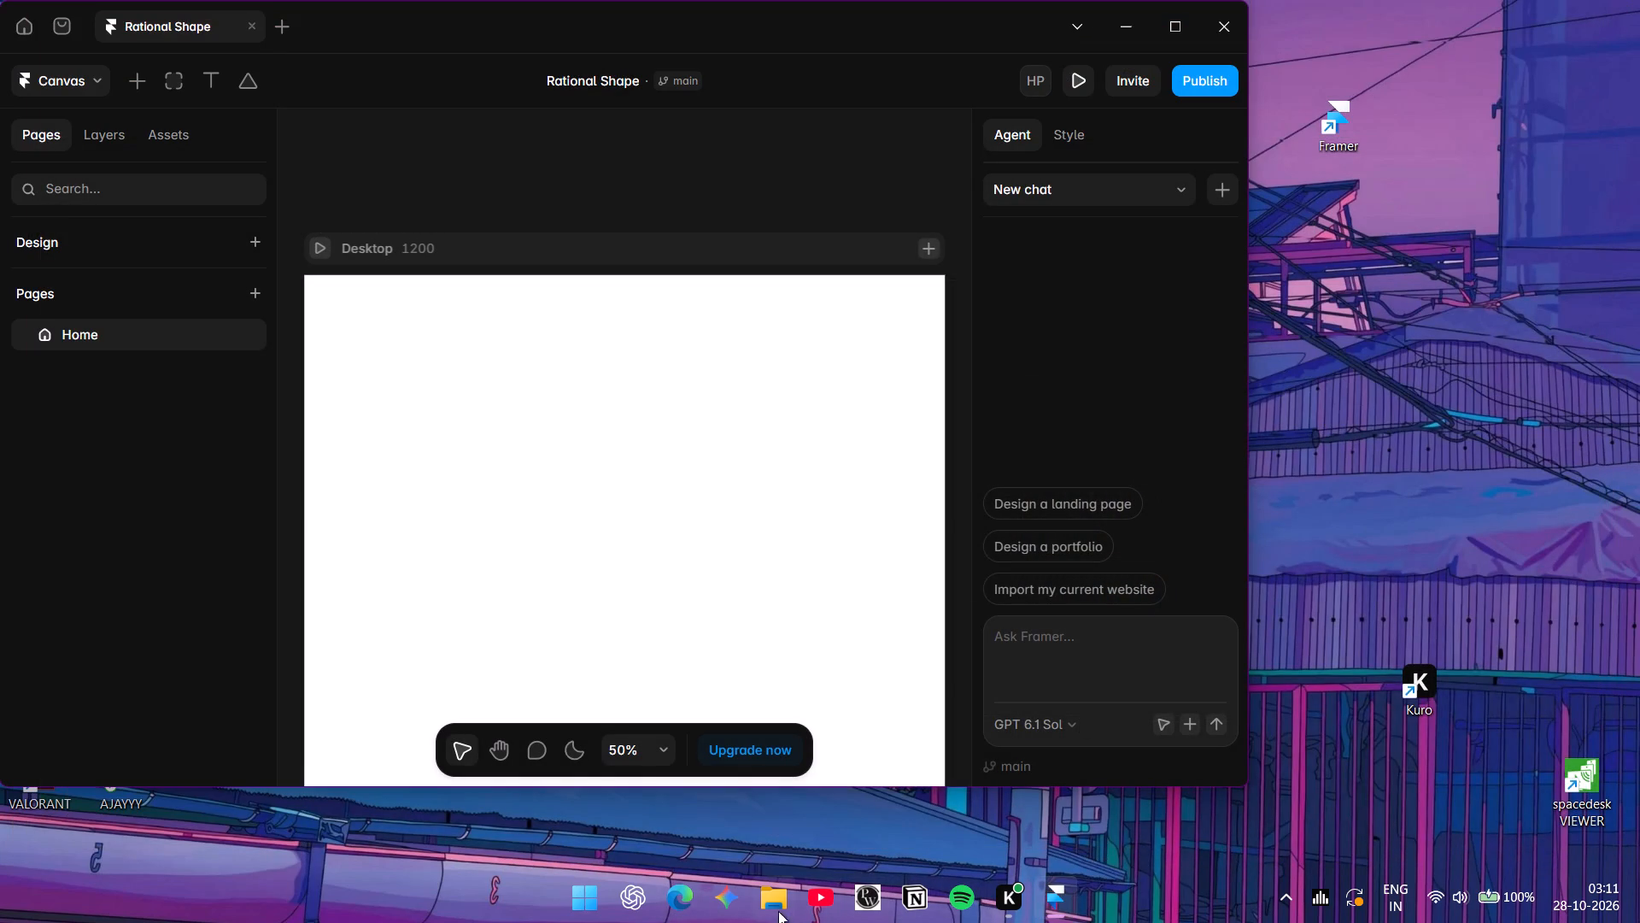
# Launch WhatsApp from the Social group of the installed apps.
pyautogui.click(572, 903)
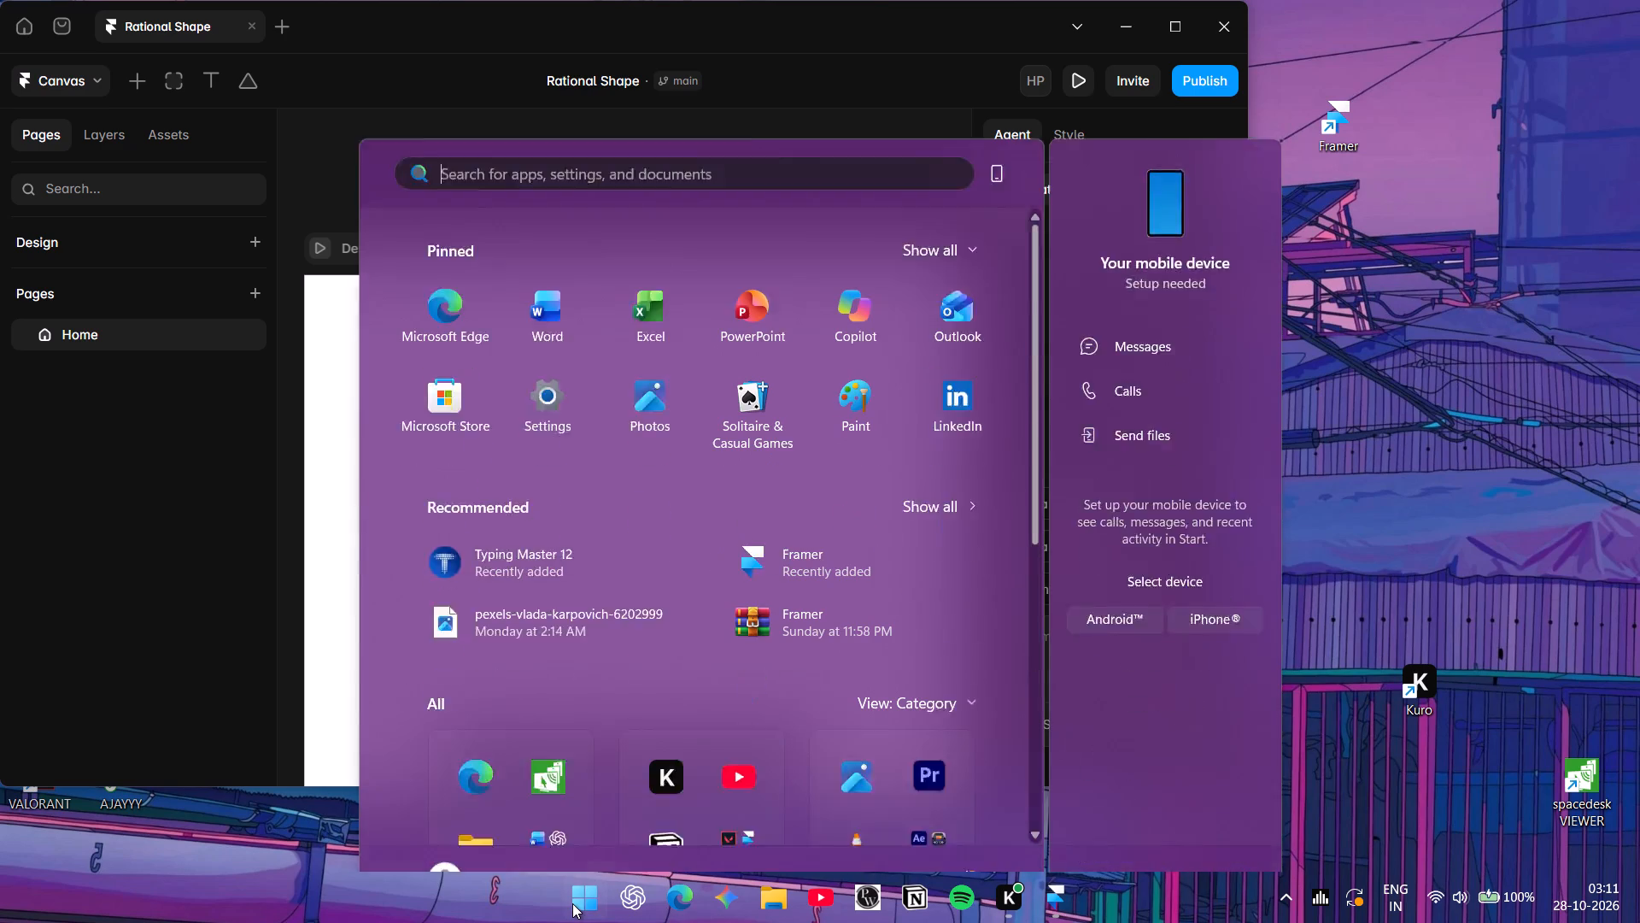
pyautogui.scroll(-2, 686, 214)
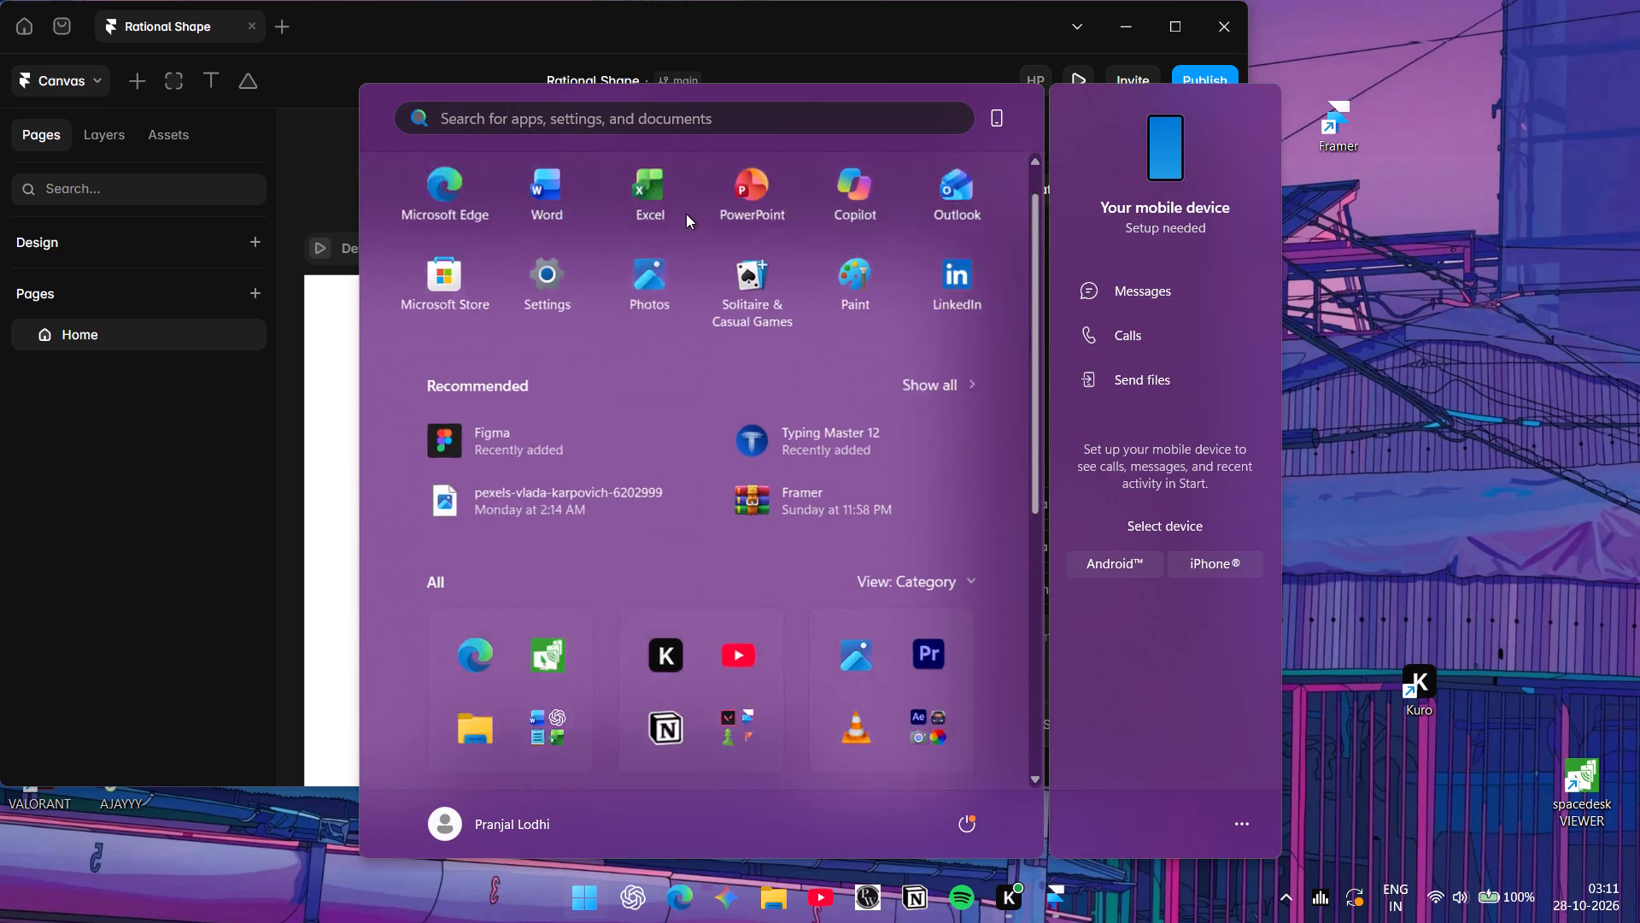
pyautogui.scroll(-5, 686, 214)
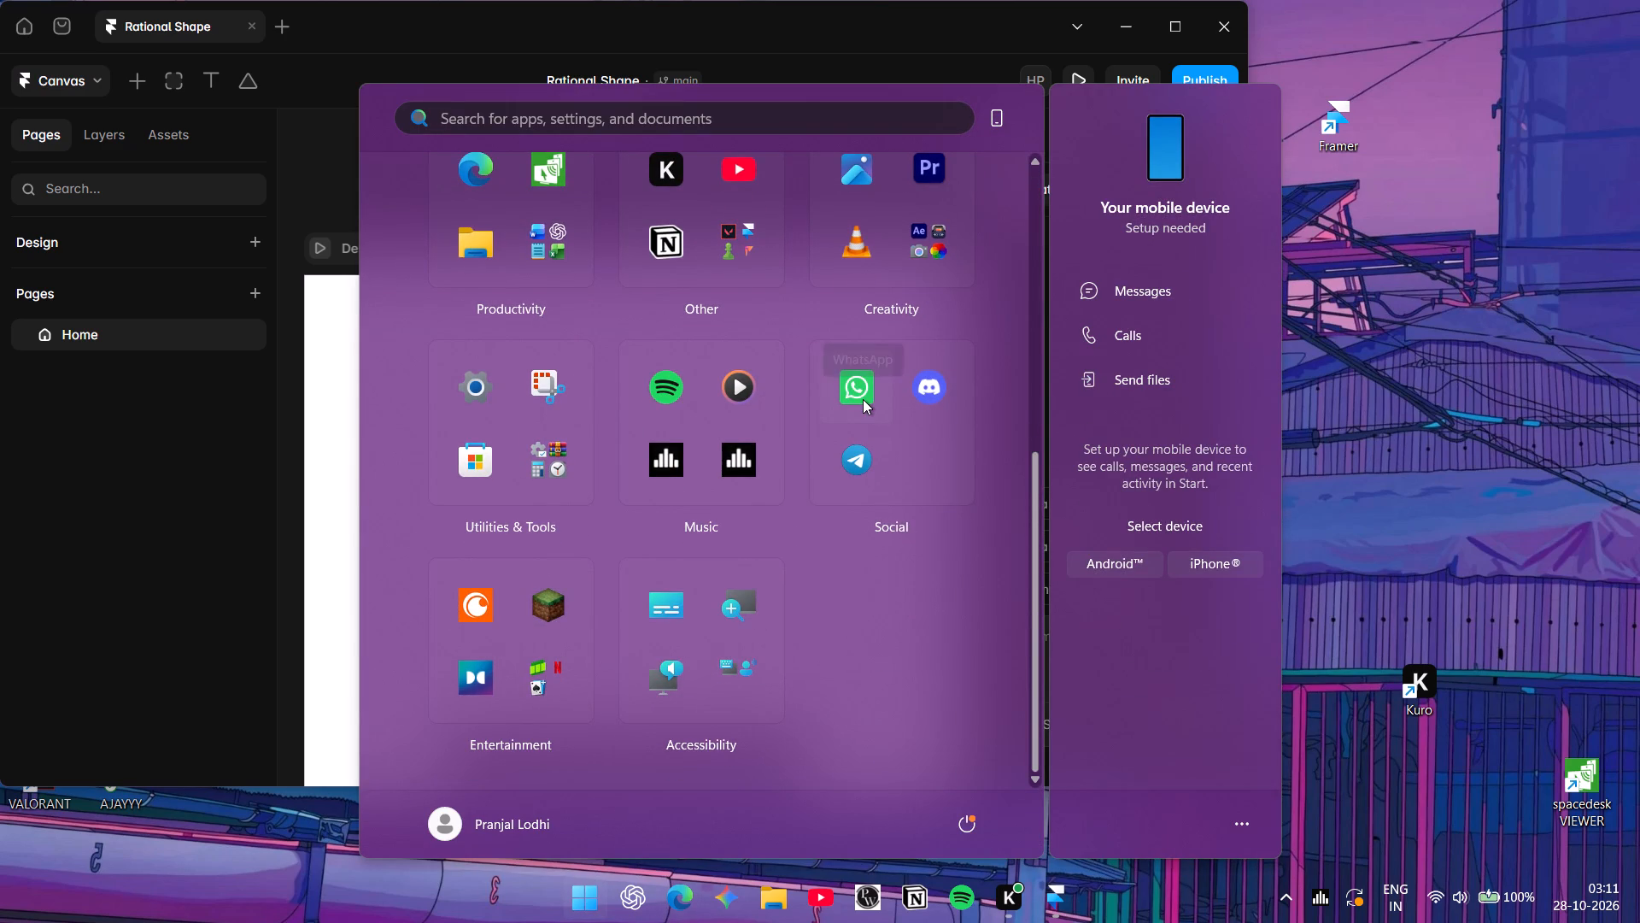
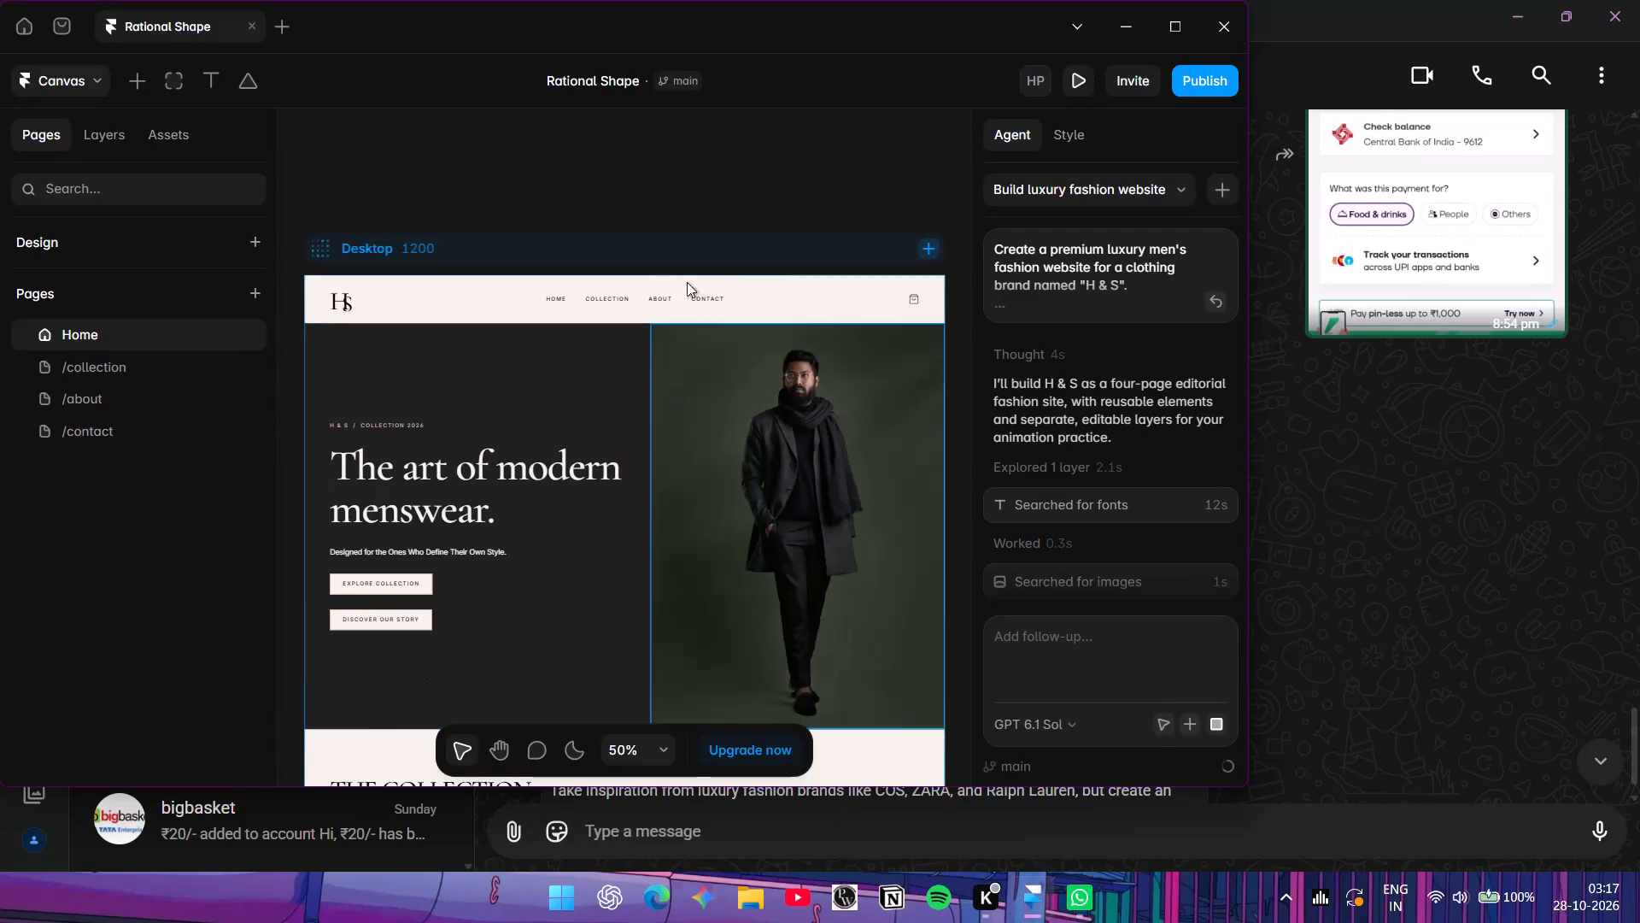
# Review the generated Home page's Desktop layout from the header and hero through the product sections to the footer.
pyautogui.scroll(-1, 653, 263)
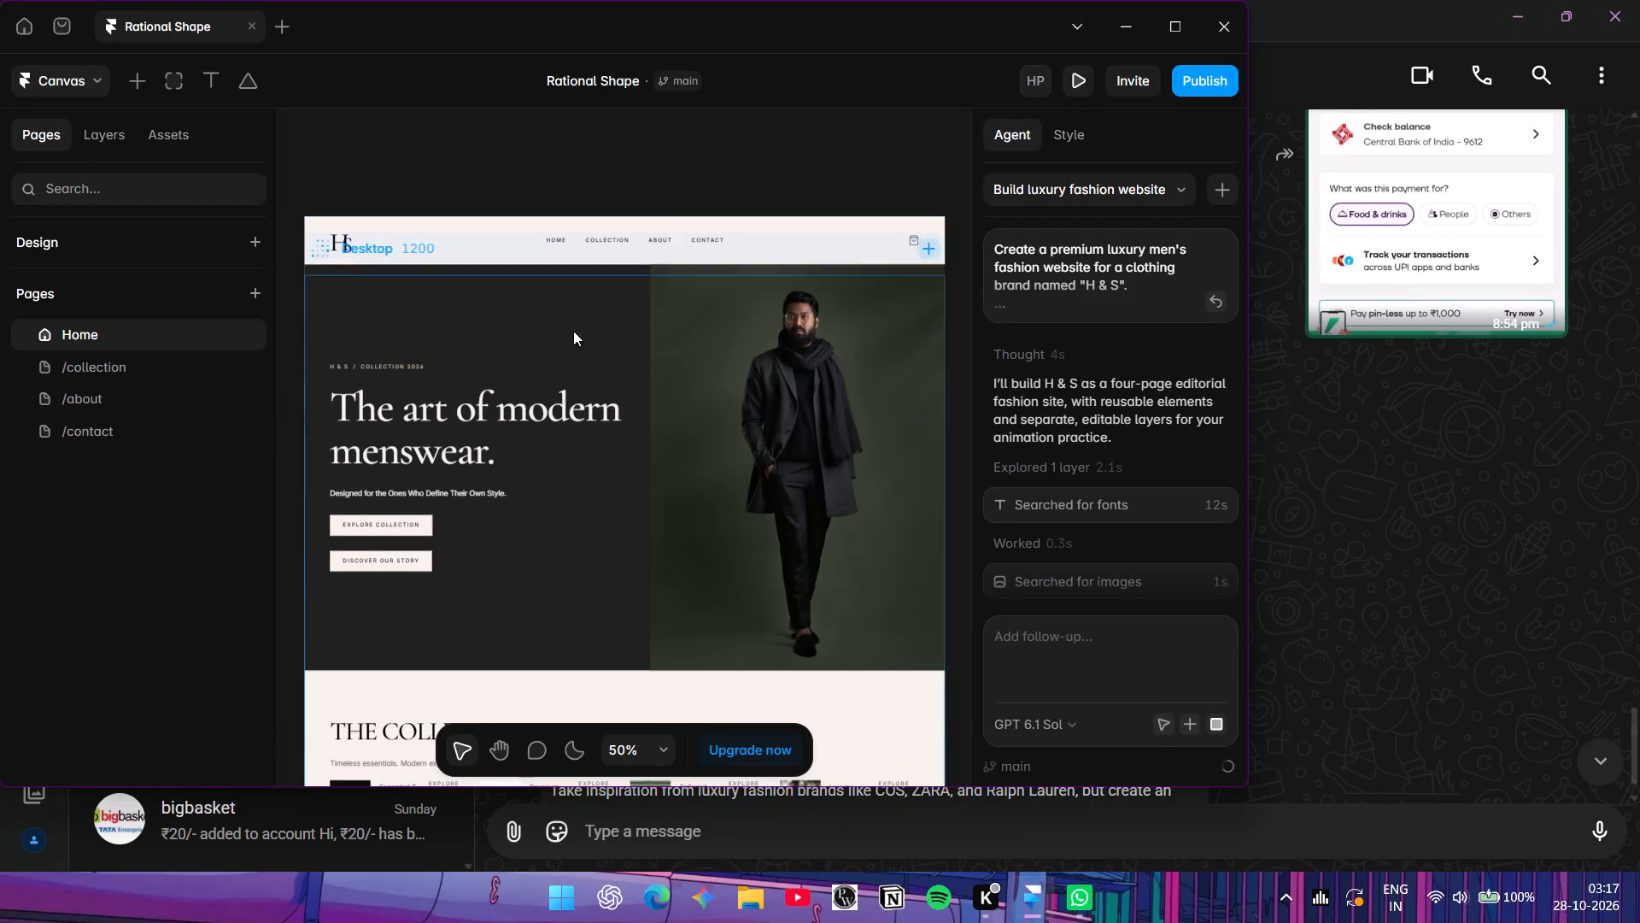
pyautogui.scroll(-4, 565, 540)
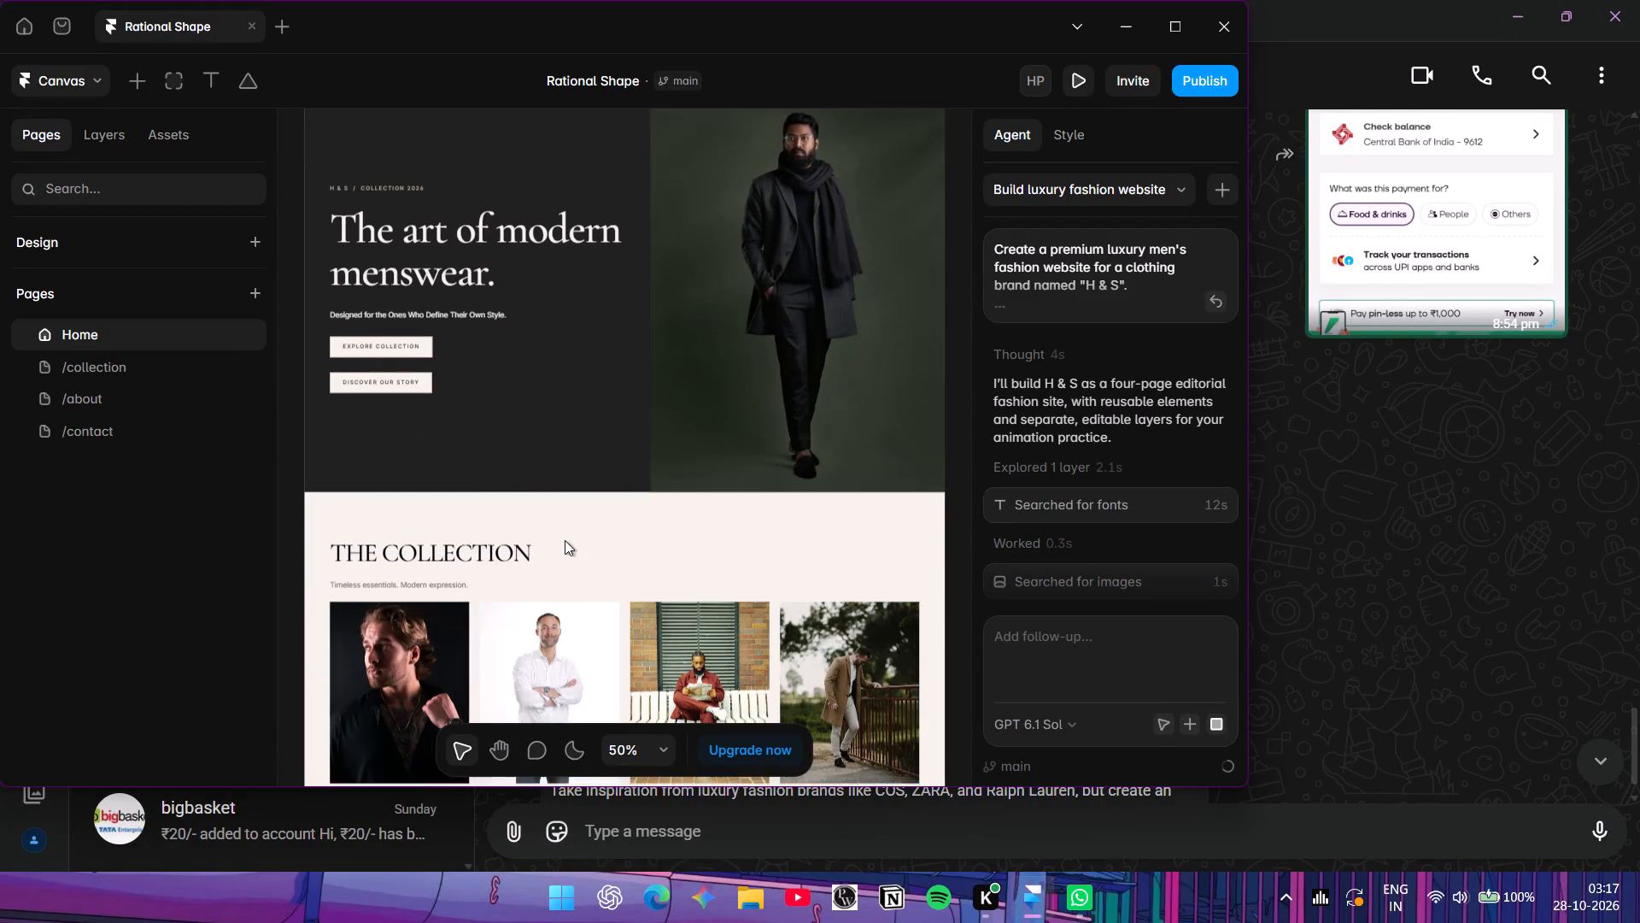
pyautogui.scroll(-7, 565, 540)
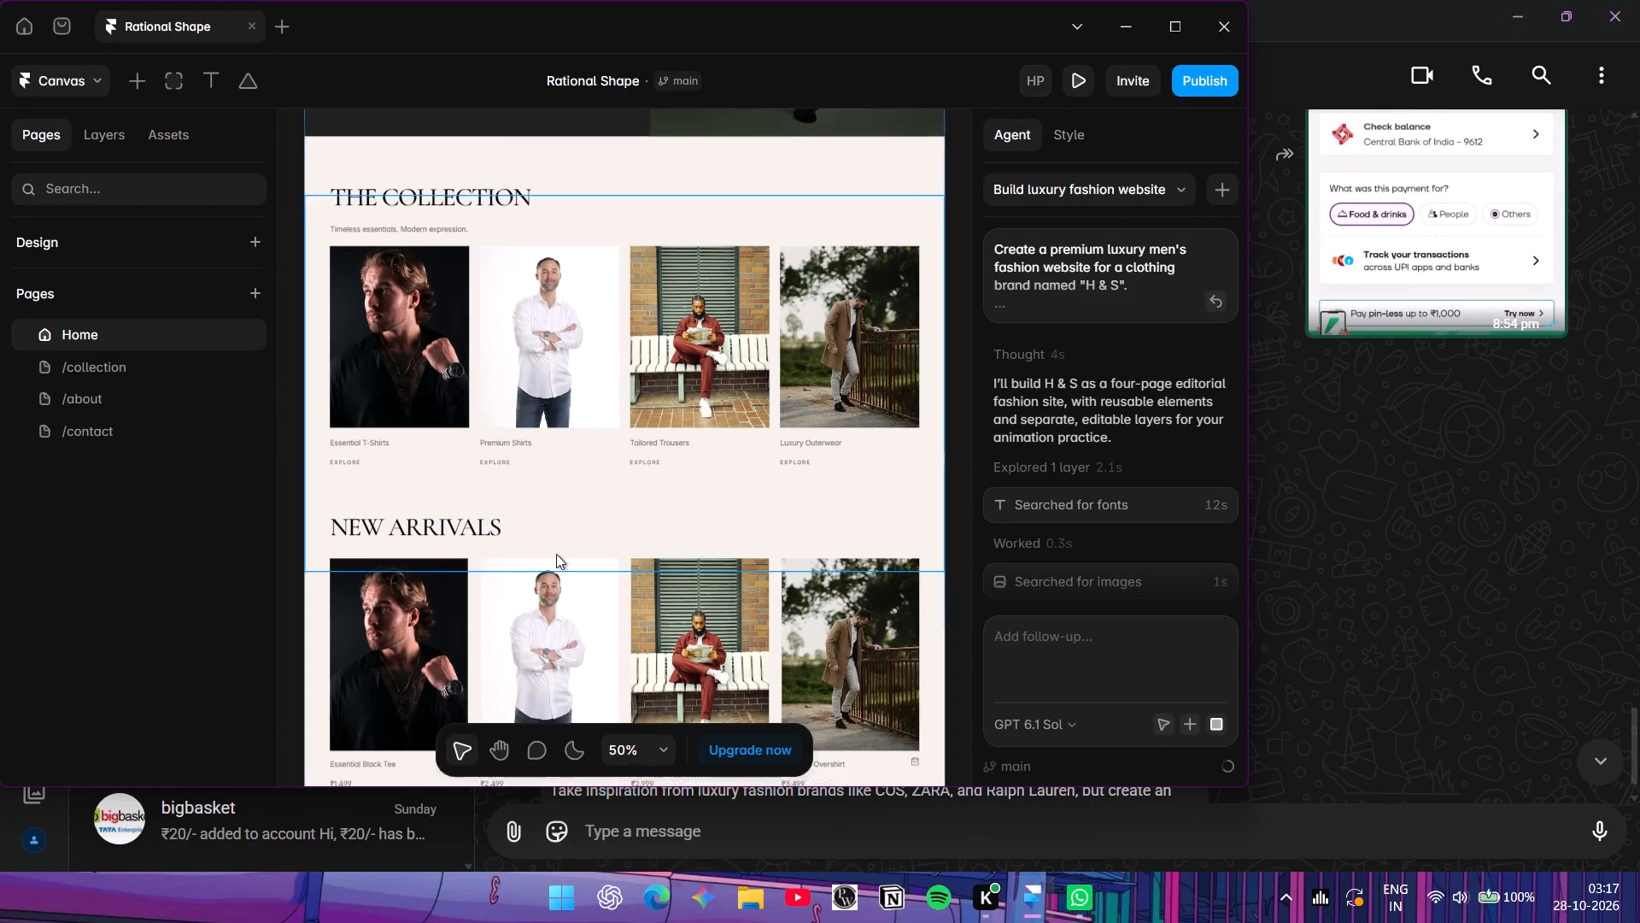
pyautogui.scroll(-8, 548, 533)
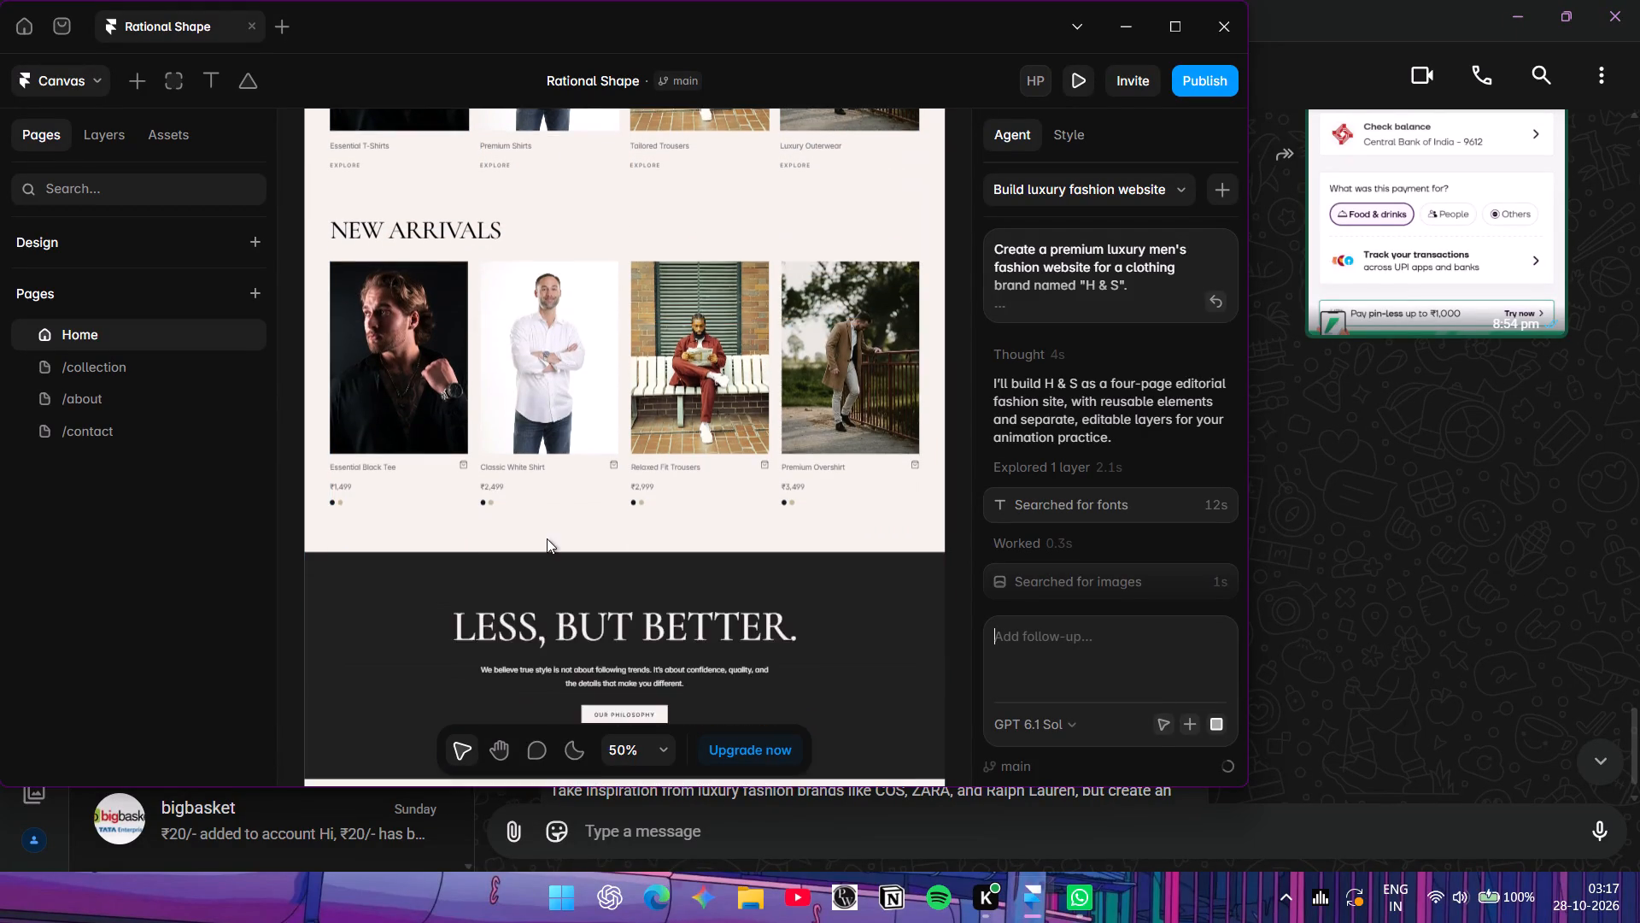
pyautogui.scroll(-9, 536, 538)
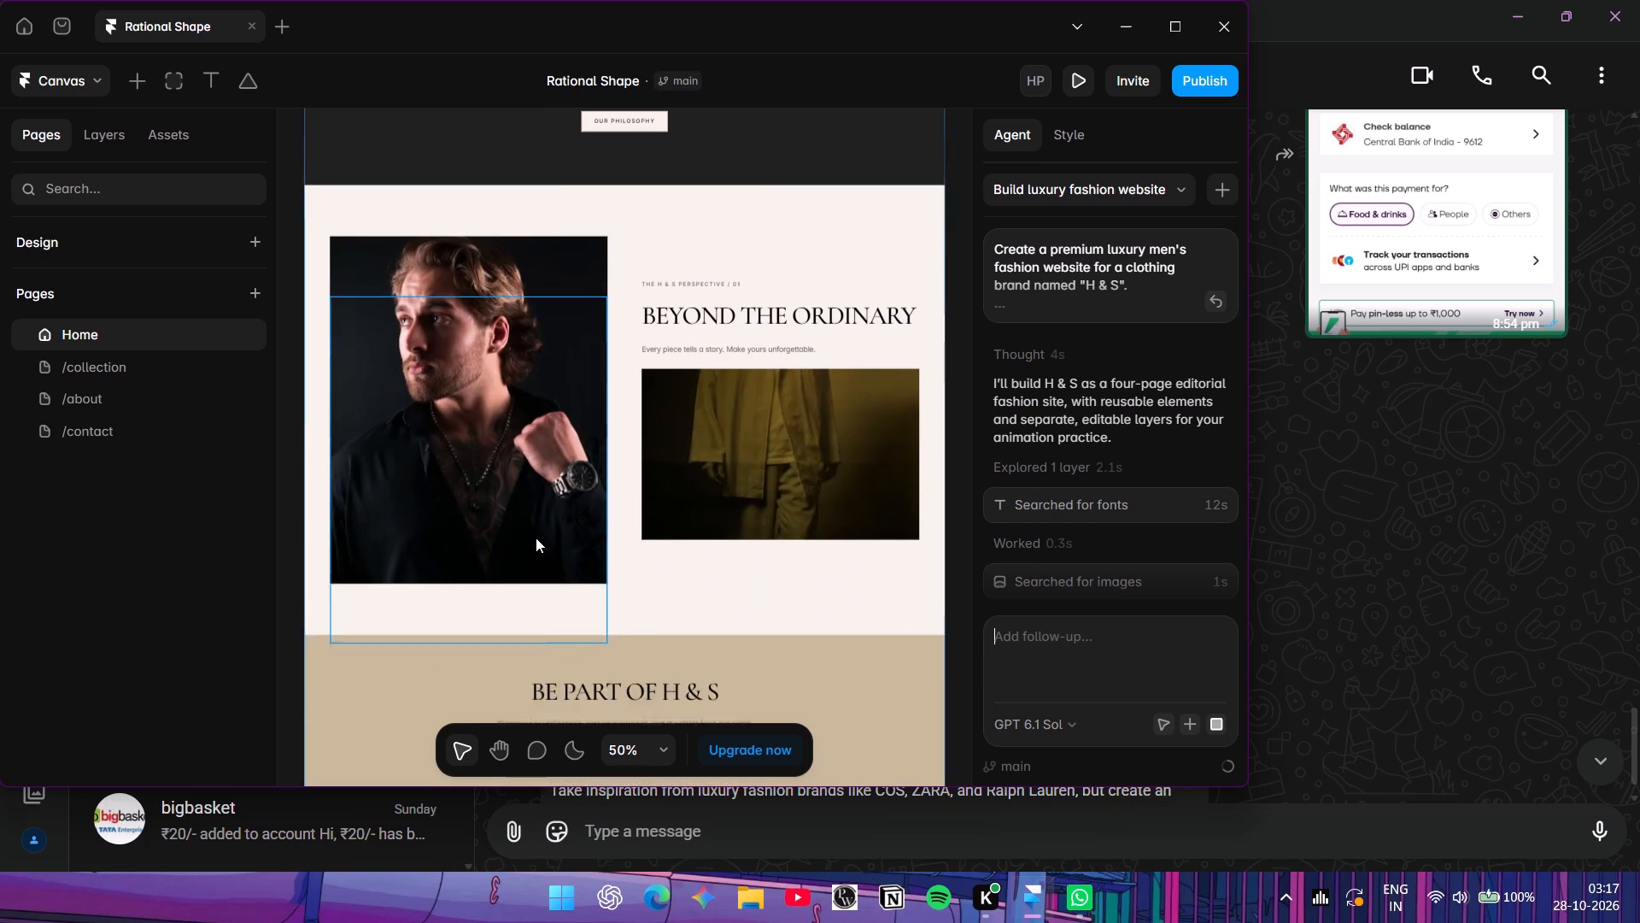
pyautogui.scroll(-5, 536, 538)
pyautogui.scroll(8, 536, 538)
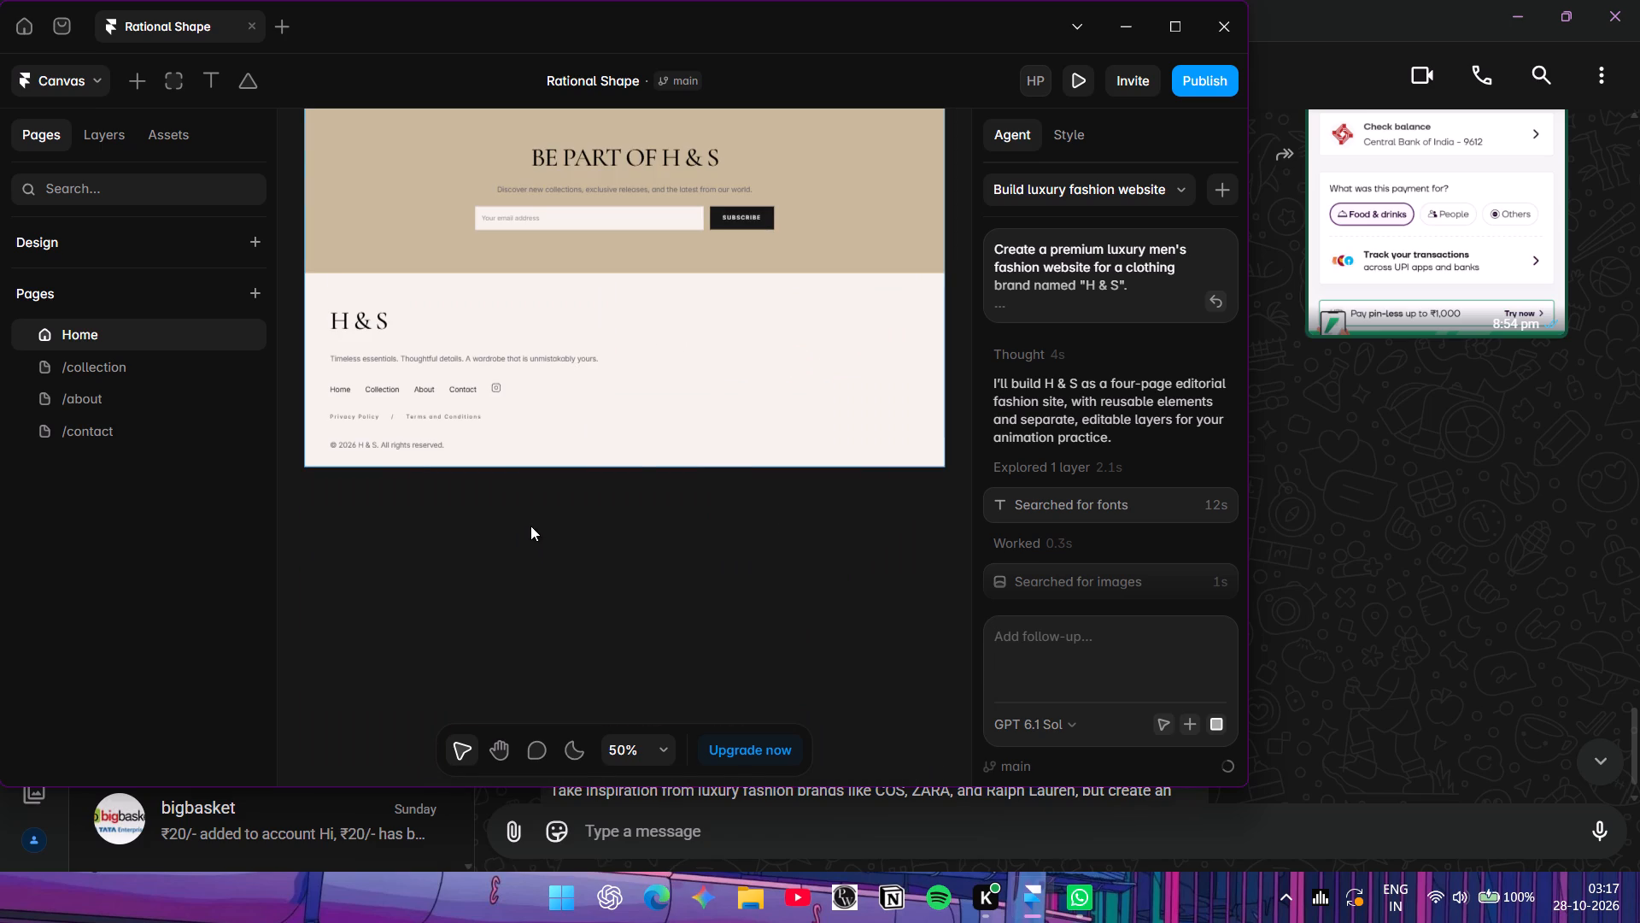
pyautogui.scroll(20, 592, 277)
pyautogui.scroll(5, 592, 277)
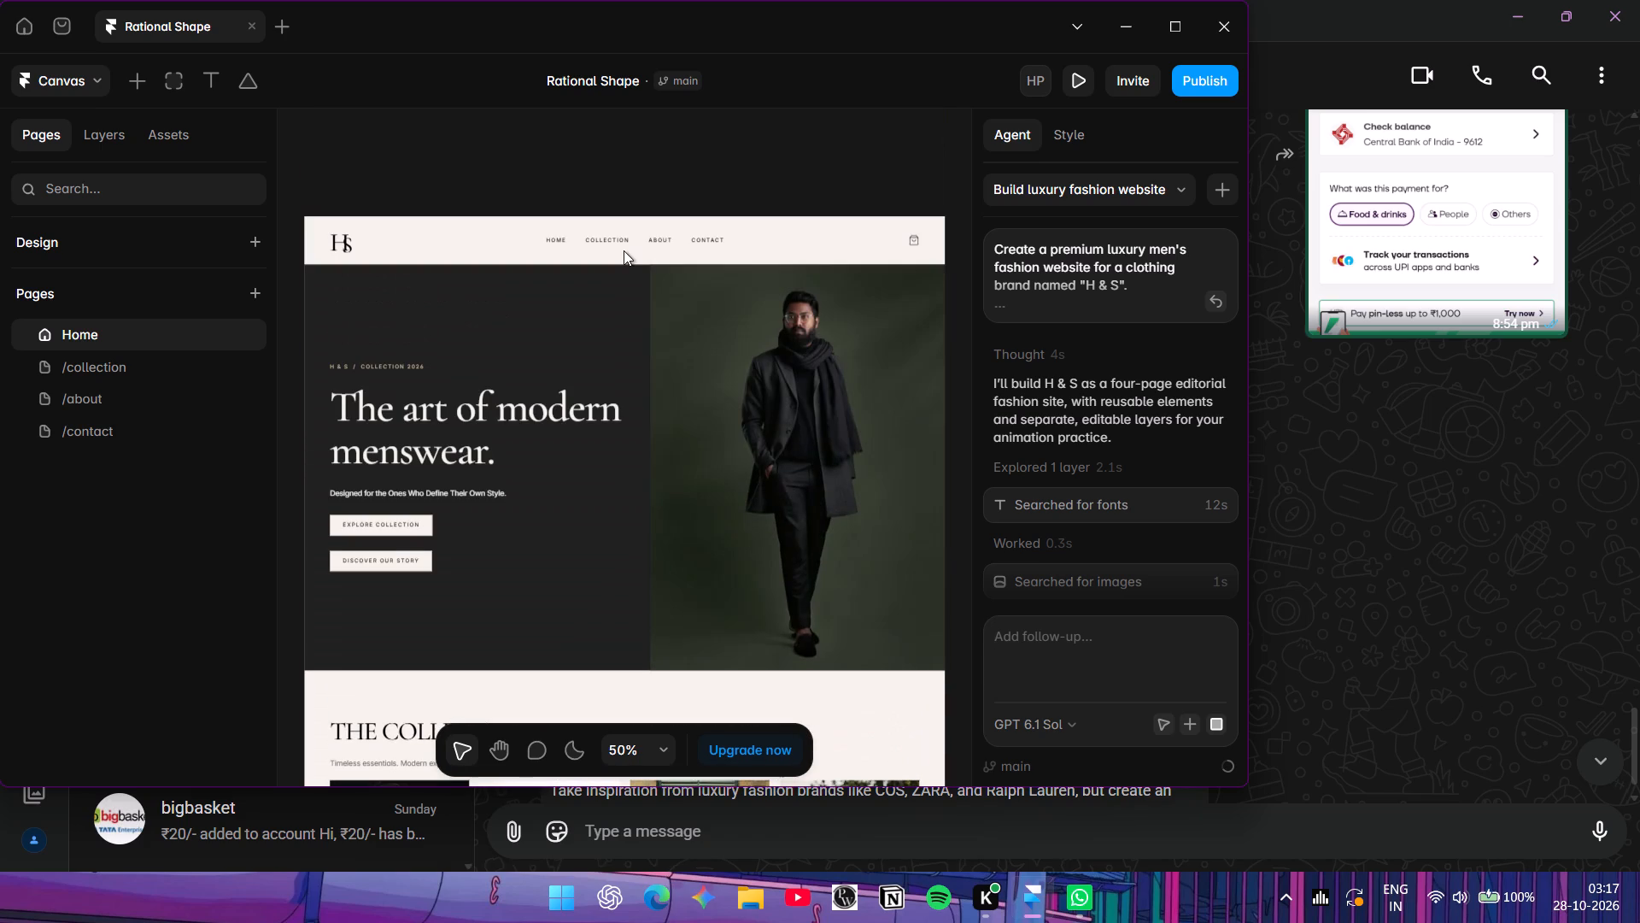
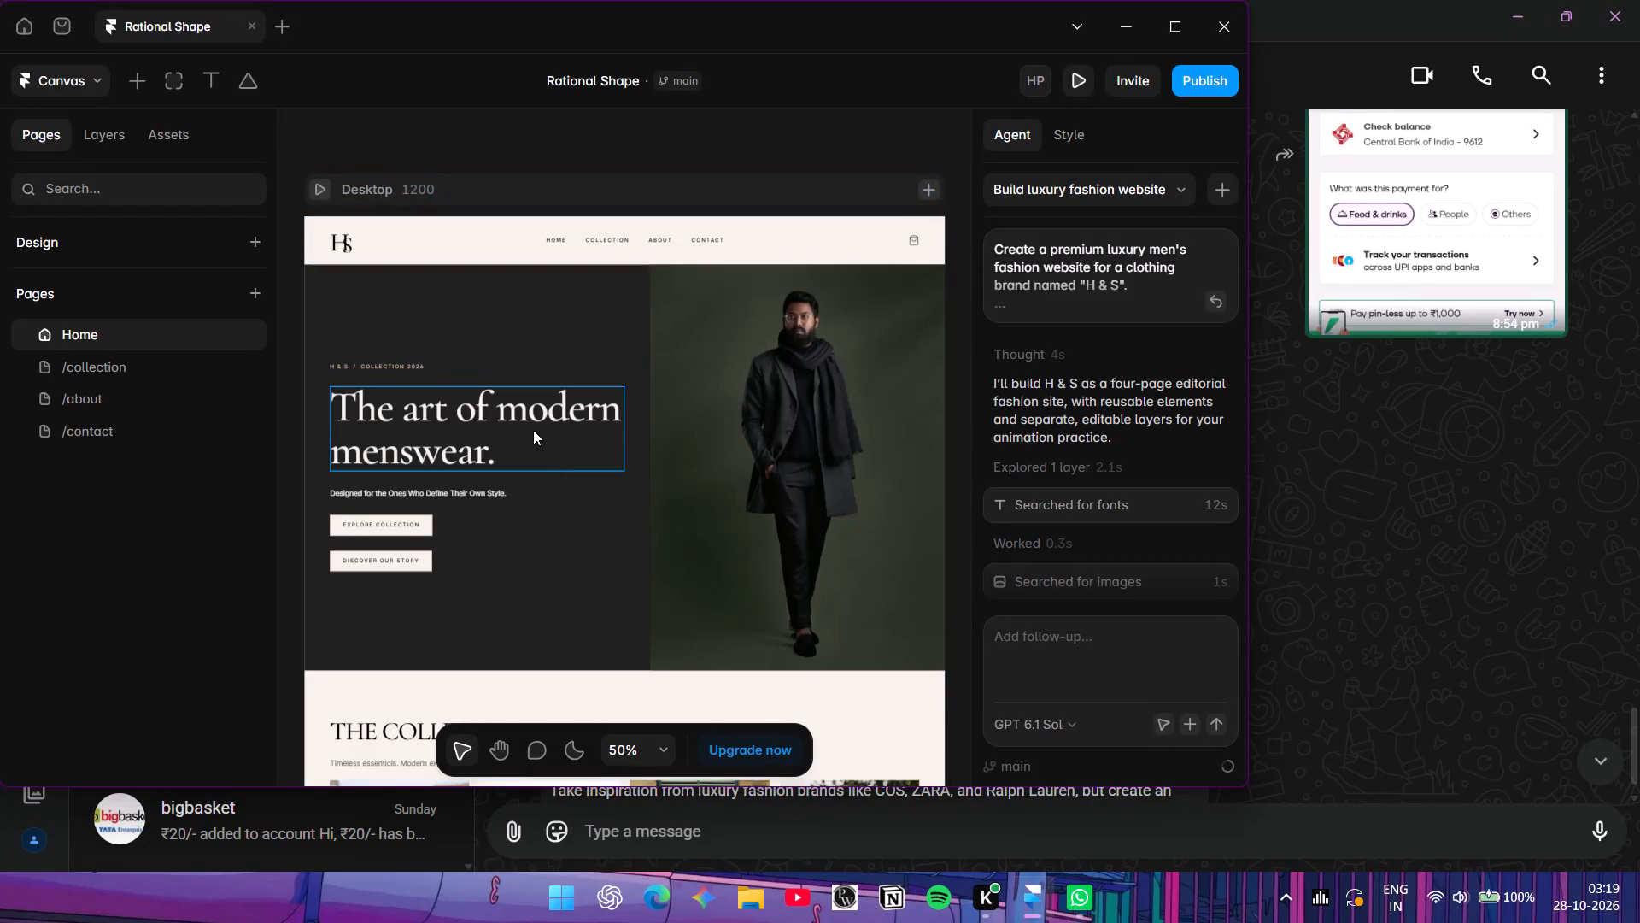
# Examine the Home page's Desktop layout from the hero through The Collection and New Arrivals to the Beyond the Ordinary section.
pyautogui.scroll(-1, 526, 504)
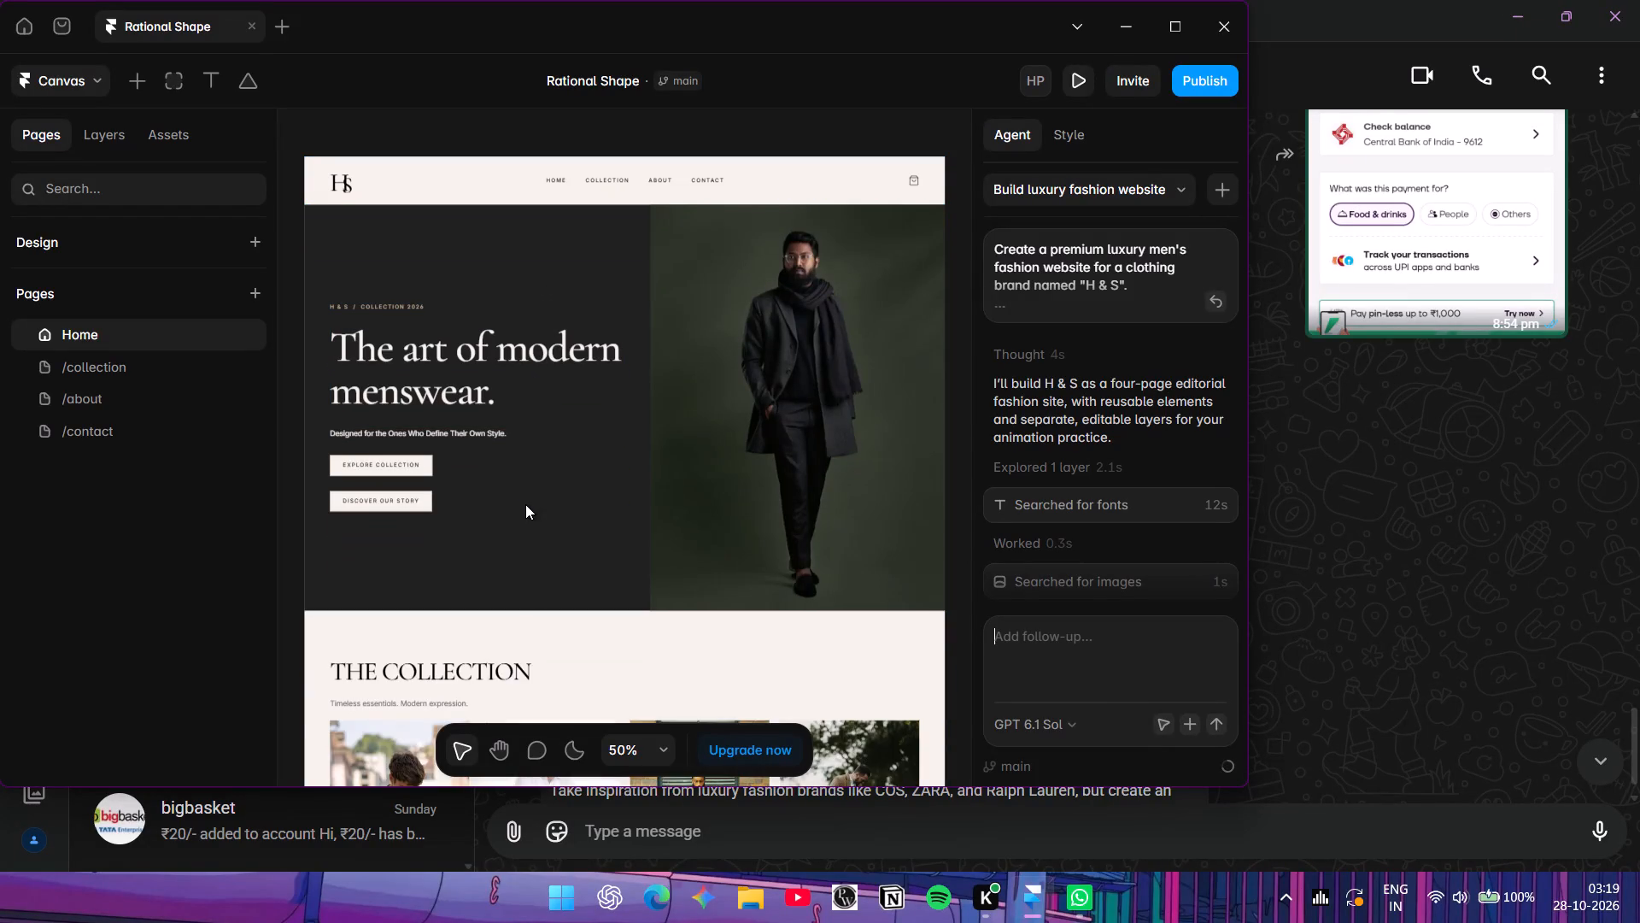
pyautogui.scroll(2, 516, 487)
pyautogui.scroll(-12, 499, 497)
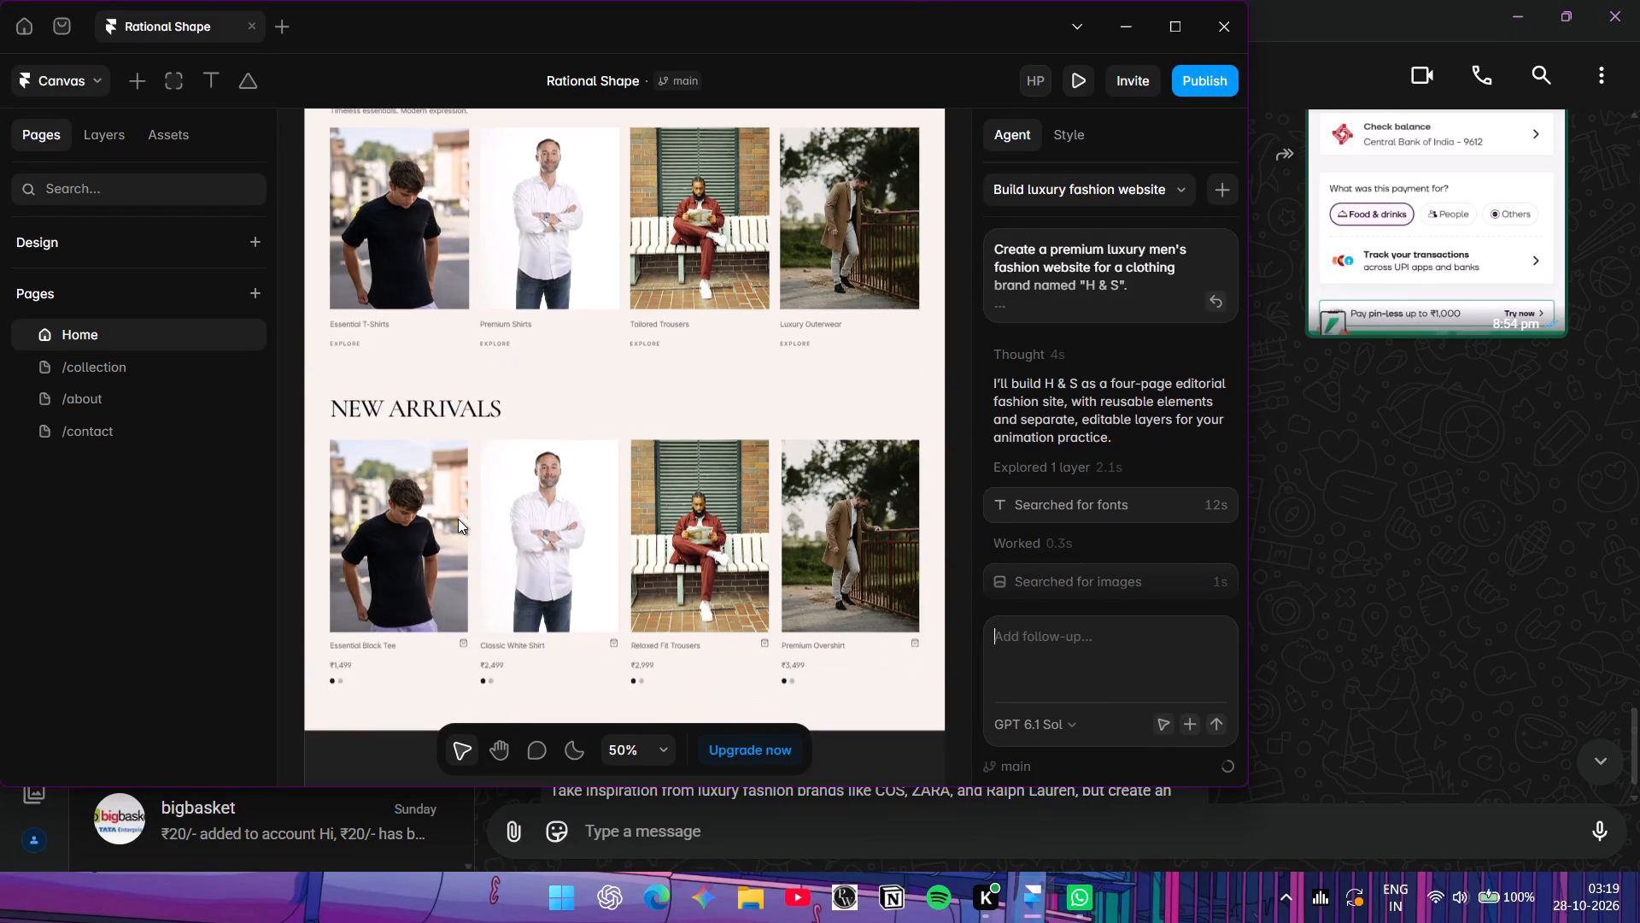
pyautogui.scroll(-4, 430, 586)
pyautogui.scroll(-8, 469, 438)
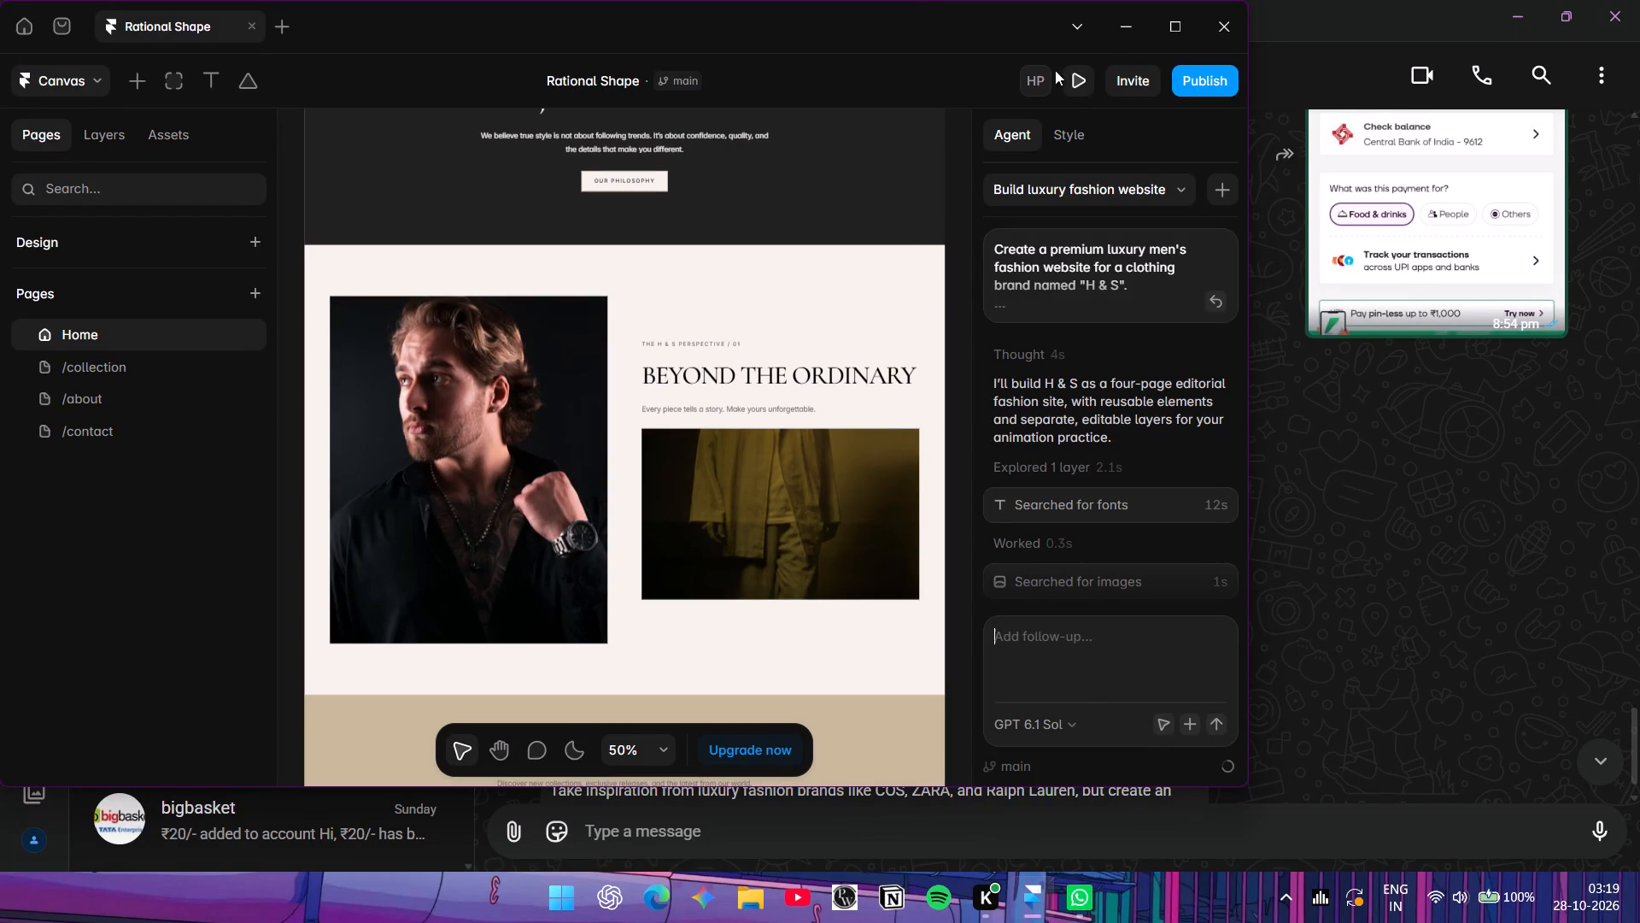
# Maximize the project window and show the Home page's Style properties in place of the Agent conversation.
pyautogui.click(1162, 13)
pyautogui.scroll(-2, 922, 364)
pyautogui.scroll(1, 822, 366)
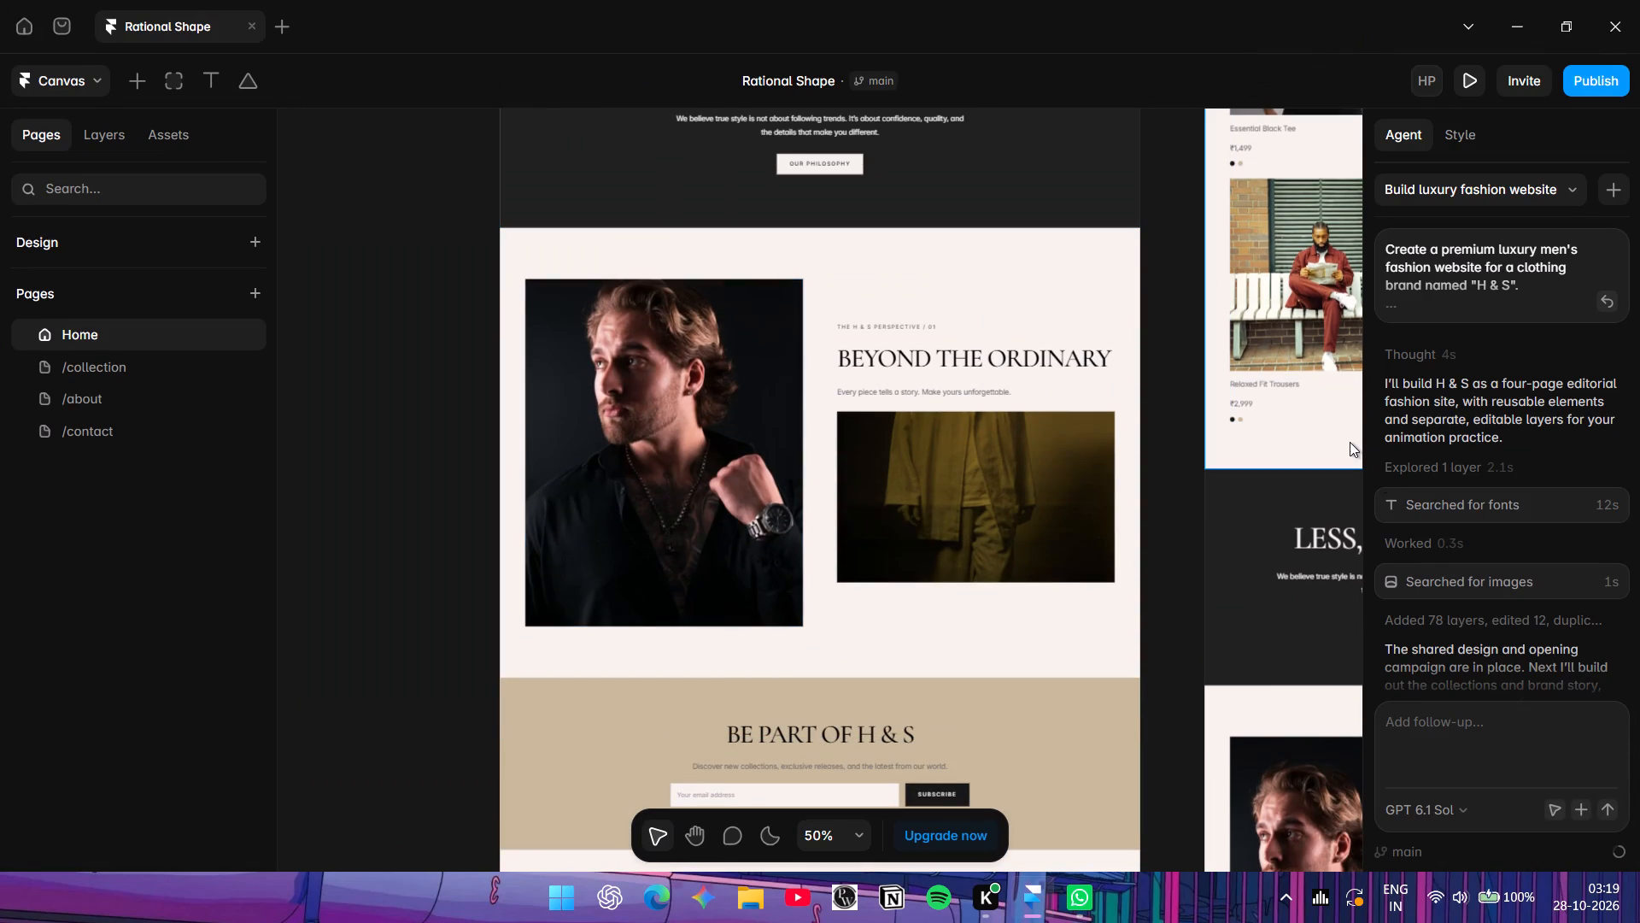
pyautogui.moveTo(1365, 438); pyautogui.dragTo(1535, 445)
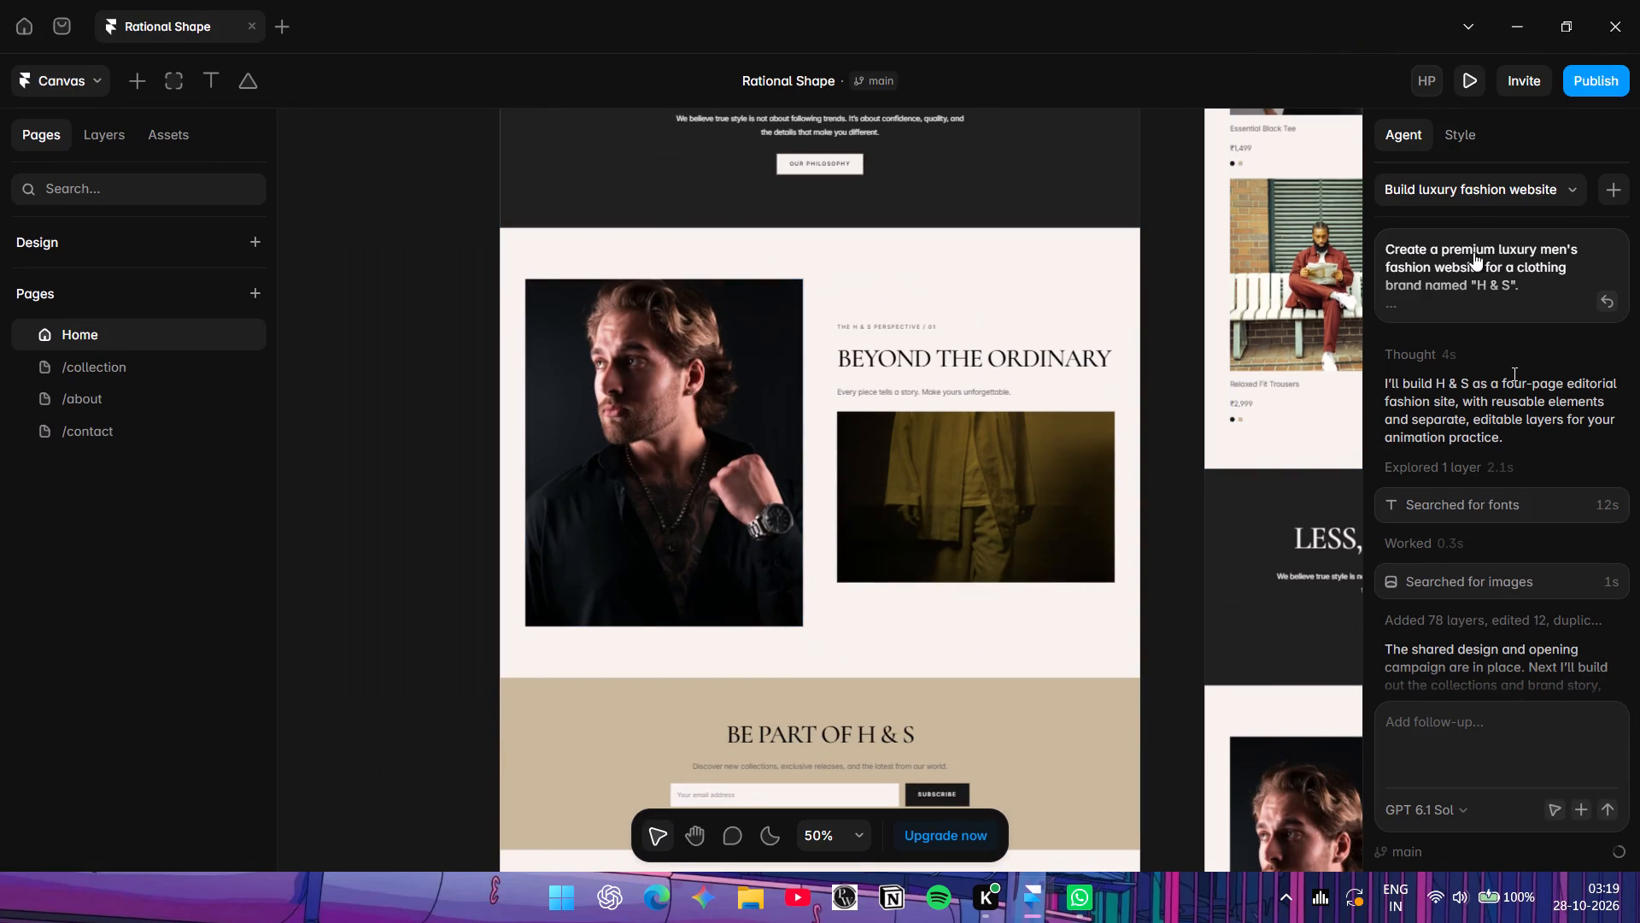
pyautogui.click(1467, 130)
# Compare the Home page's Desktop layout with its two narrower breakpoints and select the New Arrivals product list in the middle one.
pyautogui.scroll(-3, 996, 393)
pyautogui.scroll(1, 994, 394)
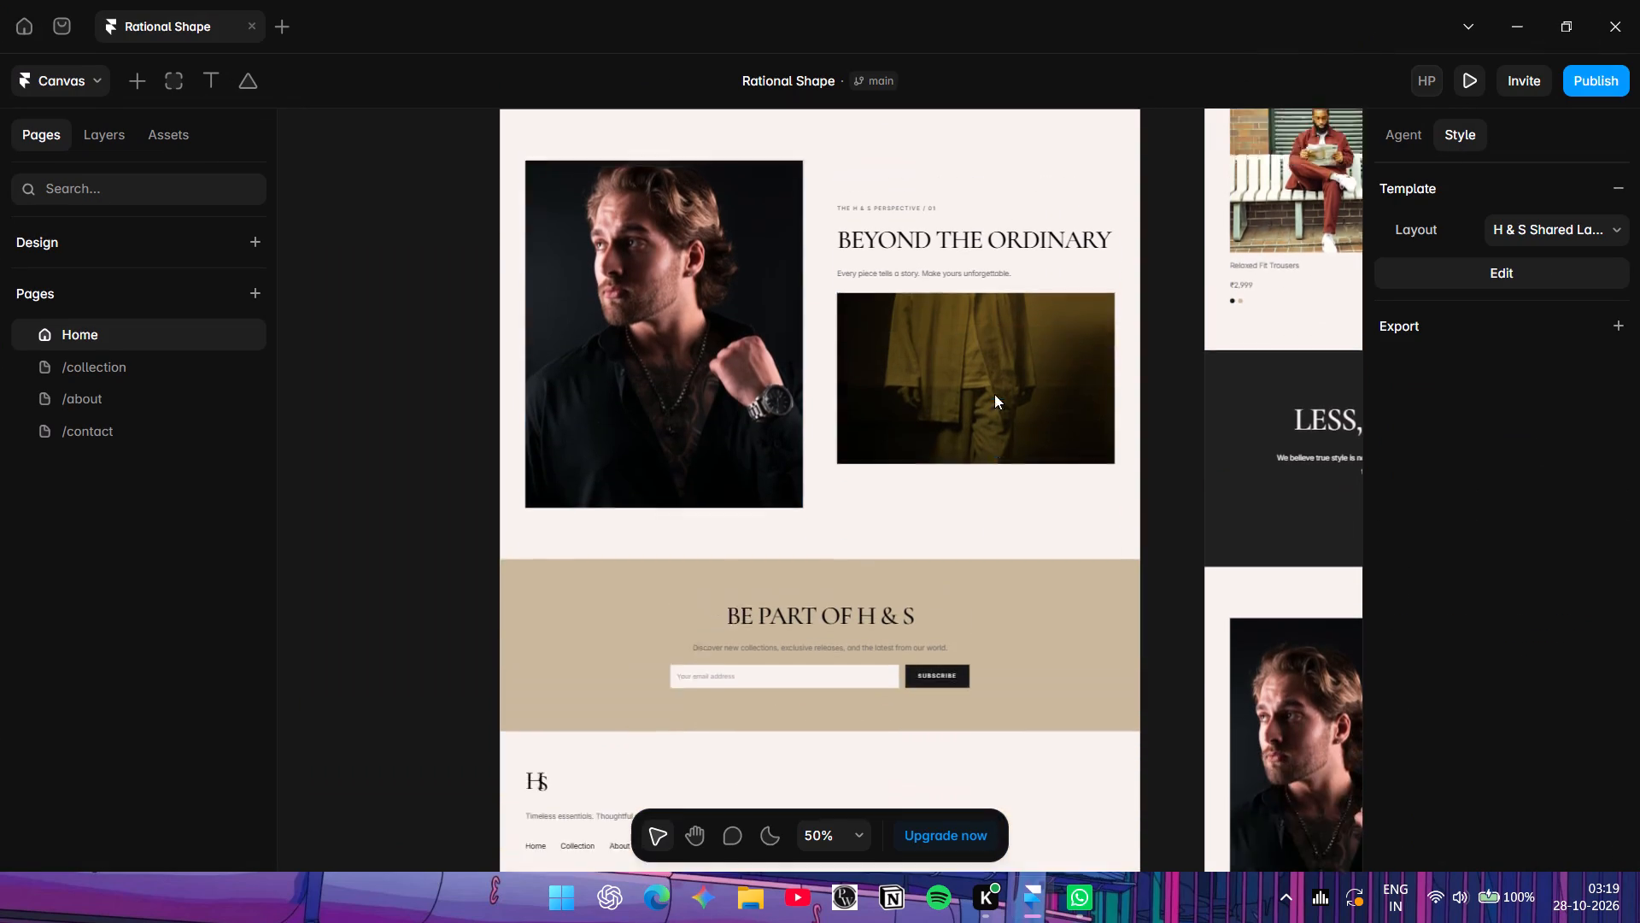
pyautogui.scroll(3, 994, 394)
pyautogui.hscroll(-1, 994, 394)
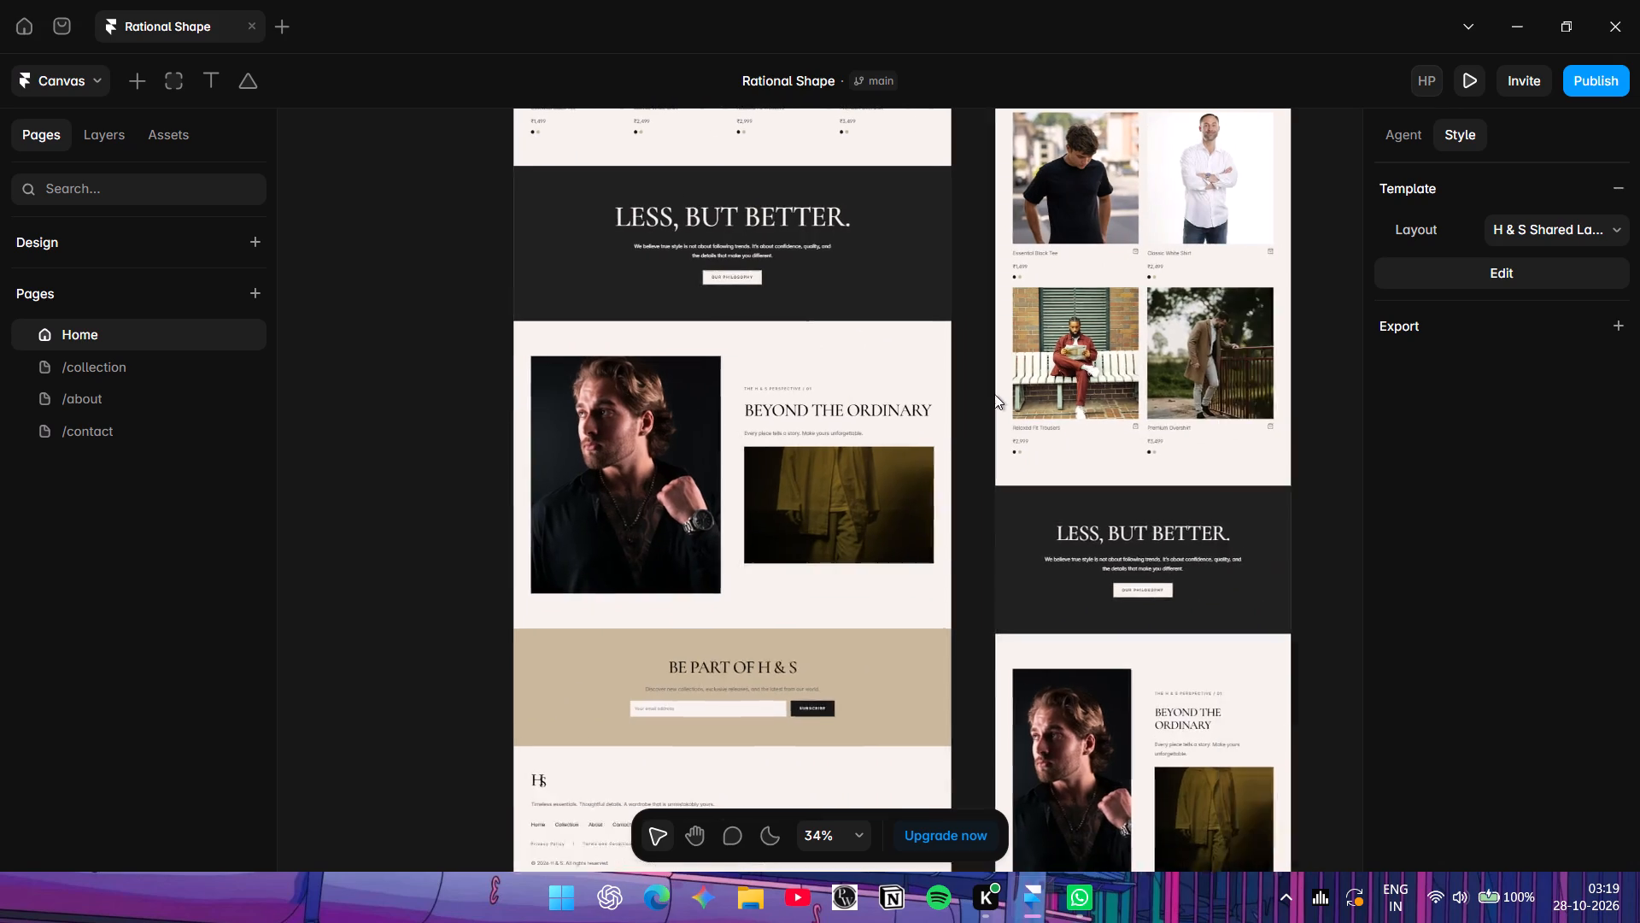
pyautogui.hscroll(-1, 994, 394)
pyautogui.scroll(2, 994, 394)
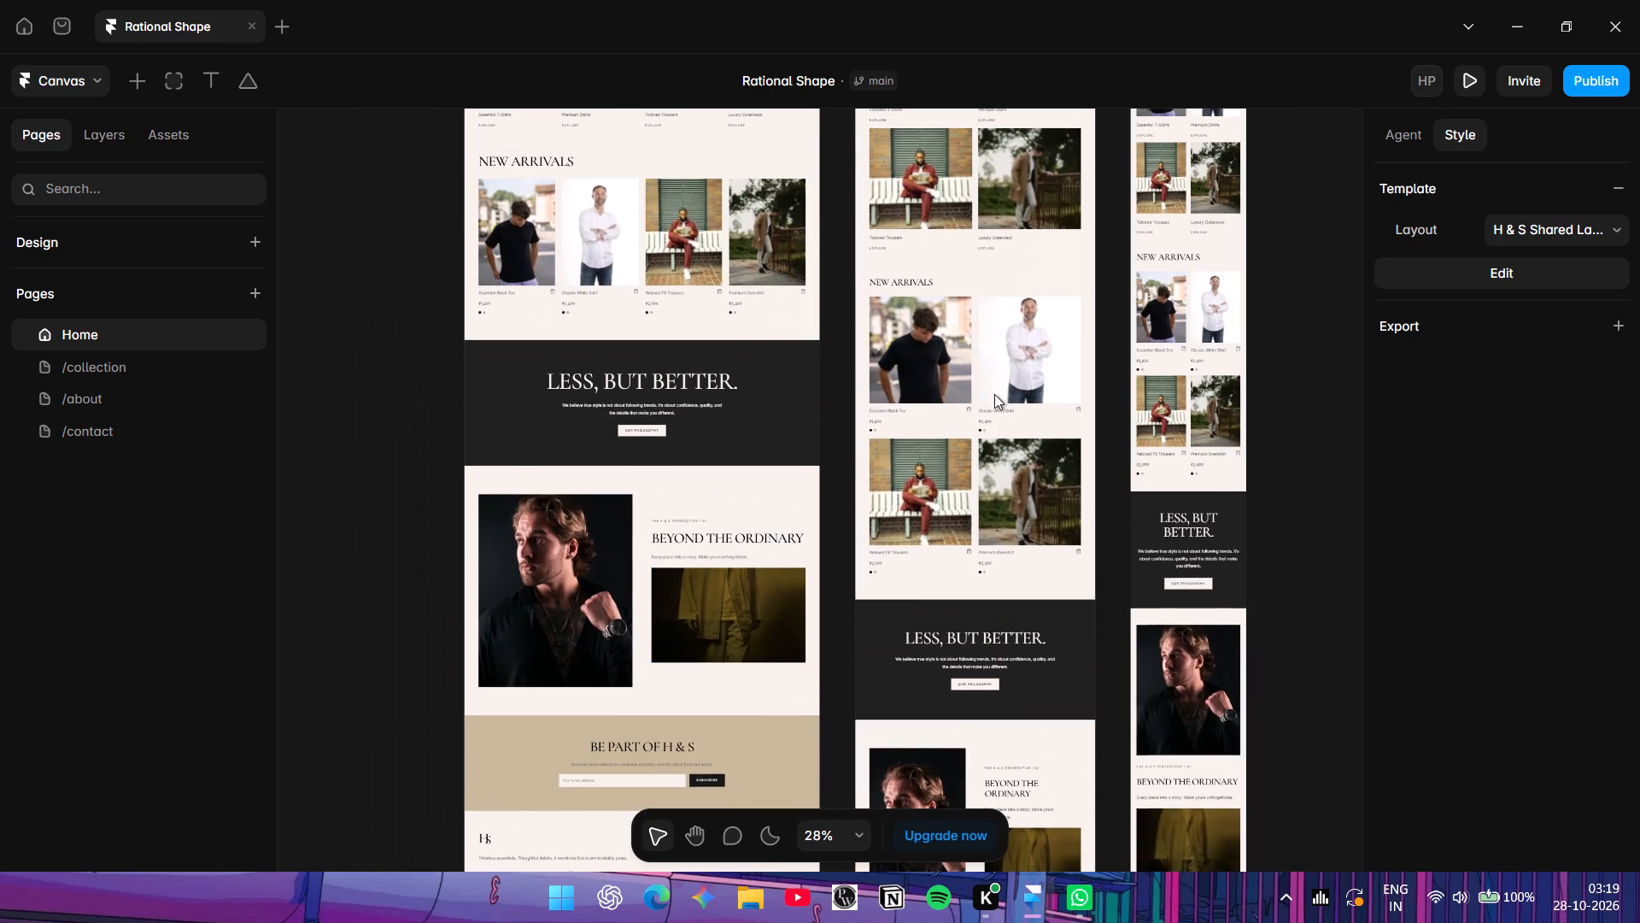
pyautogui.scroll(1, 994, 394)
pyautogui.click(994, 394)
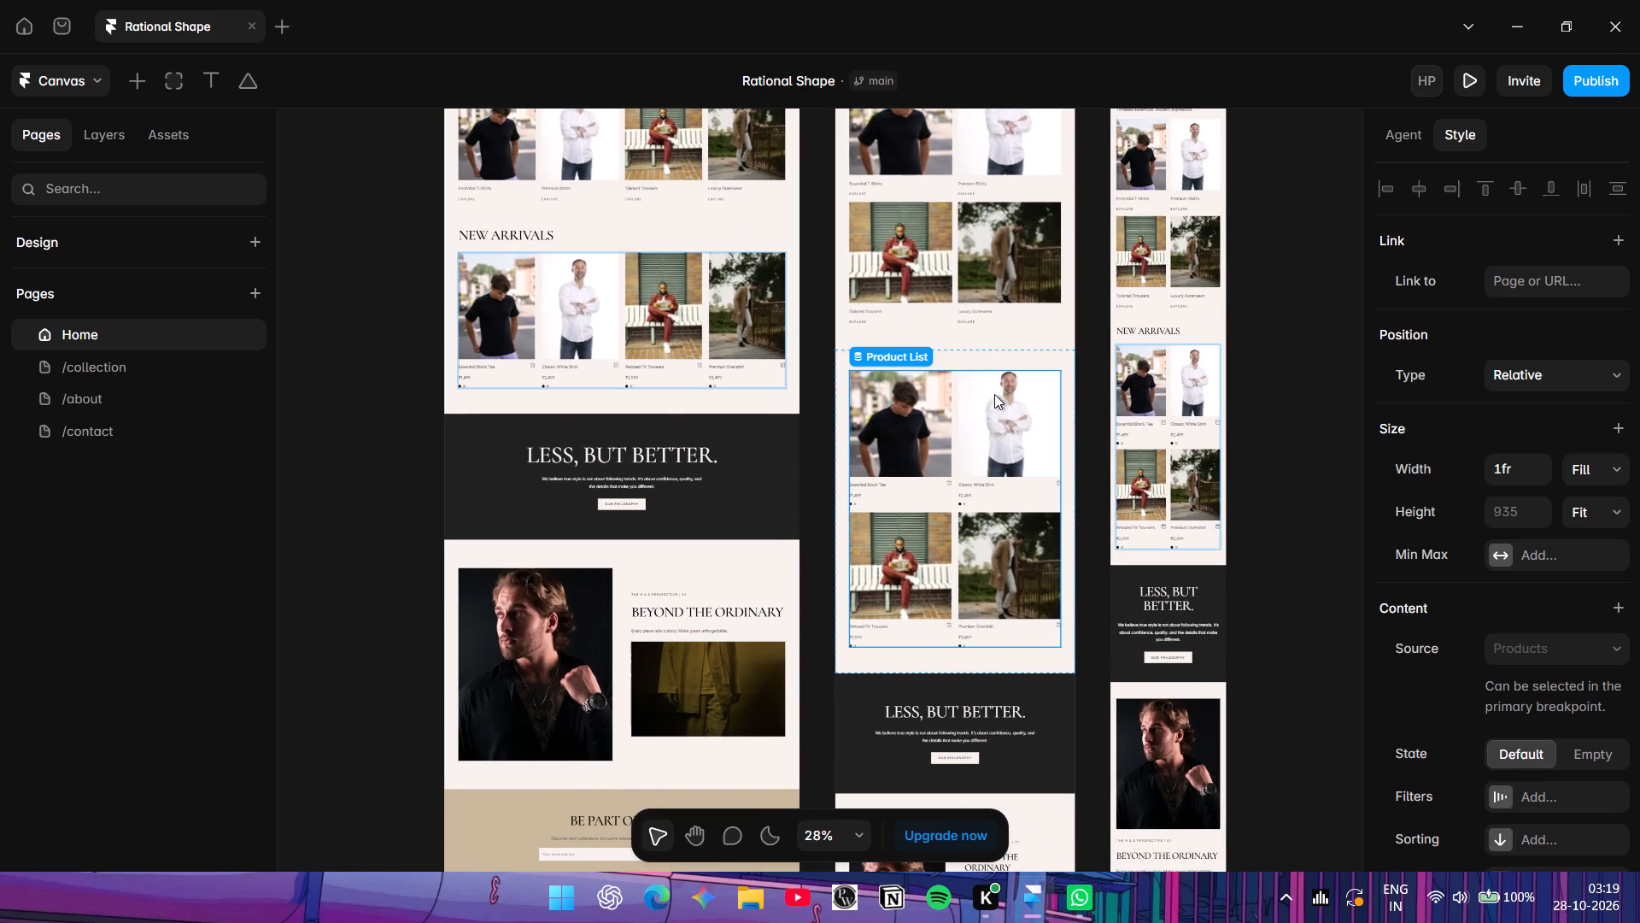
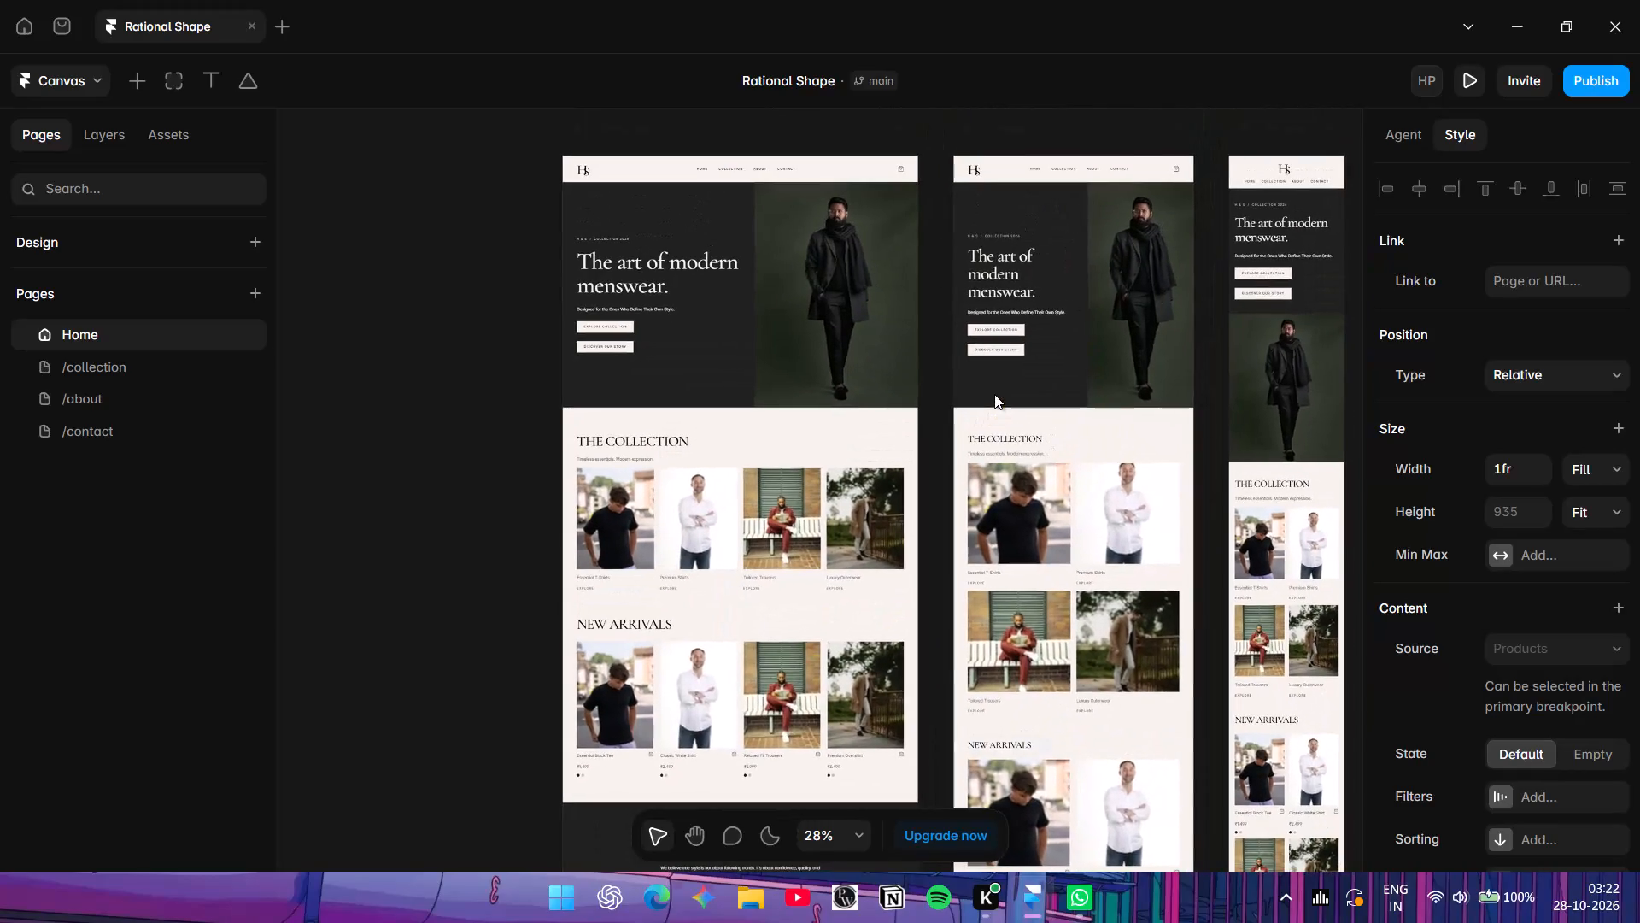
# Select the hero image frame in the Home page's Desktop layout and examine the model photo up close and within the hero section.
pyautogui.hscroll(-1, 994, 394)
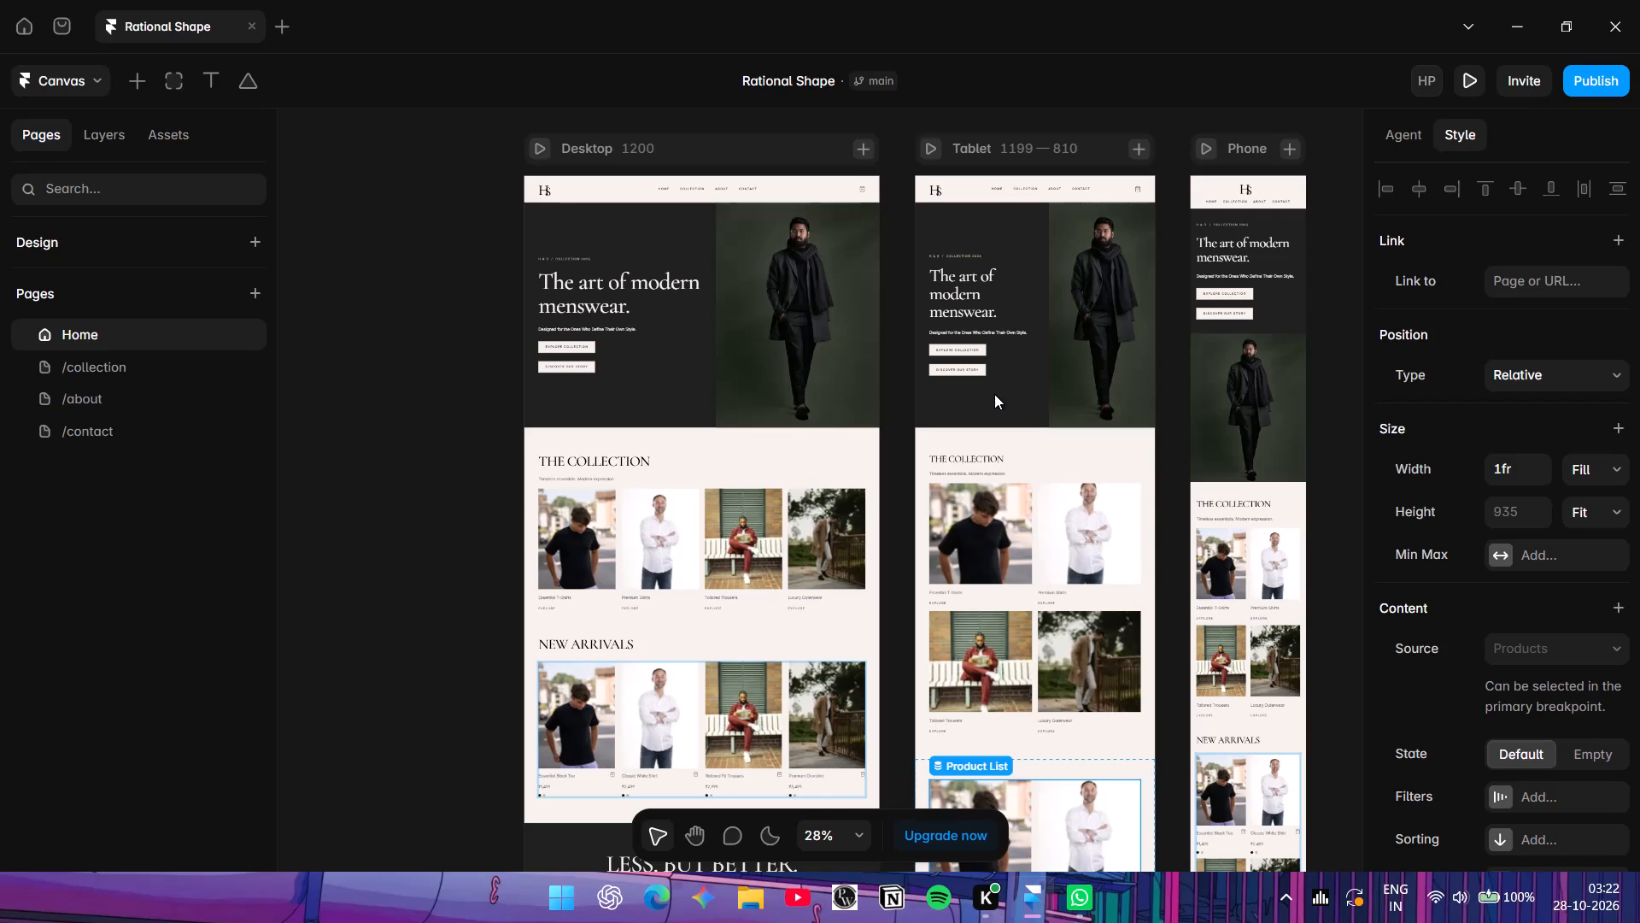
pyautogui.click(770, 301)
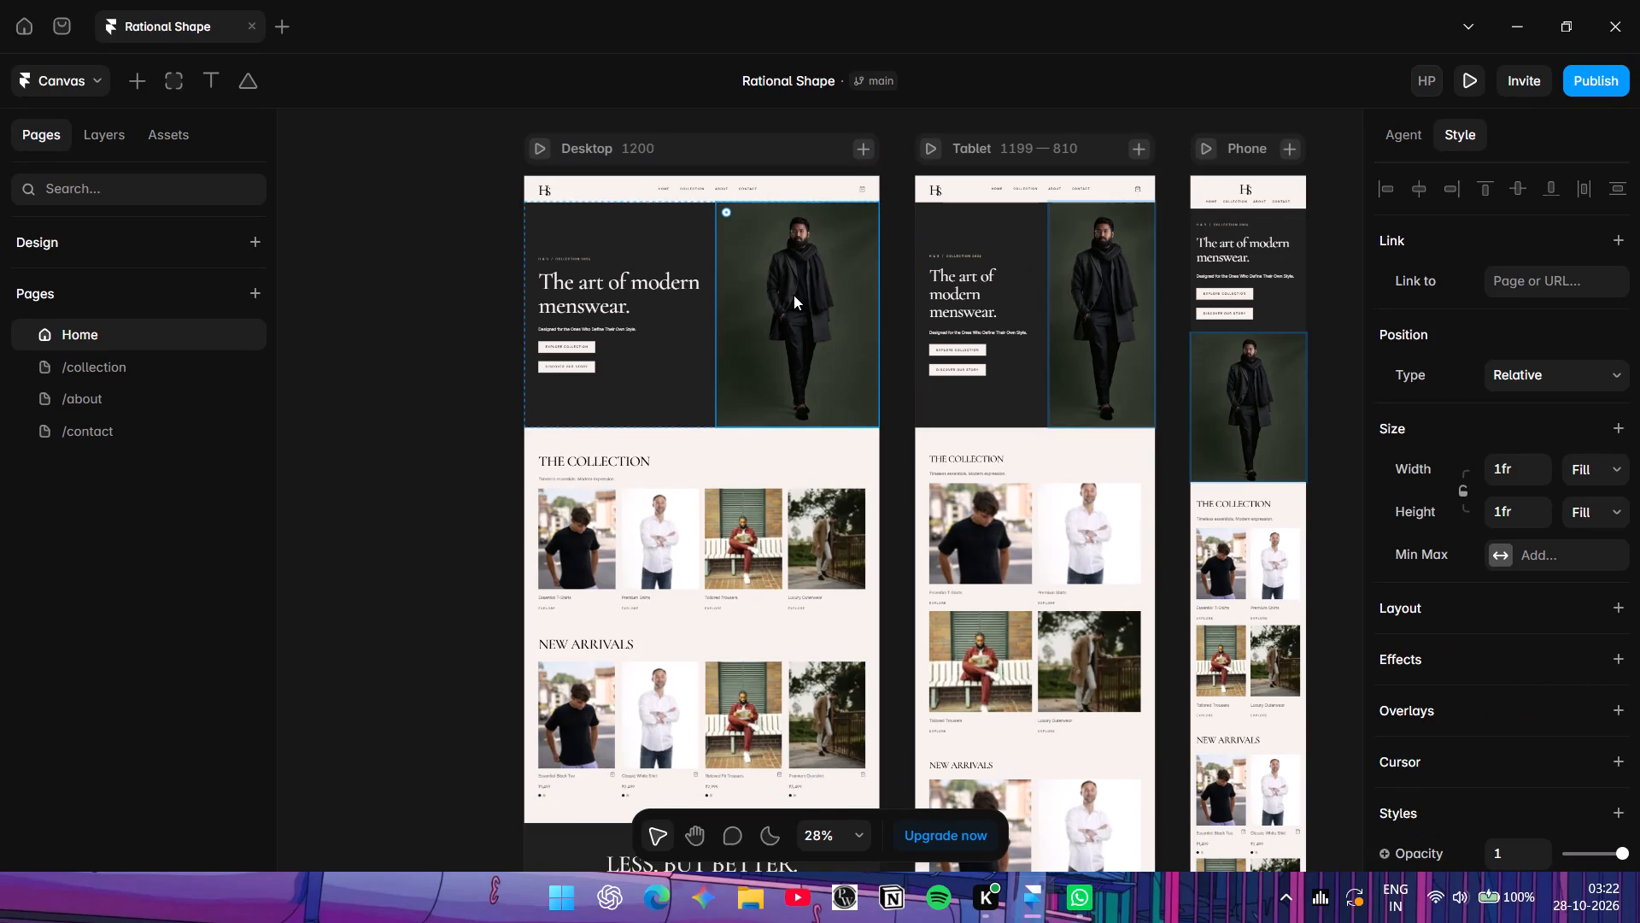
pyautogui.click(794, 295)
pyautogui.click(799, 291)
pyautogui.scroll(1, 799, 291)
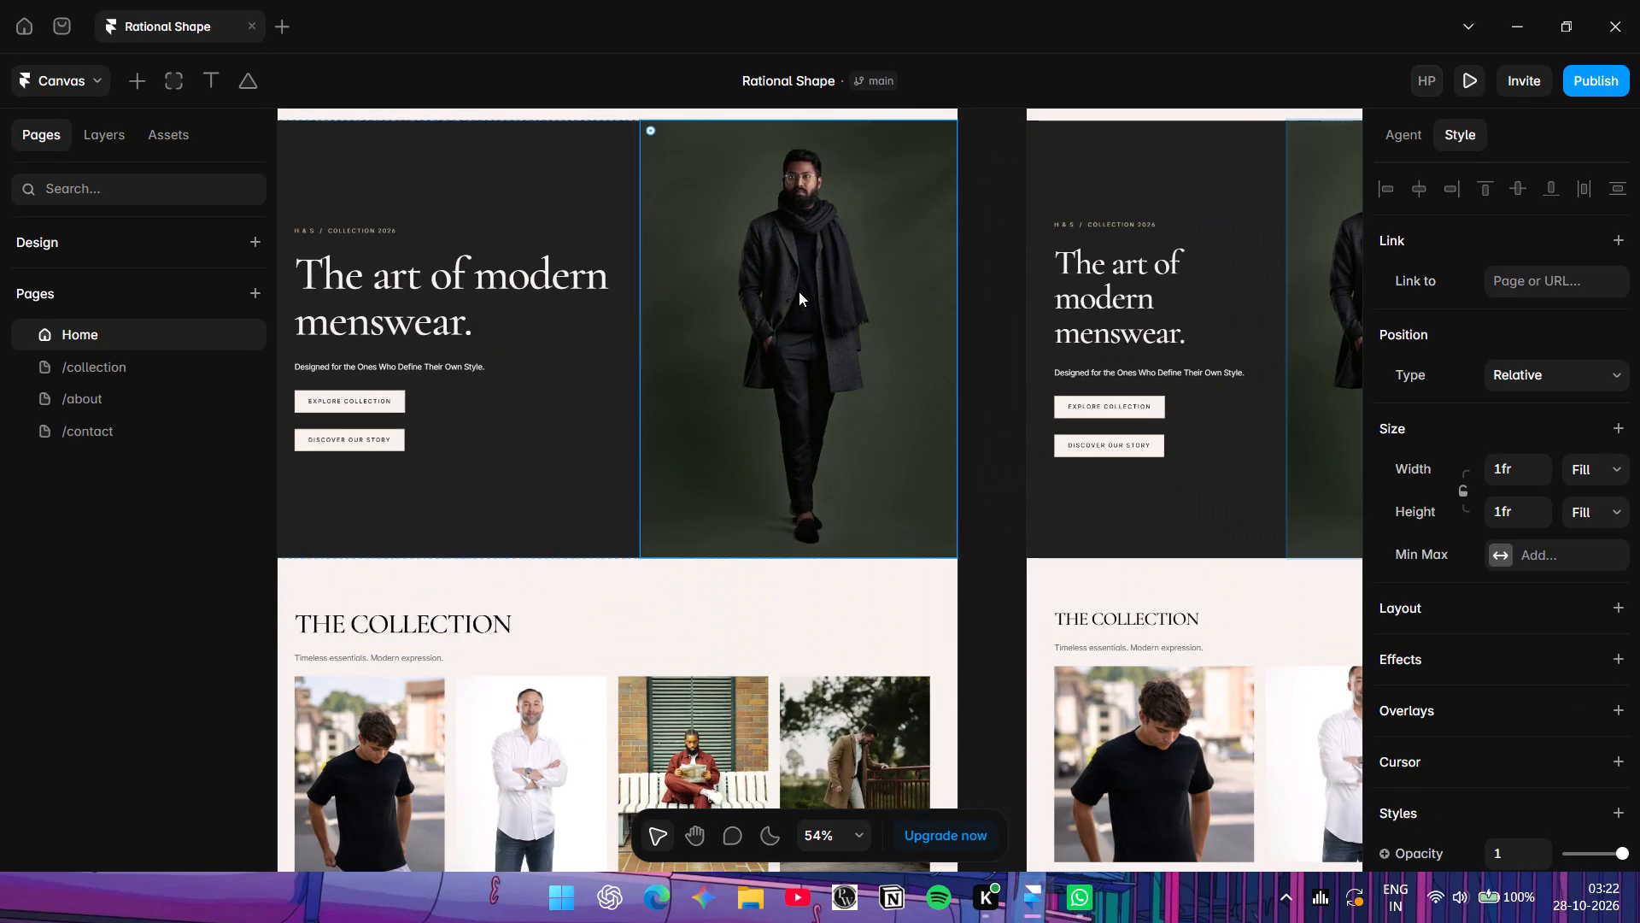
pyautogui.scroll(1, 799, 291)
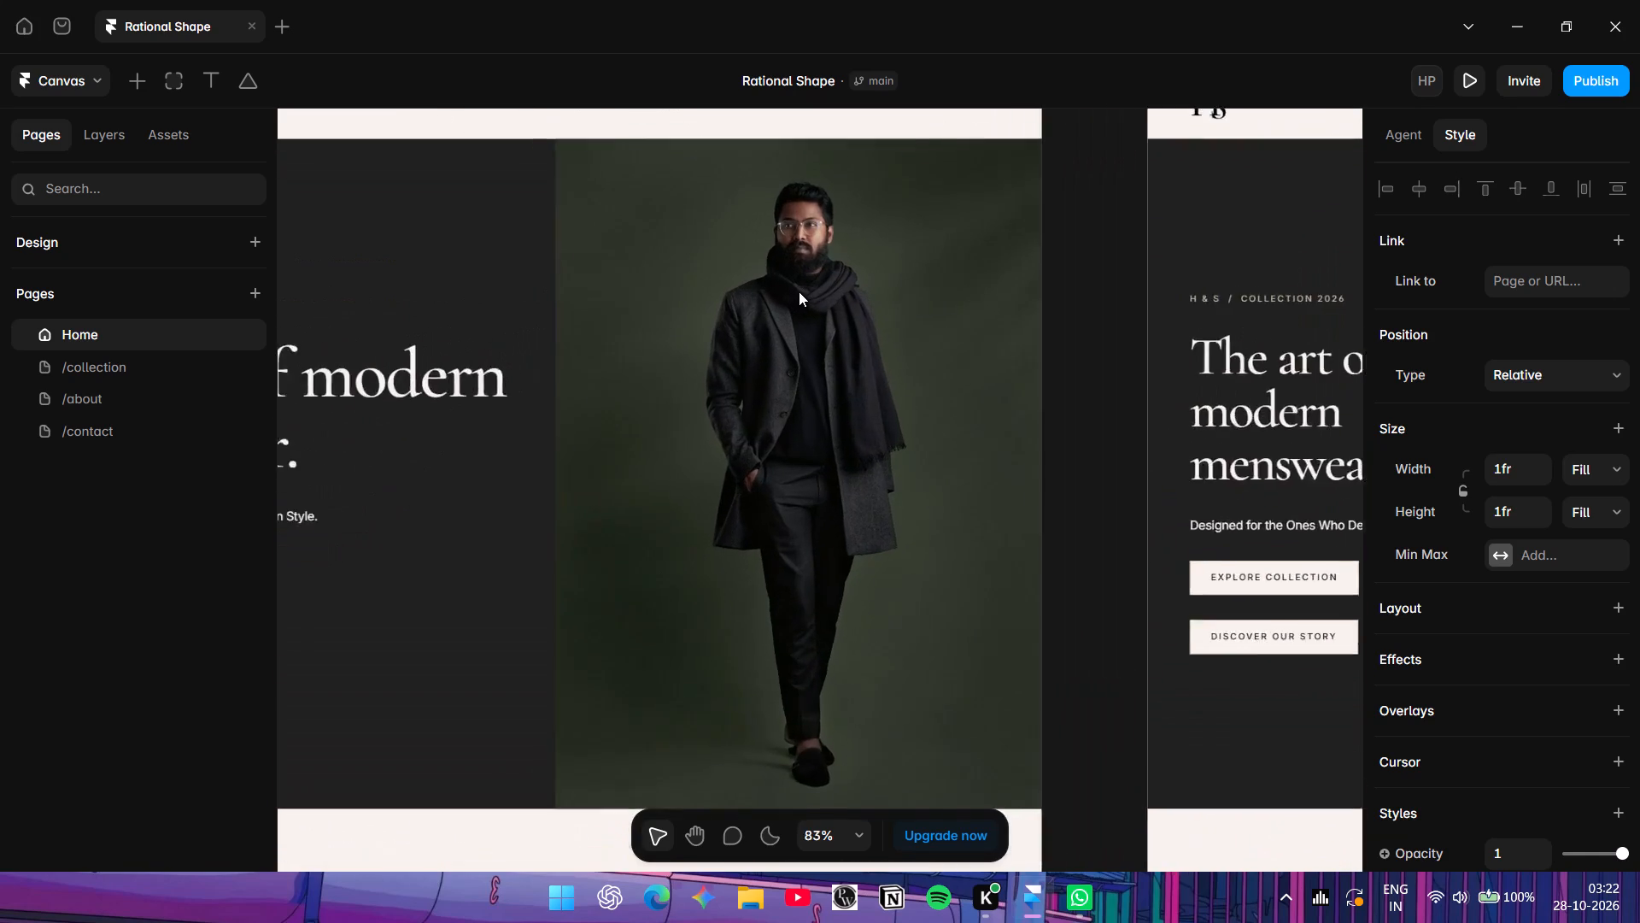
pyautogui.click(799, 254)
pyautogui.click(799, 254)
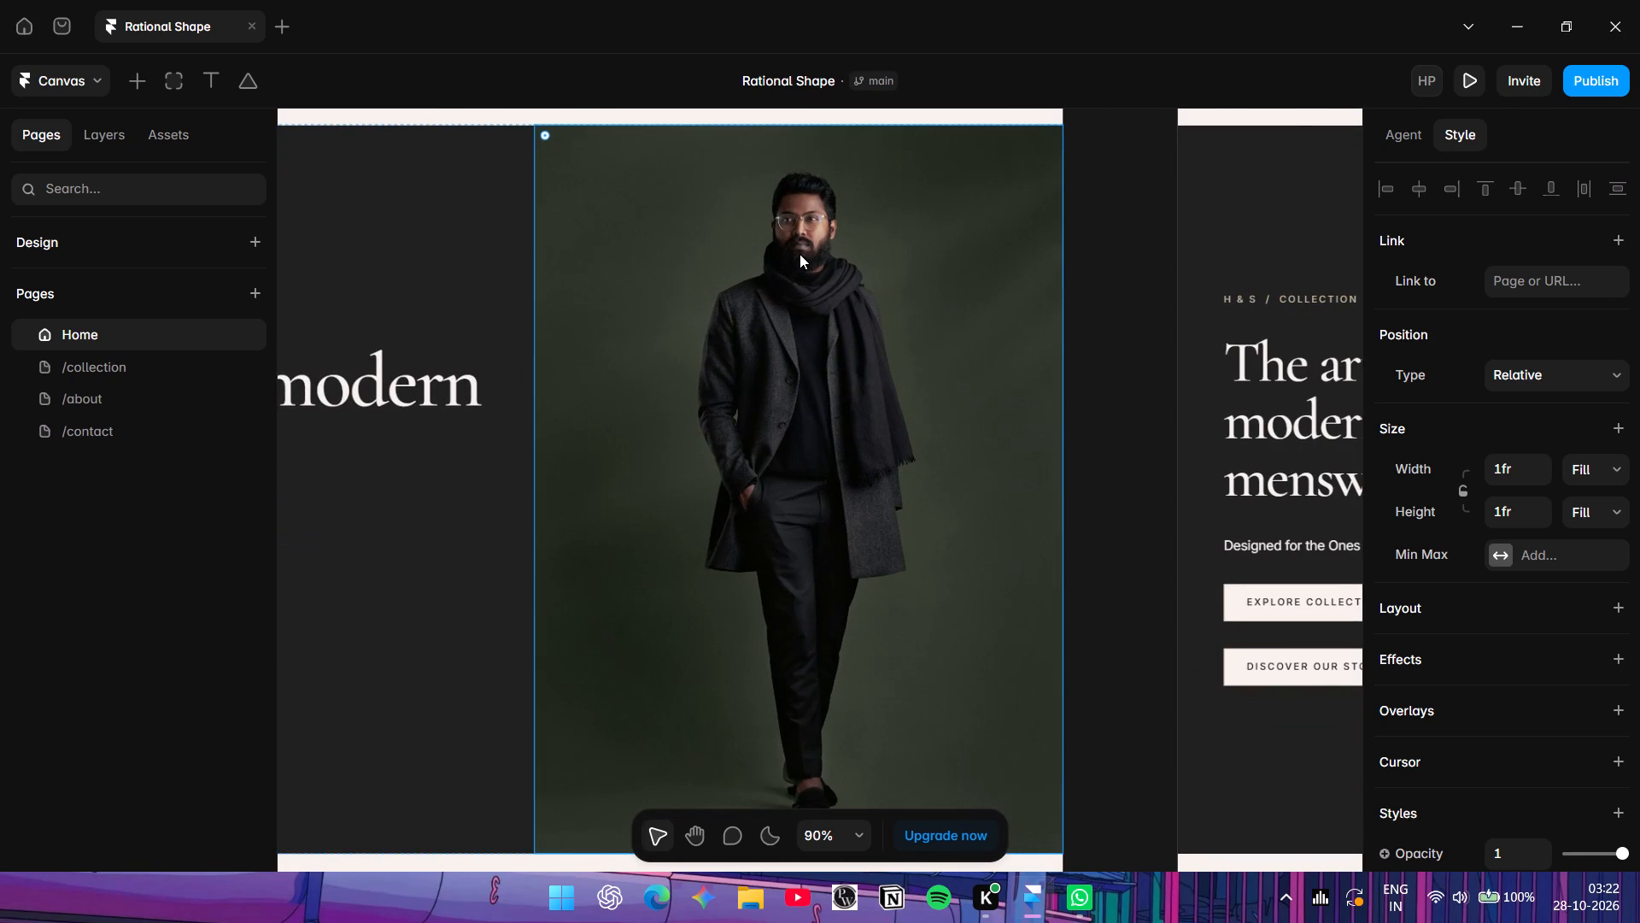
pyautogui.click(799, 254)
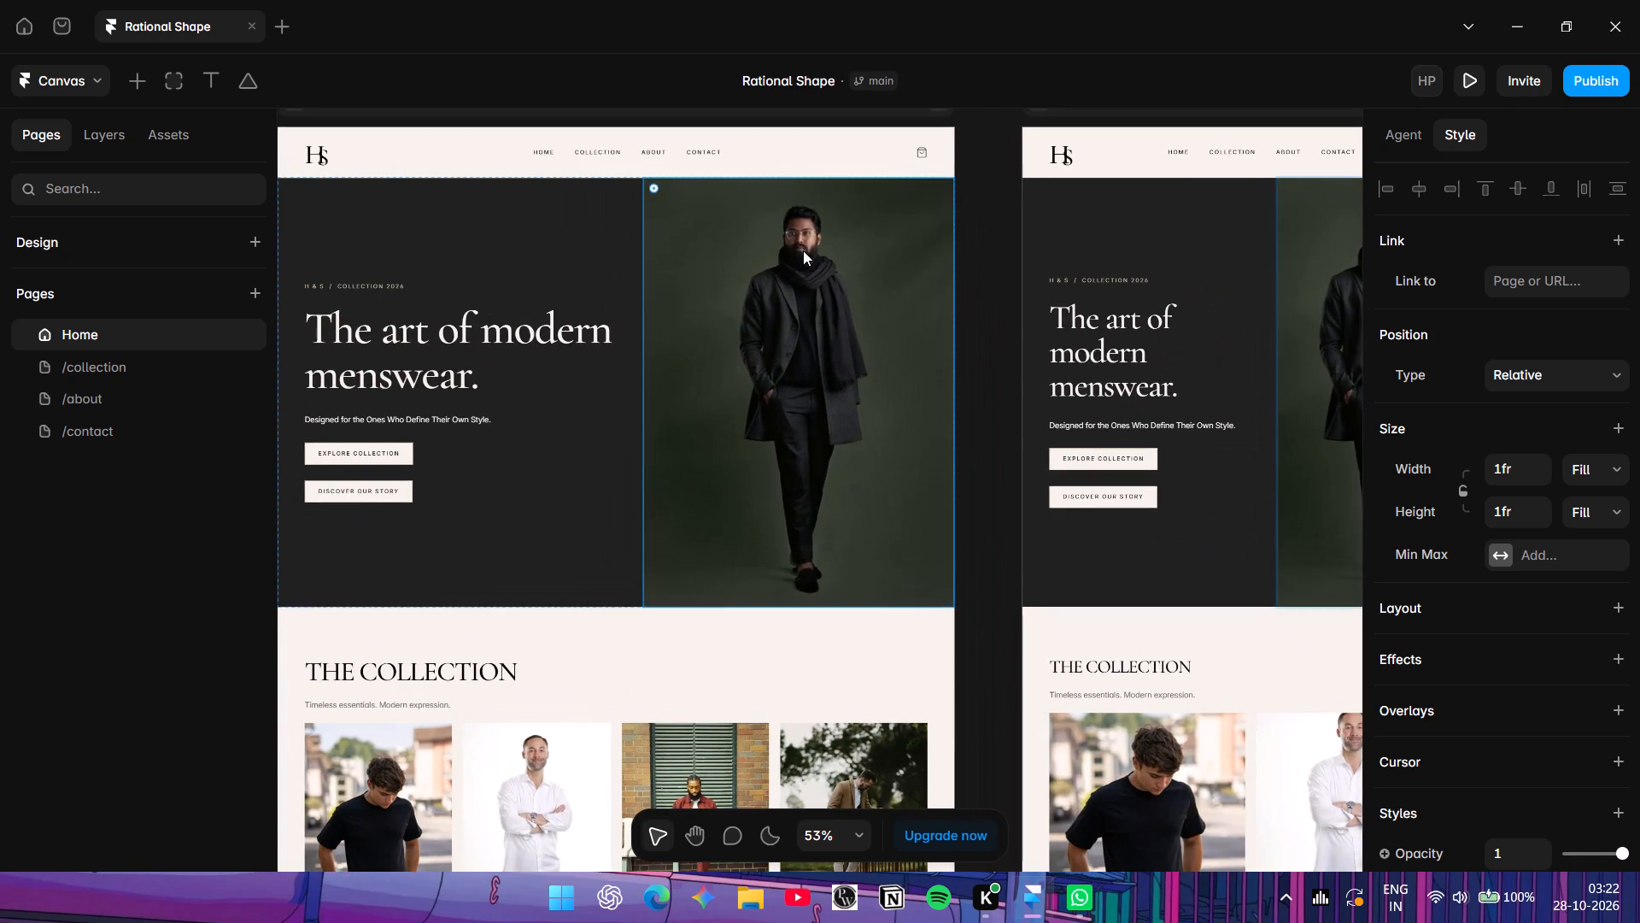
pyautogui.scroll(-1, 803, 250)
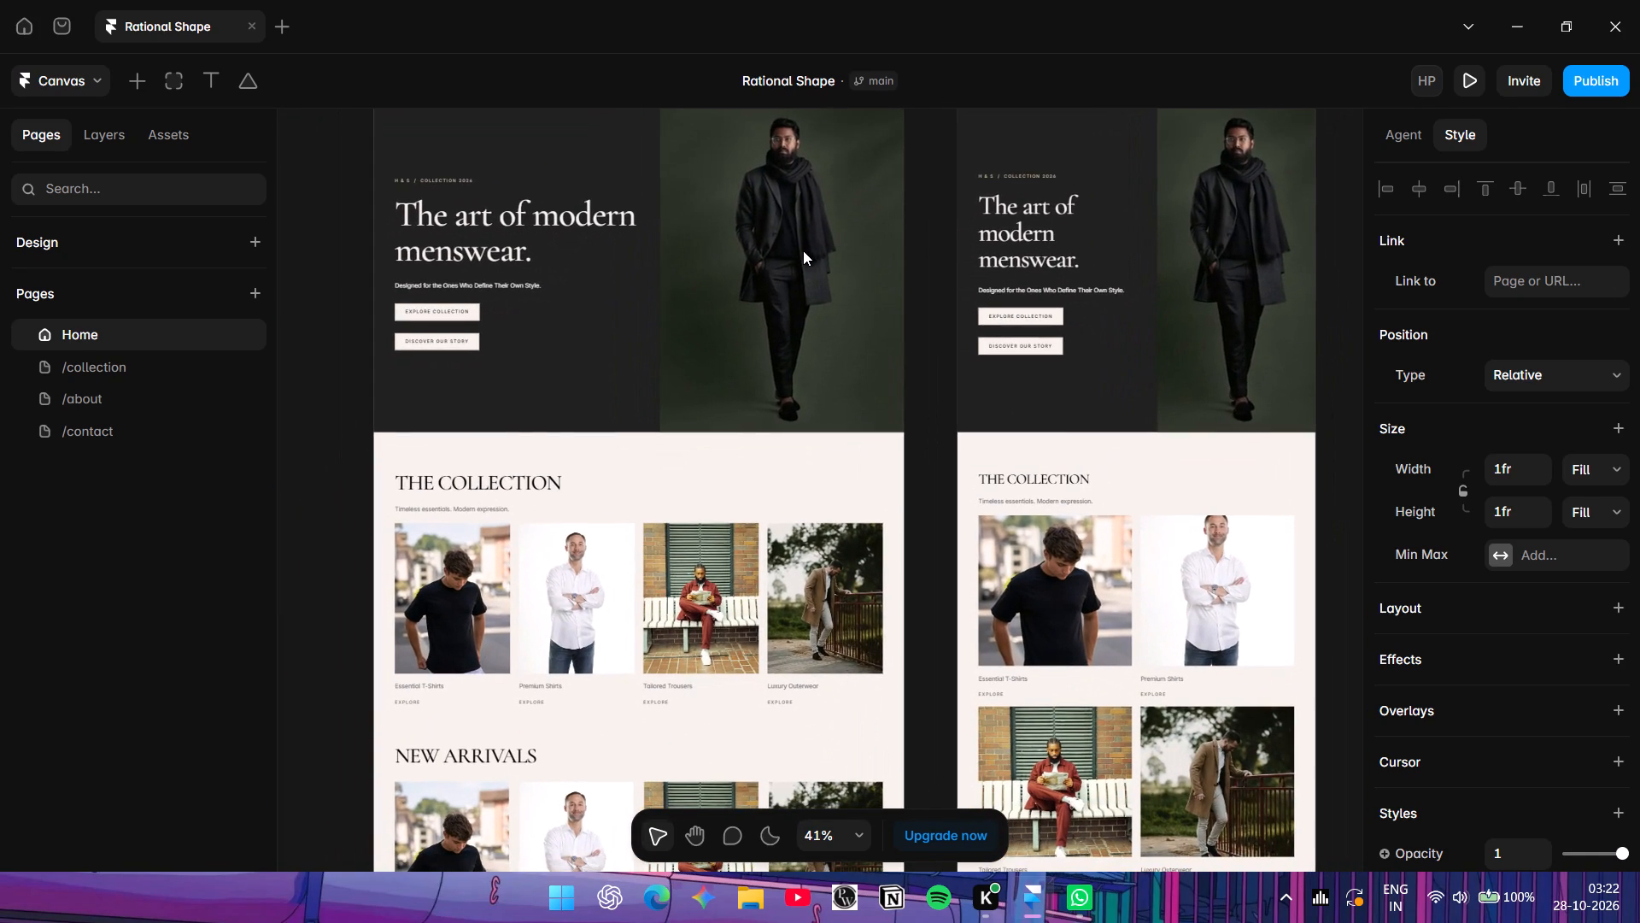
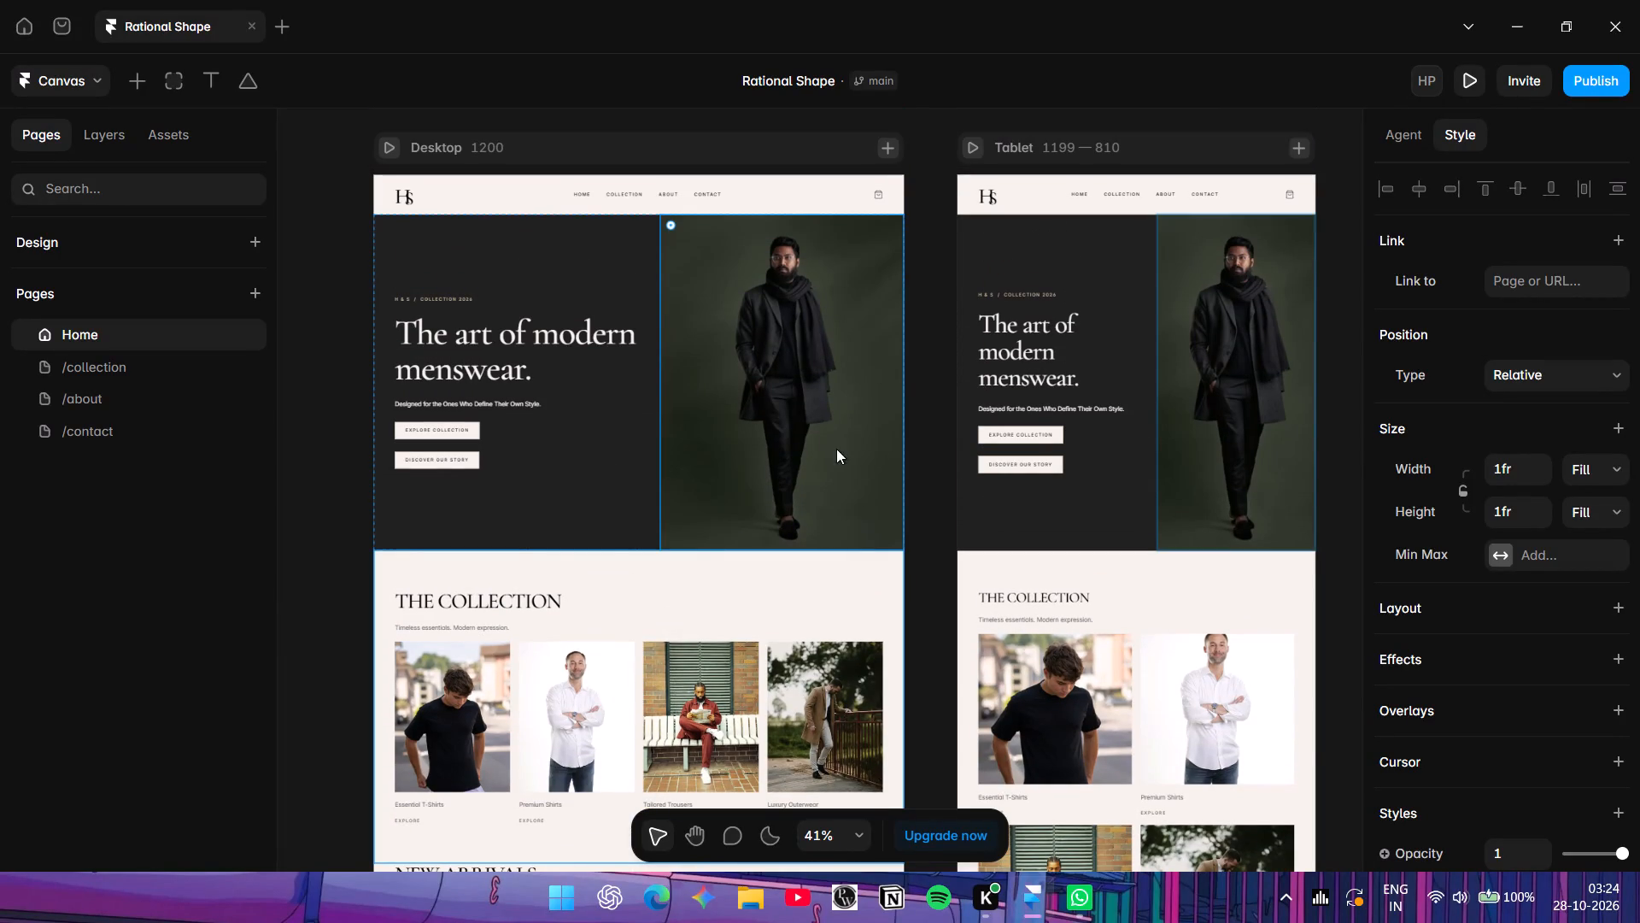
# Examine the header logo, navigation links and hero section of the Home page's Desktop layout up close.
pyautogui.scroll(-1, 770, 380)
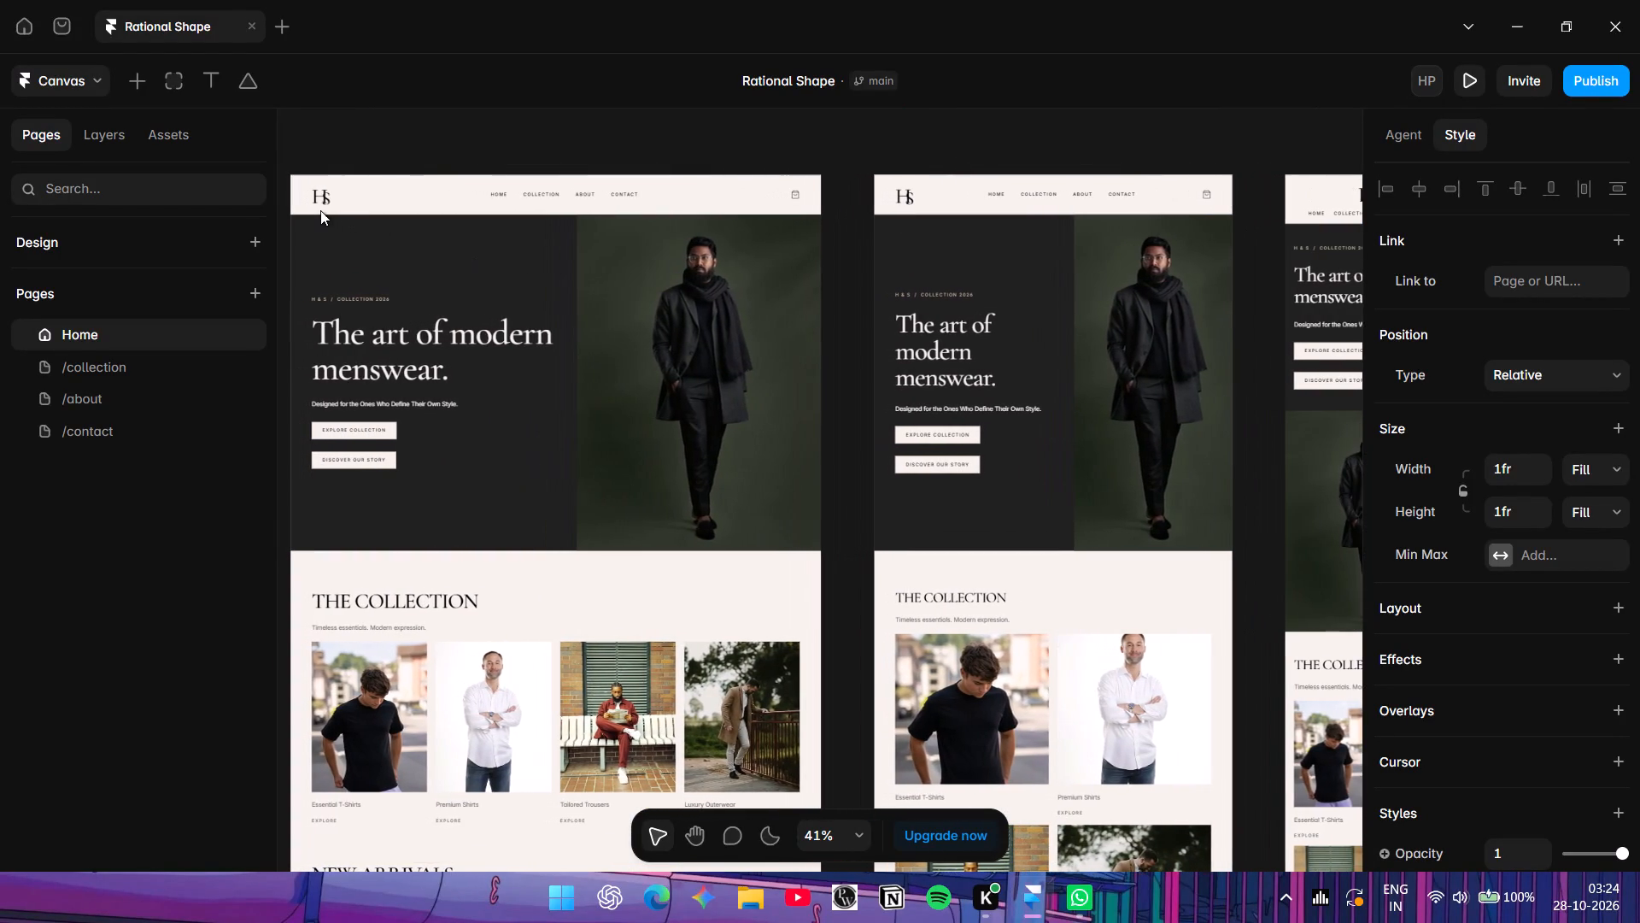
pyautogui.scroll(-1, 320, 210)
pyautogui.click(320, 207)
pyautogui.click(320, 193)
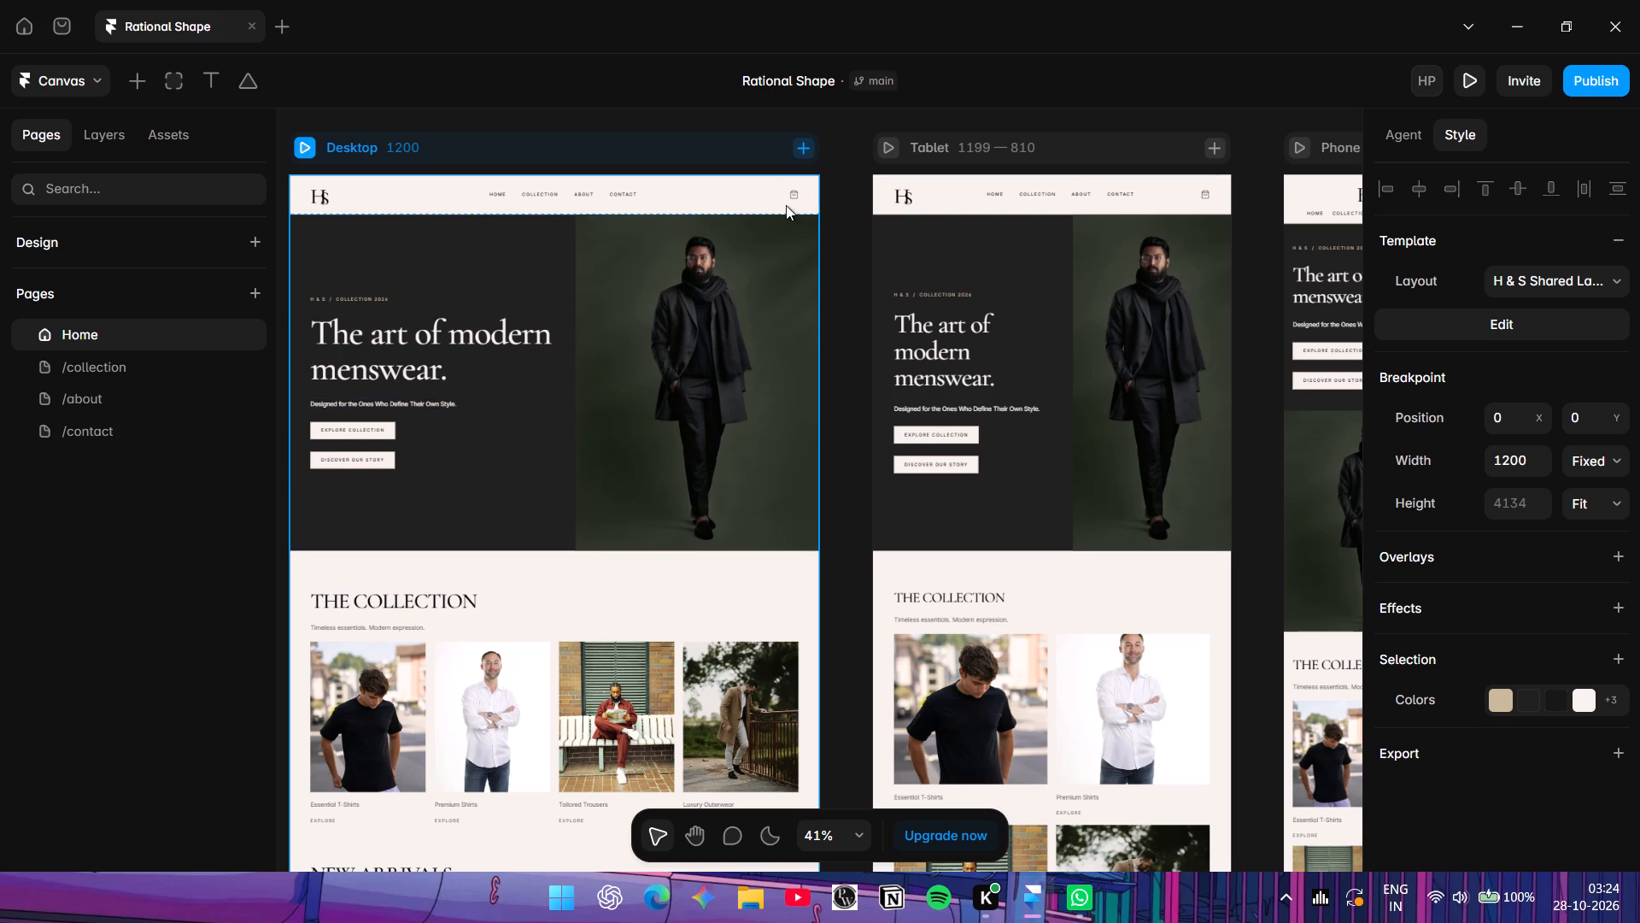
pyautogui.click(621, 200)
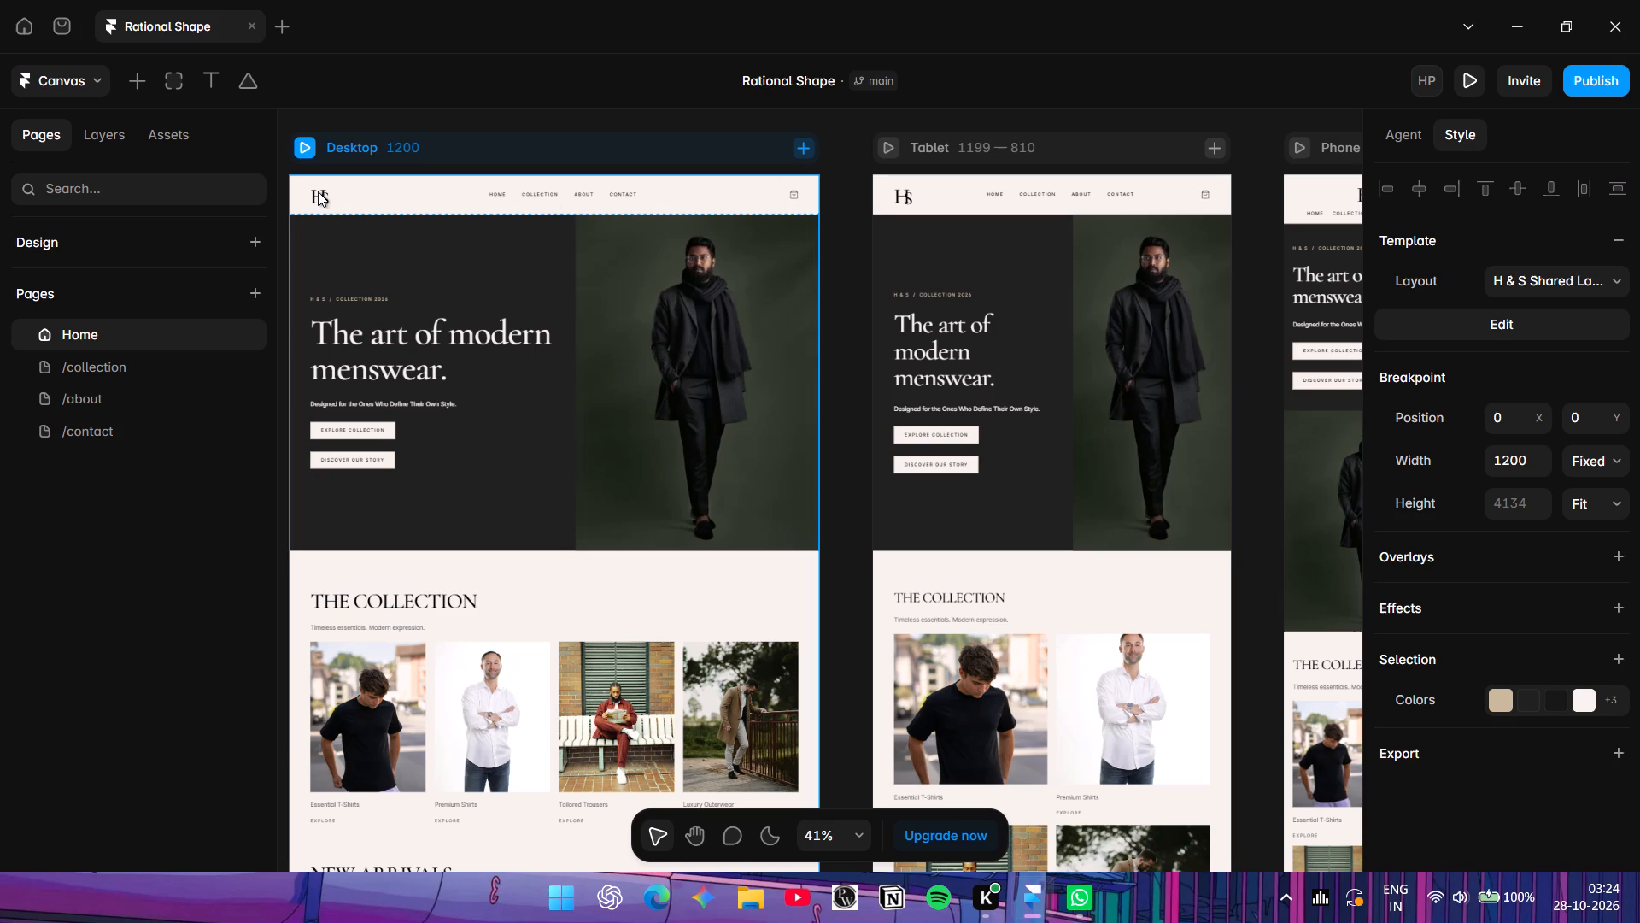
pyautogui.click(318, 191)
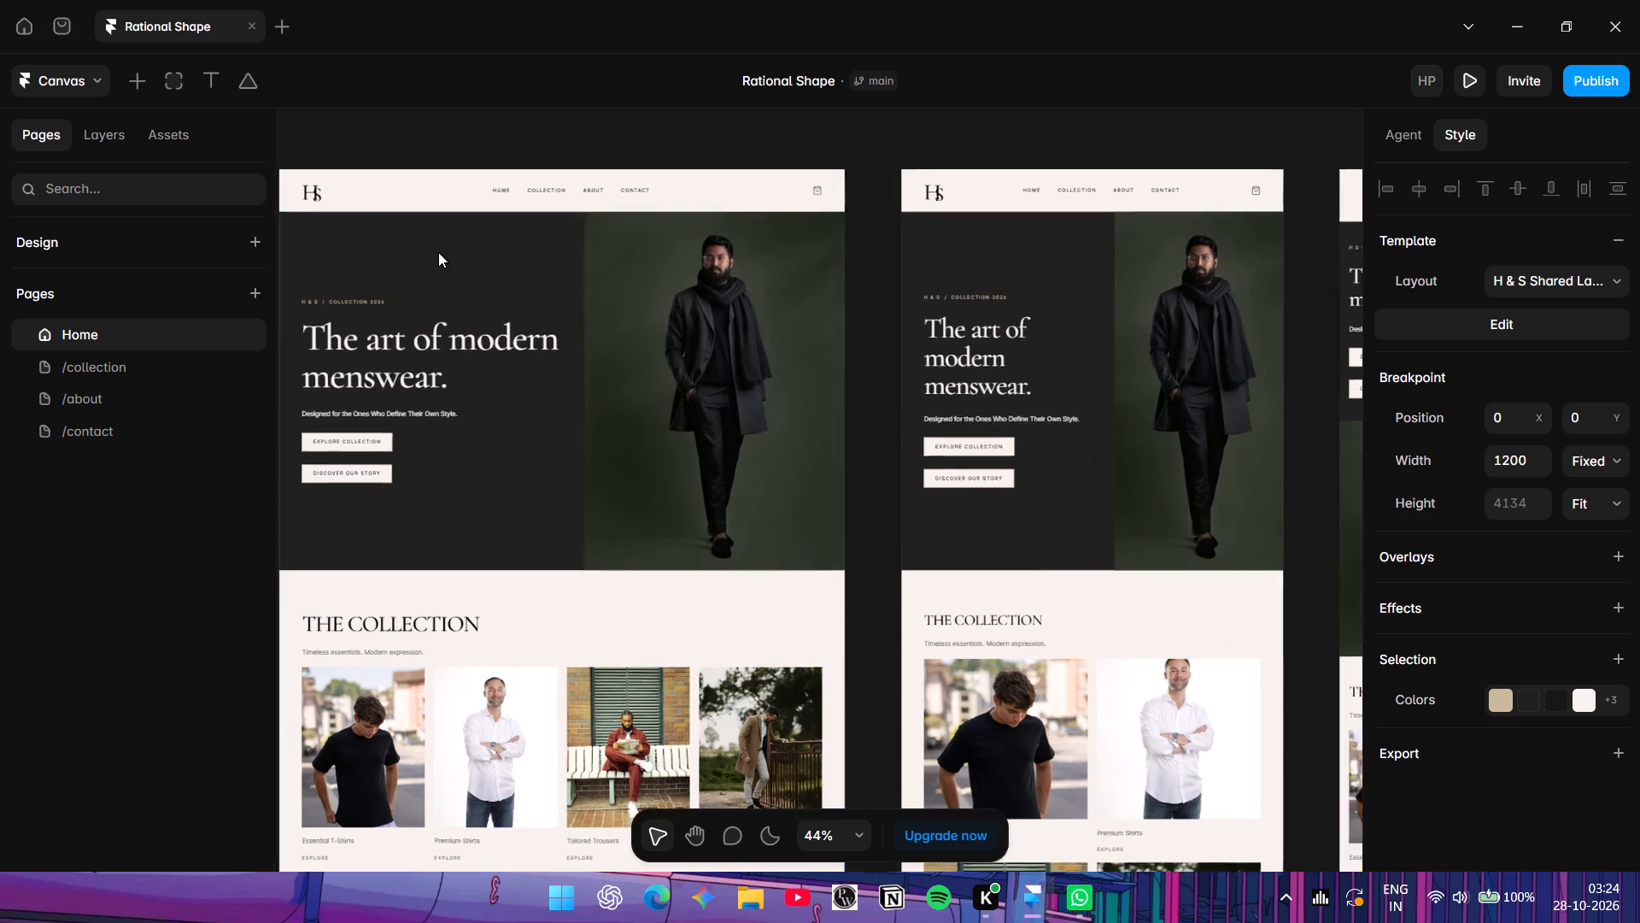
pyautogui.hscroll(3, 438, 252)
pyautogui.hscroll(-1, 438, 252)
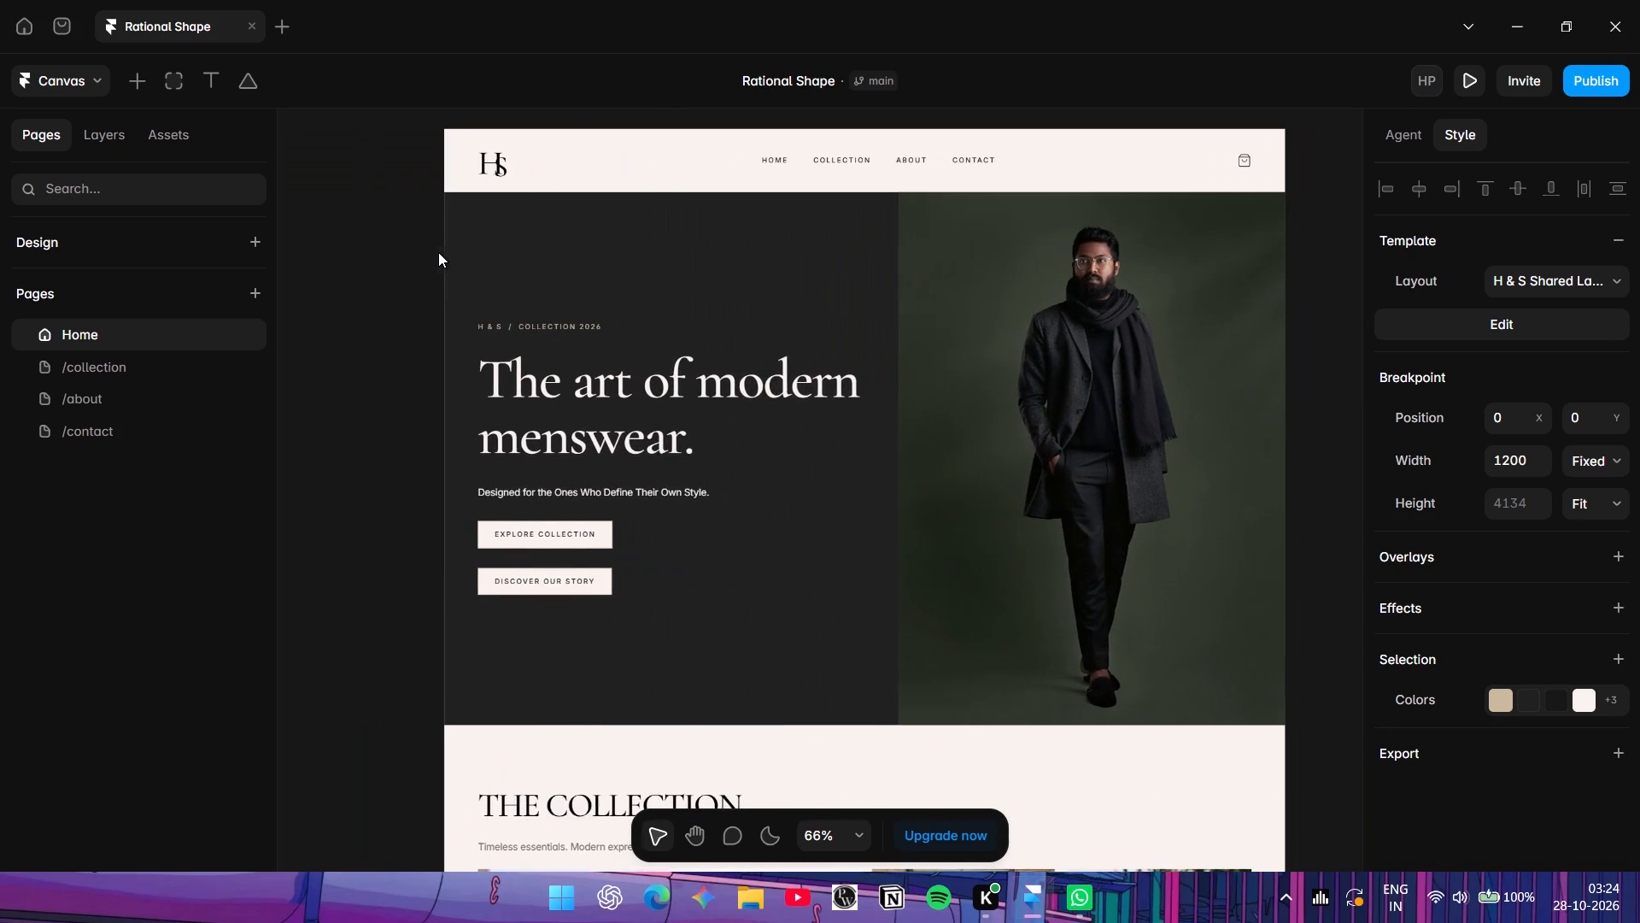
pyautogui.hscroll(-1, 438, 252)
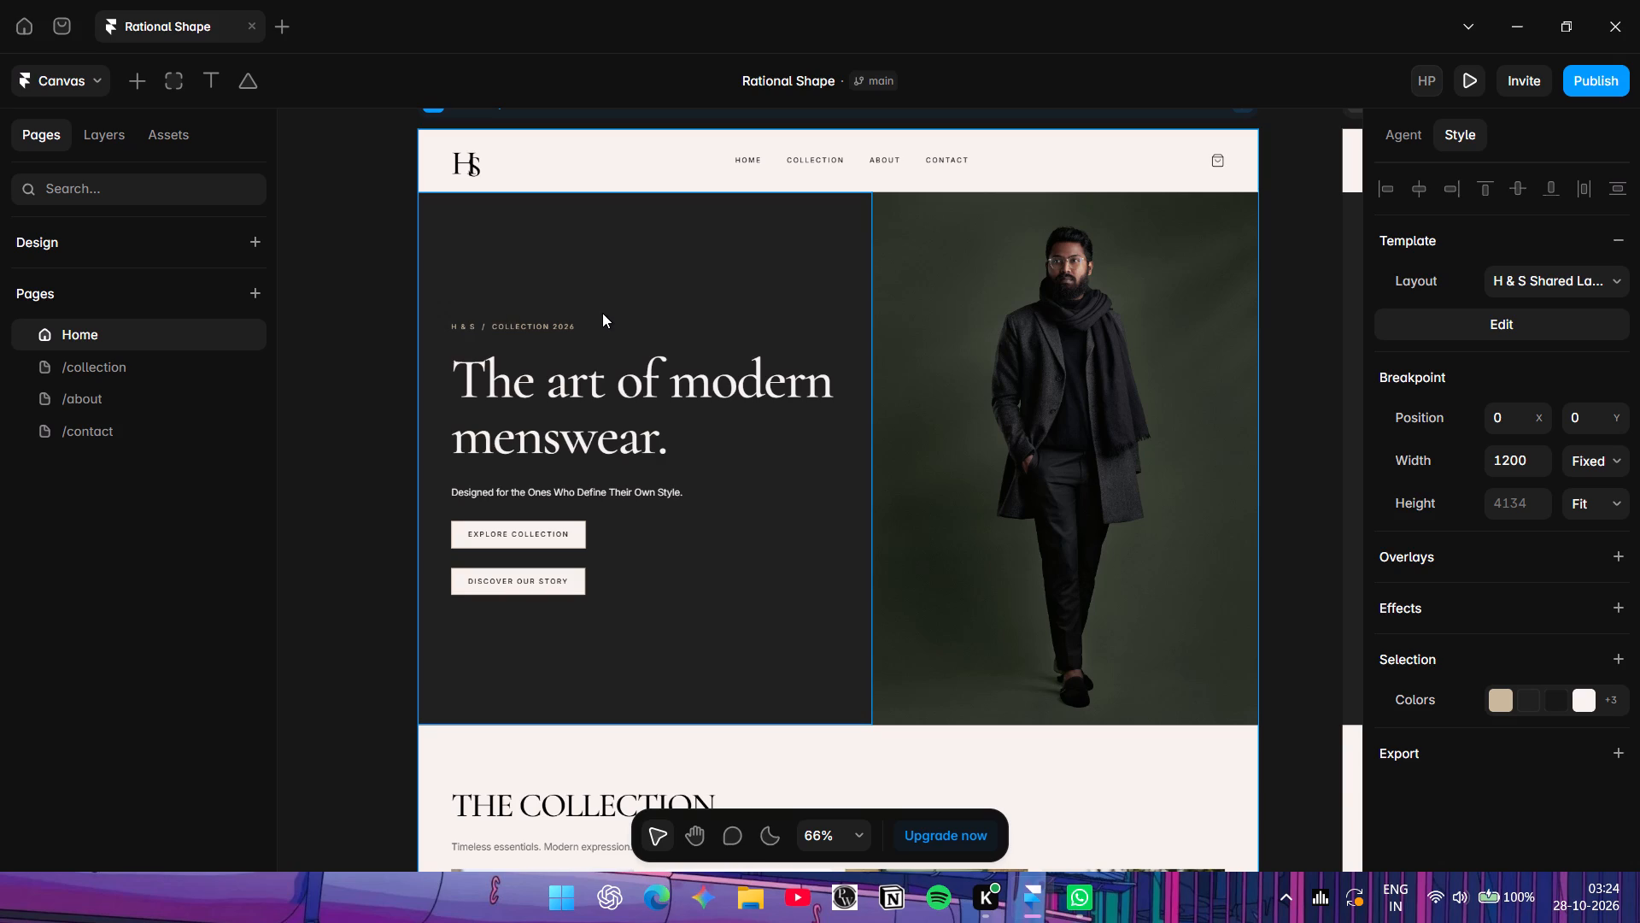
pyautogui.click(948, 267)
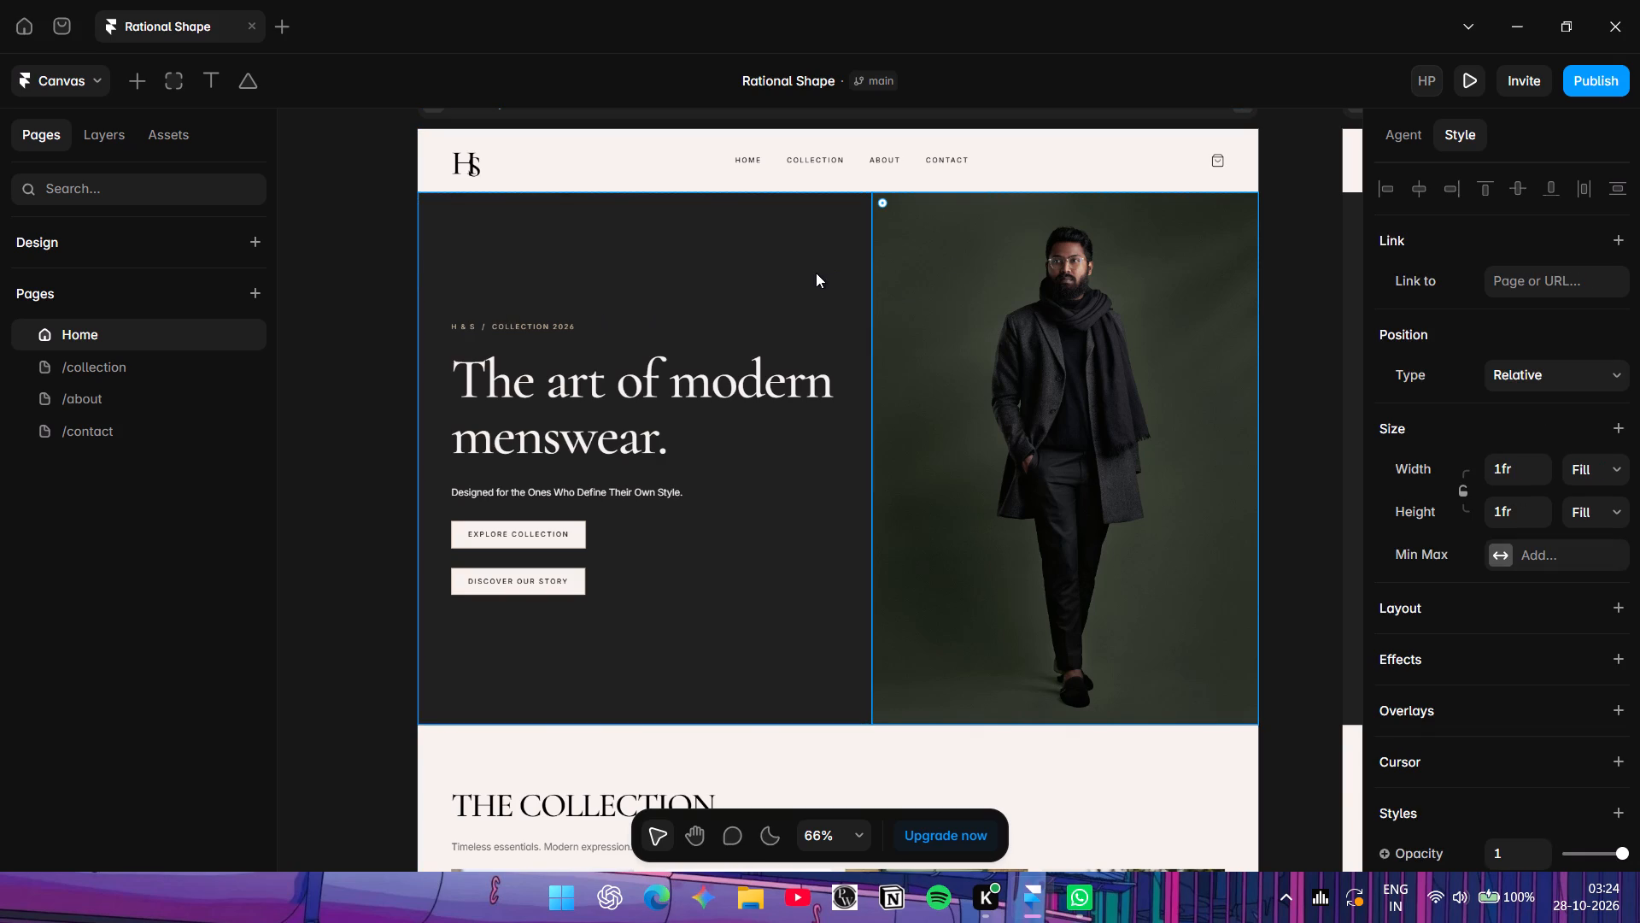
pyautogui.click(816, 273)
# Inspect THE COLLECTION section's heading, subtitle and Essential T-Shirts image in the Desktop layout.
pyautogui.scroll(-4, 816, 273)
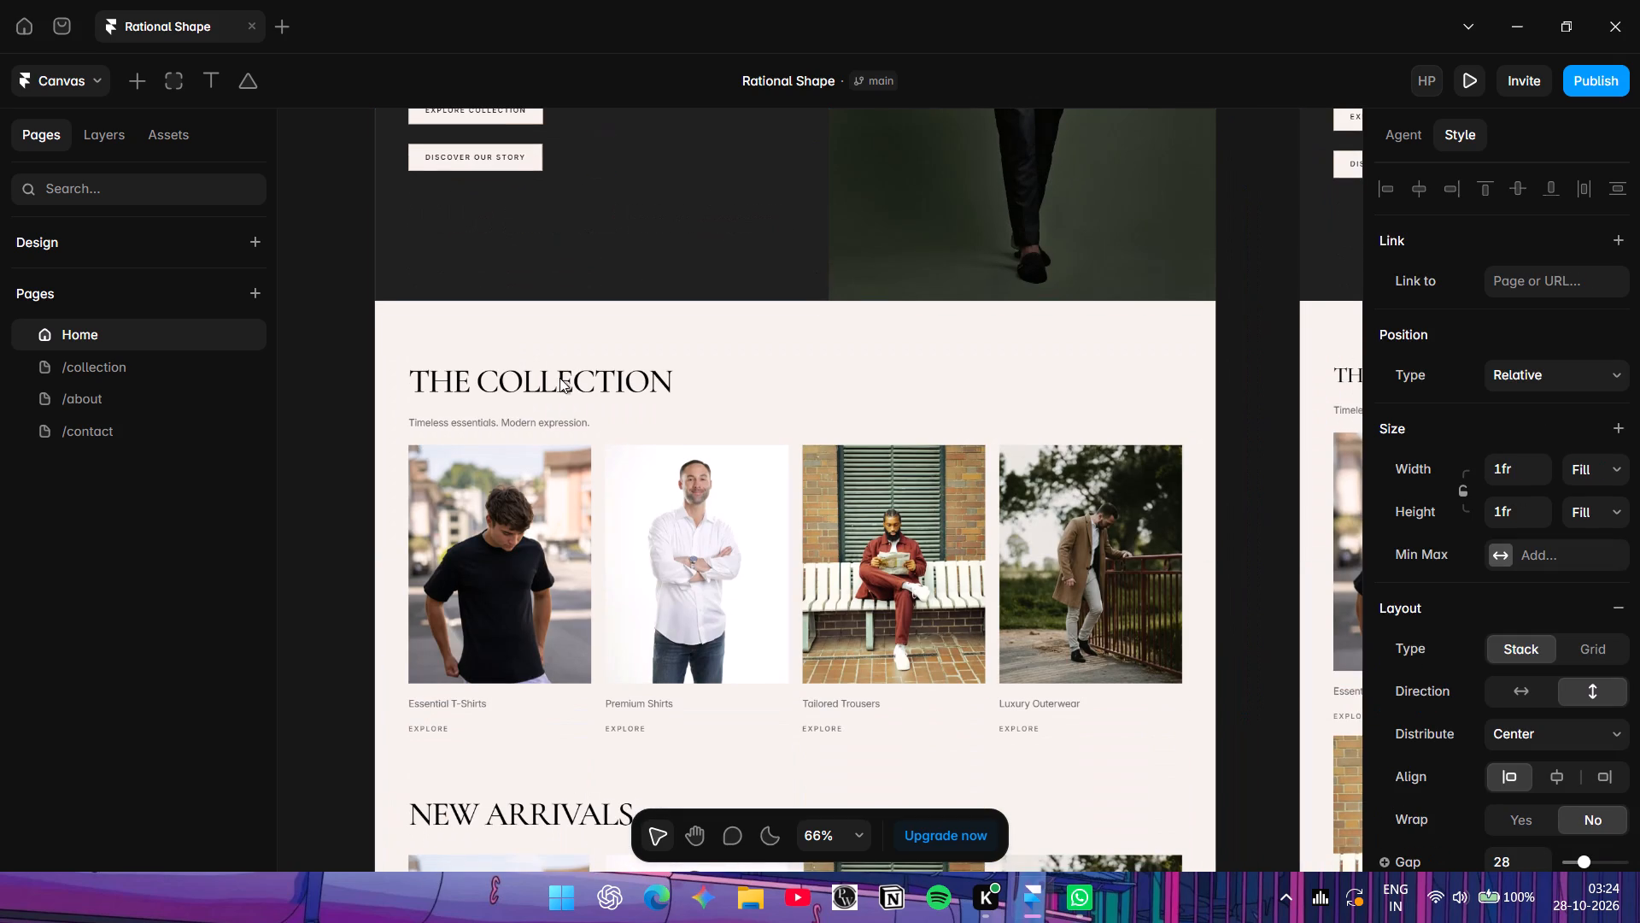
pyautogui.click(565, 362)
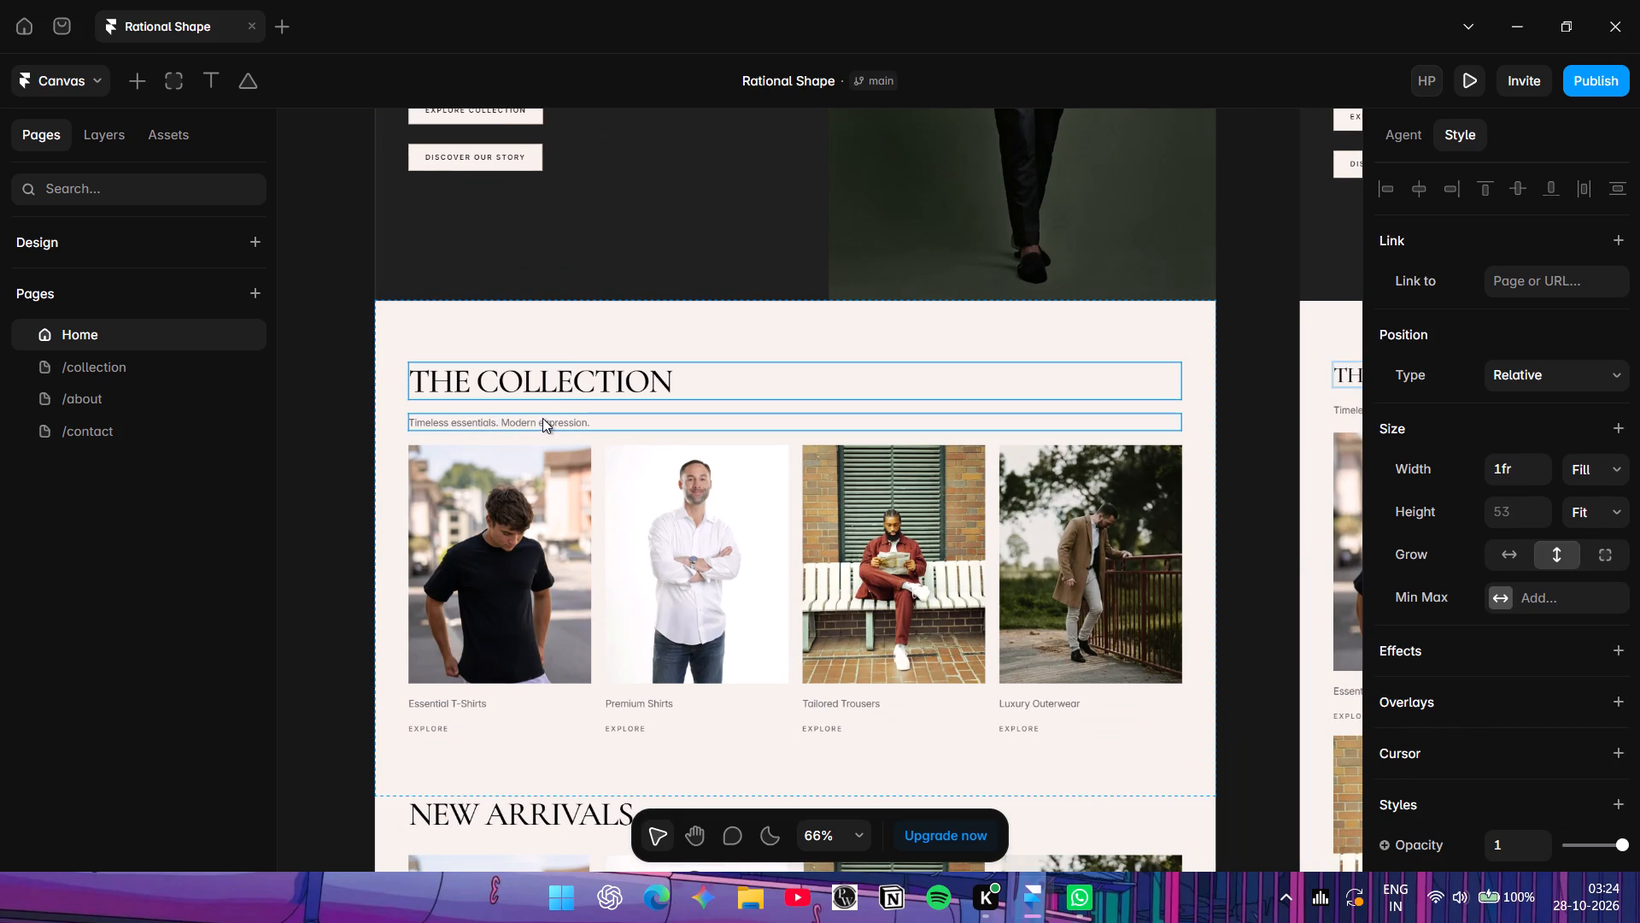
pyautogui.click(542, 419)
pyautogui.click(546, 515)
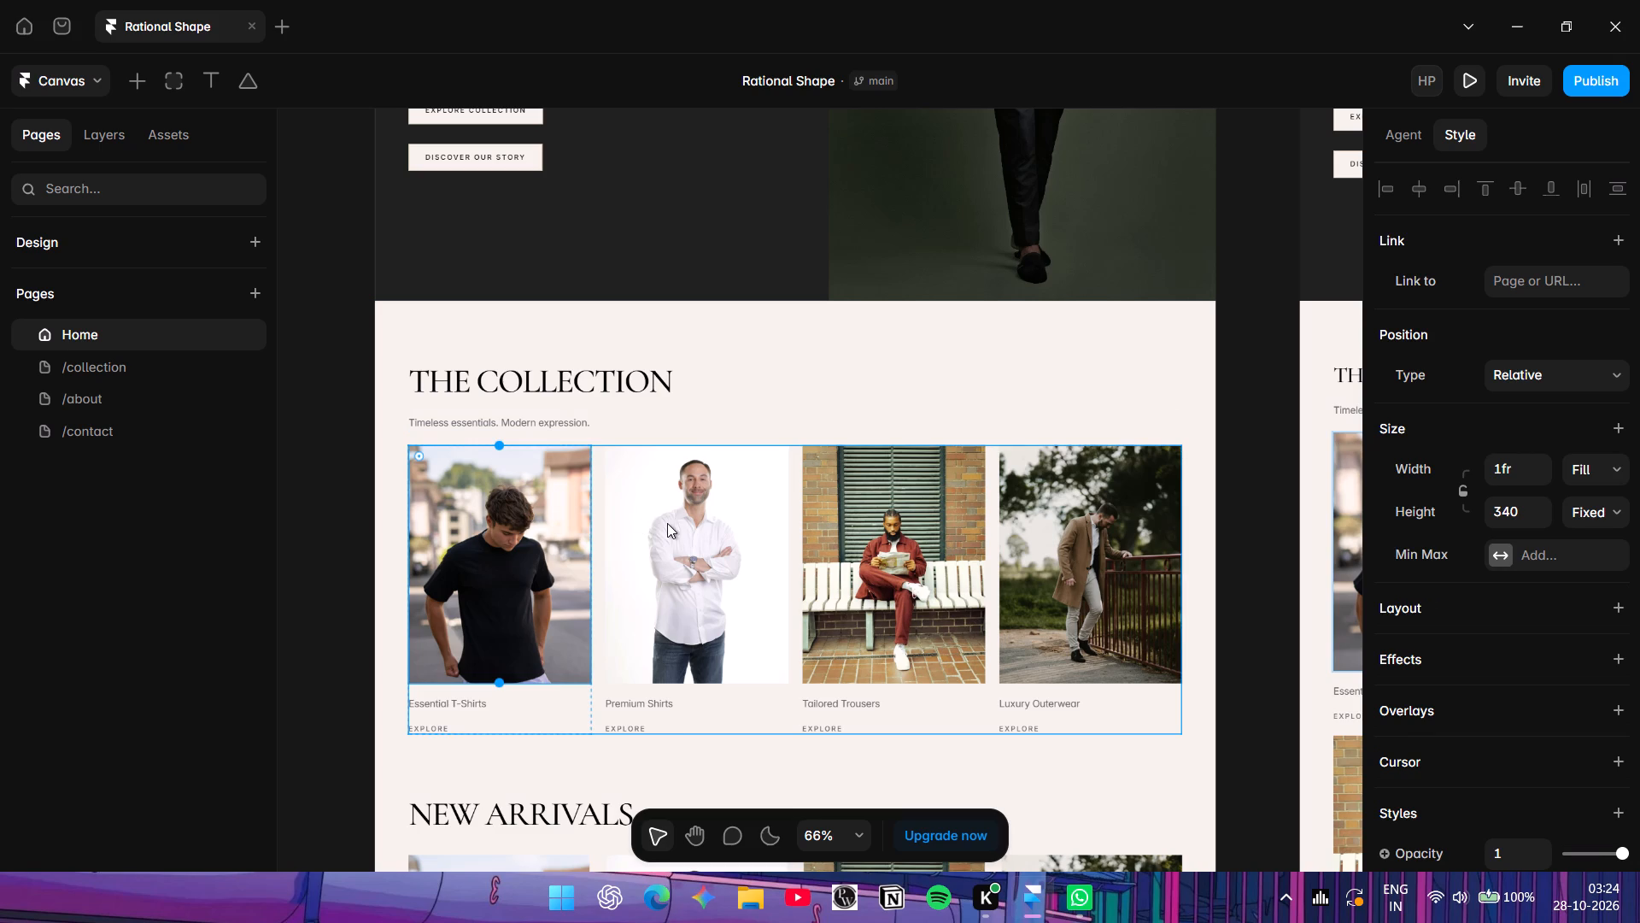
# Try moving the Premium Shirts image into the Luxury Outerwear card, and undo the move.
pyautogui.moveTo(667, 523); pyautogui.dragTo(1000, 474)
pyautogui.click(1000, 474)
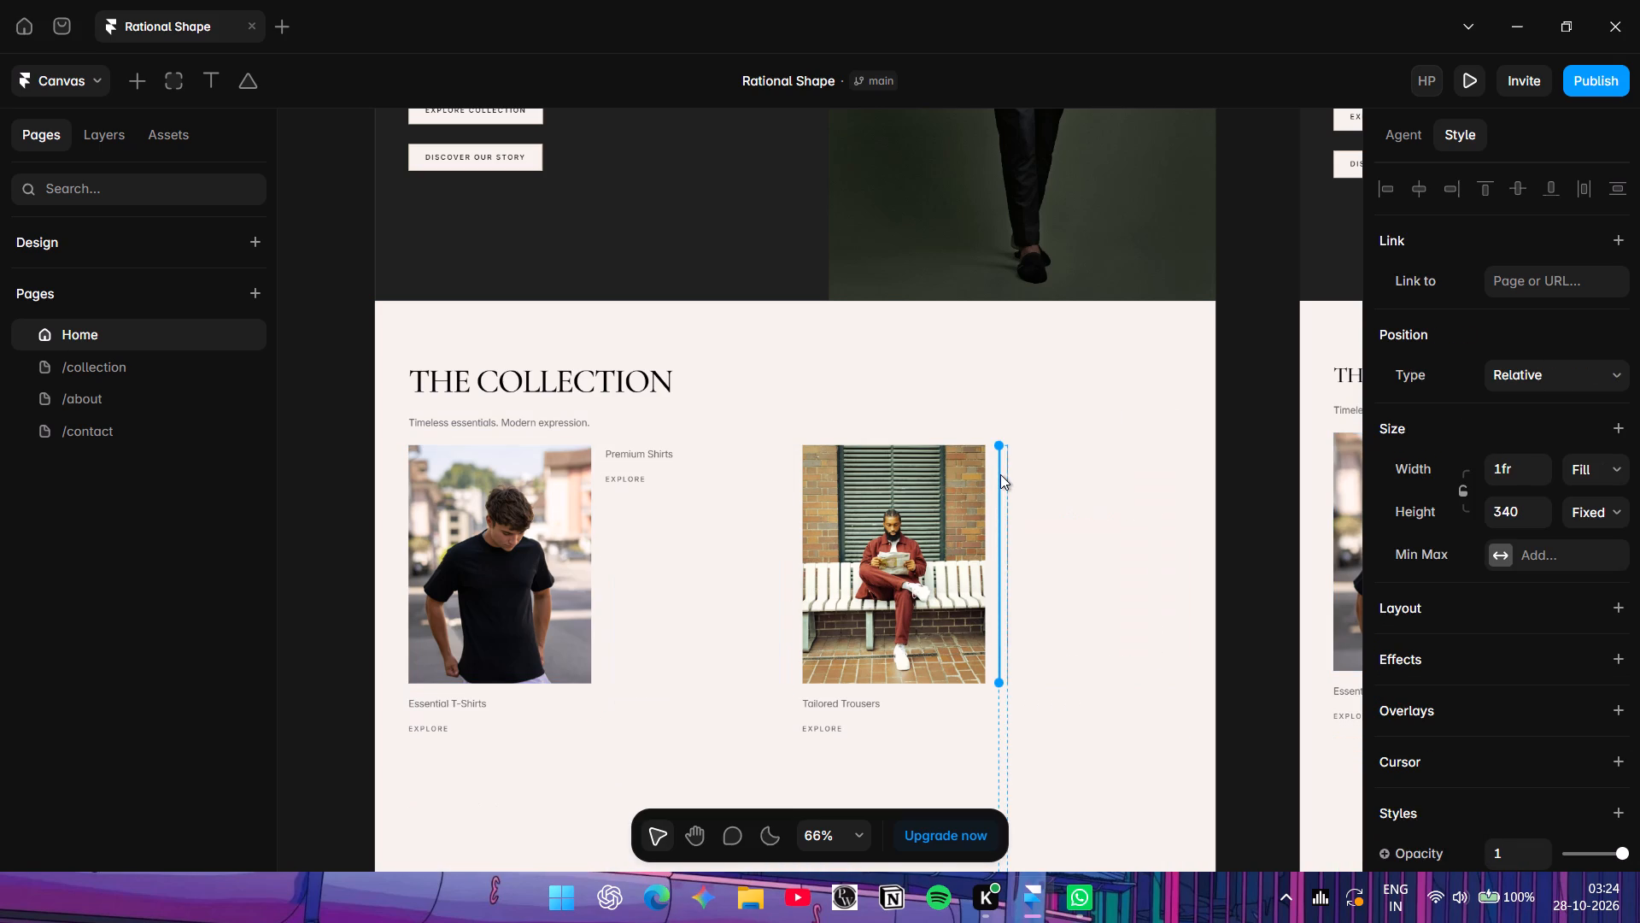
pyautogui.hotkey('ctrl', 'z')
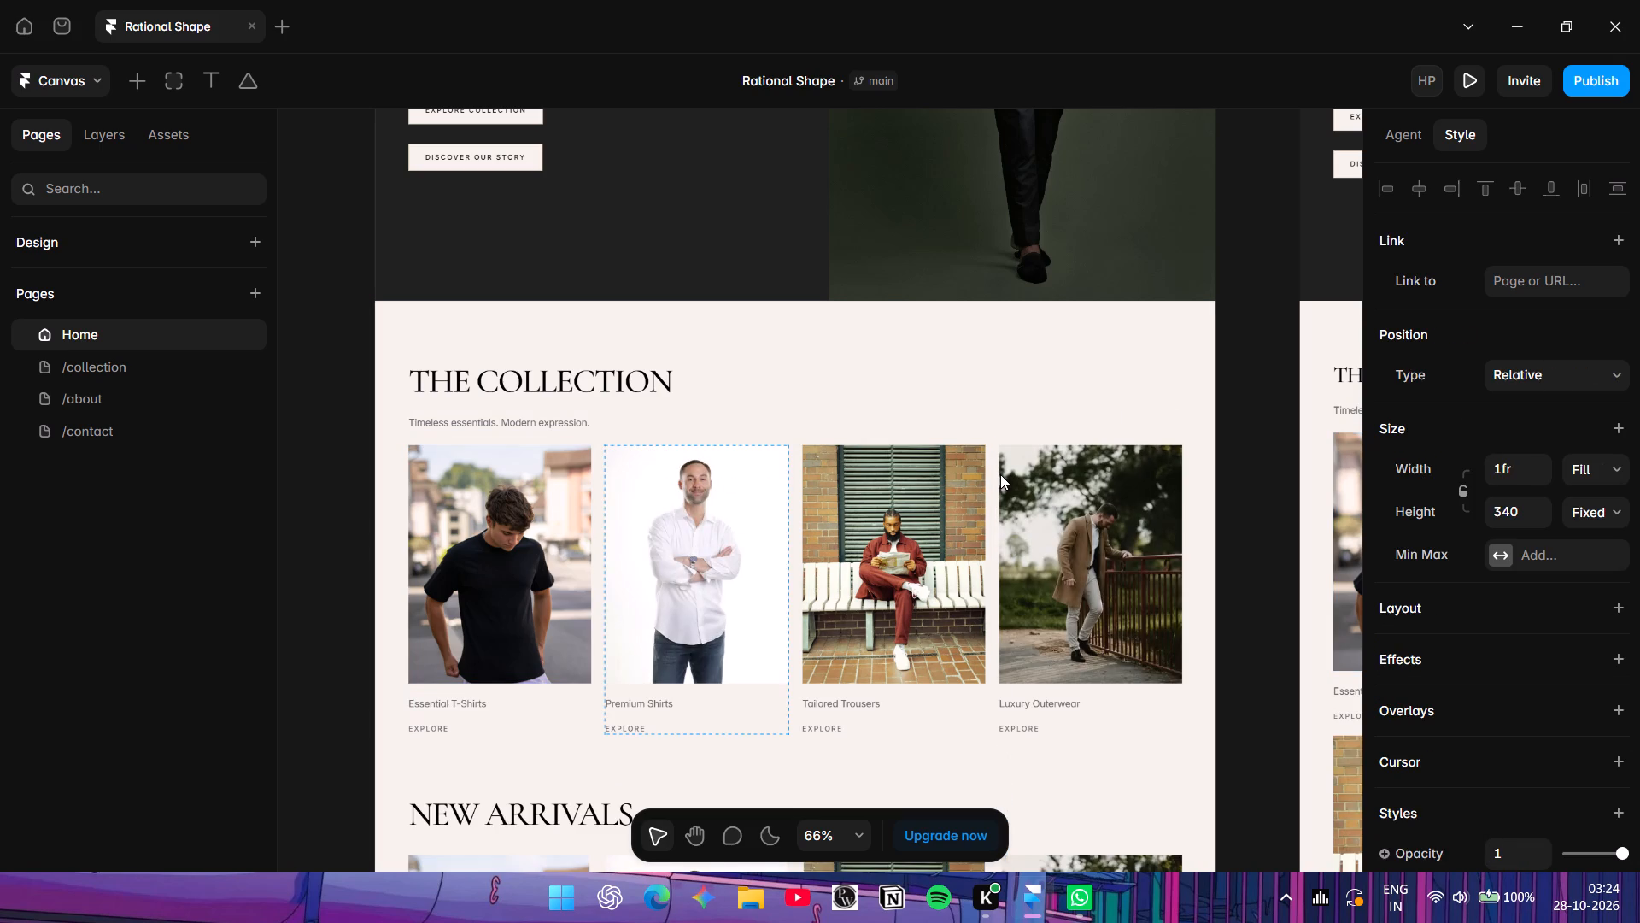
# Examine the NEW ARRIVALS section and select its Product List to inspect the product names and prices.
pyautogui.scroll(-3, 899, 610)
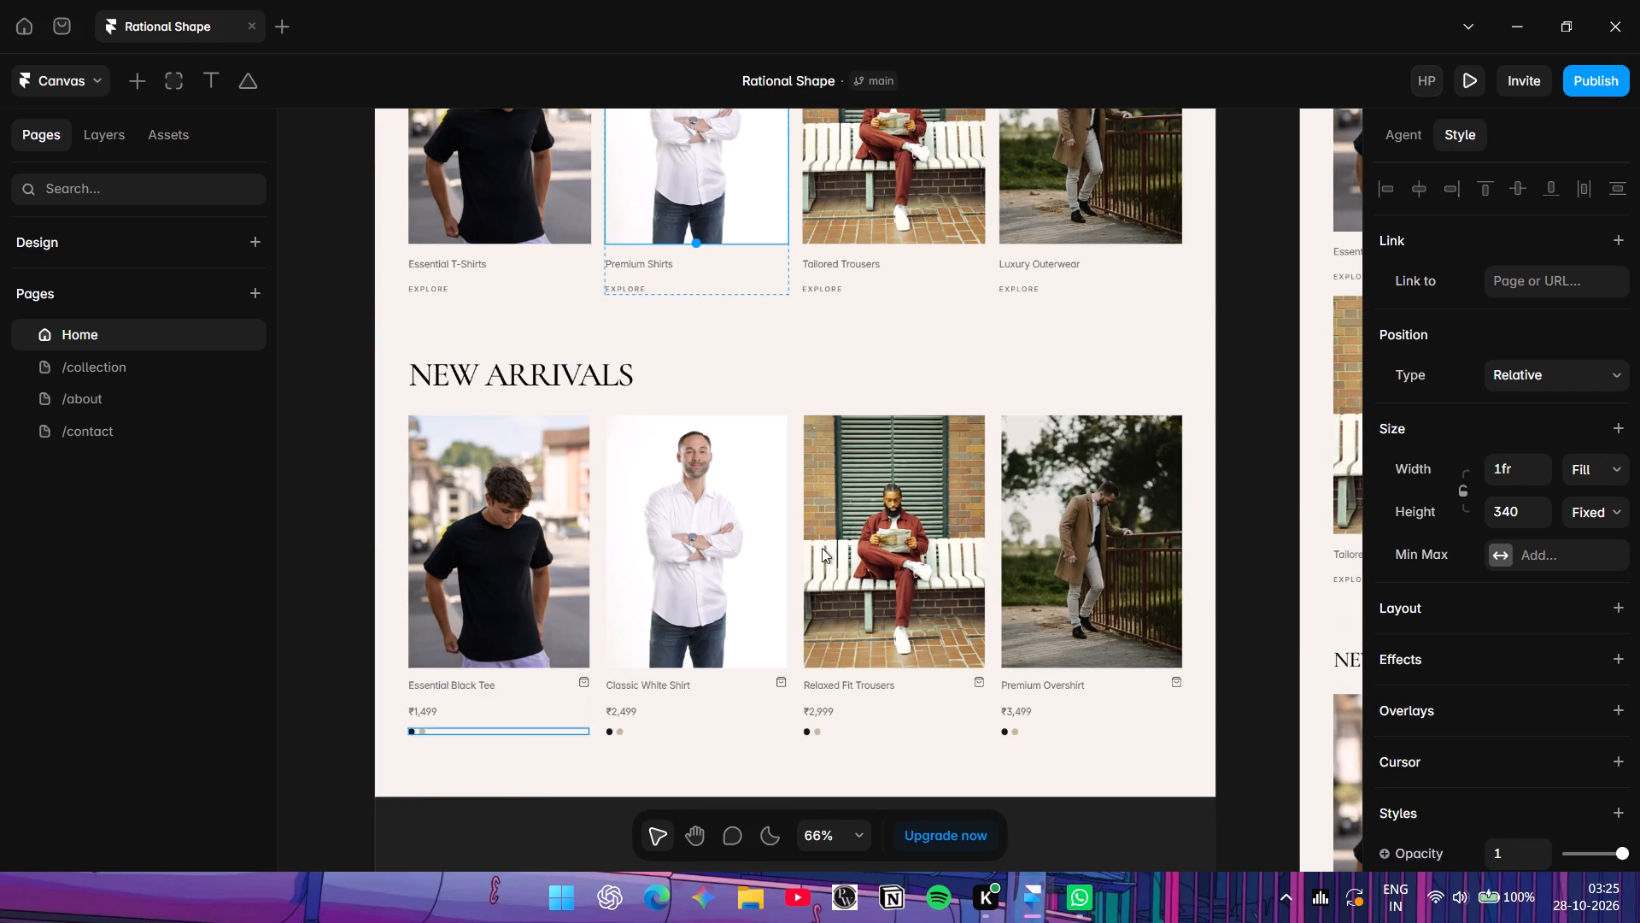
pyautogui.scroll(-1, 1007, 458)
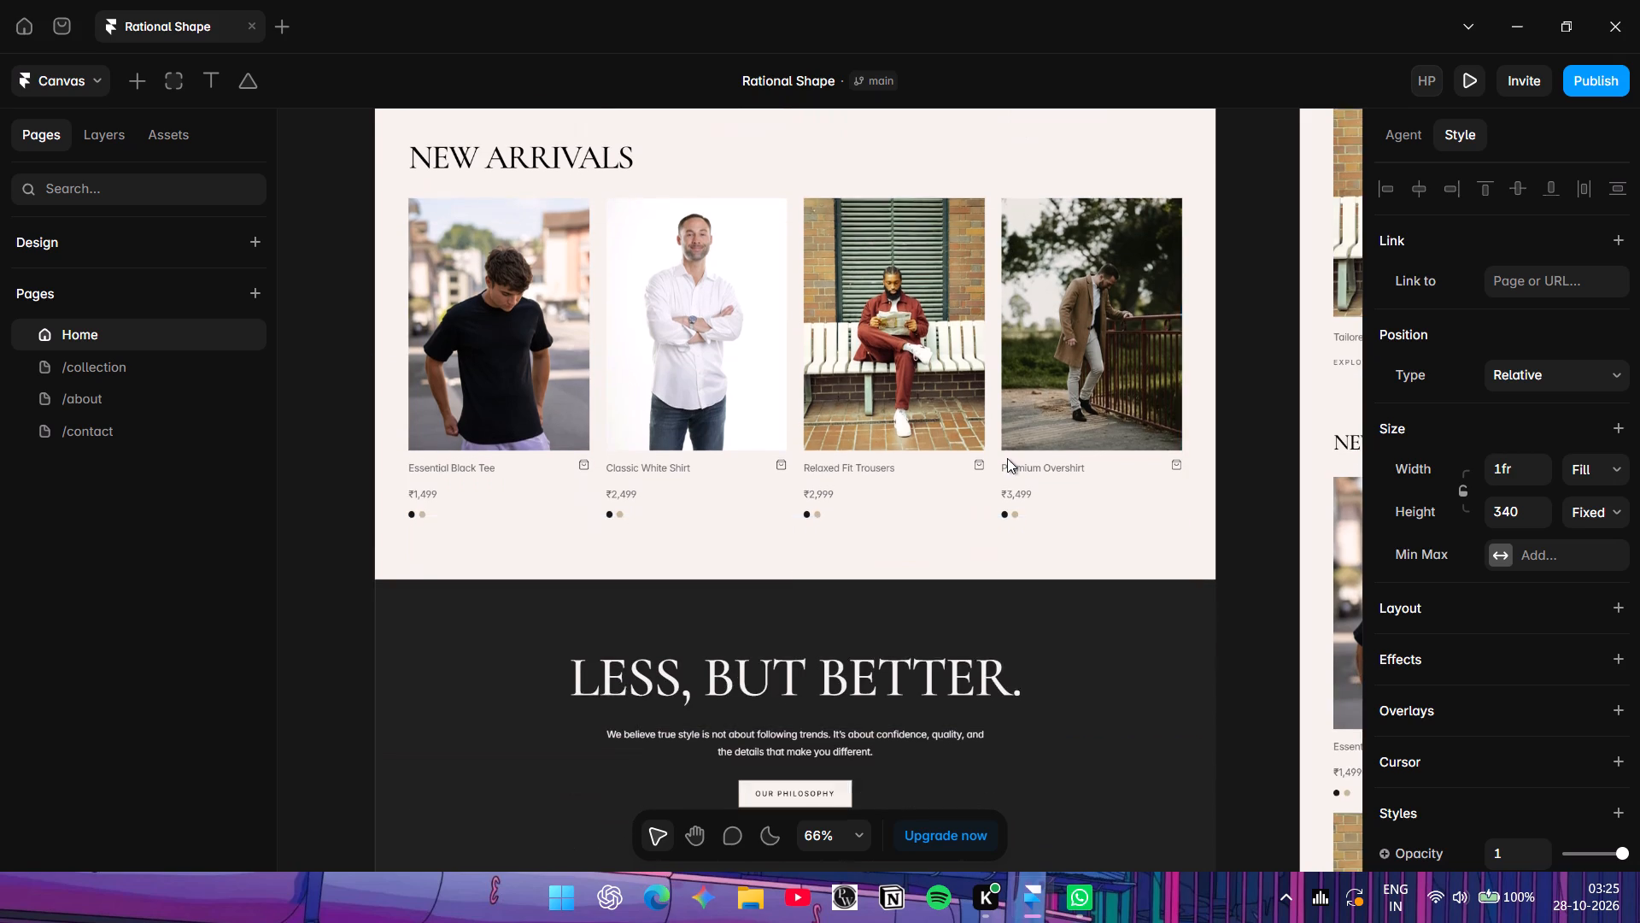
pyautogui.scroll(-1, 1007, 458)
pyautogui.scroll(1, 1007, 458)
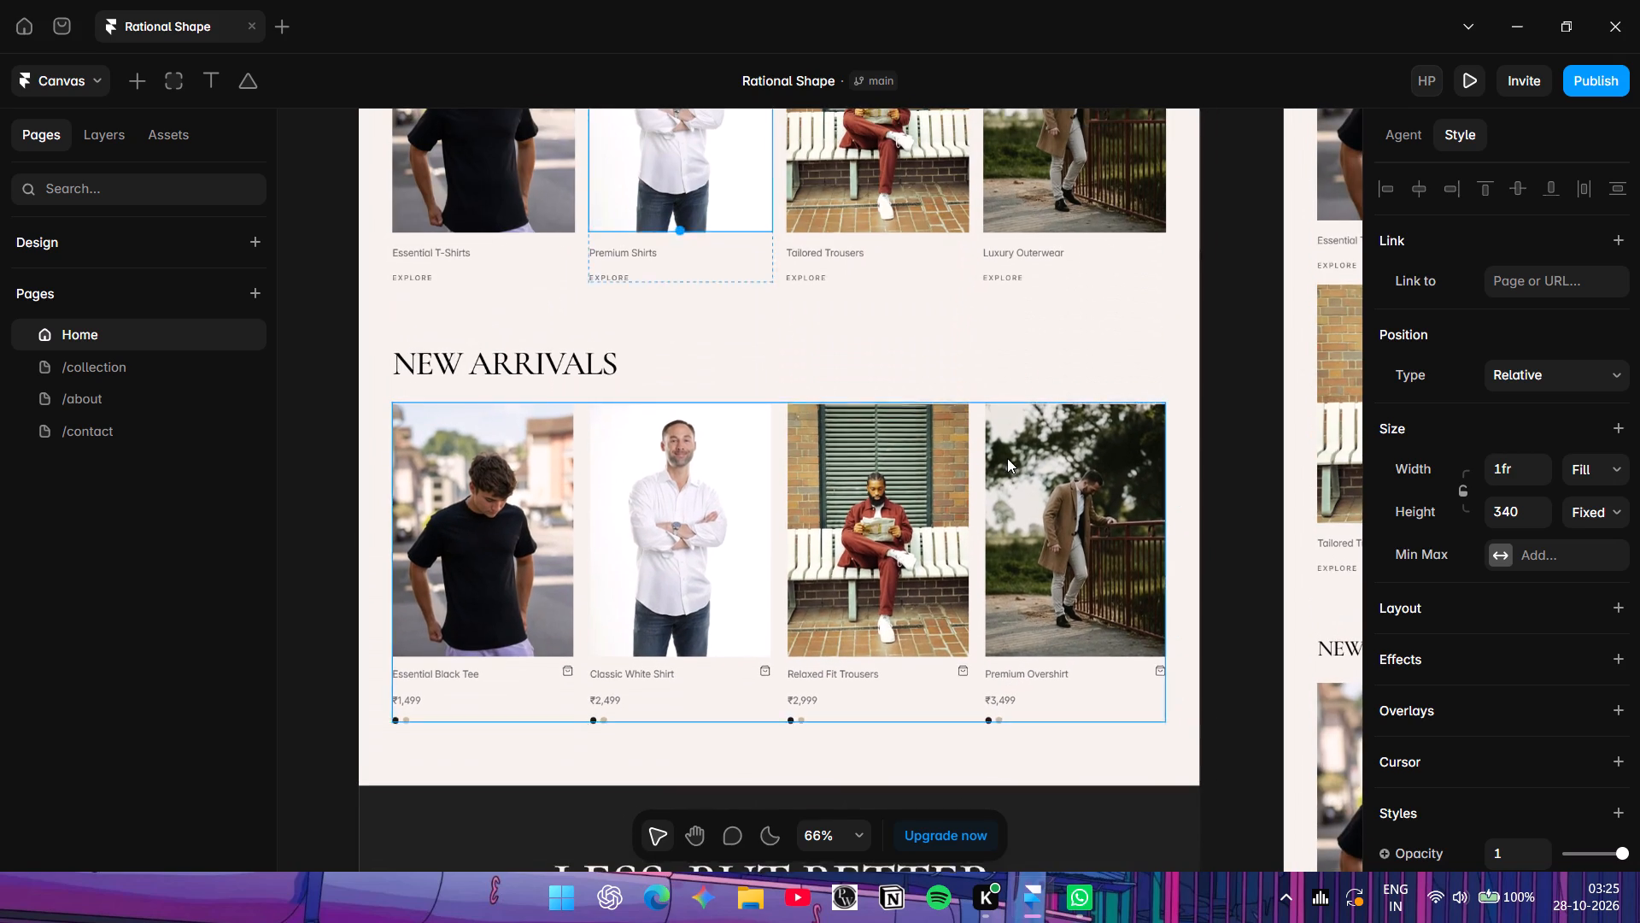
pyautogui.scroll(-1, 1007, 458)
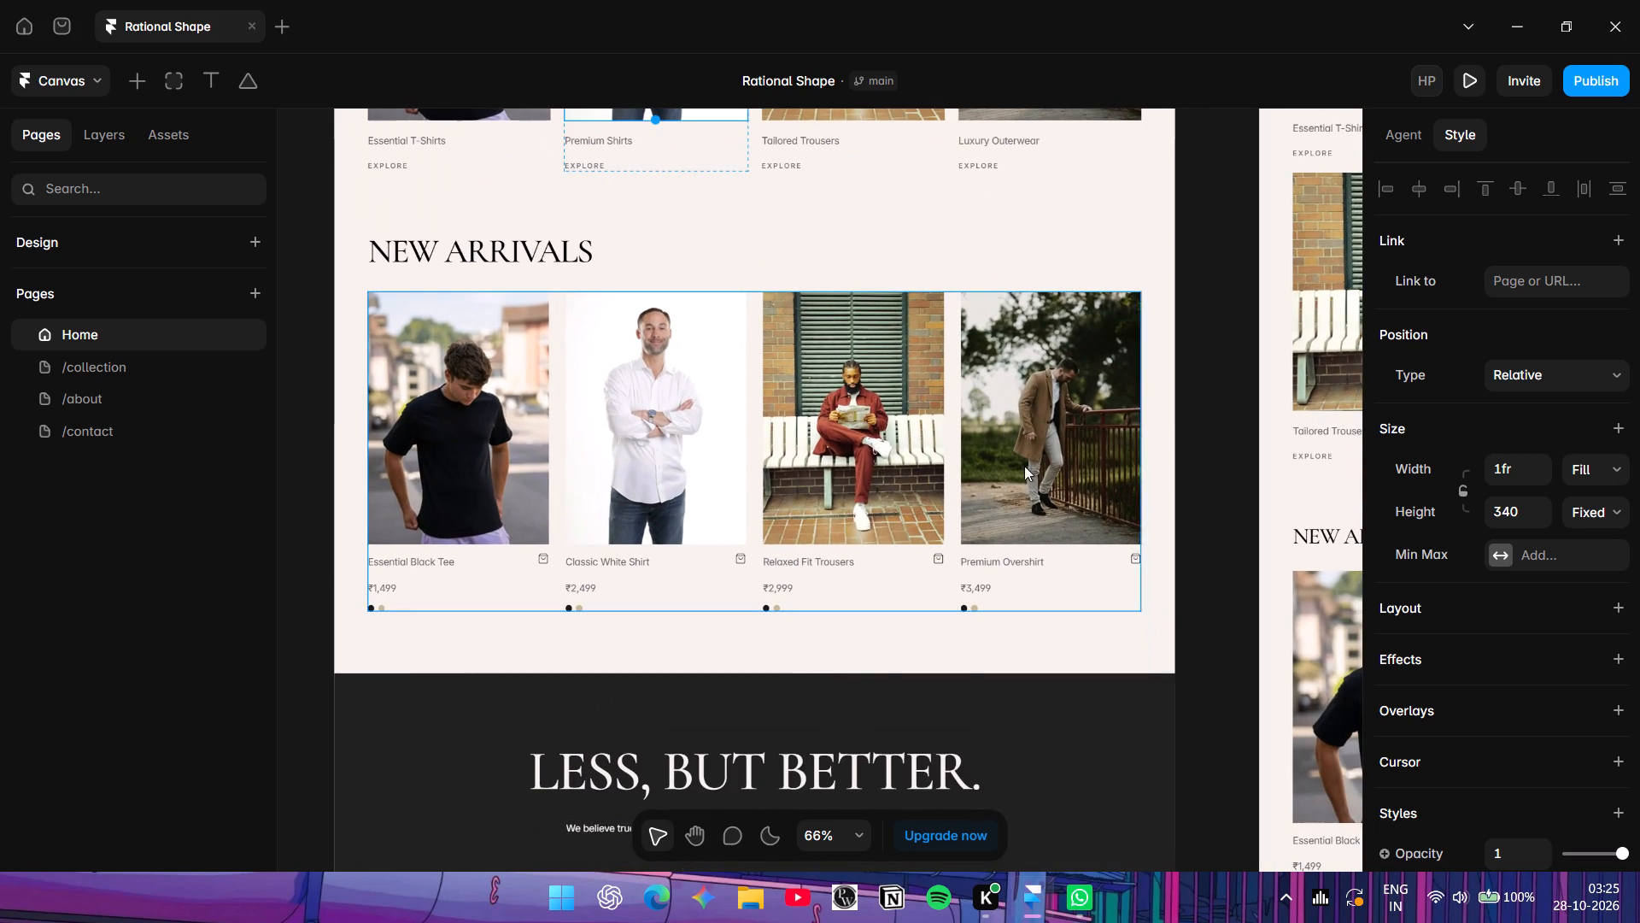
pyautogui.click(776, 579)
pyautogui.click(780, 589)
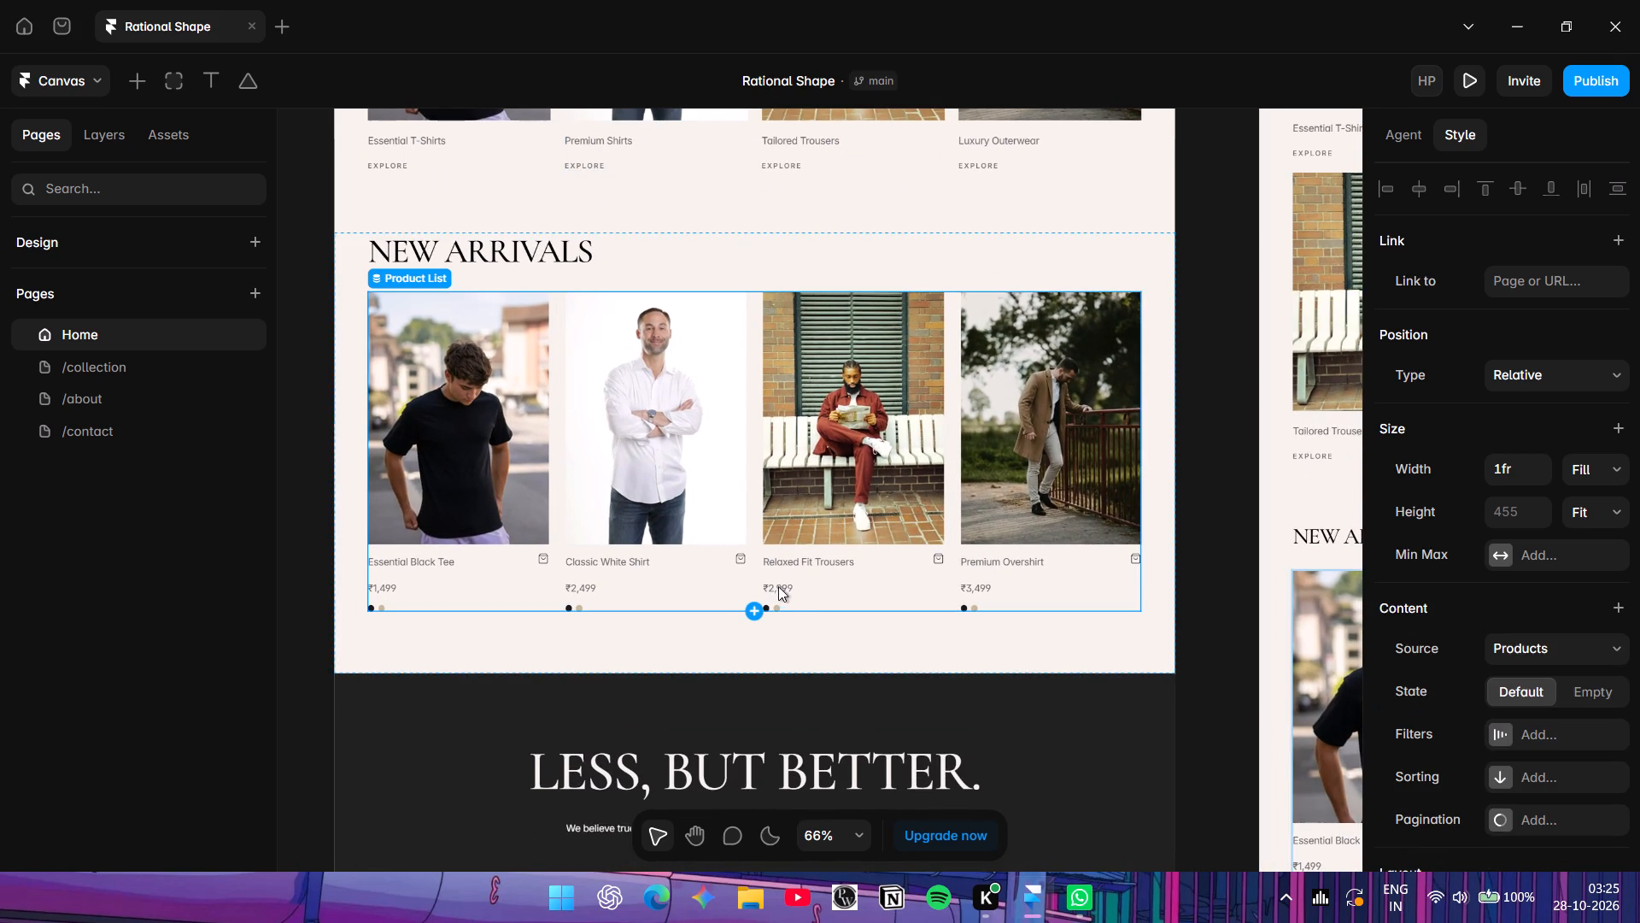
pyautogui.click(777, 562)
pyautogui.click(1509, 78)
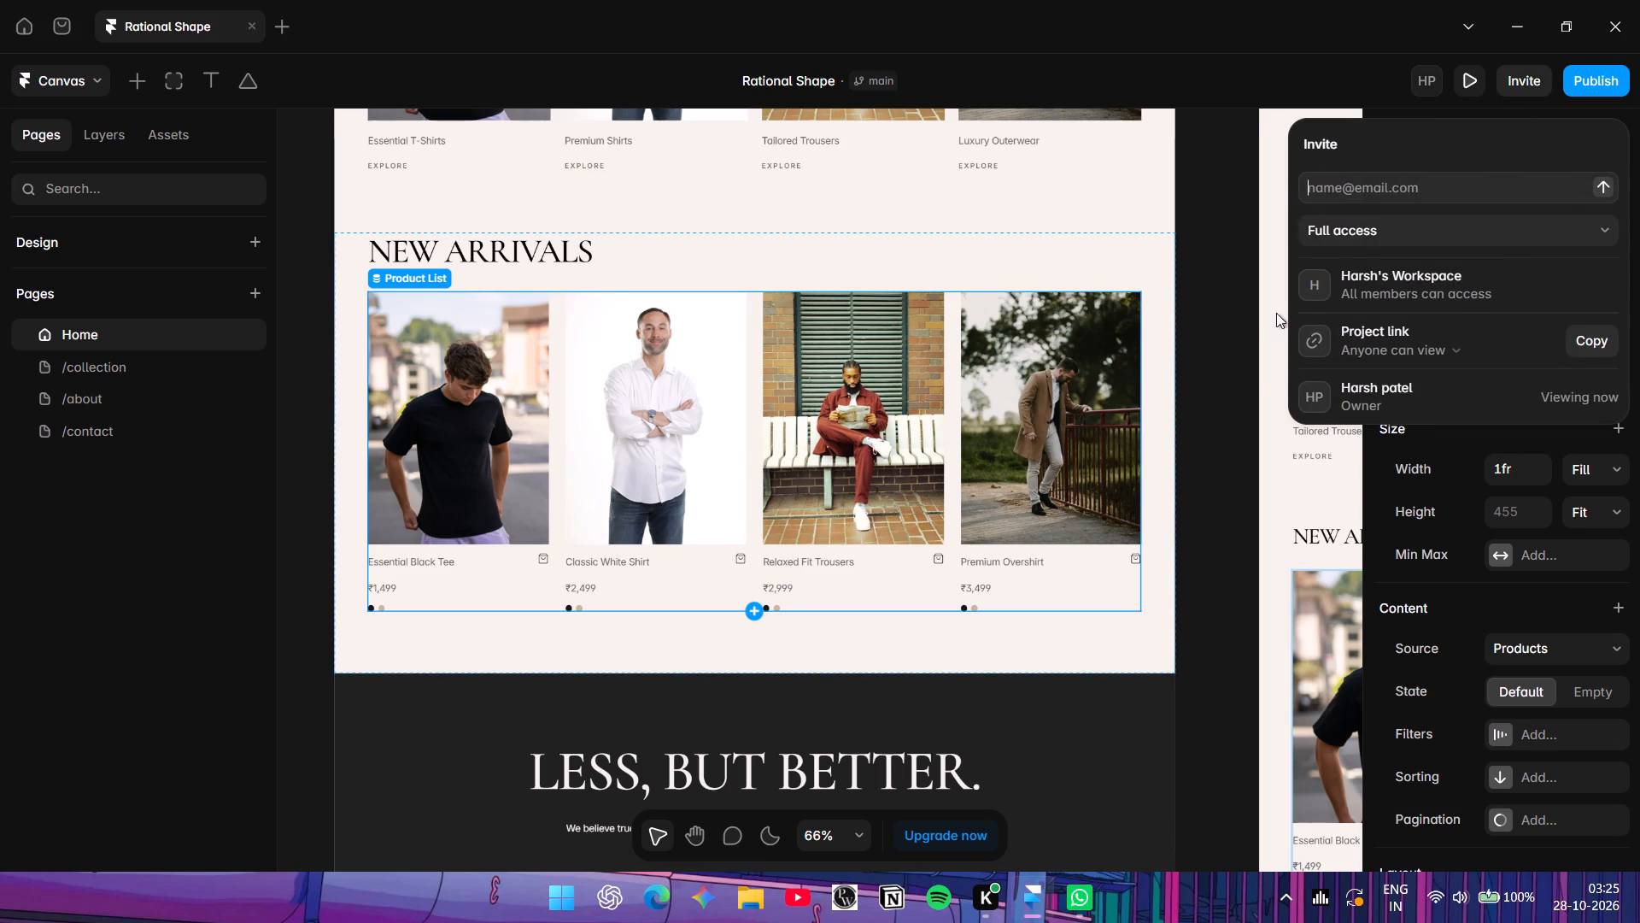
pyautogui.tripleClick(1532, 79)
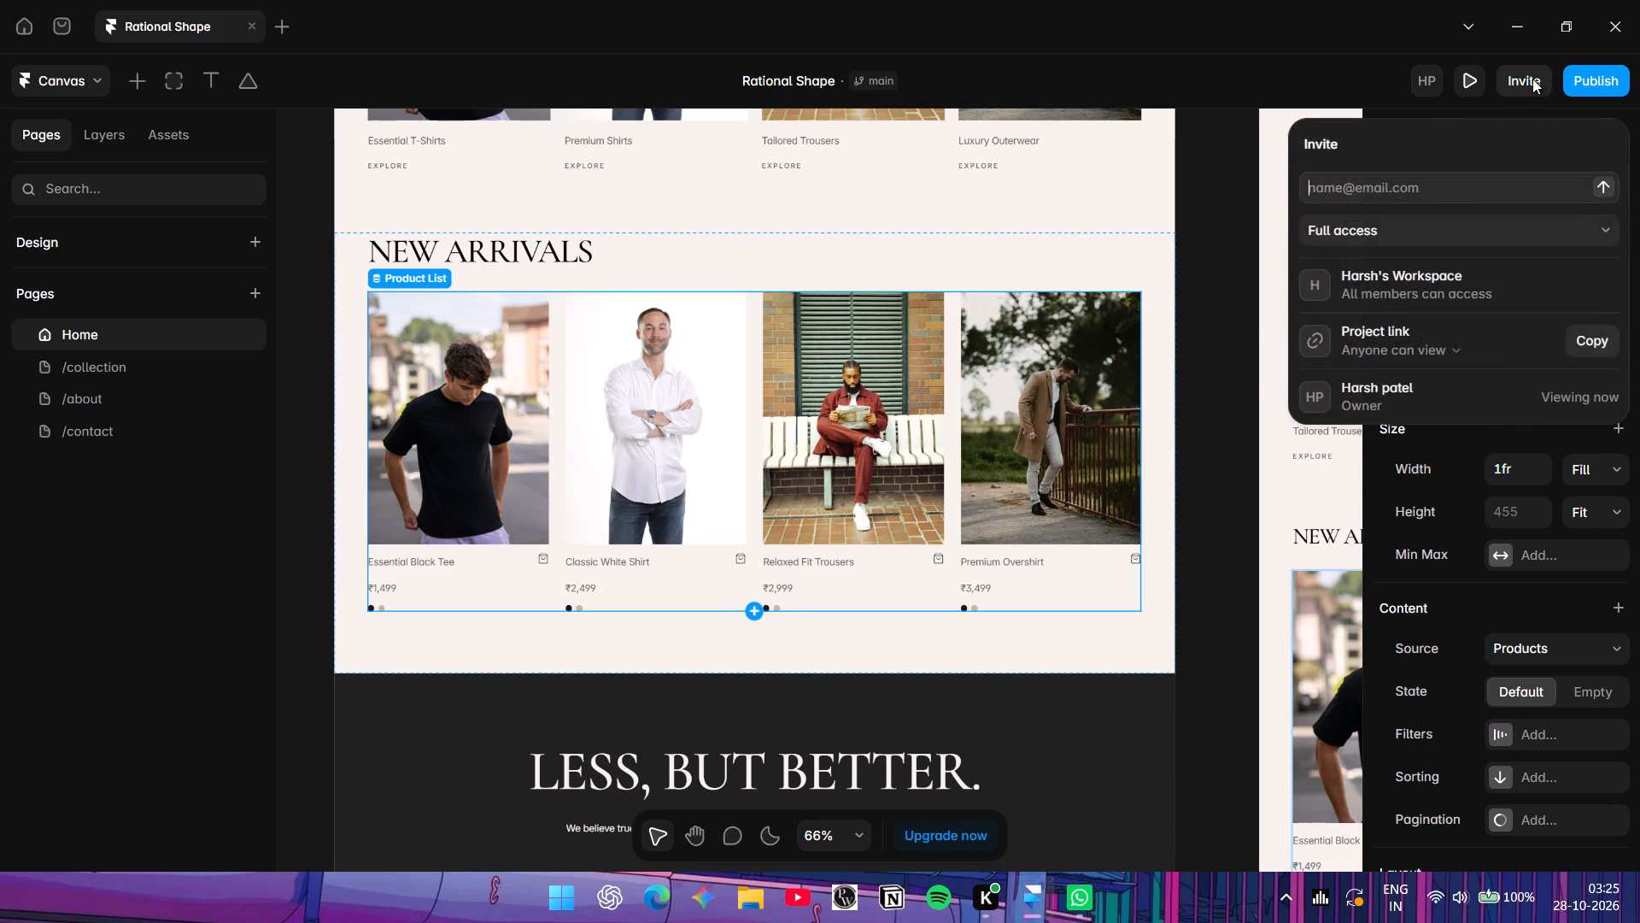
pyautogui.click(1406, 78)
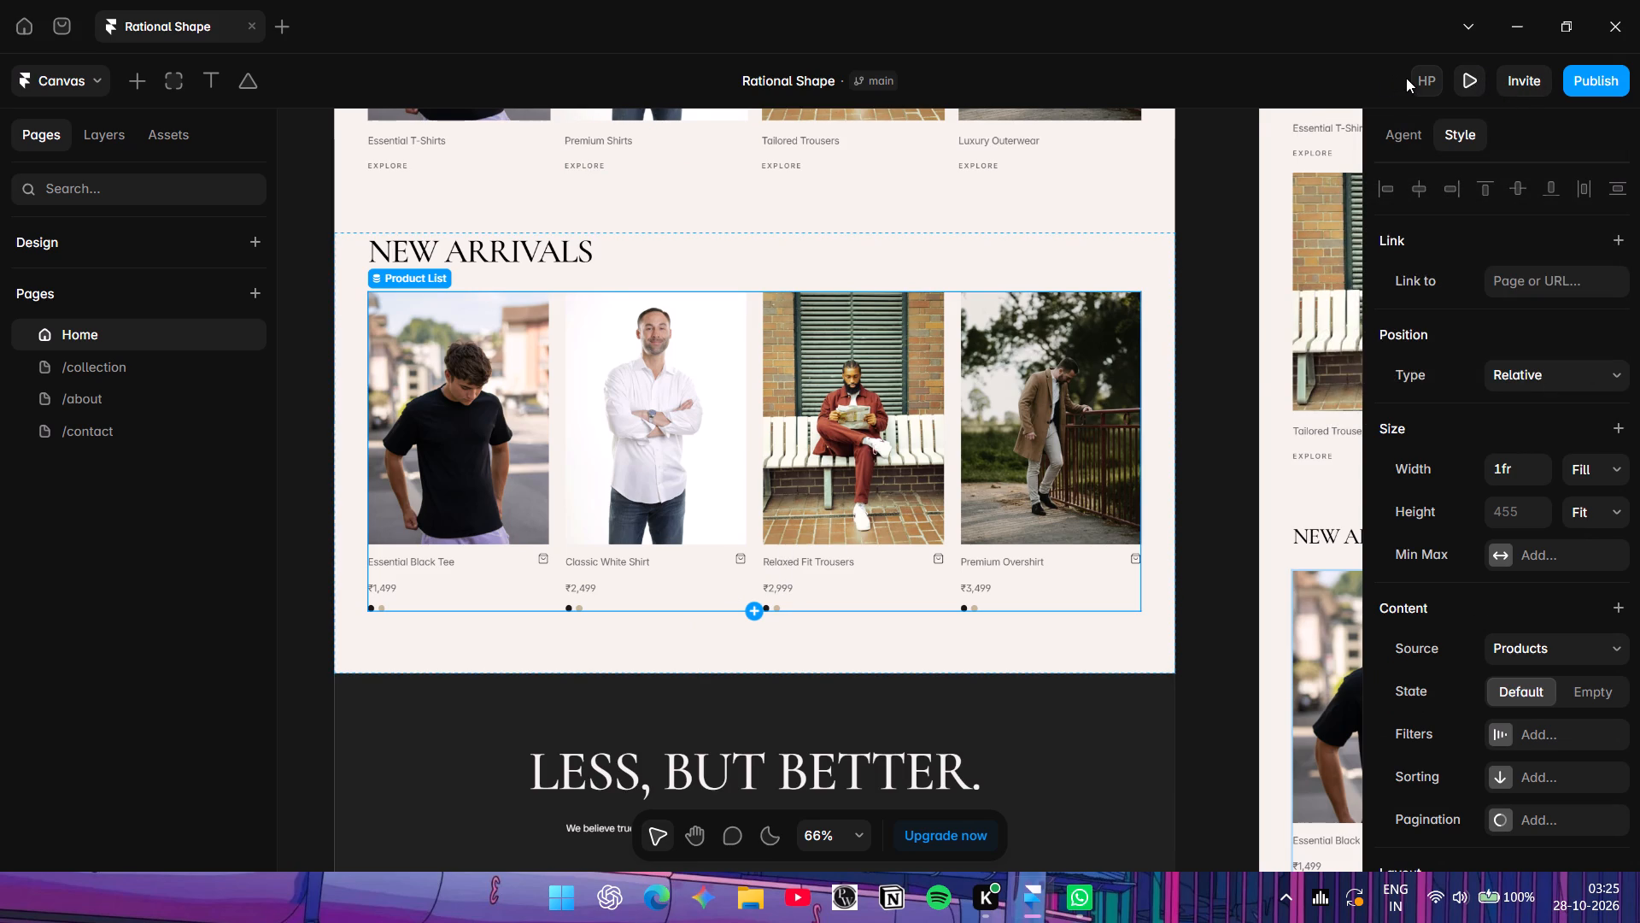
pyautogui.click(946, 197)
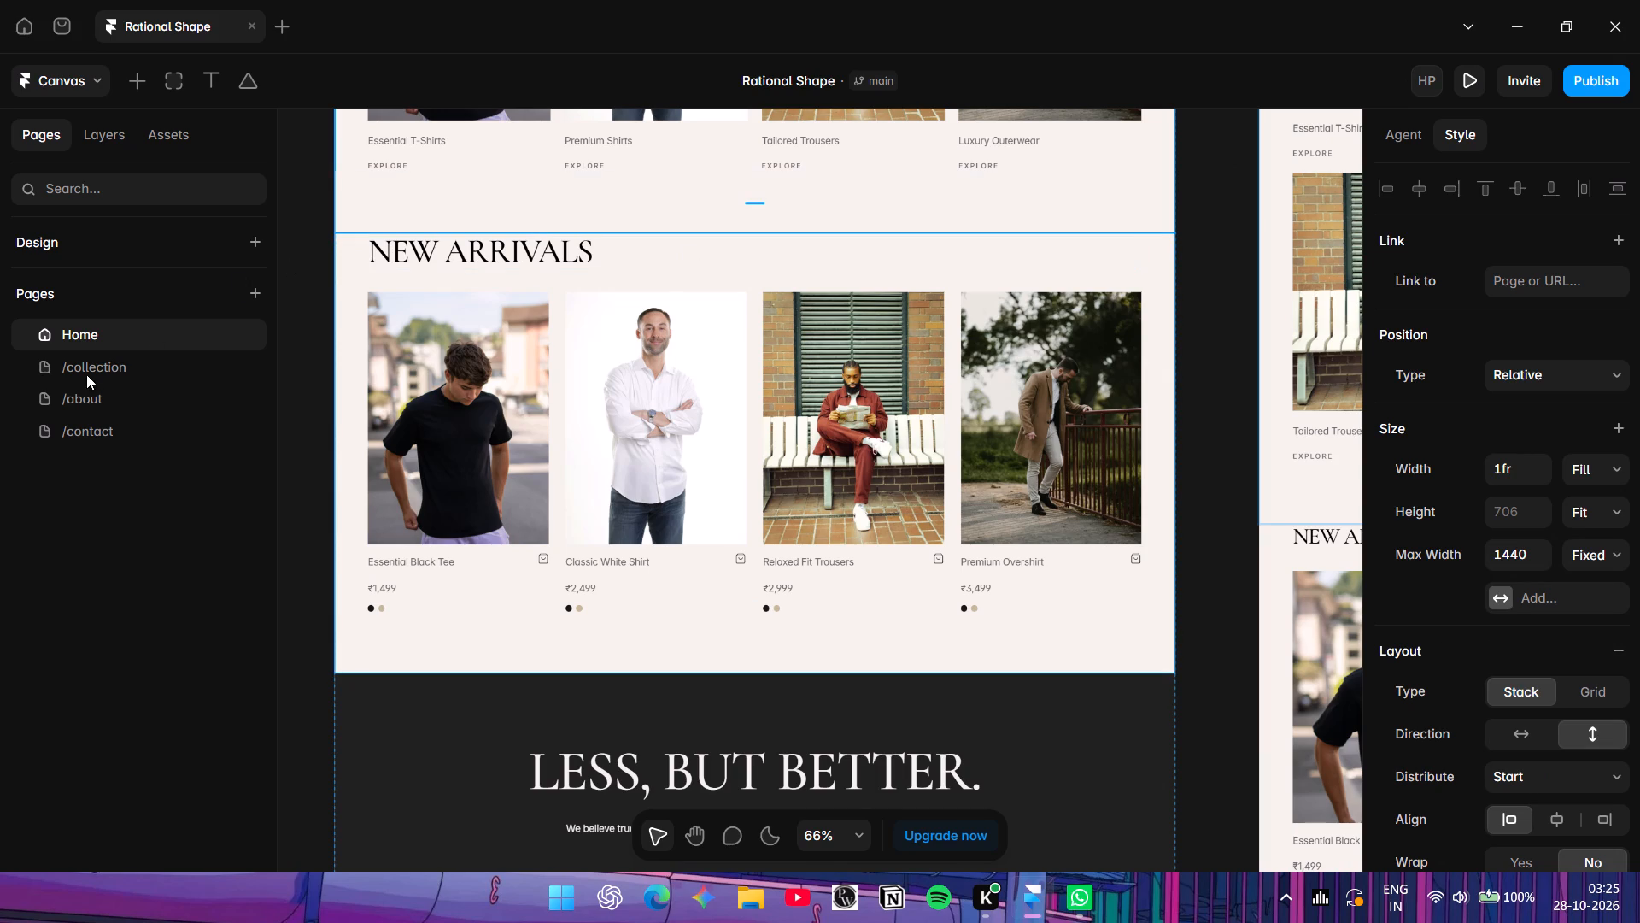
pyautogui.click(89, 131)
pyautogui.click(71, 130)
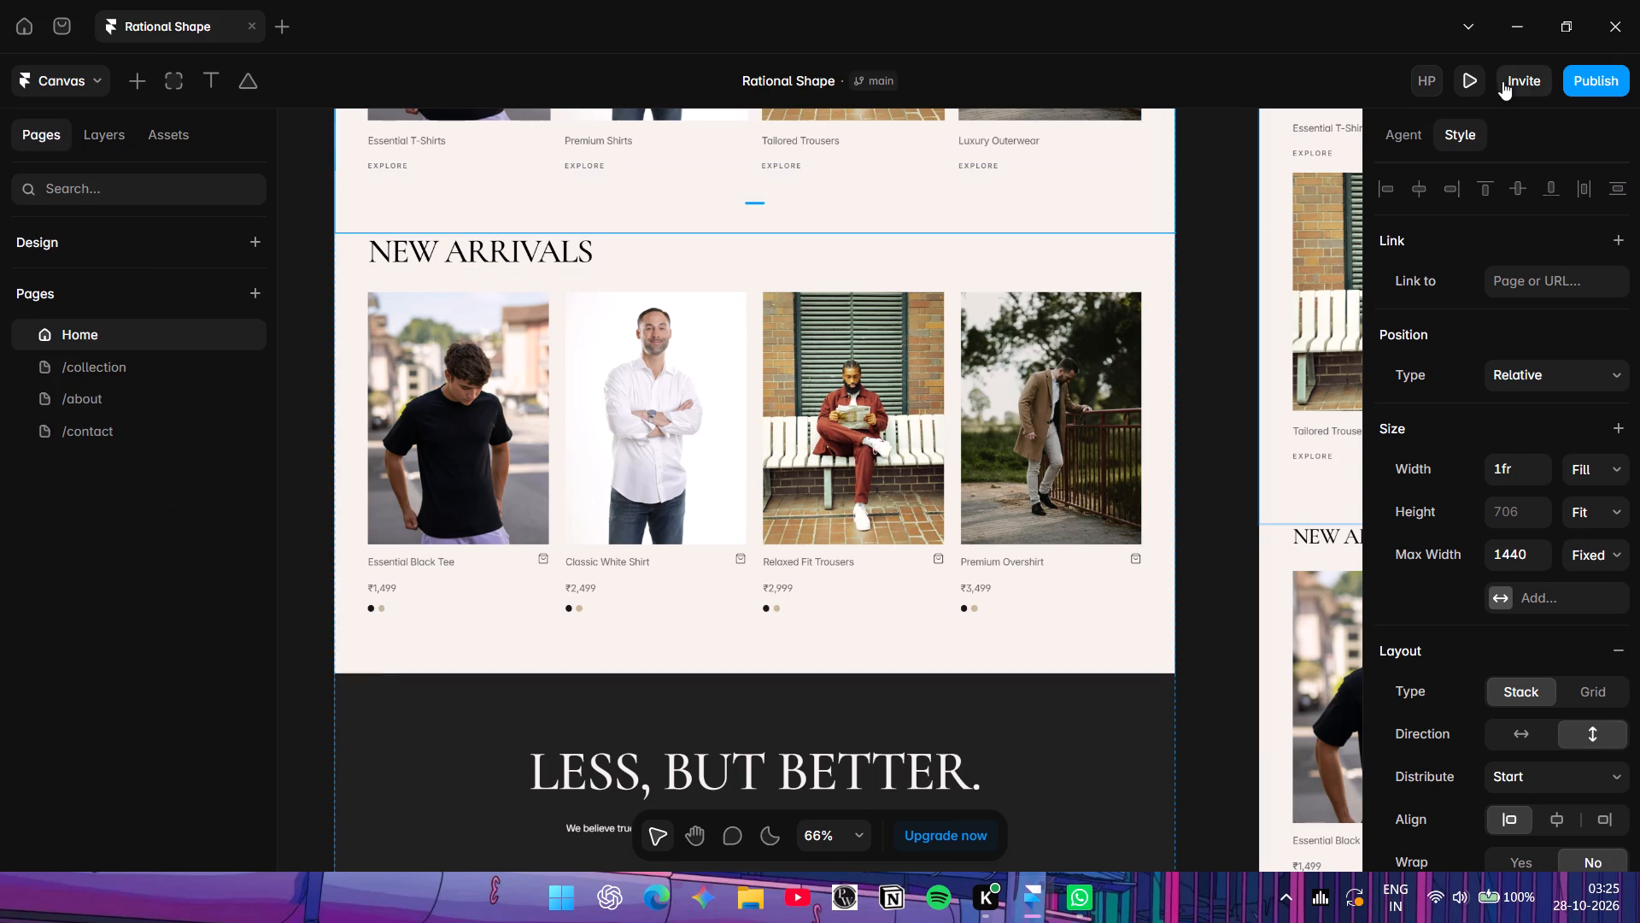
# Review the project's invite options, including the access roles, workspace access and project link, and close them without inviting anyone.
pyautogui.click(1502, 81)
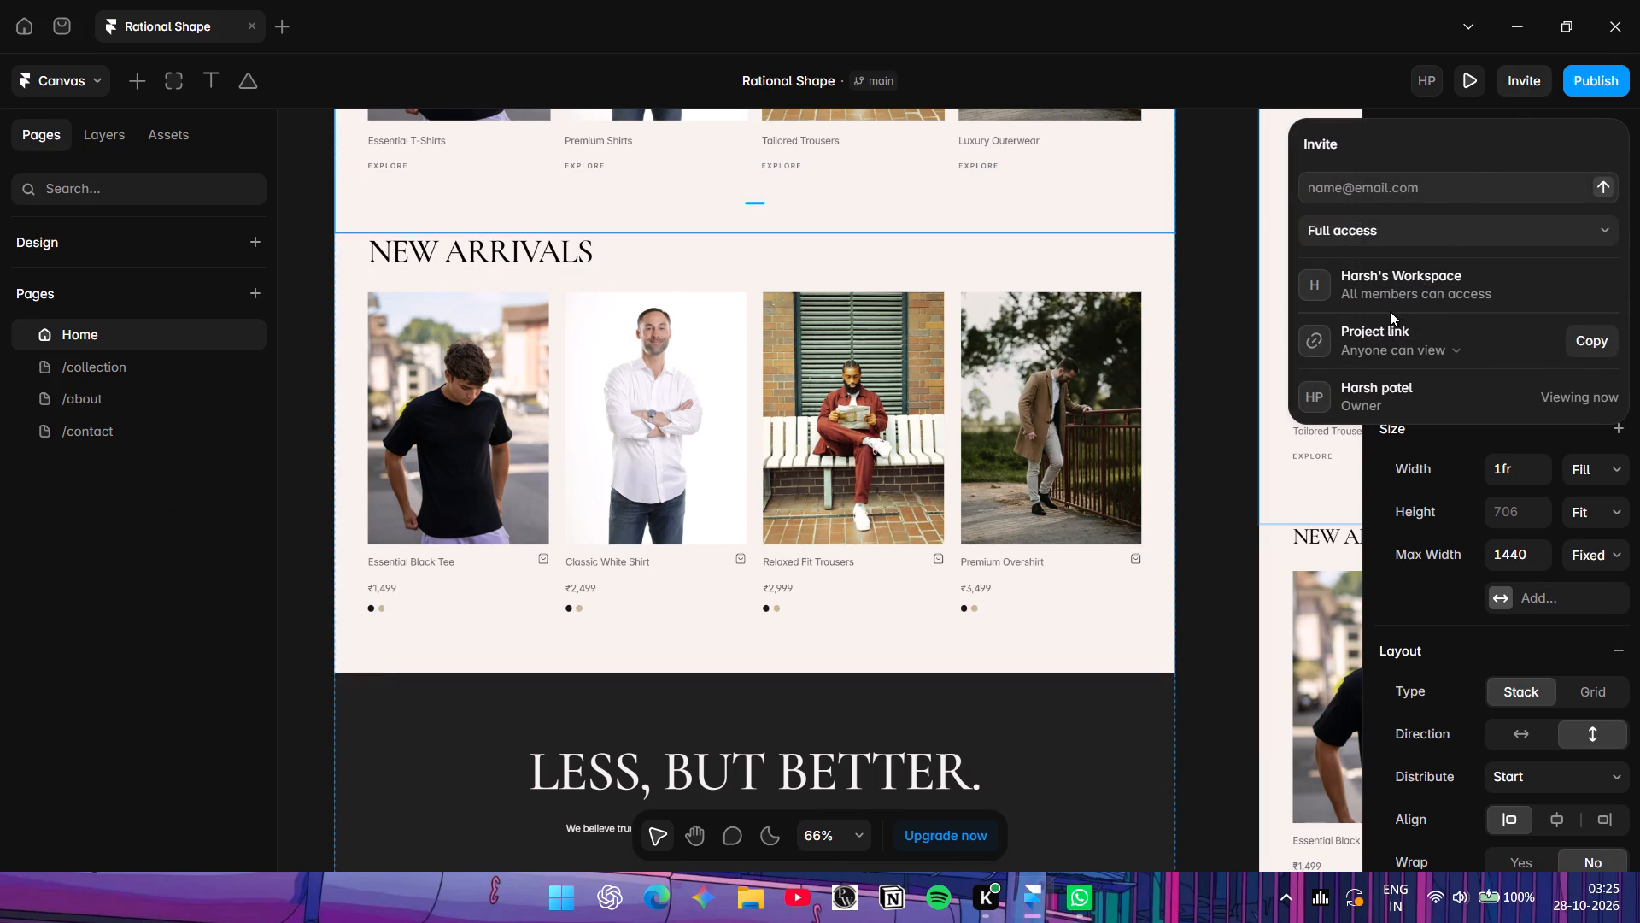
pyautogui.click(1381, 285)
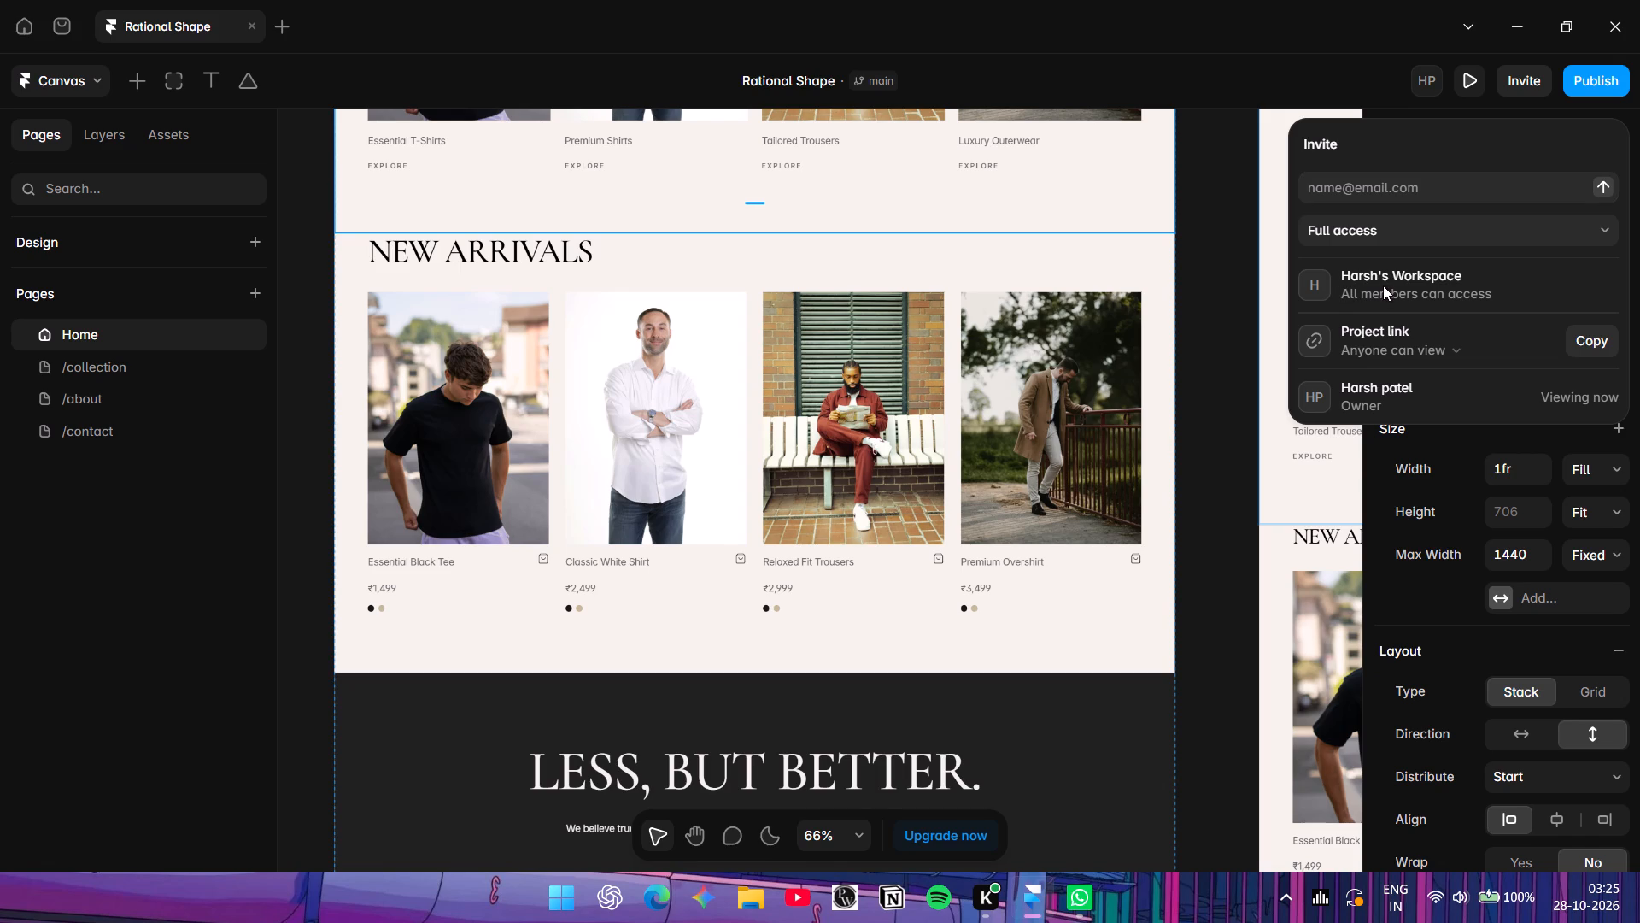
pyautogui.click(1383, 285)
pyautogui.click(1398, 334)
pyautogui.click(1402, 397)
pyautogui.click(1418, 216)
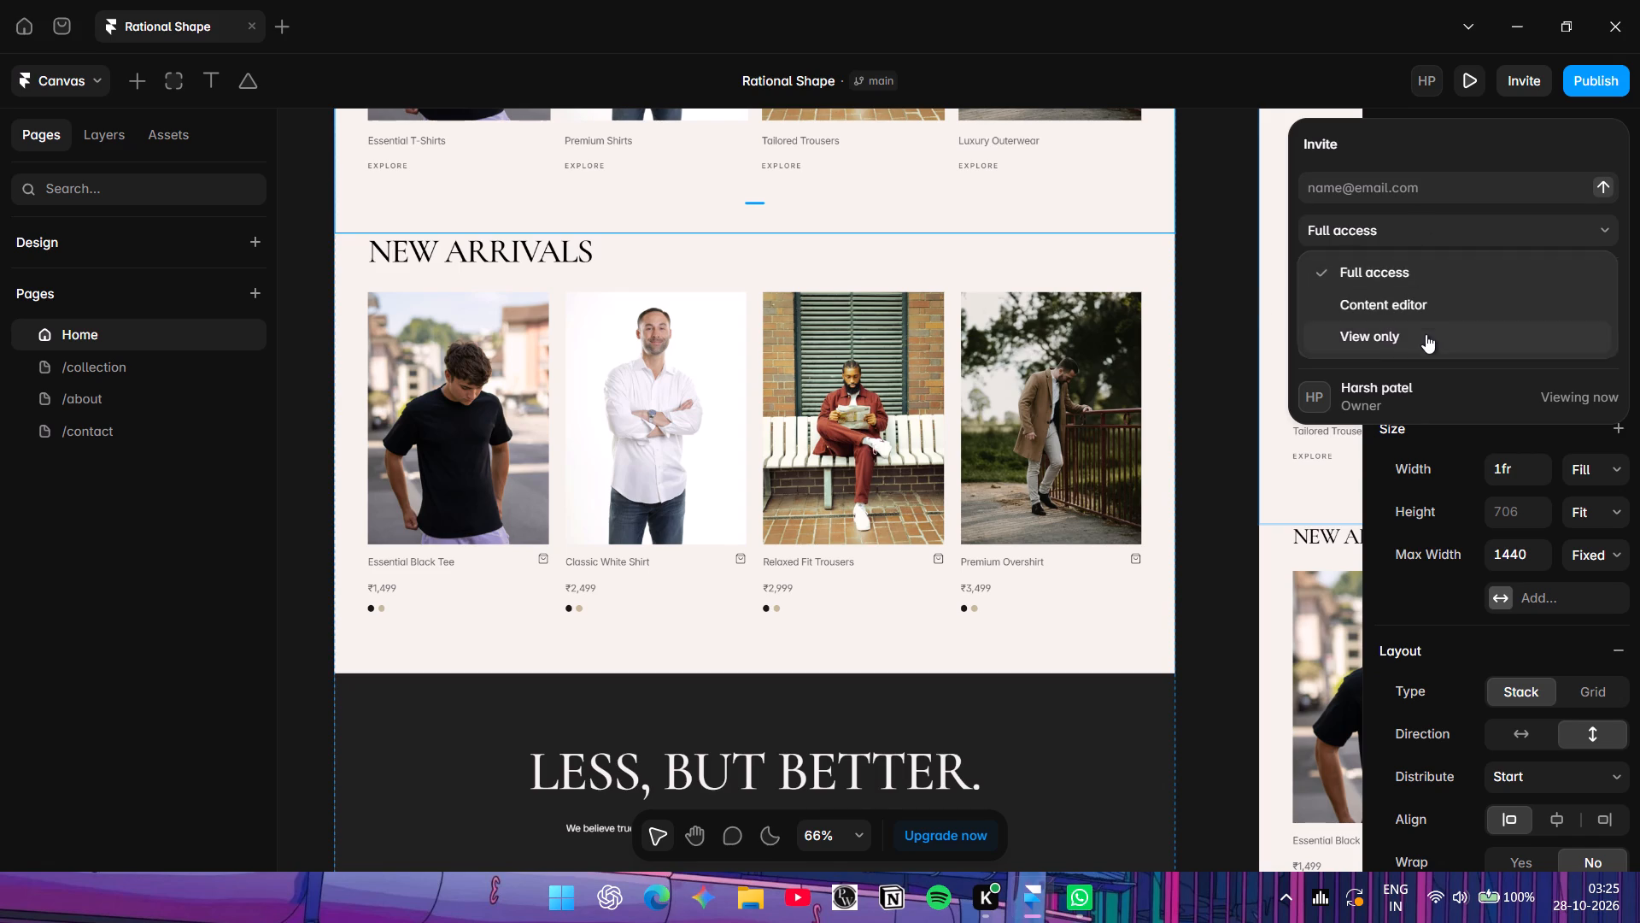
pyautogui.click(1412, 381)
pyautogui.click(1415, 352)
pyautogui.moveTo(1415, 321); pyautogui.dragTo(1415, 310)
pyautogui.click(1415, 300)
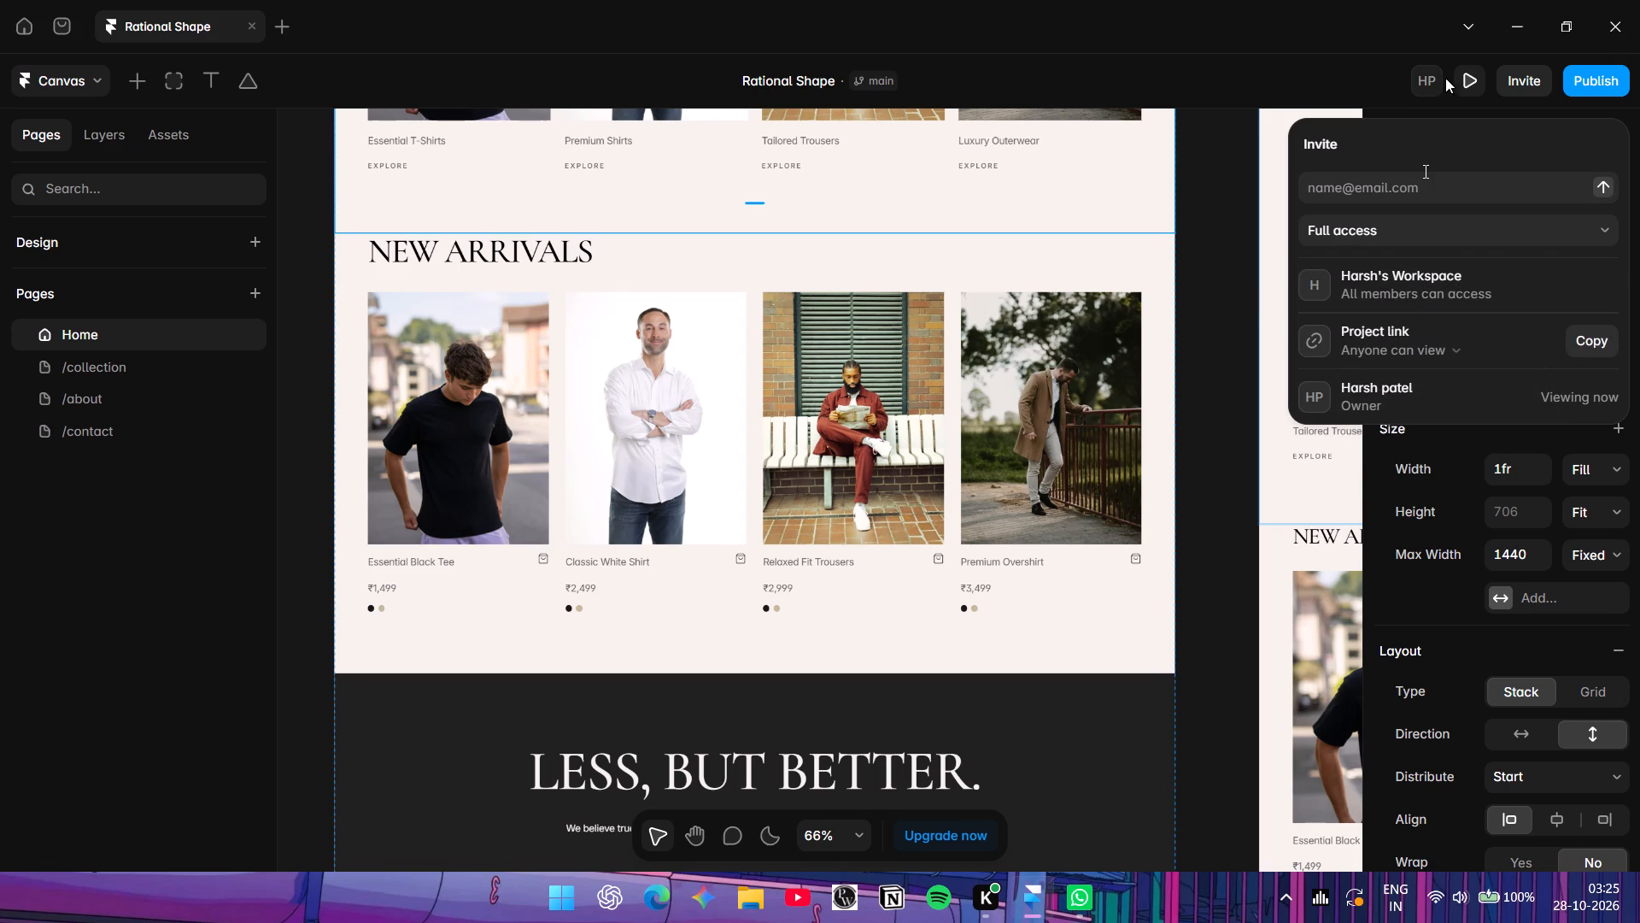
pyautogui.click(1444, 90)
pyautogui.click(1430, 82)
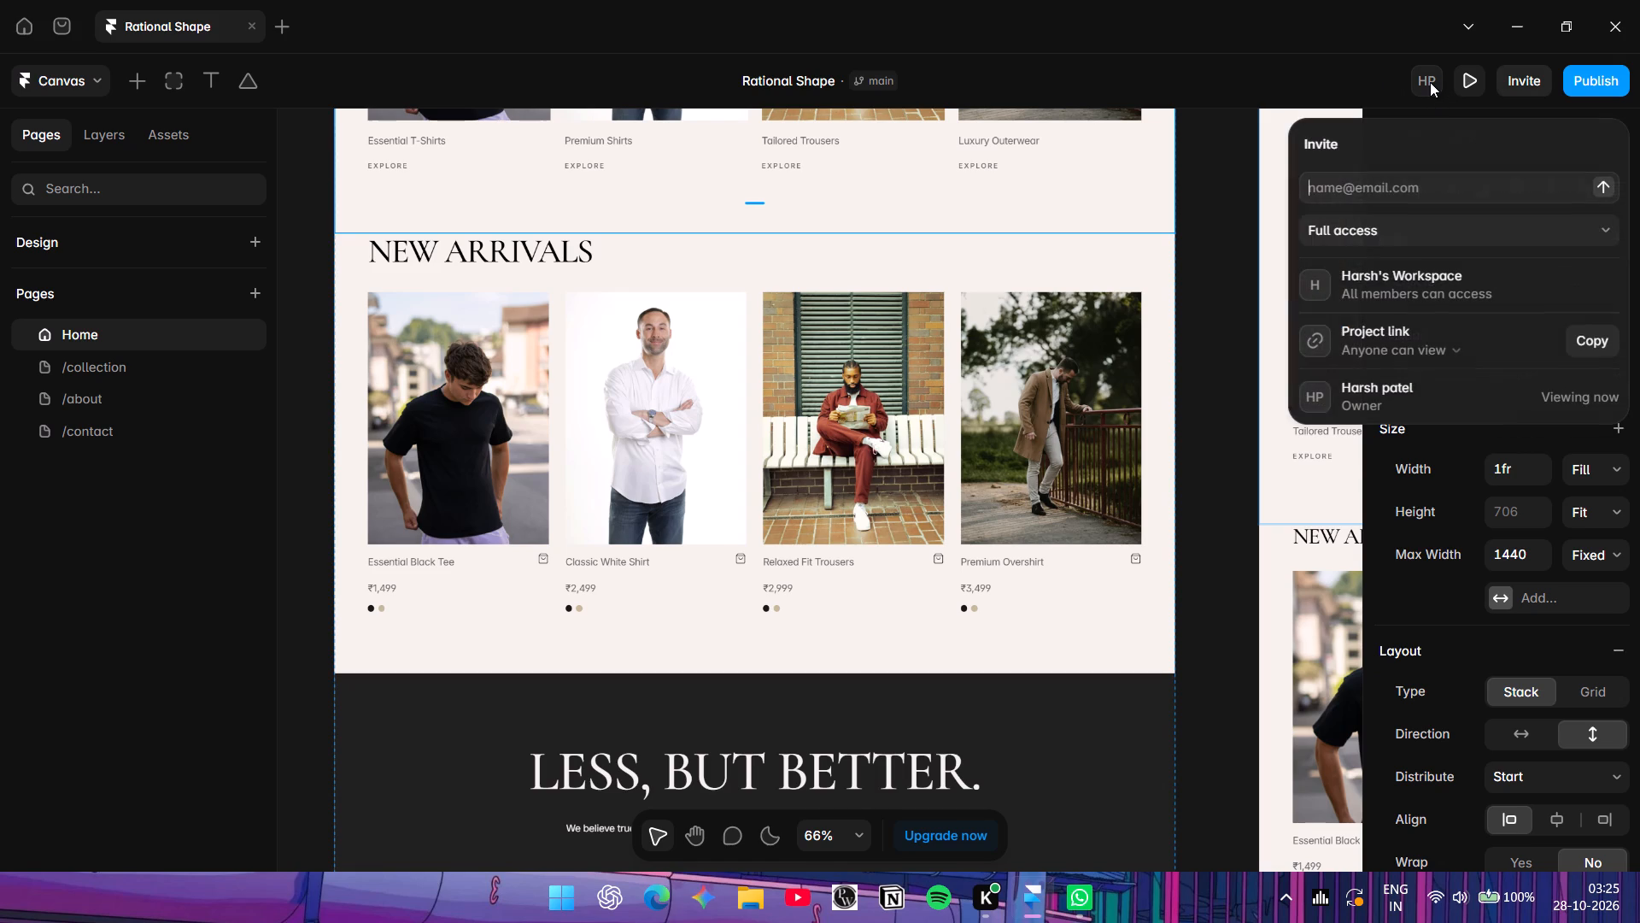
pyautogui.click(1430, 82)
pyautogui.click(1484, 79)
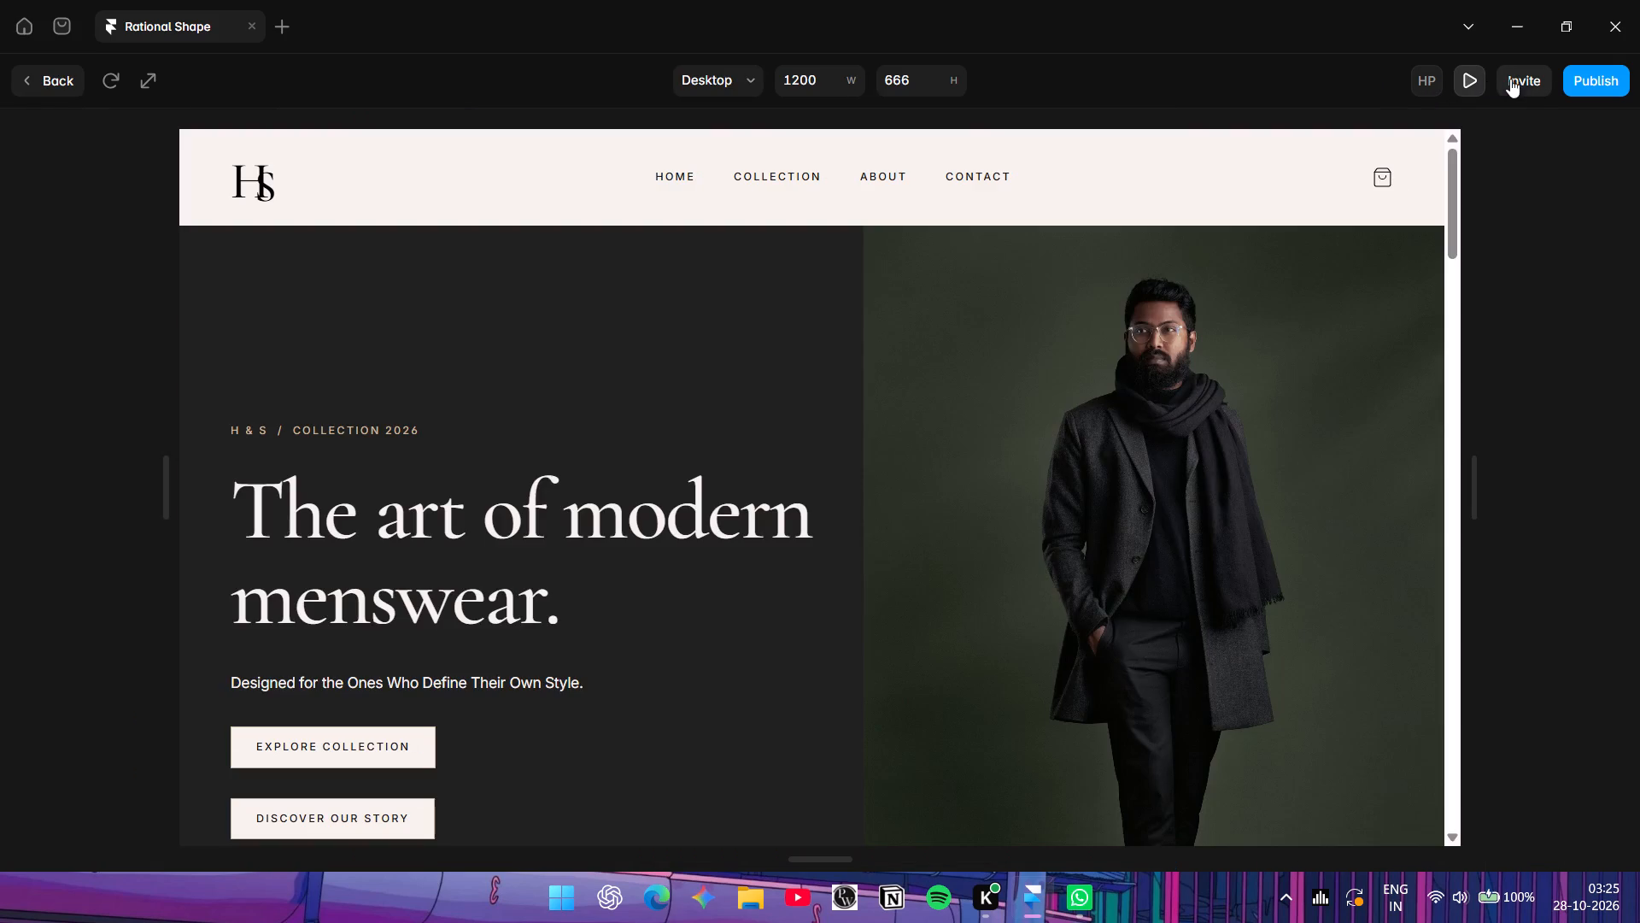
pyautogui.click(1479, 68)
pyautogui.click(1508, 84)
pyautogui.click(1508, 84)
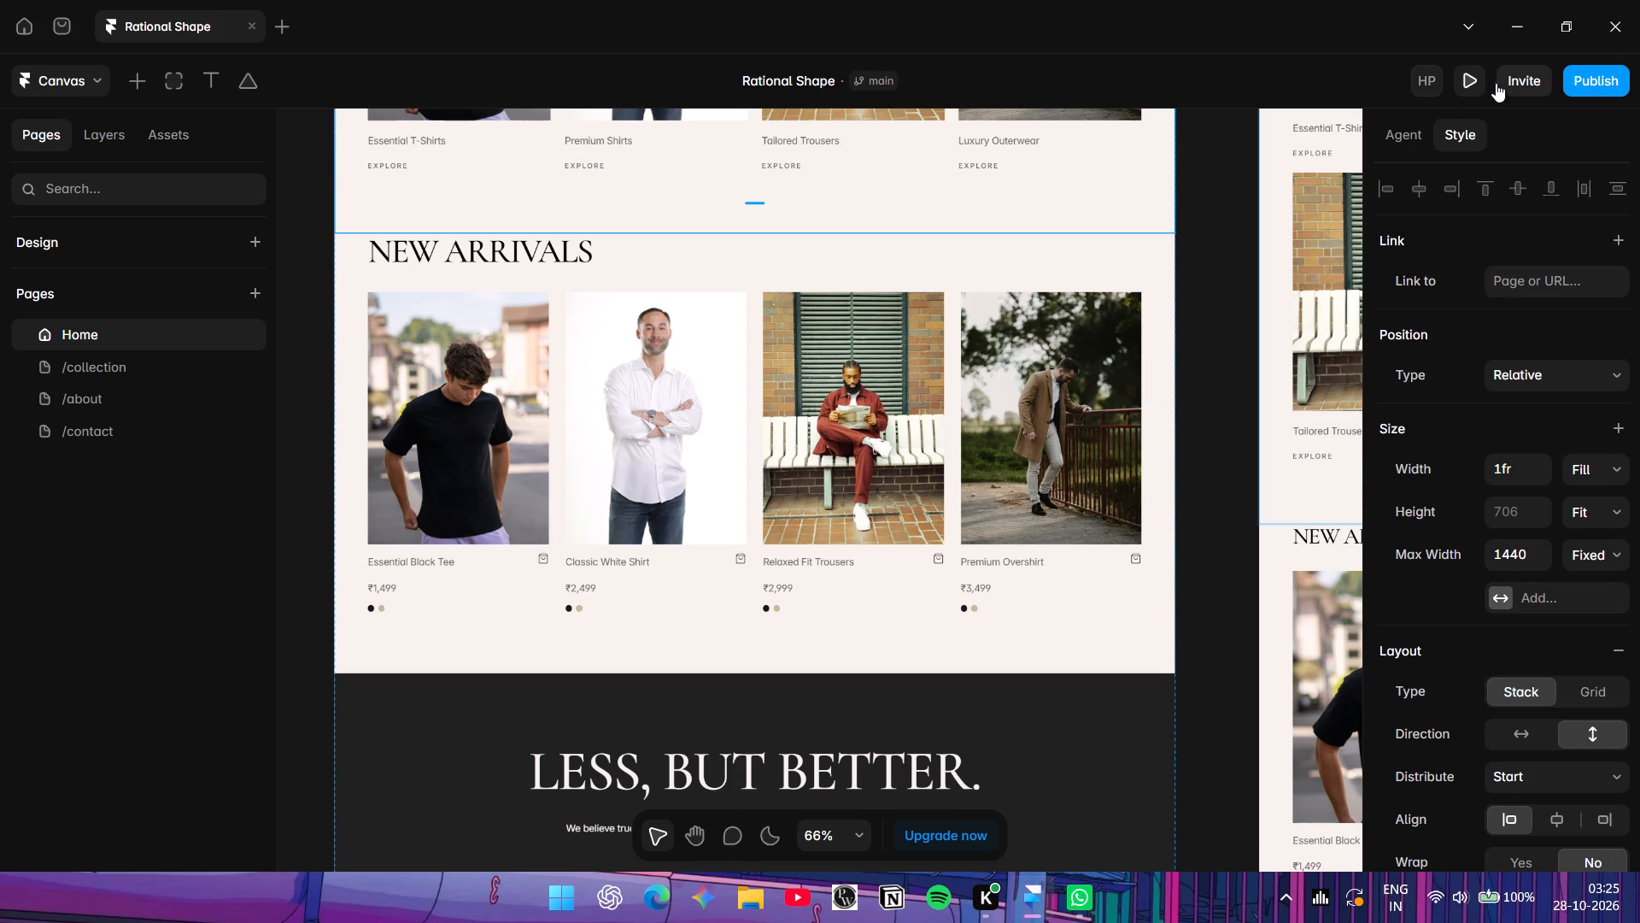
# Preview the site at Desktop size and test the header's COLLECTION and HOME navigation links.
pyautogui.click(1466, 81)
pyautogui.click(432, 522)
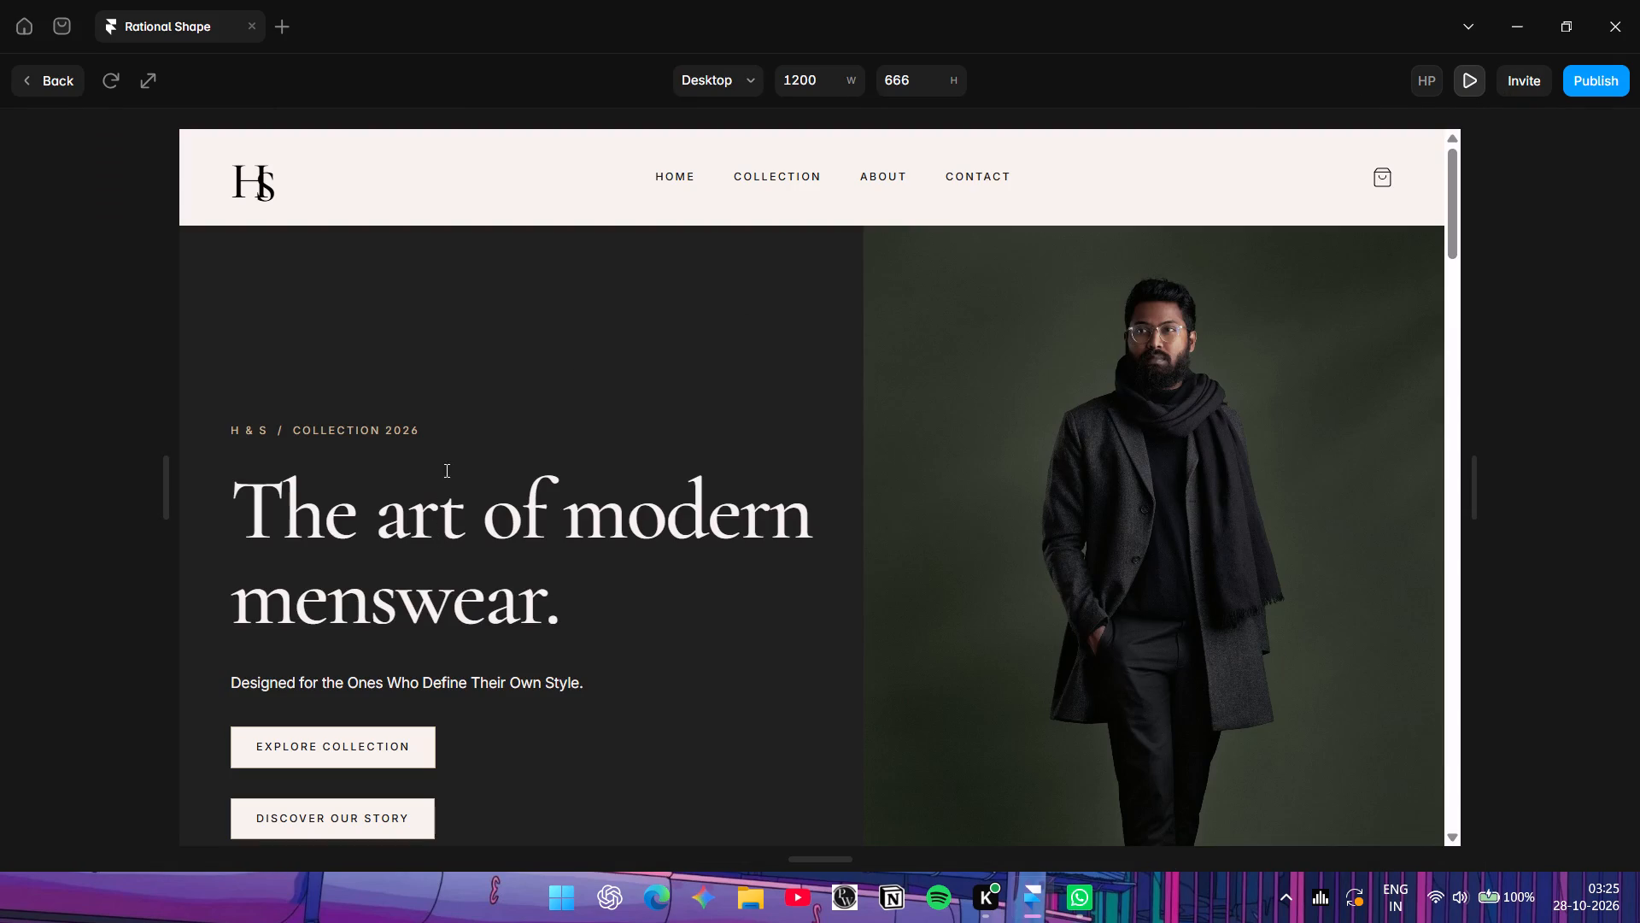
pyautogui.click(788, 189)
pyautogui.click(786, 173)
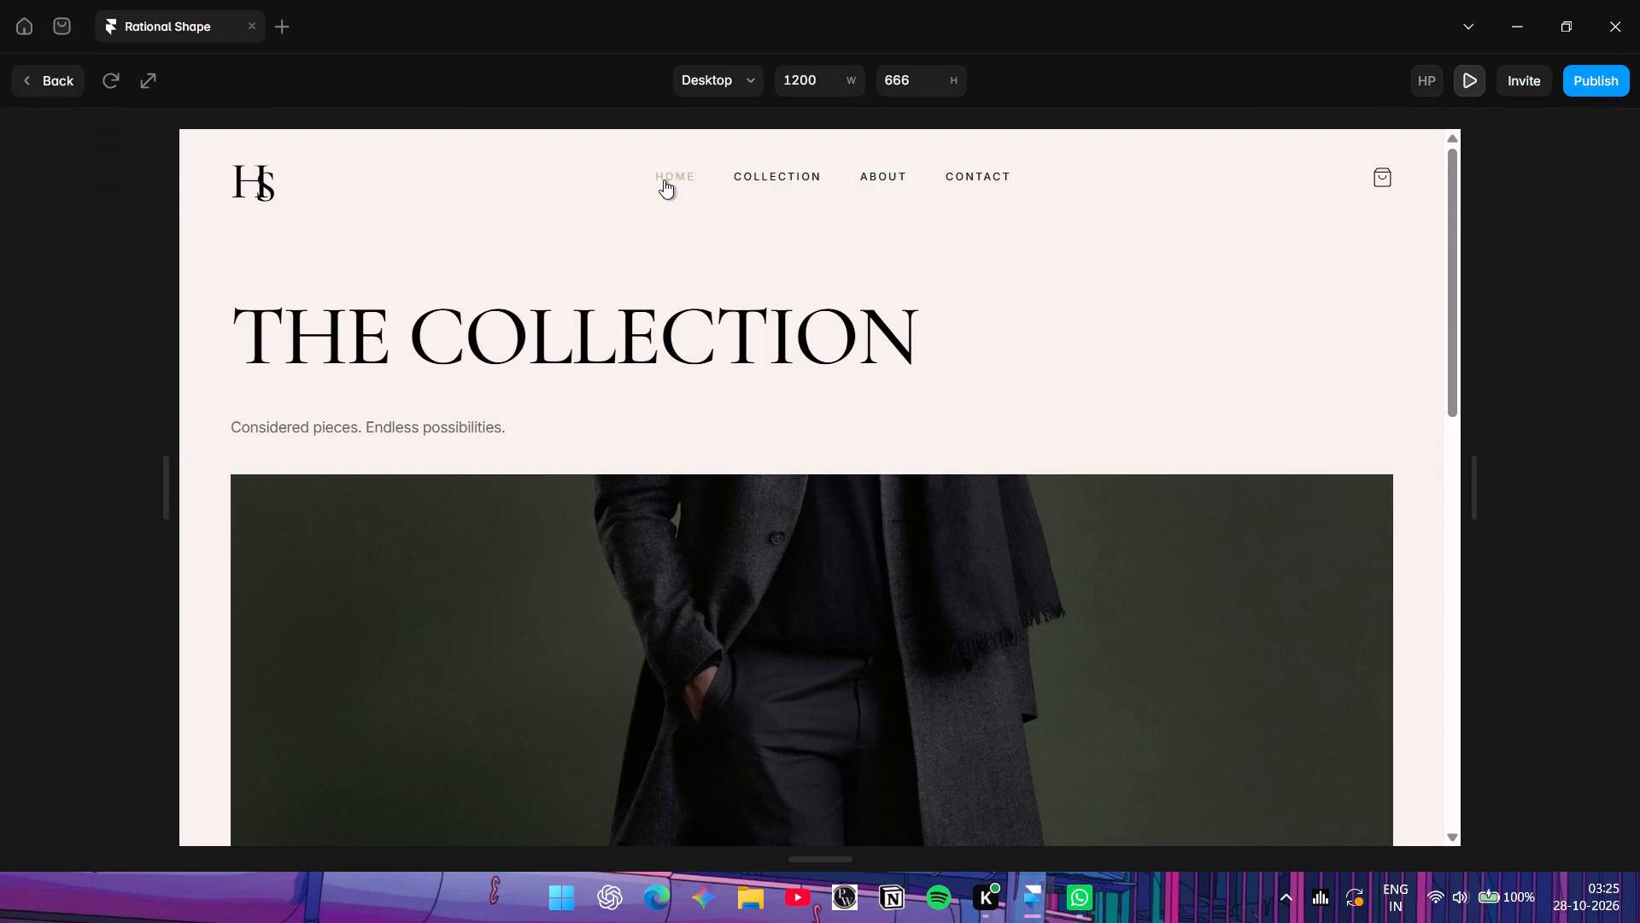
pyautogui.click(664, 179)
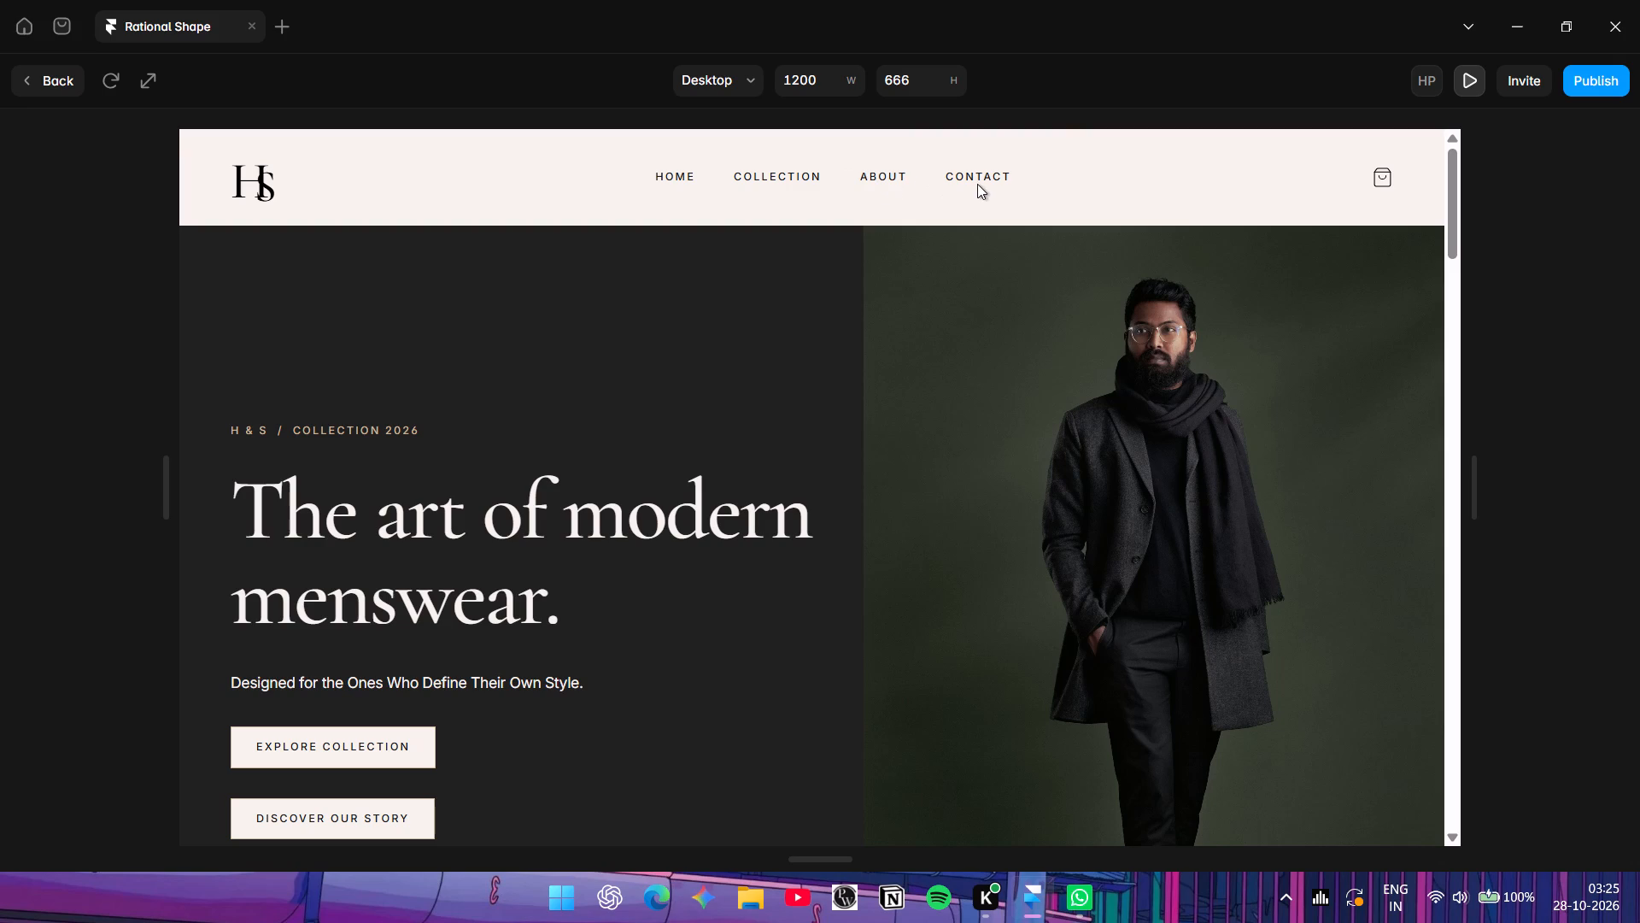
# Test the header's CONTACT and HOME links in the preview, review the home page's hero section, and return to the canvas.
pyautogui.click(977, 184)
pyautogui.click(979, 167)
pyautogui.click(980, 178)
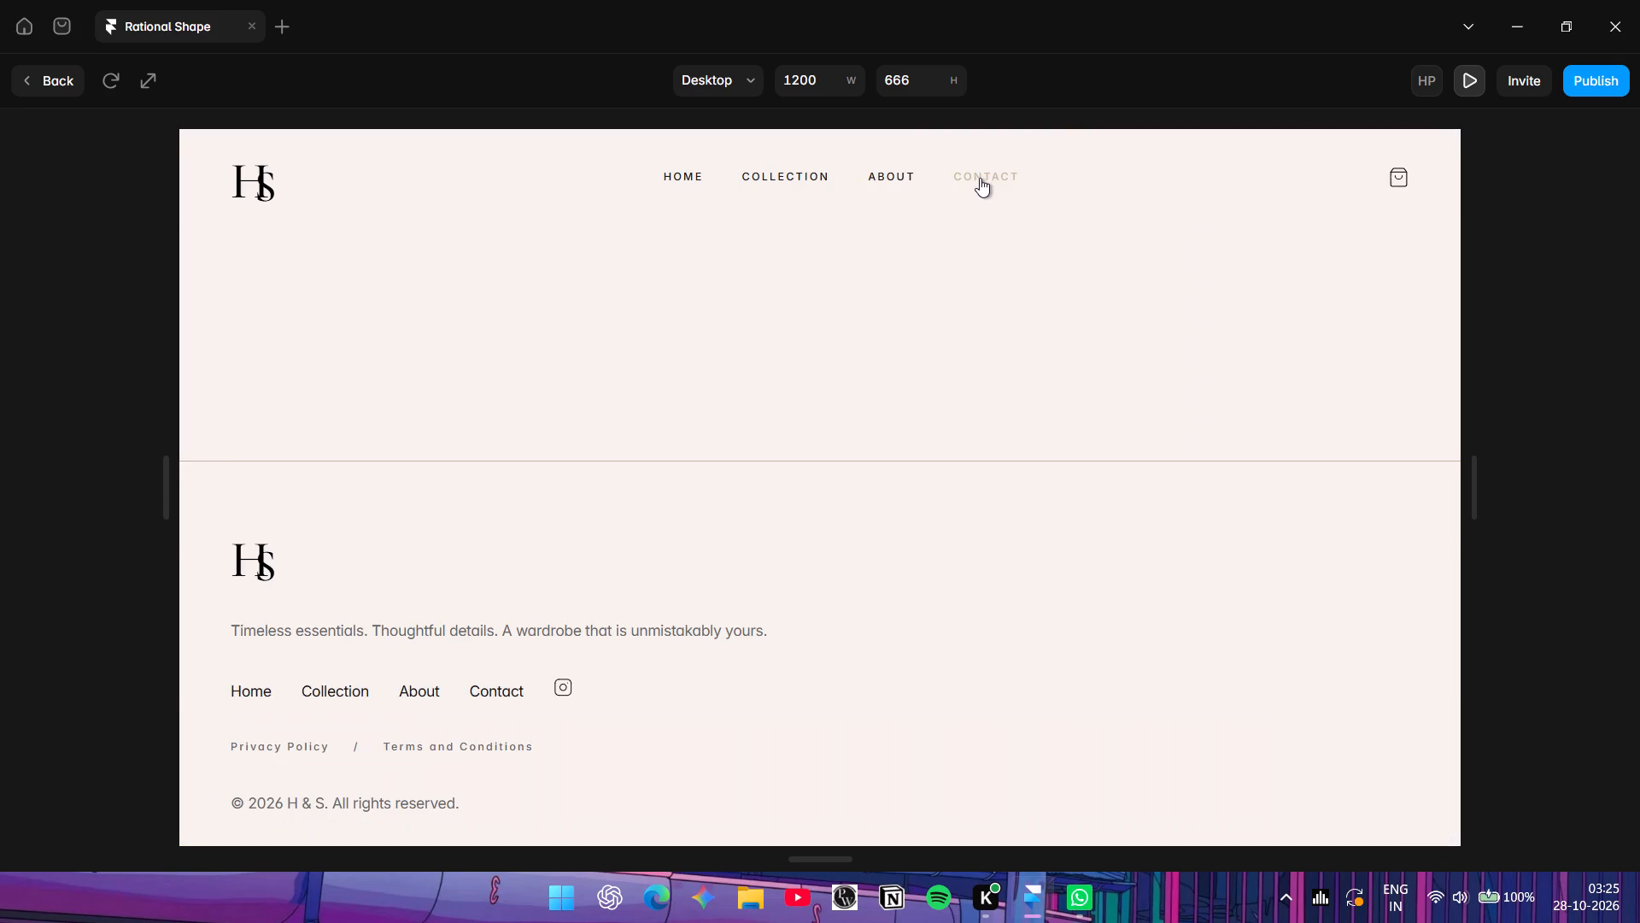
pyautogui.click(682, 171)
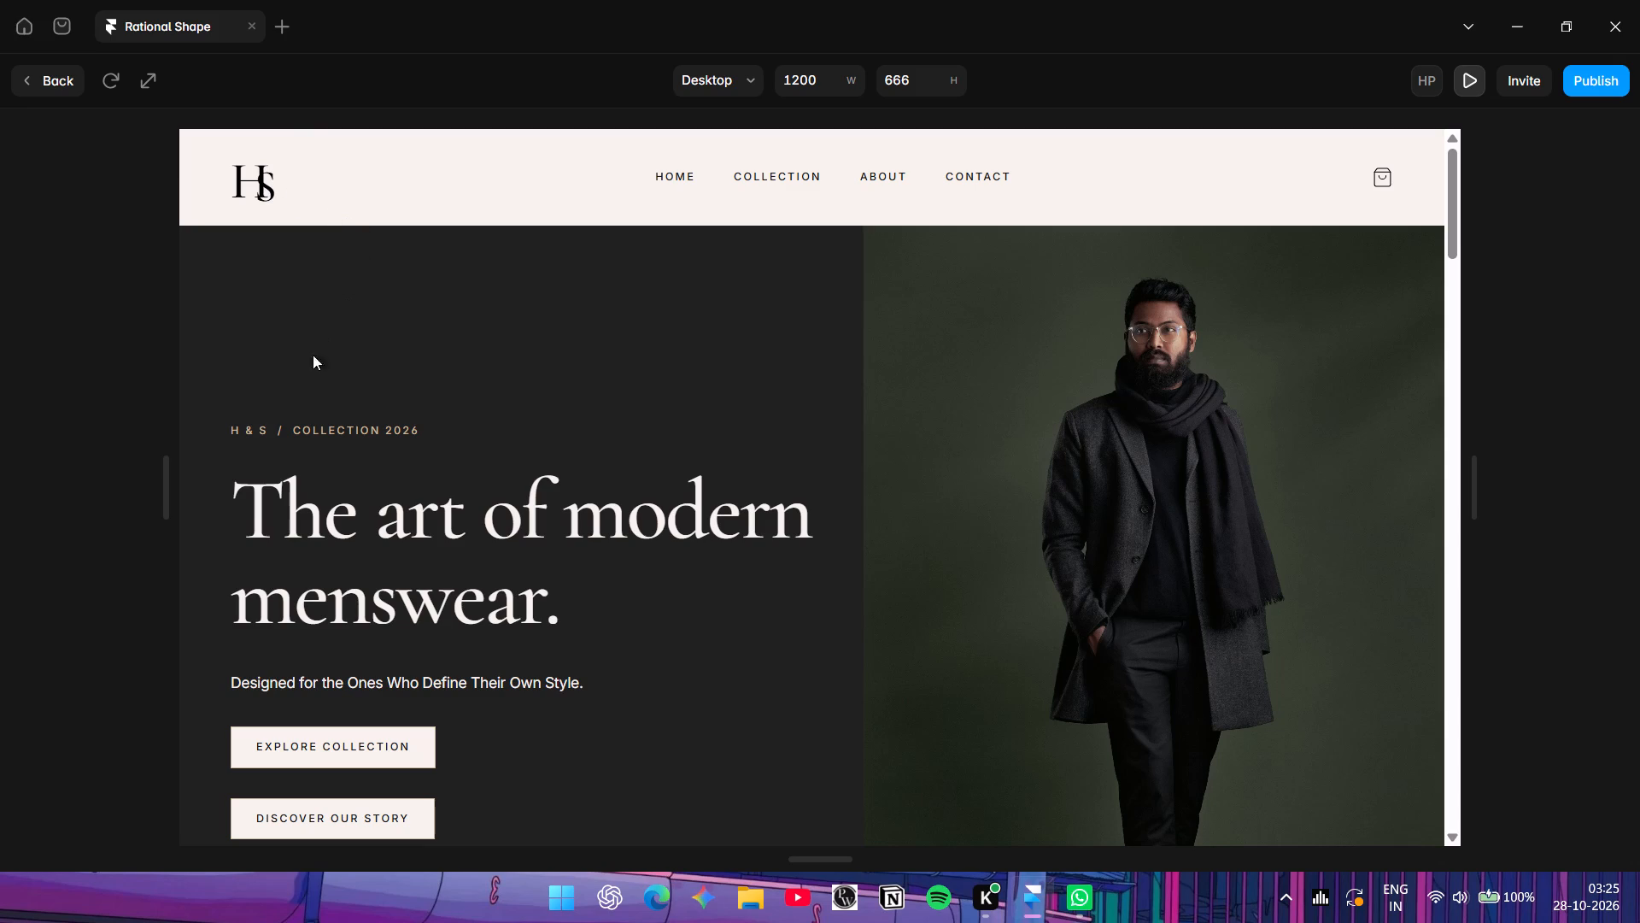
pyautogui.scroll(-1, 220, 430)
pyautogui.scroll(-1, 439, 333)
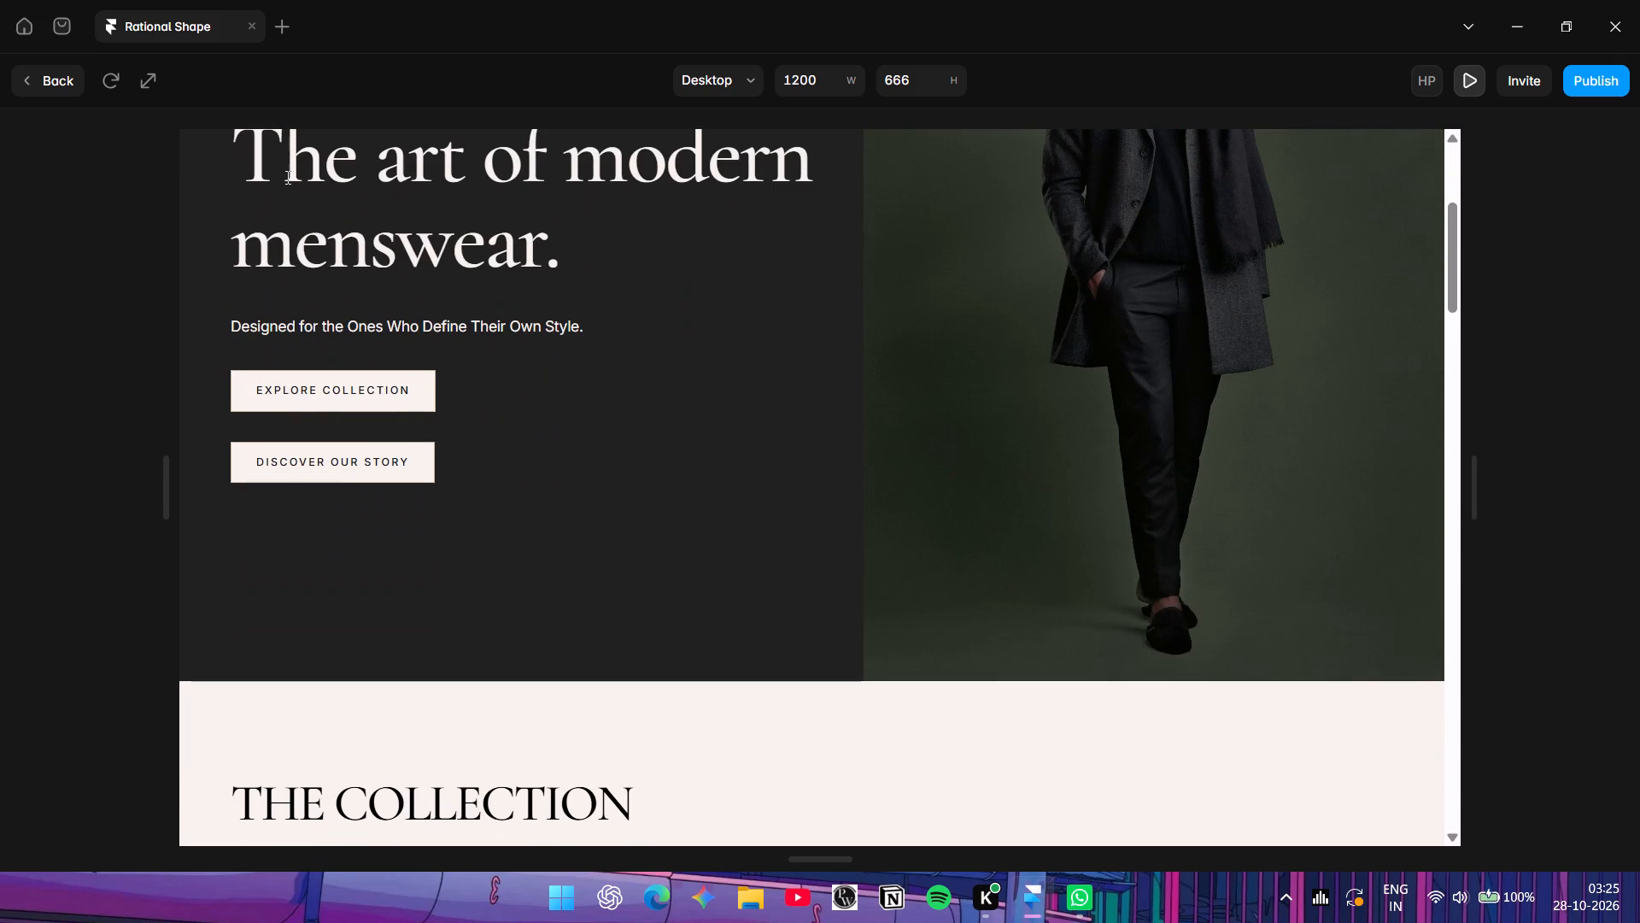
pyautogui.scroll(2, 514, 112)
pyautogui.scroll(2, 823, 309)
pyautogui.click(1184, 372)
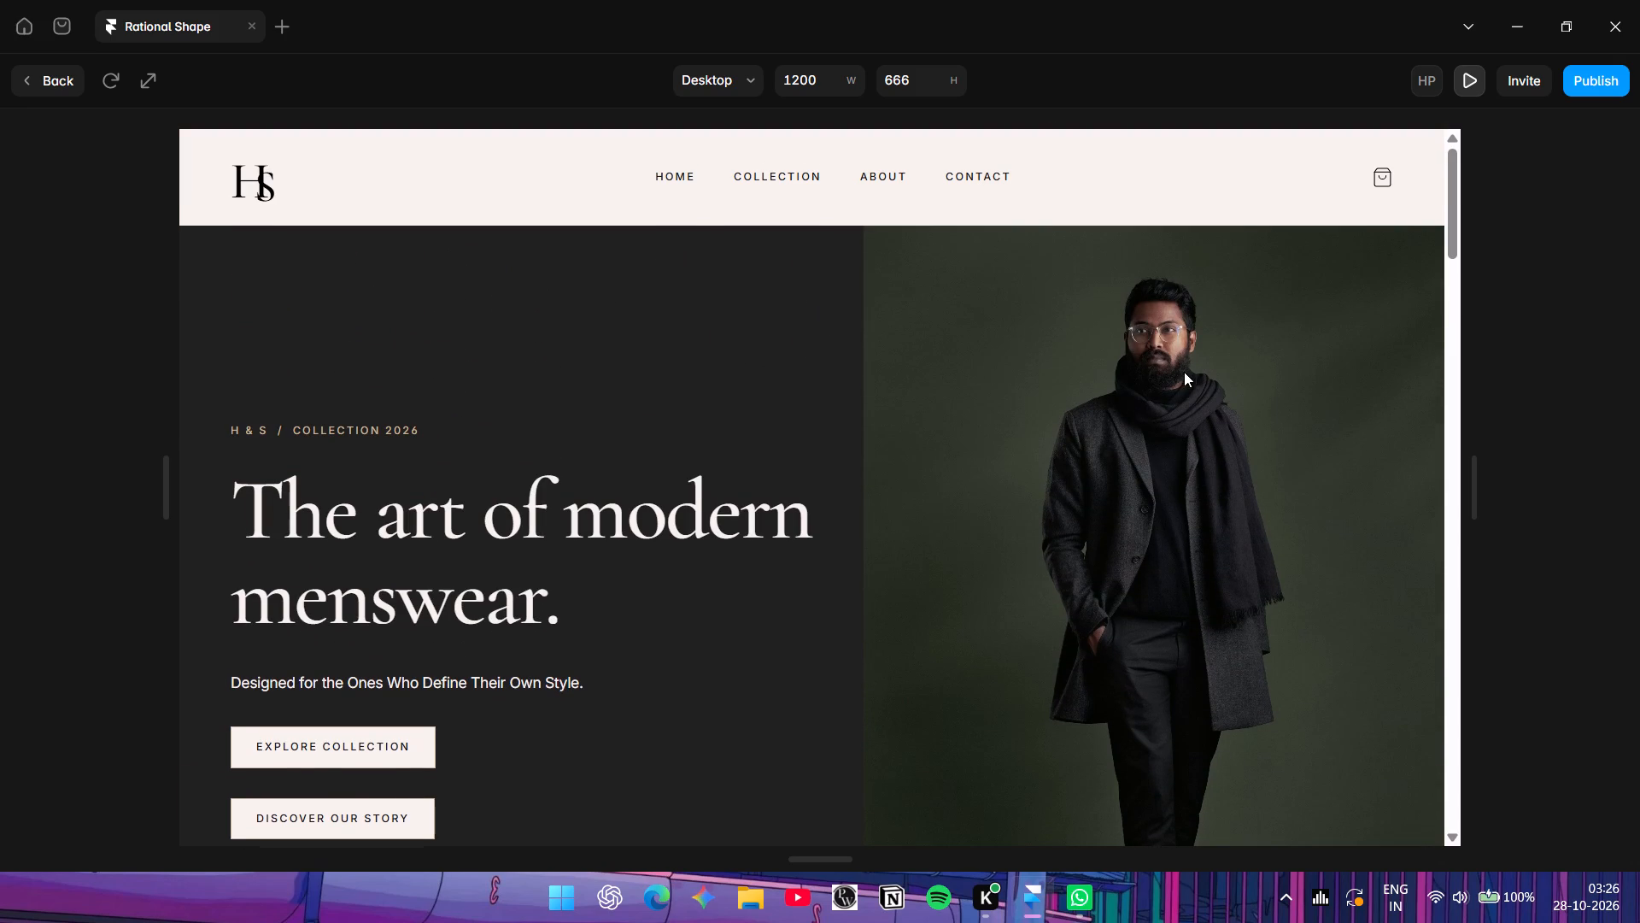
pyautogui.click(1528, 83)
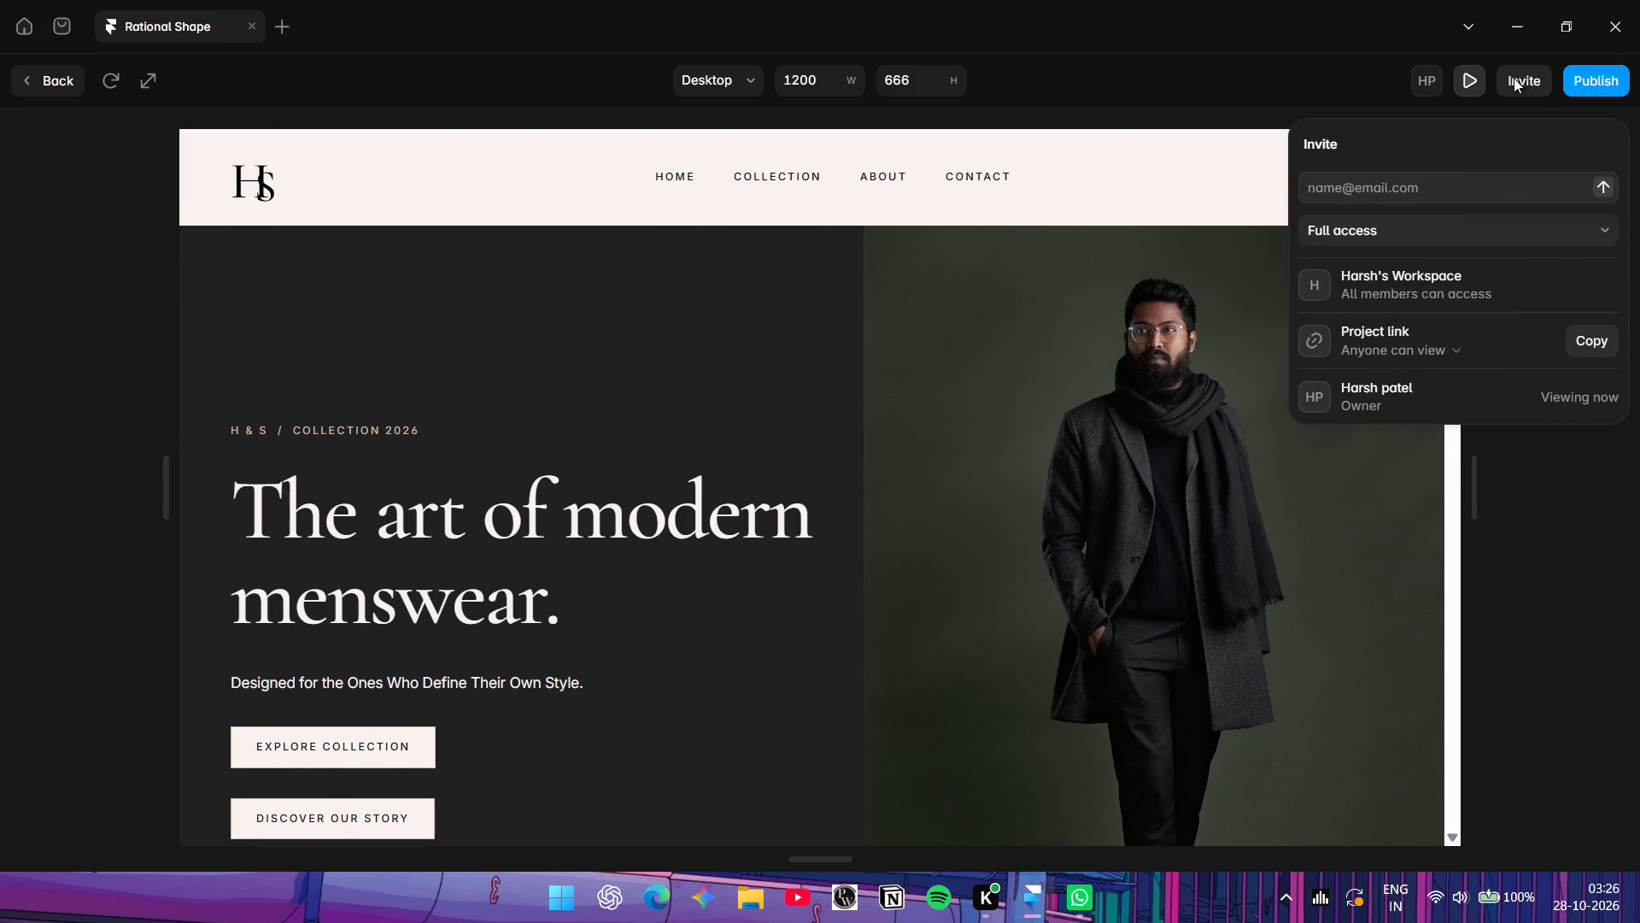
pyautogui.click(1514, 78)
pyautogui.click(42, 75)
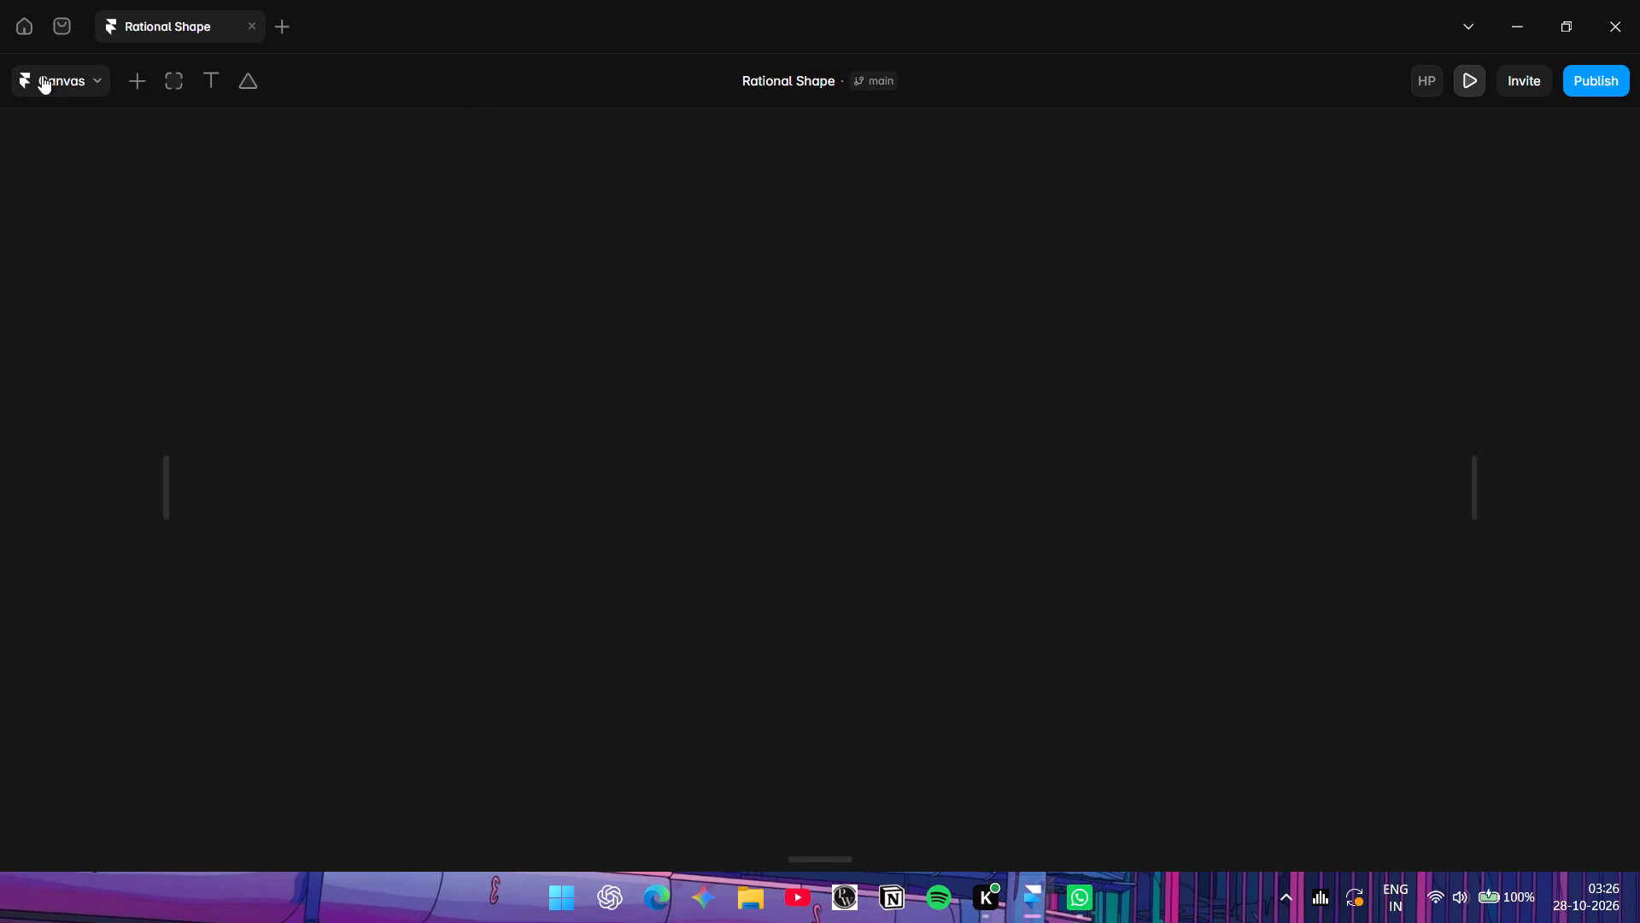
# Review the project's invite options, including the project link's access choices, and close them without inviting anyone.
pyautogui.click(1527, 75)
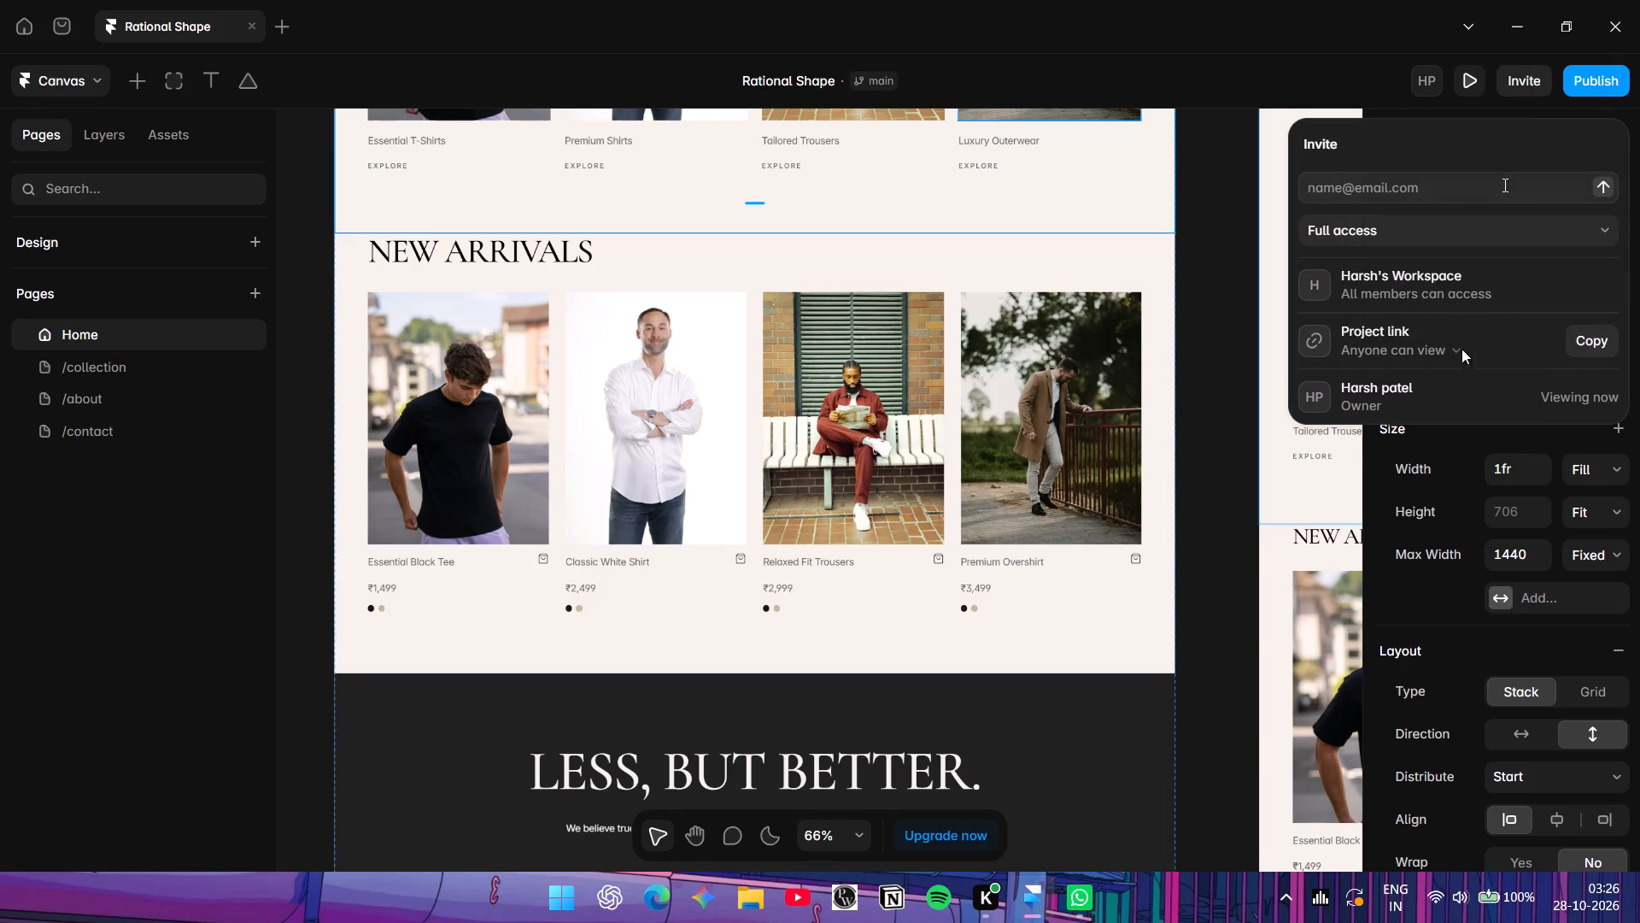
pyautogui.click(1448, 375)
pyautogui.click(1444, 361)
pyautogui.moveTo(1442, 342); pyautogui.dragTo(1442, 319)
pyautogui.click(1433, 262)
pyautogui.moveTo(1508, 367); pyautogui.dragTo(1521, 375)
pyautogui.moveTo(1537, 377); pyautogui.dragTo(1545, 384)
pyautogui.doubleClick(1575, 392)
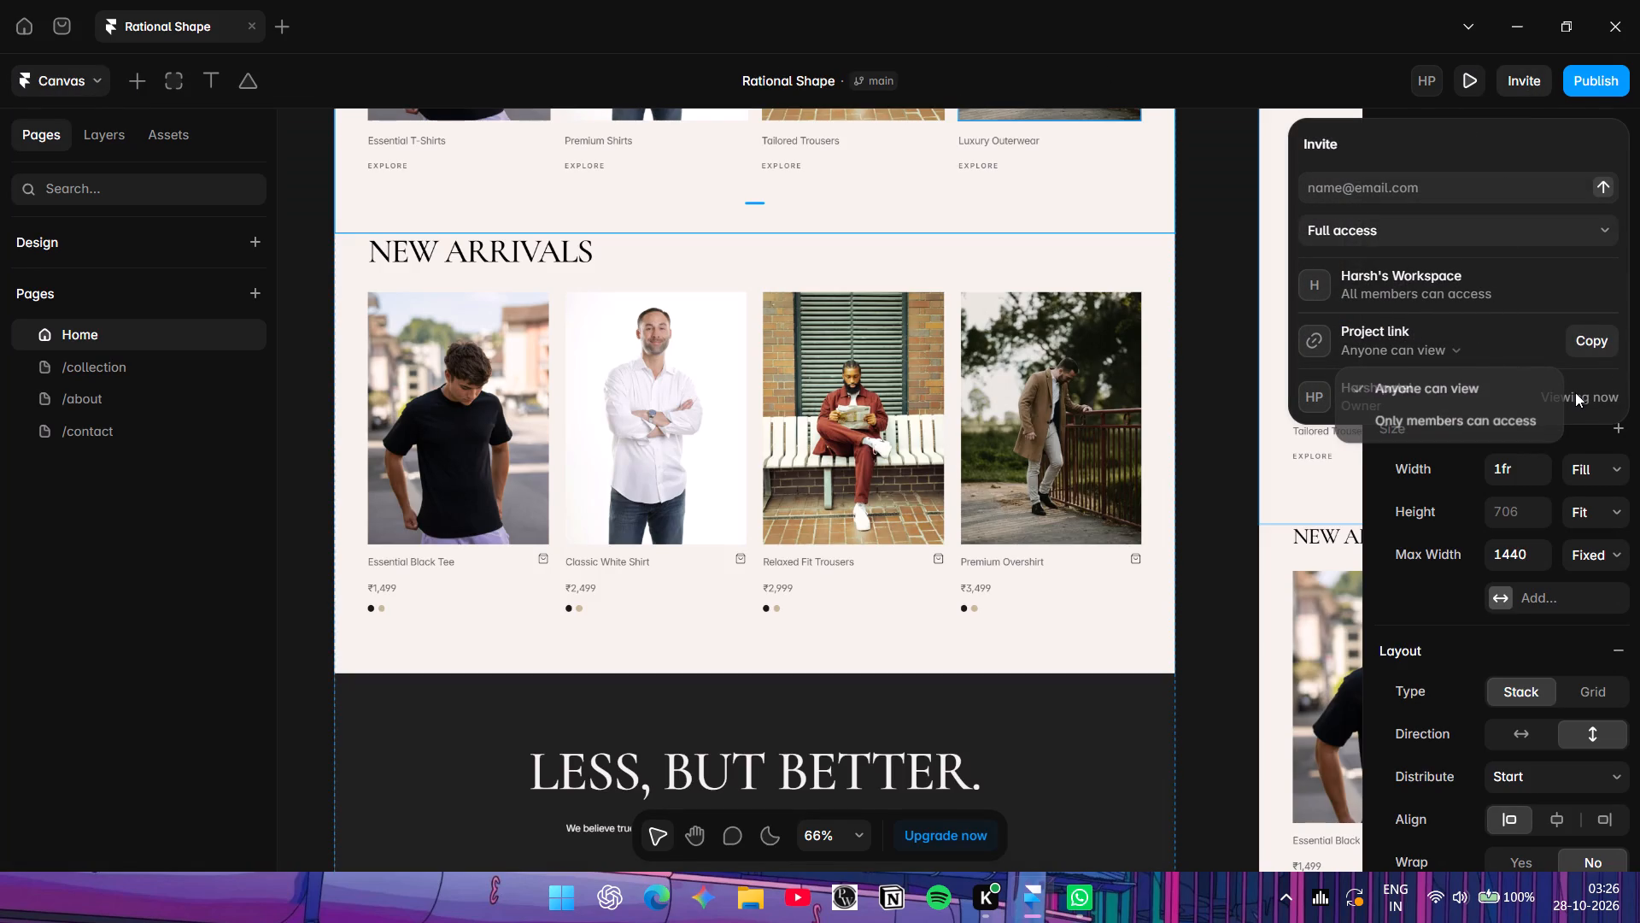
pyautogui.click(1466, 349)
pyautogui.click(1455, 315)
pyautogui.moveTo(1444, 274); pyautogui.dragTo(1440, 261)
pyautogui.click(1436, 246)
pyautogui.click(1115, 182)
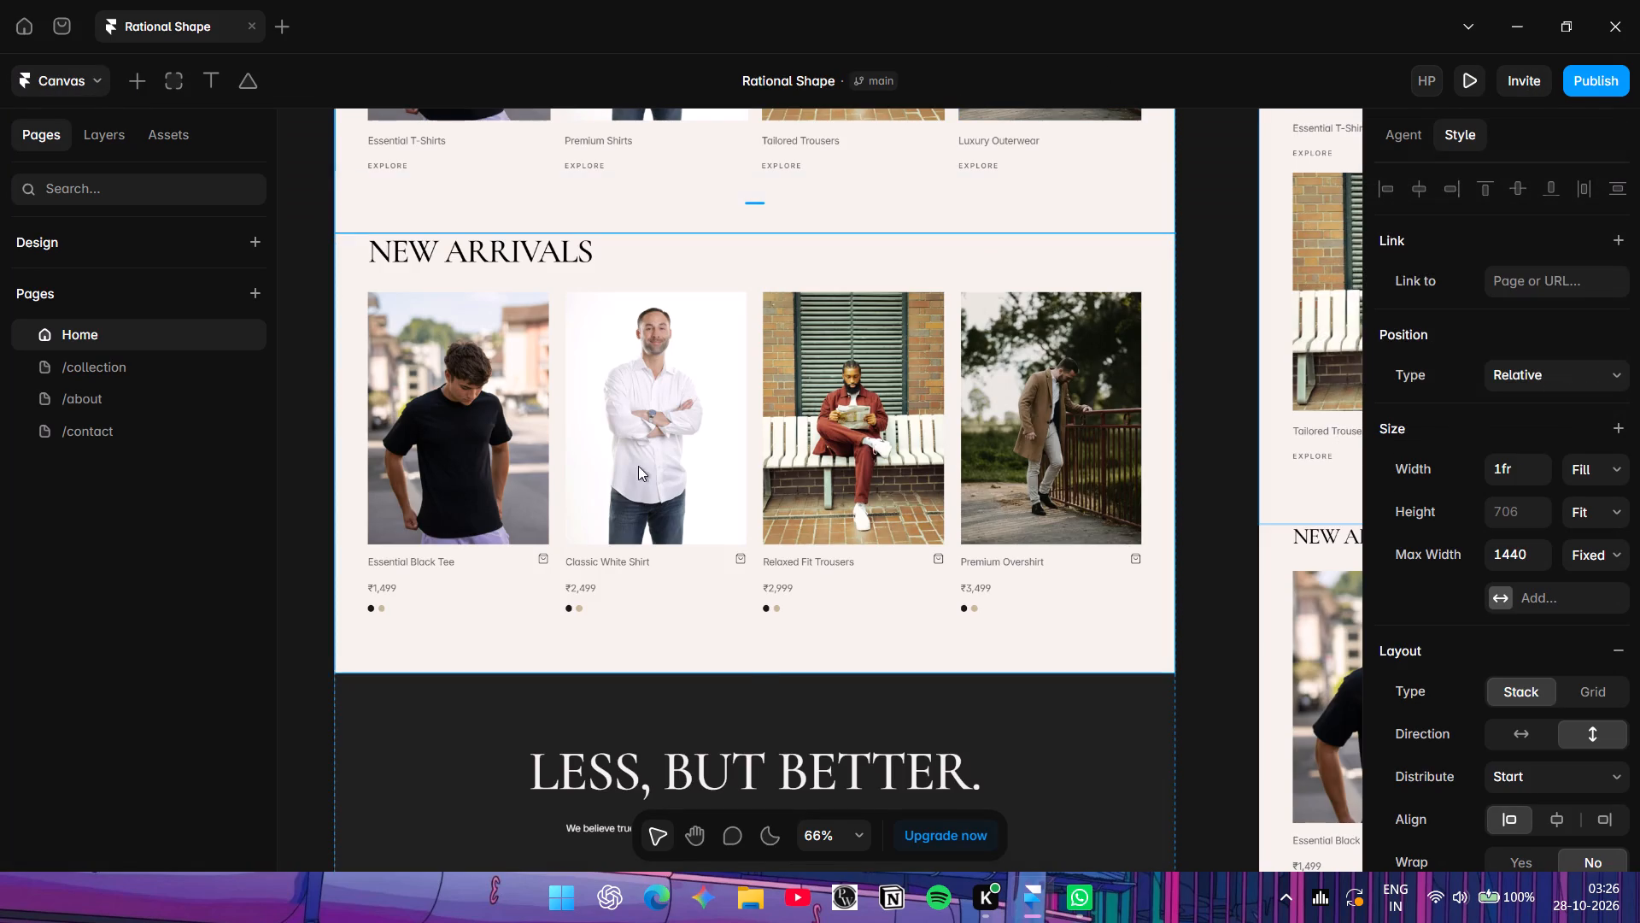
# Add a text effect to the "H & S / COLLECTION 2026" line above the Desktop hero heading.
pyautogui.scroll(-1, 625, 501)
pyautogui.scroll(7, 221, 614)
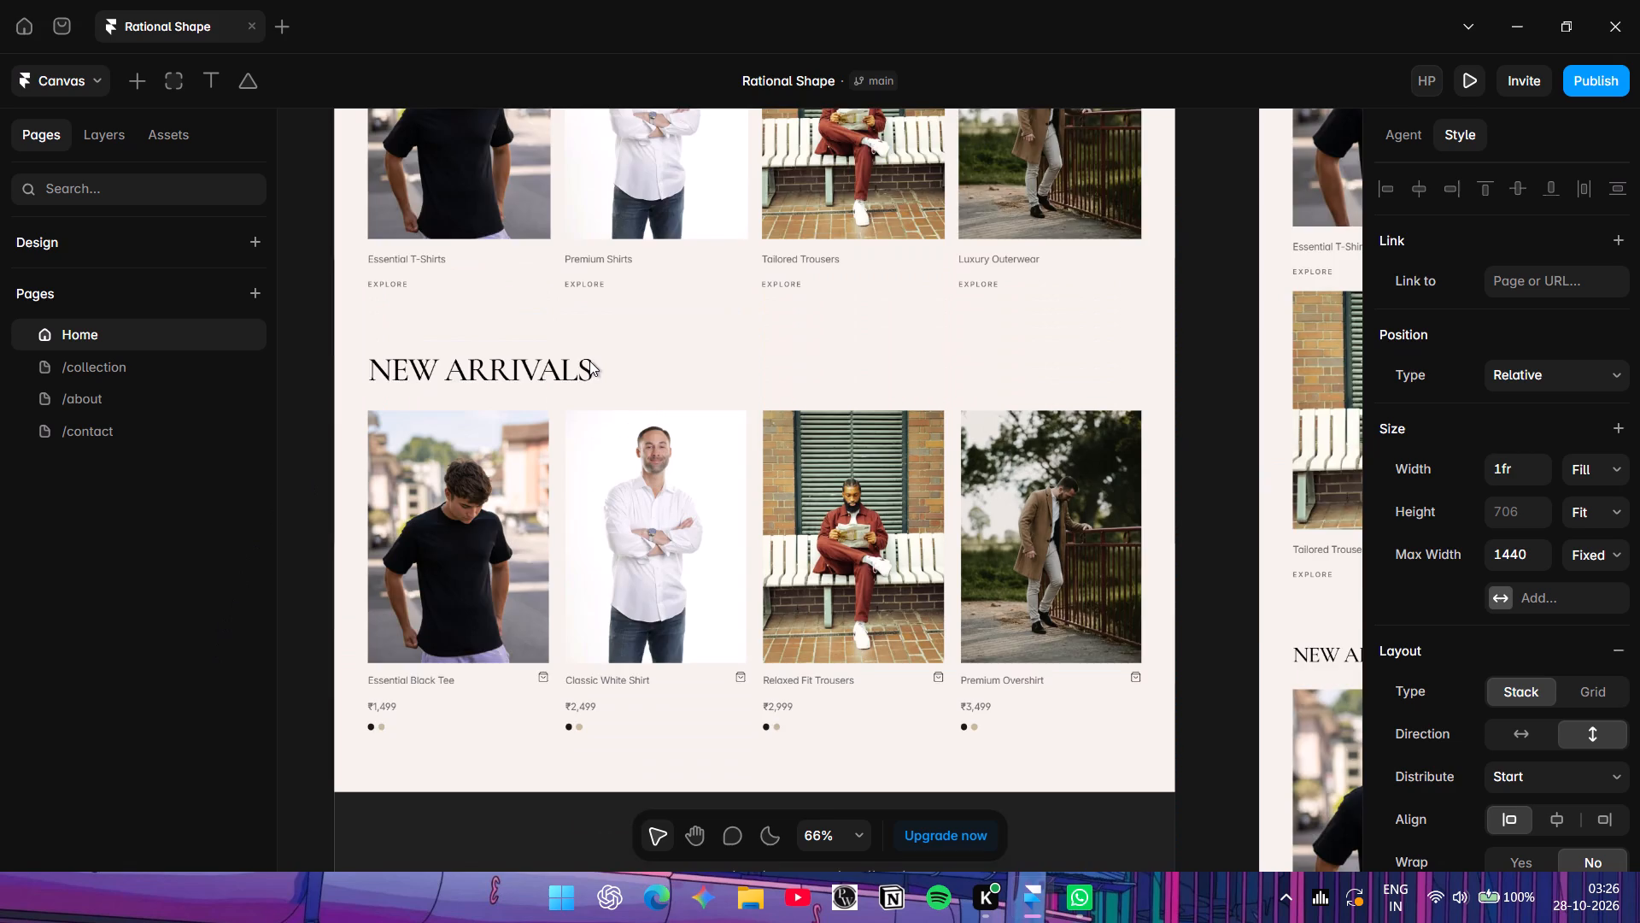
pyautogui.scroll(15, 590, 361)
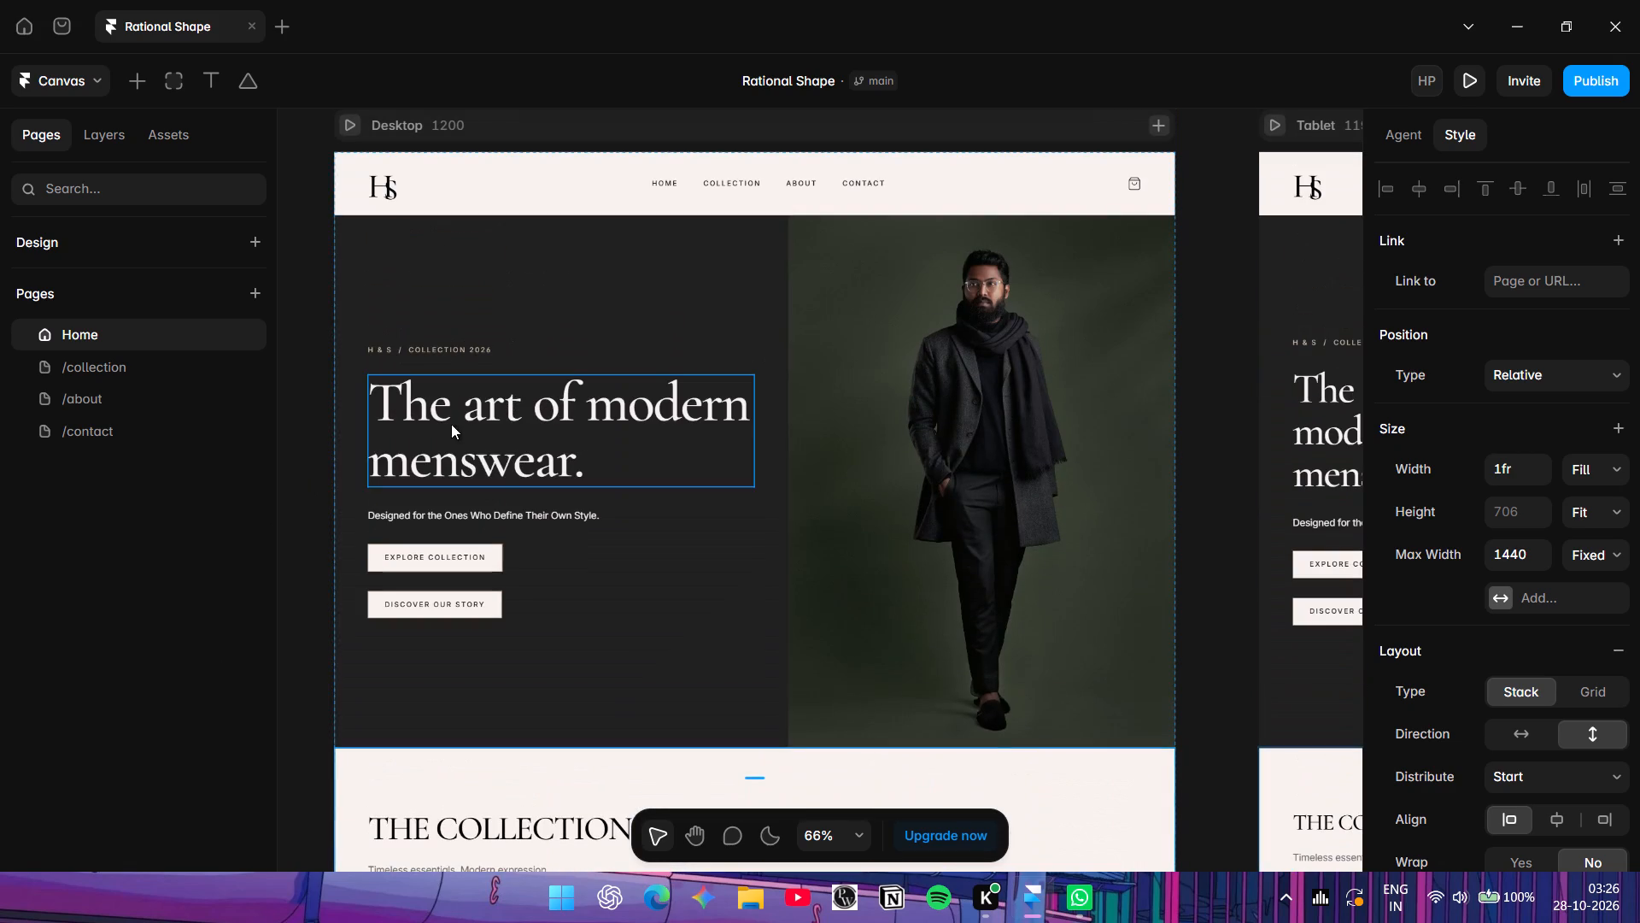
pyautogui.click(447, 340)
pyautogui.click(437, 349)
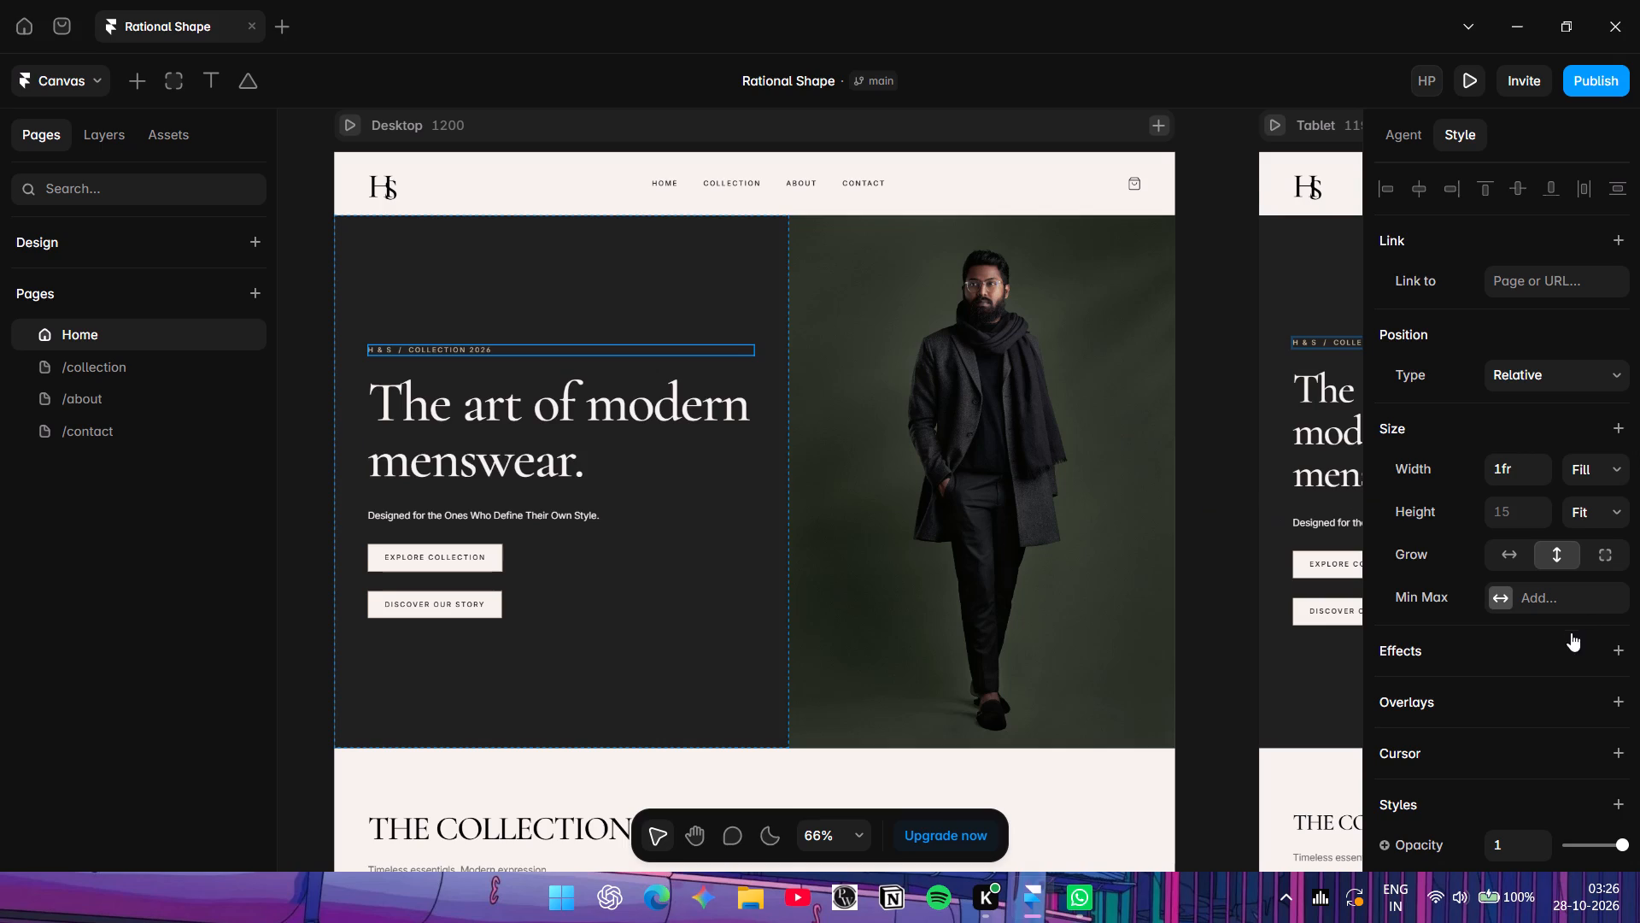
pyautogui.click(1618, 663)
pyautogui.click(1597, 450)
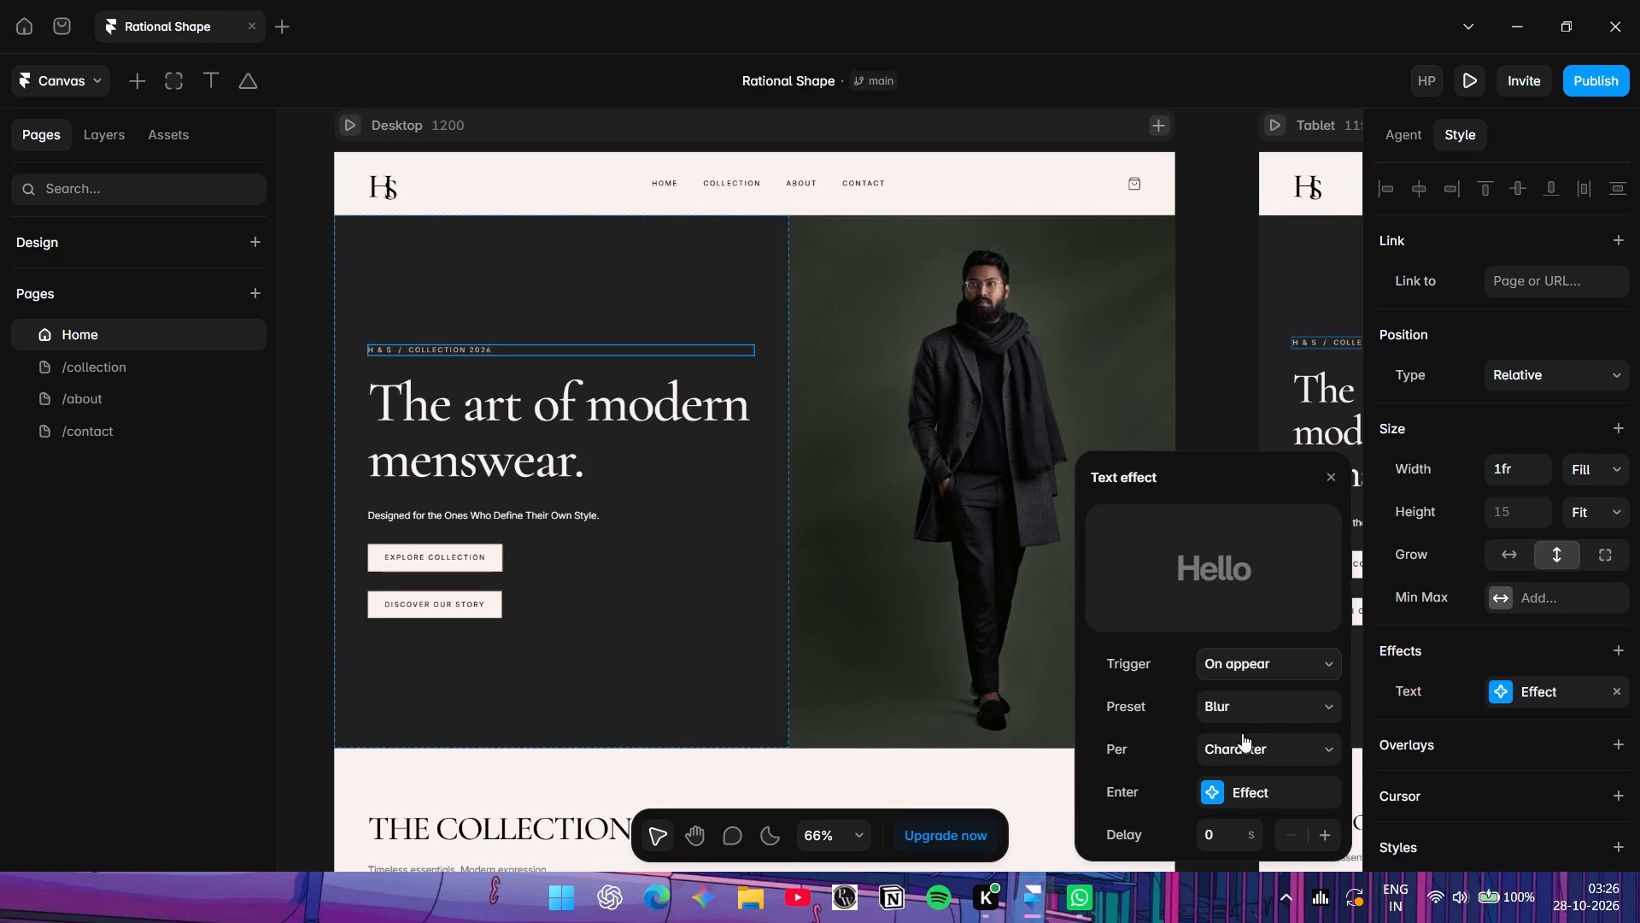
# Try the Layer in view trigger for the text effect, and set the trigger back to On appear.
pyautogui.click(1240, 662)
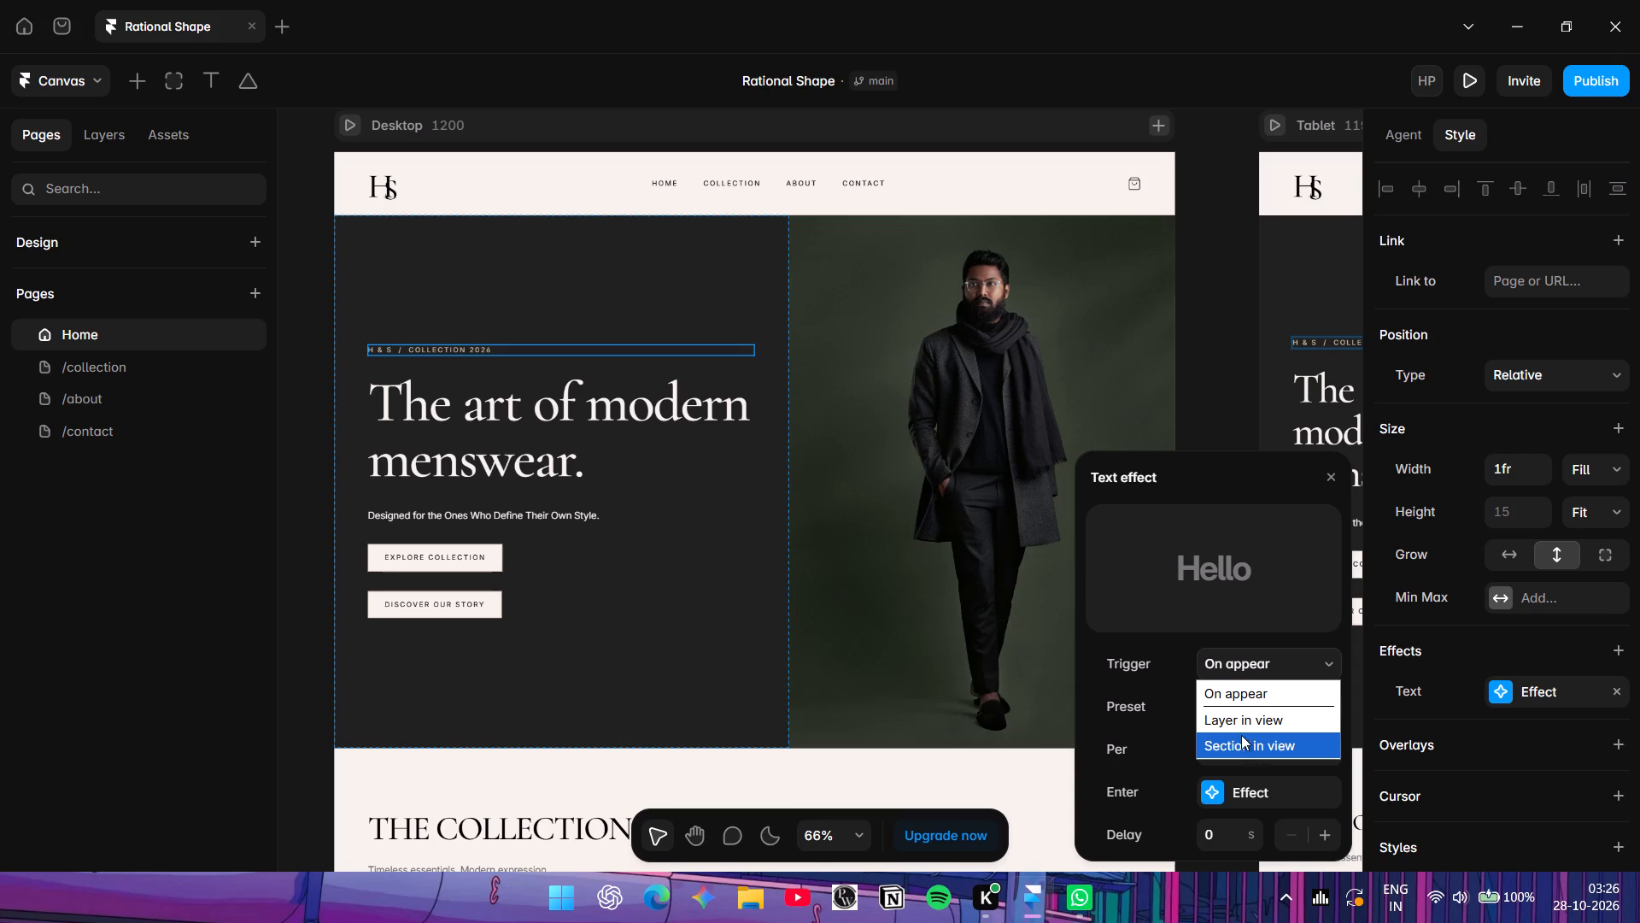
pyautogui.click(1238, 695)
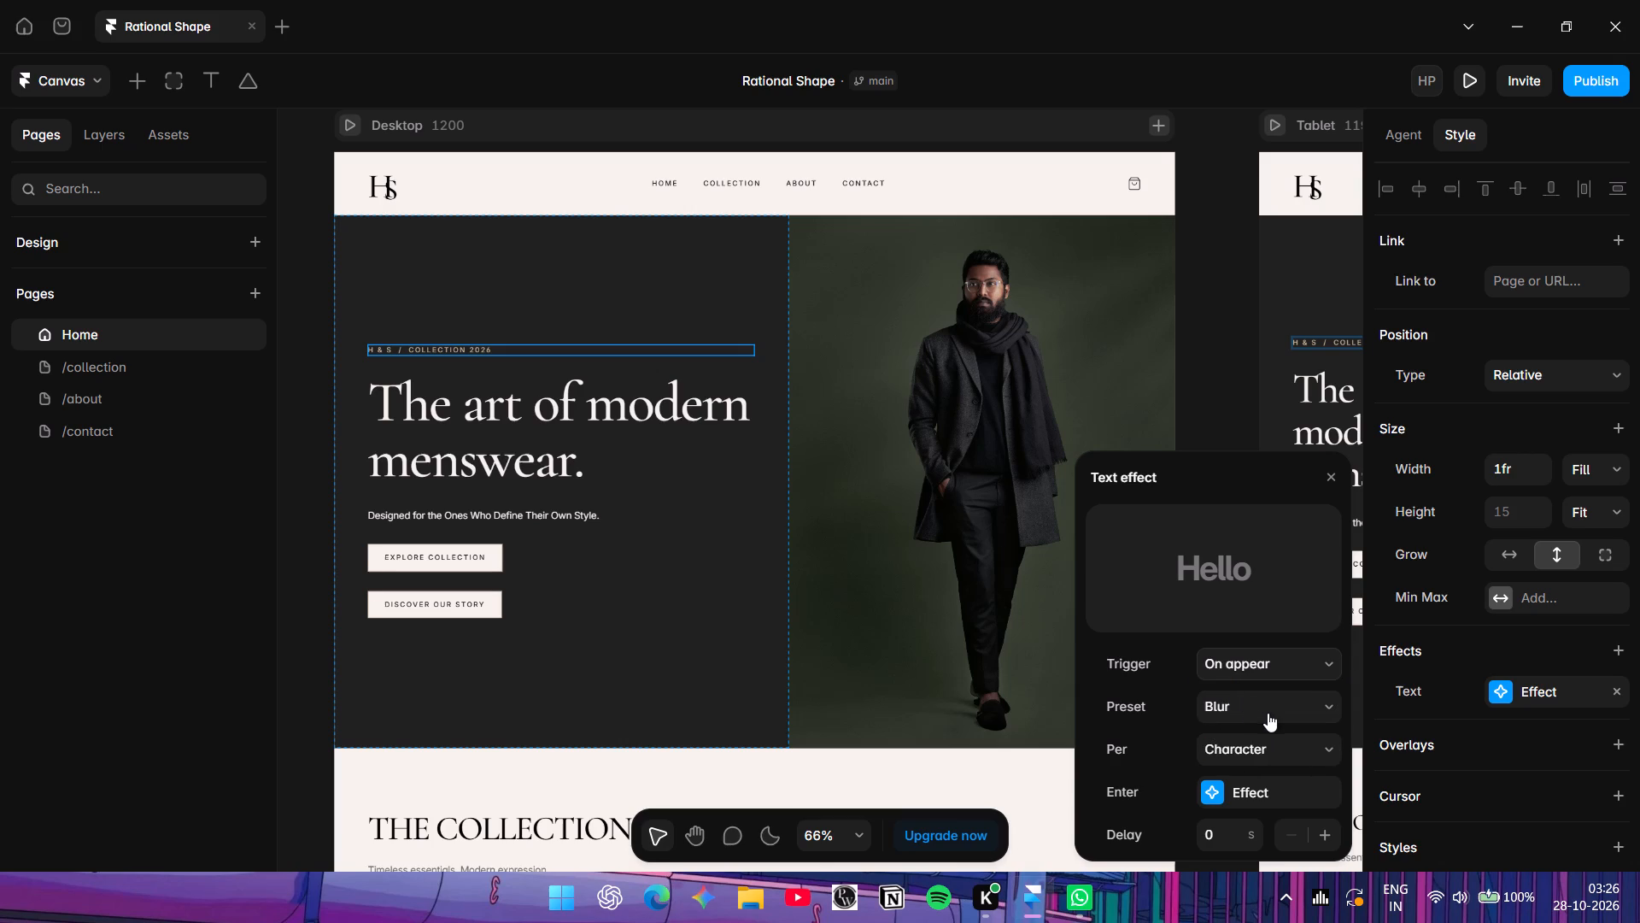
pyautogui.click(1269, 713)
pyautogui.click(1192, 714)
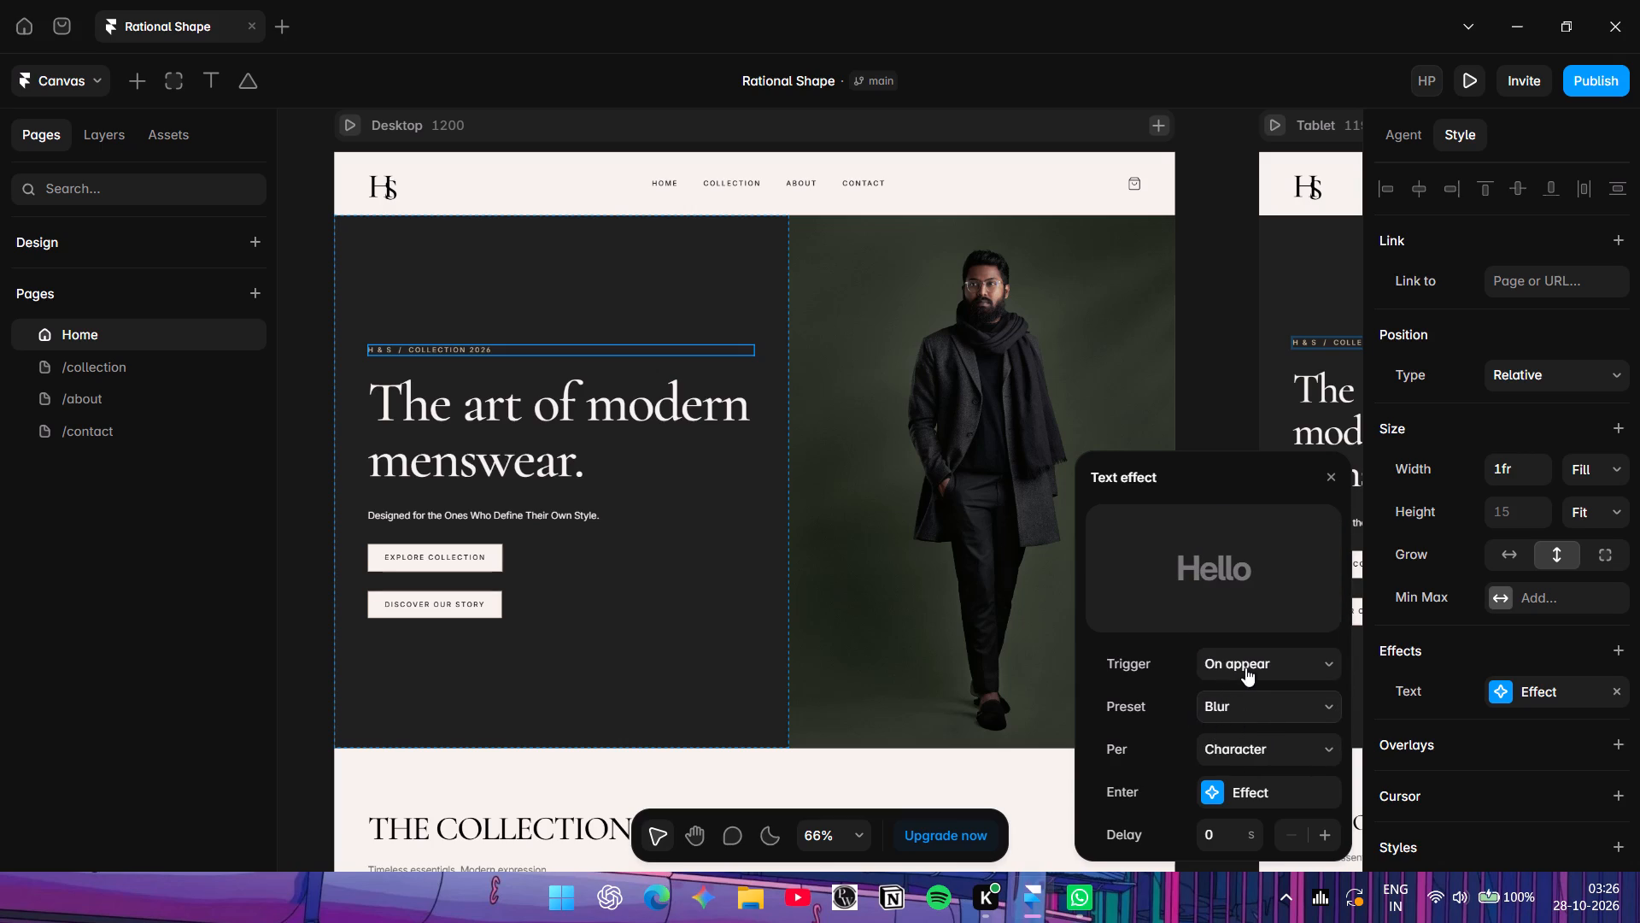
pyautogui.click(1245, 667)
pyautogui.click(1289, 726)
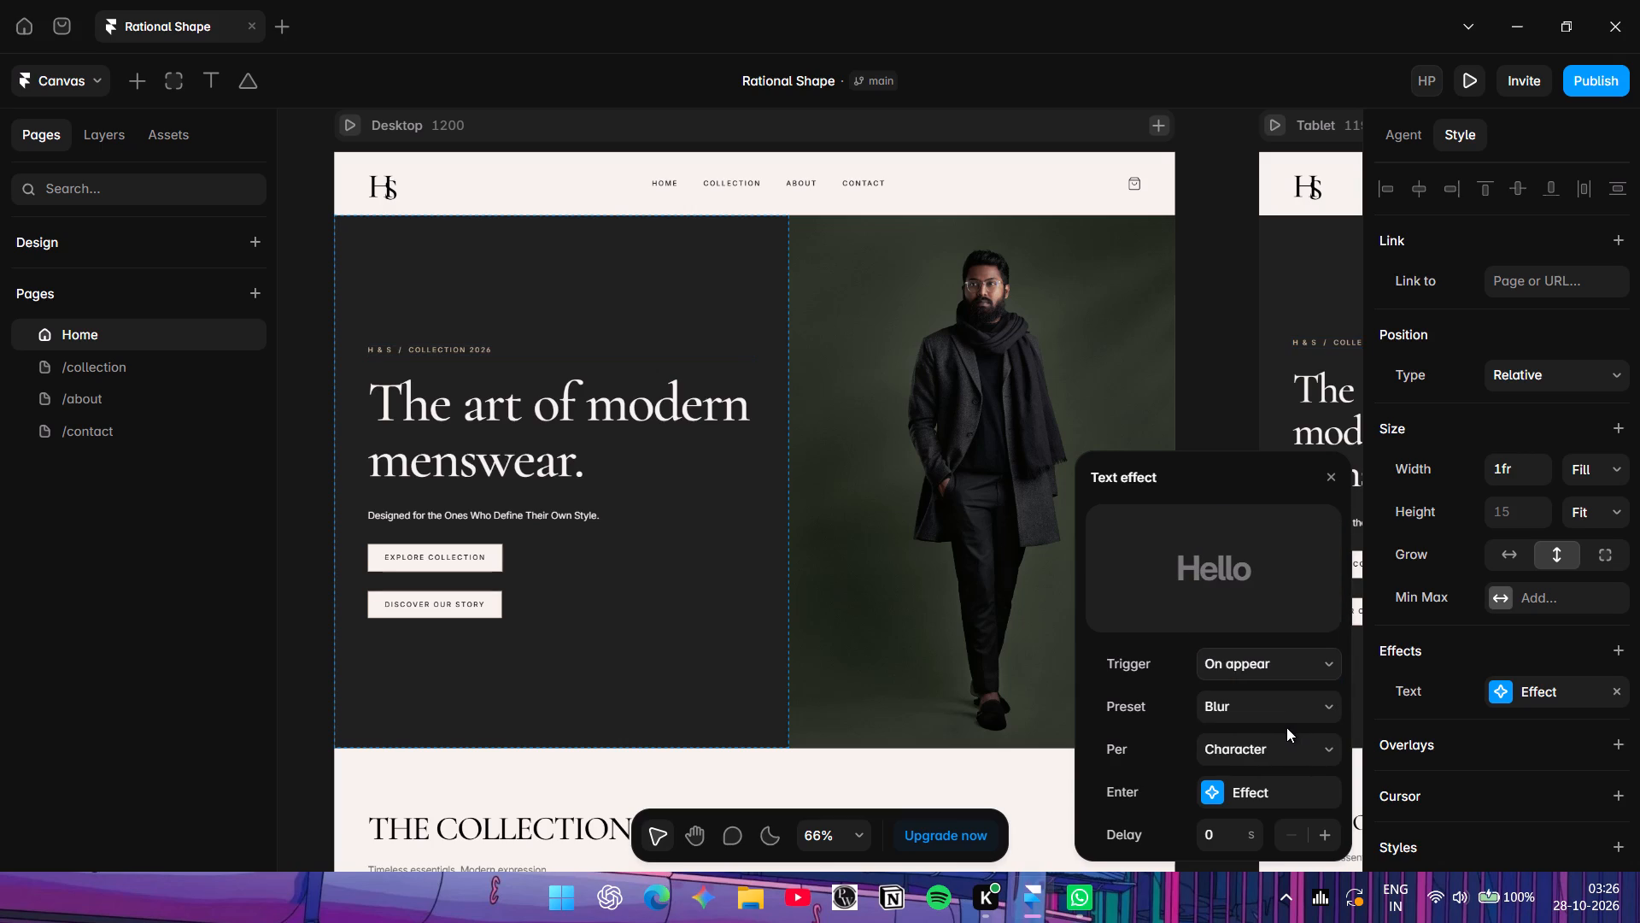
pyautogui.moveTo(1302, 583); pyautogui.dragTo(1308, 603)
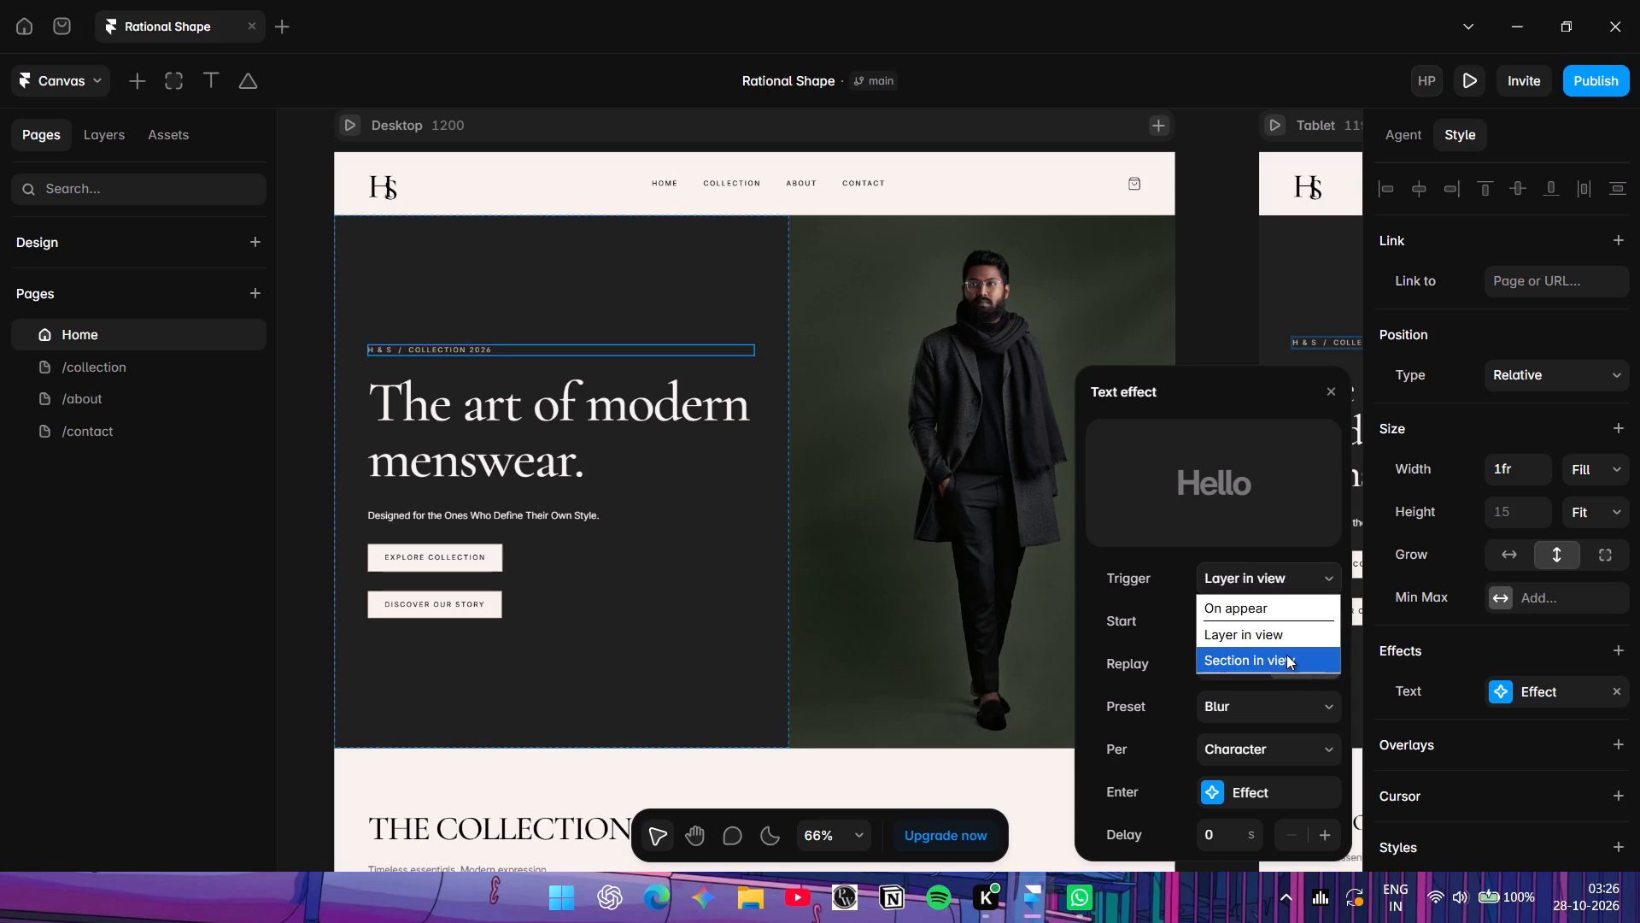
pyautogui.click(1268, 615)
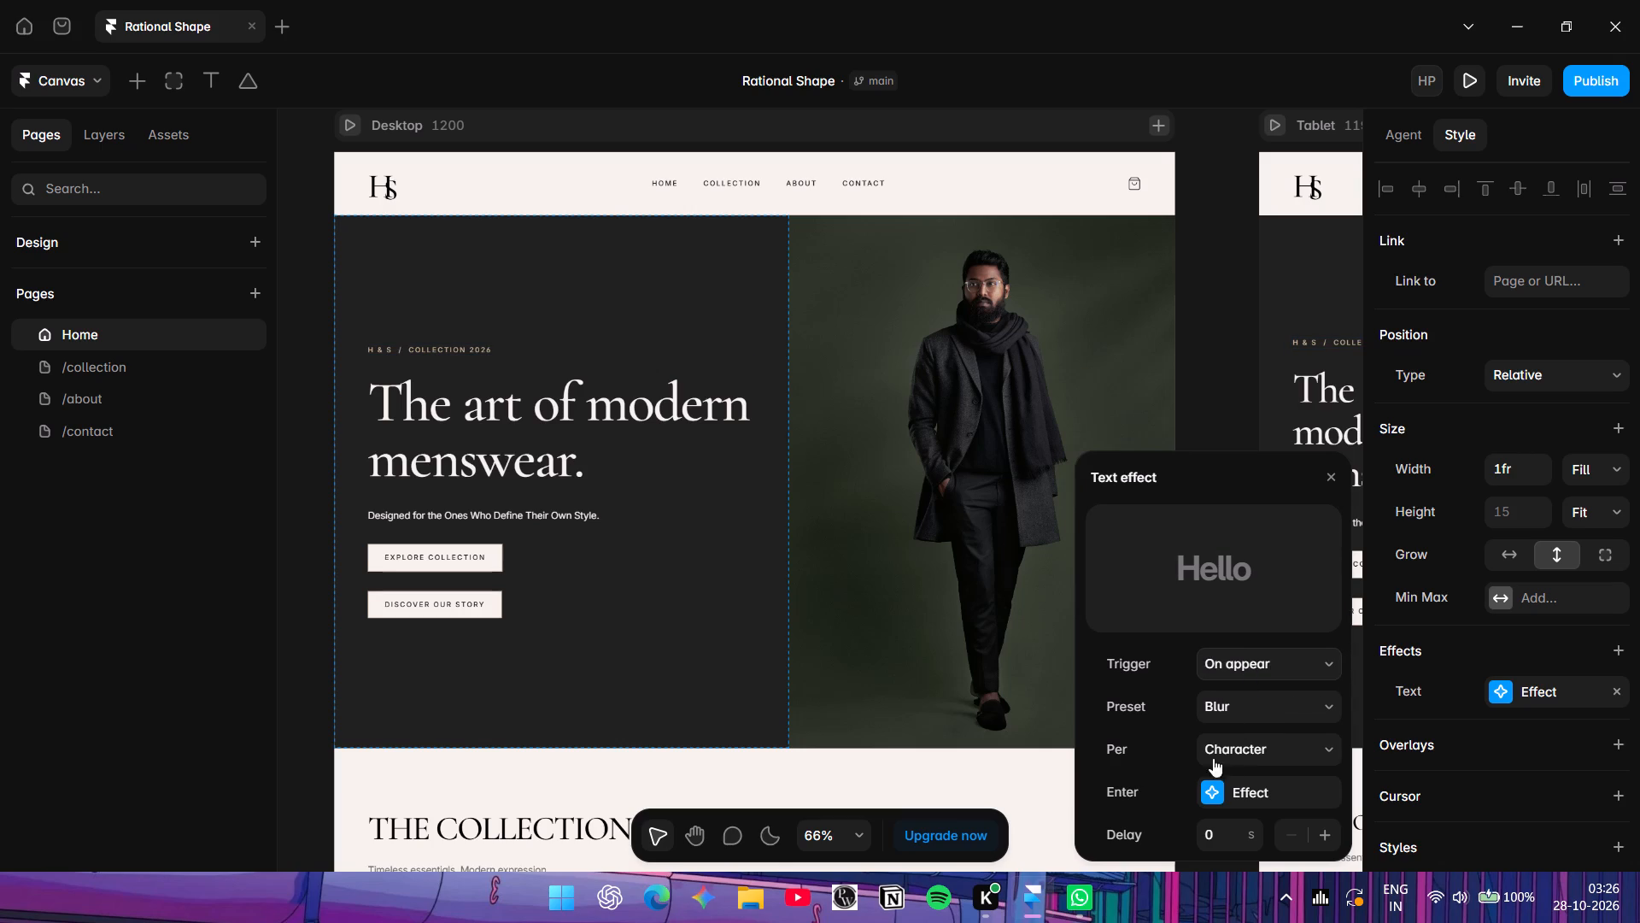
# Try the Flip preset for the text effect, and set the preset to Shoot.
pyautogui.click(1331, 684)
pyautogui.click(1333, 714)
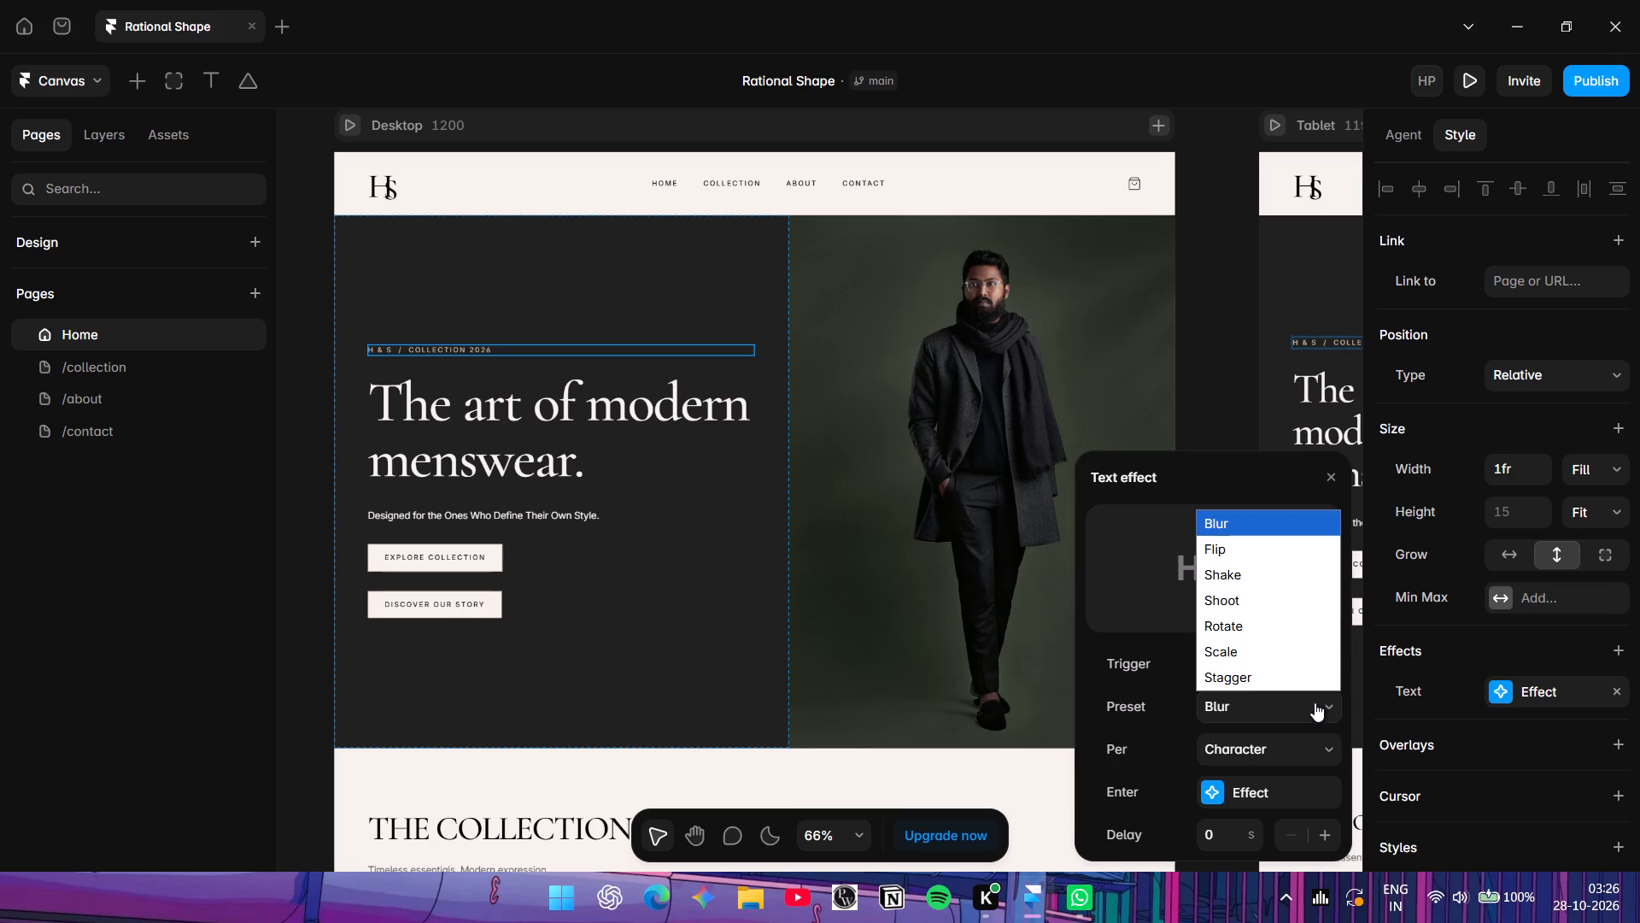
pyautogui.click(1250, 544)
pyautogui.click(1304, 709)
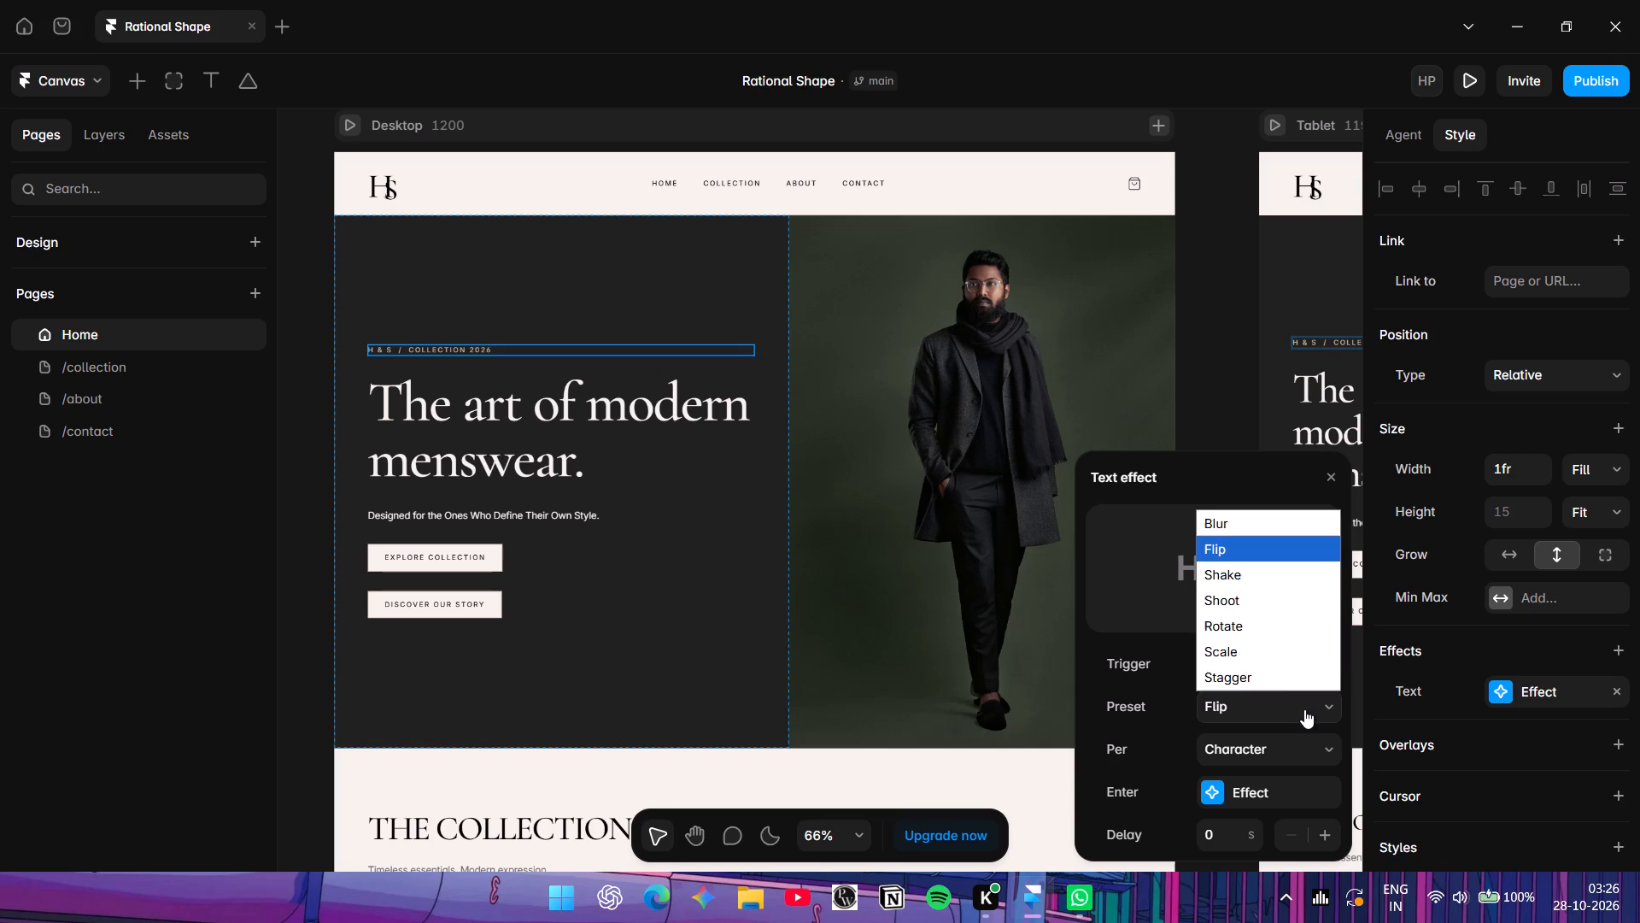
pyautogui.click(1247, 594)
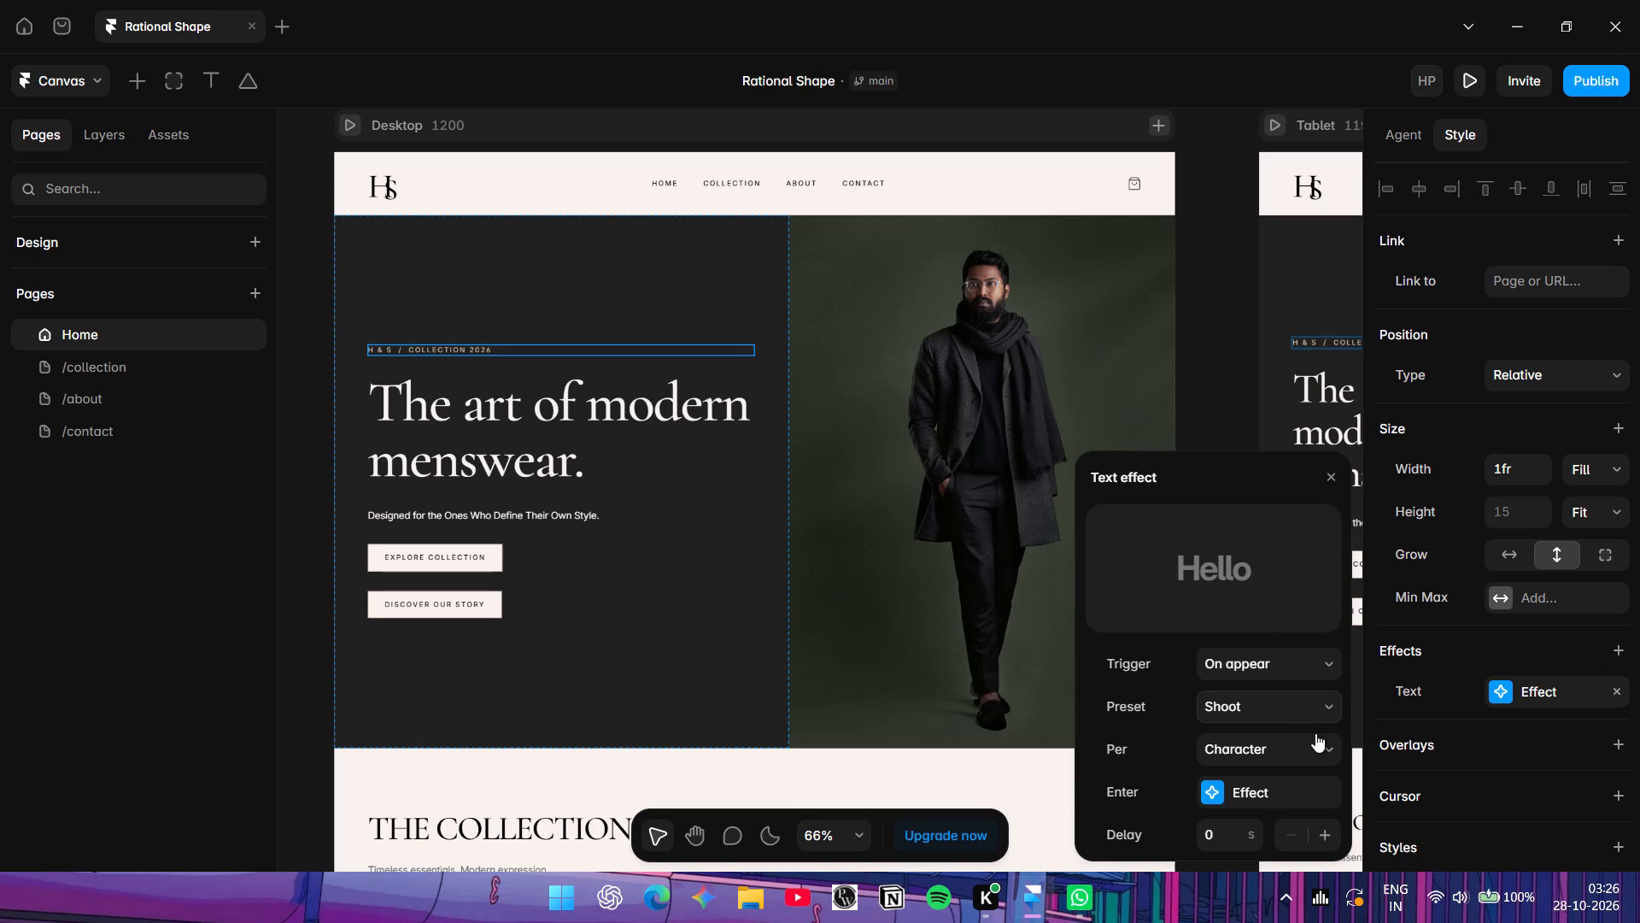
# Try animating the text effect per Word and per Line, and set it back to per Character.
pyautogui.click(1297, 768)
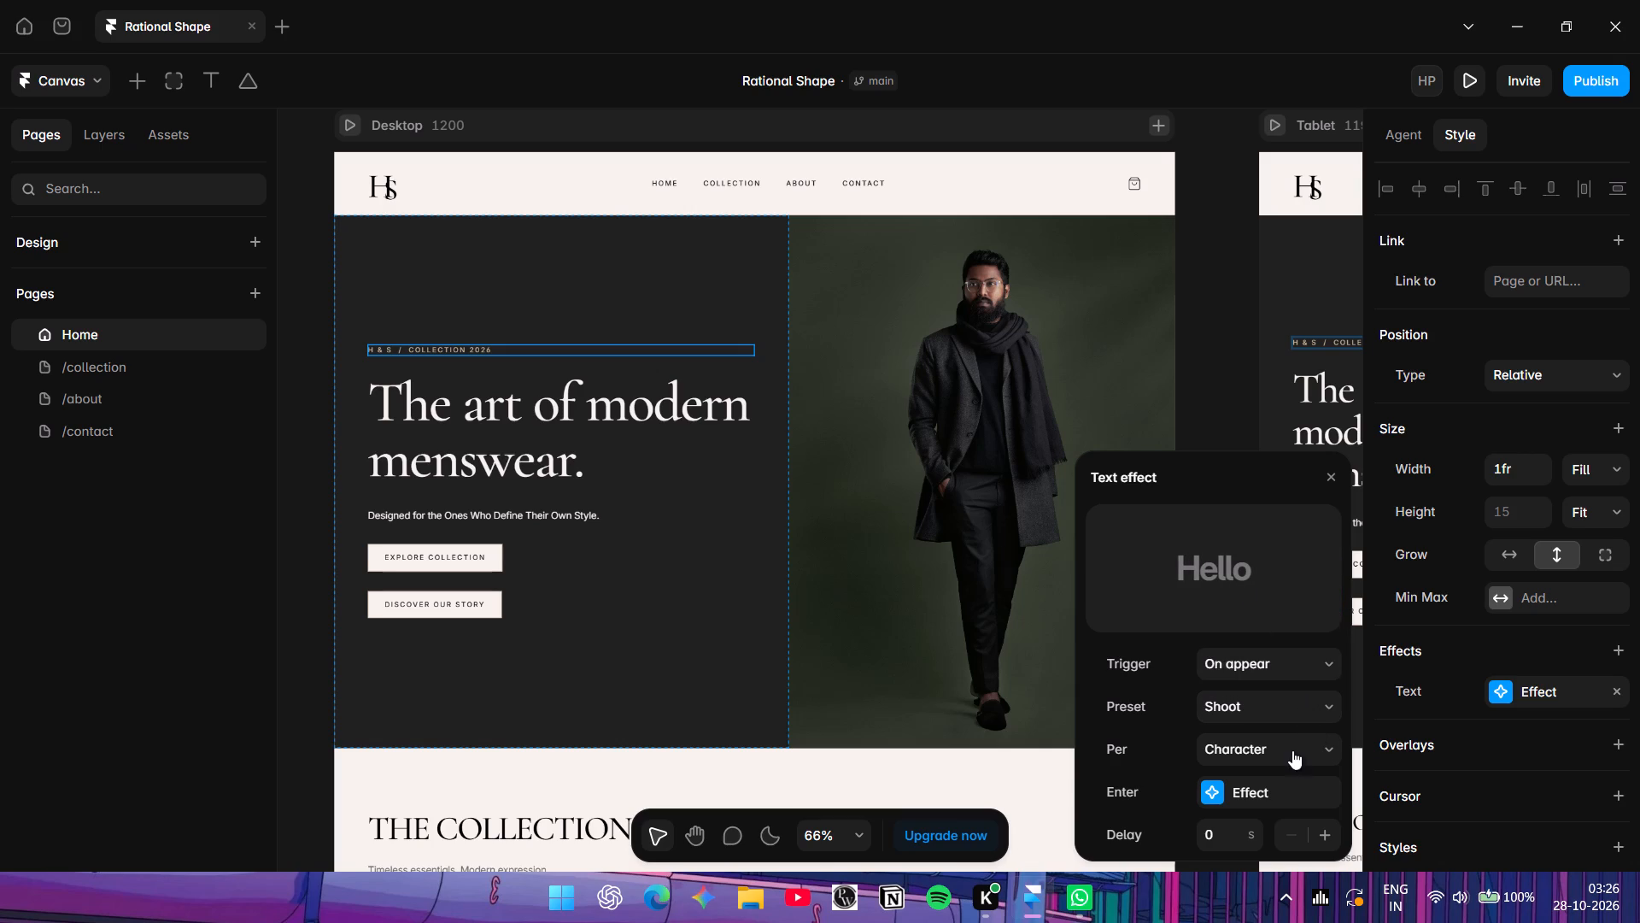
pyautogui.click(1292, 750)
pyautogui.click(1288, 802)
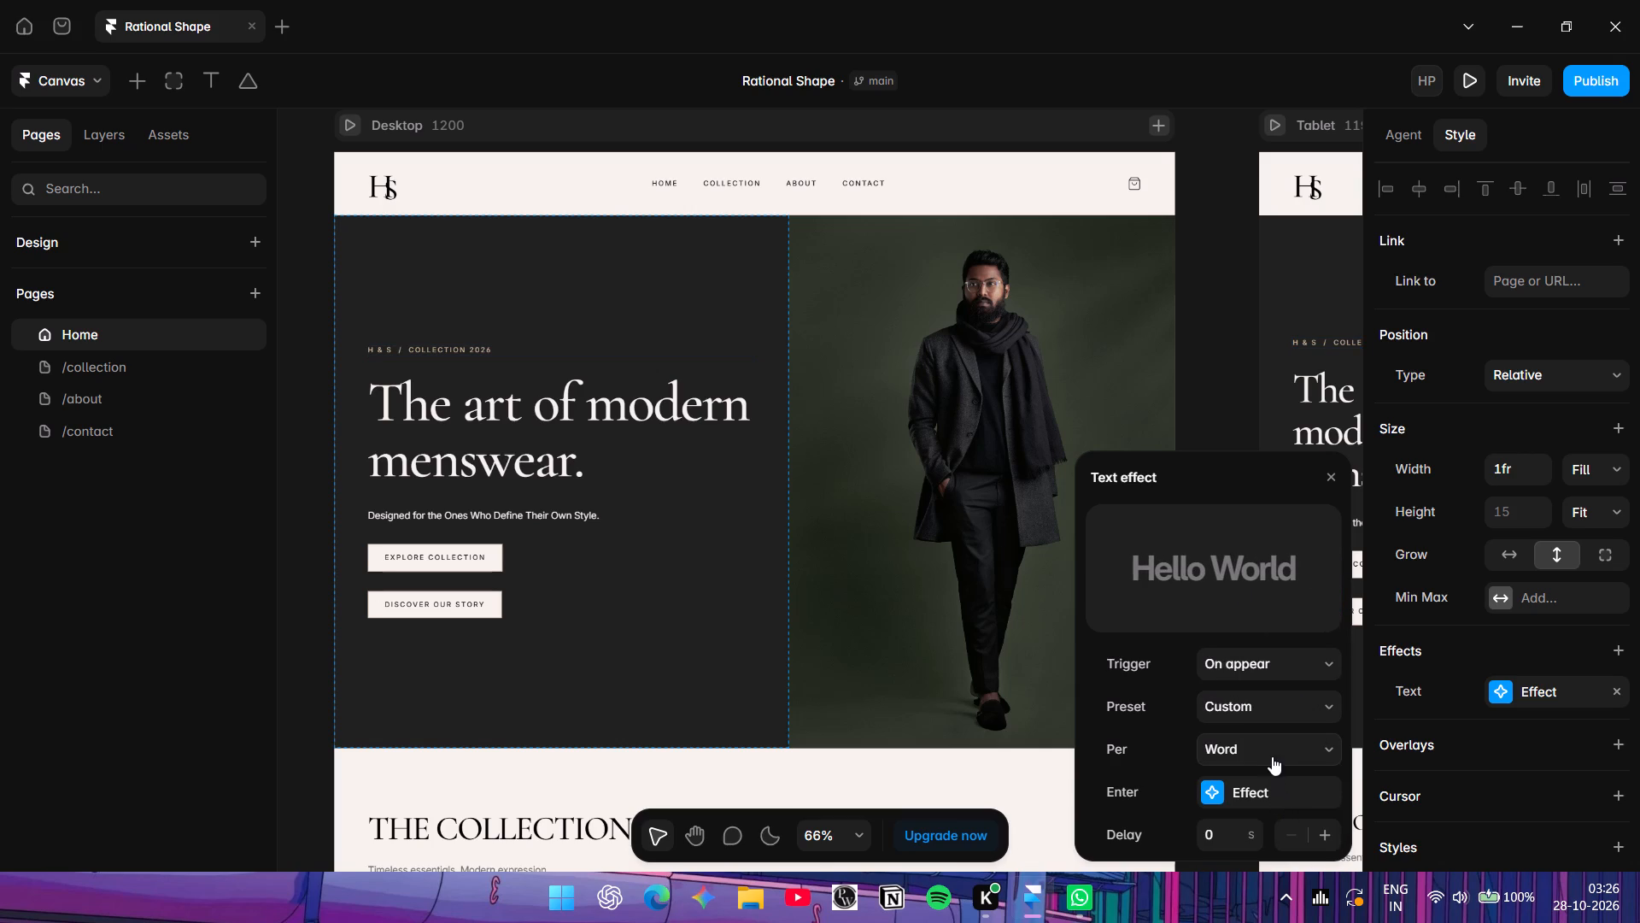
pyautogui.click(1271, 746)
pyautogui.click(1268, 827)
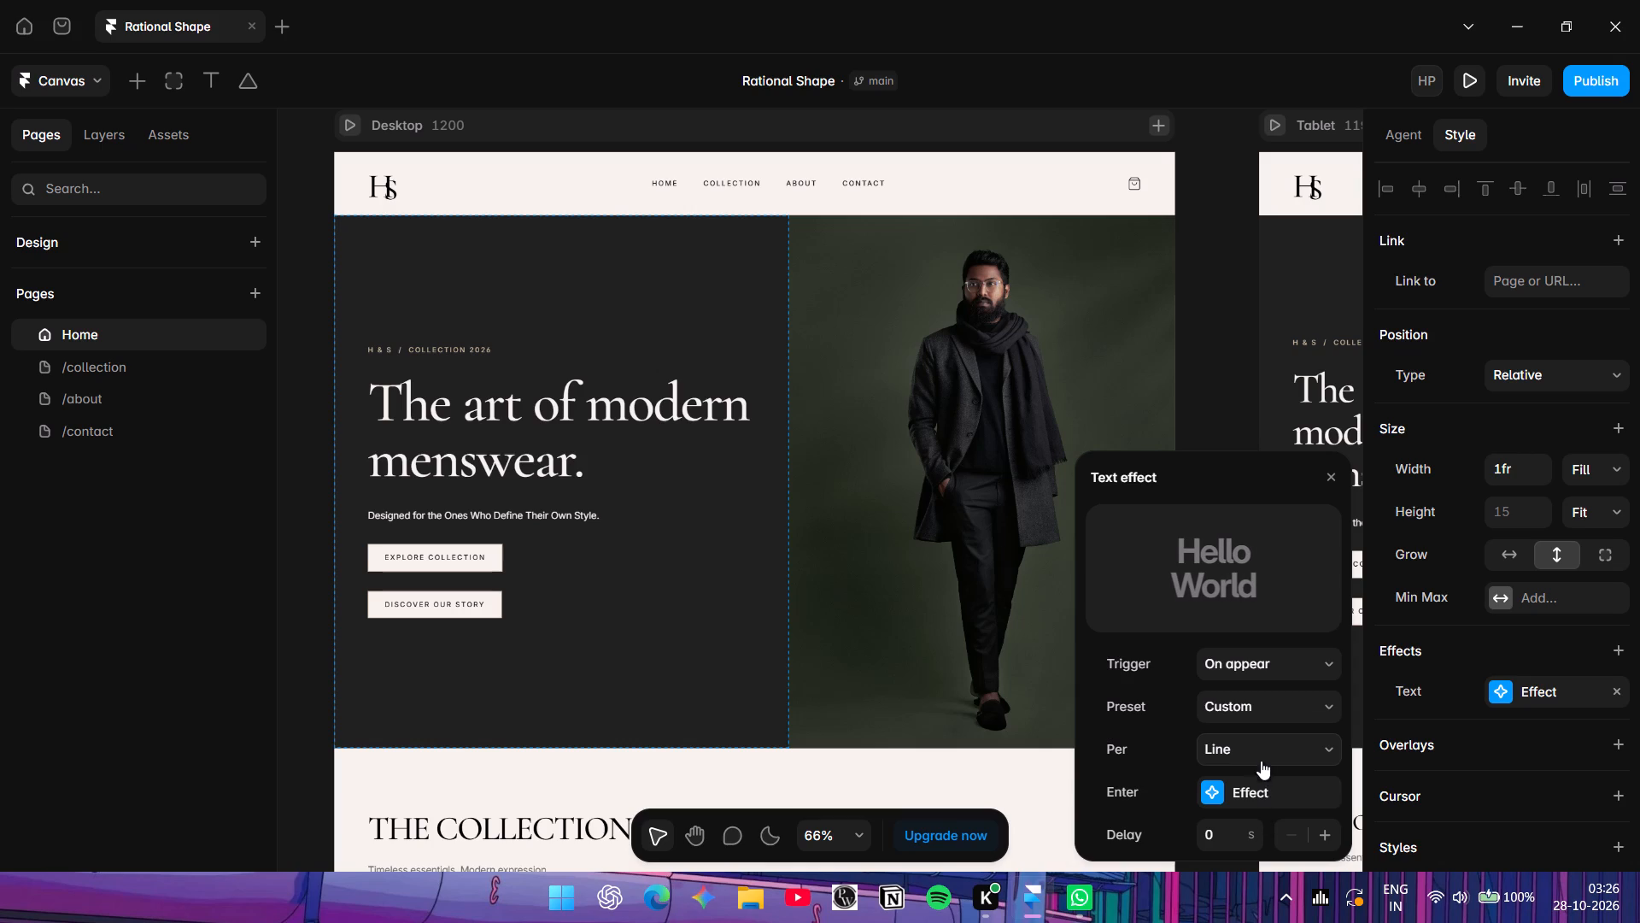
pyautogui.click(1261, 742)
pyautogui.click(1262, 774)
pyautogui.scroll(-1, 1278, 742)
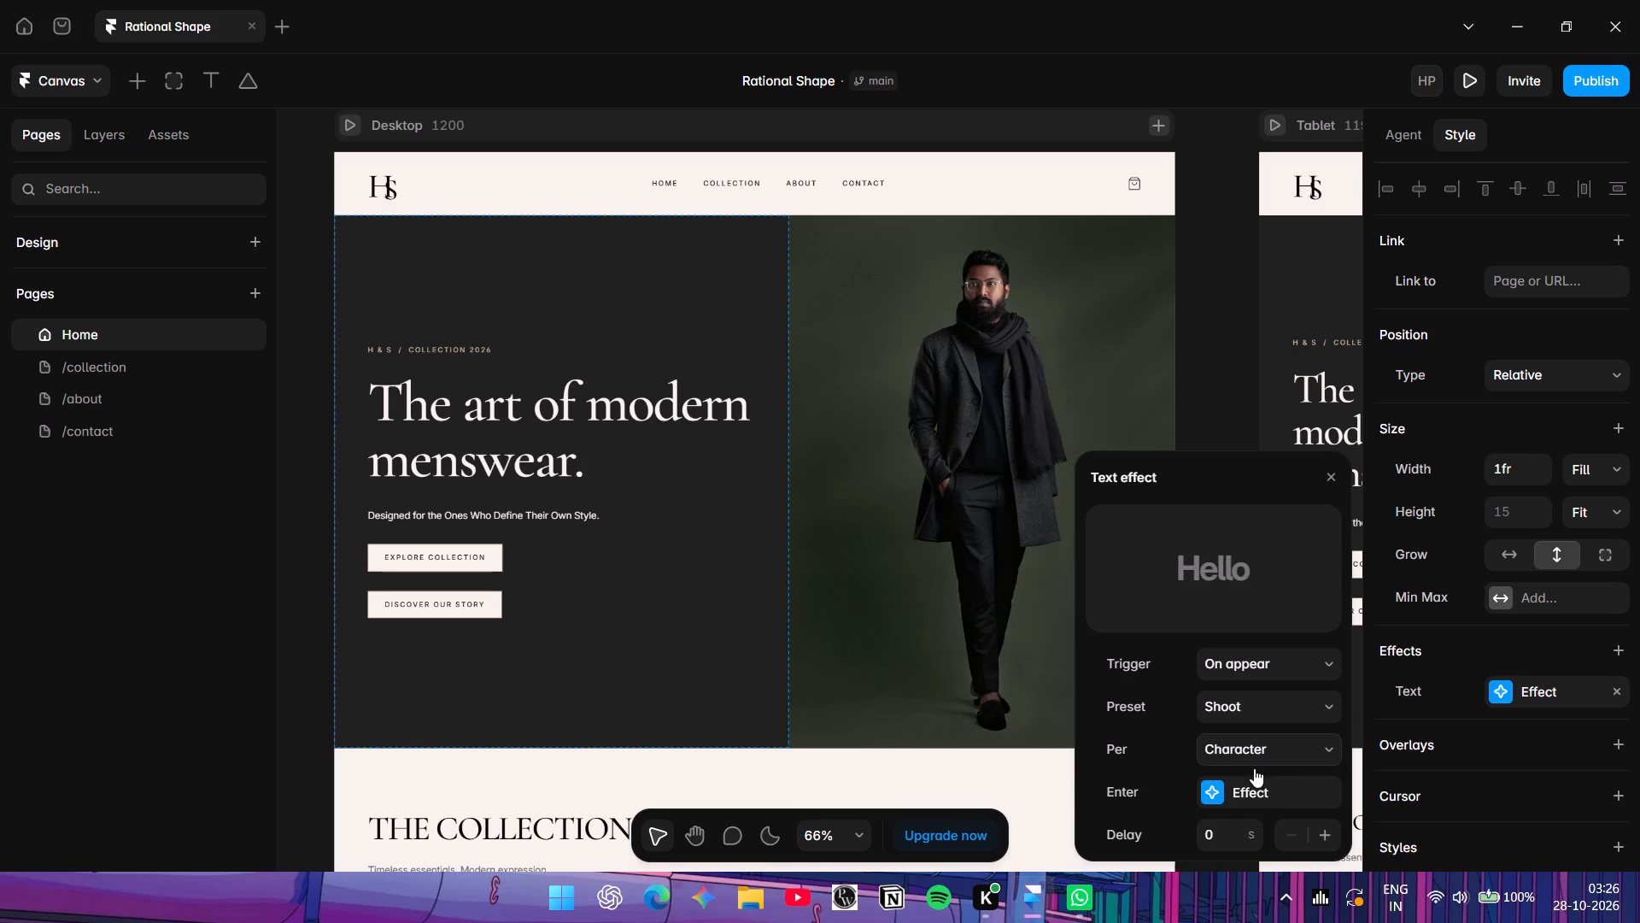
# Set the scale of the text effect's Enter animation to 1.3.
pyautogui.click(1209, 793)
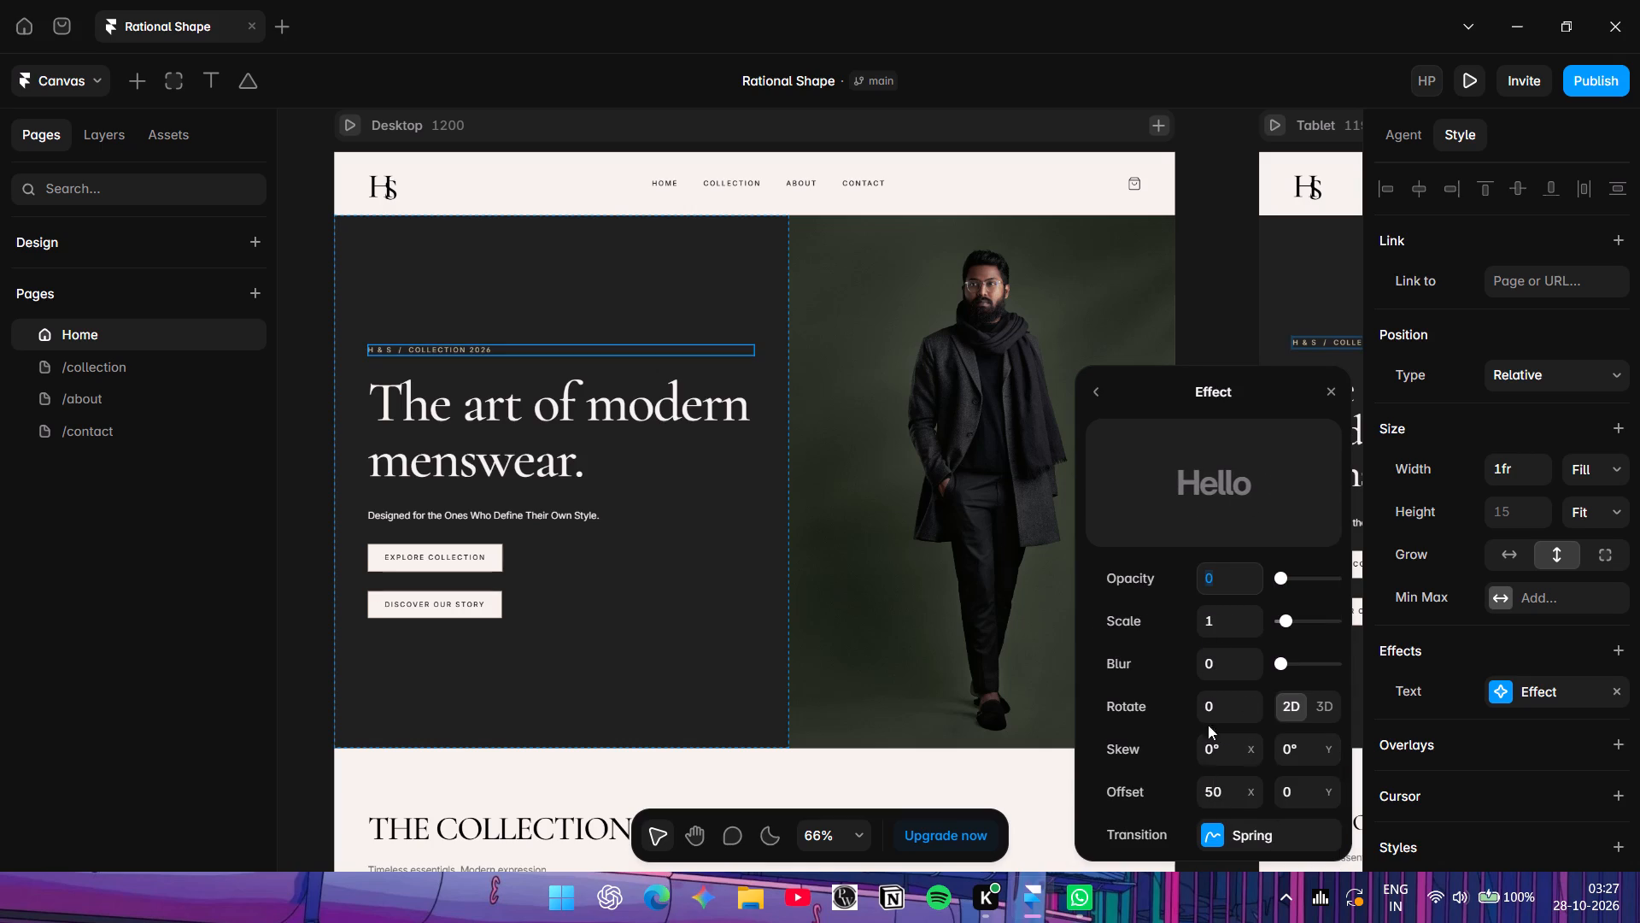
pyautogui.click(1248, 580)
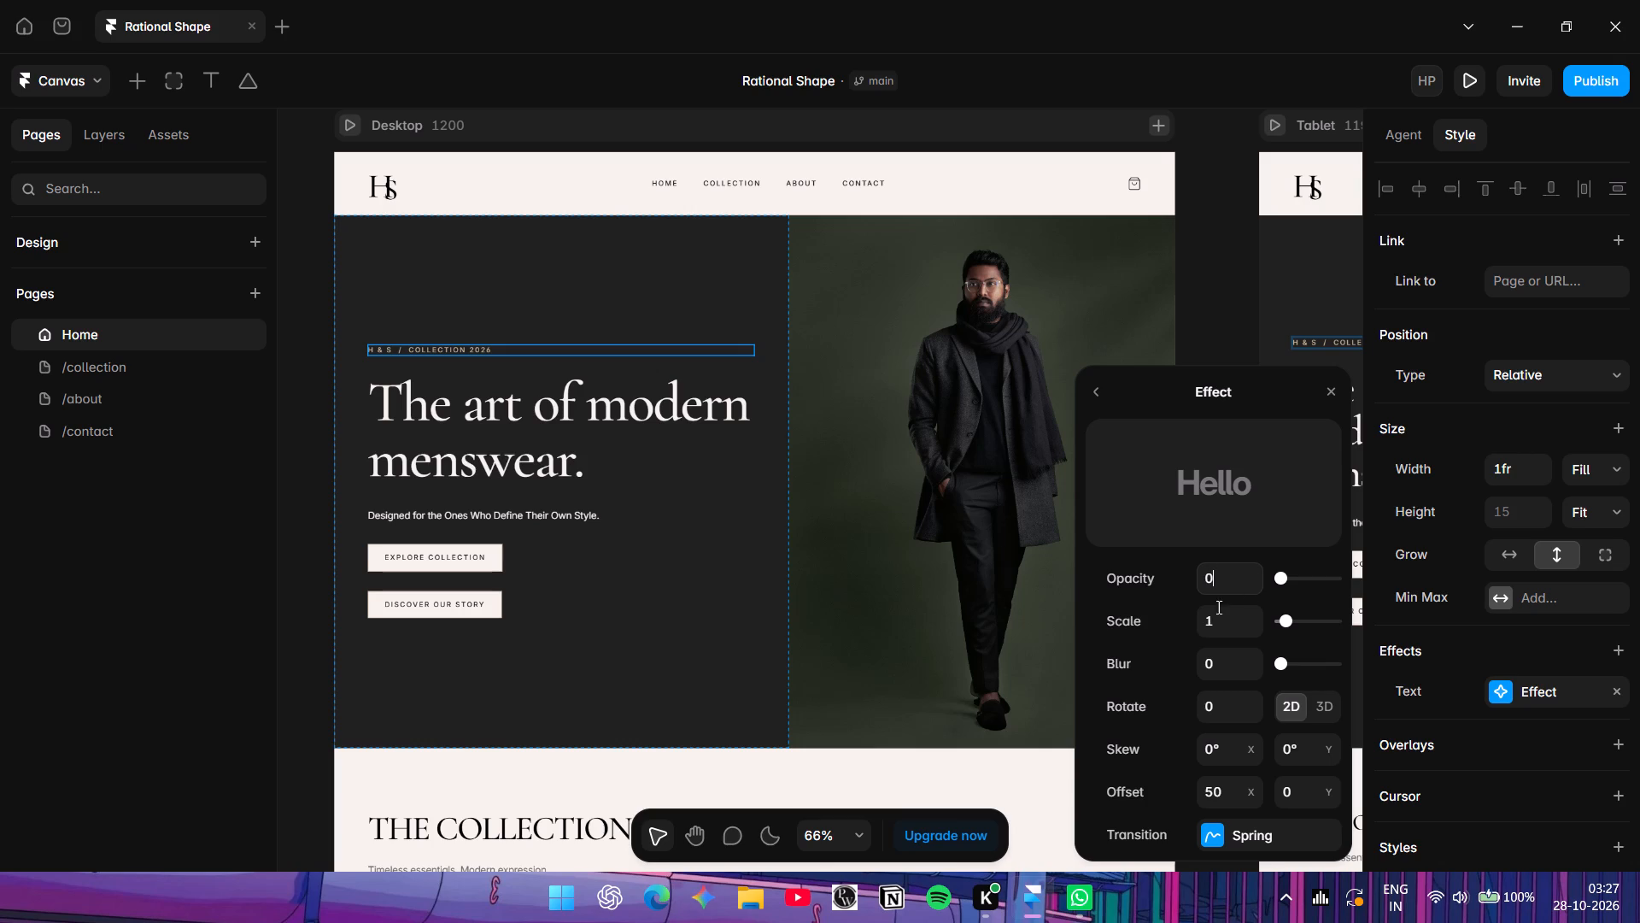
pyautogui.click(1208, 622)
pyautogui.click(1240, 615)
pyautogui.click(1153, 609)
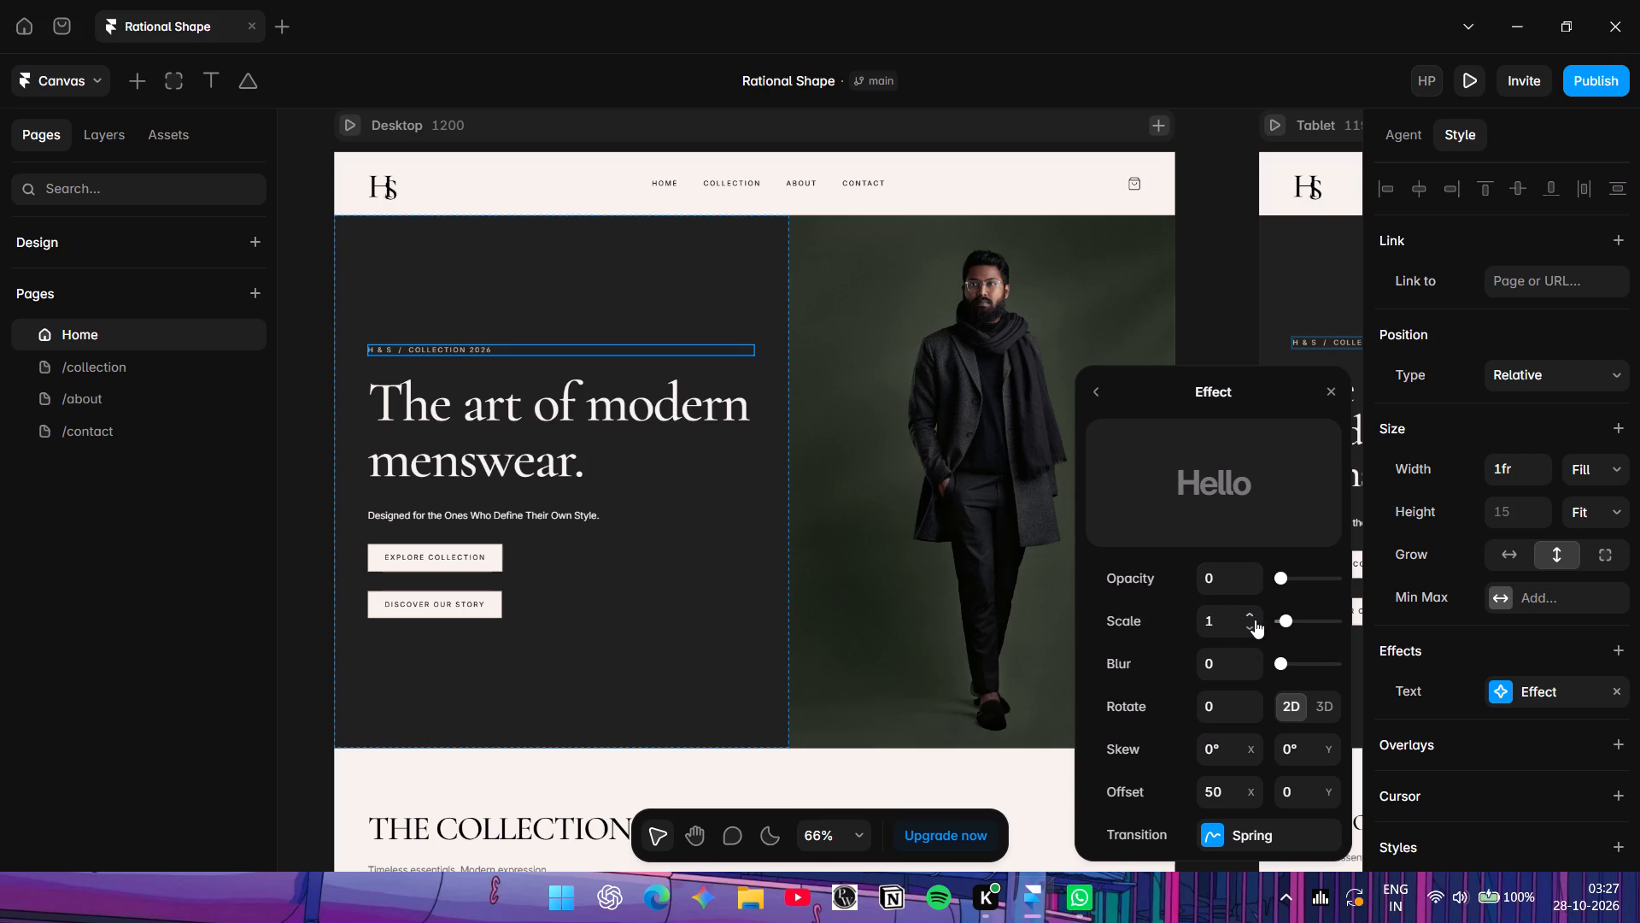
pyautogui.click(1255, 618)
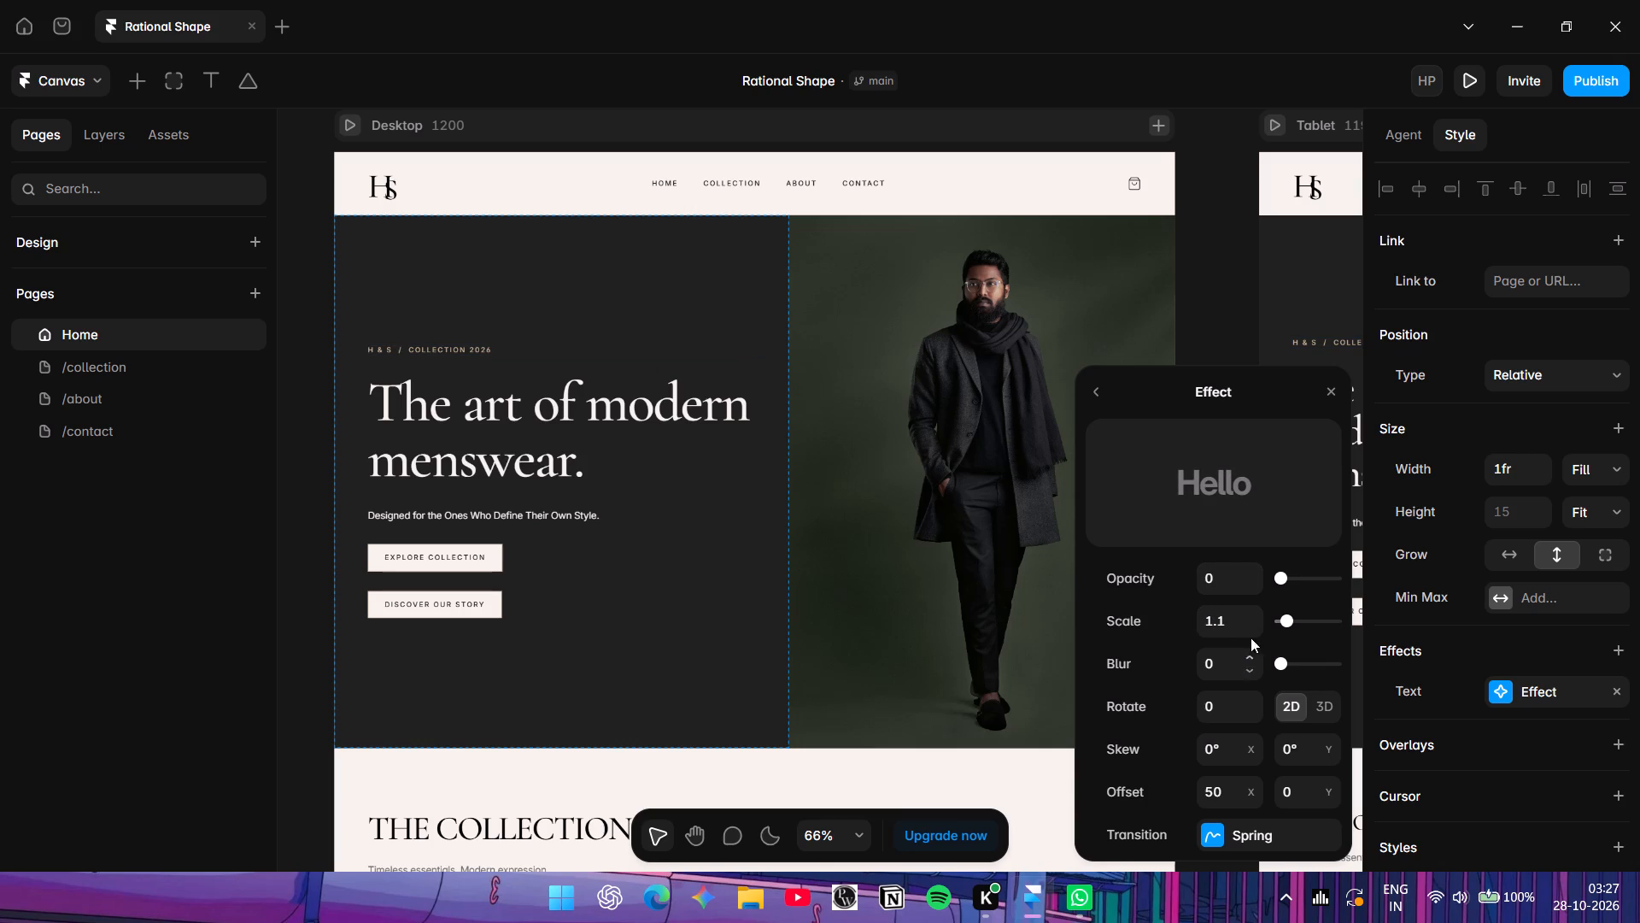
pyautogui.click(1250, 608)
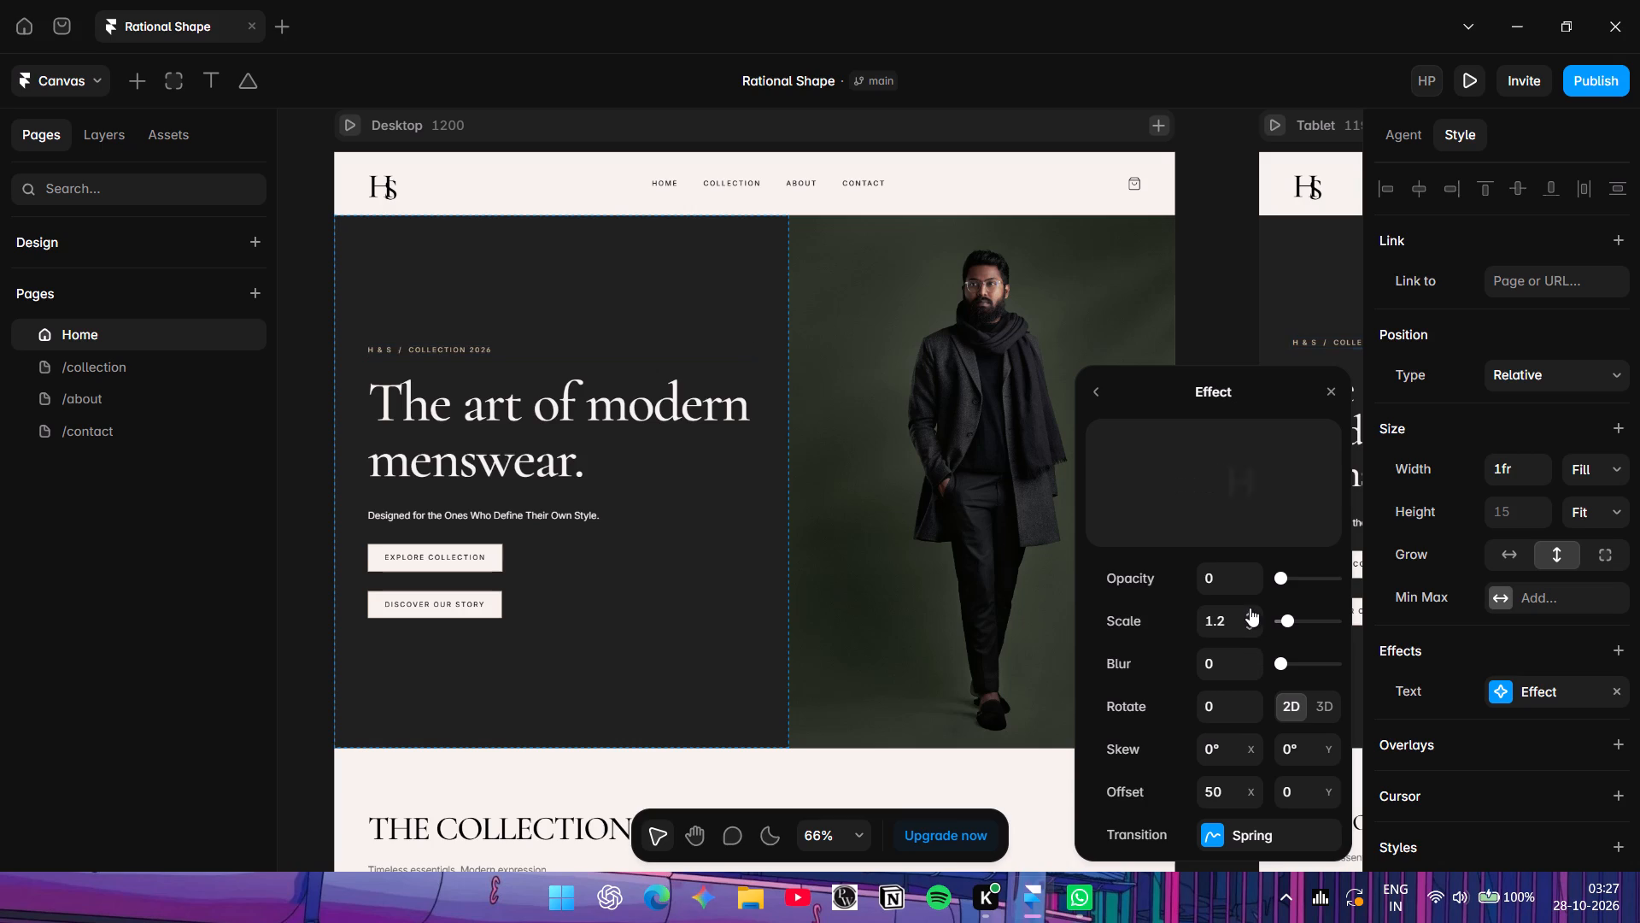
pyautogui.click(1250, 608)
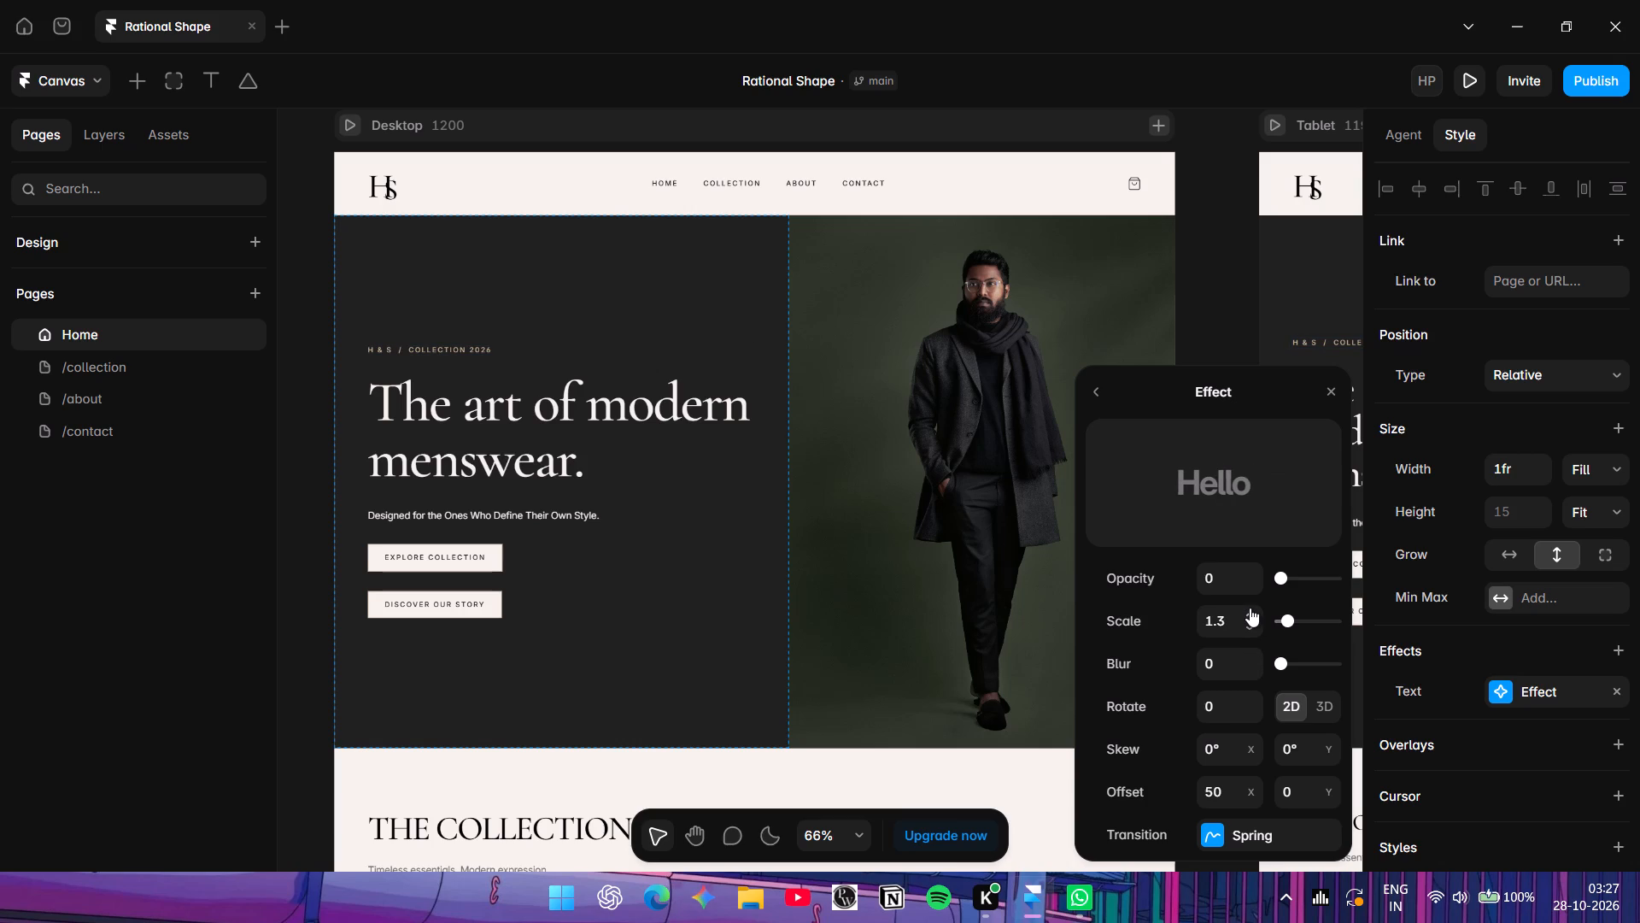
# Set the blur of the Enter animation to 1.
pyautogui.click(1244, 673)
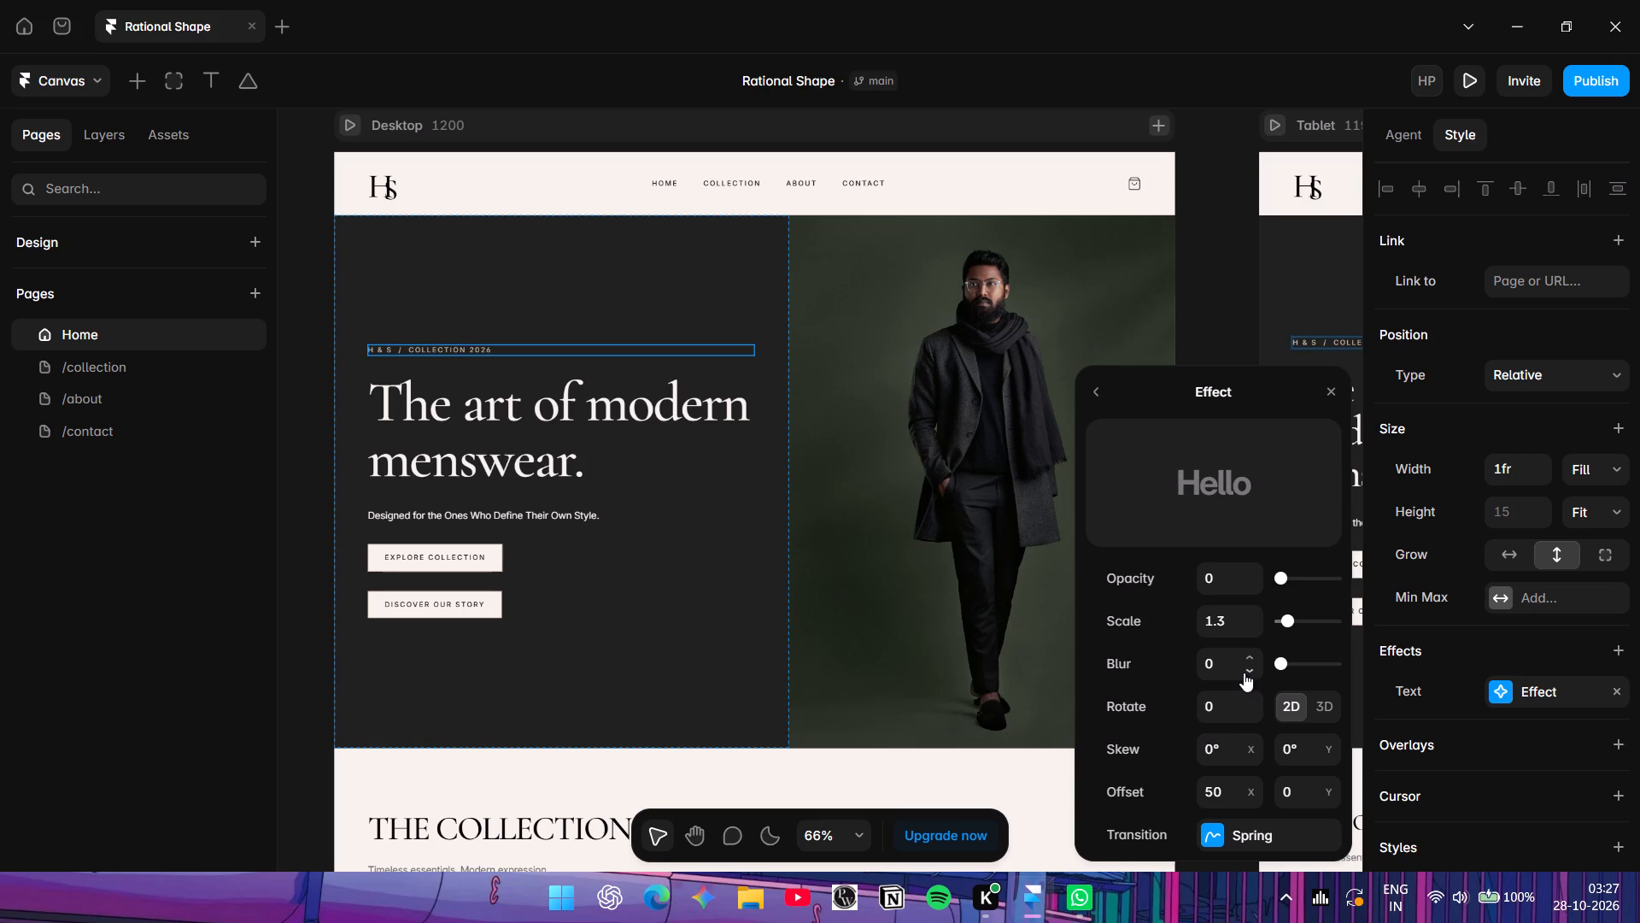
pyautogui.click(1244, 646)
pyautogui.click(1245, 654)
# Set the delay of the text effect's Enter transition to 0.4 s.
pyautogui.click(1218, 836)
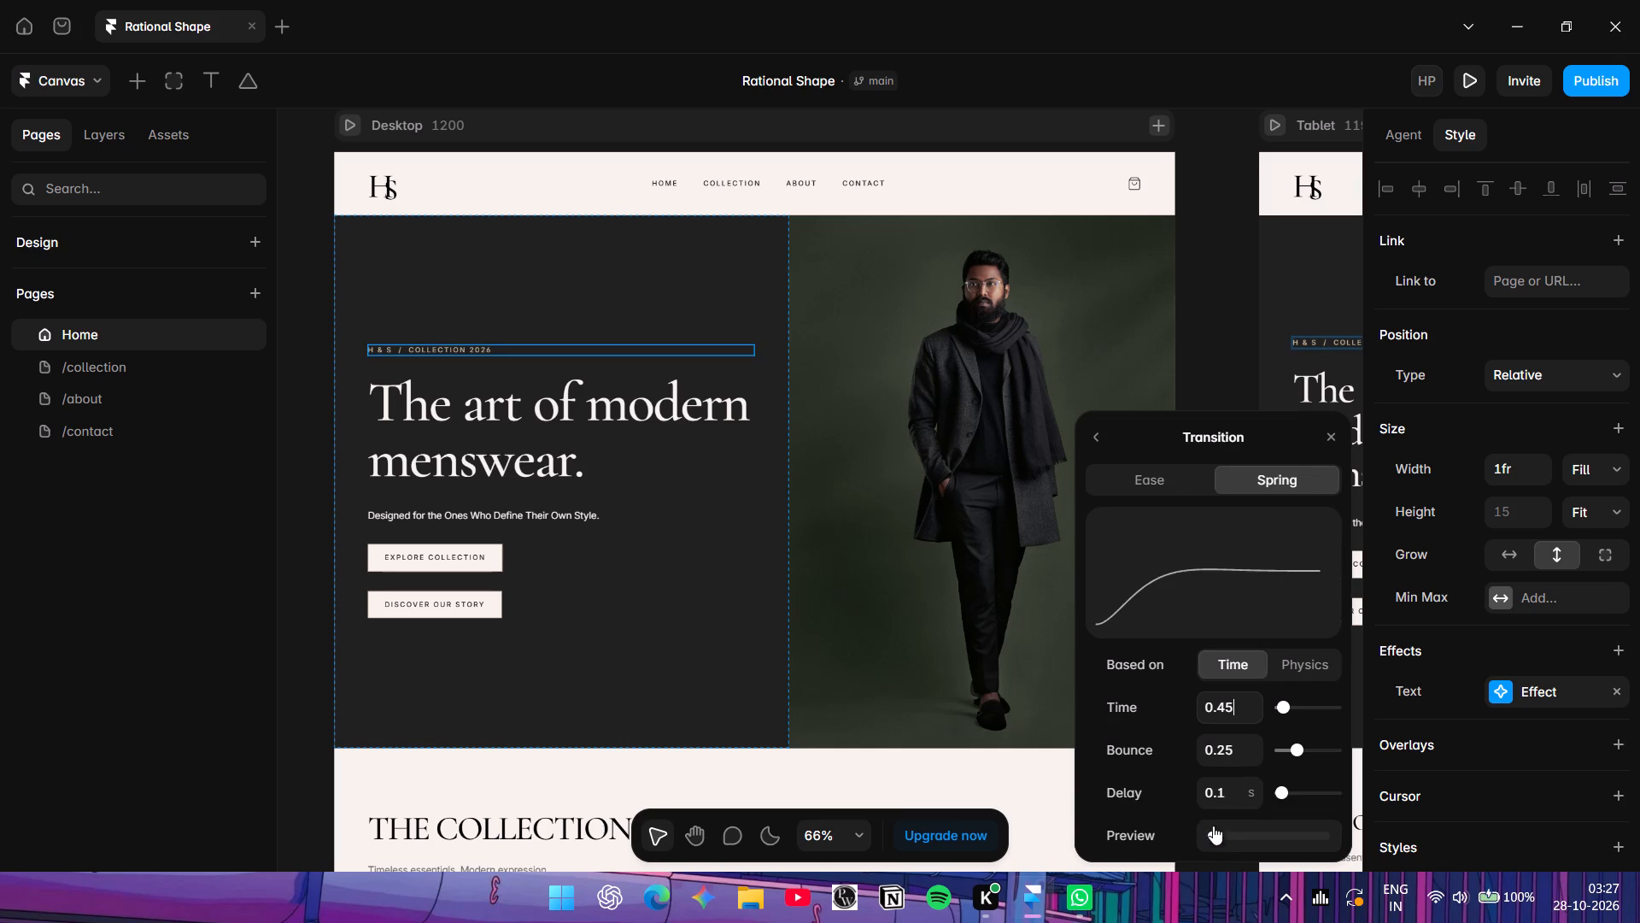
pyautogui.click(1255, 787)
pyautogui.click(1255, 787)
pyautogui.doubleClick(1255, 787)
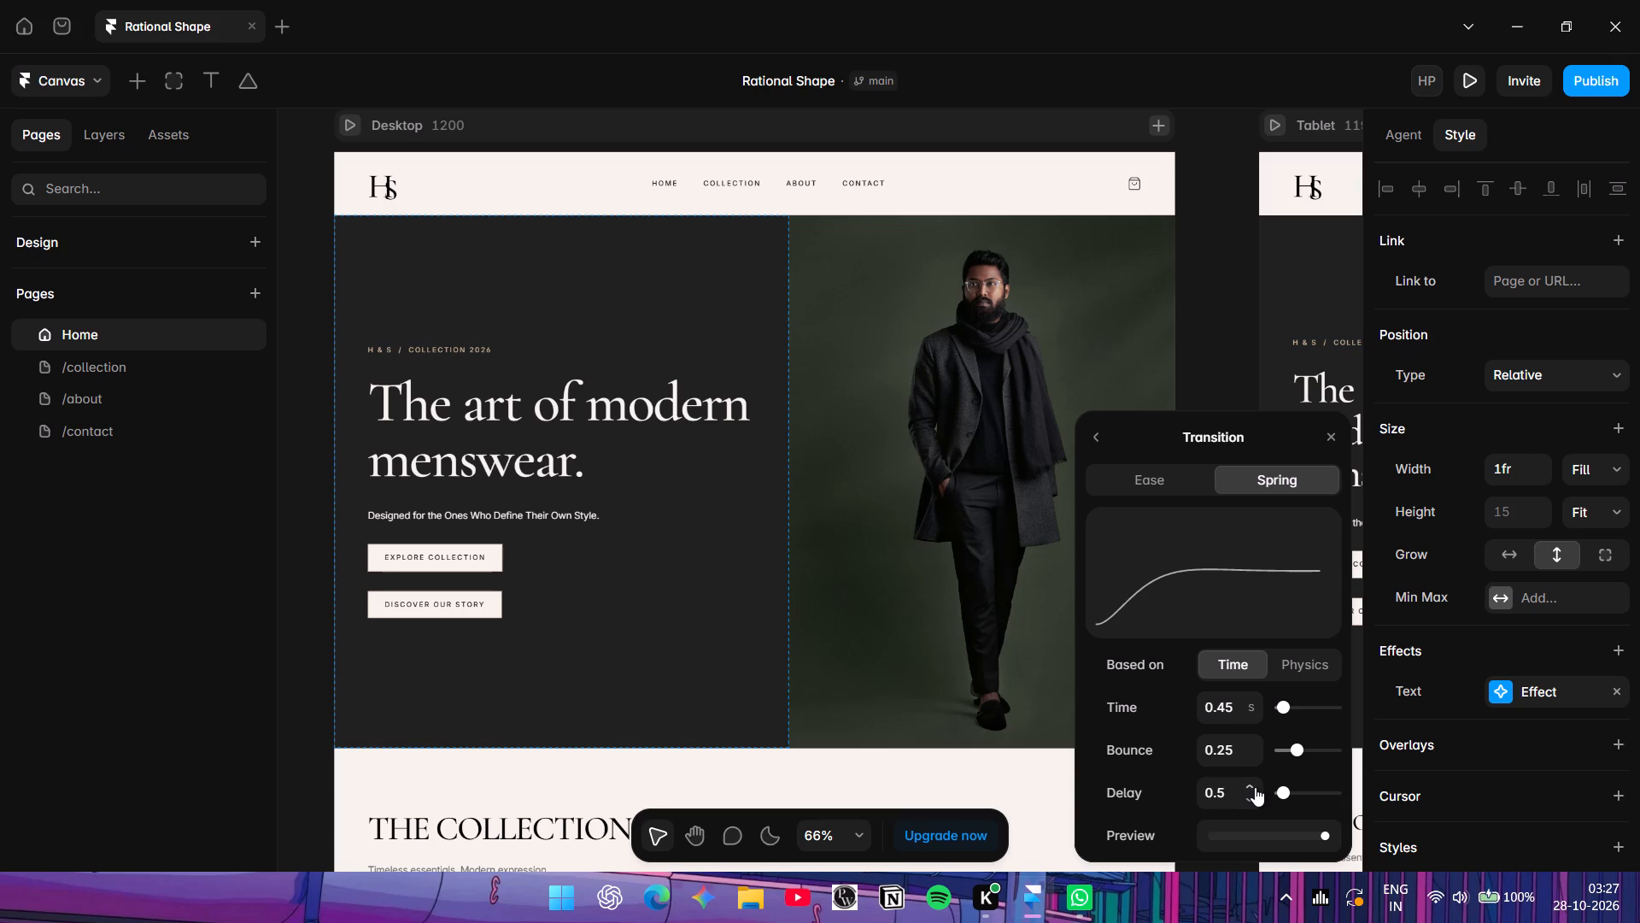
pyautogui.click(1250, 798)
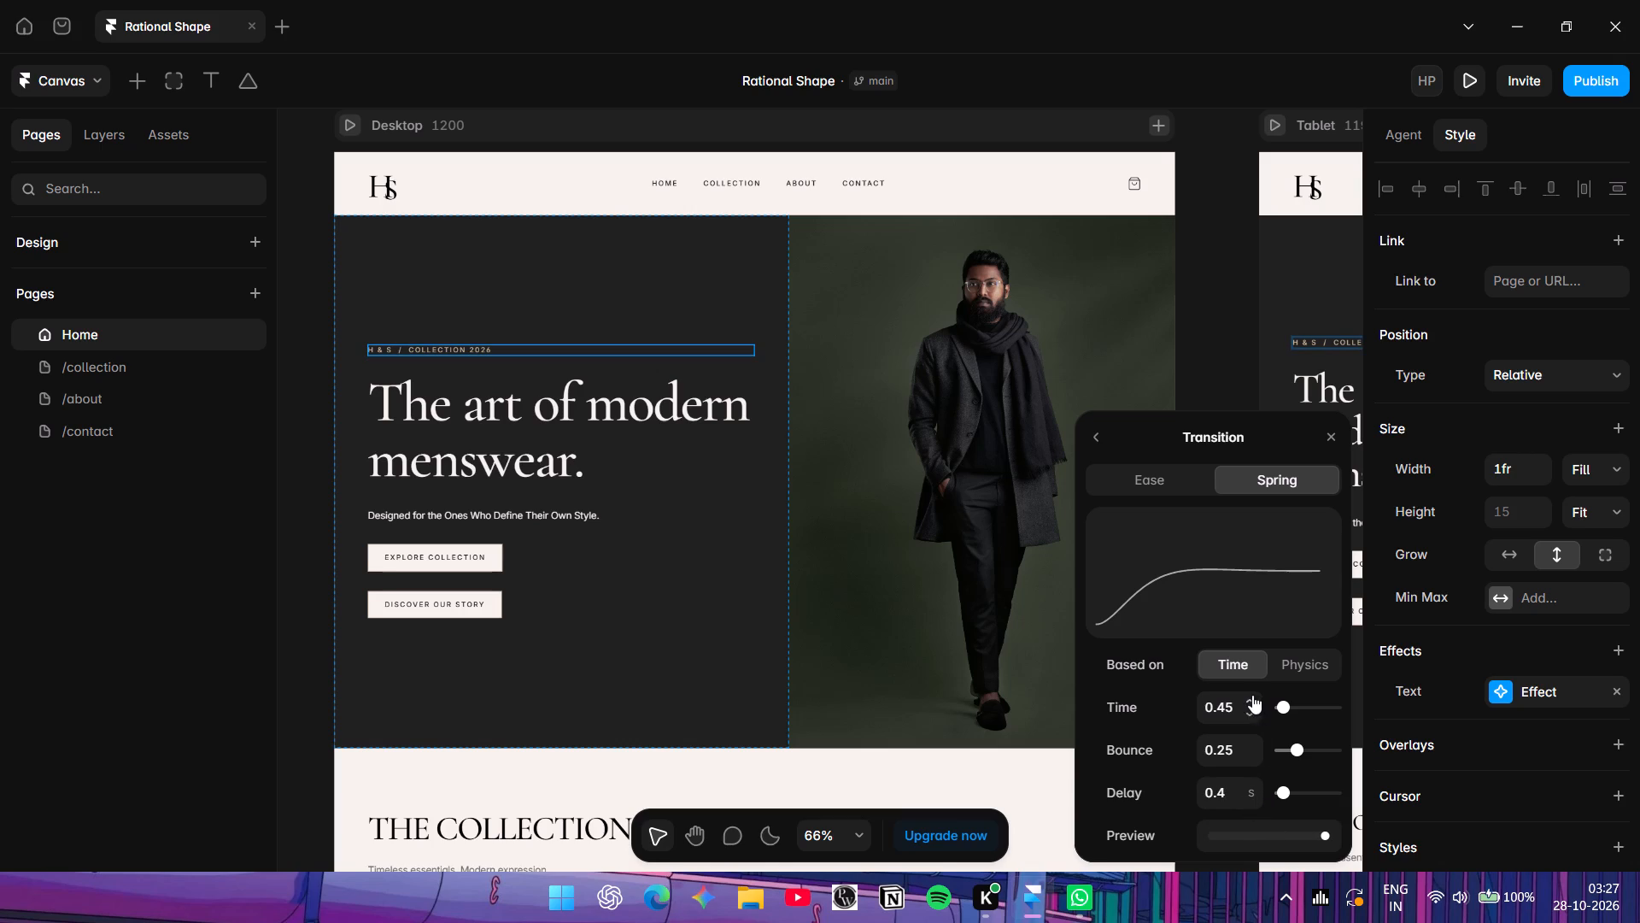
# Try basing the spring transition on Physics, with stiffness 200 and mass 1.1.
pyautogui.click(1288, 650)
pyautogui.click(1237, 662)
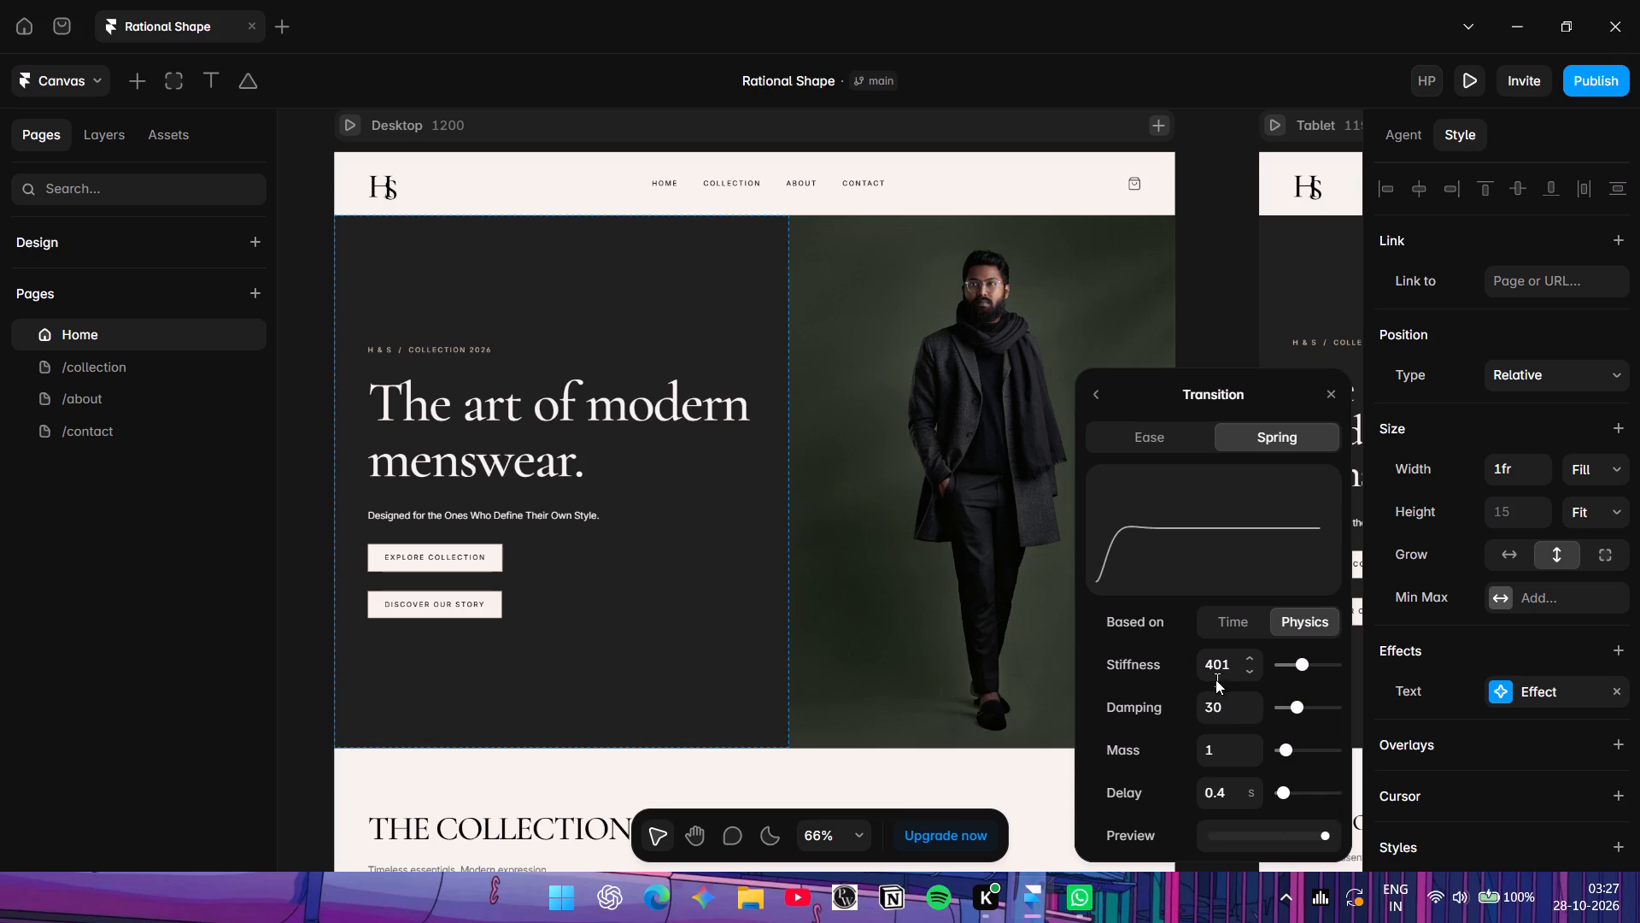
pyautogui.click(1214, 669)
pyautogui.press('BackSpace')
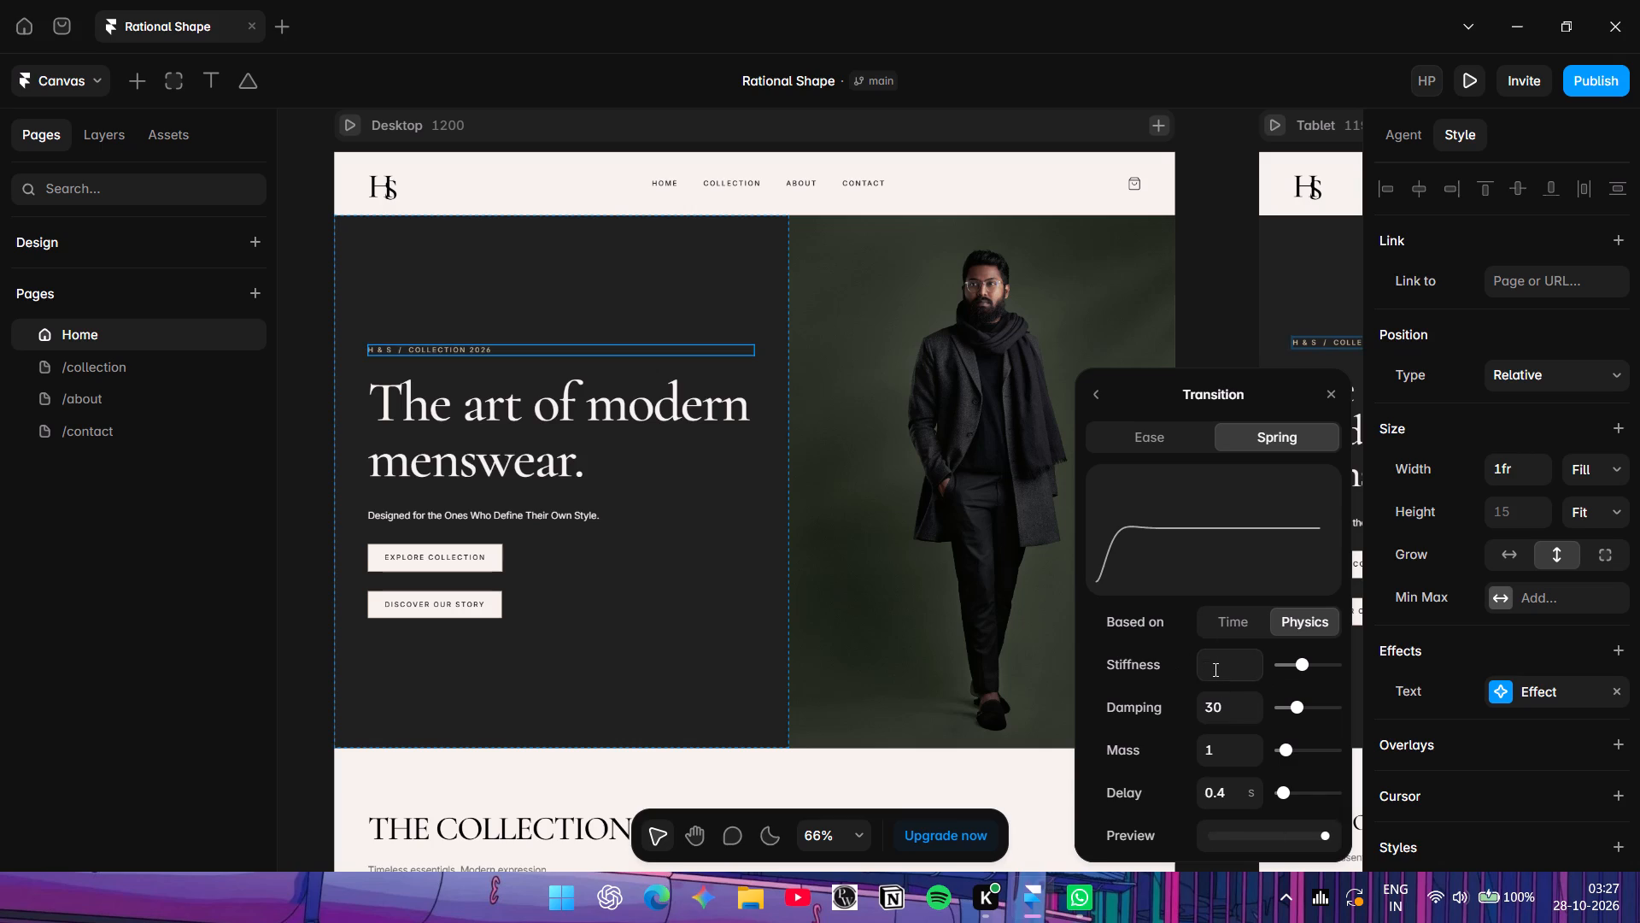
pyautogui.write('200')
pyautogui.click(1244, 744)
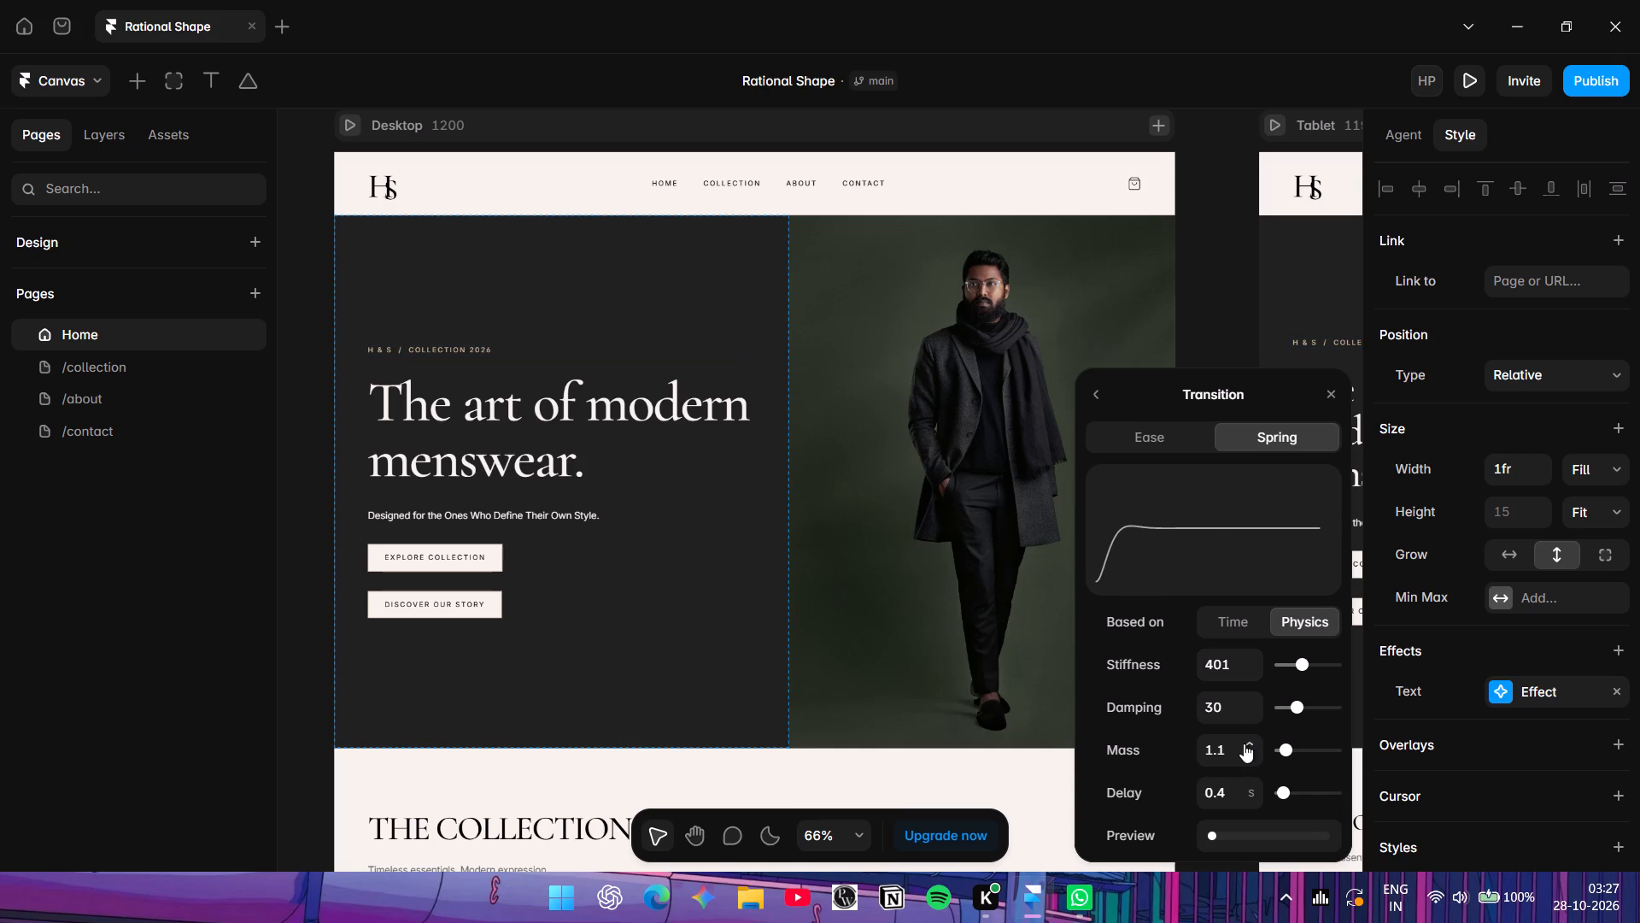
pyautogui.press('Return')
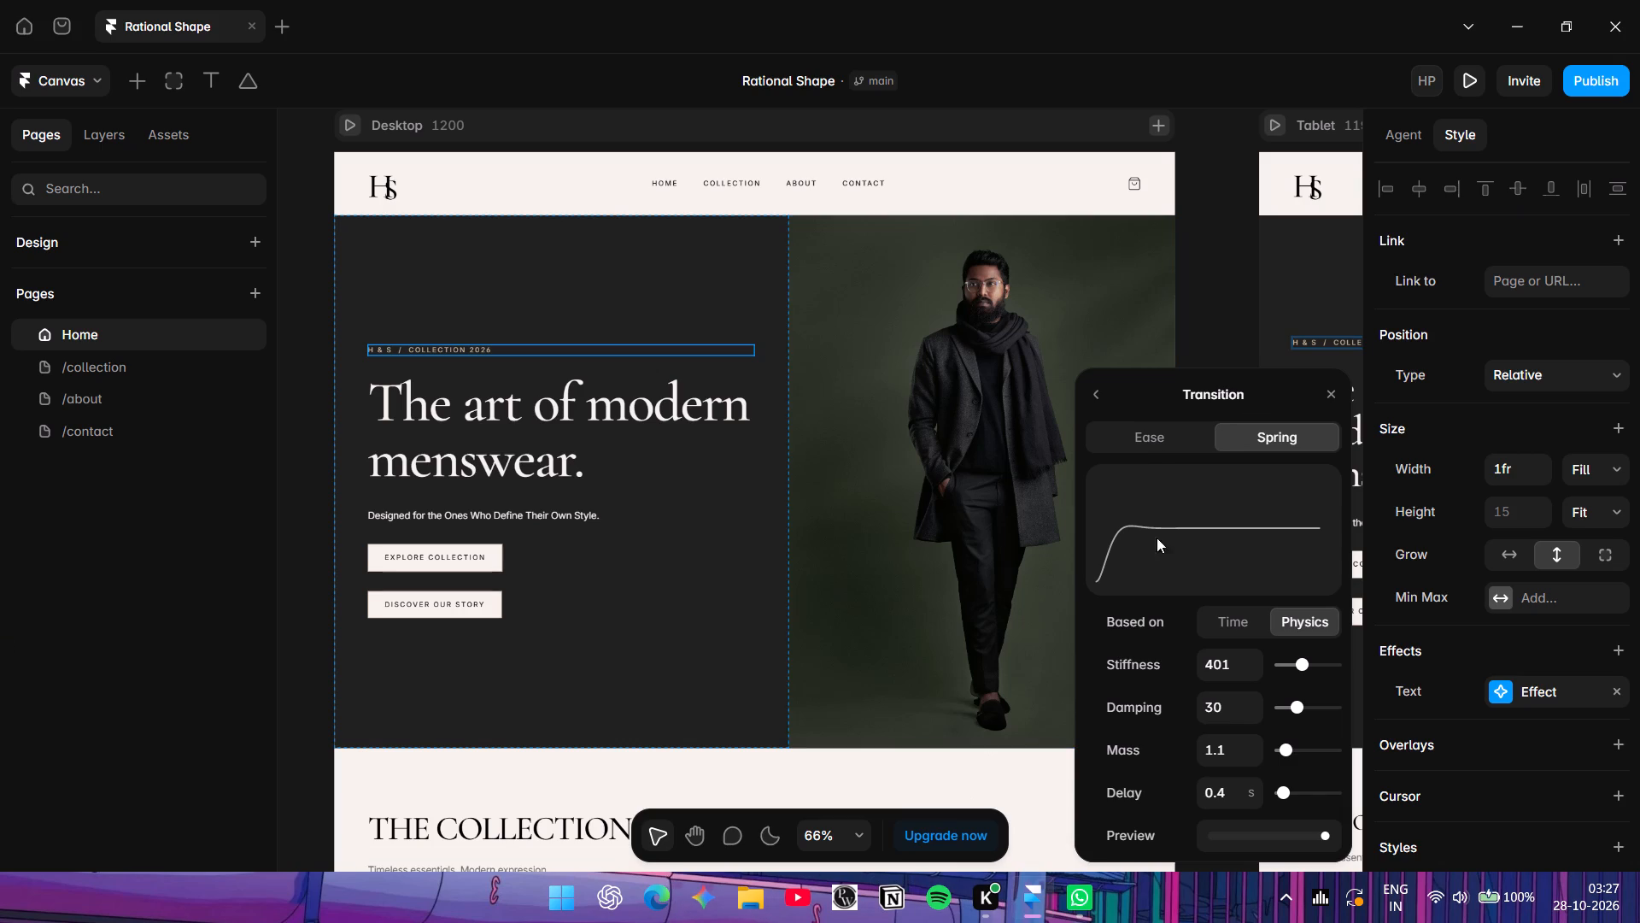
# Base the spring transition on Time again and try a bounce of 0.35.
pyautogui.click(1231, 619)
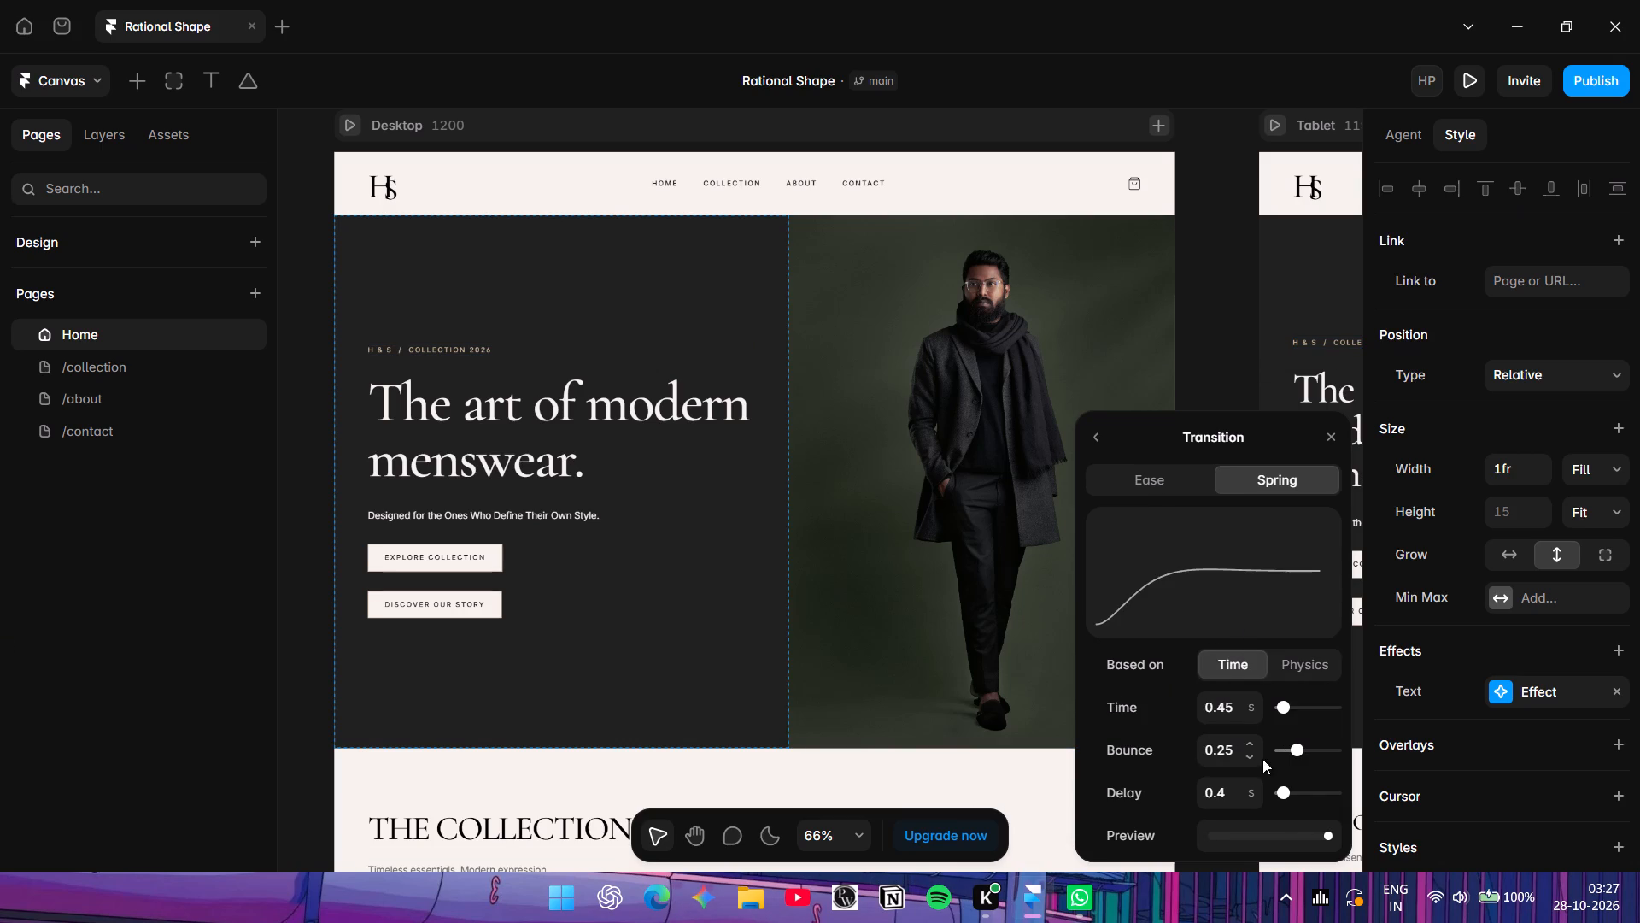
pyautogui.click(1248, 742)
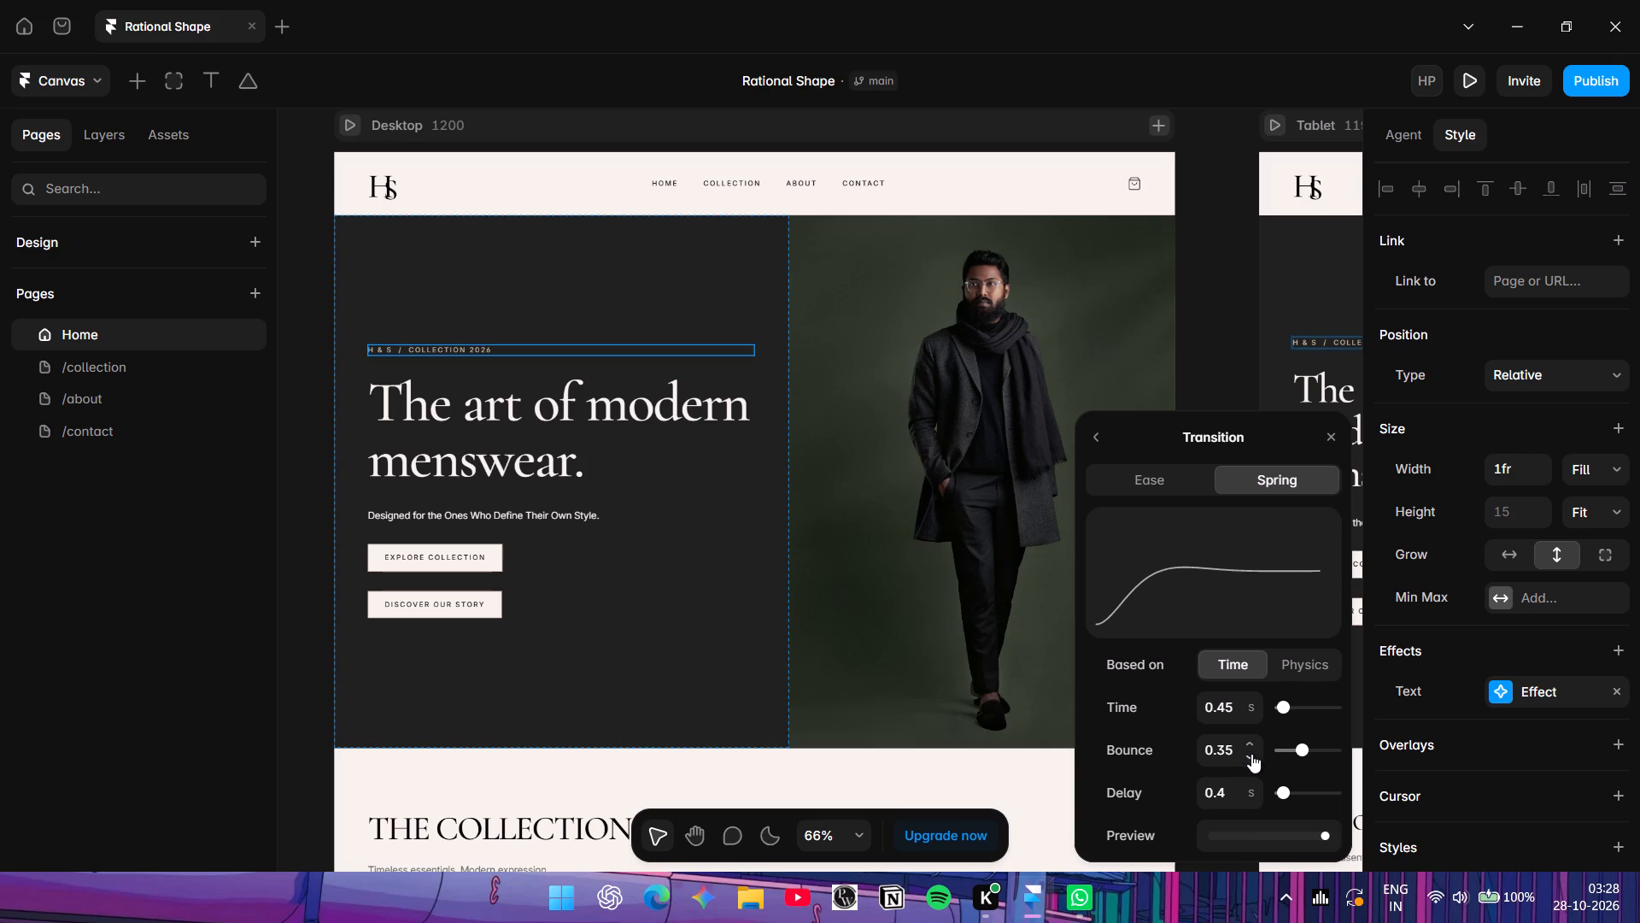
# Switch the transition to Ease and reshape the start of its curve to a Bezier of about 0.32, 0, 0.56, 1.
pyautogui.click(1180, 498)
pyautogui.click(1174, 488)
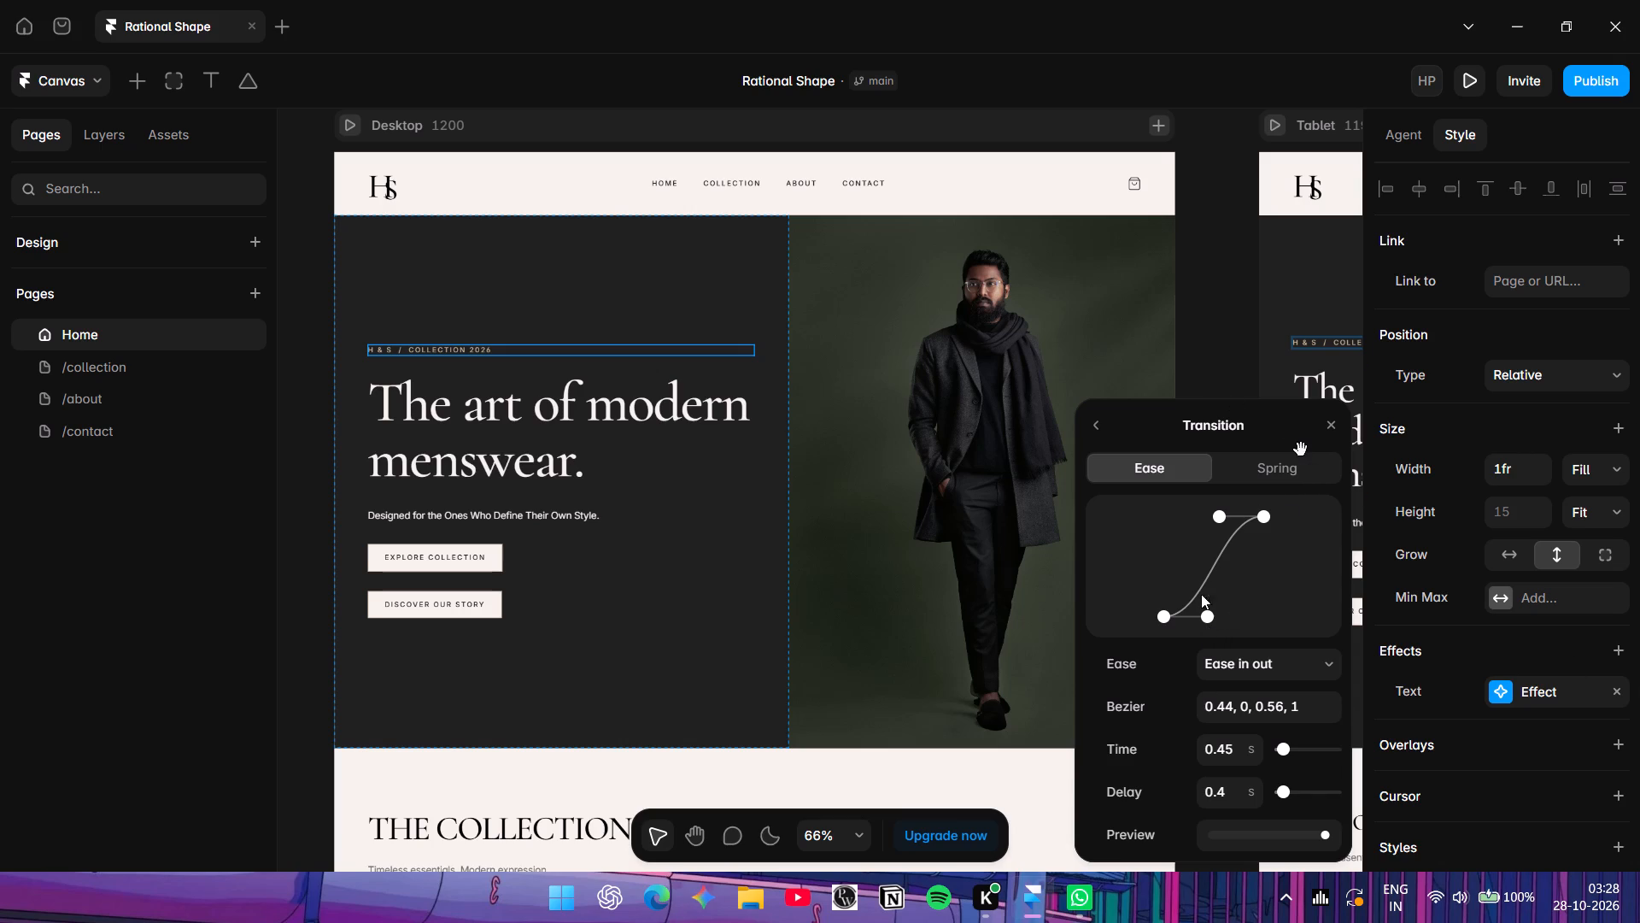
pyautogui.moveTo(1209, 620); pyautogui.dragTo(1248, 620)
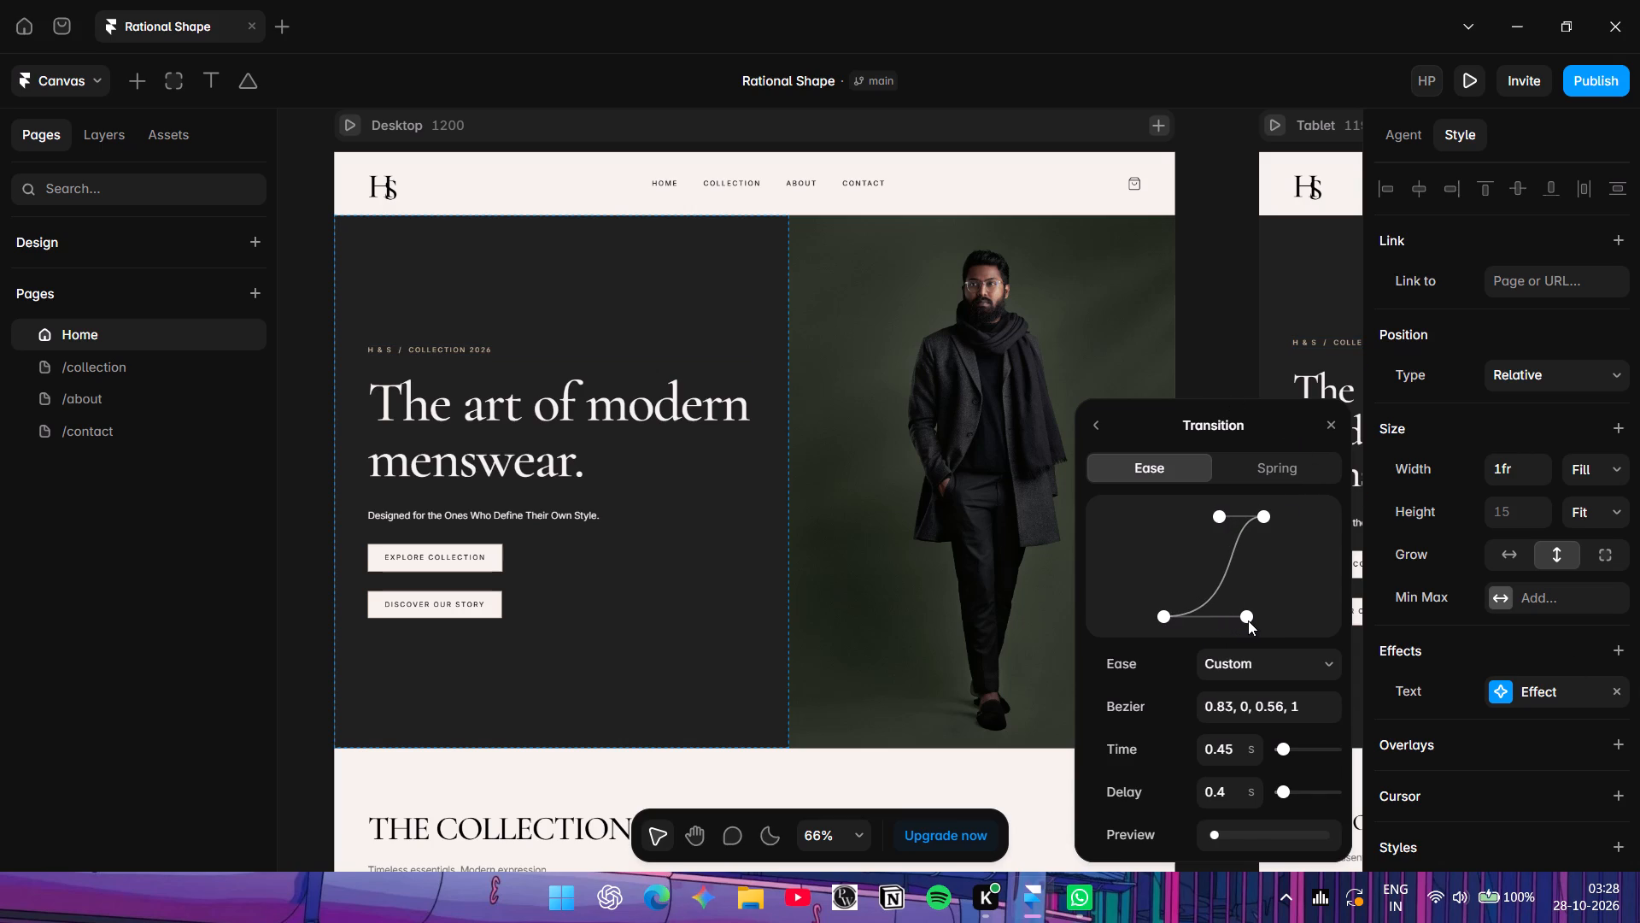
pyautogui.moveTo(1248, 620); pyautogui.dragTo(1198, 620)
pyautogui.moveTo(1198, 620); pyautogui.dragTo(1197, 620)
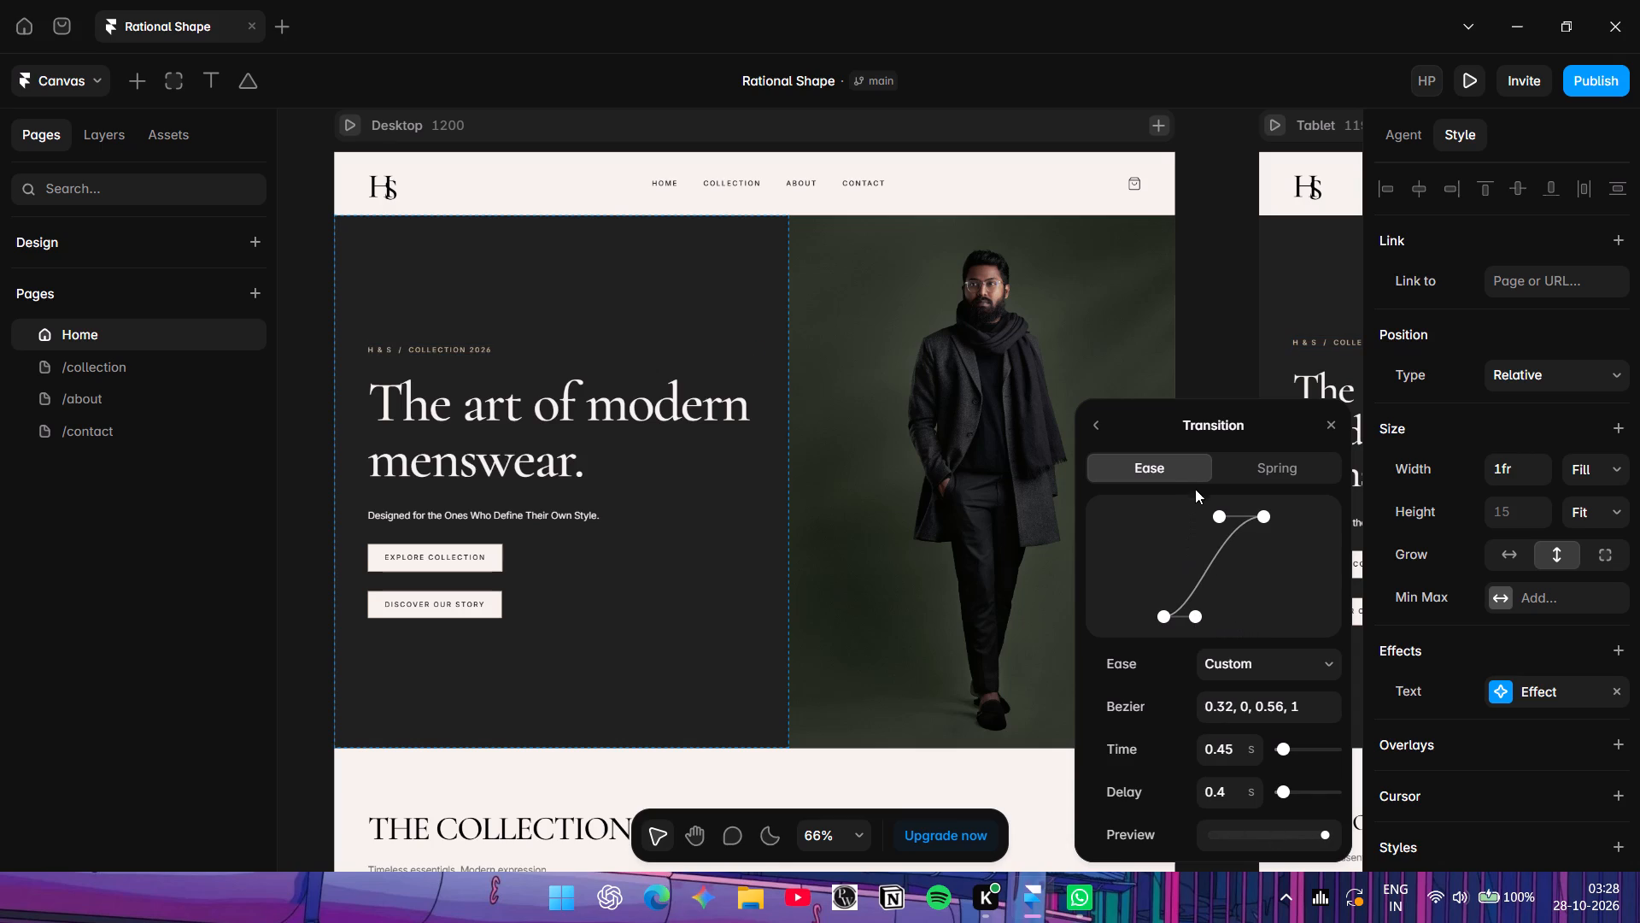
# Reshape the end of the easing curve to a Bezier of about 0.32, 0, 0.08, 0.97 and close the transition settings.
pyautogui.moveTo(1218, 514); pyautogui.dragTo(1192, 514)
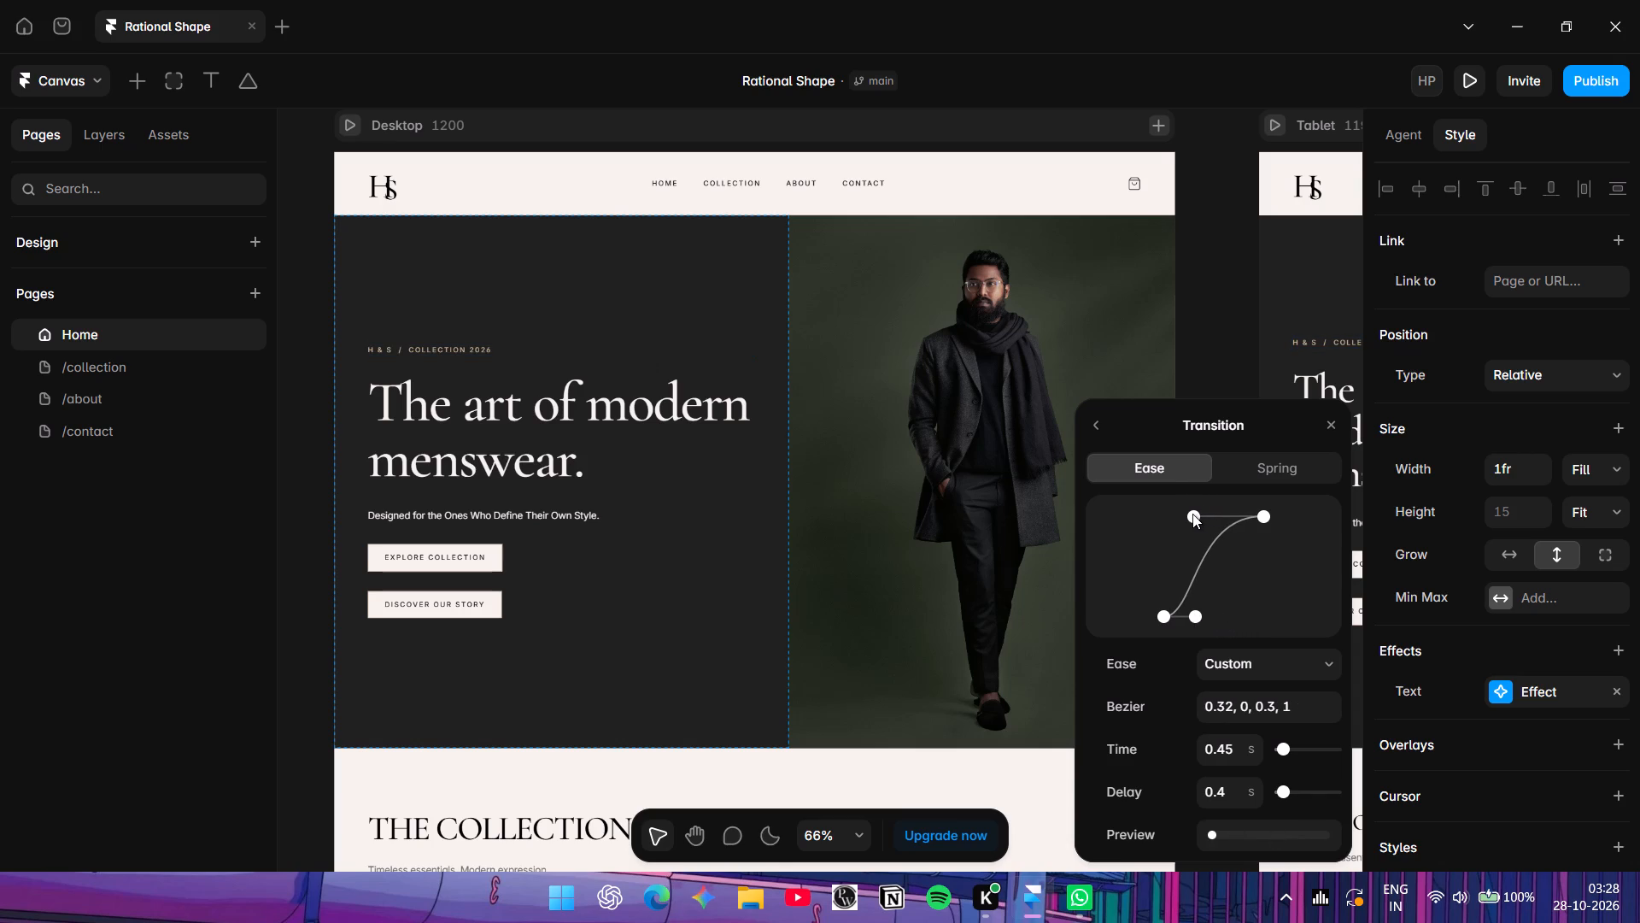
pyautogui.moveTo(1197, 514); pyautogui.dragTo(1186, 512)
pyautogui.click(1186, 512)
pyautogui.moveTo(1179, 509); pyautogui.dragTo(1177, 509)
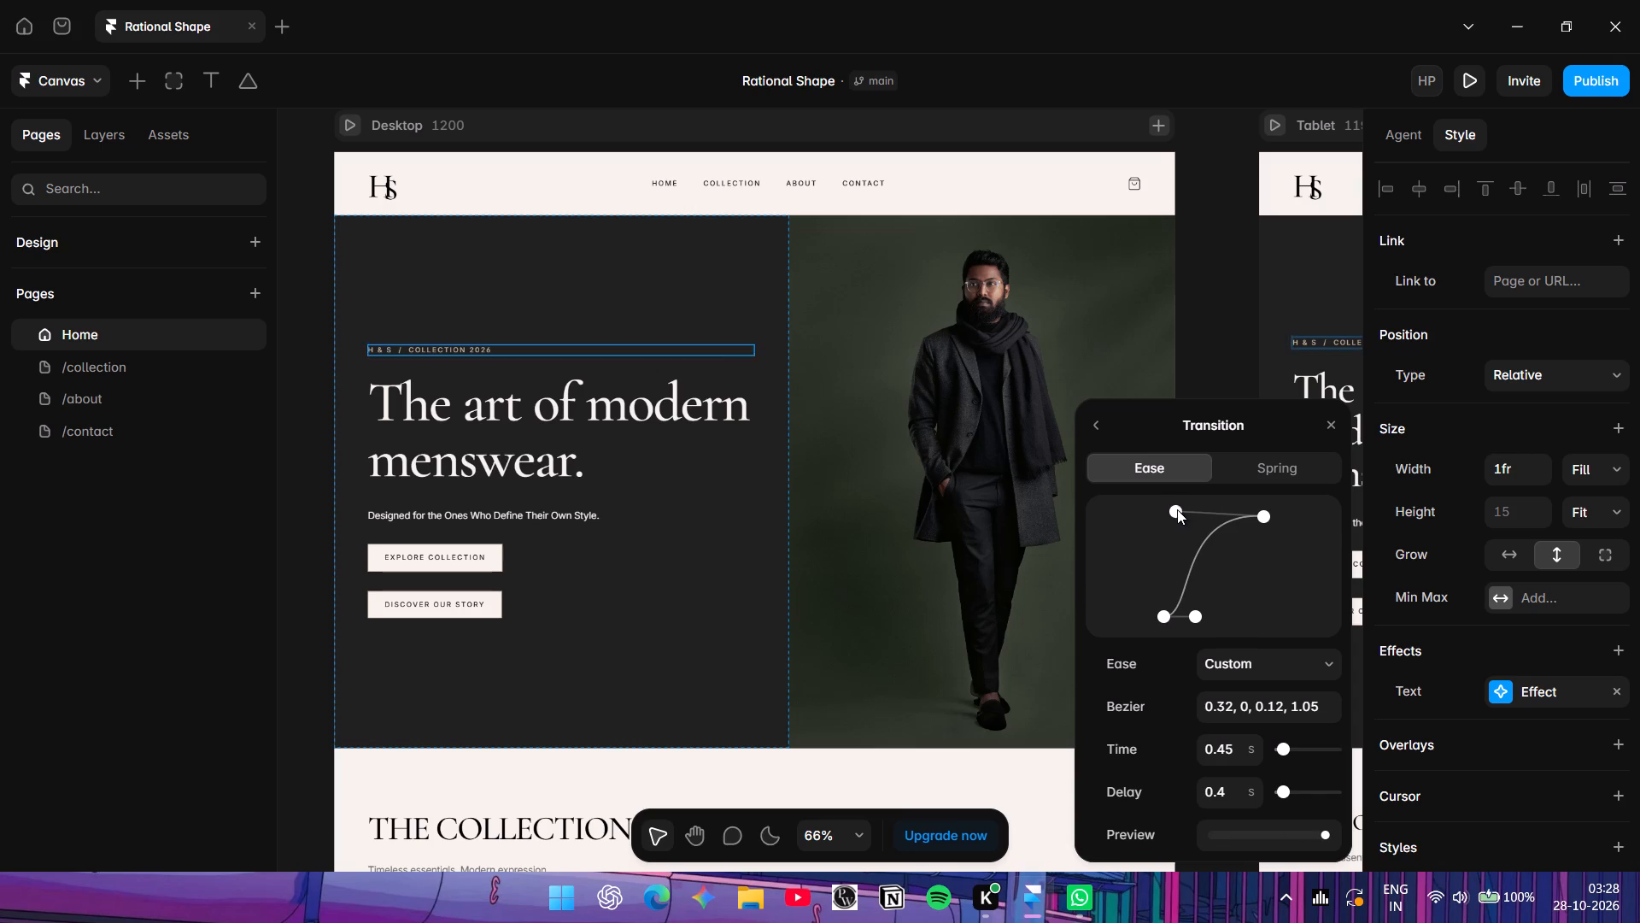
pyautogui.moveTo(1177, 509); pyautogui.dragTo(1135, 515)
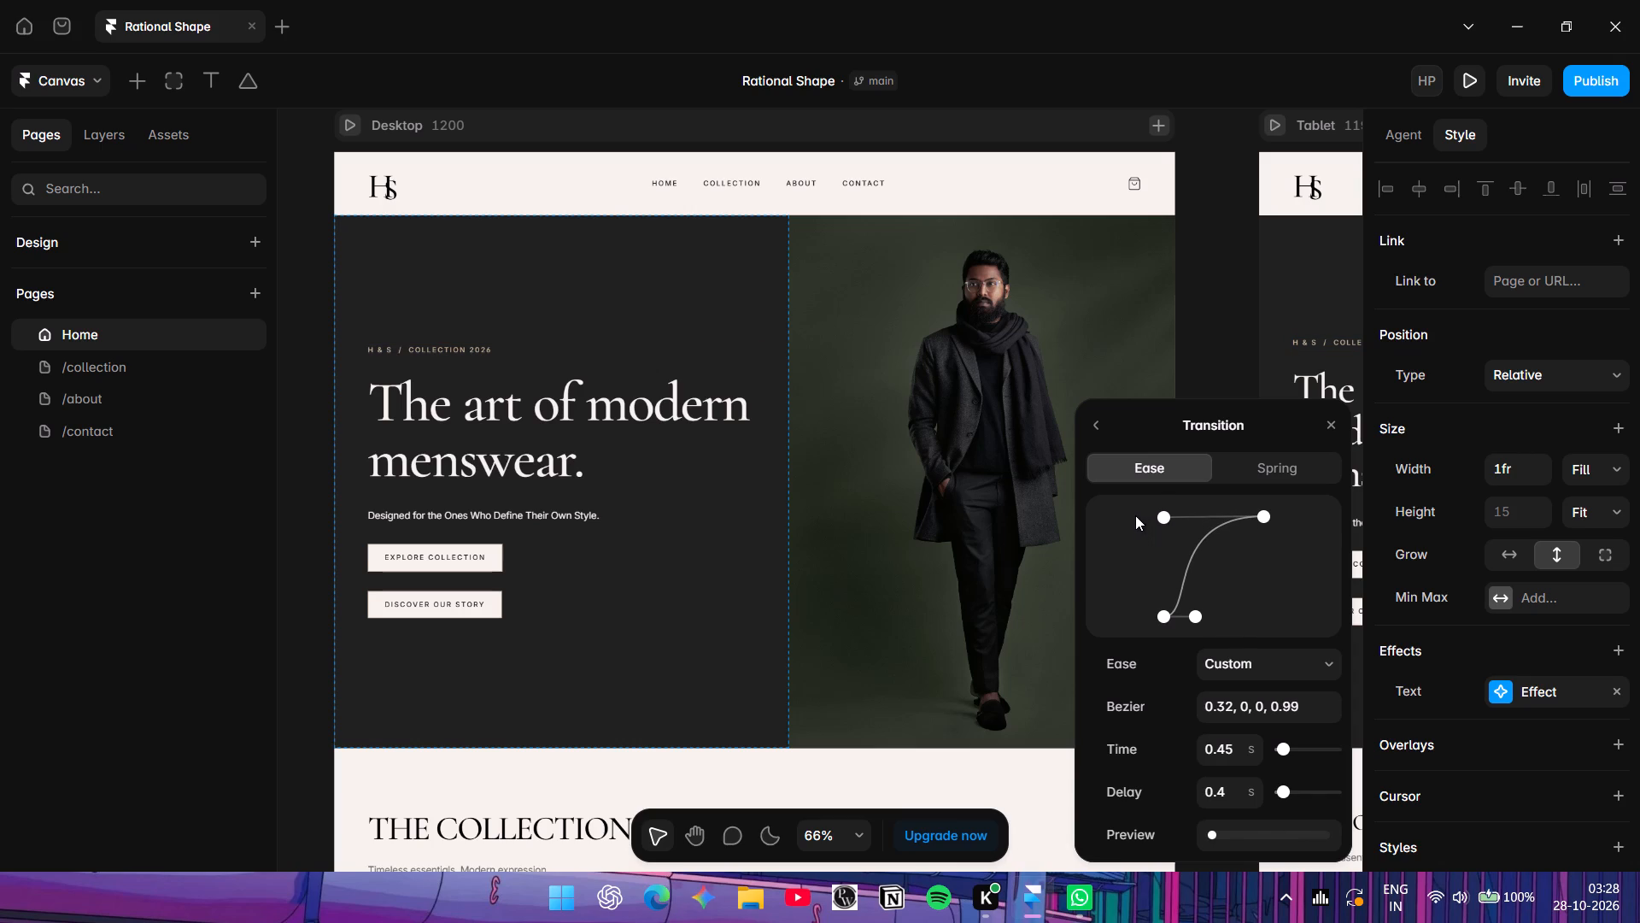
pyautogui.moveTo(1135, 515); pyautogui.dragTo(1163, 520)
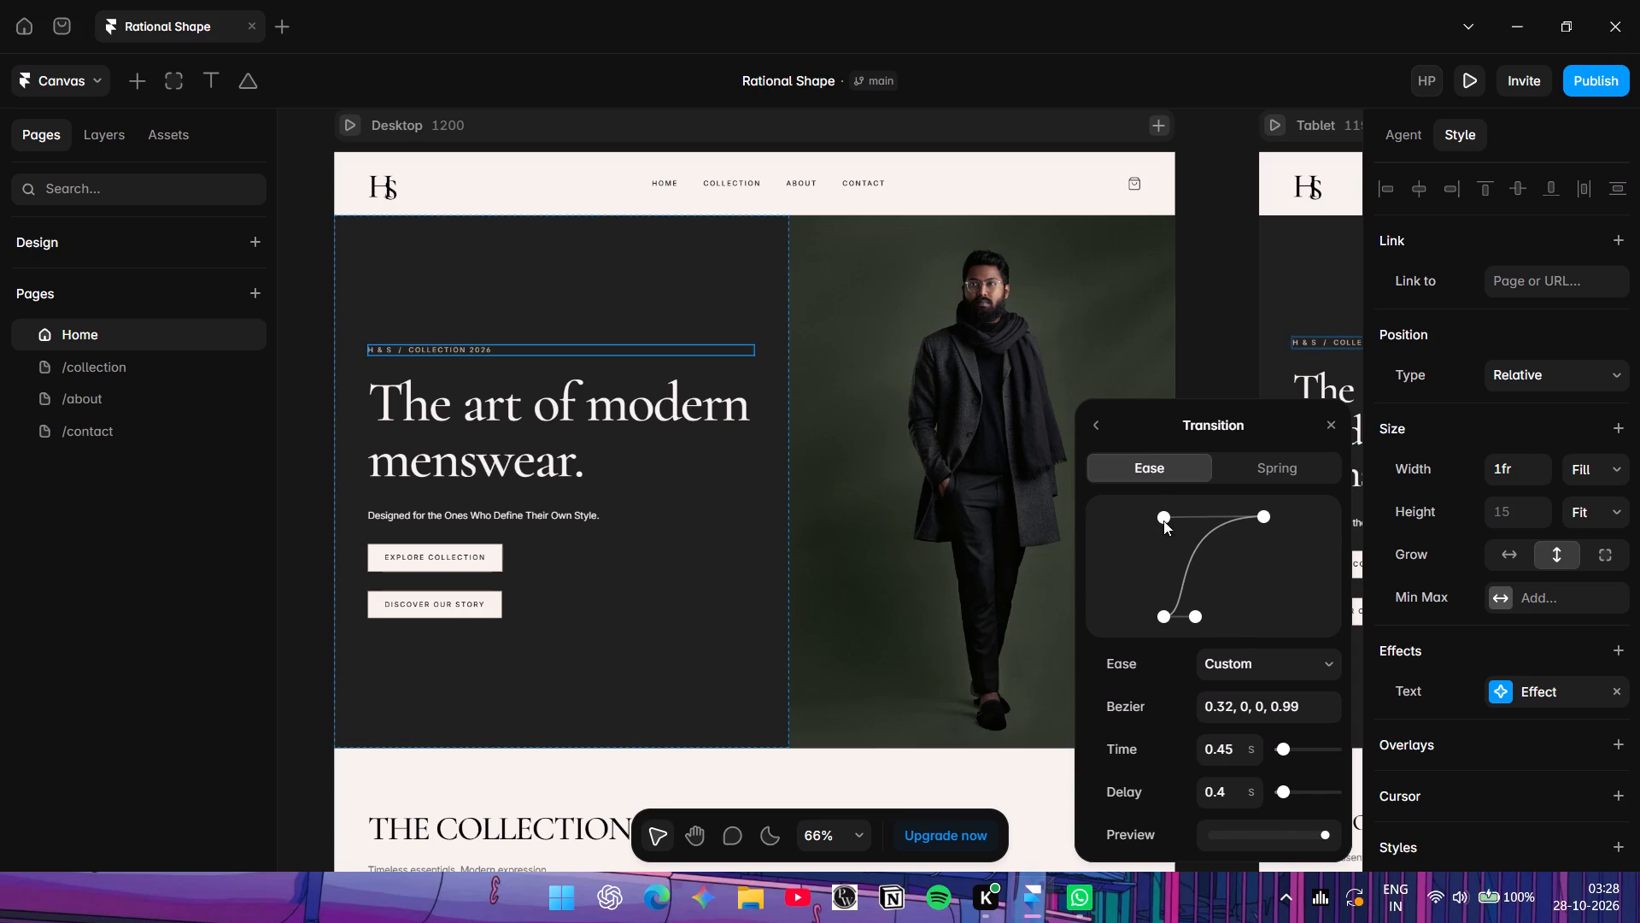
pyautogui.moveTo(1163, 520); pyautogui.dragTo(1180, 523)
pyautogui.moveTo(1163, 515); pyautogui.dragTo(1178, 516)
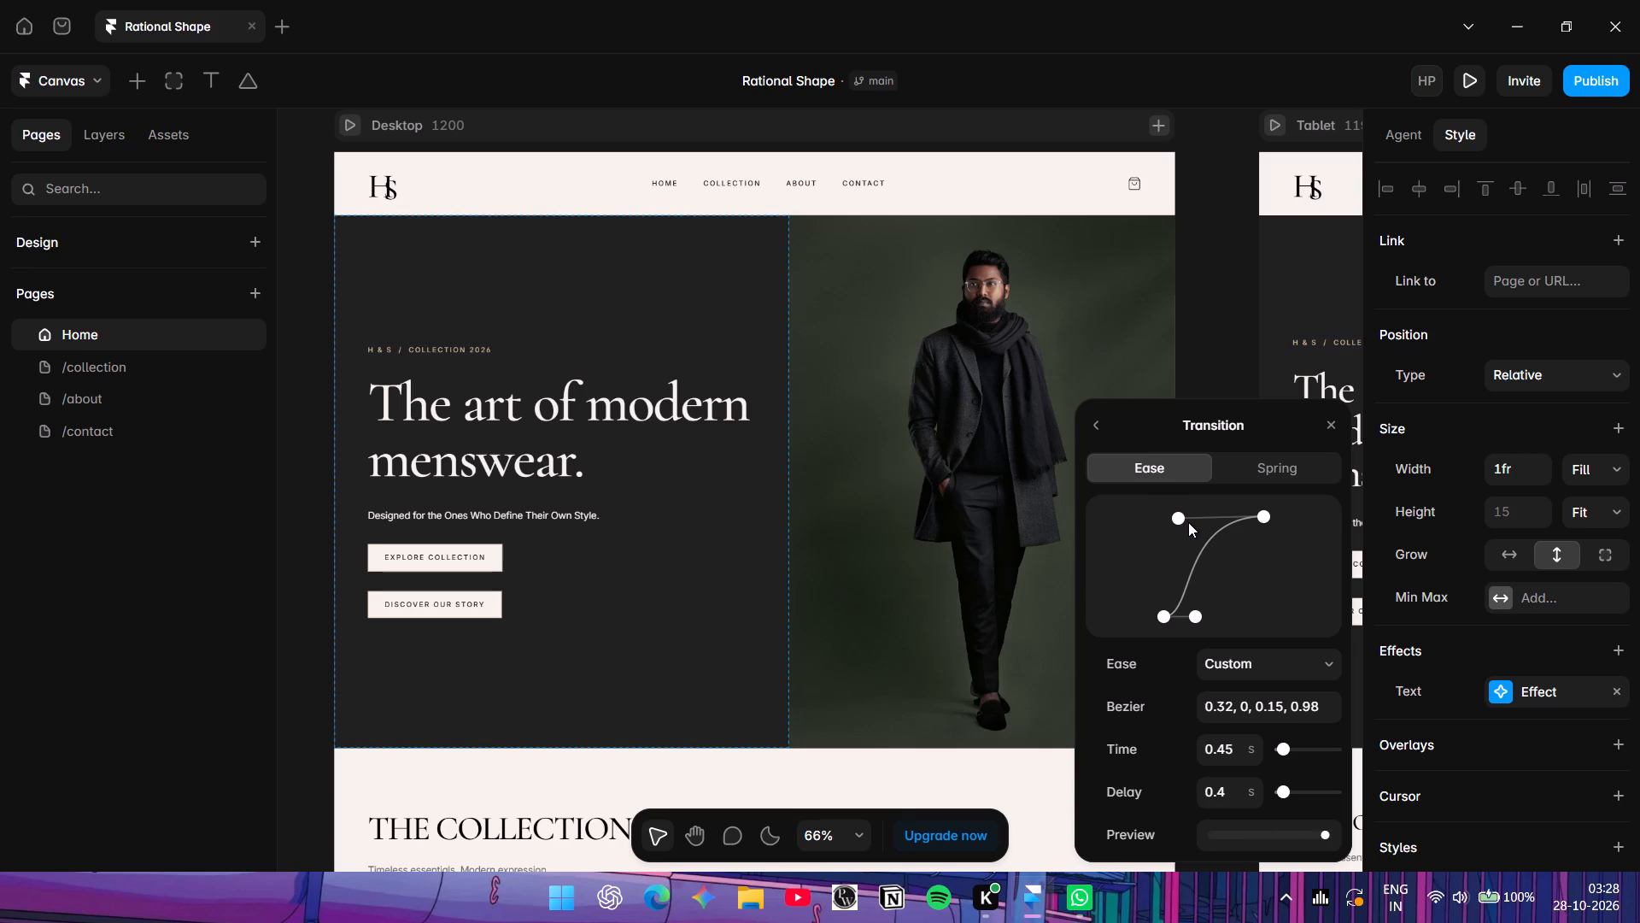
pyautogui.click(1189, 523)
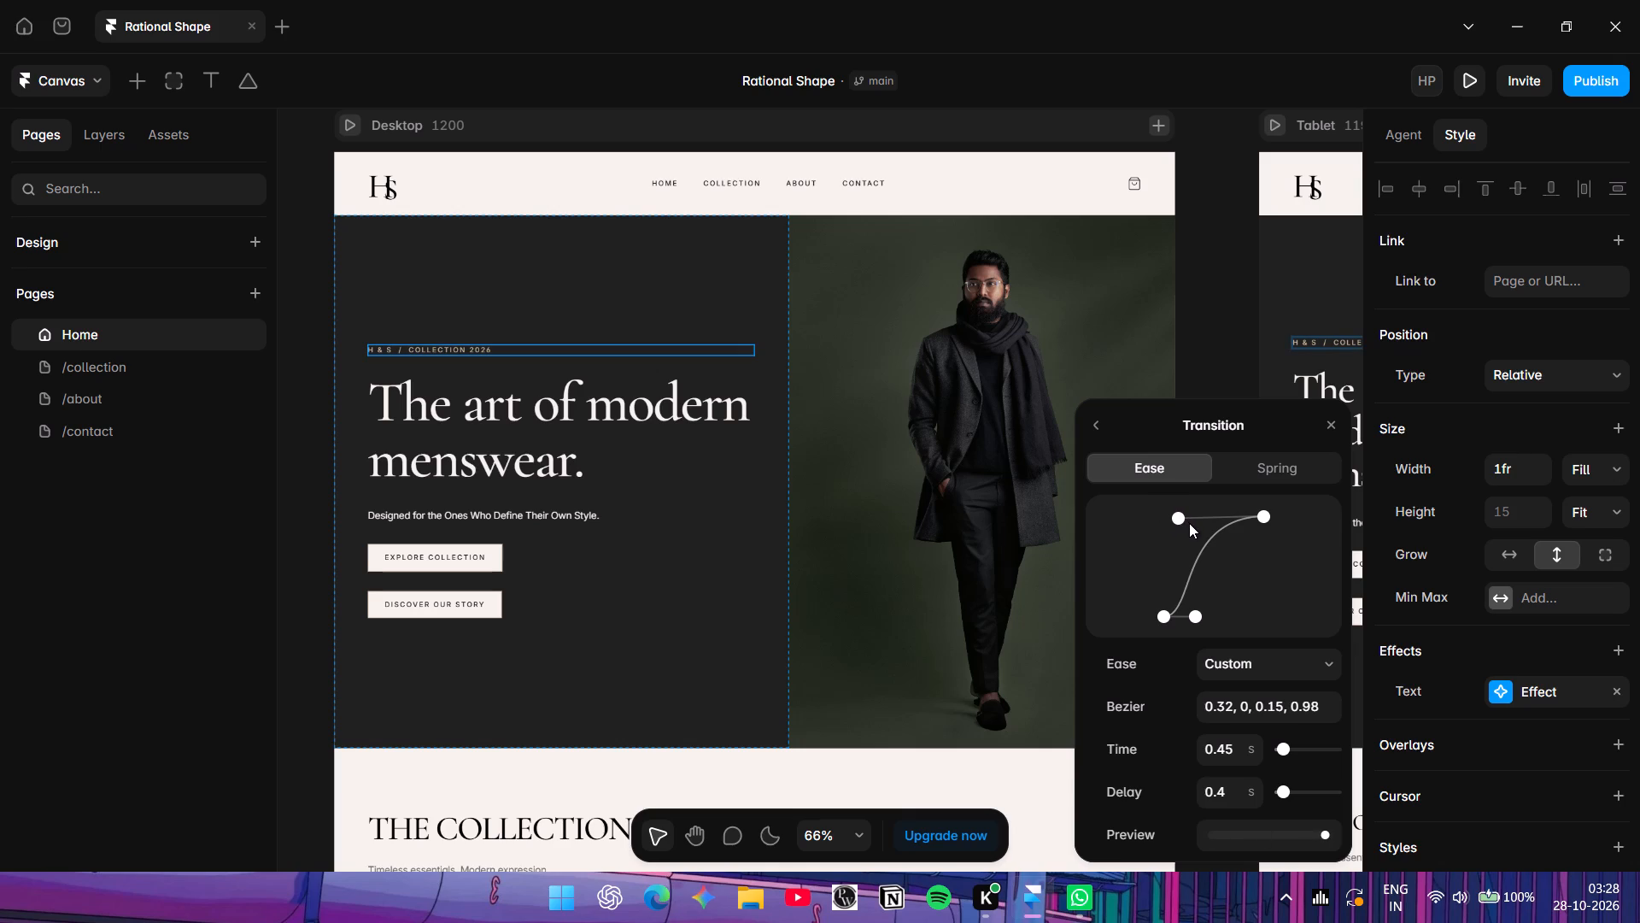
pyautogui.moveTo(1180, 522); pyautogui.dragTo(1169, 520)
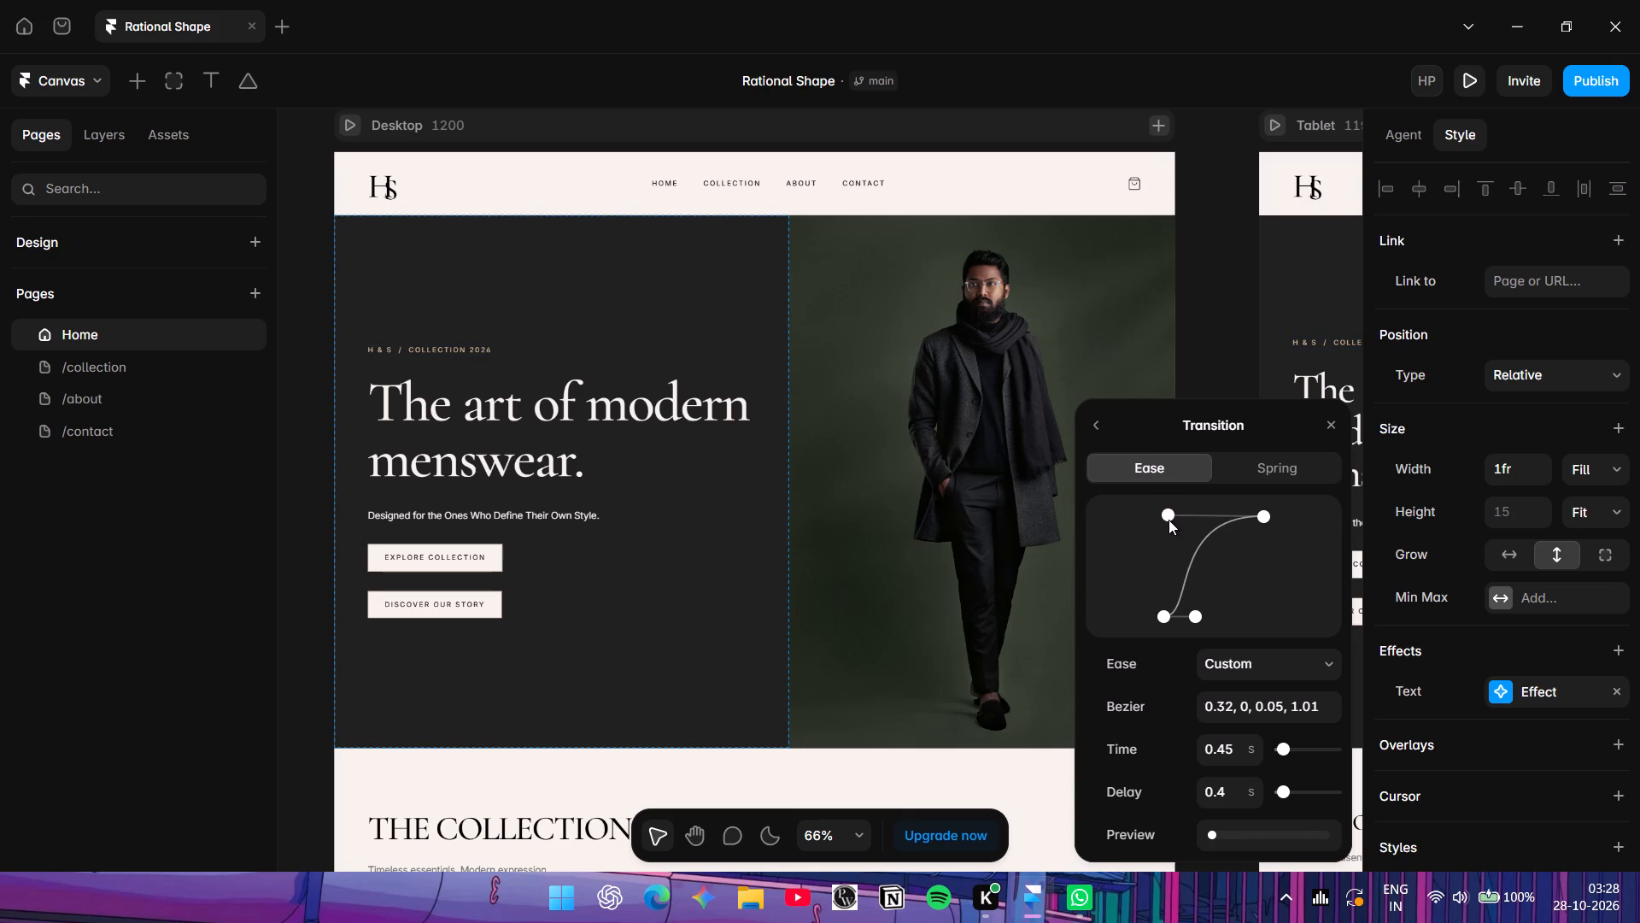
pyautogui.click(1168, 520)
pyautogui.press('Return')
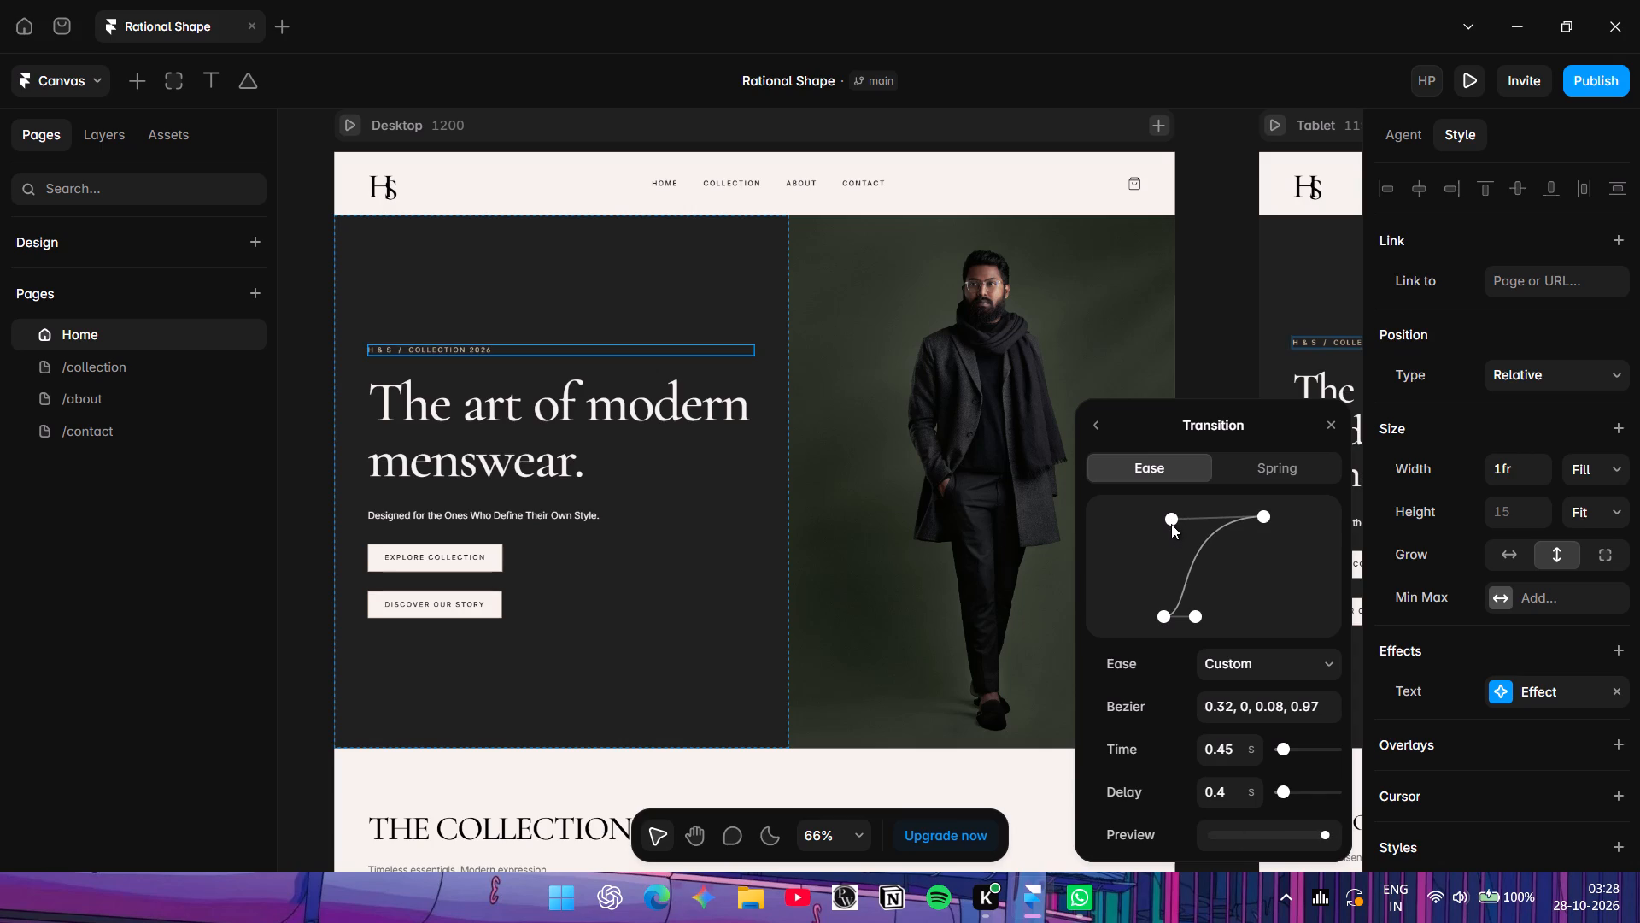
pyautogui.press('Return')
pyautogui.press('Return')
pyautogui.click(1327, 426)
# Preview the Desktop version of the Home page and replay the hero text animation.
pyautogui.click(337, 121)
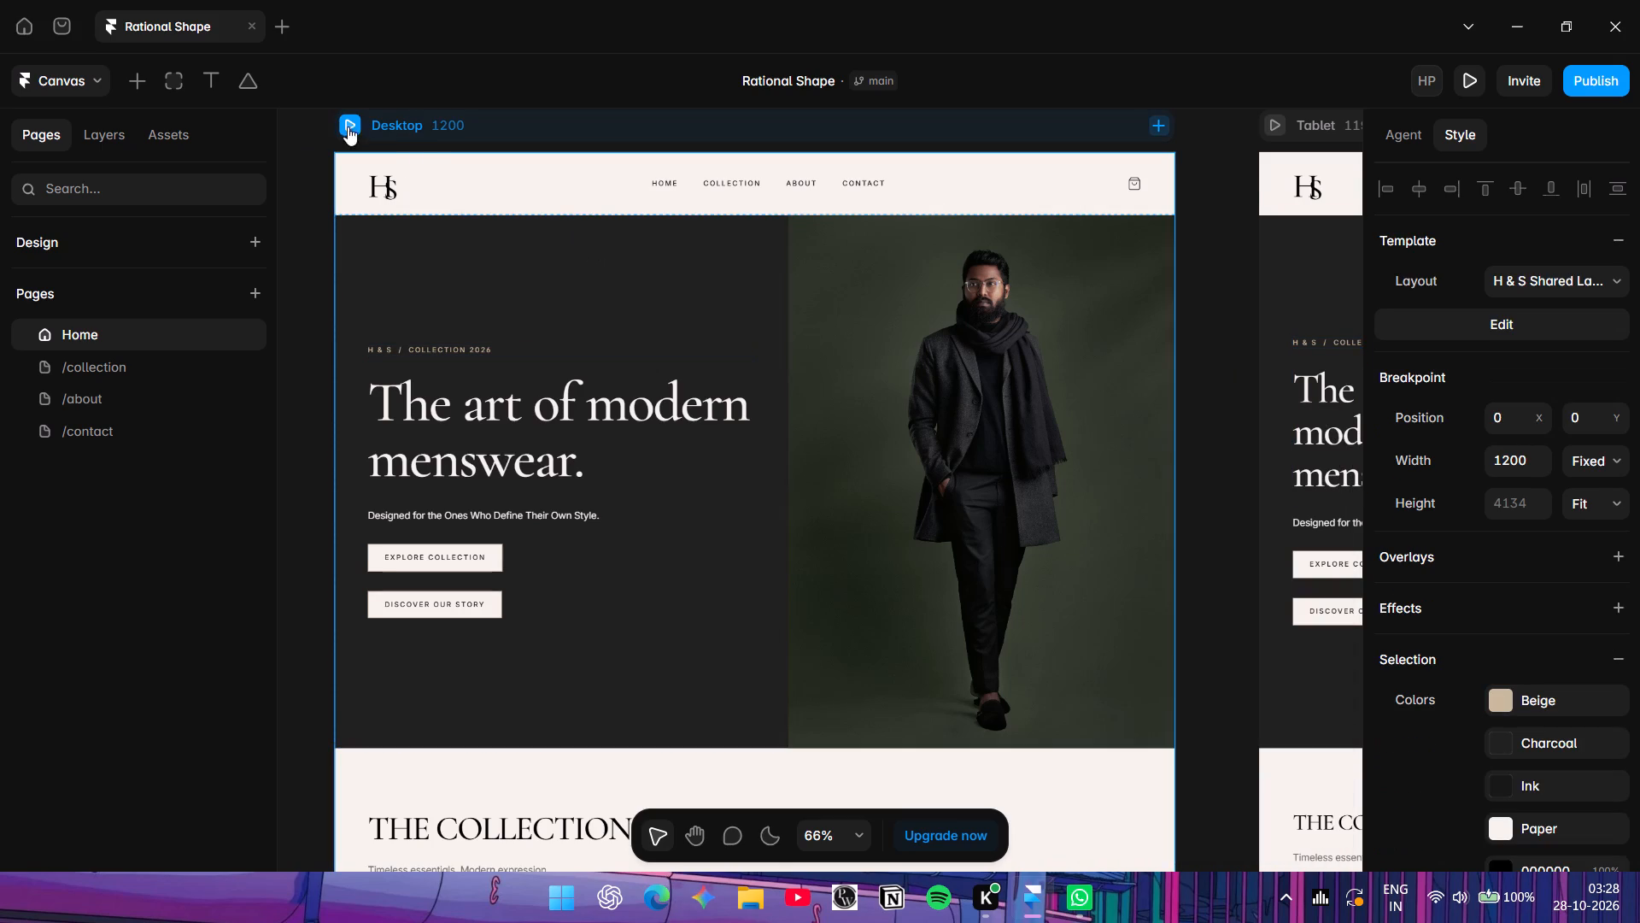
pyautogui.click(364, 128)
pyautogui.click(358, 126)
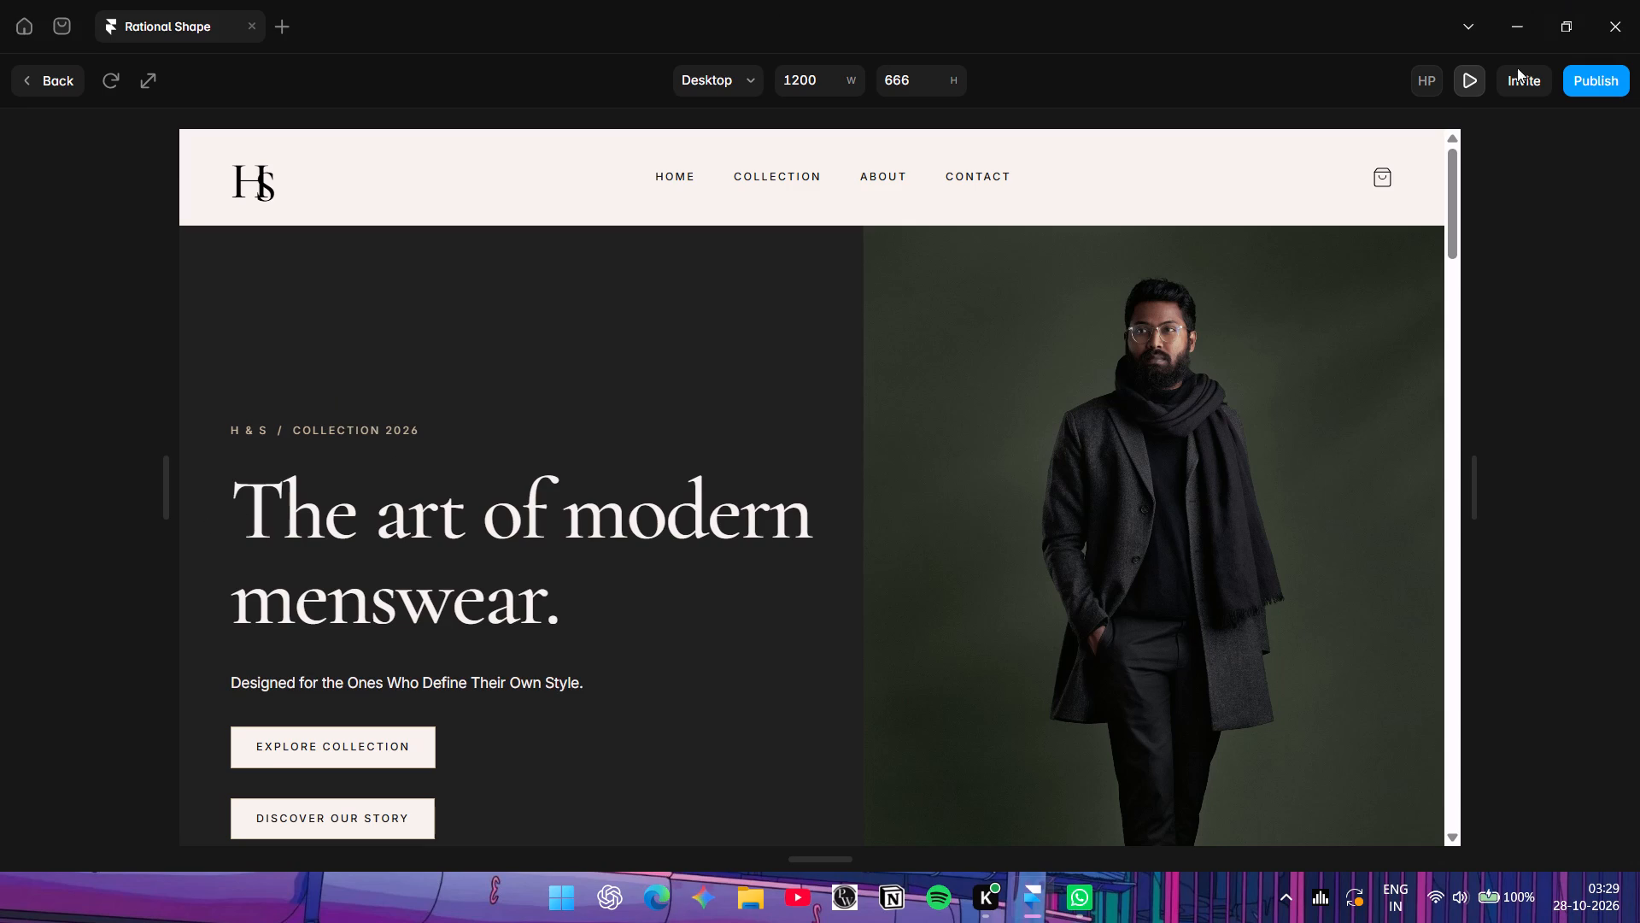
pyautogui.click(1483, 86)
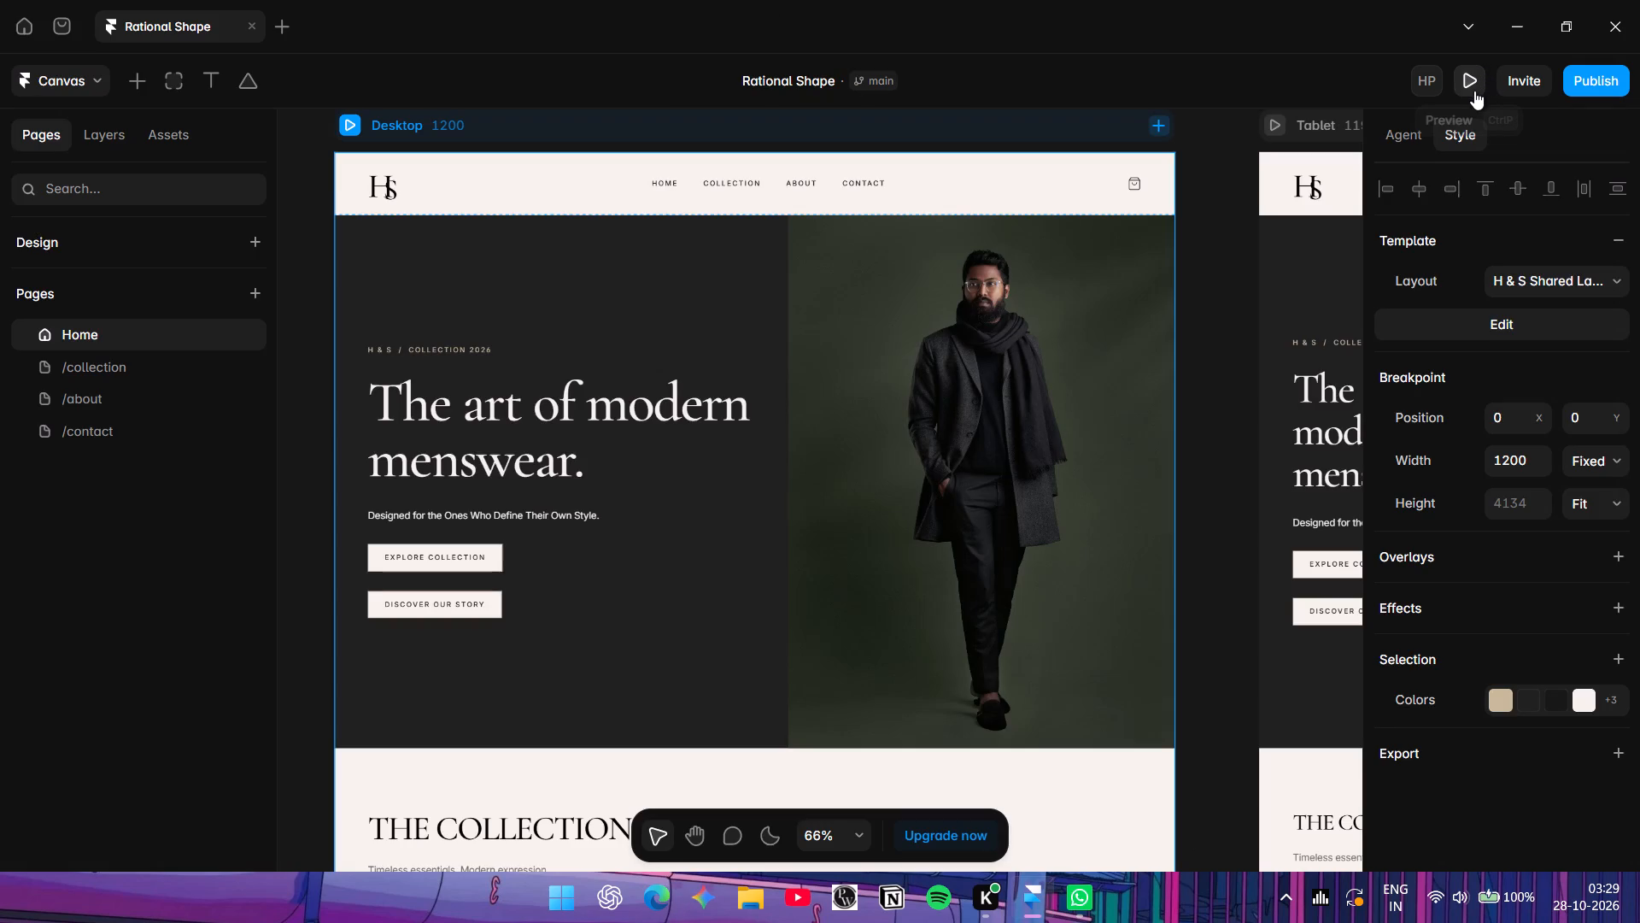
pyautogui.click(1474, 80)
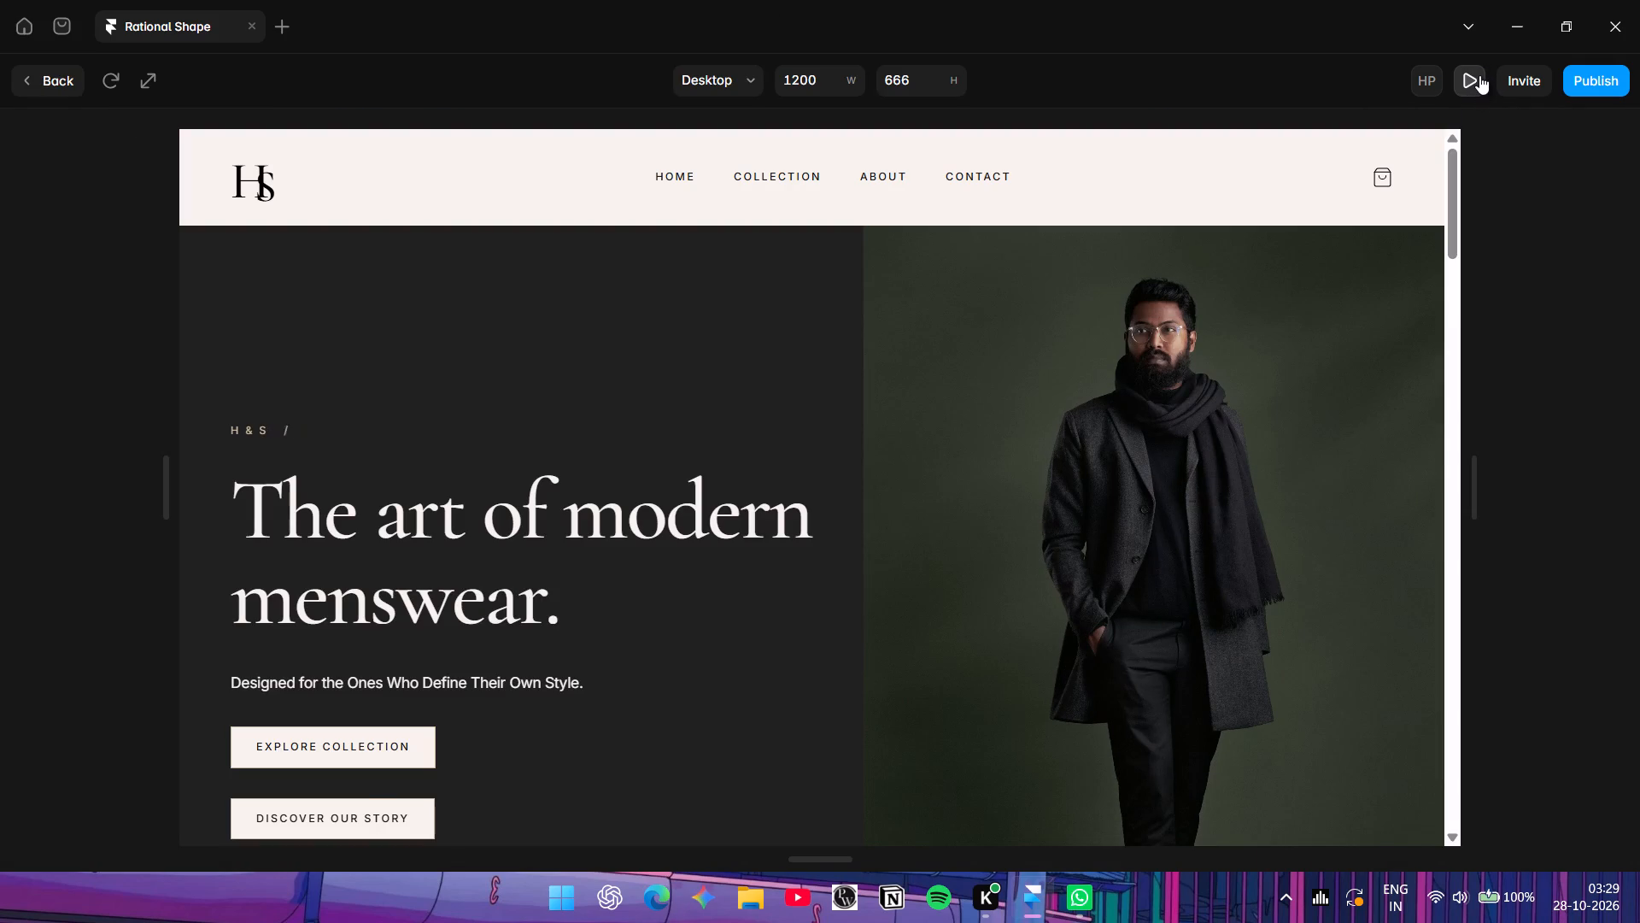
pyautogui.click(1479, 75)
pyautogui.click(1471, 84)
# Look through the previewed Home page from the hero section to the footer and back up, checking each section.
pyautogui.scroll(-7, 795, 414)
pyautogui.scroll(6, 768, 445)
pyautogui.scroll(-9, 768, 436)
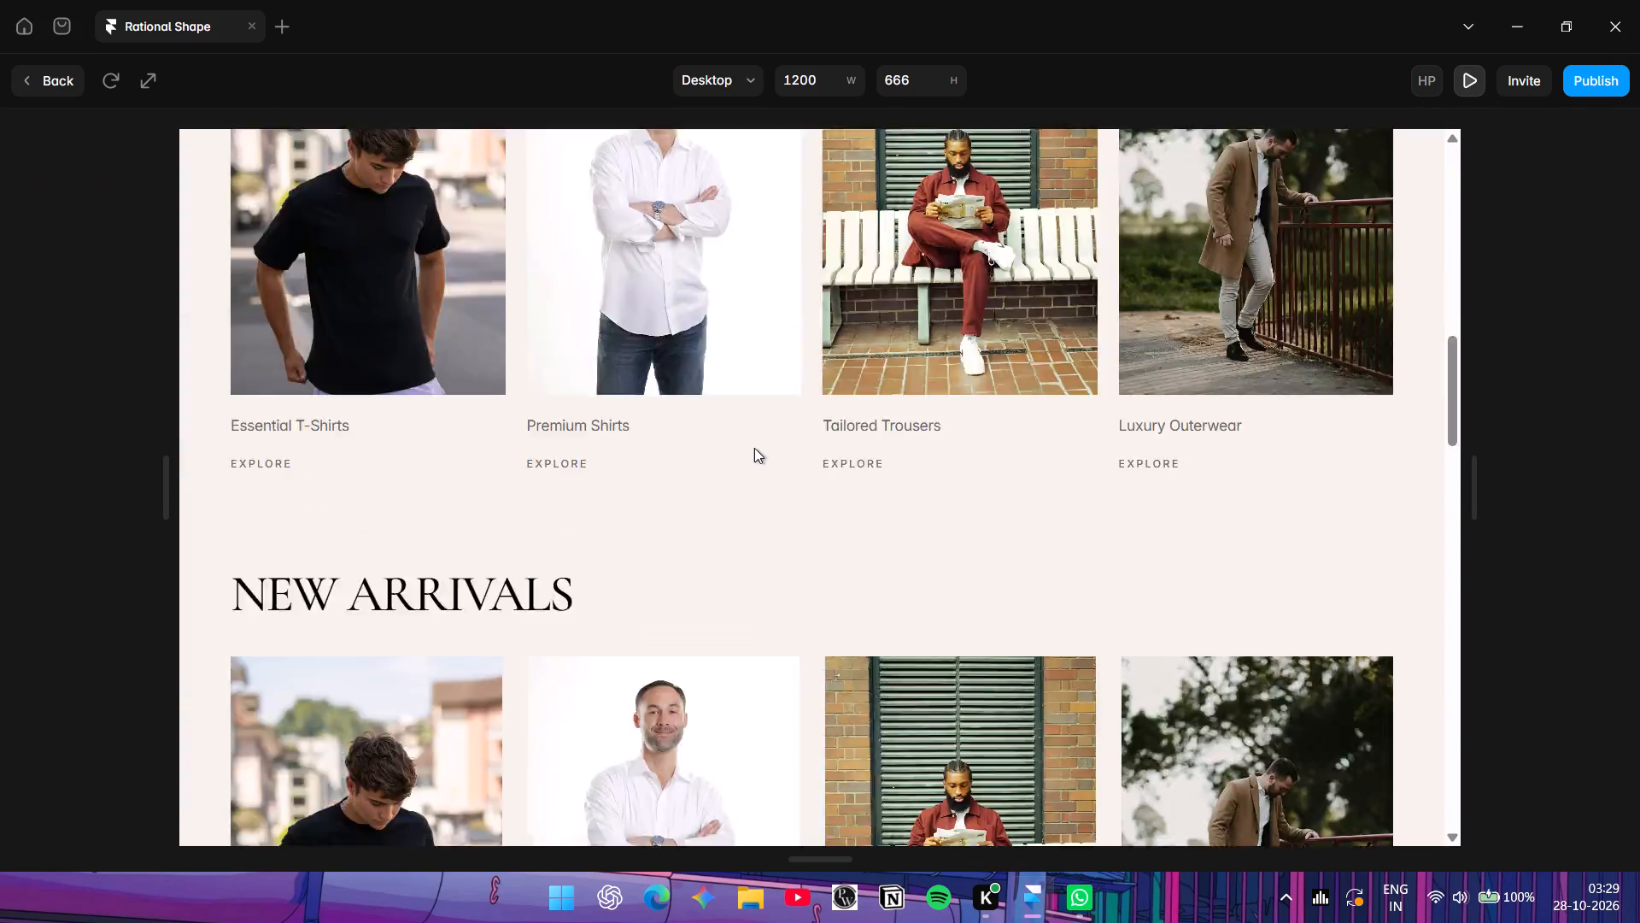
pyautogui.scroll(-13, 754, 424)
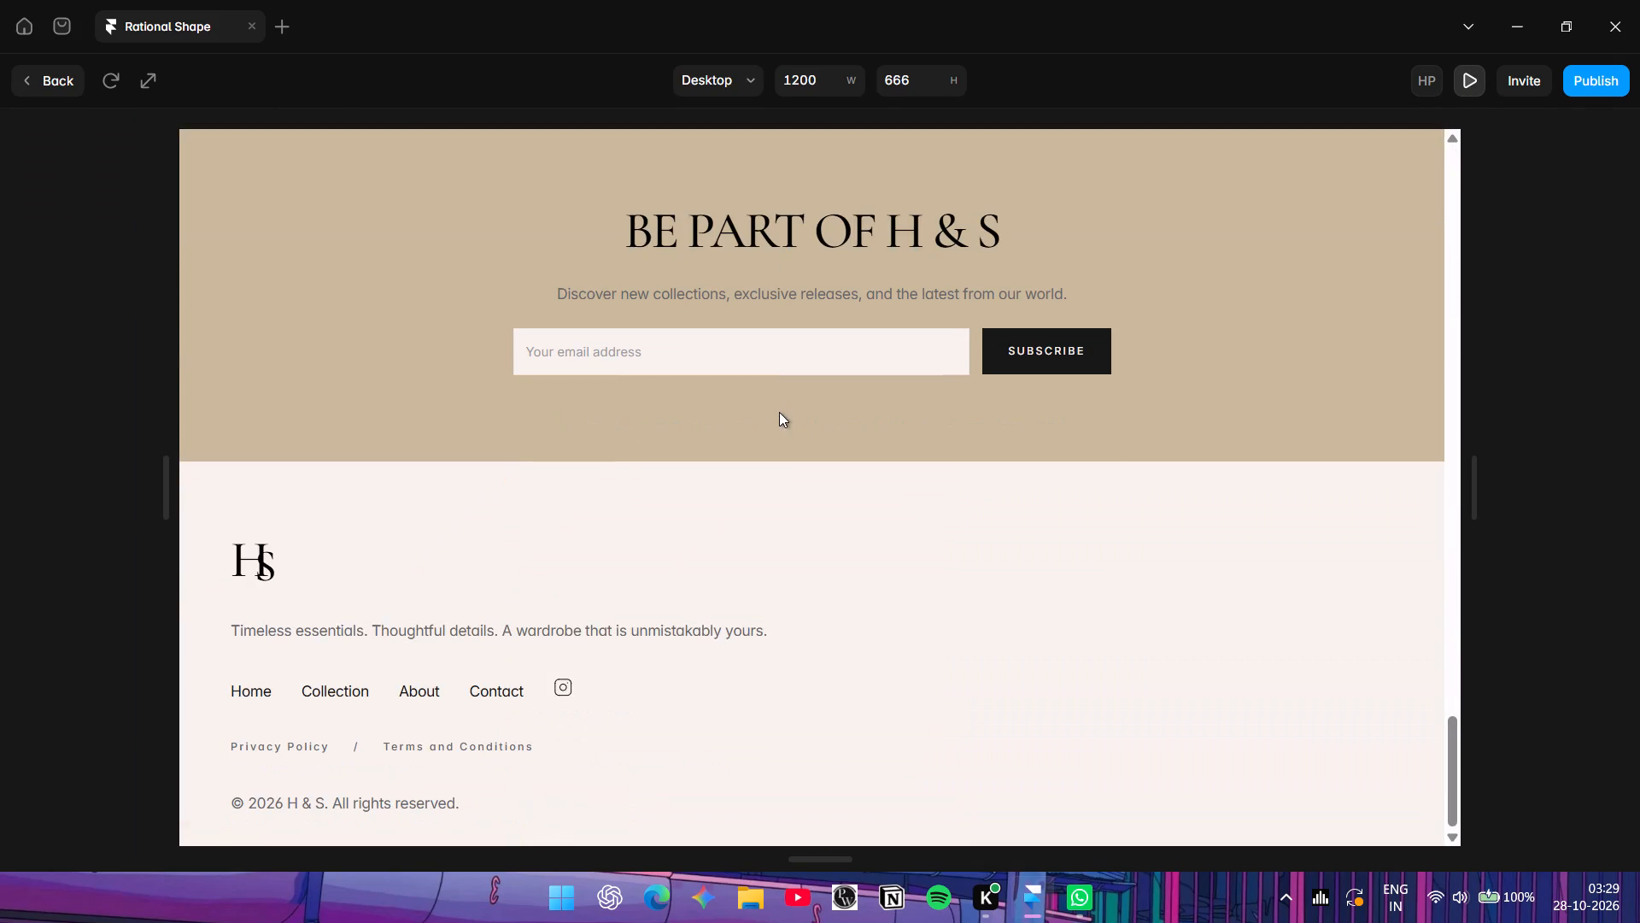
pyautogui.scroll(-6, 784, 402)
pyautogui.scroll(7, 758, 397)
pyautogui.scroll(-5, 758, 397)
pyautogui.scroll(6, 758, 397)
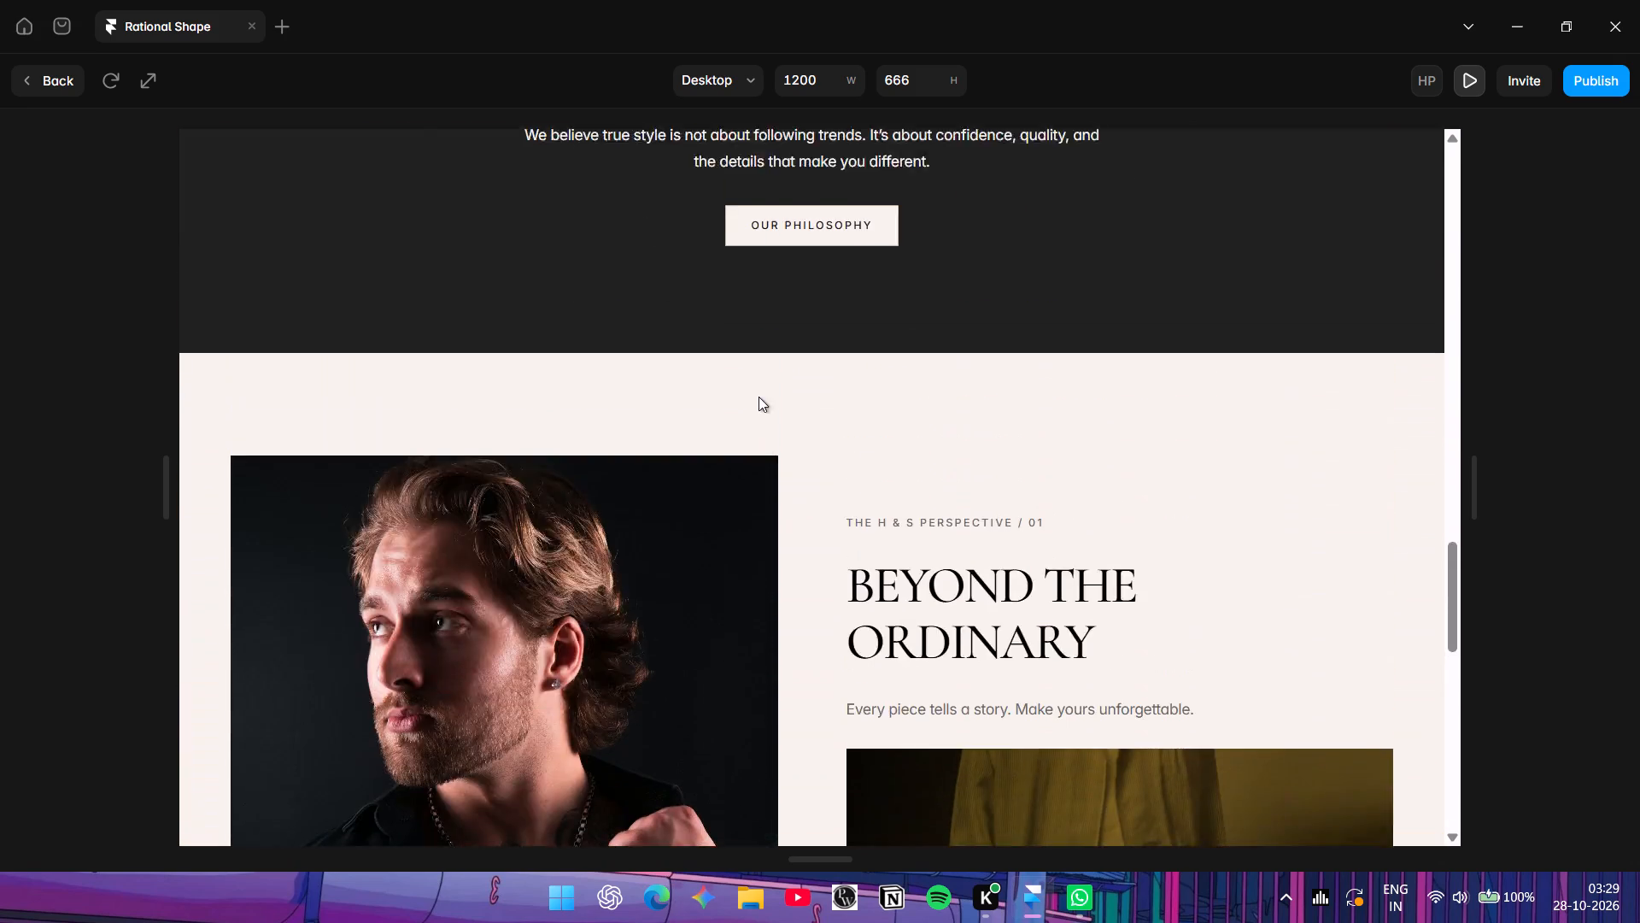
# Open the Collection page from the previewed site's header navigation and check its product grid, prices and footer.
pyautogui.scroll(14, 758, 397)
pyautogui.scroll(7, 769, 332)
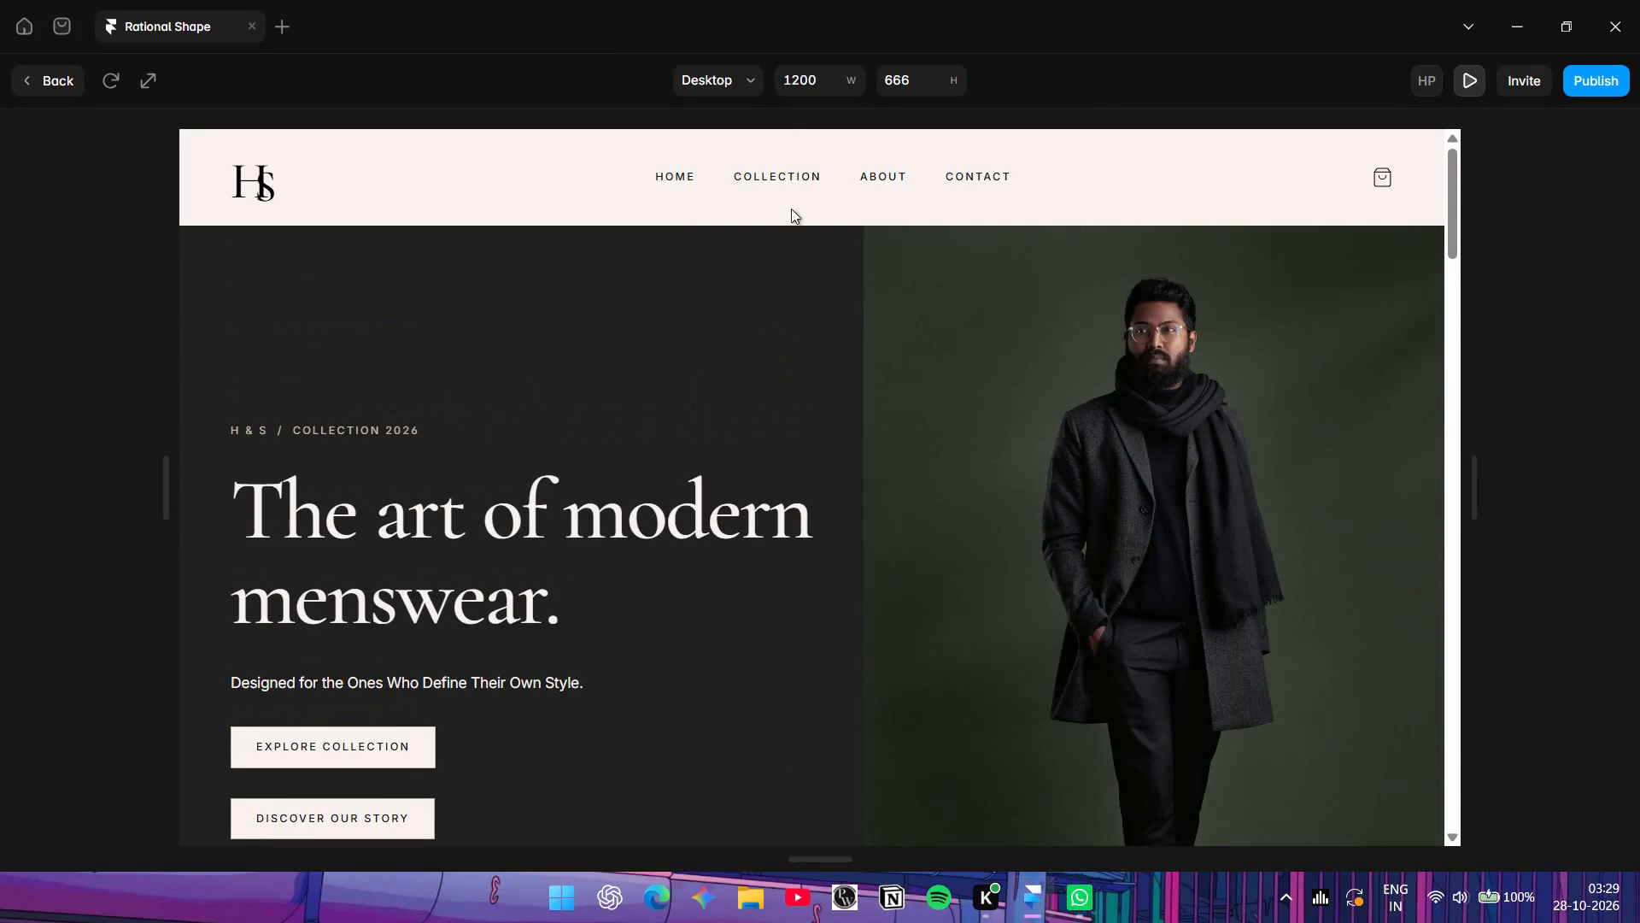
pyautogui.click(812, 177)
pyautogui.scroll(-6, 865, 274)
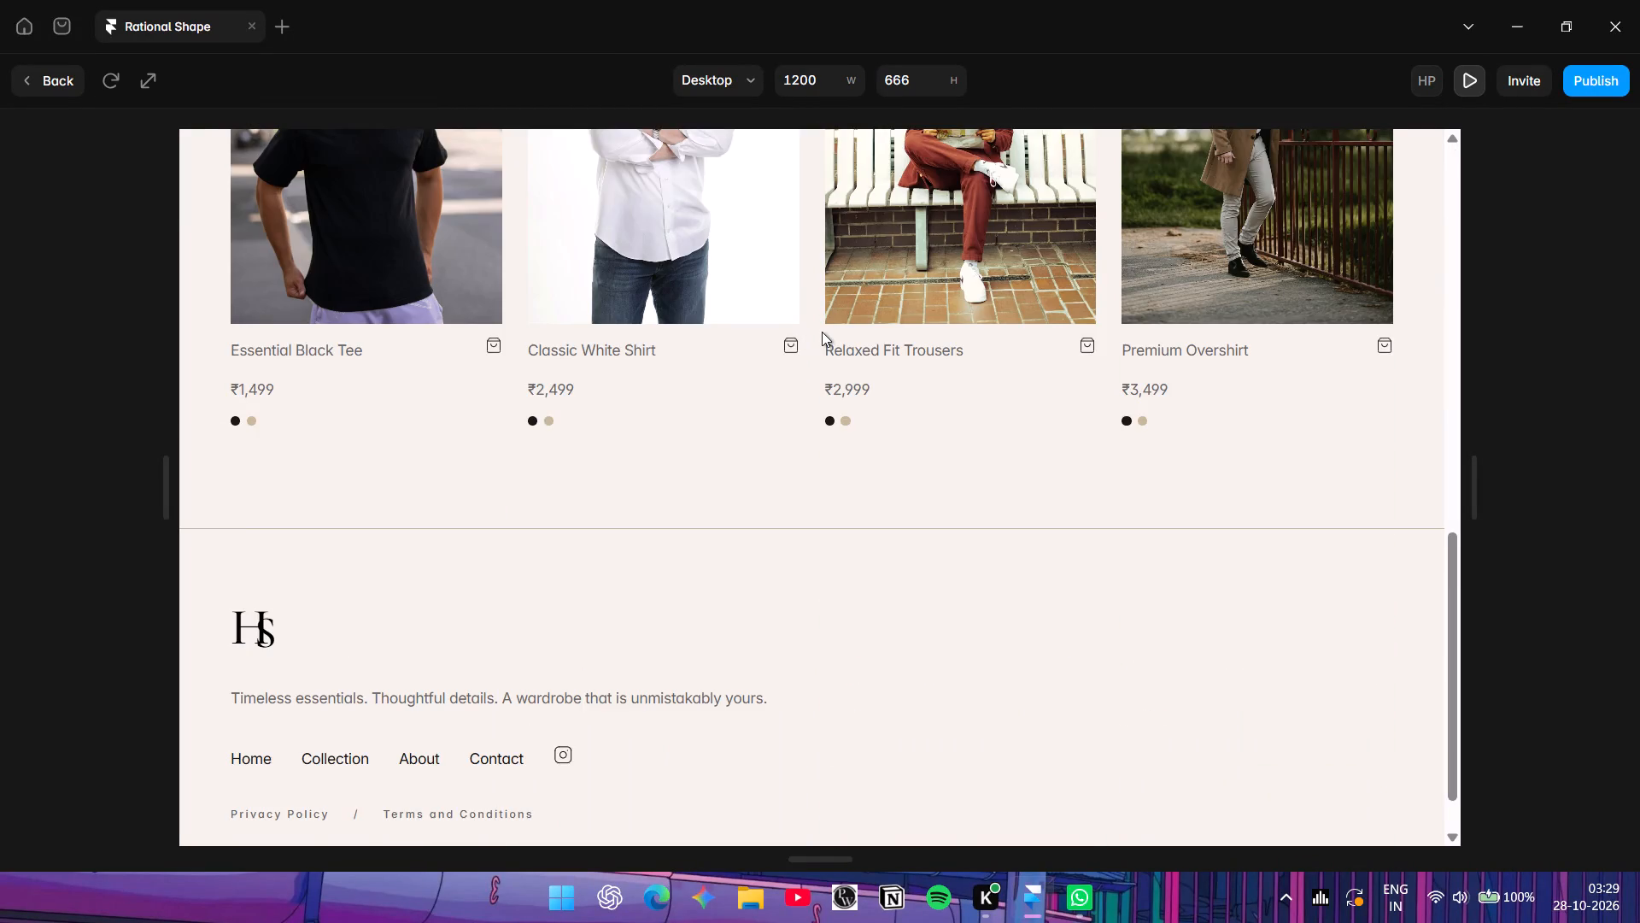
pyautogui.scroll(-4, 822, 332)
pyautogui.scroll(2, 811, 304)
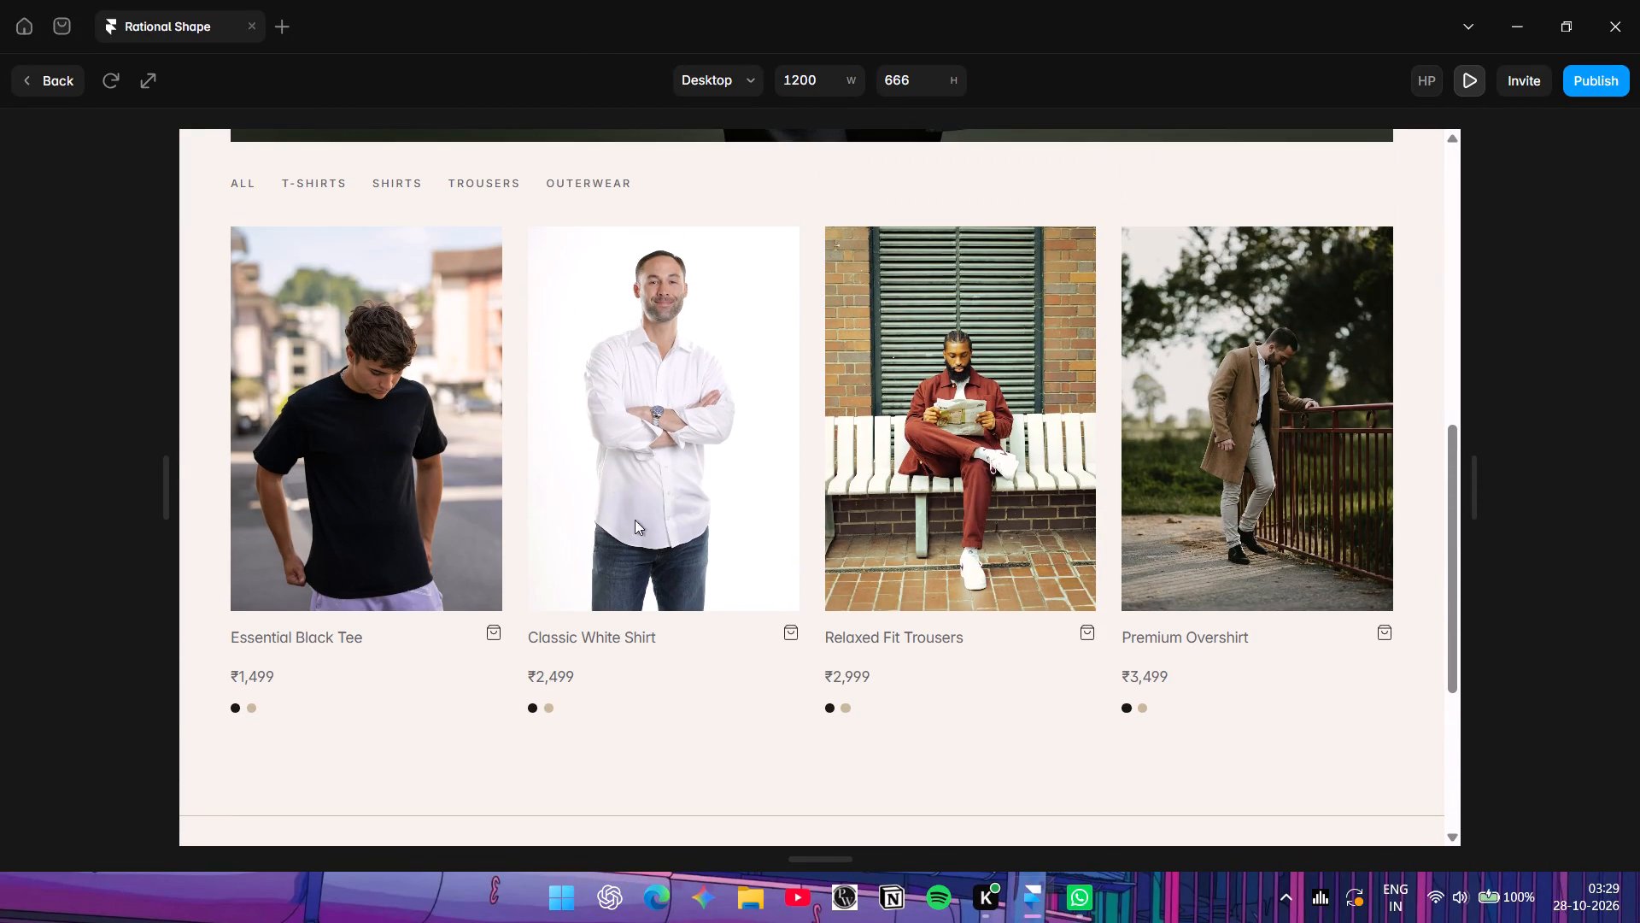
pyautogui.click(558, 586)
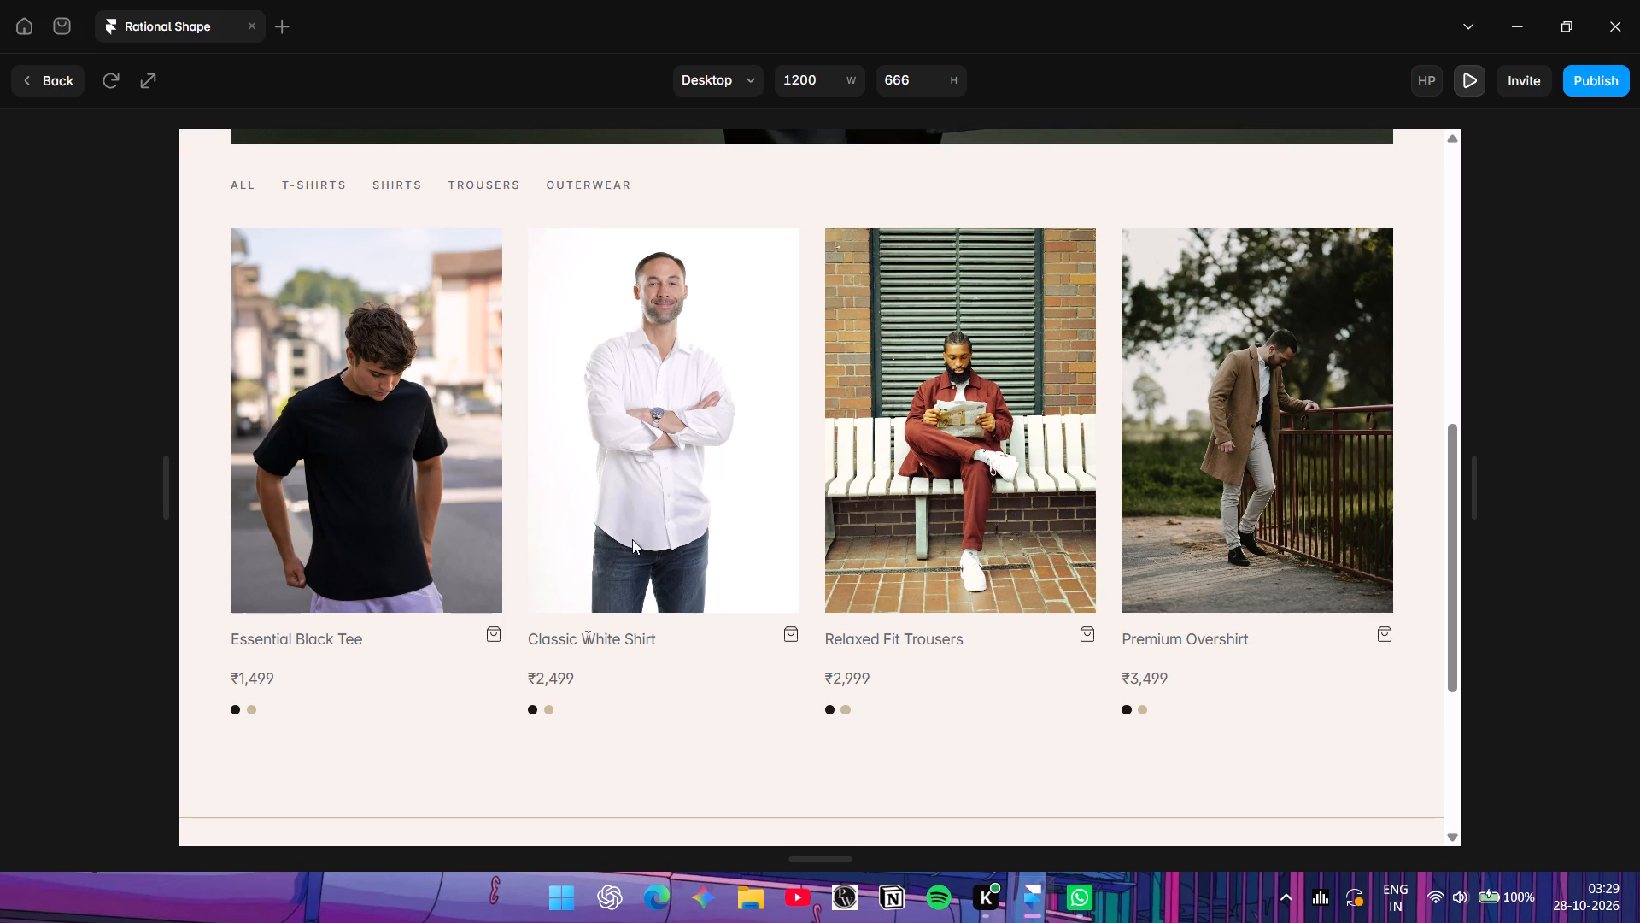
pyautogui.scroll(3, 693, 433)
pyautogui.scroll(-3, 692, 433)
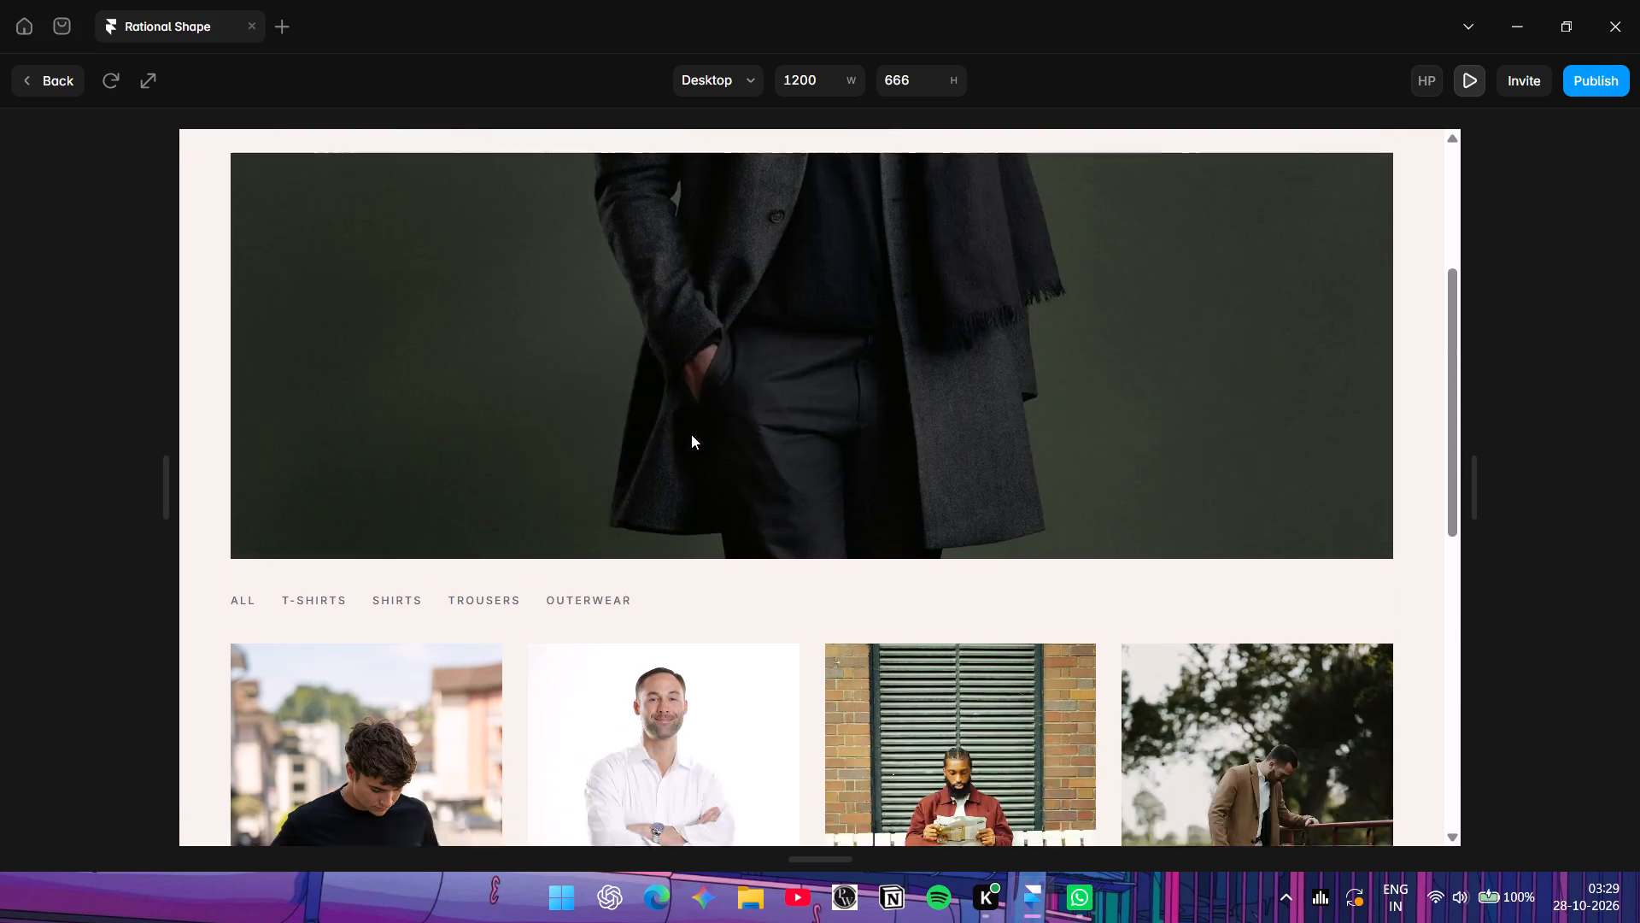
pyautogui.moveTo(586, 673); pyautogui.dragTo(586, 676)
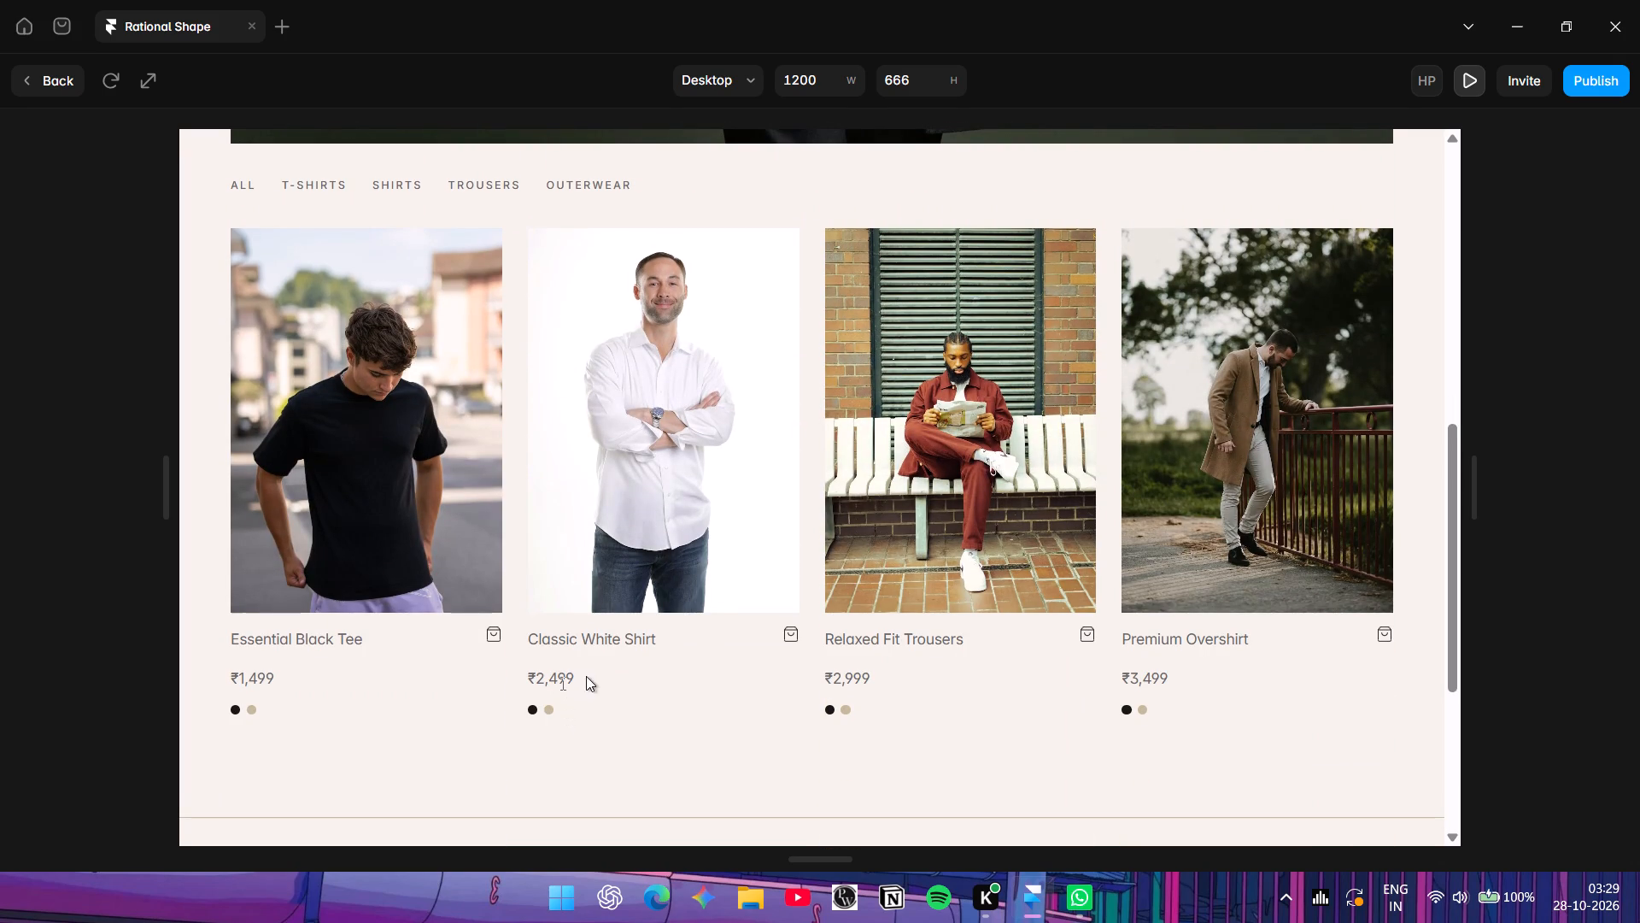
pyautogui.moveTo(586, 676); pyautogui.dragTo(543, 686)
pyautogui.click(582, 686)
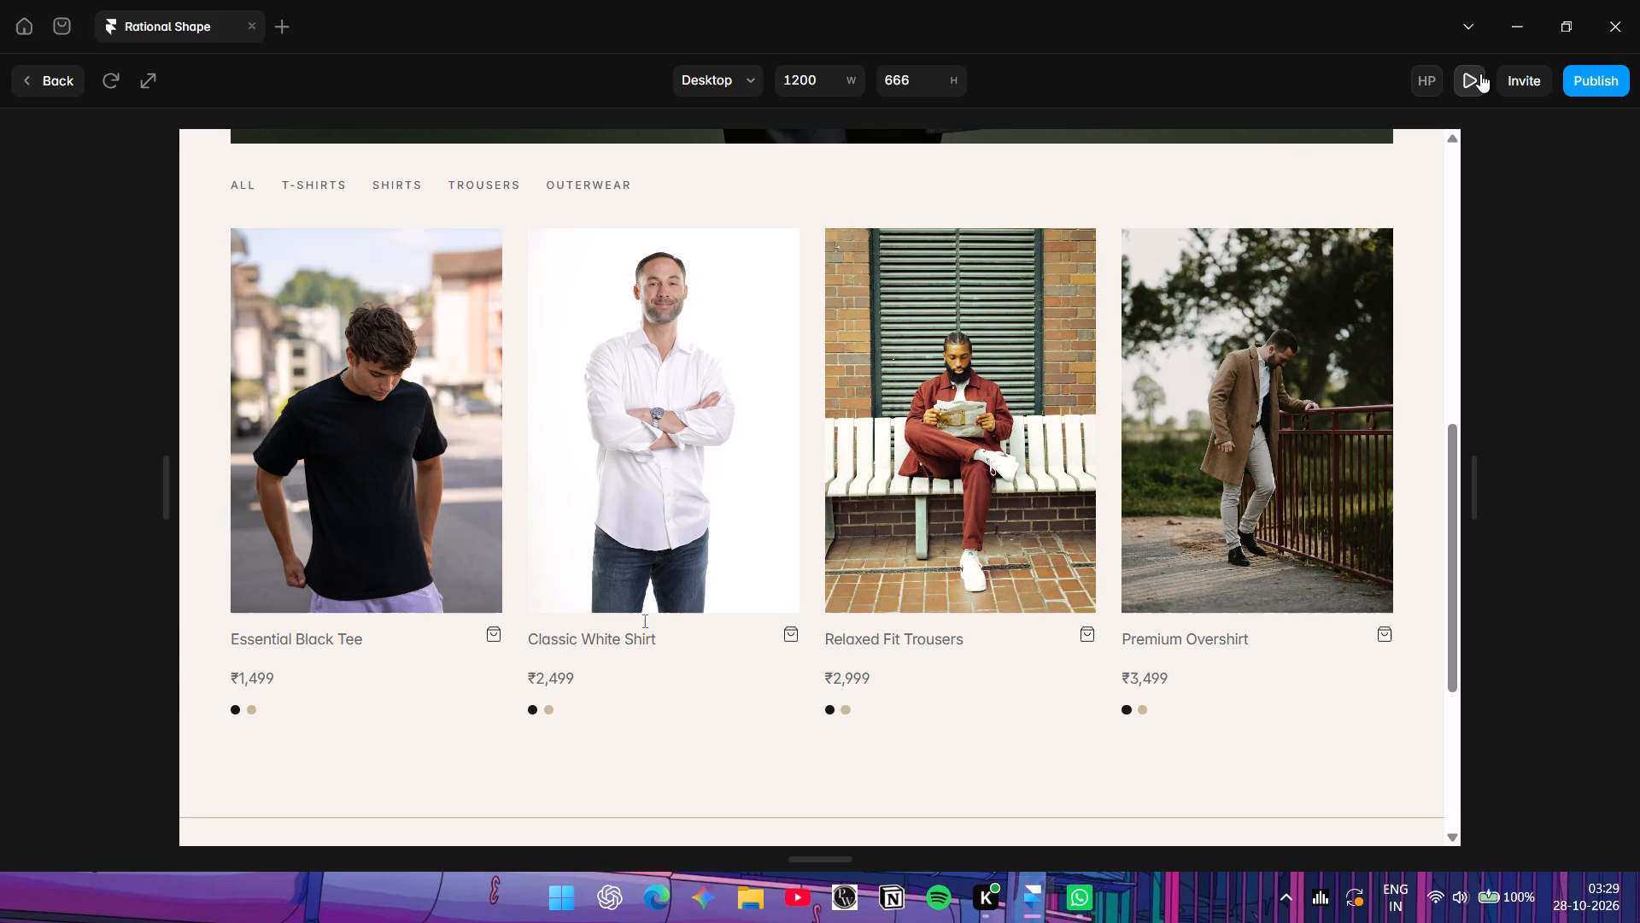
# Leave the preview, open the /collection page on the canvas and examine the product list's style settings.
pyautogui.click(1469, 84)
pyautogui.click(116, 367)
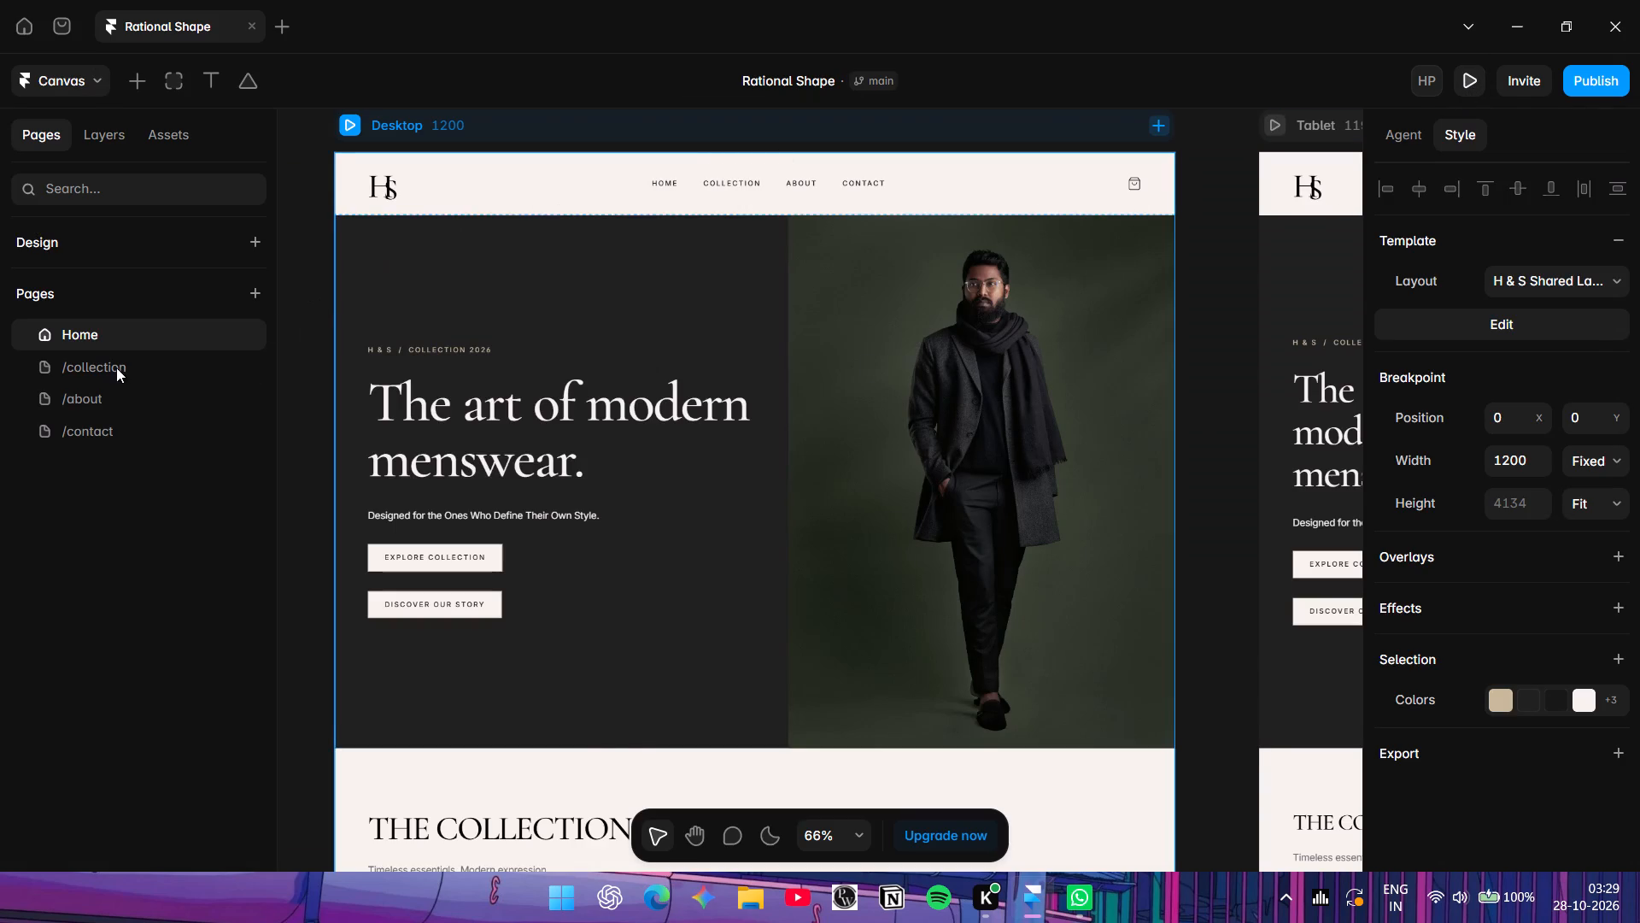
pyautogui.scroll(-5, 507, 379)
pyautogui.scroll(-2, 706, 448)
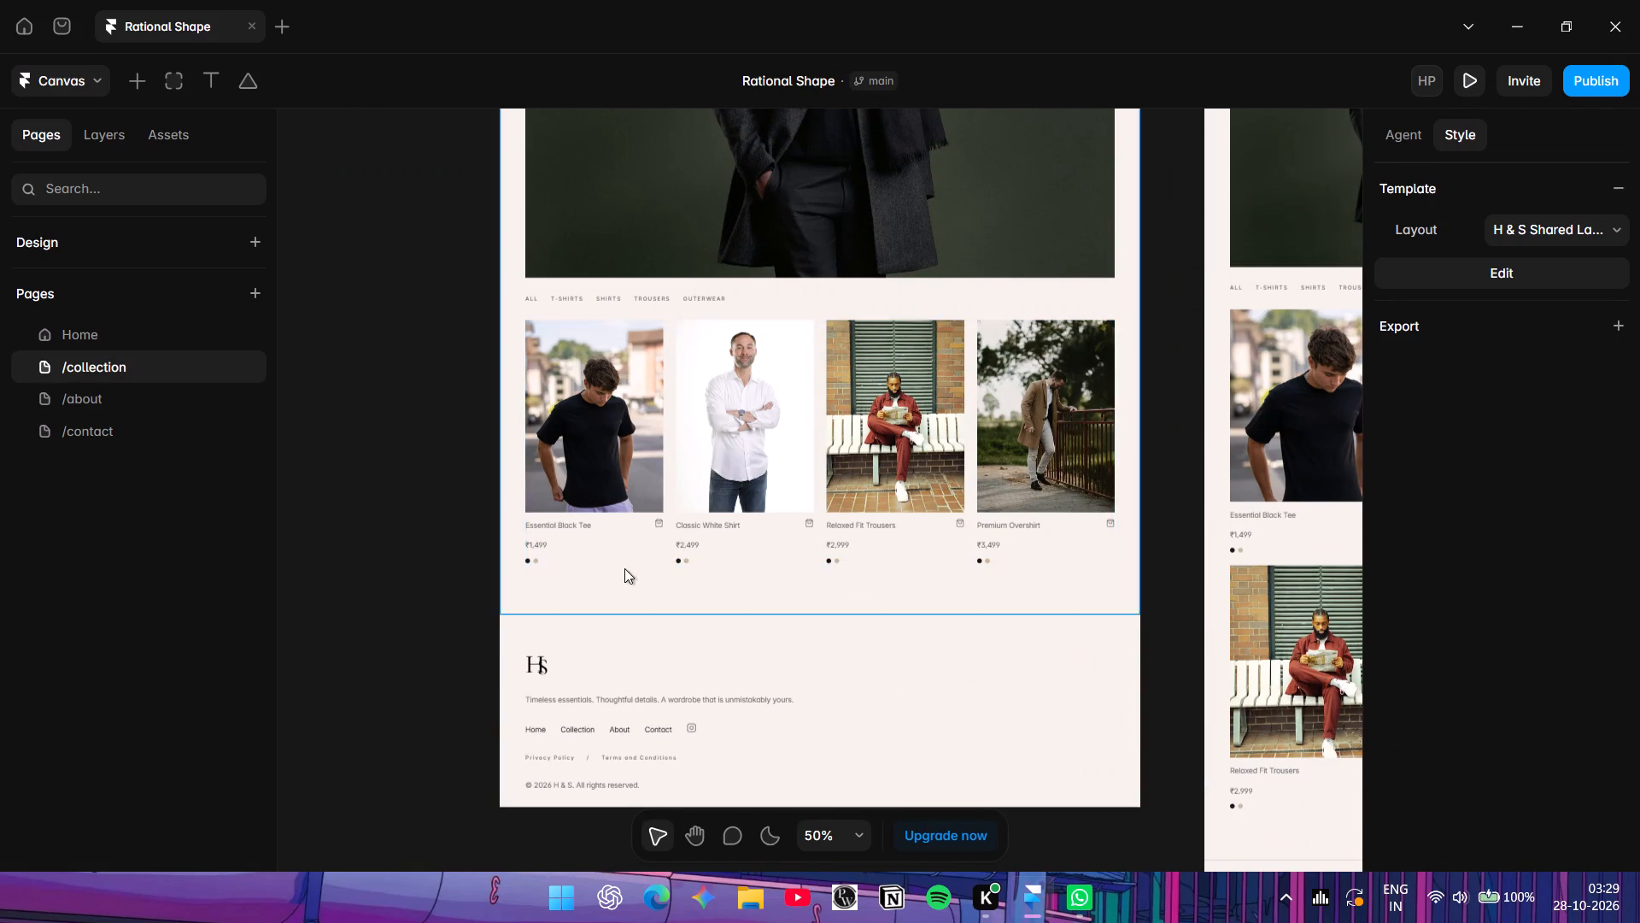
pyautogui.click(698, 545)
pyautogui.doubleClick(695, 545)
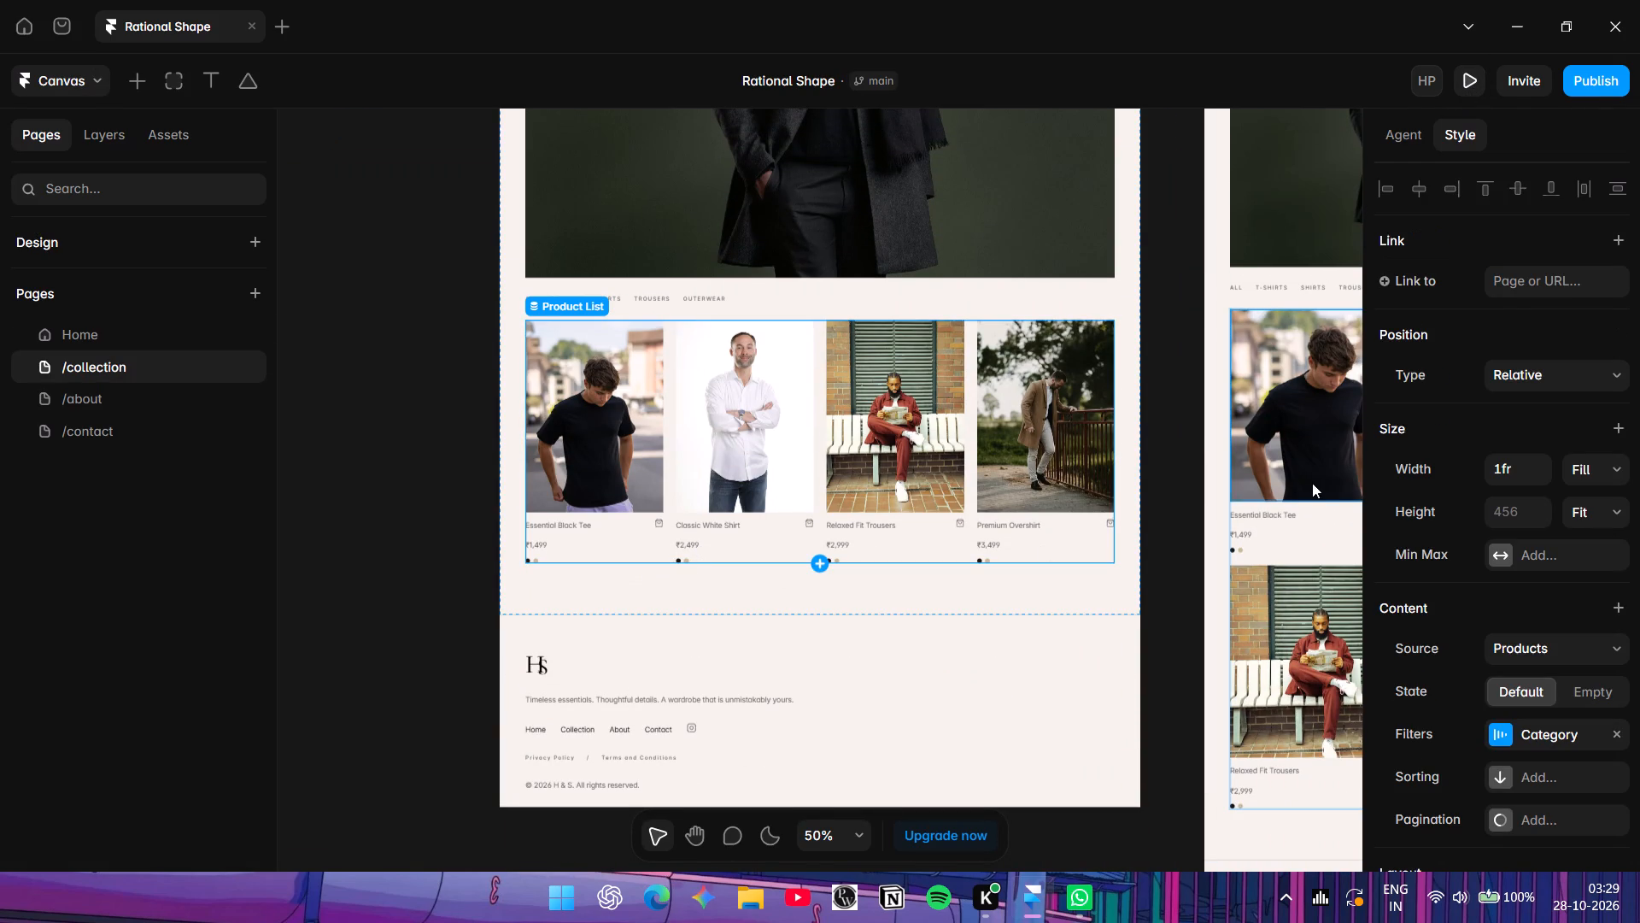
pyautogui.scroll(-5, 1502, 620)
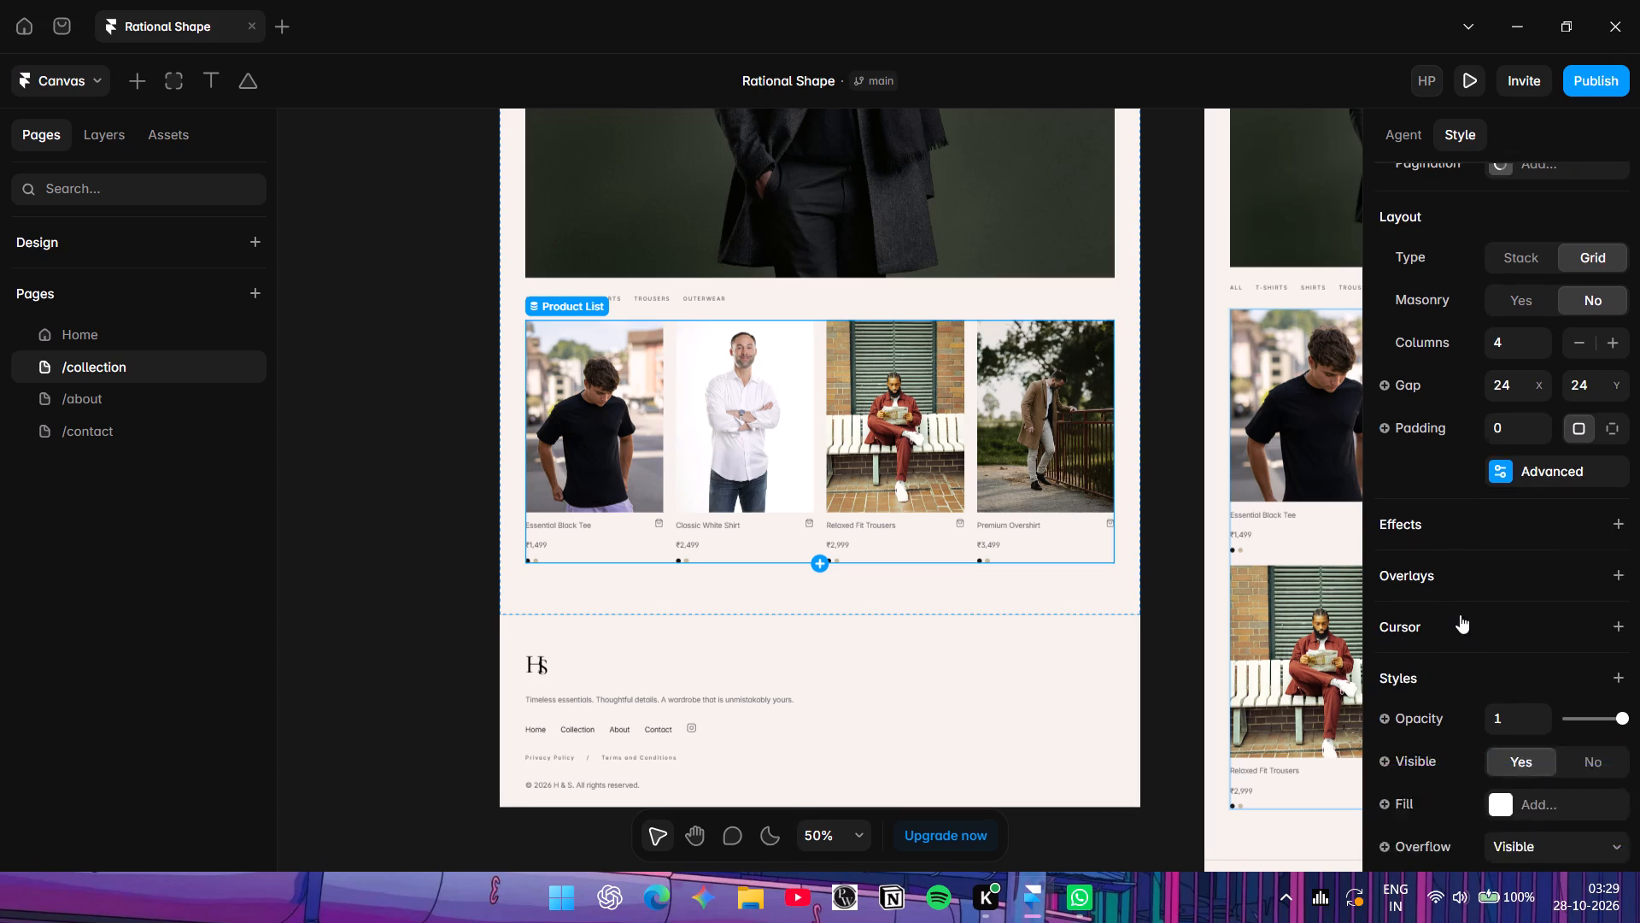
pyautogui.scroll(-1, 1455, 739)
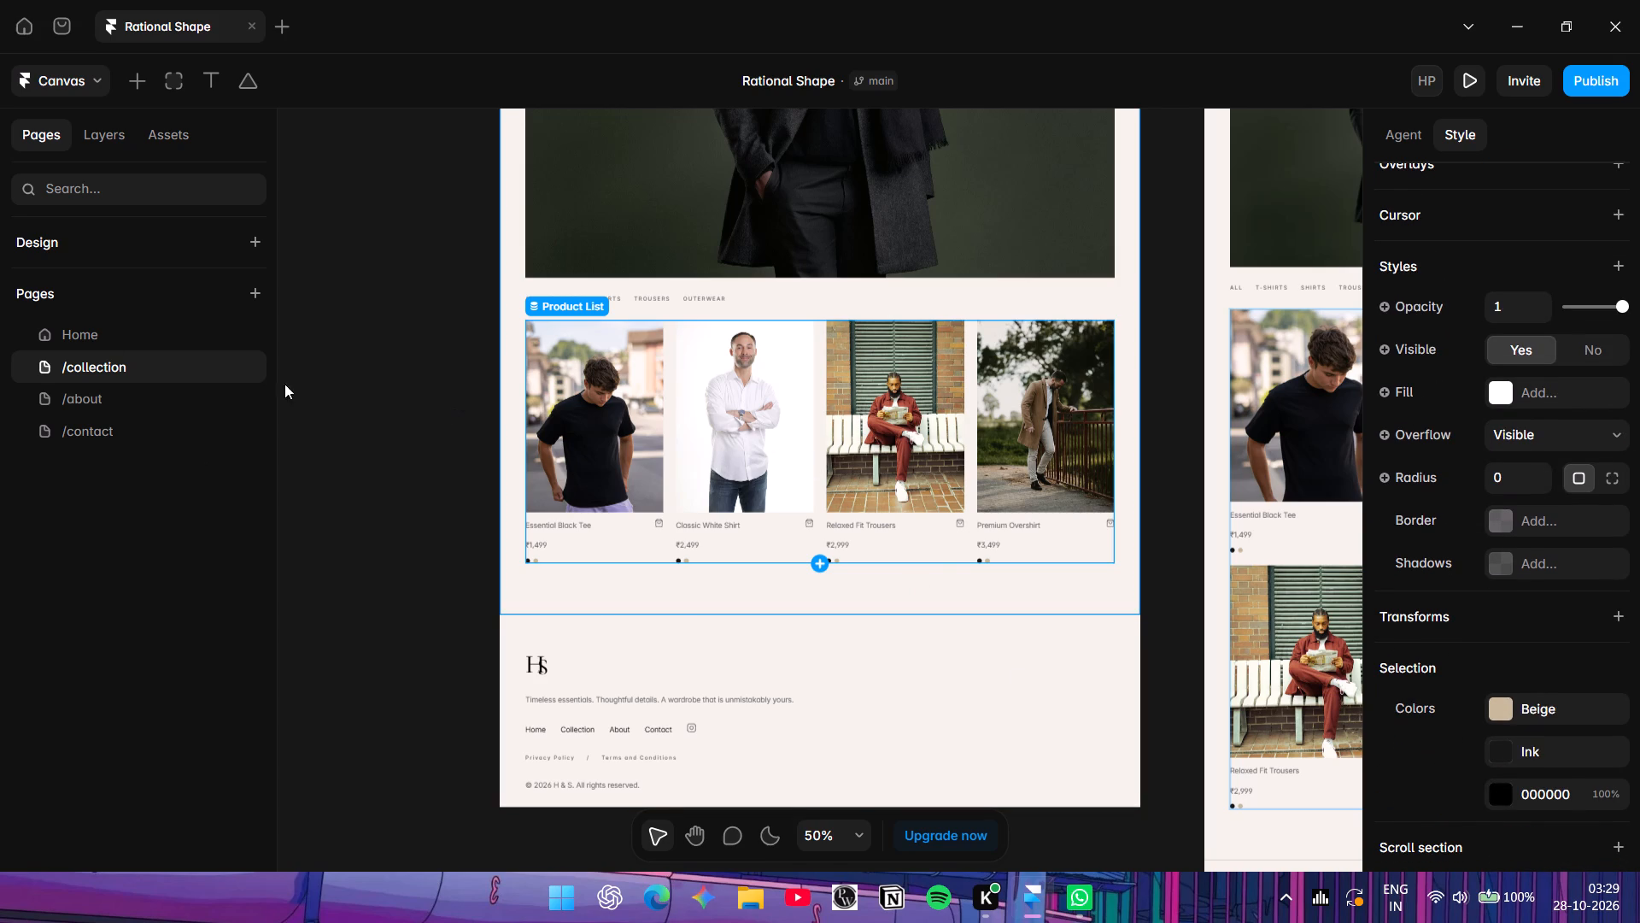
# Examine the layers inside the Products list, from the product image, information and price to the colour swatches and empty-state text.
pyautogui.click(88, 140)
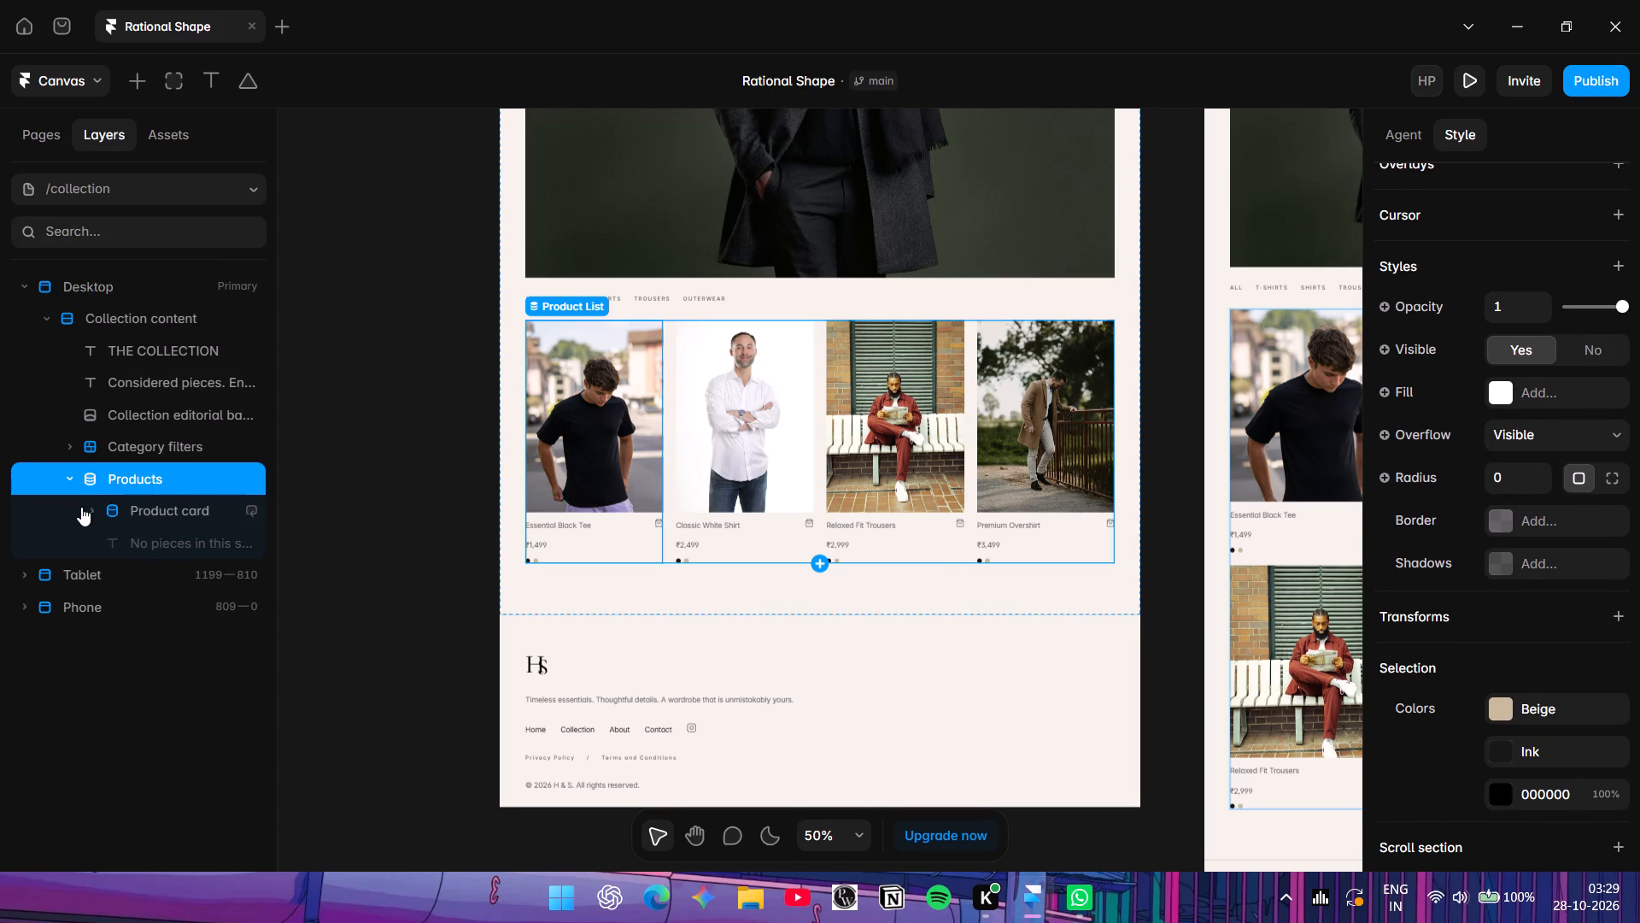
pyautogui.click(92, 512)
pyautogui.click(172, 573)
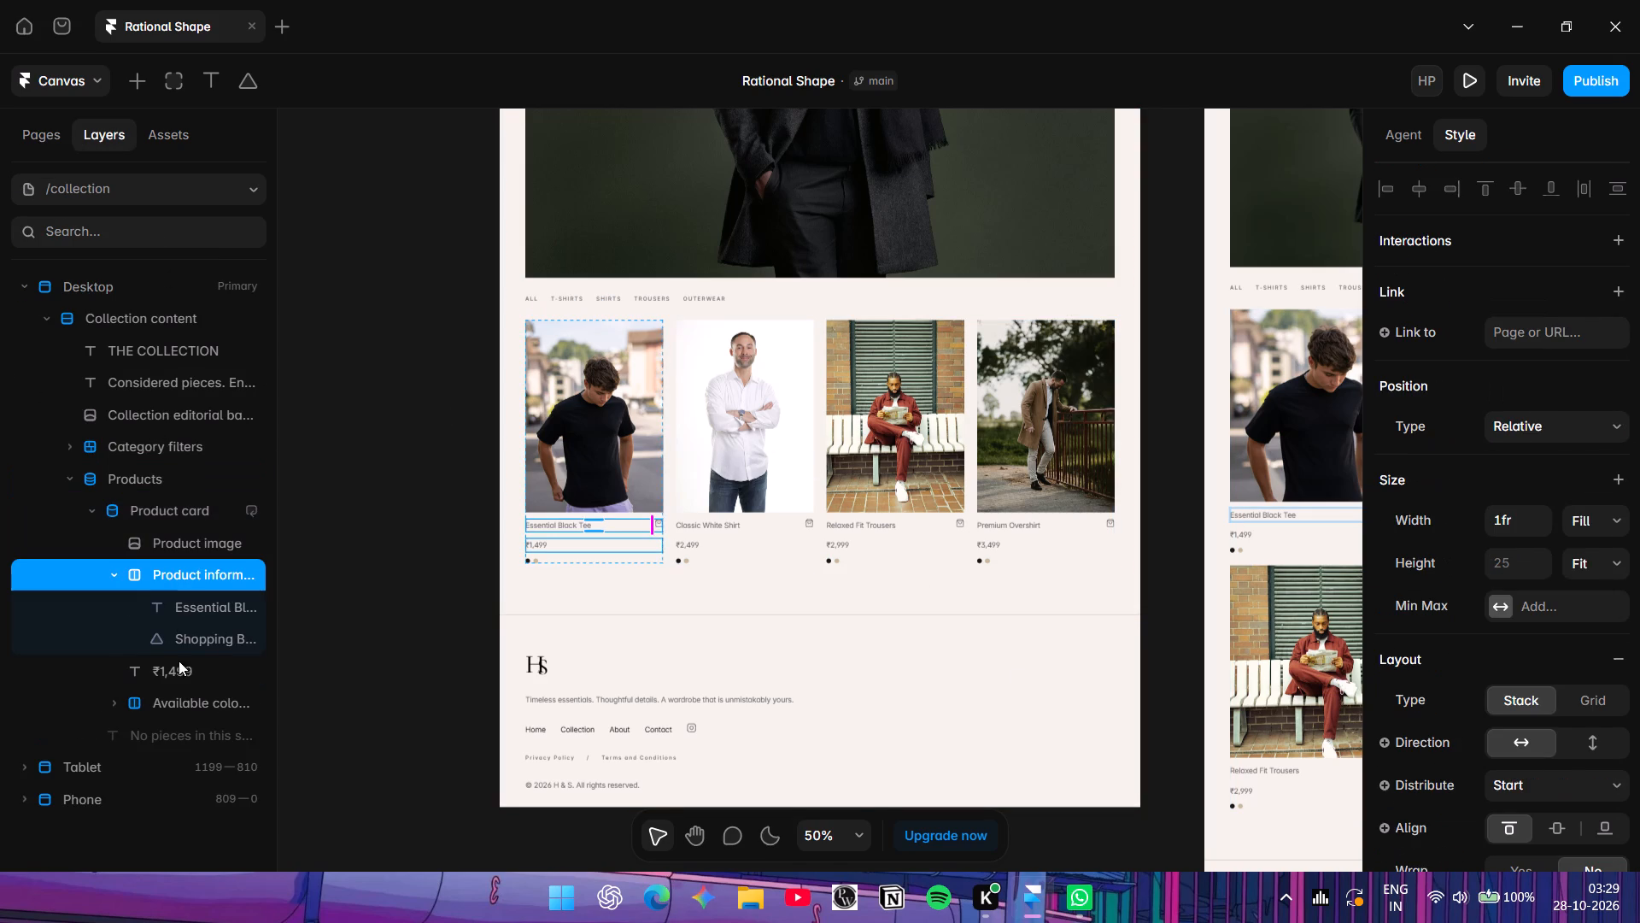
pyautogui.click(758, 409)
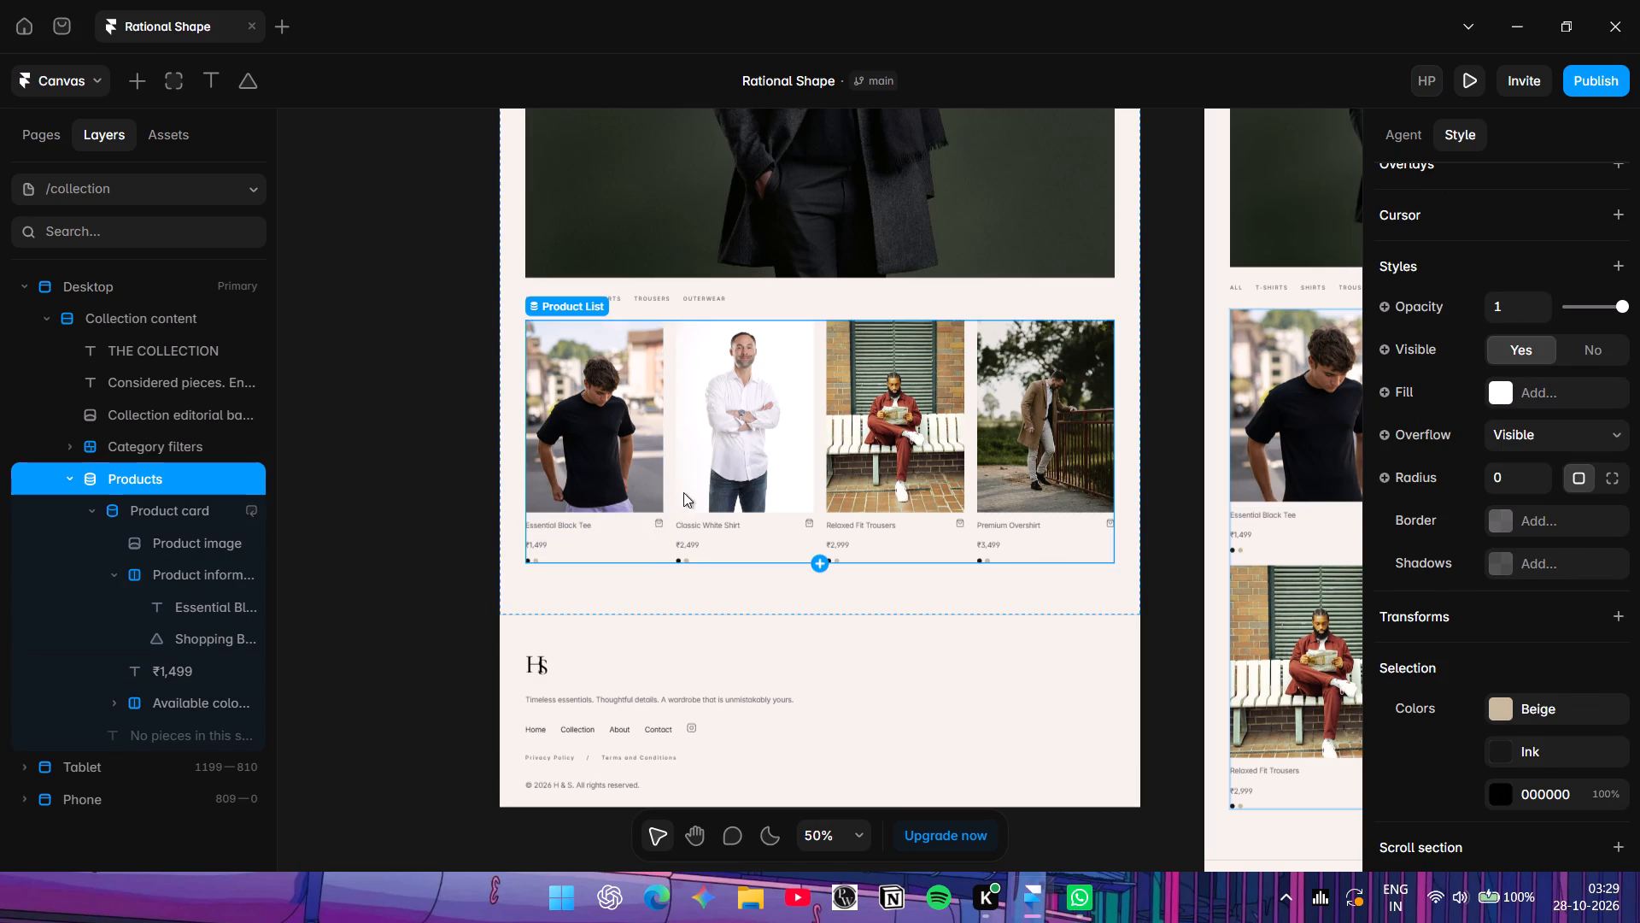
pyautogui.click(184, 555)
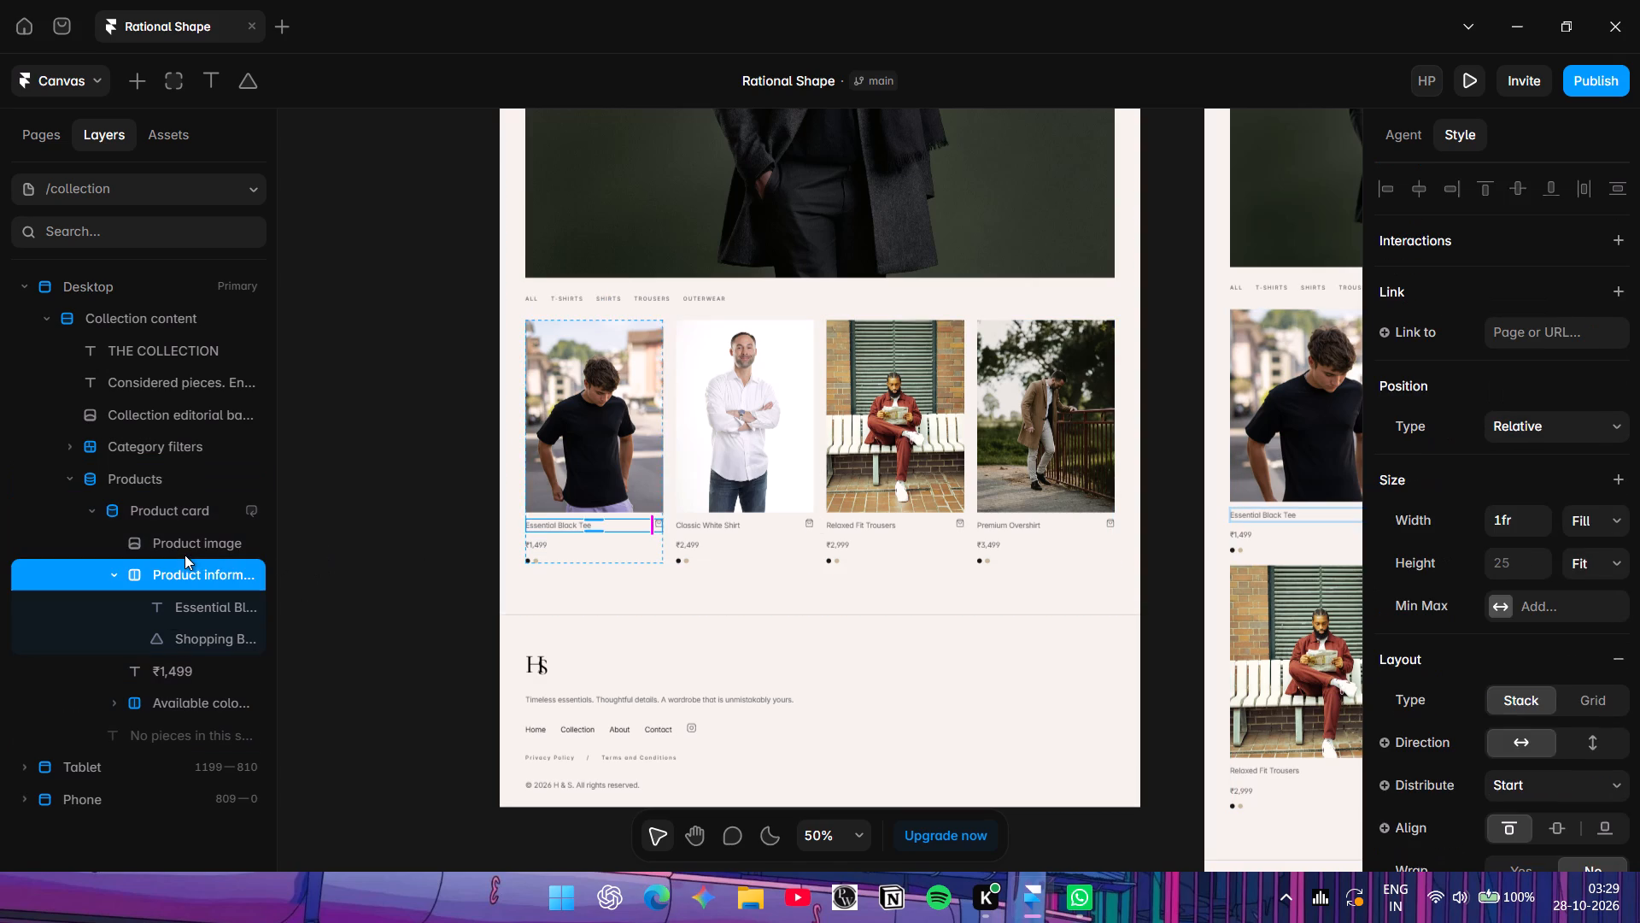
pyautogui.click(176, 538)
pyautogui.click(170, 570)
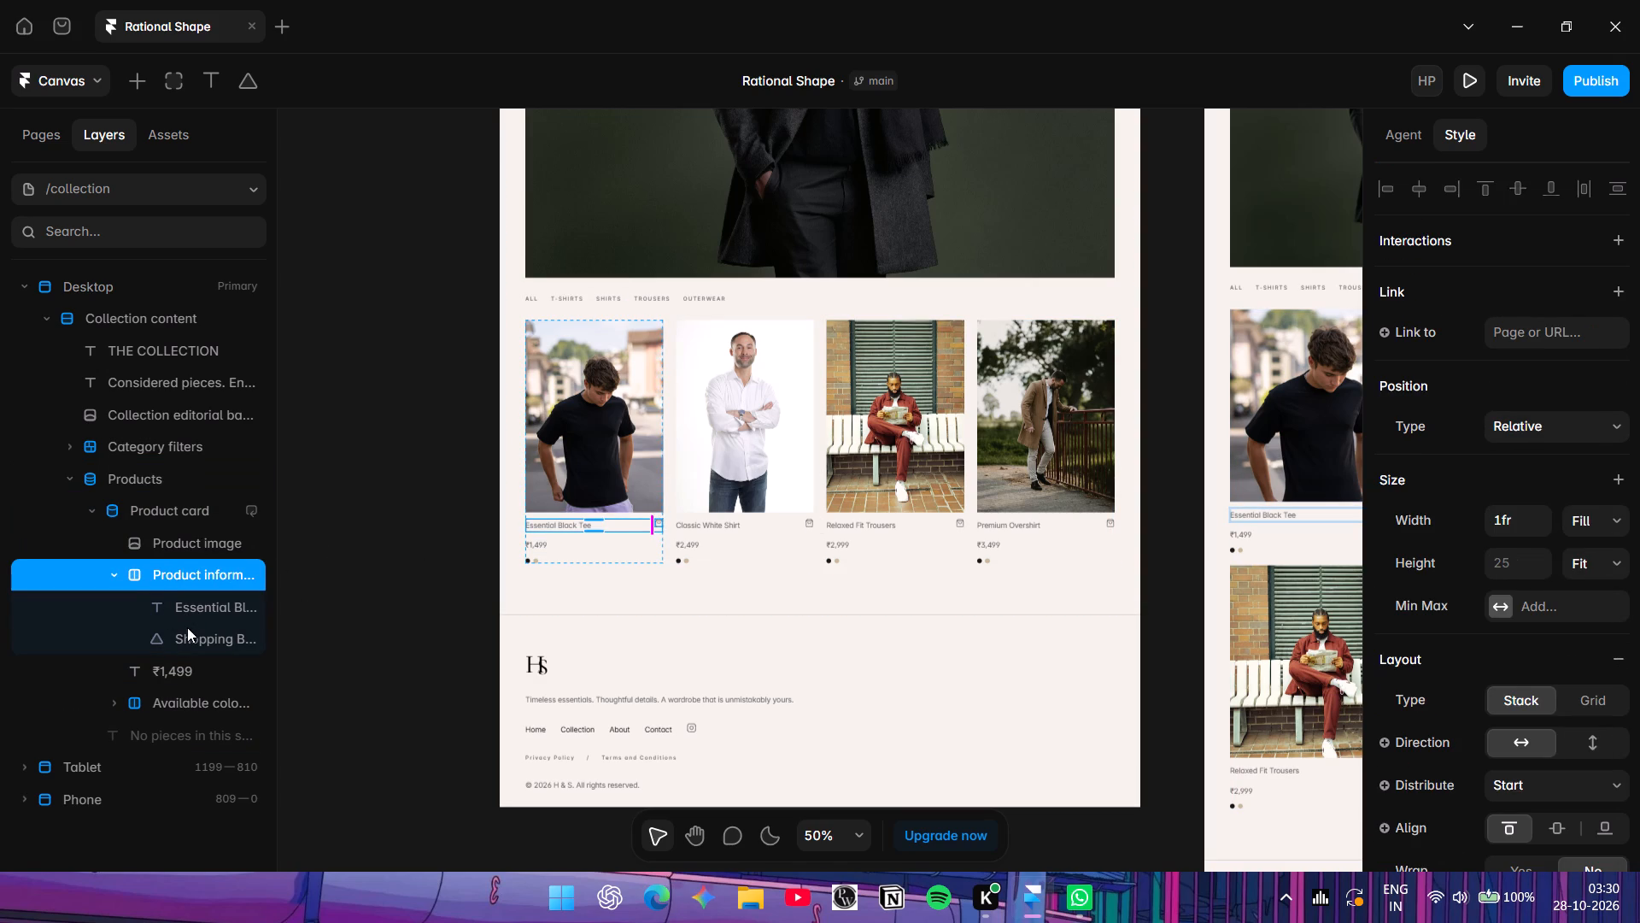
pyautogui.click(184, 618)
pyautogui.click(184, 605)
pyautogui.click(165, 676)
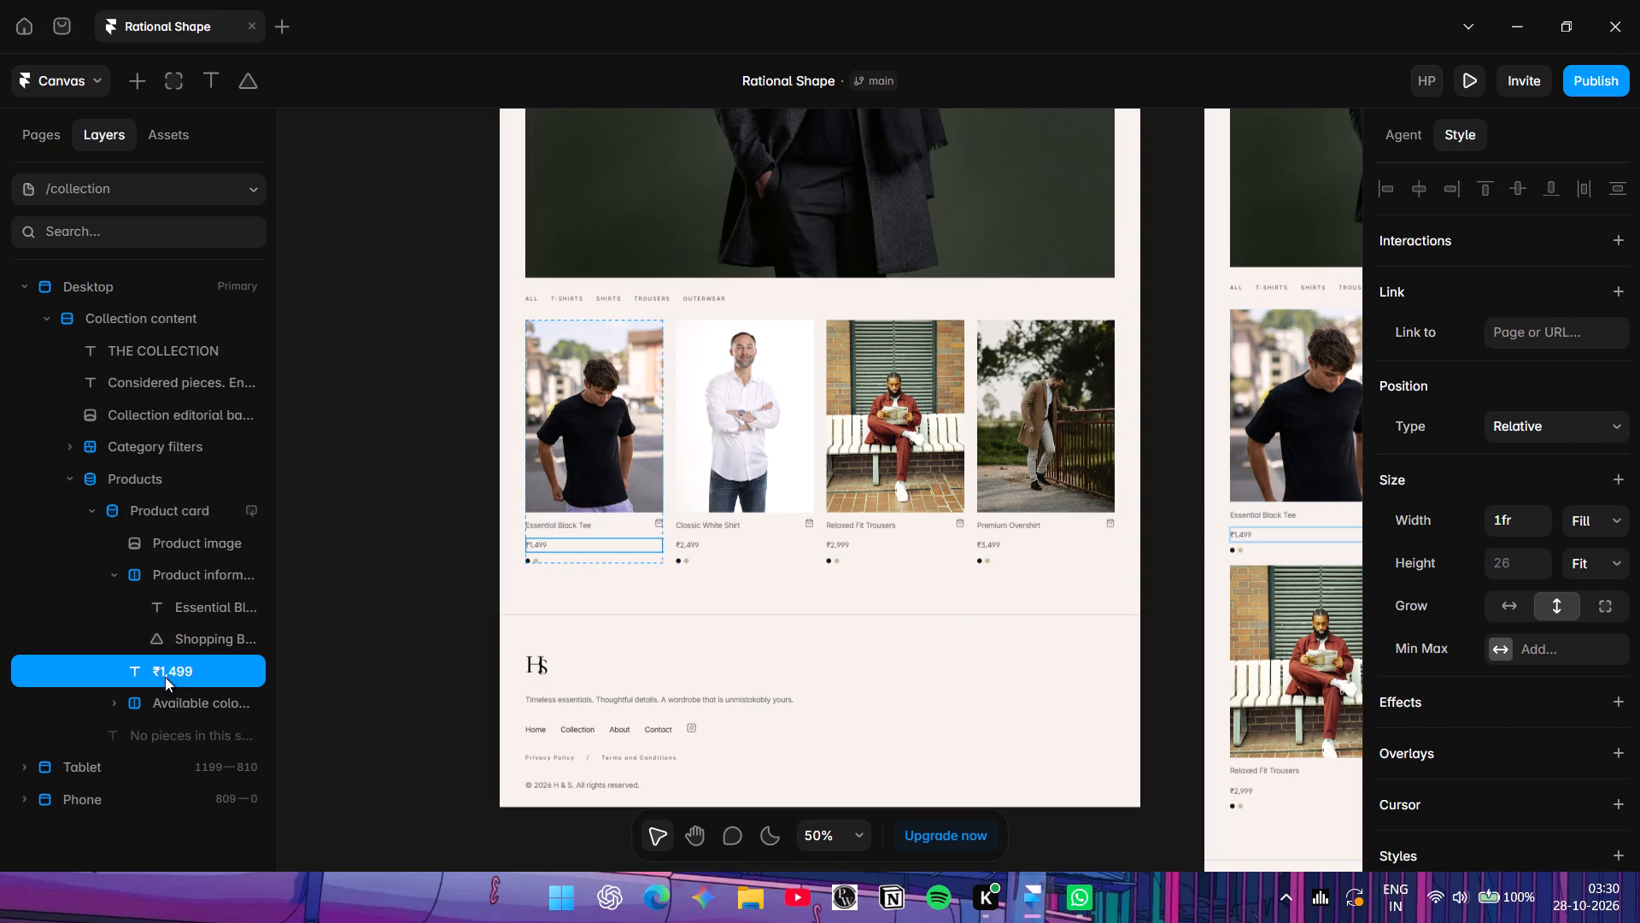
pyautogui.click(168, 707)
pyautogui.click(183, 742)
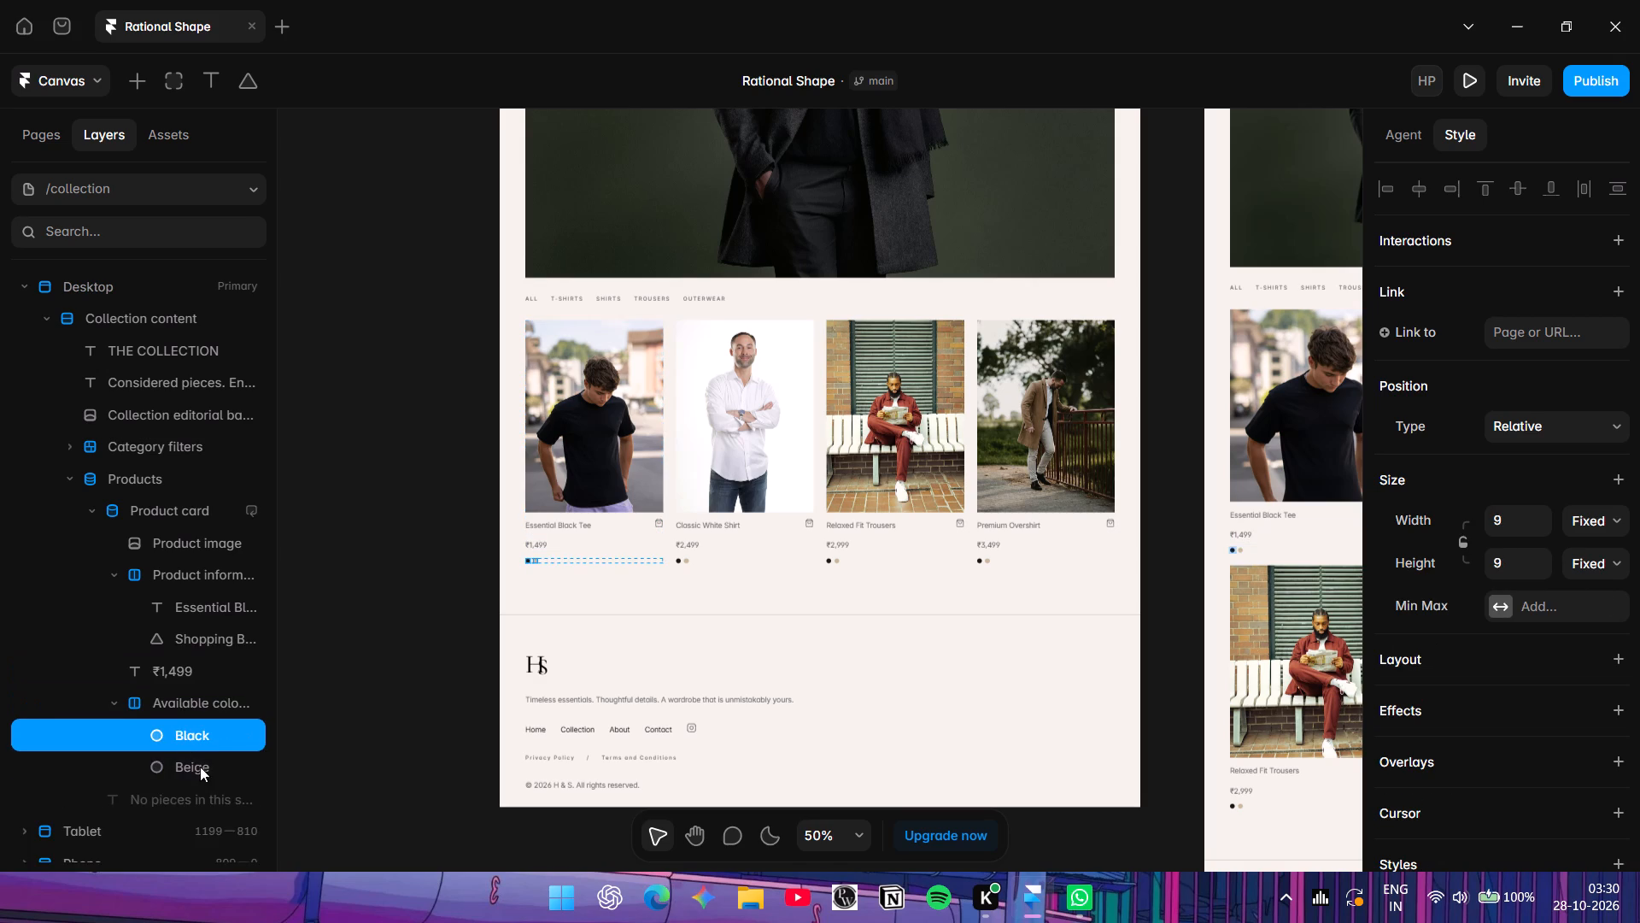
pyautogui.click(200, 767)
pyautogui.click(161, 550)
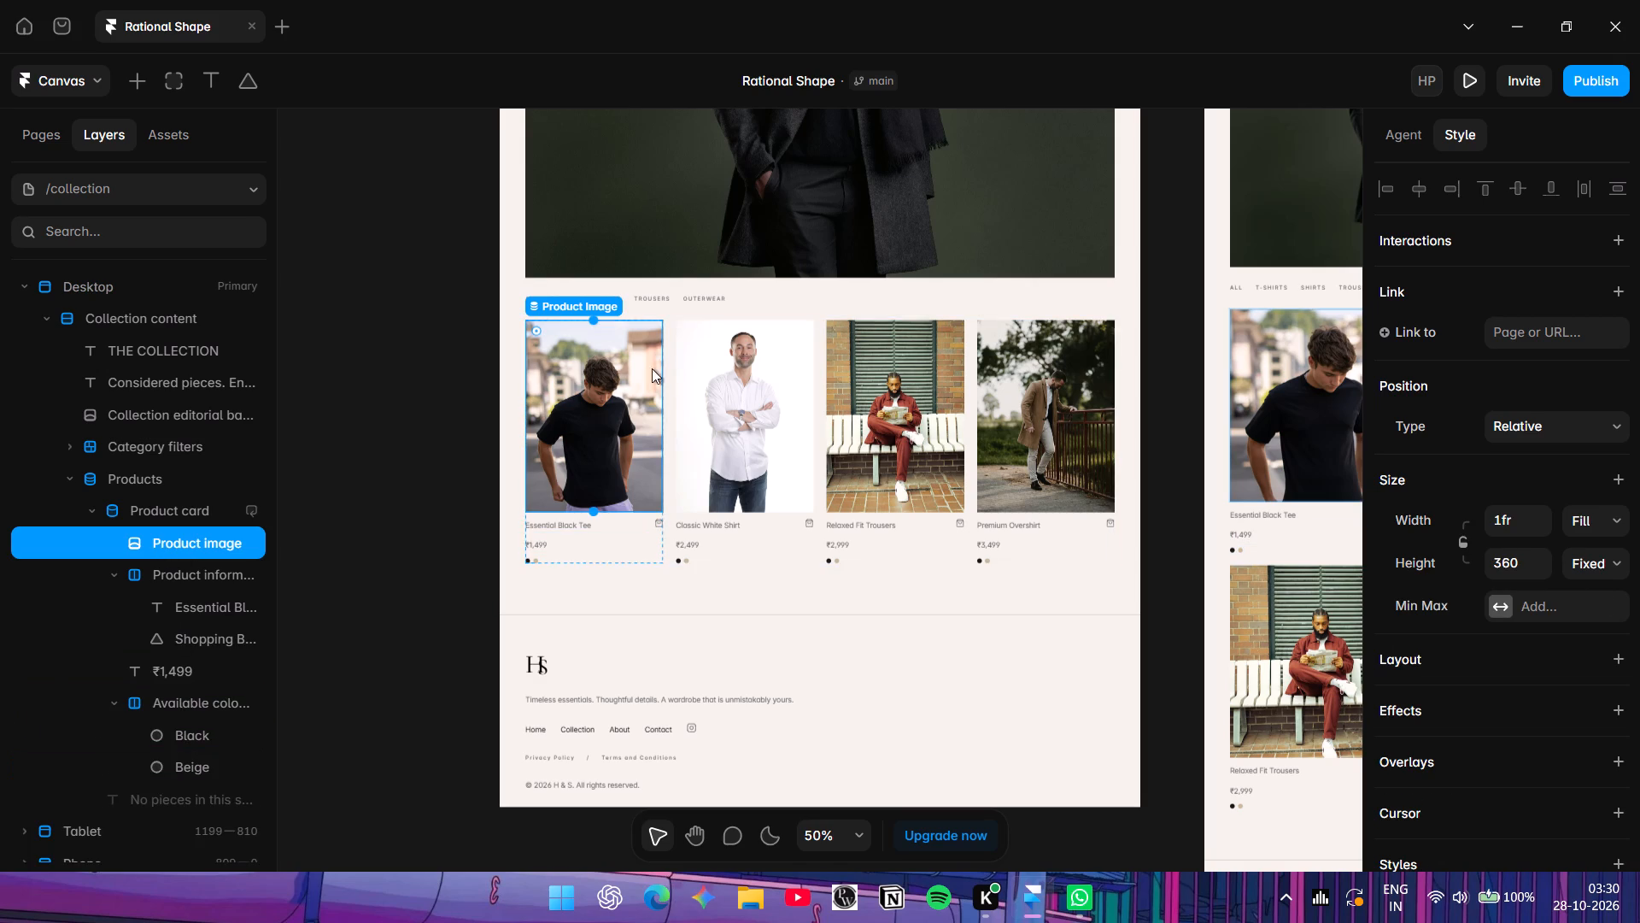
pyautogui.scroll(-3, 153, 661)
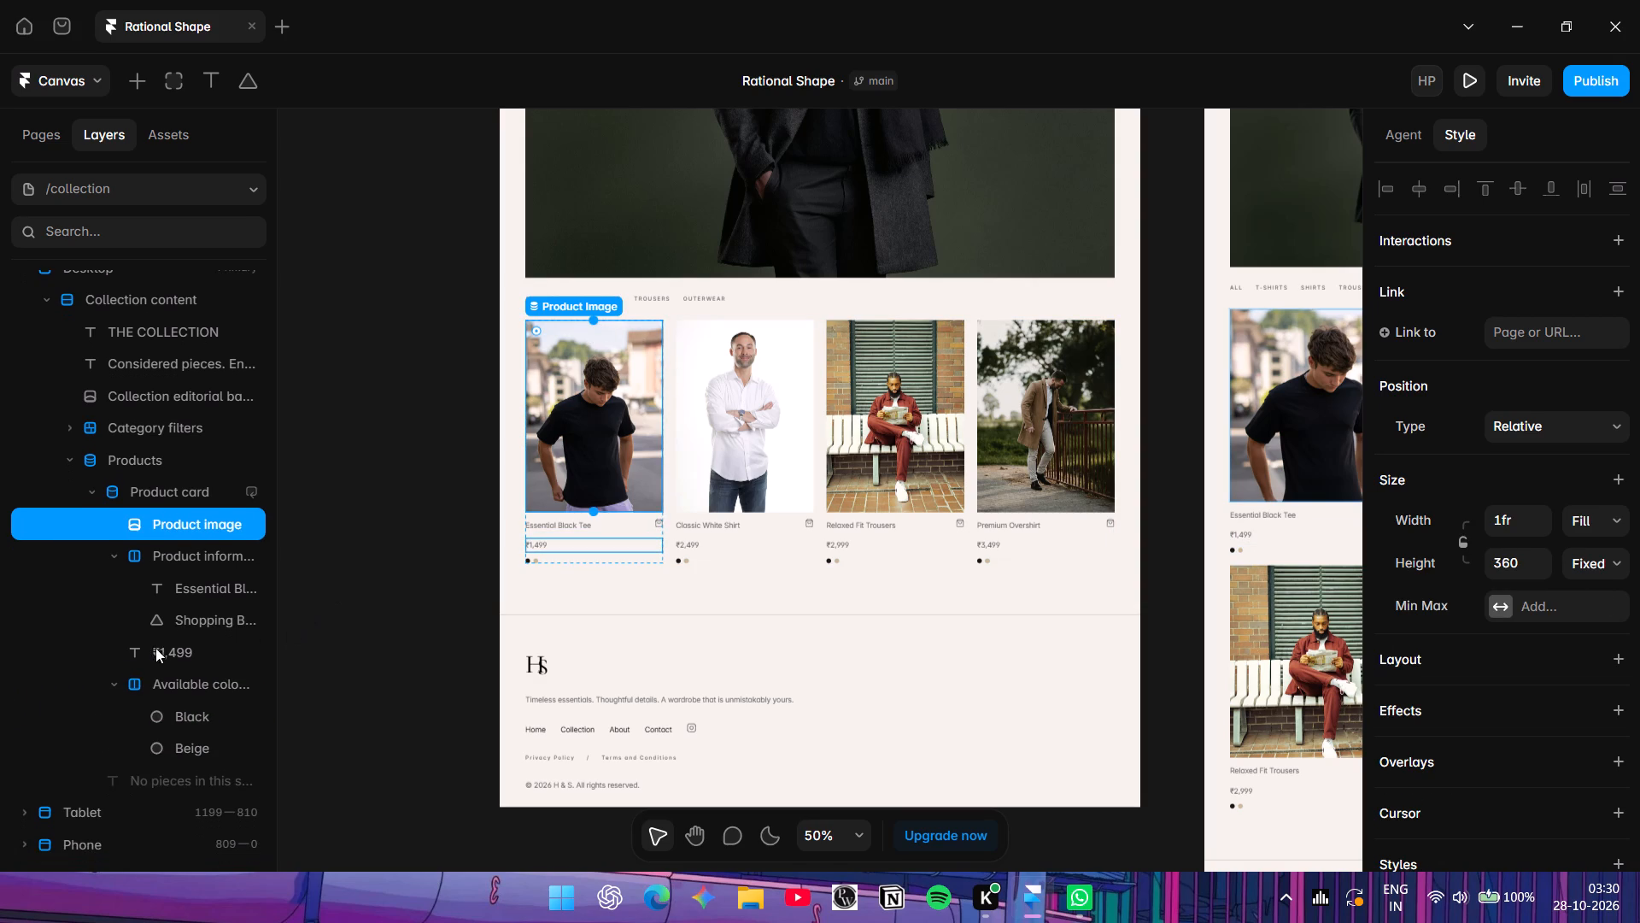
pyautogui.click(144, 795)
pyautogui.click(146, 777)
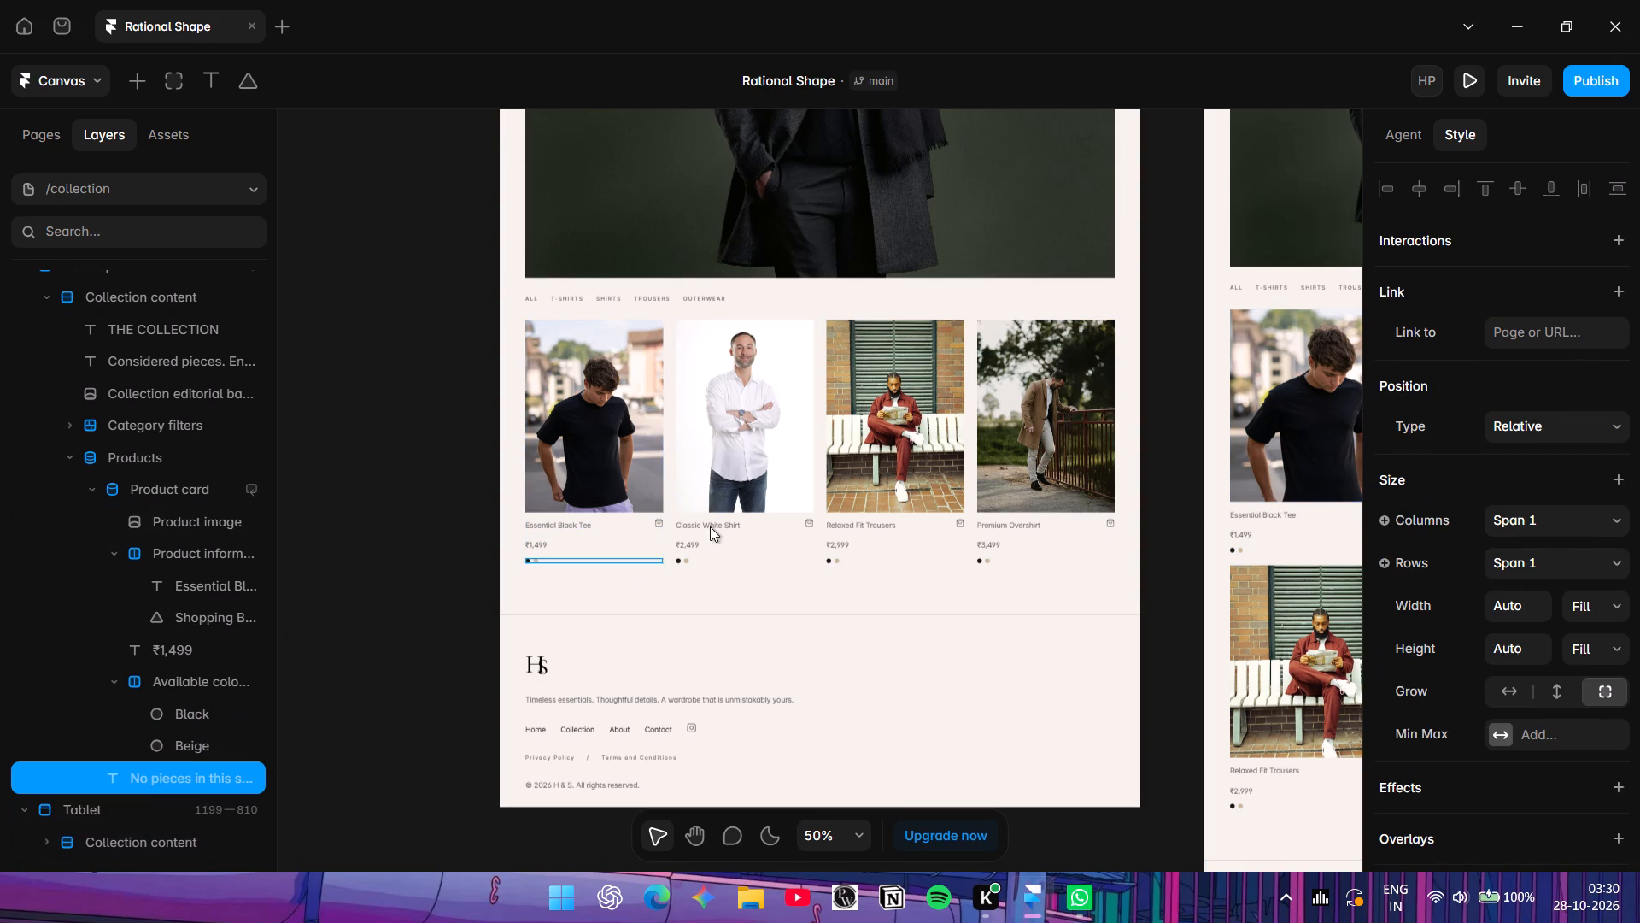
# Check the Collection page variables and the interactions on the Category filters layers, including SHIRTS and ALL.
pyautogui.click(688, 444)
pyautogui.click(531, 309)
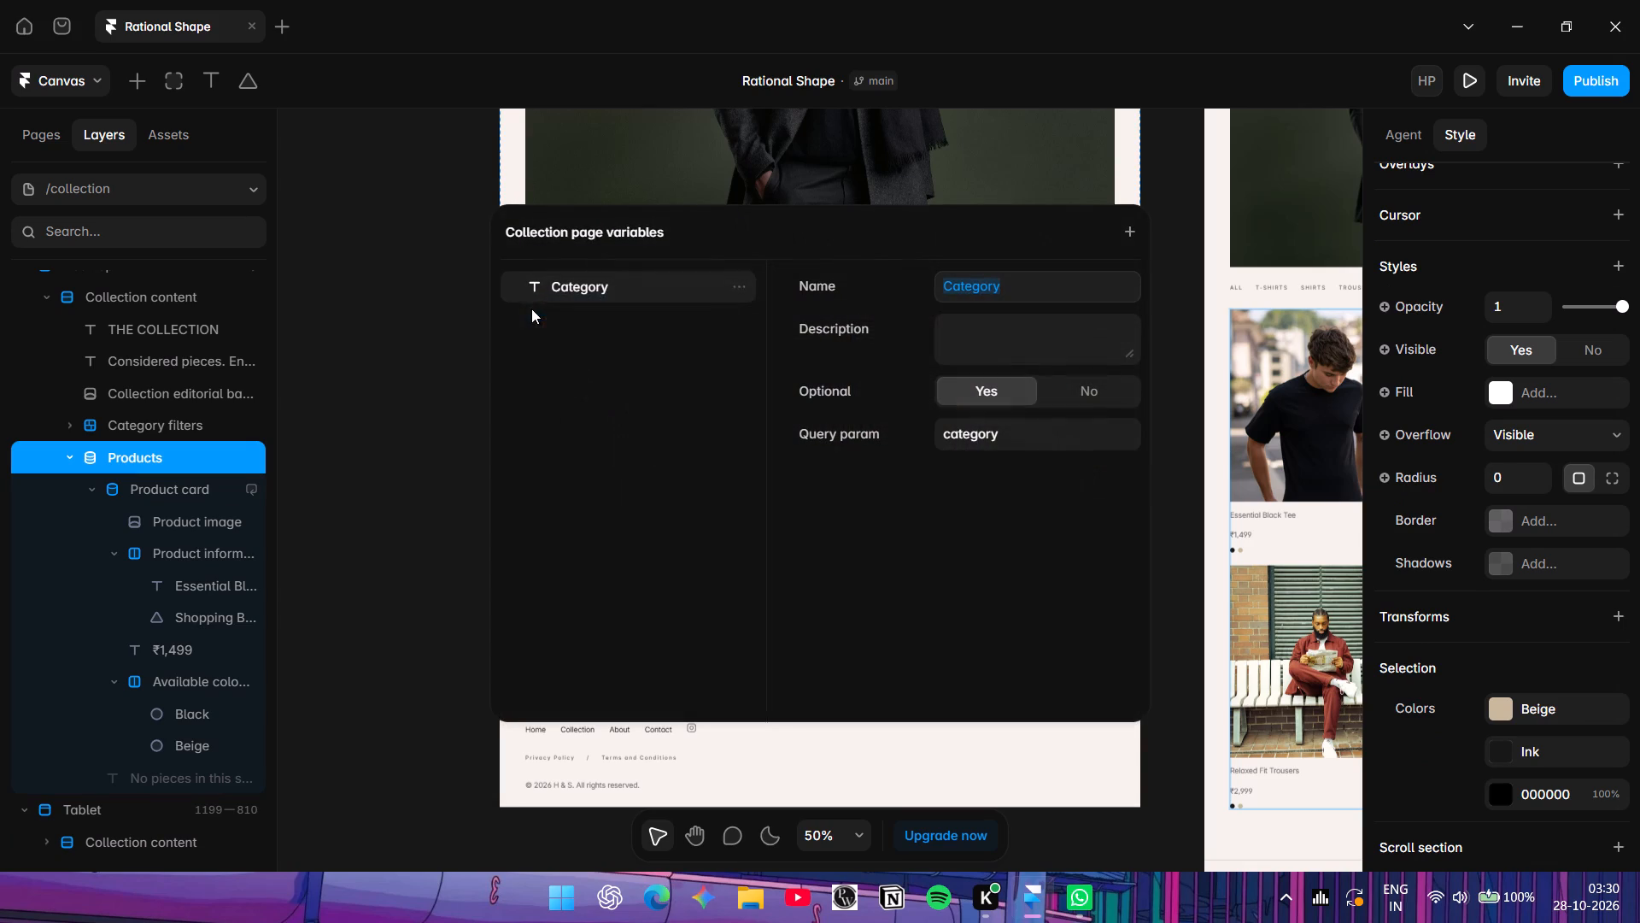
pyautogui.click(415, 471)
pyautogui.click(183, 426)
pyautogui.click(138, 476)
pyautogui.click(173, 509)
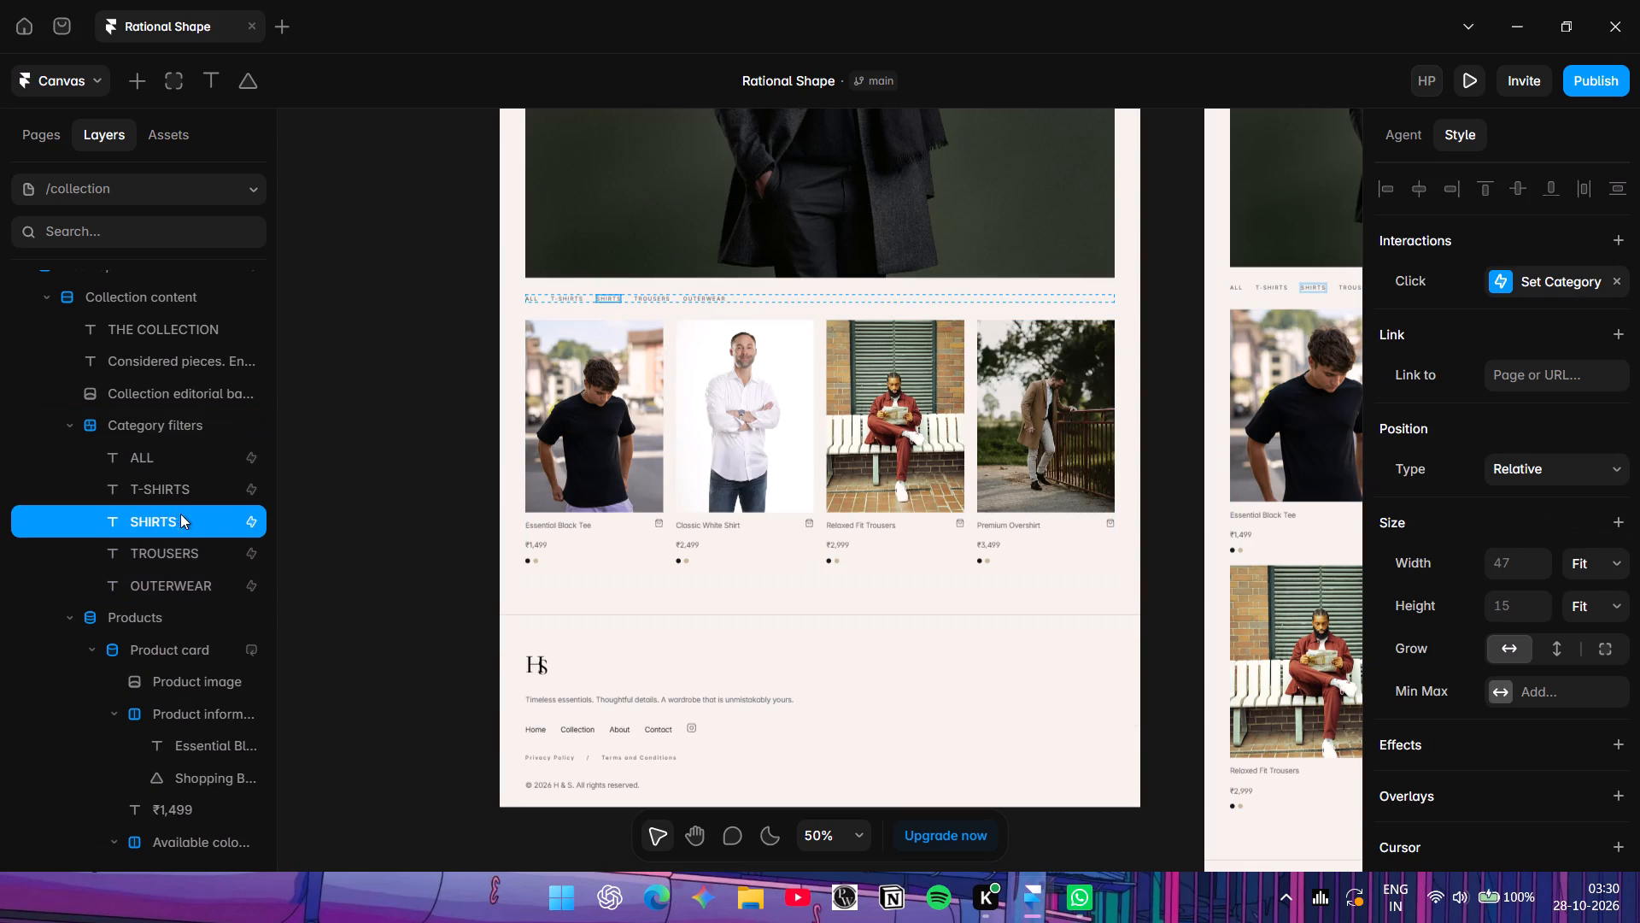
pyautogui.click(189, 558)
pyautogui.click(167, 498)
pyautogui.click(186, 443)
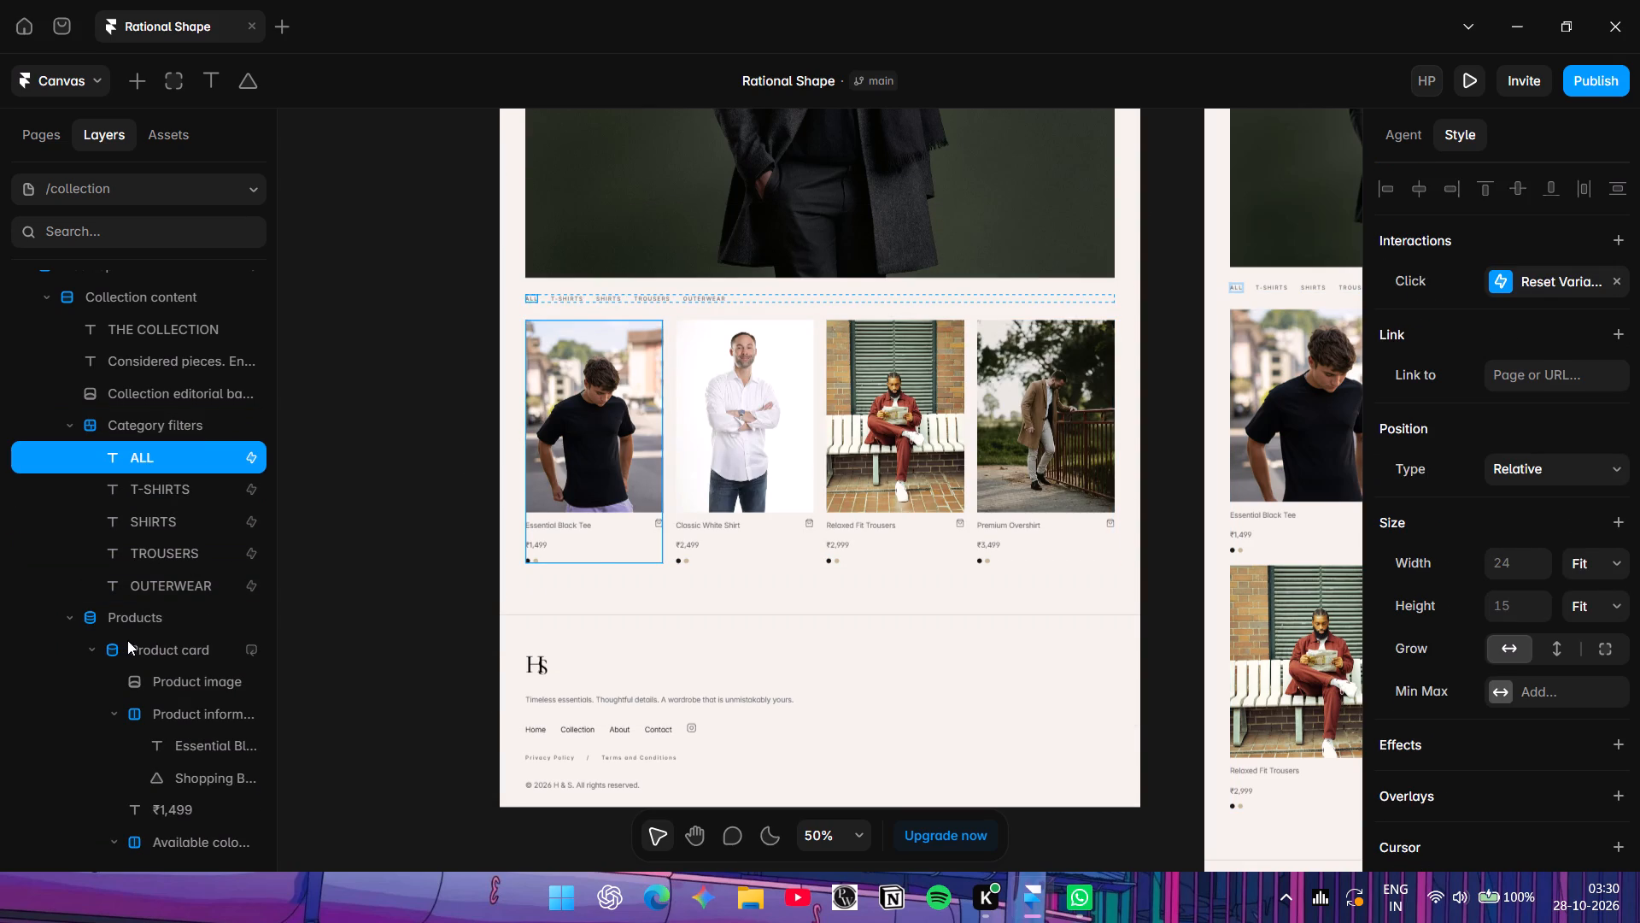
# Inspect the product card's settings along with its name text, Shopping Bag icon and product image layers.
pyautogui.click(157, 651)
pyautogui.scroll(-2, 167, 713)
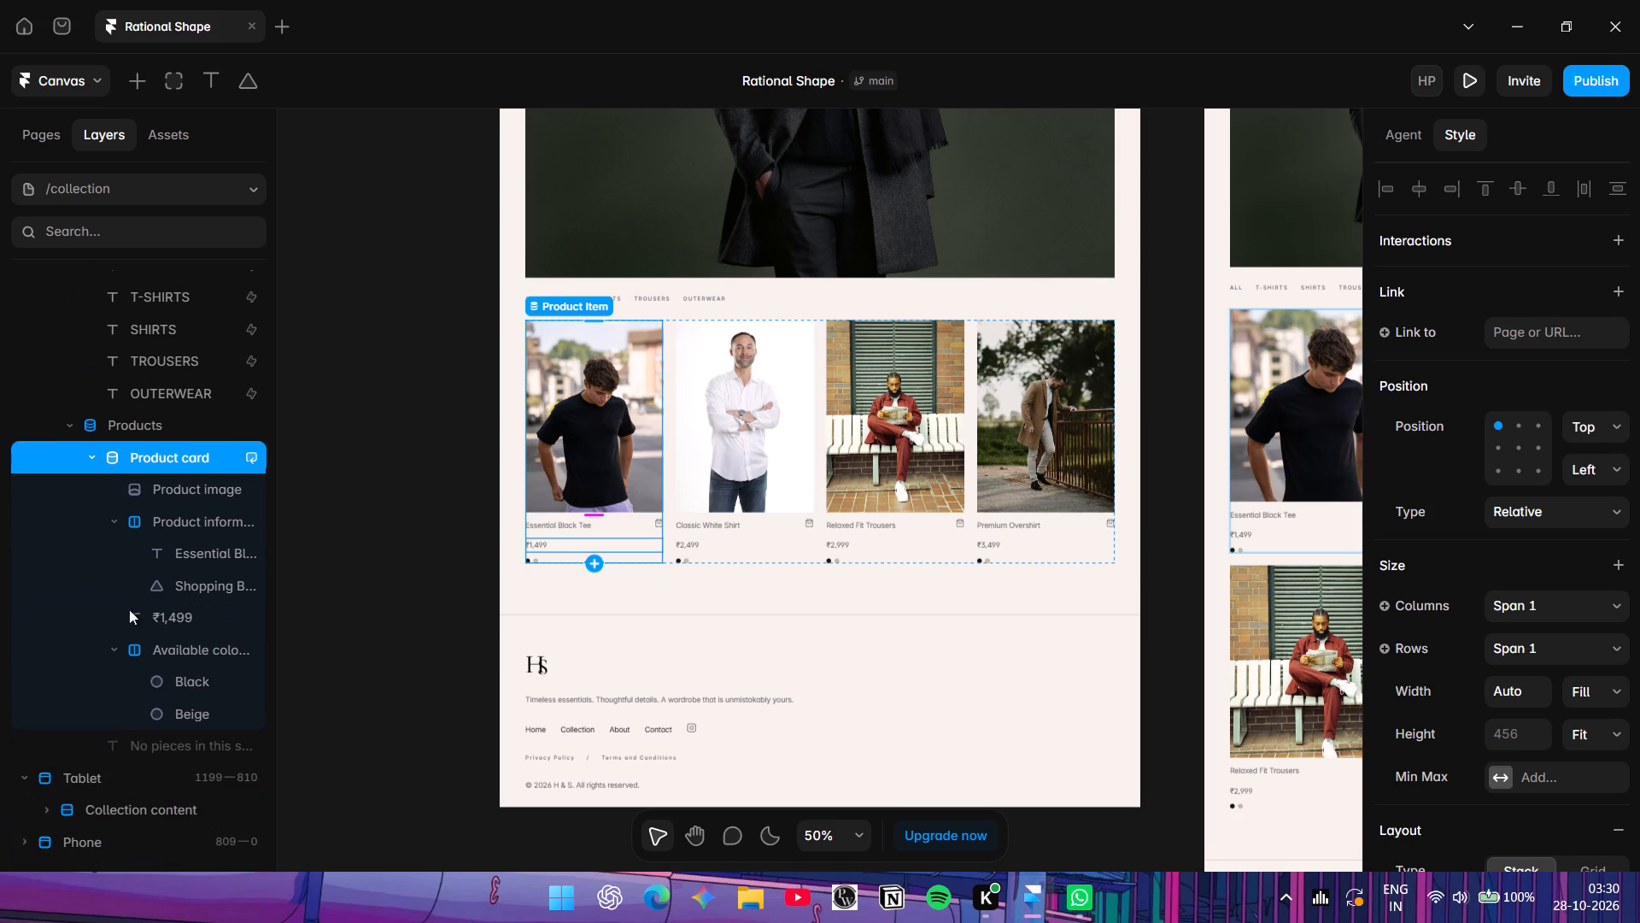
pyautogui.click(166, 515)
pyautogui.click(212, 549)
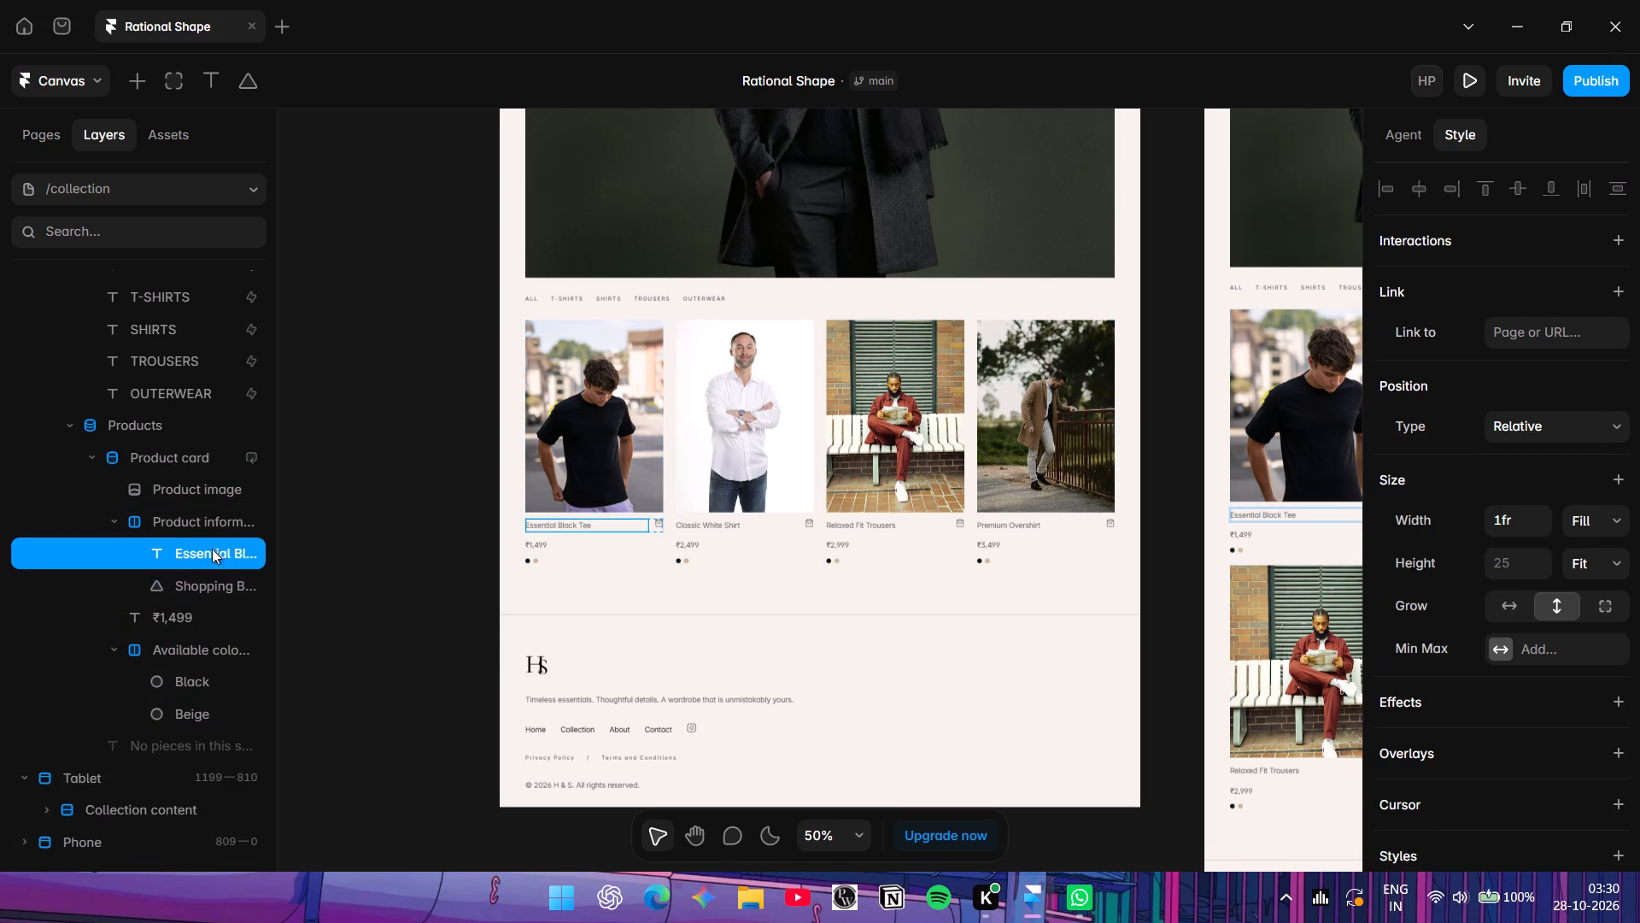
pyautogui.click(208, 586)
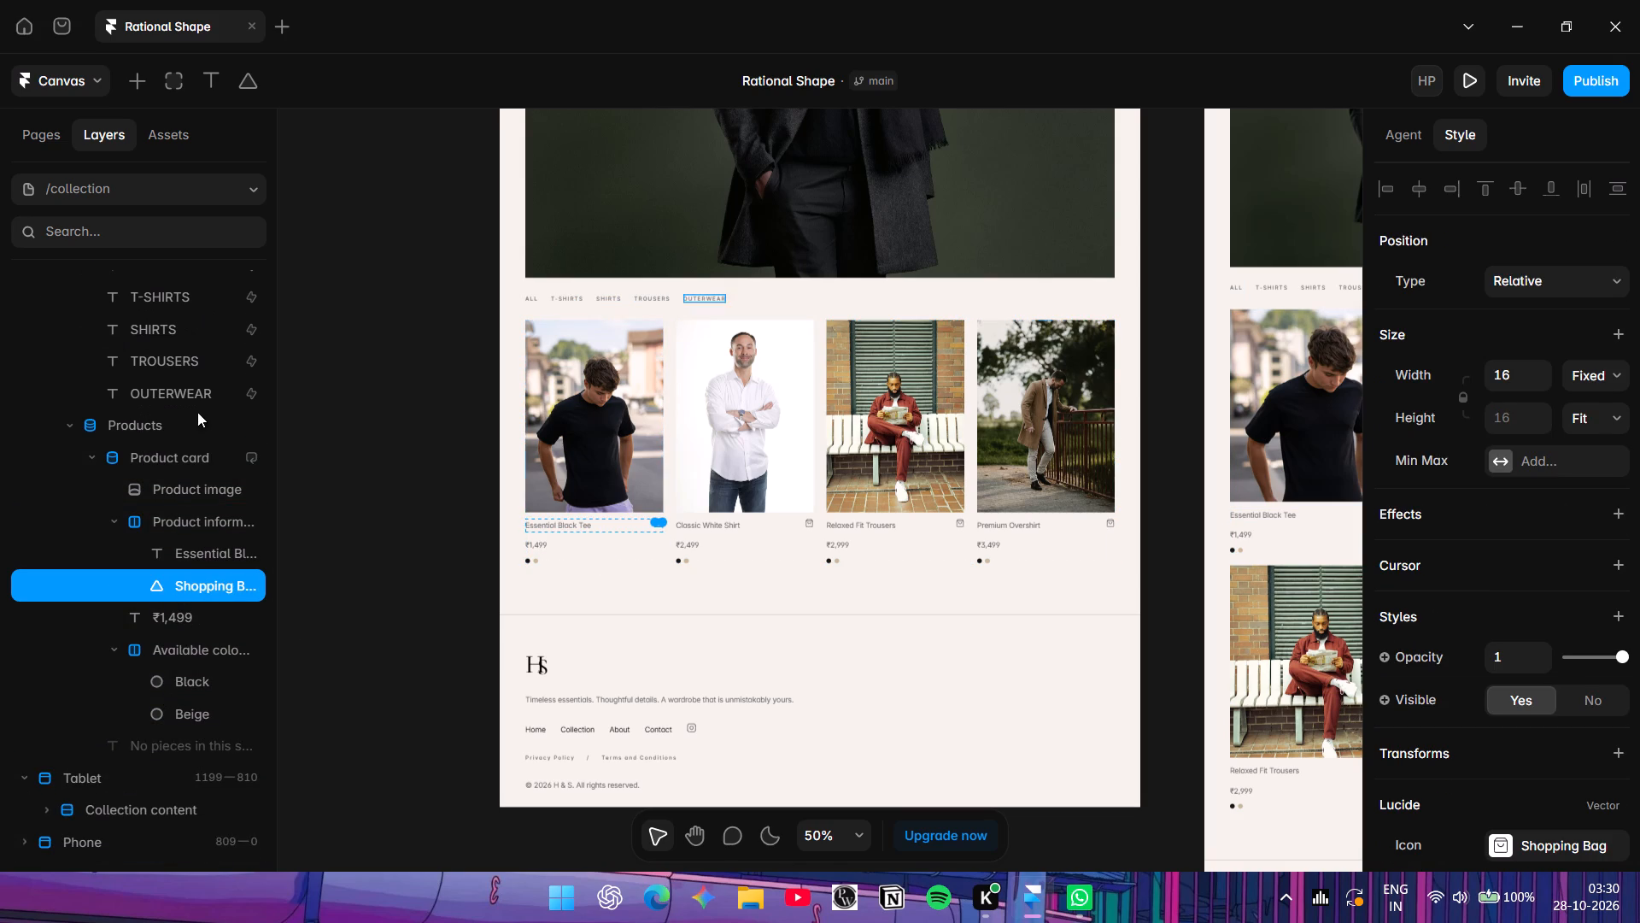
pyautogui.click(221, 462)
pyautogui.click(237, 480)
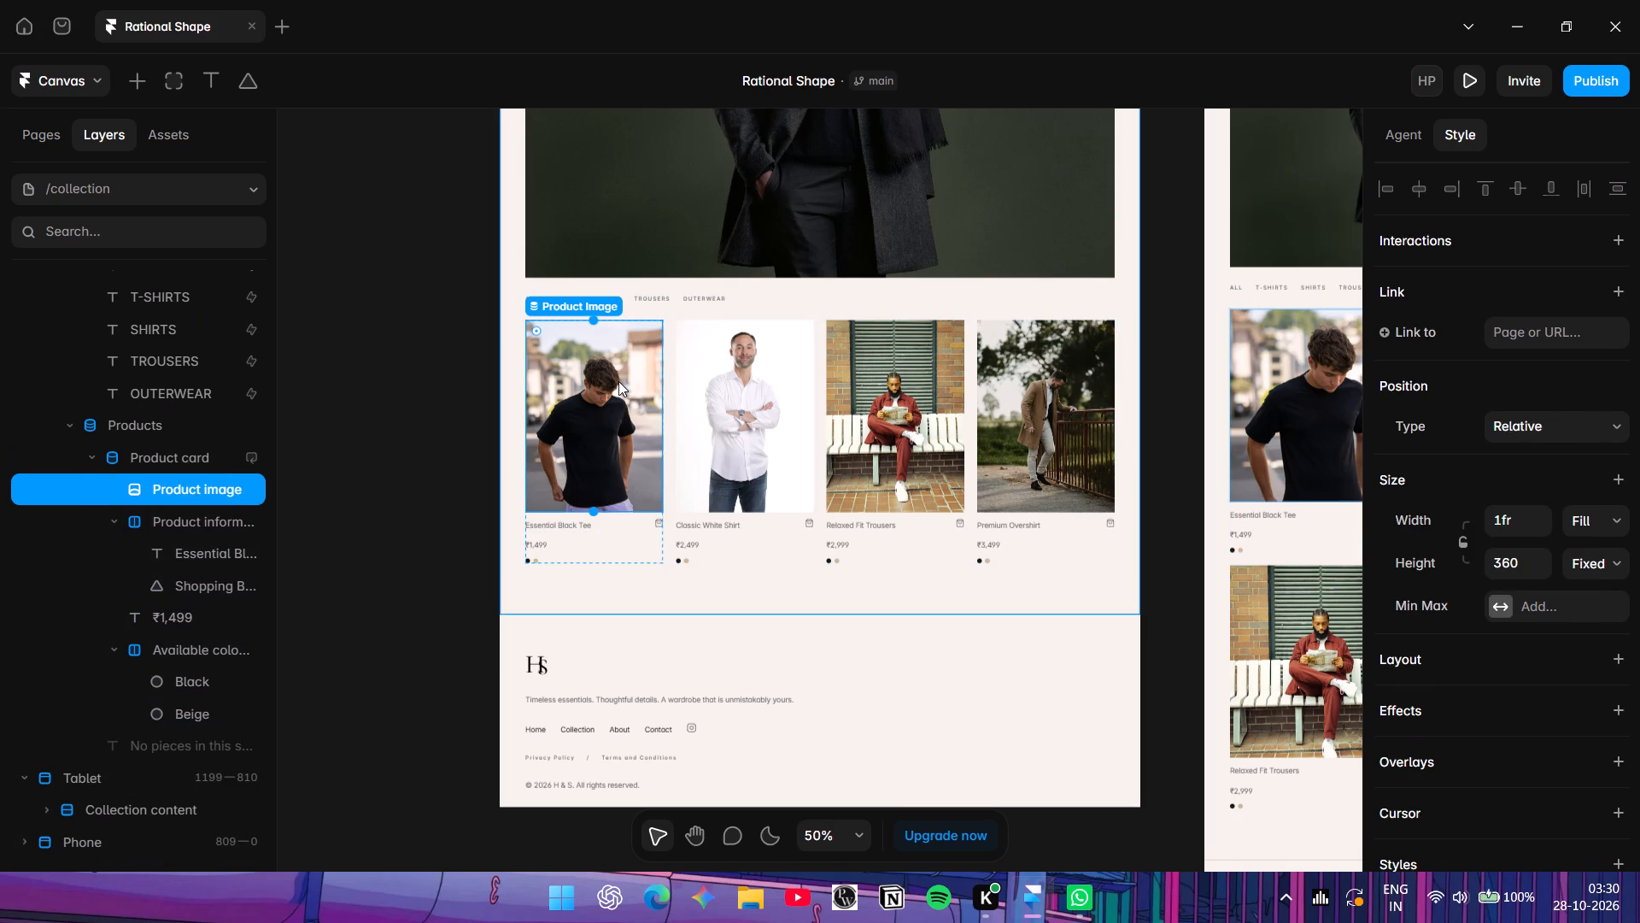
# Review the Products list's content and layout settings, then look over the Desktop version of the collection page up to its header.
pyautogui.click(735, 402)
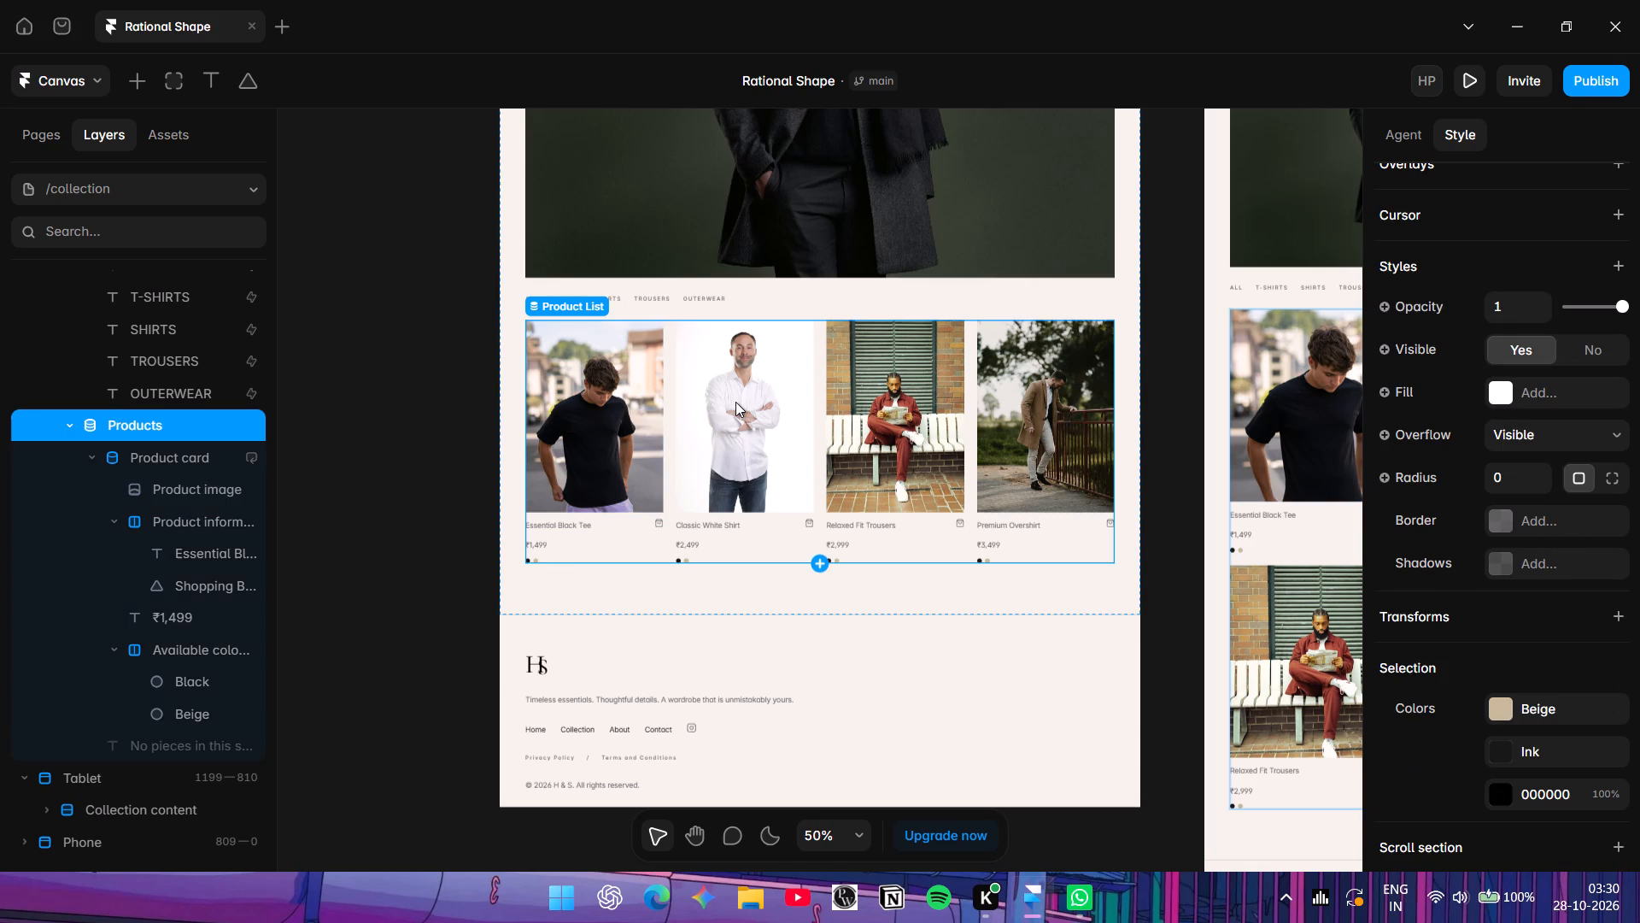
pyautogui.click(822, 492)
pyautogui.doubleClick(812, 488)
pyautogui.doubleClick(794, 449)
pyautogui.scroll(-11, 1415, 367)
pyautogui.scroll(9, 1452, 395)
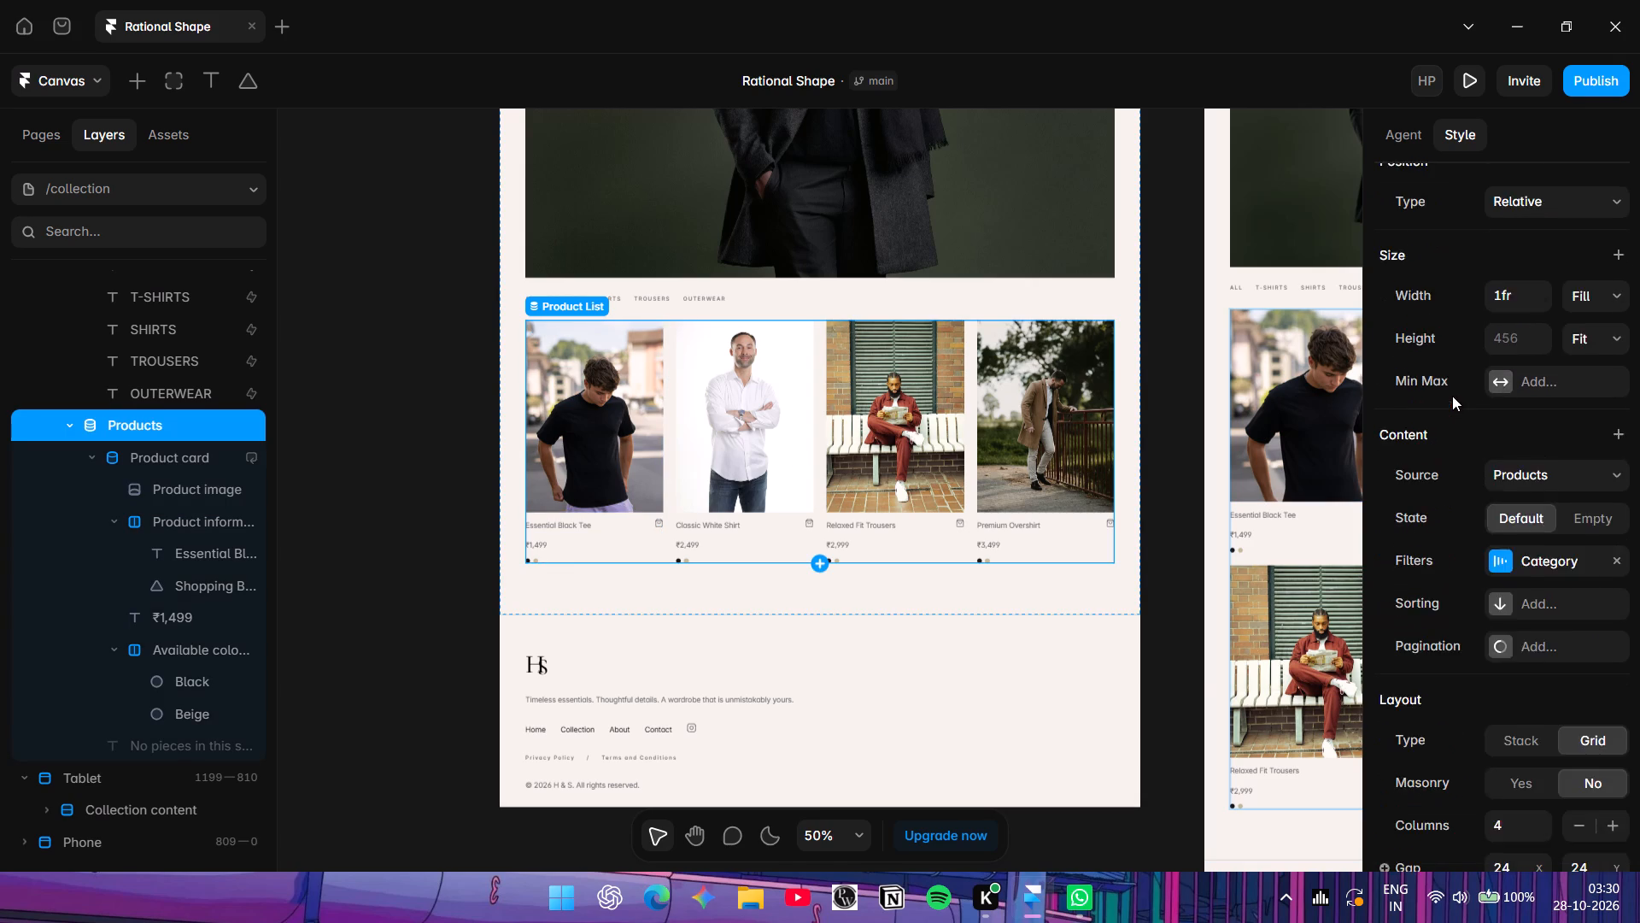
pyautogui.click(1009, 714)
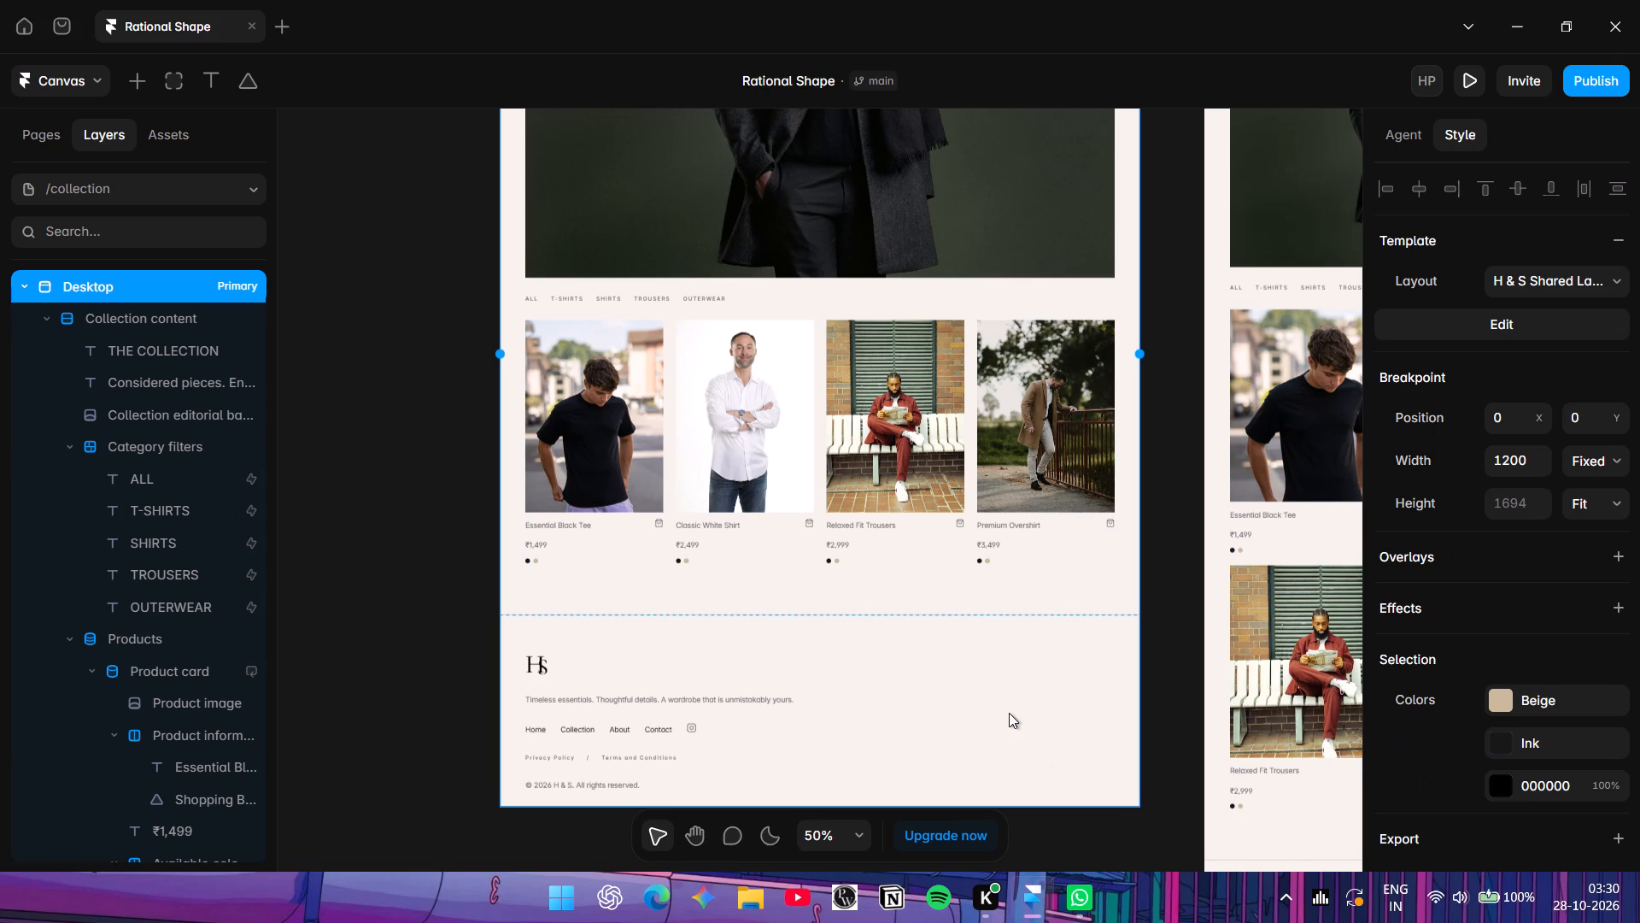
pyautogui.scroll(-1, 419, 583)
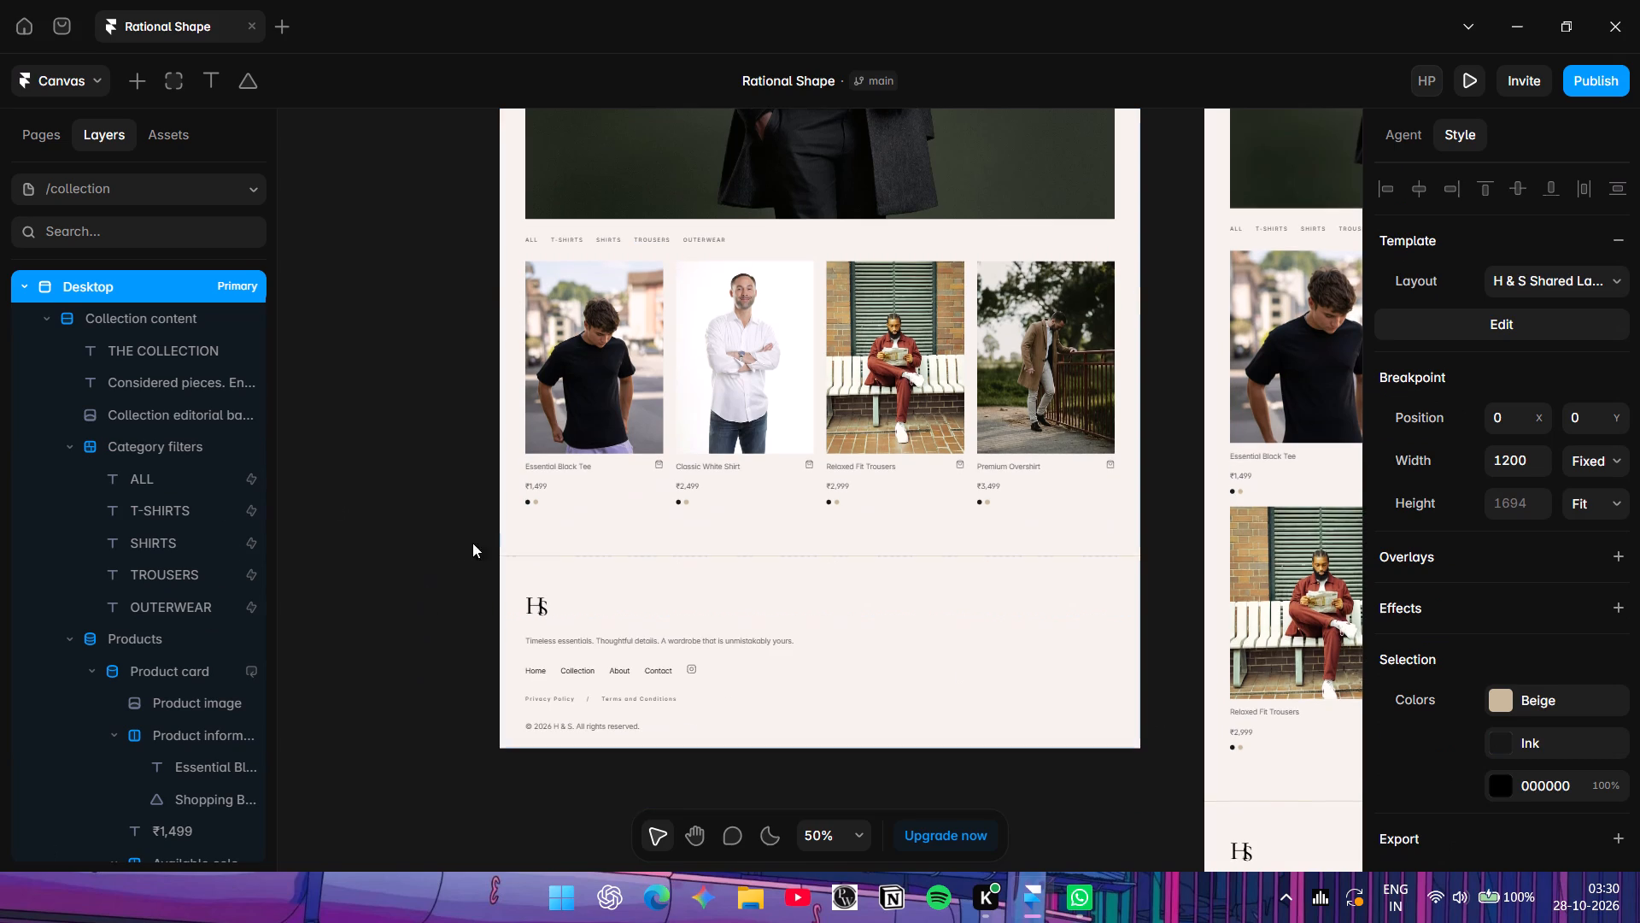
pyautogui.scroll(7, 751, 406)
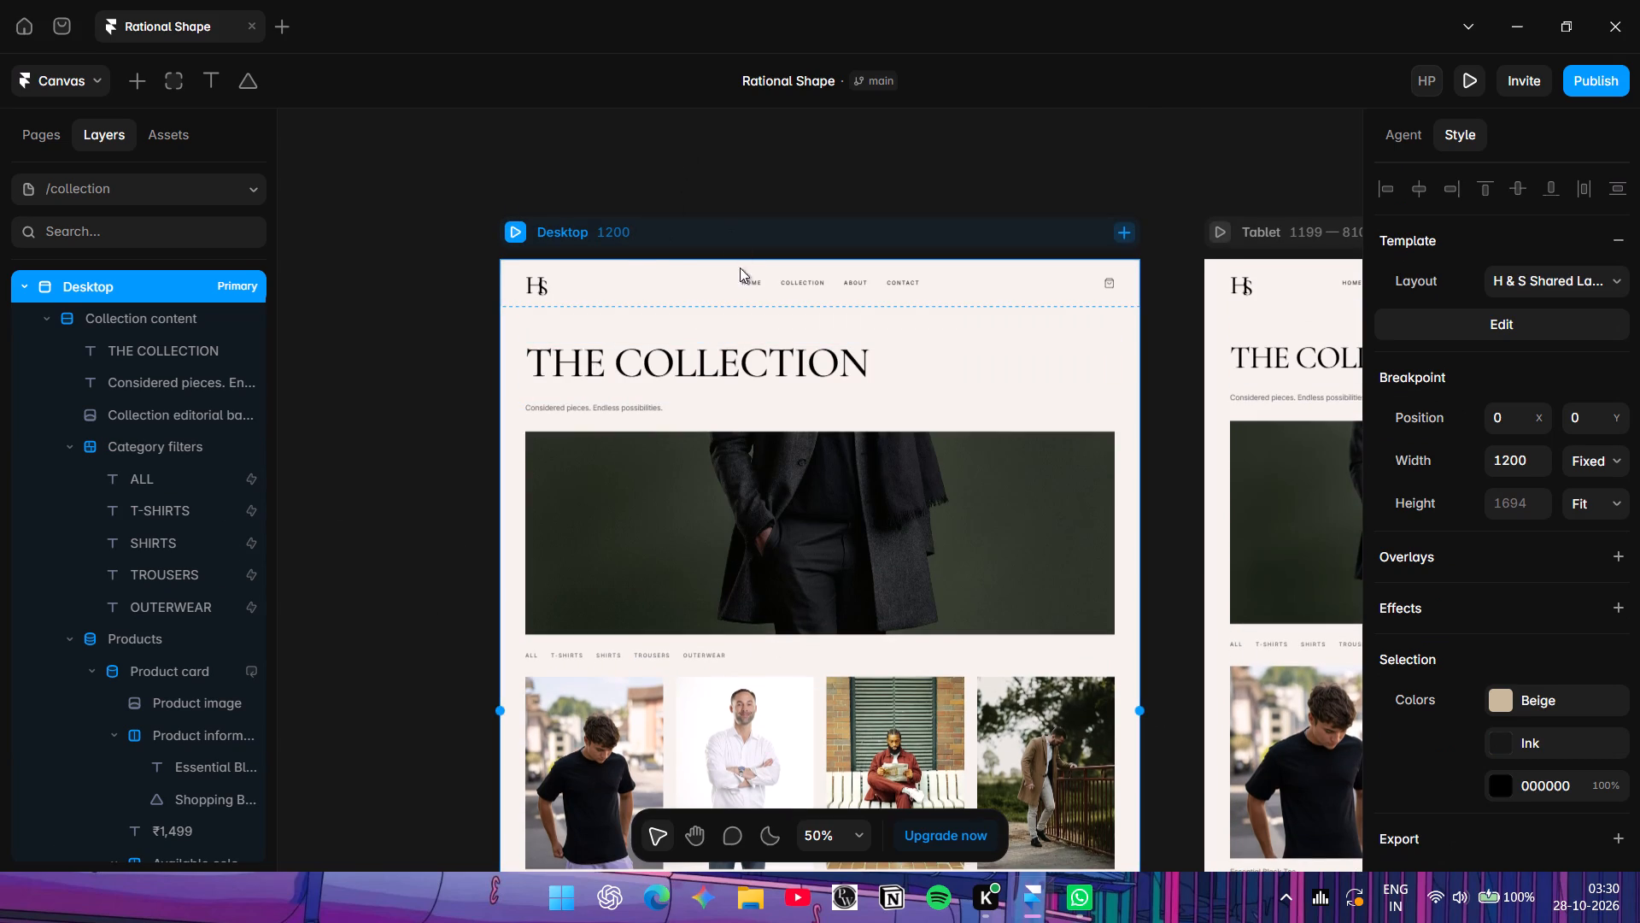
# Preview the collection page from its heading to the product grid, and follow the HOME link to check the hero section.
pyautogui.click(1476, 88)
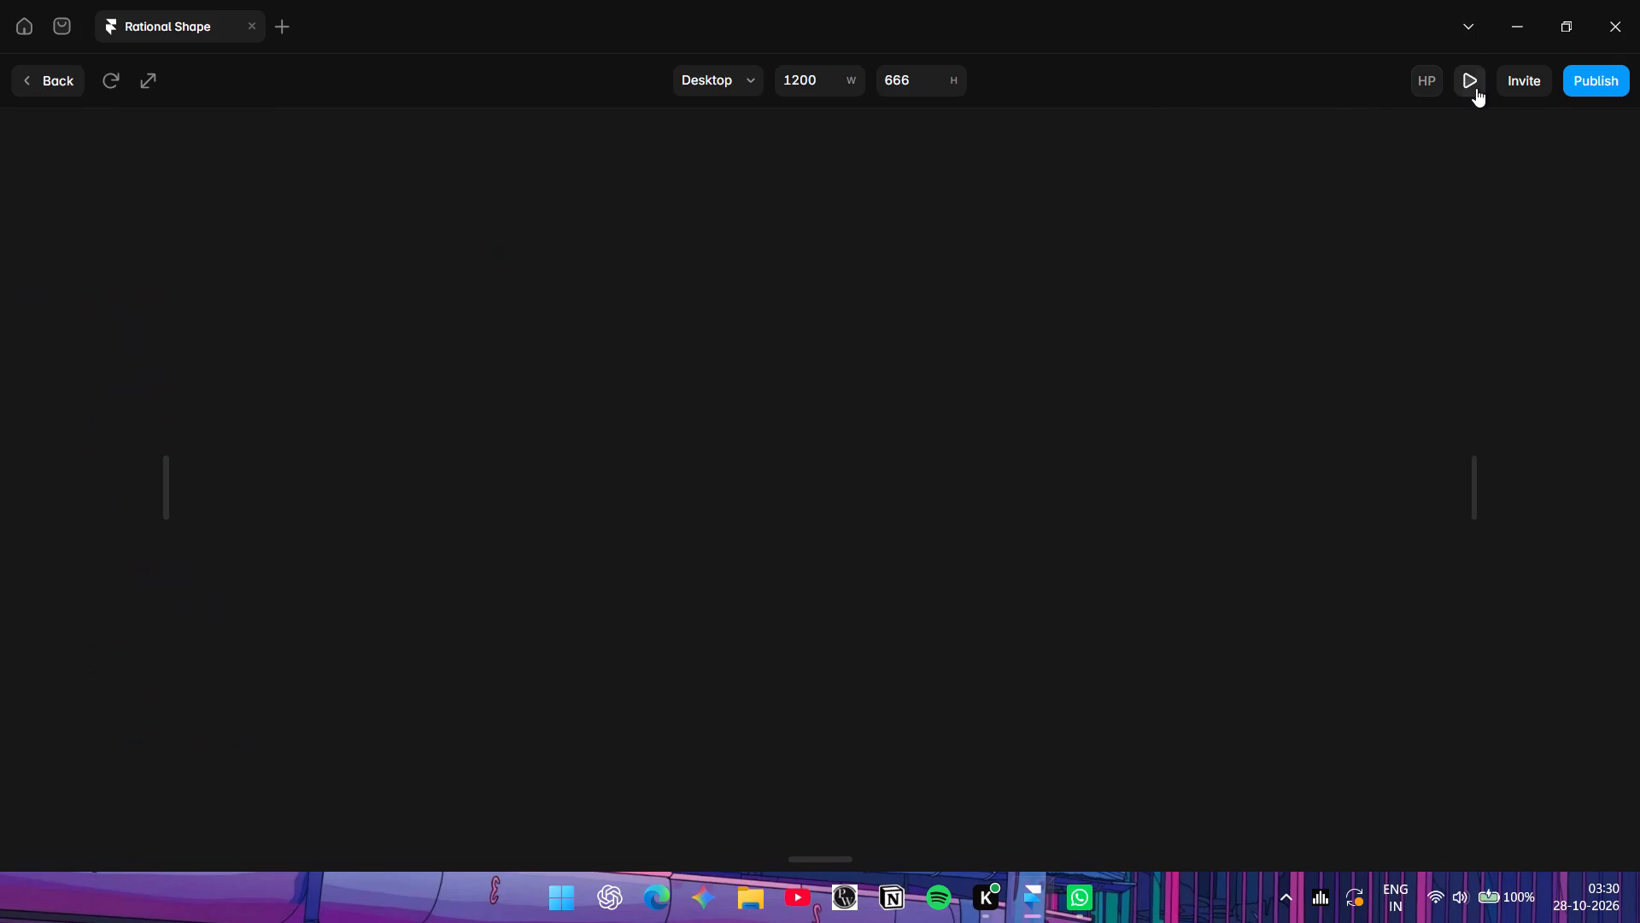
pyautogui.scroll(-1, 380, 450)
pyautogui.scroll(4, 380, 450)
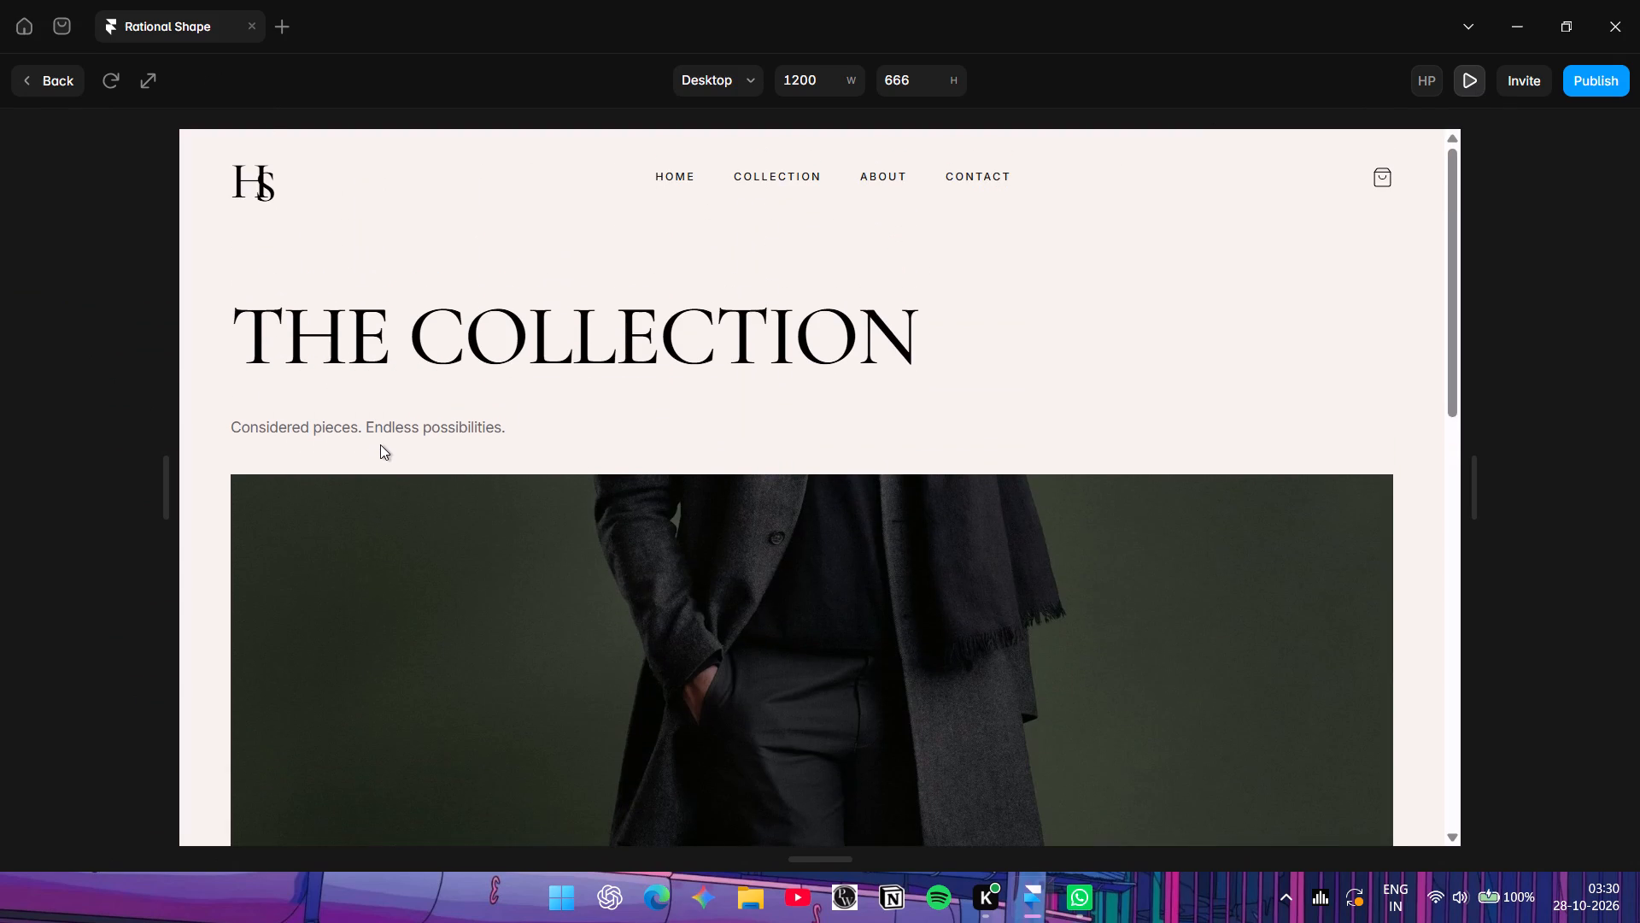
pyautogui.scroll(-3, 380, 436)
pyautogui.scroll(6, 380, 430)
pyautogui.scroll(-1, 380, 429)
pyautogui.scroll(1, 380, 429)
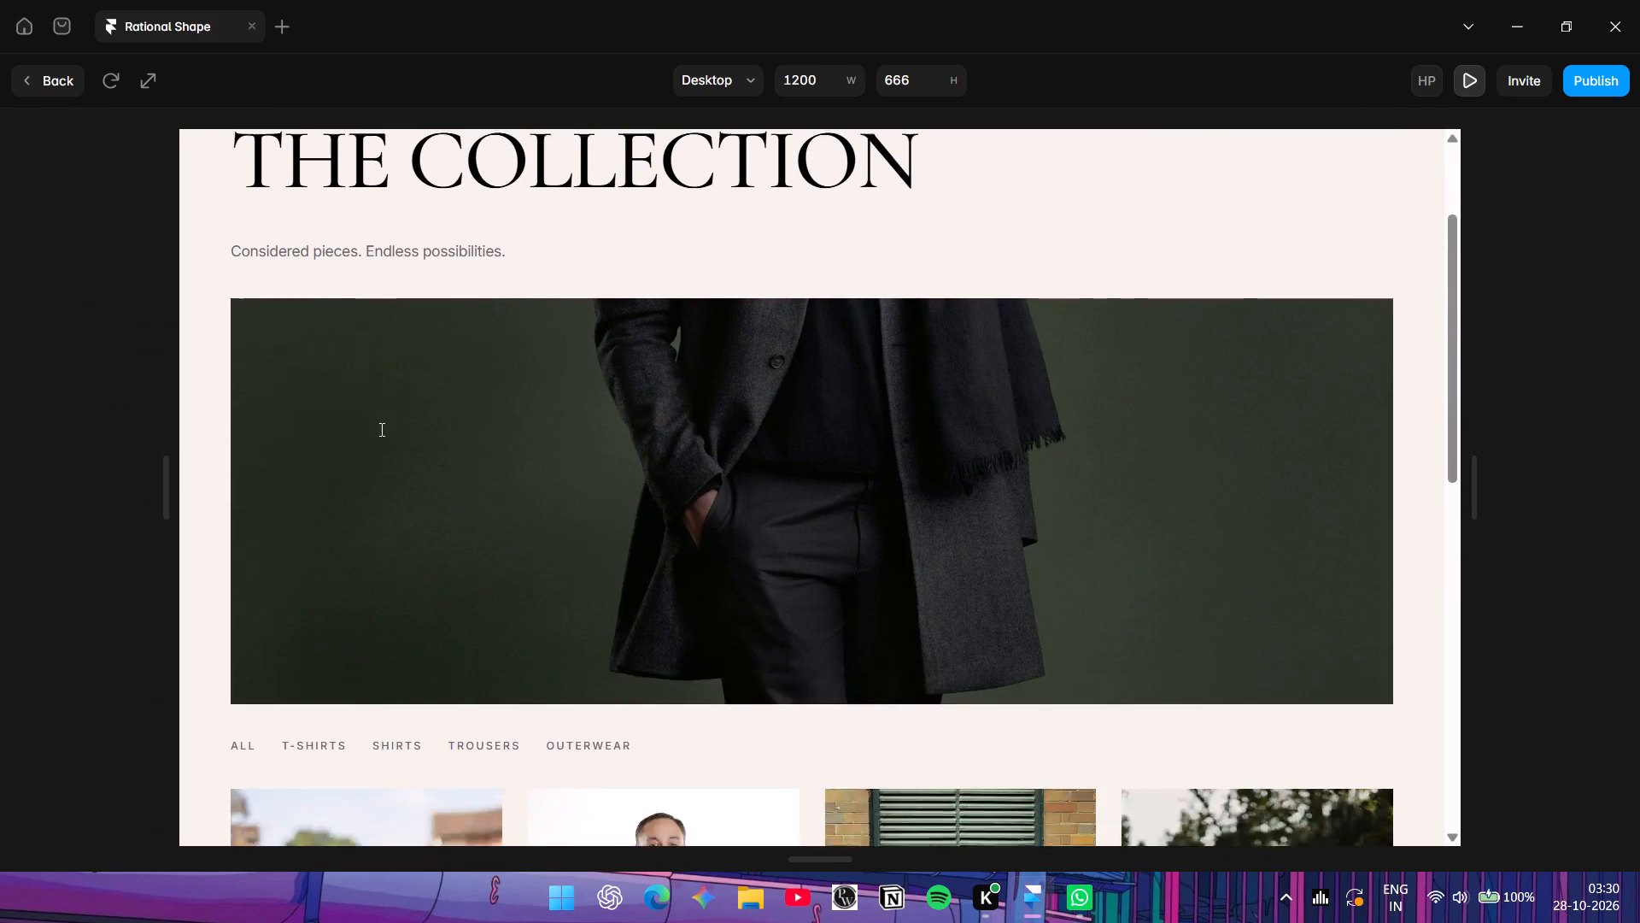
pyautogui.scroll(3, 380, 429)
pyautogui.click(682, 167)
pyautogui.click(690, 180)
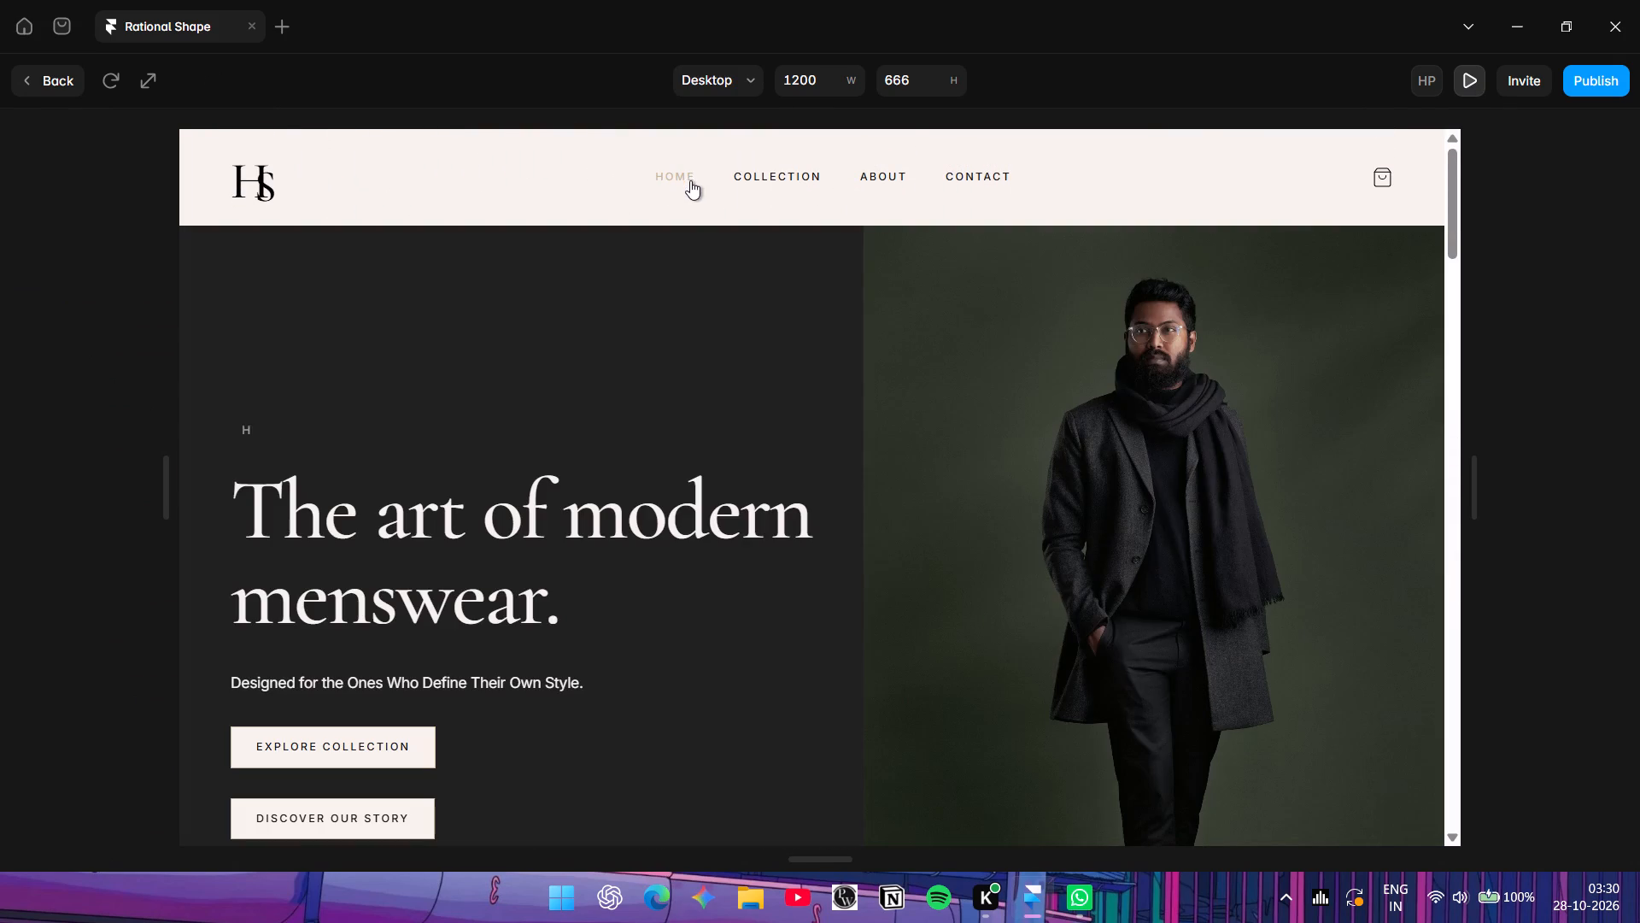
pyautogui.scroll(-1, 534, 370)
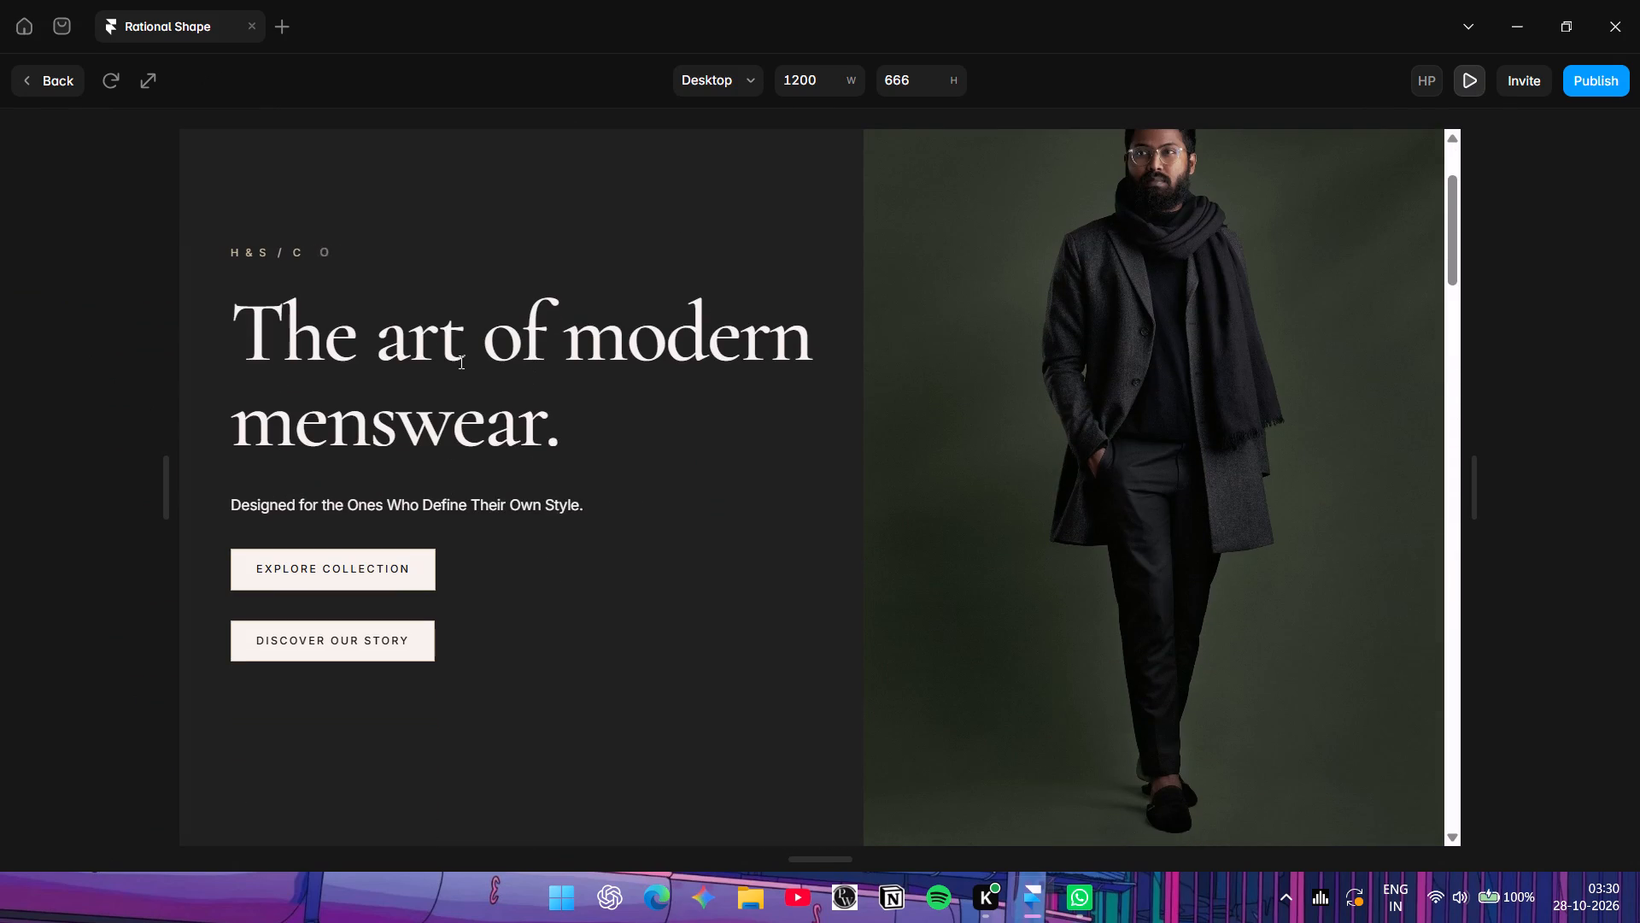
pyautogui.click(28, 67)
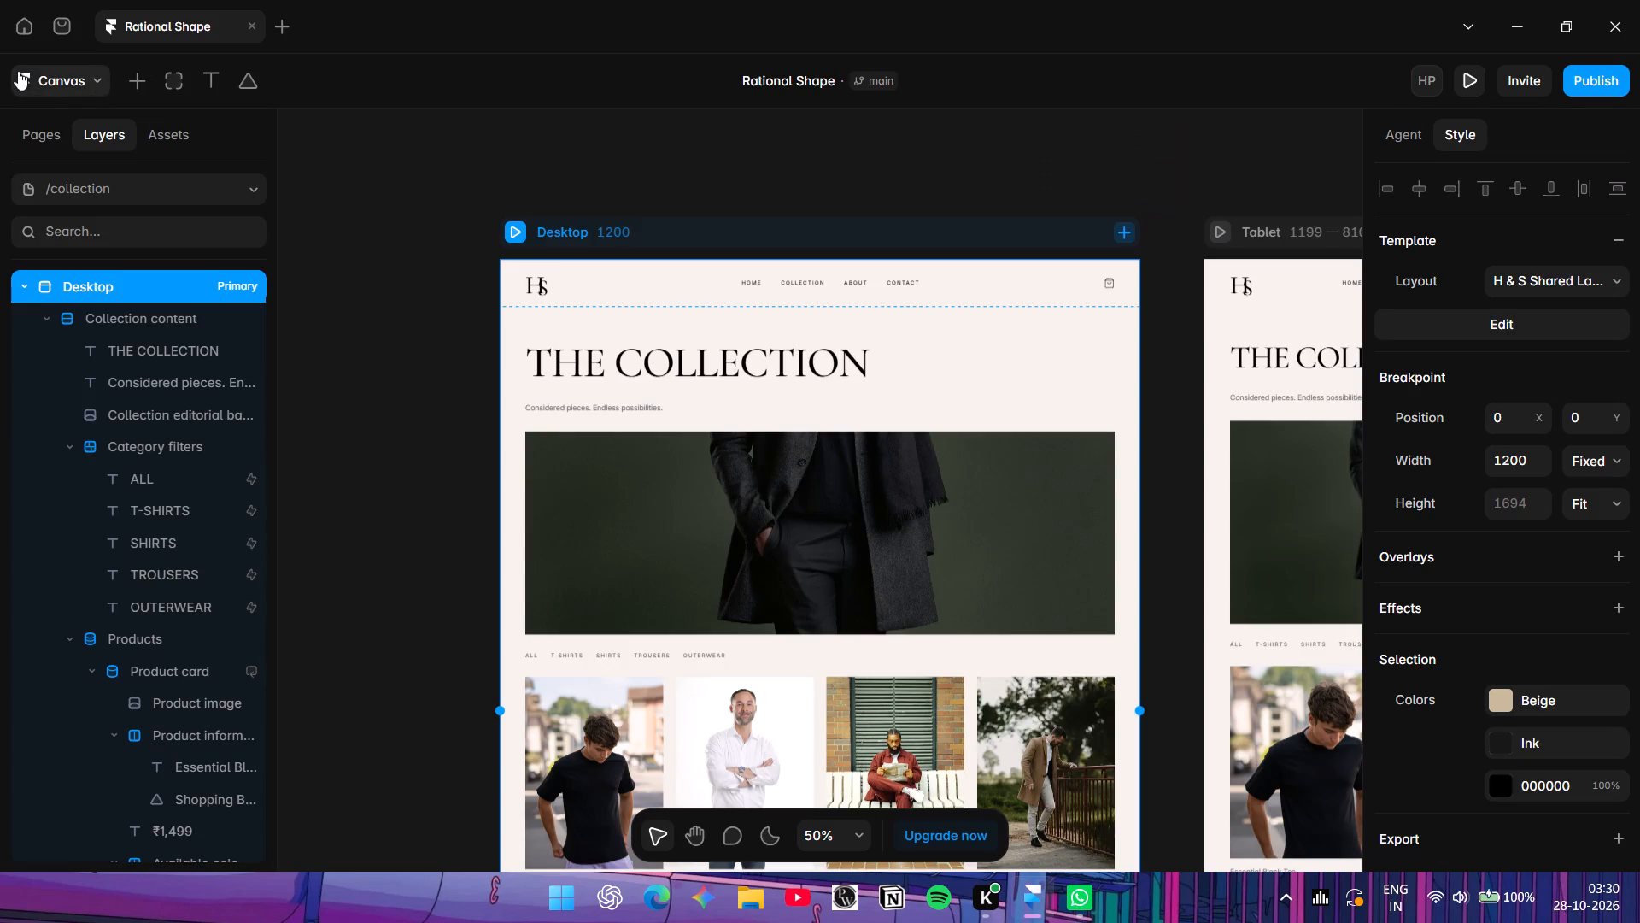
# Look over the collection page's Desktop, Tablet and Phone versions on the canvas.
pyautogui.scroll(2, 607, 362)
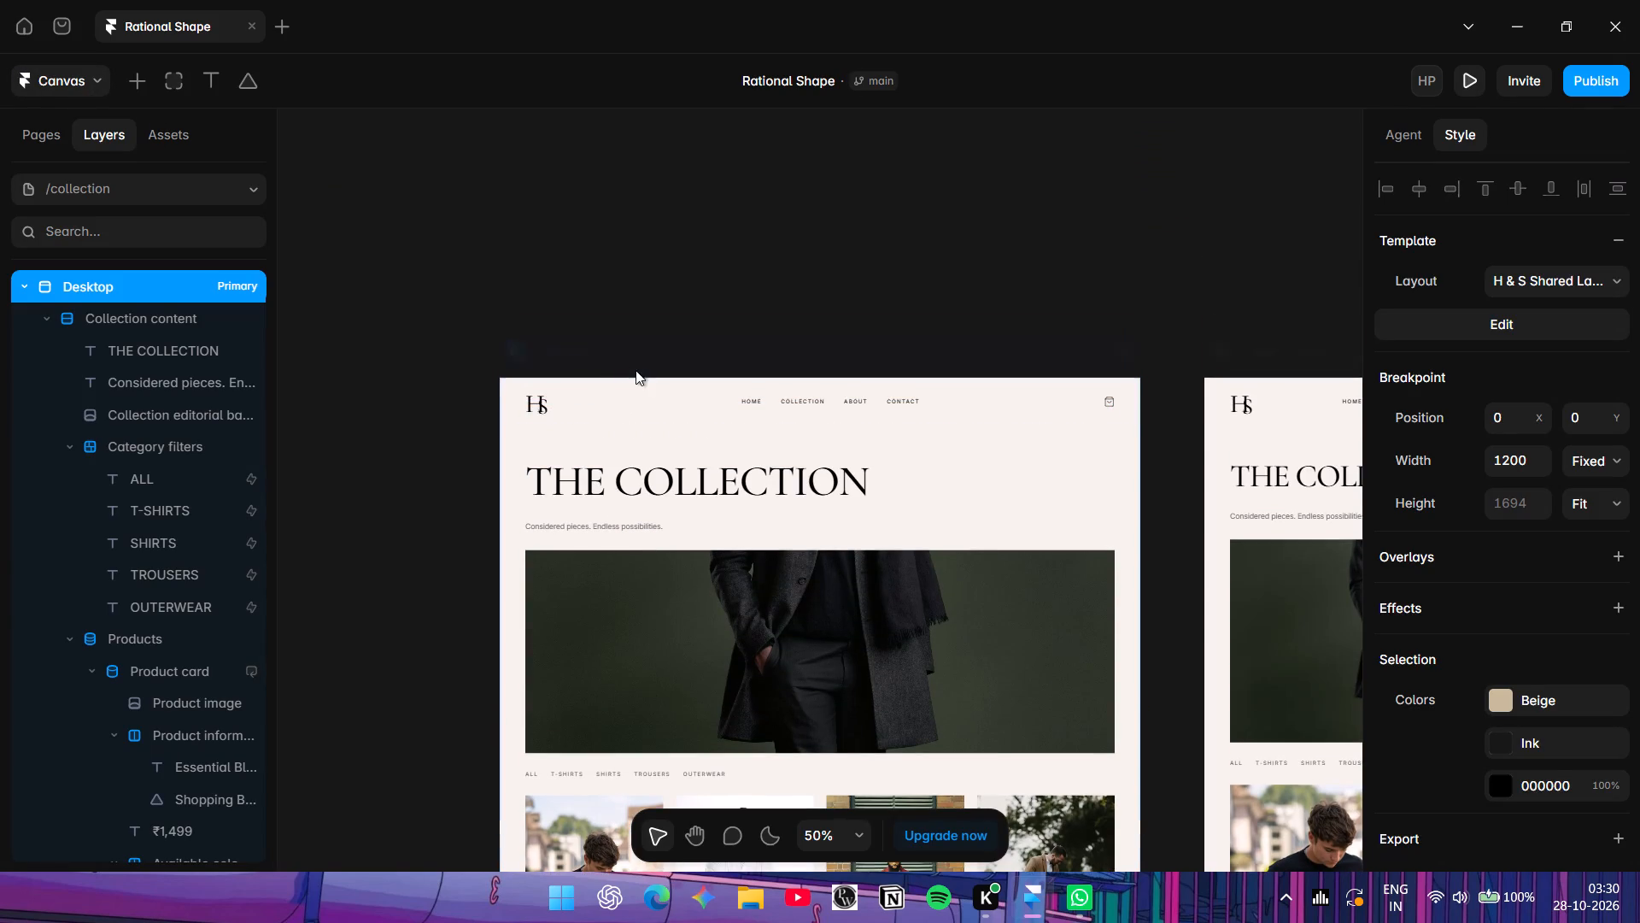
pyautogui.scroll(-2, 601, 412)
pyautogui.hscroll(-3, 788, 393)
pyautogui.hscroll(2, 785, 403)
pyautogui.scroll(-1, 657, 273)
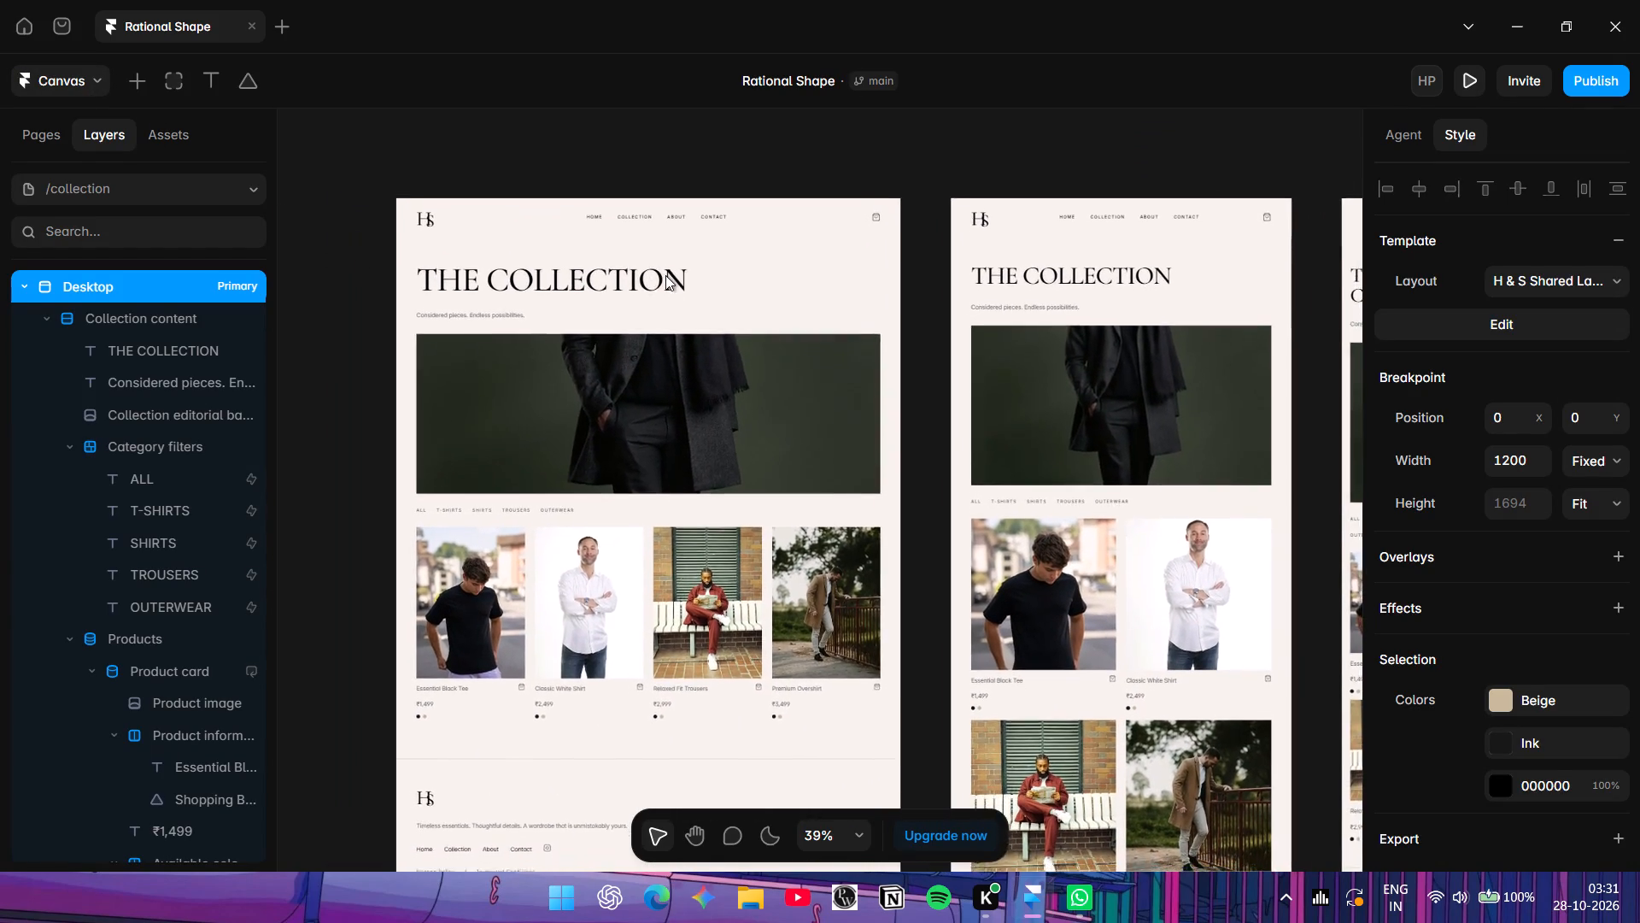
pyautogui.scroll(-1, 665, 275)
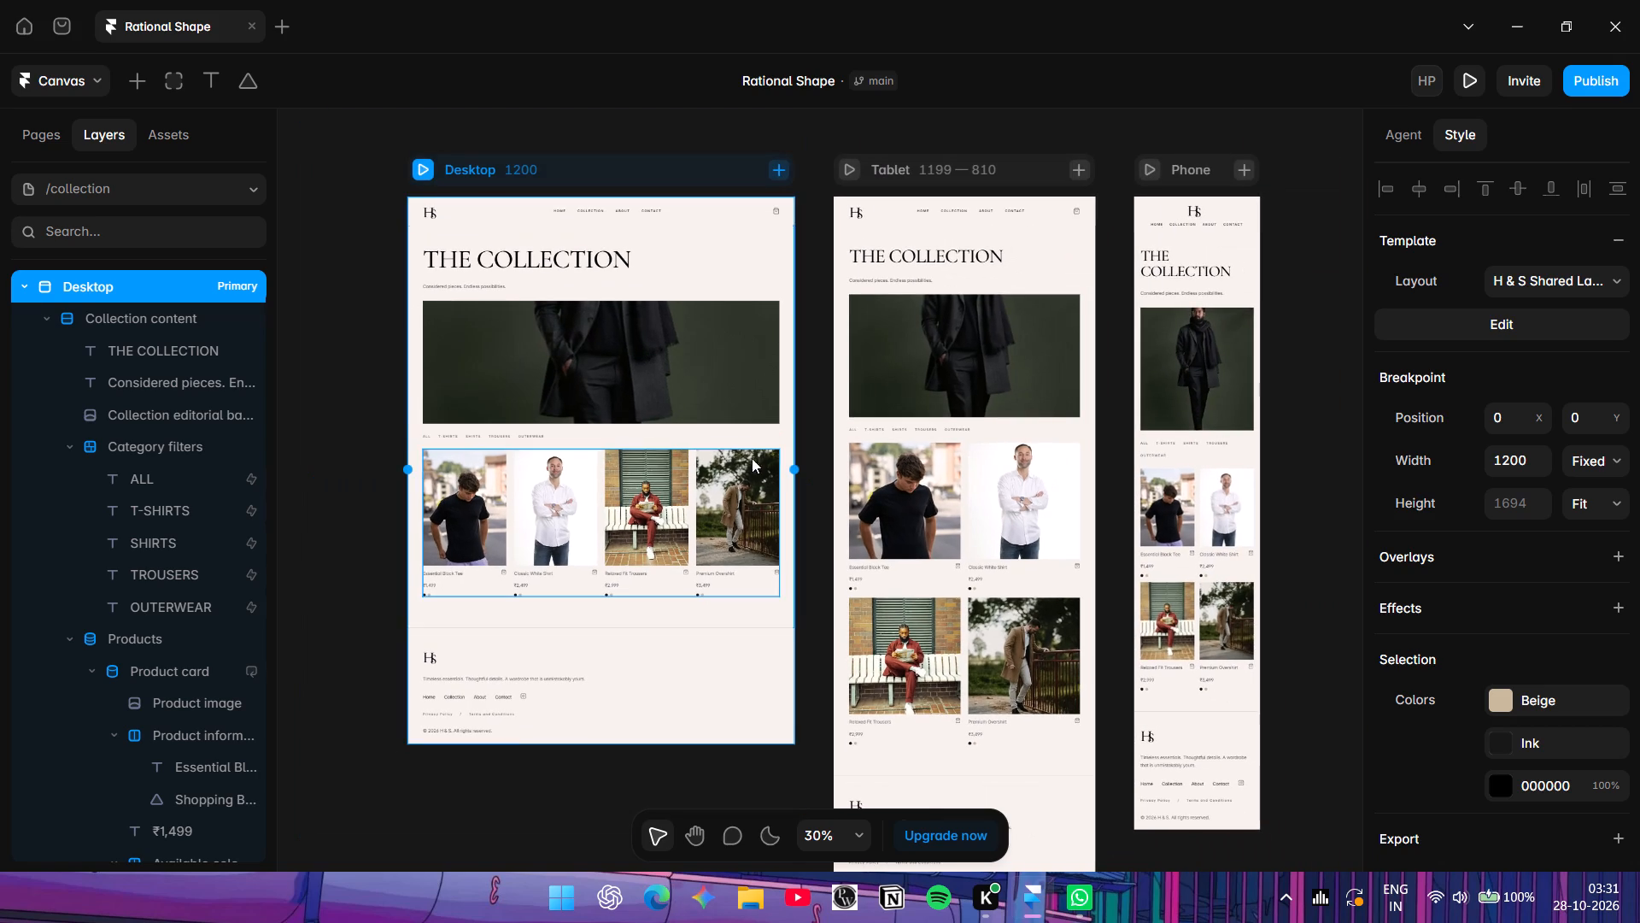
# Undo the most recent actions to get back to the Home page's "H & S / COLLECTION 2026" text.
pyautogui.hotkey('ctrl', 'z')
pyautogui.hotkey('ctrl', 'z')
pyautogui.hotkey('ctrl', 'z')
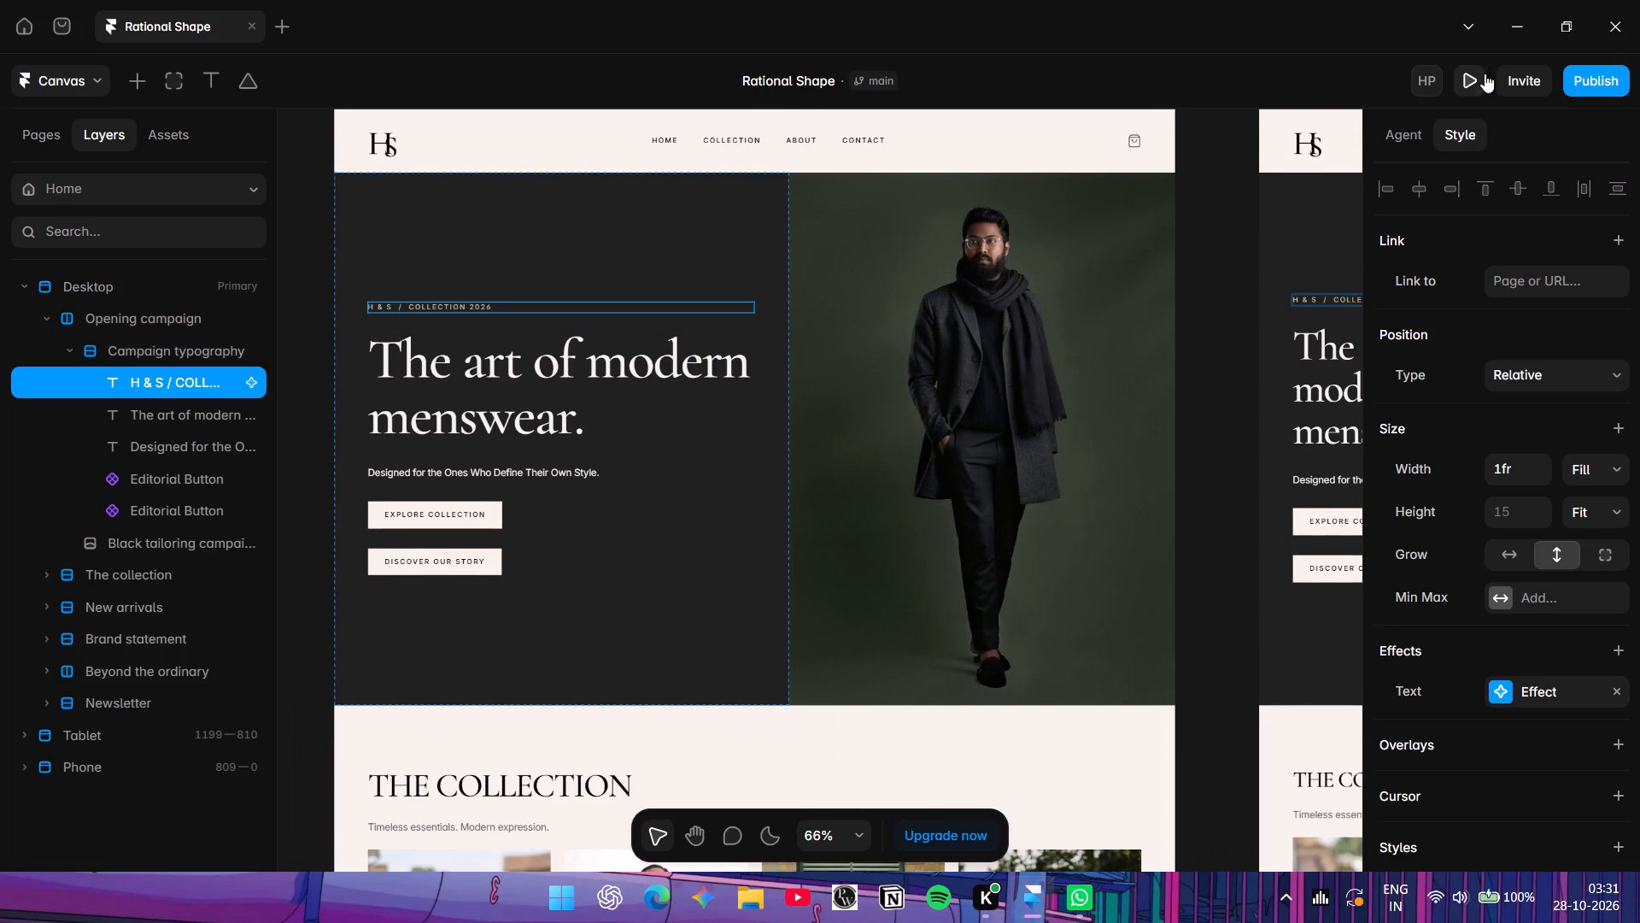
# Preview the Home page to check how the "H & S / COLLECTION 2026" hero text animates in.
pyautogui.click(1447, 86)
pyautogui.click(1481, 97)
pyautogui.click(1456, 81)
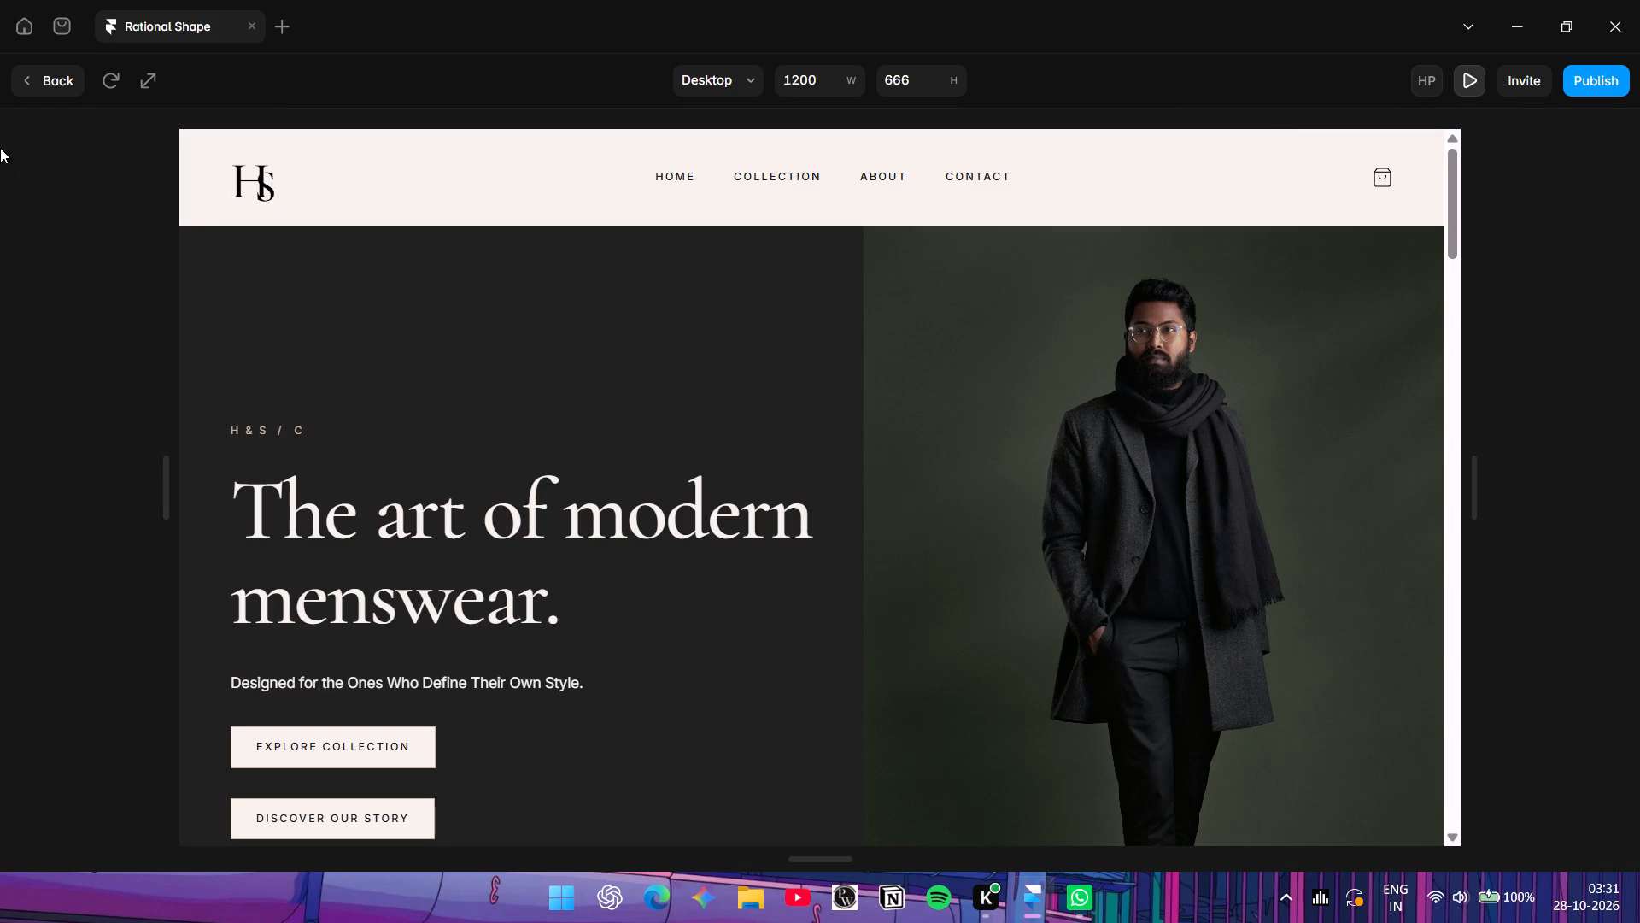
pyautogui.click(34, 60)
pyautogui.click(46, 68)
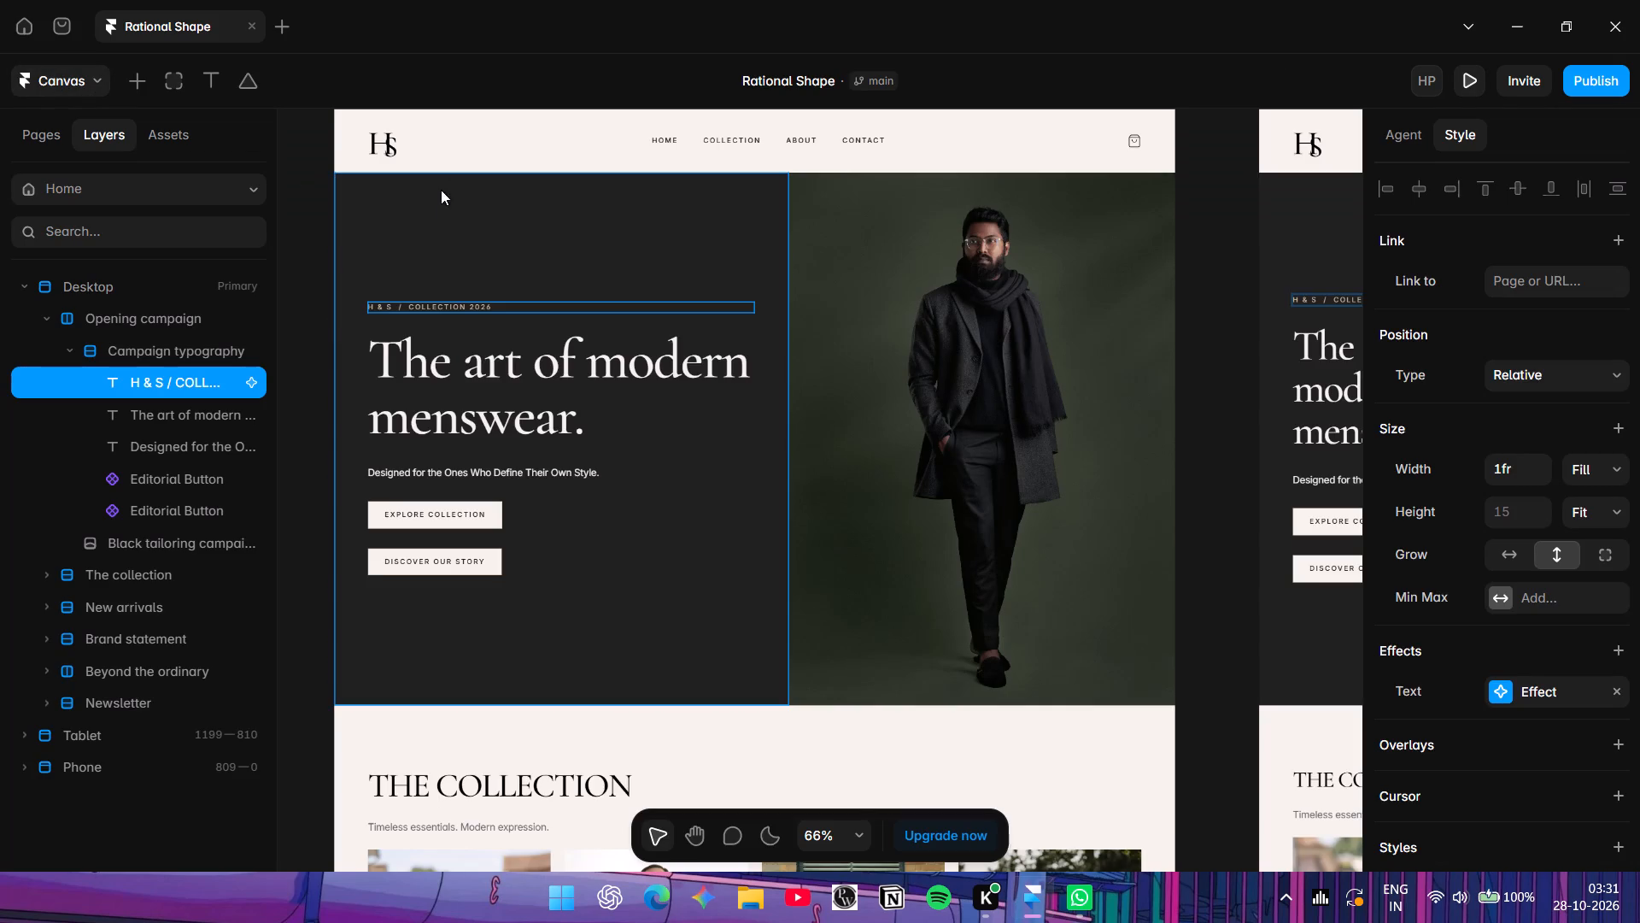
# Adjust the "H & S / COLLECTION 2026" text's enter transition to a 0.2 s delay and custom Bezier curve 0.32, 0, 0.15, 1.32.
pyautogui.click(452, 284)
pyautogui.click(454, 303)
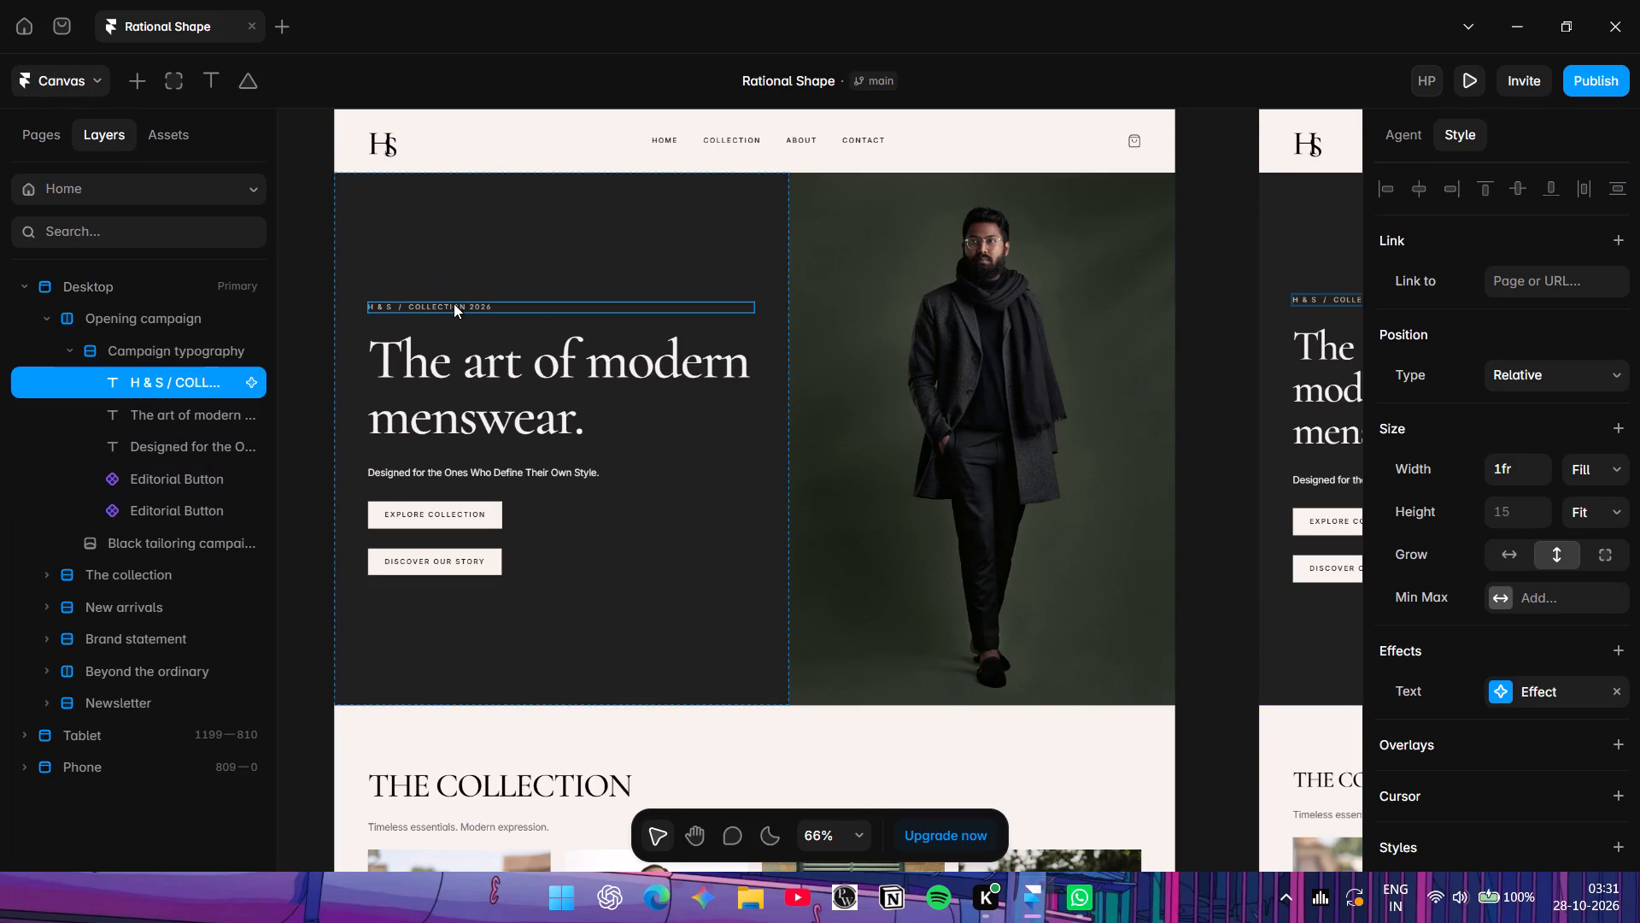
pyautogui.click(1495, 685)
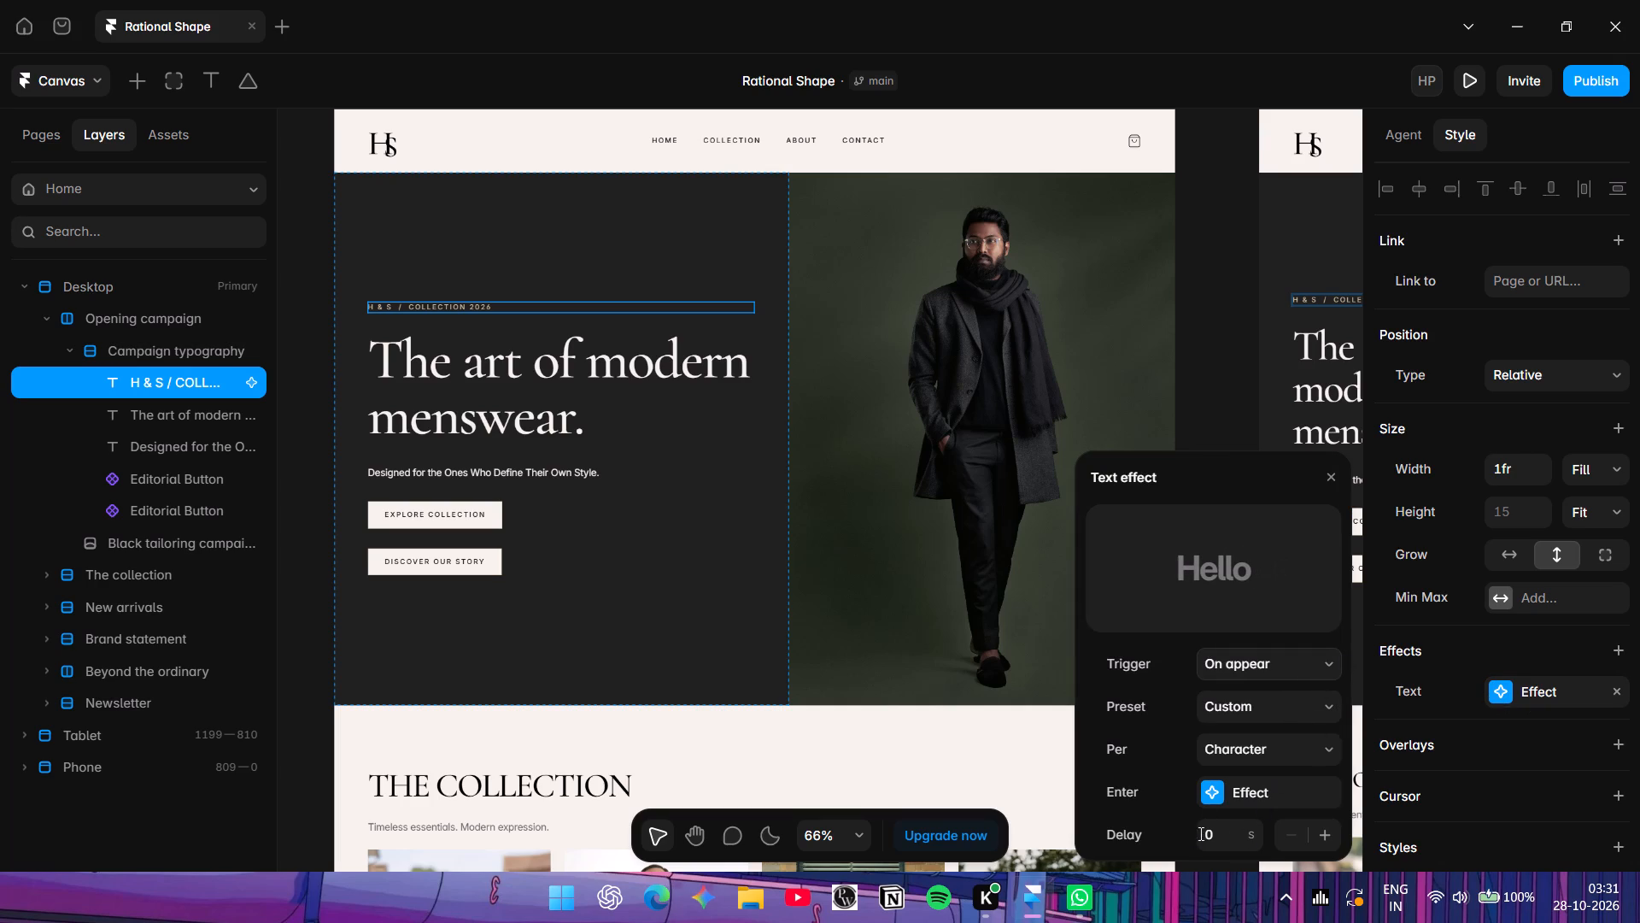
pyautogui.click(1215, 785)
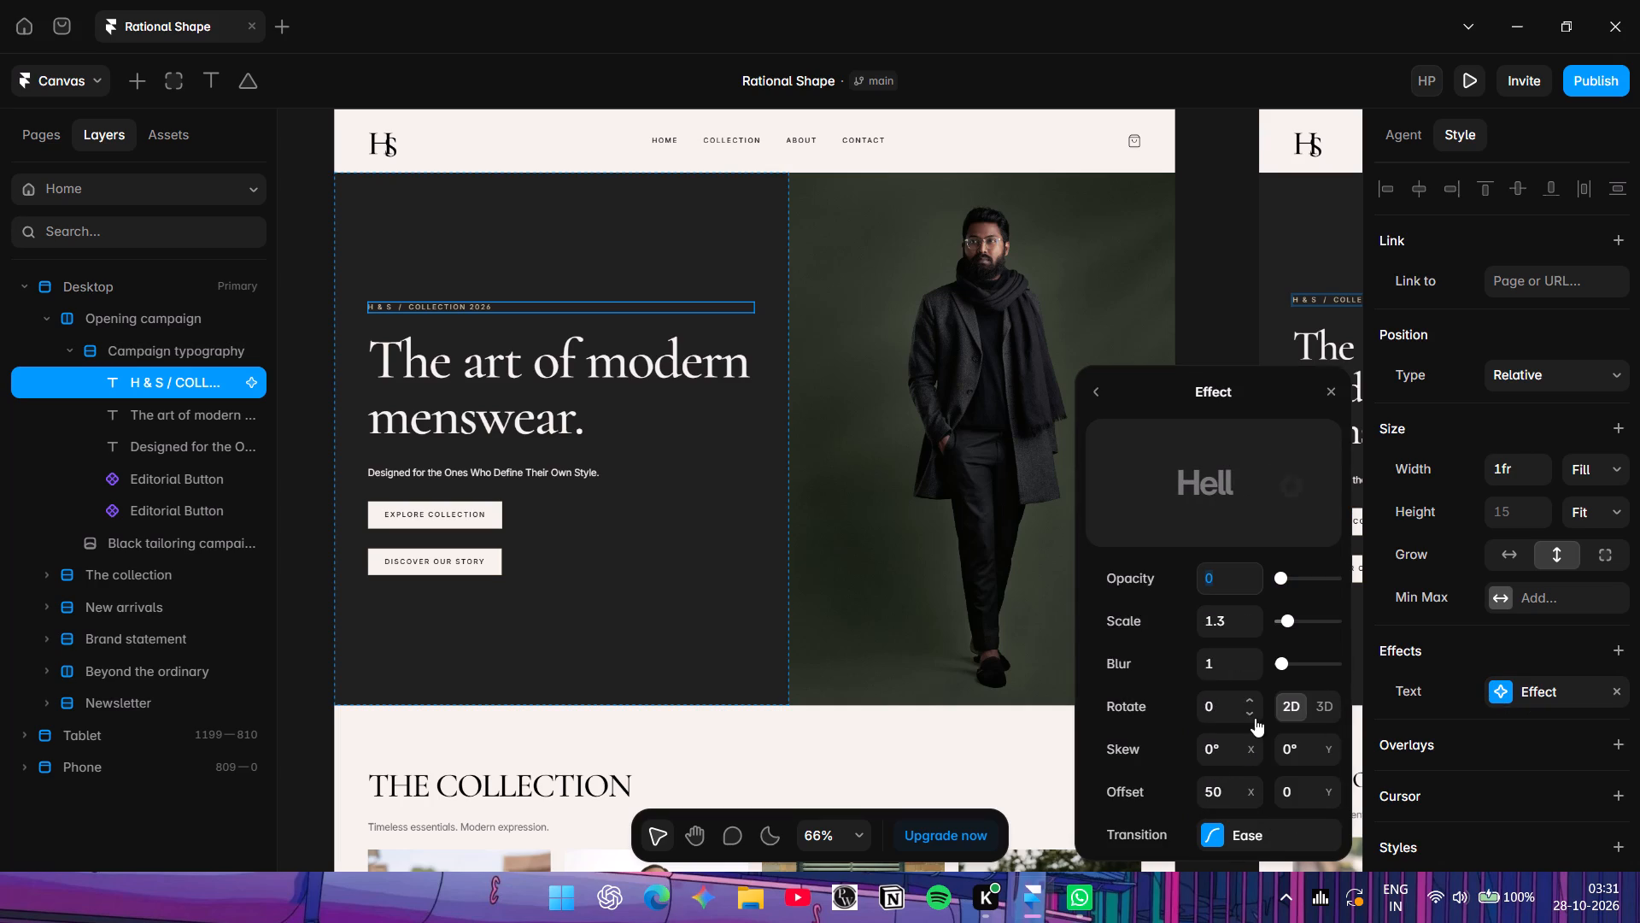
pyautogui.click(1209, 856)
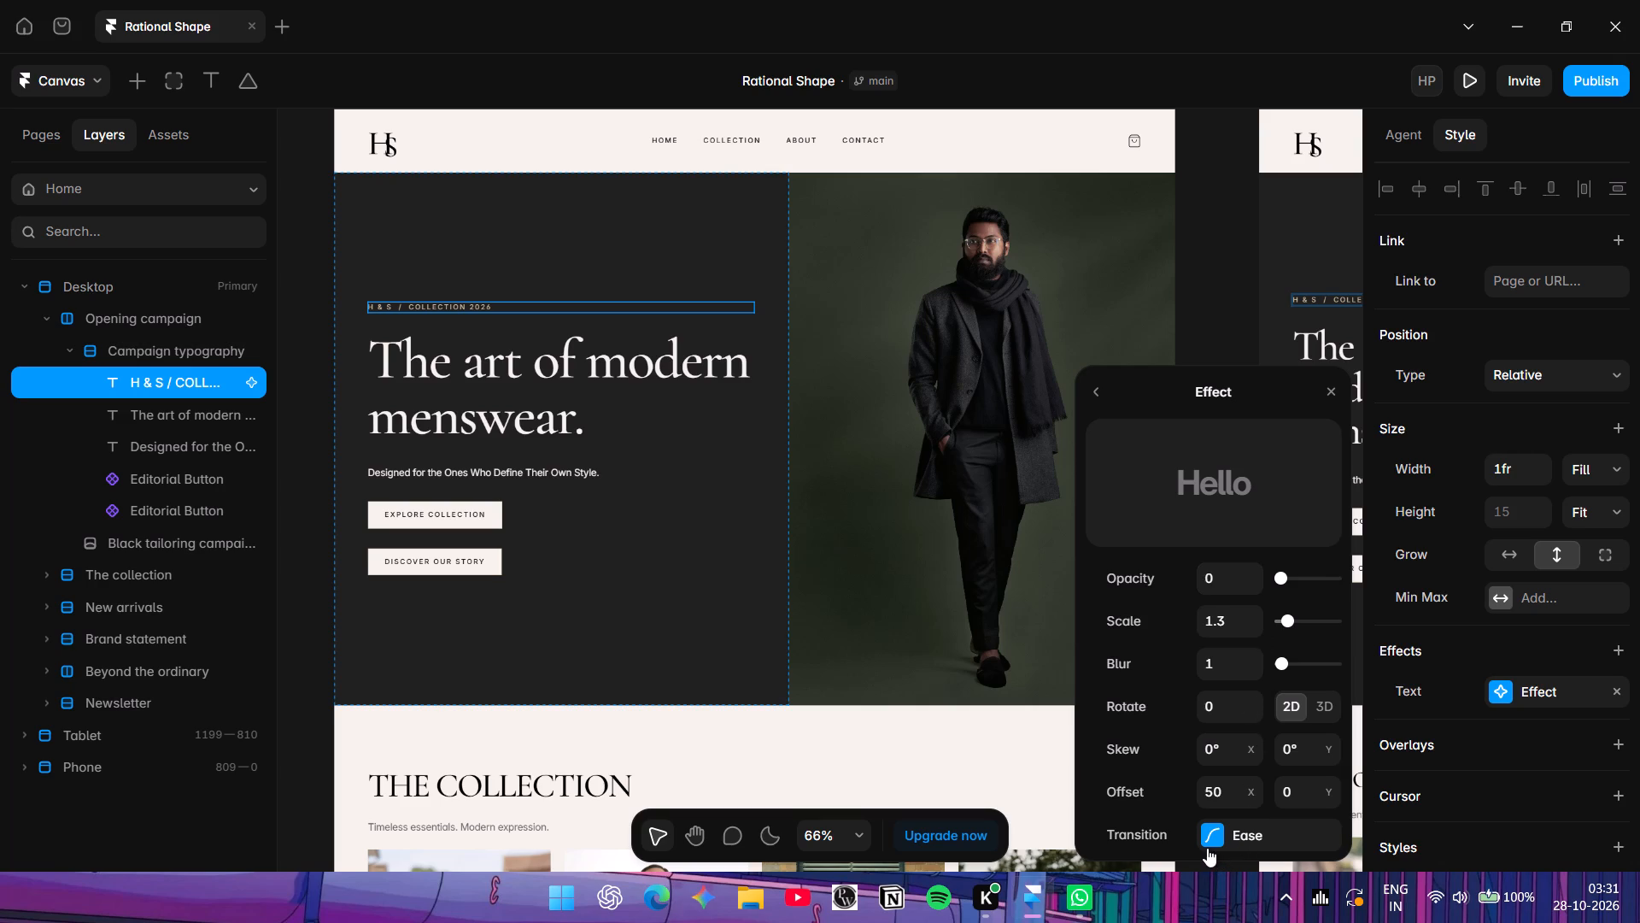
pyautogui.click(1205, 838)
pyautogui.doubleClick(1255, 797)
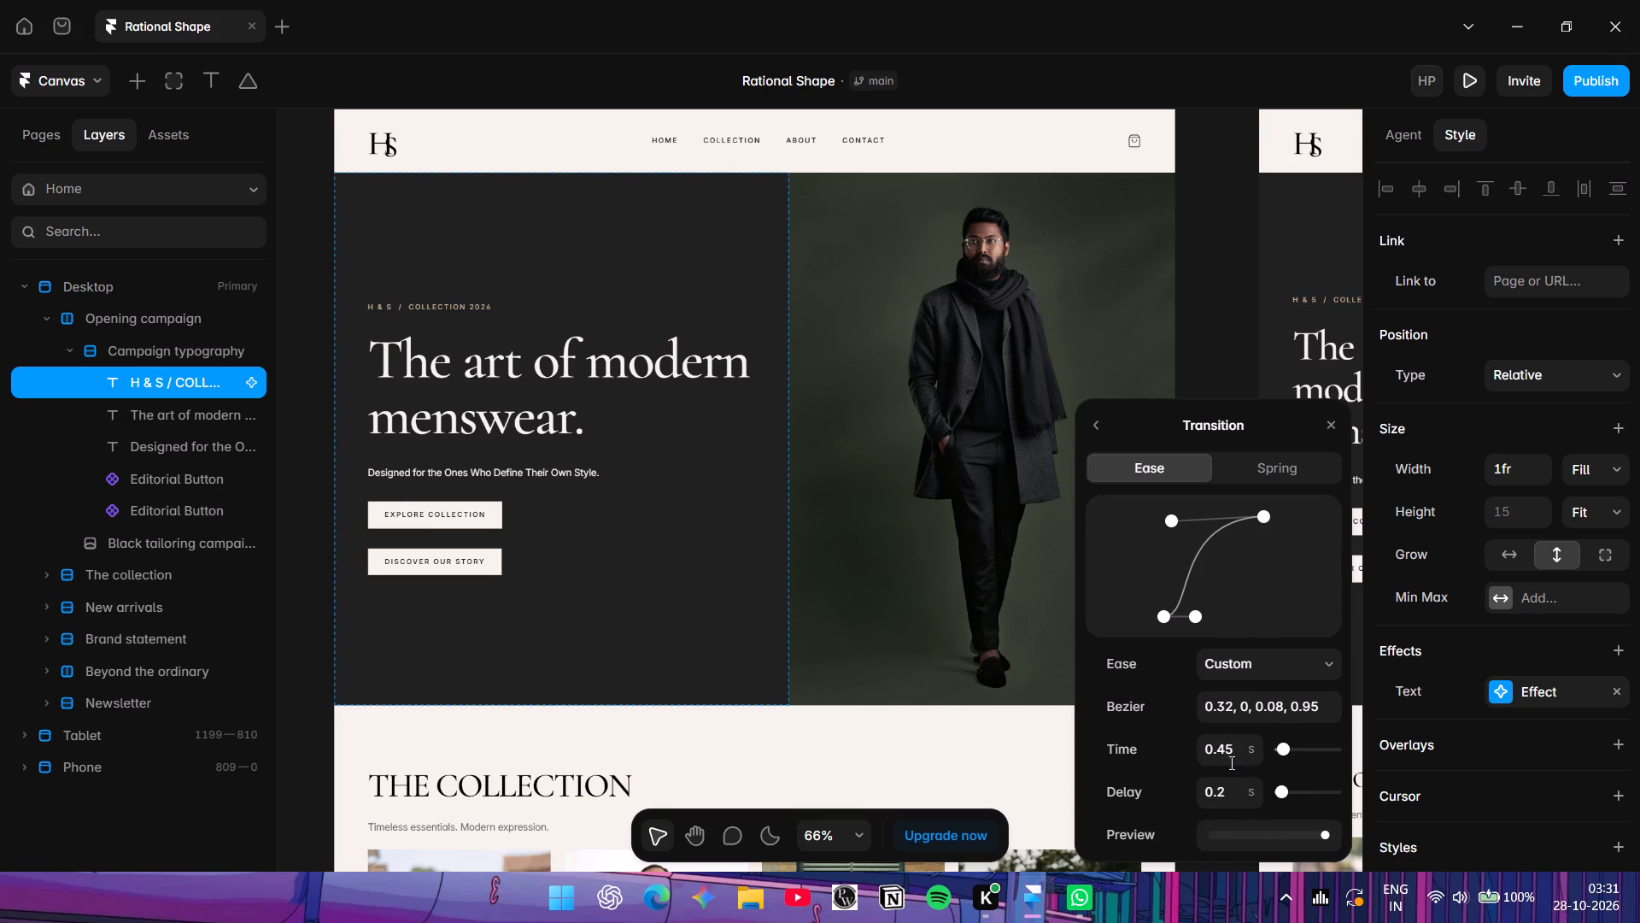
pyautogui.moveTo(1170, 520); pyautogui.dragTo(1220, 509)
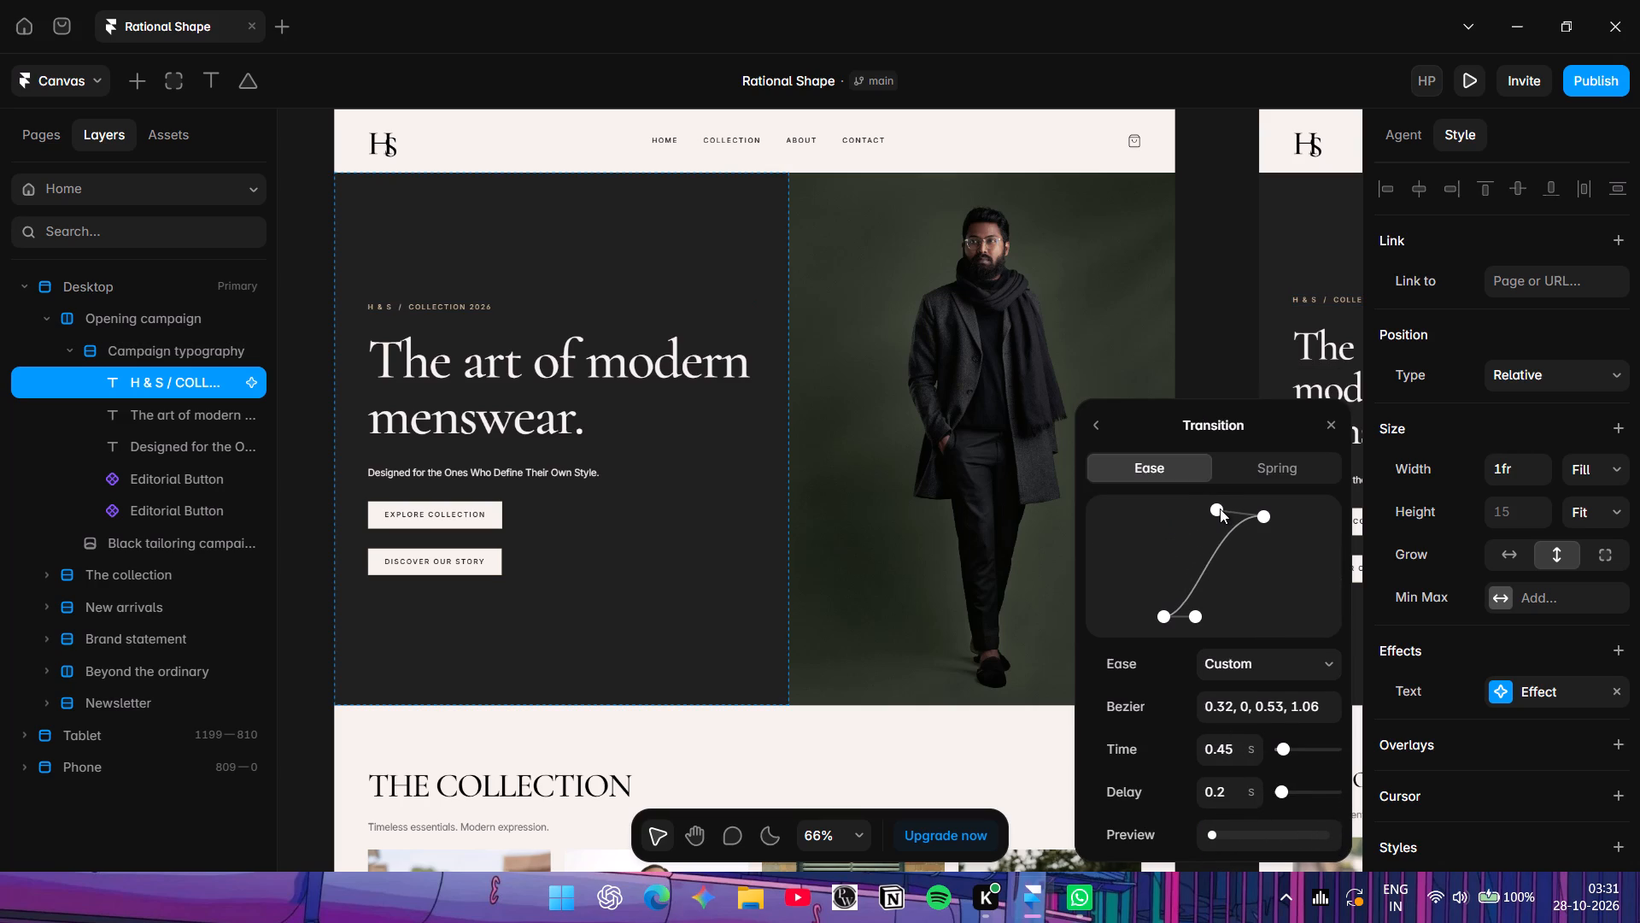
pyautogui.moveTo(1220, 509); pyautogui.dragTo(1188, 532)
pyautogui.moveTo(1188, 532); pyautogui.dragTo(1177, 483)
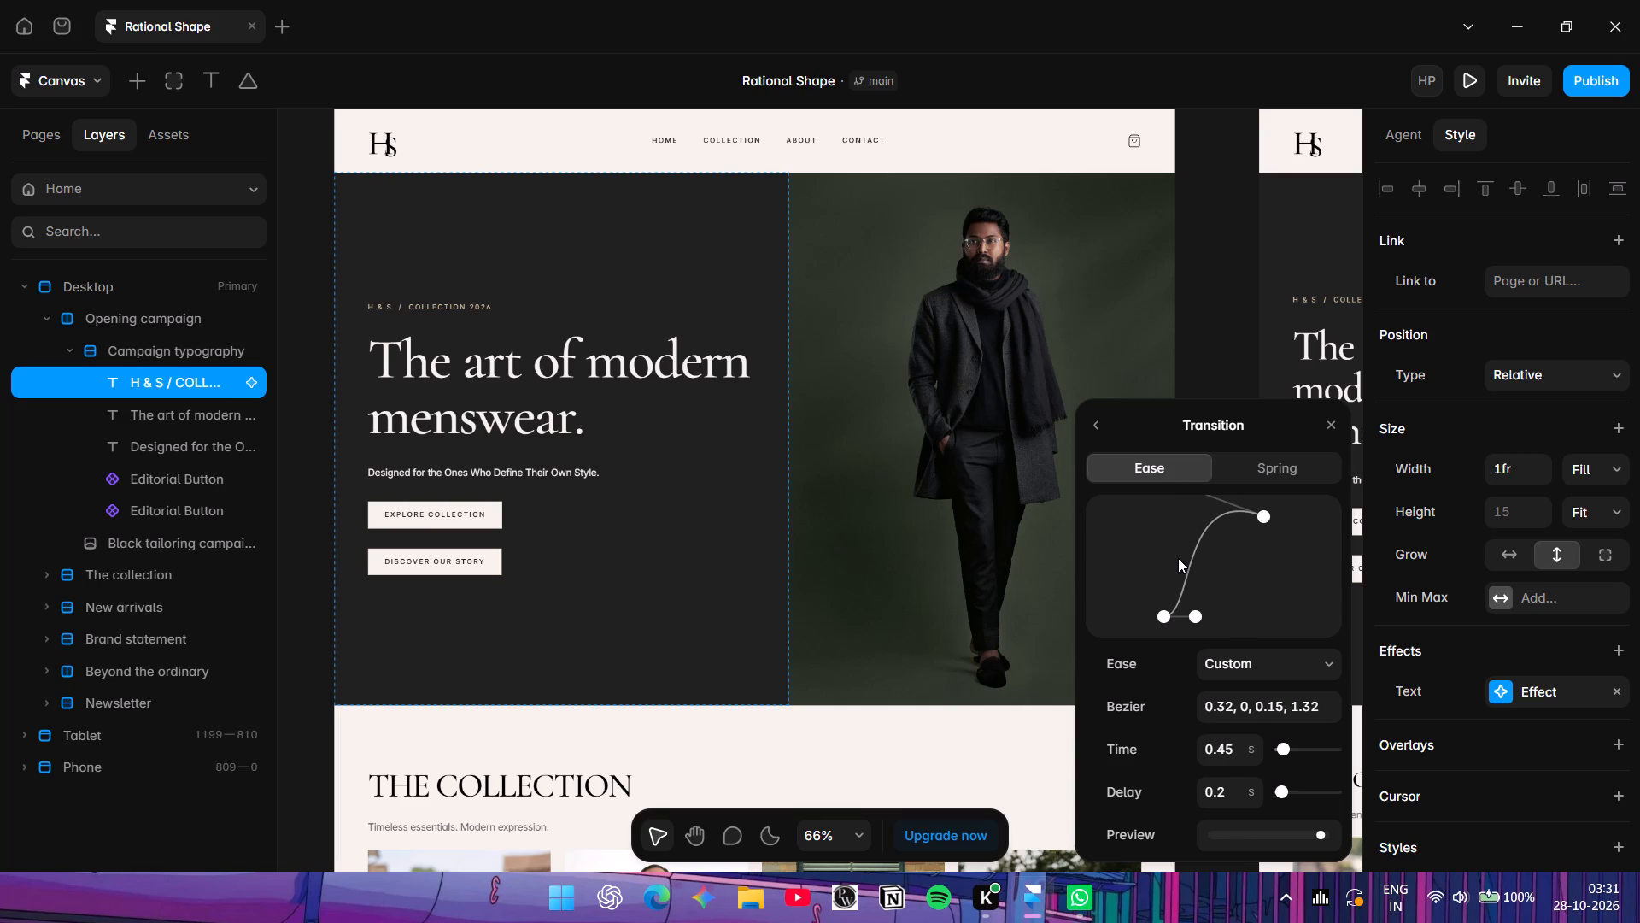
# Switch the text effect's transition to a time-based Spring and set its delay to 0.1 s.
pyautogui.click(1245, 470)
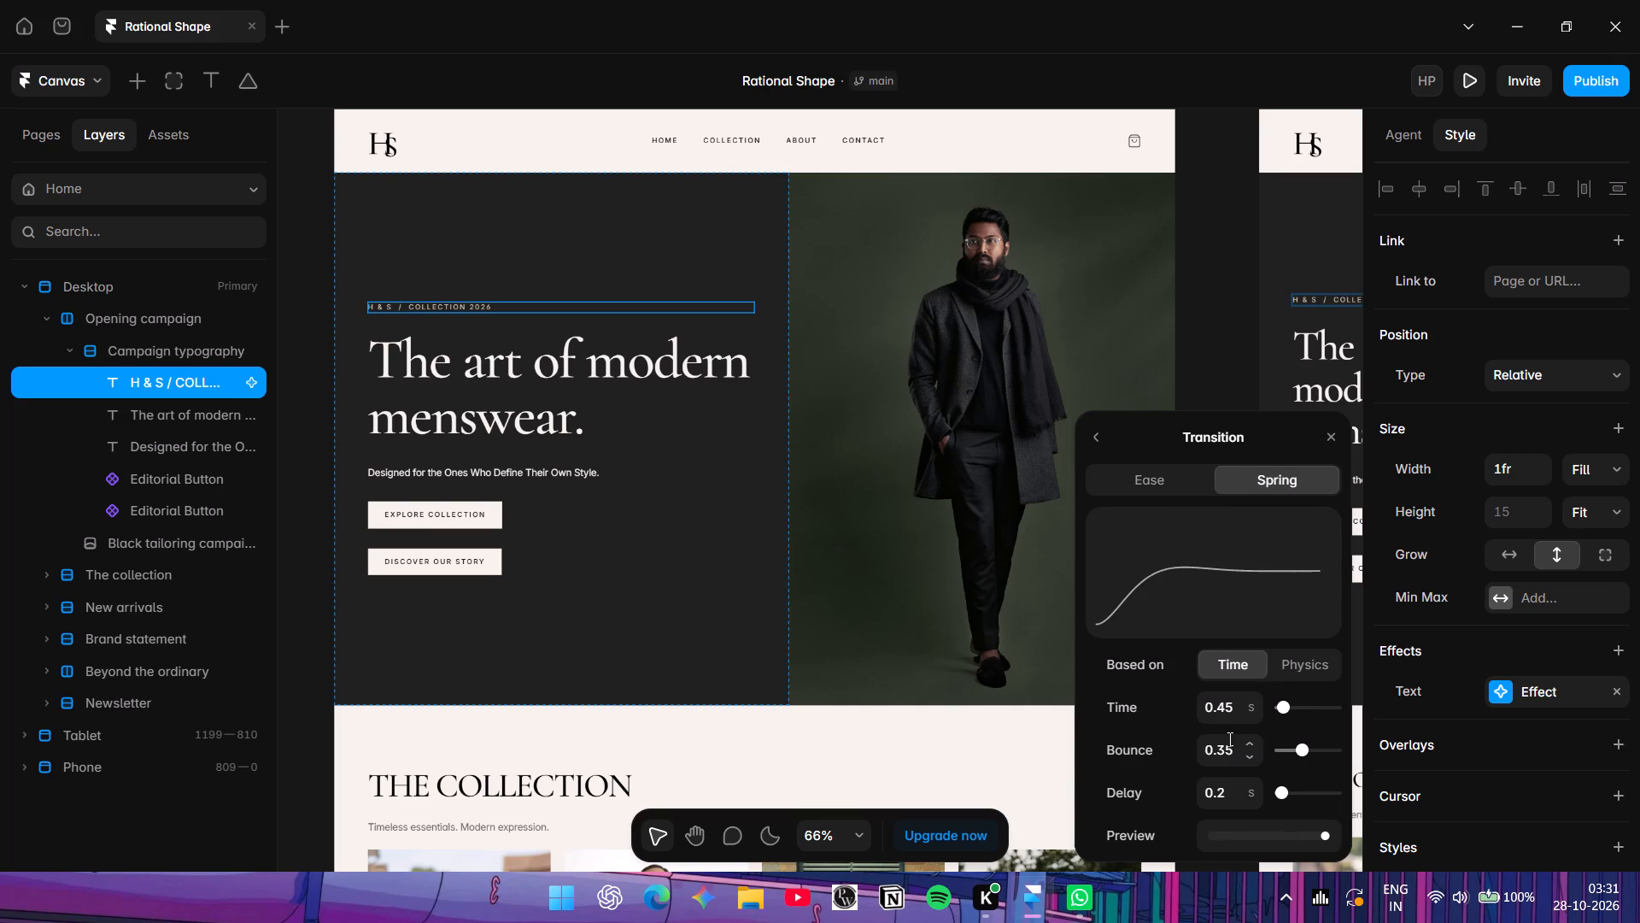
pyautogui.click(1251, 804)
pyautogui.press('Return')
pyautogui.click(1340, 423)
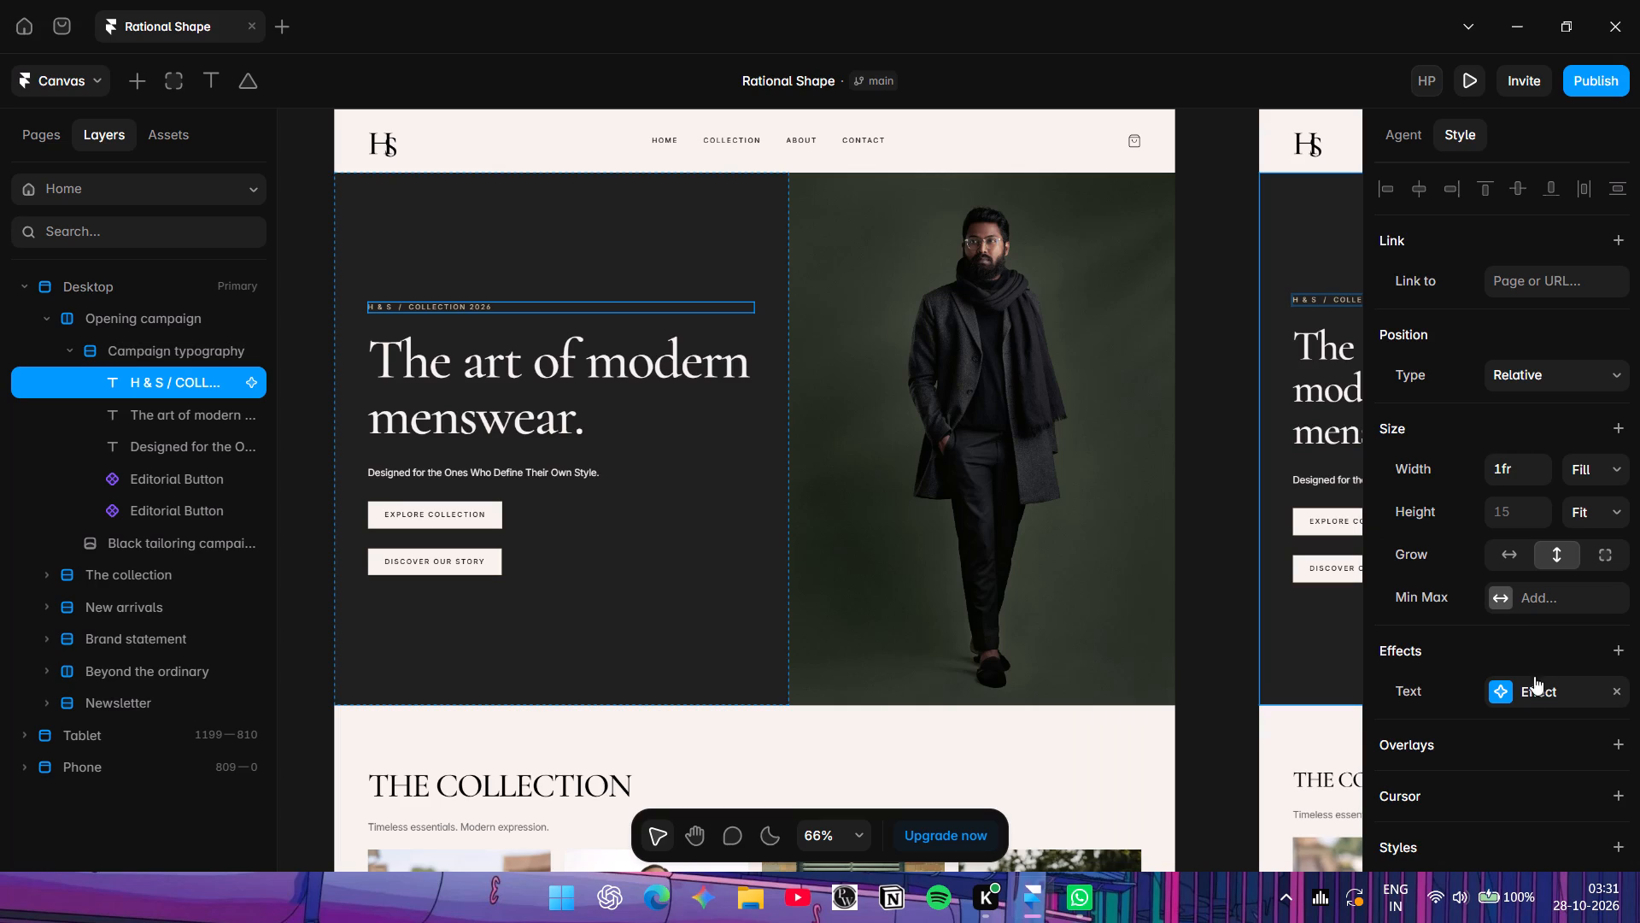
# Check the text effect's settings and preview the Home page's hero text animation.
pyautogui.click(1509, 698)
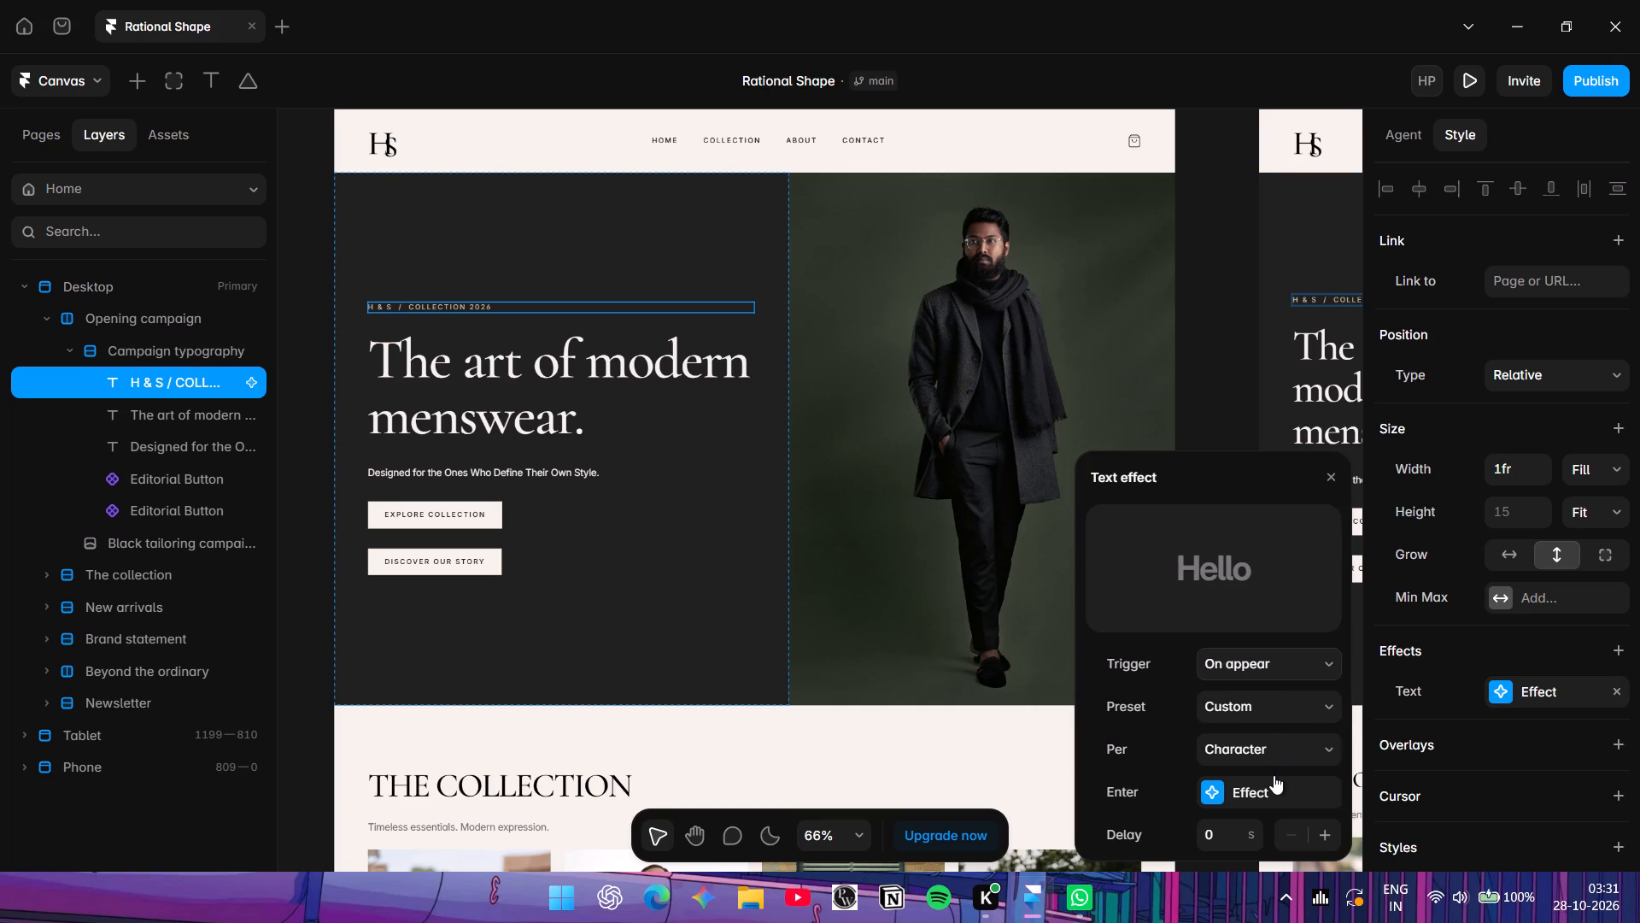
pyautogui.click(1473, 92)
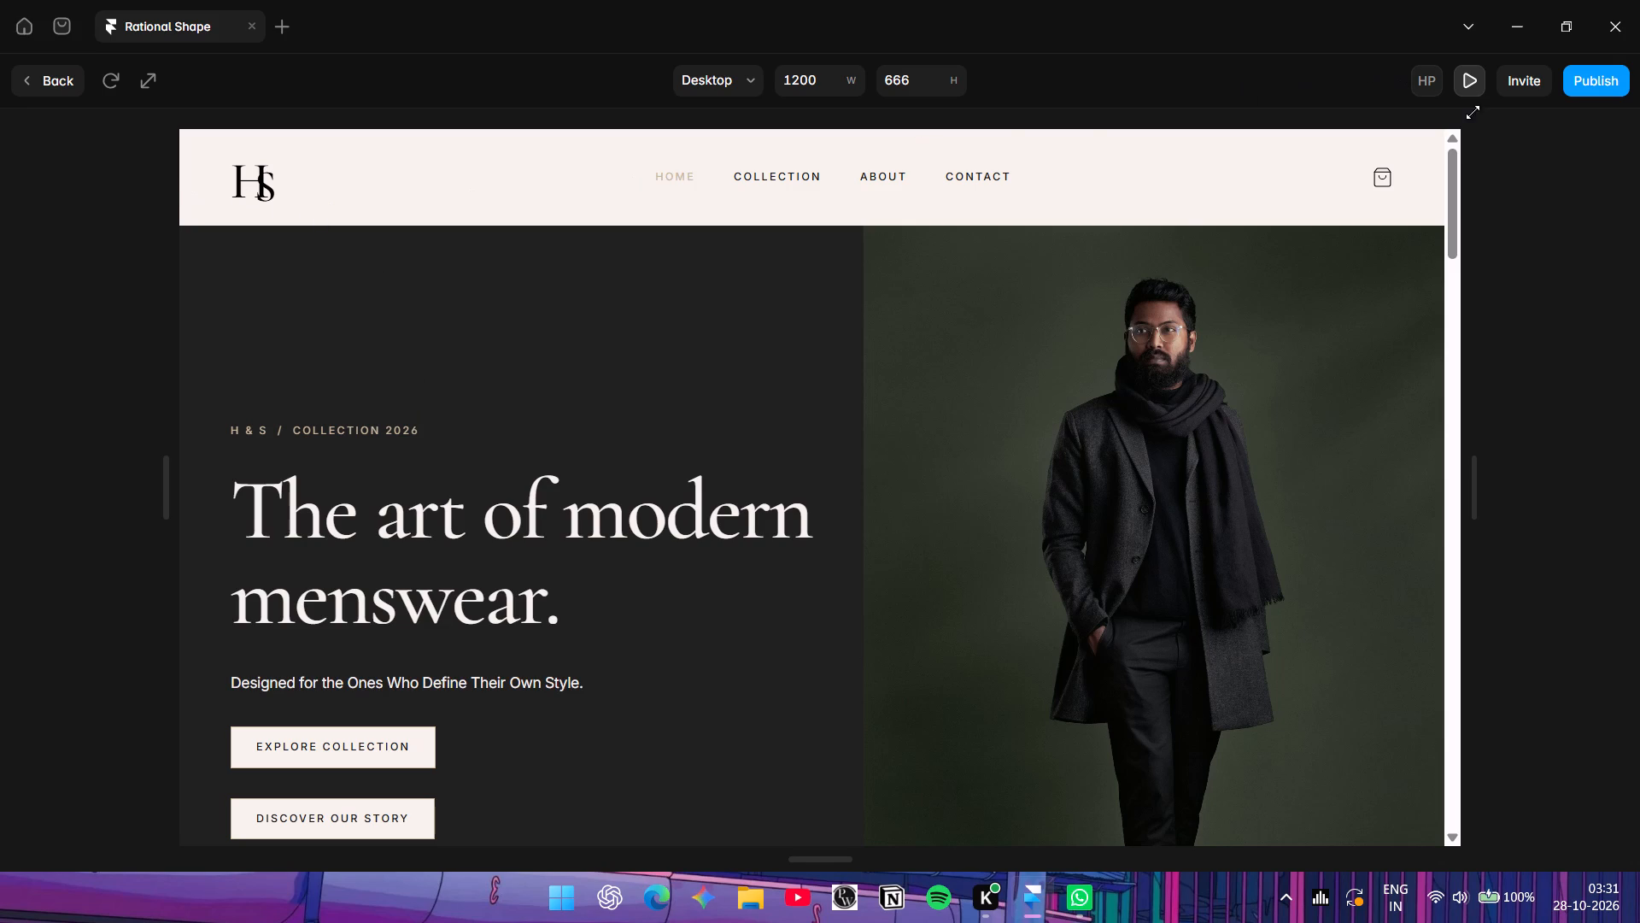
pyautogui.click(33, 91)
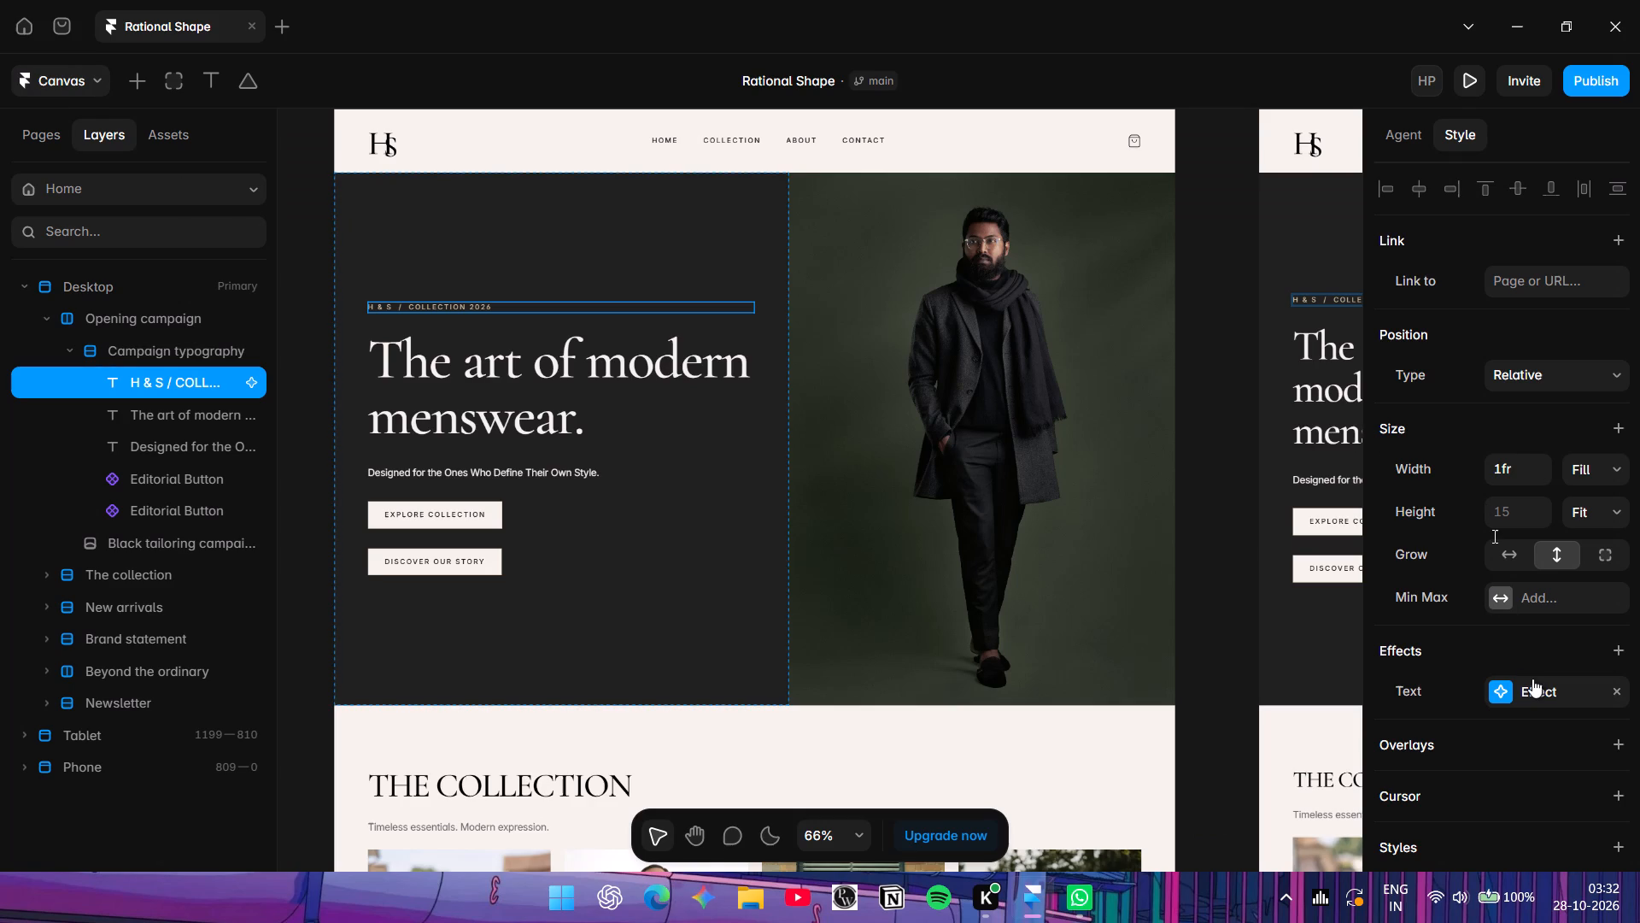
# Set the delay of the hero text's enter transition to 0.2 s.
pyautogui.click(1503, 688)
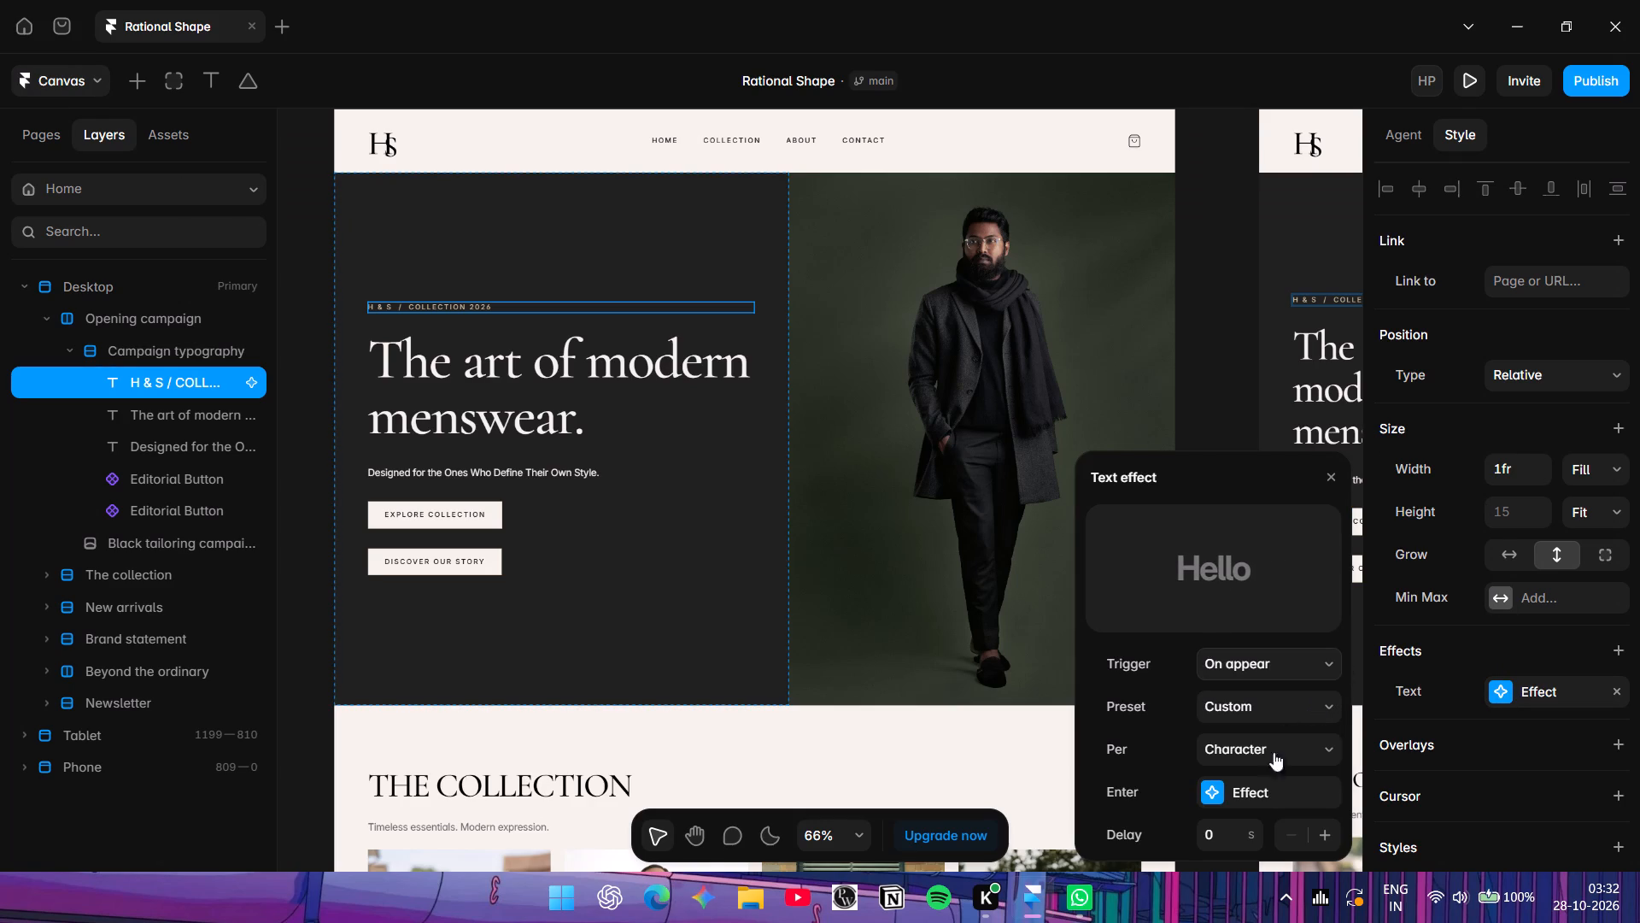
pyautogui.click(1208, 780)
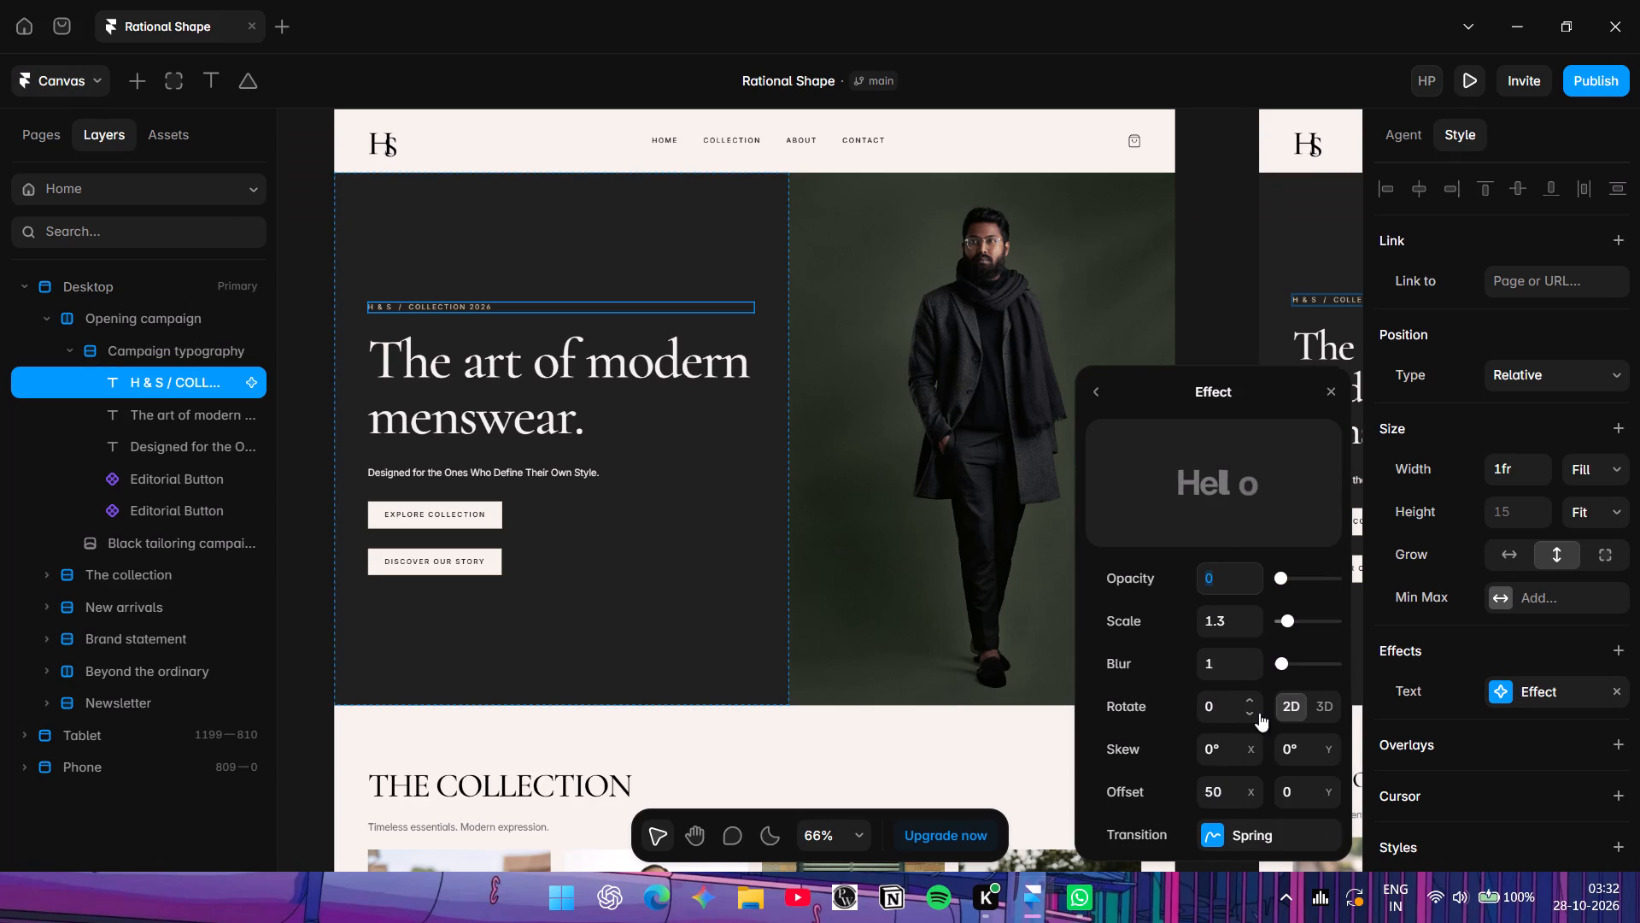
pyautogui.click(1206, 843)
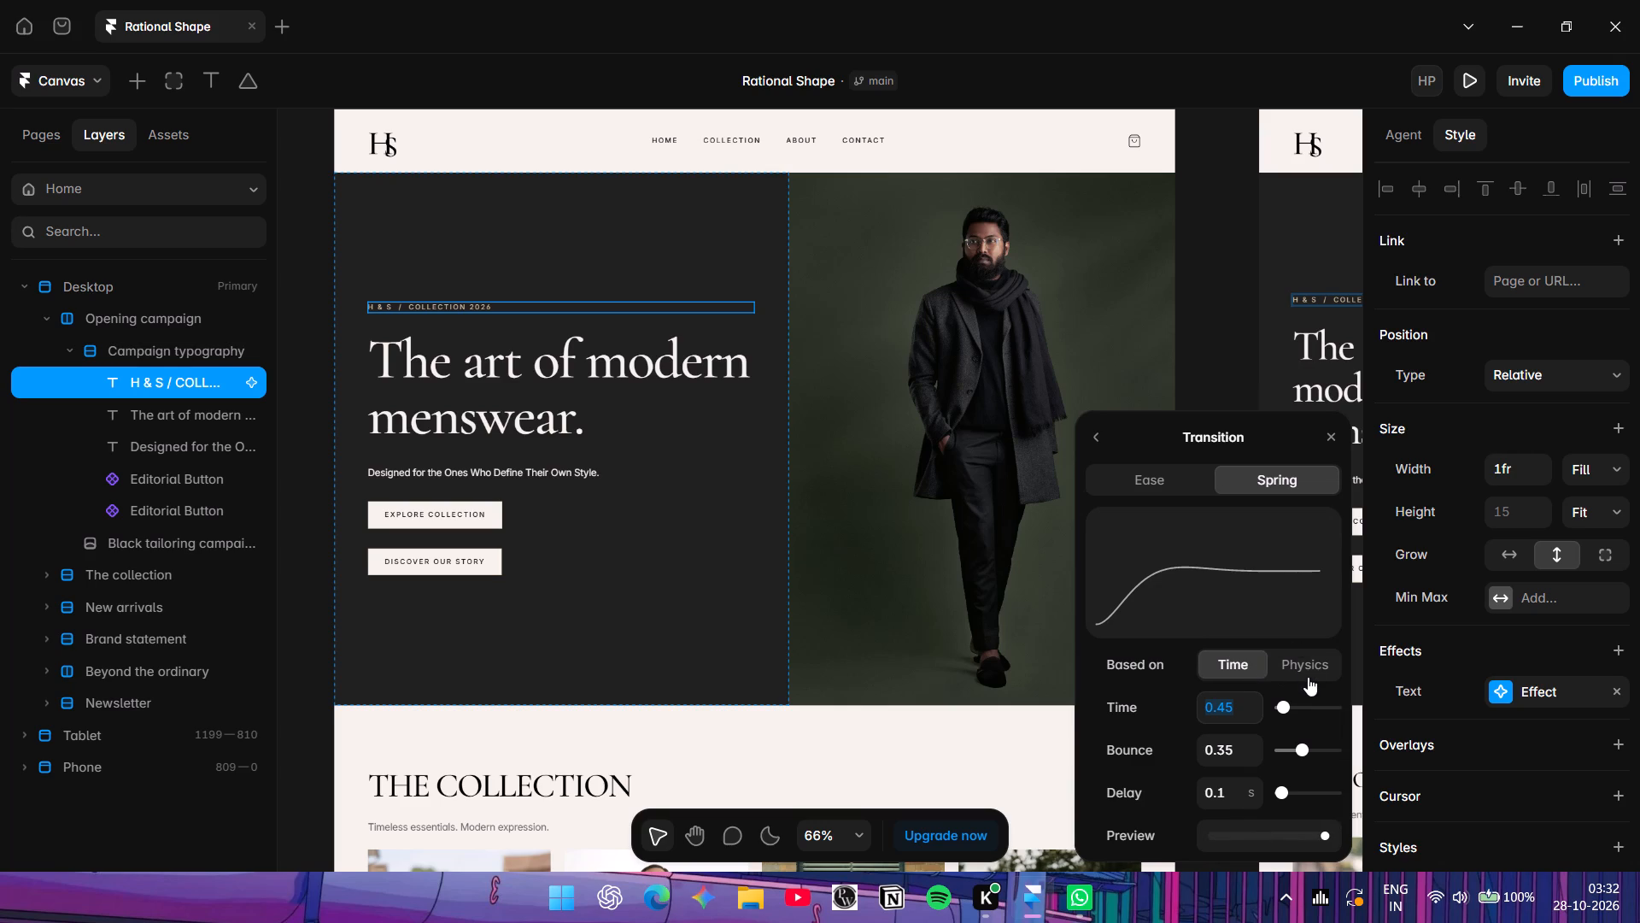
pyautogui.click(1249, 788)
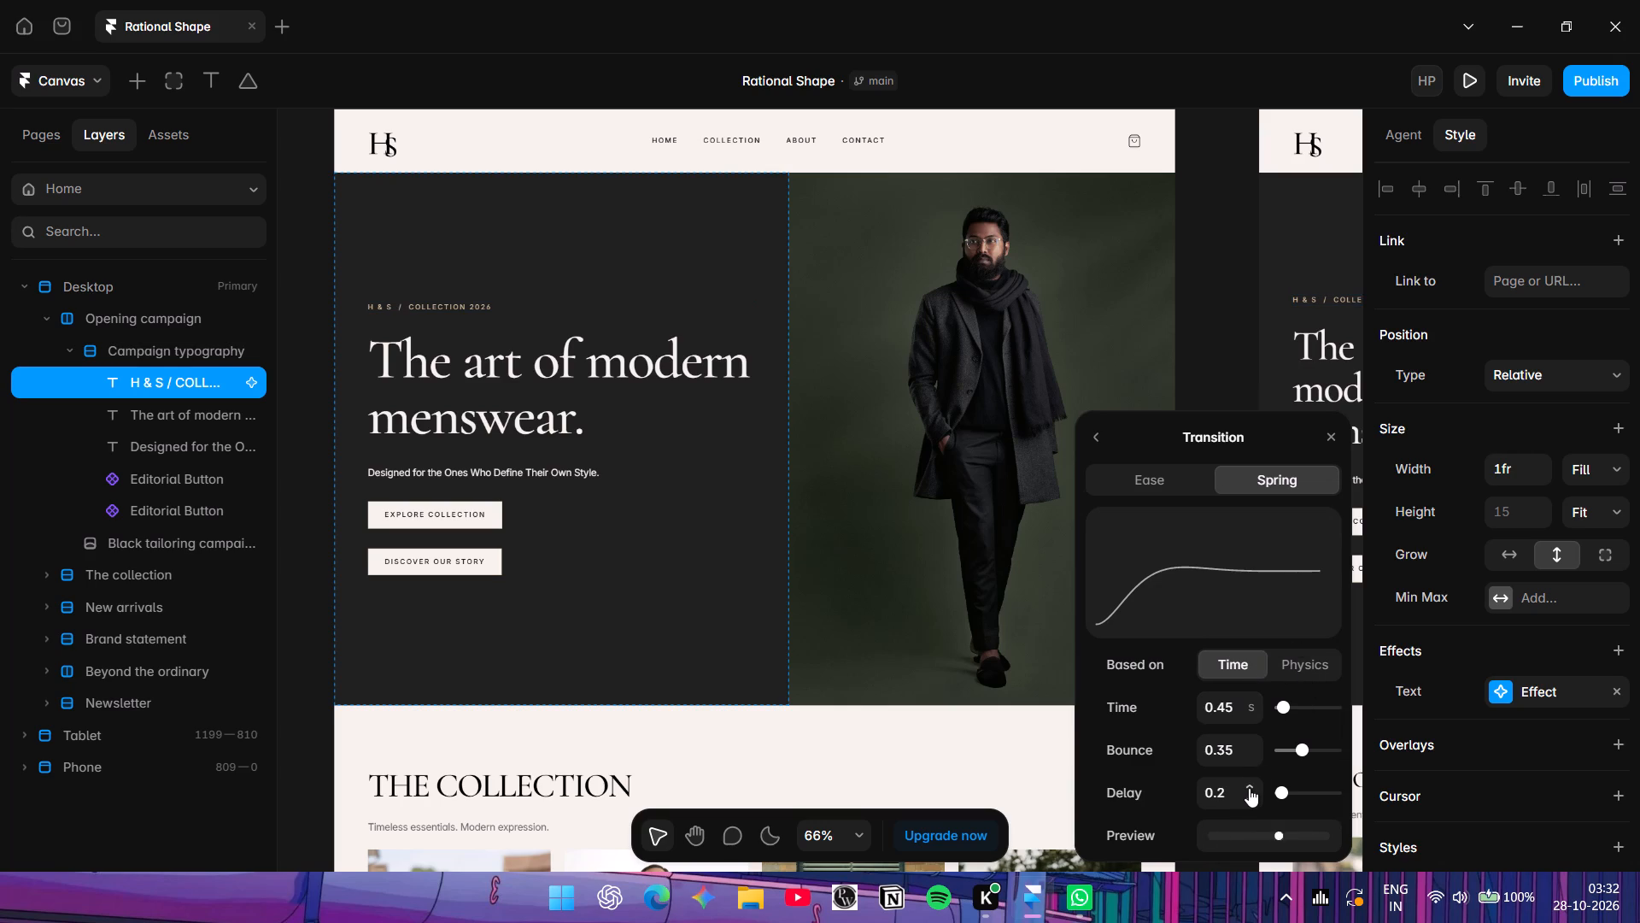
pyautogui.click(1249, 788)
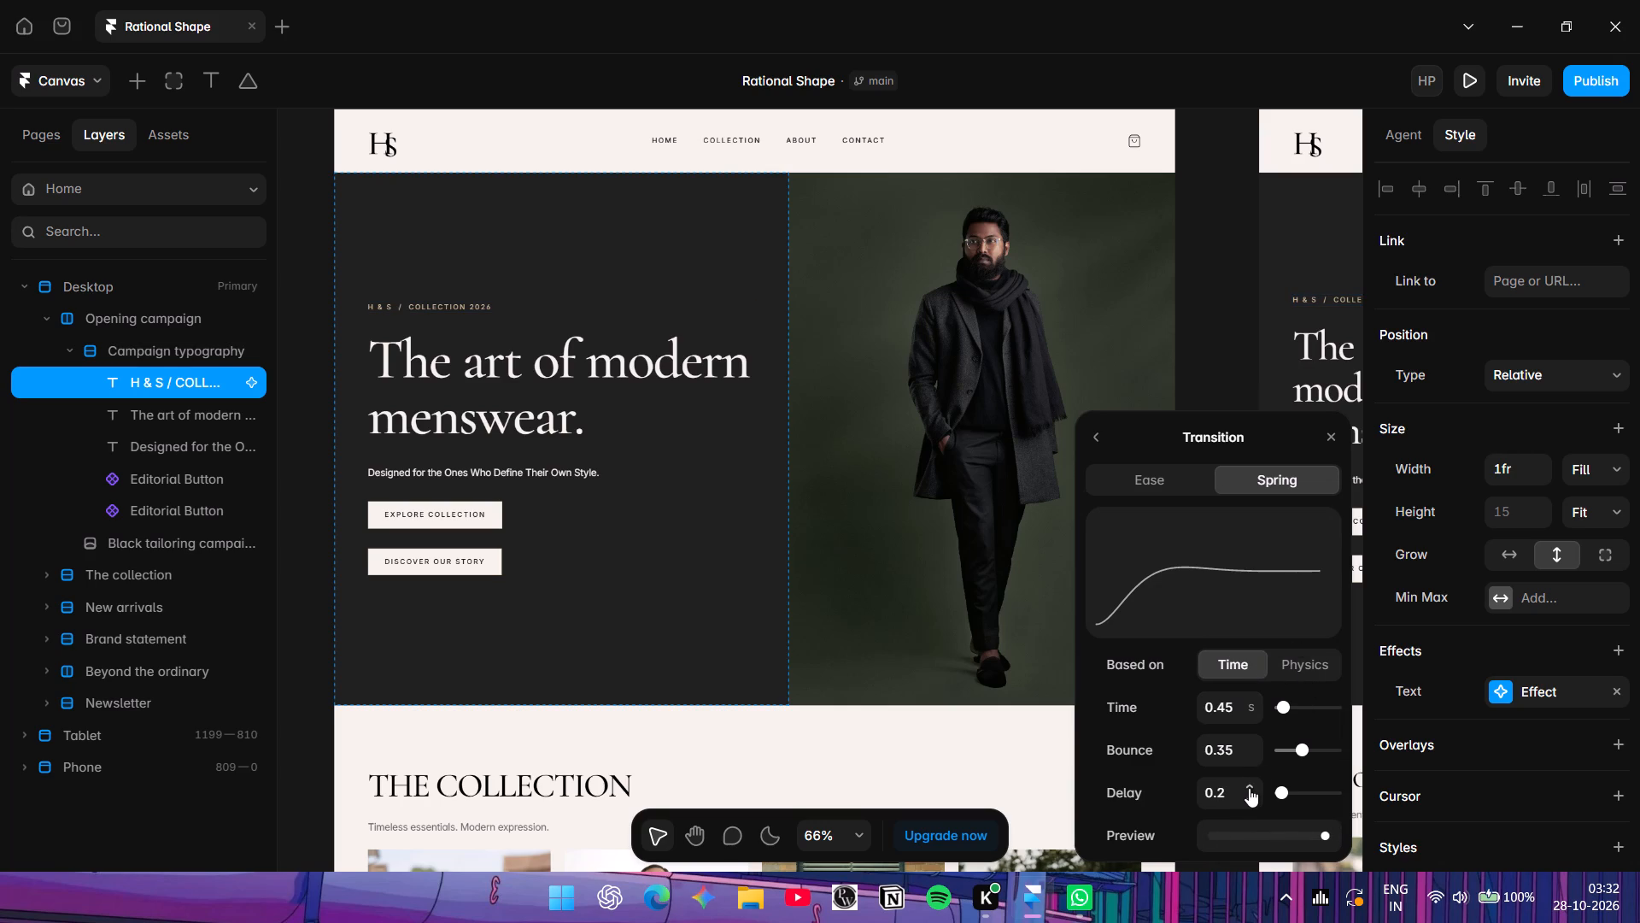
pyautogui.click(1247, 797)
# Try basing the spring transition on Physics, and return the transition to Ease.
pyautogui.click(1327, 668)
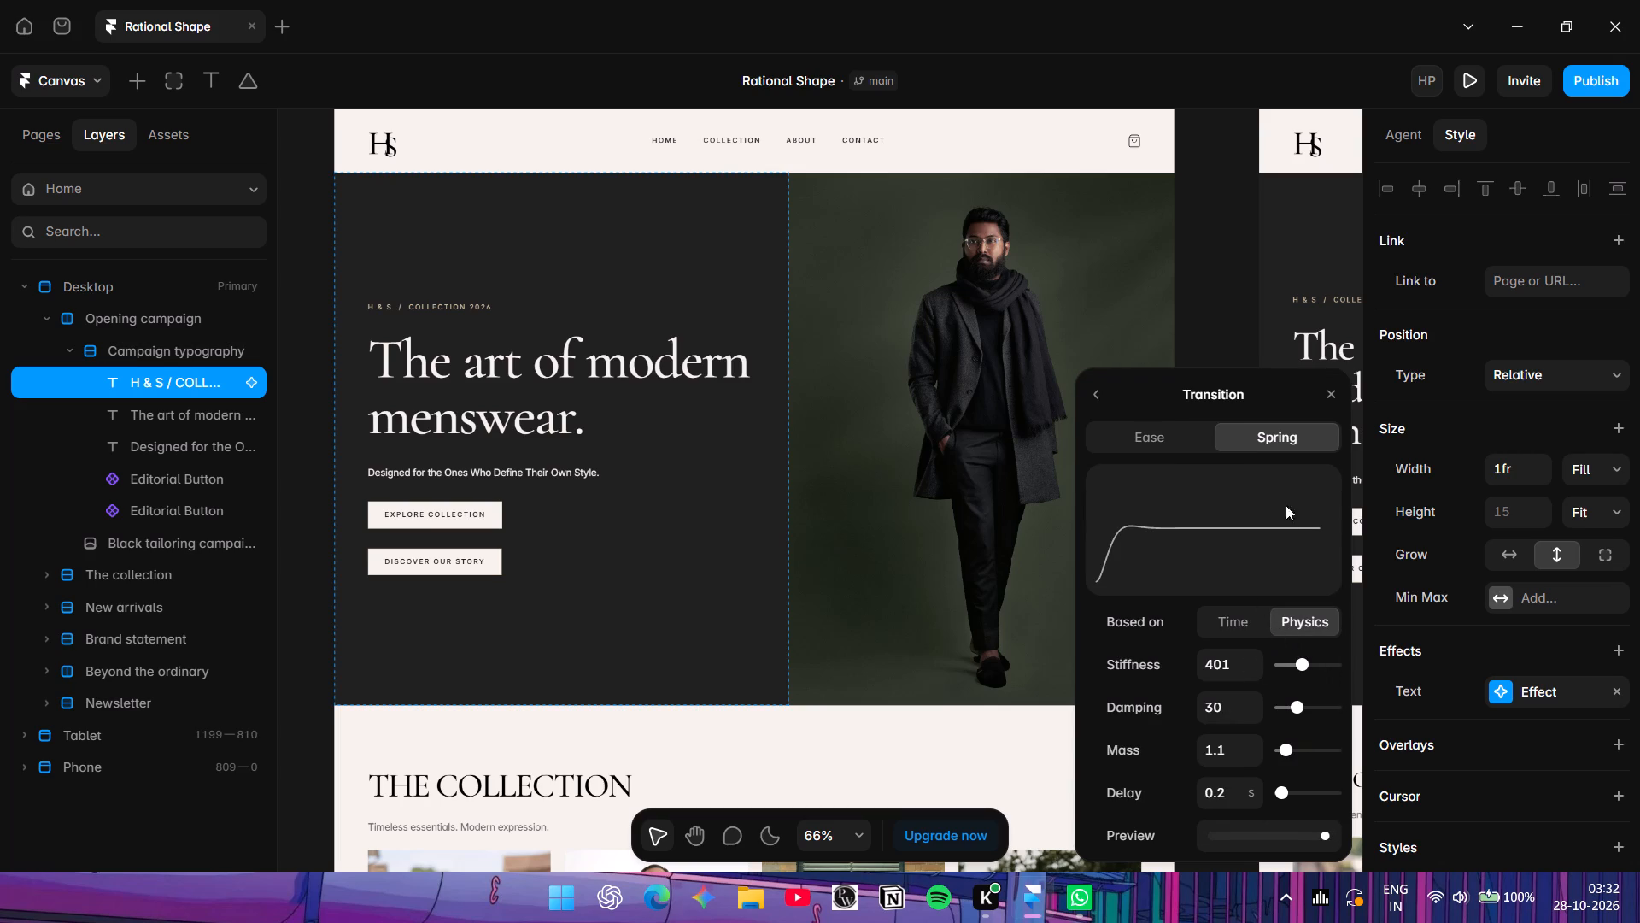
pyautogui.click(1146, 427)
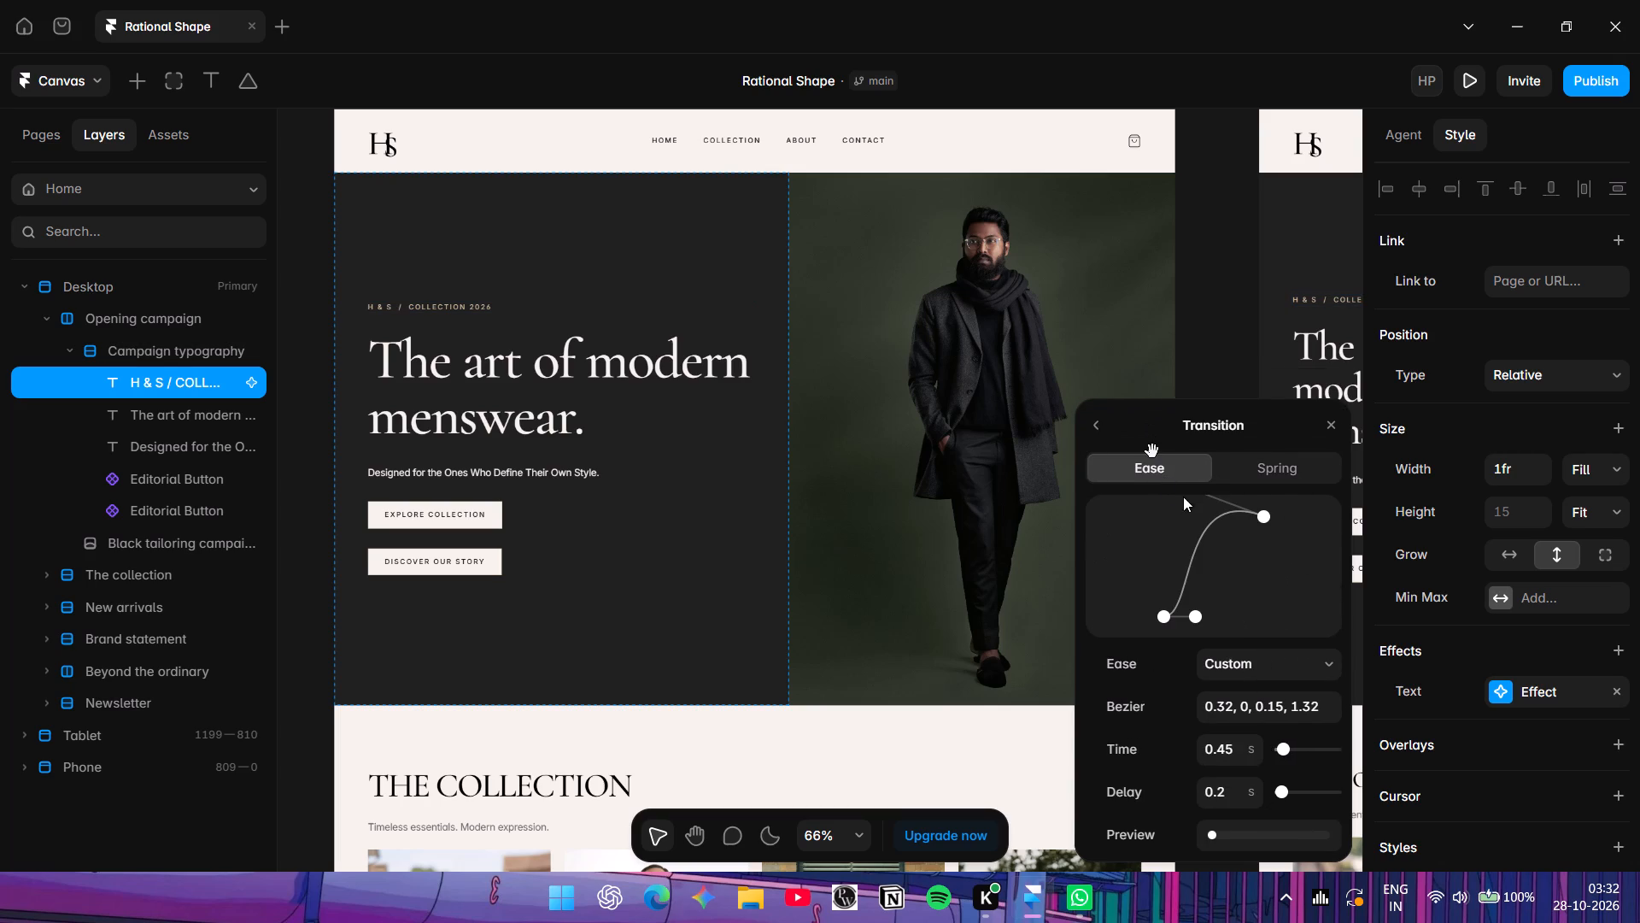
# Reshape the ease curve of the H & S / Collection 2026 text's enter transition to Bezier 0.32, 0, 0.44, 1.02.
pyautogui.moveTo(1213, 494); pyautogui.dragTo(1215, 515)
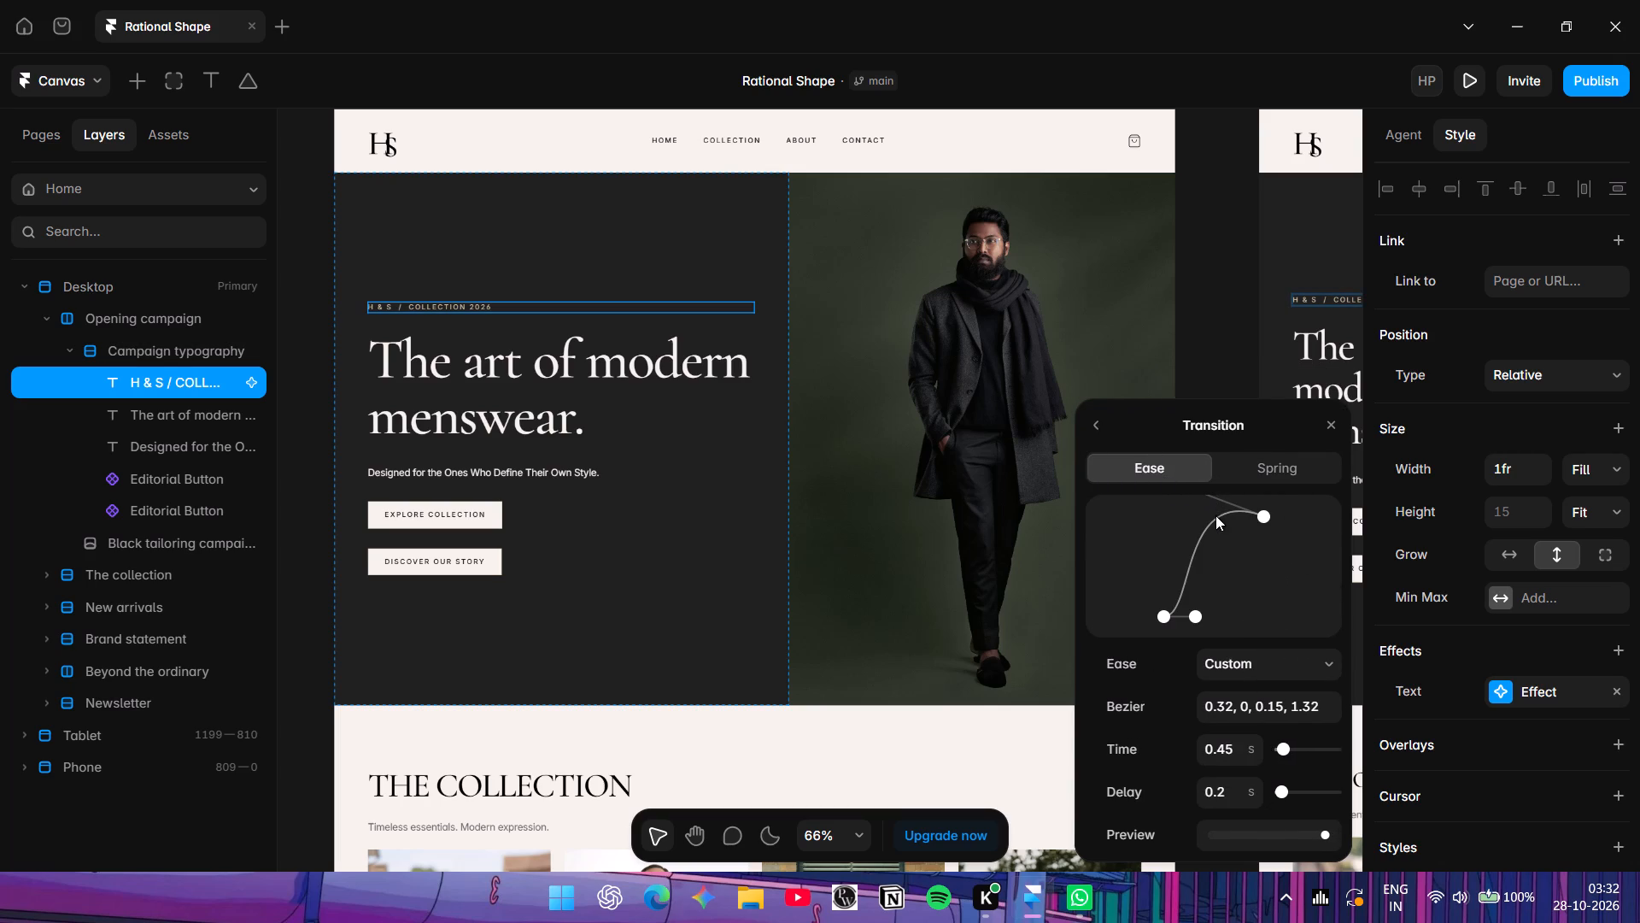
pyautogui.moveTo(1215, 515); pyautogui.dragTo(1217, 543)
pyautogui.moveTo(1227, 499); pyautogui.dragTo(1227, 500)
pyautogui.moveTo(1227, 500); pyautogui.dragTo(1226, 520)
pyautogui.moveTo(1261, 515); pyautogui.dragTo(1218, 520)
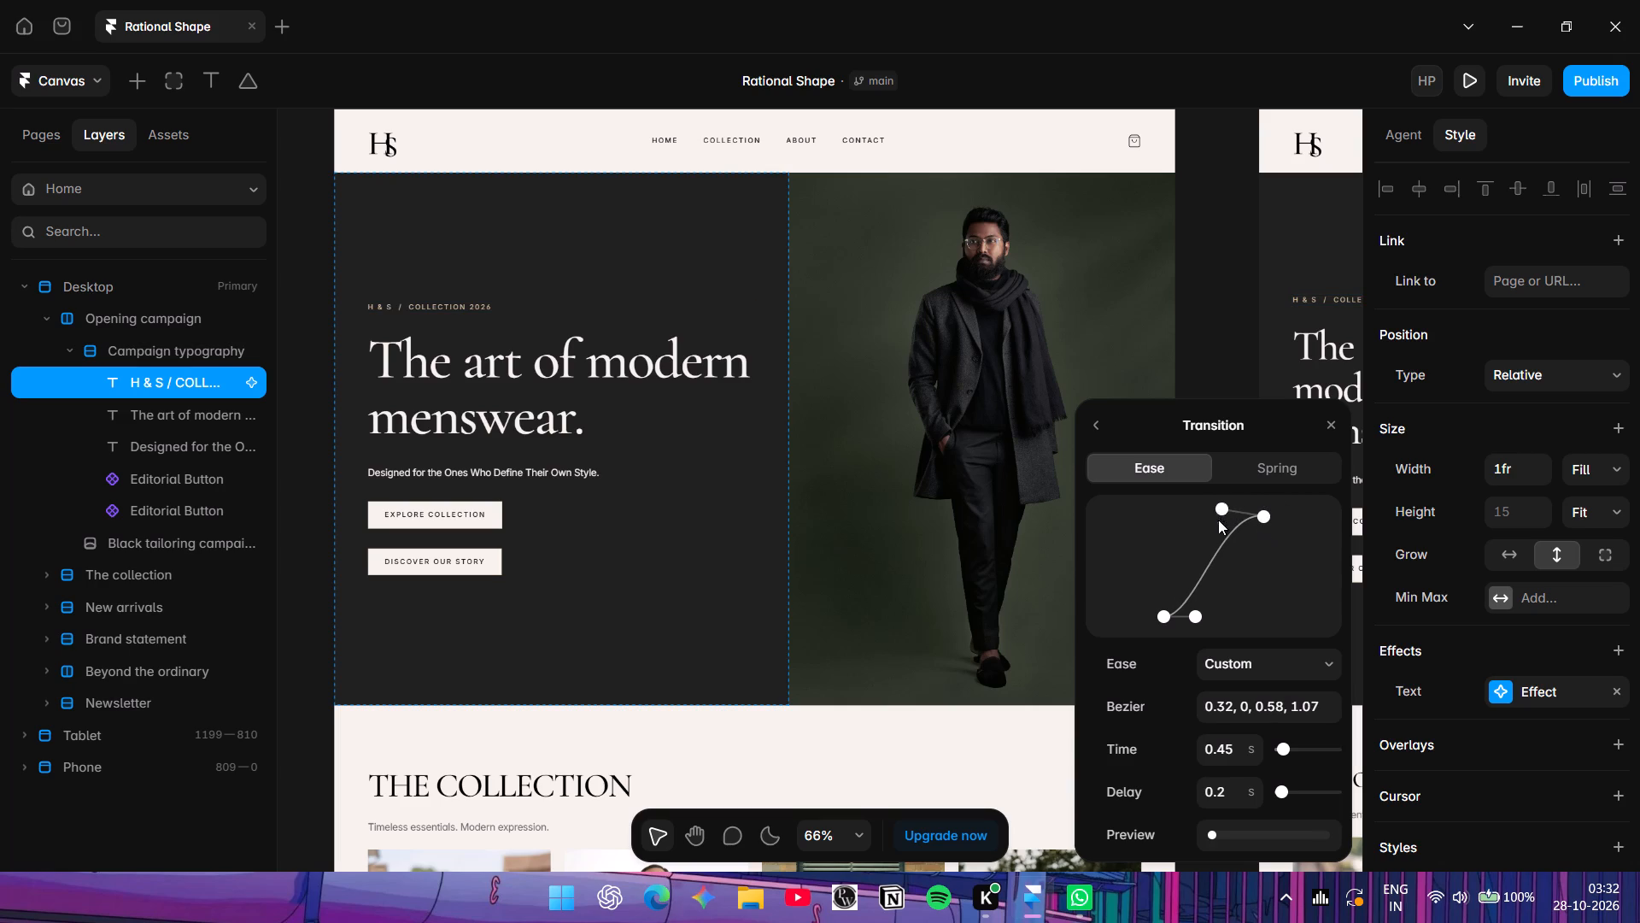
pyautogui.moveTo(1218, 520); pyautogui.dragTo(1174, 513)
pyautogui.moveTo(1174, 513); pyautogui.dragTo(1204, 514)
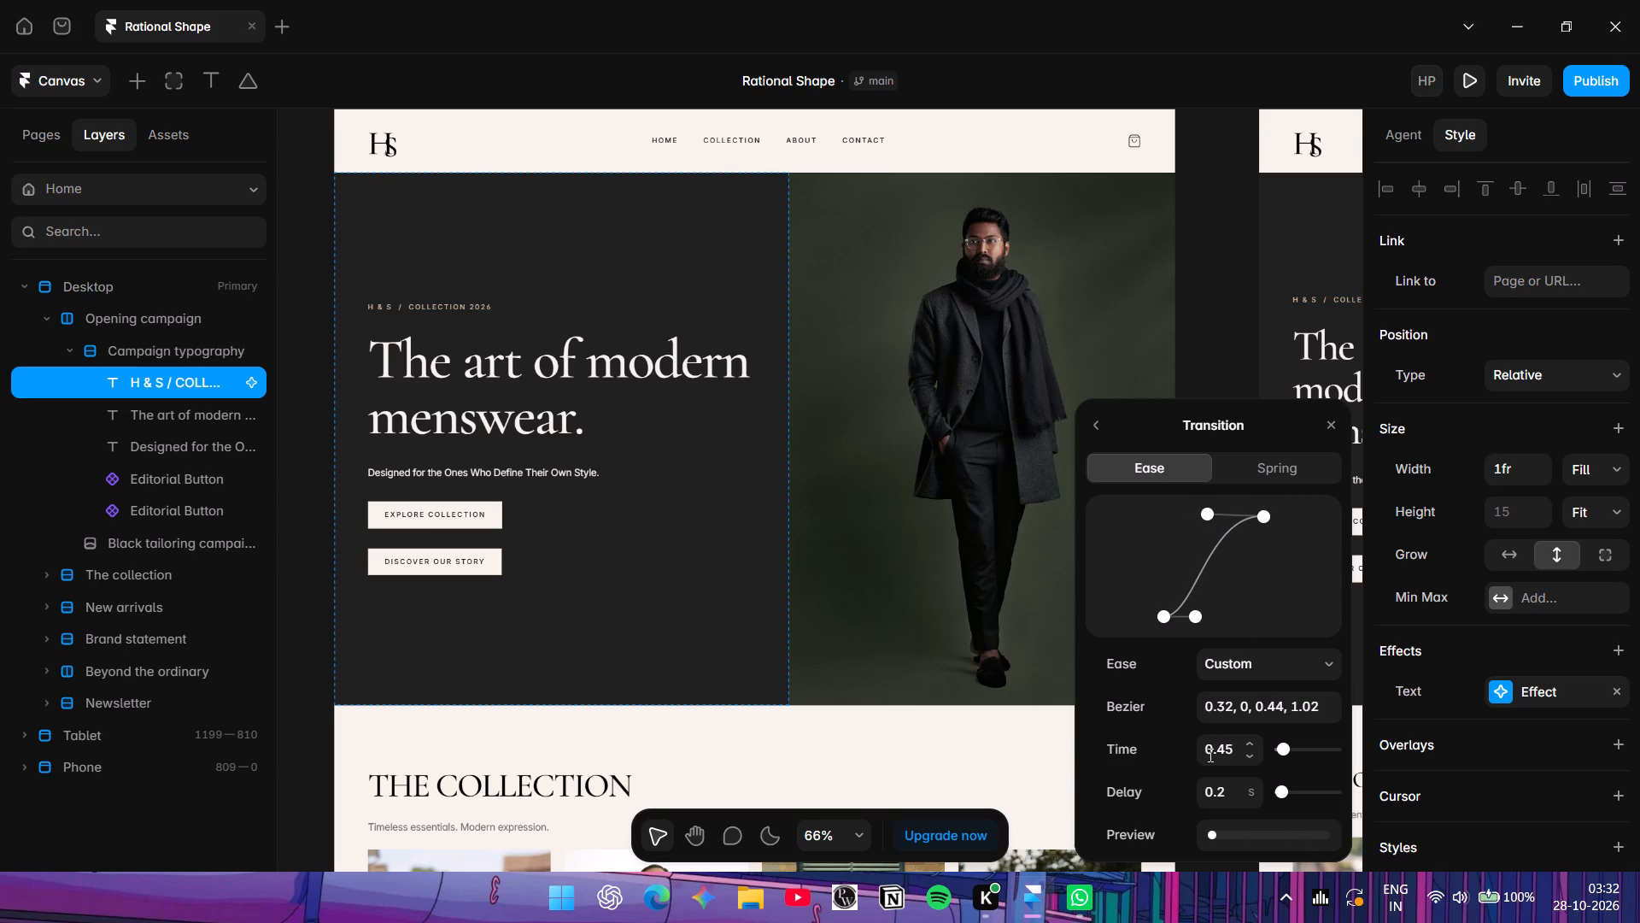
pyautogui.press('Return')
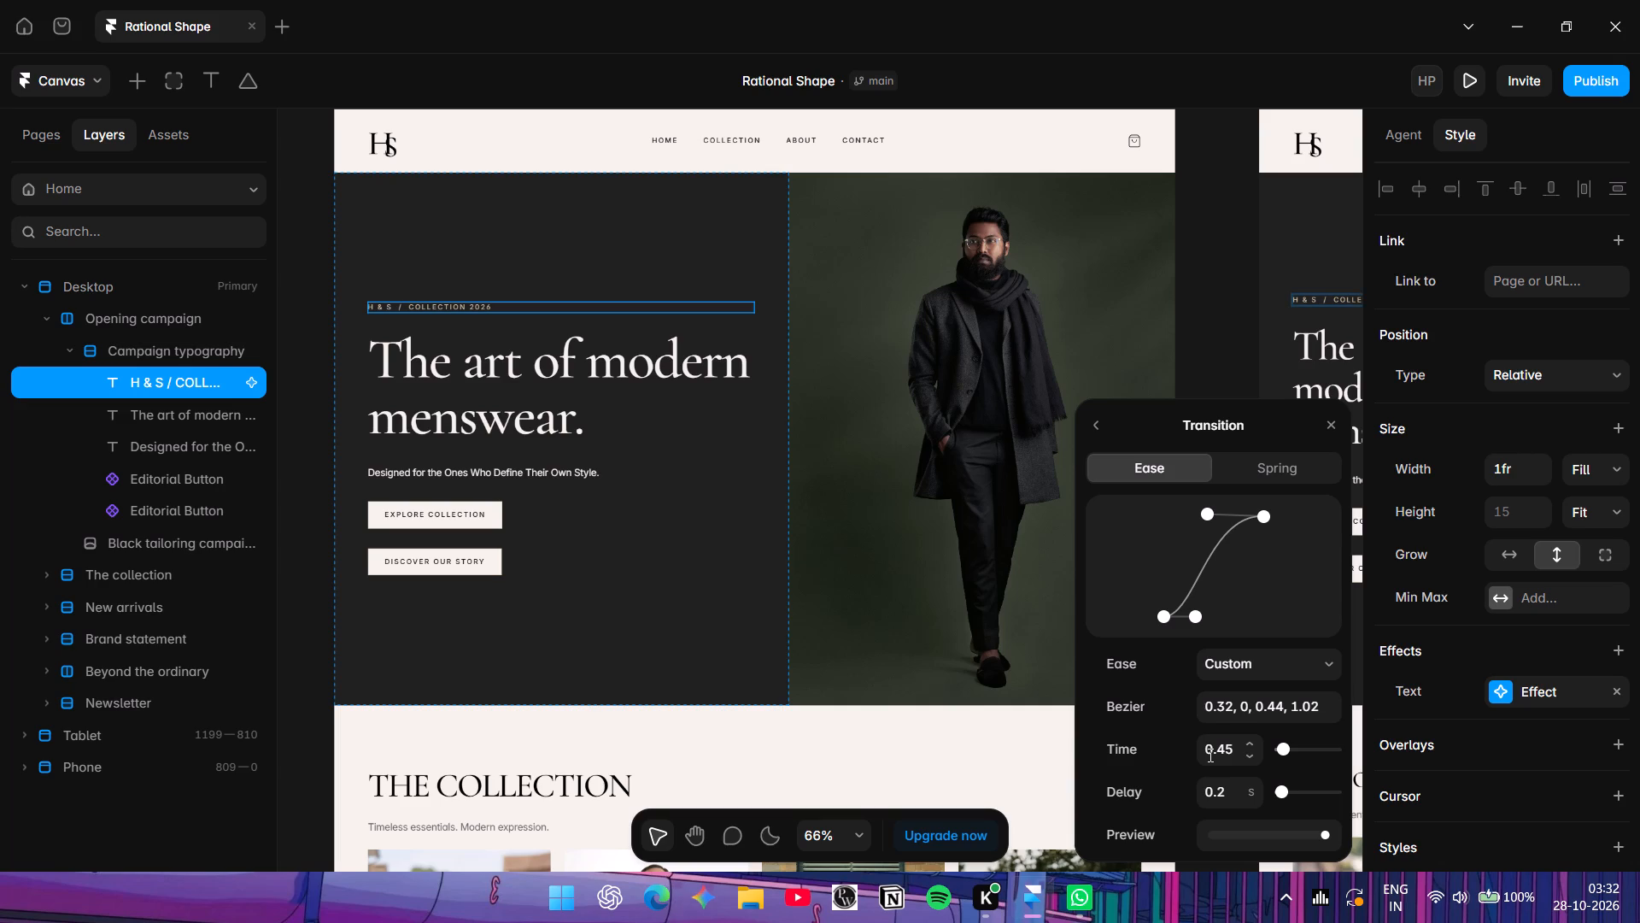
pyautogui.click(1336, 425)
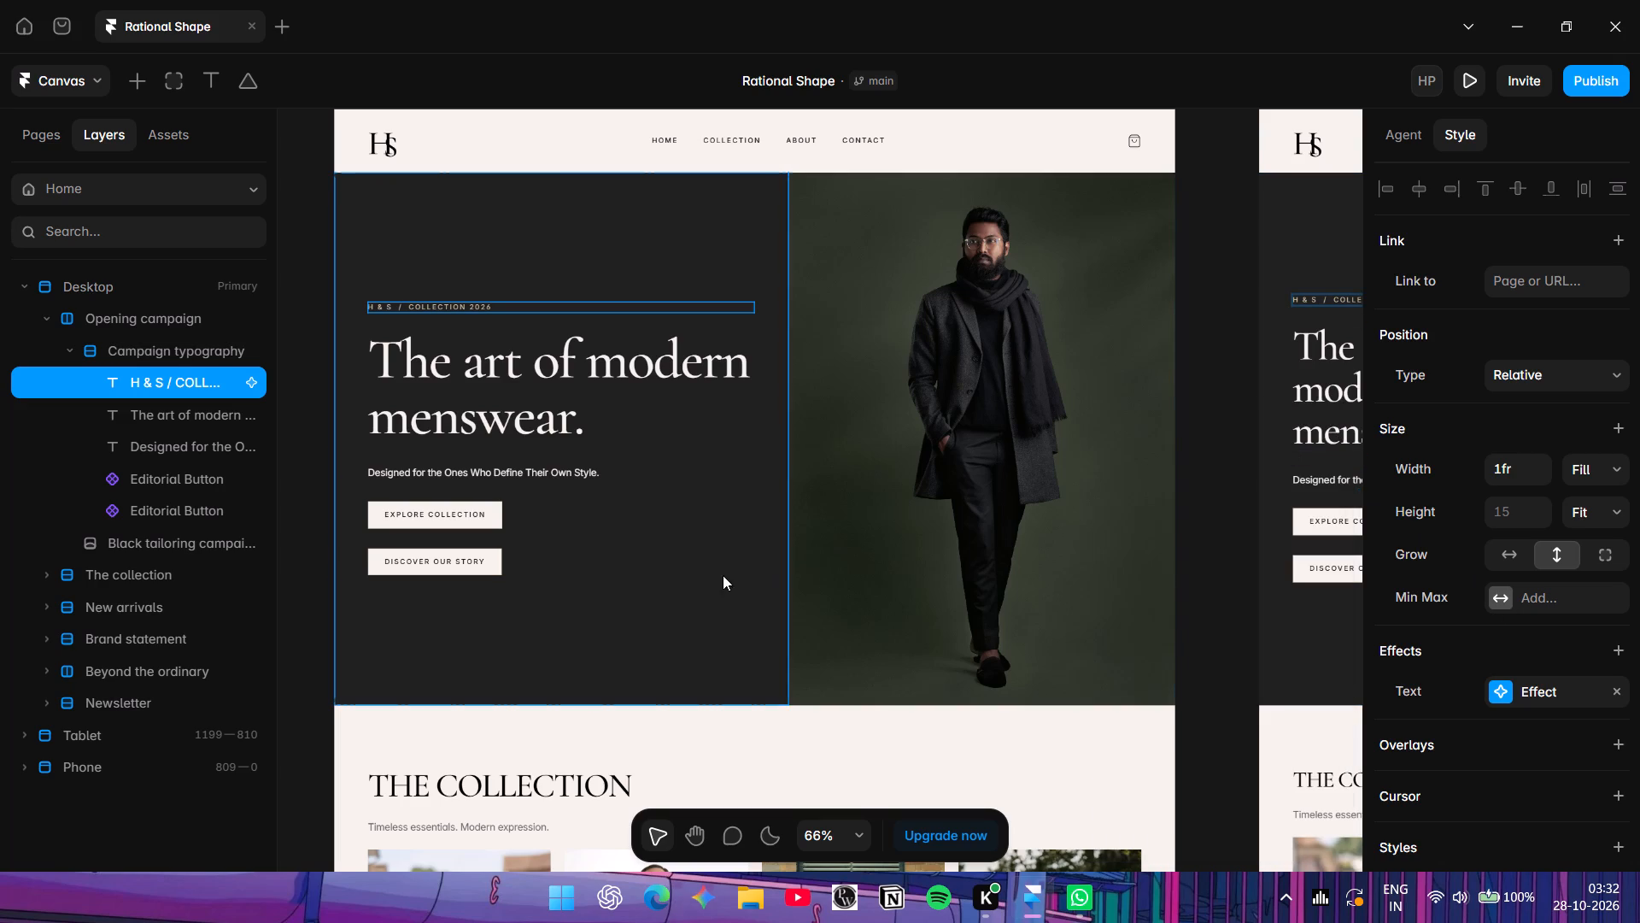
# Preview the Home page's hero text animation at desktop size and return to the canvas.
pyautogui.click(1483, 81)
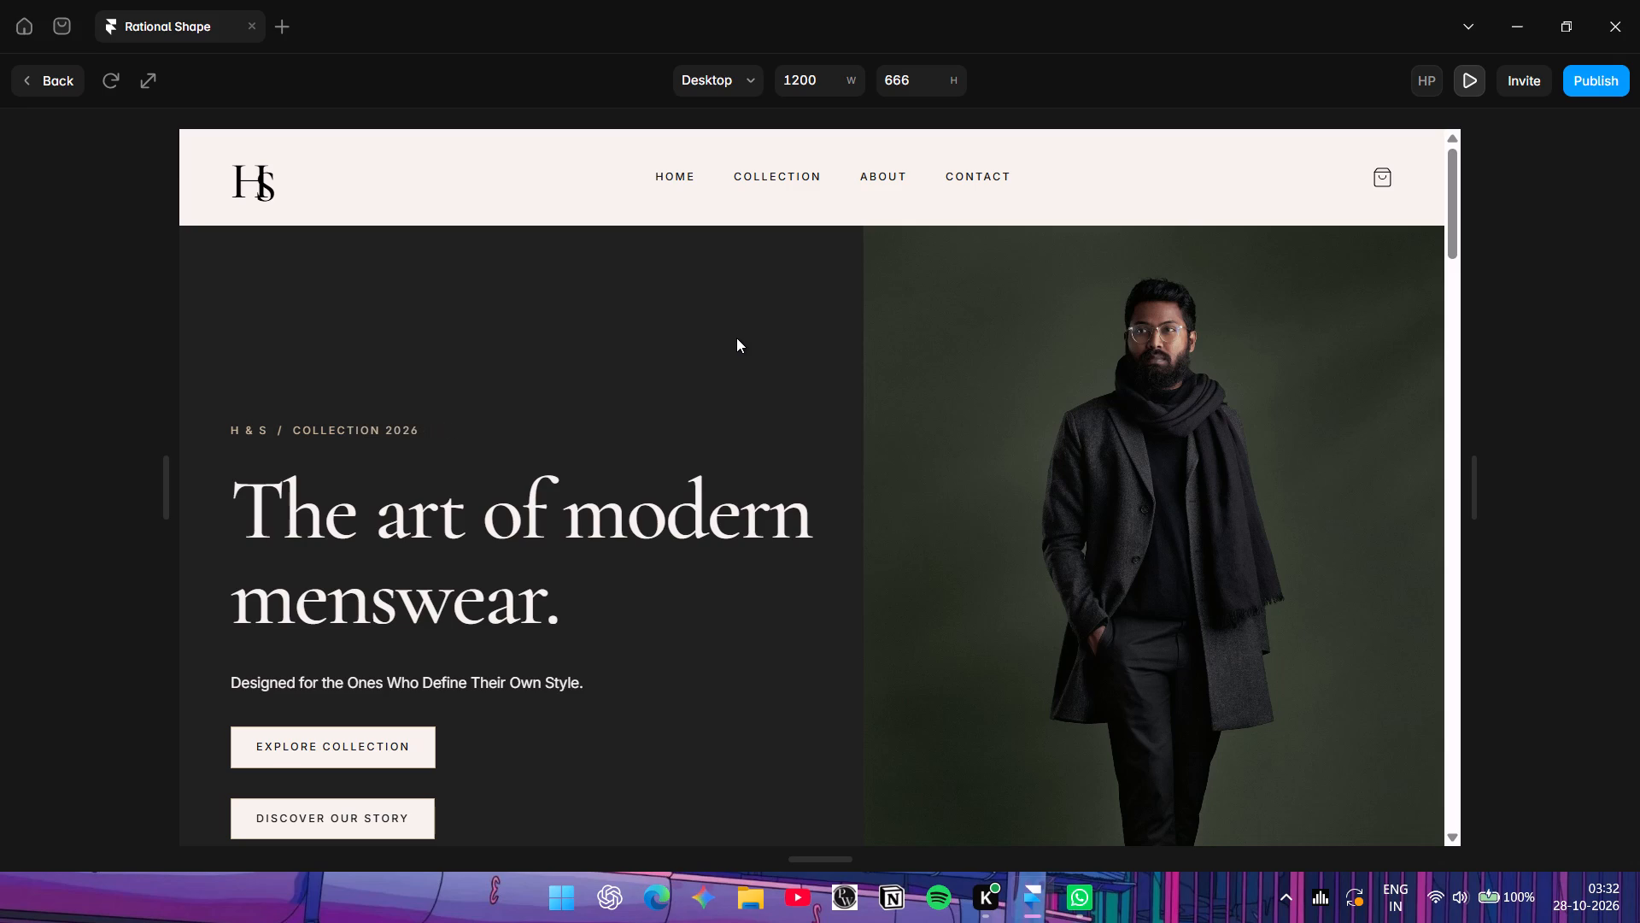
pyautogui.click(26, 92)
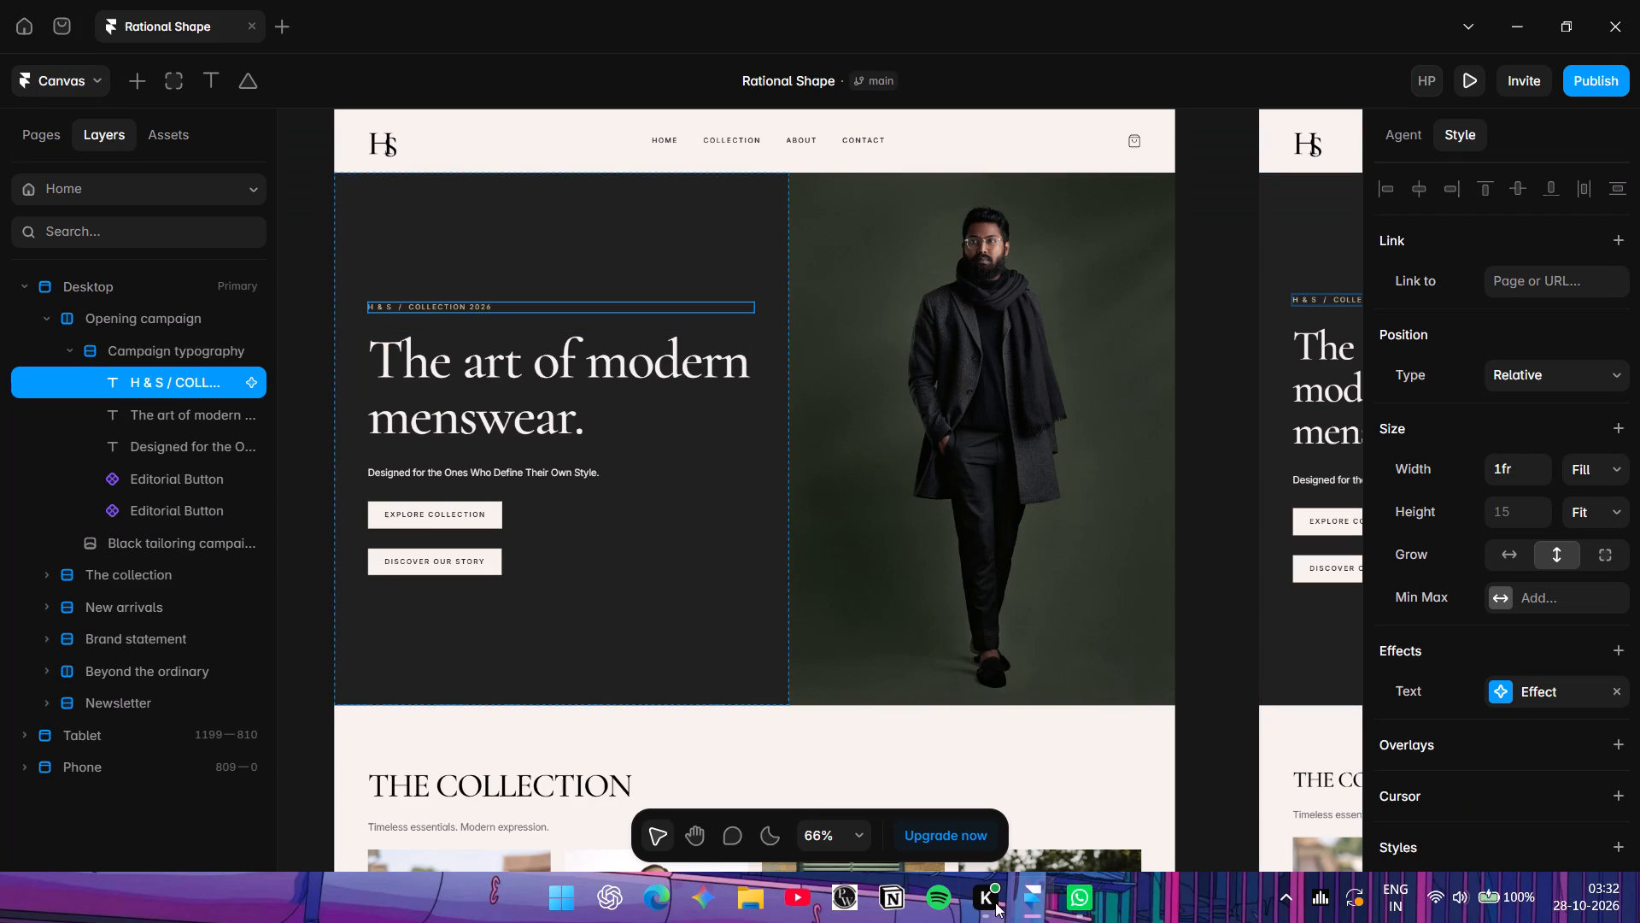
# Set the H & S / Collection 2026 text effect to animate per Word.
pyautogui.click(1510, 697)
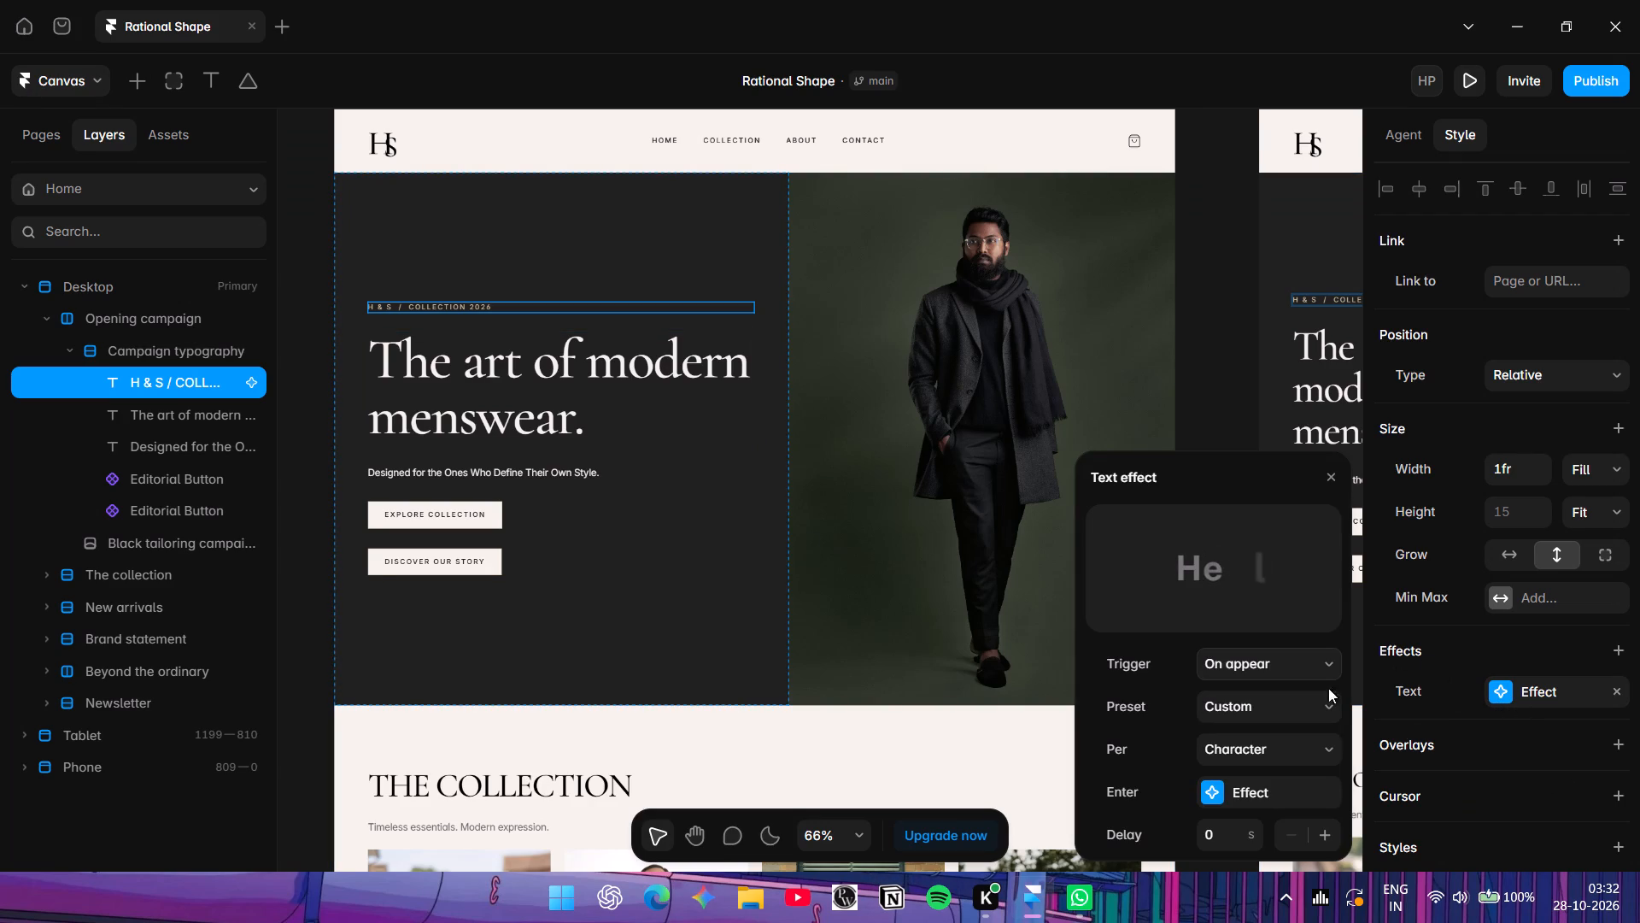
pyautogui.click(1300, 705)
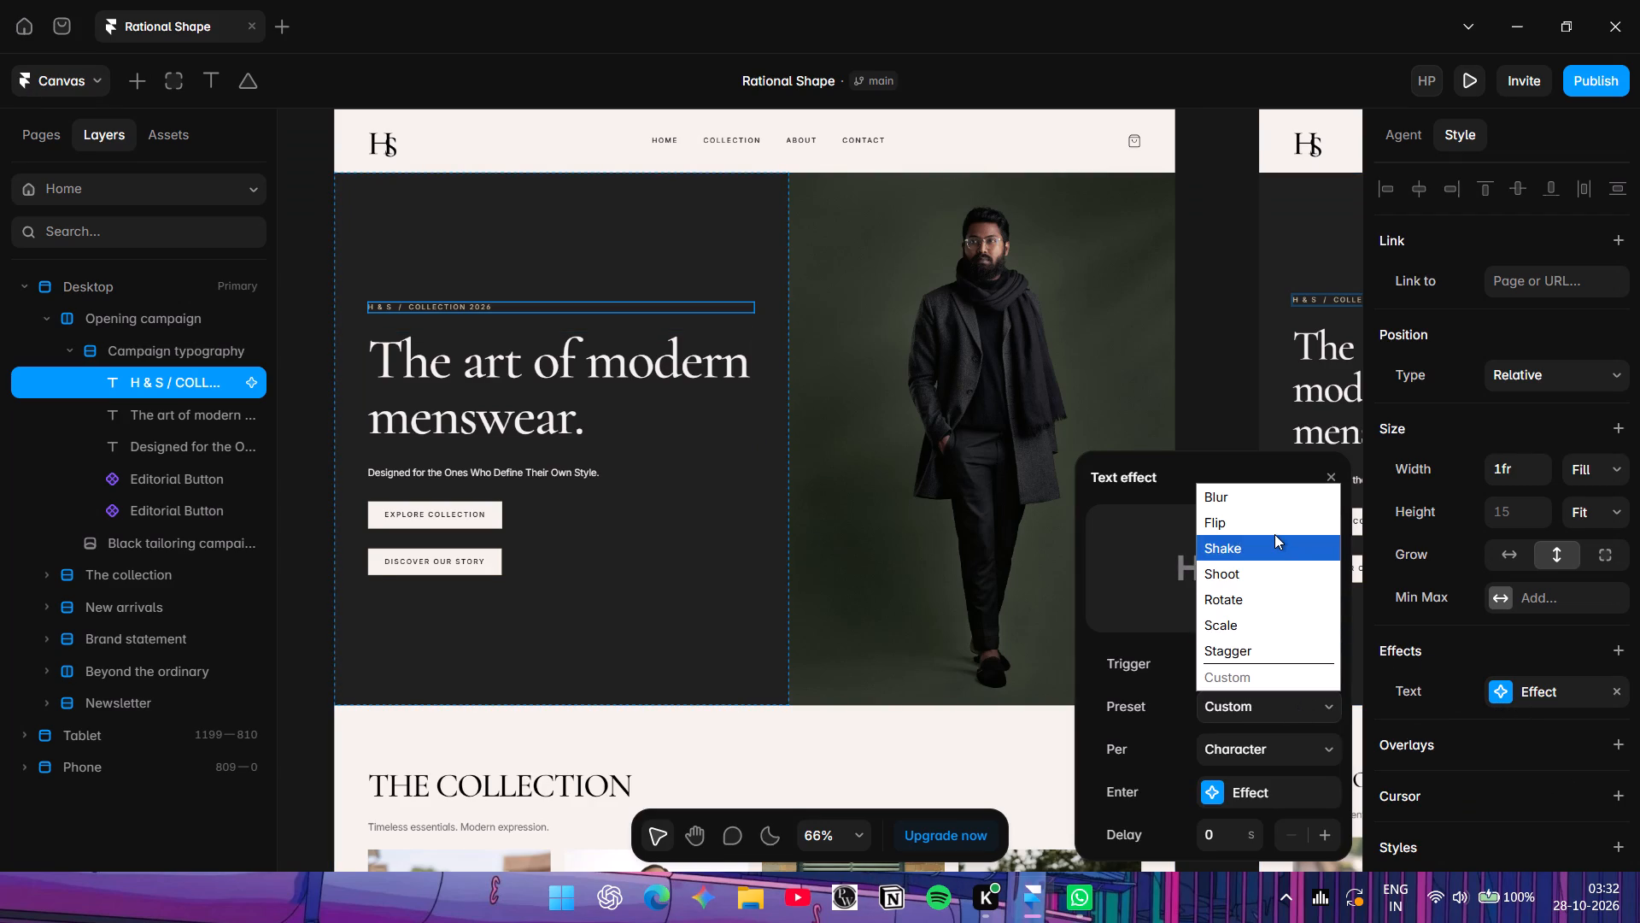
pyautogui.click(1281, 761)
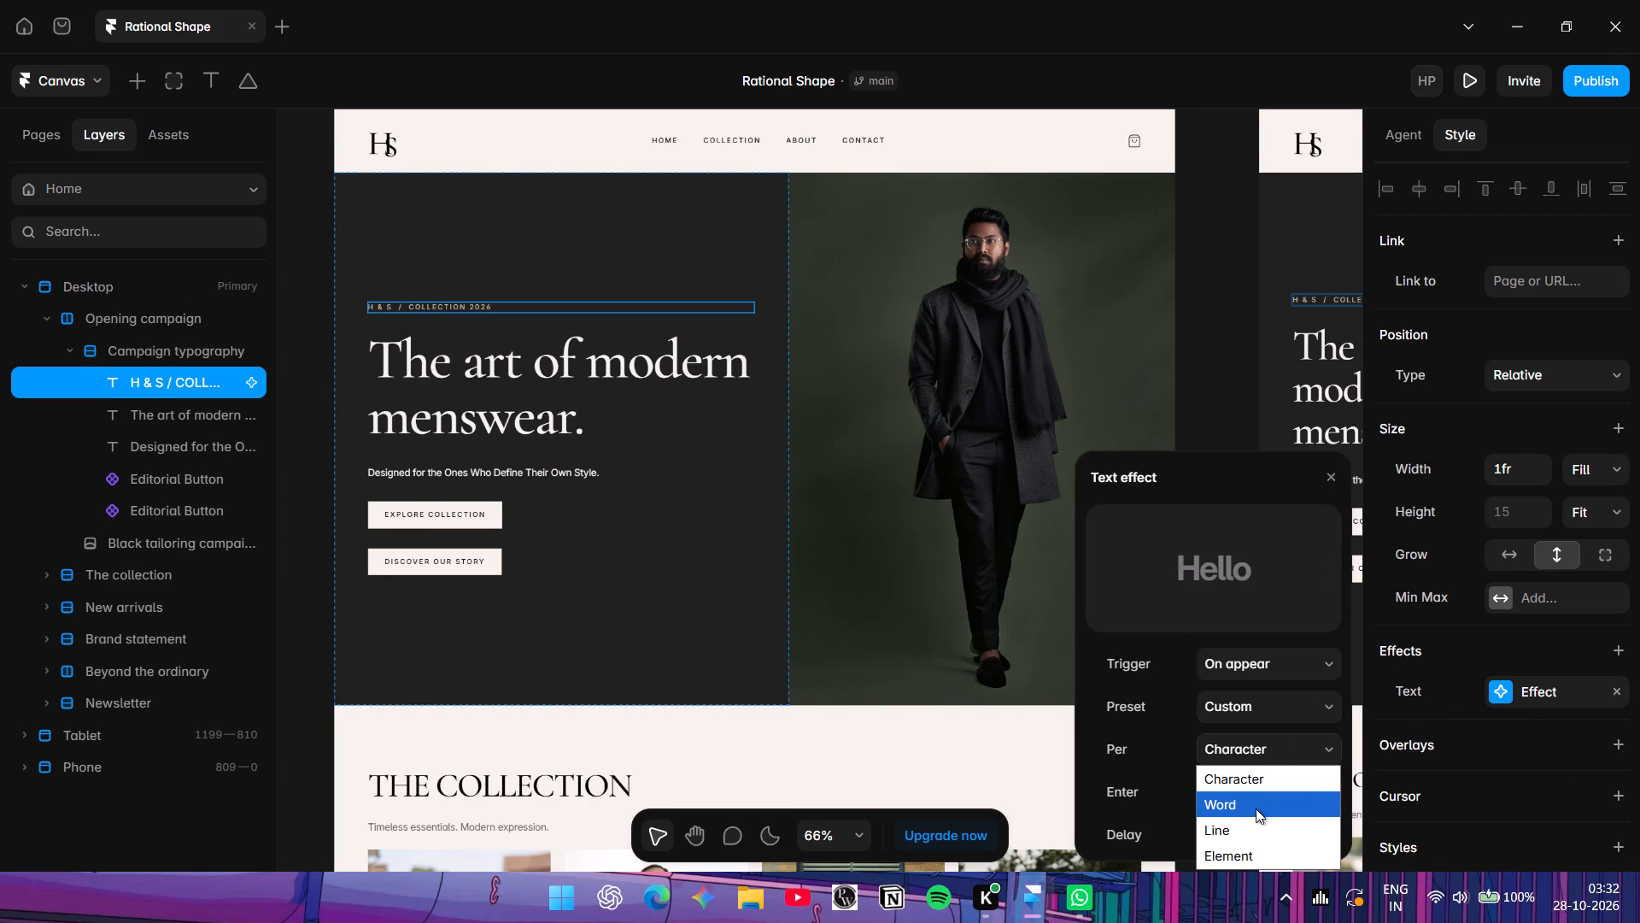
pyautogui.click(1256, 808)
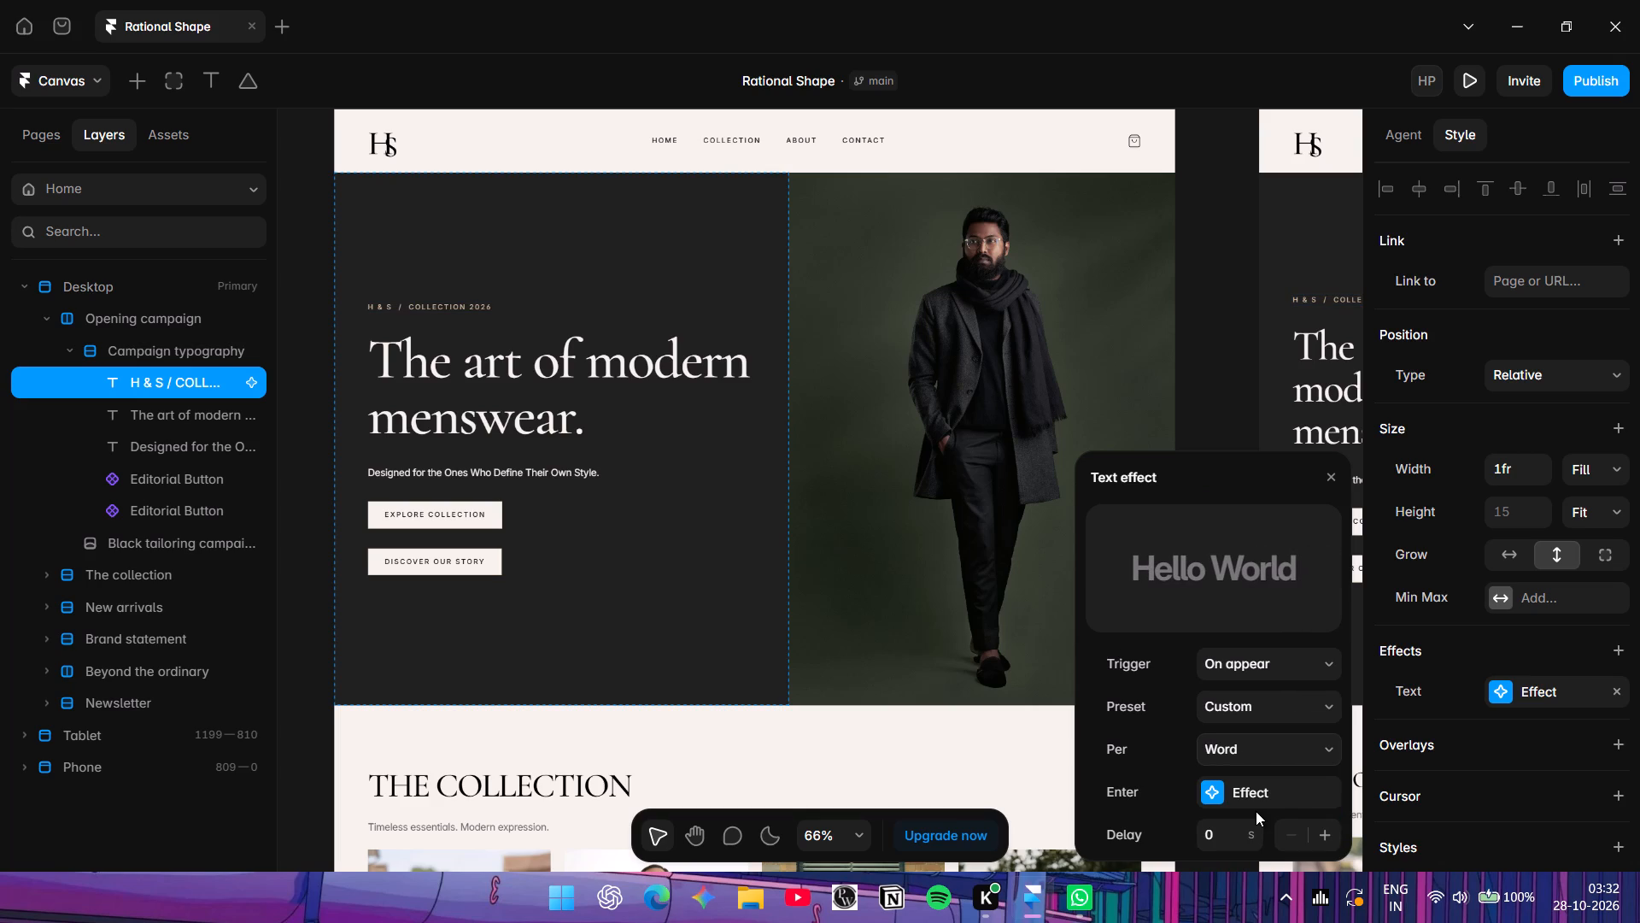
pyautogui.press('Return')
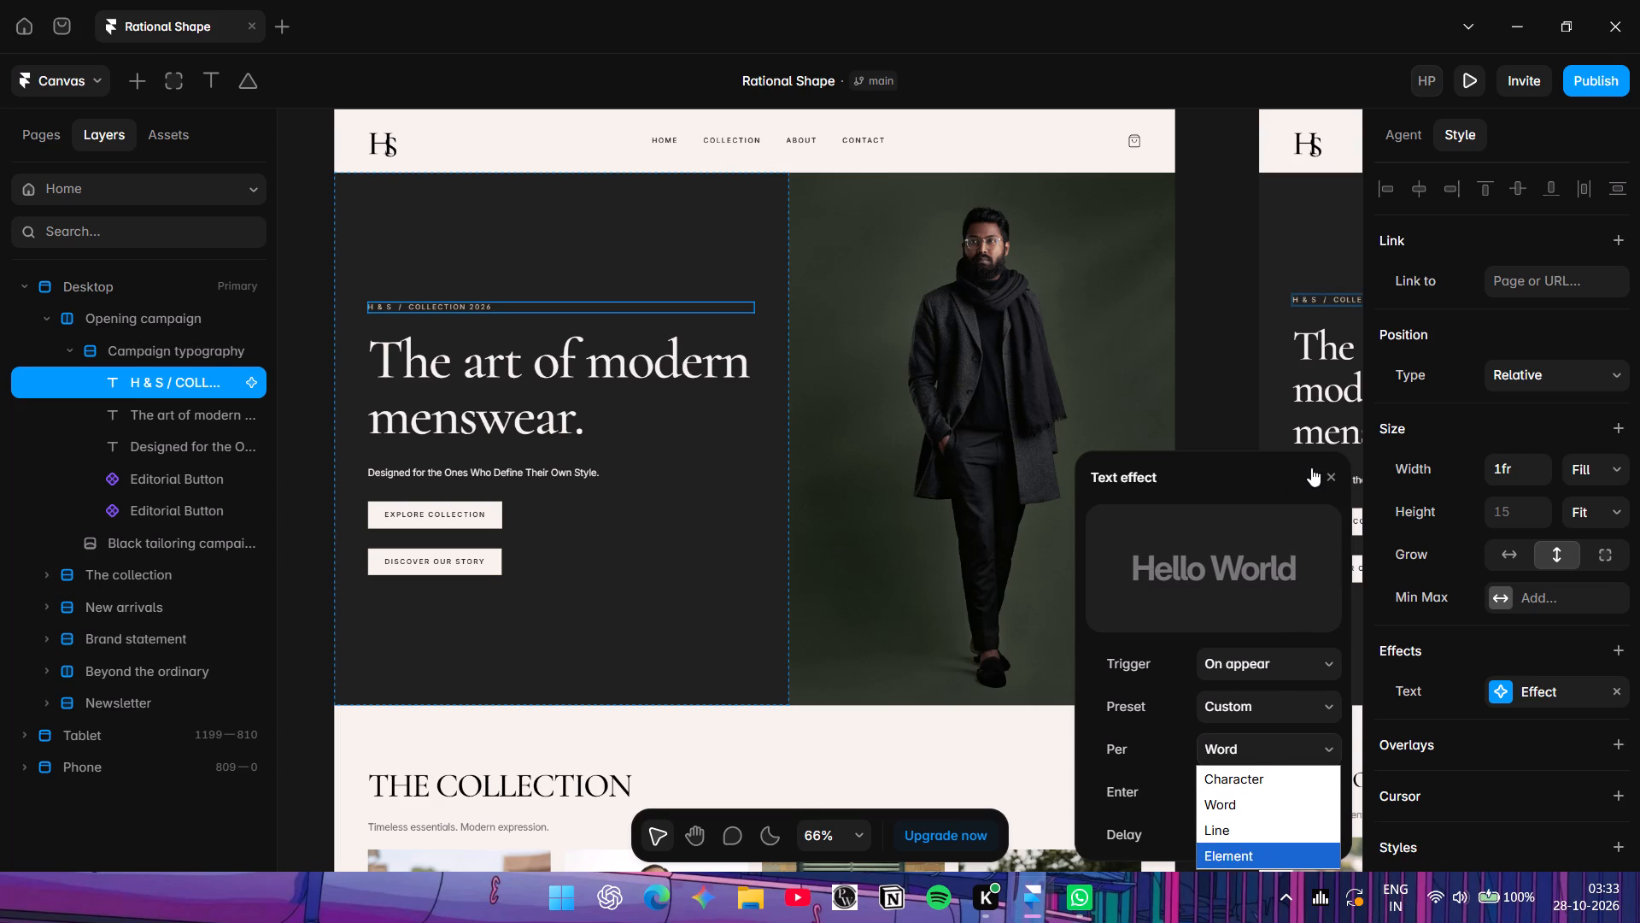
pyautogui.click(1332, 470)
pyautogui.click(1333, 473)
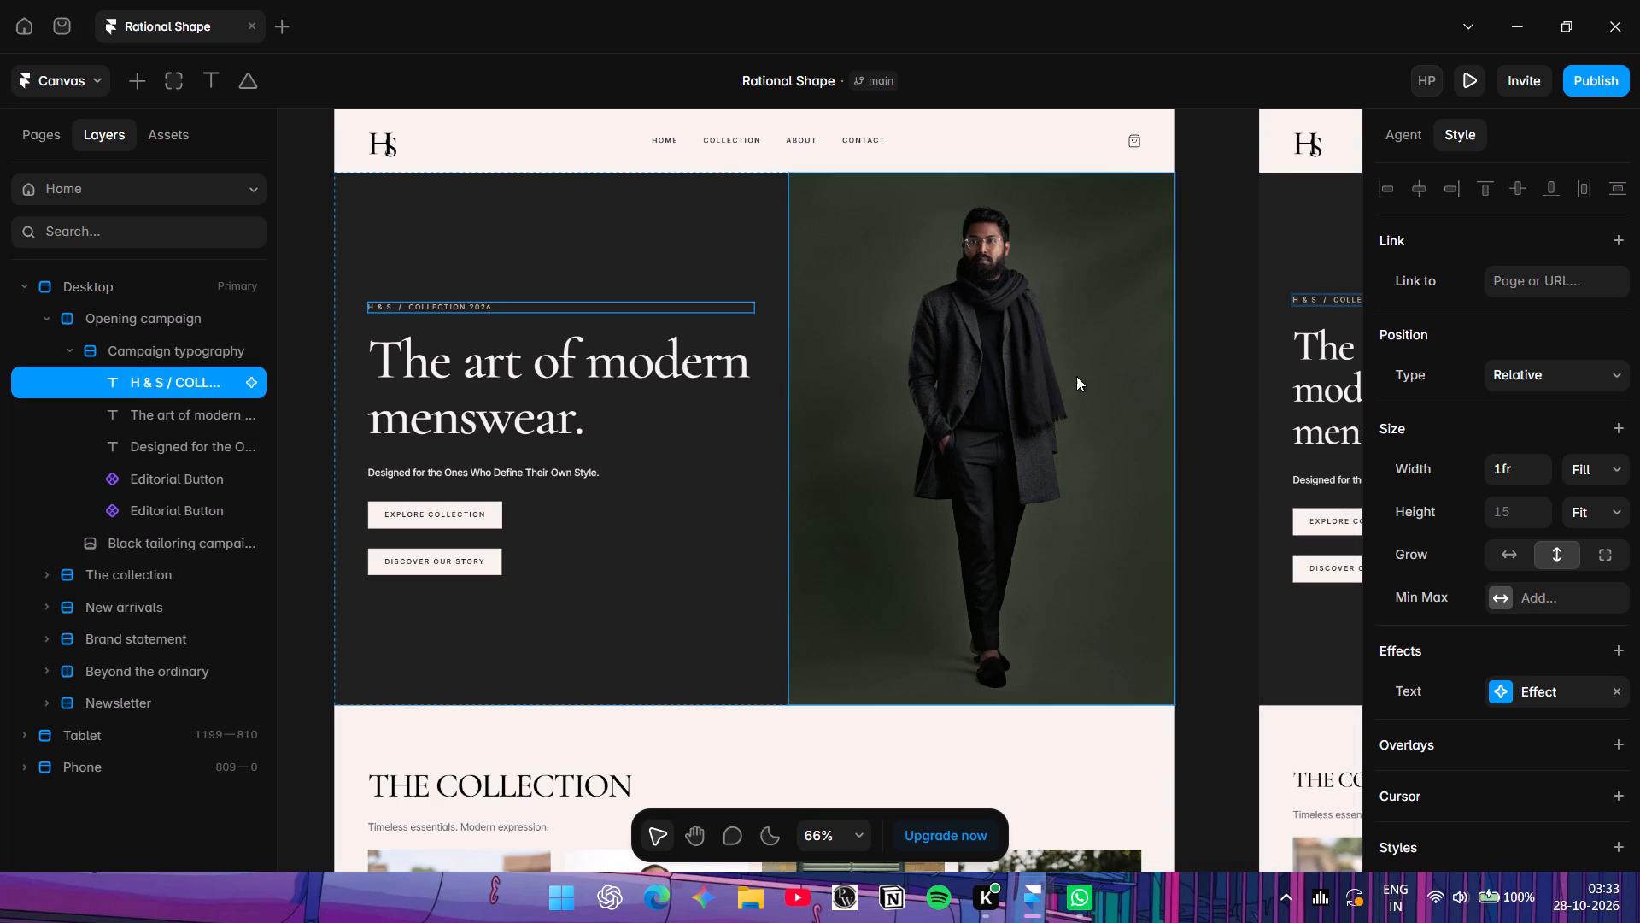
# Preview the per-word hero text animation on the Home page and return to the canvas.
pyautogui.click(1474, 76)
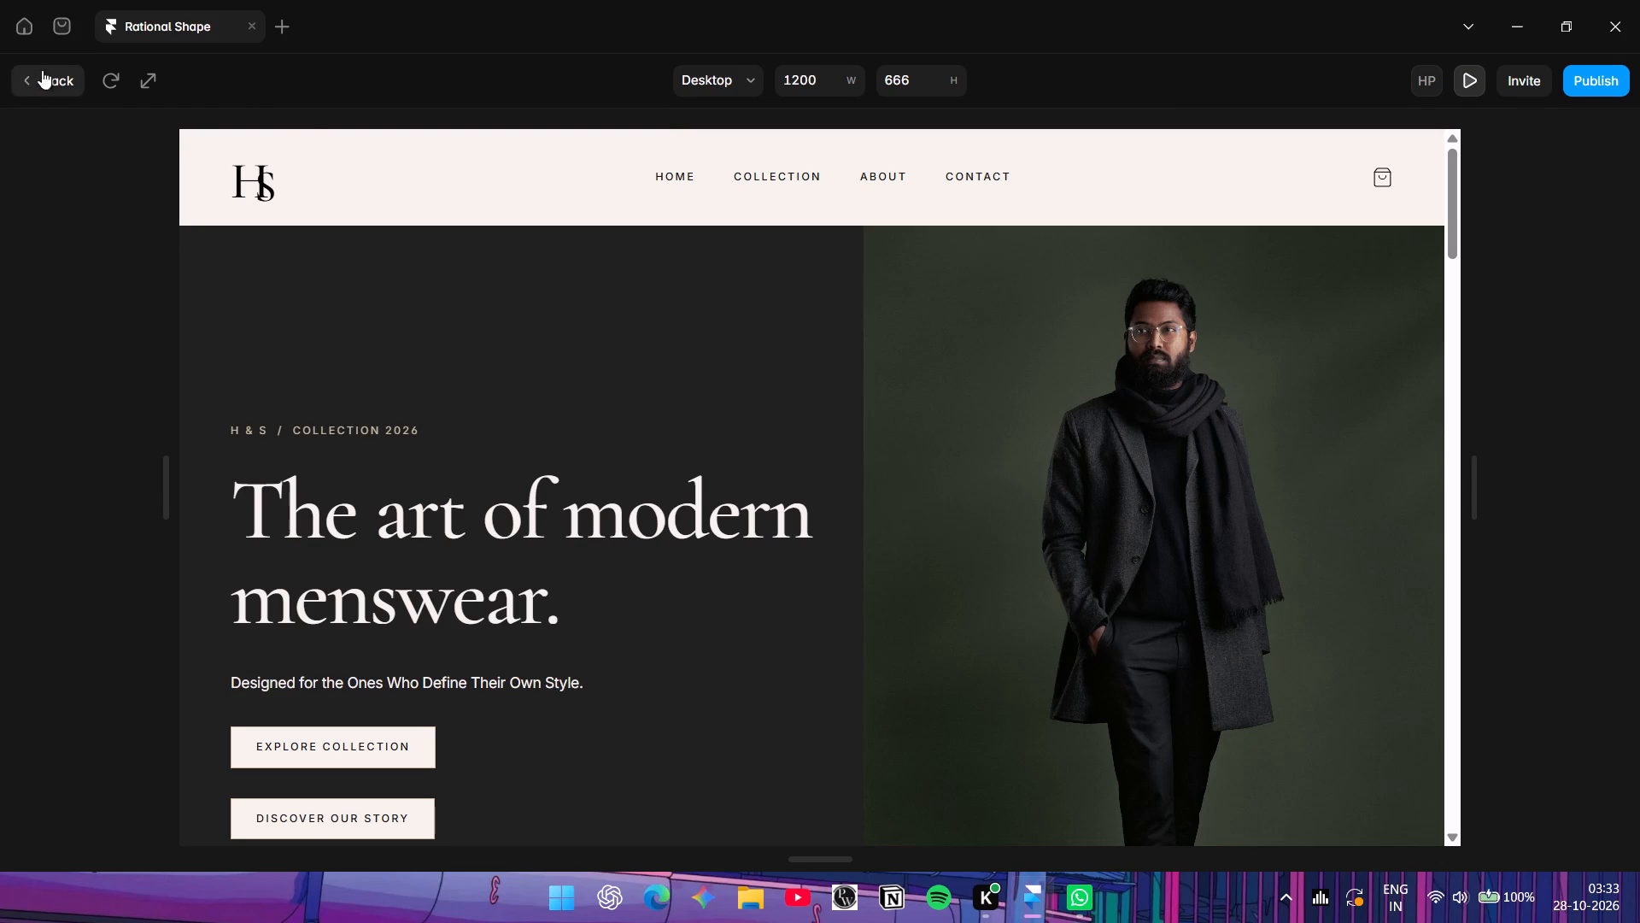
pyautogui.click(66, 68)
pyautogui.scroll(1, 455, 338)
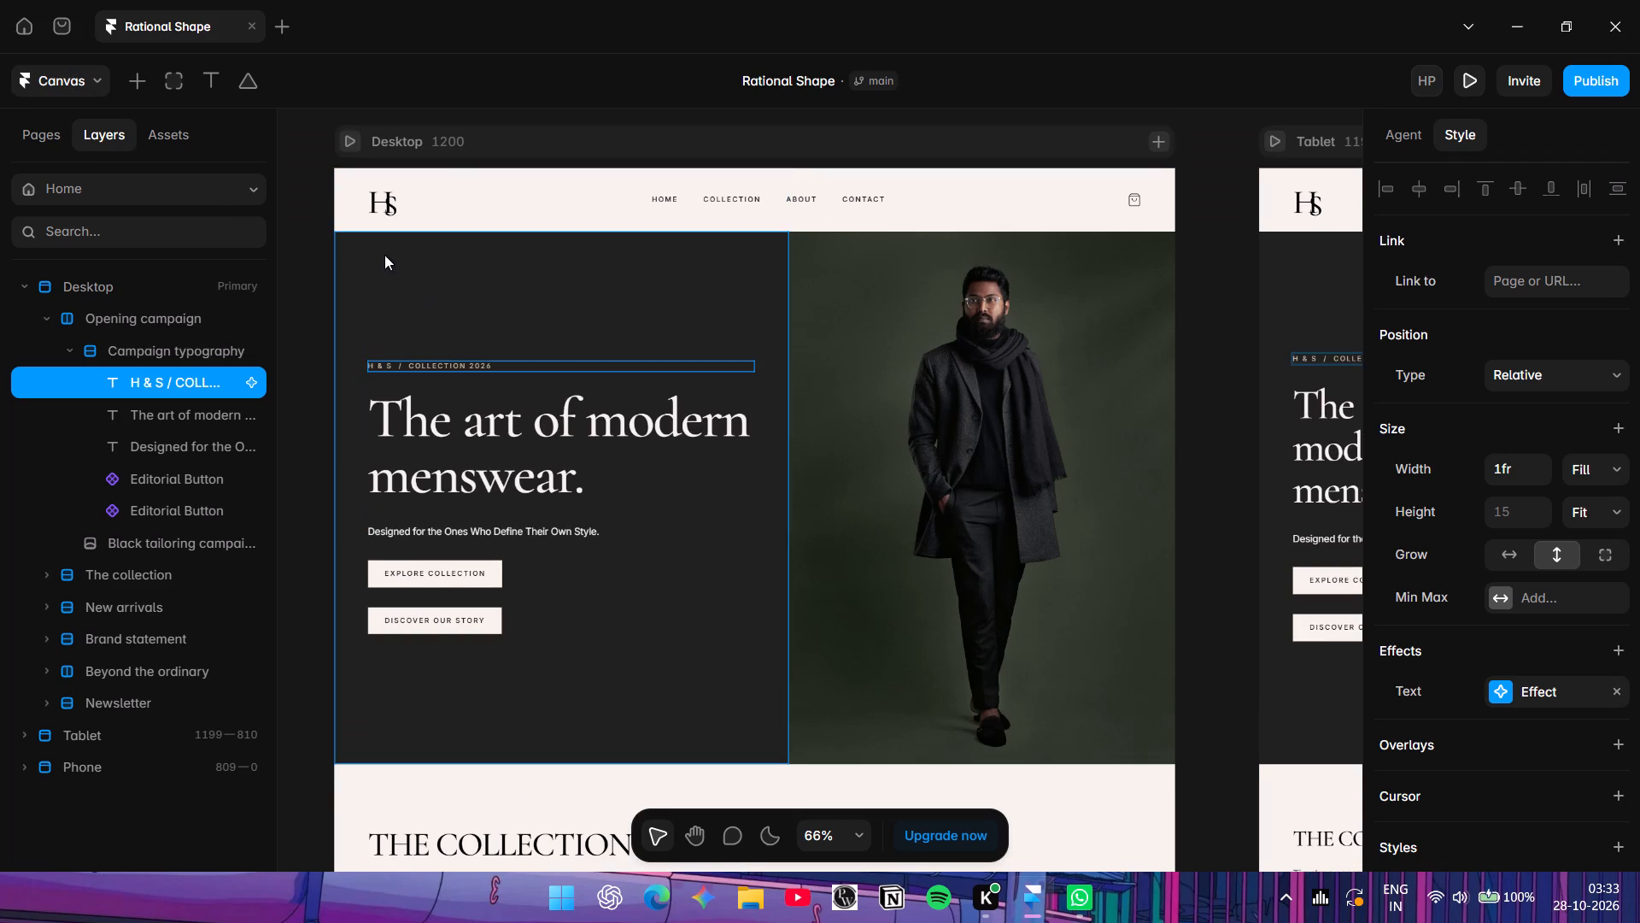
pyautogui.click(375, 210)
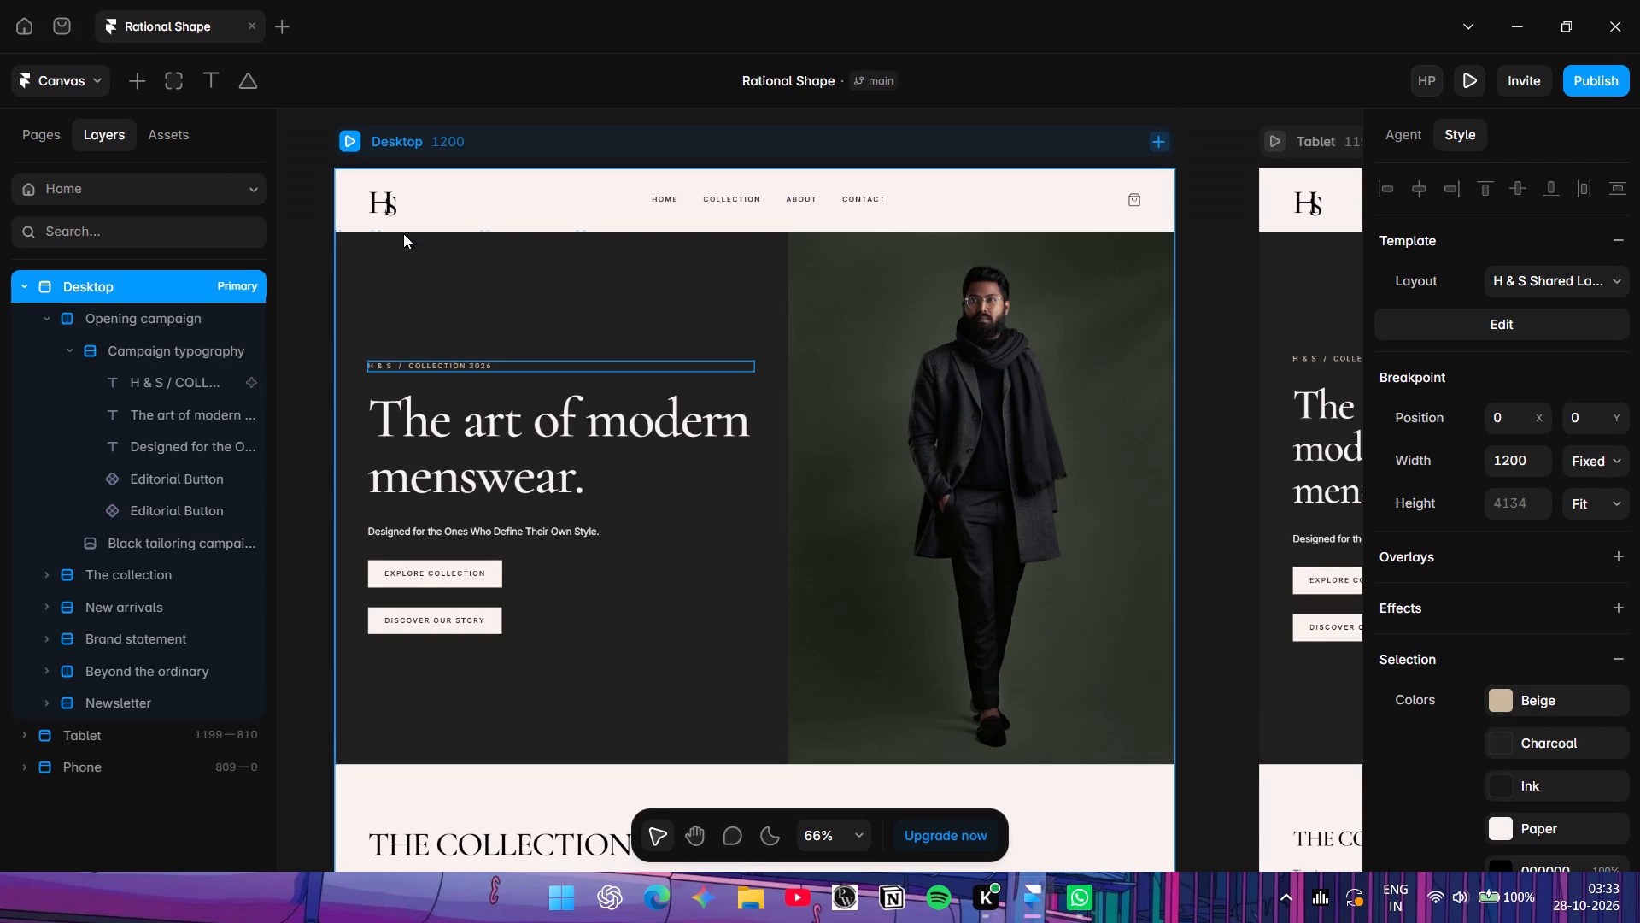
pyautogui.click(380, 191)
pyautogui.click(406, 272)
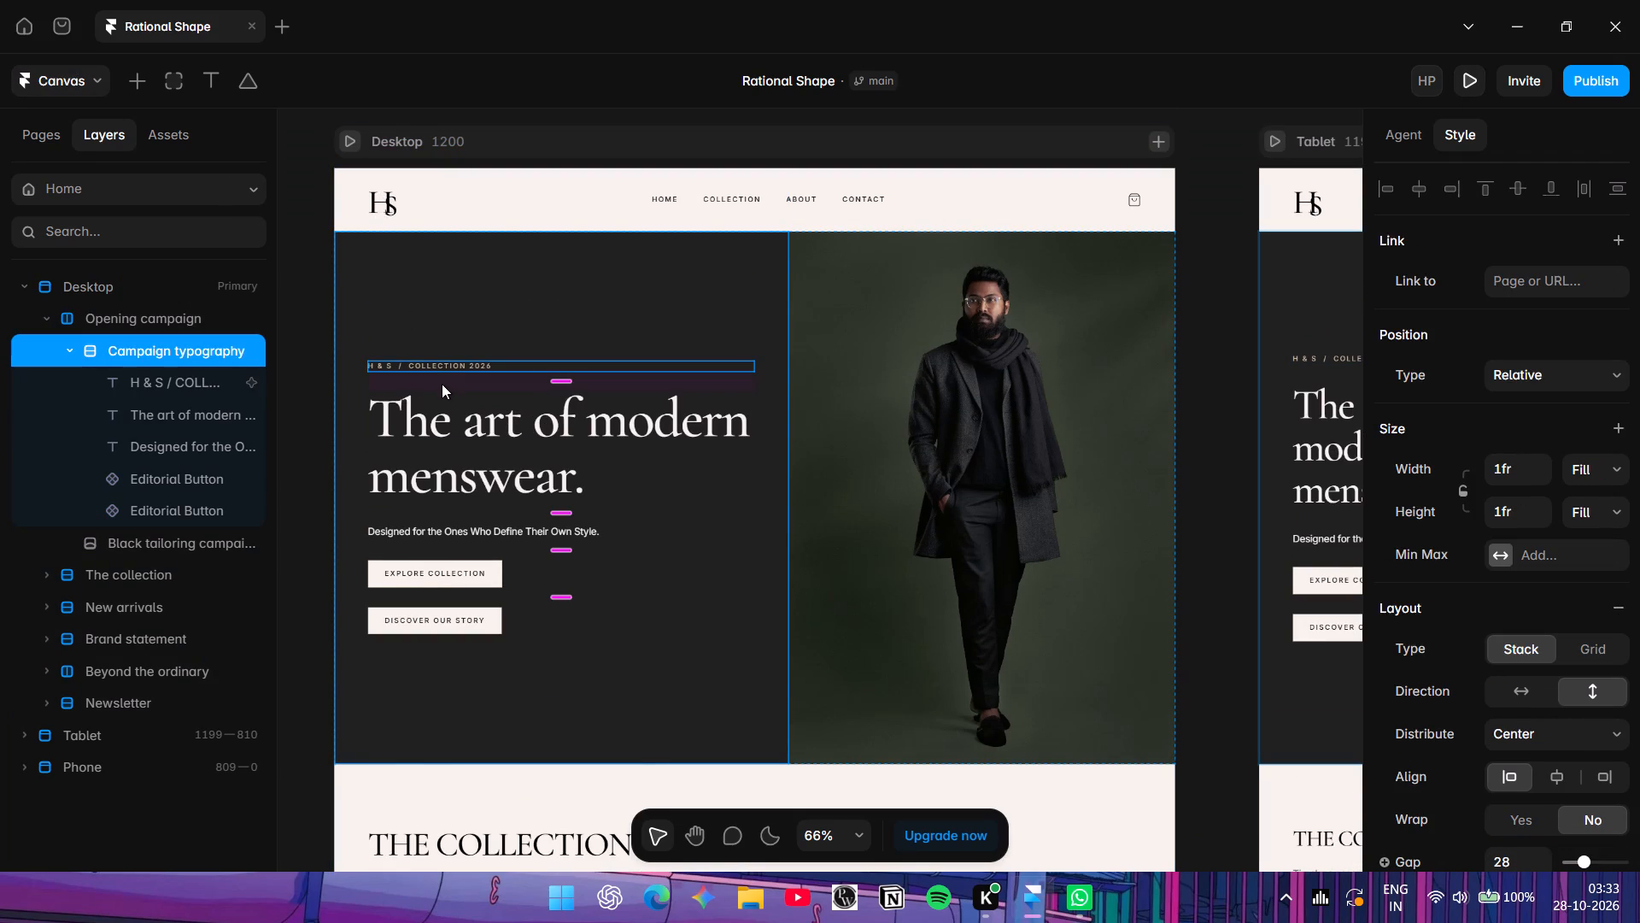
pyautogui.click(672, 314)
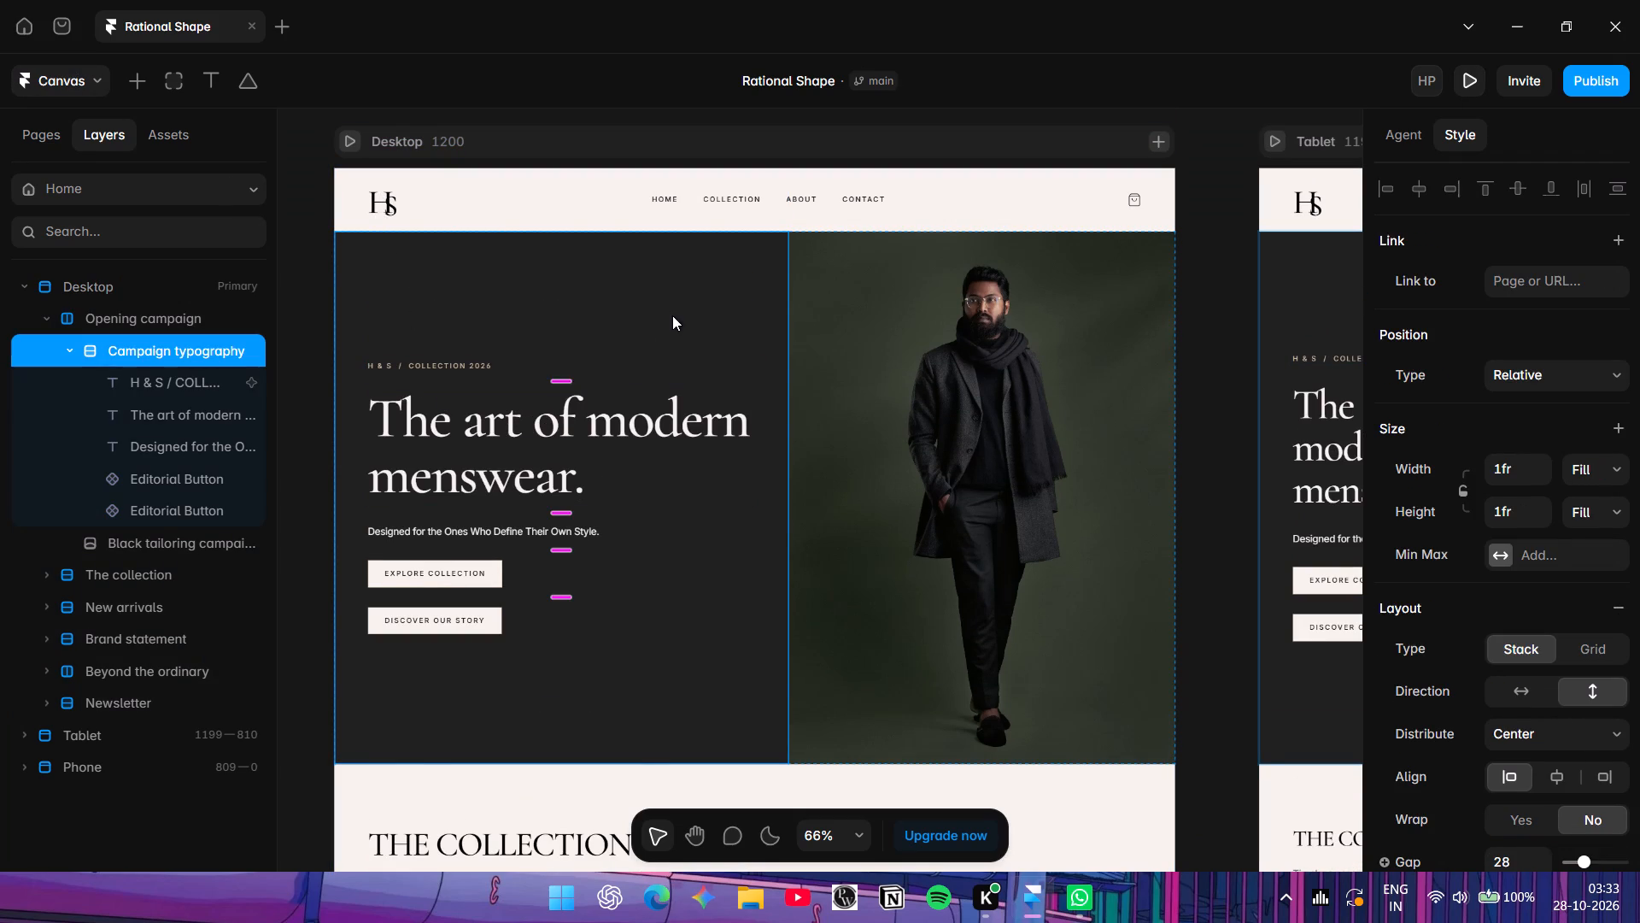
# Add a Text effect with the On appear trigger to the desktop hero headline "The art of modern menswear.".
pyautogui.click(650, 409)
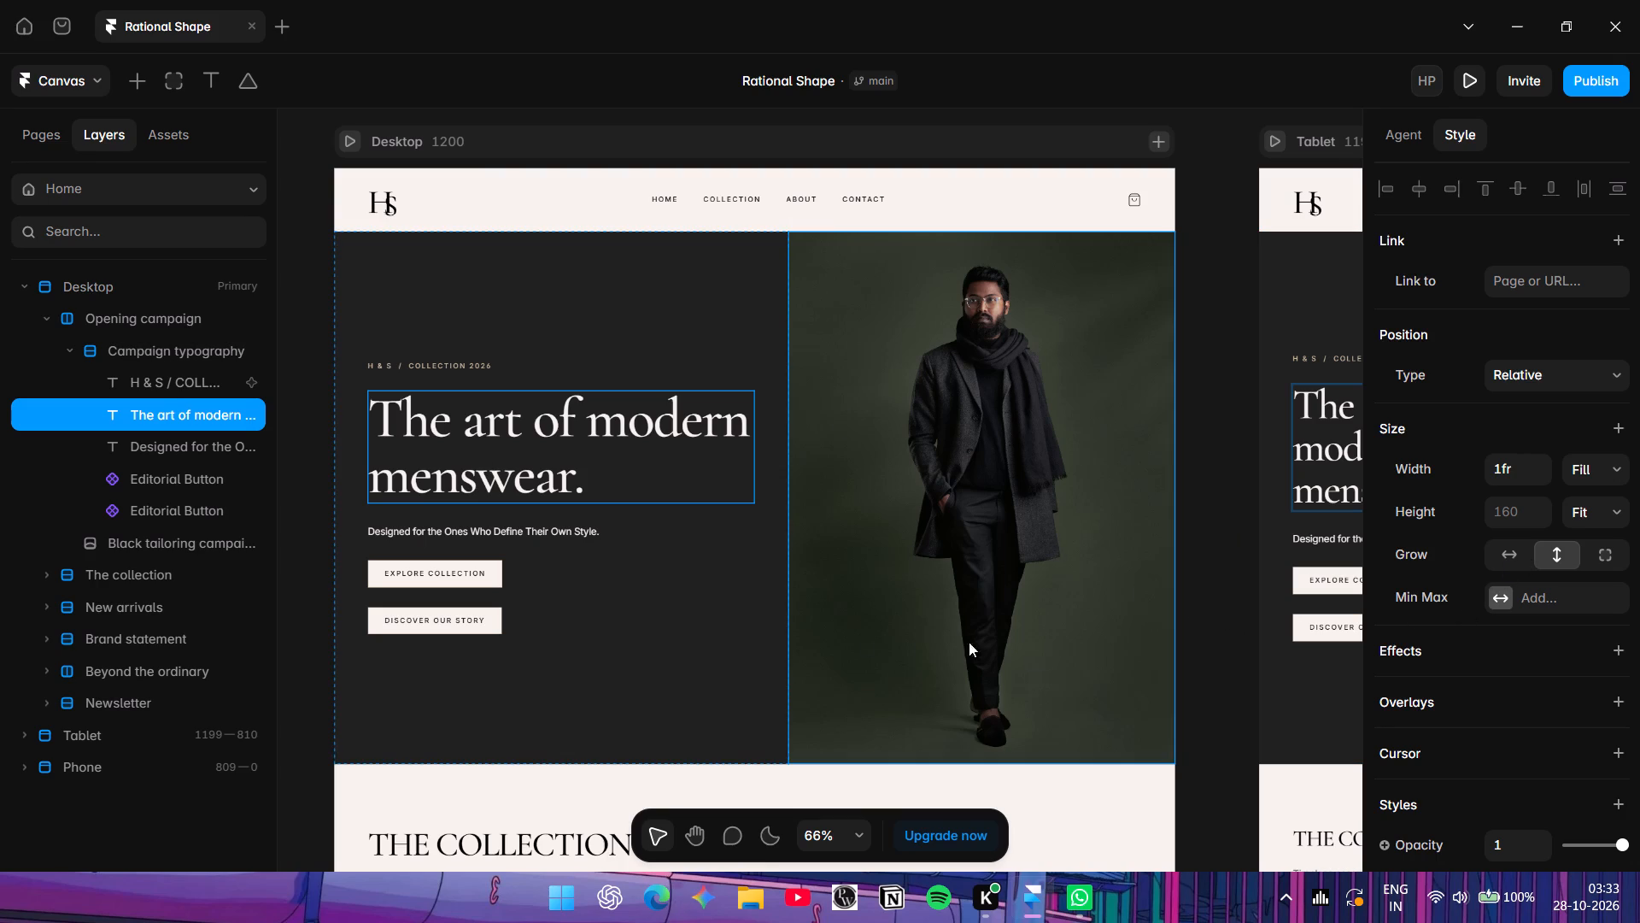
pyautogui.click(1622, 654)
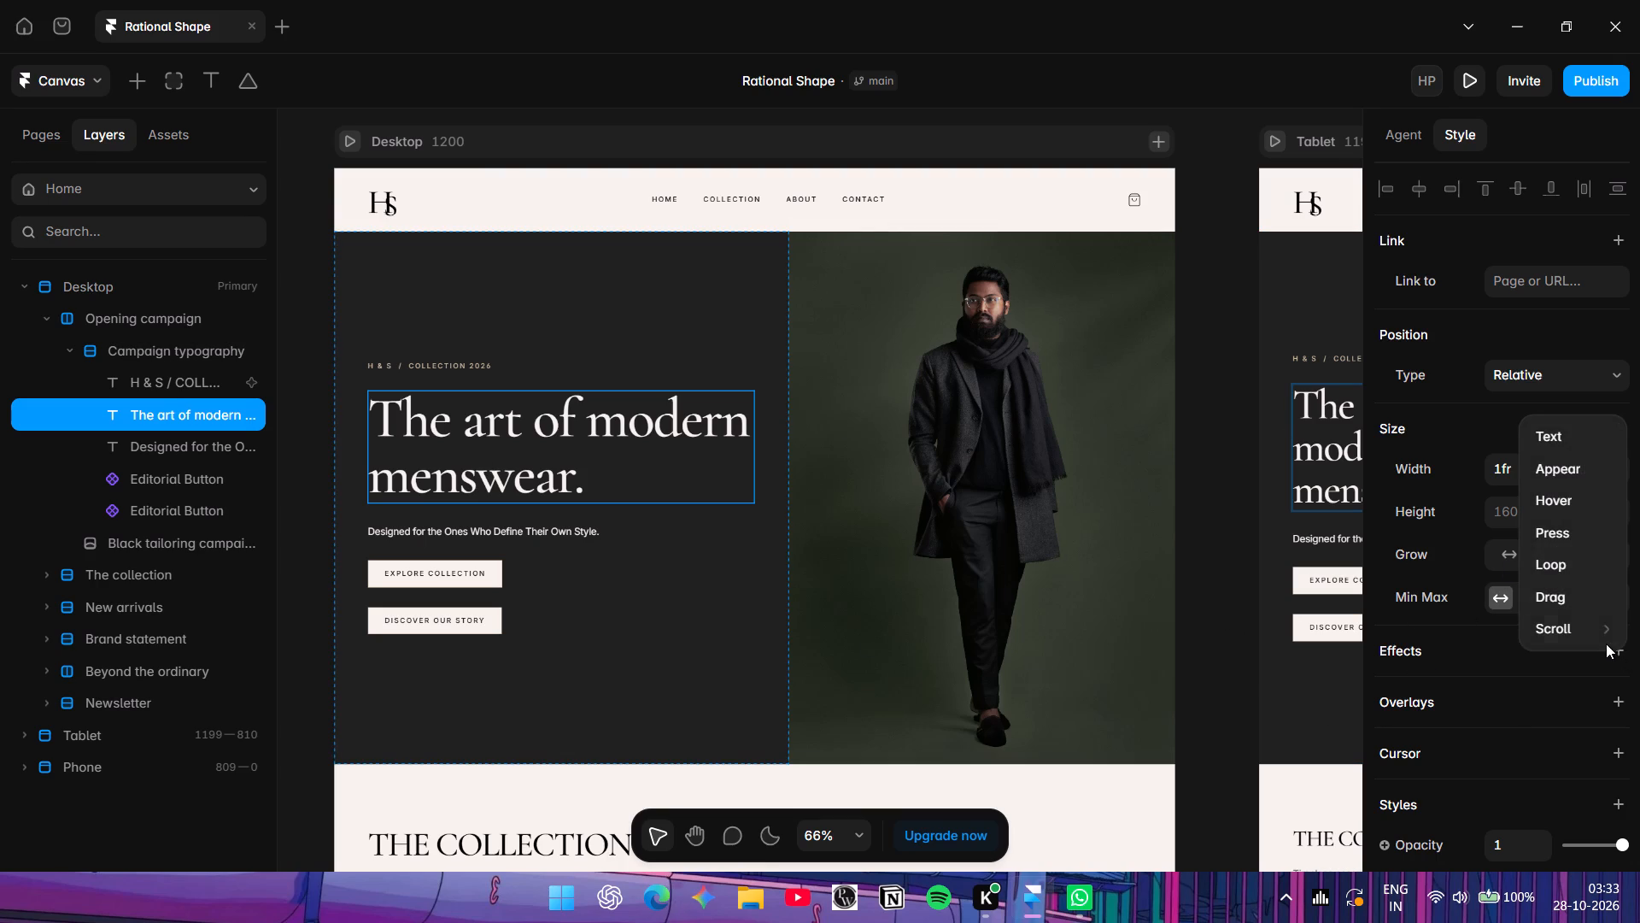
pyautogui.click(1564, 443)
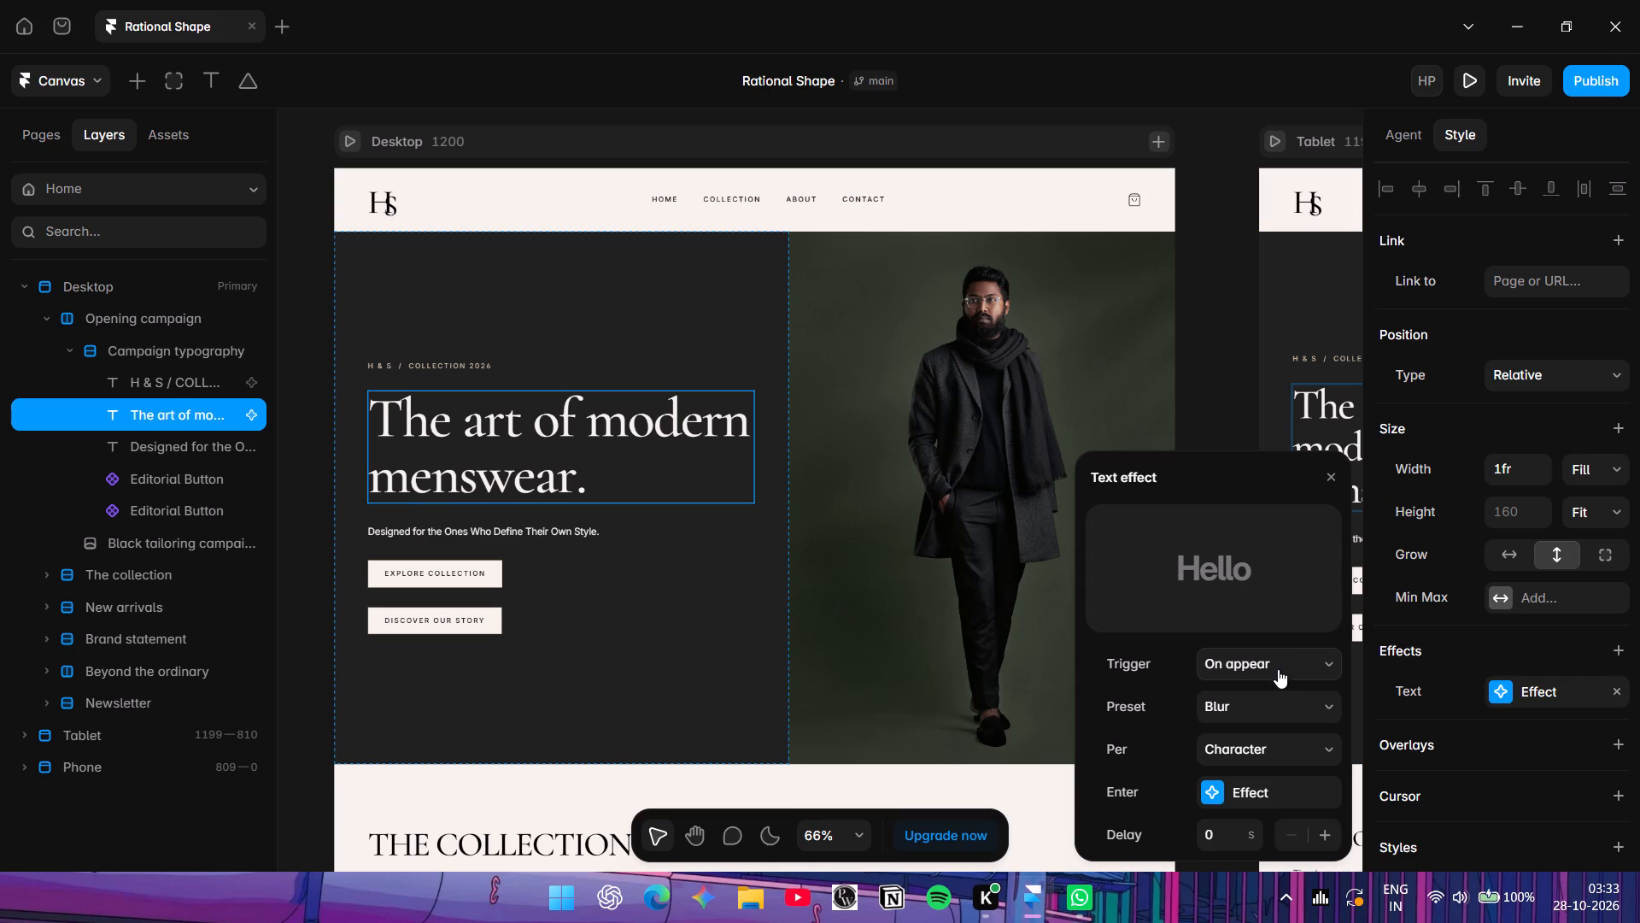
pyautogui.click(1278, 669)
pyautogui.click(1260, 697)
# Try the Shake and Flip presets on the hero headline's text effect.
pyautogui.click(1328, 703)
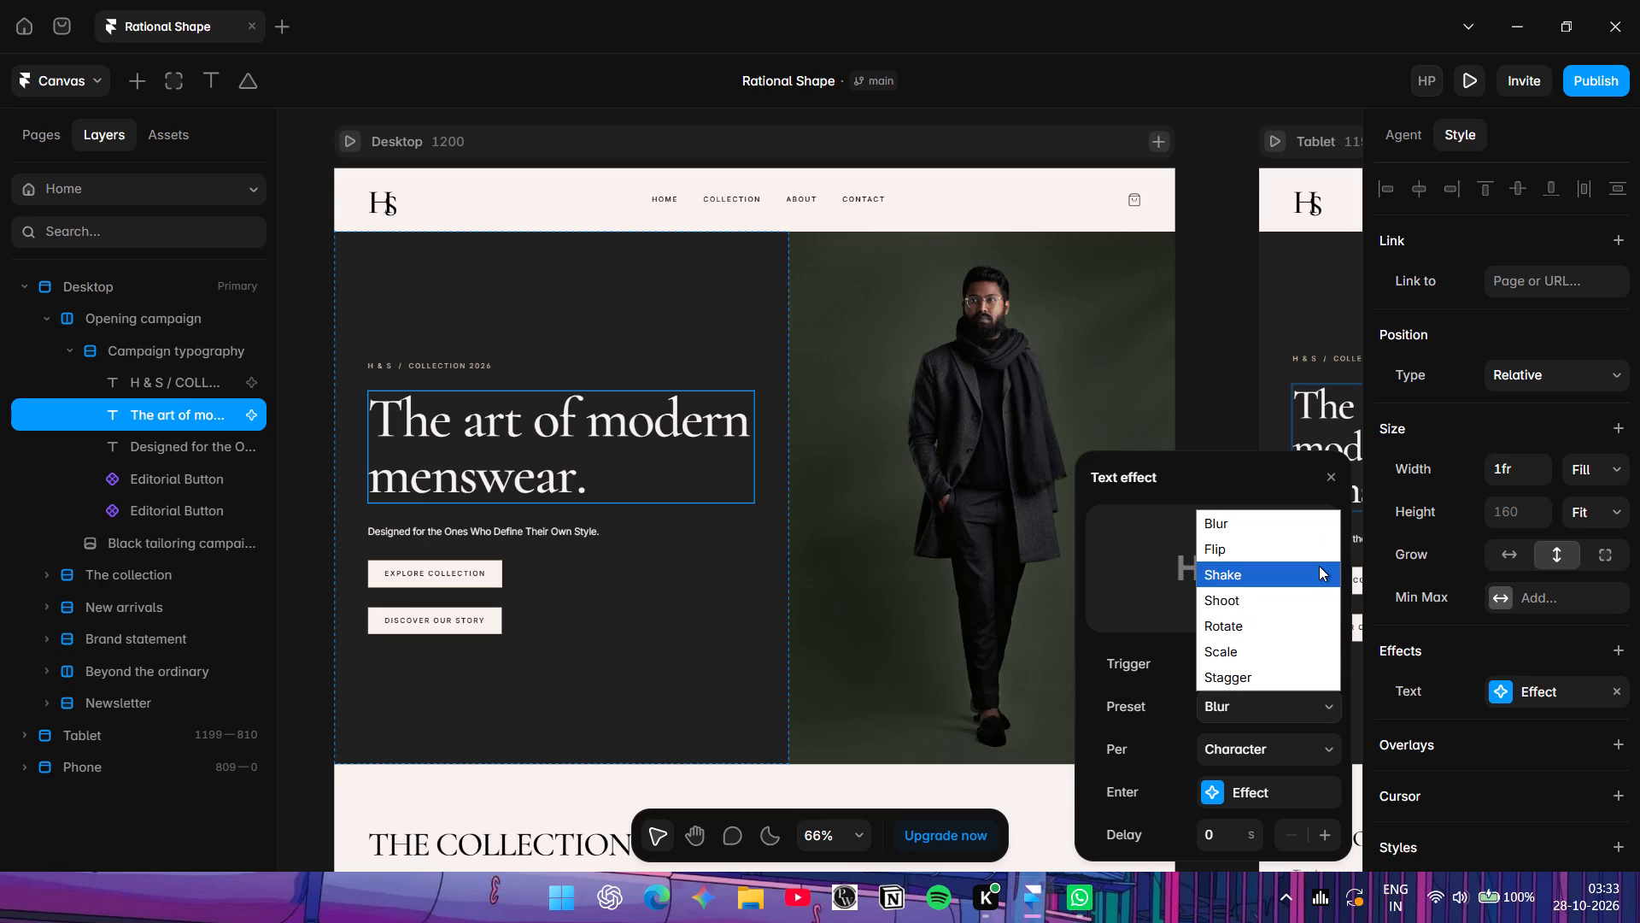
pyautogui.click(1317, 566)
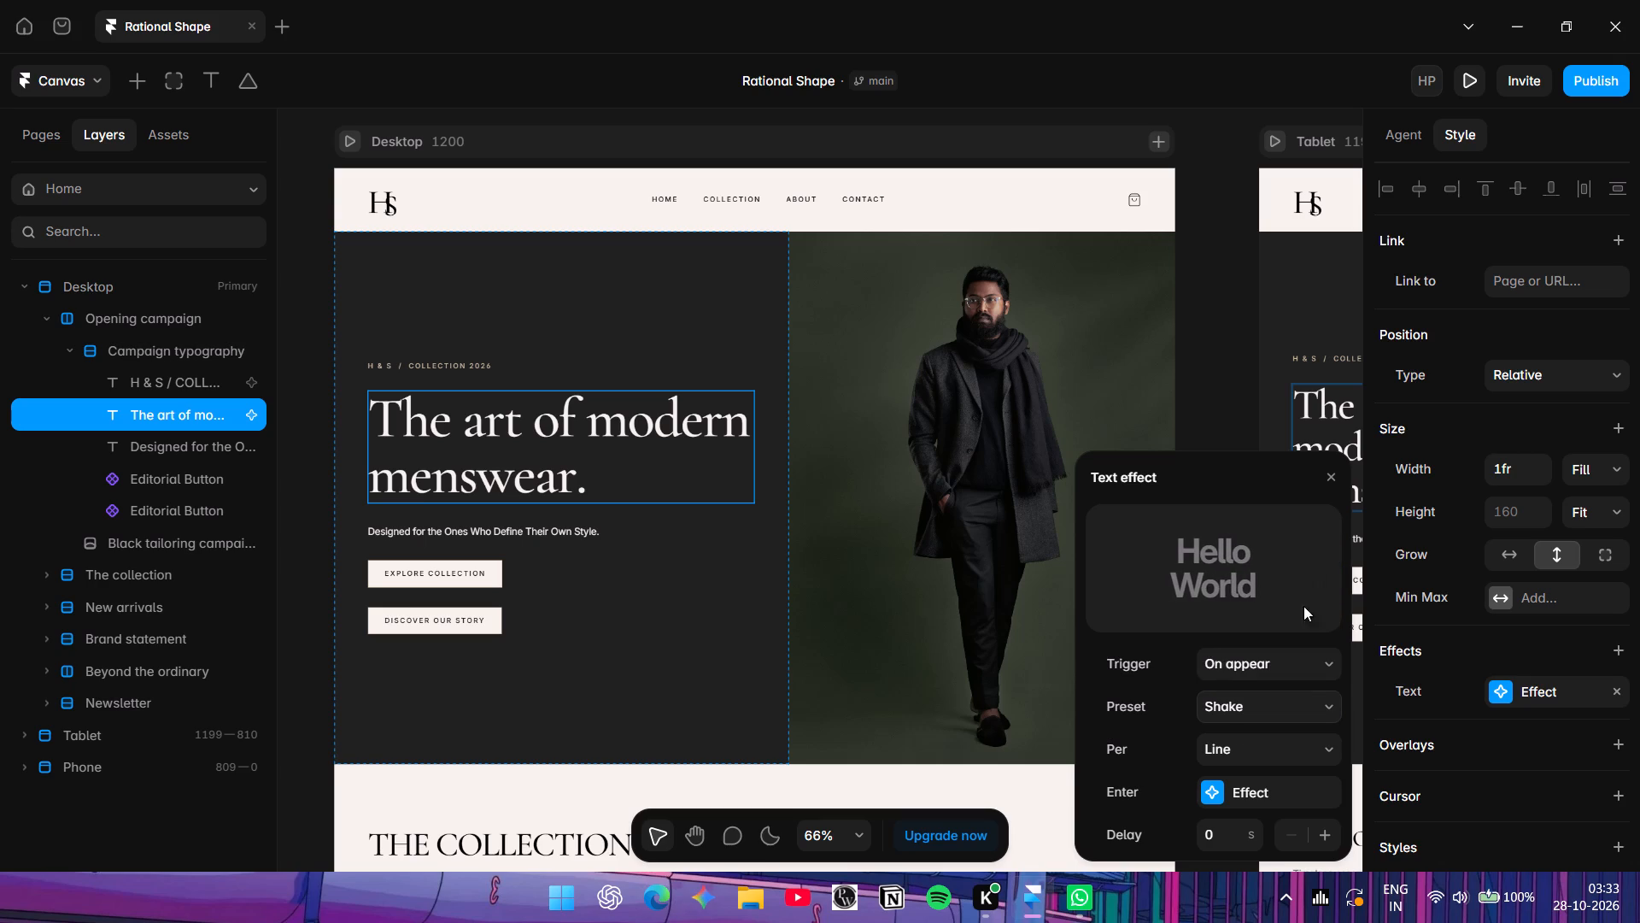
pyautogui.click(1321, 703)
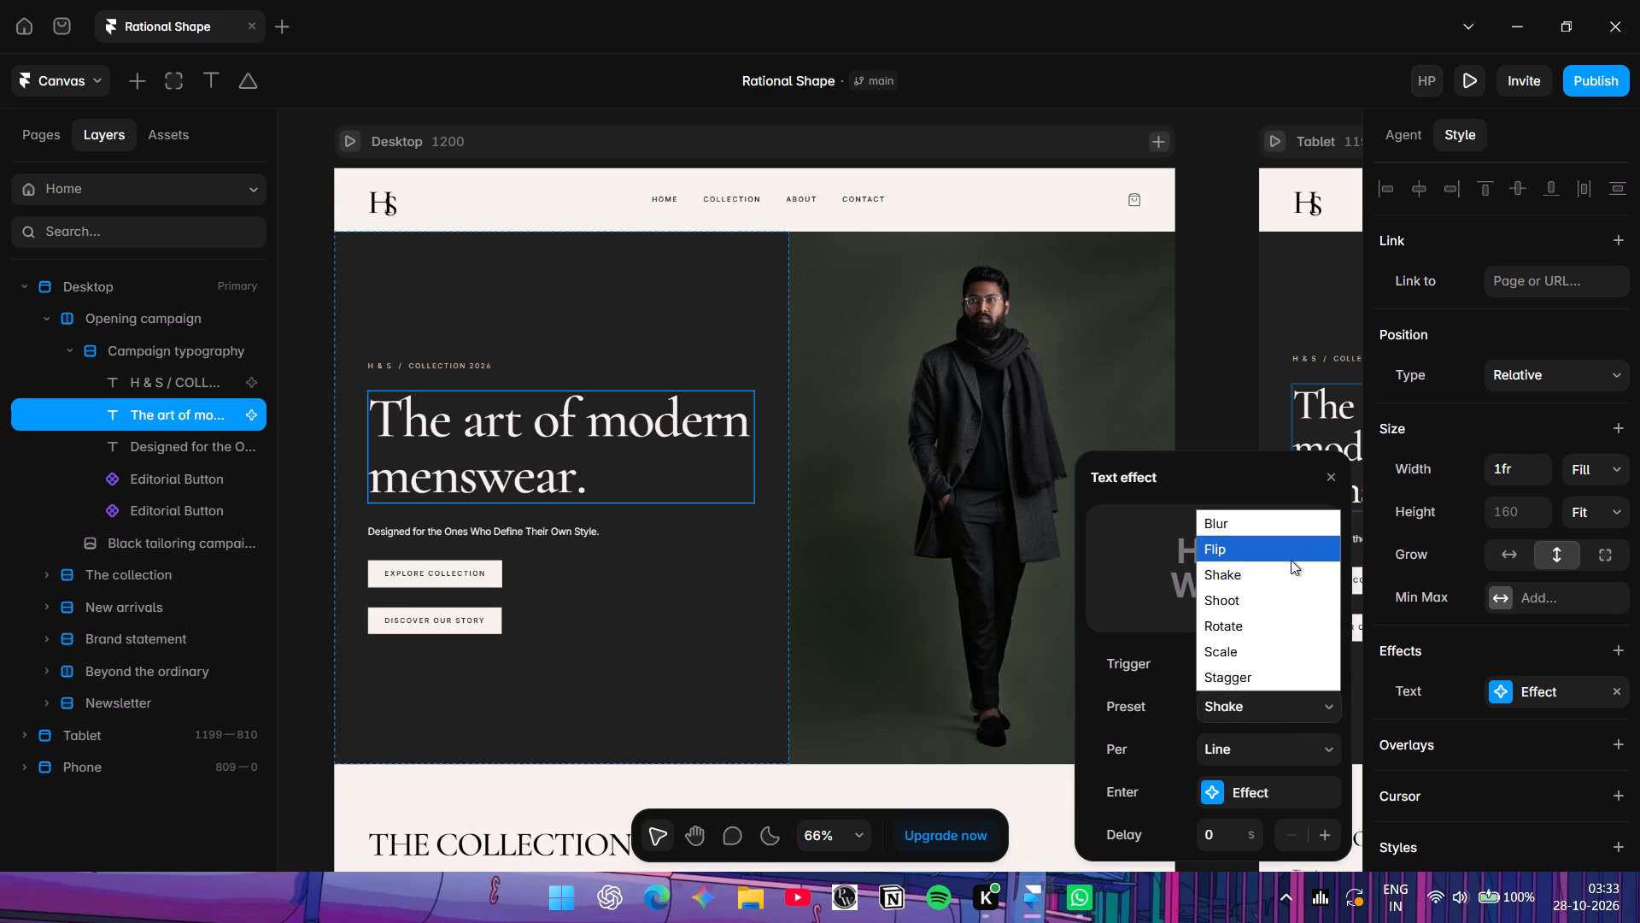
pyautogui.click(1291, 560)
# Apply the Shoot preset to the hero headline's text effect and animate it per Word.
pyautogui.click(1327, 705)
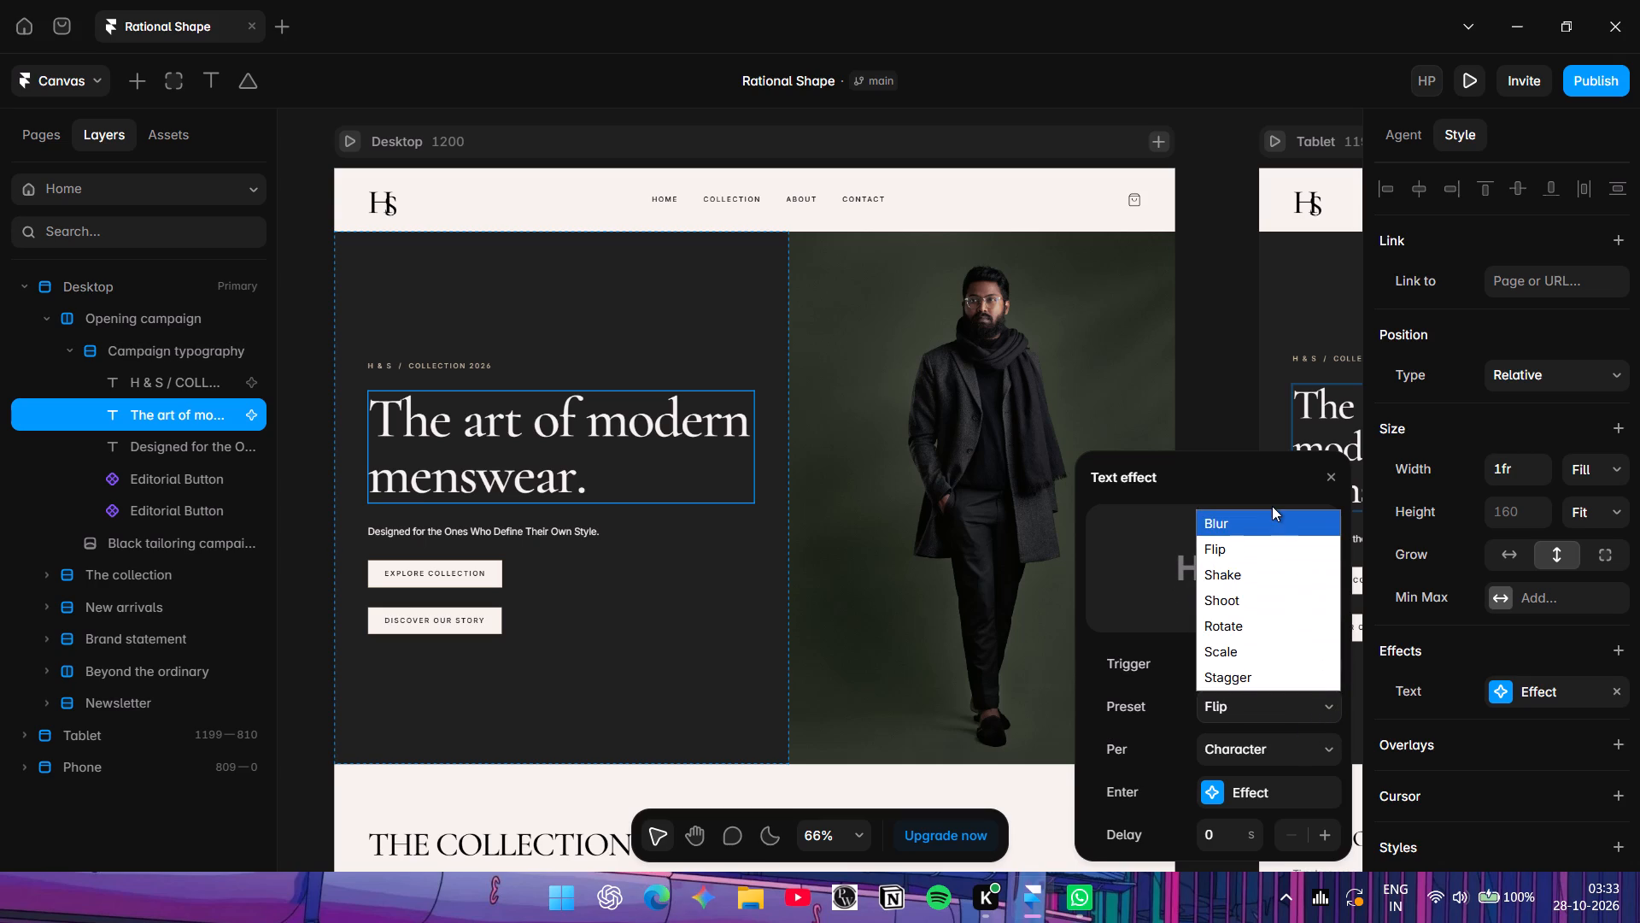
pyautogui.click(1270, 605)
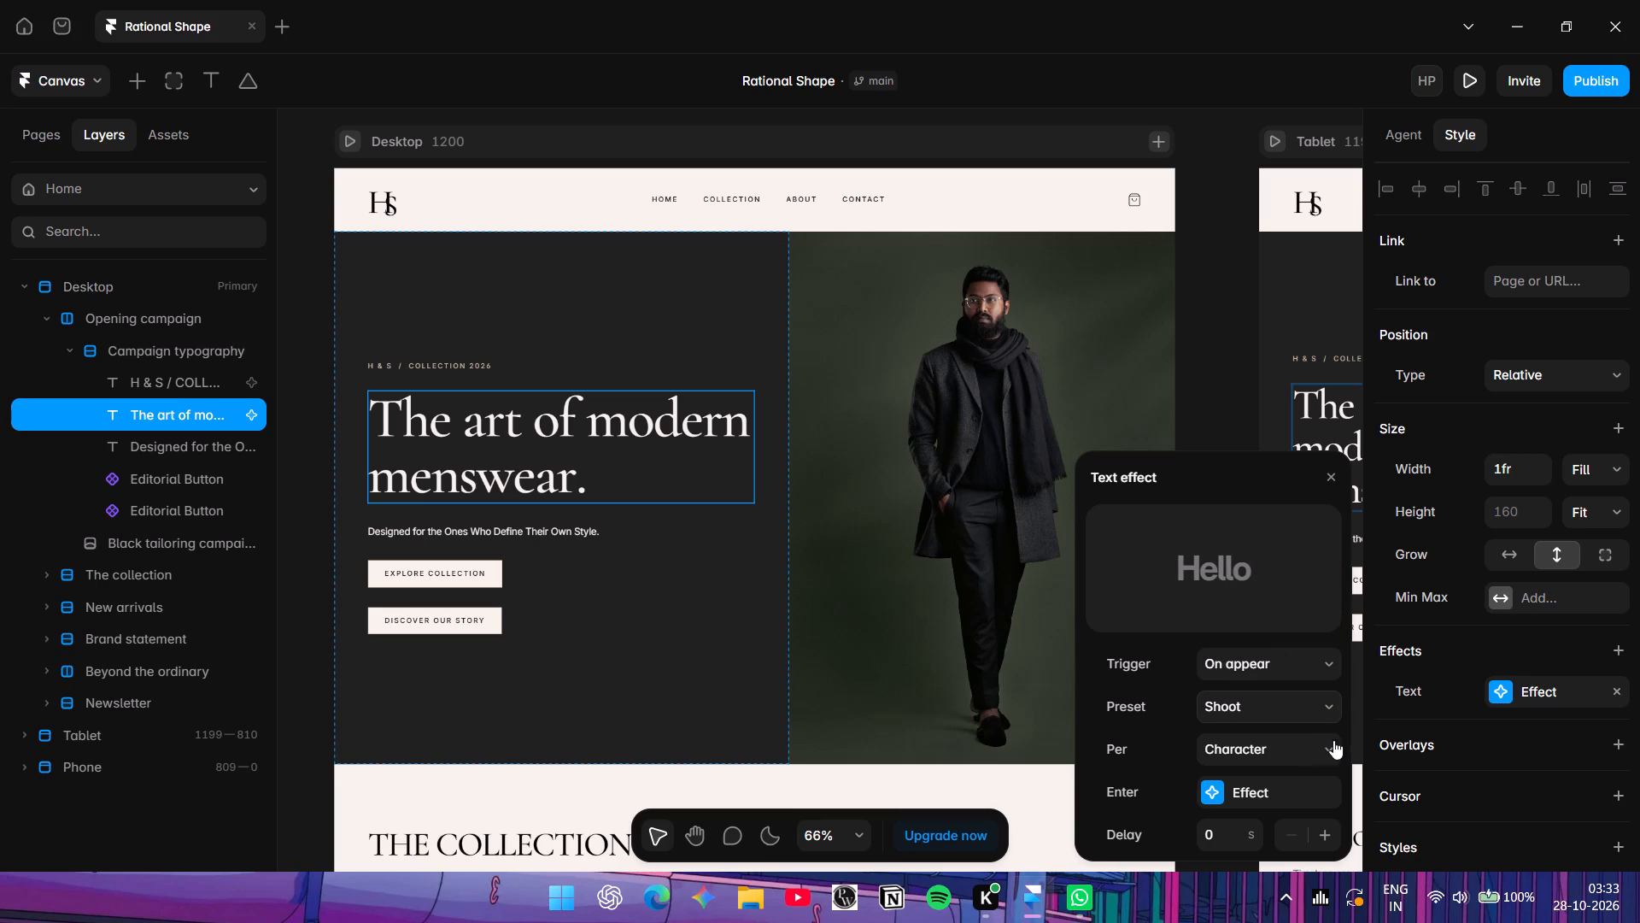
pyautogui.click(1300, 746)
pyautogui.click(1298, 799)
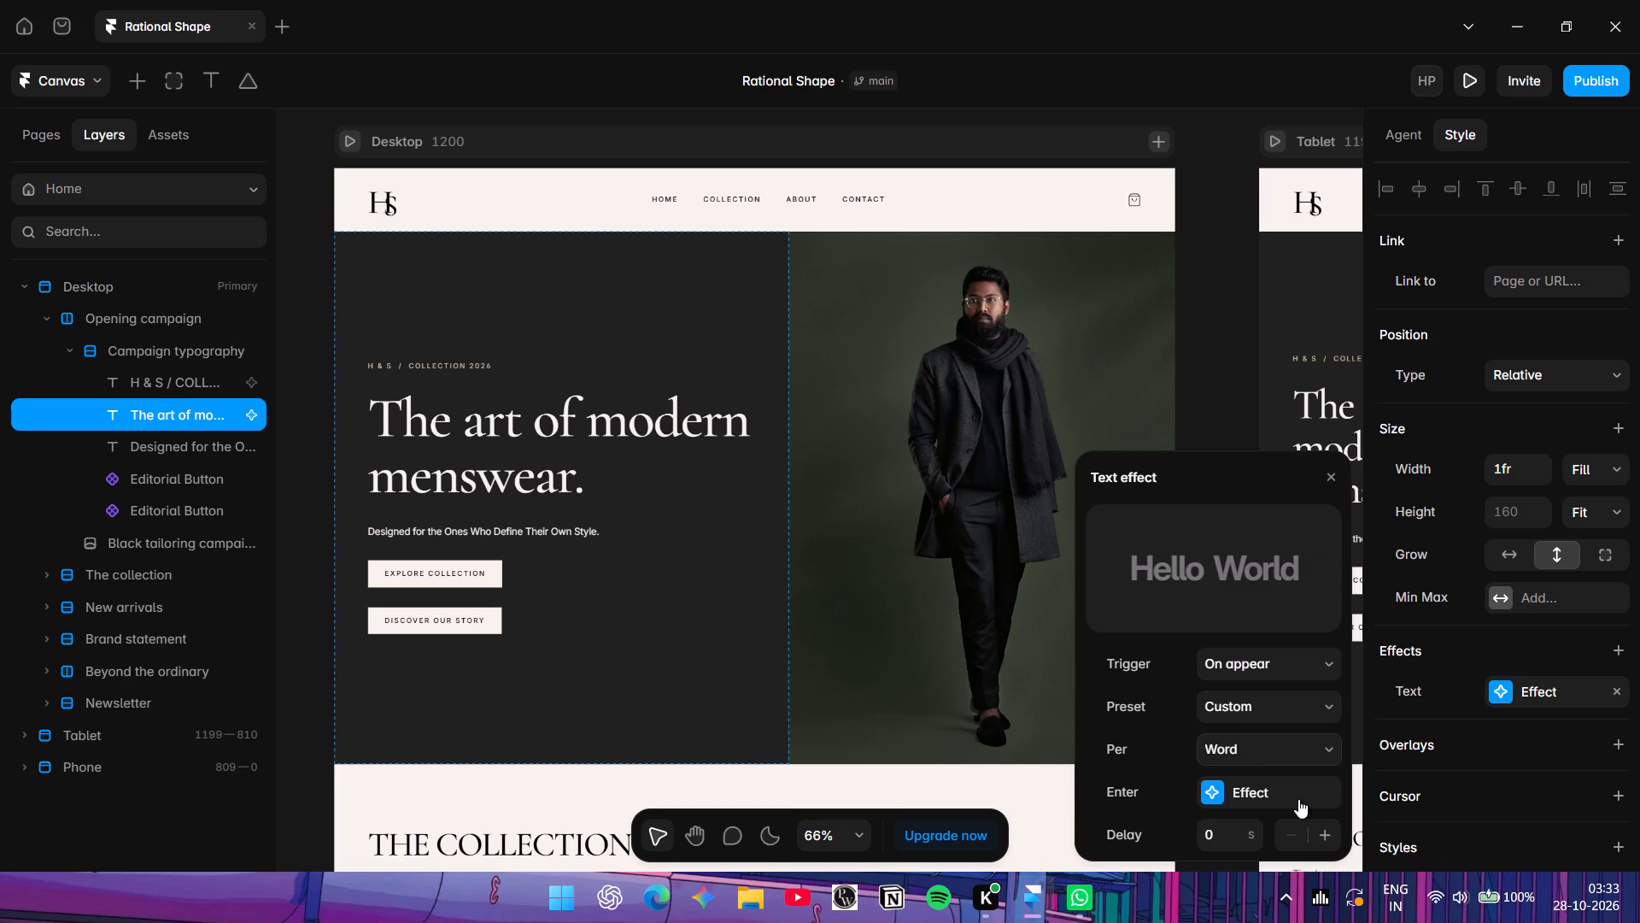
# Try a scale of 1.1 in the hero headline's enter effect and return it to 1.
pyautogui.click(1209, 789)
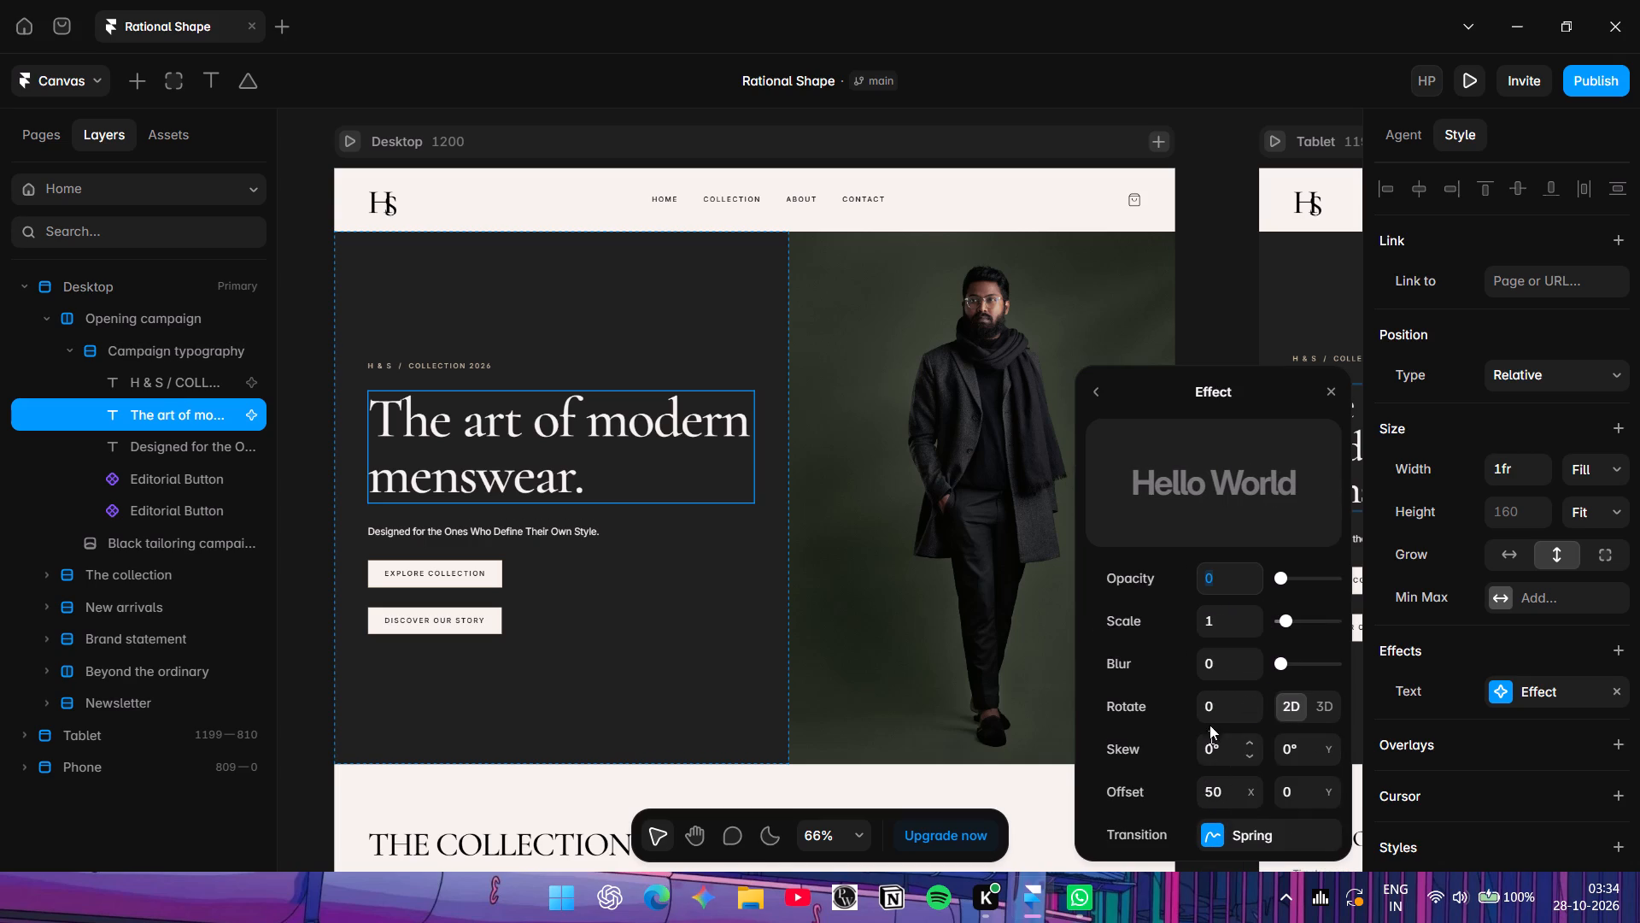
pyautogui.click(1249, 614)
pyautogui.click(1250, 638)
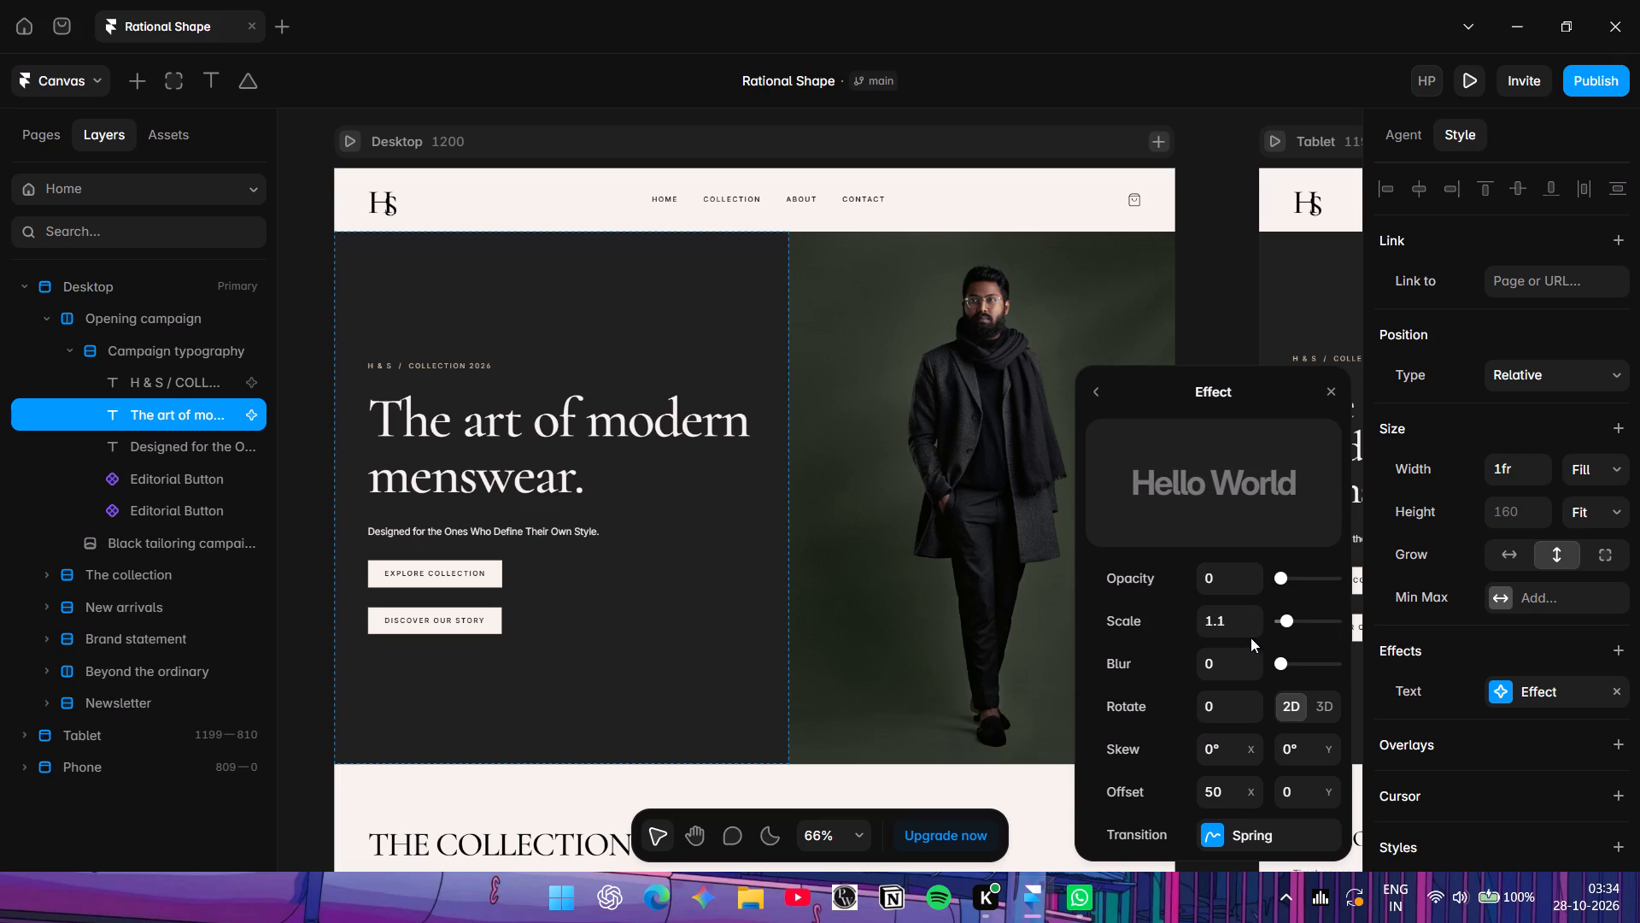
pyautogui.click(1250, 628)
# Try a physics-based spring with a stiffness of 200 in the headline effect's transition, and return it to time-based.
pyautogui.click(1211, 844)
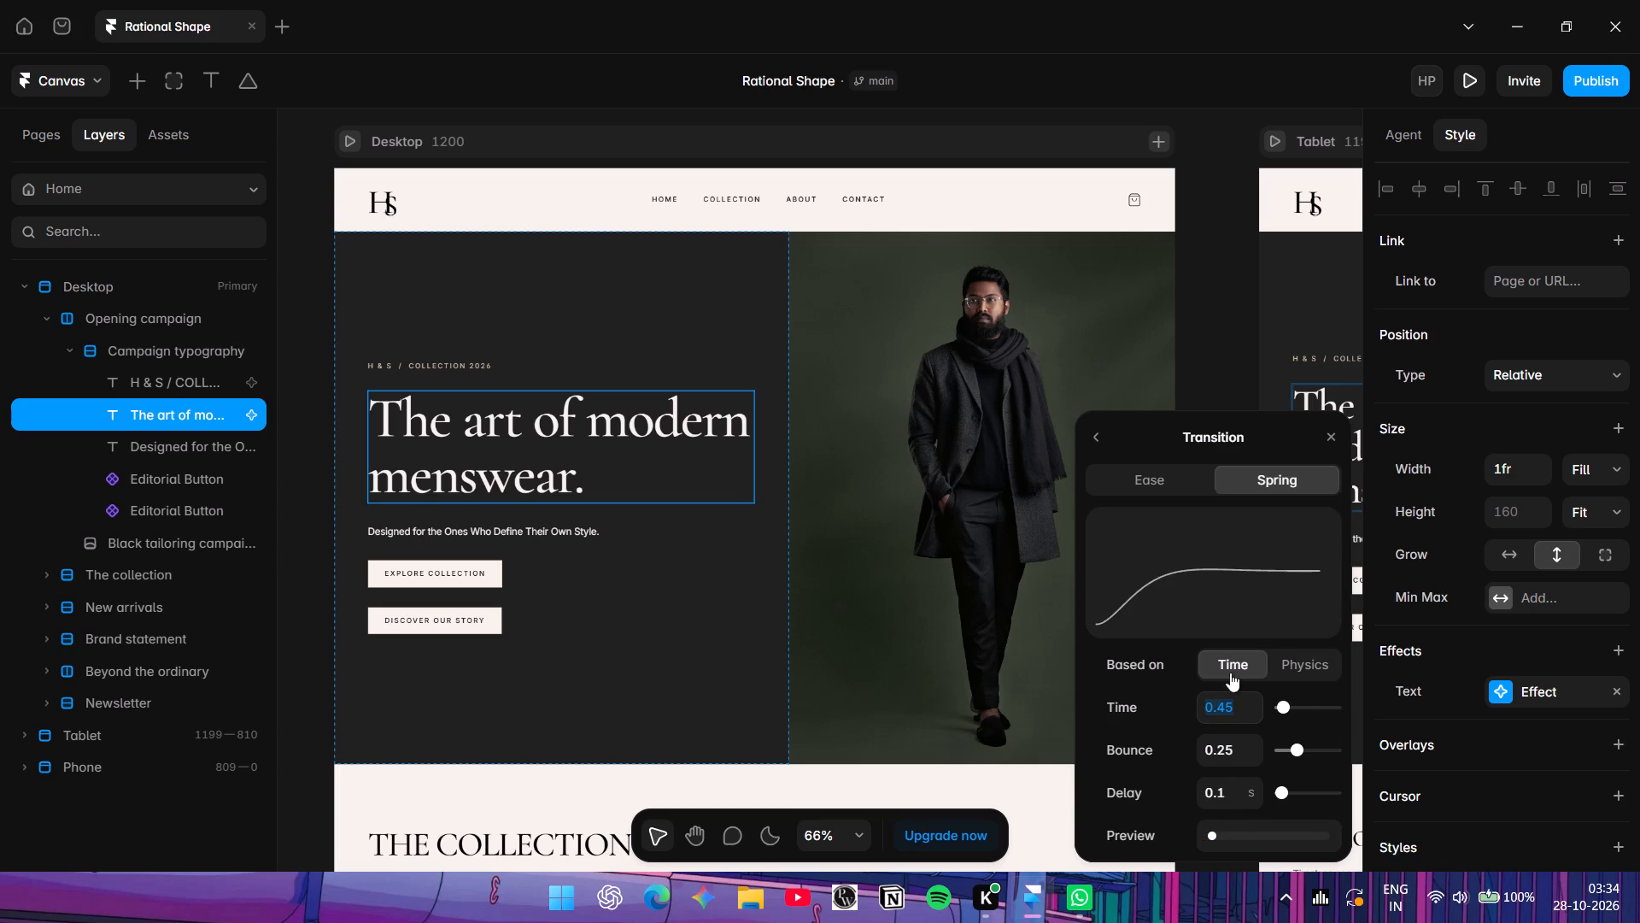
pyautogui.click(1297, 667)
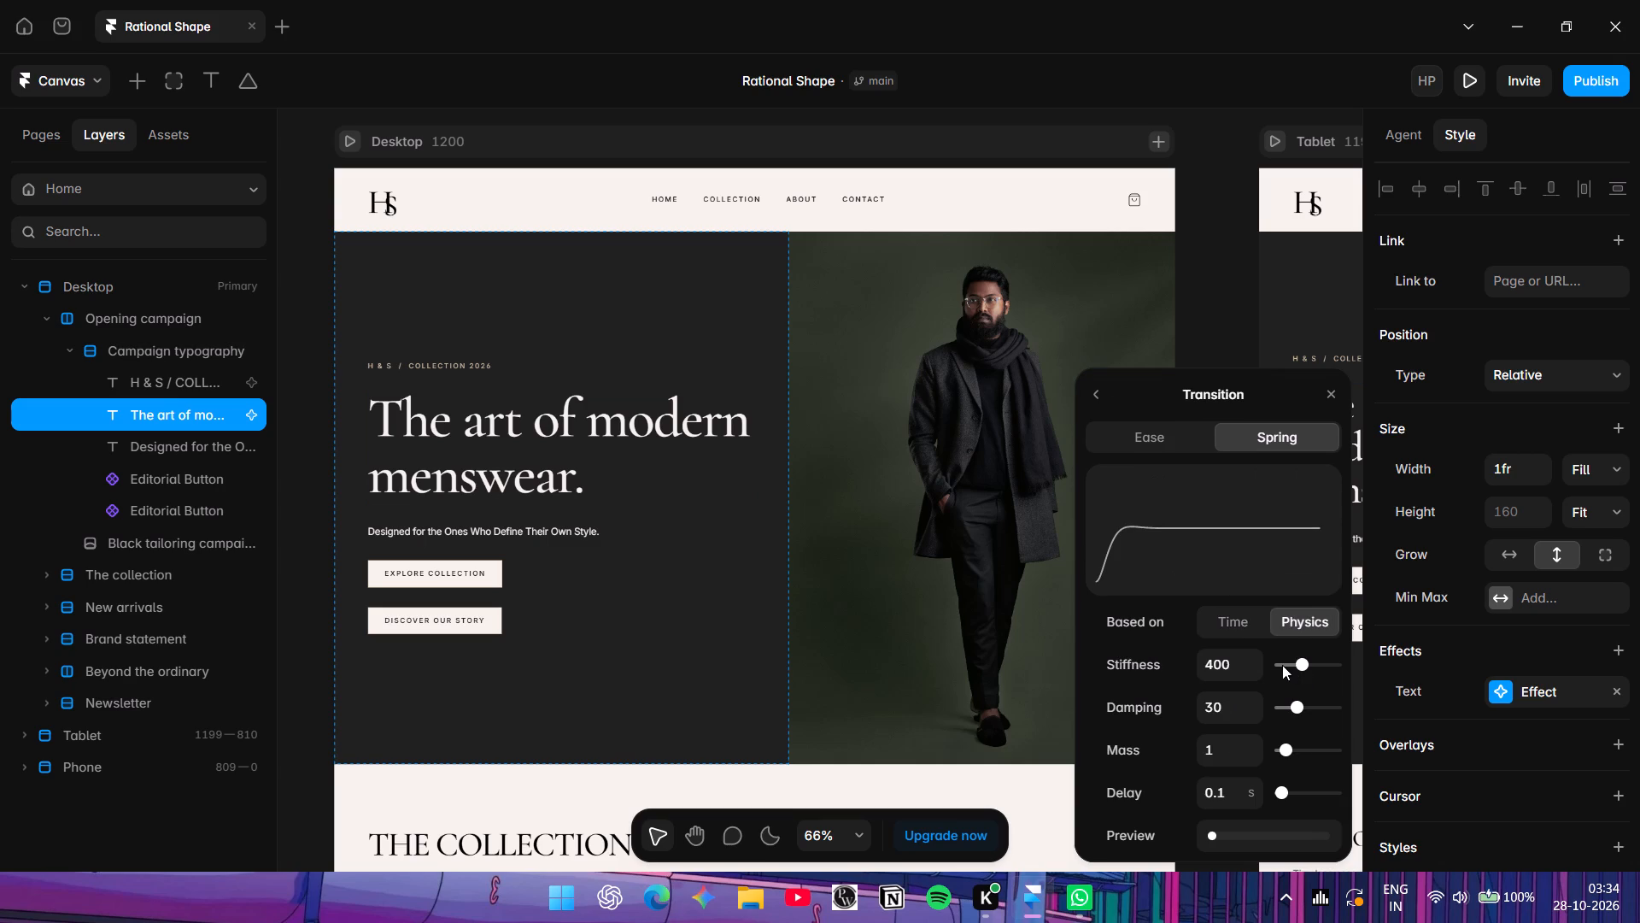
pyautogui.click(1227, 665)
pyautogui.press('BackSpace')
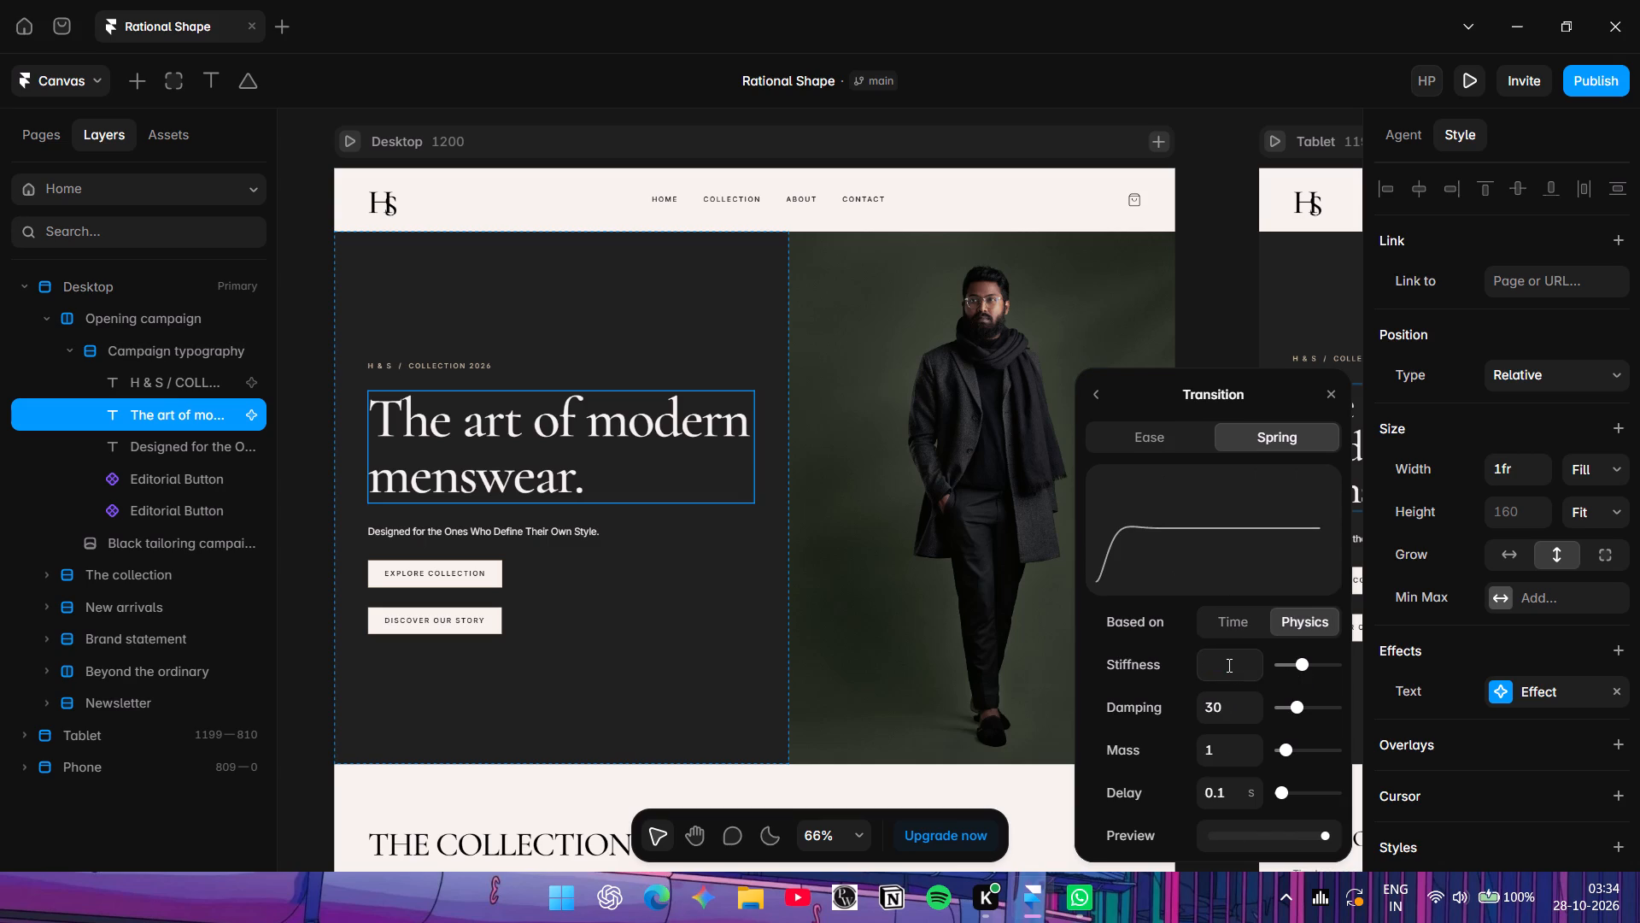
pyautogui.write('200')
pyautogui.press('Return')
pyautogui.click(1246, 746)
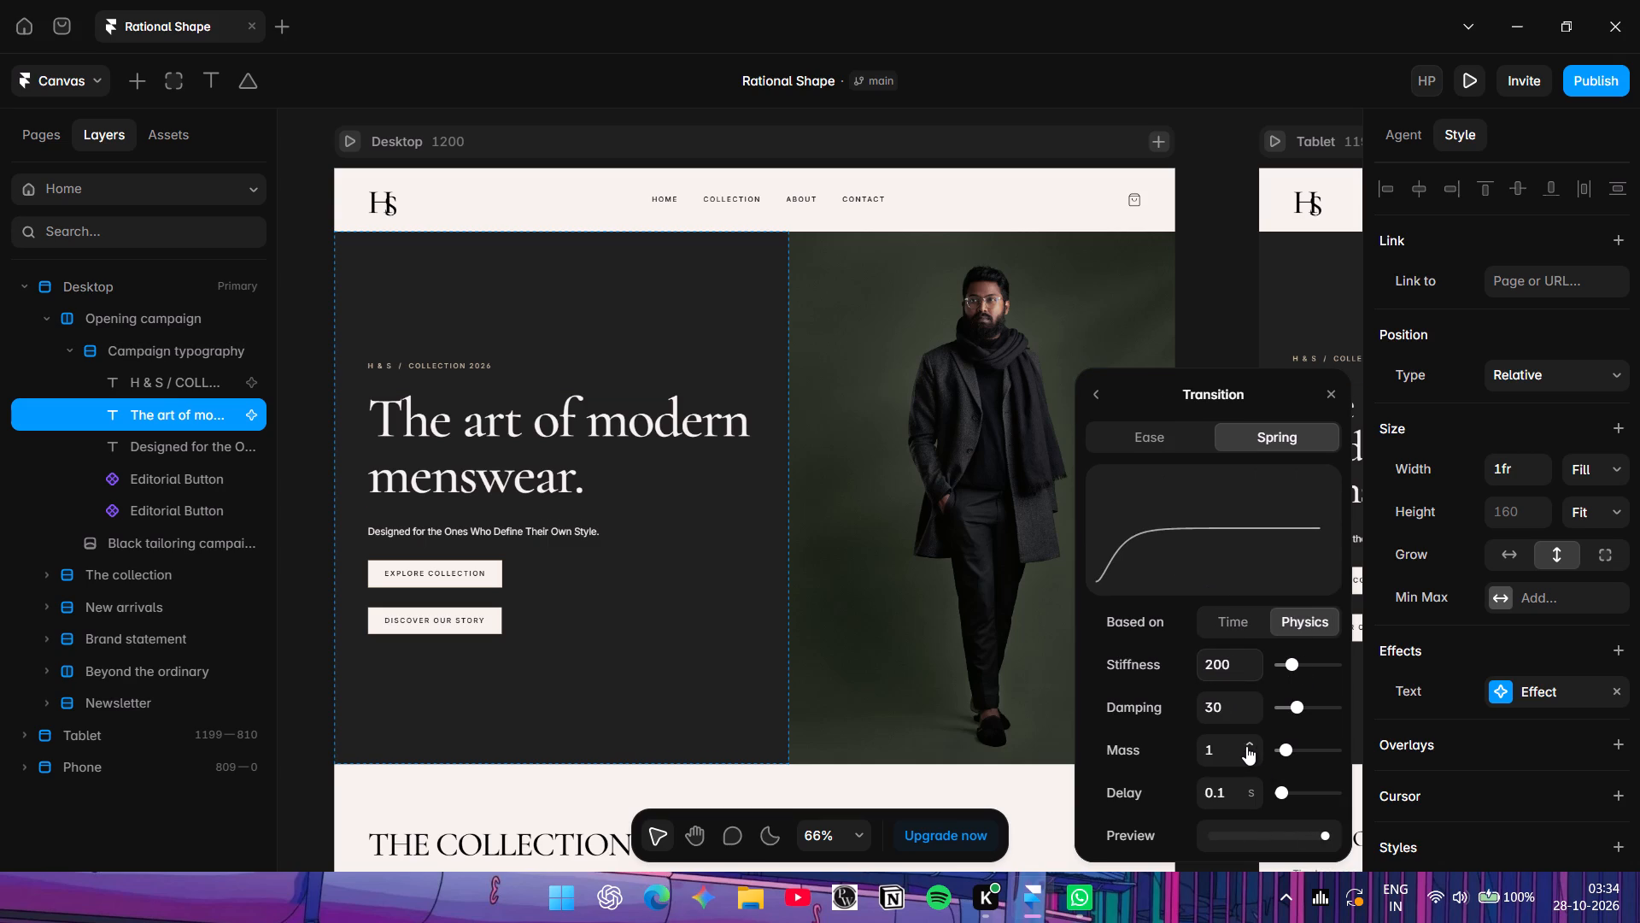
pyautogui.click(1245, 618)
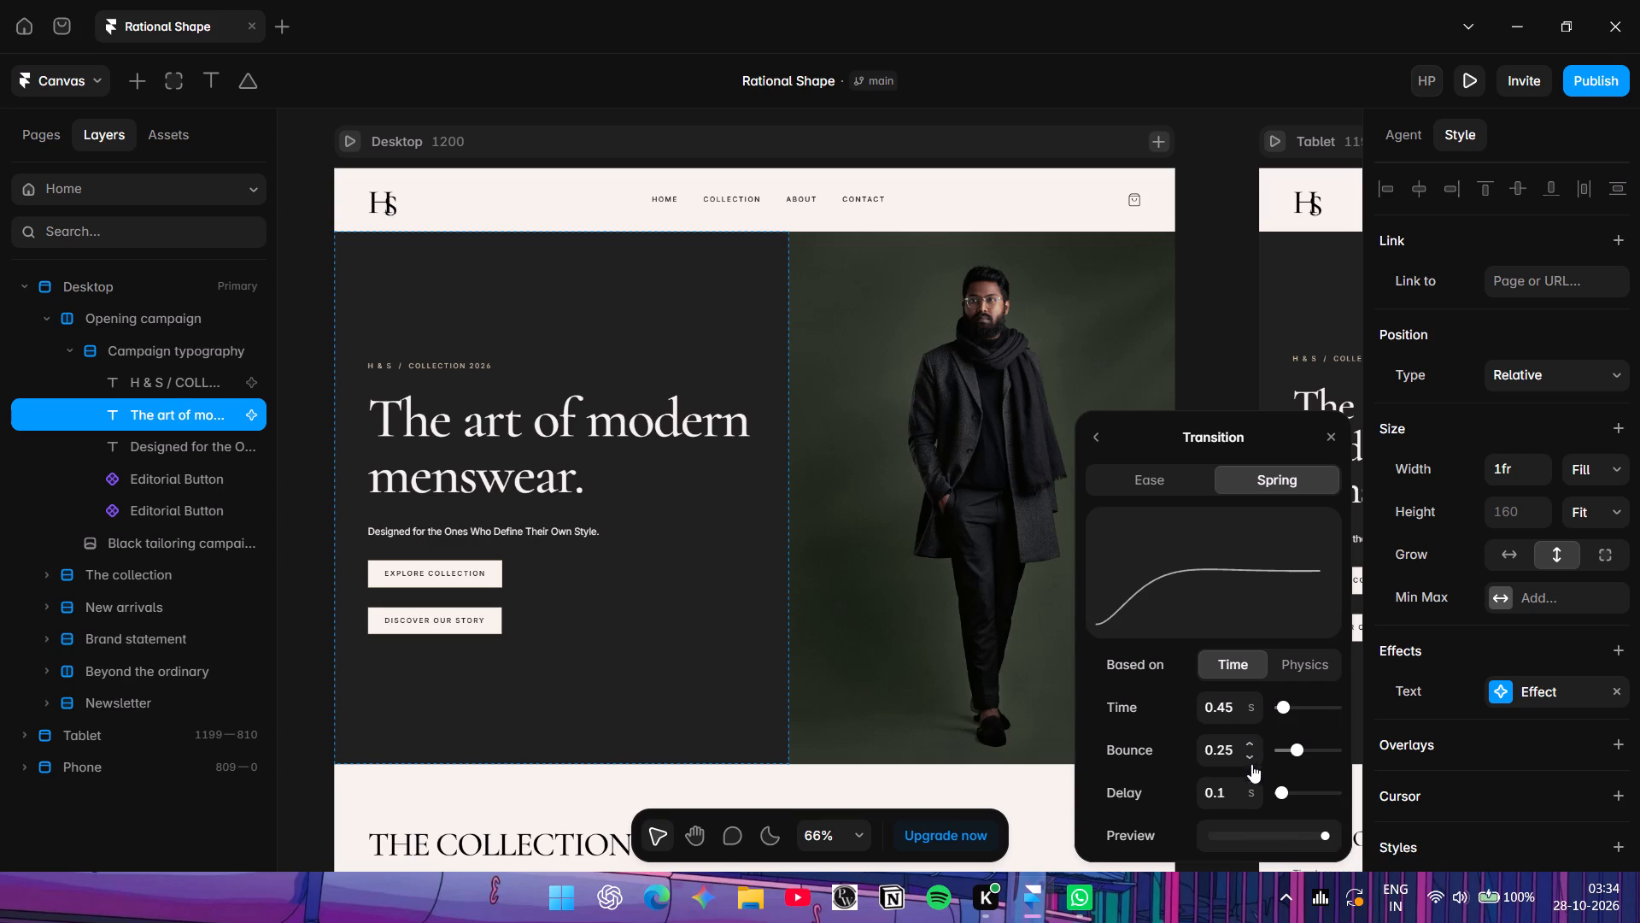
# Set the delay of the headline effect's transition to 0.2 s.
pyautogui.click(1255, 785)
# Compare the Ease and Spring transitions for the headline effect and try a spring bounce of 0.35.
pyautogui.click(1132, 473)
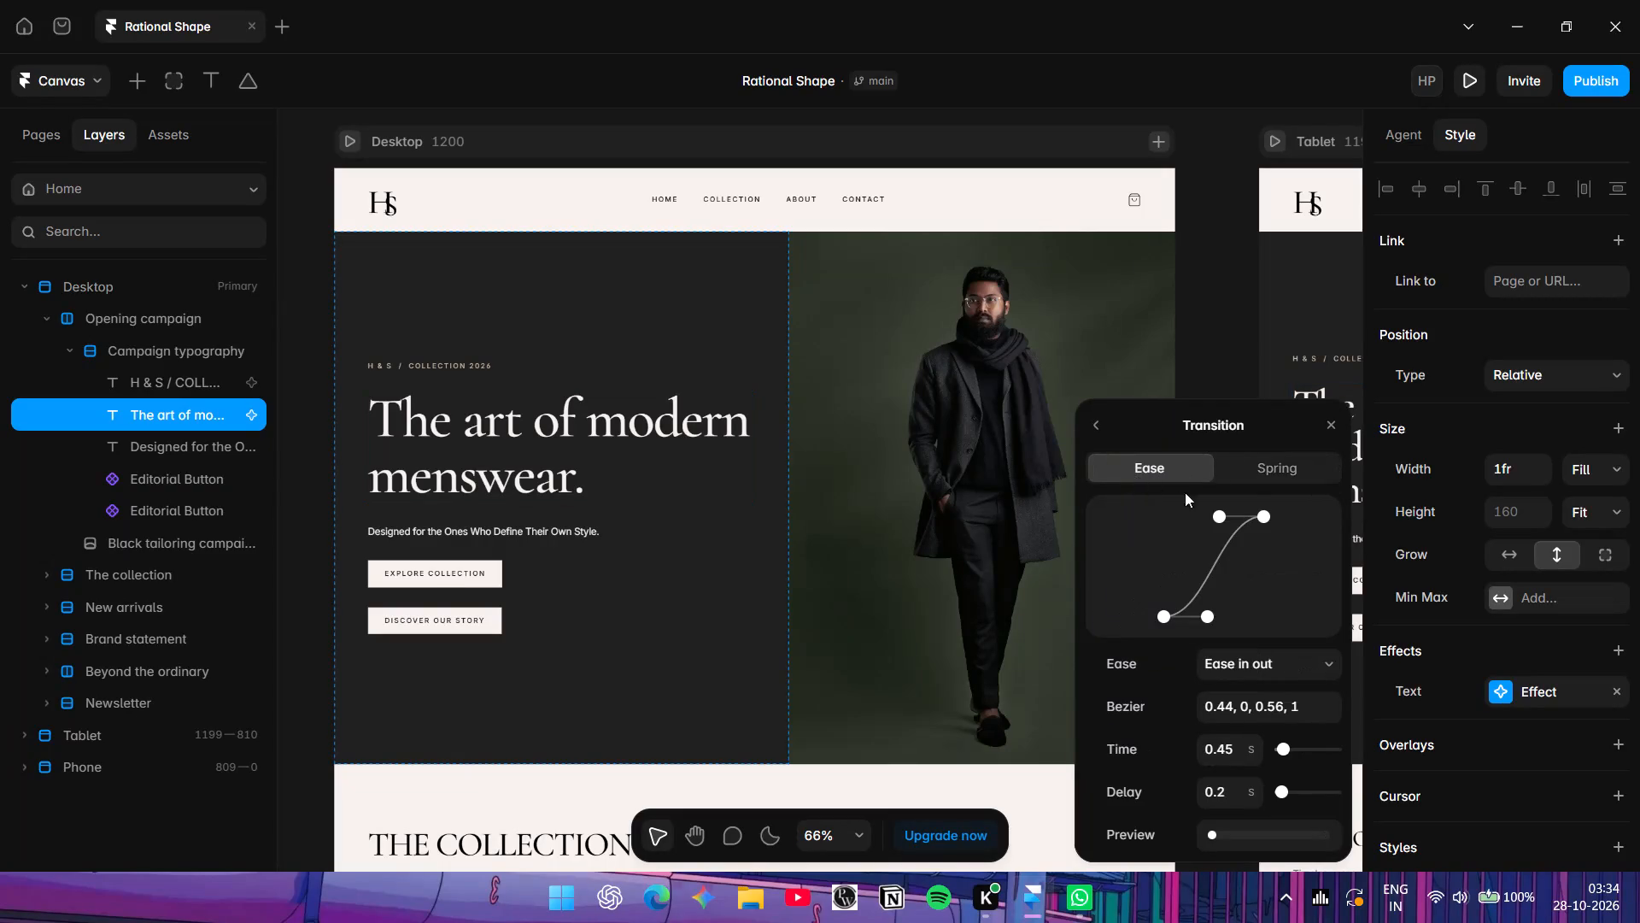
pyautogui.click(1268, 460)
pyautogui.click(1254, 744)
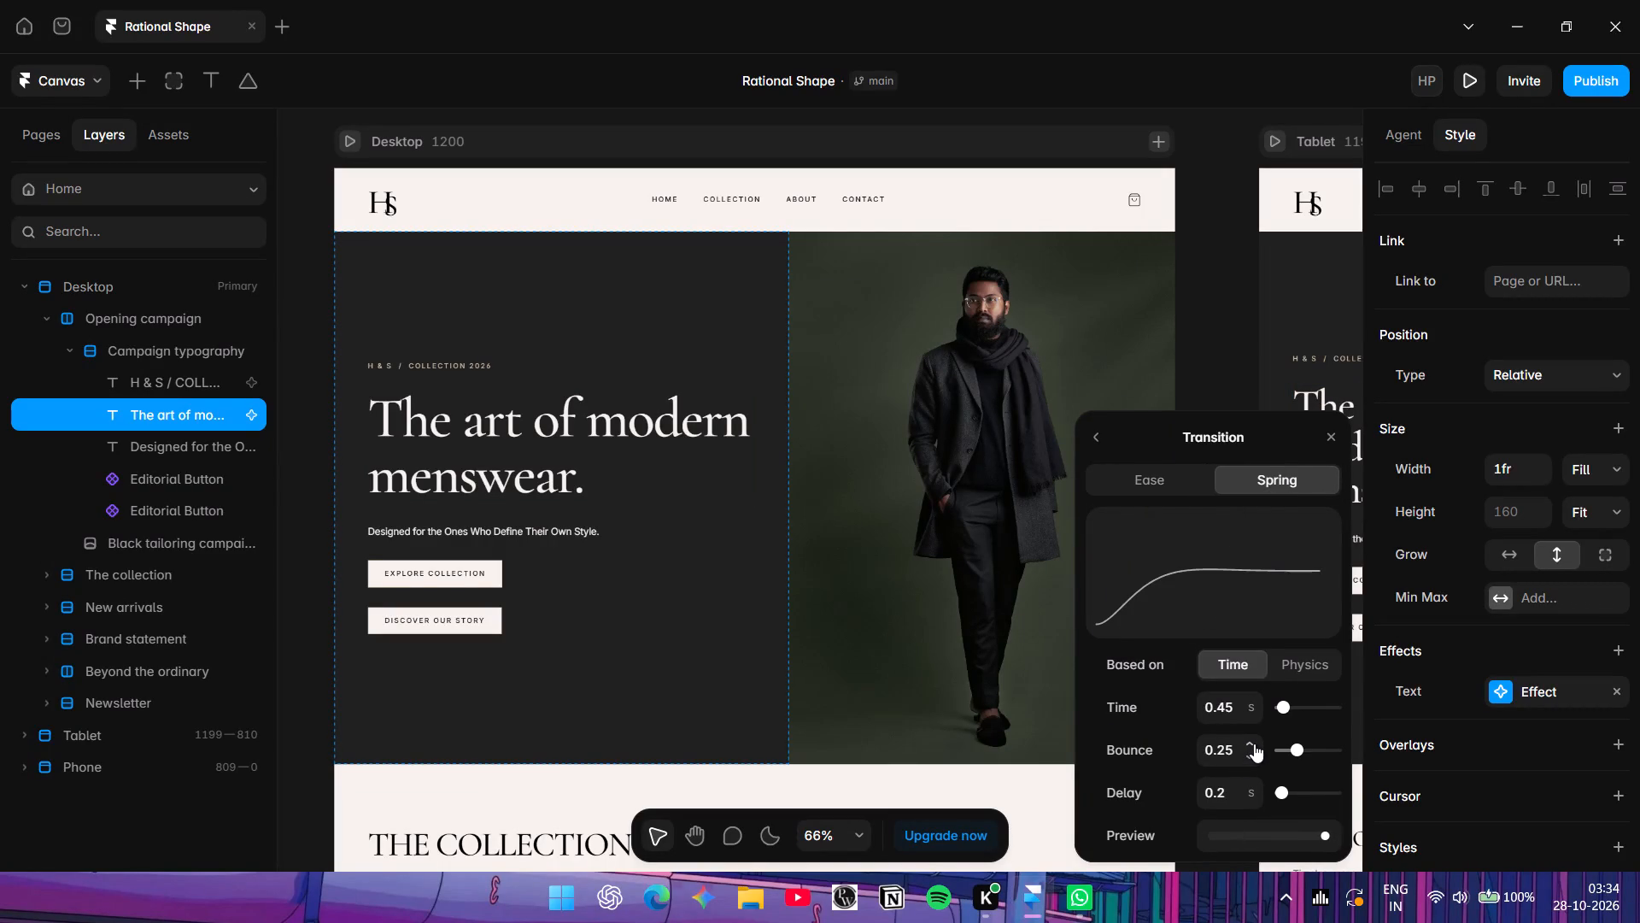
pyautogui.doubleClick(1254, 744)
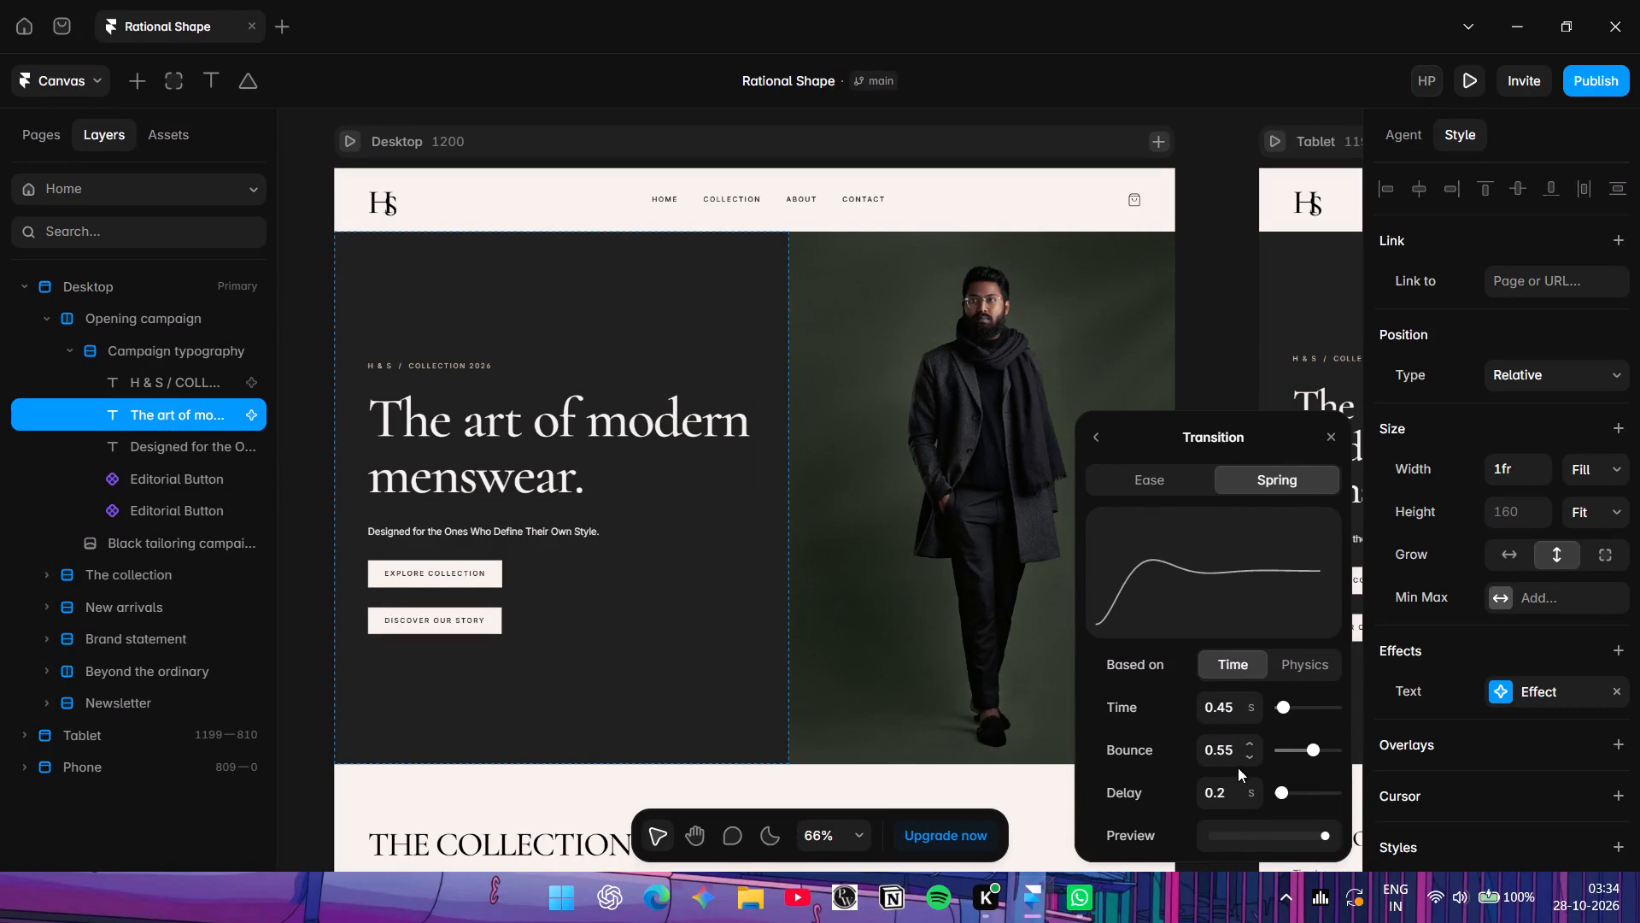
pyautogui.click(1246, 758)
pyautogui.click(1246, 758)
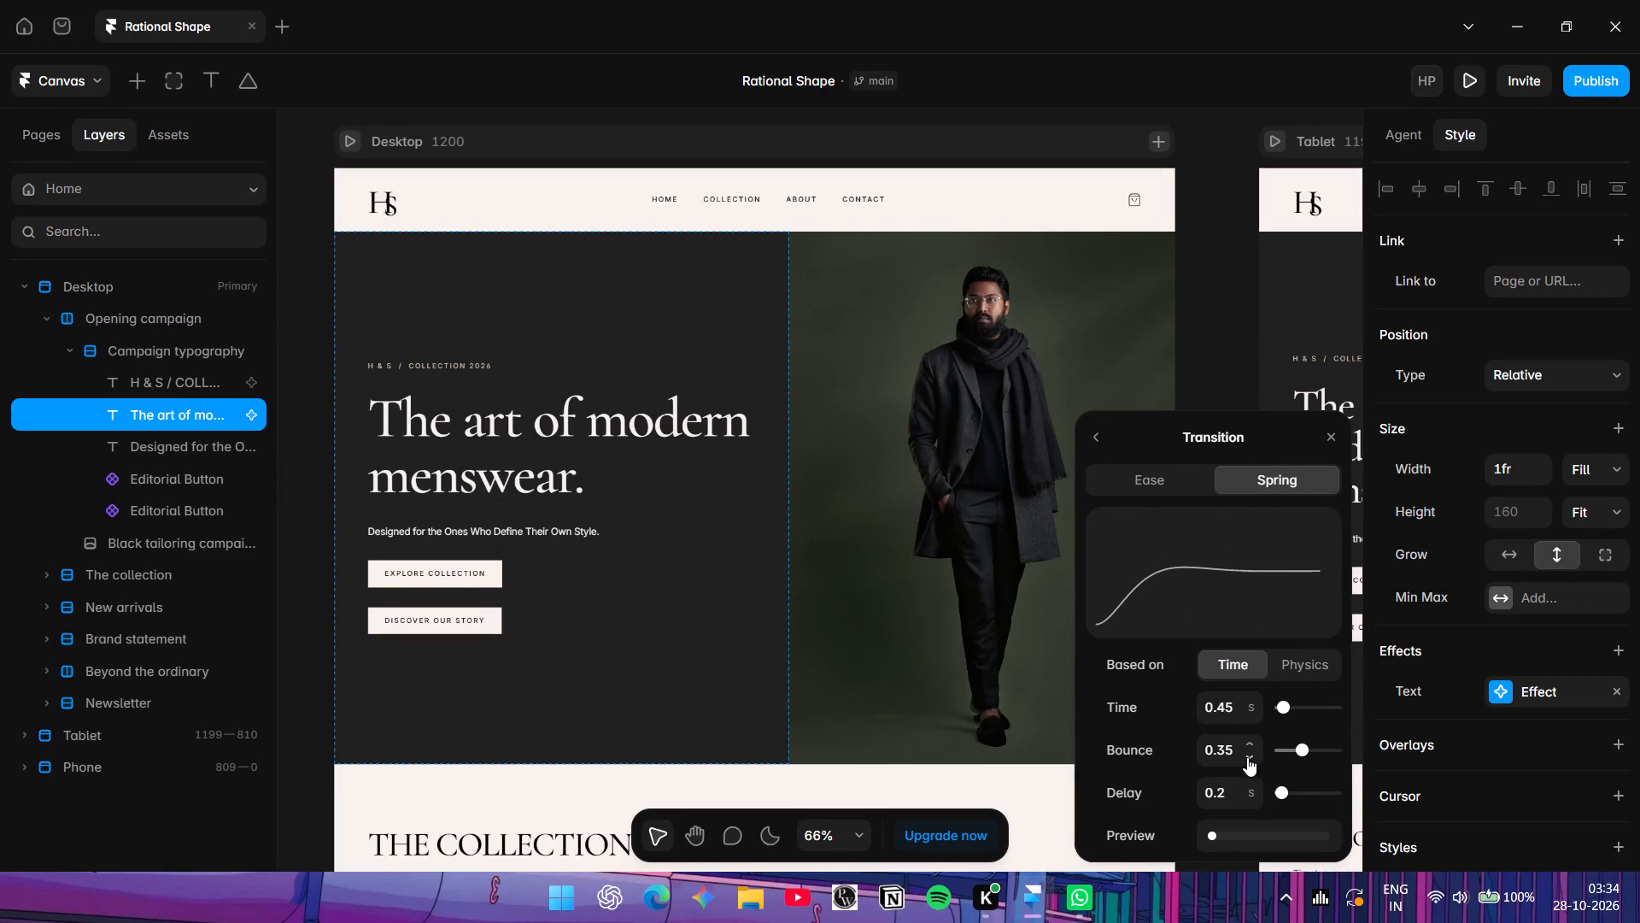
# Switch the headline effect's transition to Ease and shape a custom curve with Bezier 0.44, 0, 0.6, 0.92.
pyautogui.click(1148, 485)
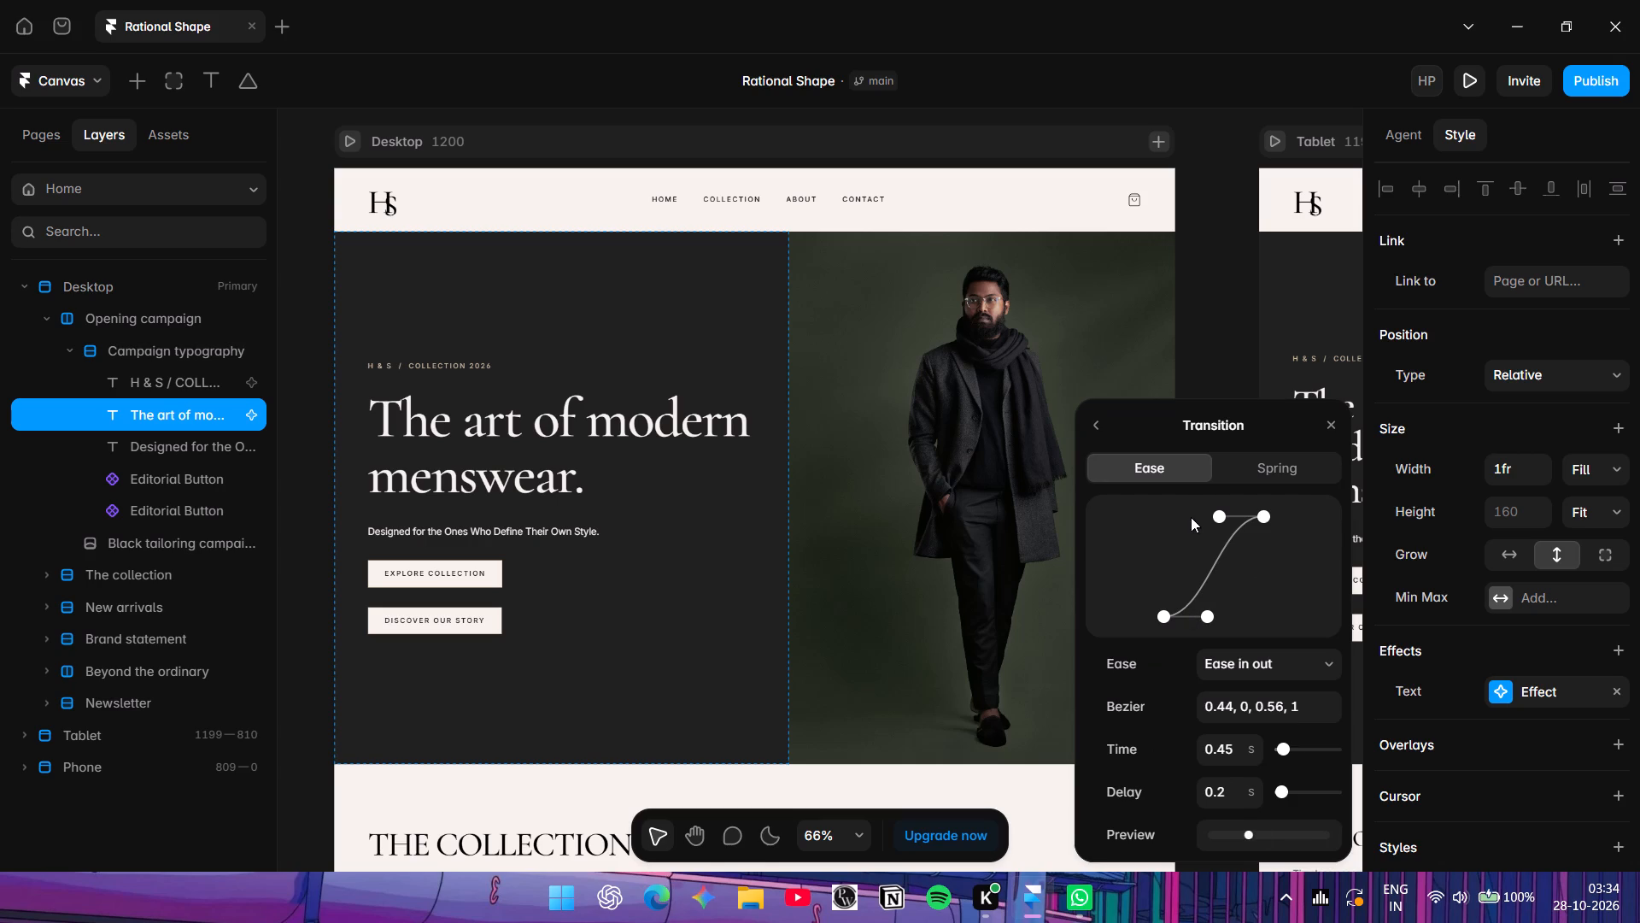
pyautogui.moveTo(1217, 514); pyautogui.dragTo(1186, 521)
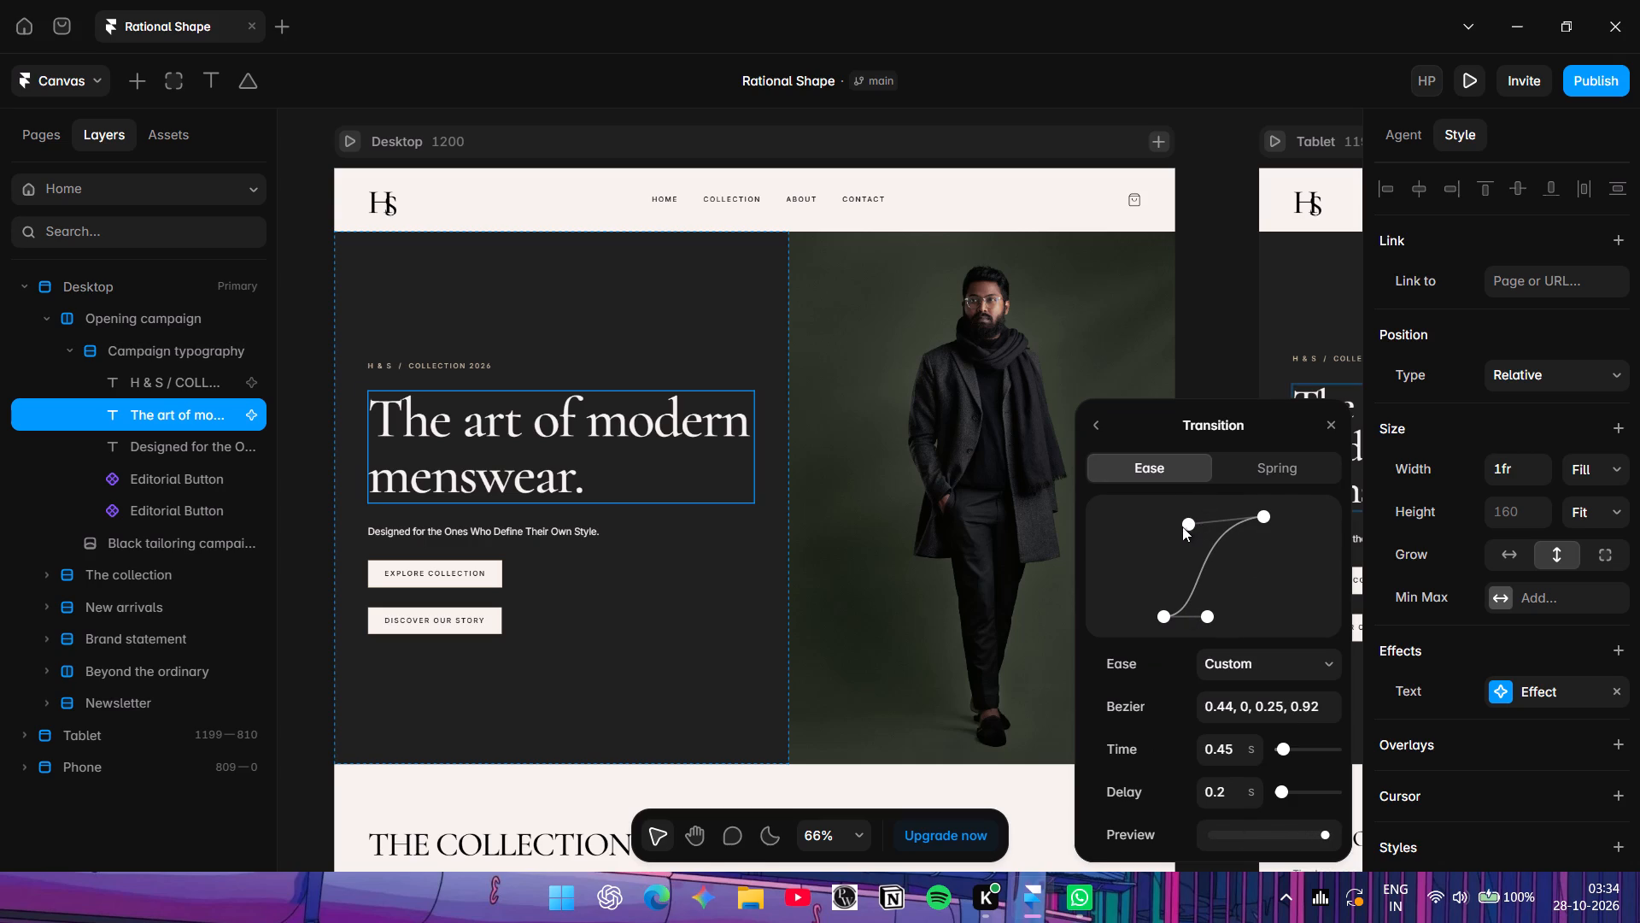
pyautogui.moveTo(1189, 522); pyautogui.dragTo(1157, 515)
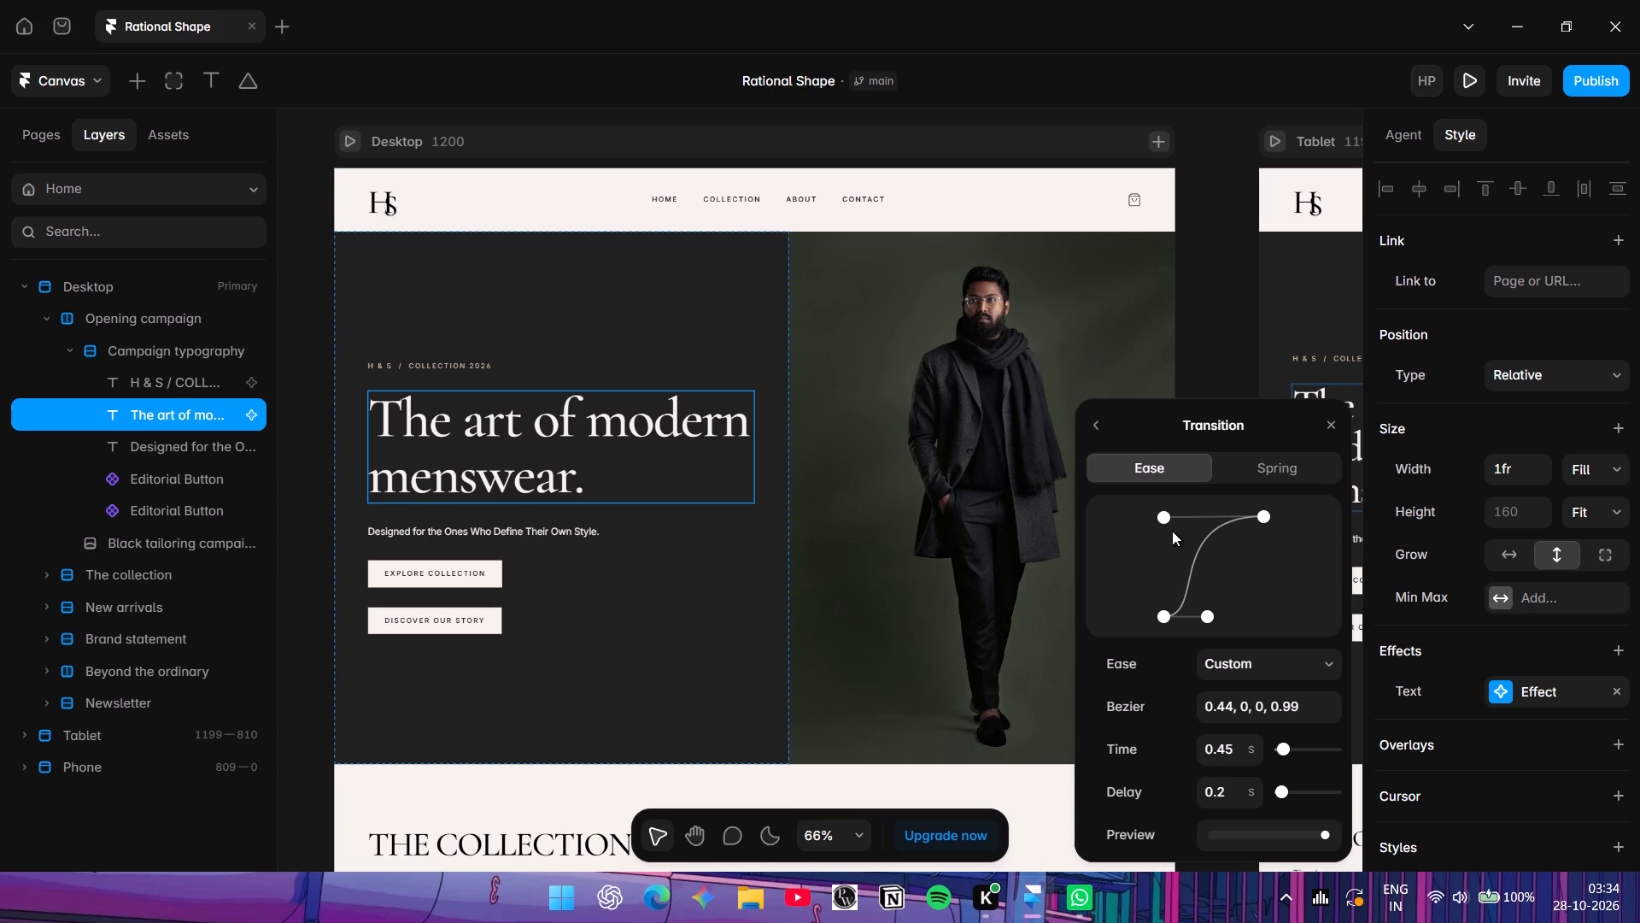
pyautogui.moveTo(1163, 514); pyautogui.dragTo(1314, 517)
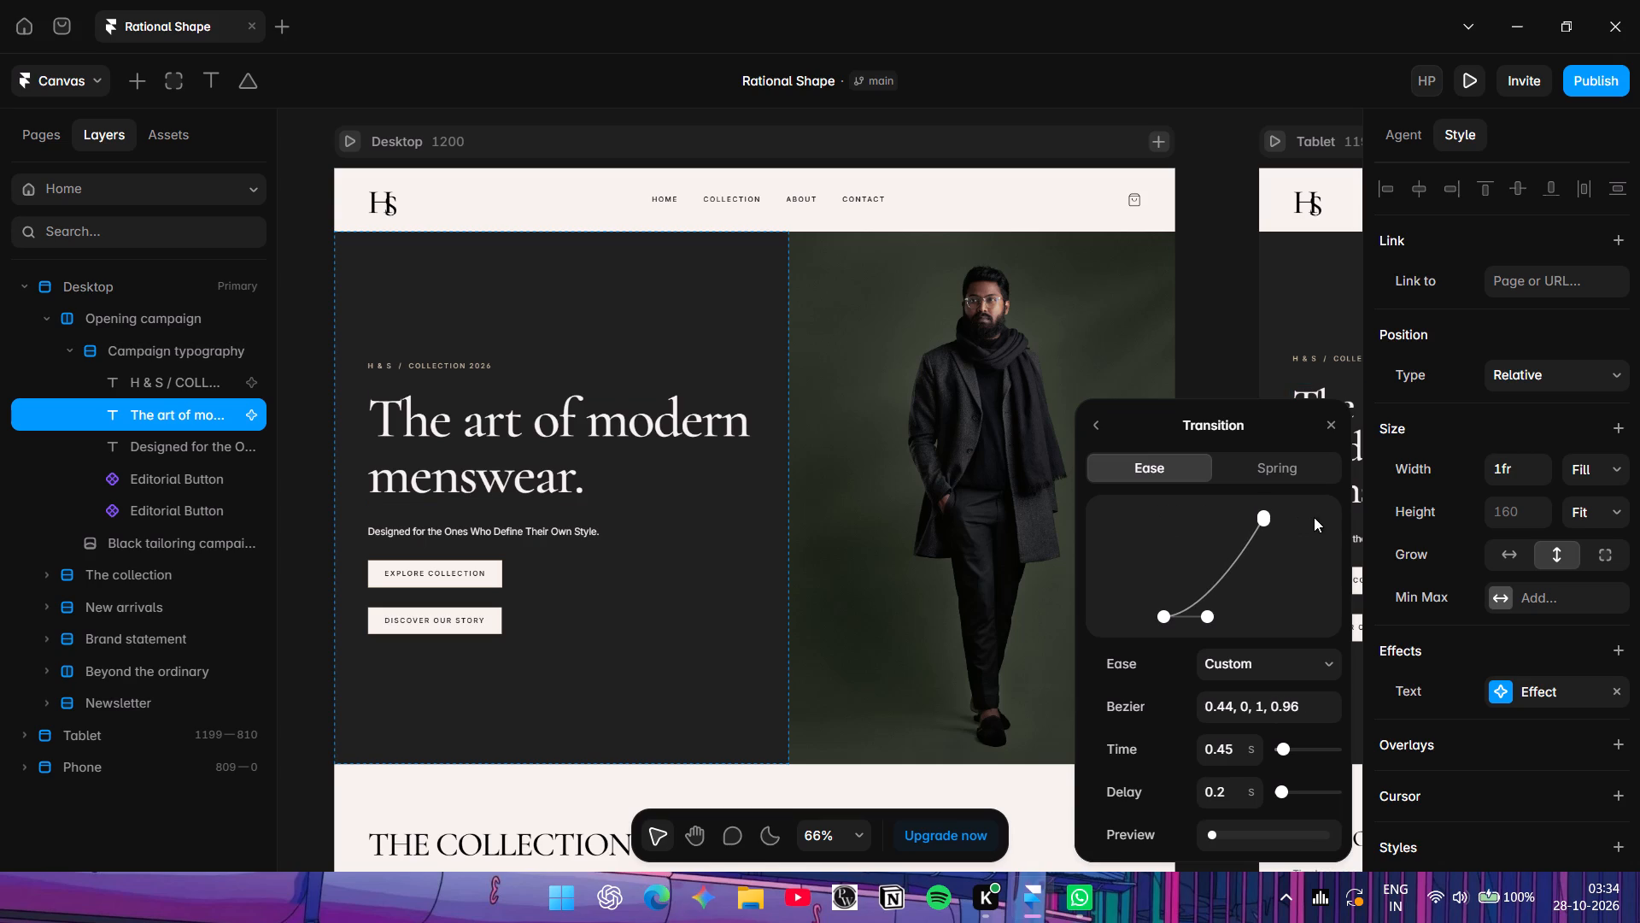
pyautogui.moveTo(1314, 517); pyautogui.dragTo(1358, 541)
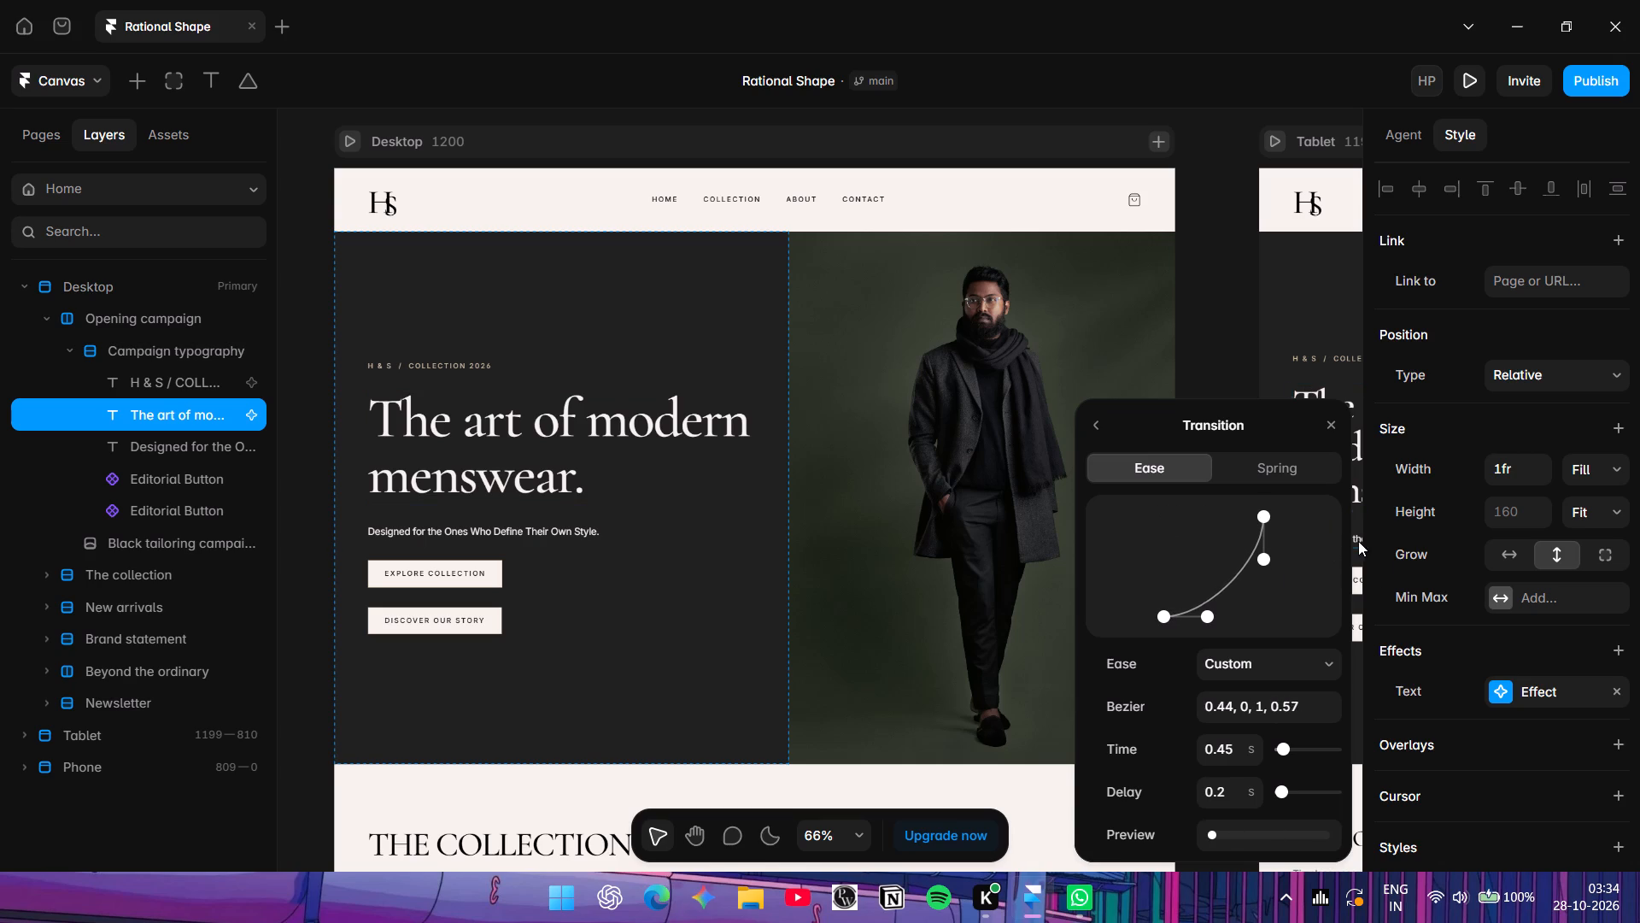
pyautogui.moveTo(1358, 541); pyautogui.dragTo(1202, 518)
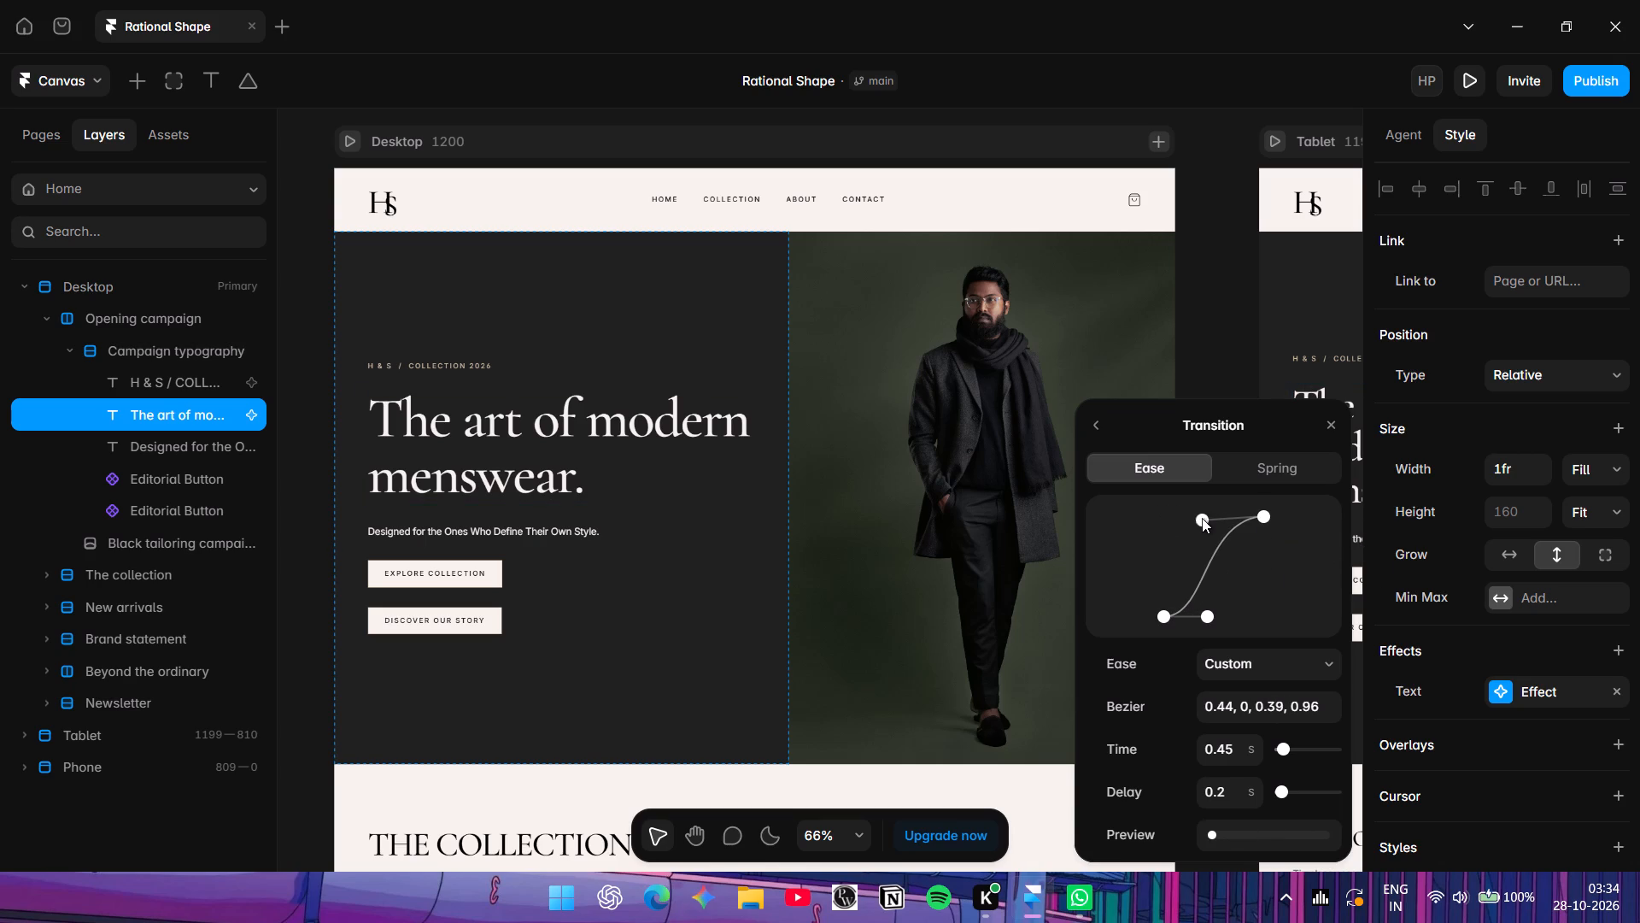
pyautogui.moveTo(1202, 518); pyautogui.dragTo(1189, 511)
pyautogui.moveTo(1189, 511); pyautogui.dragTo(1145, 512)
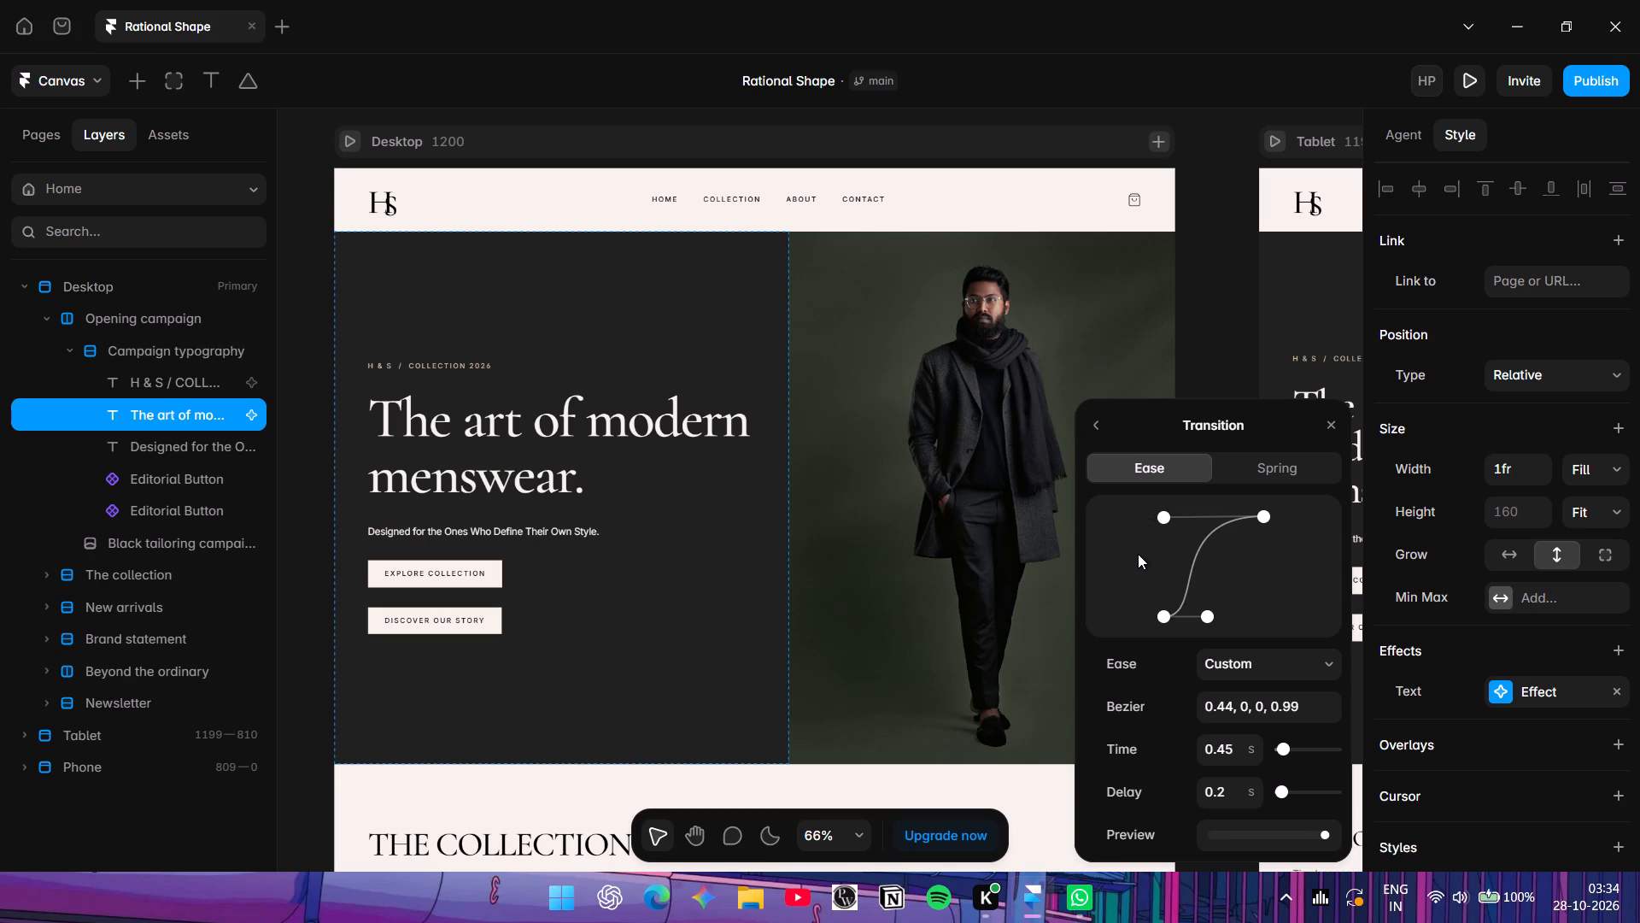
pyautogui.click(1139, 558)
pyautogui.moveTo(1162, 519); pyautogui.dragTo(1189, 525)
pyautogui.moveTo(1189, 525); pyautogui.dragTo(1159, 526)
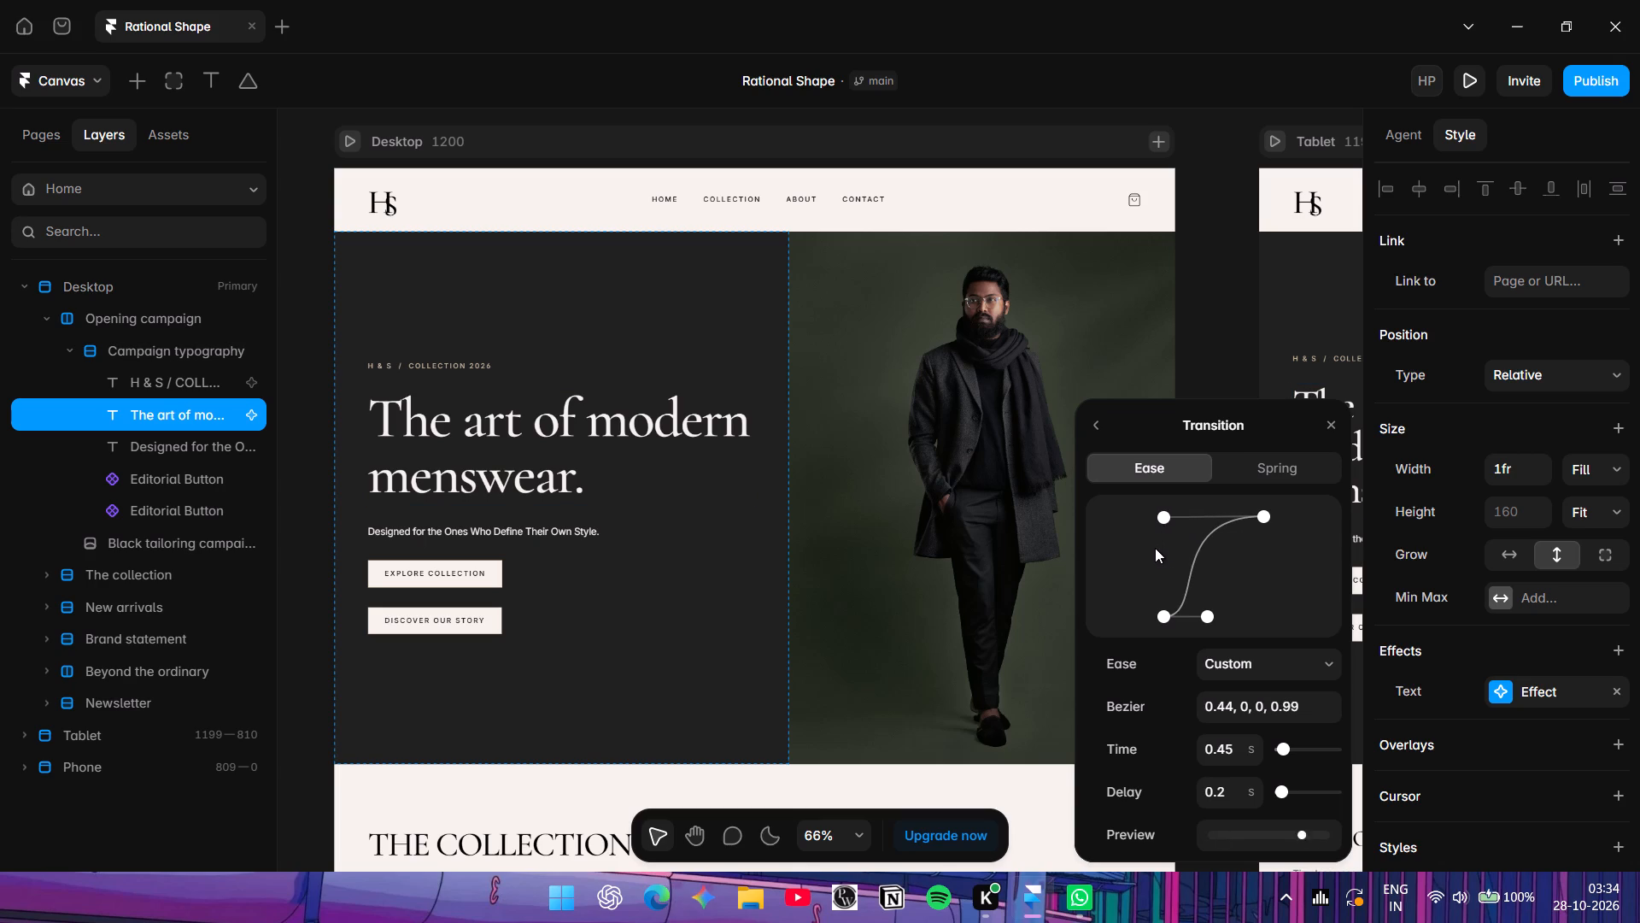
pyautogui.moveTo(1162, 513); pyautogui.dragTo(1206, 507)
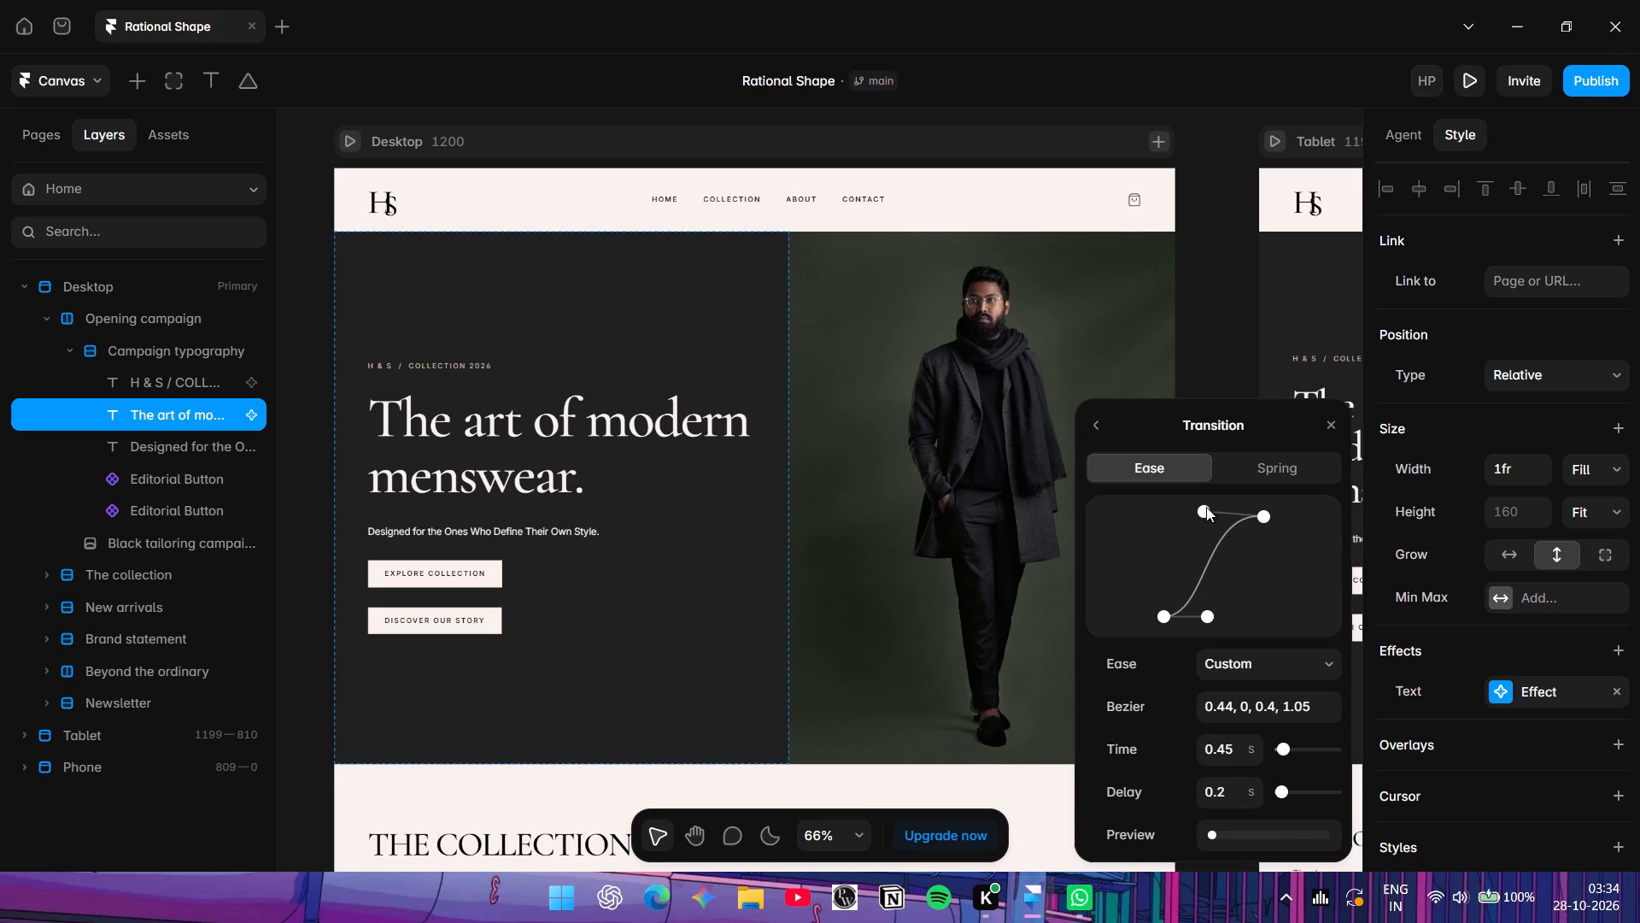
pyautogui.moveTo(1206, 507); pyautogui.dragTo(1221, 520)
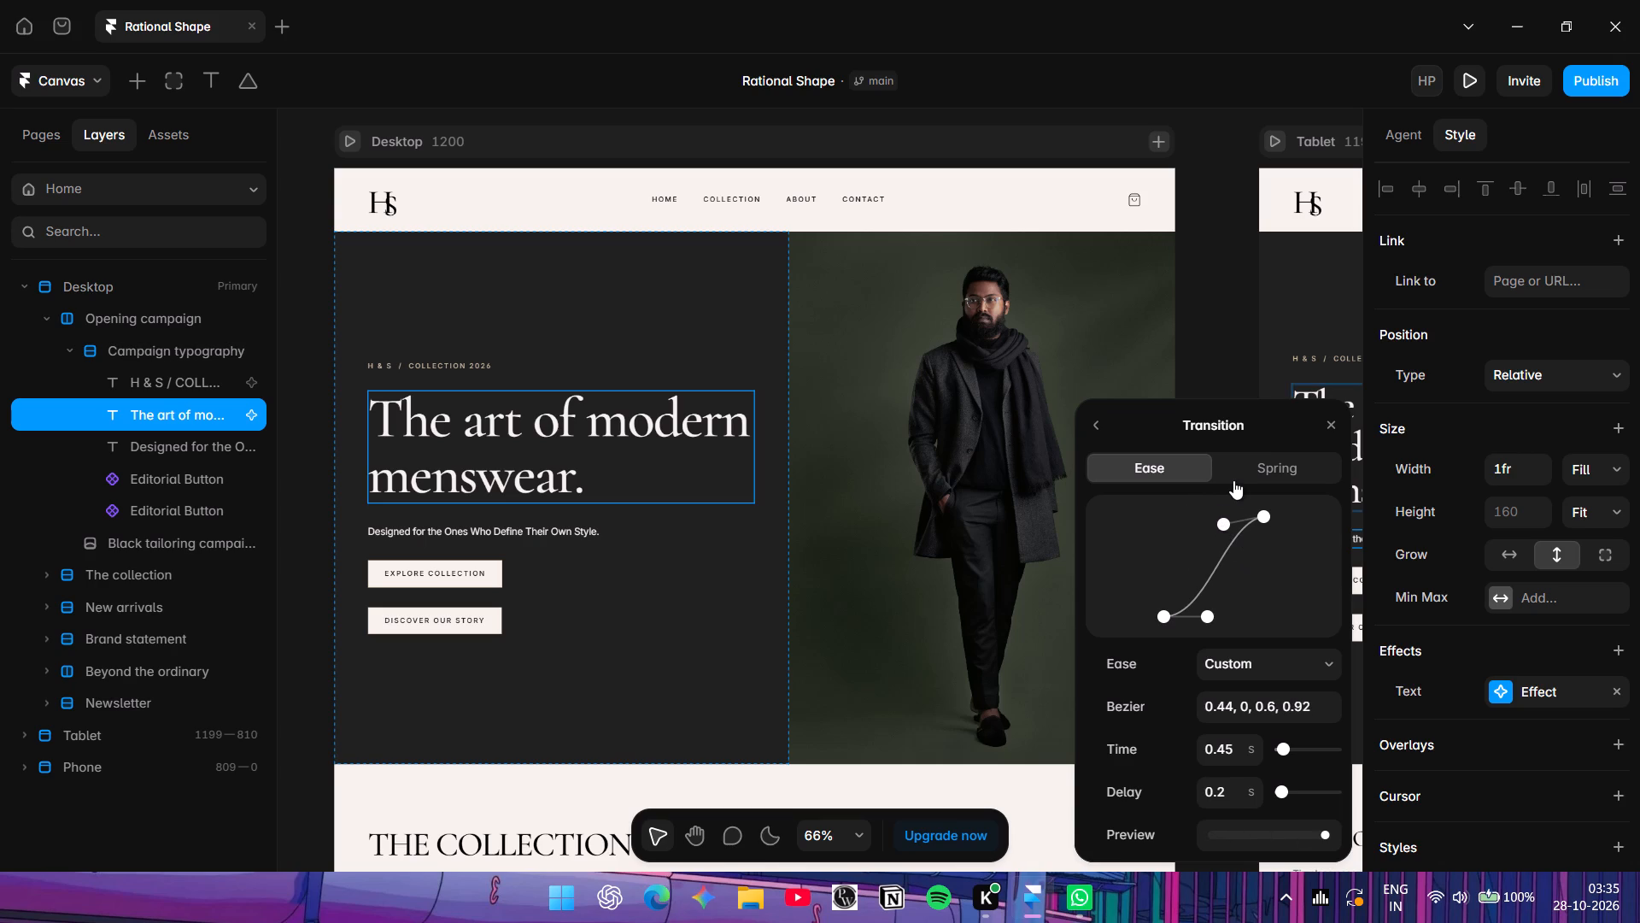
pyautogui.press('Return')
pyautogui.press('Return')
pyautogui.click(1332, 437)
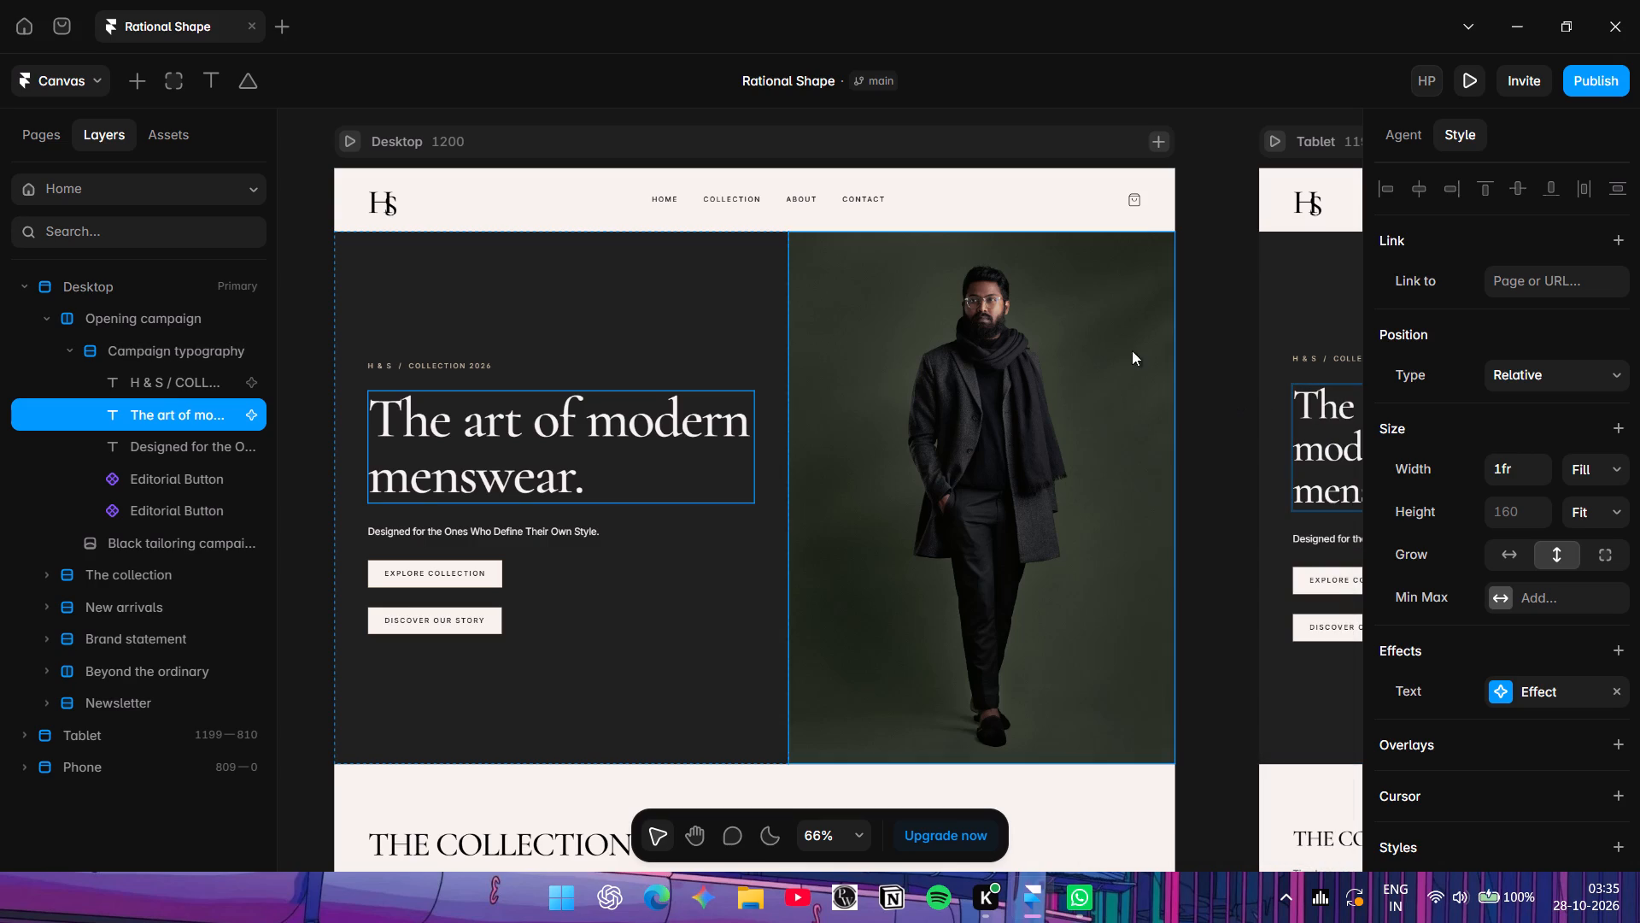
# Preview the desktop page, replay the hero headline's entrance animation several times, and return to the canvas.
pyautogui.click(1462, 66)
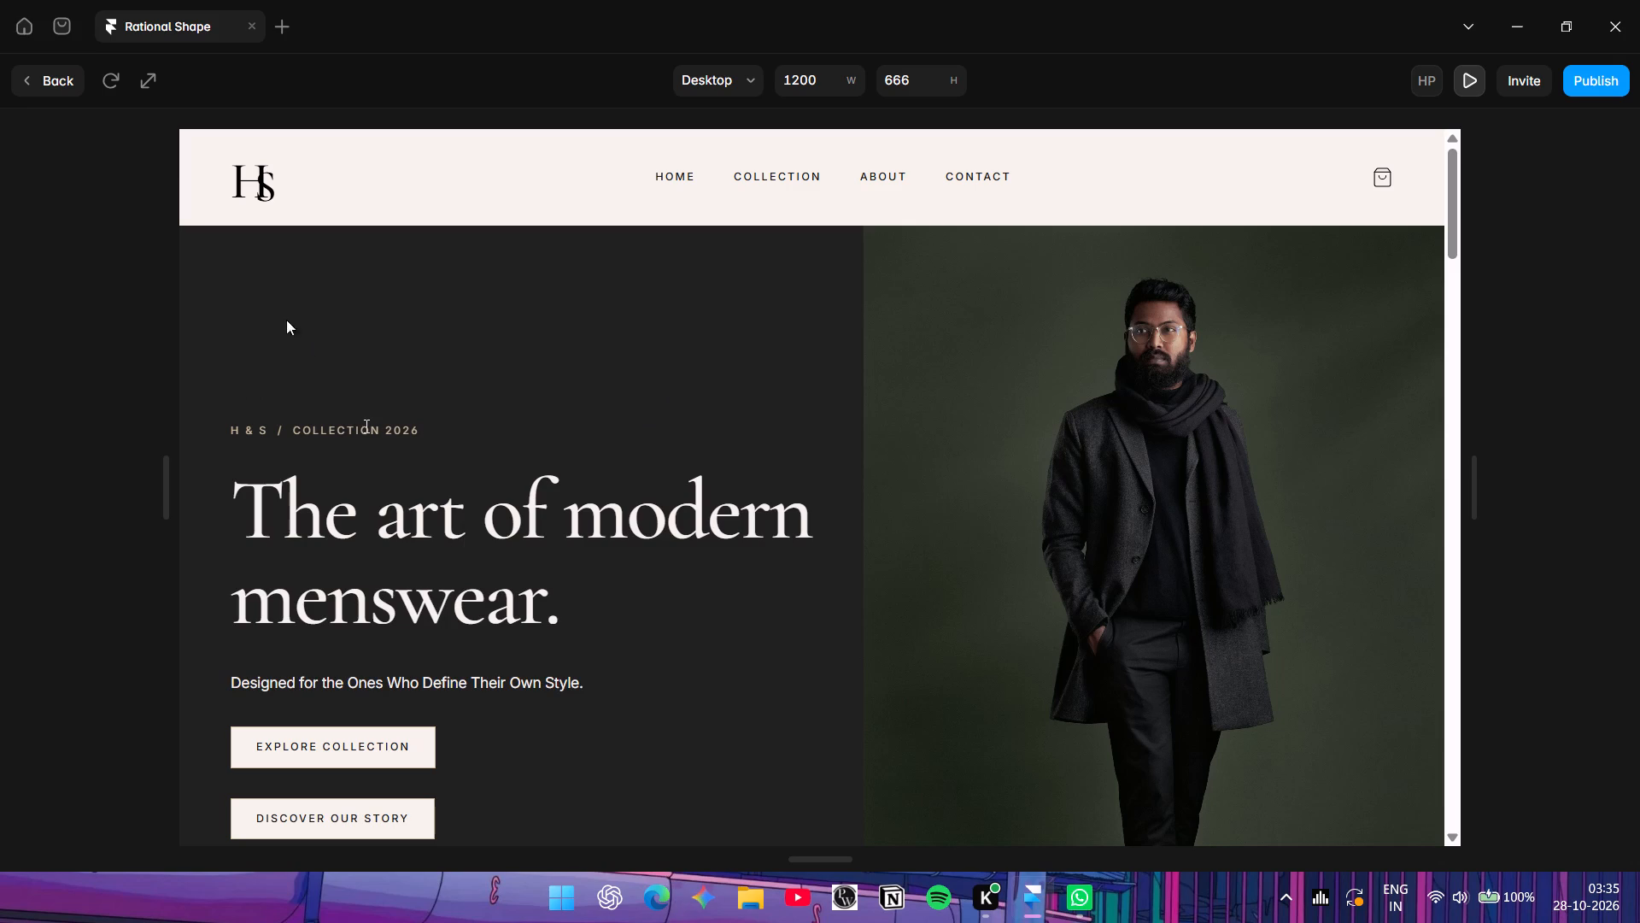
pyautogui.click(1468, 87)
pyautogui.click(1468, 87)
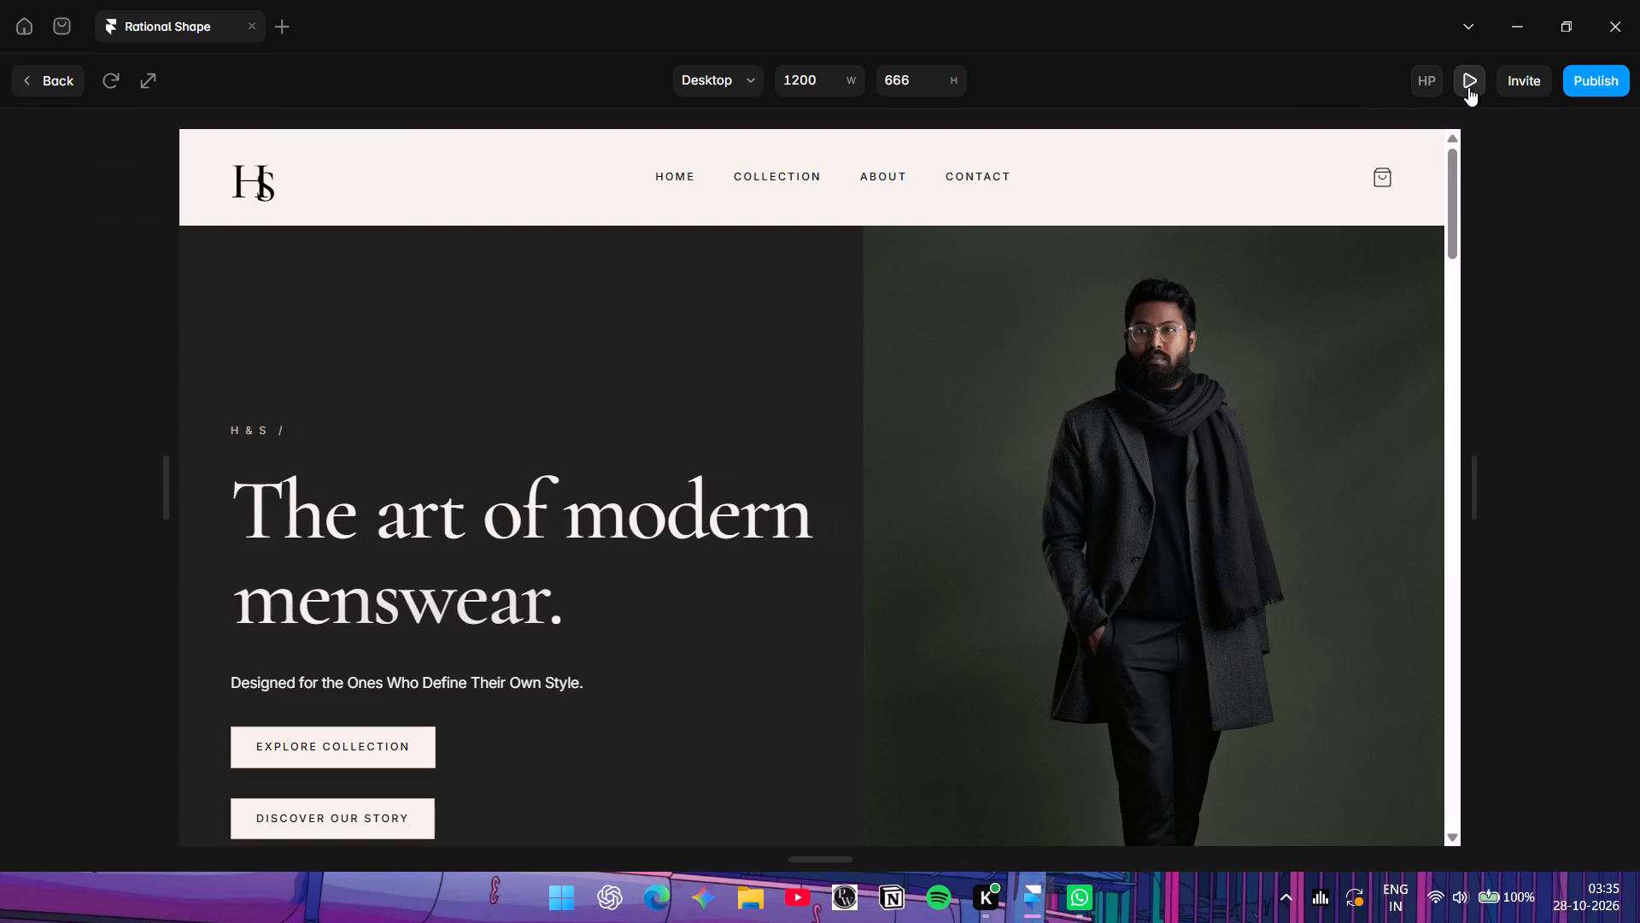
pyautogui.click(1469, 87)
pyautogui.click(1472, 87)
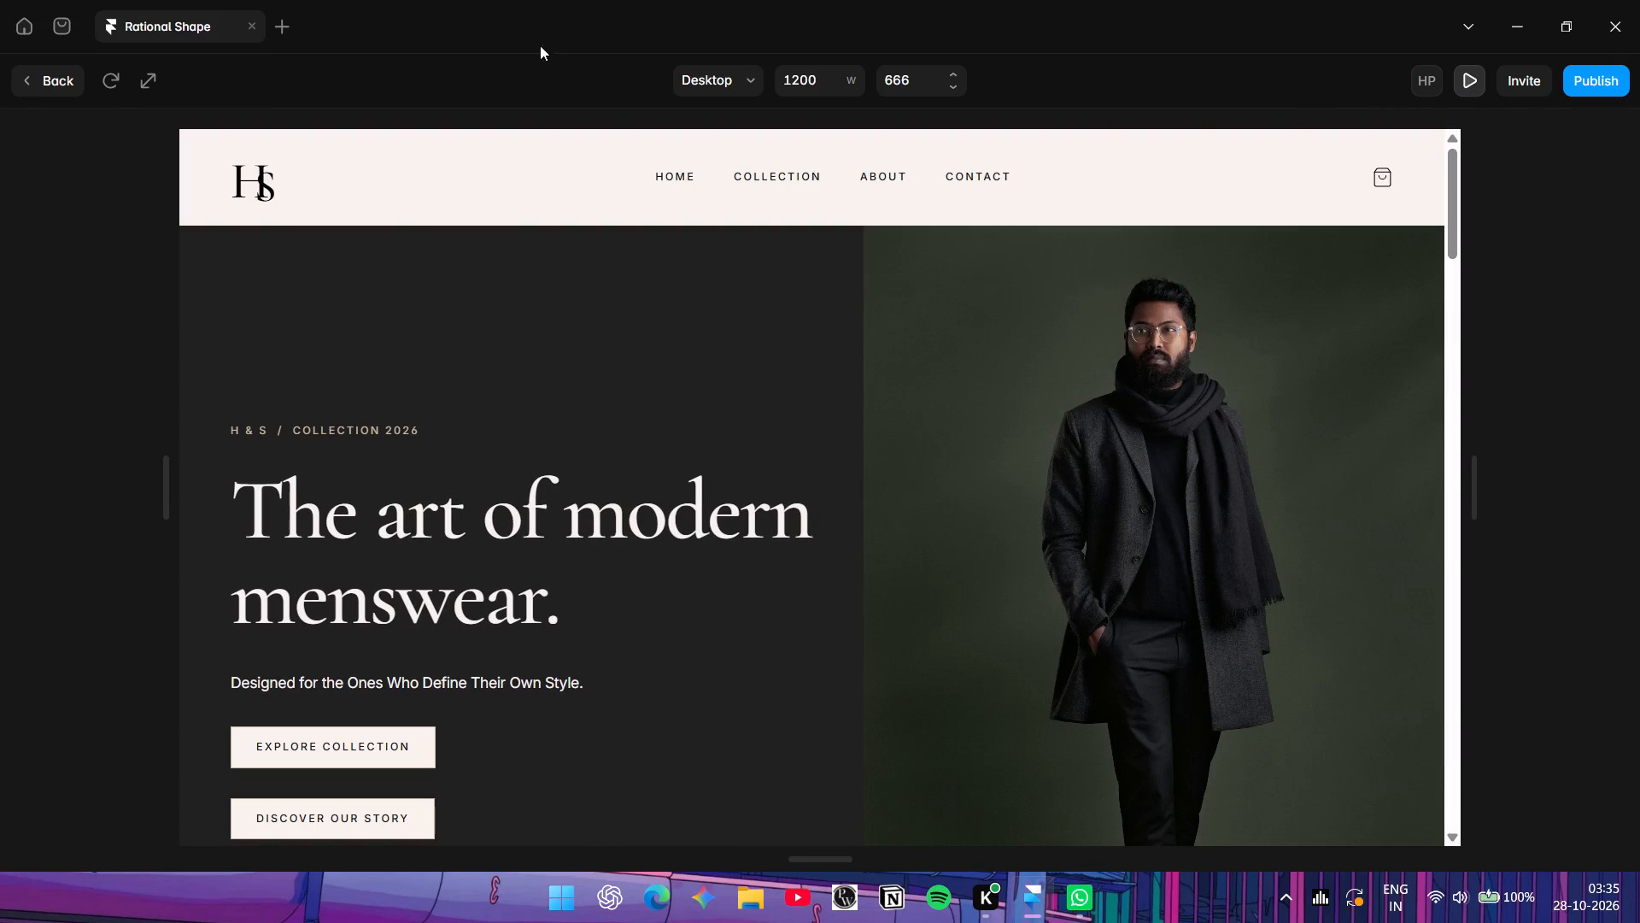
pyautogui.click(34, 86)
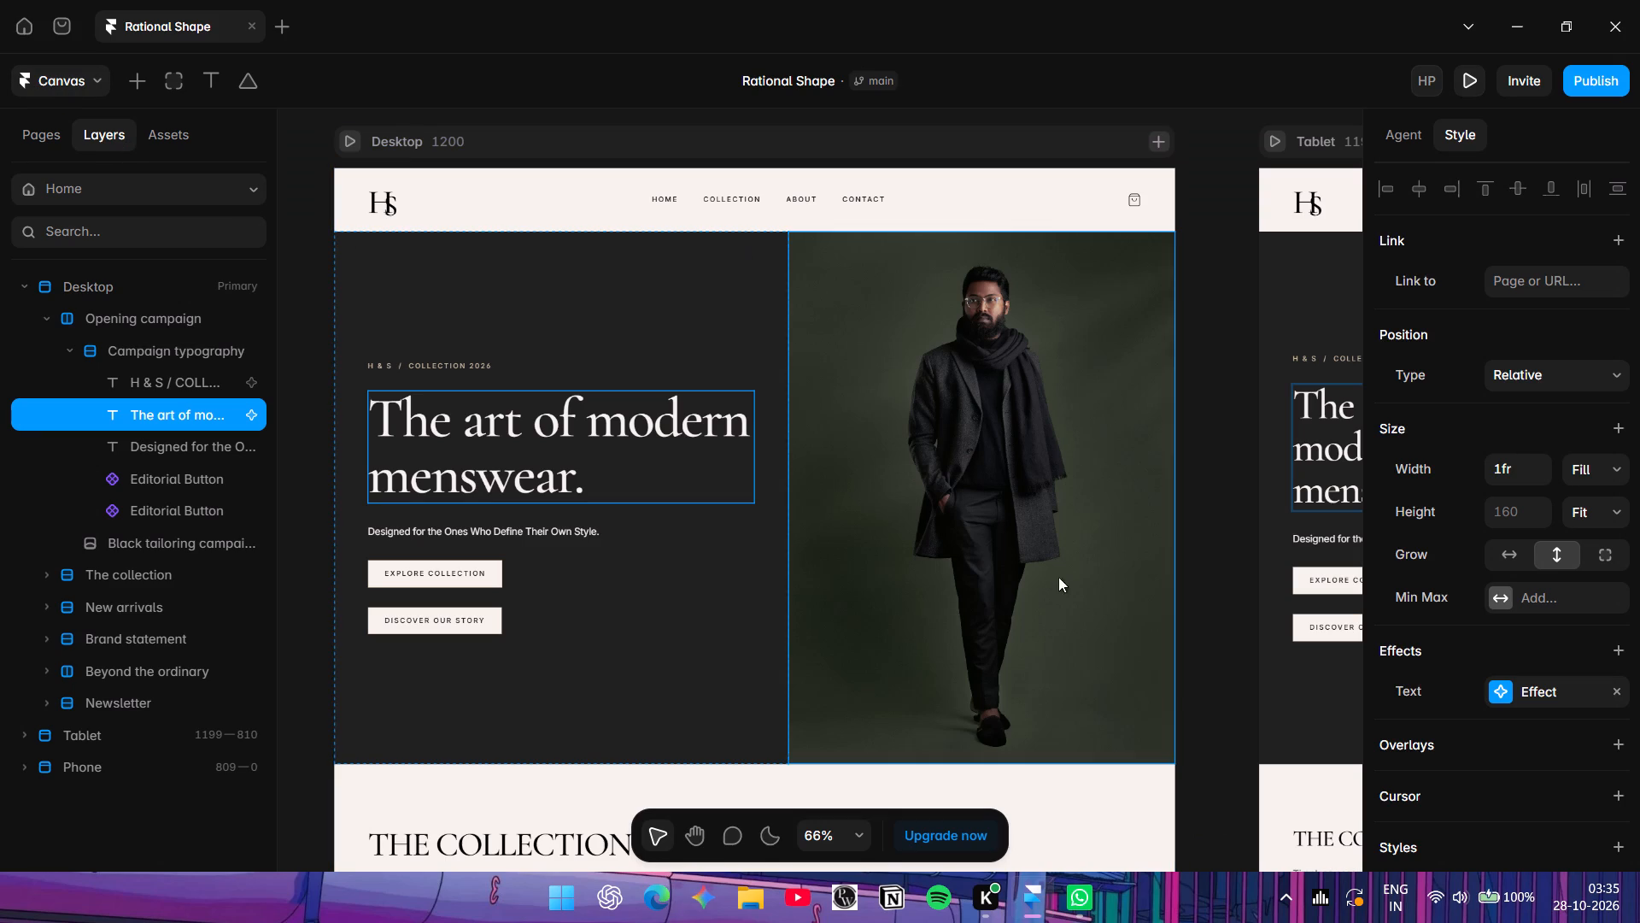
# Add a Hover effect to the hero headline with its scale set to 1 and rotation set to 1.
pyautogui.click(1624, 647)
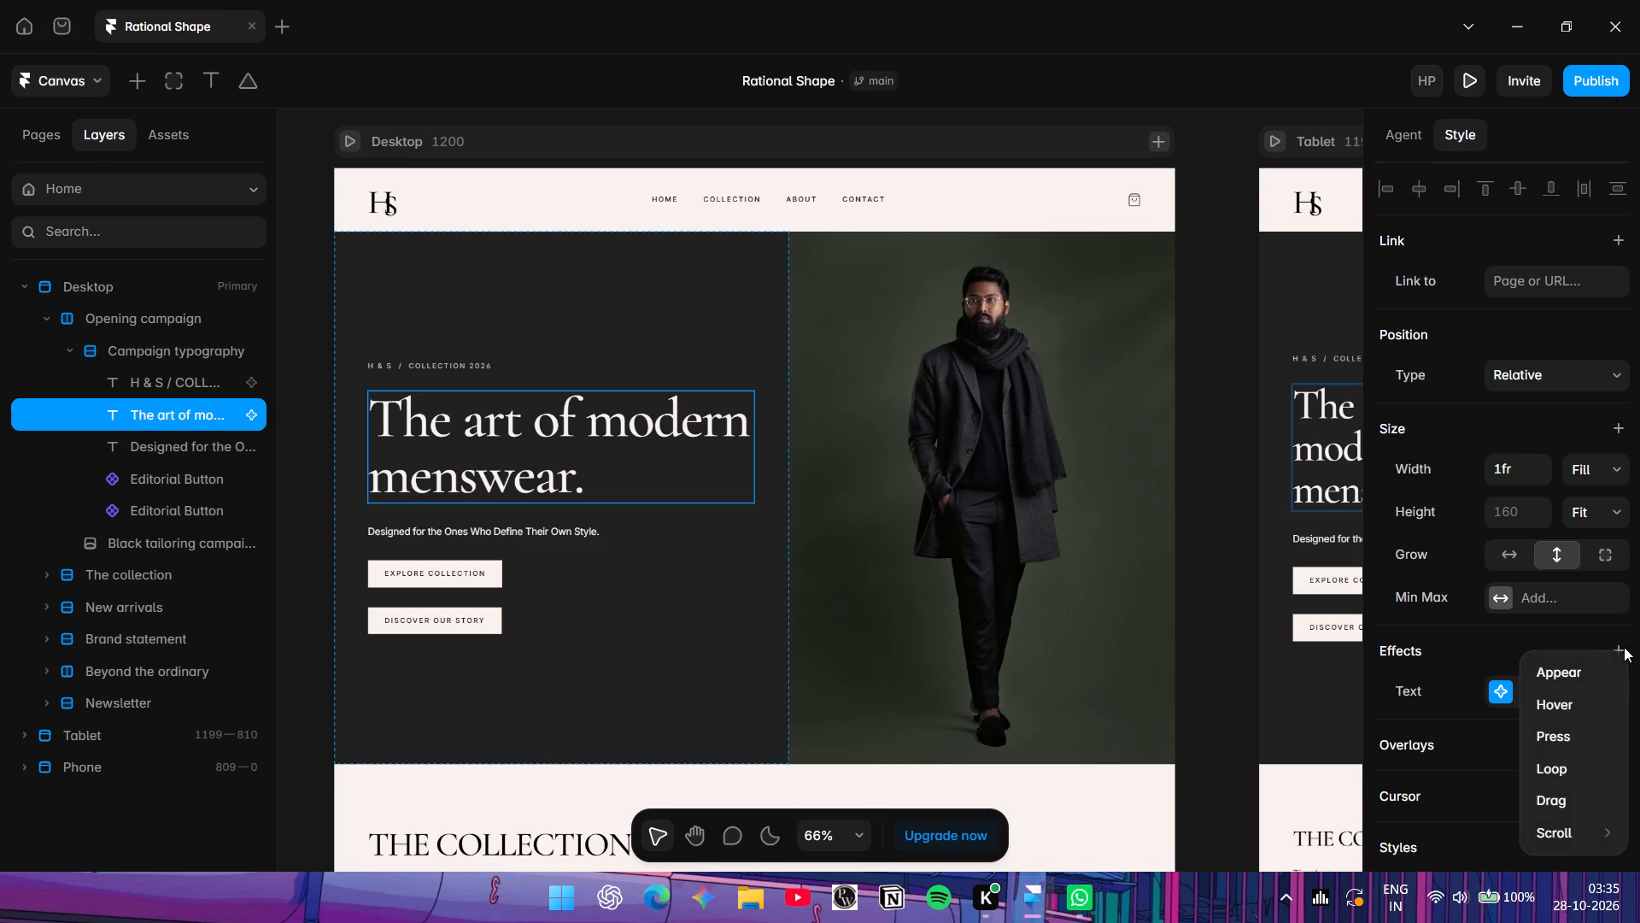
pyautogui.click(1560, 708)
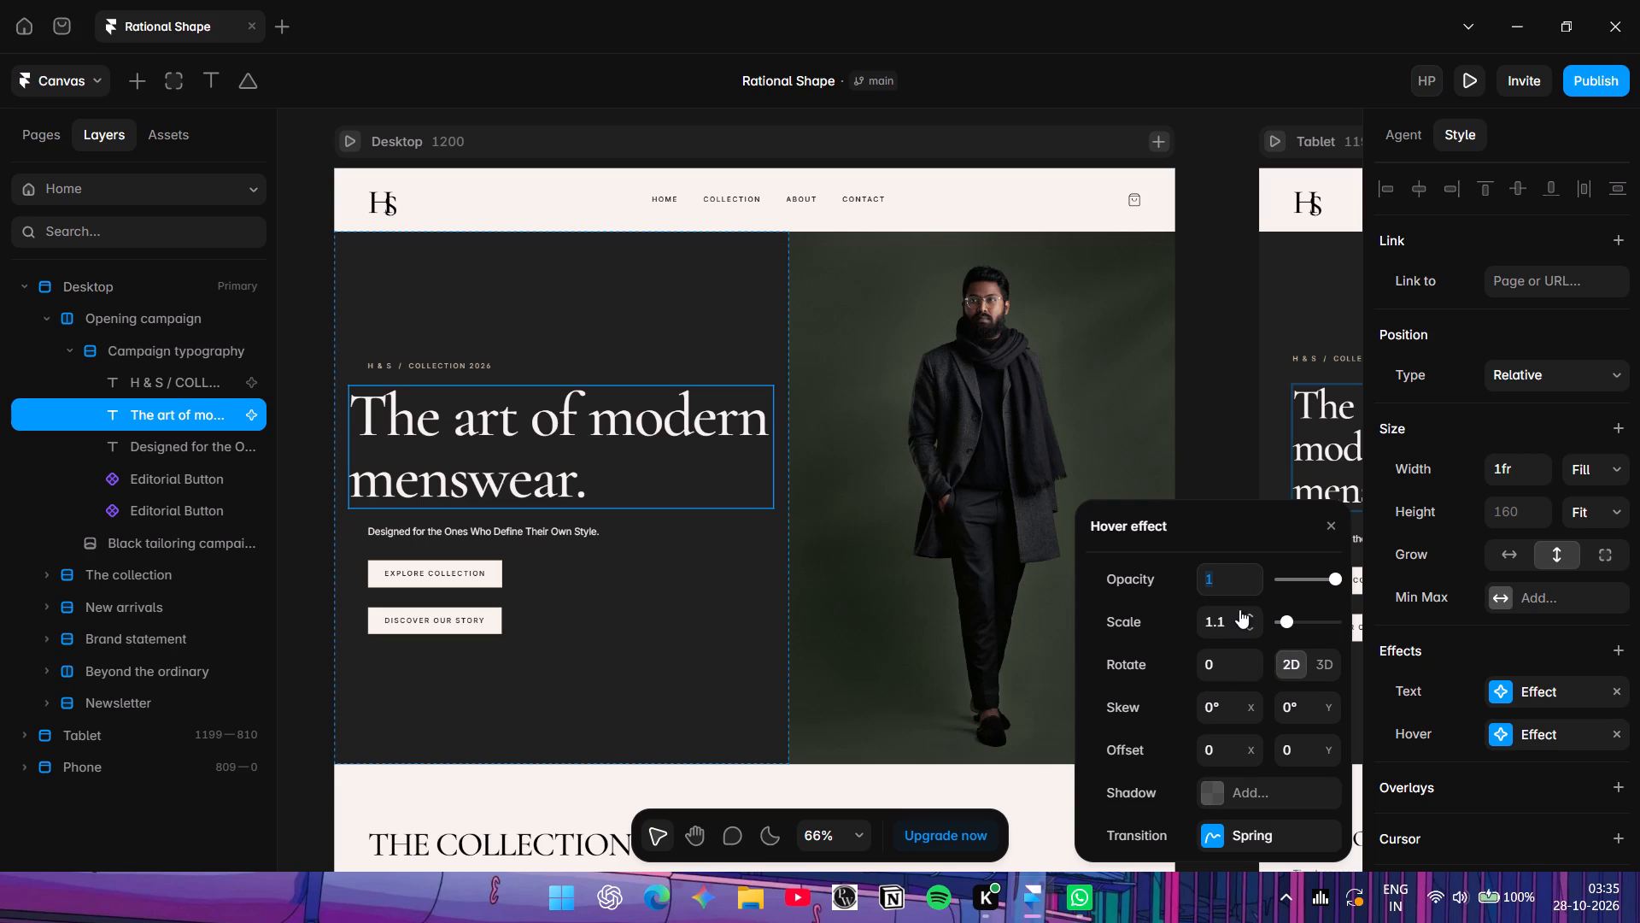
pyautogui.click(1251, 628)
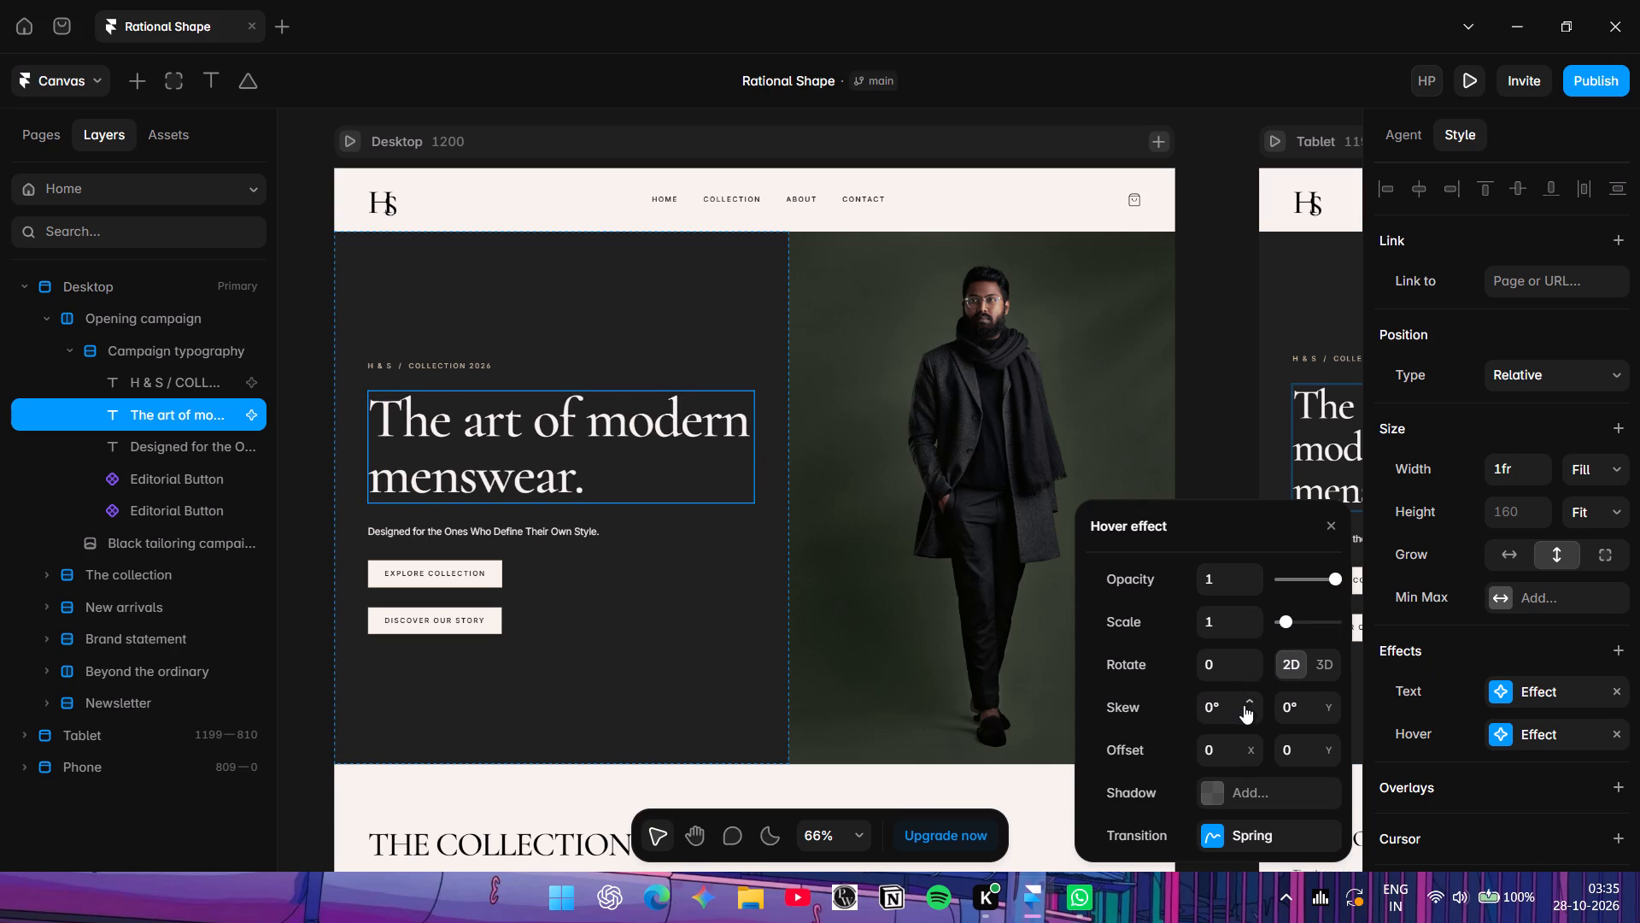
pyautogui.click(1252, 677)
pyautogui.click(1252, 661)
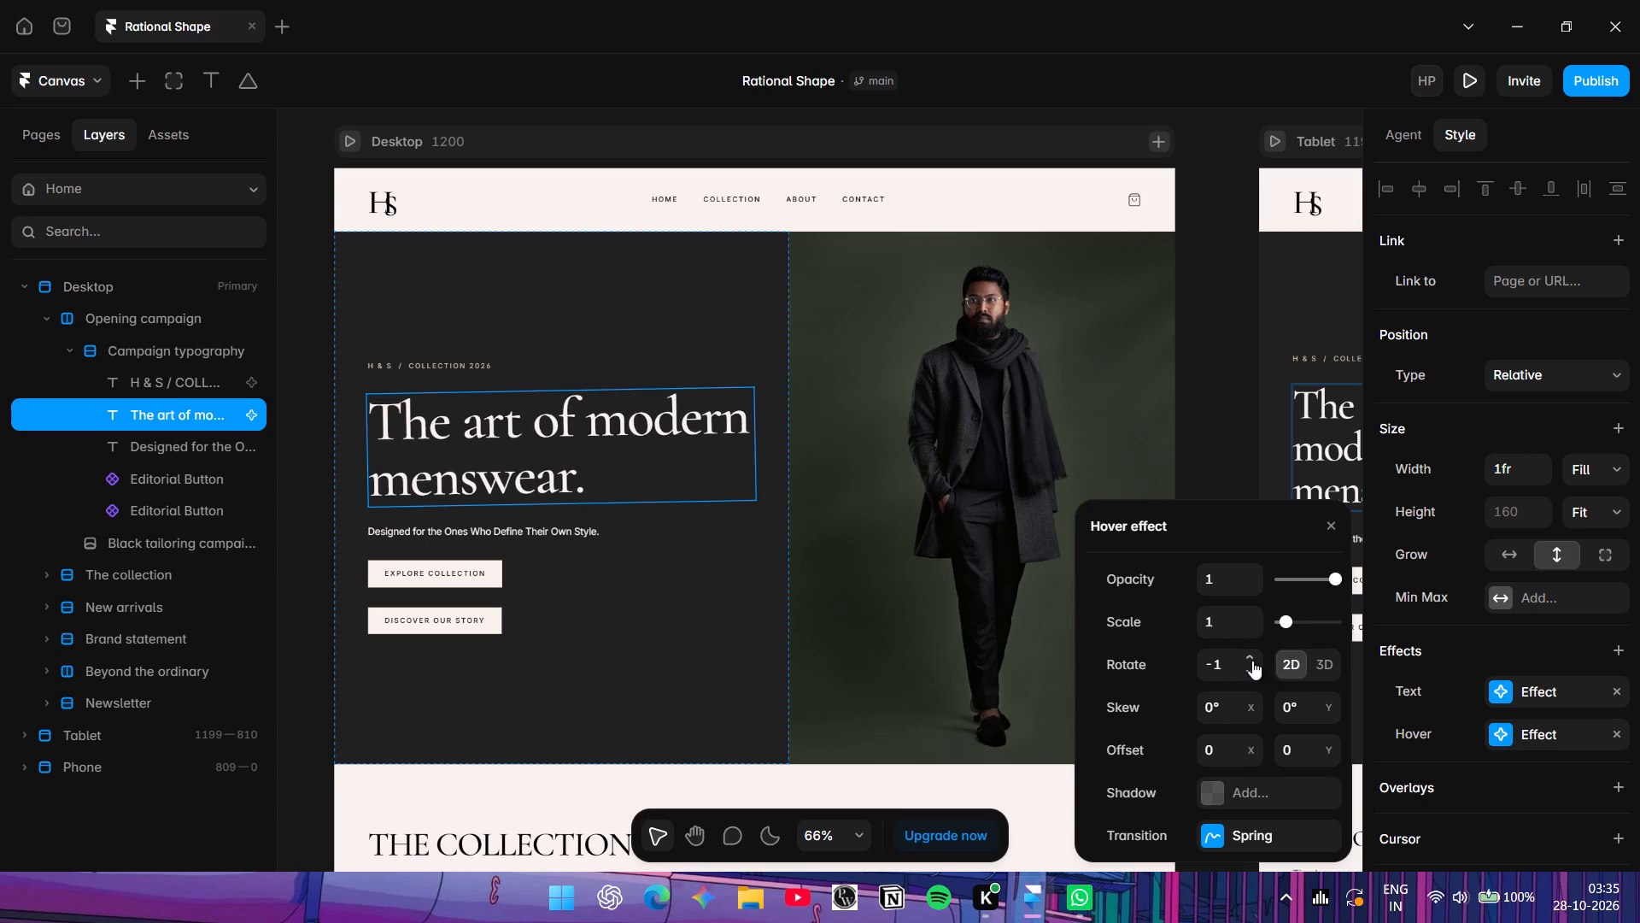
pyautogui.click(1252, 661)
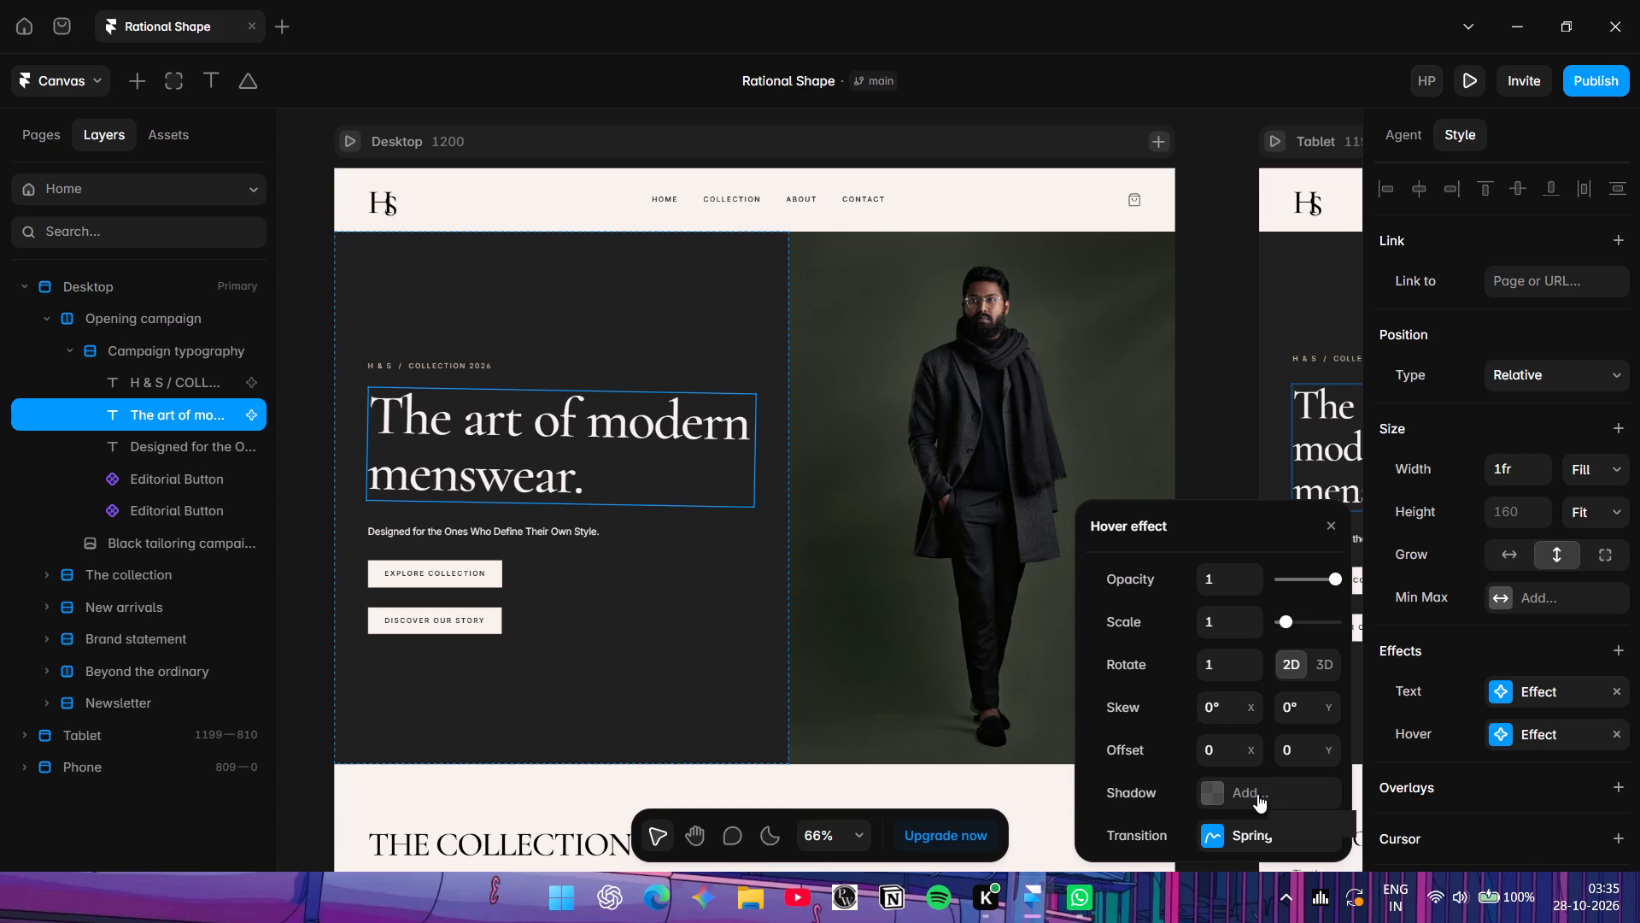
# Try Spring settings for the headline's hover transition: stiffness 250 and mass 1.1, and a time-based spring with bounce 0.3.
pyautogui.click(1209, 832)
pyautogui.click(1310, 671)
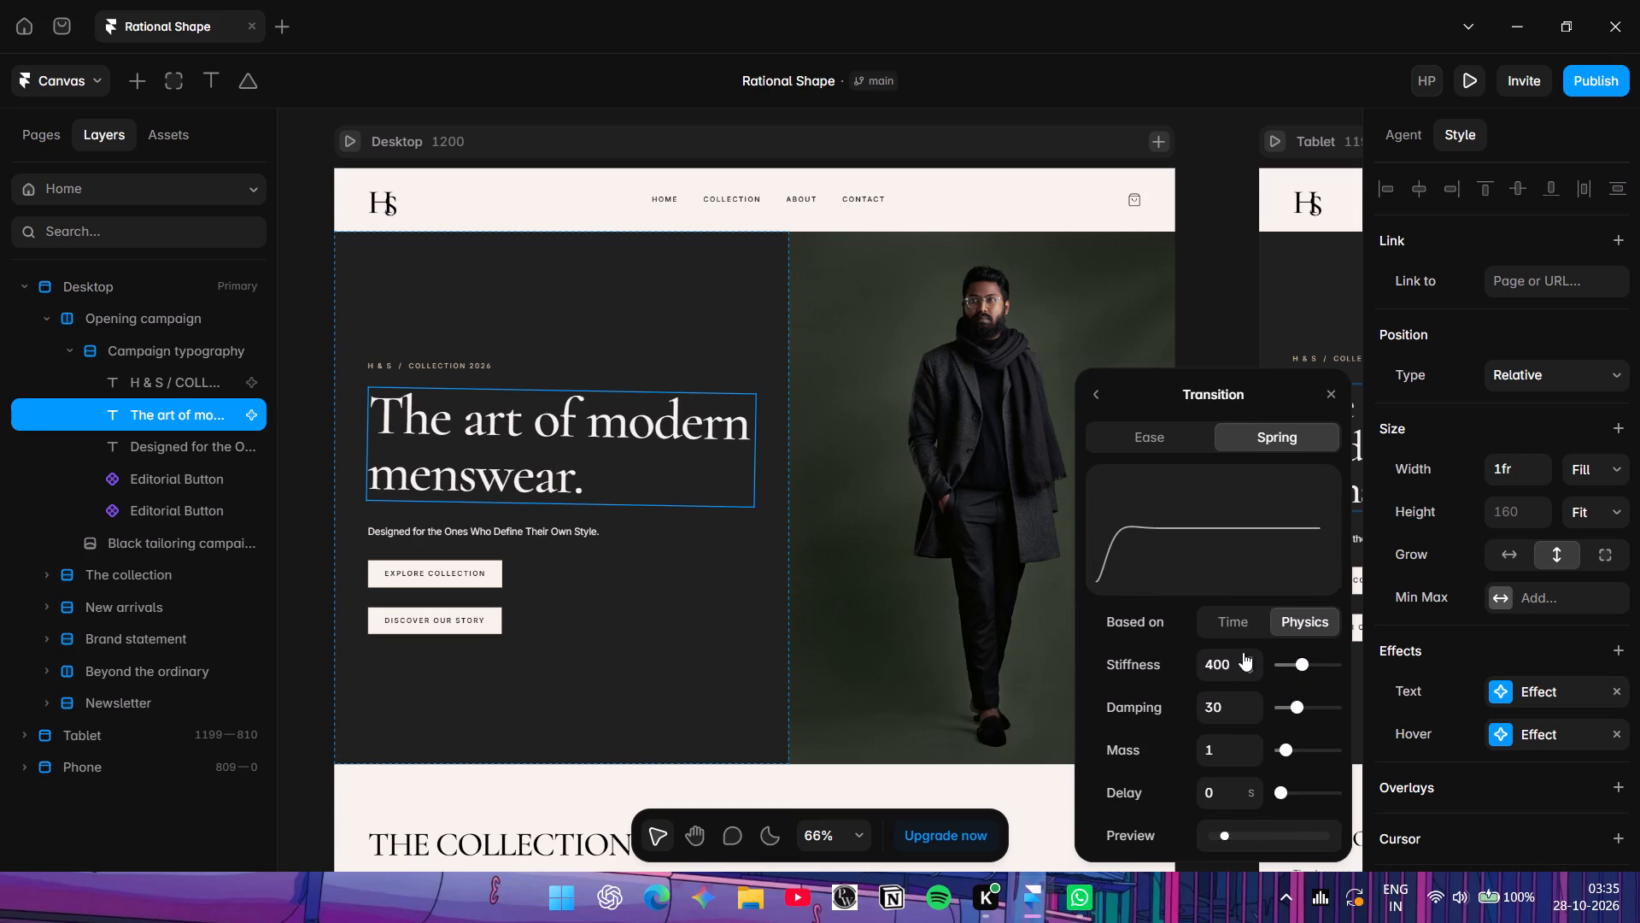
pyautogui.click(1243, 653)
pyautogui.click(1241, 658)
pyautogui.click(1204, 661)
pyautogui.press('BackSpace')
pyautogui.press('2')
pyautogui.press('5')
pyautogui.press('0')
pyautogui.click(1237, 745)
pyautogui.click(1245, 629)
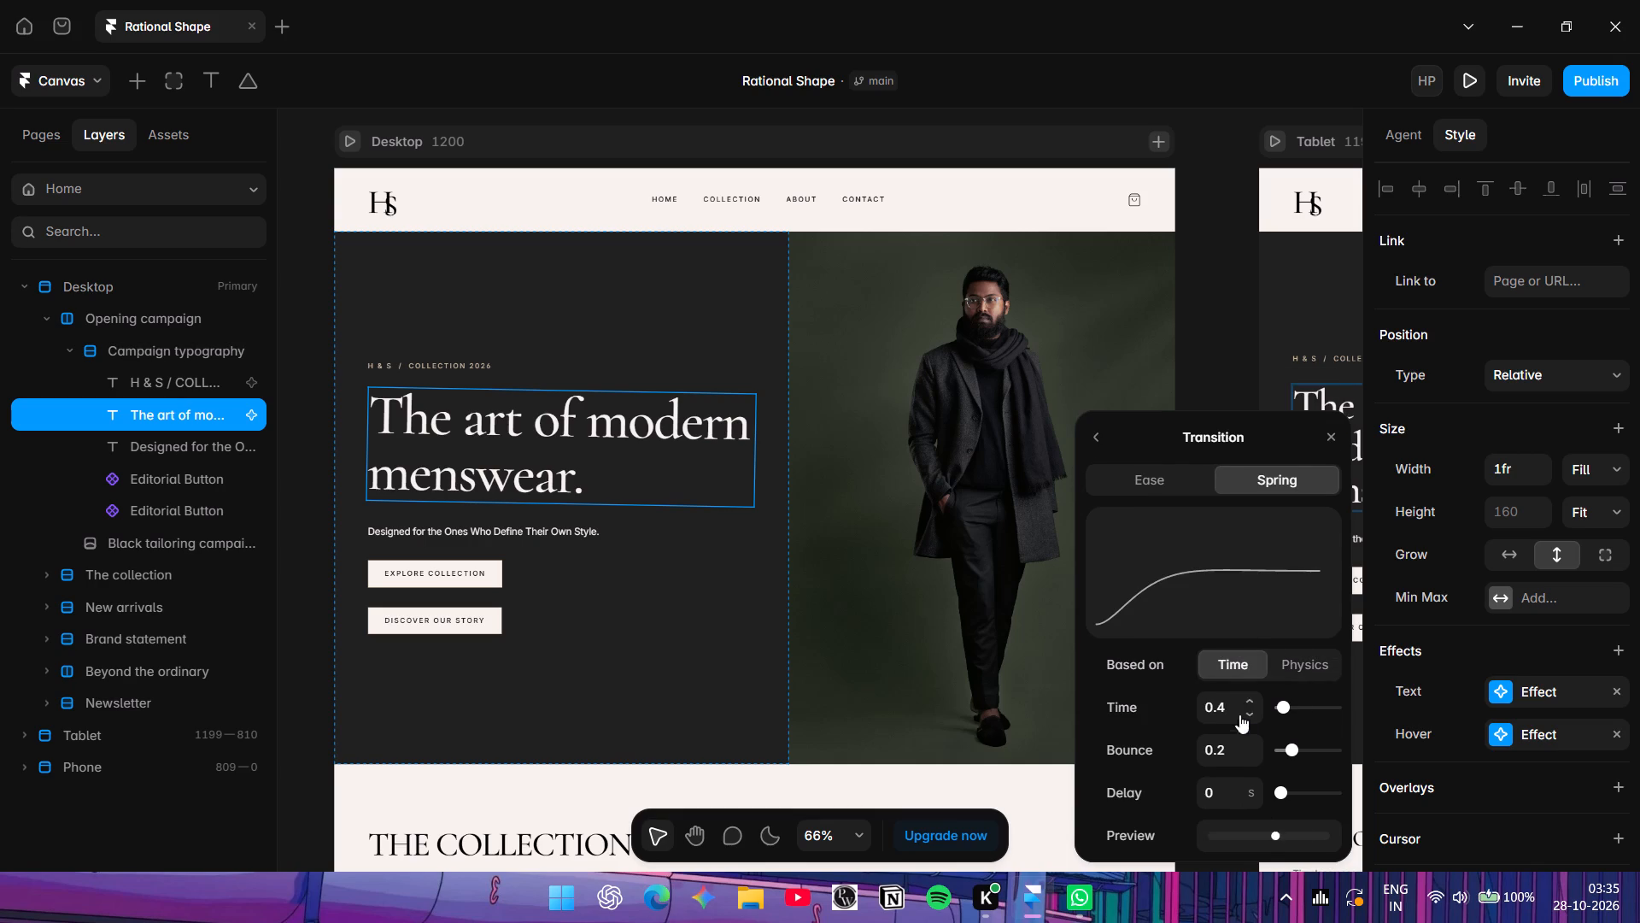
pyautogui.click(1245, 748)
# Switch the headline's hover transition to Ease and shape a custom curve with Bezier 0.44, 0, 0.26, 0.96.
pyautogui.click(1157, 477)
pyautogui.moveTo(1222, 514); pyautogui.dragTo(1213, 506)
pyautogui.moveTo(1208, 513); pyautogui.dragTo(1222, 526)
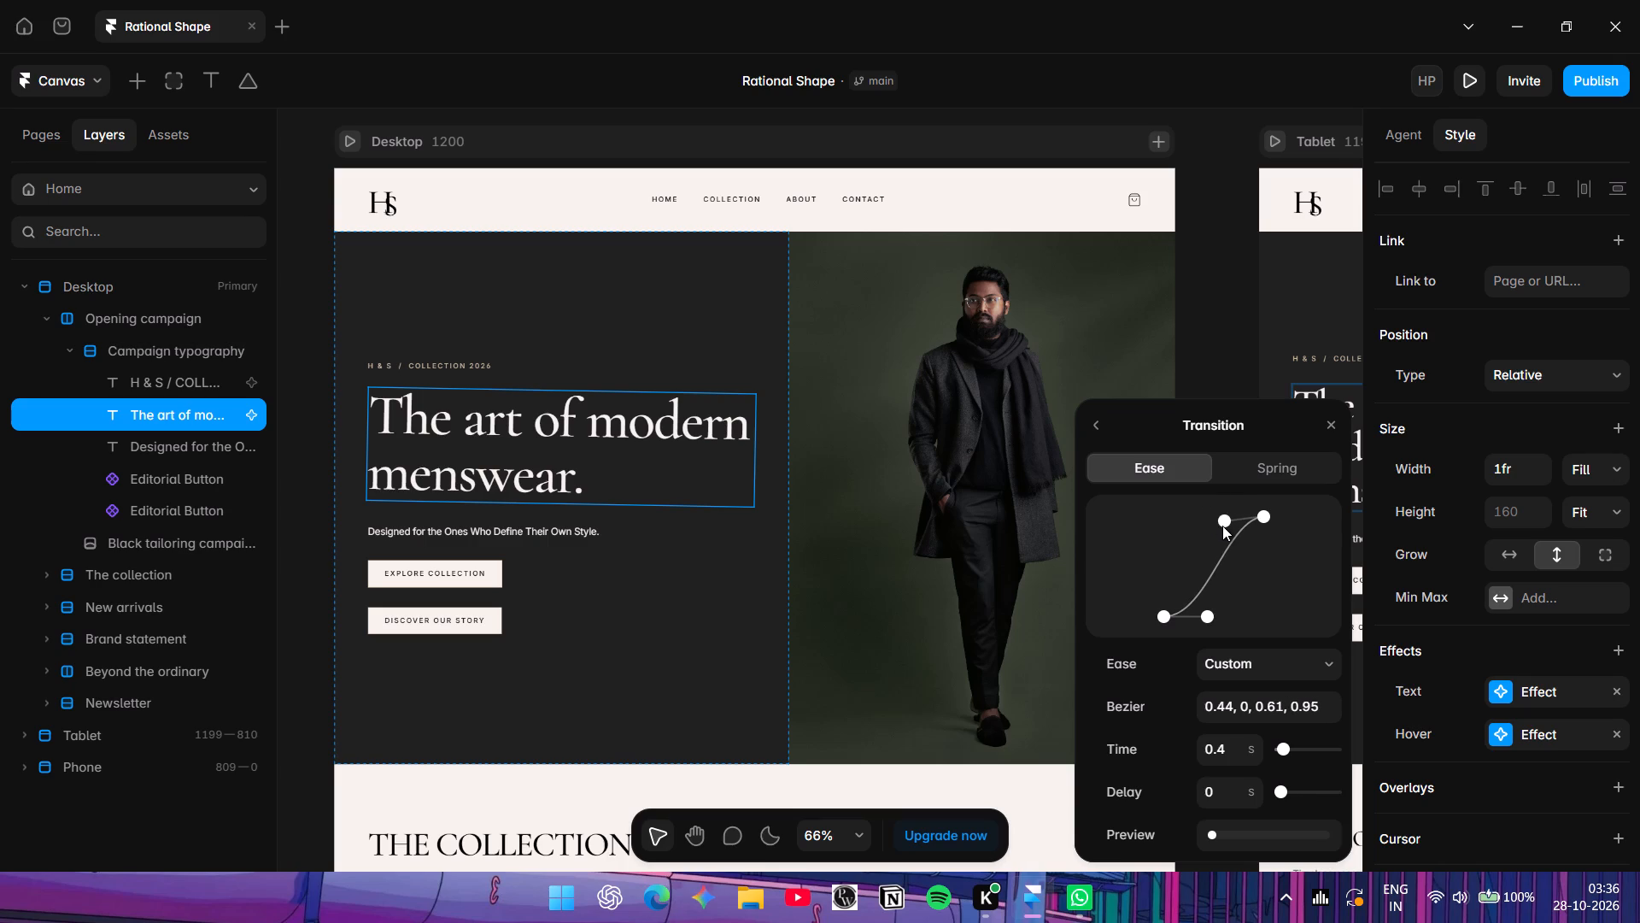
pyautogui.moveTo(1222, 526); pyautogui.dragTo(1187, 525)
pyautogui.press('Return')
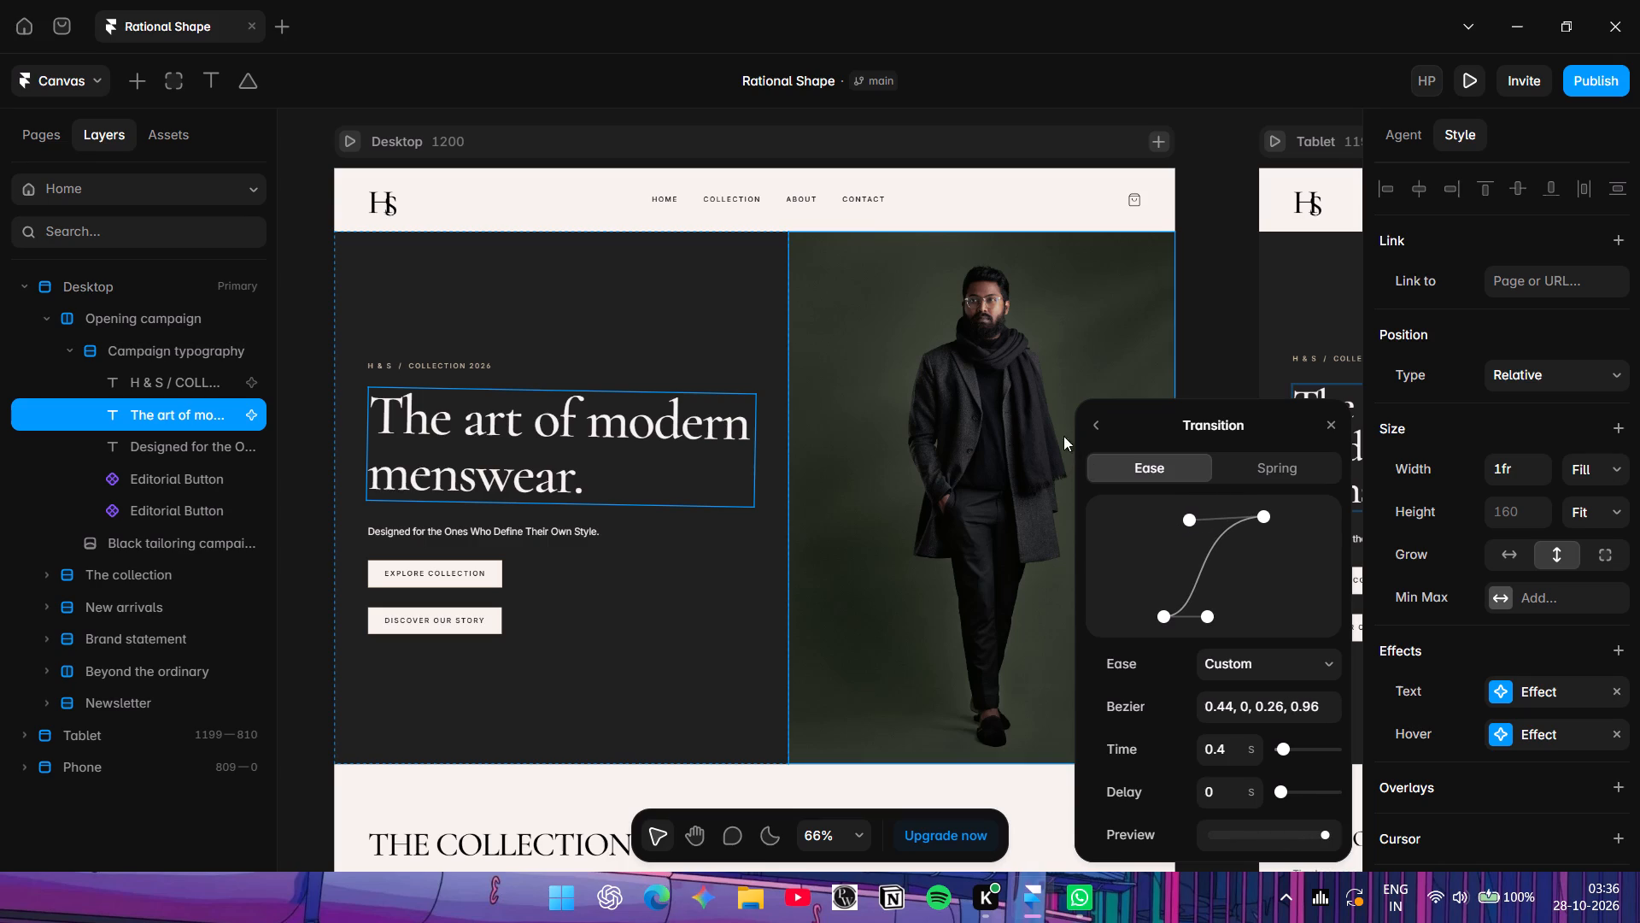
pyautogui.click(1003, 386)
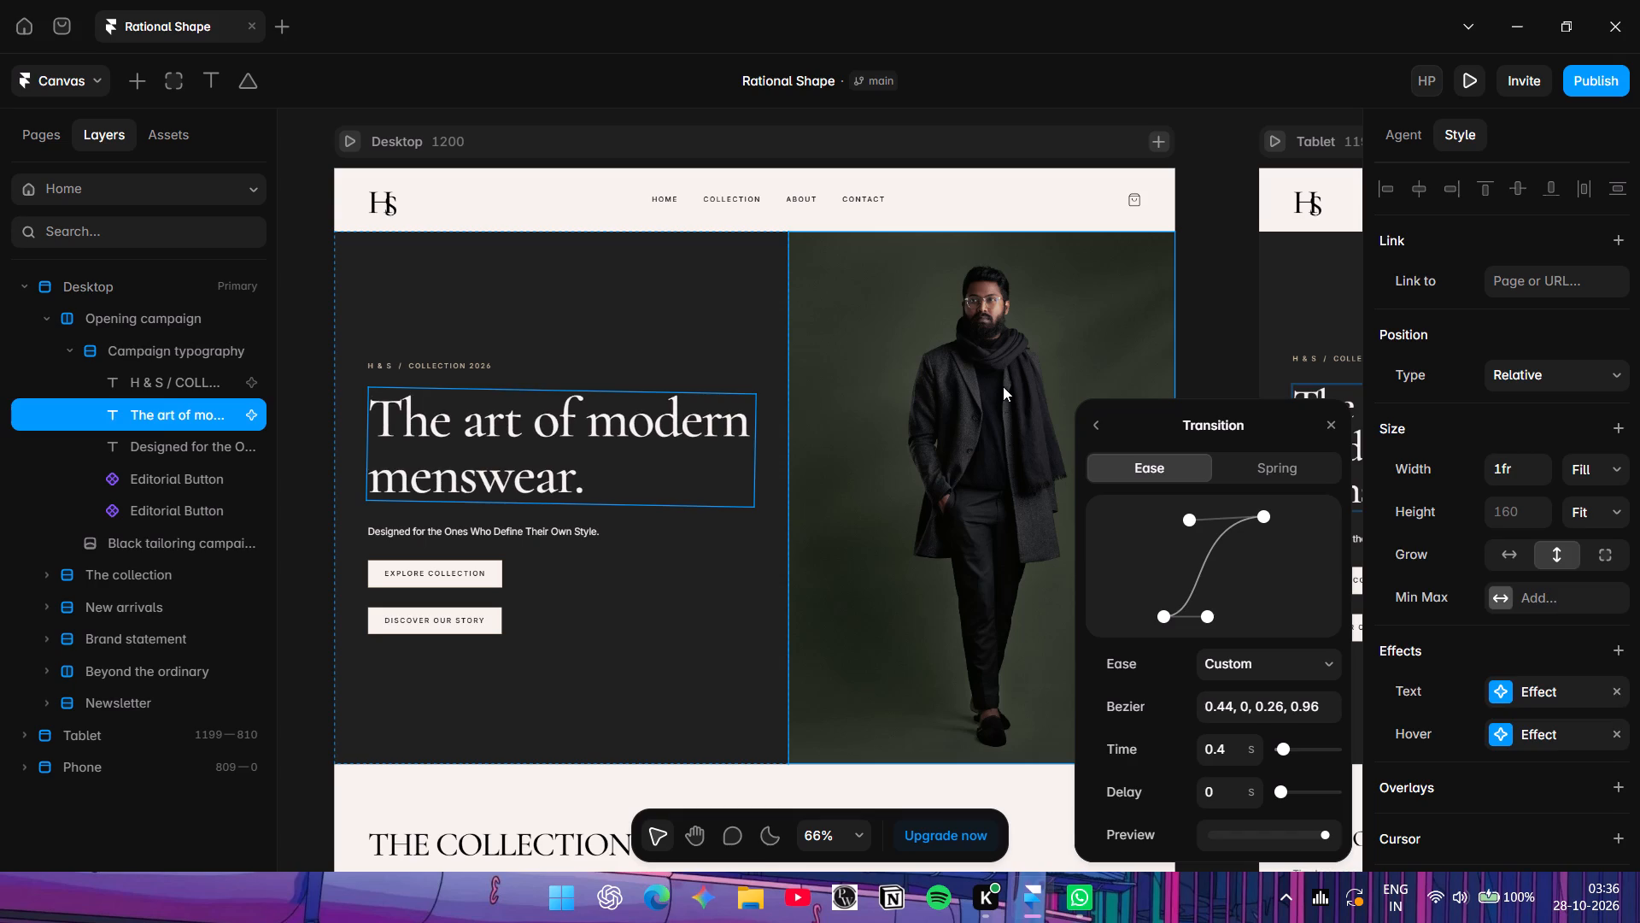
# Preview the desktop page, try the hero headline's hover animation, and return to the canvas.
pyautogui.click(1470, 94)
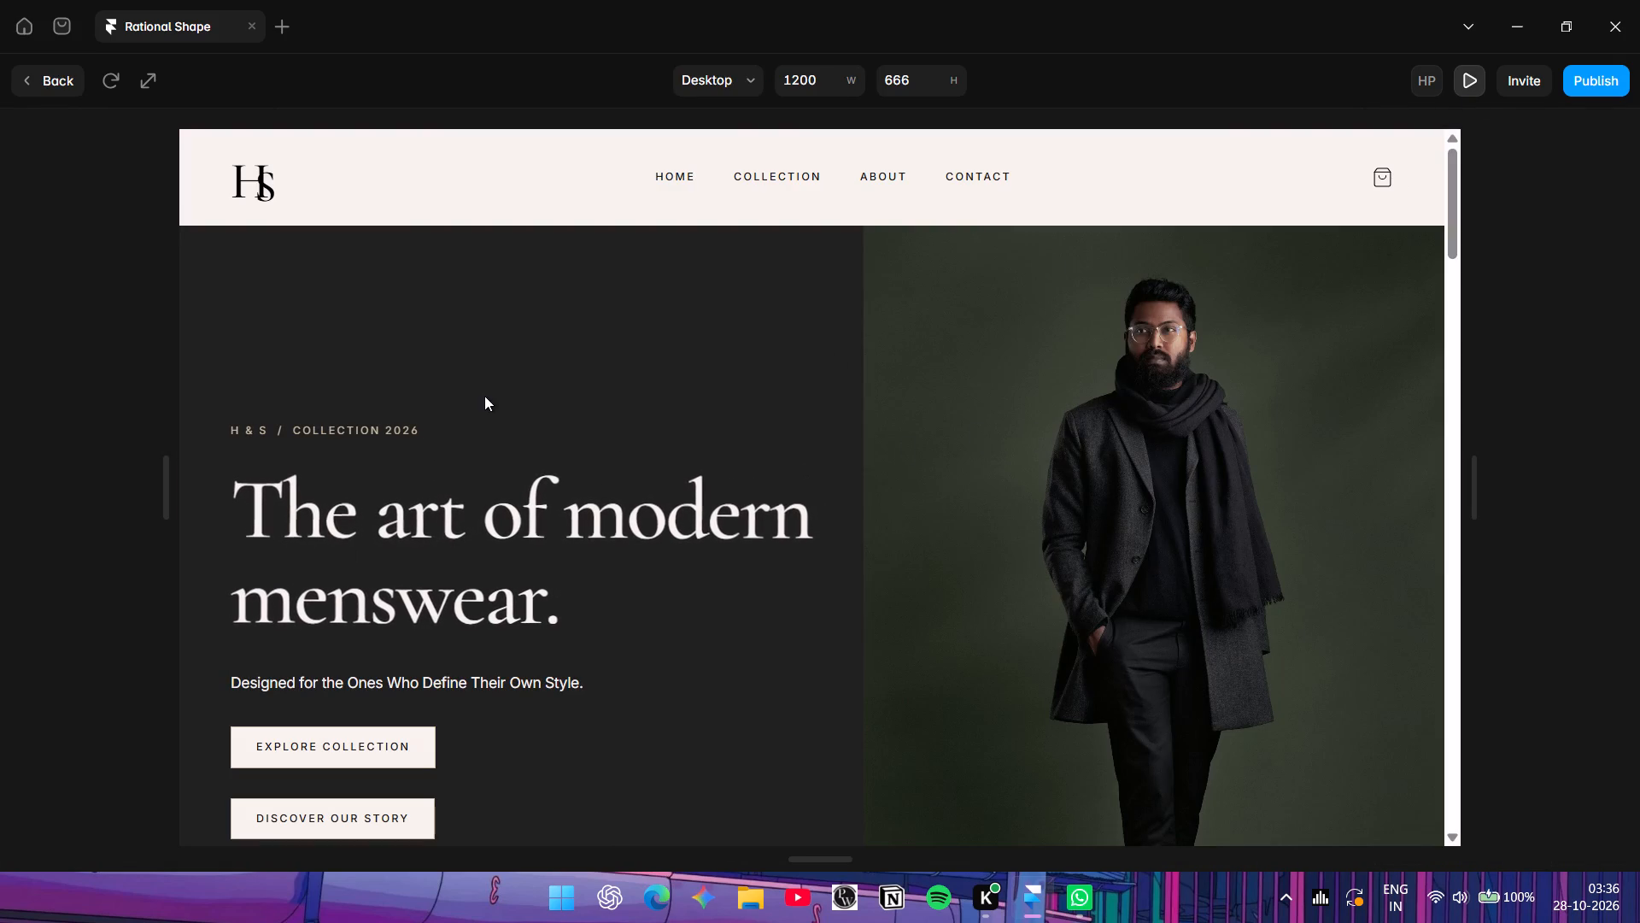
pyautogui.click(406, 525)
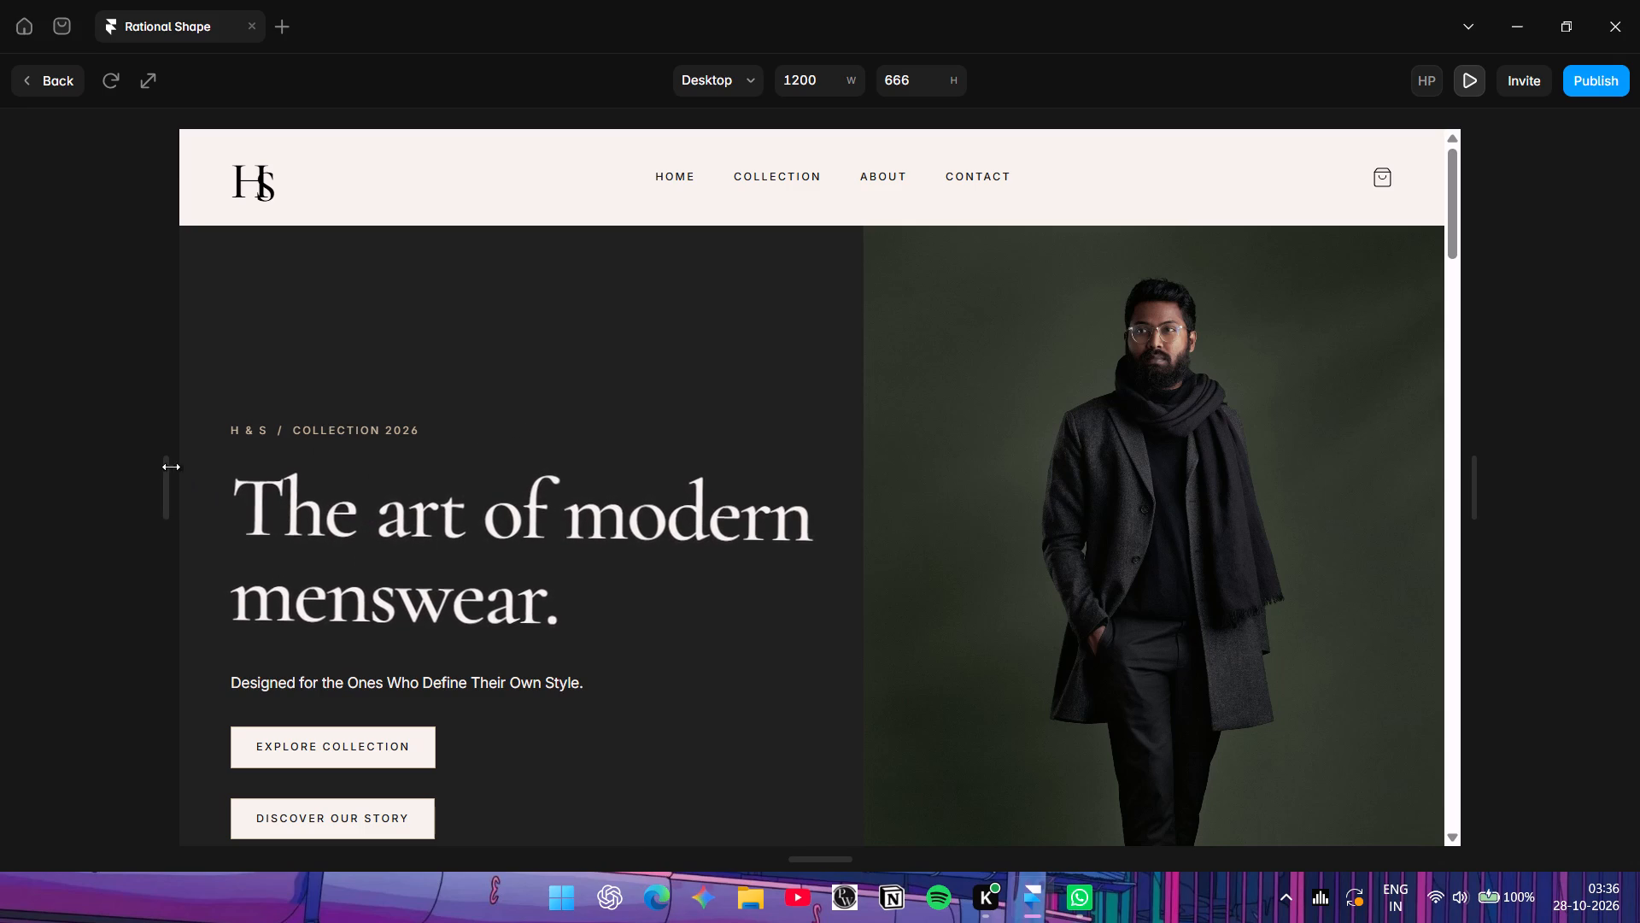
pyautogui.click(15, 73)
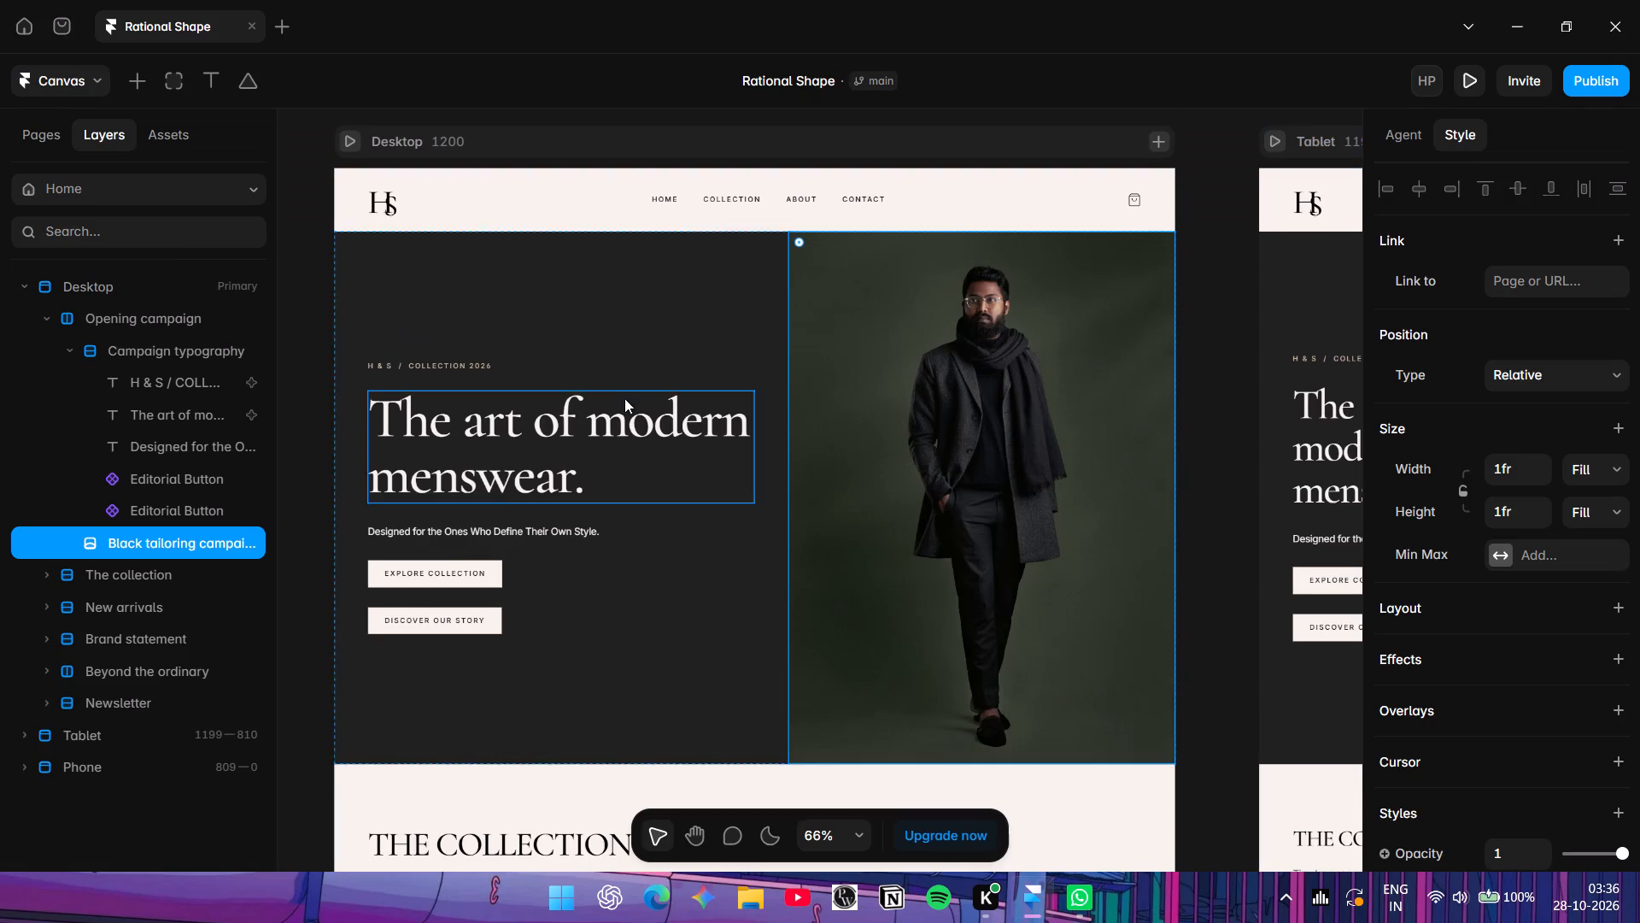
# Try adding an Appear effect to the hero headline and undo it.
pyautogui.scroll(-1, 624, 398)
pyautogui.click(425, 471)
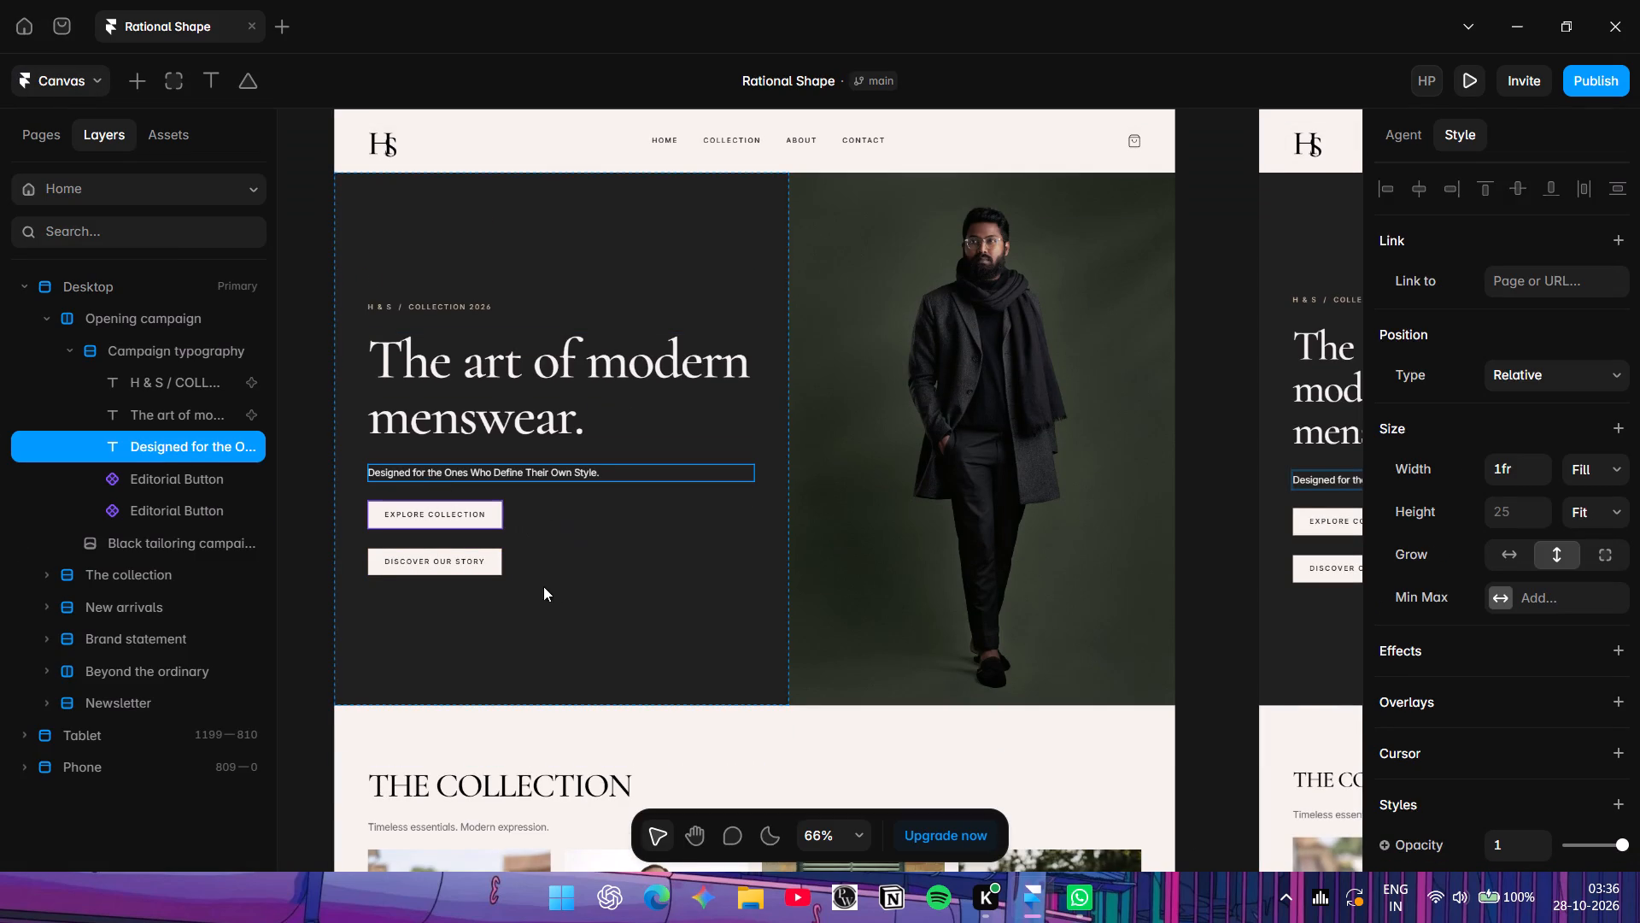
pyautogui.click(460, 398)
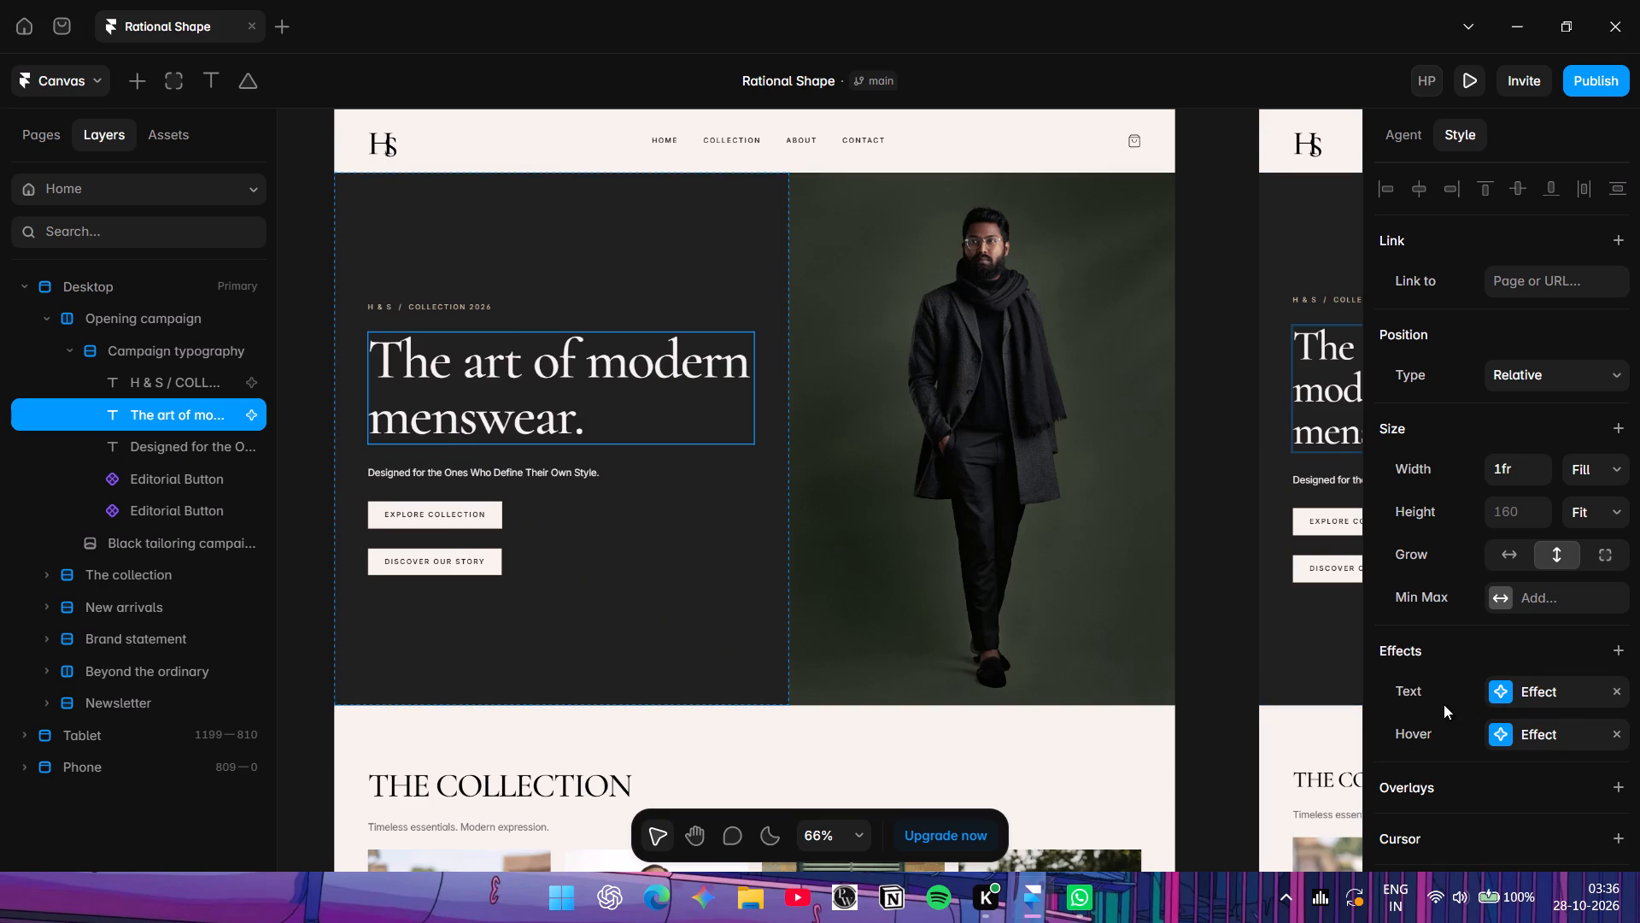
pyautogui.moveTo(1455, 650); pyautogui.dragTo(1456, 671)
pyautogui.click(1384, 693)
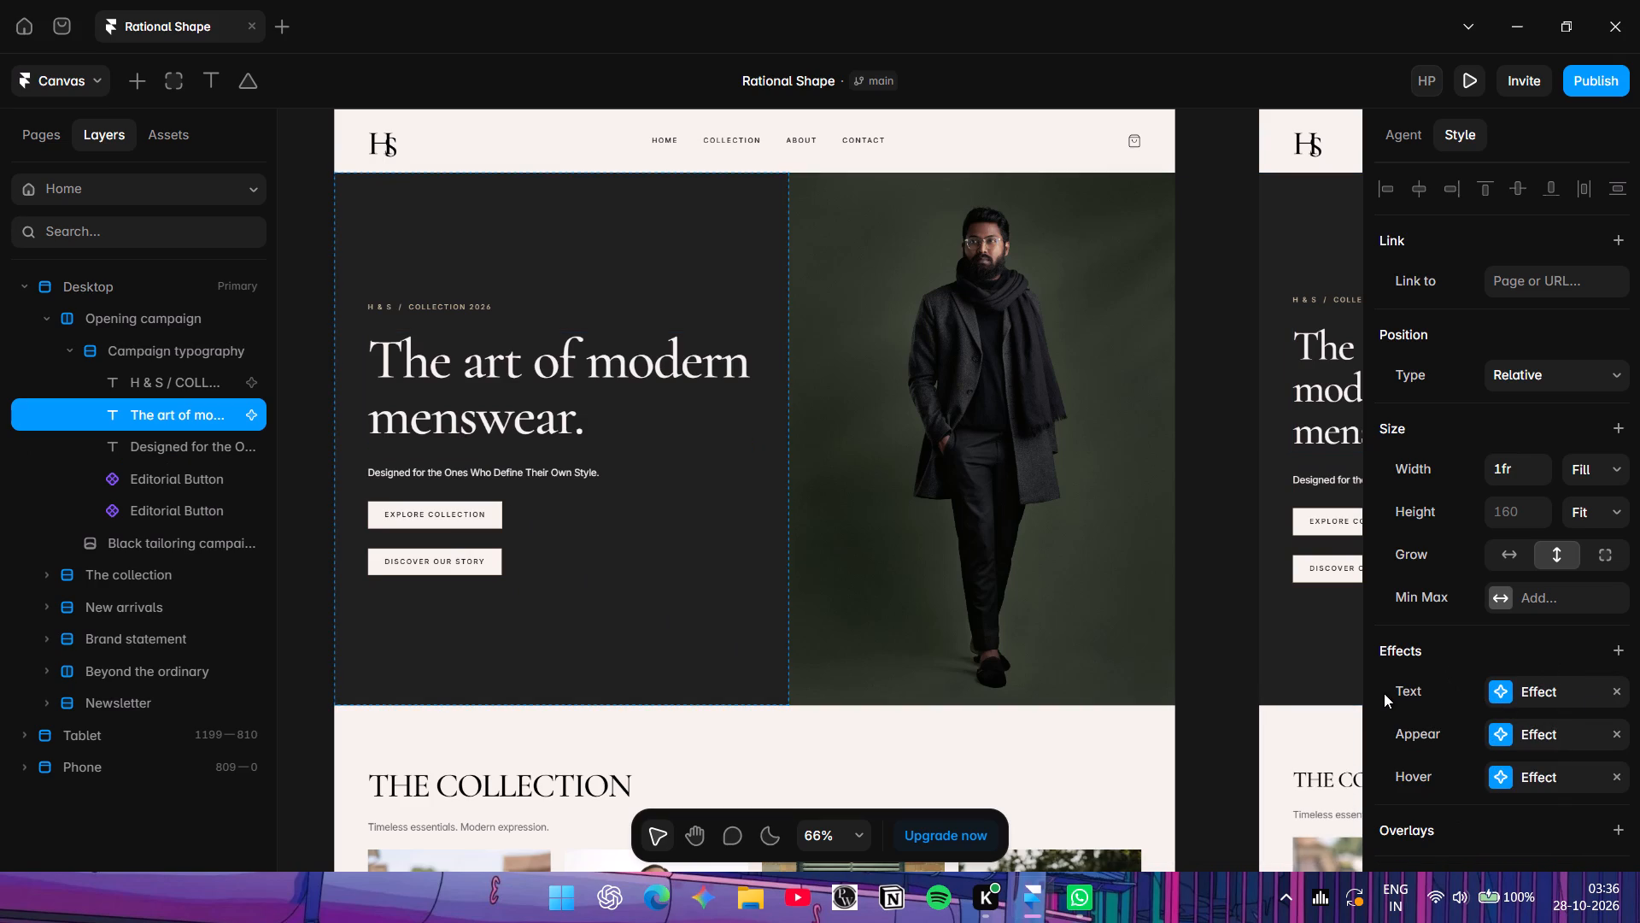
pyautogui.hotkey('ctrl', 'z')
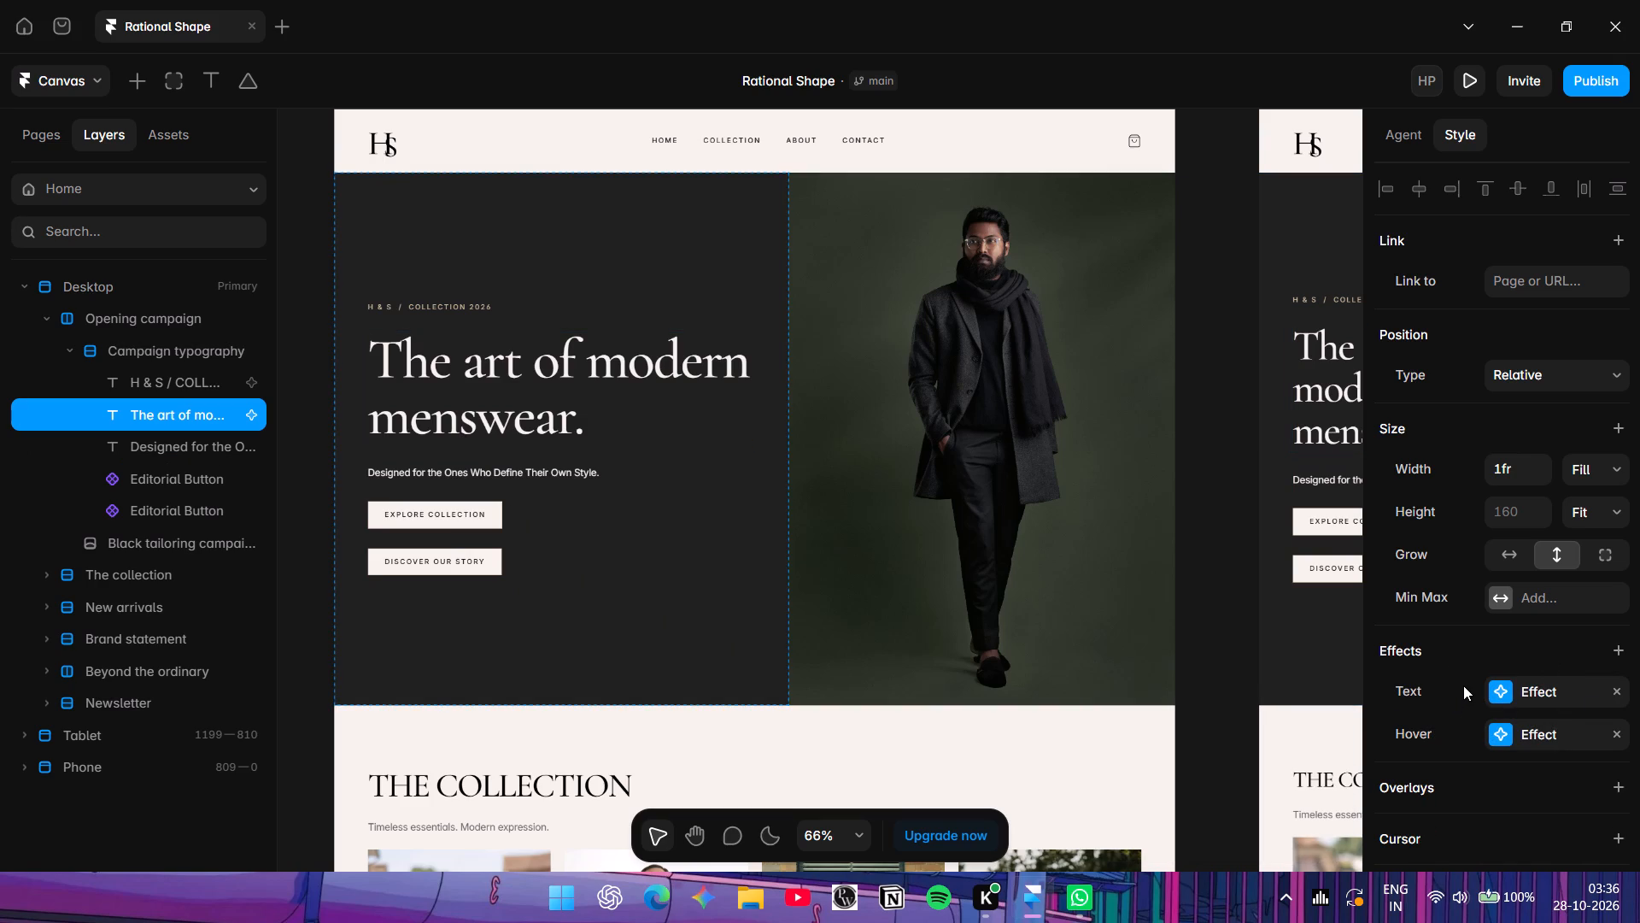
# Open the hero headline's Text effect settings, try to copy the effect, and close the settings.
pyautogui.click(1463, 685)
pyautogui.click(1395, 702)
pyautogui.click(1394, 681)
pyautogui.click(1402, 682)
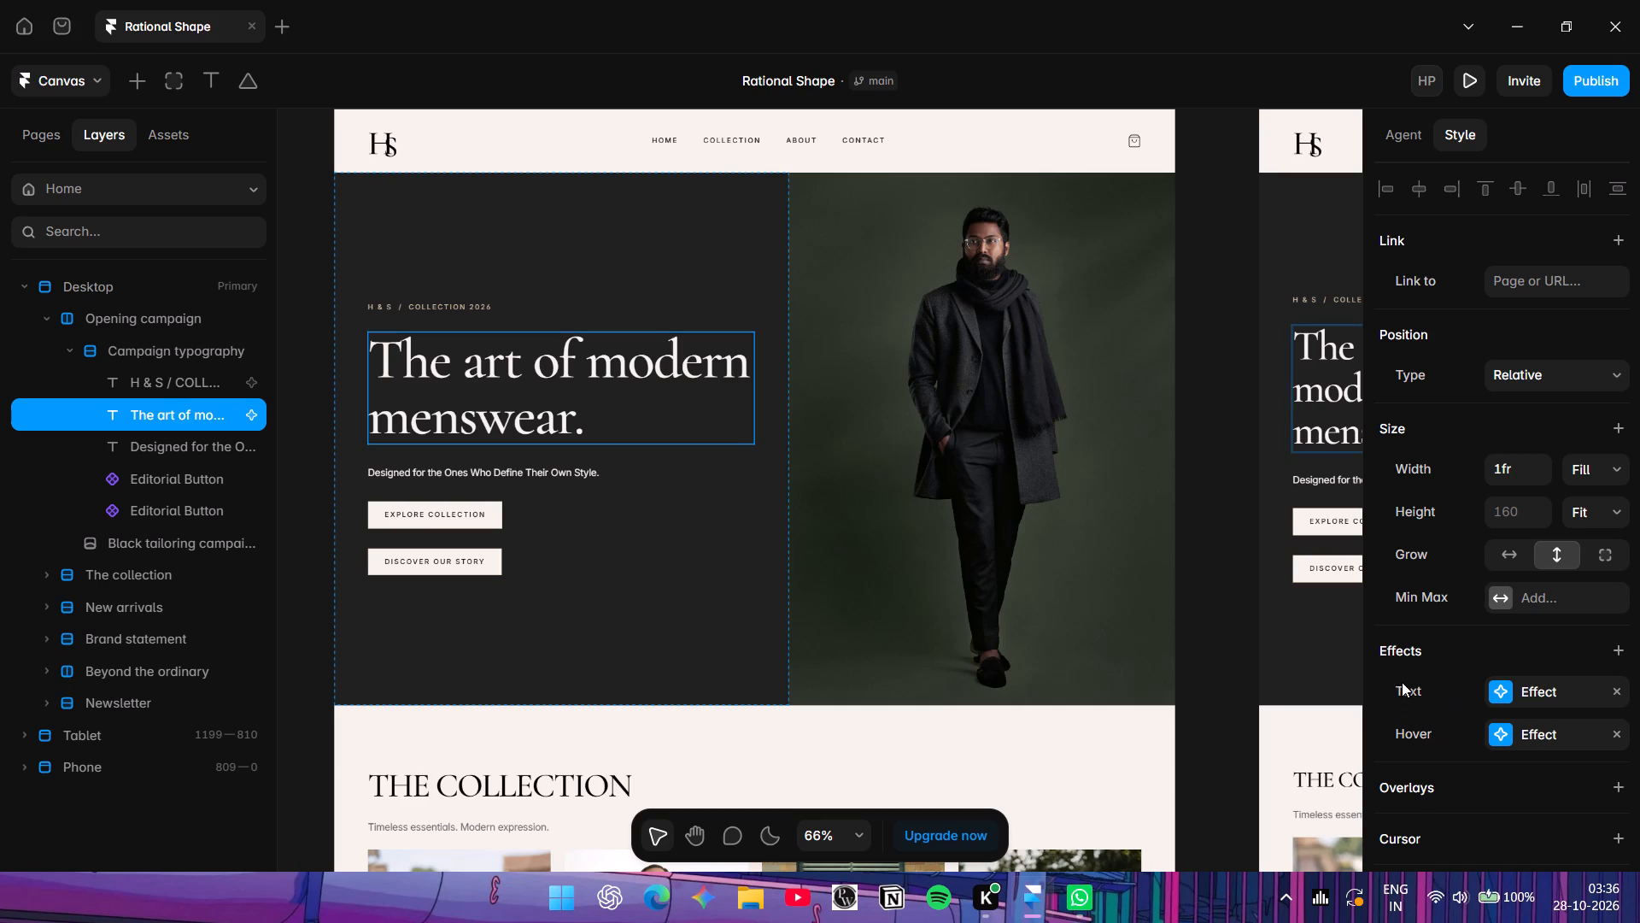
pyautogui.click(1491, 686)
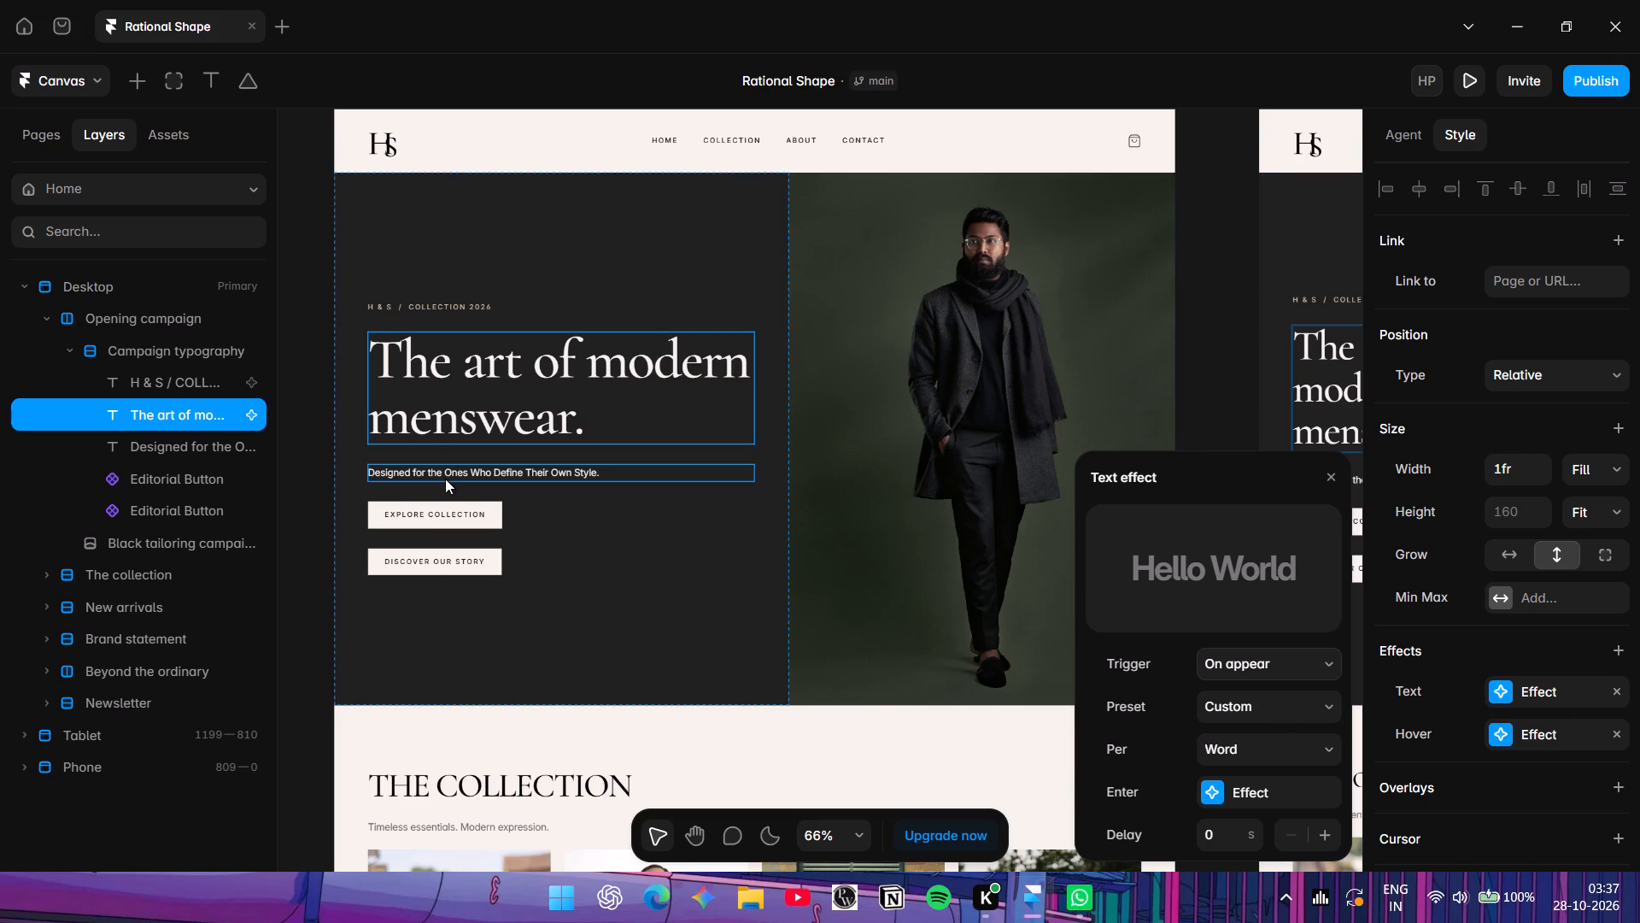
pyautogui.click(1569, 695)
pyautogui.click(1569, 695)
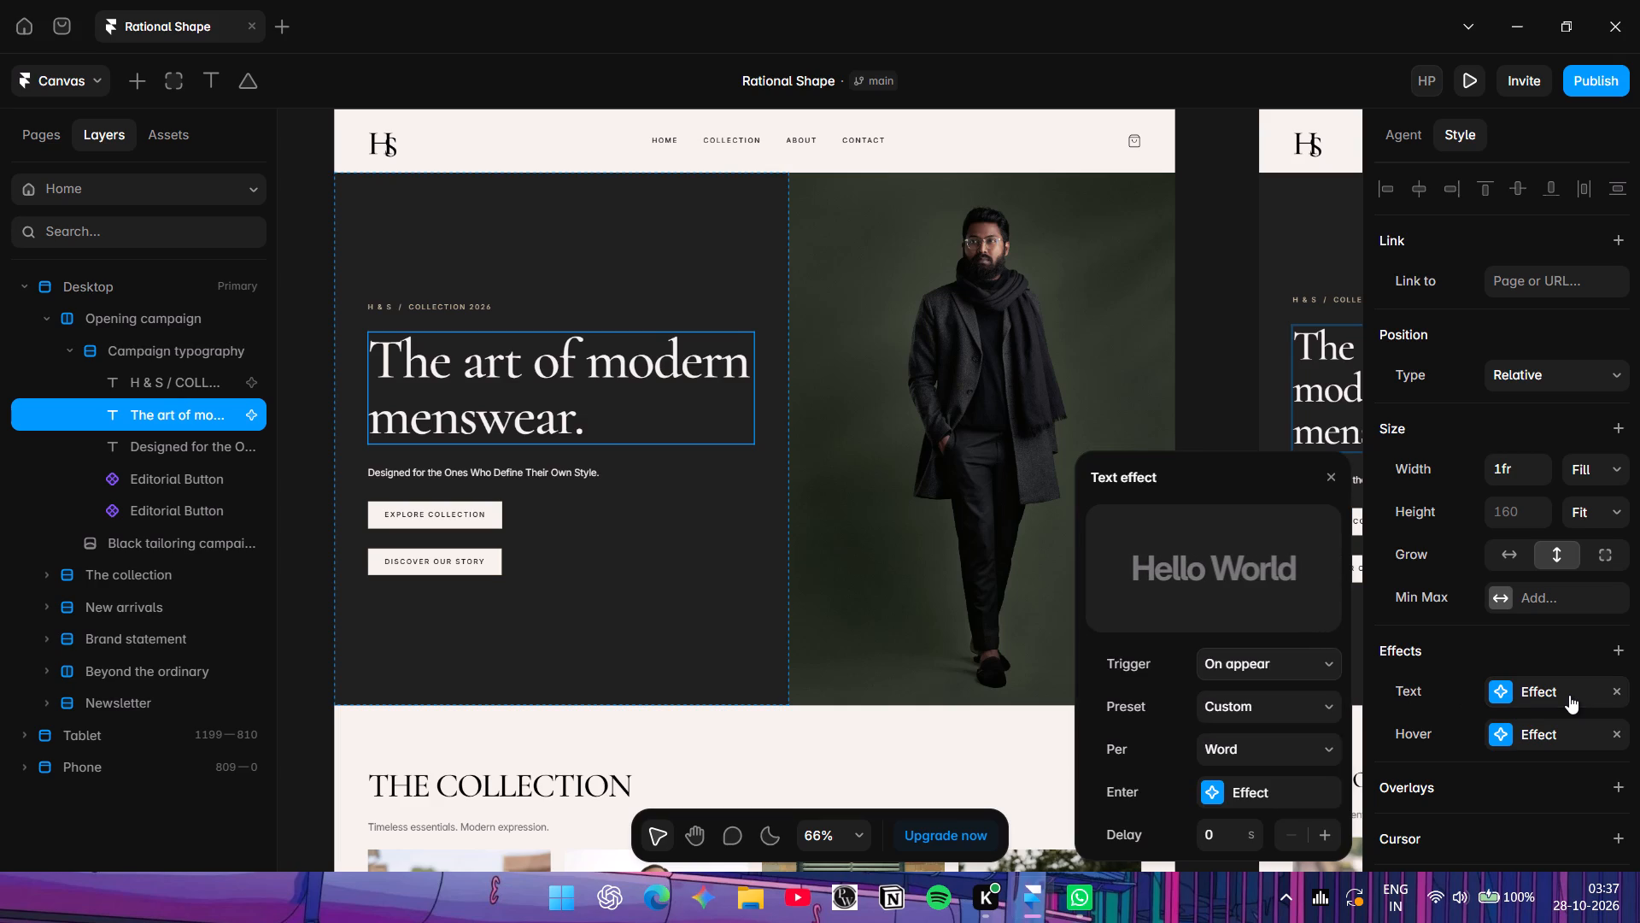
pyautogui.scroll(-2, 1169, 715)
pyautogui.click(1412, 711)
pyautogui.click(1412, 679)
pyautogui.click(1412, 684)
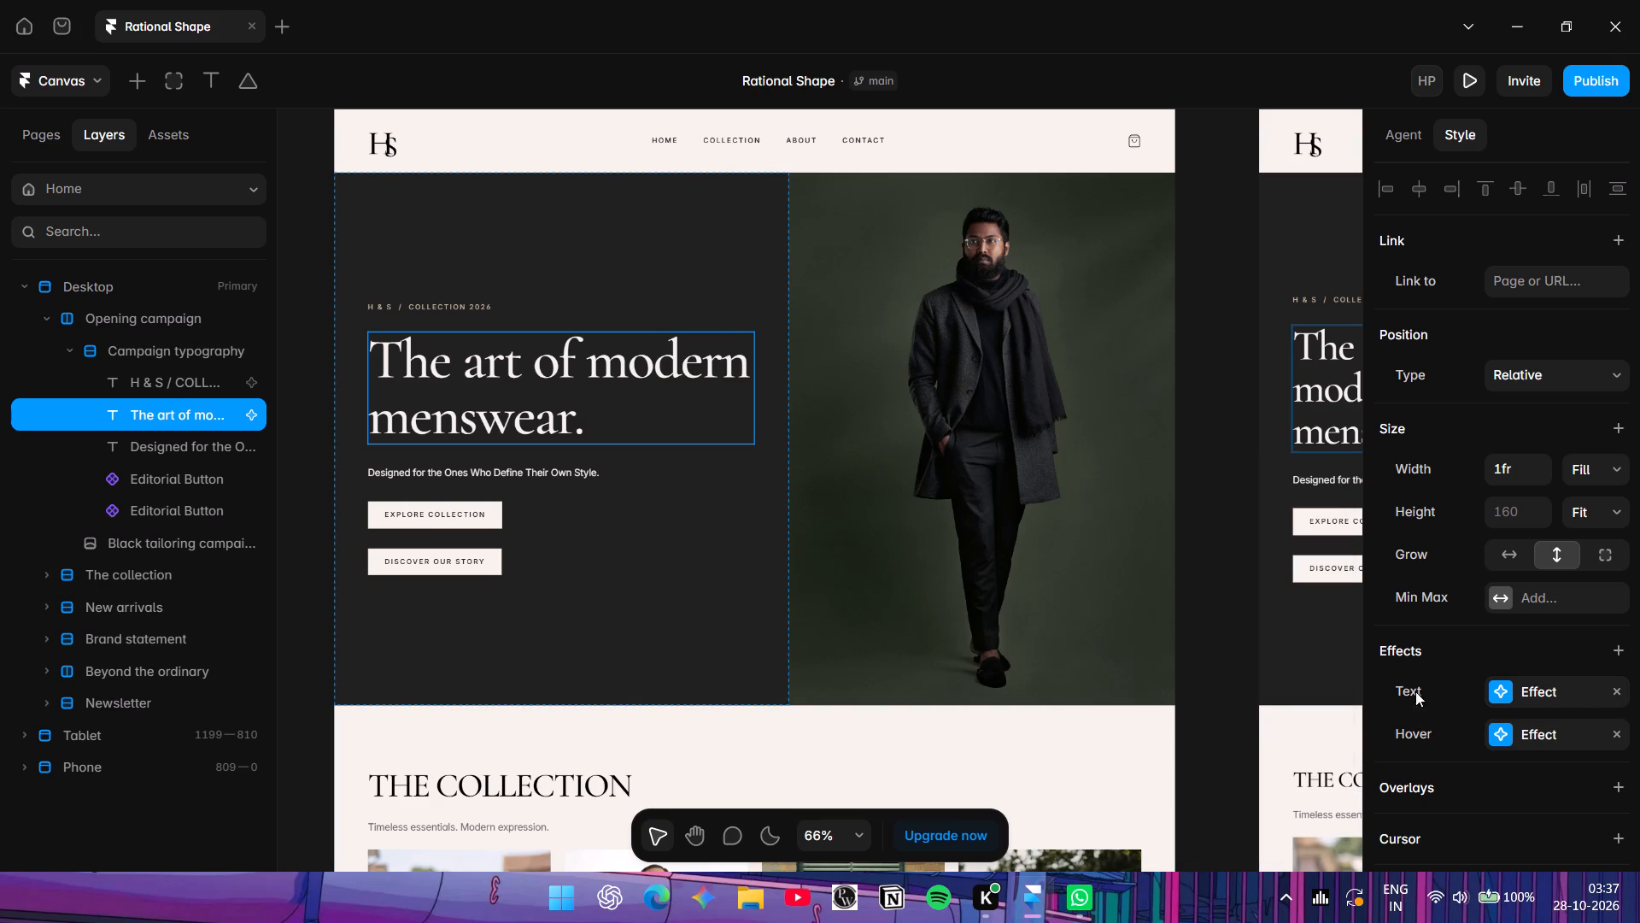
pyautogui.click(1432, 750)
pyautogui.click(1591, 682)
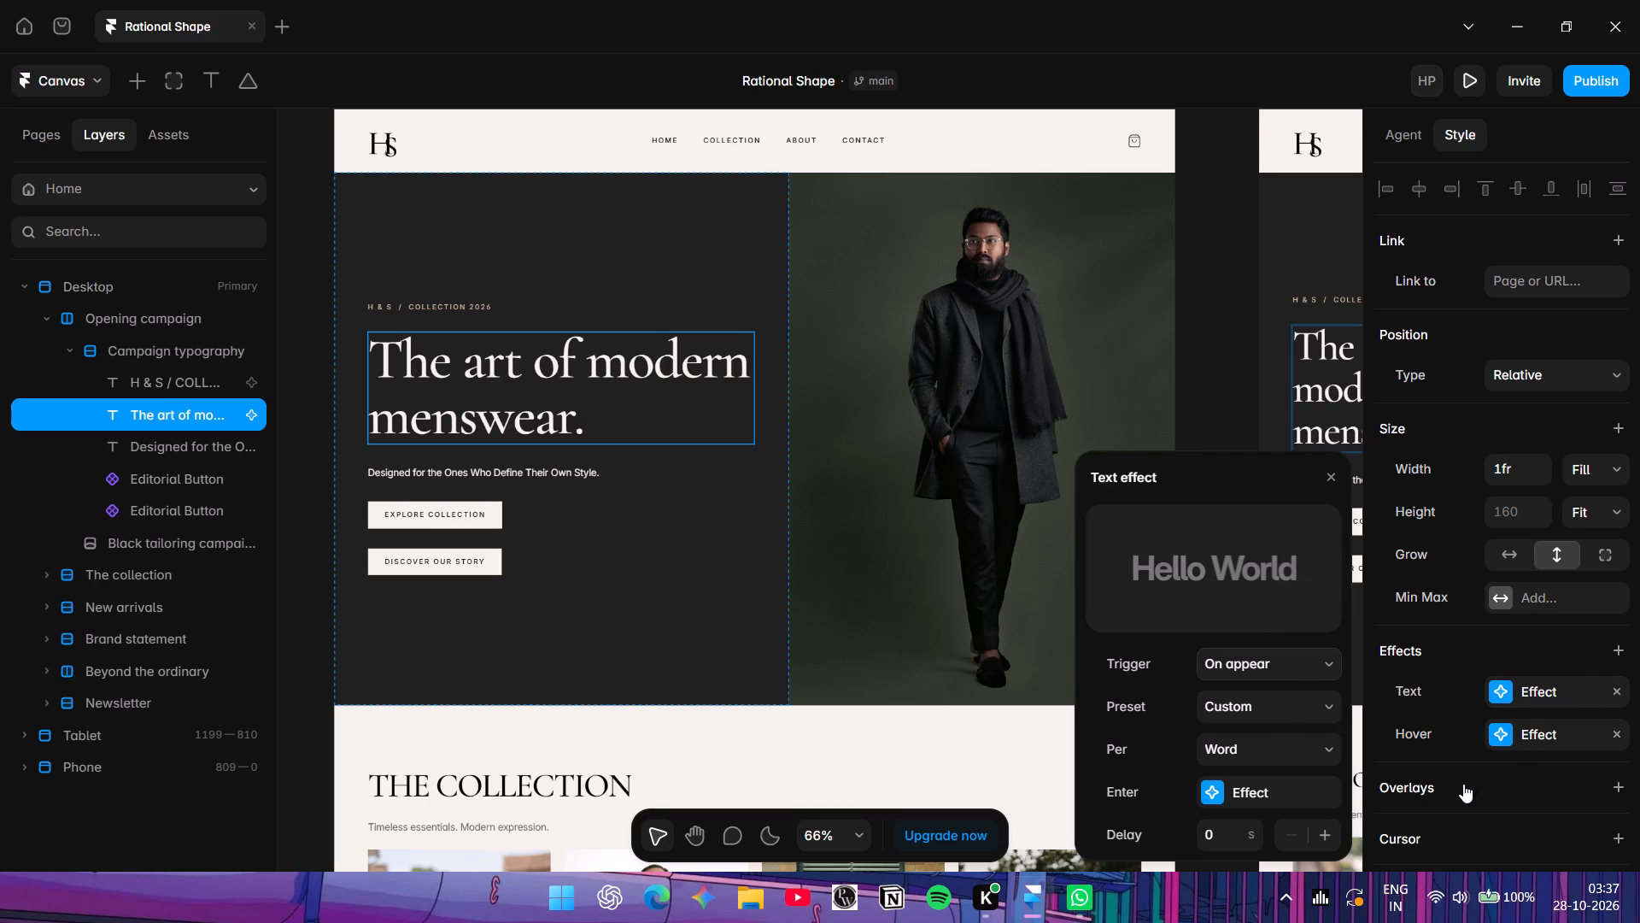
pyautogui.hotkey('ctrl', 'c')
pyautogui.hotkey('ctrl', 'c')
pyautogui.hotkey('ctrl', 'c')
pyautogui.hotkey('ctrl', 'c')
pyautogui.click(1241, 452)
pyautogui.click(1347, 479)
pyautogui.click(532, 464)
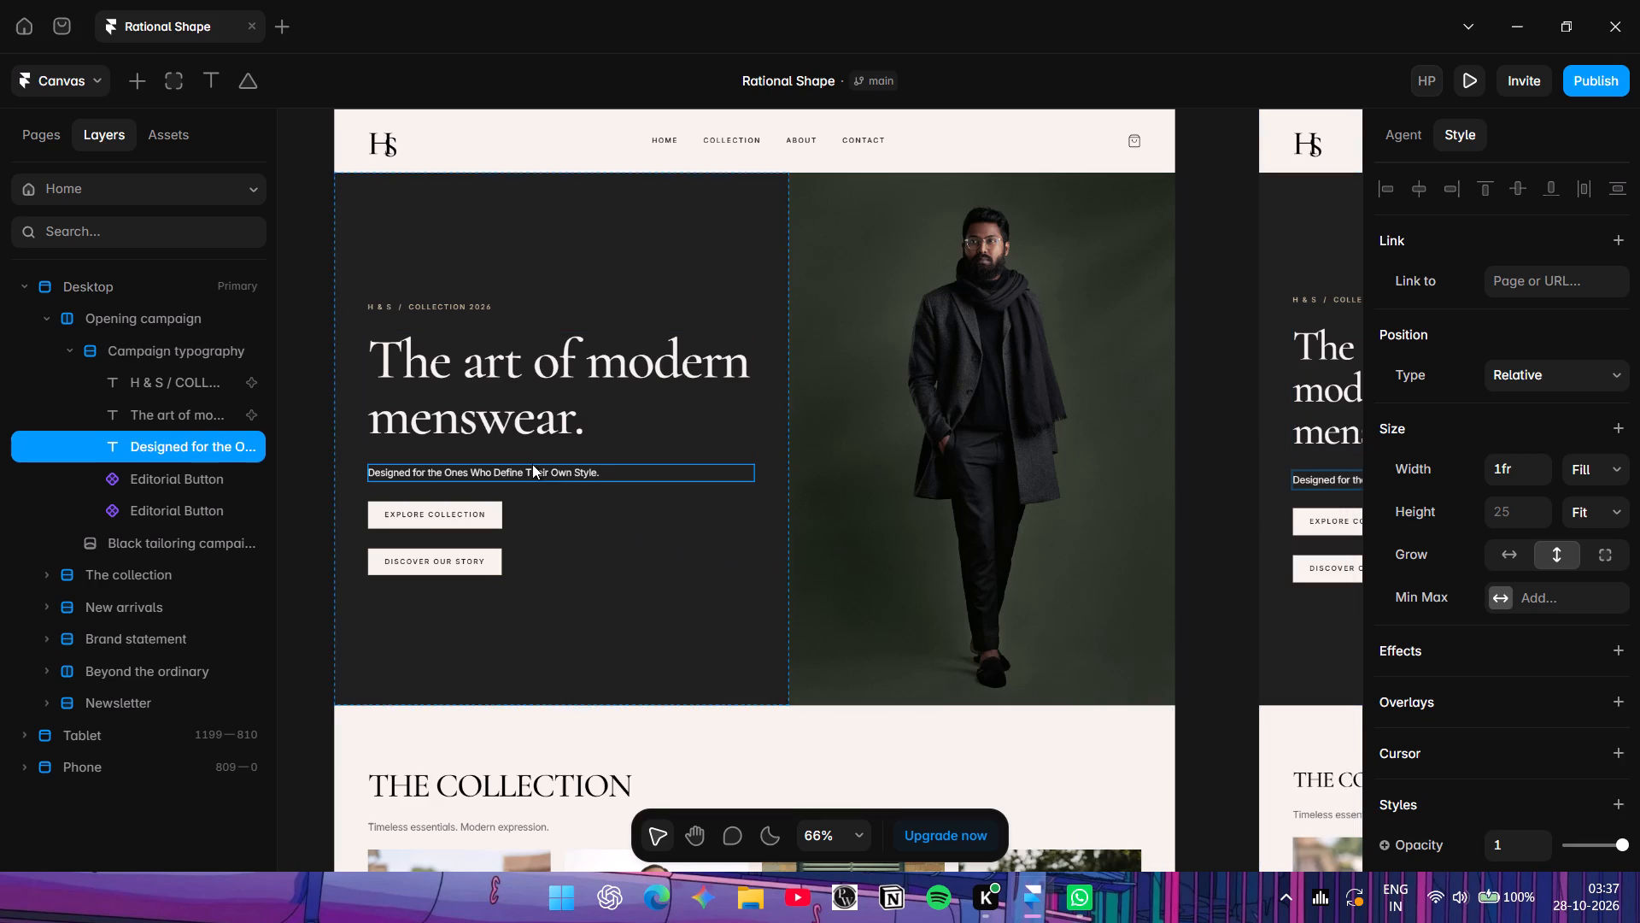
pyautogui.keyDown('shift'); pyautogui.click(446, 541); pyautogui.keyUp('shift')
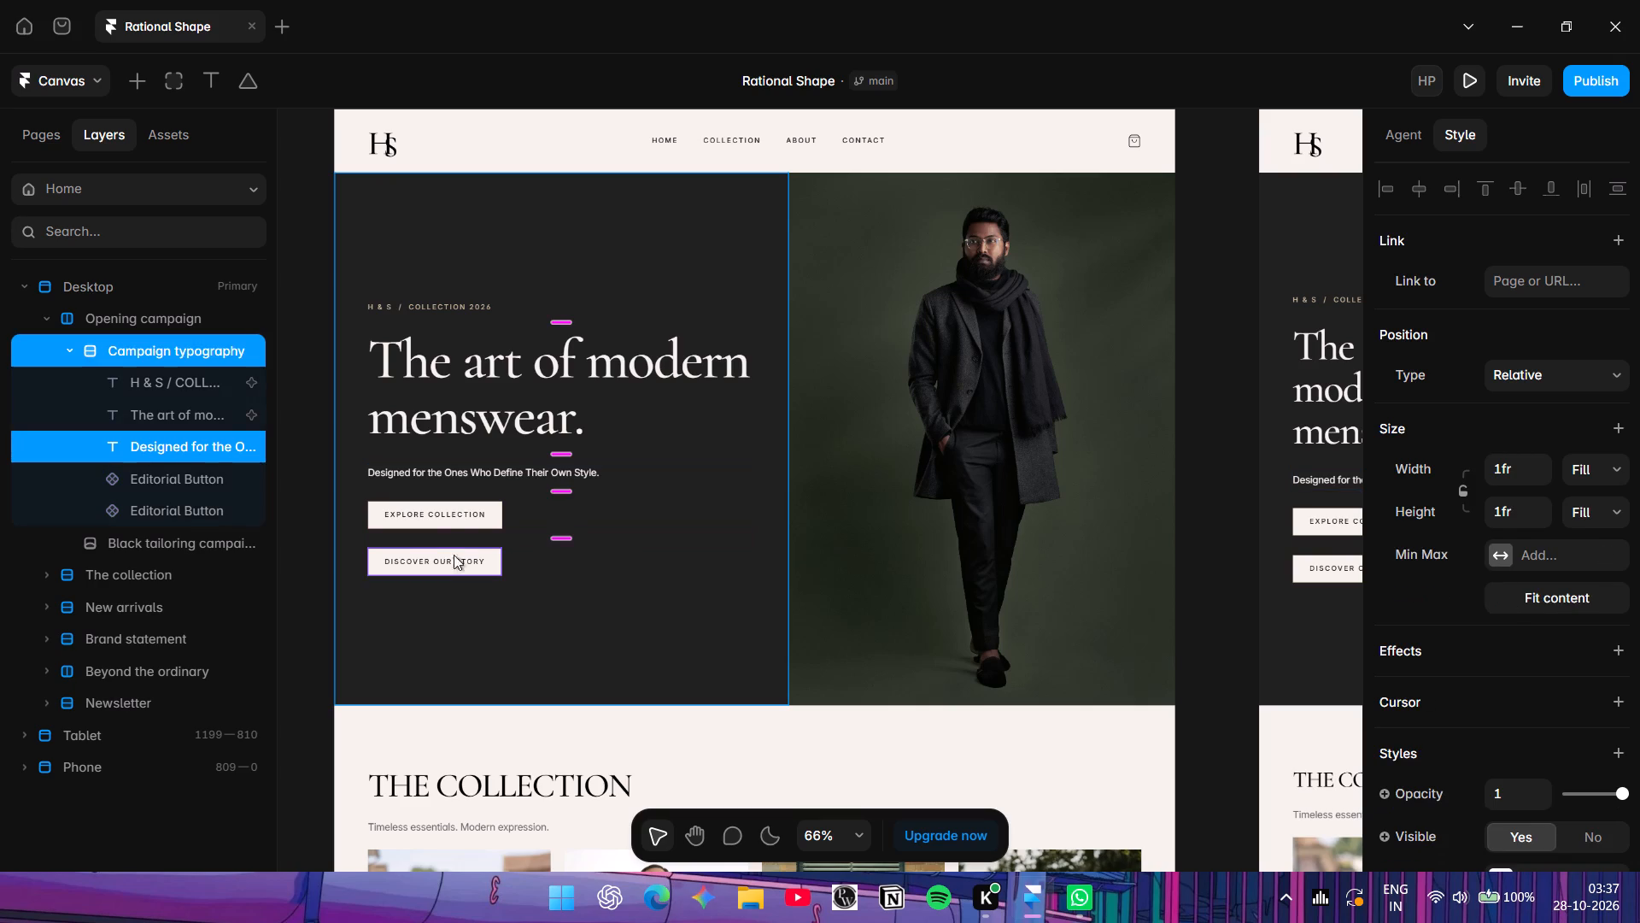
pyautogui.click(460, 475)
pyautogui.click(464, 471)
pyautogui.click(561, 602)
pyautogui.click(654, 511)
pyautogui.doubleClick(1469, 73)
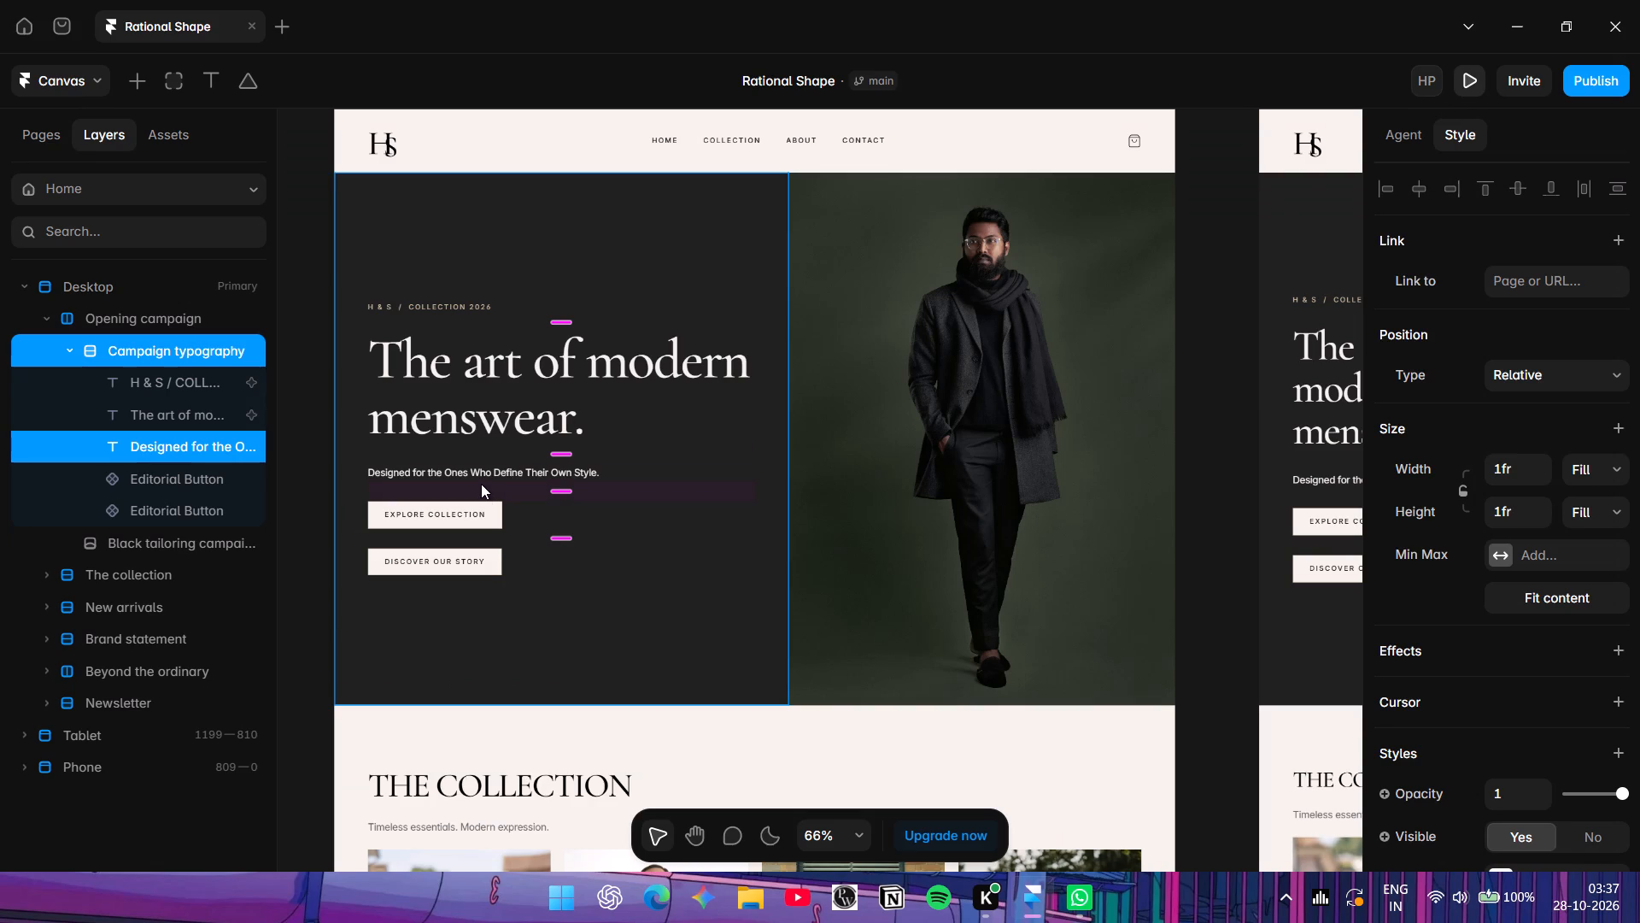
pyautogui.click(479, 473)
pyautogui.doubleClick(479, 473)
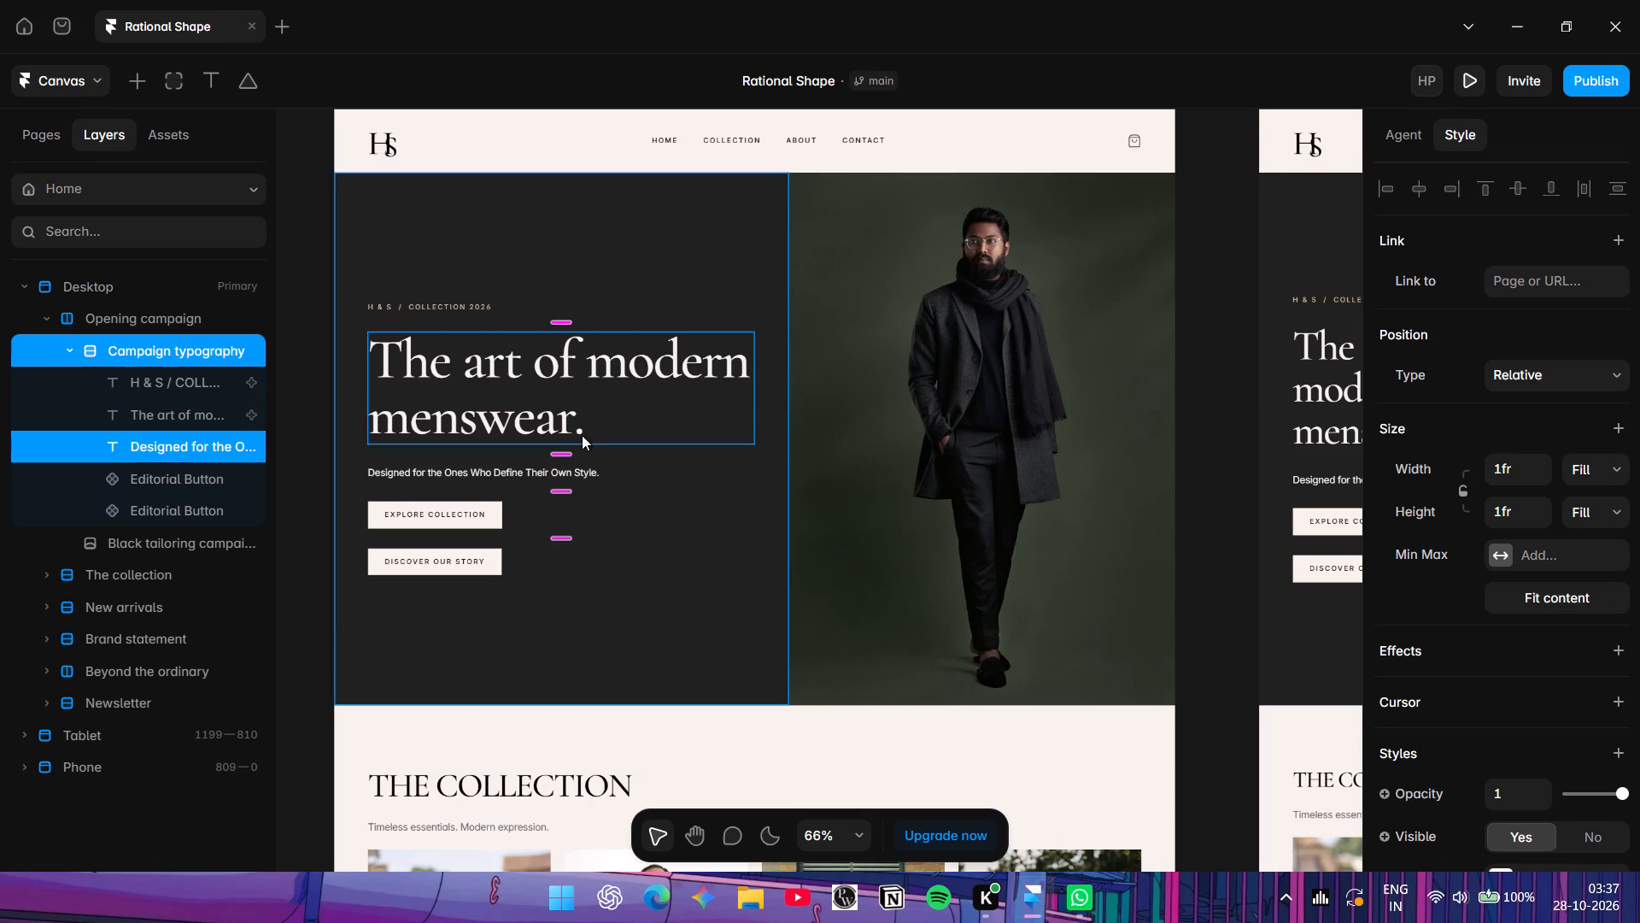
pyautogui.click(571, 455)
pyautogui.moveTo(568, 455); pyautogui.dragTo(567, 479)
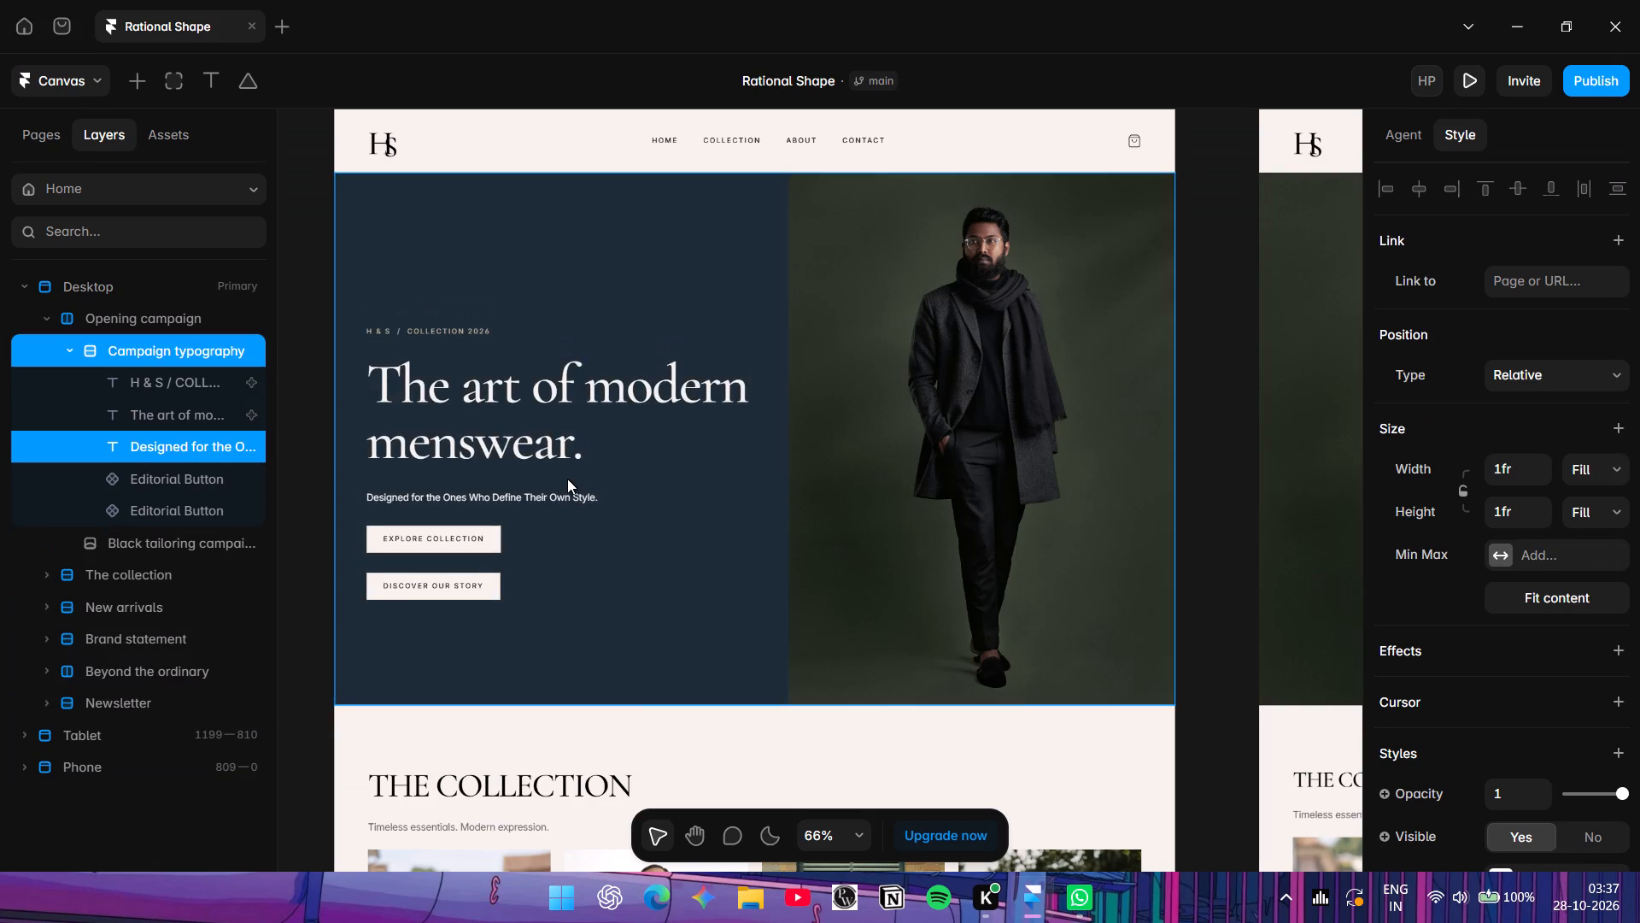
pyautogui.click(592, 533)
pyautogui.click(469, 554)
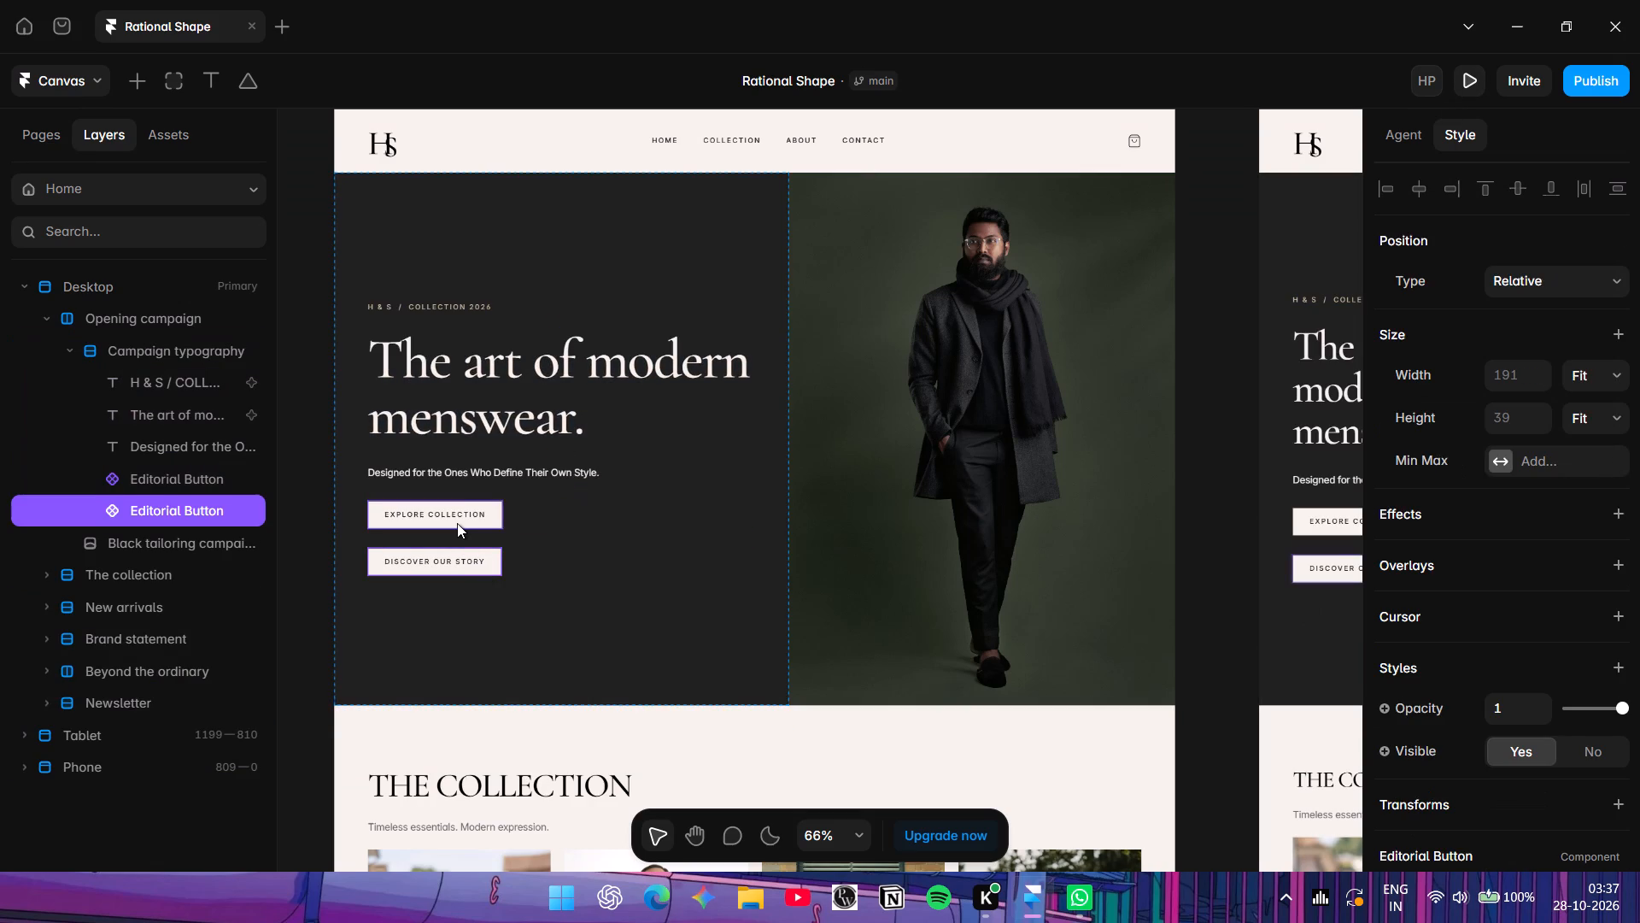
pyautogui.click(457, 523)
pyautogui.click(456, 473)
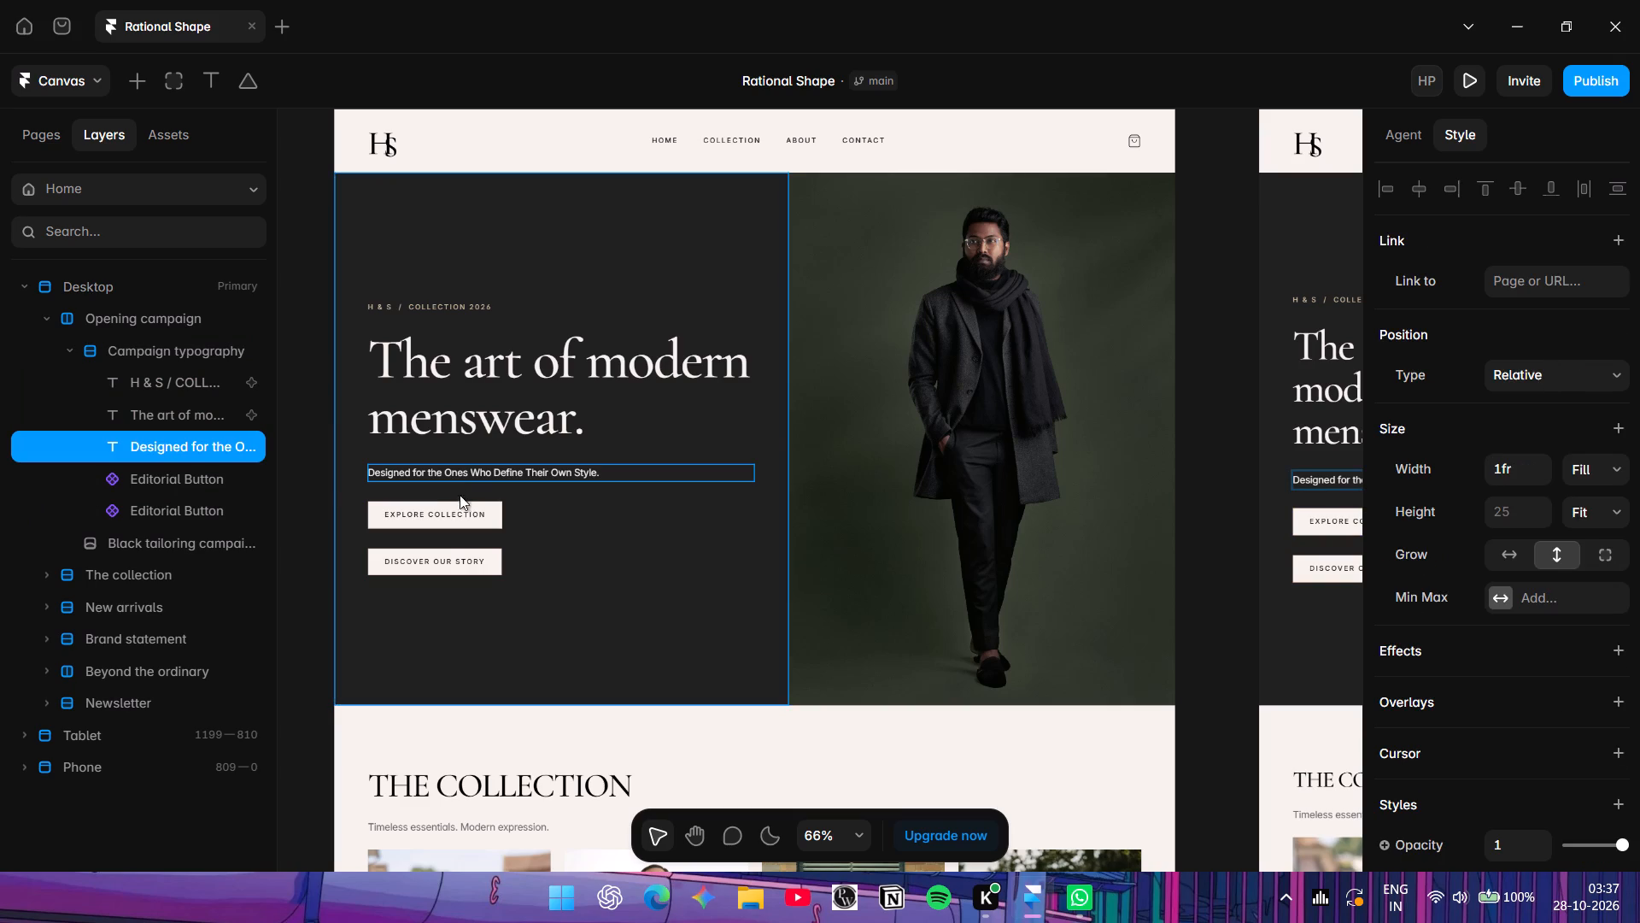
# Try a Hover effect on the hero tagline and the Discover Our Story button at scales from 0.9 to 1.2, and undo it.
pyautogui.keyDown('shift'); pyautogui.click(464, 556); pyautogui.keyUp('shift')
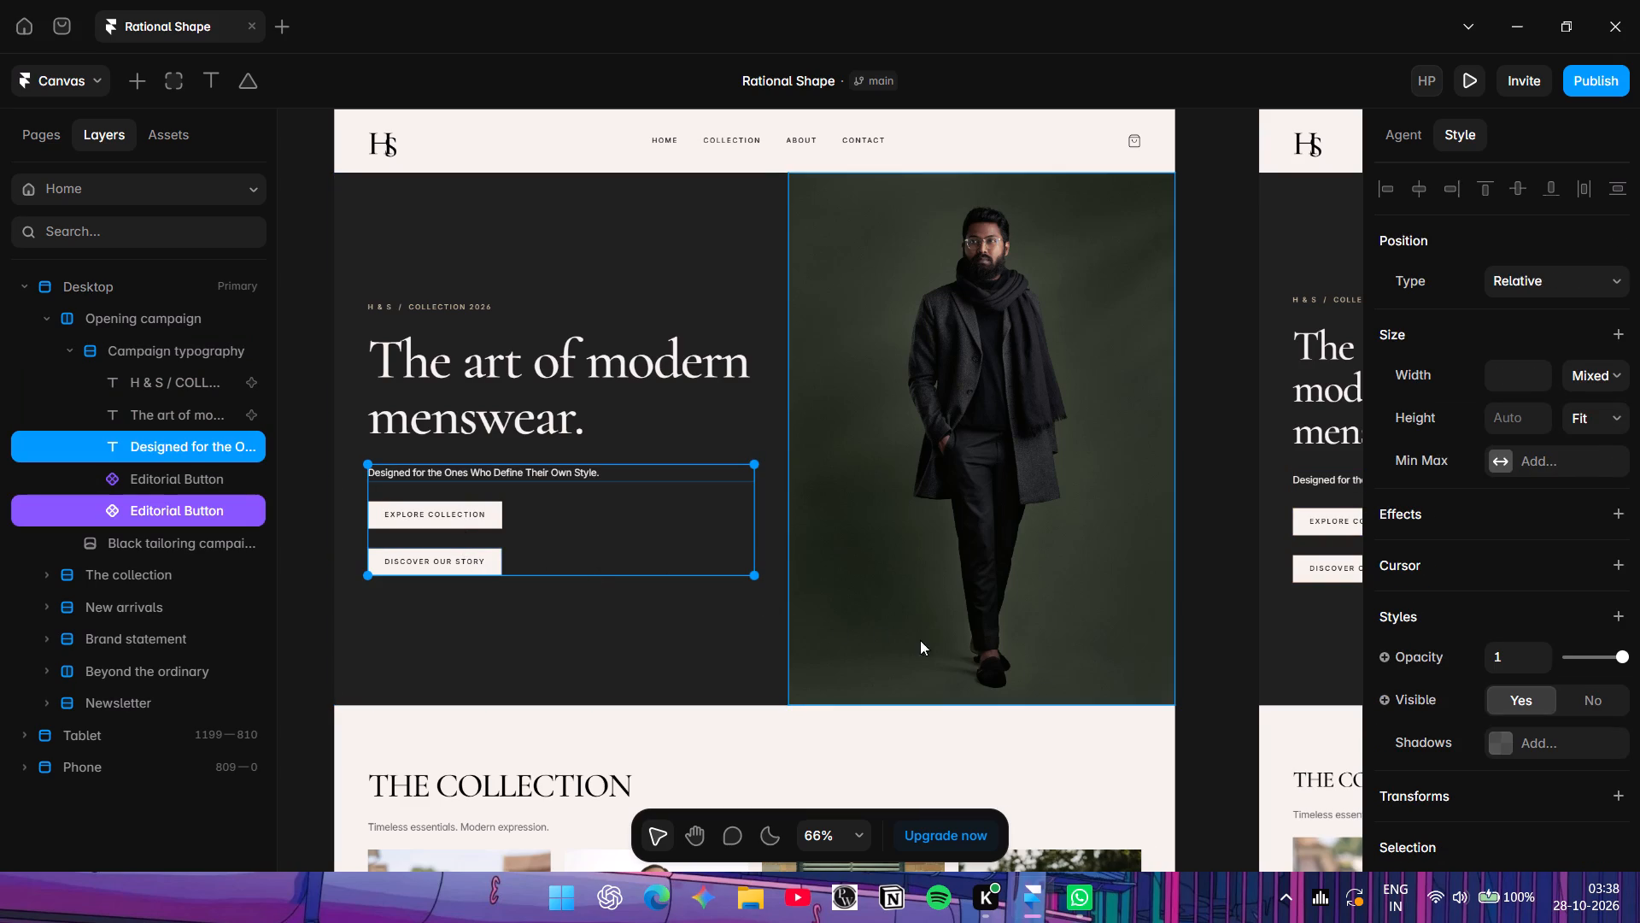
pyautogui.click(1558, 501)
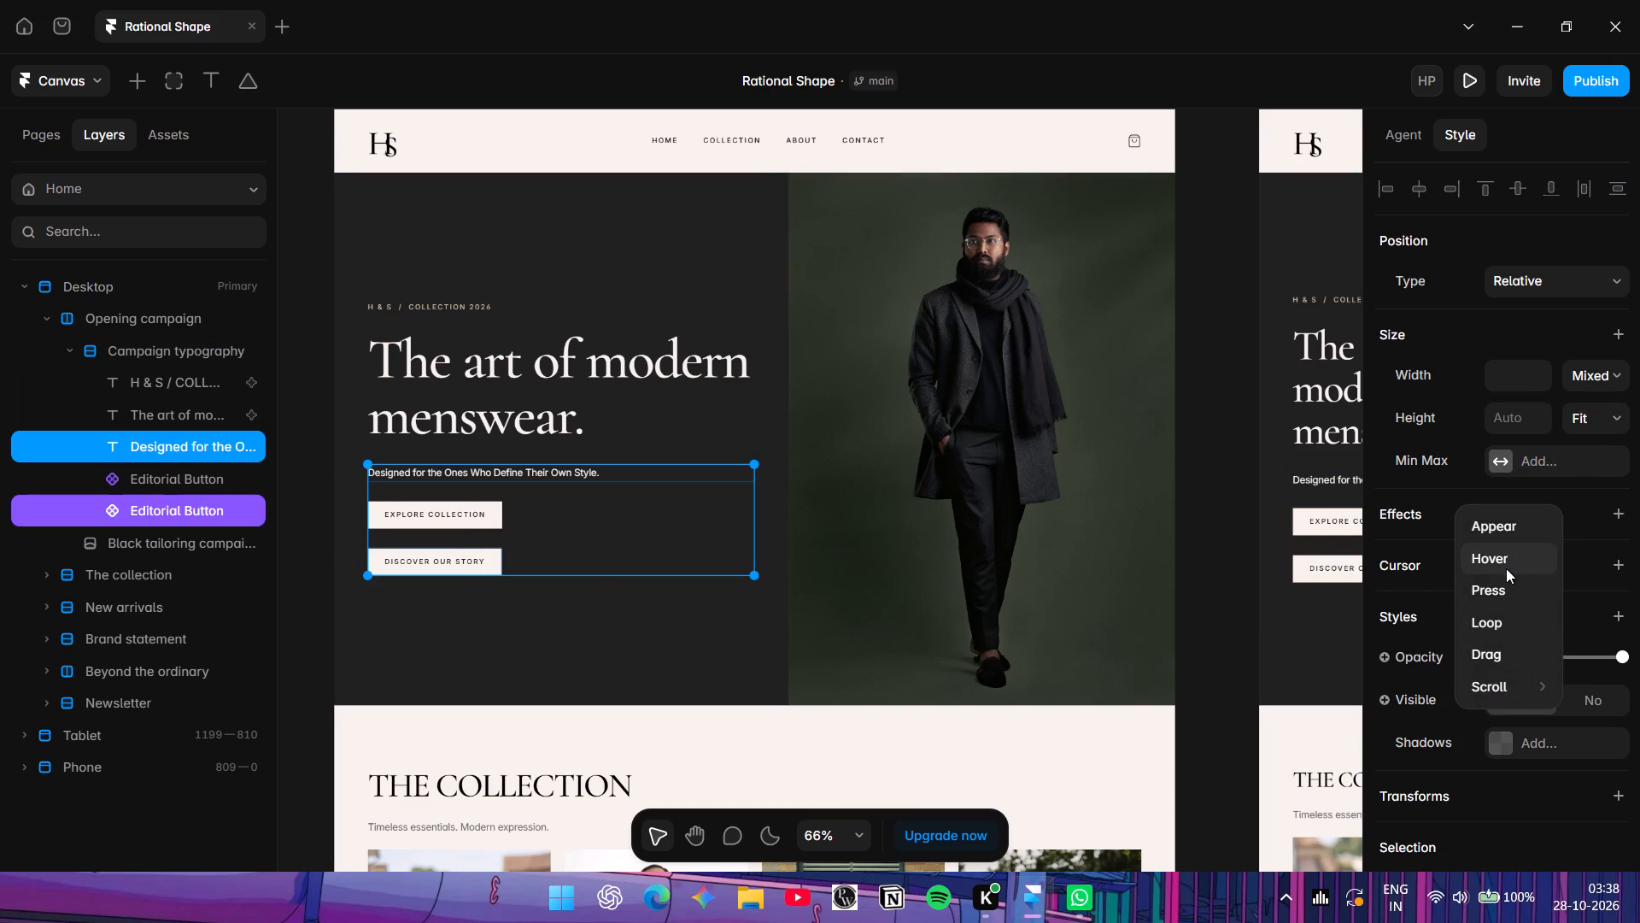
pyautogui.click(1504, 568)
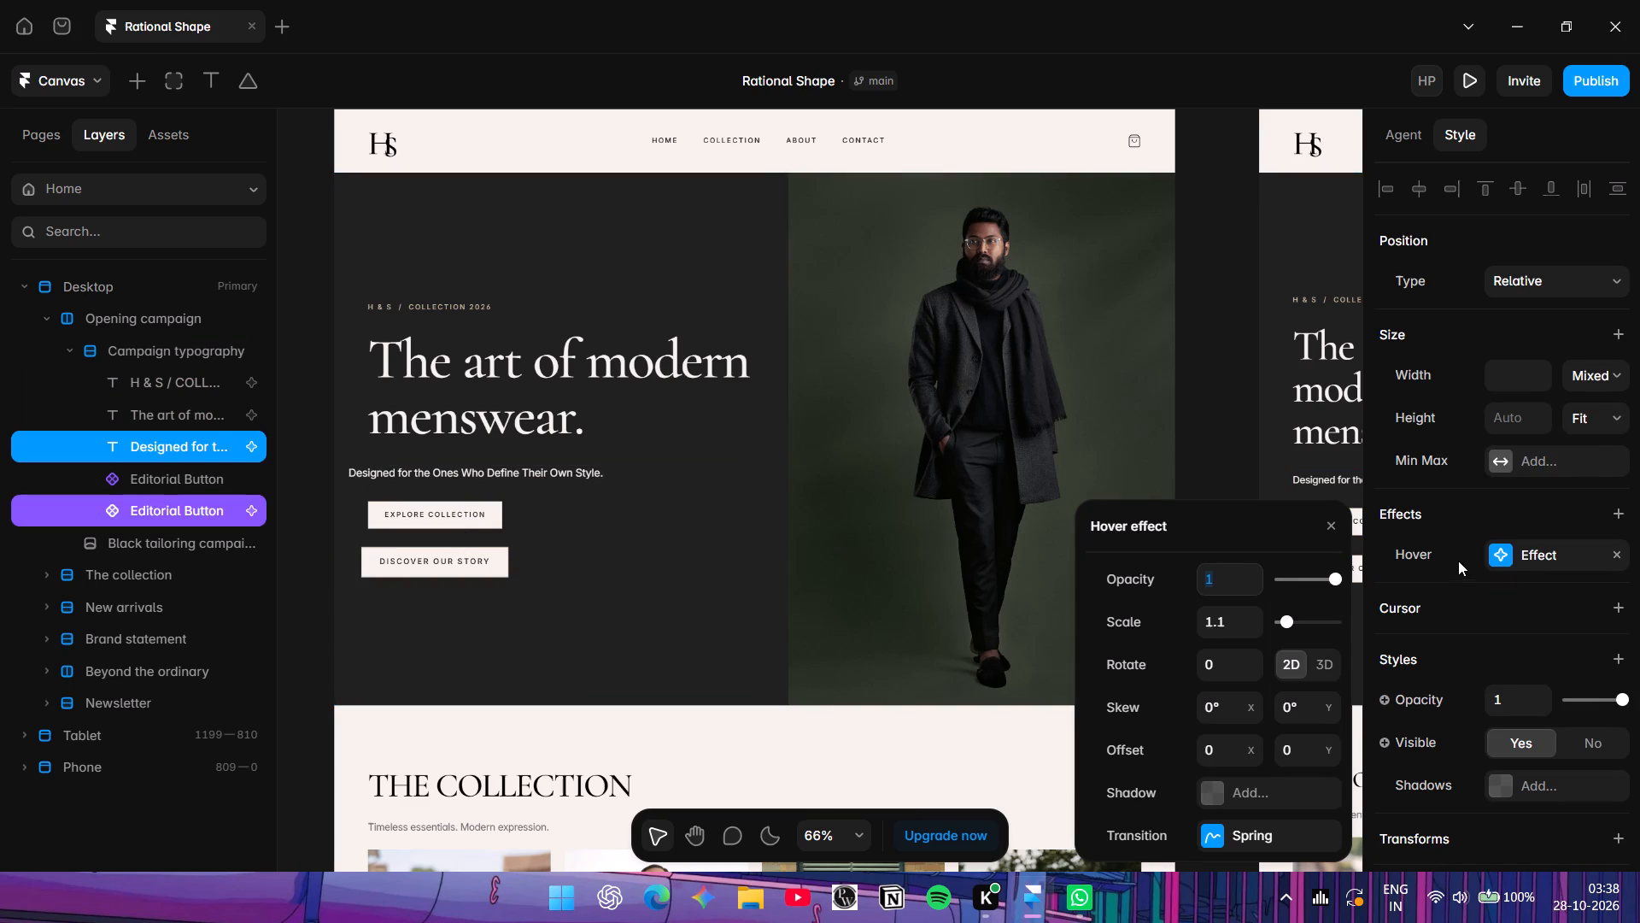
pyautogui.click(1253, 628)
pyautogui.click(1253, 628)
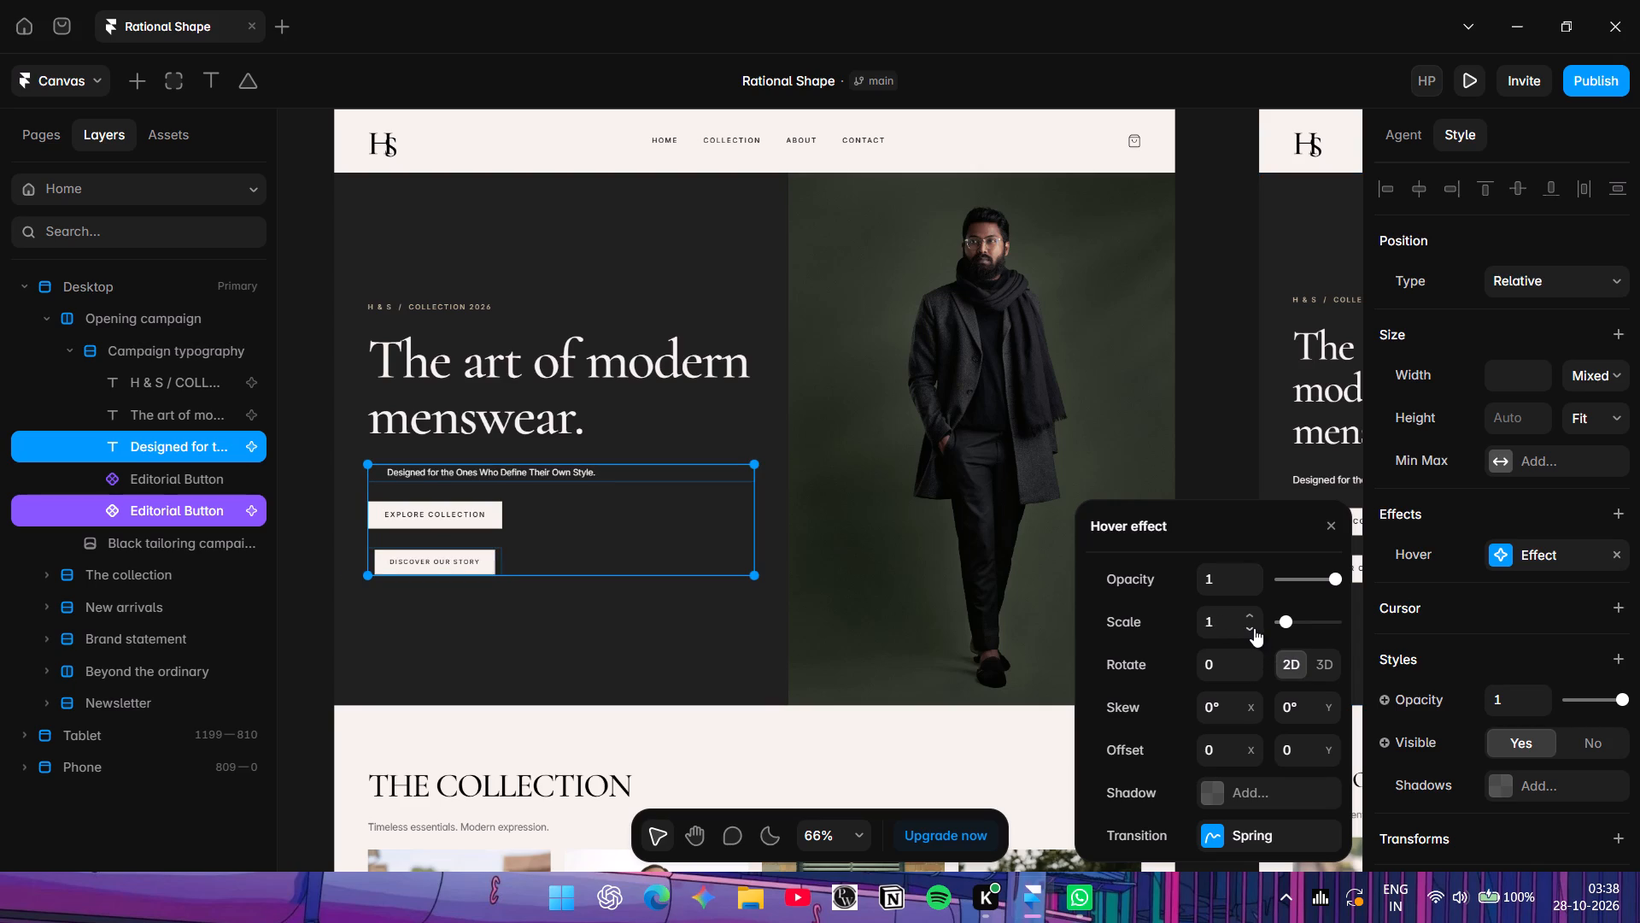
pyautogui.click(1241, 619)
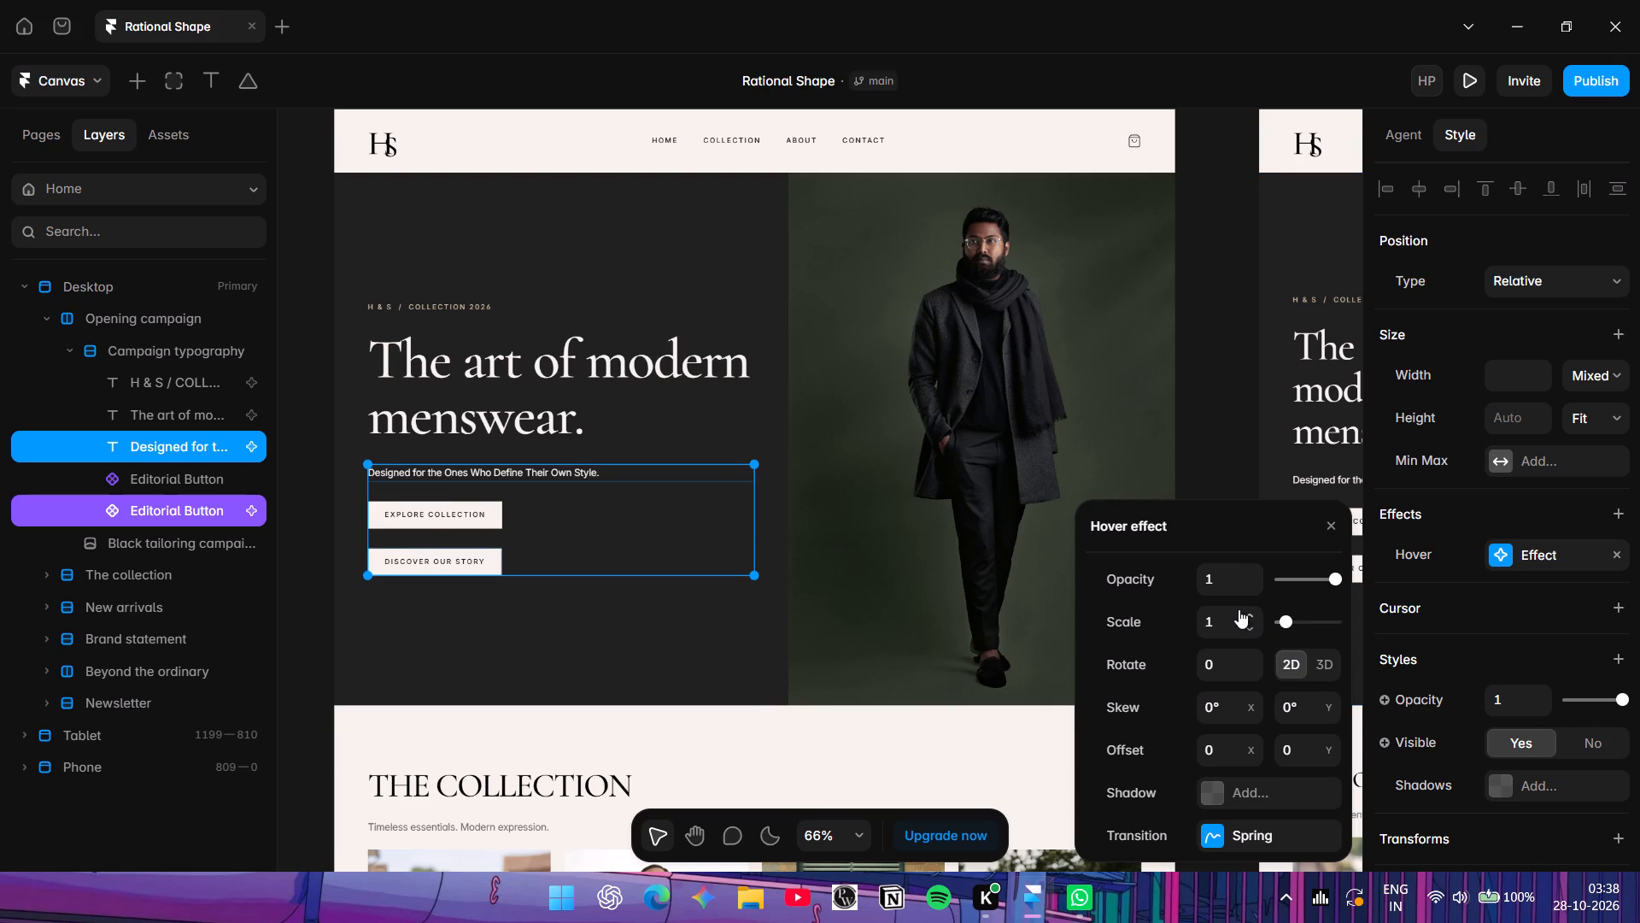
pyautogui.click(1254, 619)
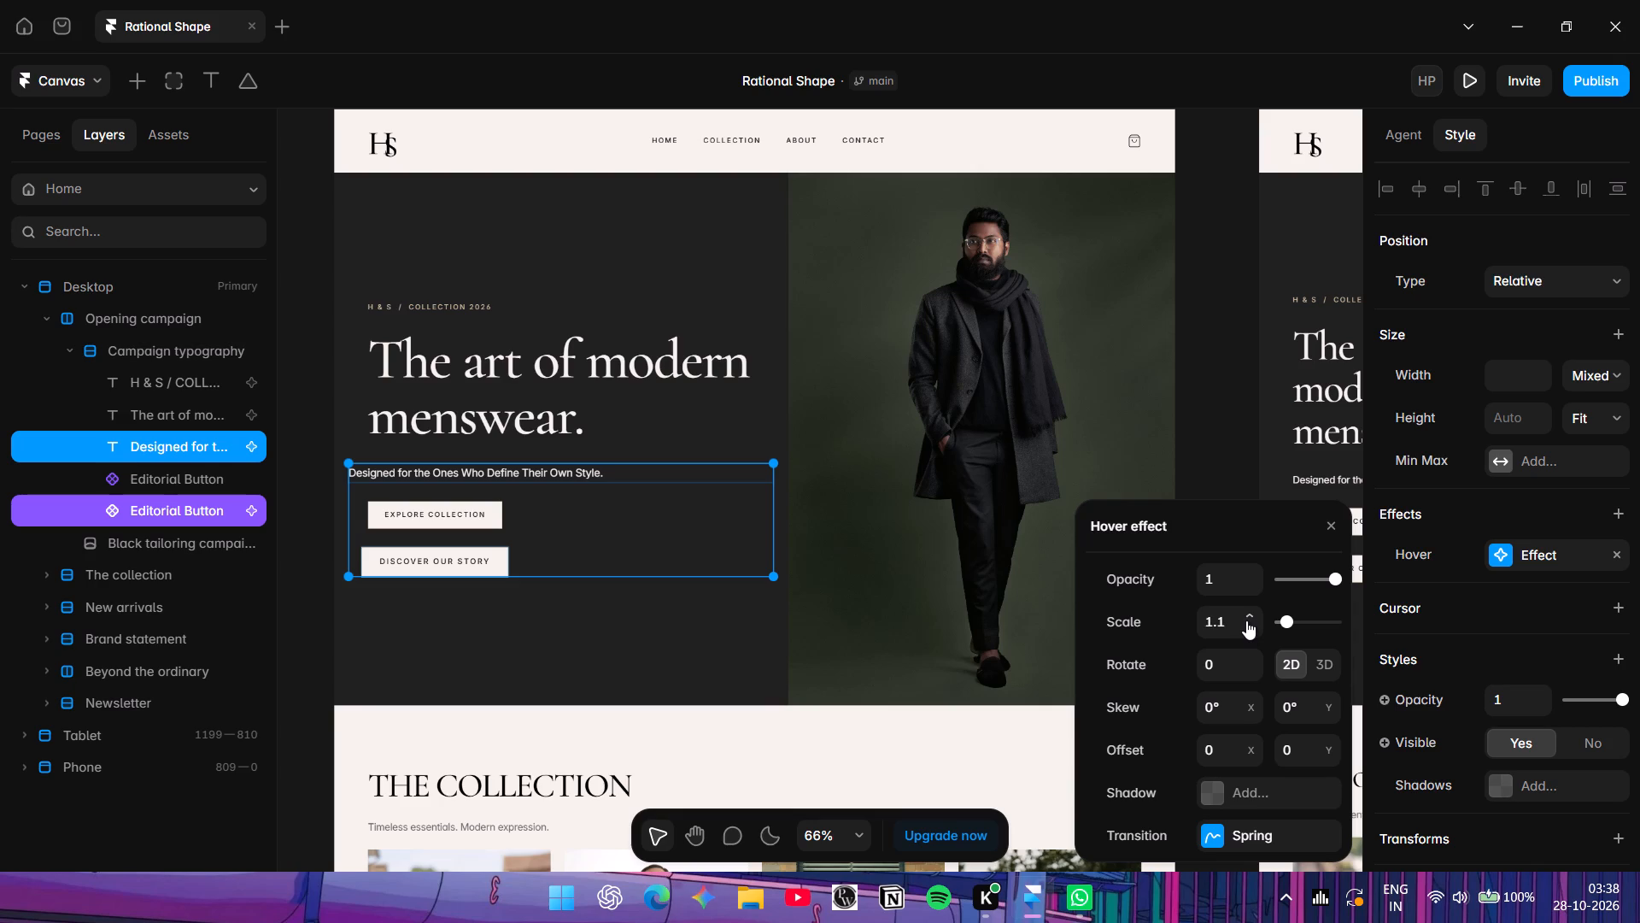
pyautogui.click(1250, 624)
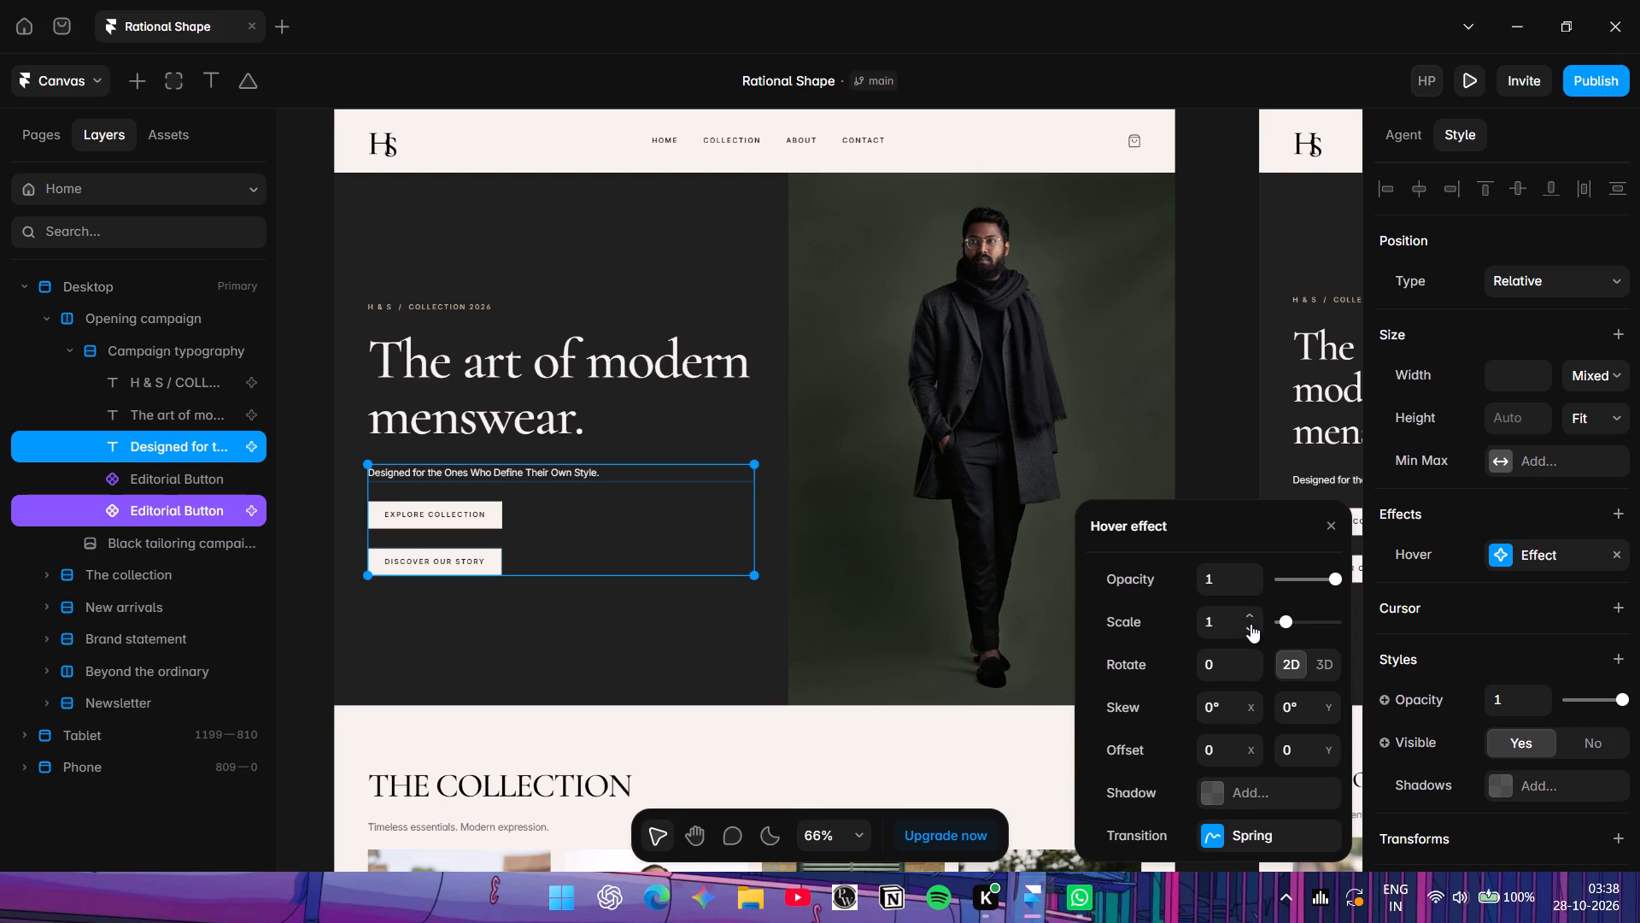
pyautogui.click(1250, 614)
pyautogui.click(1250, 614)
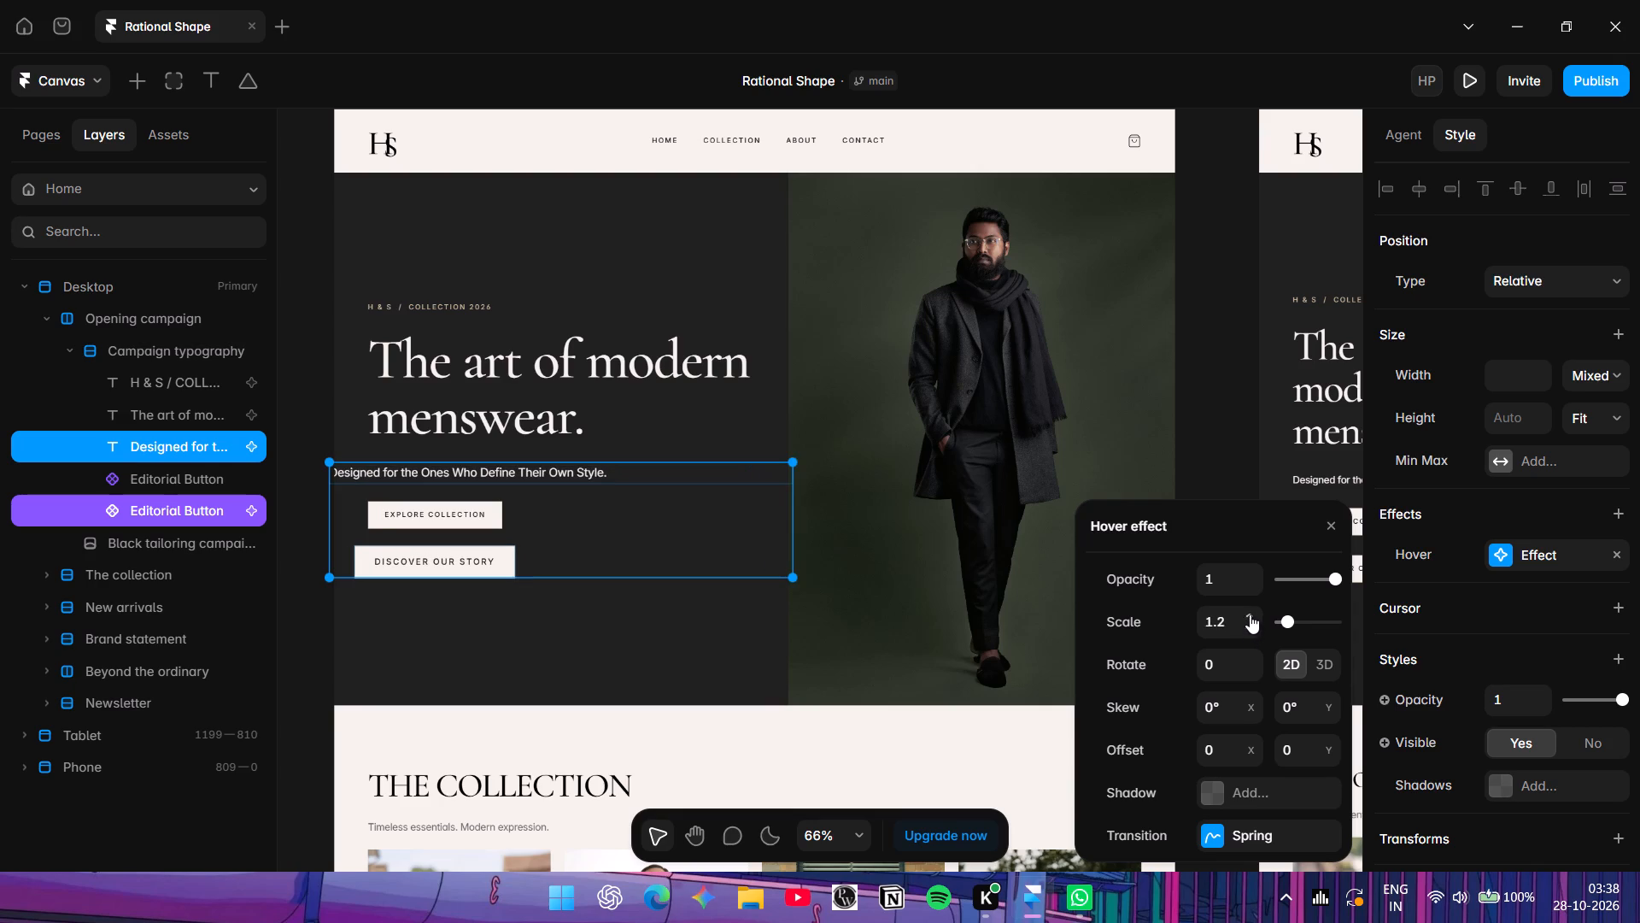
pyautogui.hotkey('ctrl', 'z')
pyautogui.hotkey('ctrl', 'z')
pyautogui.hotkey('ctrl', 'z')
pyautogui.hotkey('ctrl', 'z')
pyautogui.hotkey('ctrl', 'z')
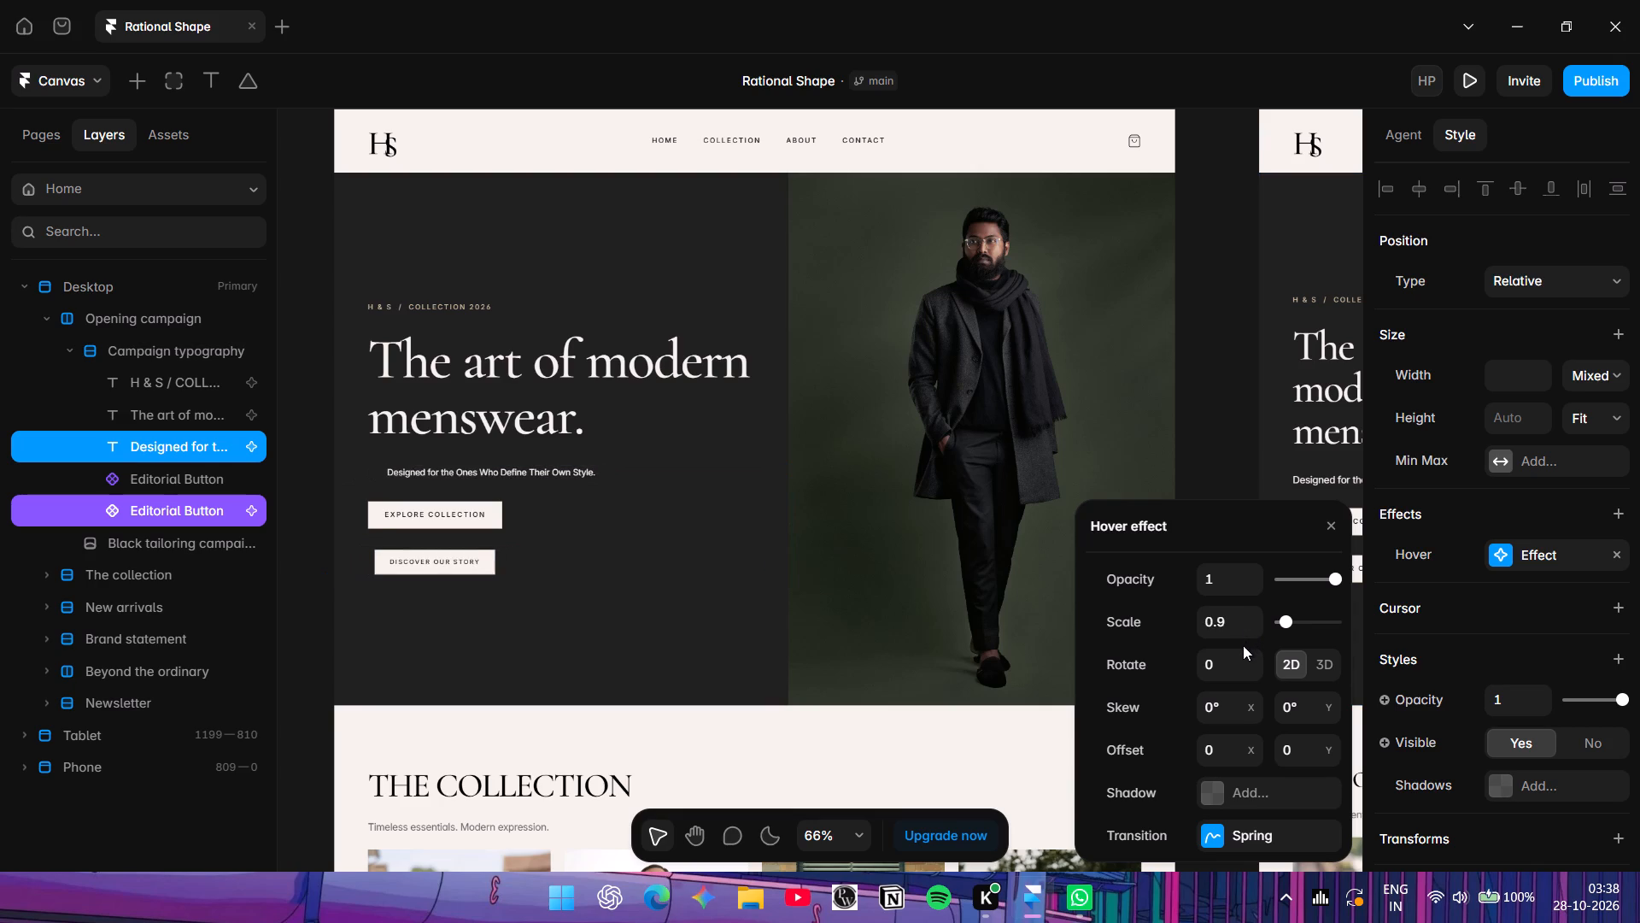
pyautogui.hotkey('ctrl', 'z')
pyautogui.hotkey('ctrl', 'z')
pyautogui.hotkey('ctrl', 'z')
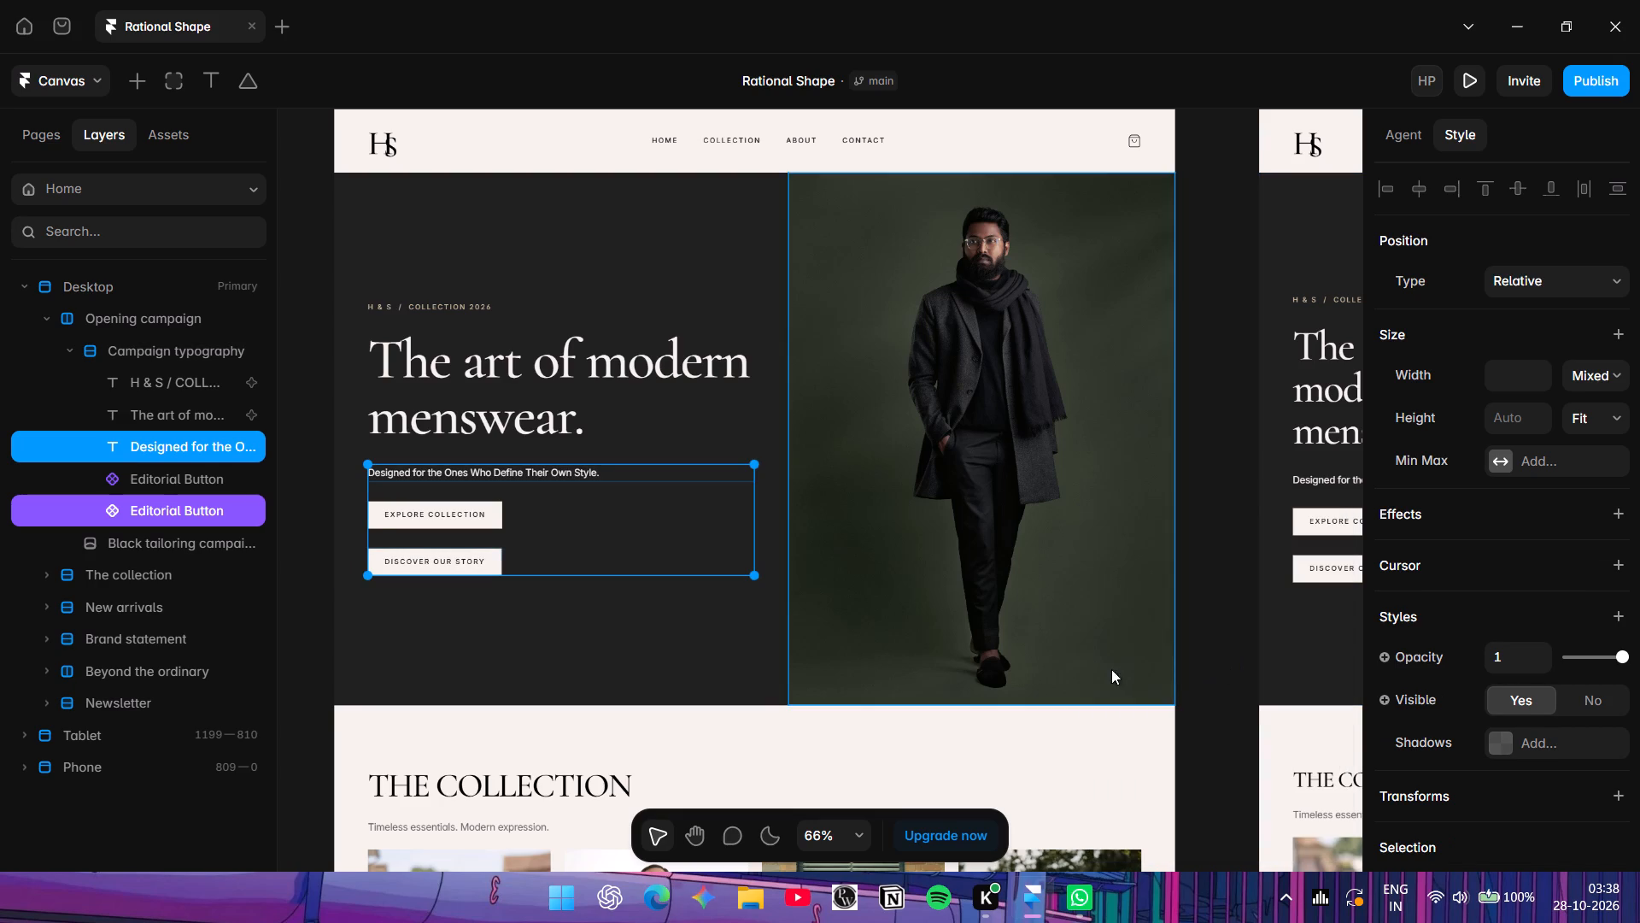
# Add a Hover effect to the hero tagline and Discover Our Story button with scale 1 and rotation 2.
pyautogui.click(1517, 524)
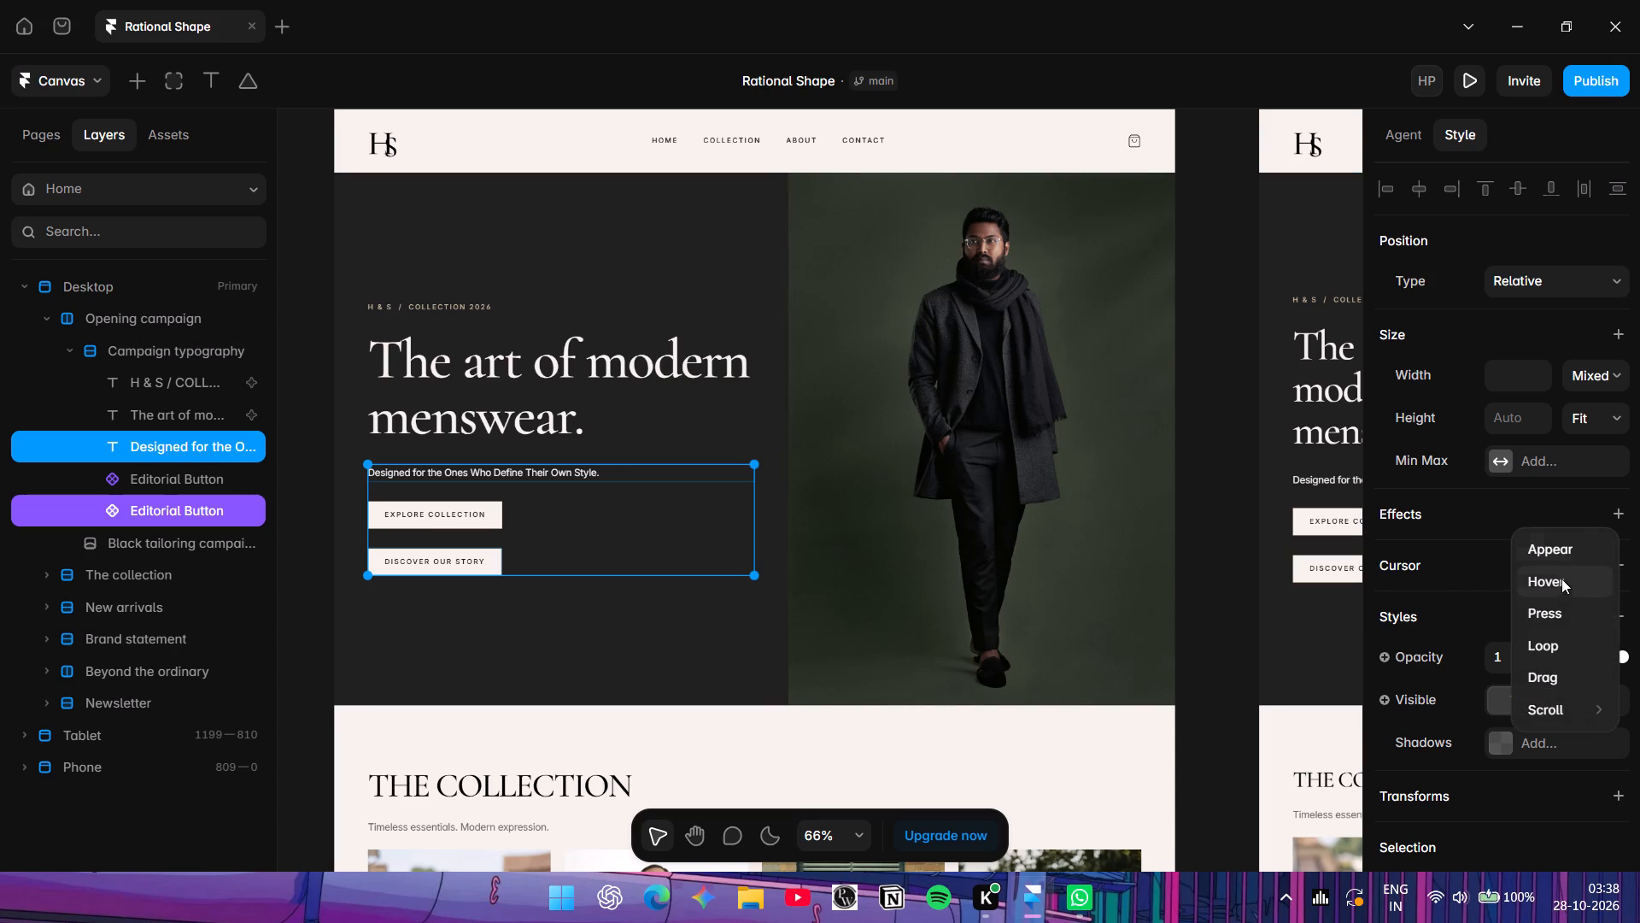
pyautogui.click(1554, 585)
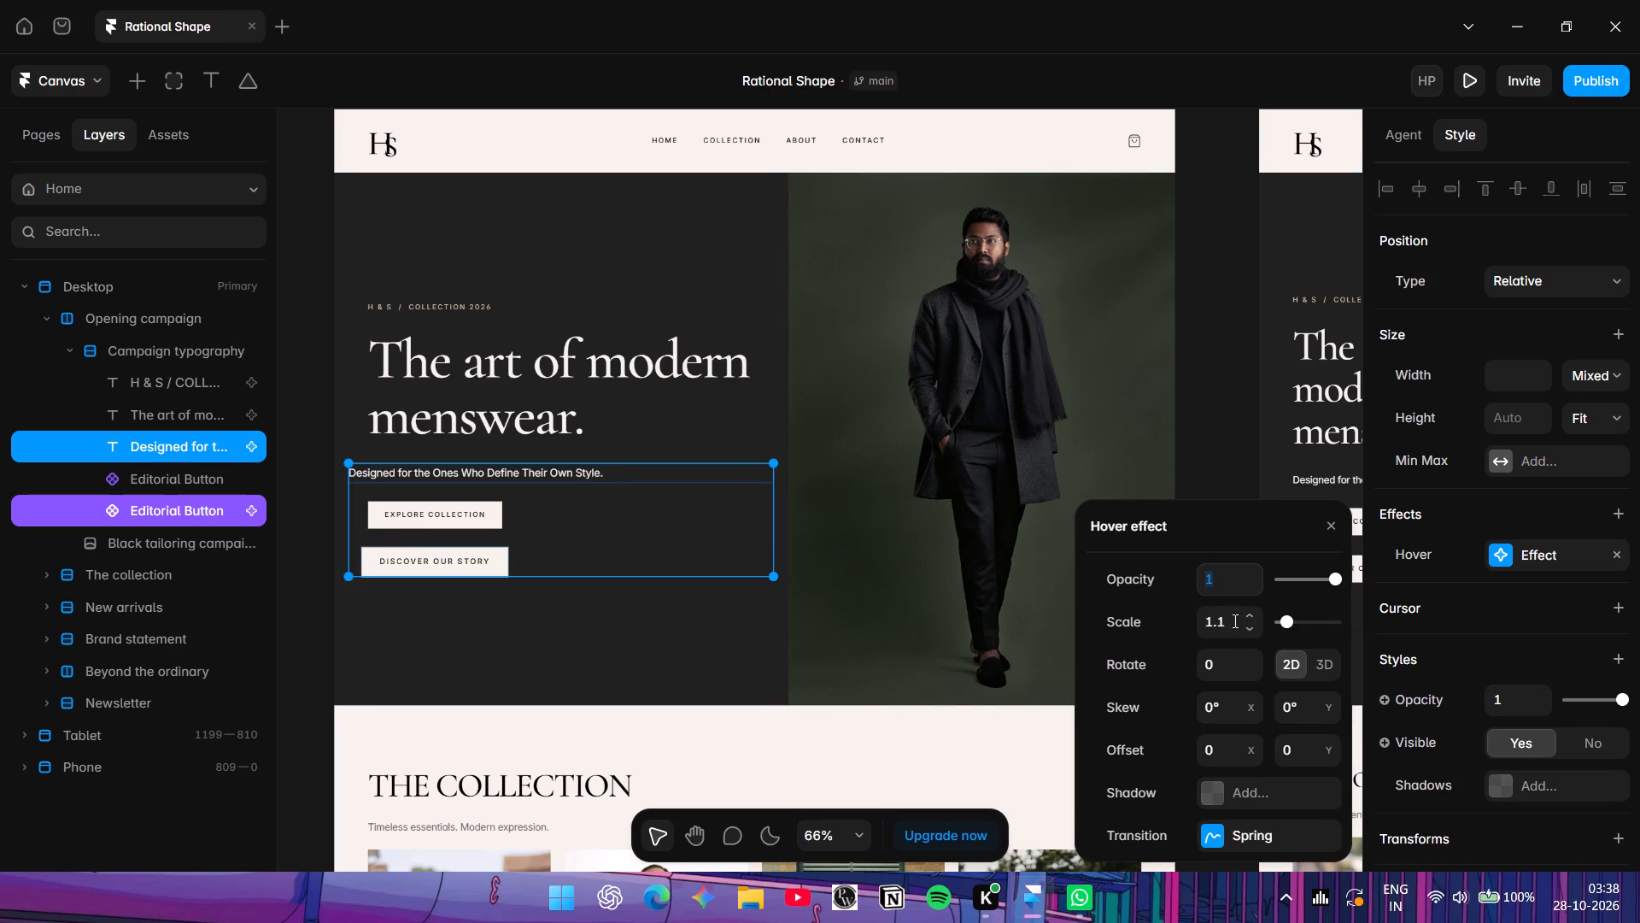
pyautogui.click(1250, 630)
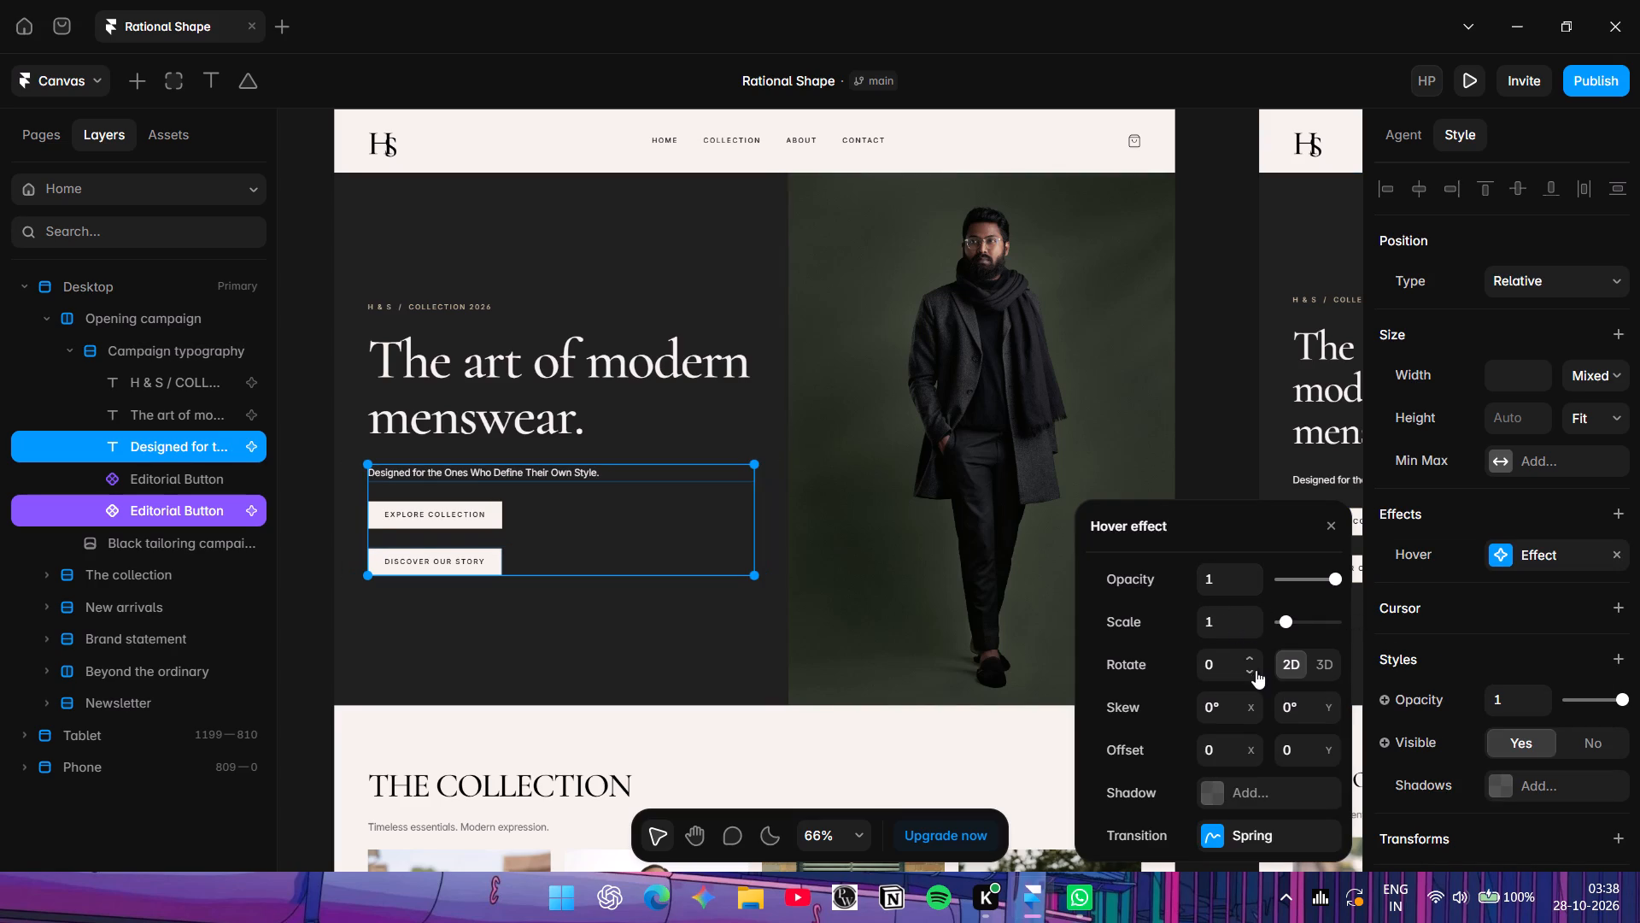
pyautogui.click(1250, 674)
pyautogui.tripleClick(1248, 656)
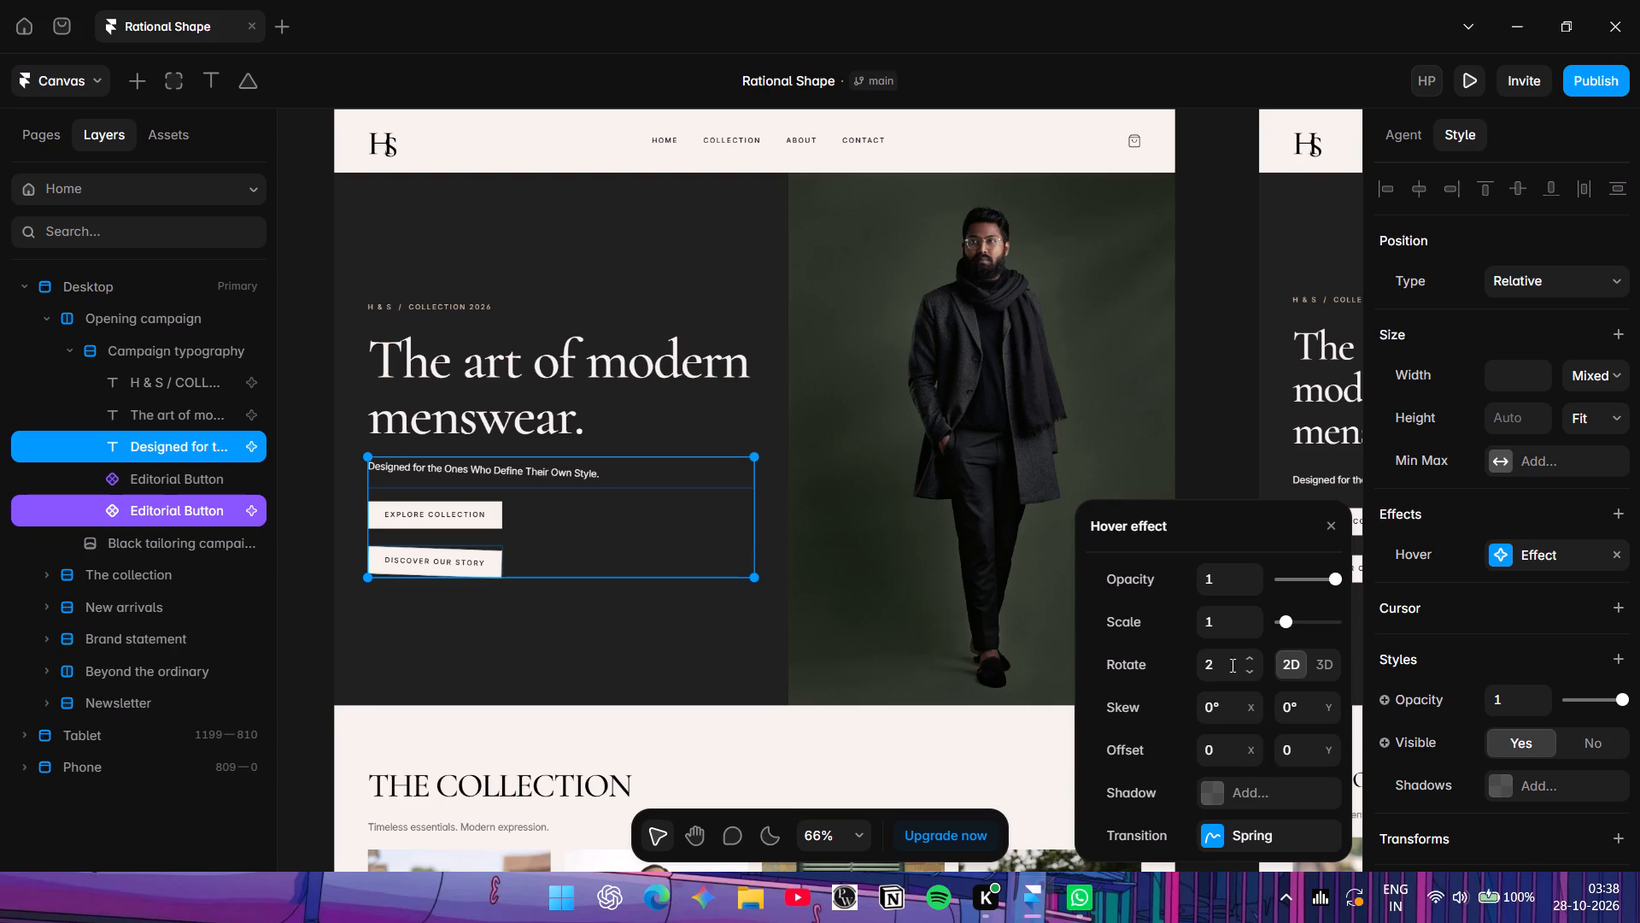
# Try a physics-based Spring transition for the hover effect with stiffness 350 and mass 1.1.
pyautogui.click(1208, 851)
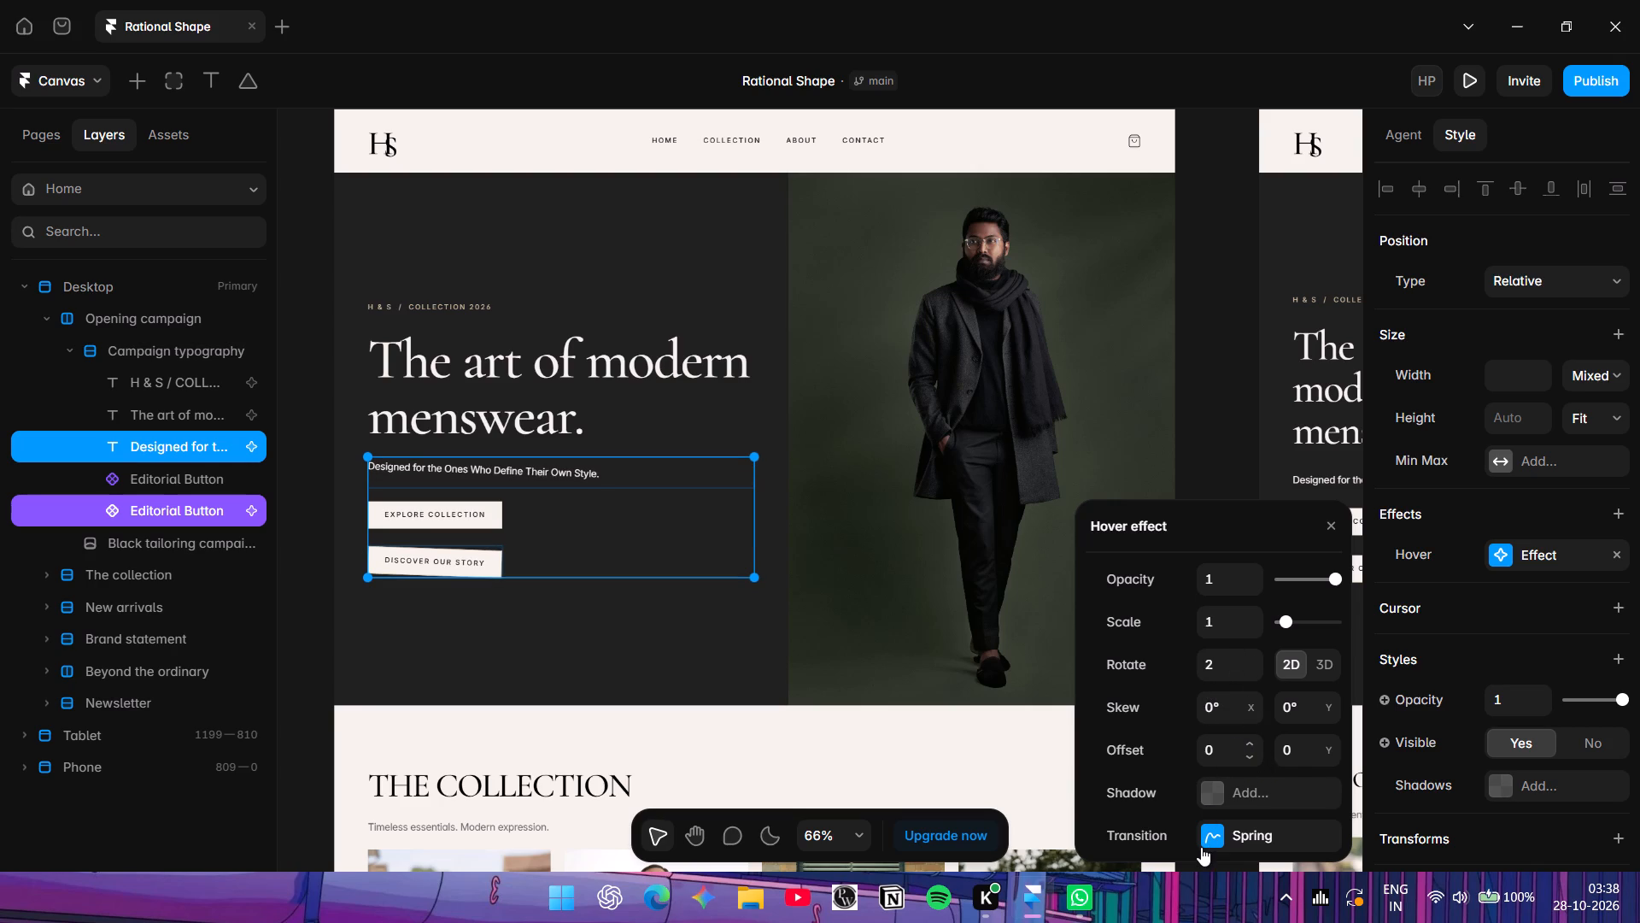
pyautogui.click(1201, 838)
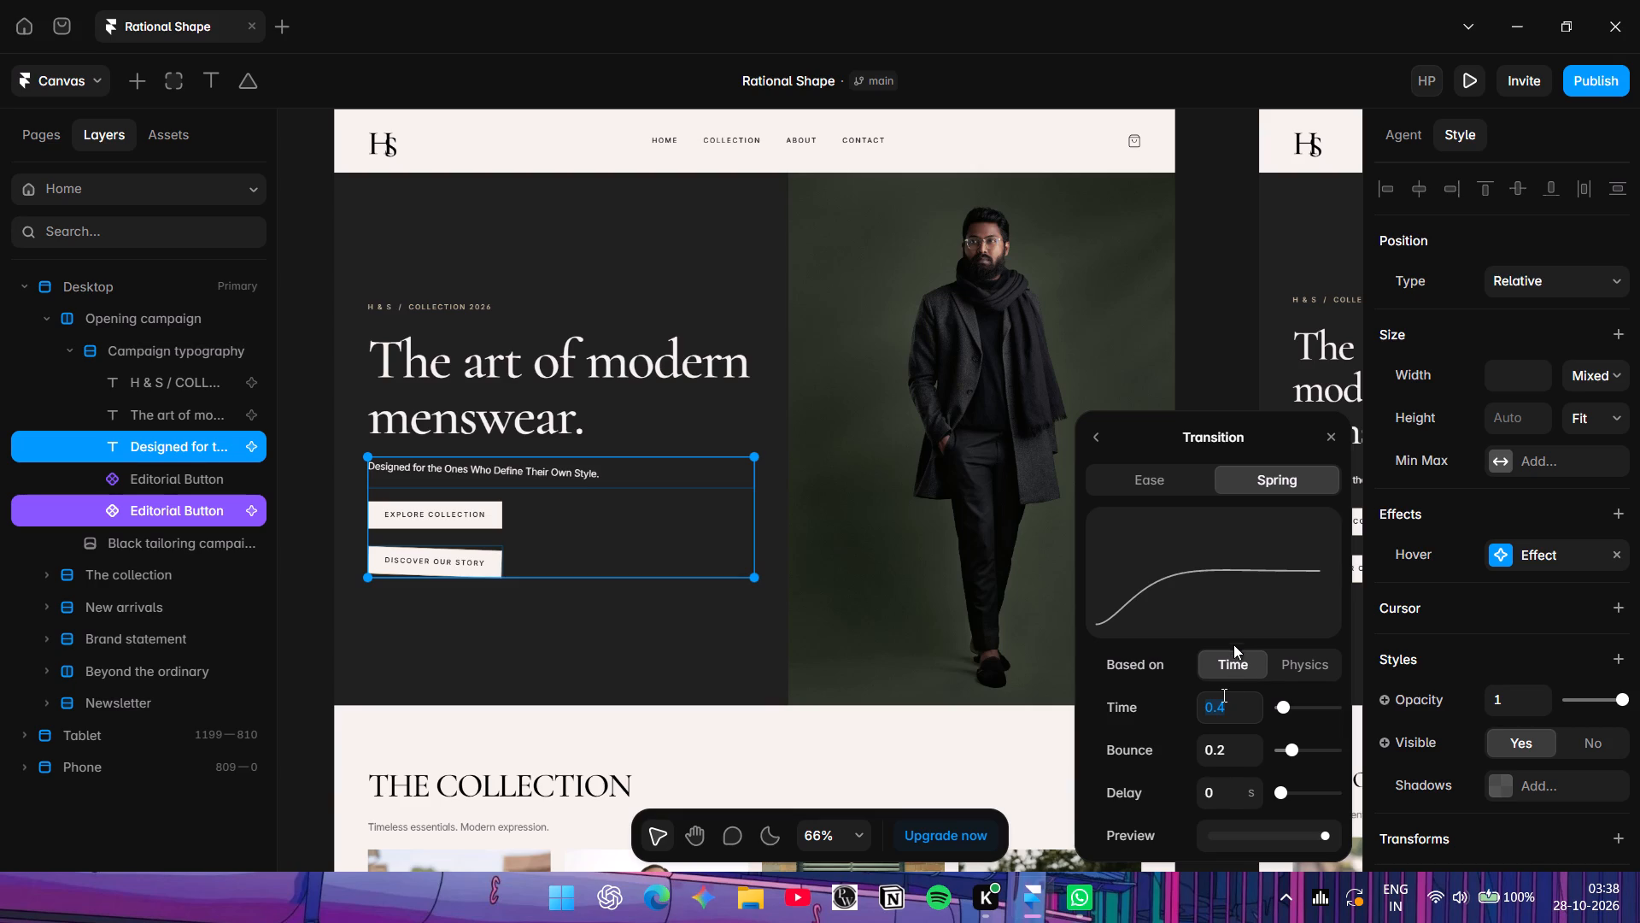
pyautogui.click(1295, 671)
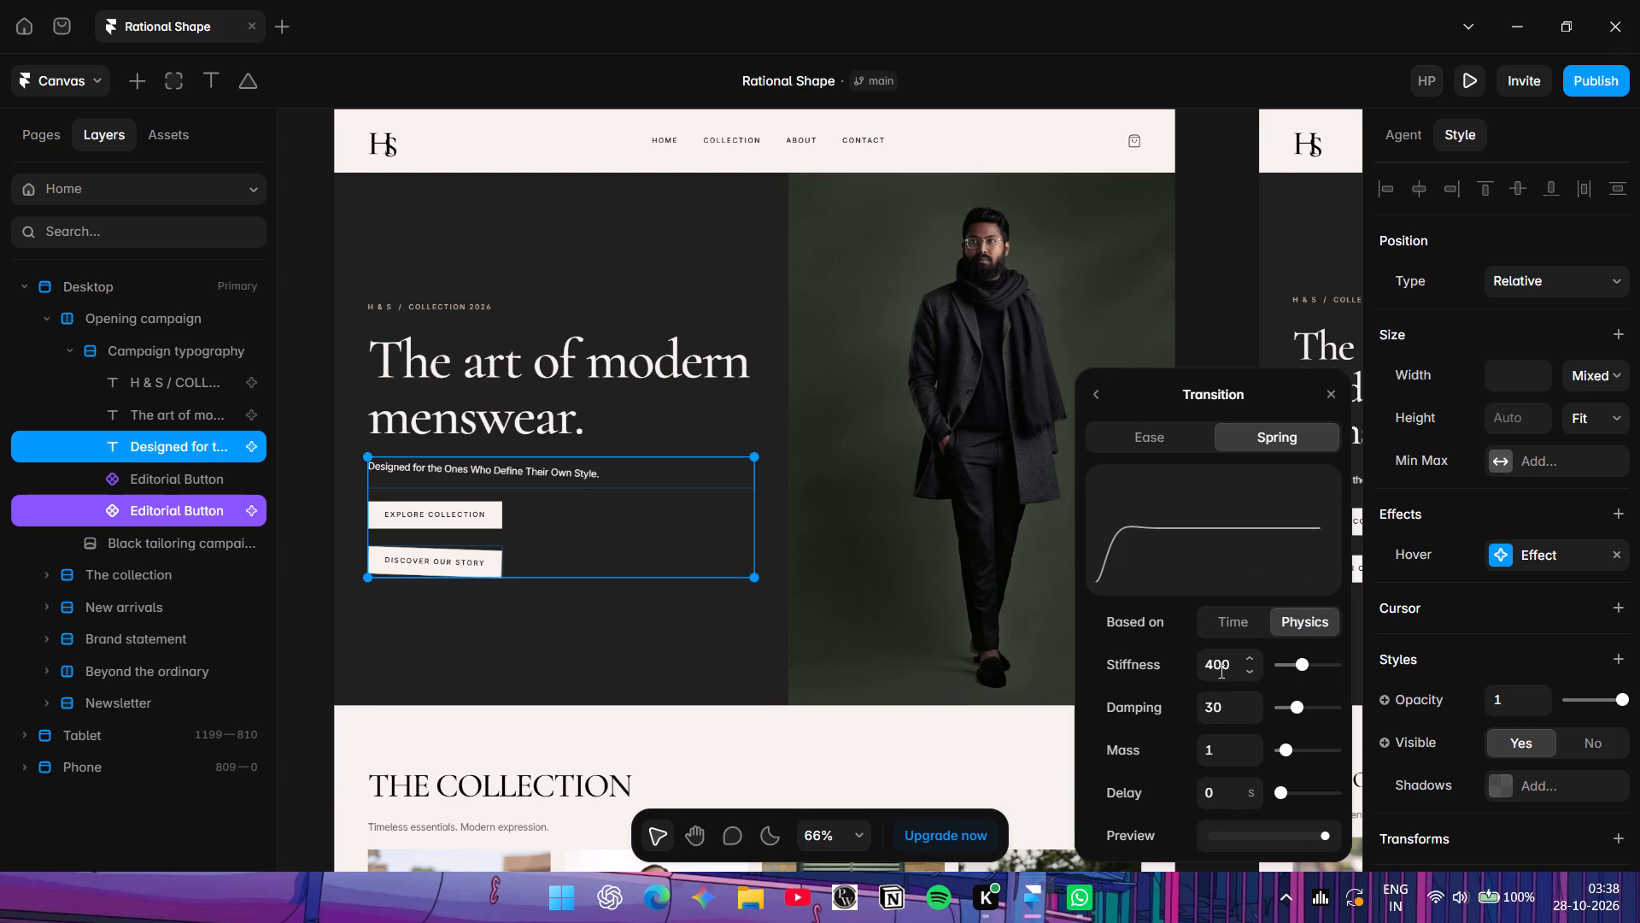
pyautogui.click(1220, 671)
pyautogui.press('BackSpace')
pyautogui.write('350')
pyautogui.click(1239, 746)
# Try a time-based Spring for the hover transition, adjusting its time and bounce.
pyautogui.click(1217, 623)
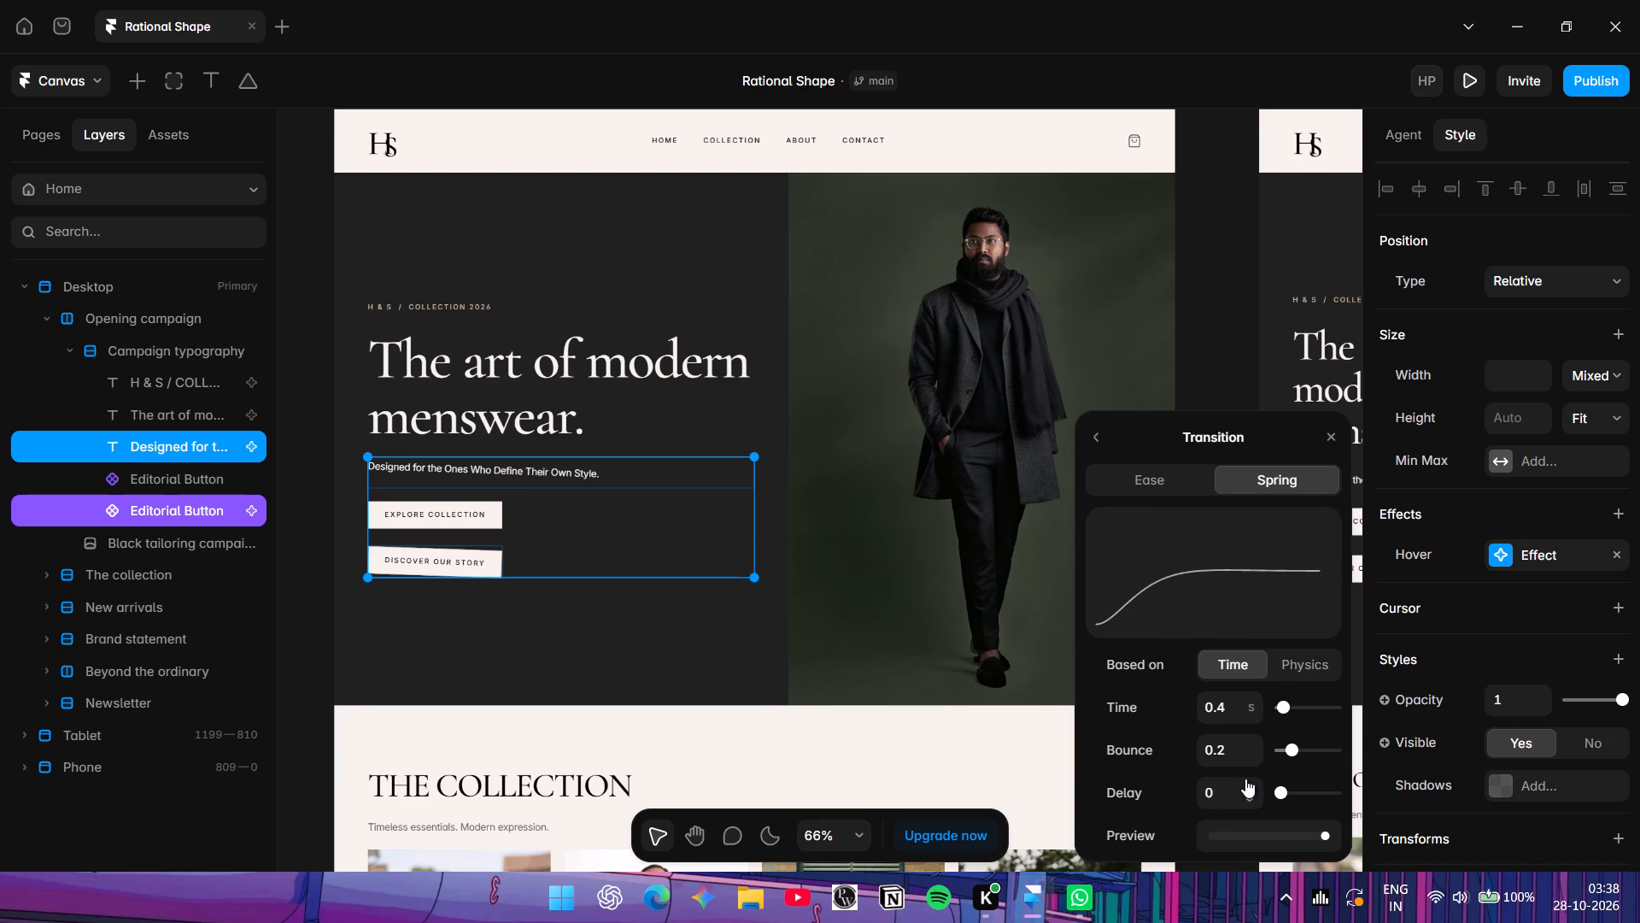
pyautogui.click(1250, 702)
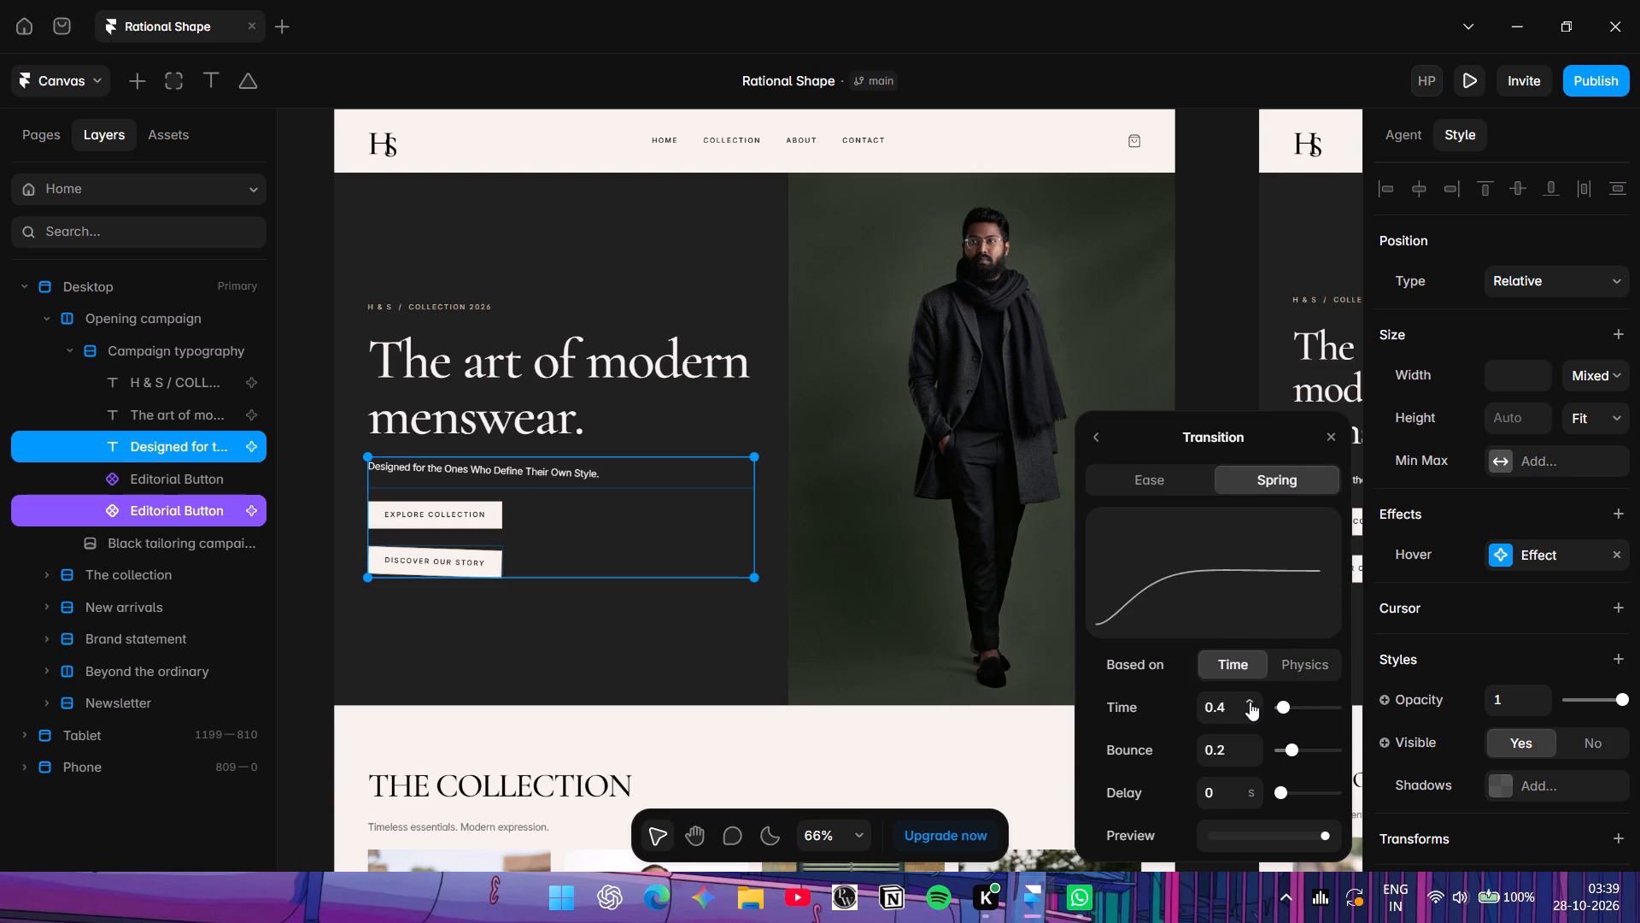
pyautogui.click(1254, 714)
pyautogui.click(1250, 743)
# Switch the hover transition of the tagline and Discover Our Story button to Ease, trying the Ease in, Ease in out, Linear and Ease out curves.
pyautogui.click(1152, 467)
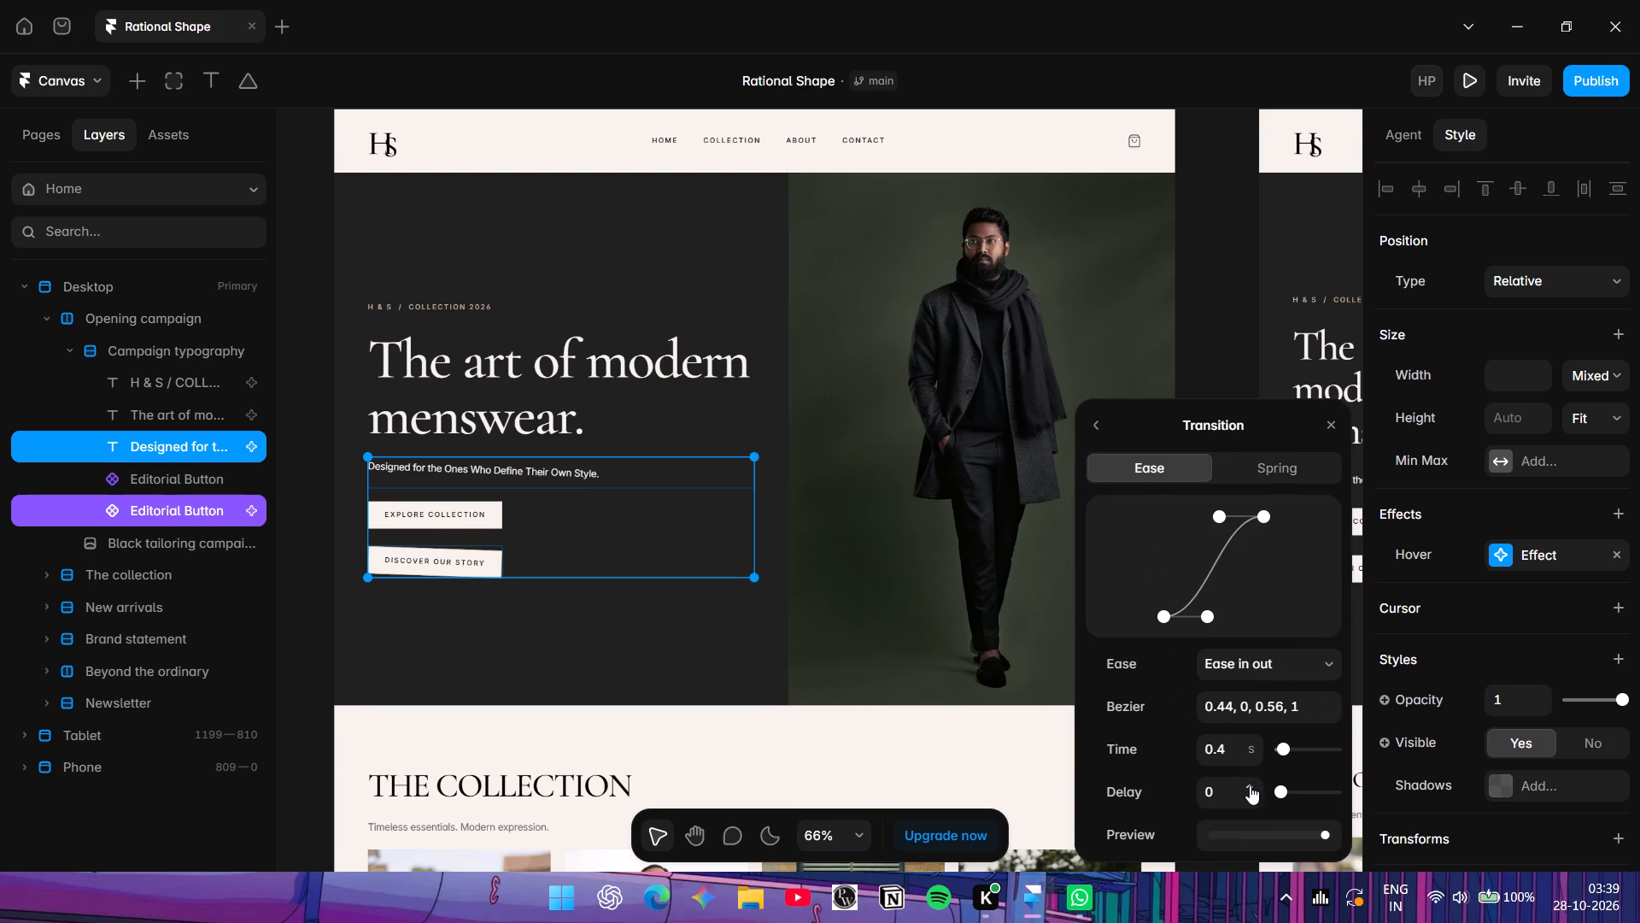
pyautogui.click(1334, 666)
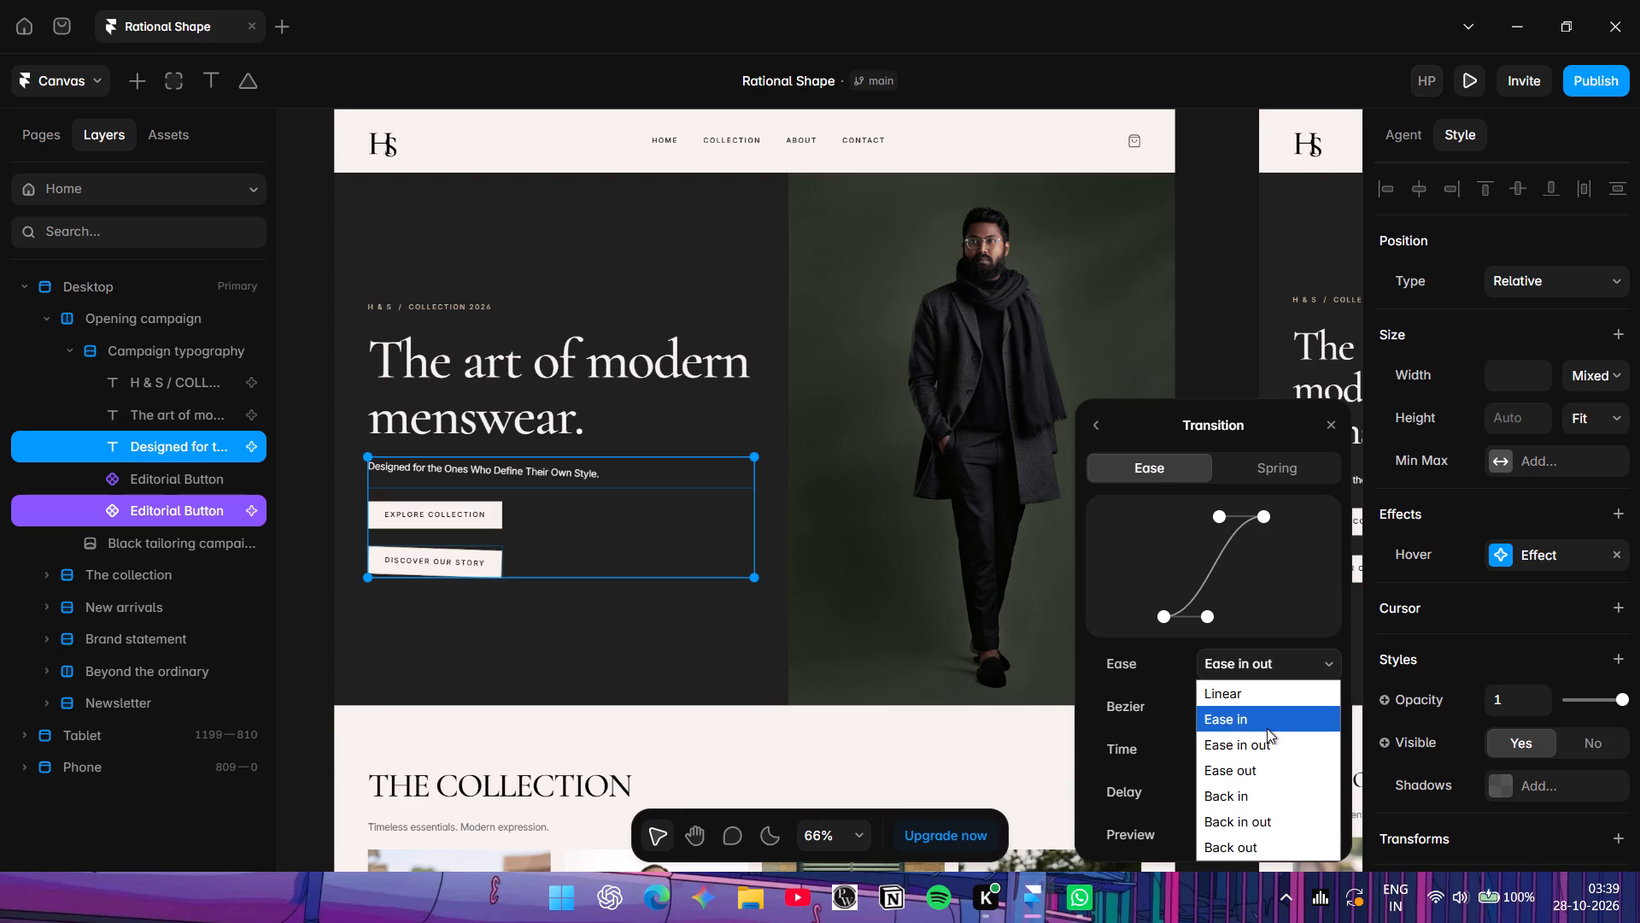
pyautogui.click(1267, 728)
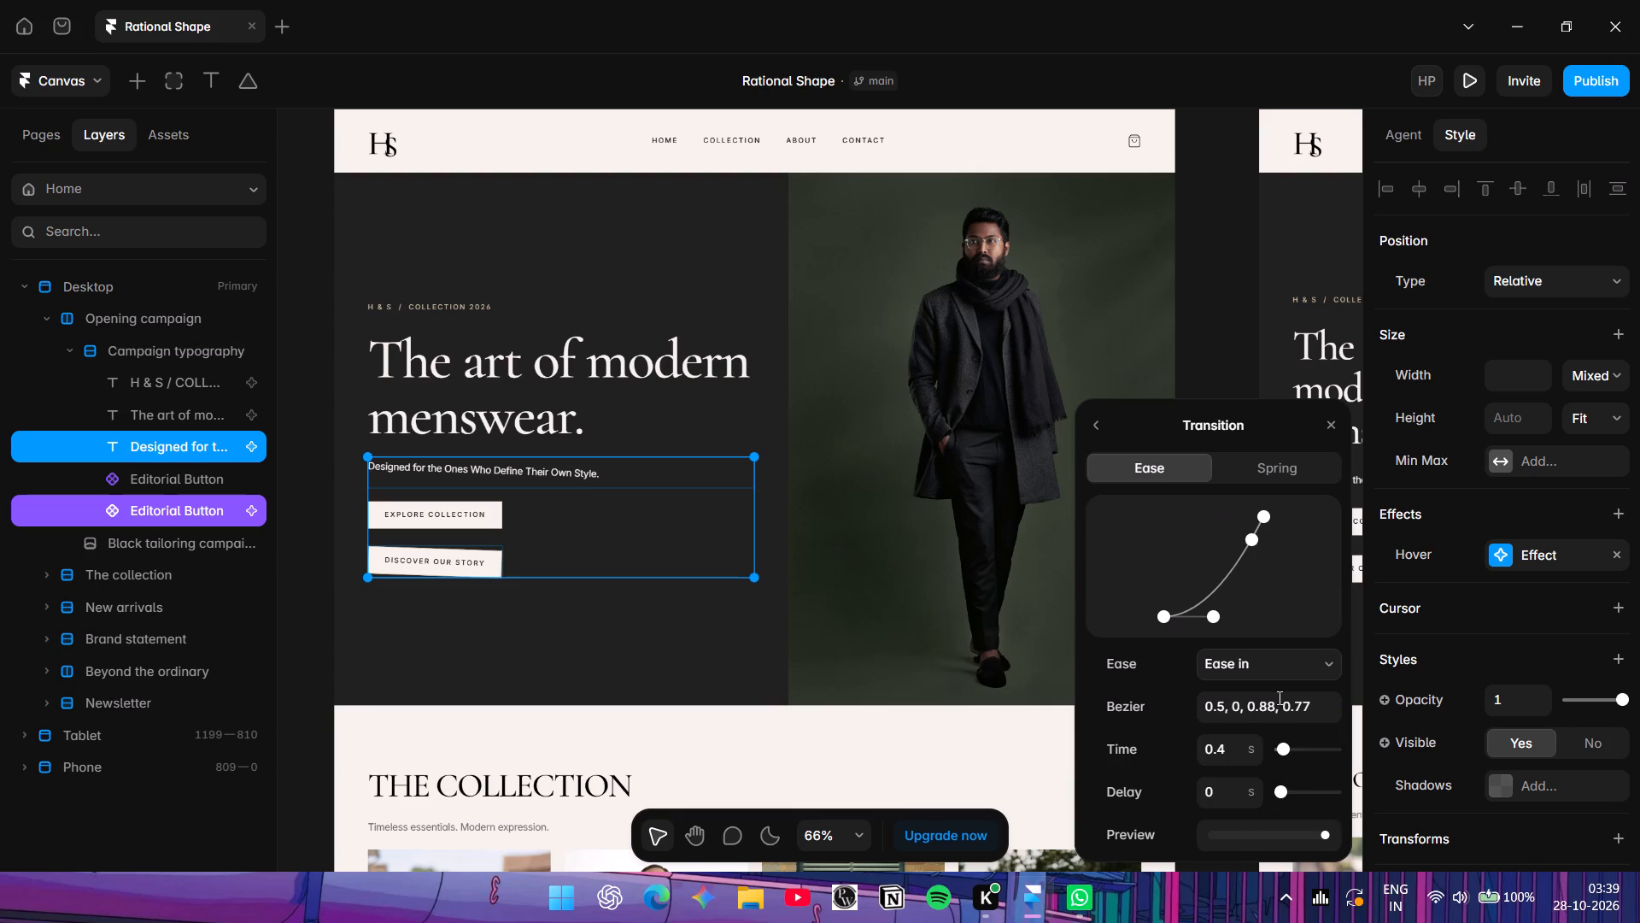
pyautogui.click(1331, 661)
pyautogui.click(1290, 737)
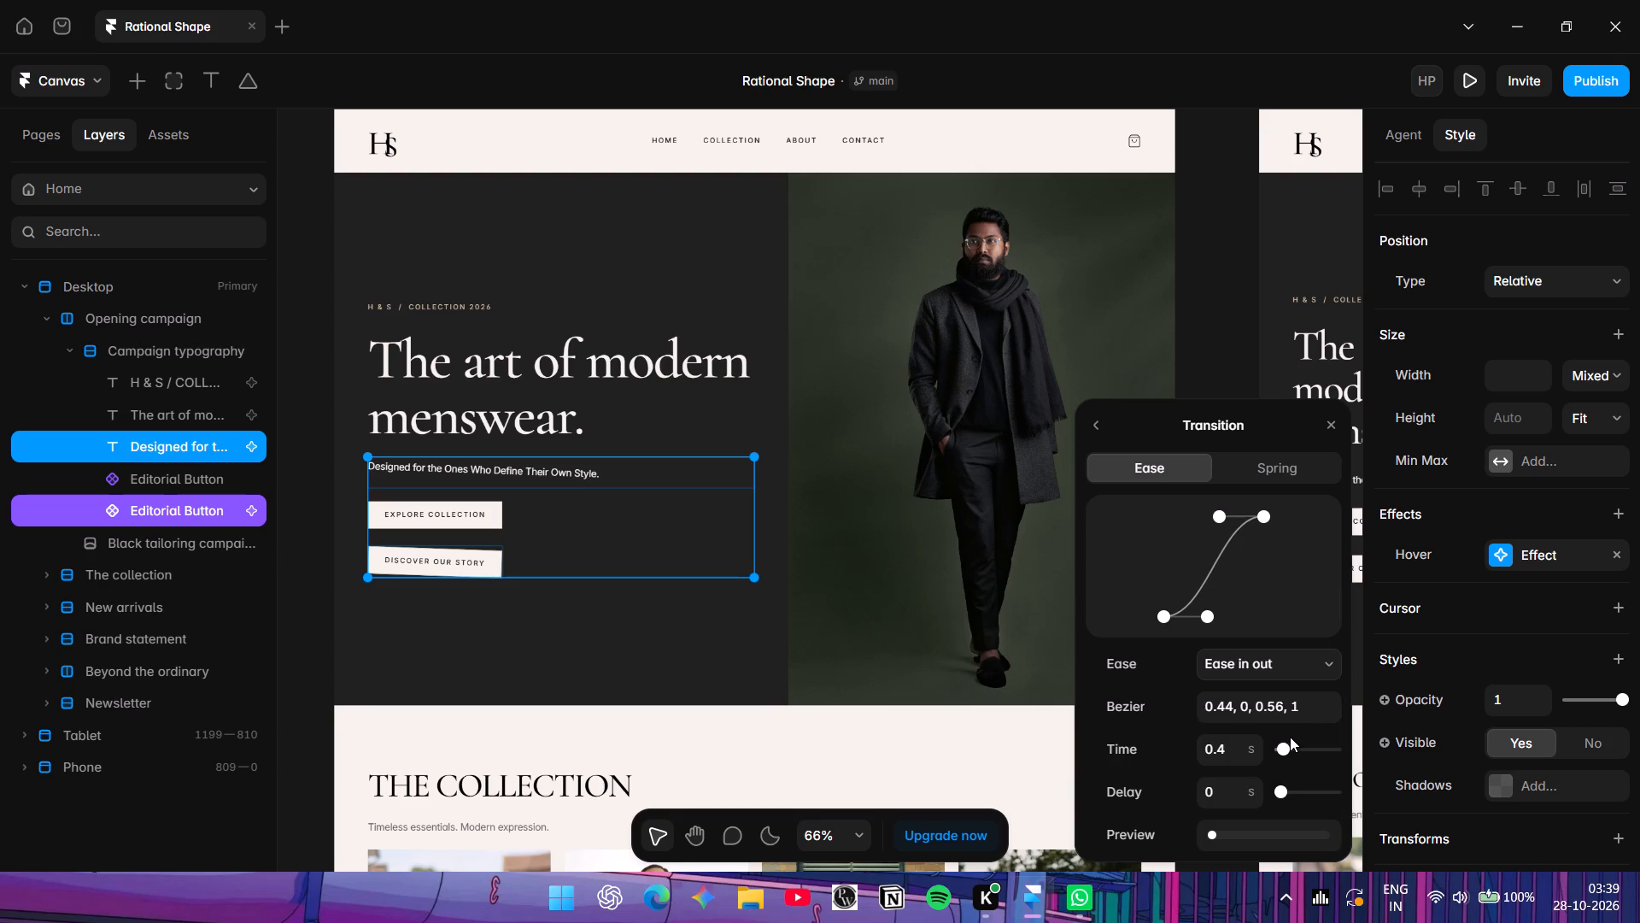
pyautogui.click(1315, 665)
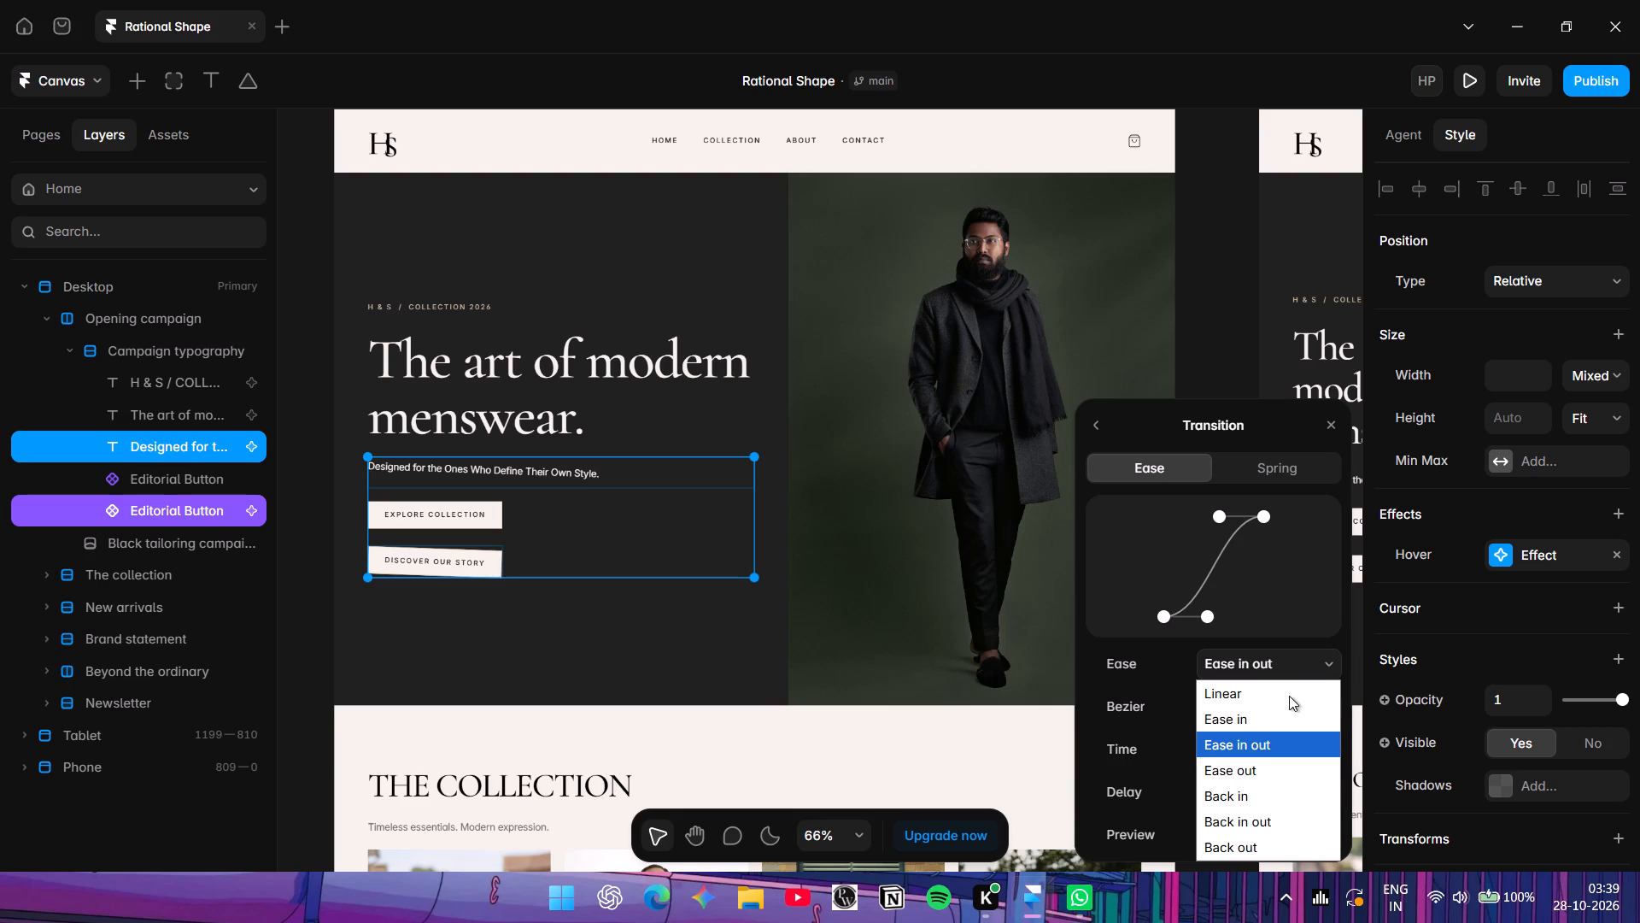
pyautogui.click(1289, 696)
pyautogui.click(1325, 664)
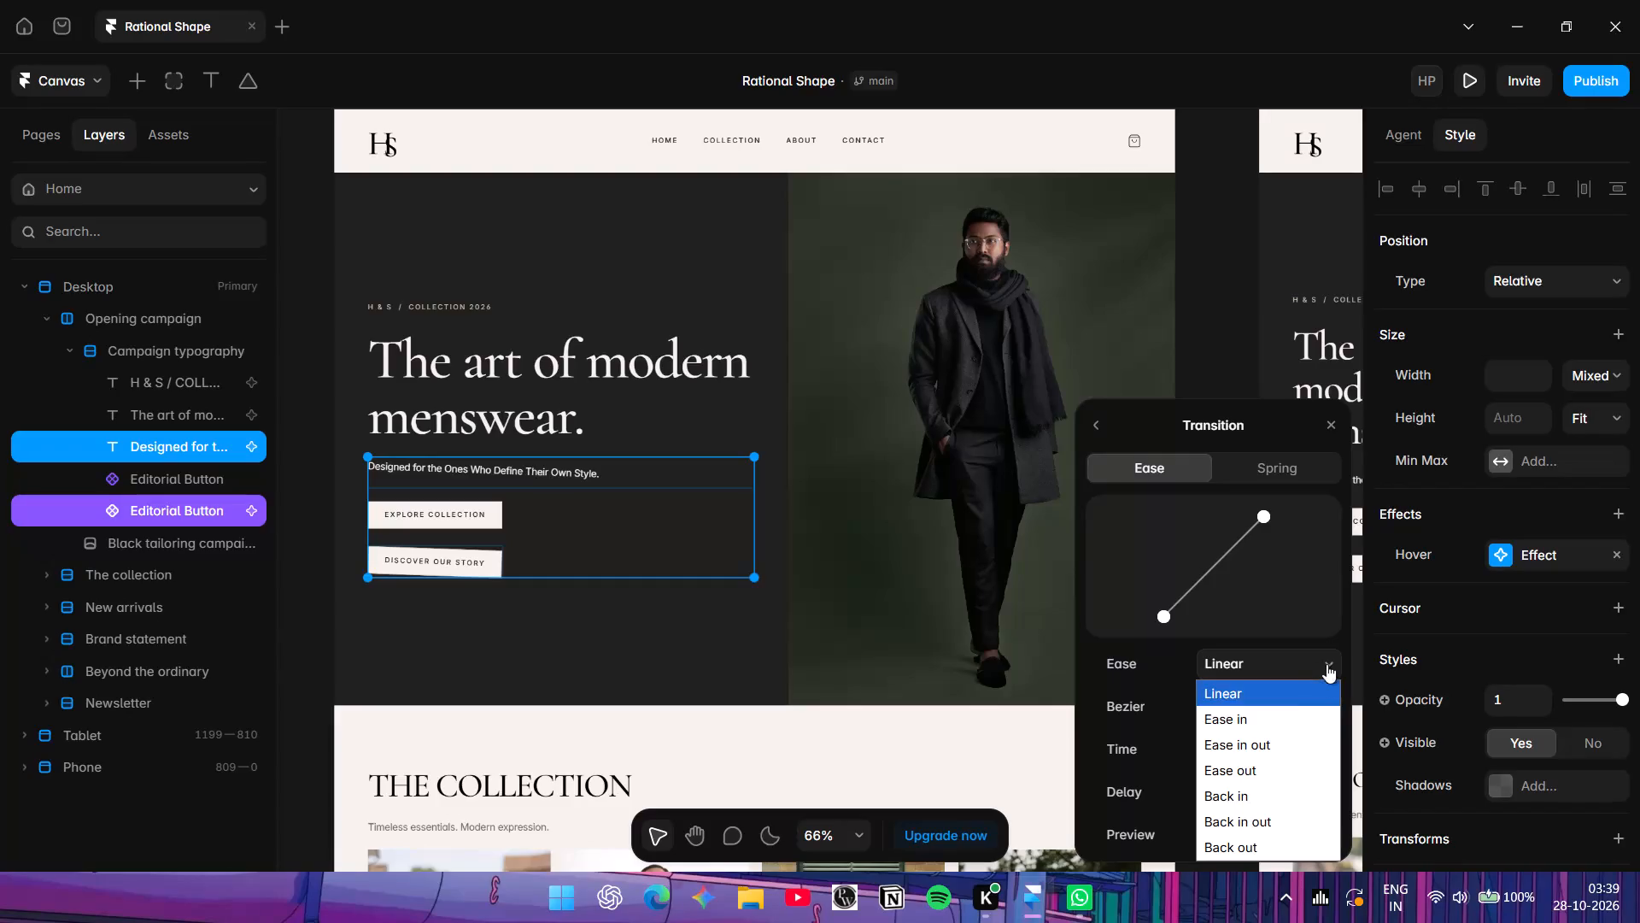
pyautogui.click(1297, 713)
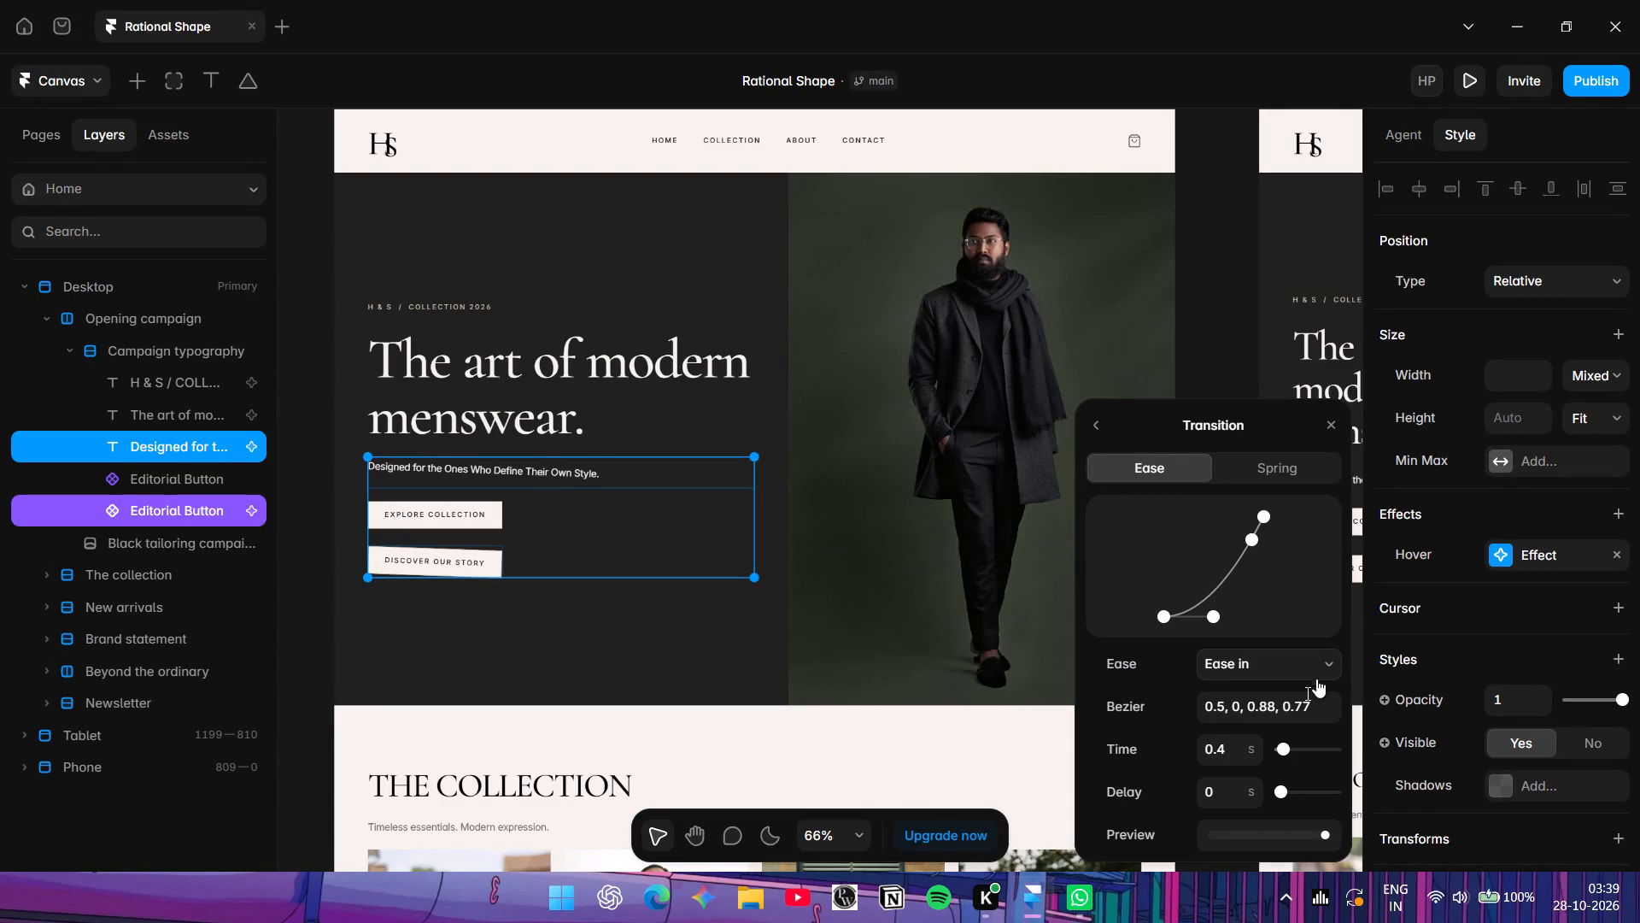
pyautogui.click(1323, 663)
pyautogui.click(1310, 738)
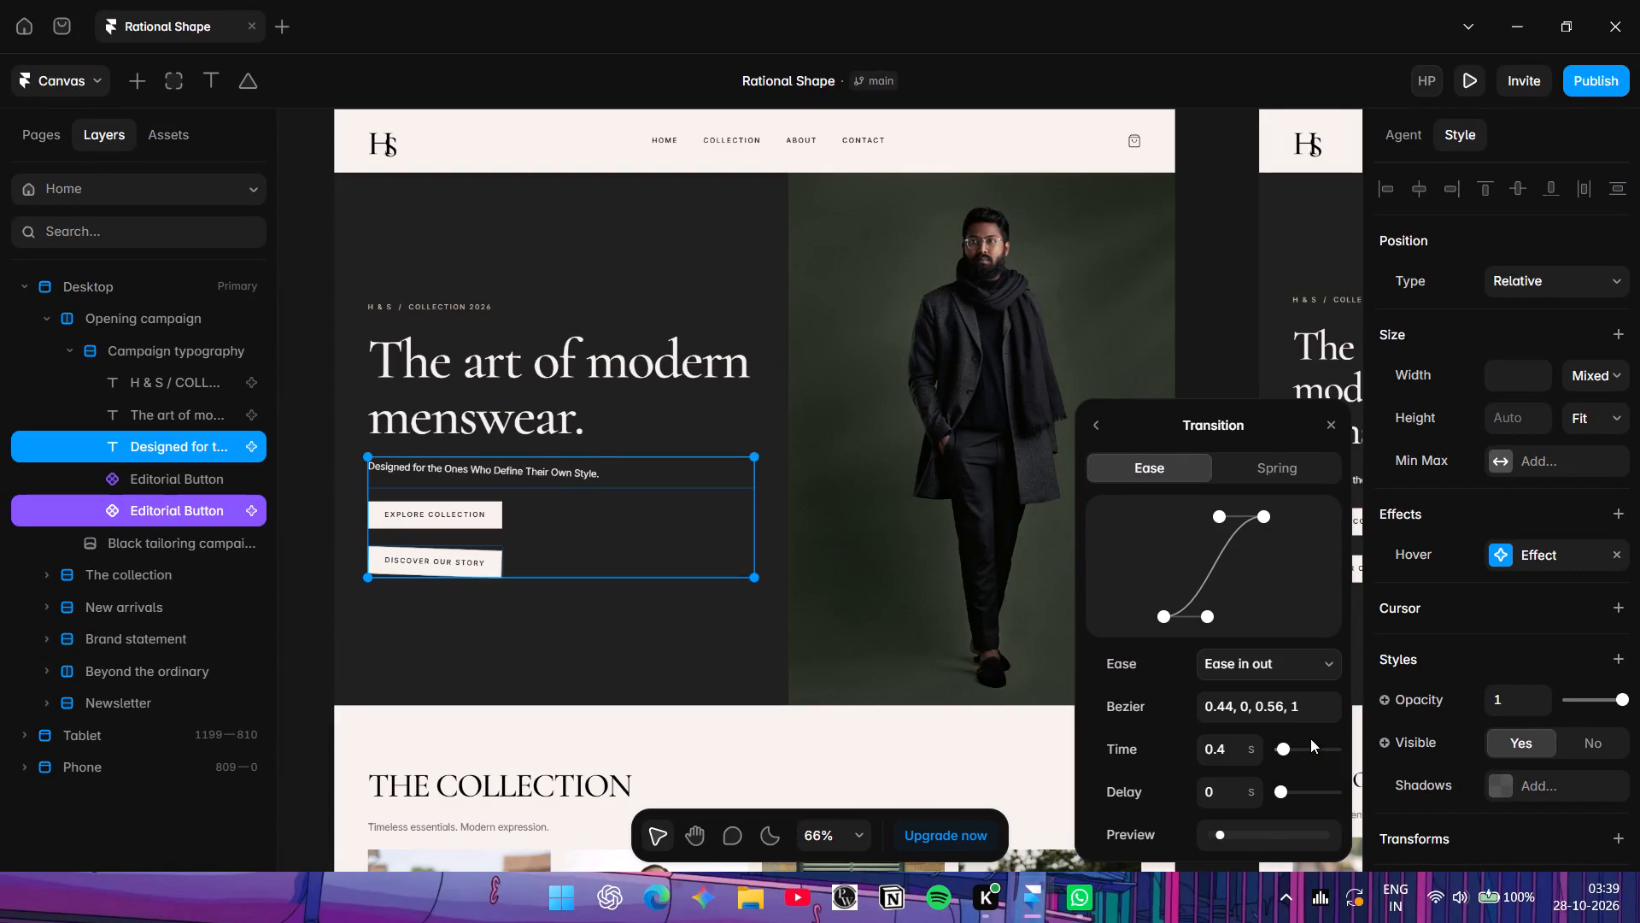
pyautogui.click(1327, 664)
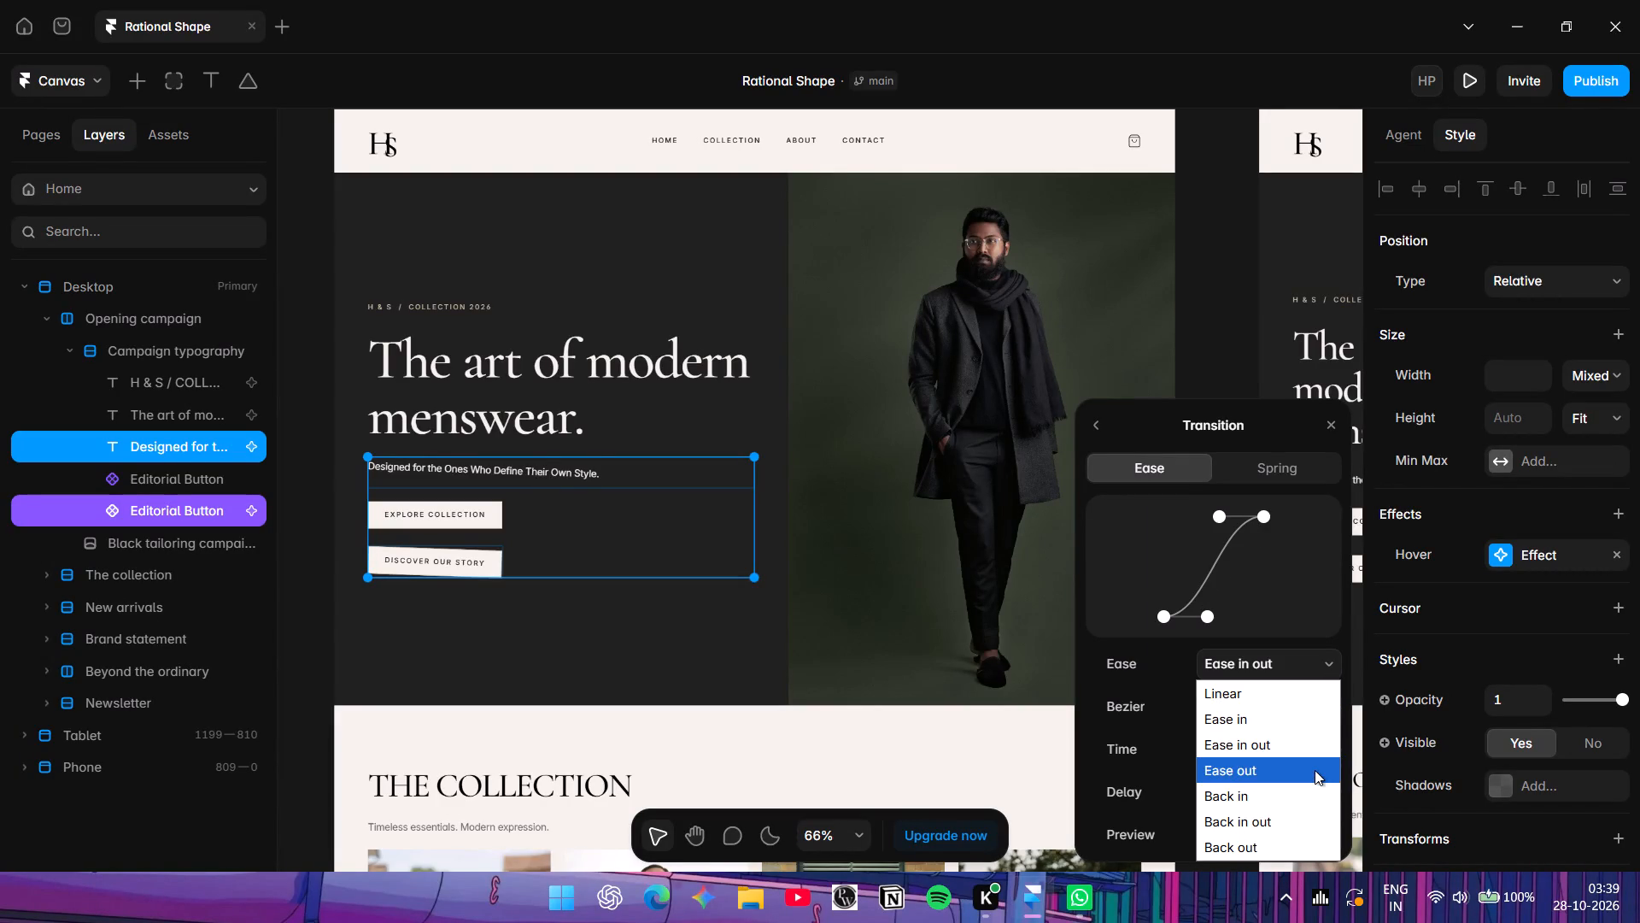
pyautogui.click(1315, 770)
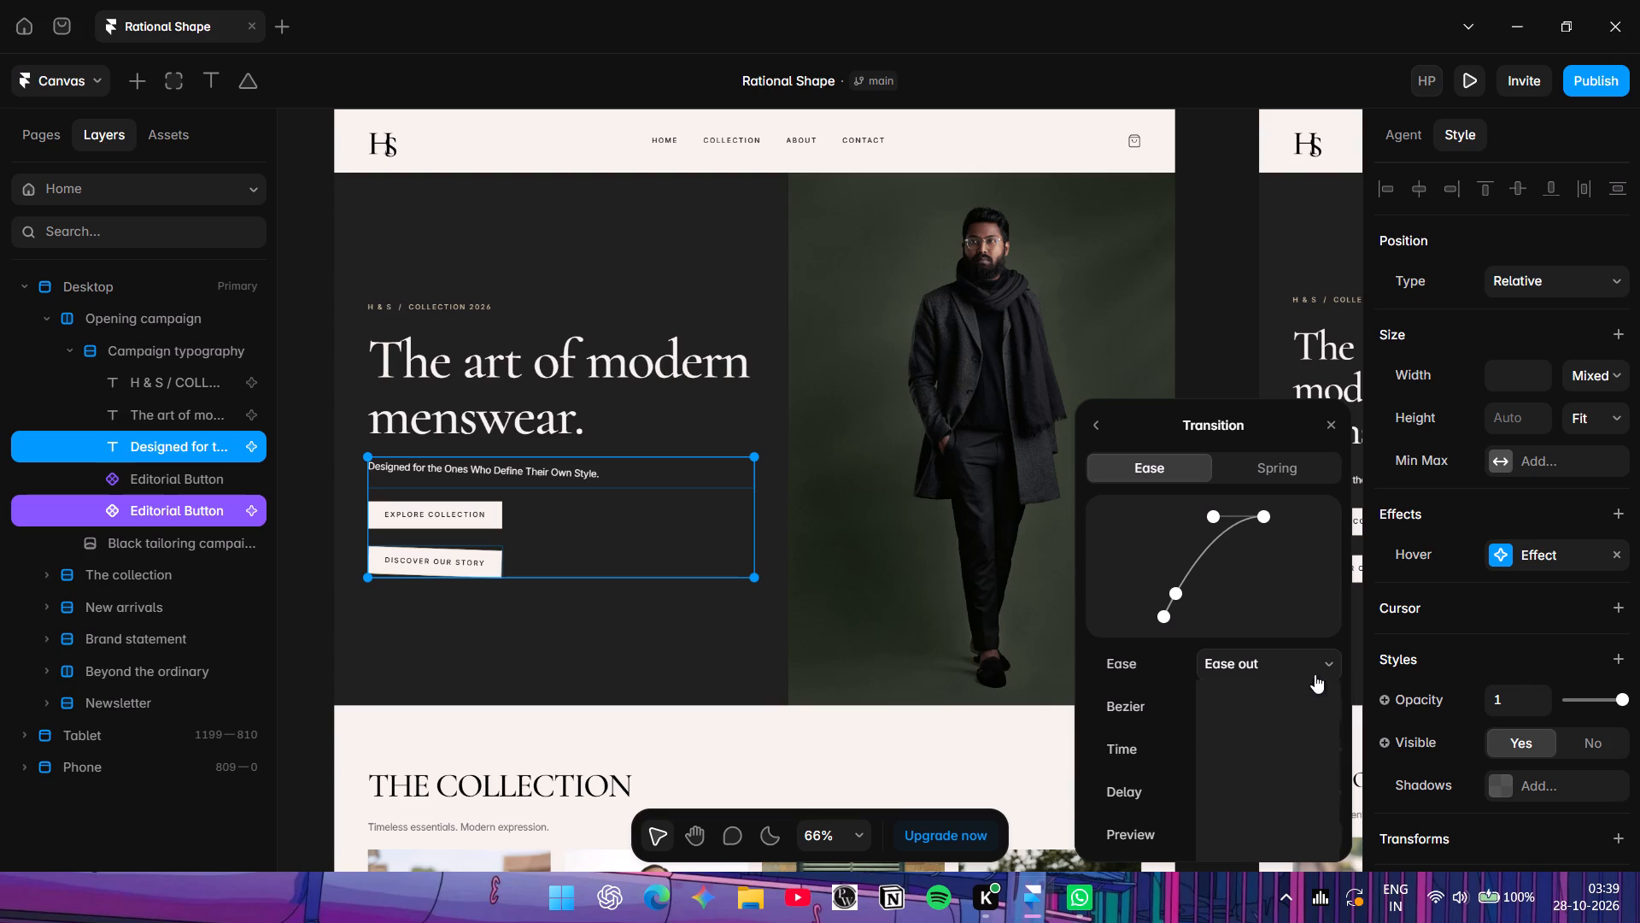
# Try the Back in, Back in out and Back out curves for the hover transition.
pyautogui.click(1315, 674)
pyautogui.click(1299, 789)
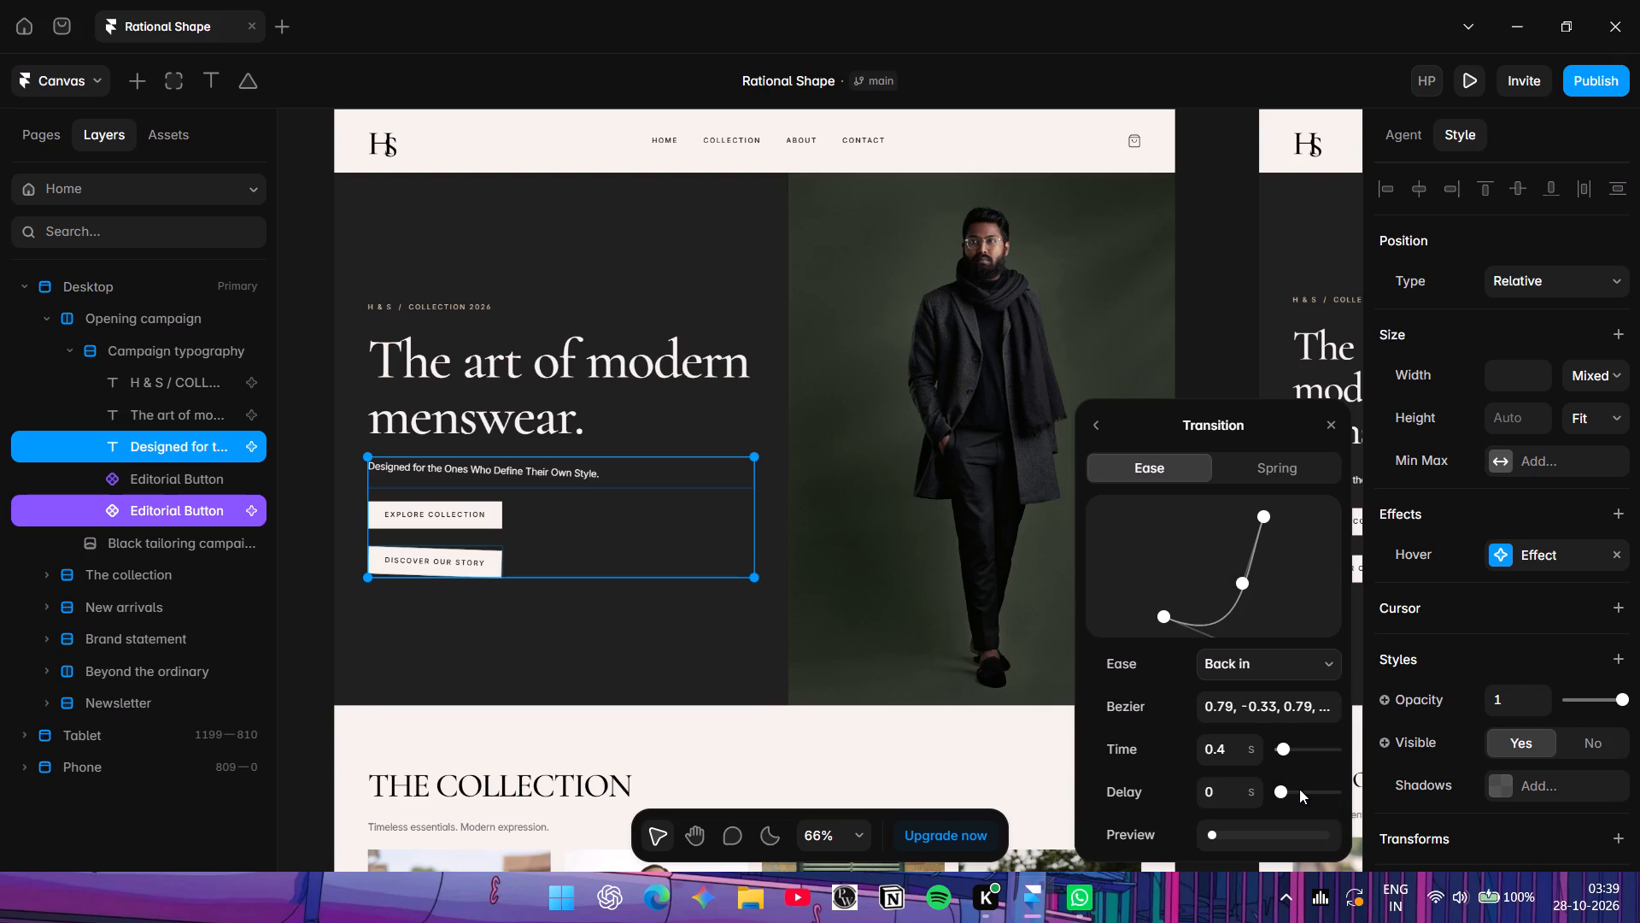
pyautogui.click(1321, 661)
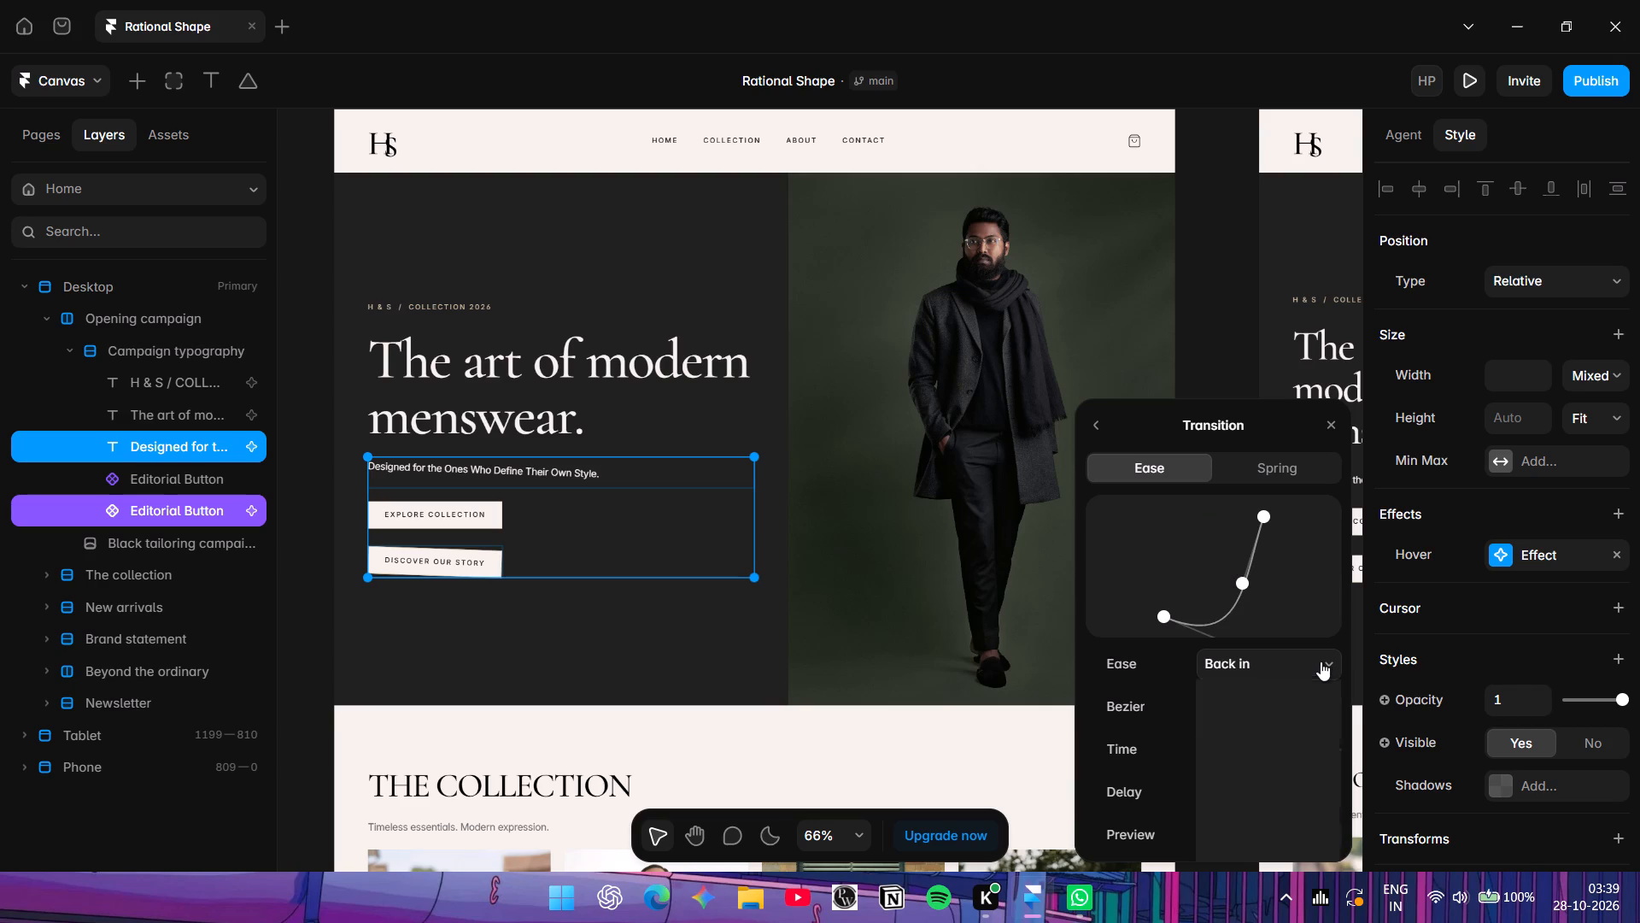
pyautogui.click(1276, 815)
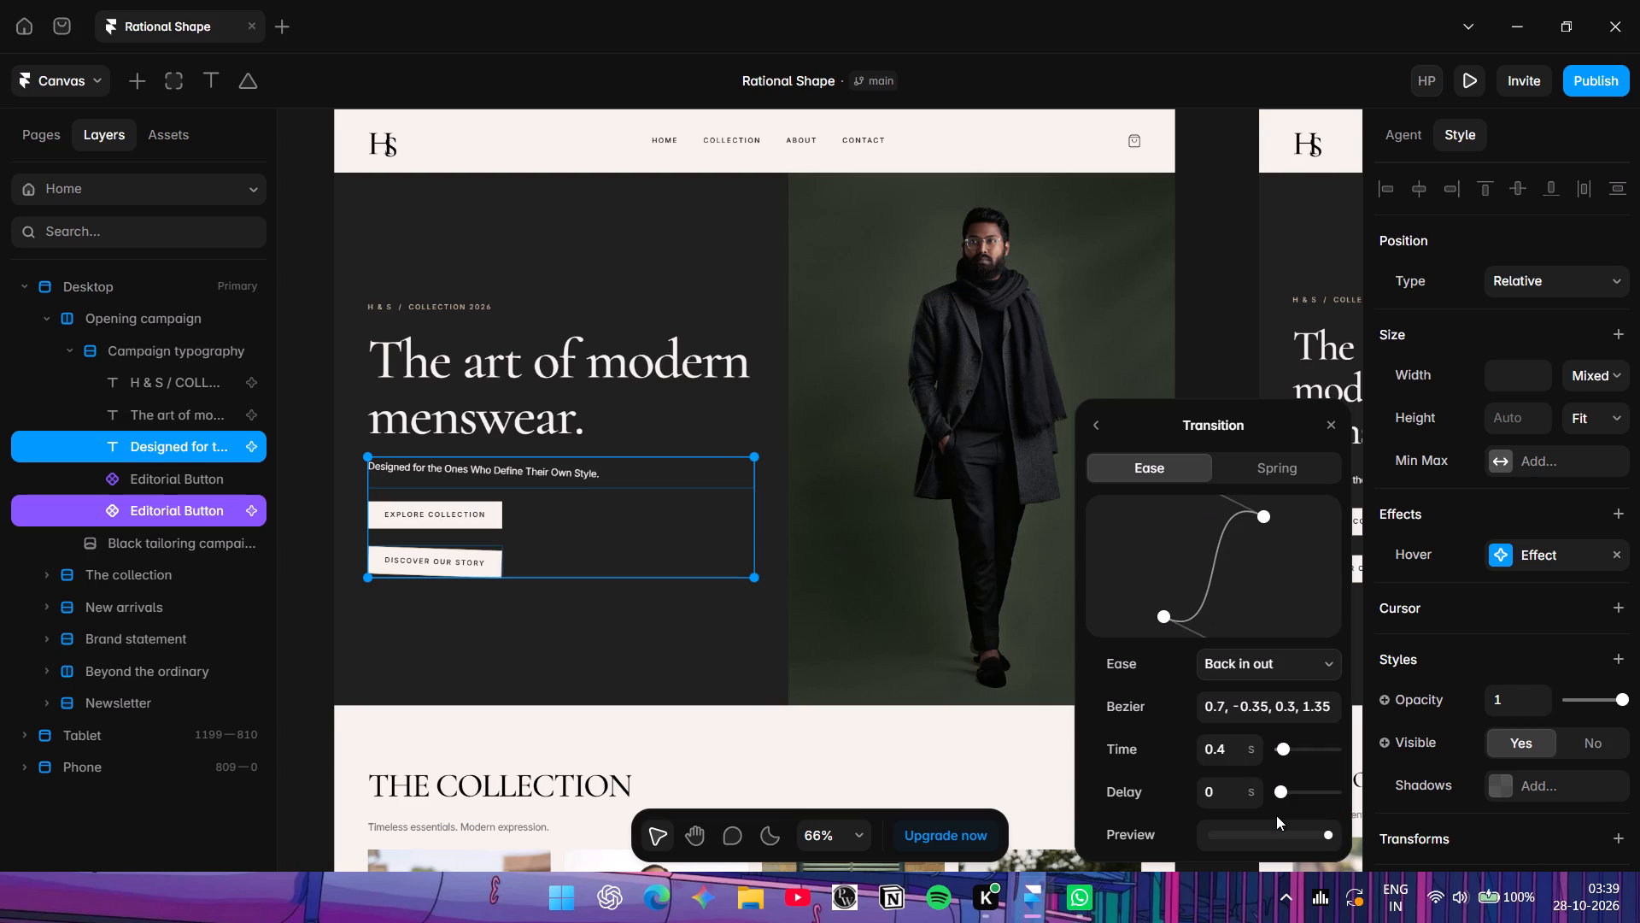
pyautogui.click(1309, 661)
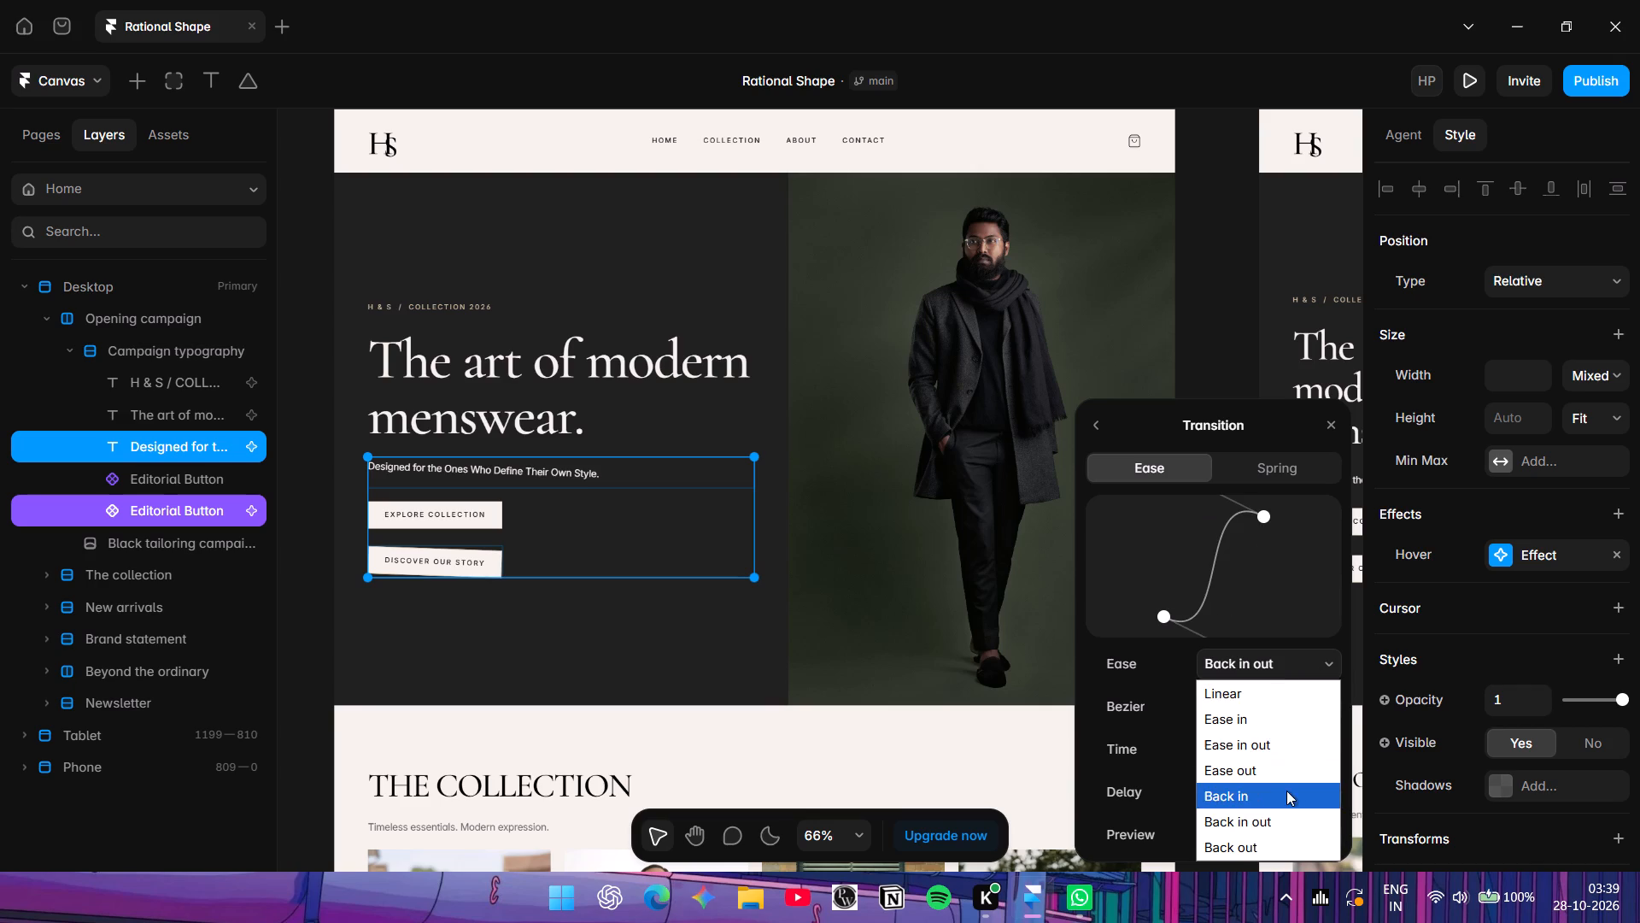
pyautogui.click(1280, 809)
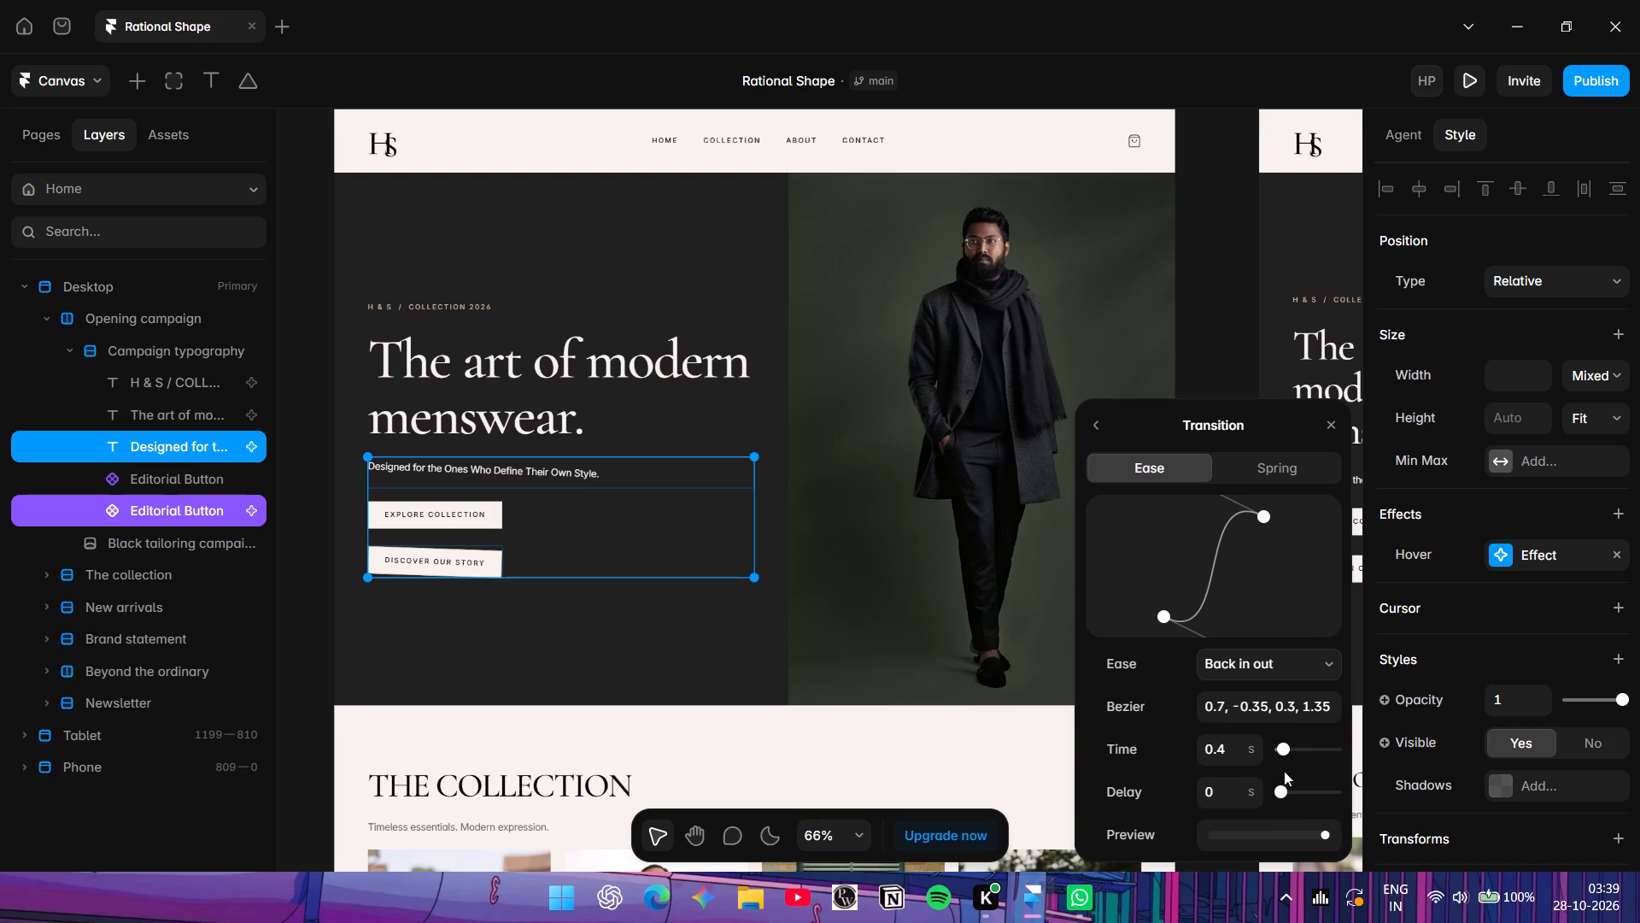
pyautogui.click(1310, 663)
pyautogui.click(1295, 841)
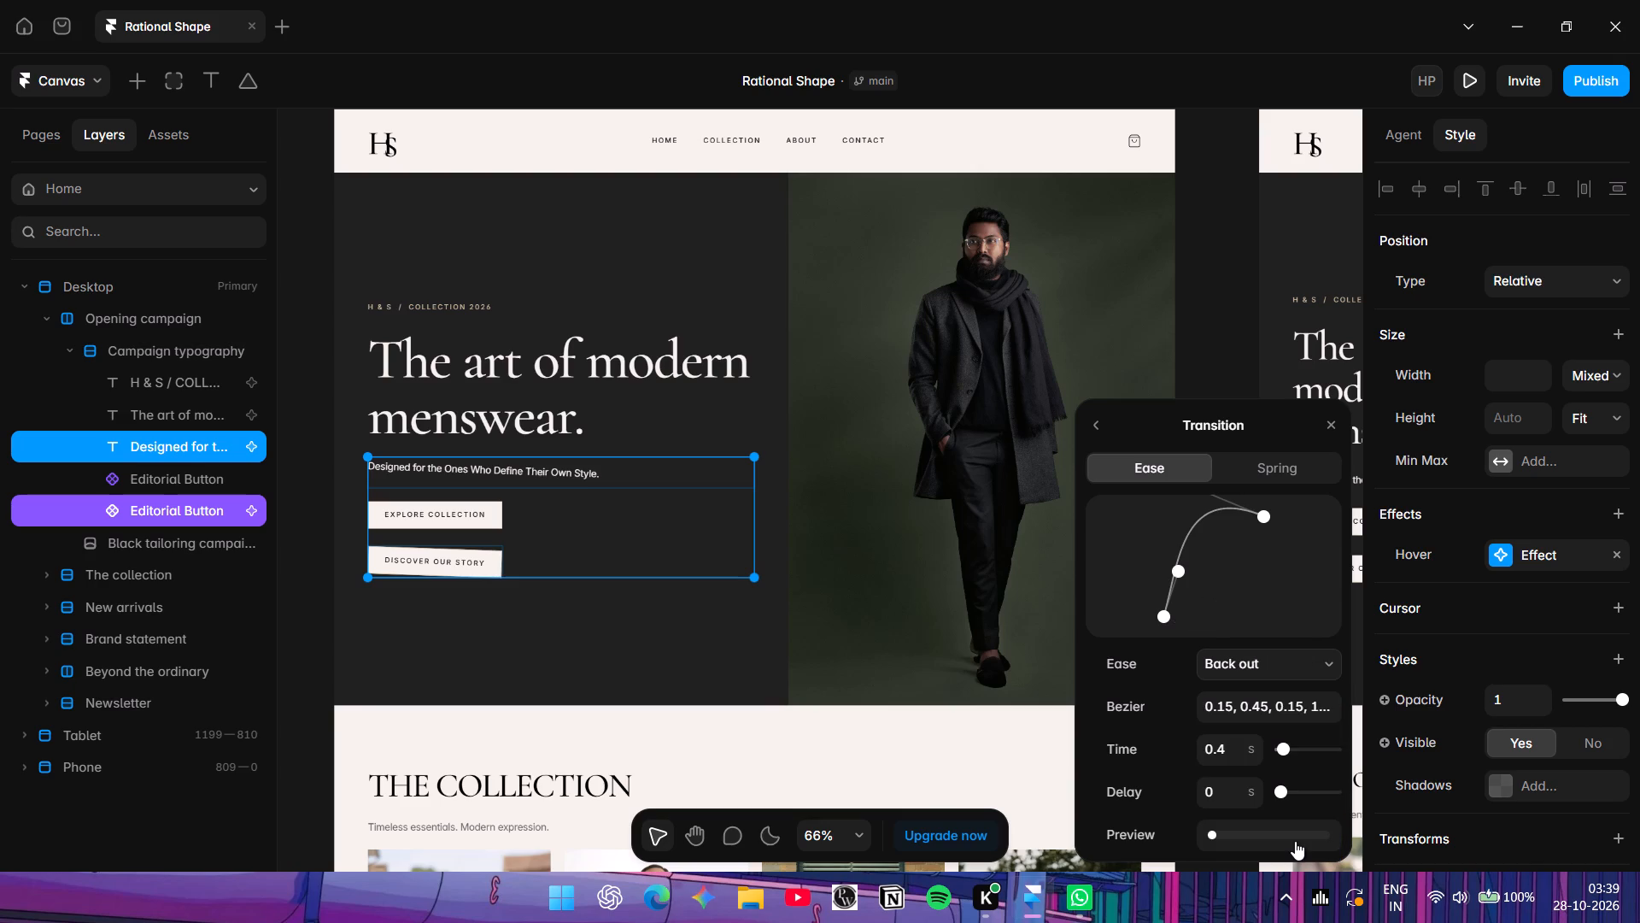
# Compare the Back in and Ease out curves, and set the hover transition's ease to Back in.
pyautogui.click(1312, 668)
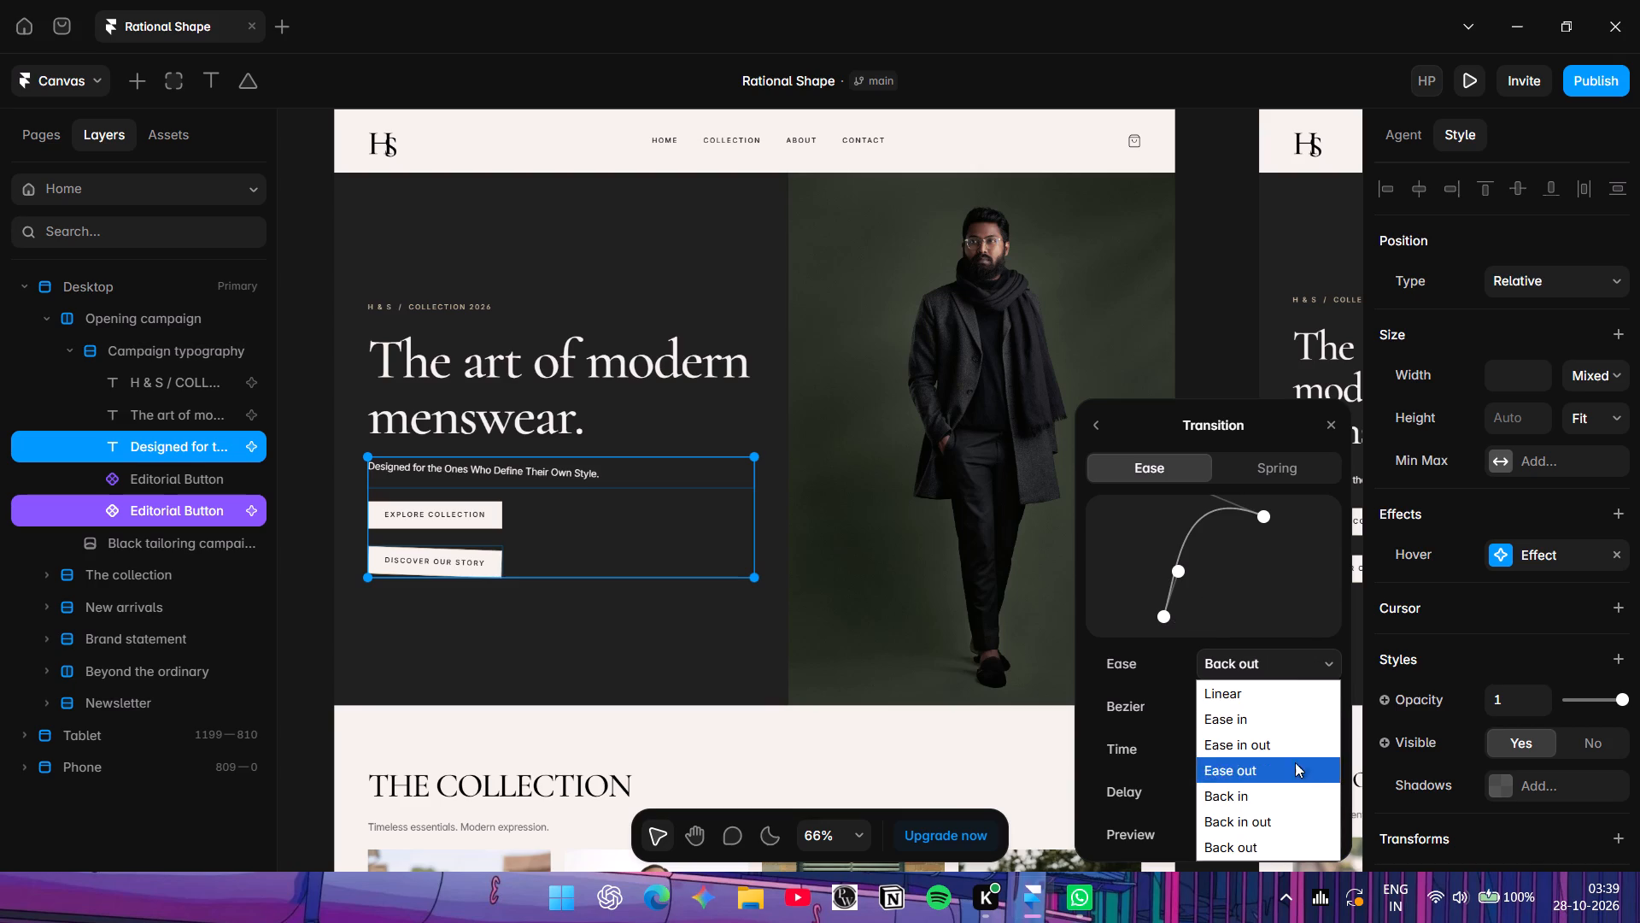
pyautogui.click(1289, 794)
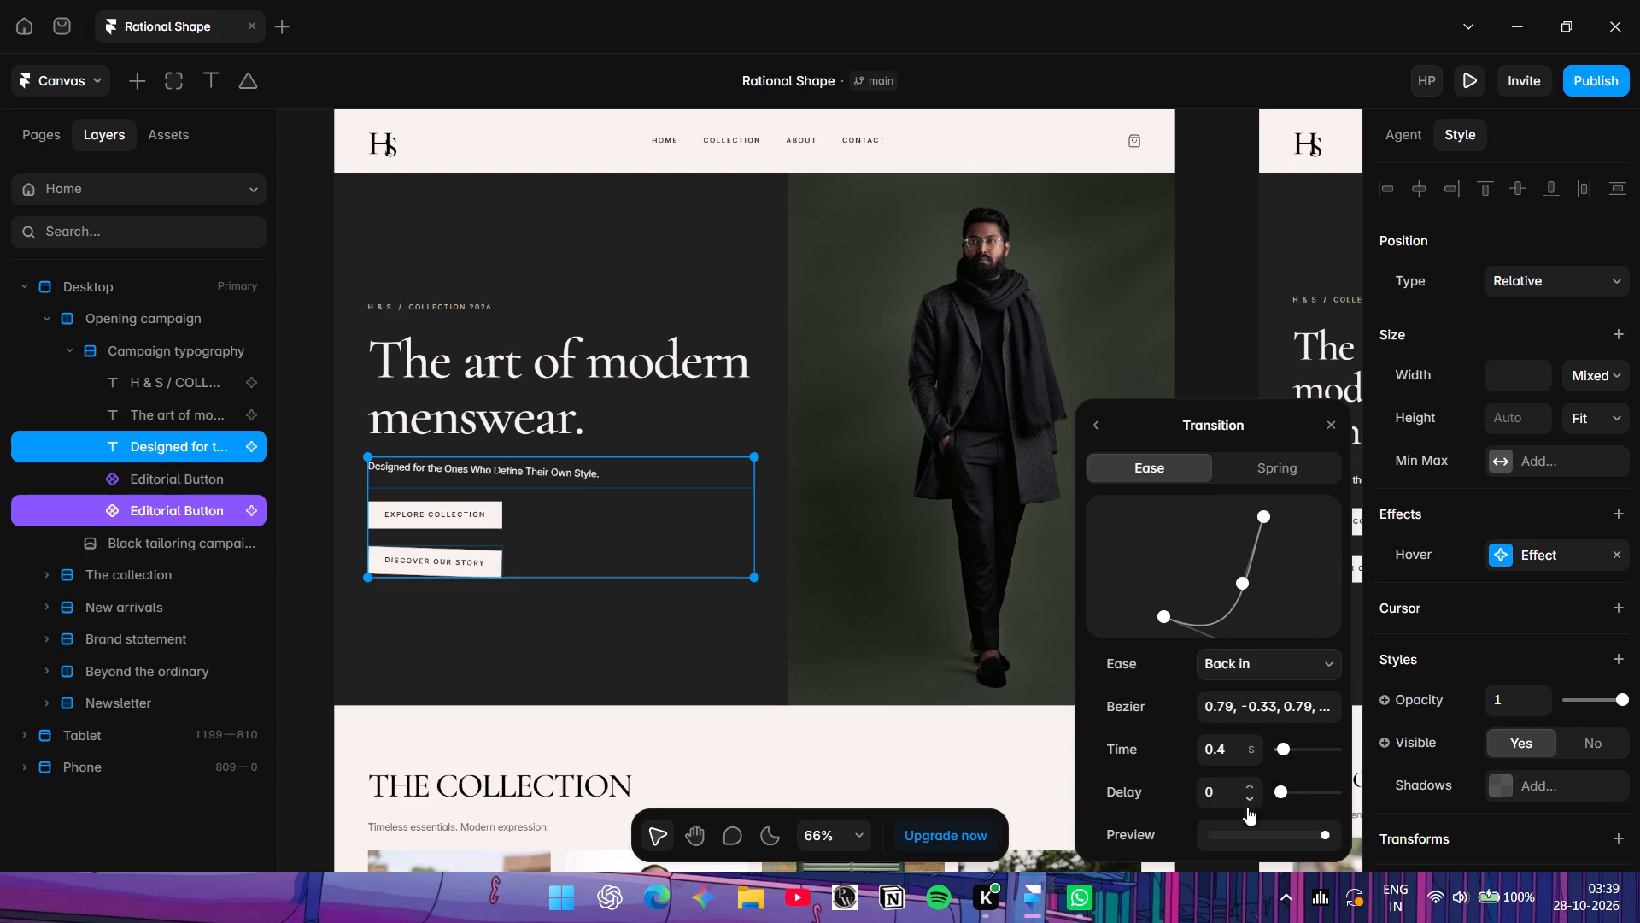
pyautogui.click(1314, 649)
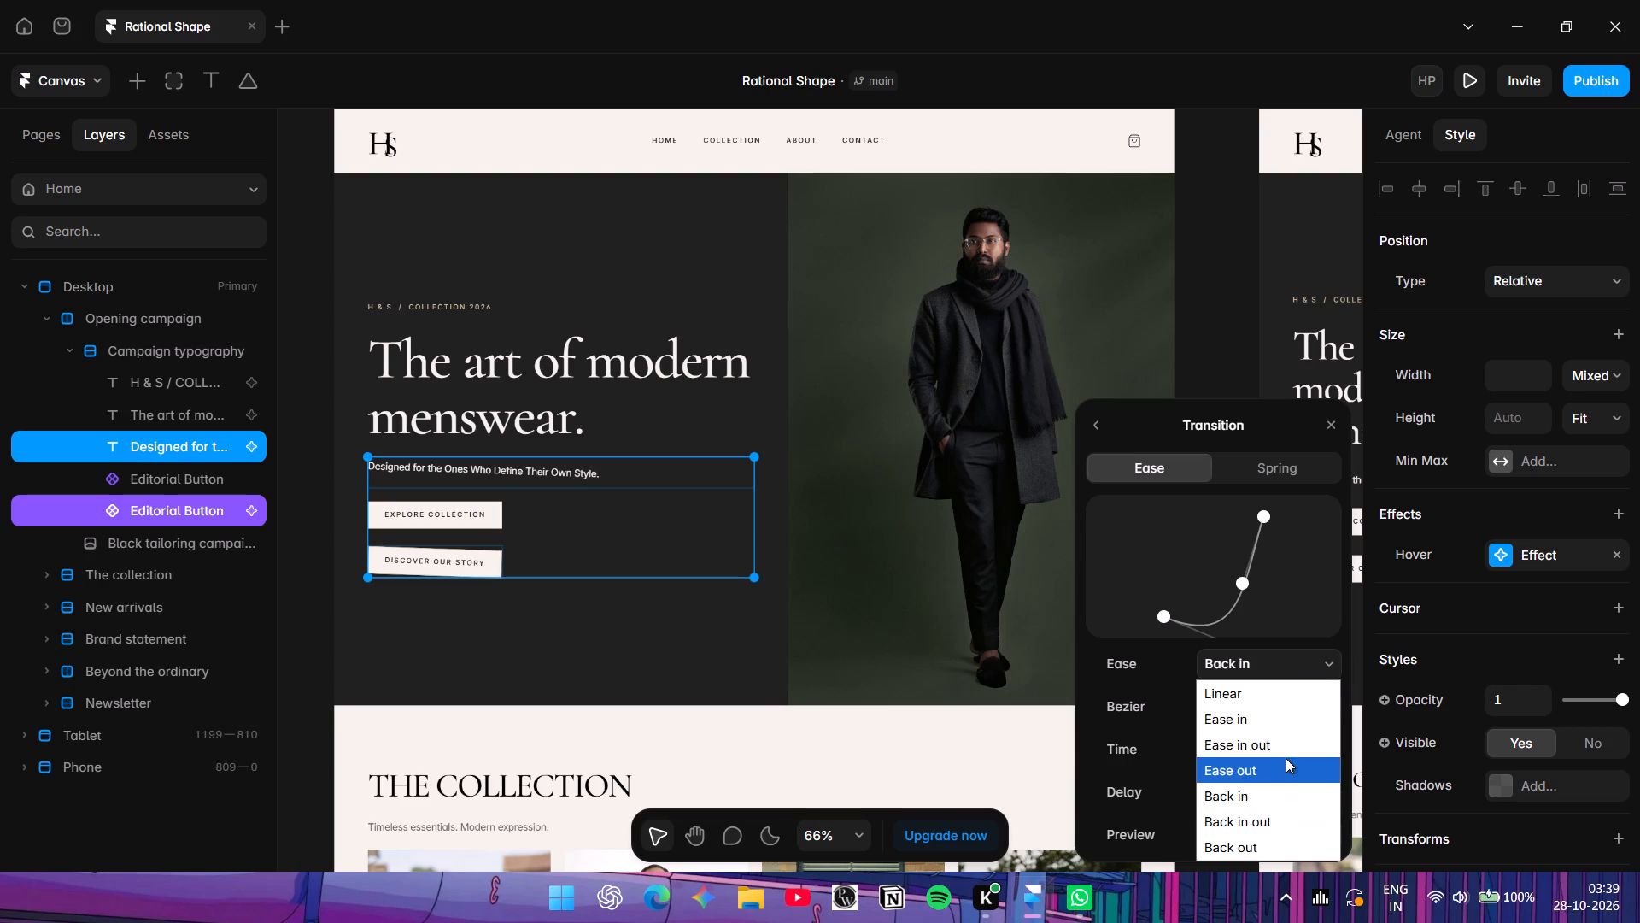
pyautogui.click(1269, 779)
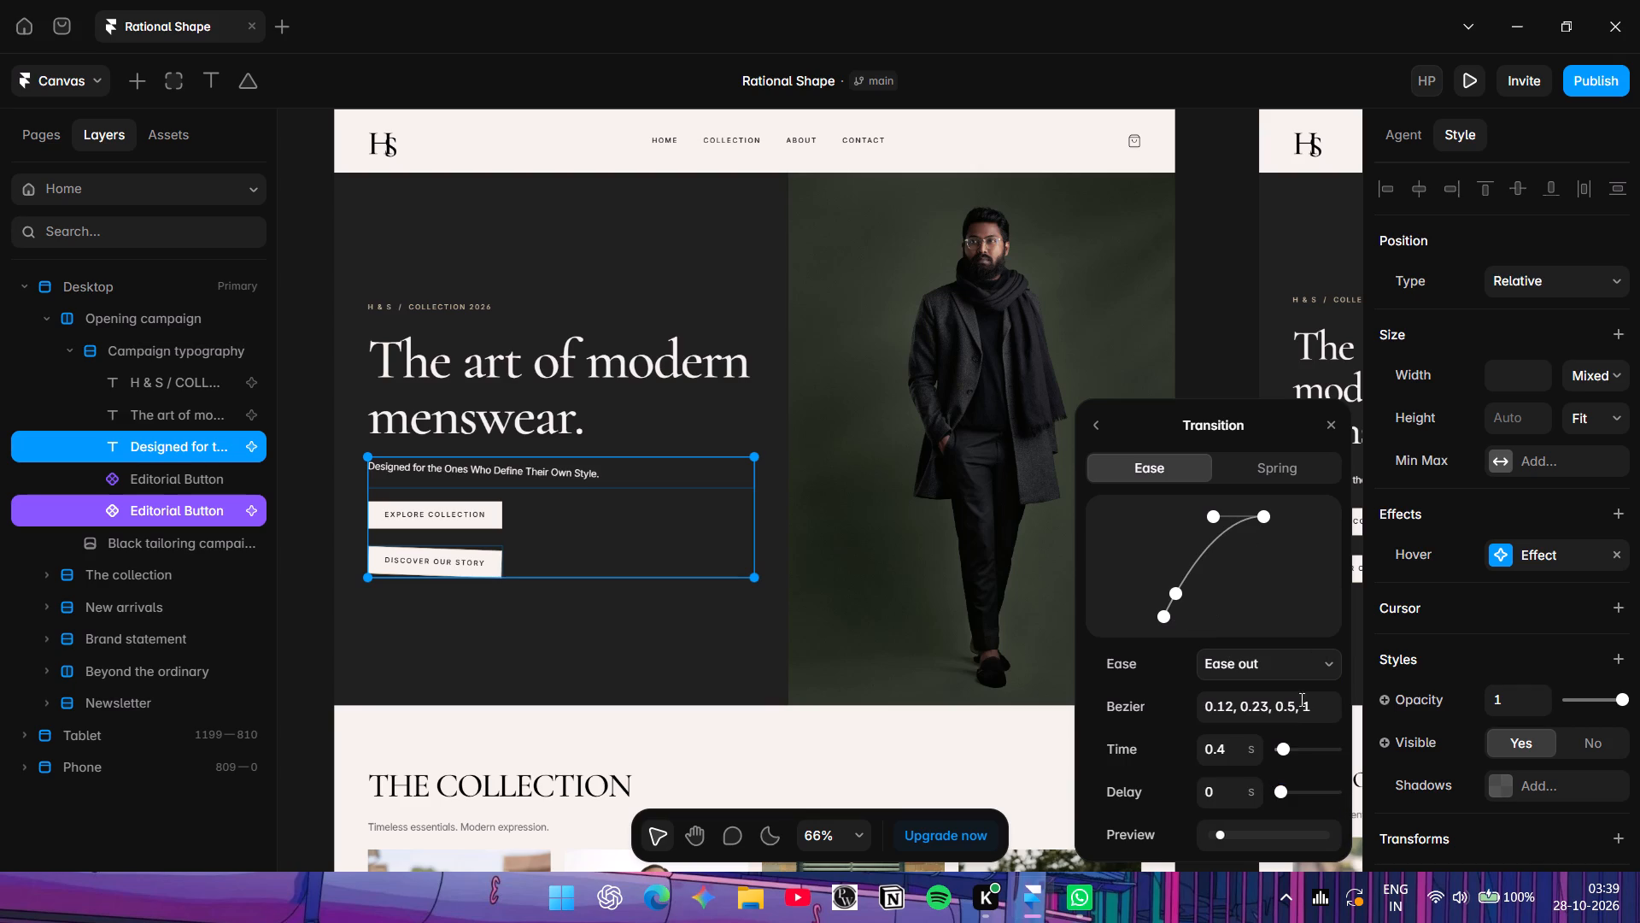
pyautogui.click(1321, 667)
pyautogui.click(1303, 791)
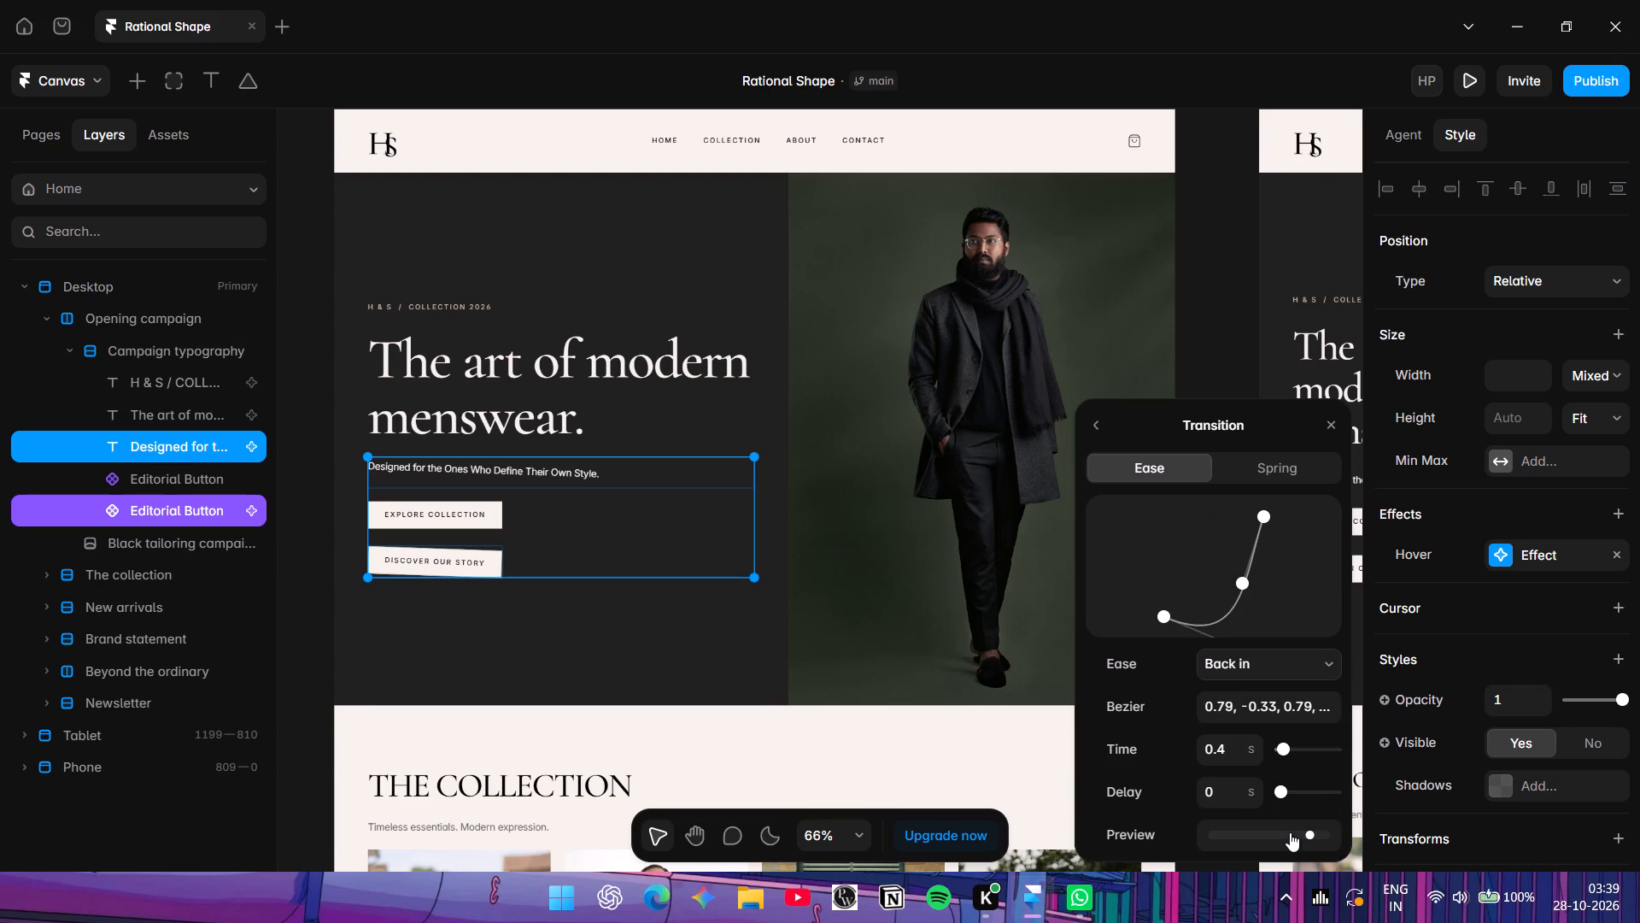
pyautogui.press('Return')
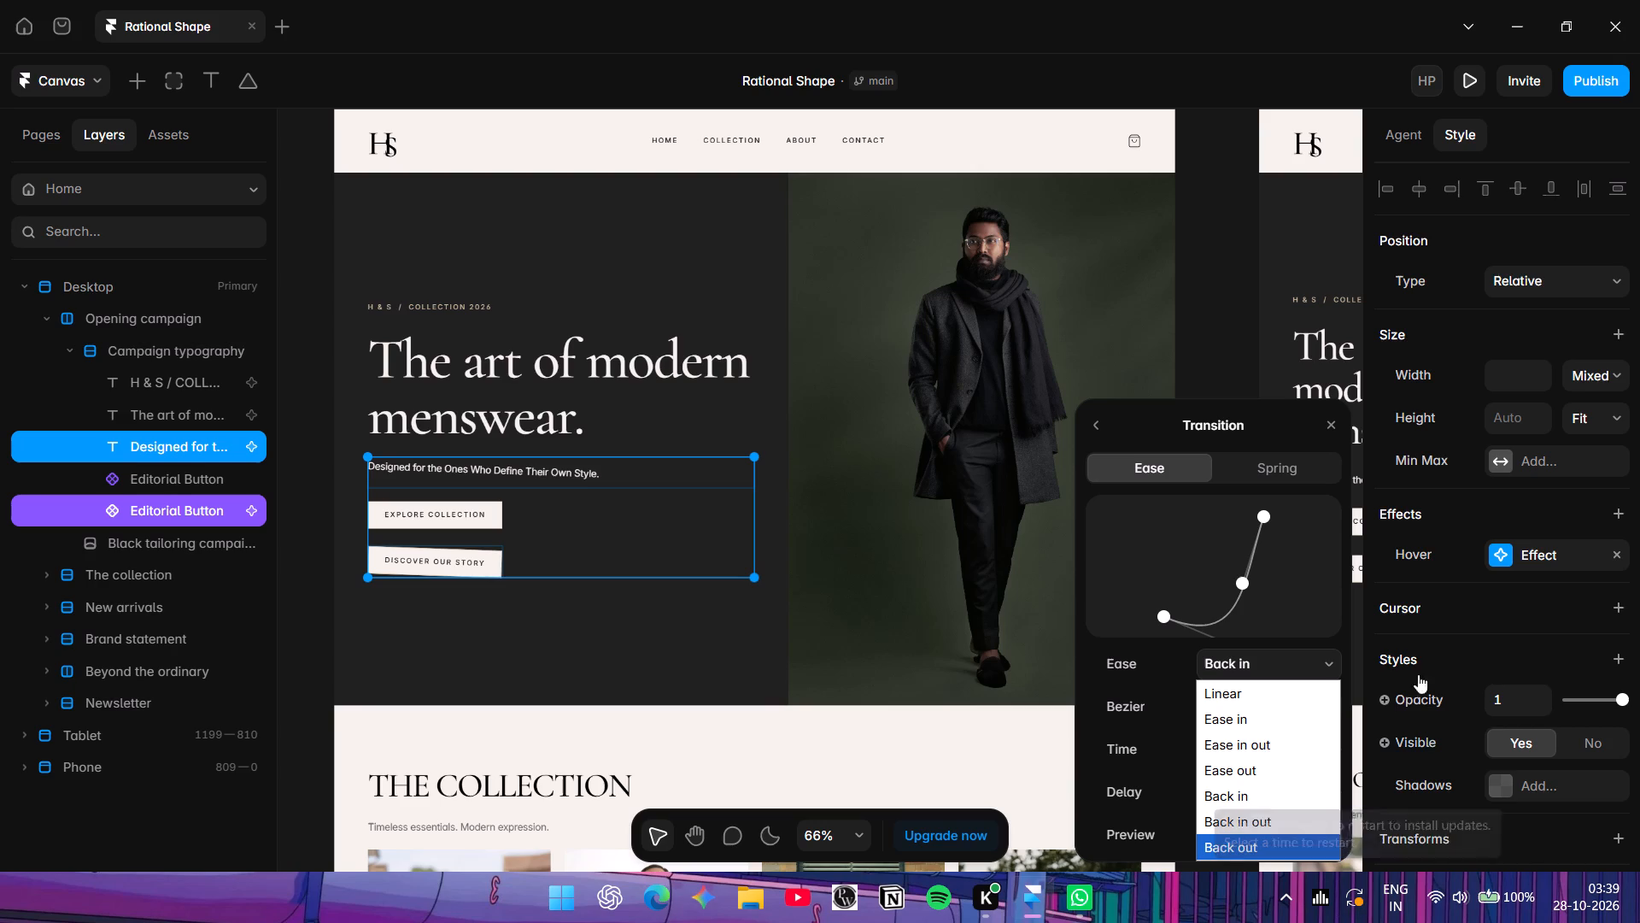
pyautogui.click(1344, 423)
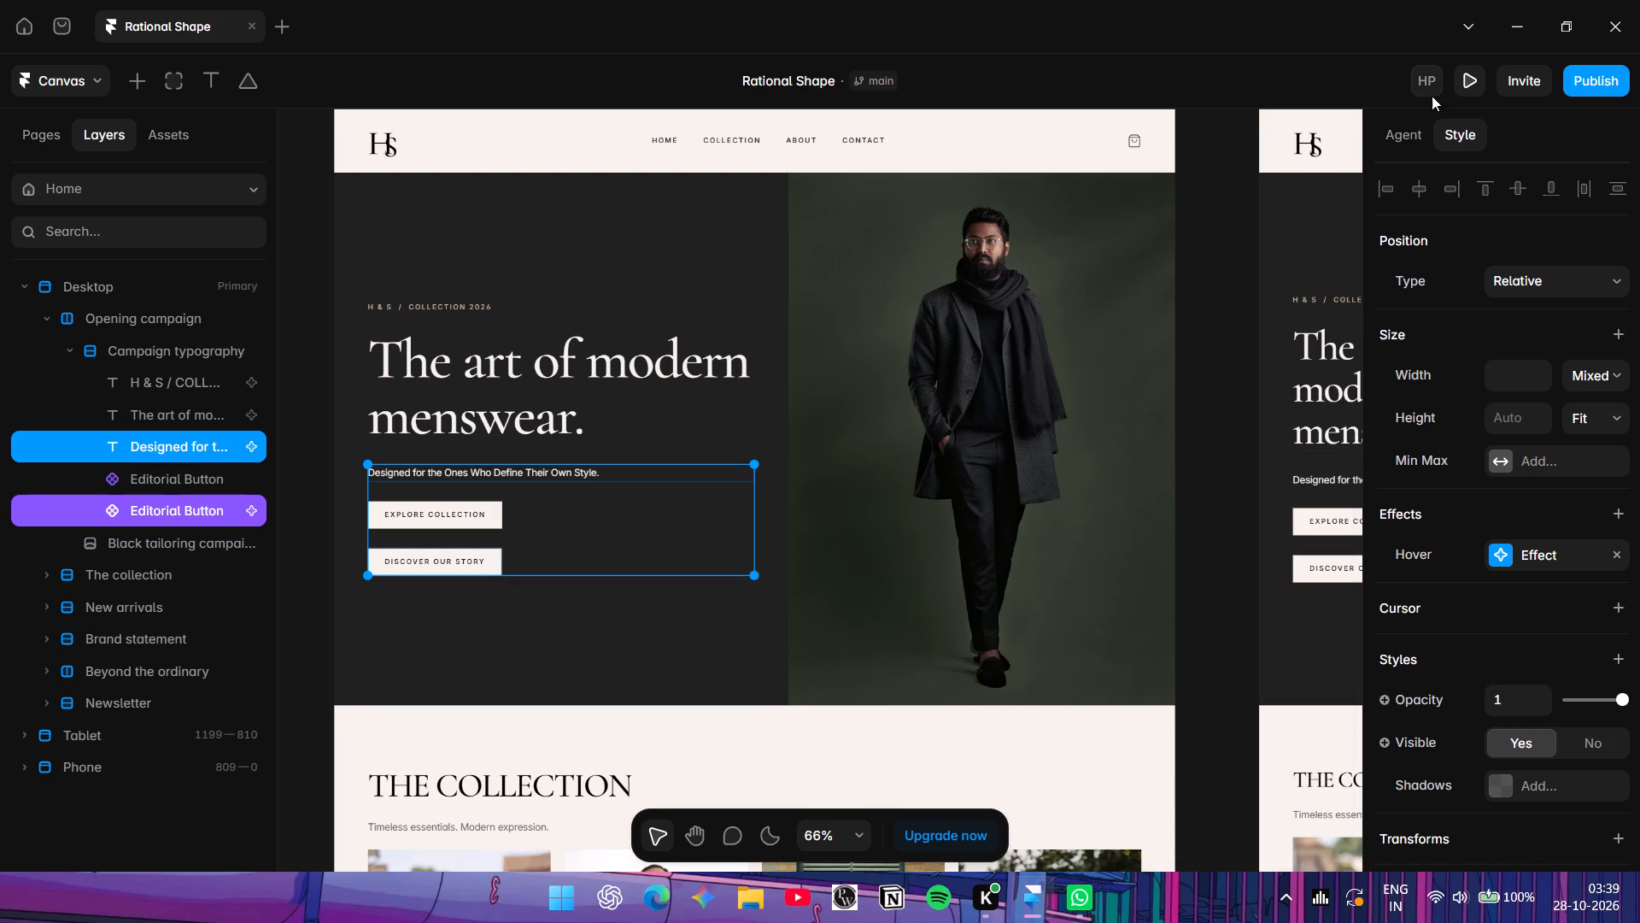
# Preview the Home hero at desktop size to check its text and button animations, and return to the canvas.
pyautogui.click(1468, 76)
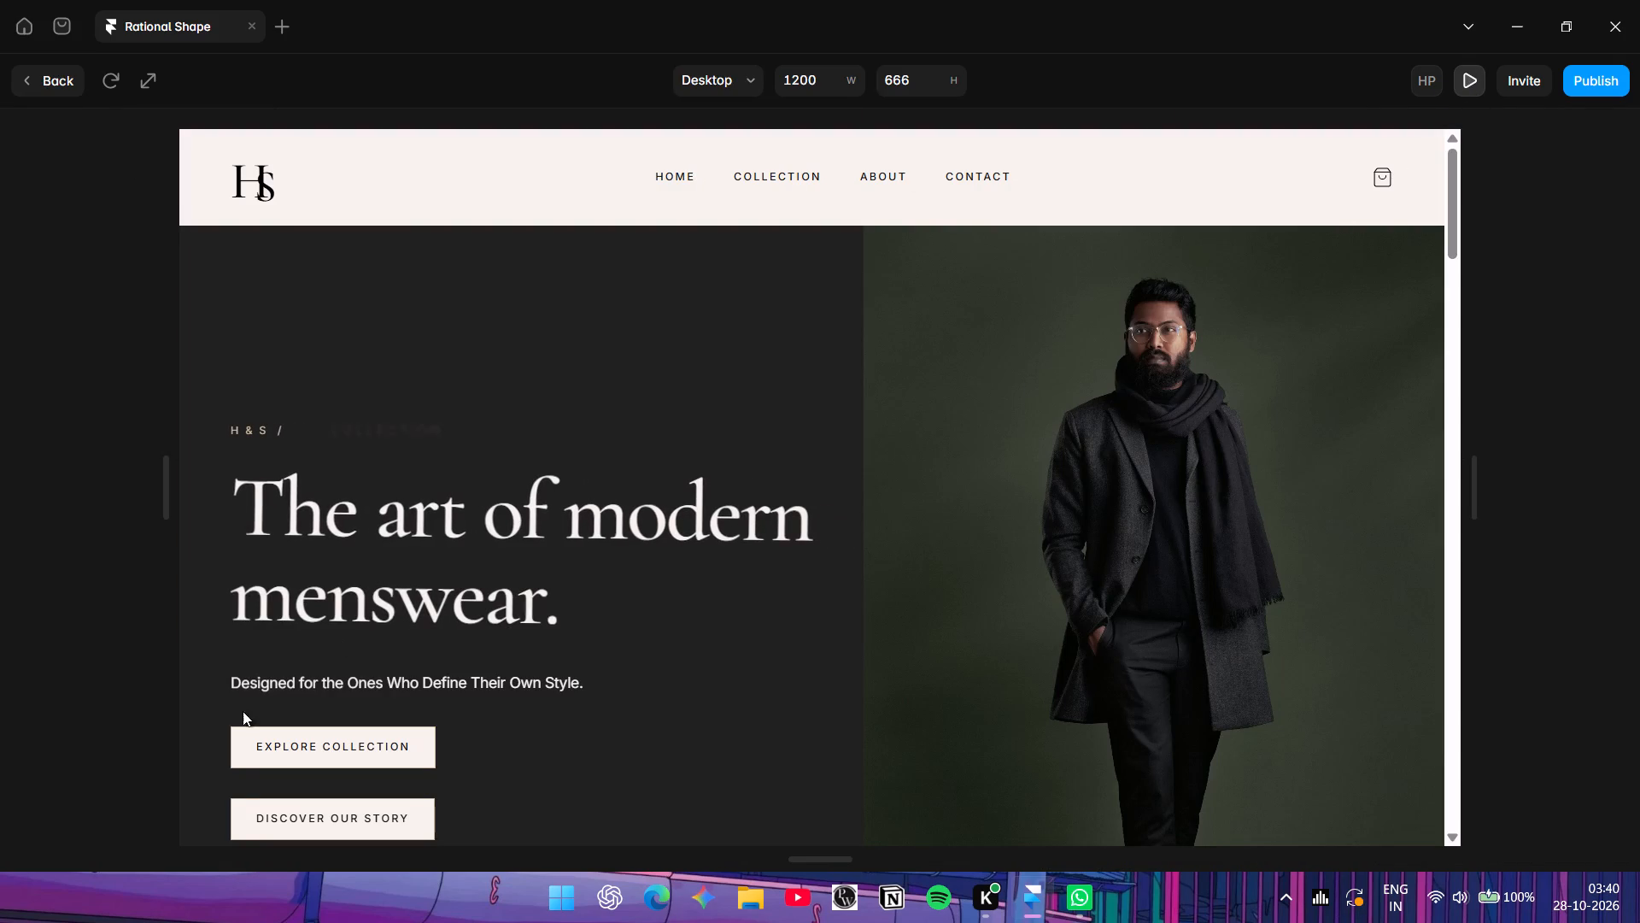
pyautogui.scroll(-1, 343, 670)
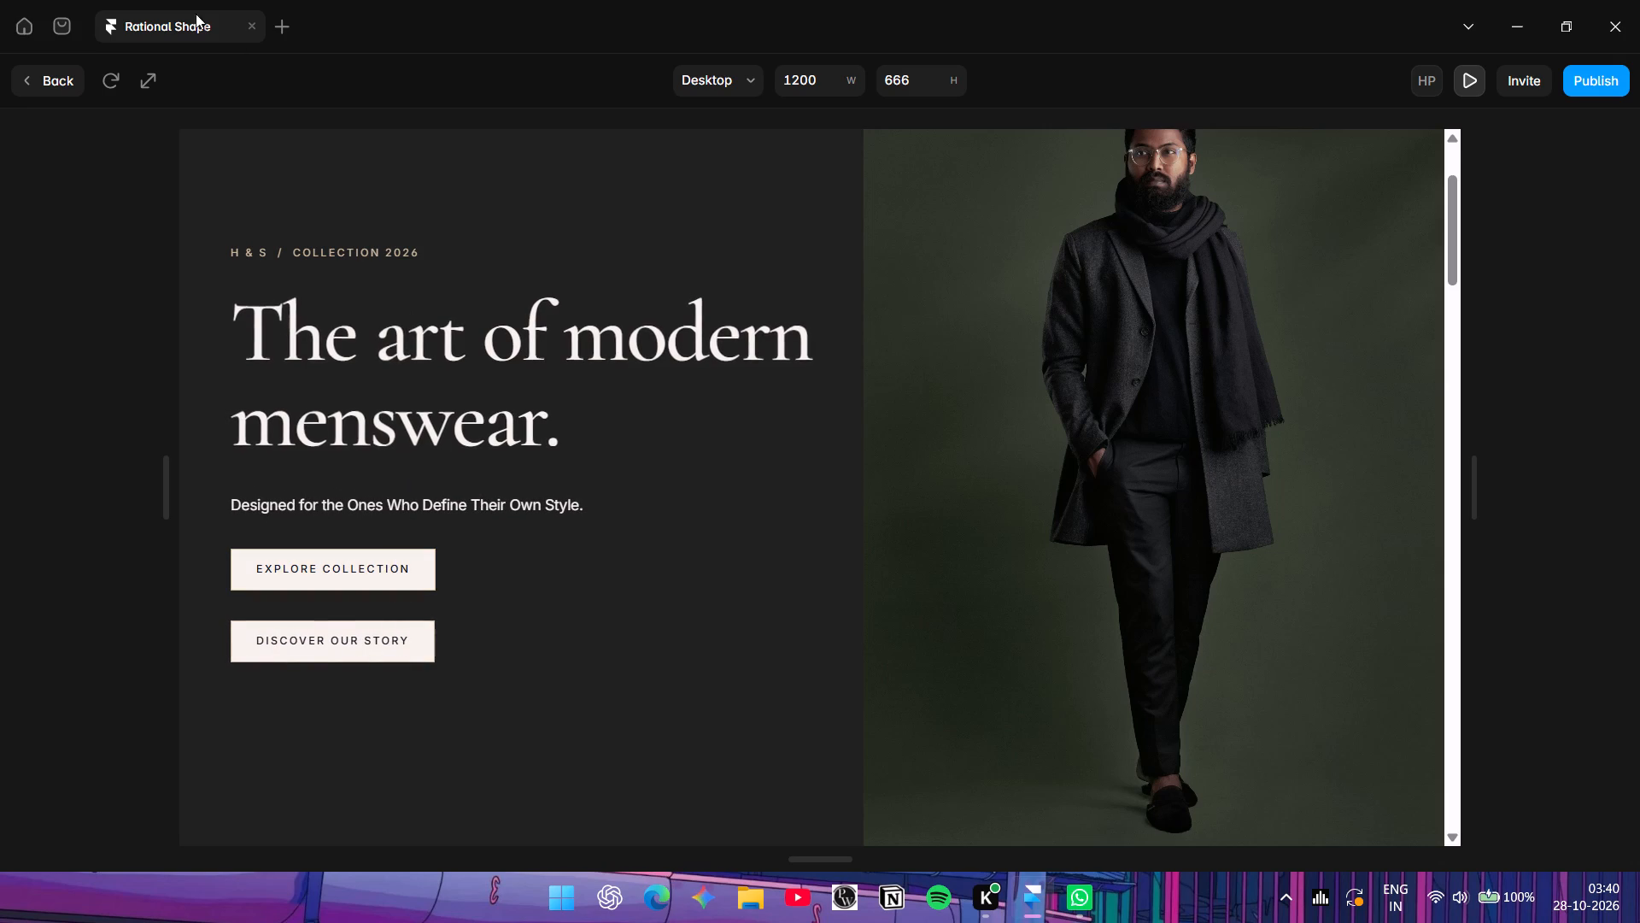
pyautogui.click(68, 83)
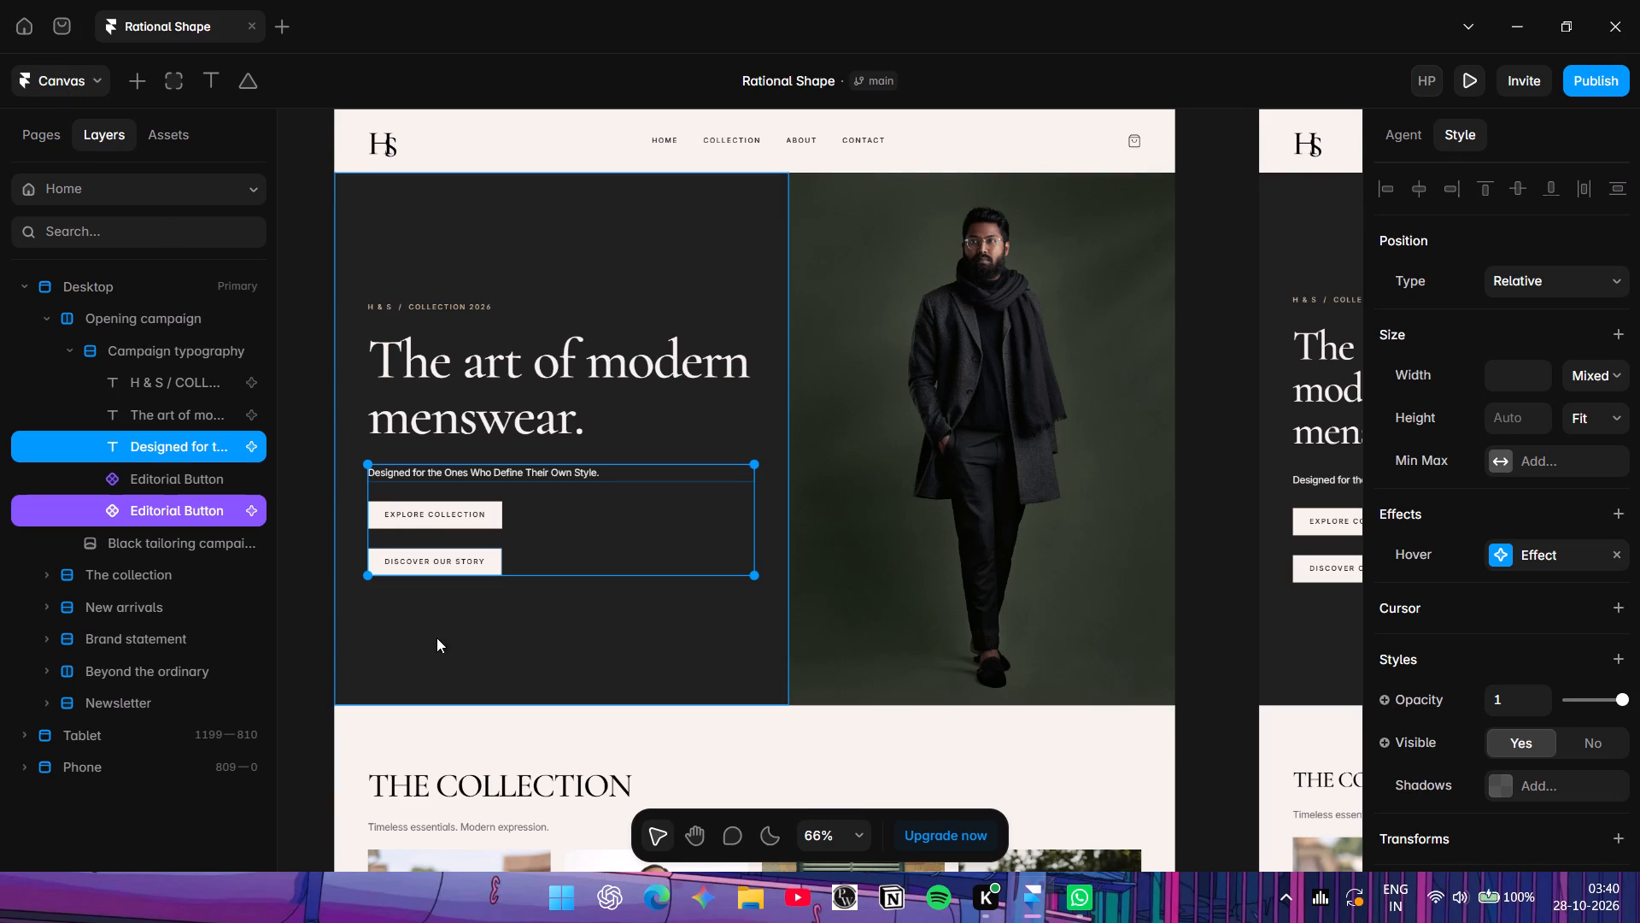
# Add a Hover effect to the Explore Collection button and lower its scale by one step.
pyautogui.click(436, 638)
pyautogui.click(435, 509)
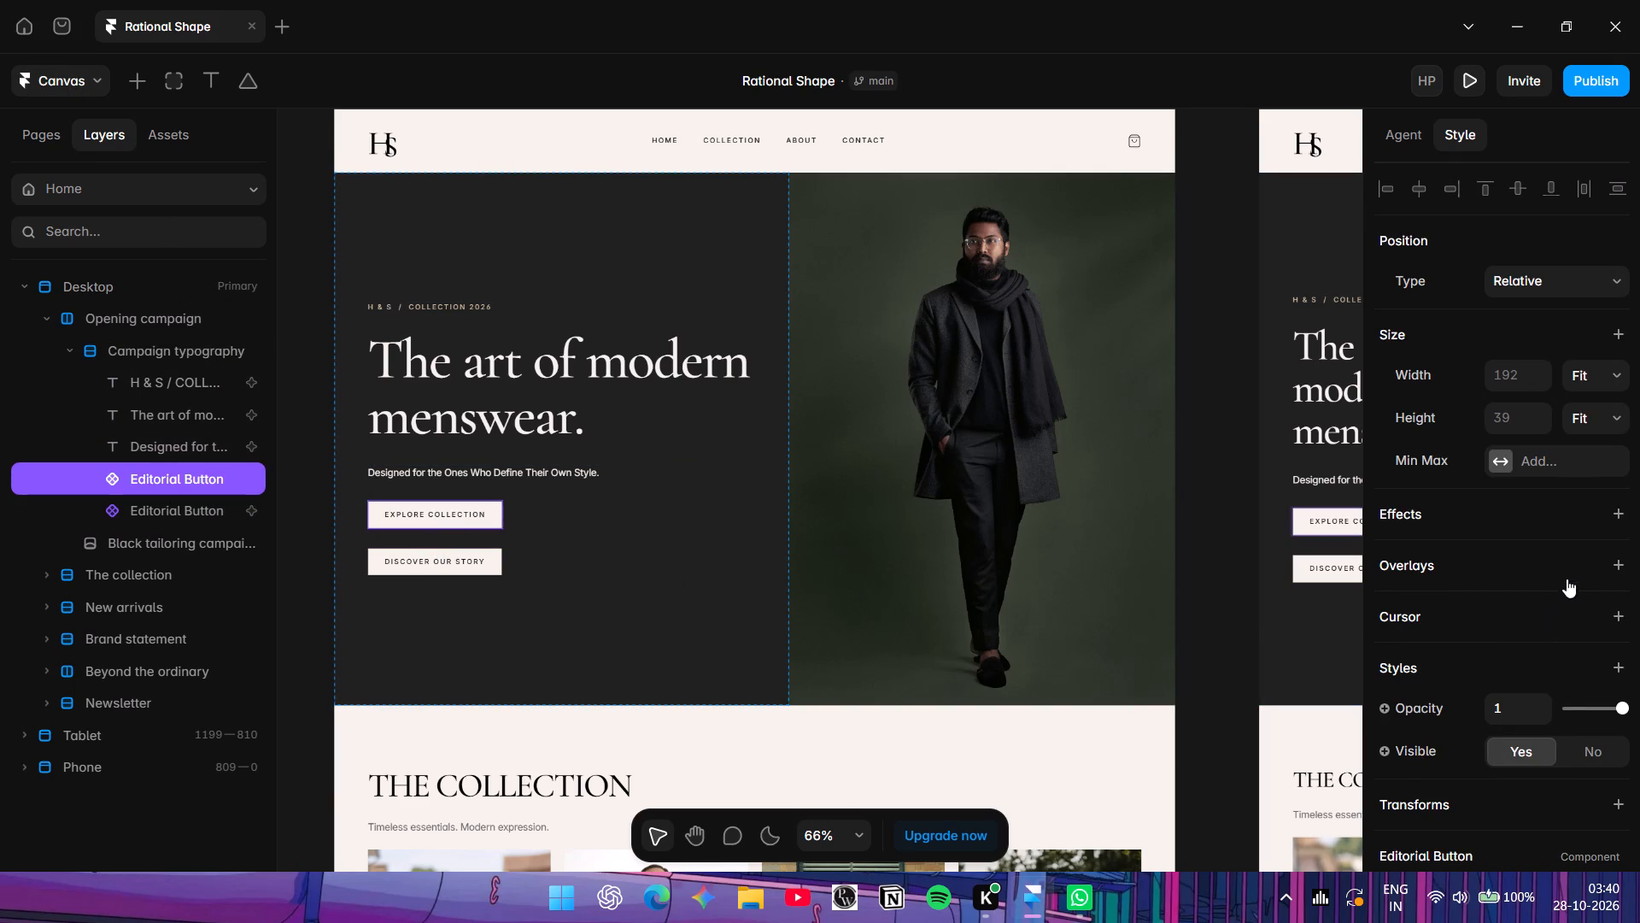
pyautogui.click(1570, 525)
pyautogui.click(1550, 572)
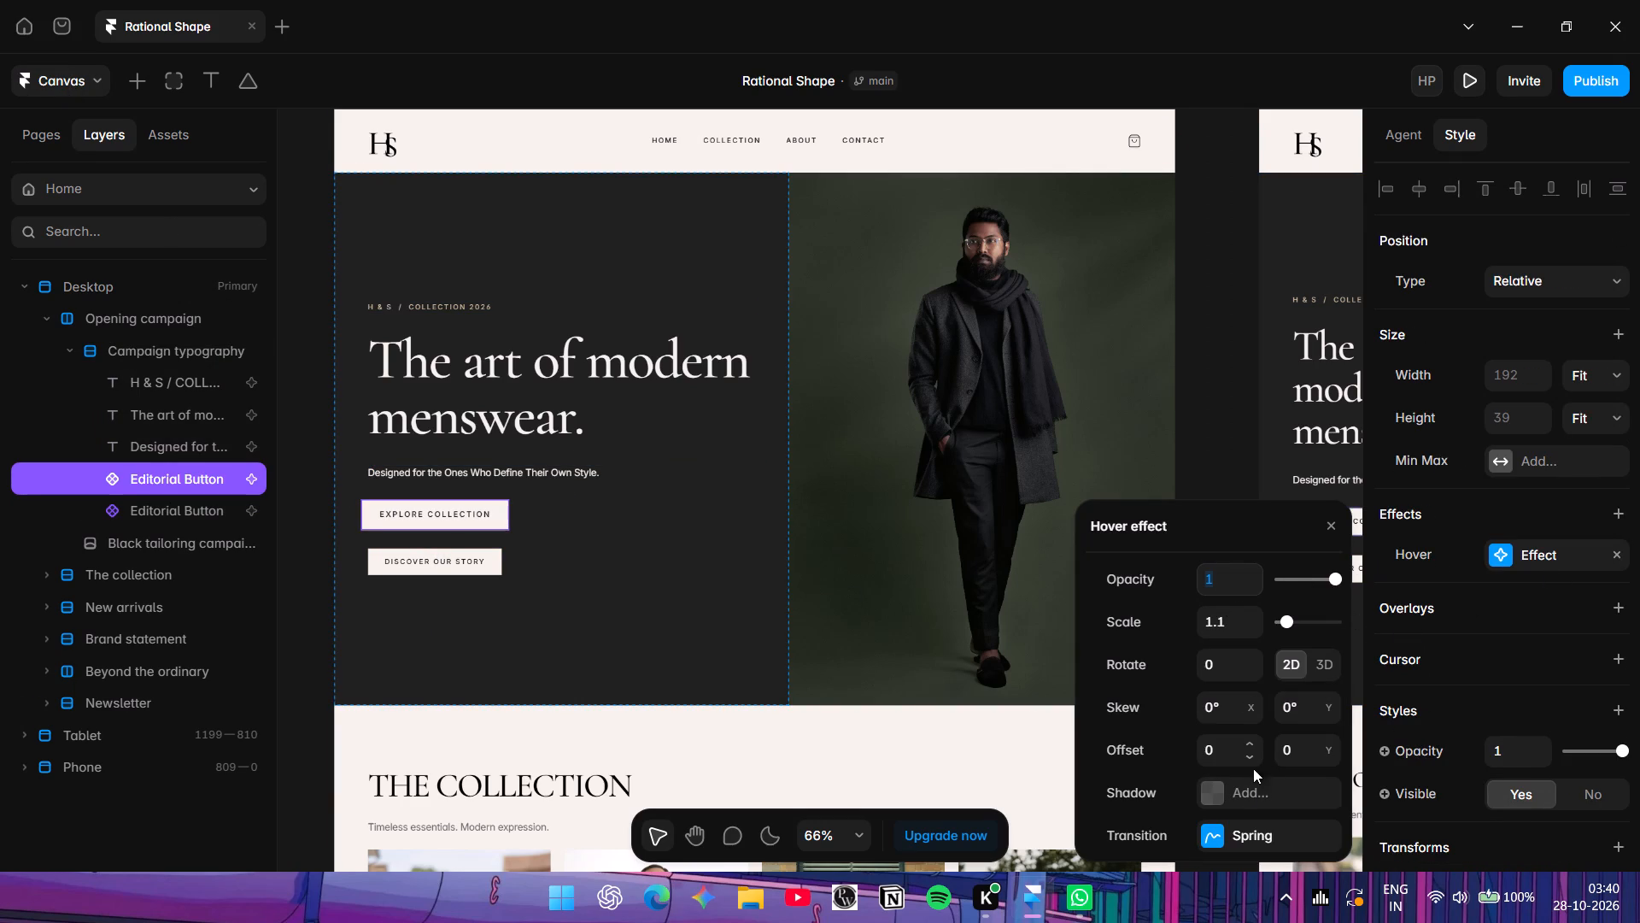
pyautogui.click(1245, 629)
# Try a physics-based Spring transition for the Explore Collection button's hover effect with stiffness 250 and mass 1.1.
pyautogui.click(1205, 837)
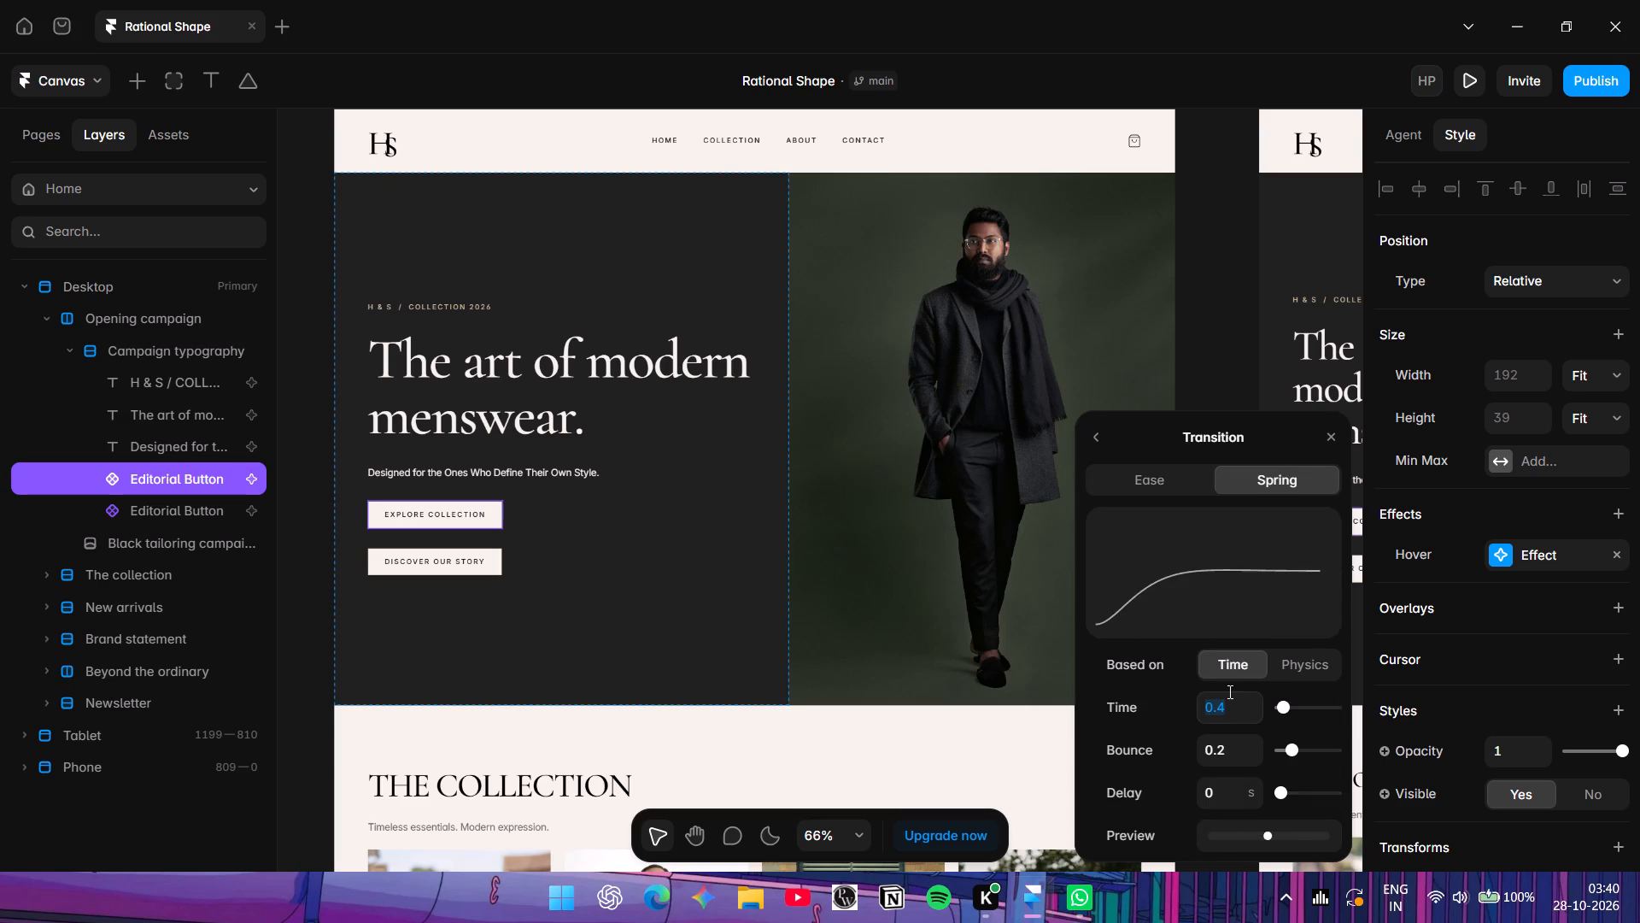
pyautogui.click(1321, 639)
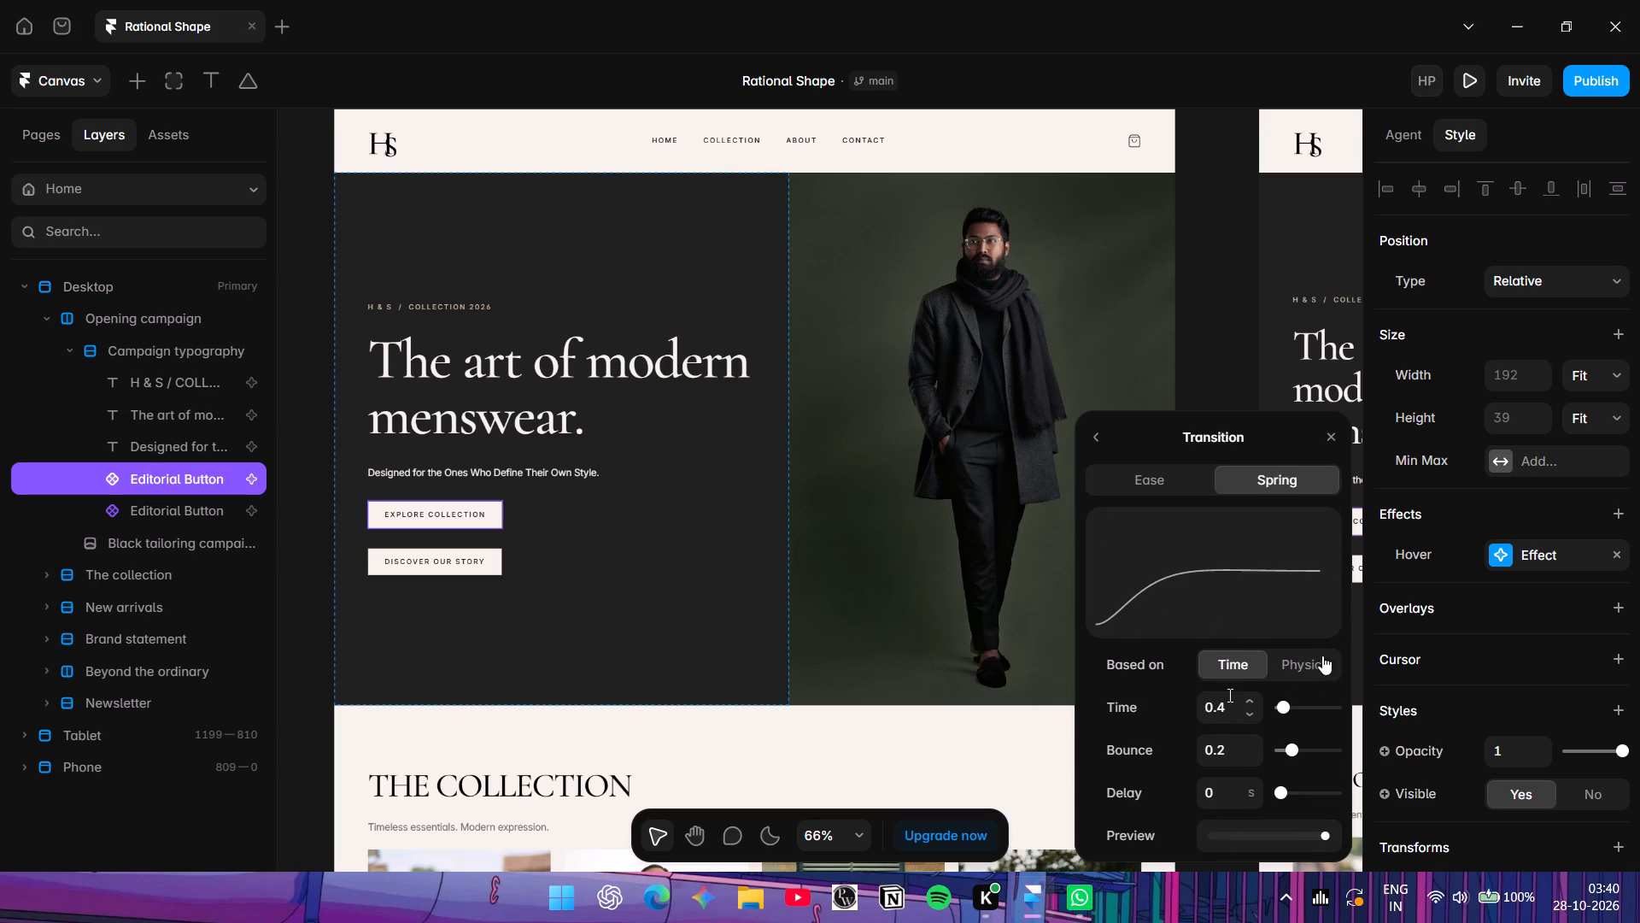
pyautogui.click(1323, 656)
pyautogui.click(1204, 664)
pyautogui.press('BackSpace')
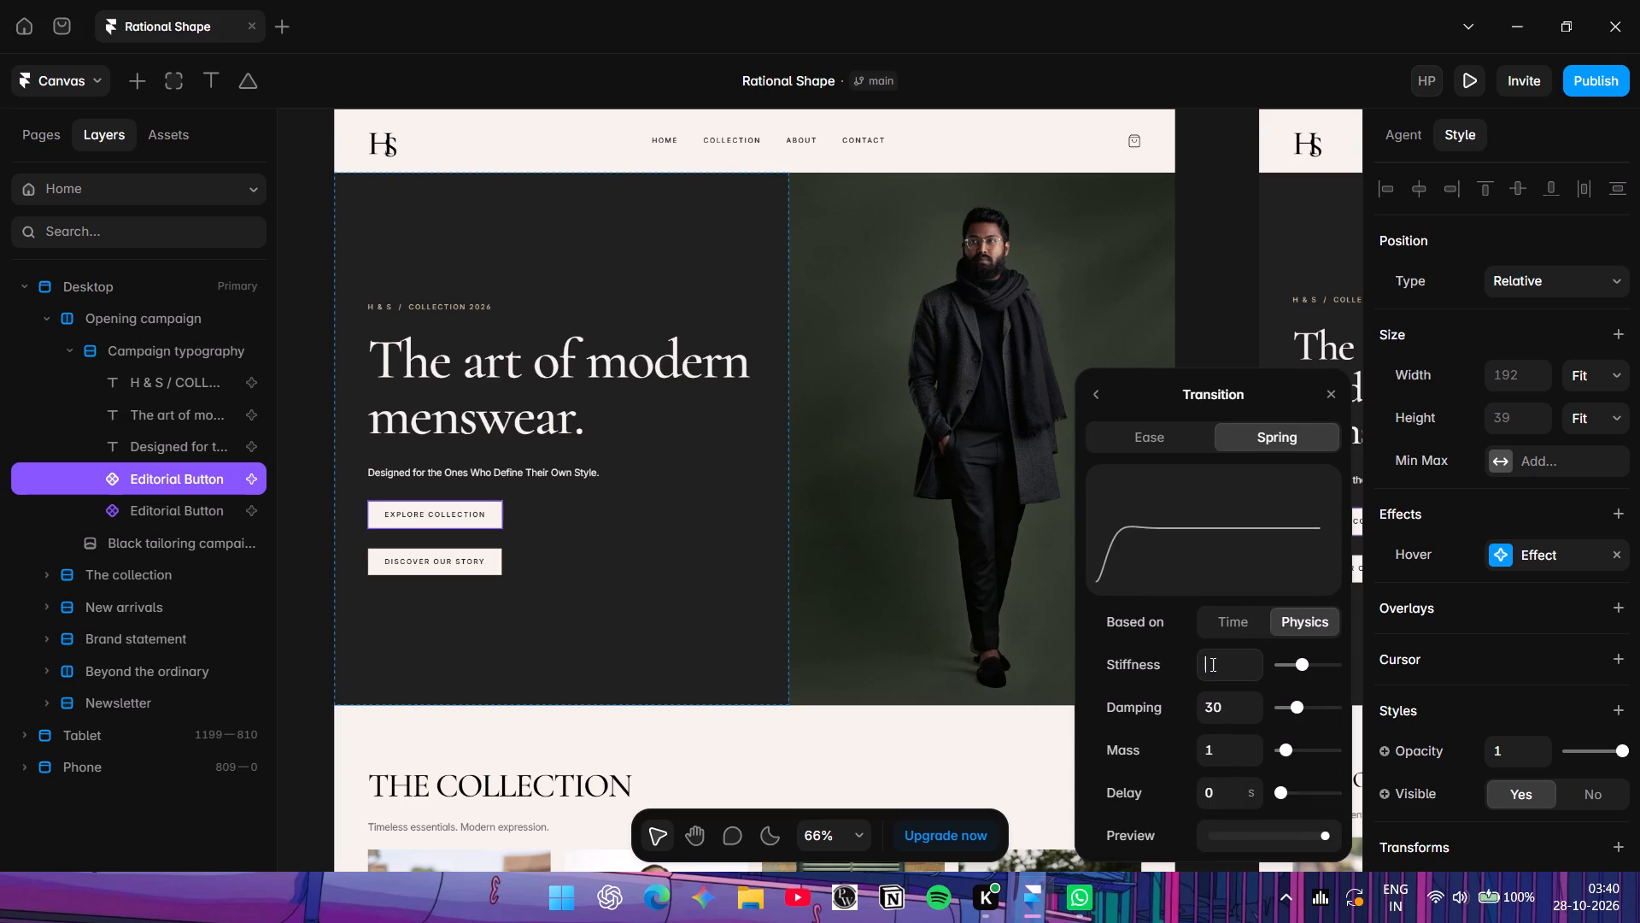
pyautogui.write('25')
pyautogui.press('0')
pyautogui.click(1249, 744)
# Set the Explore Collection button's hover transition to a time-based Spring with bounce 0.3.
pyautogui.click(1230, 626)
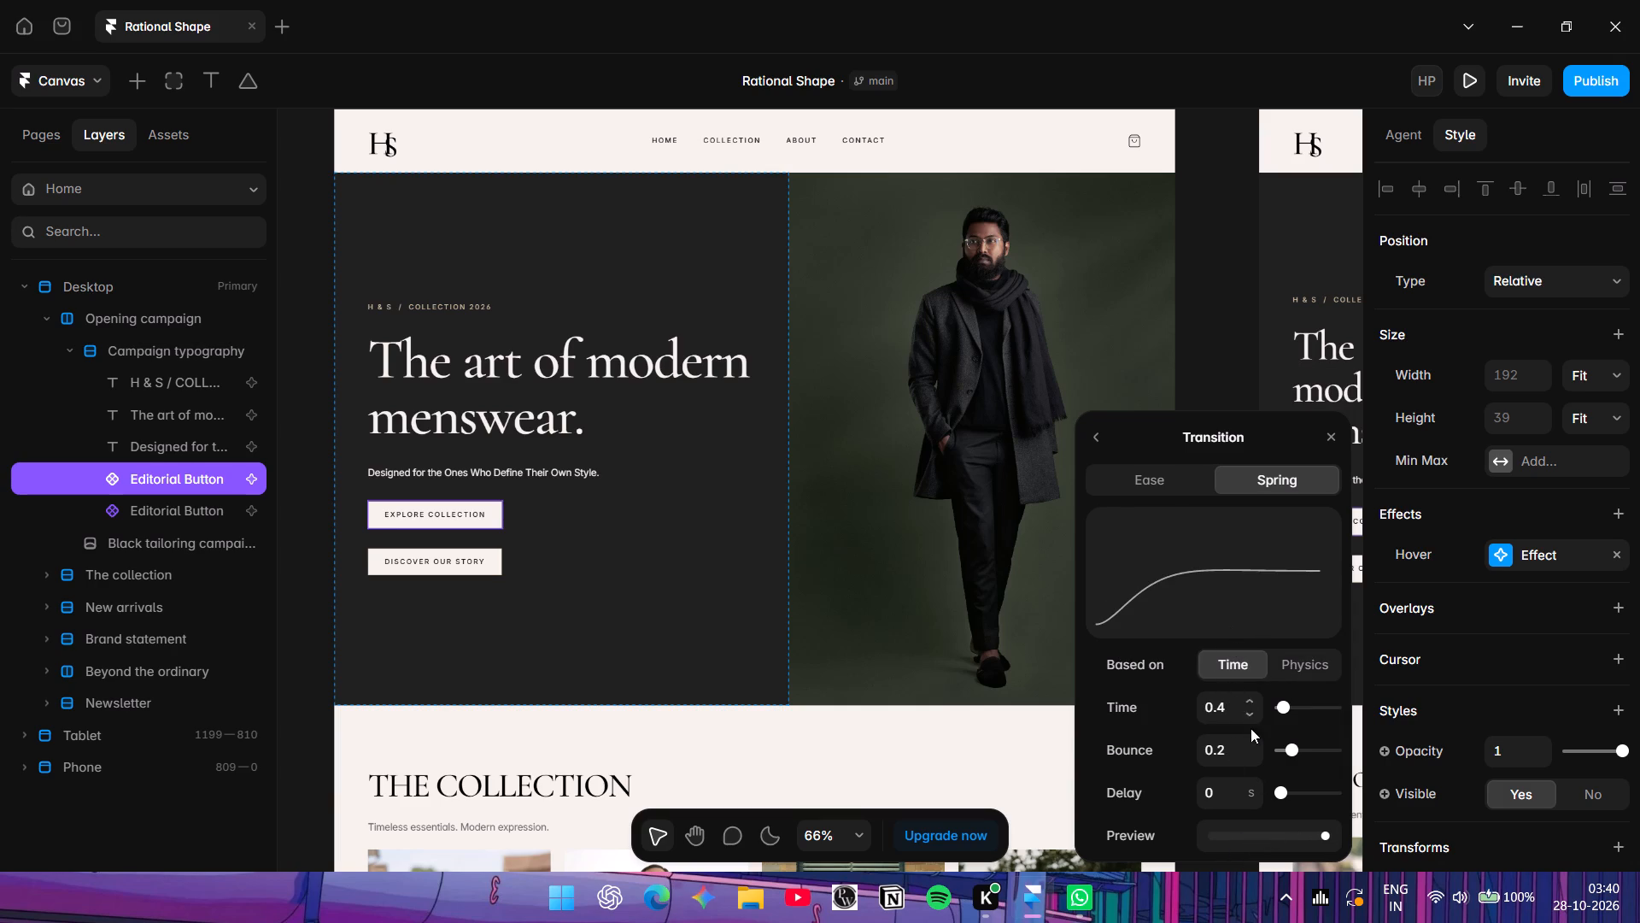
pyautogui.click(1250, 734)
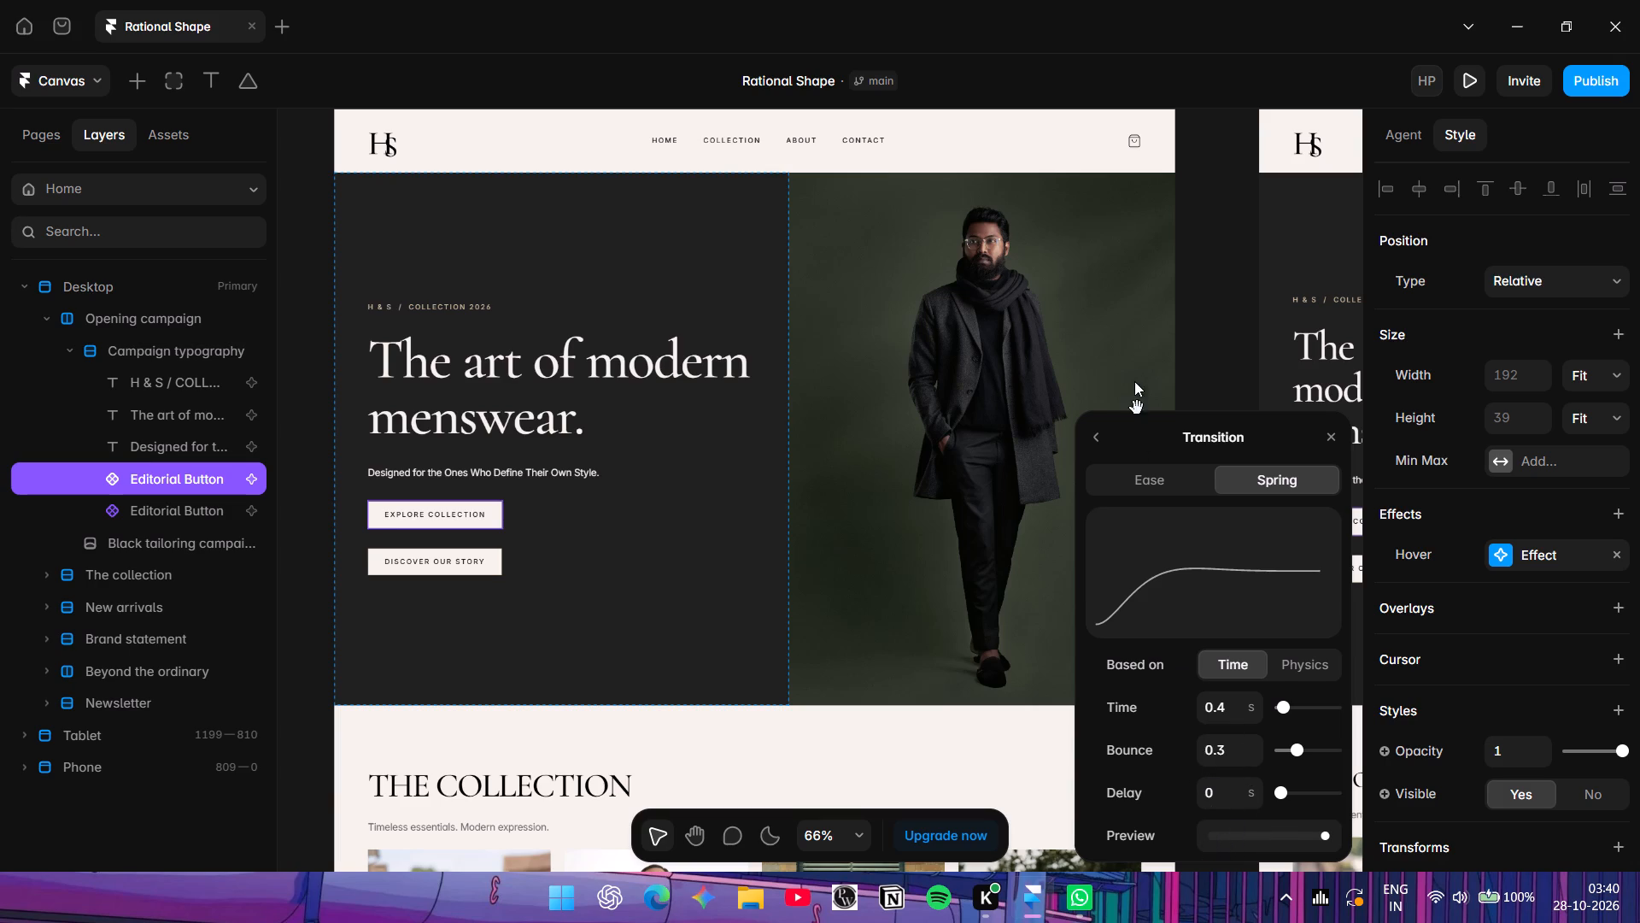
# Switch the Explore Collection button's hover transition to an Ease curve using Back in.
pyautogui.click(1139, 477)
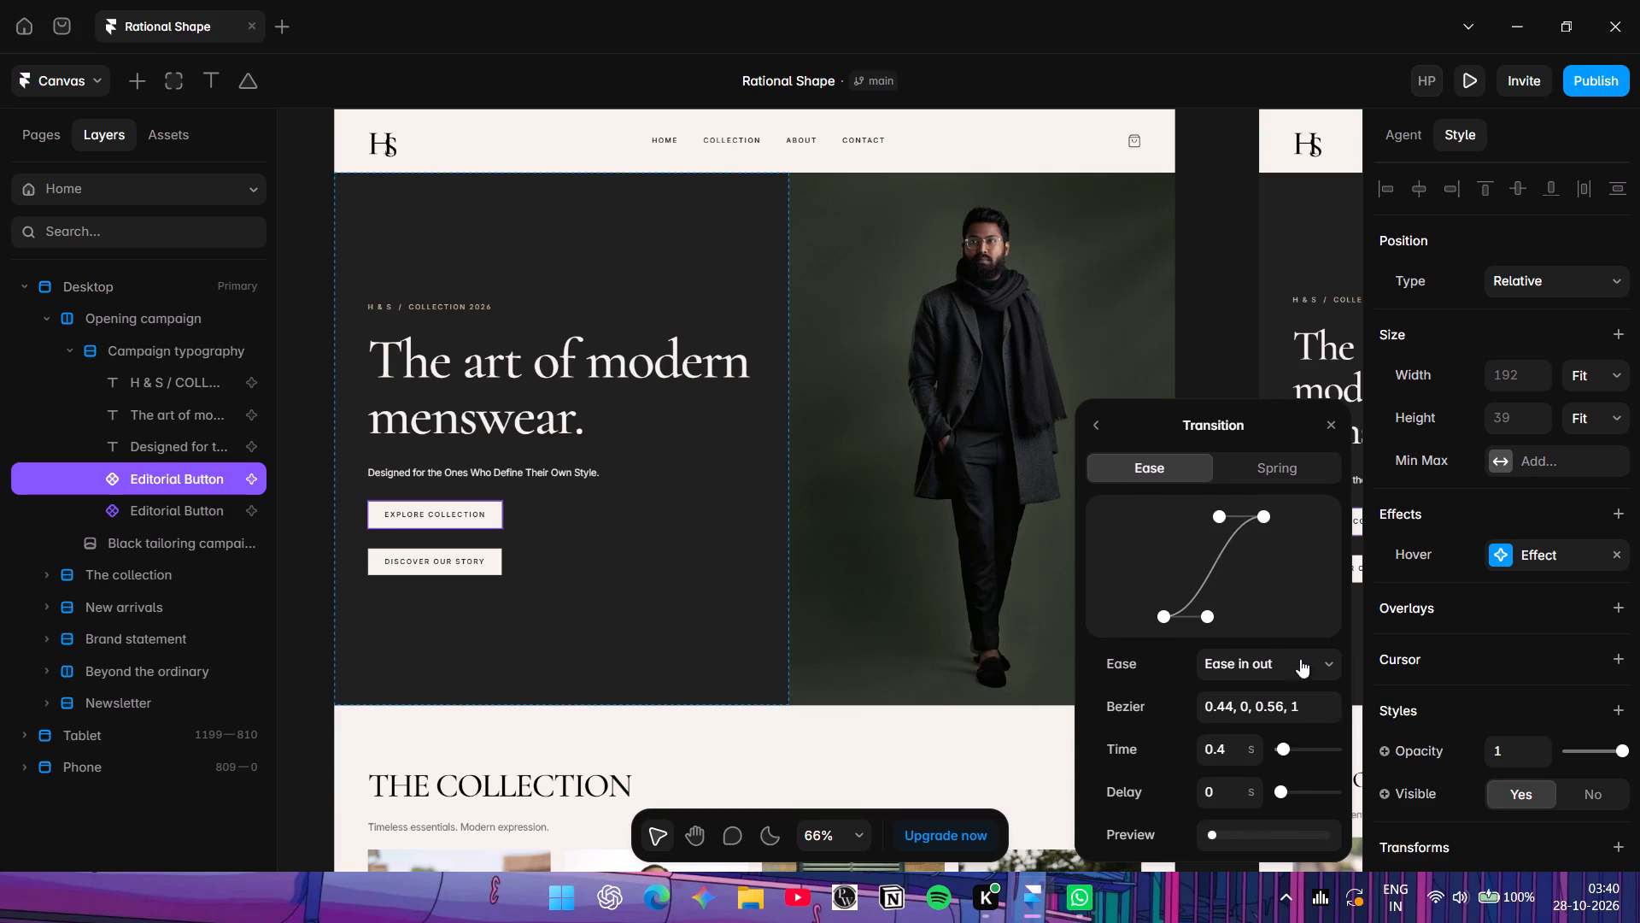
pyautogui.click(1300, 659)
pyautogui.click(1246, 802)
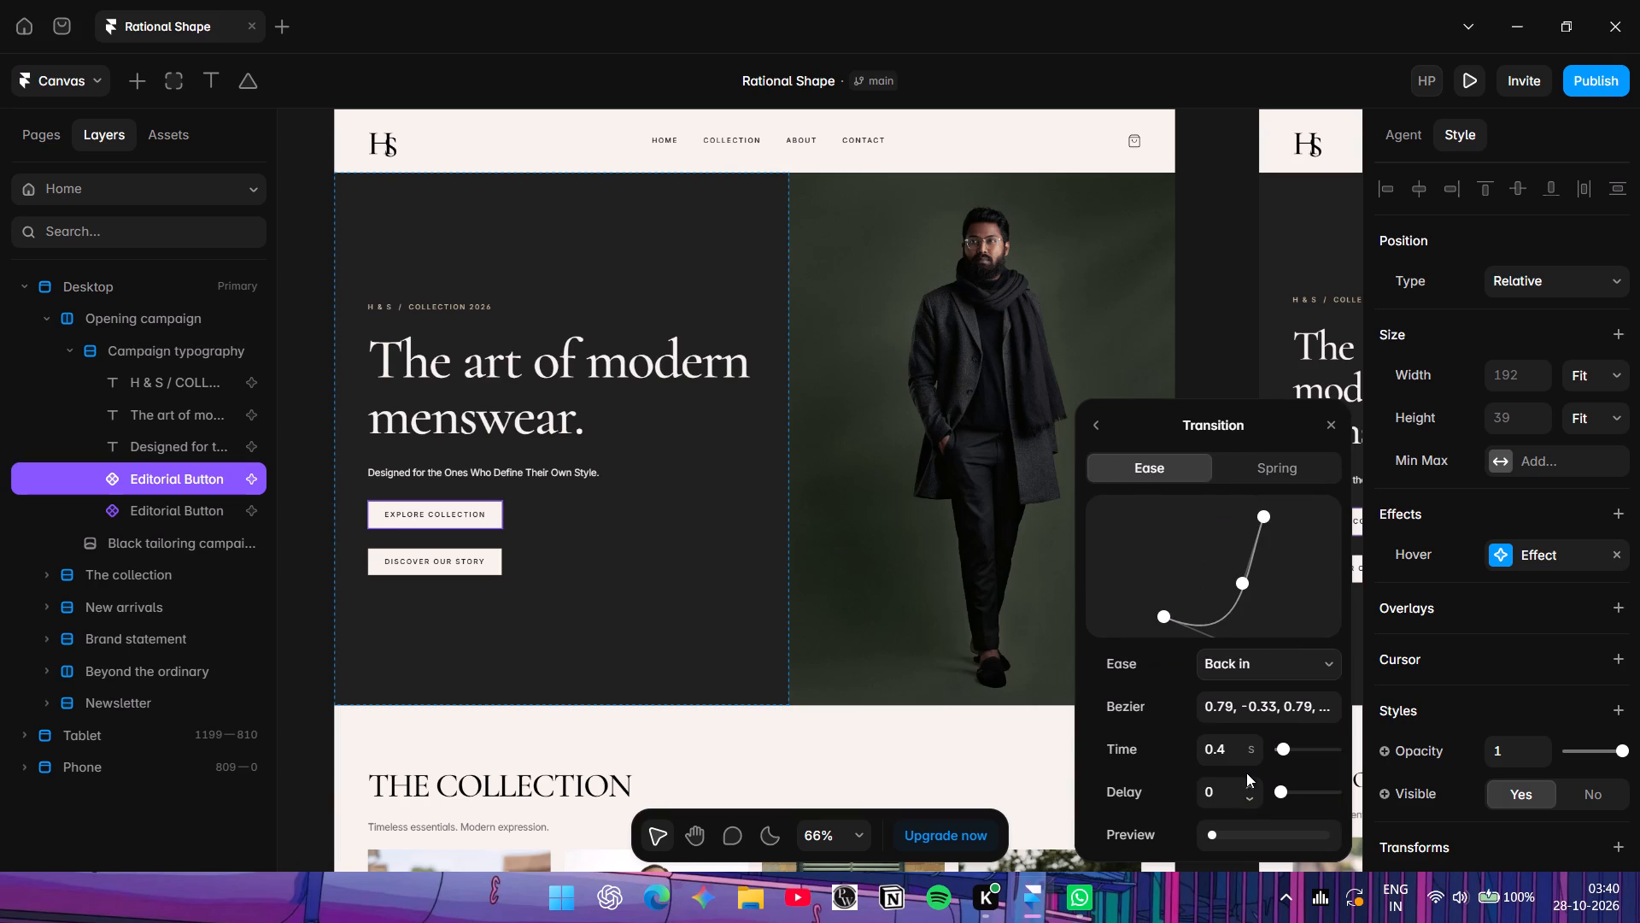
pyautogui.press('Return')
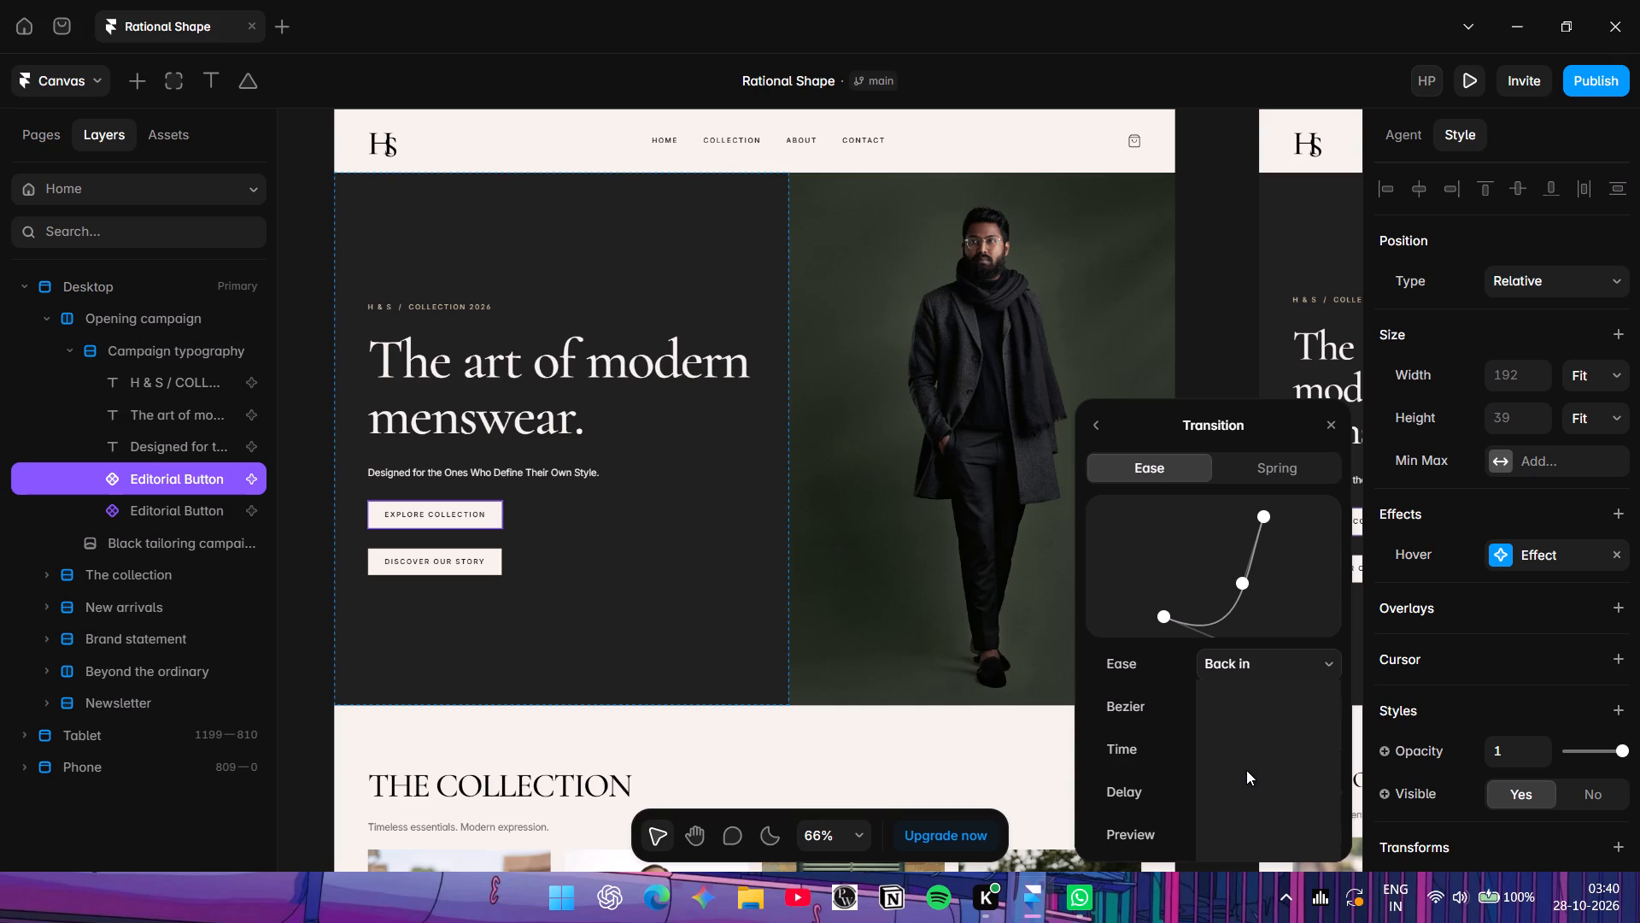
pyautogui.click(1329, 415)
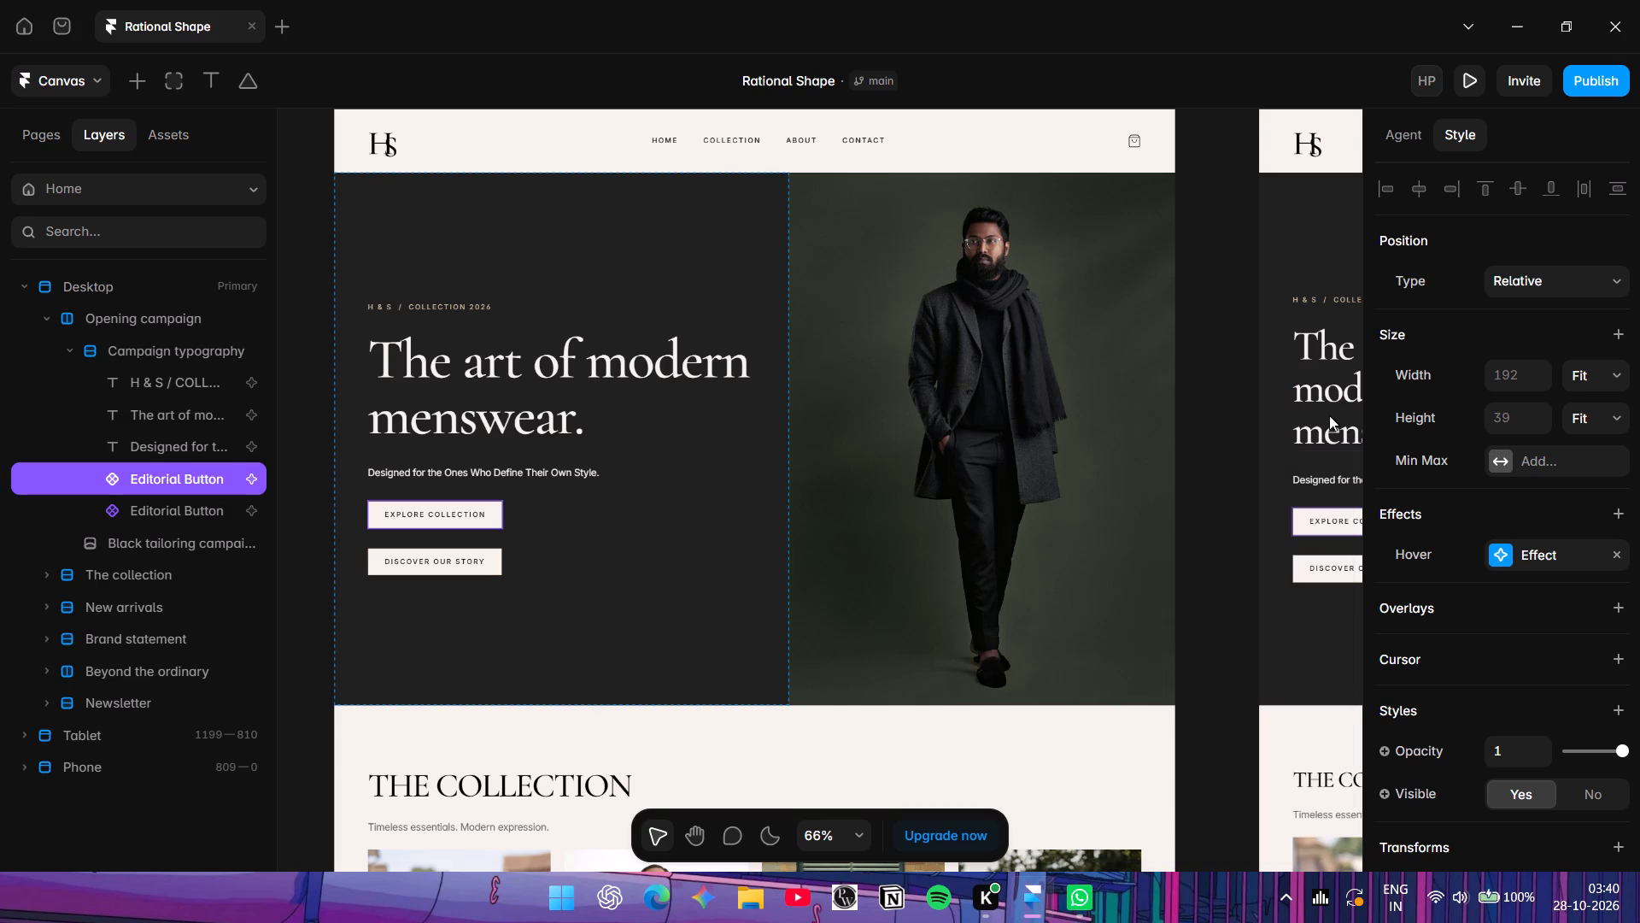
# Preview the Home hero at desktop size to check the button hover animation, and return to the canvas.
pyautogui.click(1467, 85)
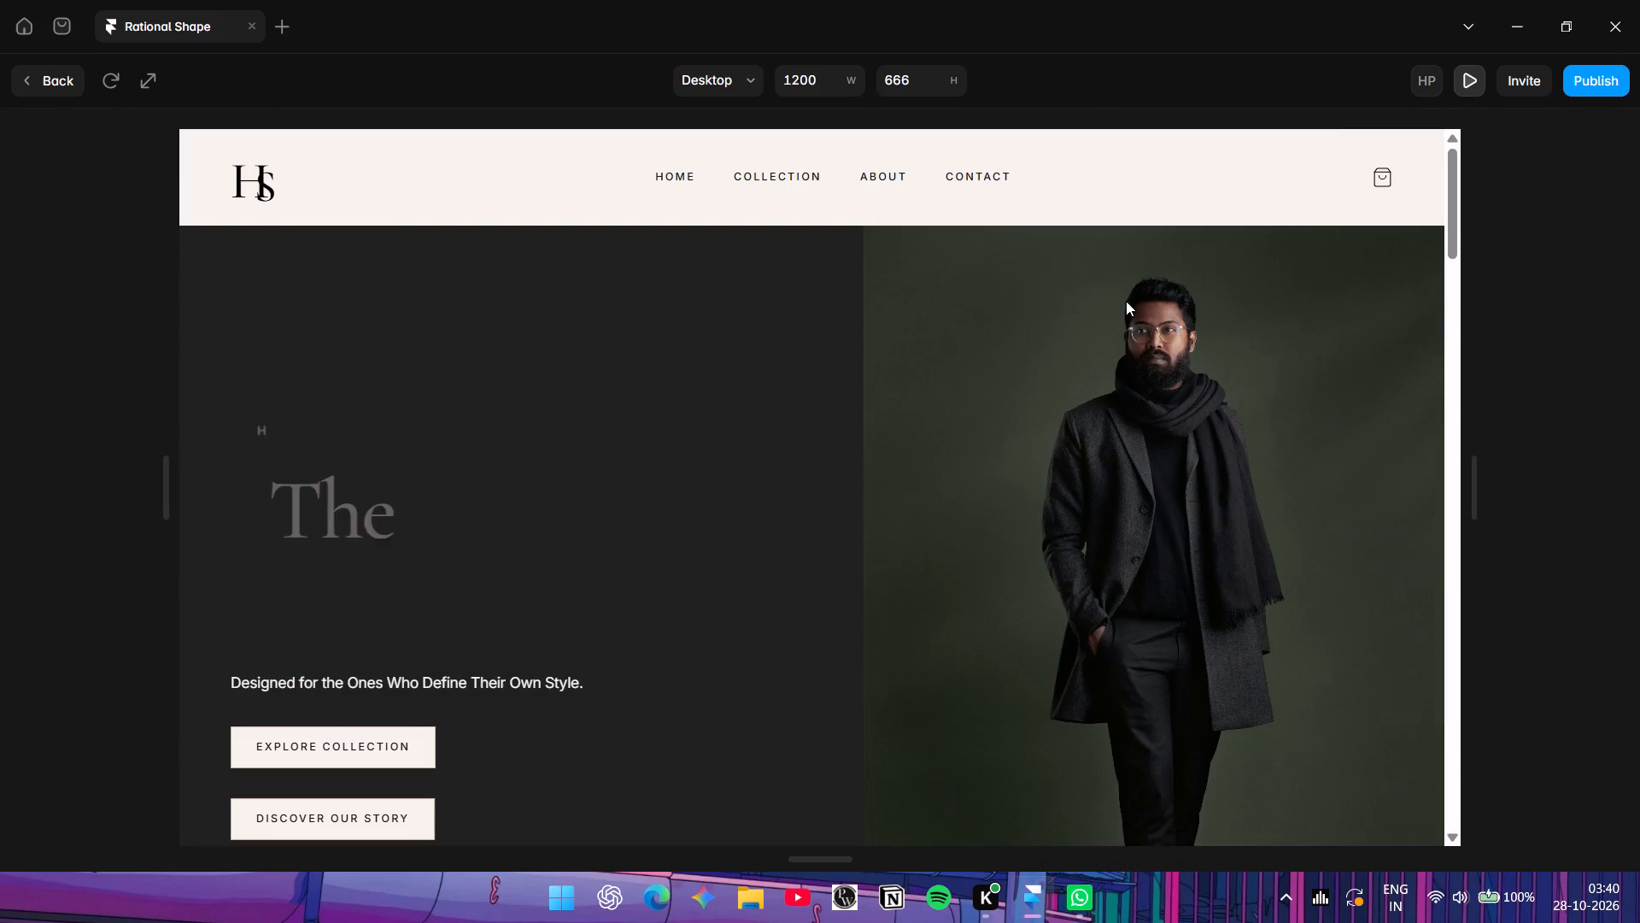
pyautogui.scroll(-1, 683, 443)
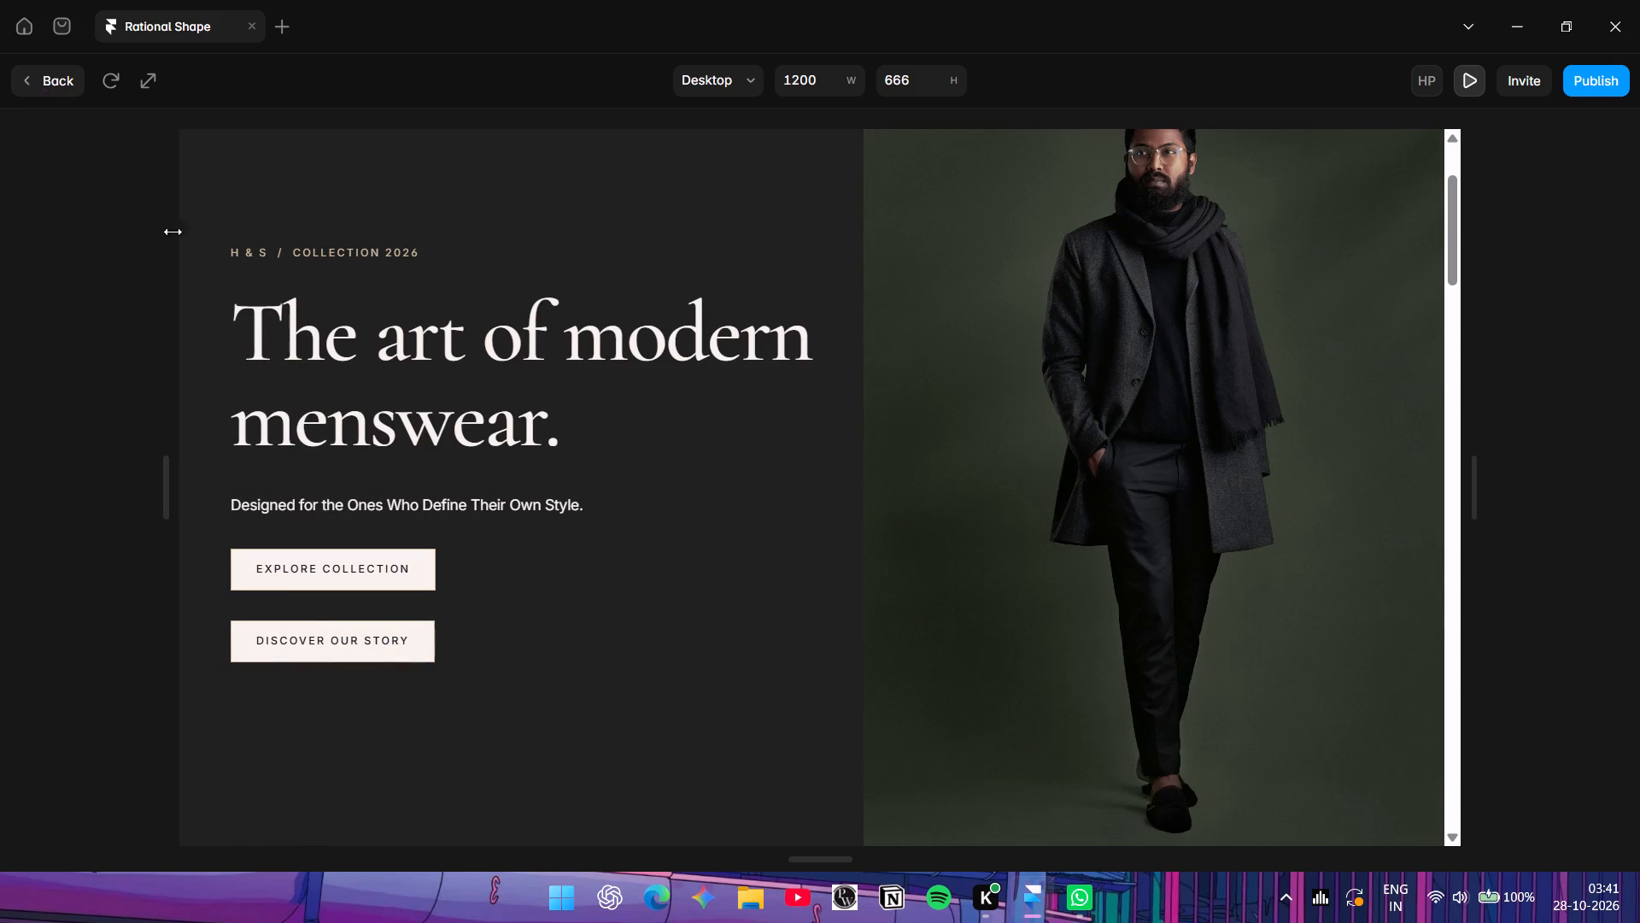
pyautogui.click(59, 95)
# Set the hover effect scale to 0.9 for both the "Designed for the Ones" tagline and the Discover Our Story button, leaving rotation at 0.
pyautogui.click(375, 472)
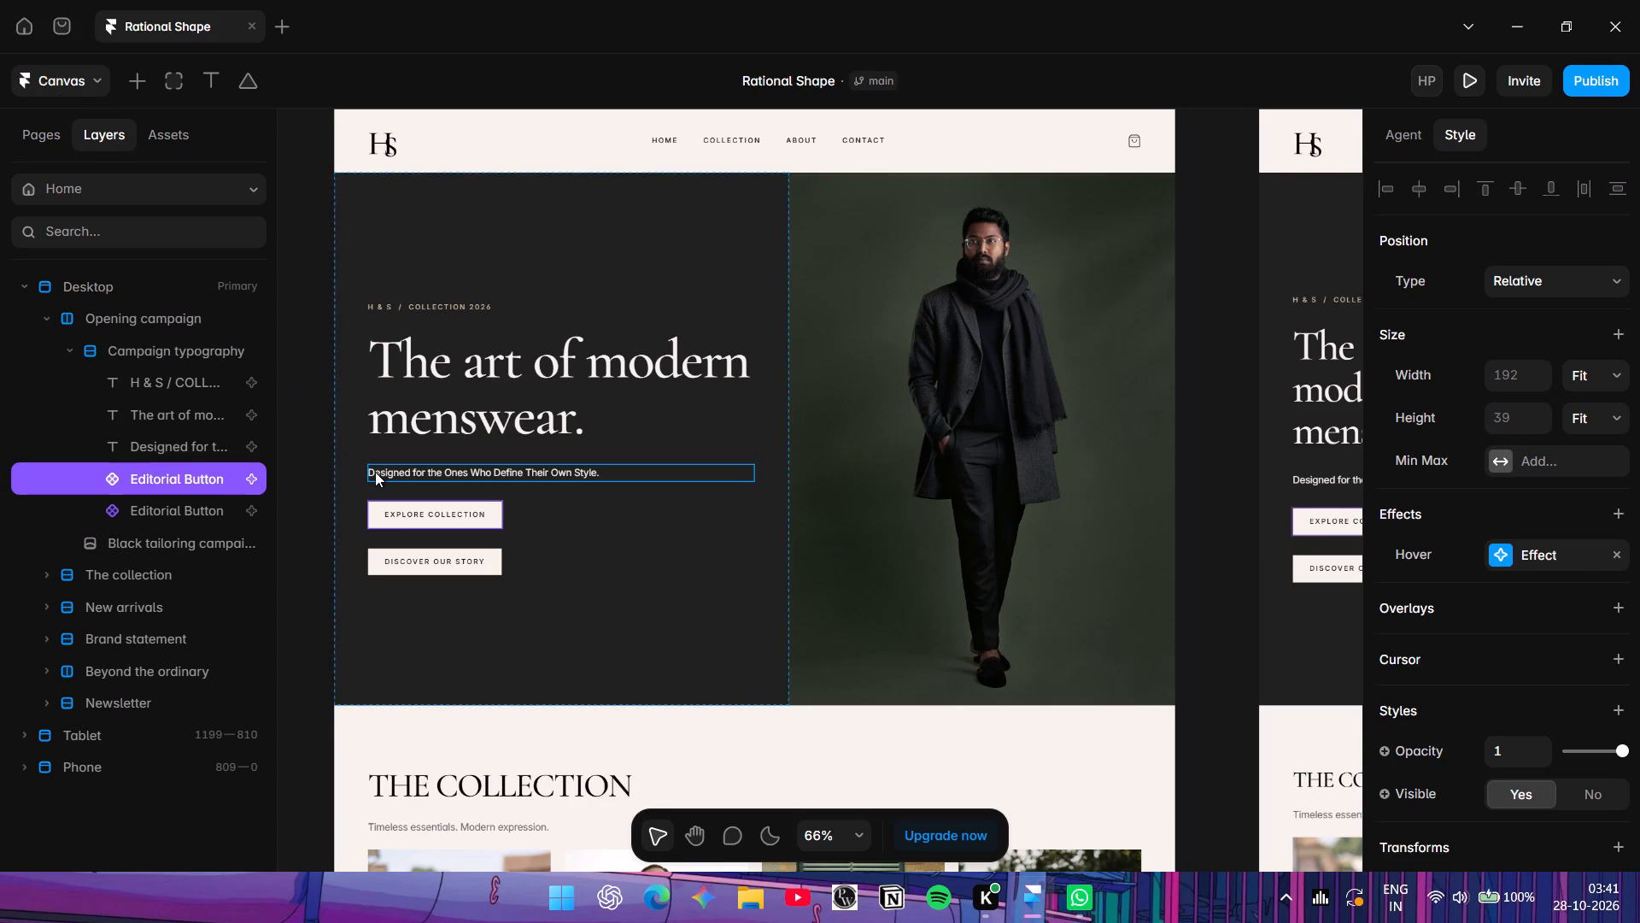
pyautogui.keyDown('shift'); pyautogui.click(386, 561); pyautogui.keyUp('shift')
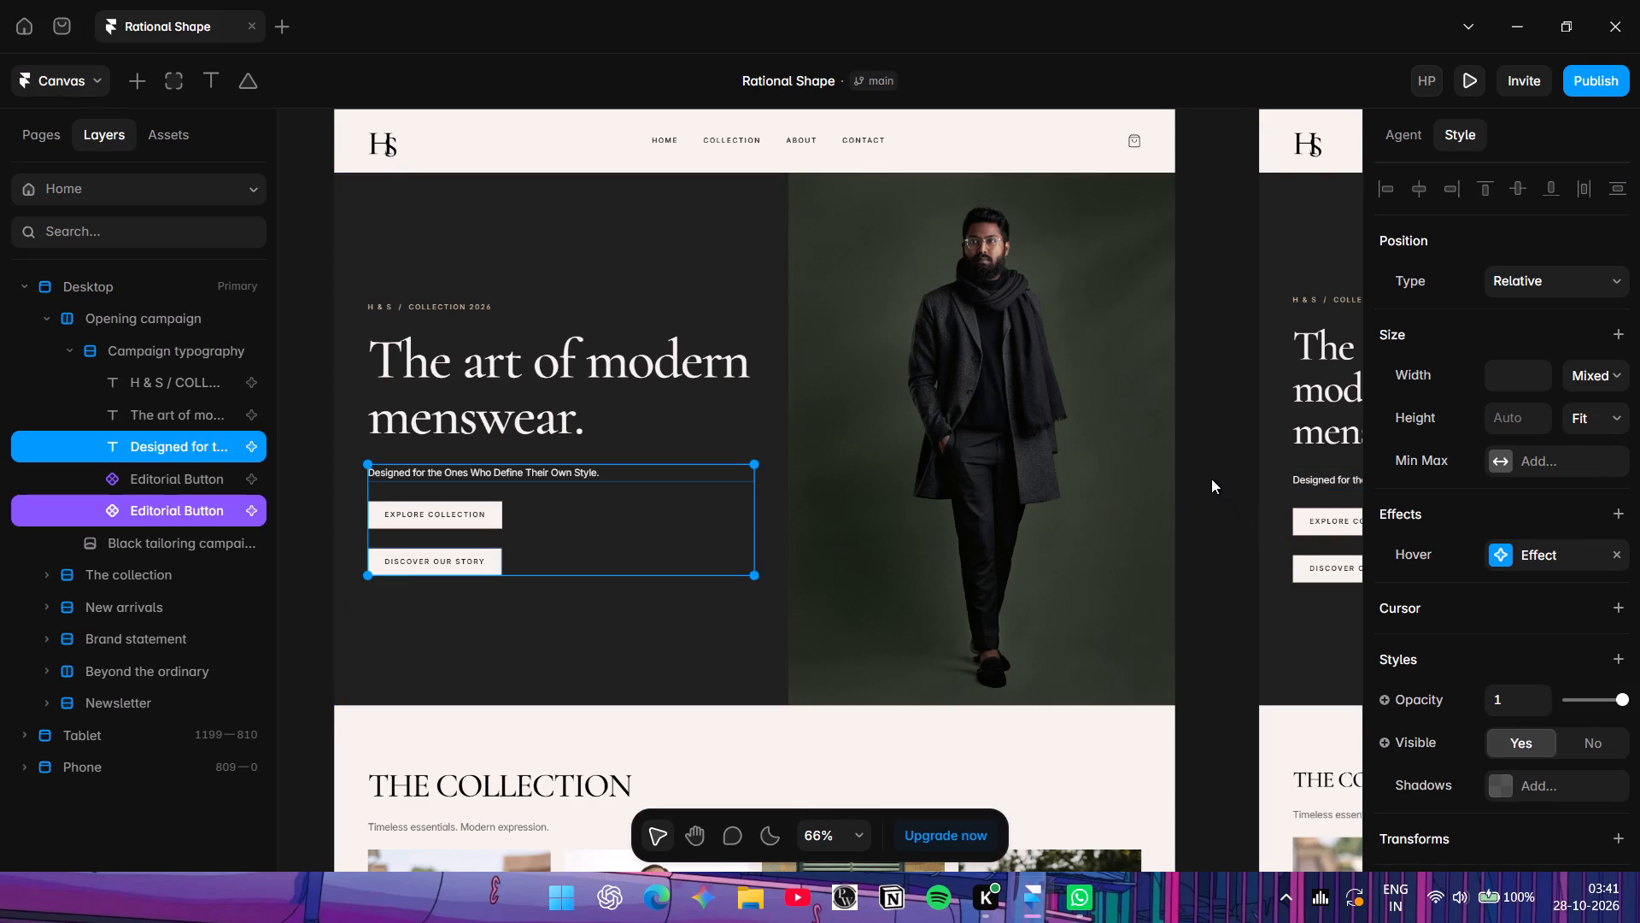
pyautogui.click(1508, 555)
pyautogui.click(1252, 667)
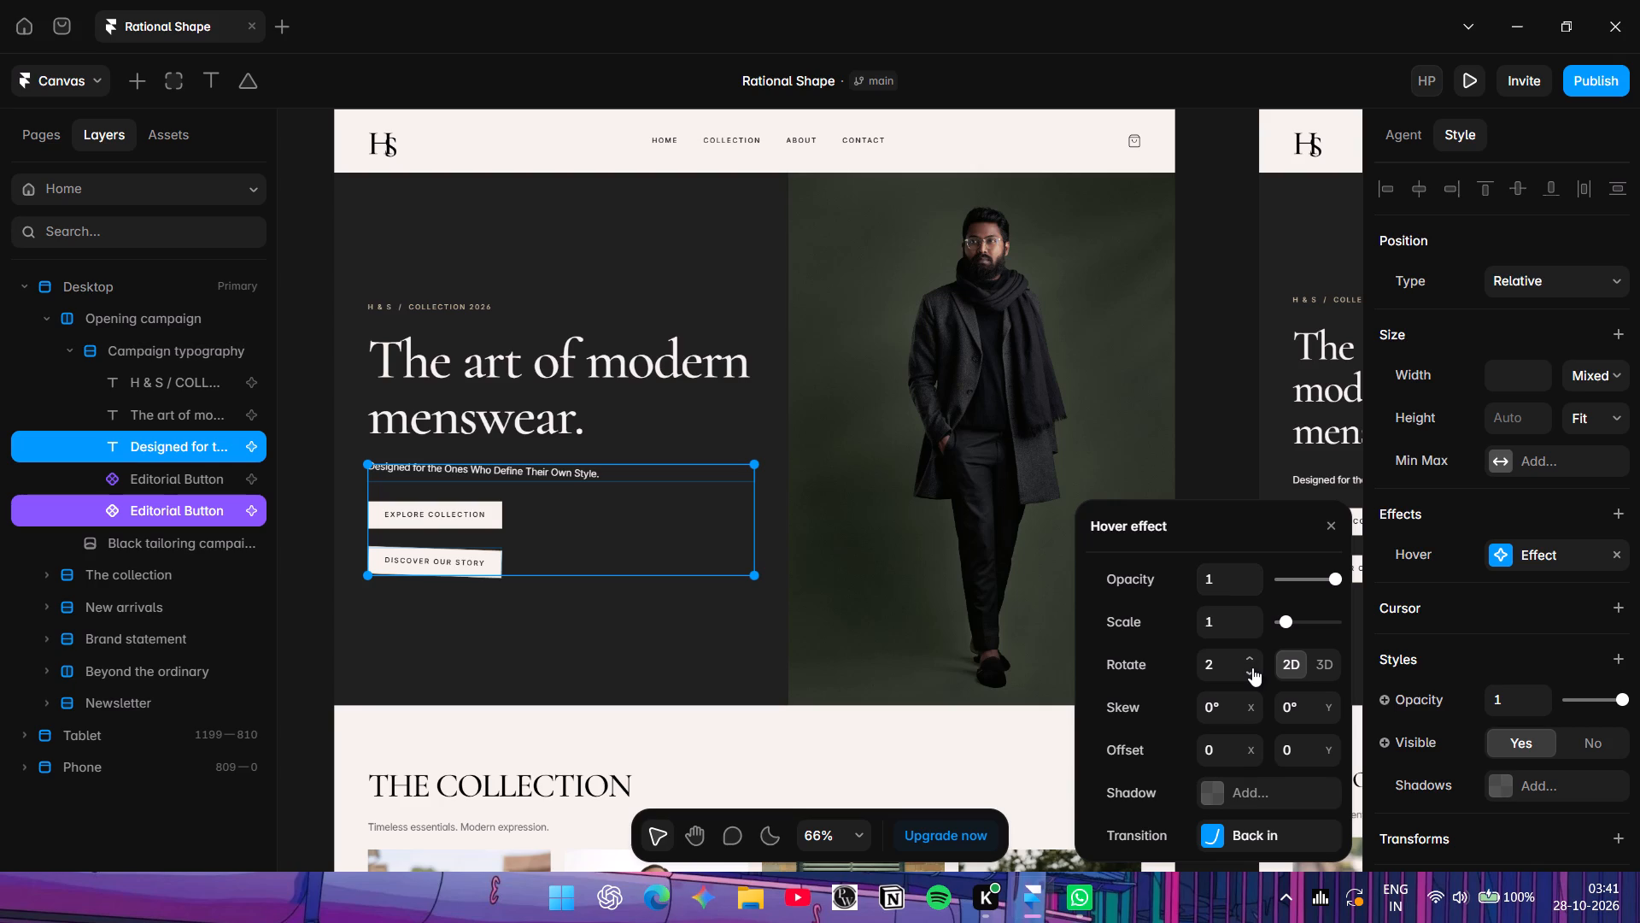
pyautogui.click(1252, 667)
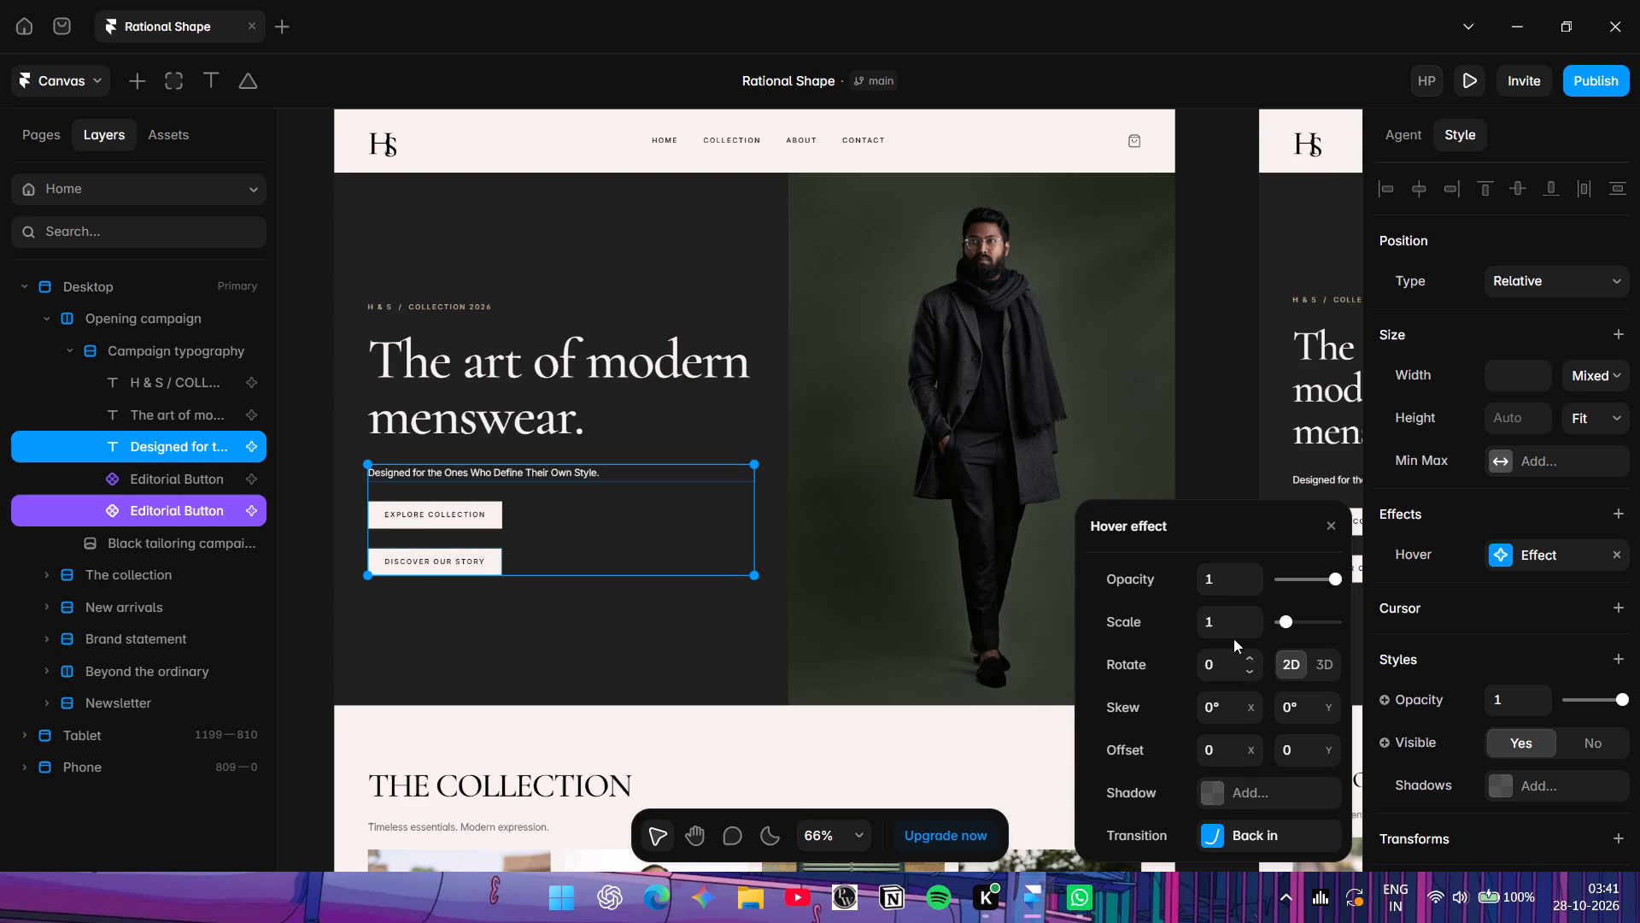
pyautogui.click(1244, 632)
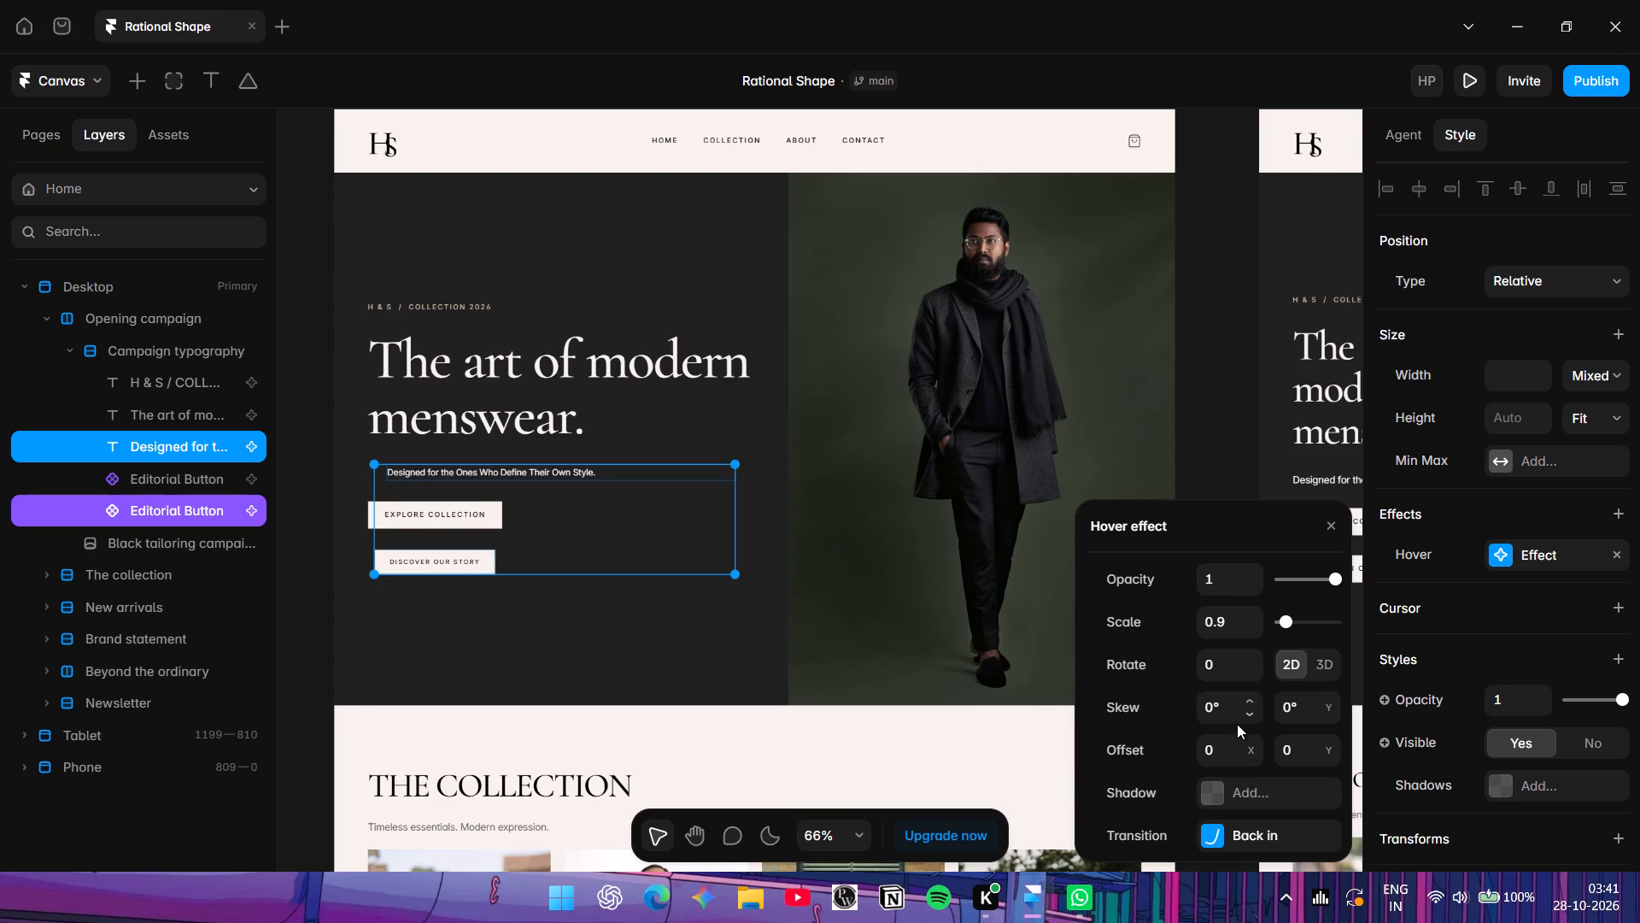
pyautogui.press('Return')
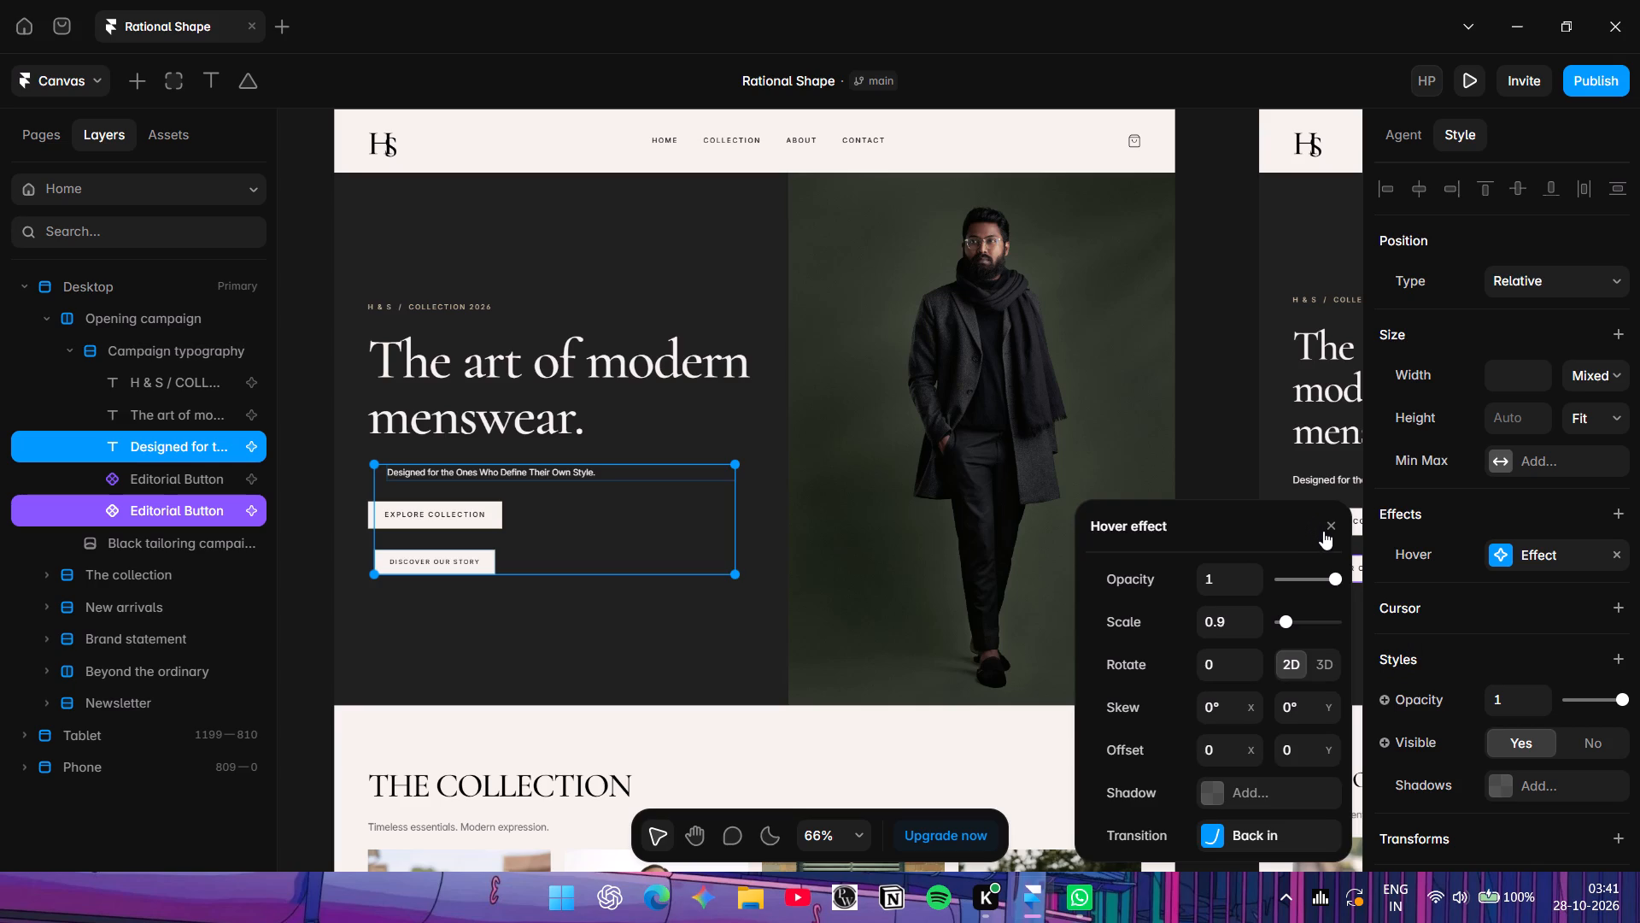
pyautogui.click(1323, 531)
# Preview the Home hero to check the tagline and Discover Our Story hover effects, and return to the canvas.
pyautogui.click(1480, 93)
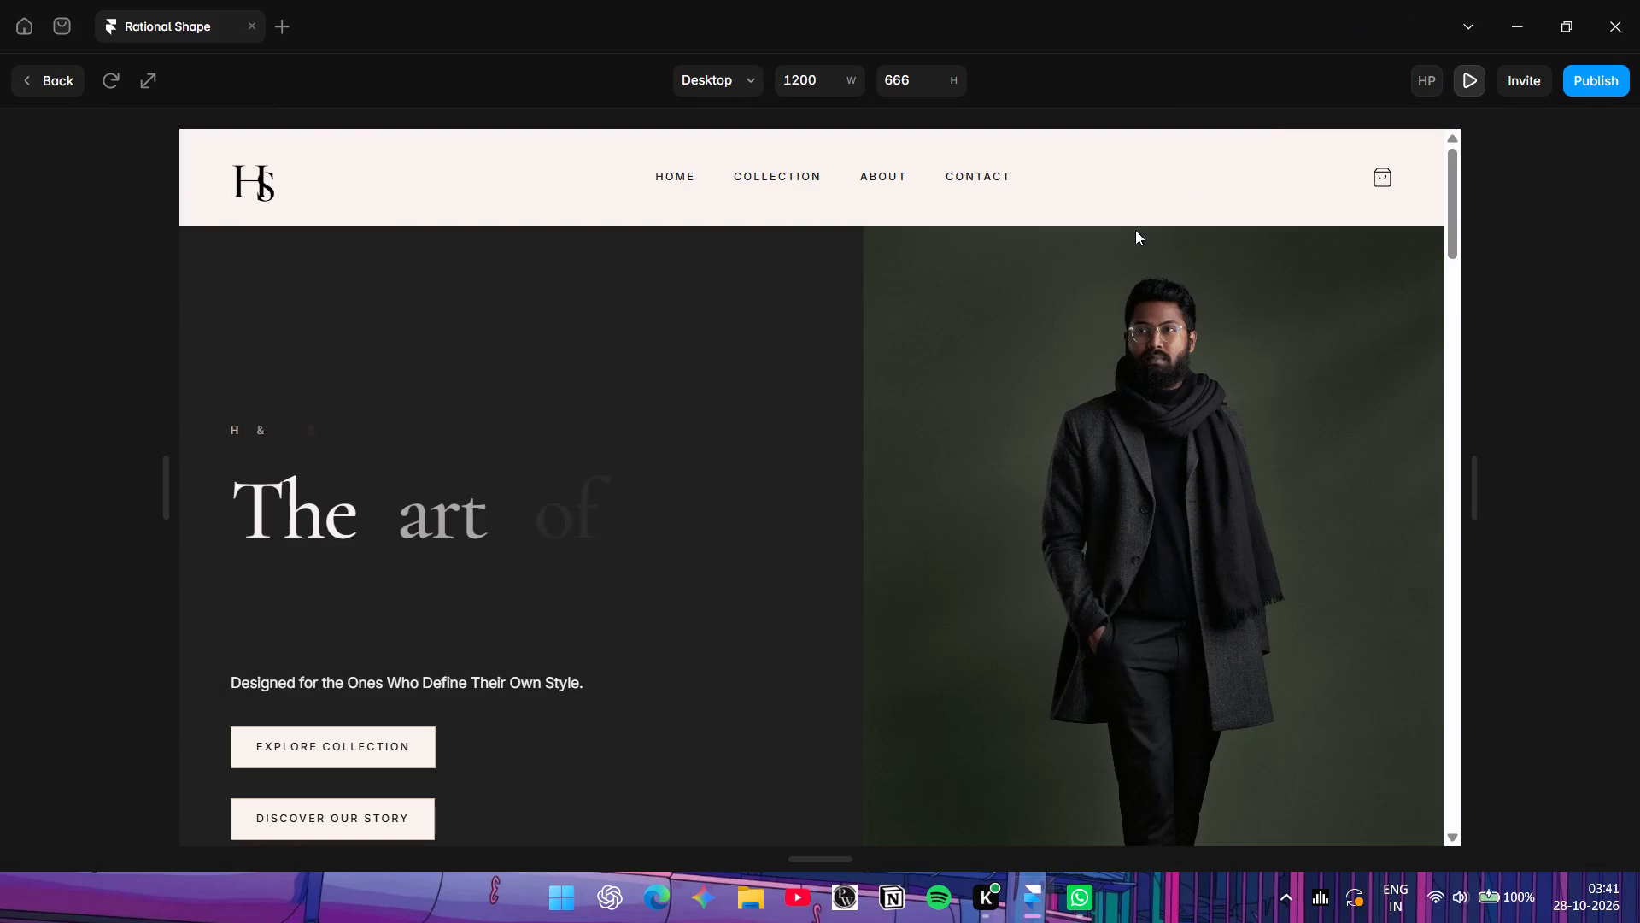
pyautogui.scroll(-1, 358, 656)
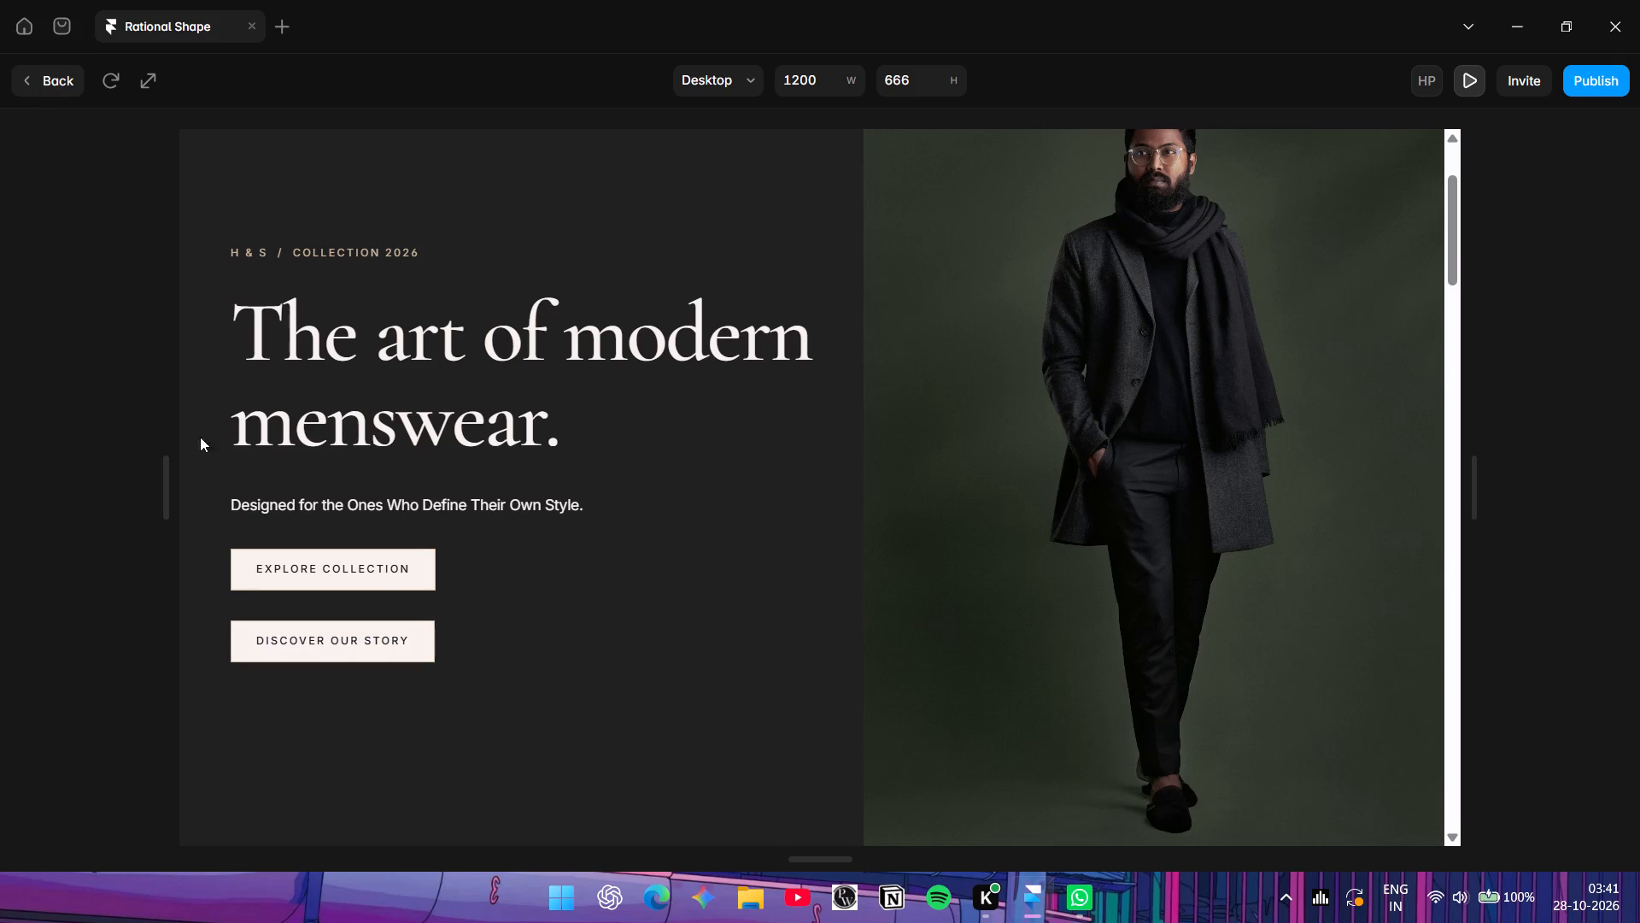
pyautogui.click(50, 71)
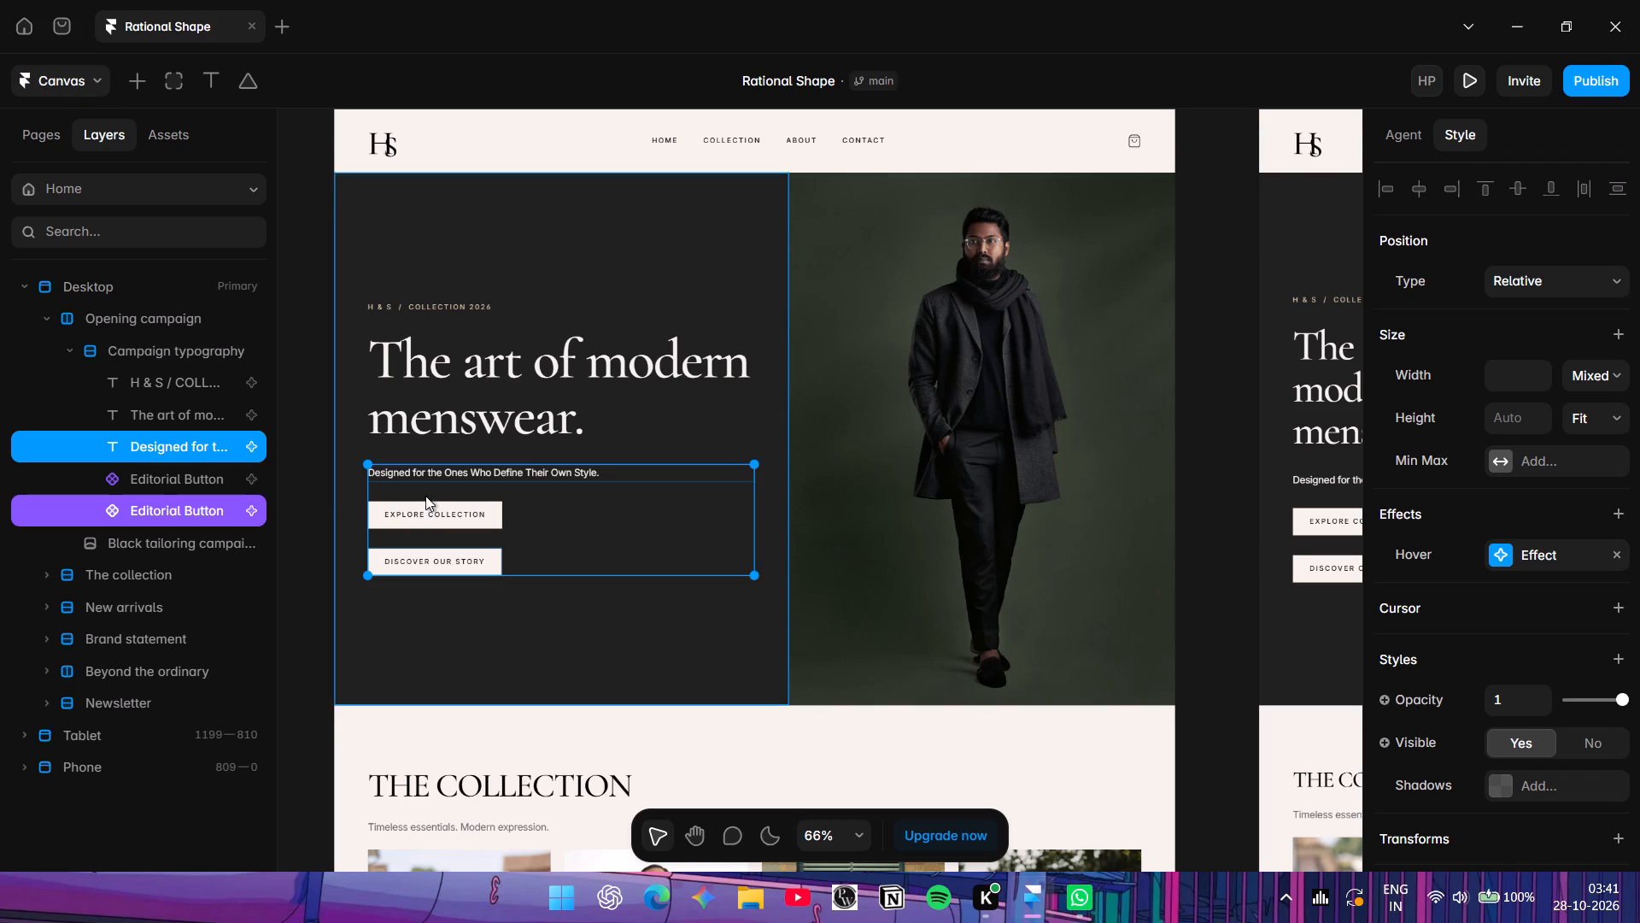
# Set the hover transition of the tagline and Discover Our Story button to Ease in, after trying Linear.
pyautogui.click(1507, 538)
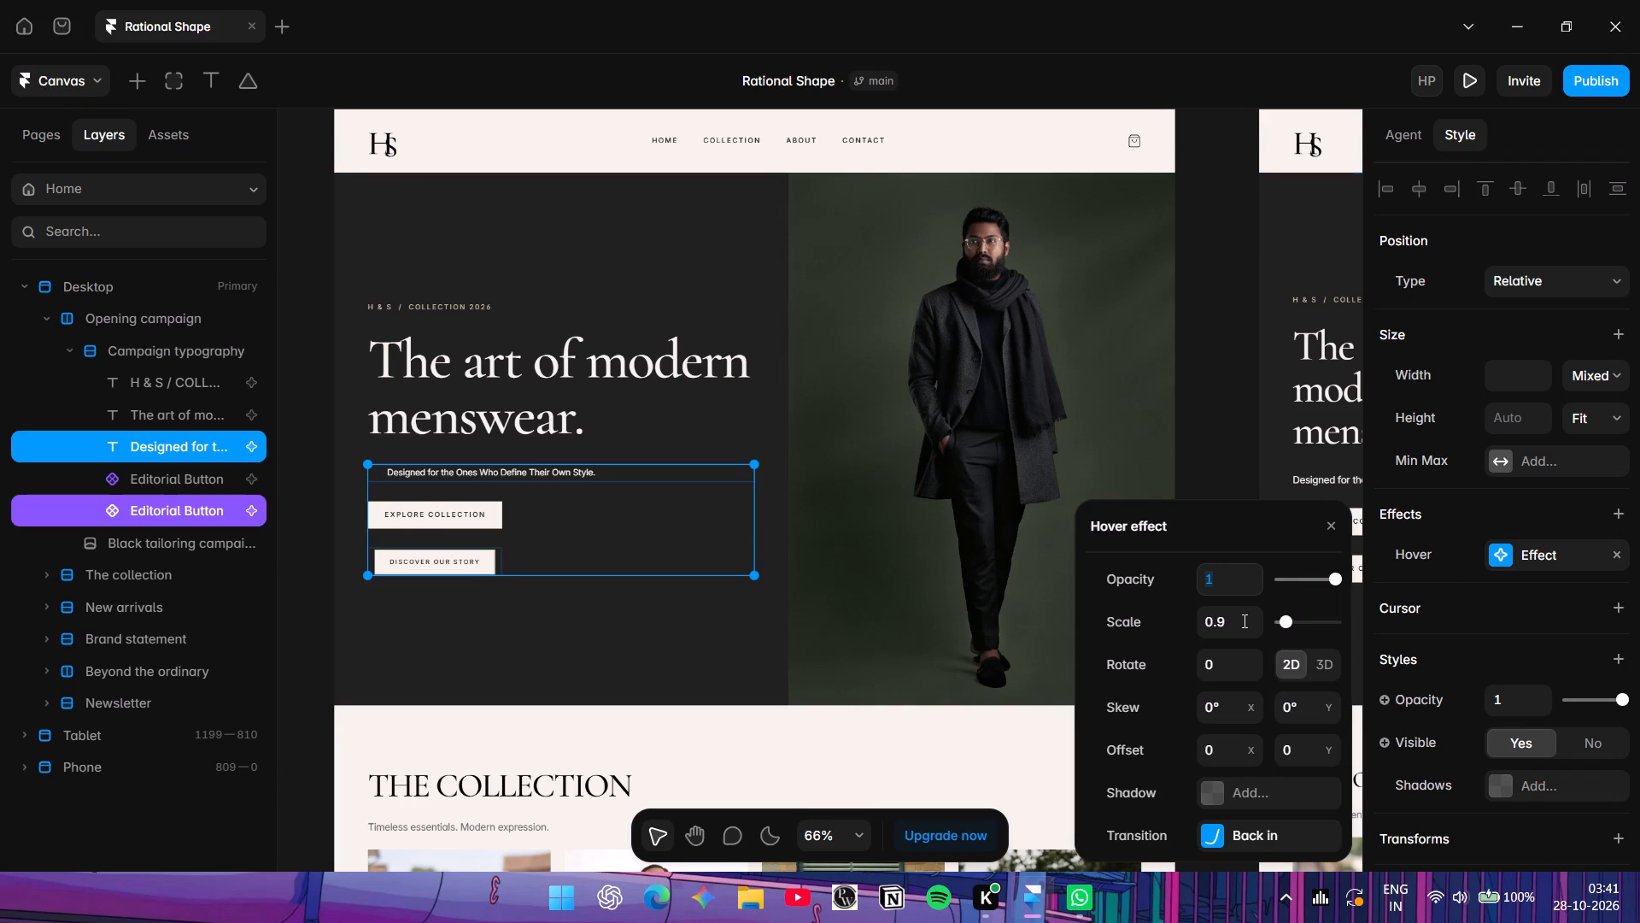
pyautogui.click(1196, 841)
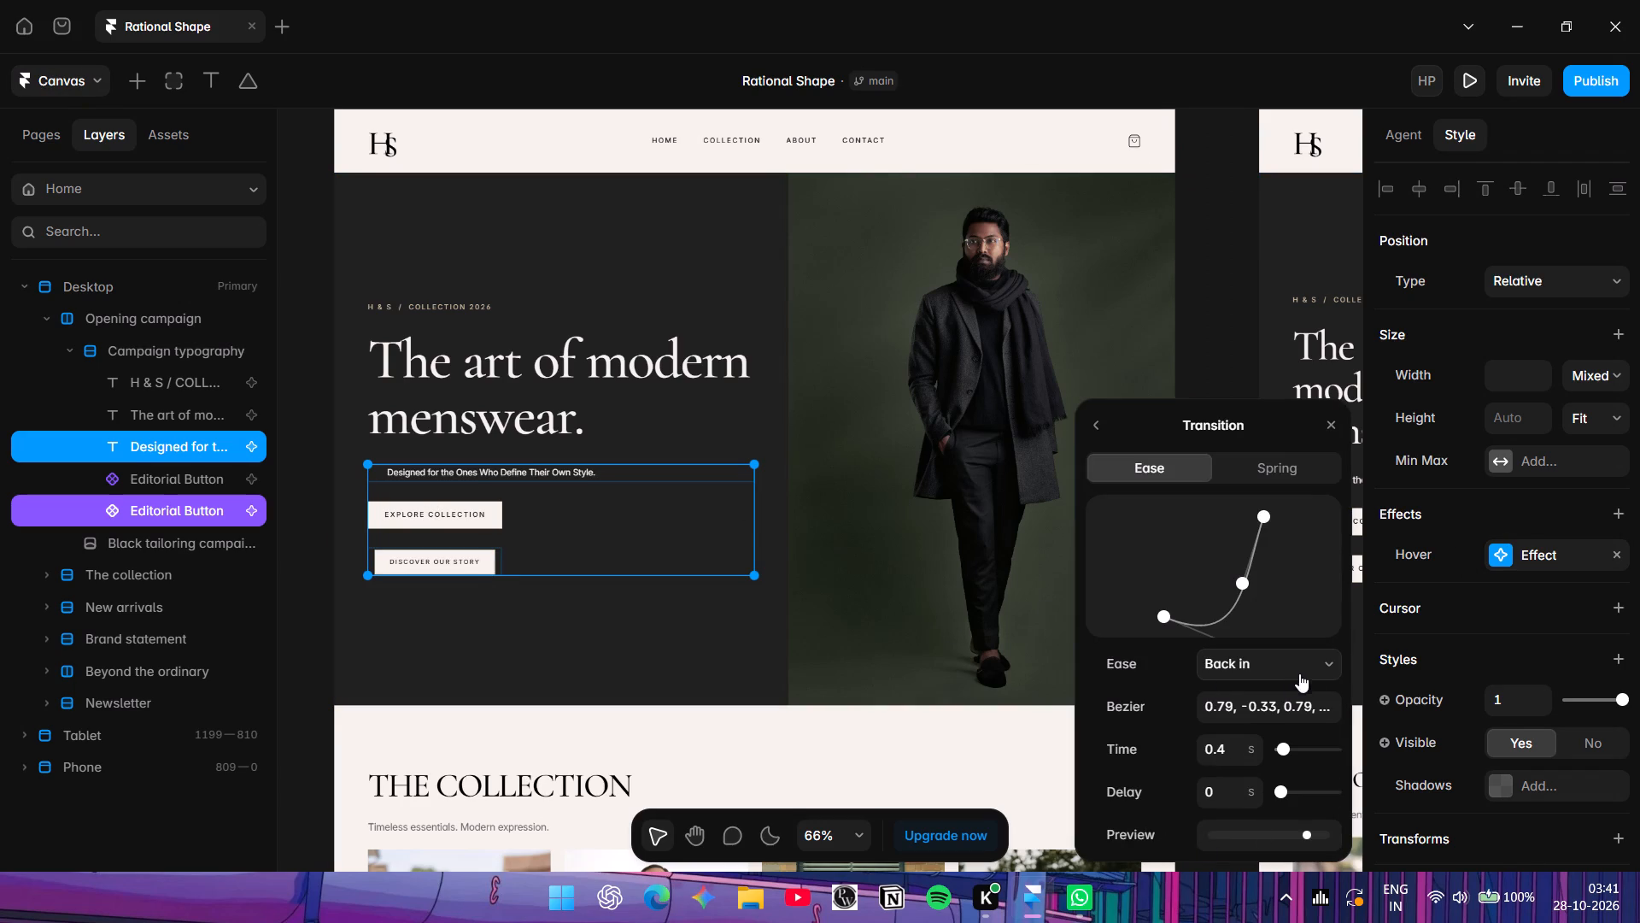
pyautogui.click(1309, 669)
pyautogui.click(1282, 696)
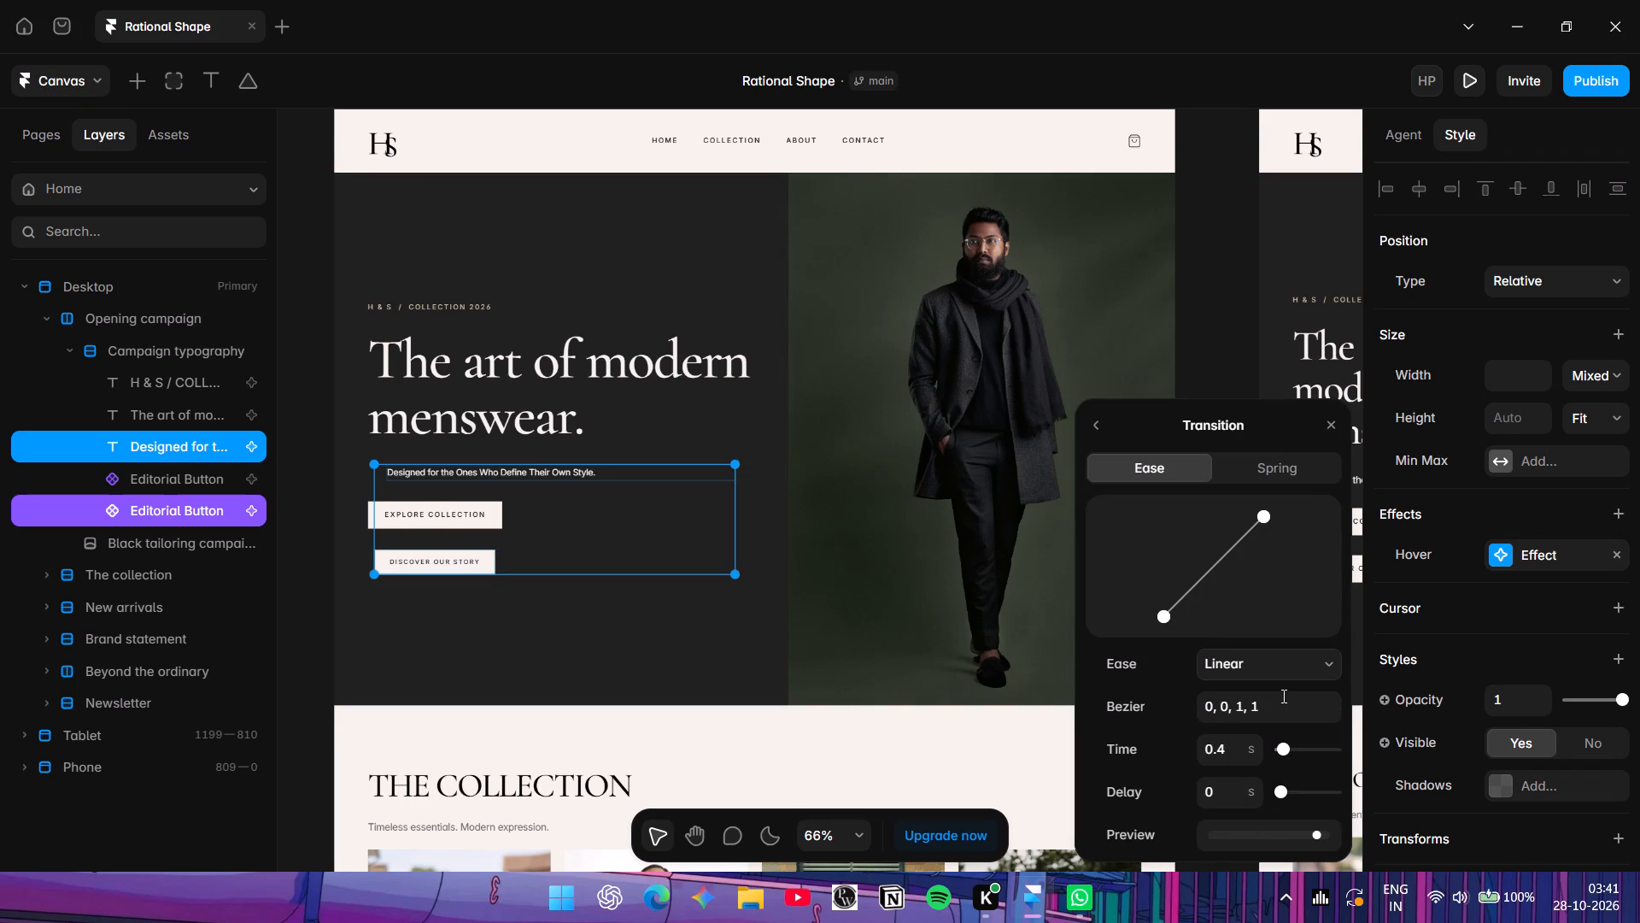
pyautogui.click(1305, 660)
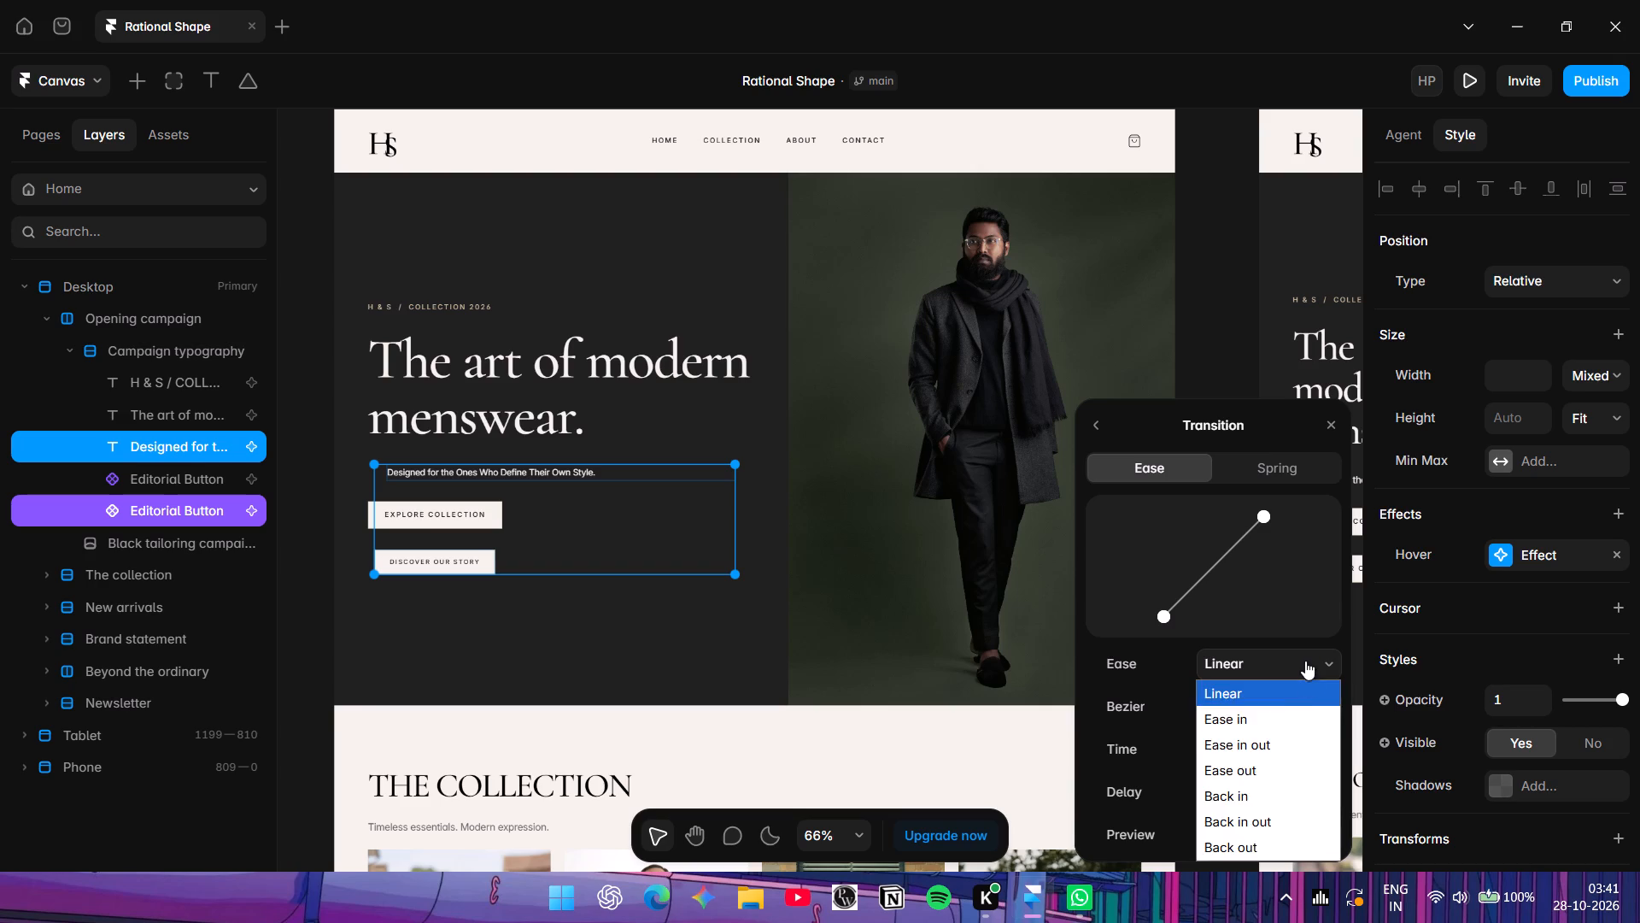
pyautogui.click(1299, 706)
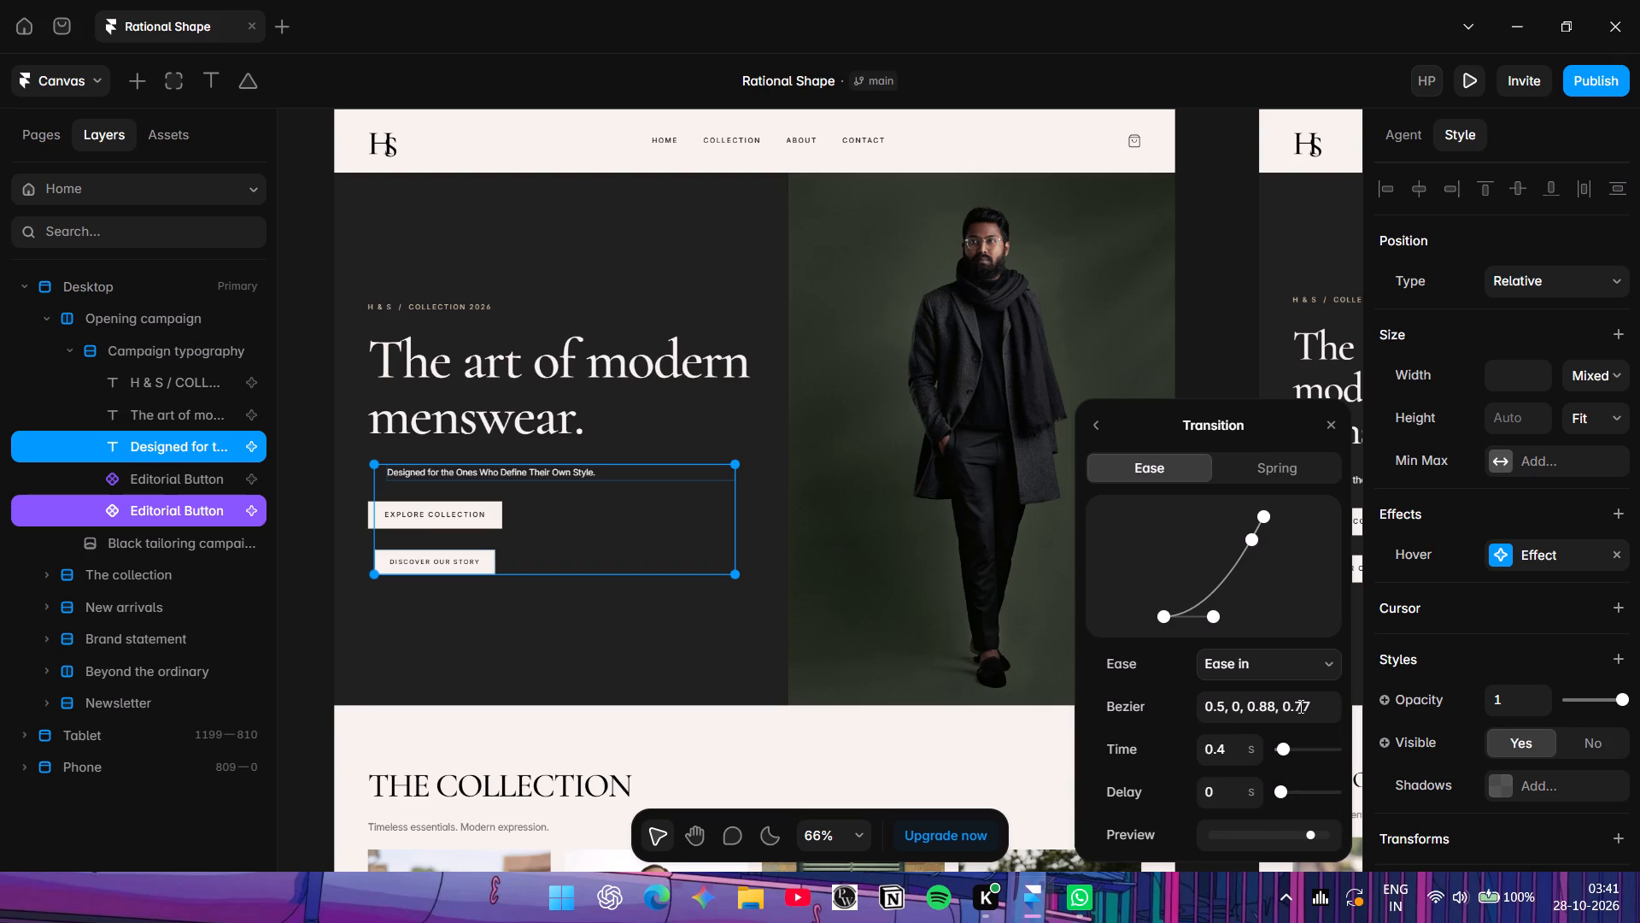
pyautogui.press('Return')
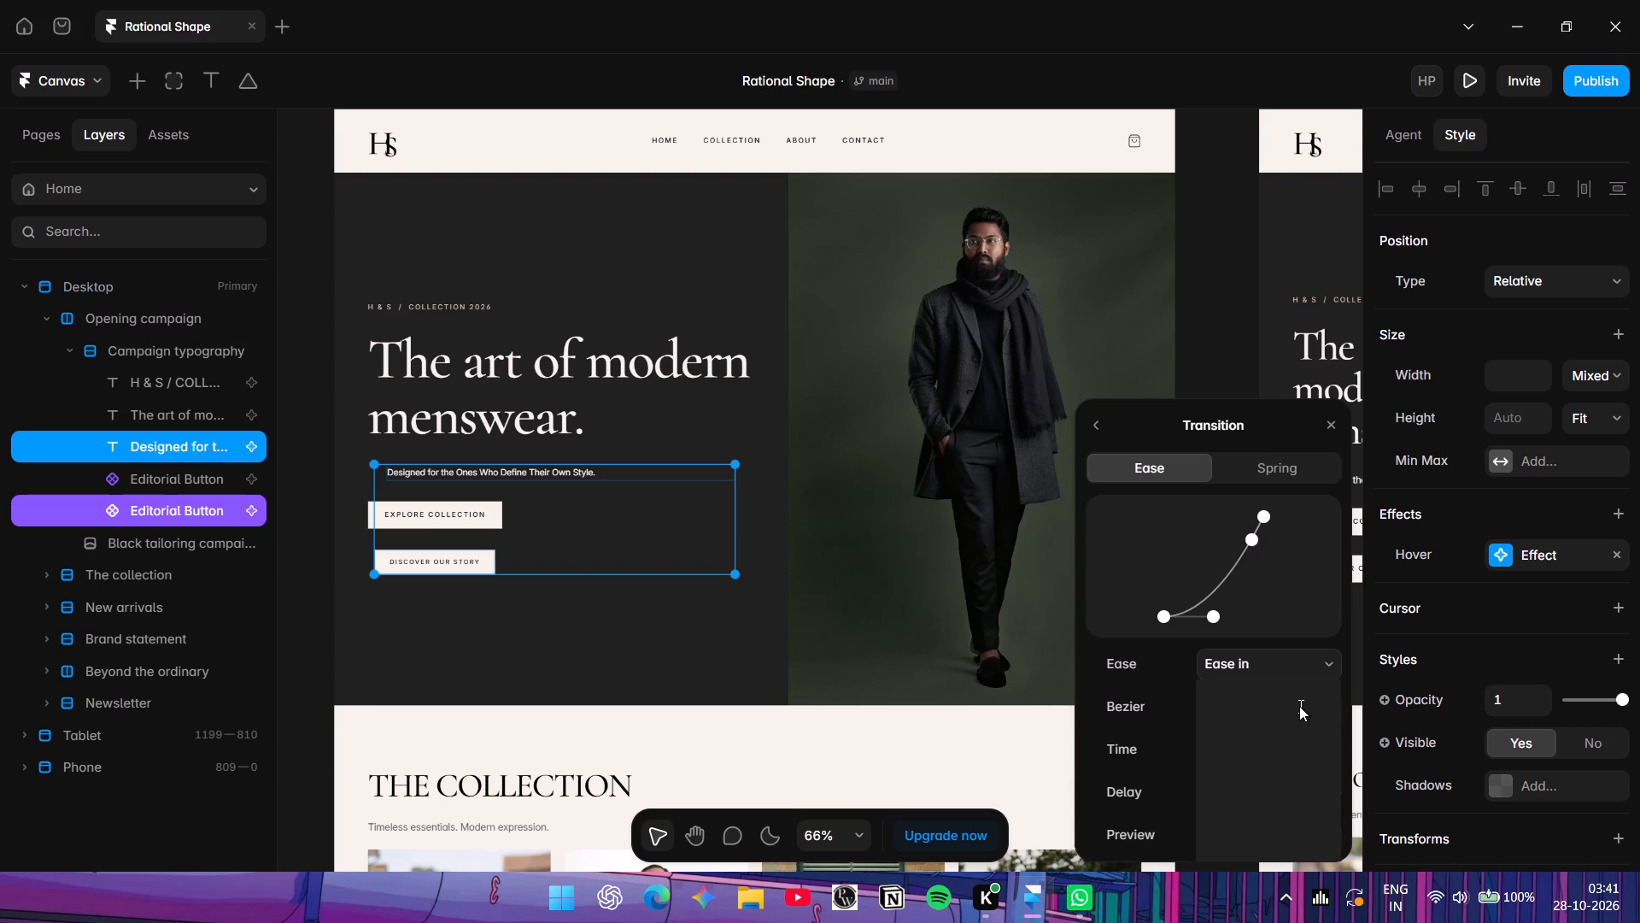
pyautogui.click(948, 457)
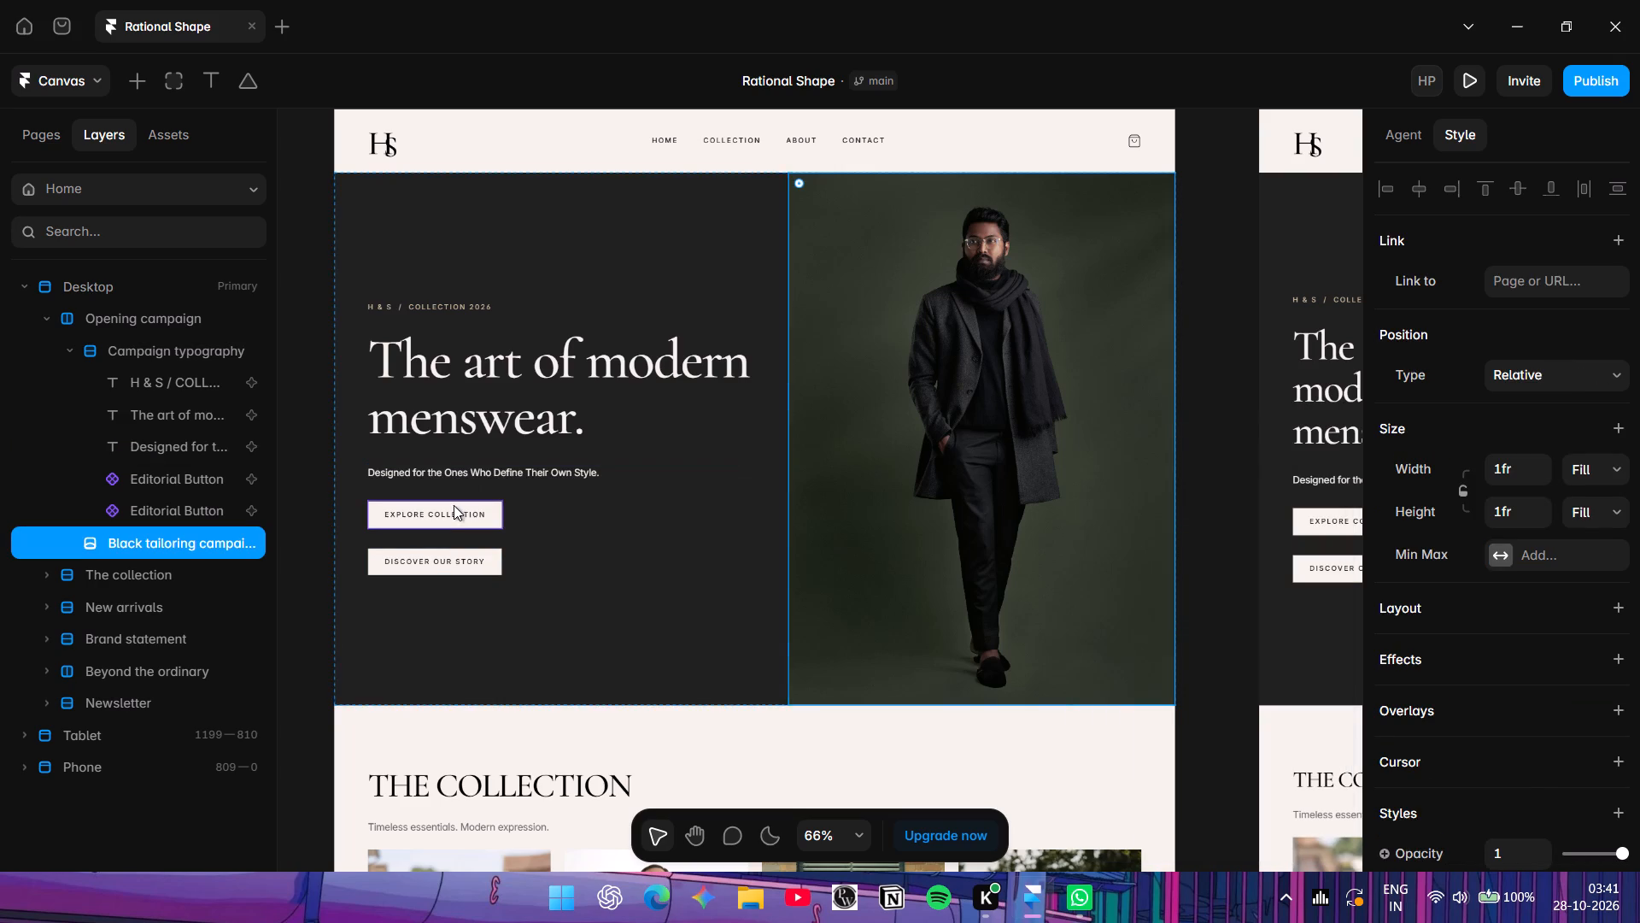
# Set the Explore Collection button's hover effect scale to 0.9.
pyautogui.click(454, 505)
pyautogui.click(1507, 544)
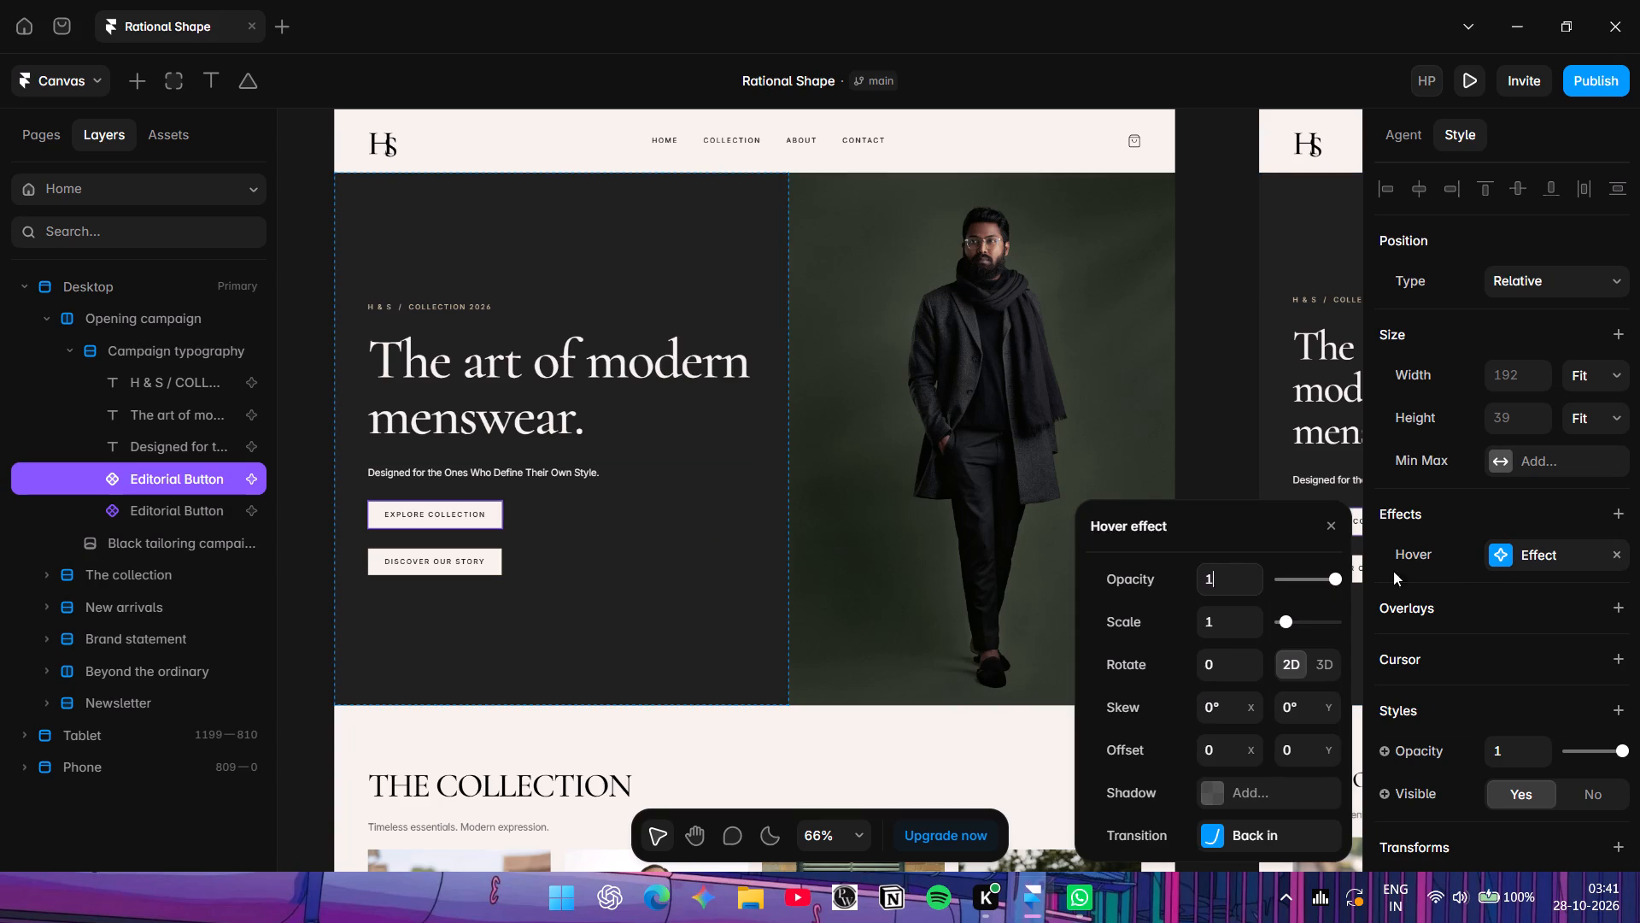
pyautogui.click(1249, 620)
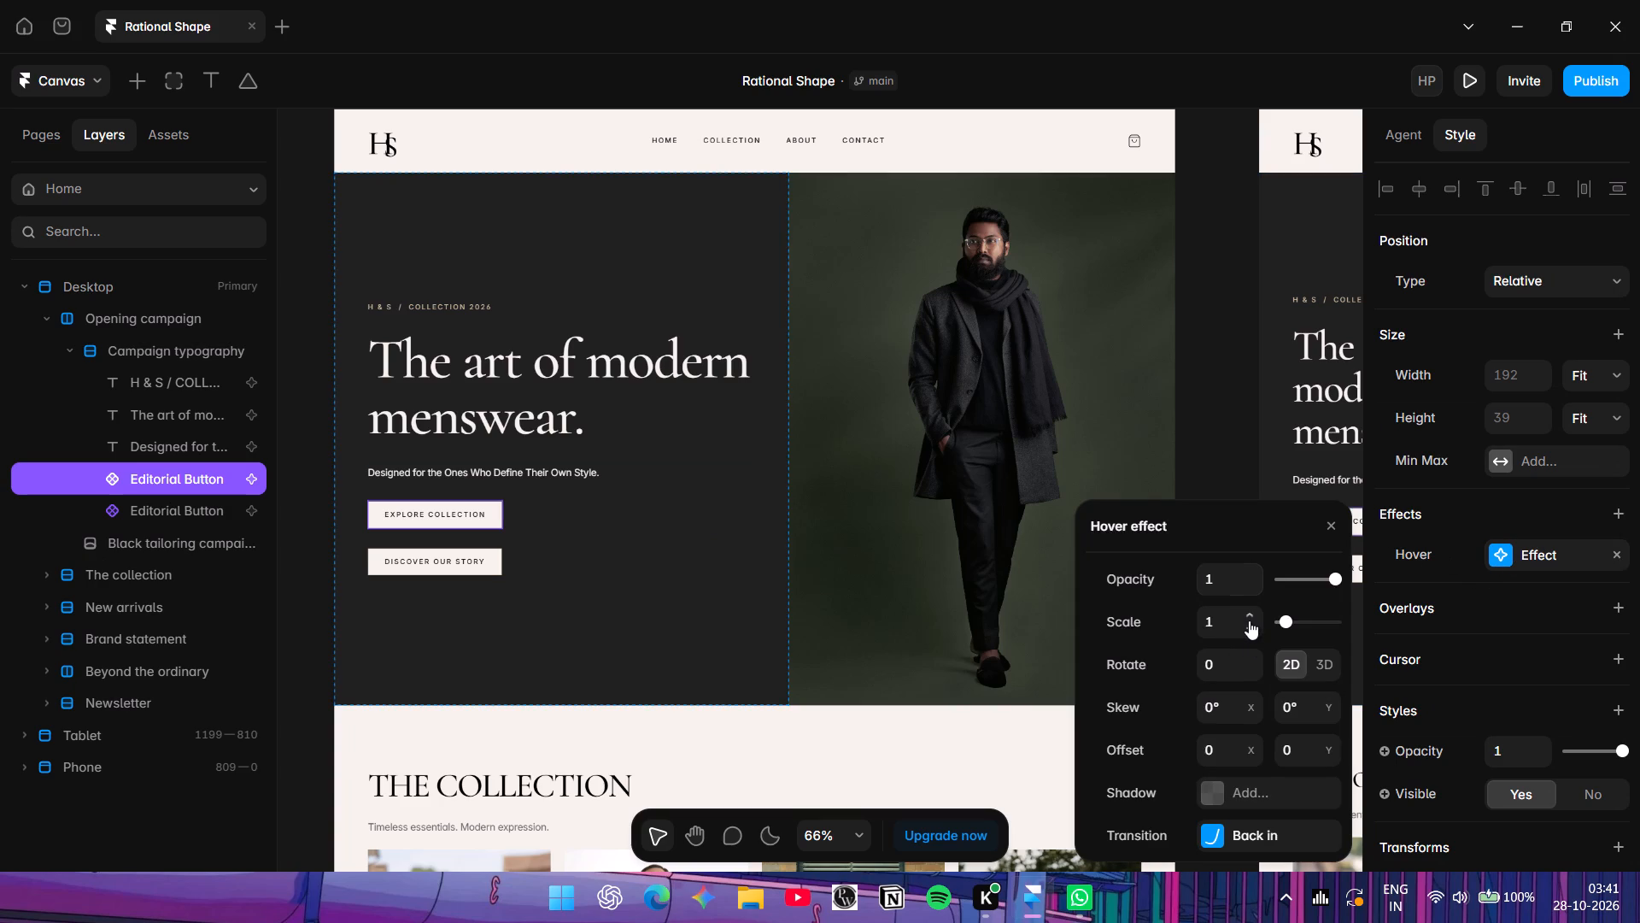
pyautogui.click(1253, 625)
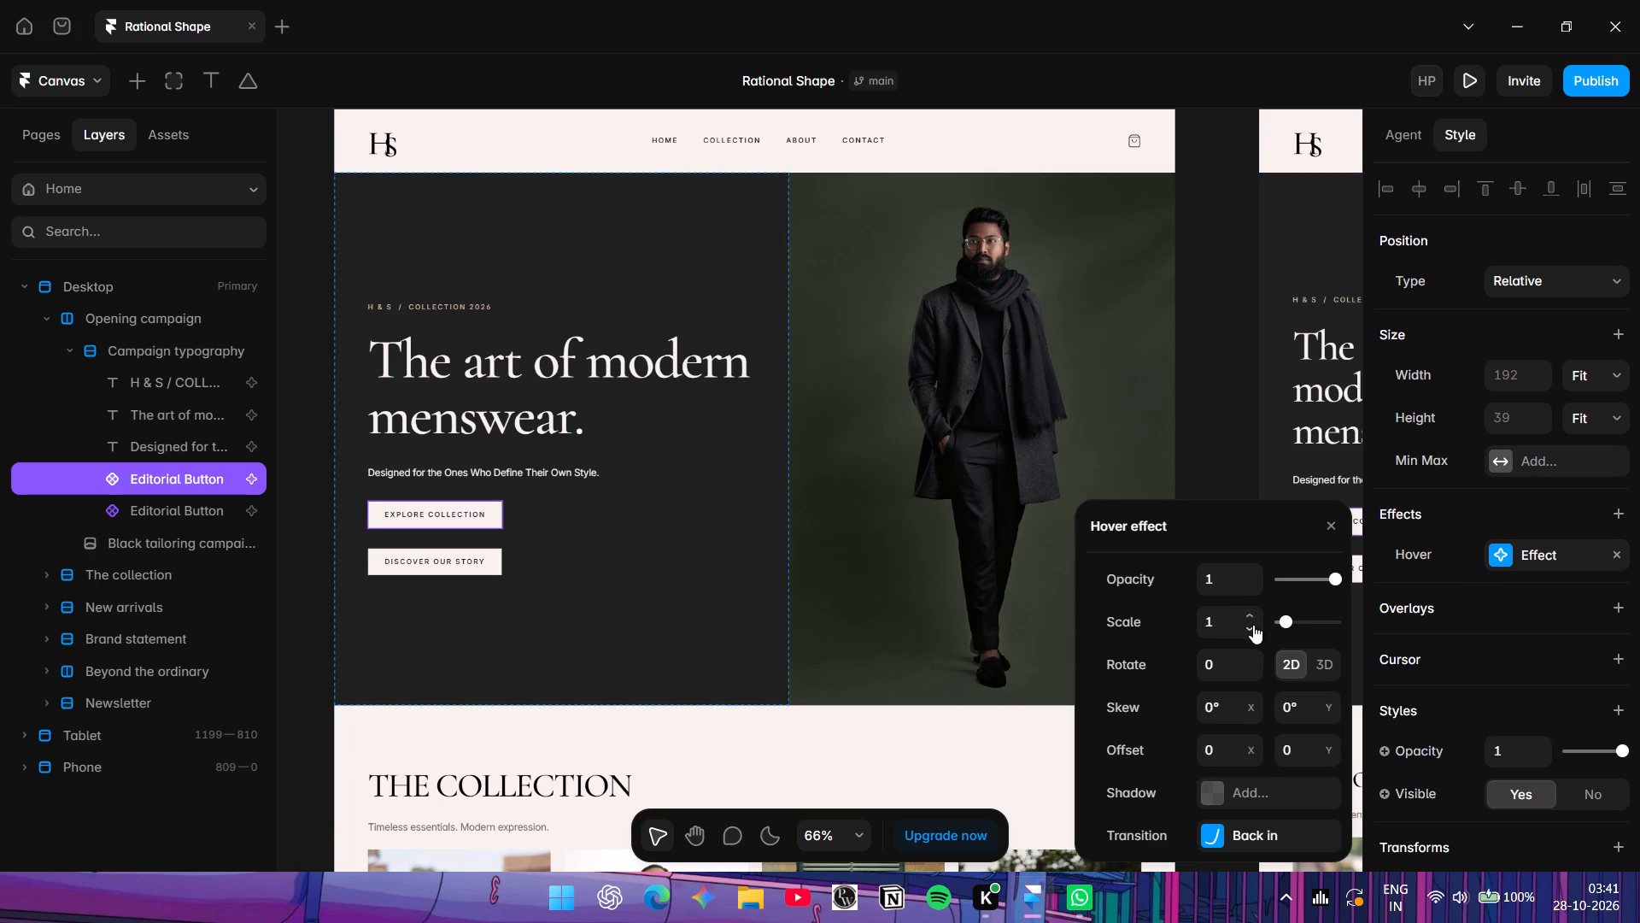
pyautogui.click(1253, 625)
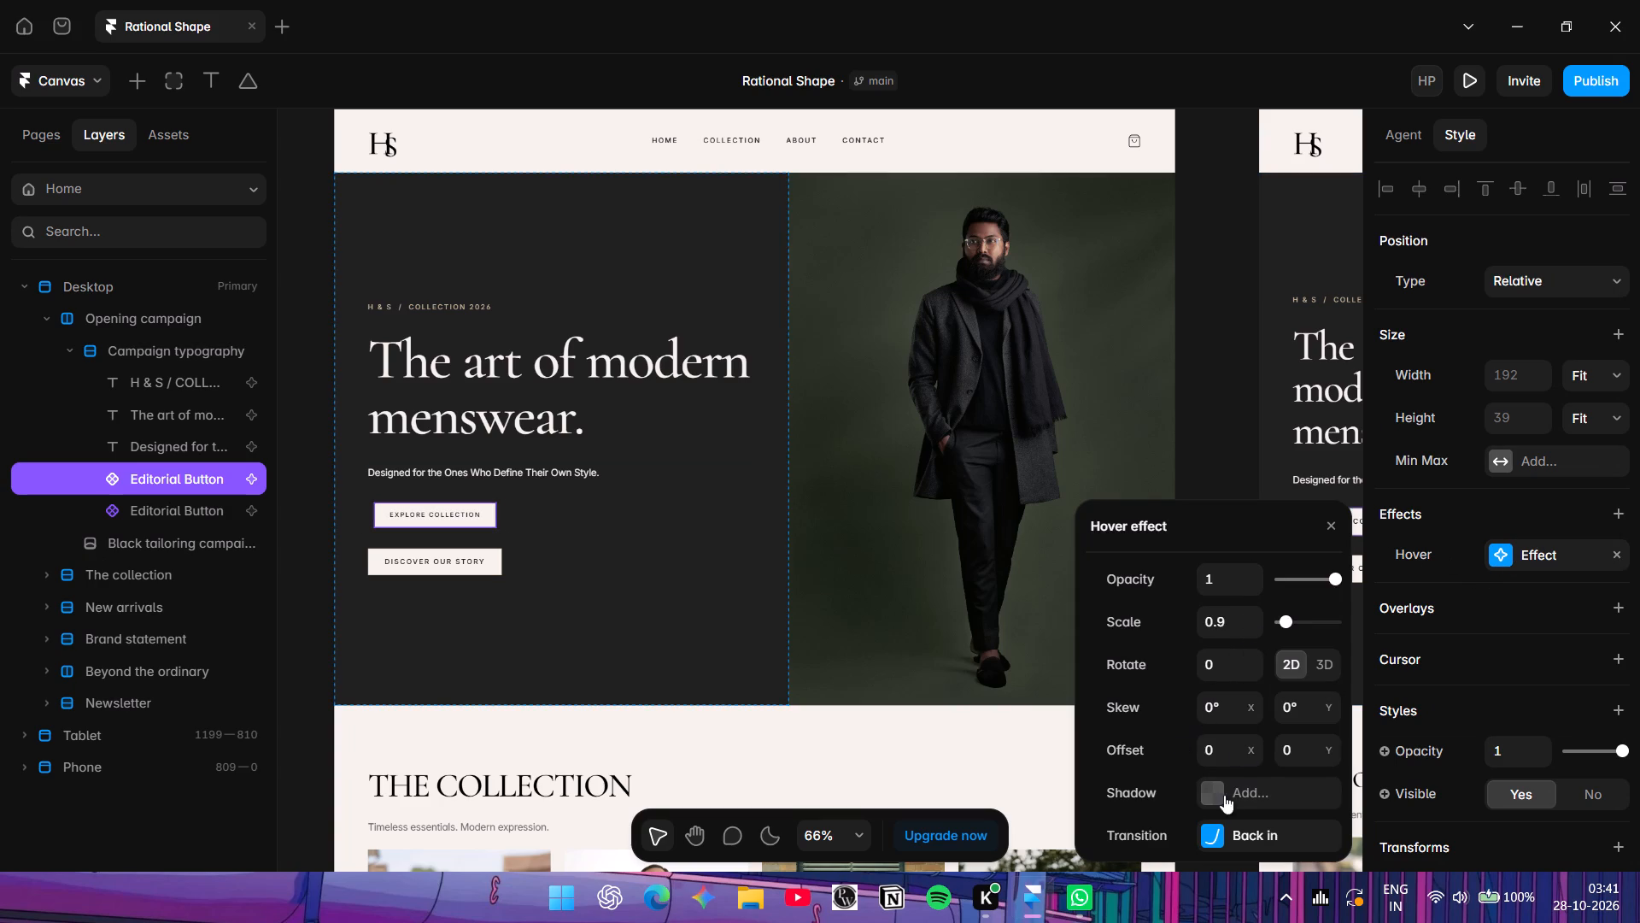
# Set the Explore Collection button's hover transition easing to Ease out.
pyautogui.click(1211, 817)
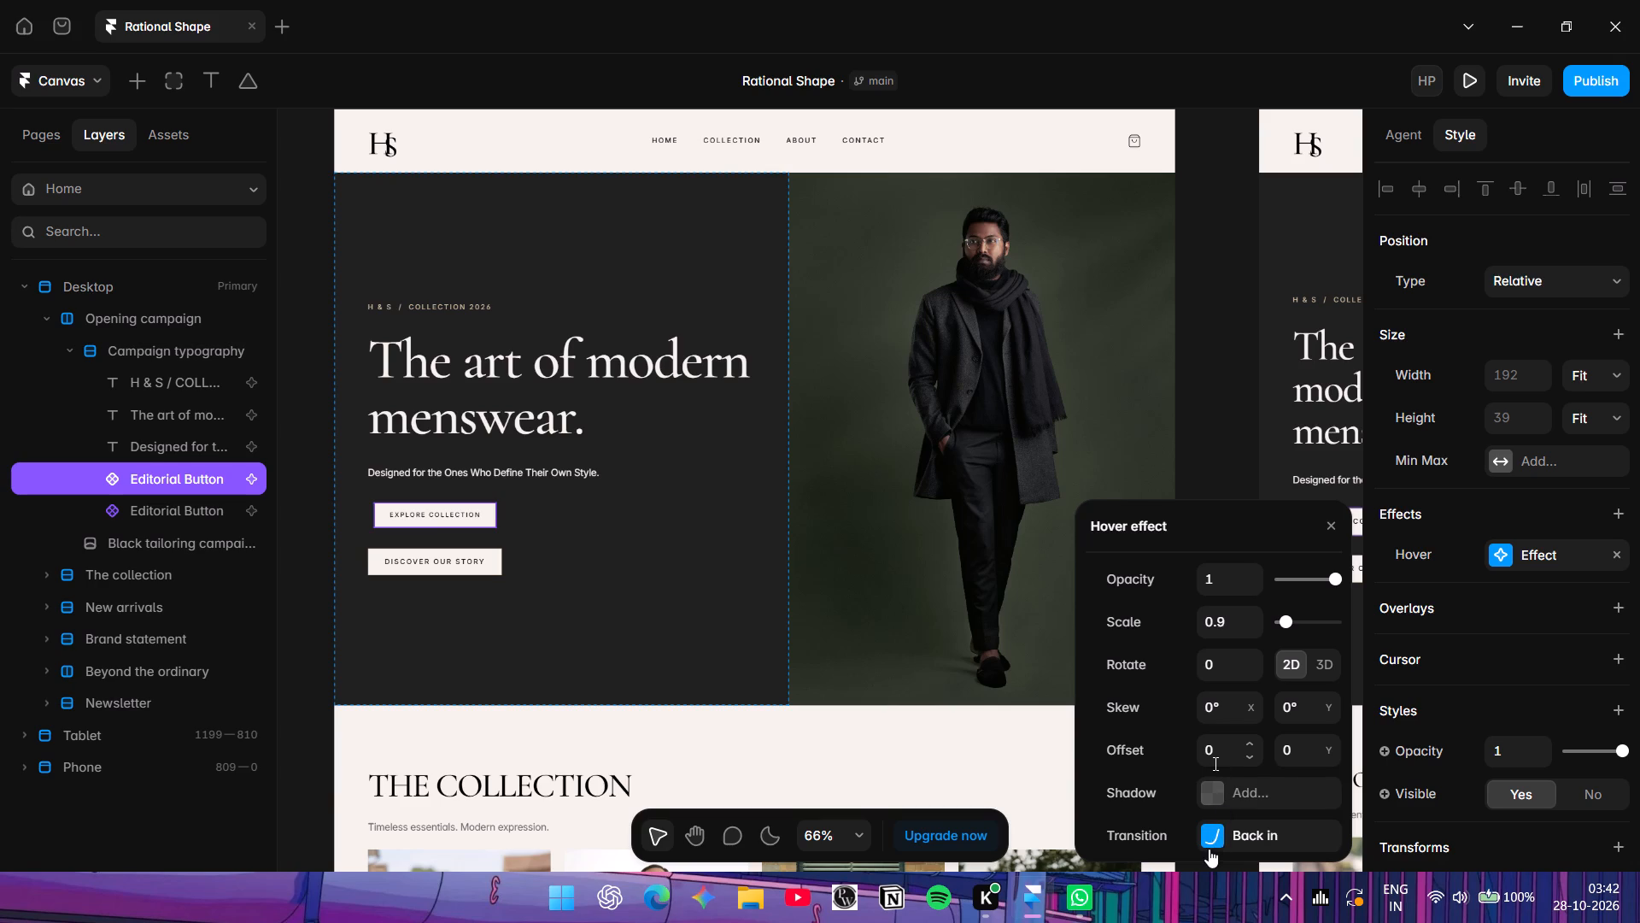
pyautogui.click(1209, 850)
pyautogui.click(1301, 665)
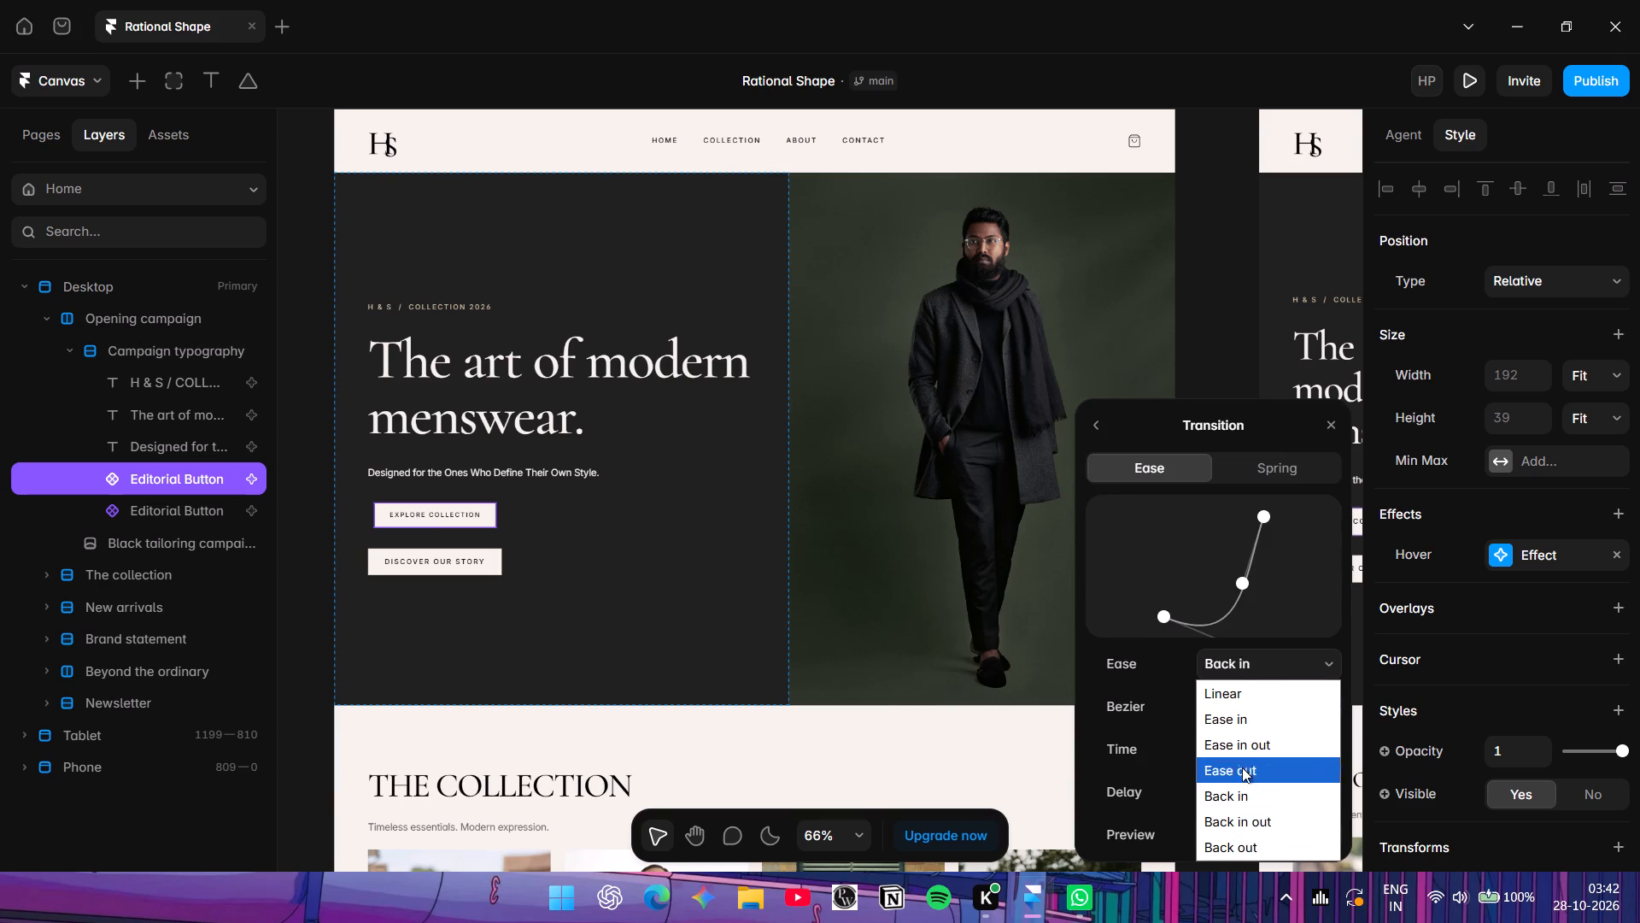
pyautogui.click(1233, 774)
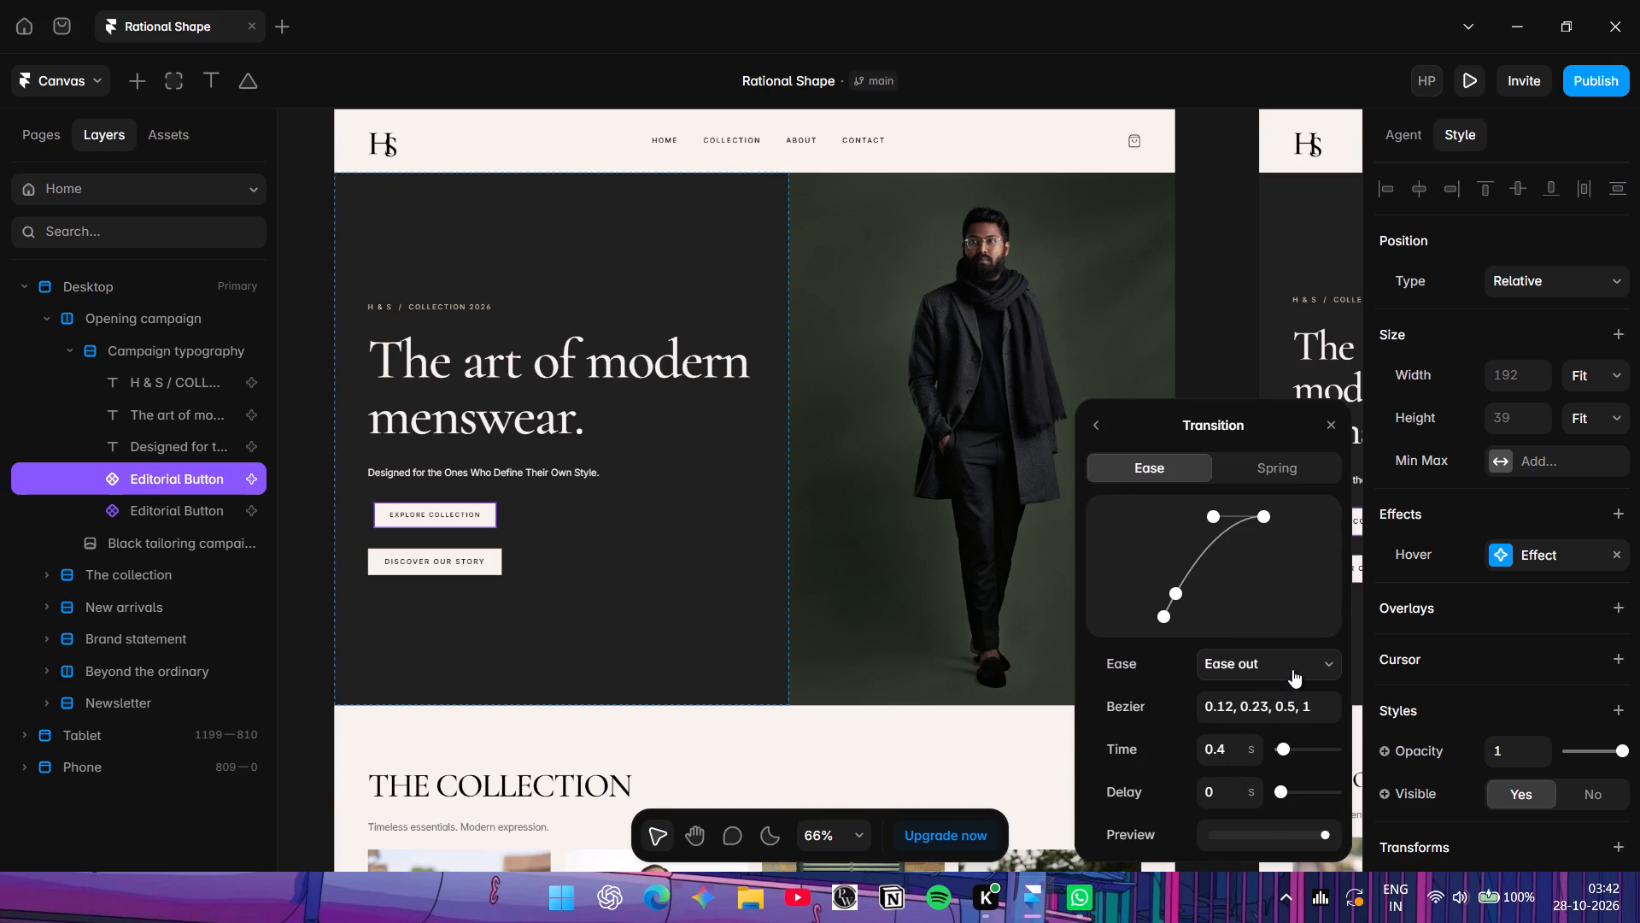
pyautogui.press('Return')
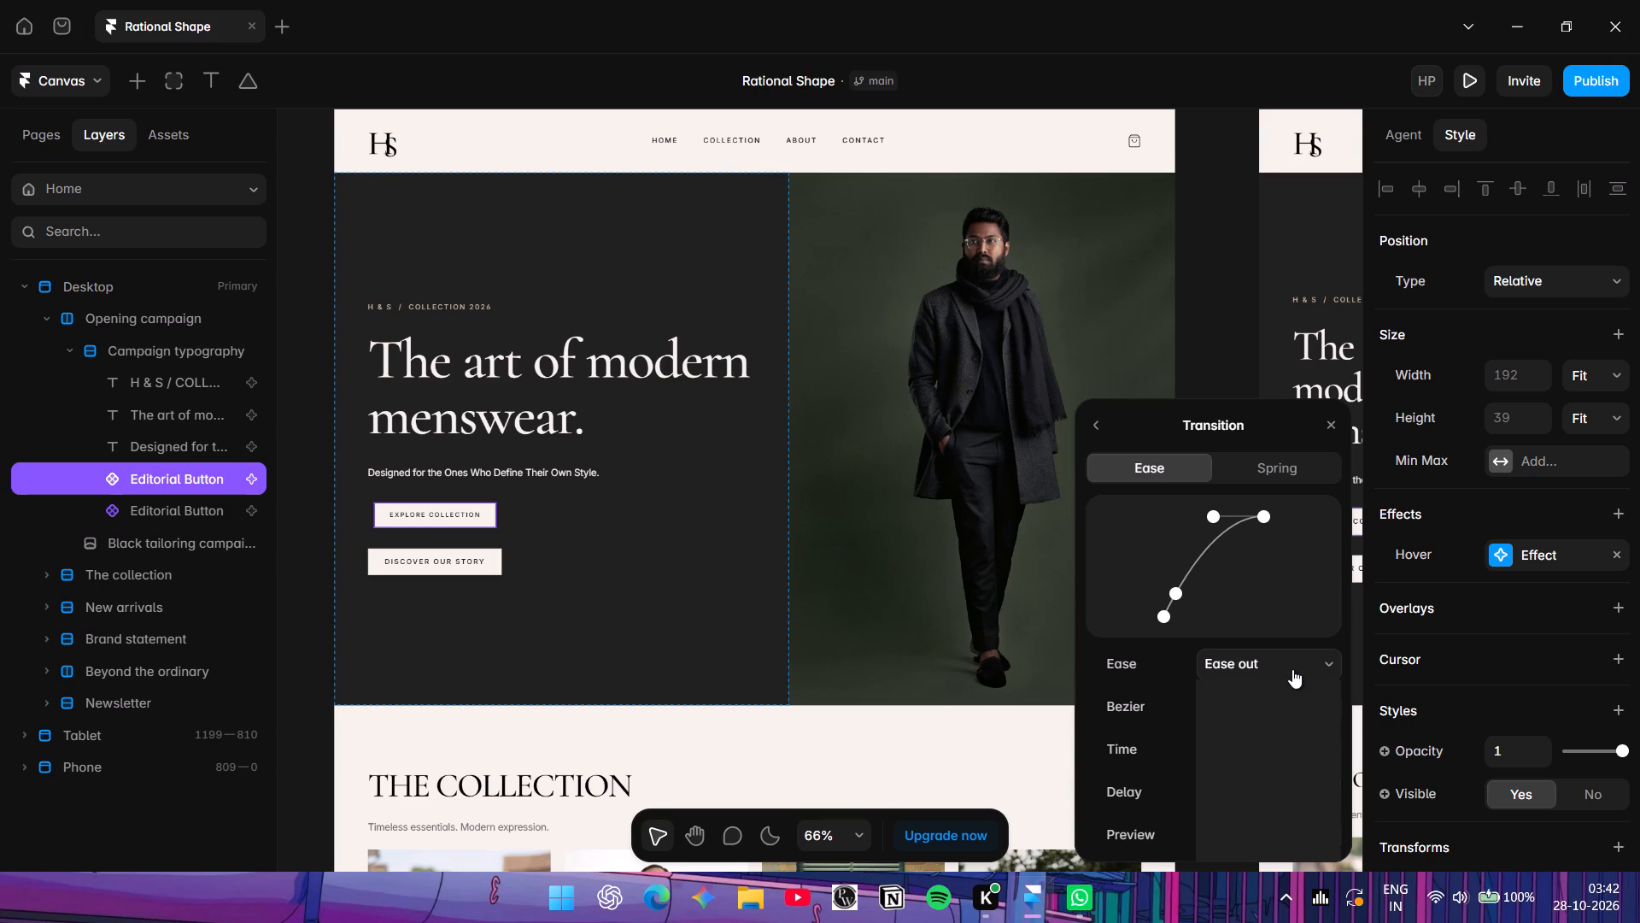
pyautogui.click(1341, 415)
# Preview the Home hero at desktop size to check the updated hover effects, and return to the canvas.
pyautogui.click(1460, 82)
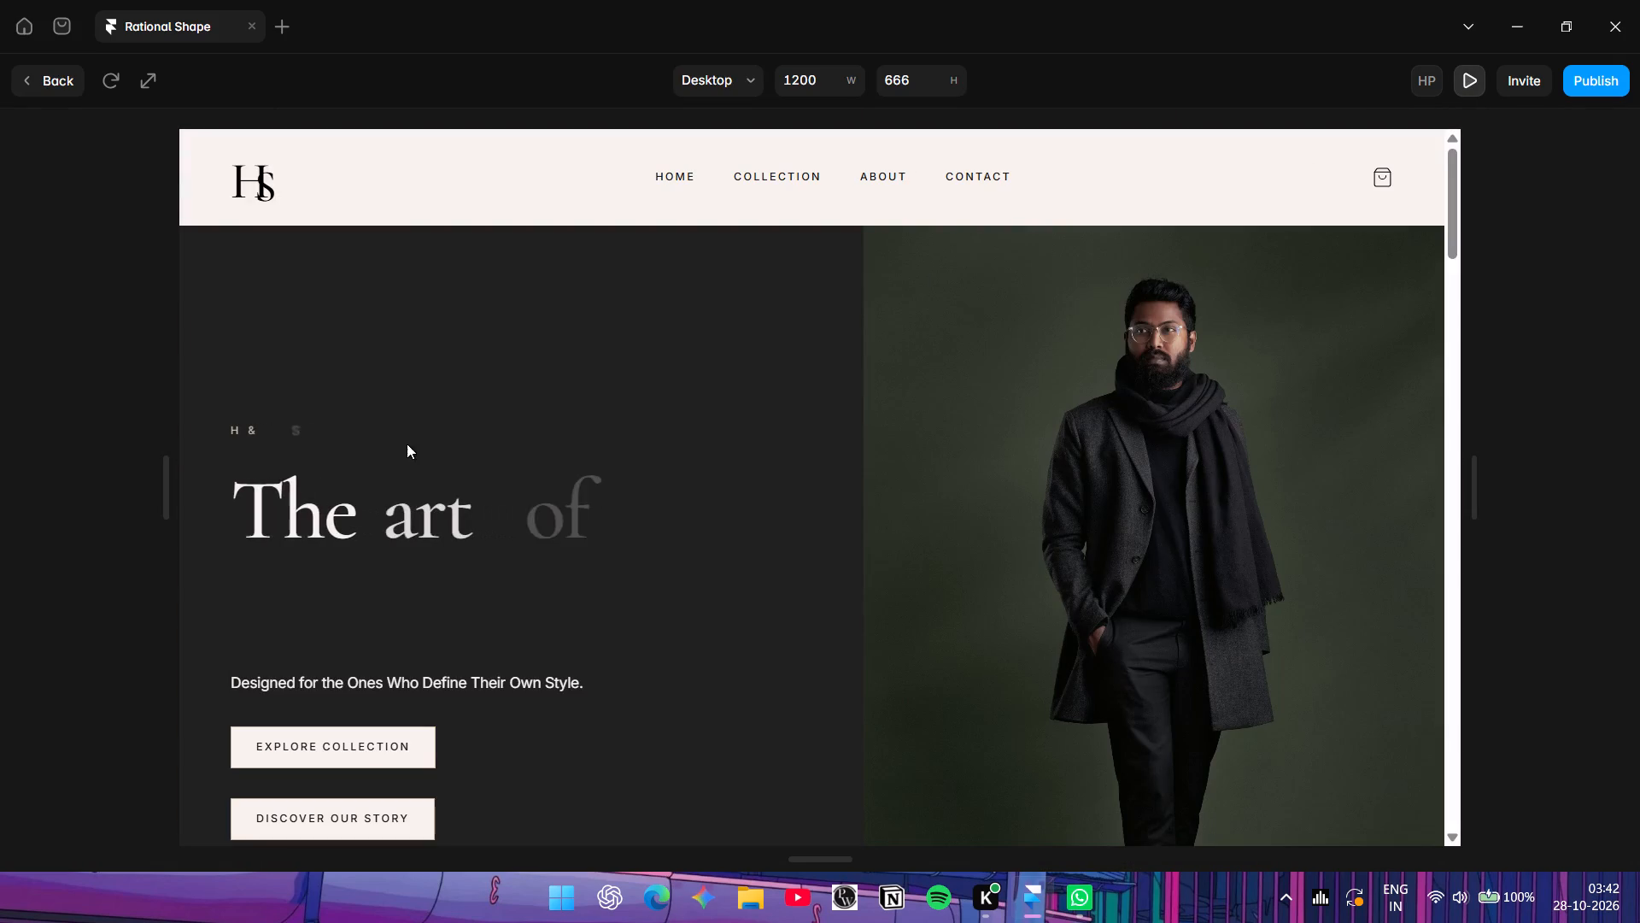
pyautogui.scroll(-1, 404, 448)
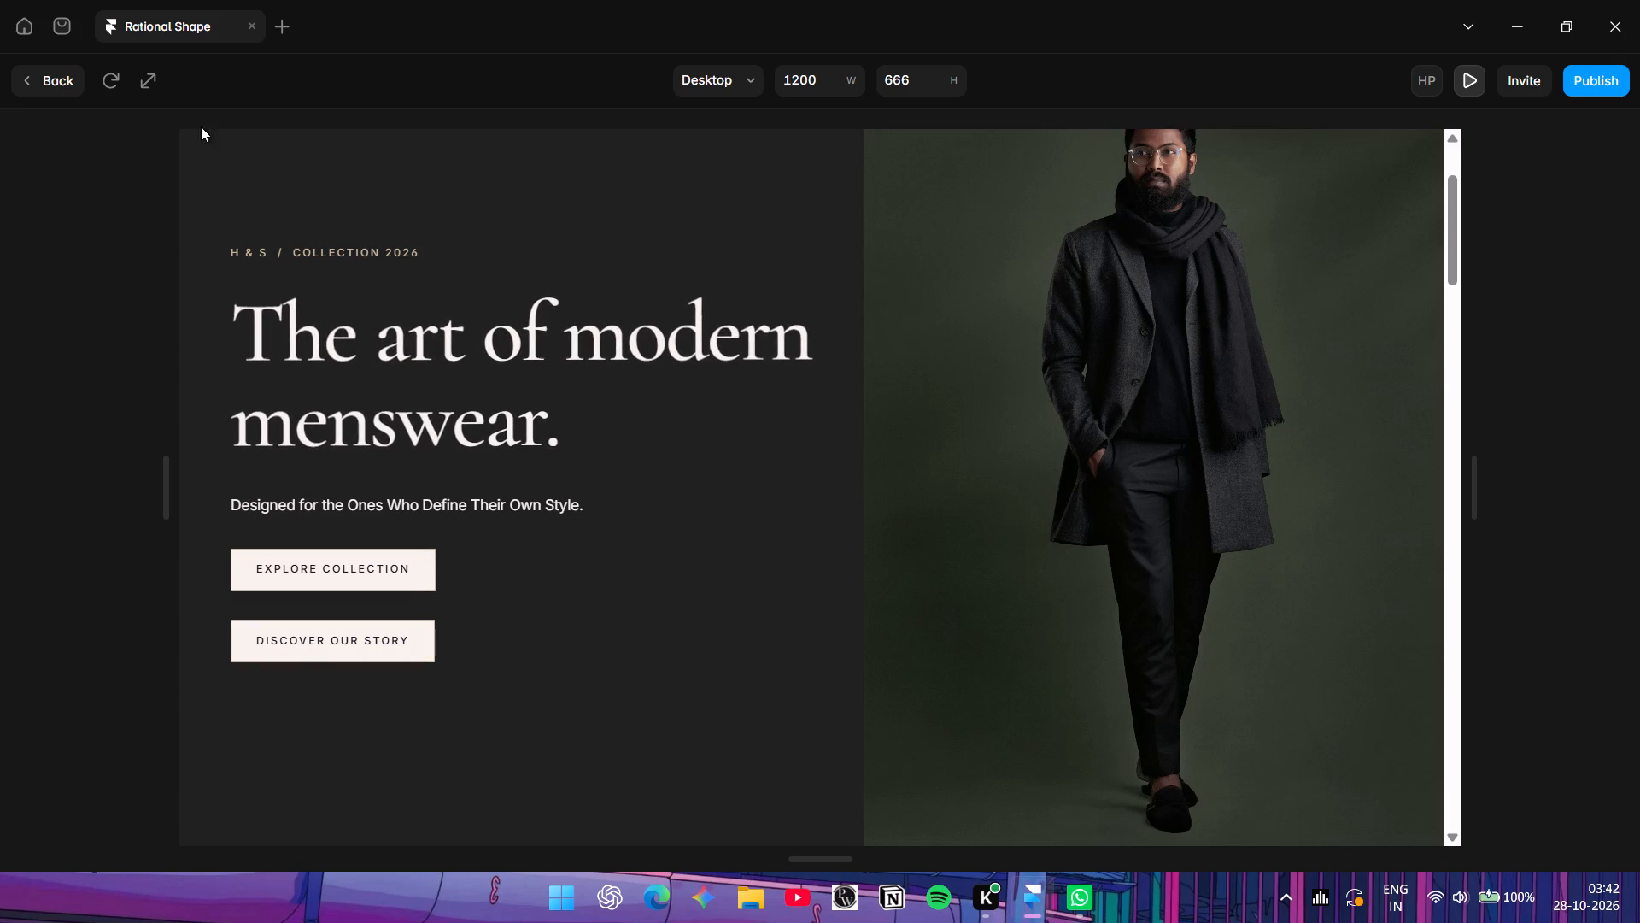
pyautogui.click(29, 85)
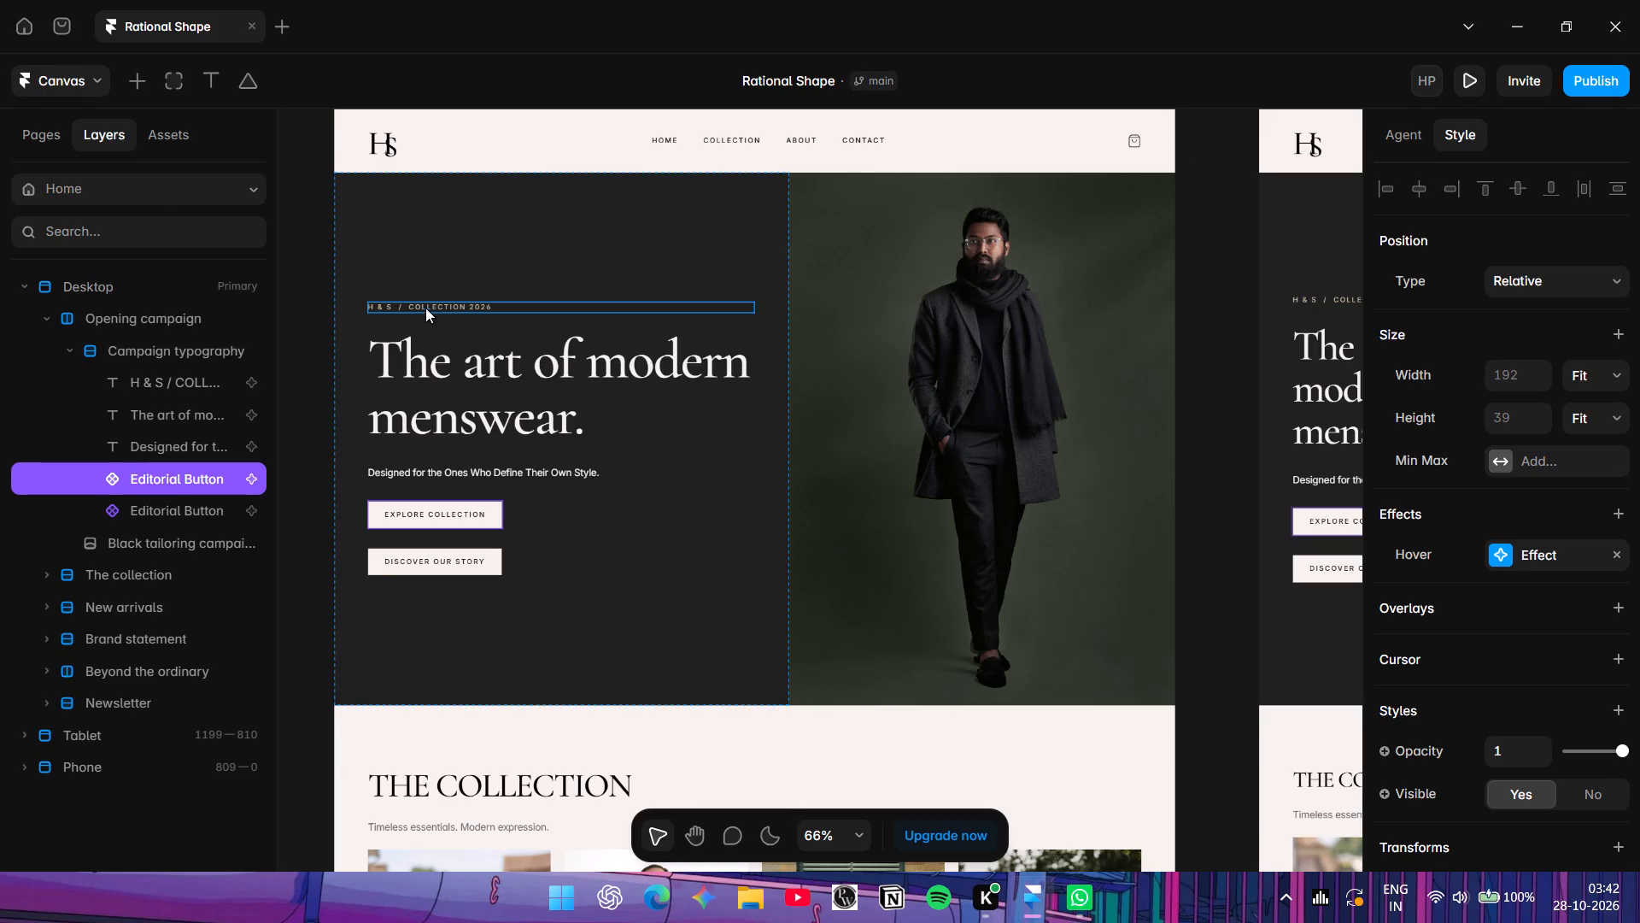
# Set the text effect transition of the H & S / Collection 2026 line and the hero headline to Ease out with 0.1 s delay.
pyautogui.click(425, 313)
pyautogui.keyDown('shift'); pyautogui.click(407, 435); pyautogui.keyUp('shift')
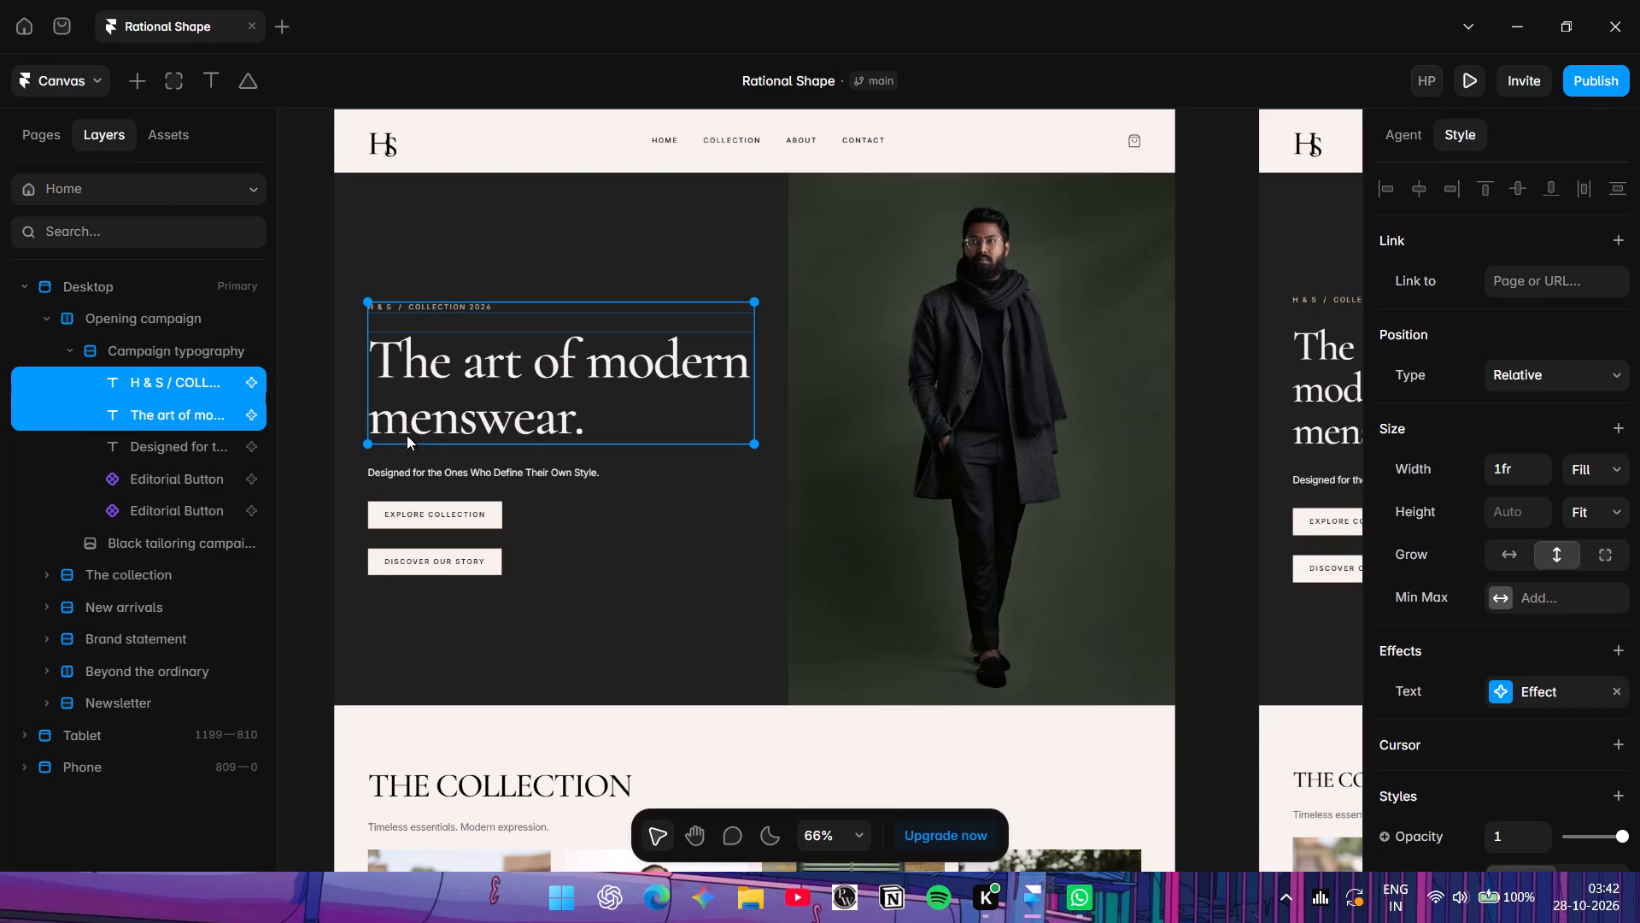
pyautogui.click(1497, 703)
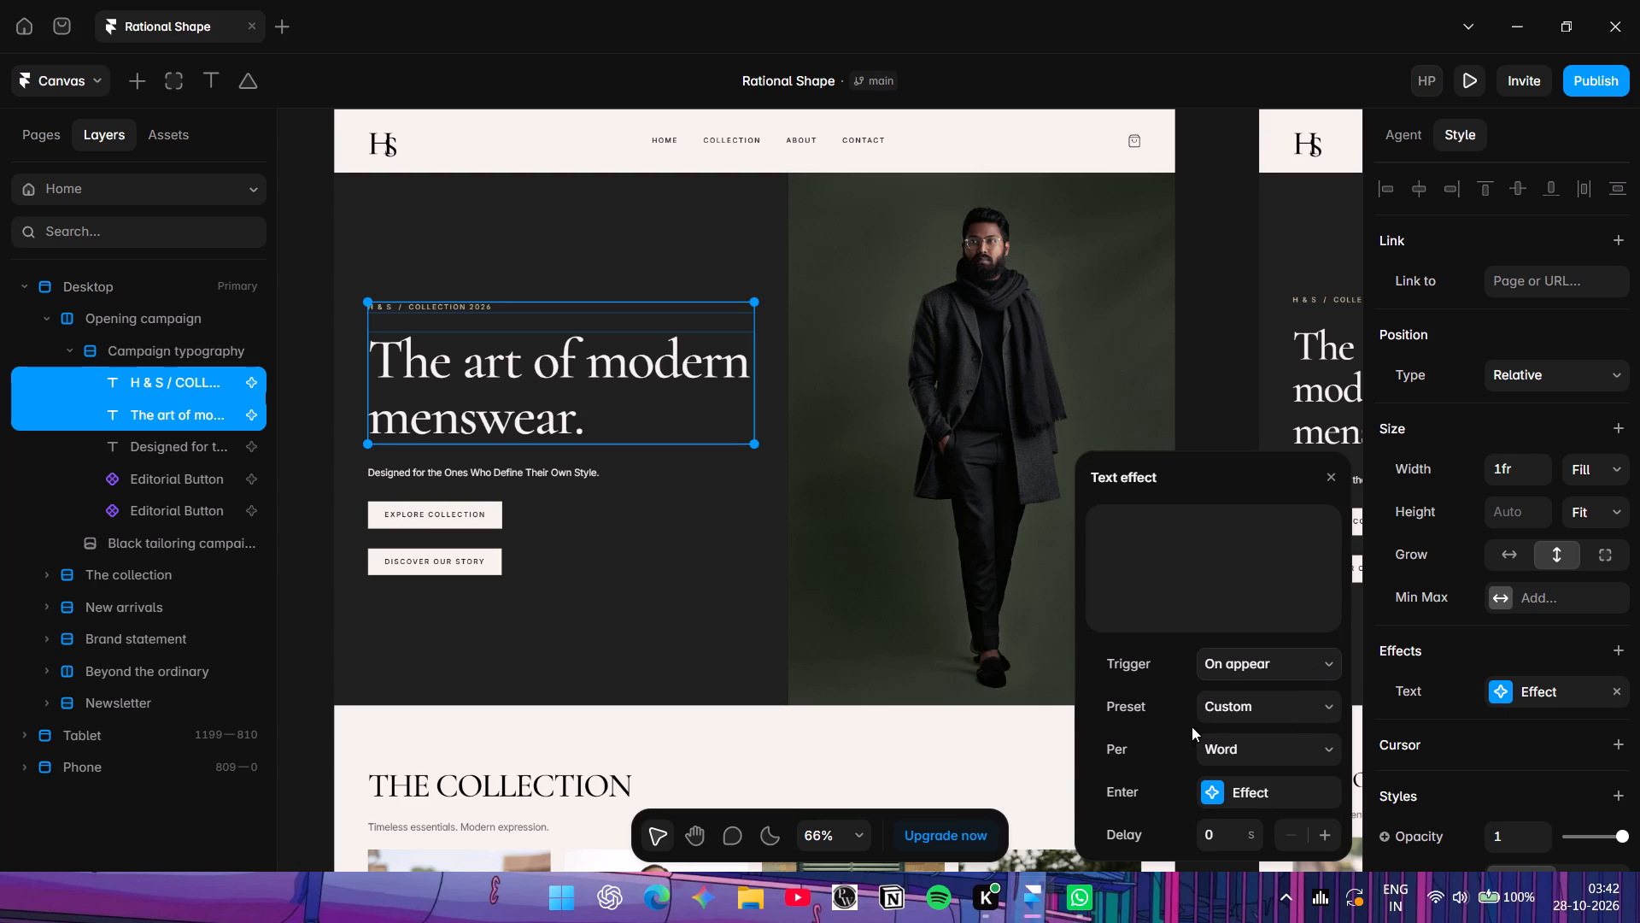
pyautogui.click(1215, 799)
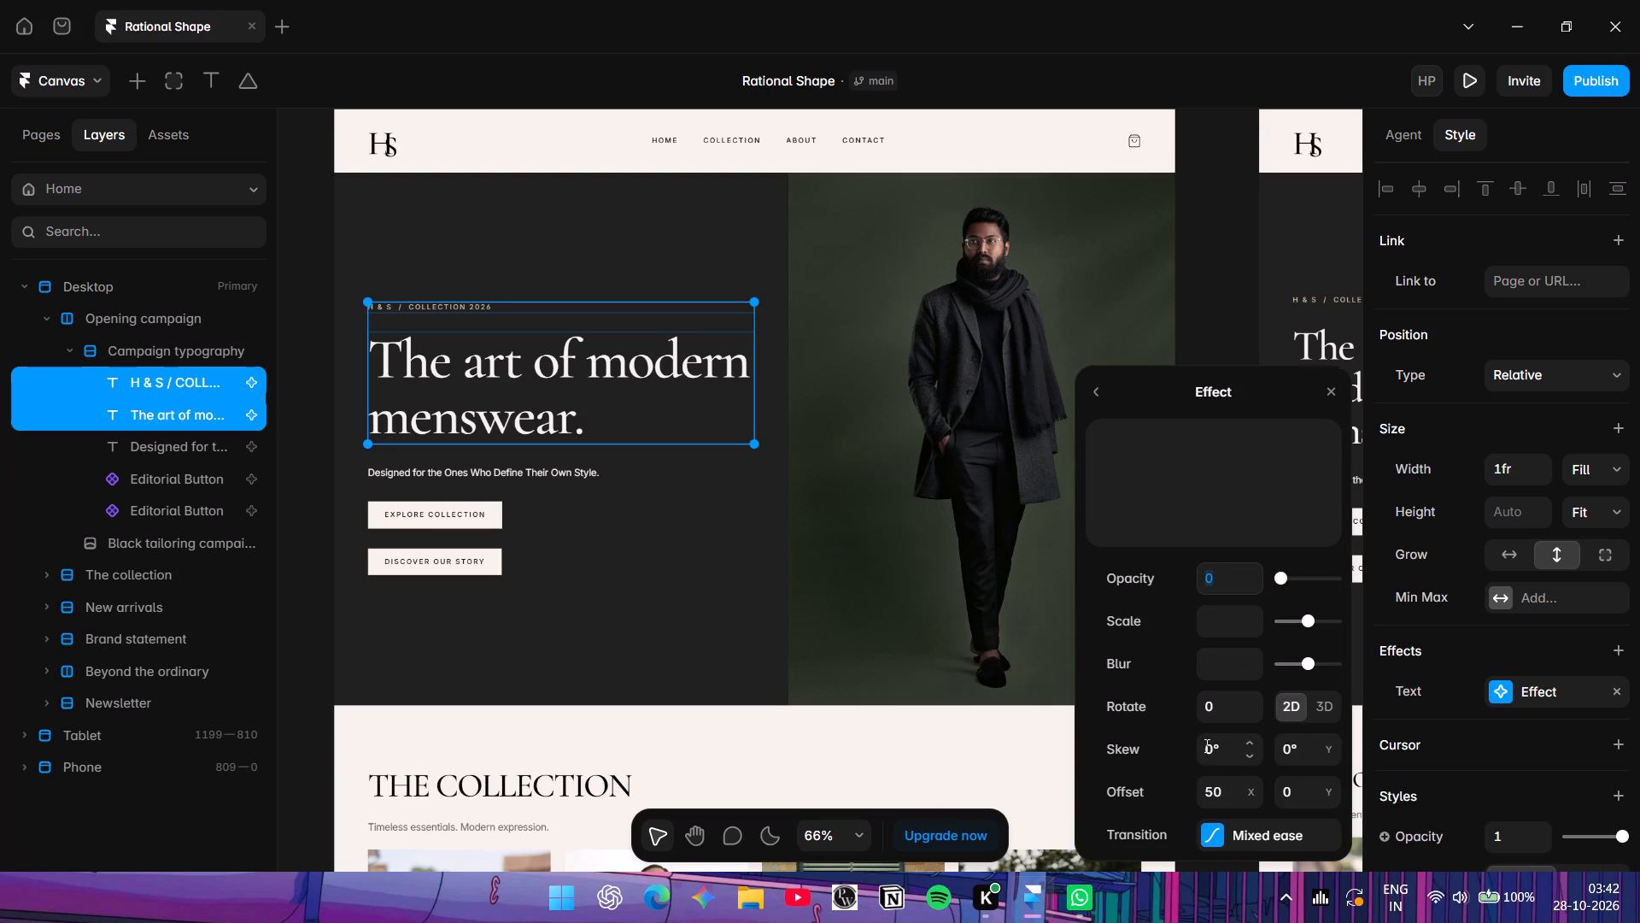
pyautogui.click(1238, 853)
pyautogui.click(1220, 843)
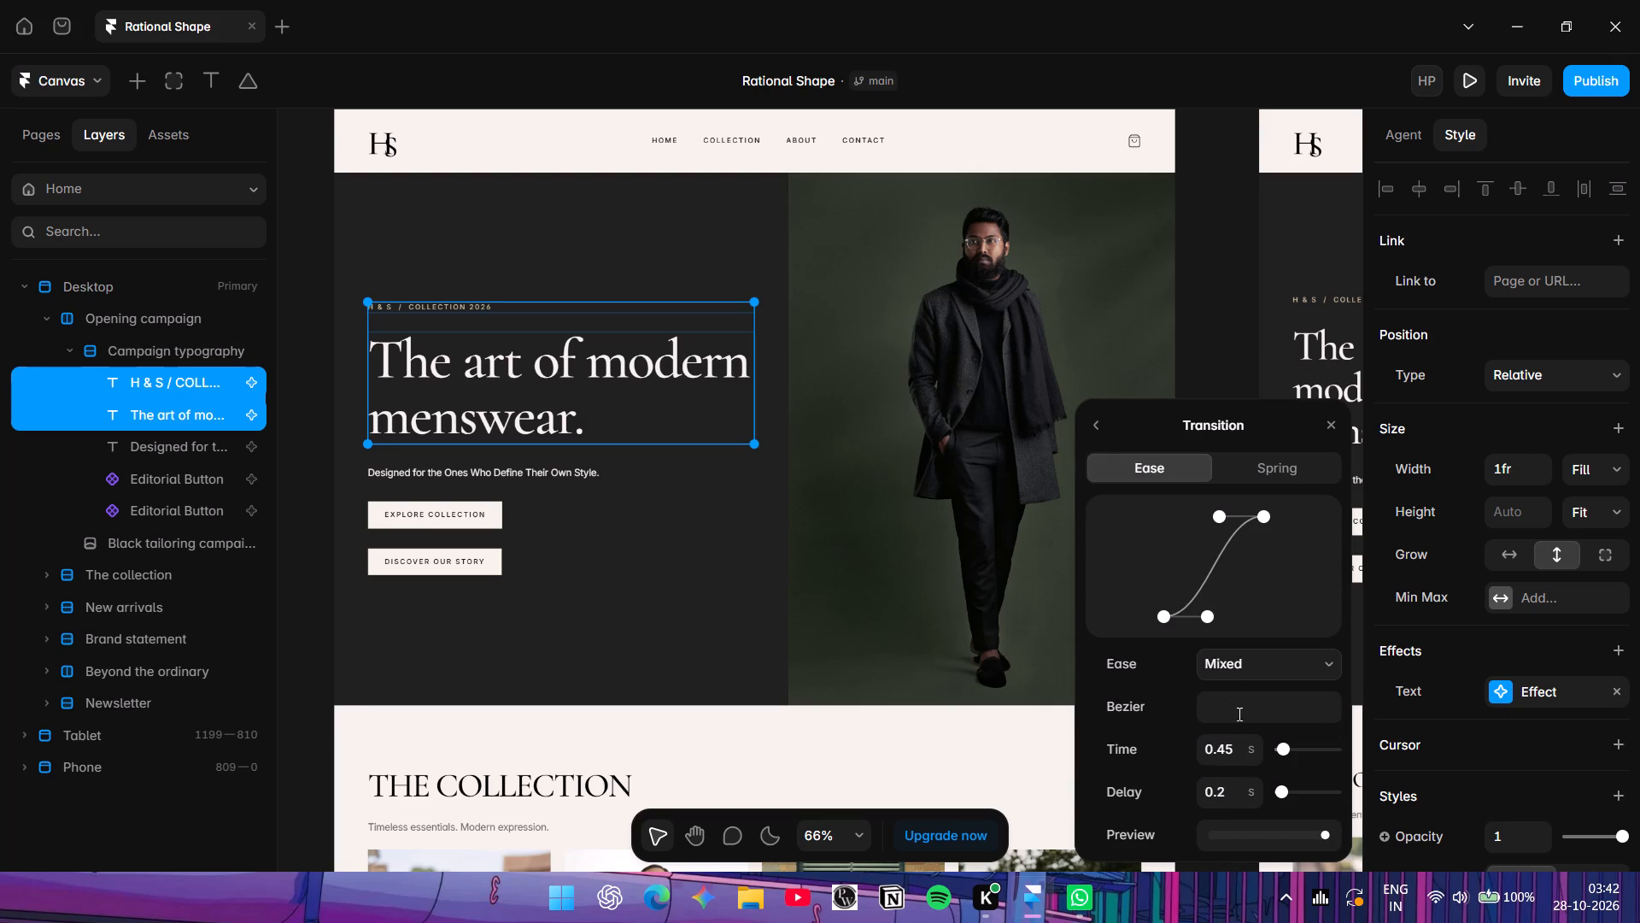
pyautogui.click(1250, 802)
pyautogui.click(1327, 659)
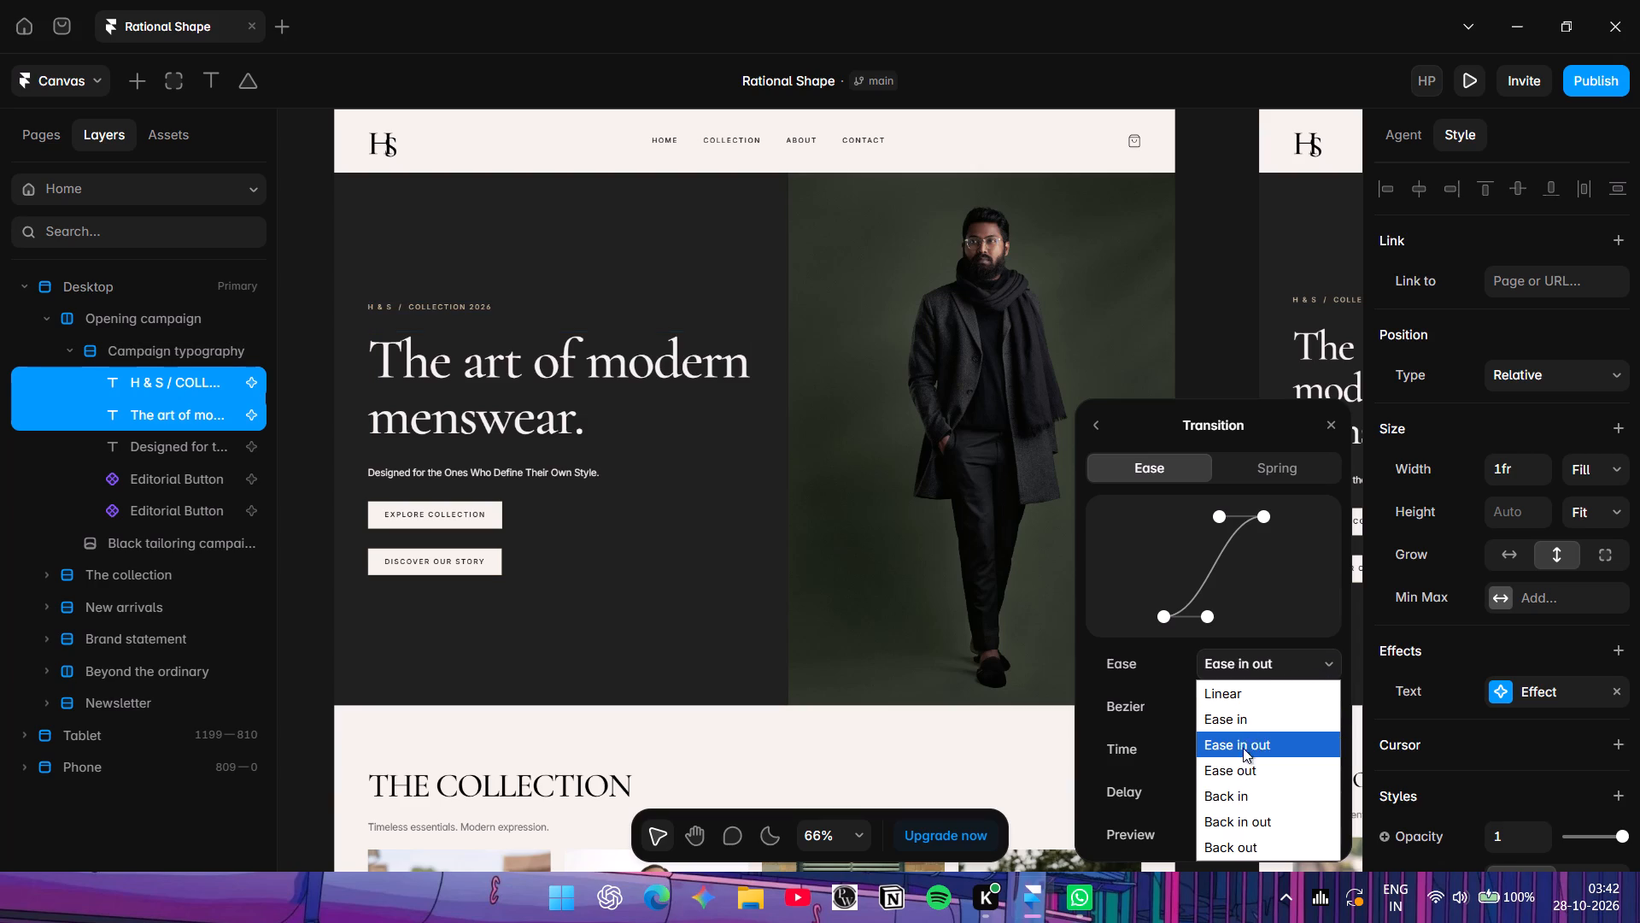
pyautogui.click(1242, 759)
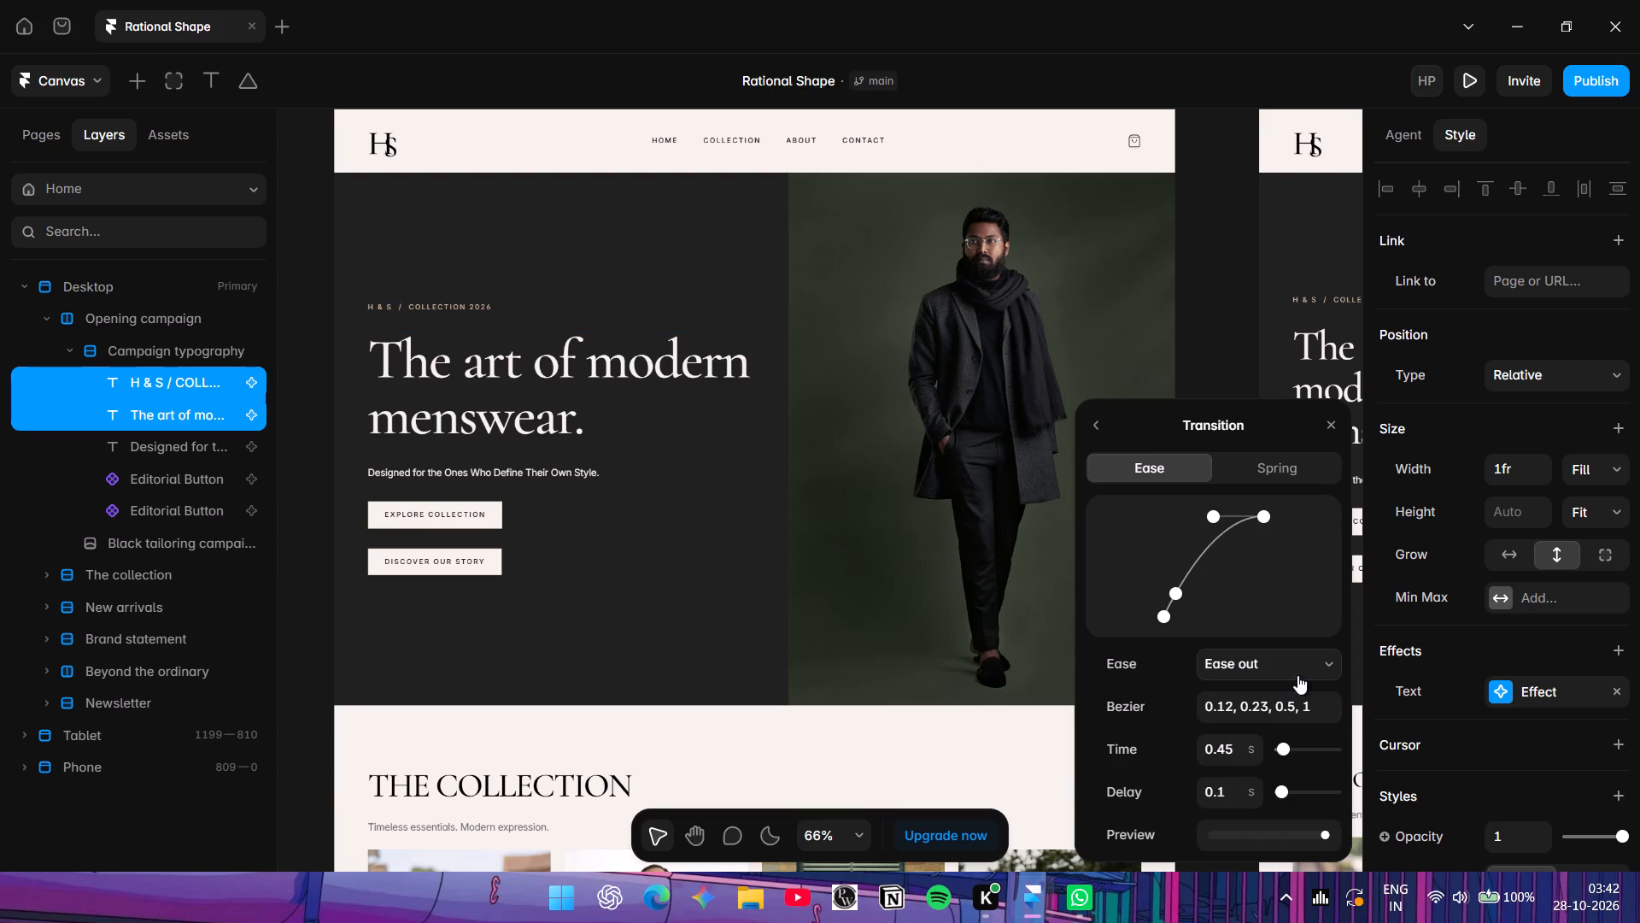
# Set the text transition's delay to 0, try a physics-based Spring with stiffness 250, and return to the Ease type.
pyautogui.click(1249, 467)
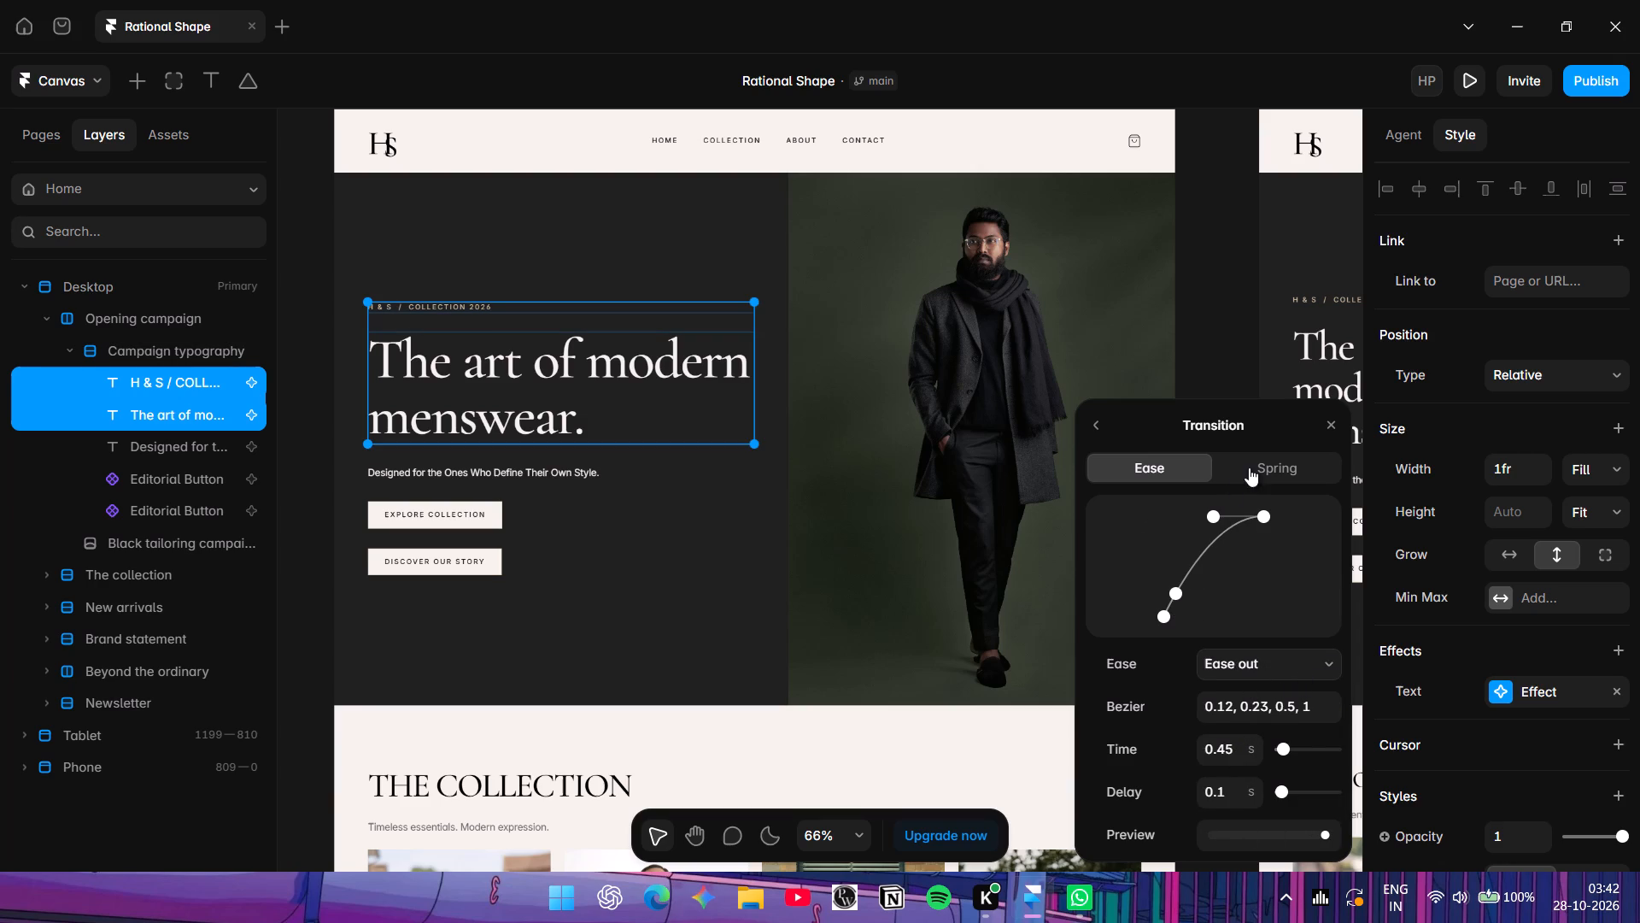
pyautogui.click(1258, 799)
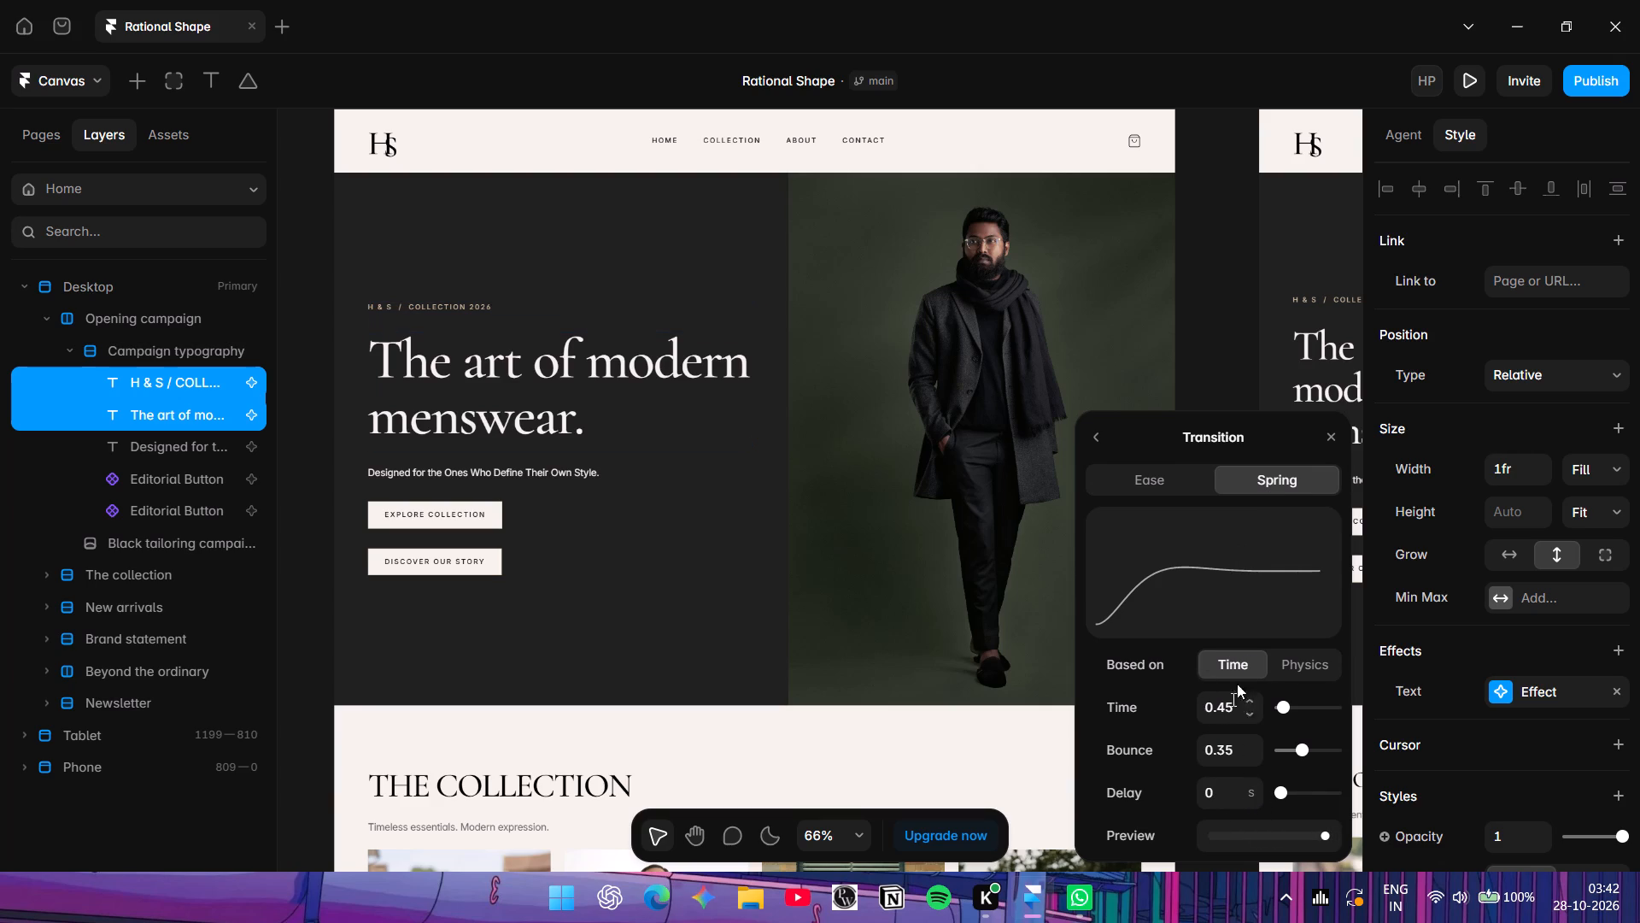
pyautogui.click(1283, 667)
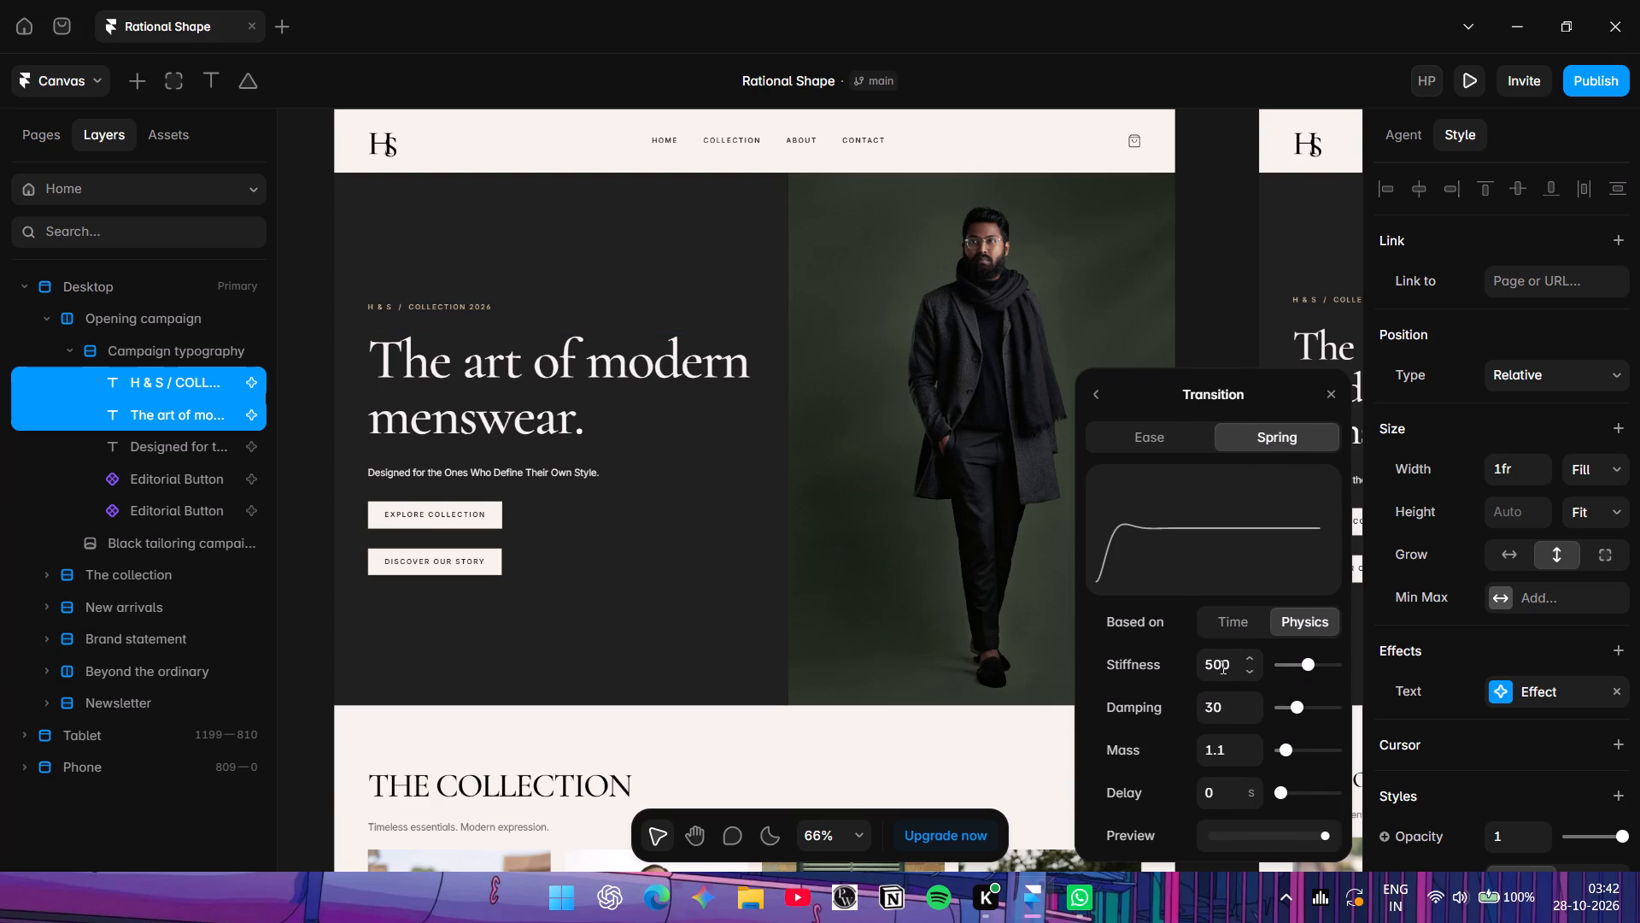
pyautogui.click(1221, 667)
pyautogui.press('BackSpace')
pyautogui.write('25')
pyautogui.press('0')
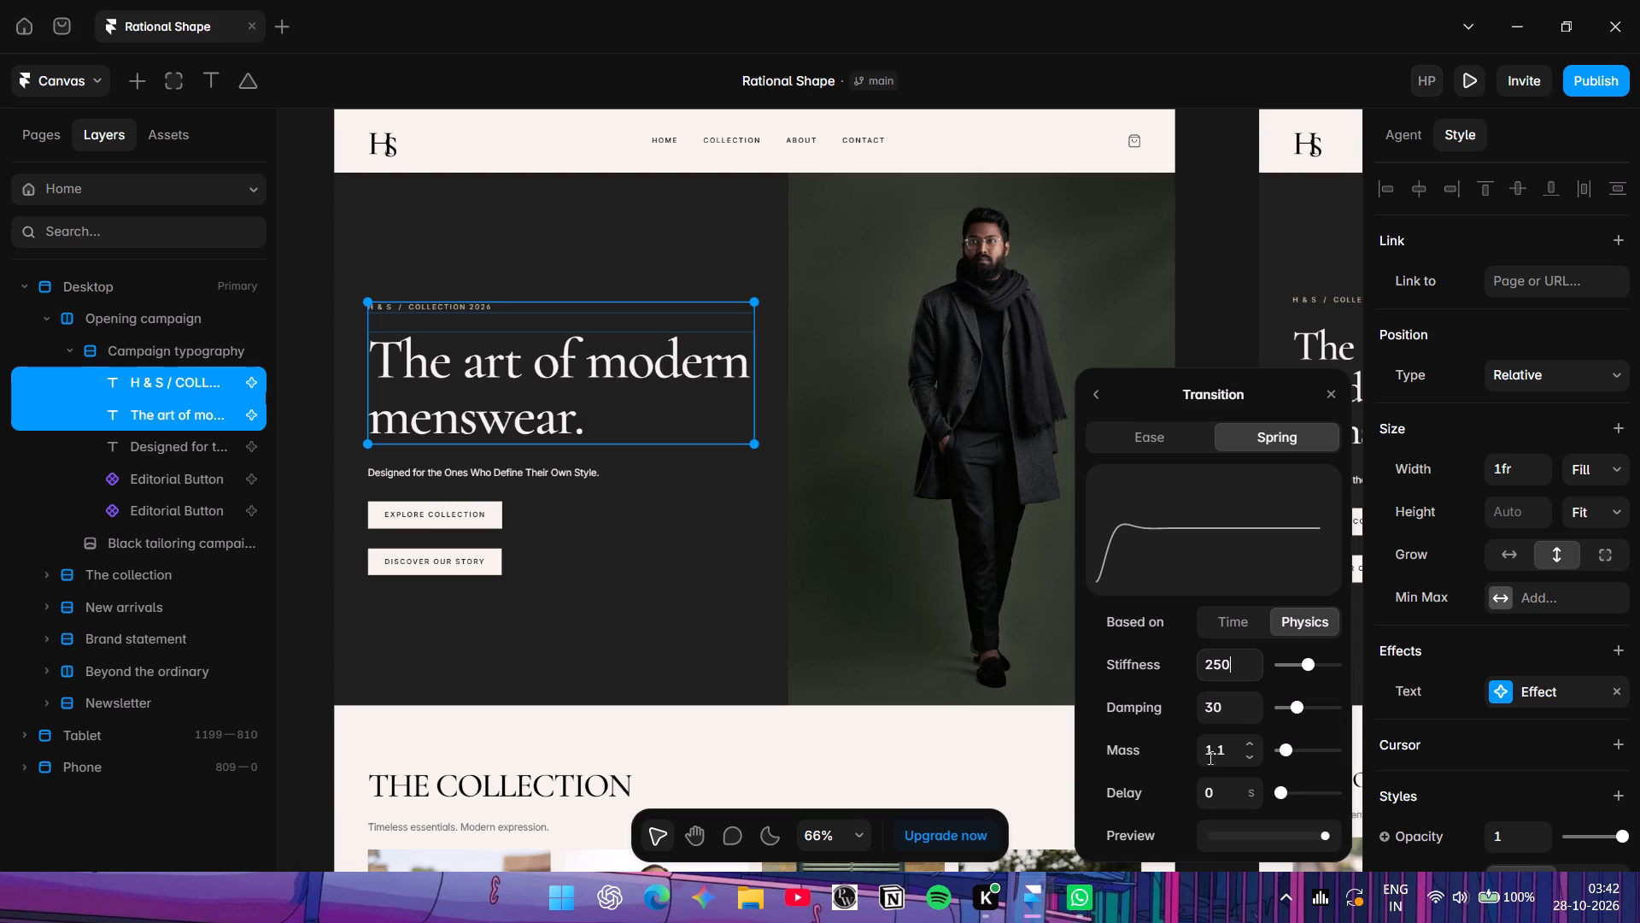
pyautogui.press('Return')
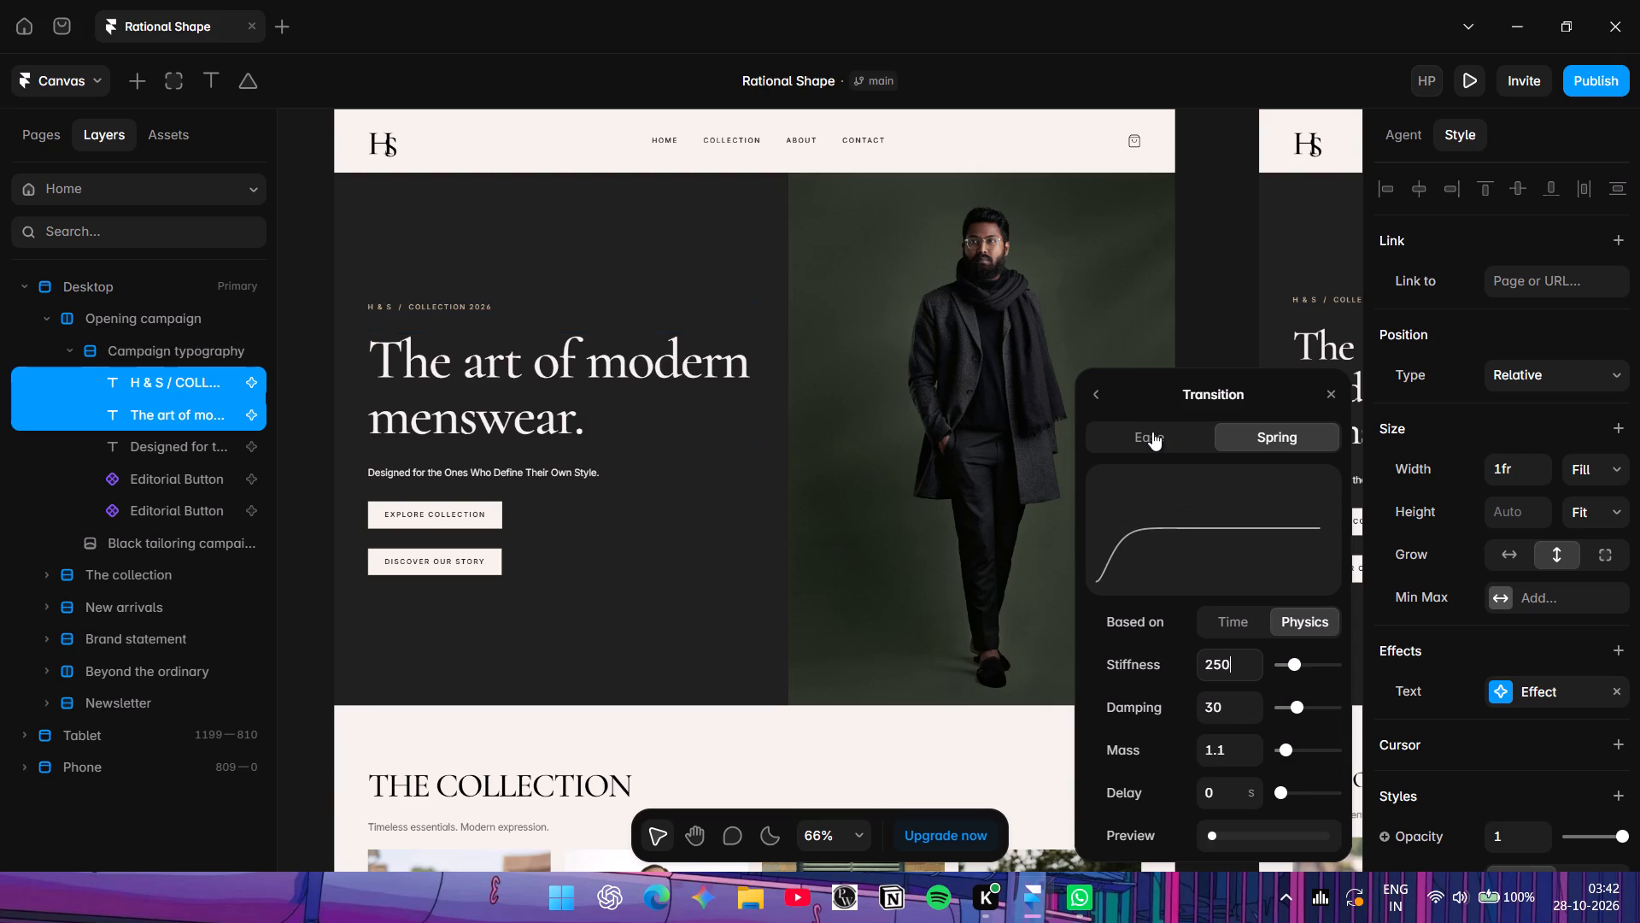
pyautogui.click(1159, 449)
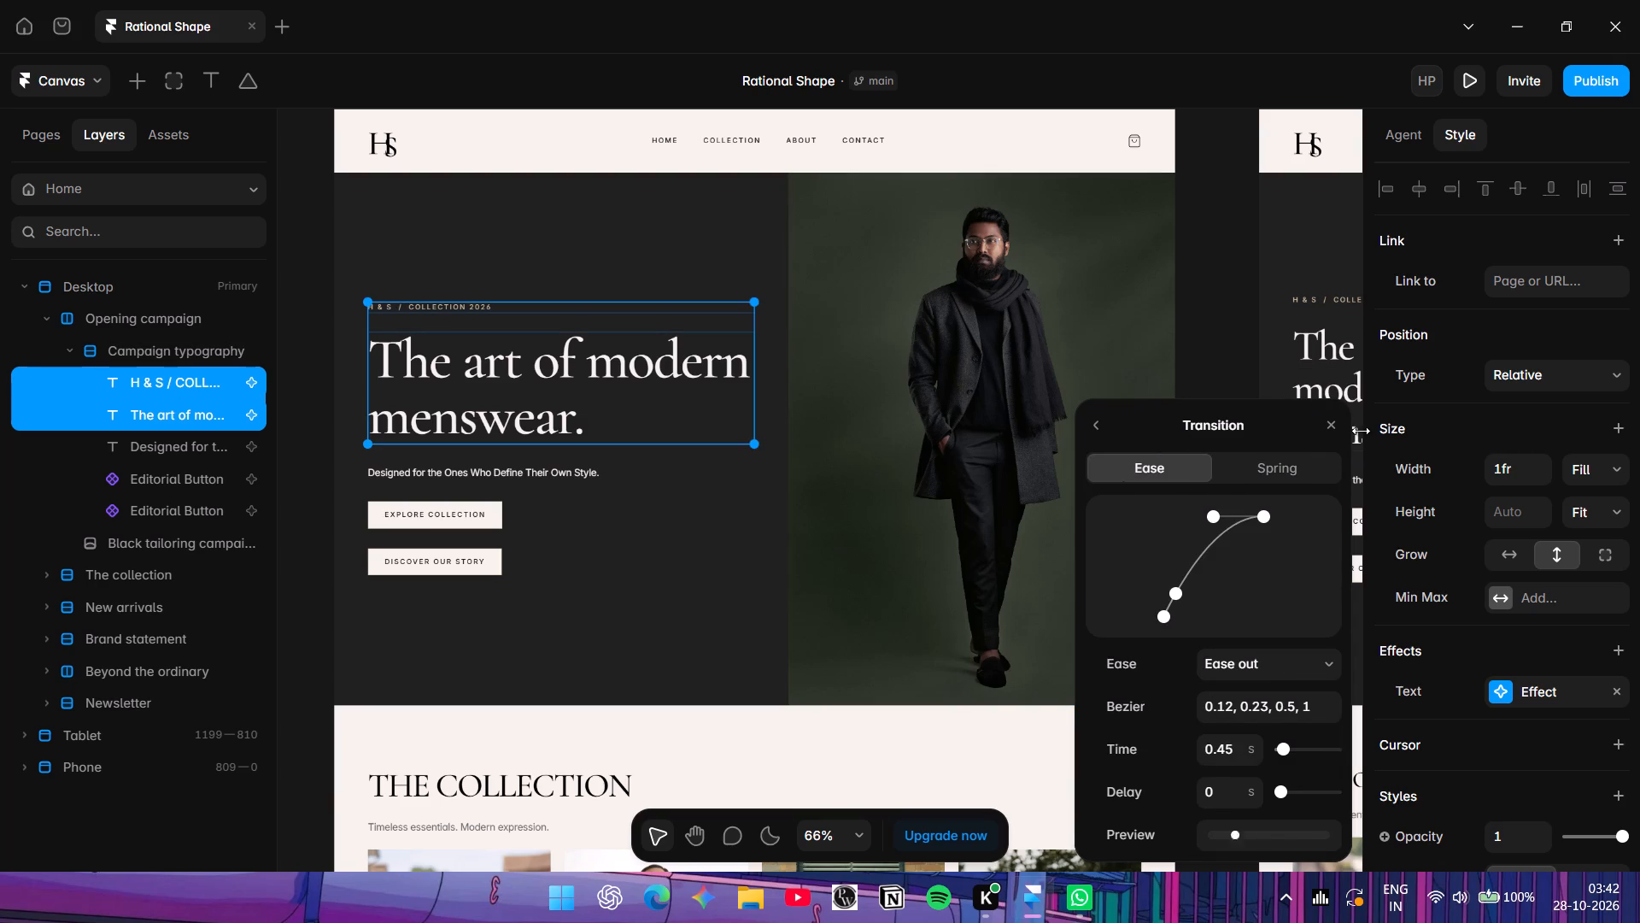
pyautogui.click(1337, 424)
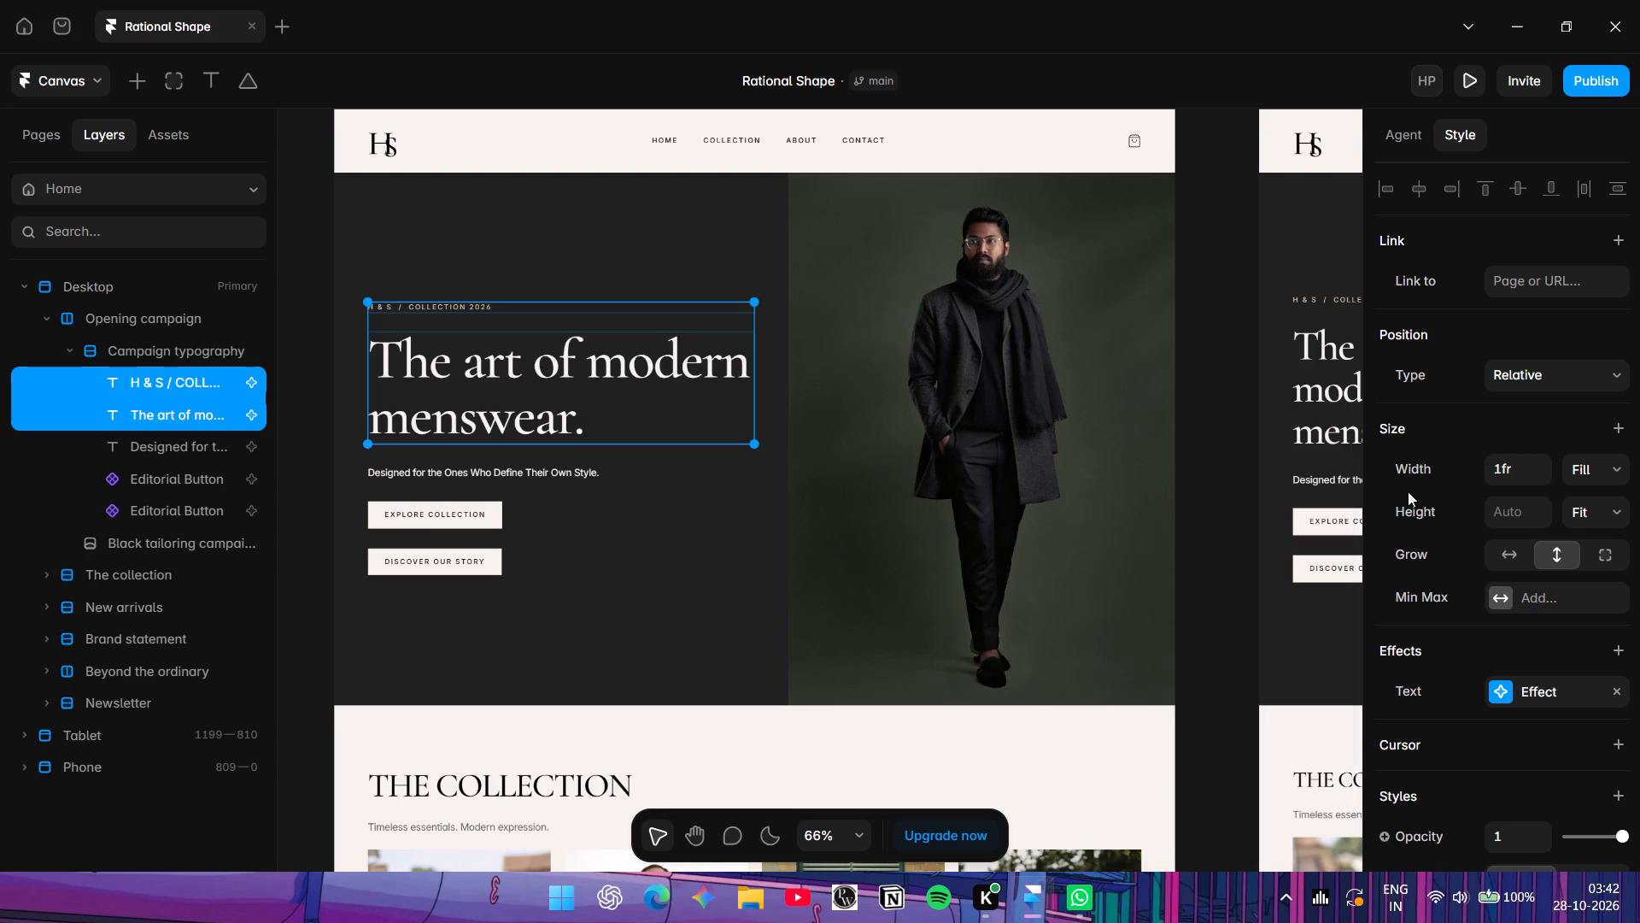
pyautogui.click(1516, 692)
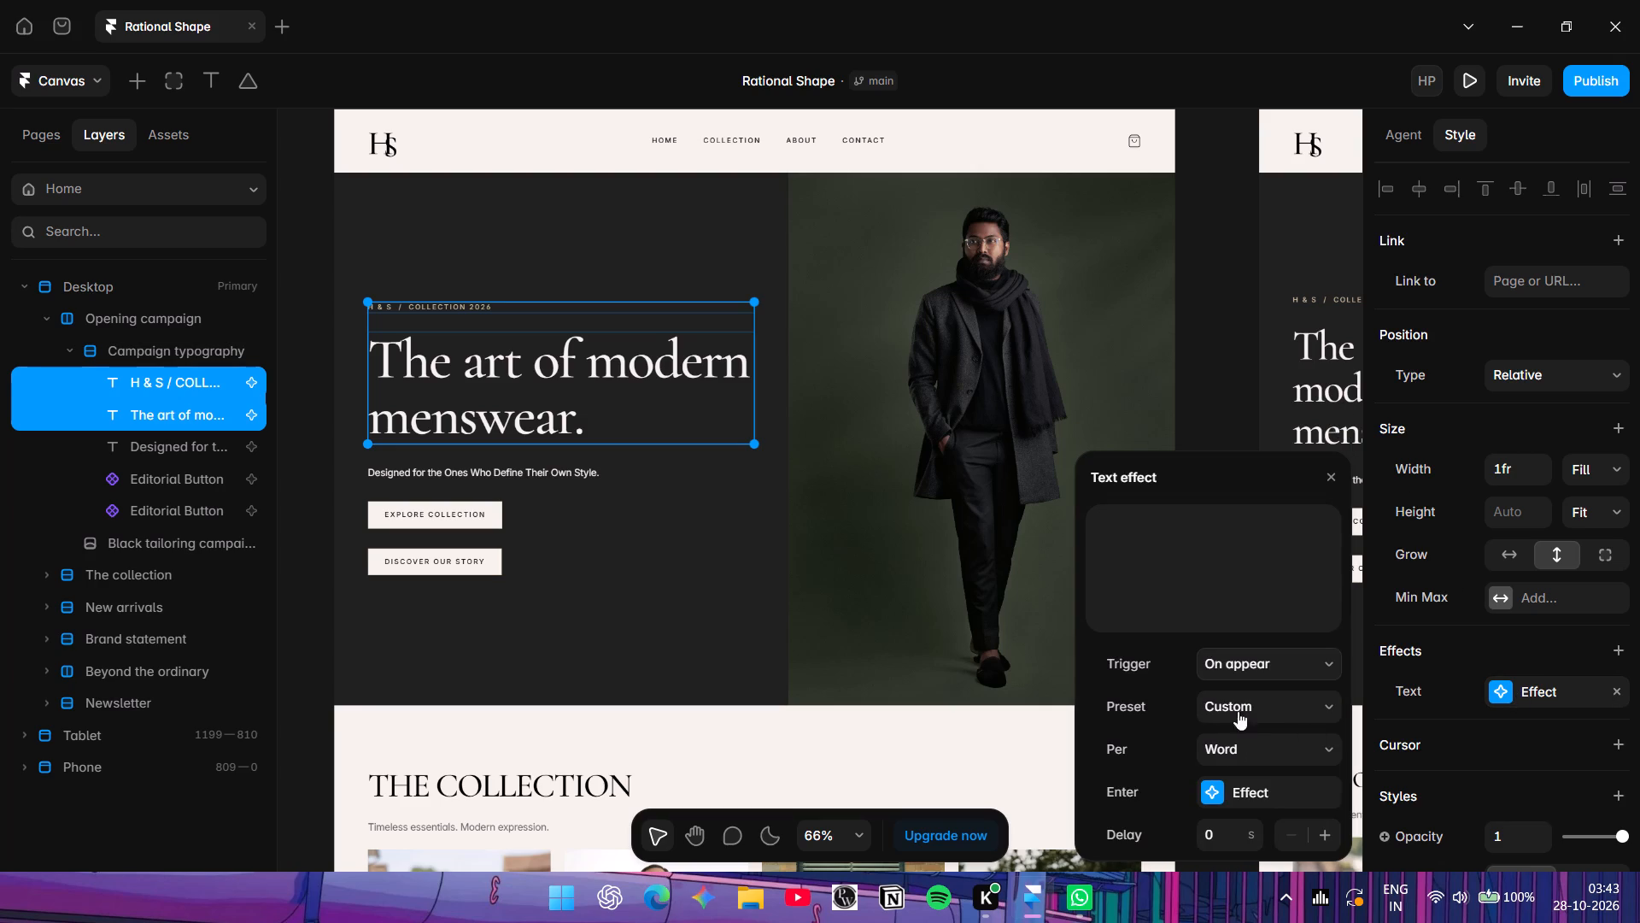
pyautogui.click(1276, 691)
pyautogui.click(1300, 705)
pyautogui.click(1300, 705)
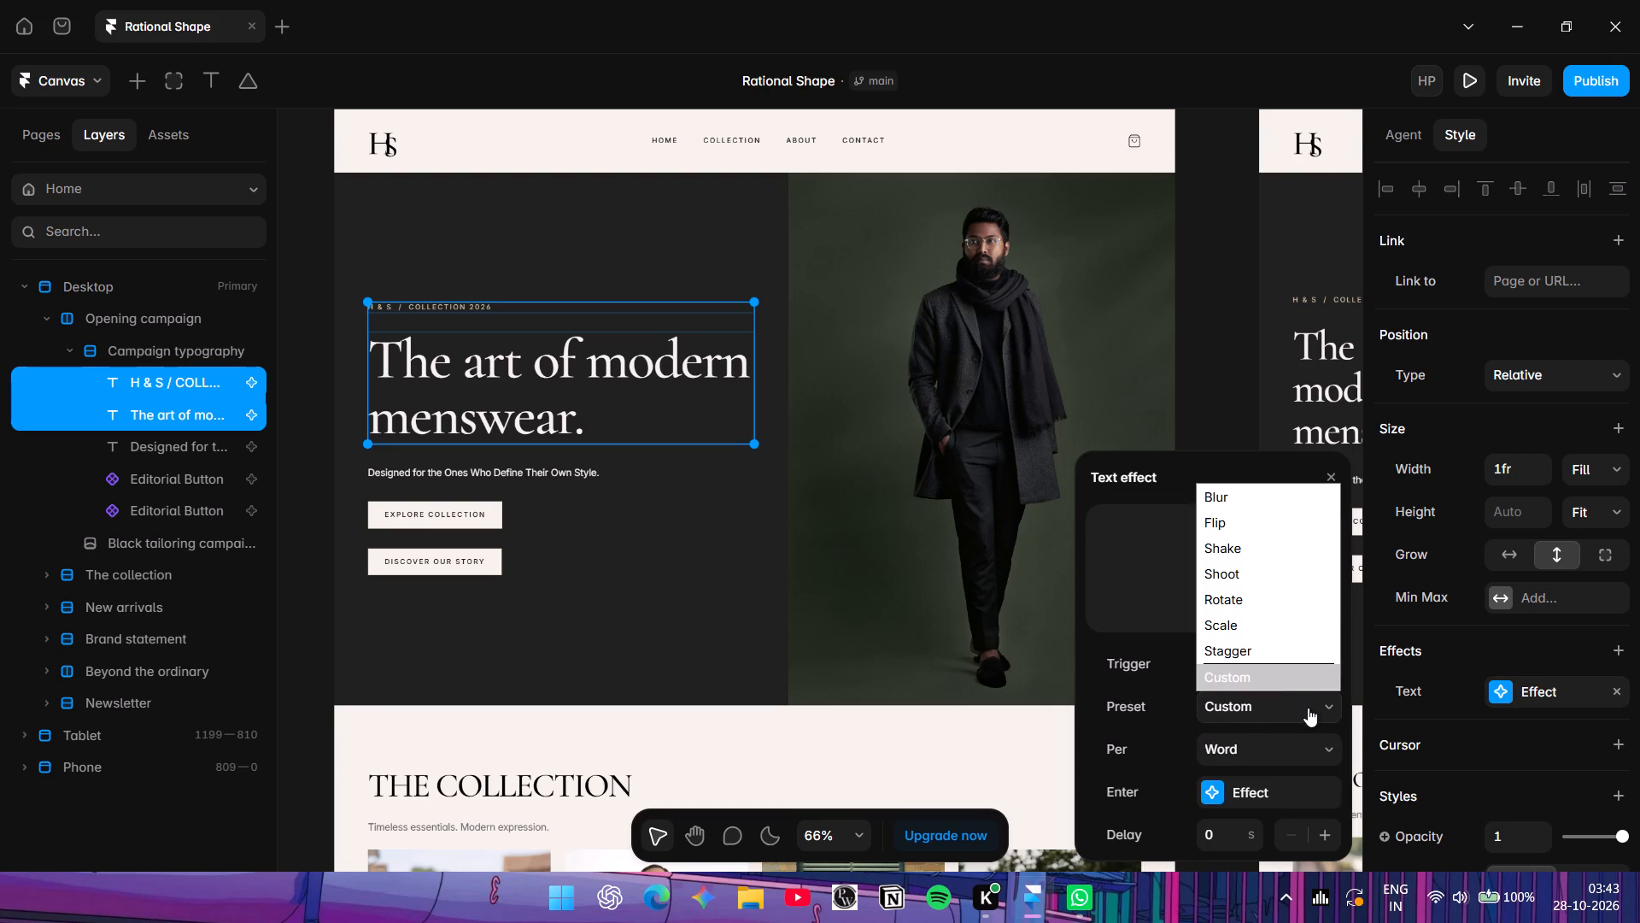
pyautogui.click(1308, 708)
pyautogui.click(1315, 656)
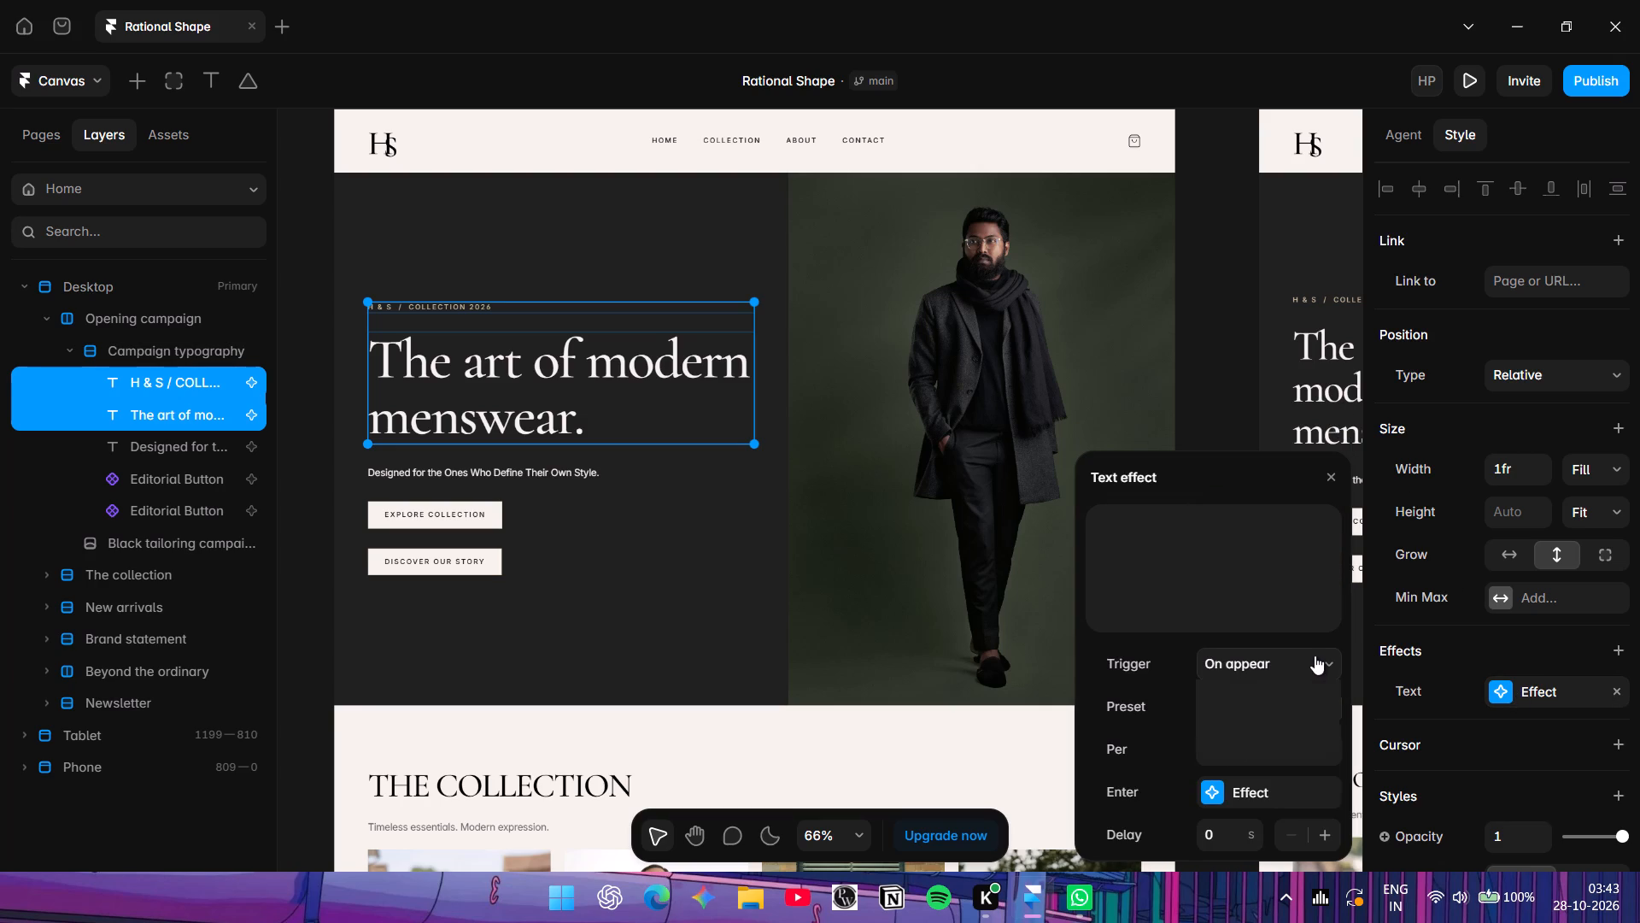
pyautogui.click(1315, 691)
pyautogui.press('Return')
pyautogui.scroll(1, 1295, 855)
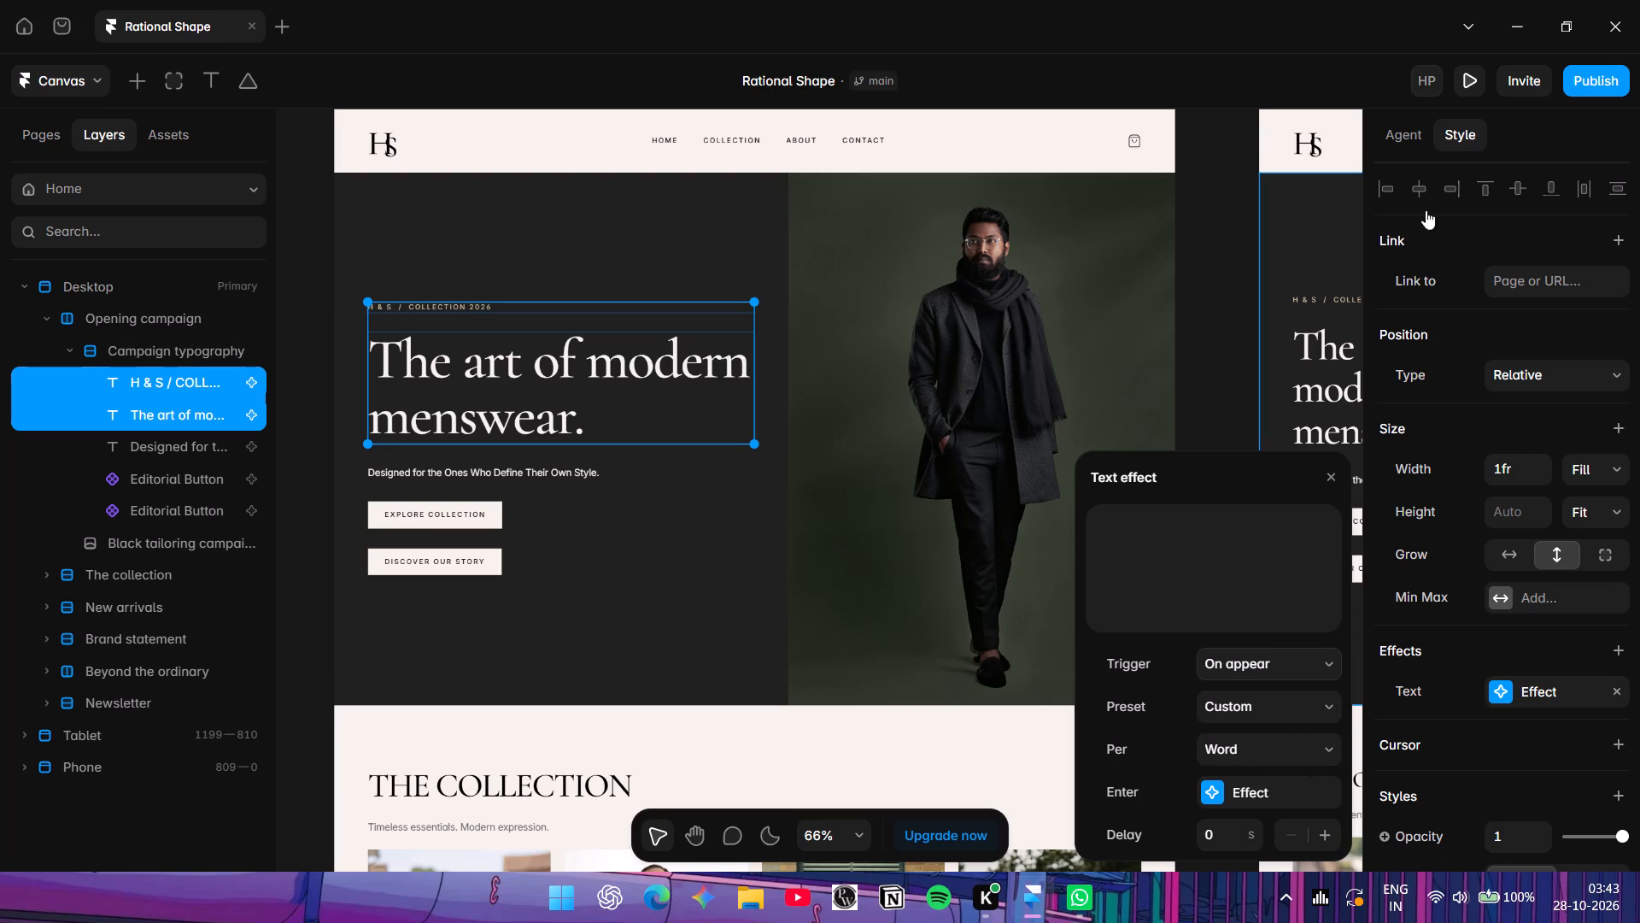
# Preview the Home hero at desktop size to check the text effects, and return to the canvas.
pyautogui.click(1474, 85)
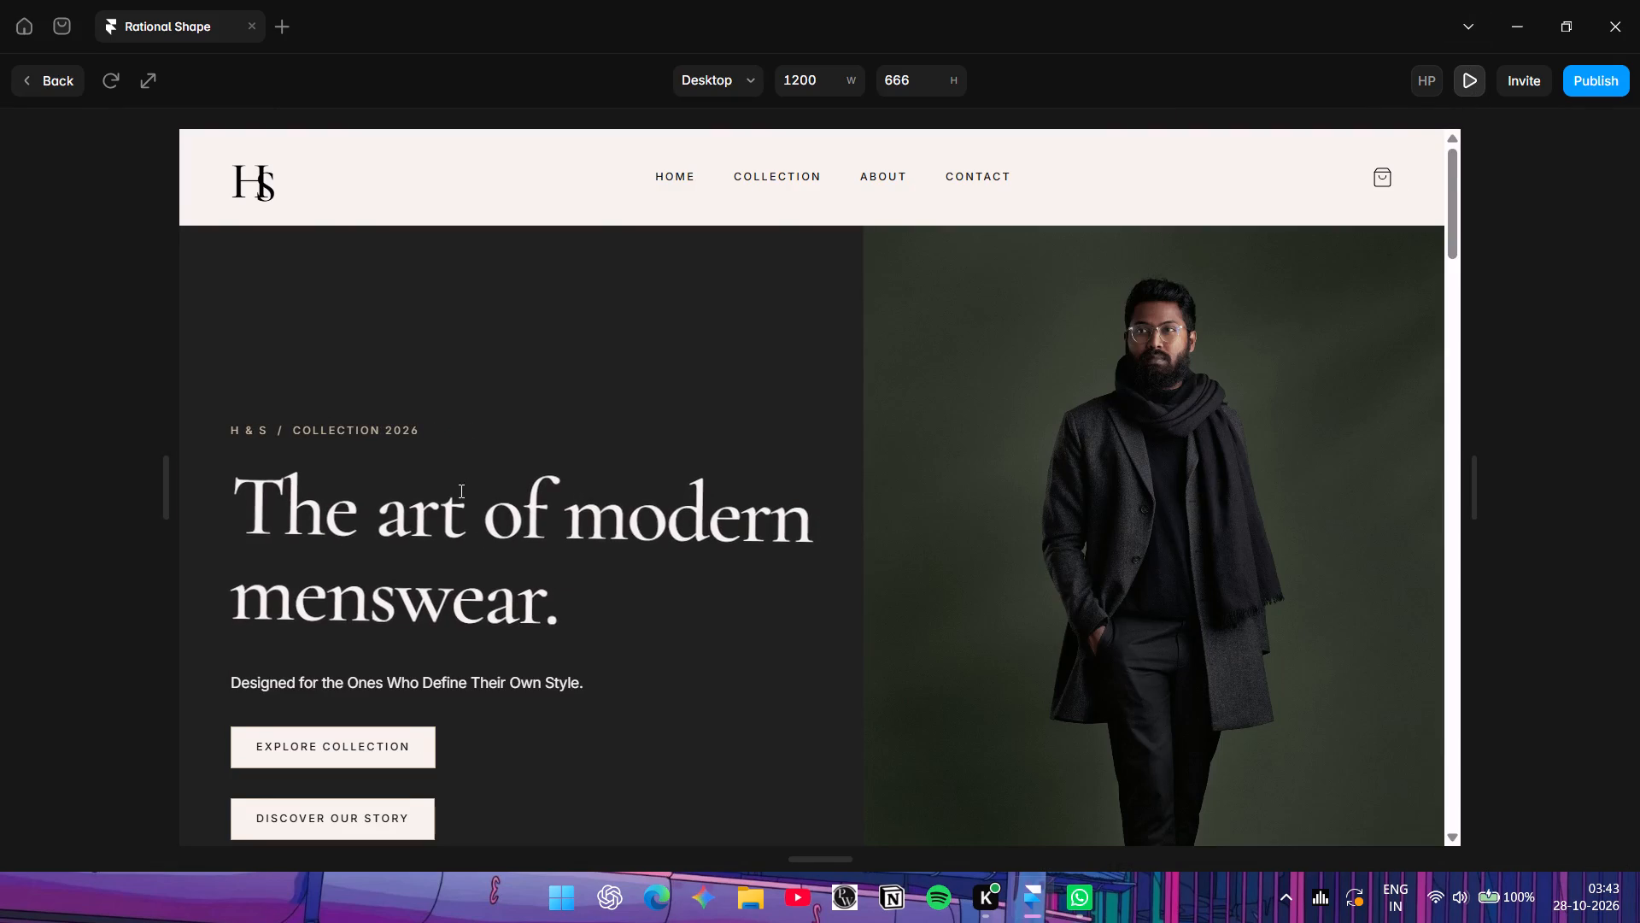
pyautogui.scroll(-1, 464, 488)
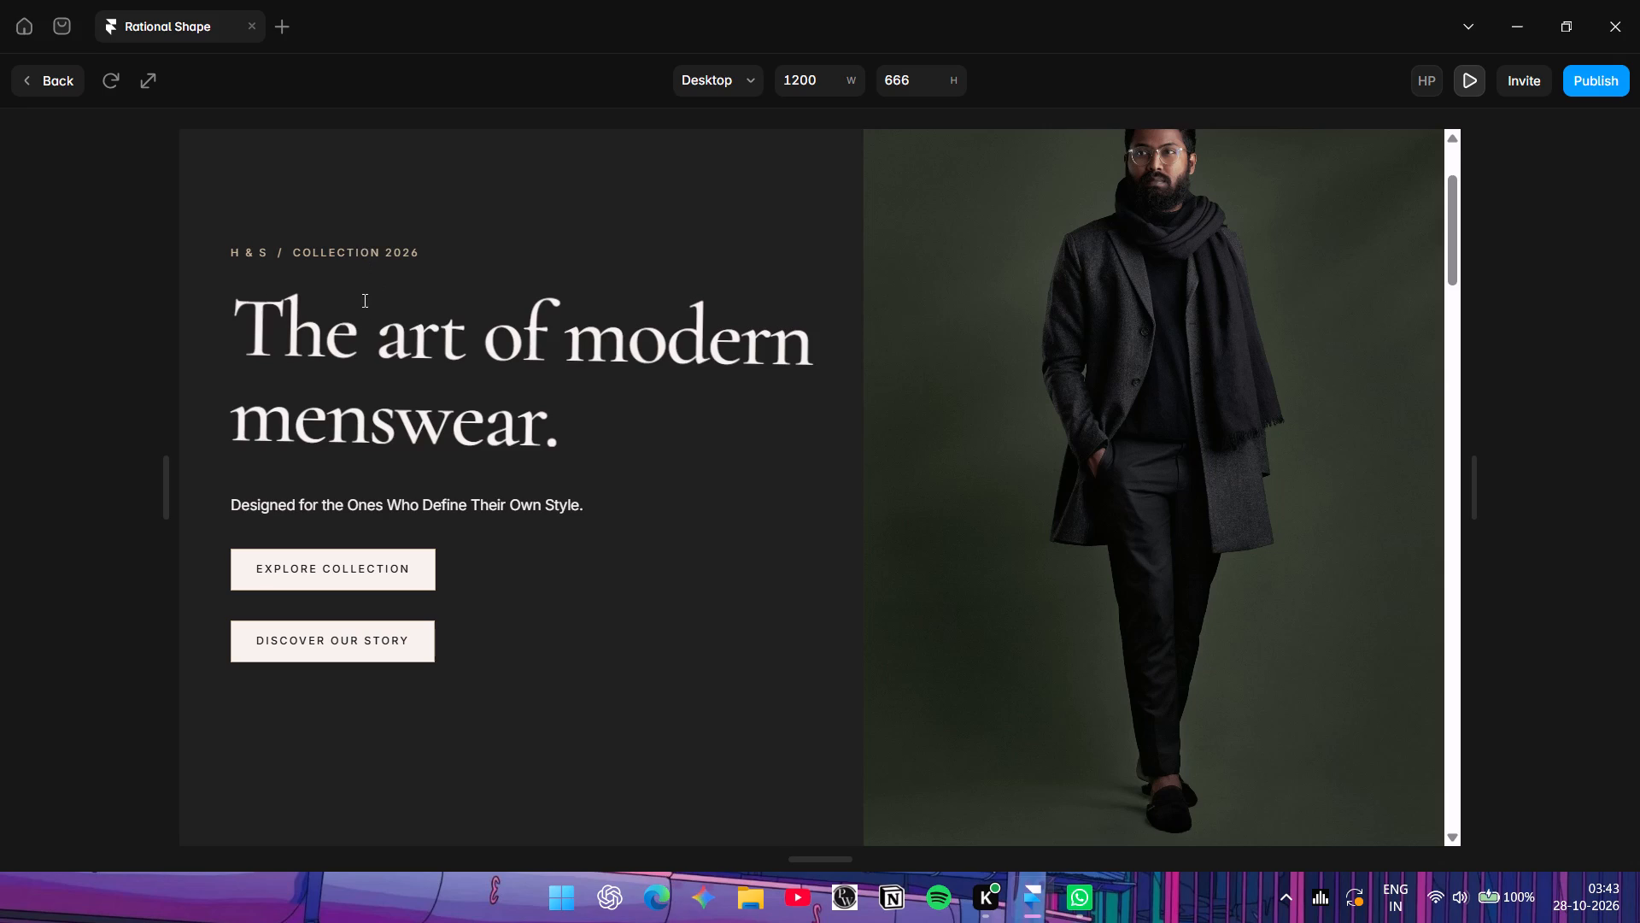
pyautogui.click(68, 76)
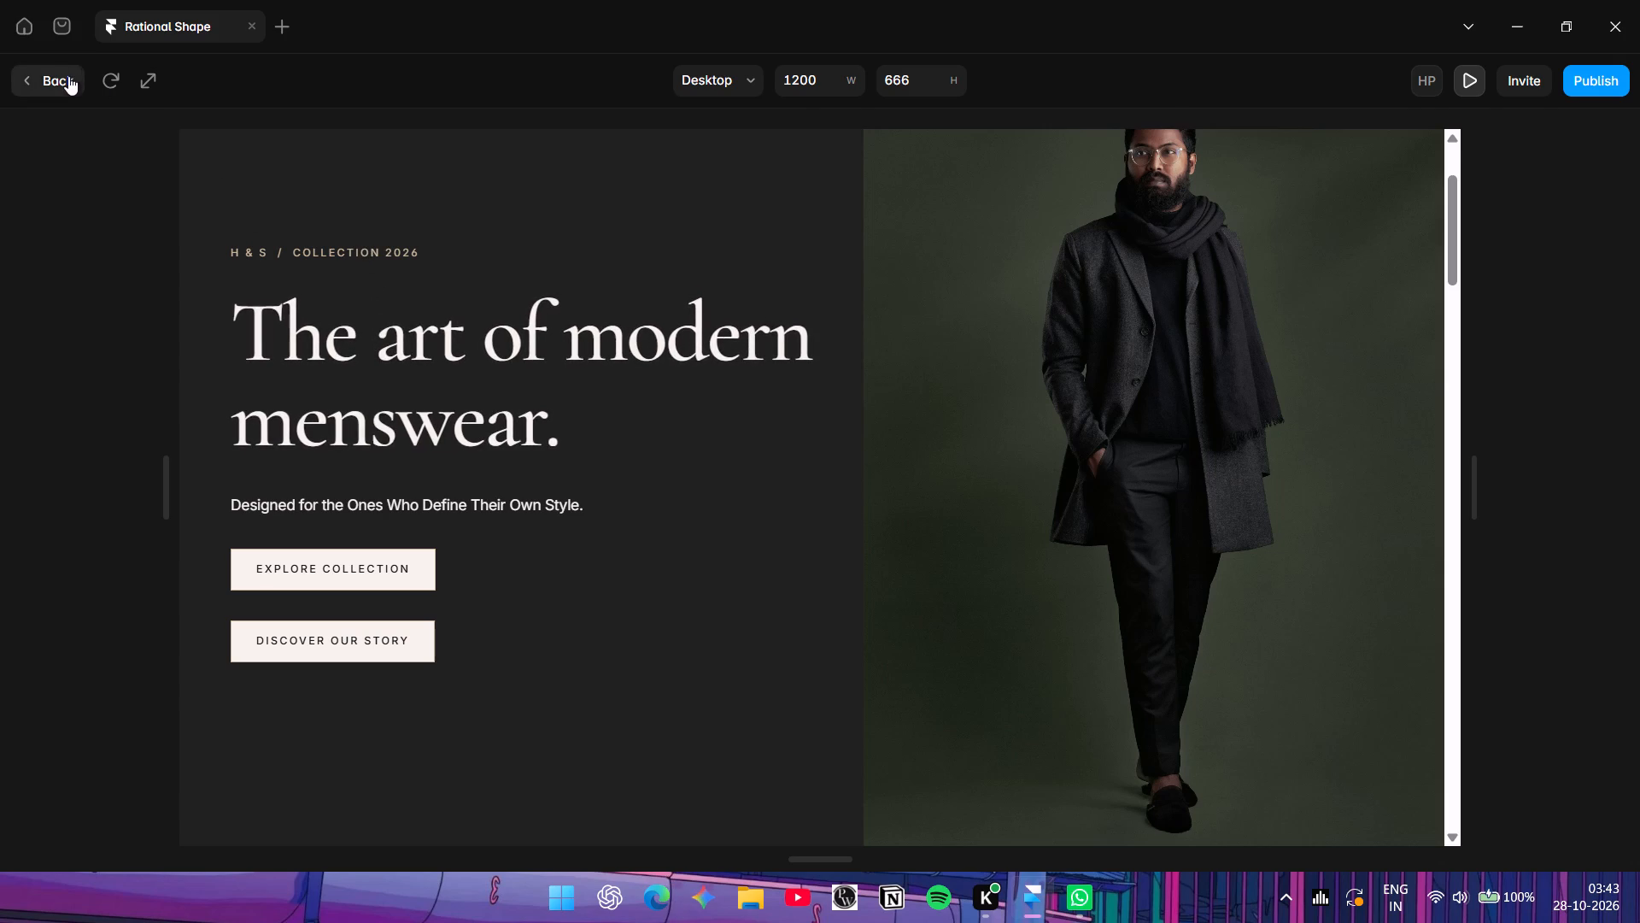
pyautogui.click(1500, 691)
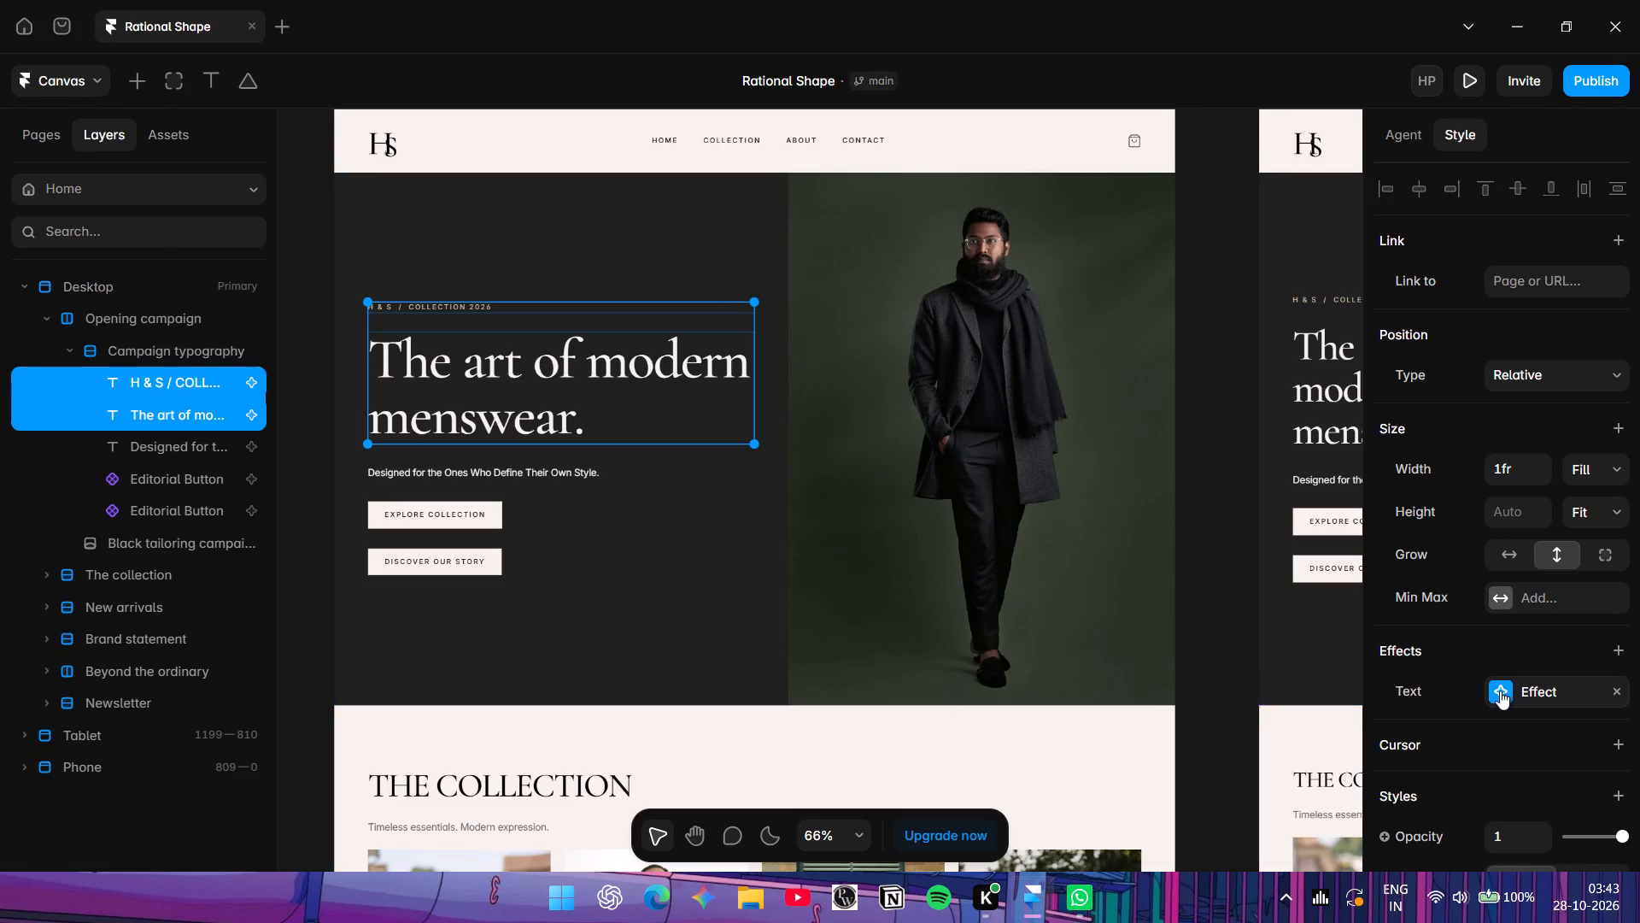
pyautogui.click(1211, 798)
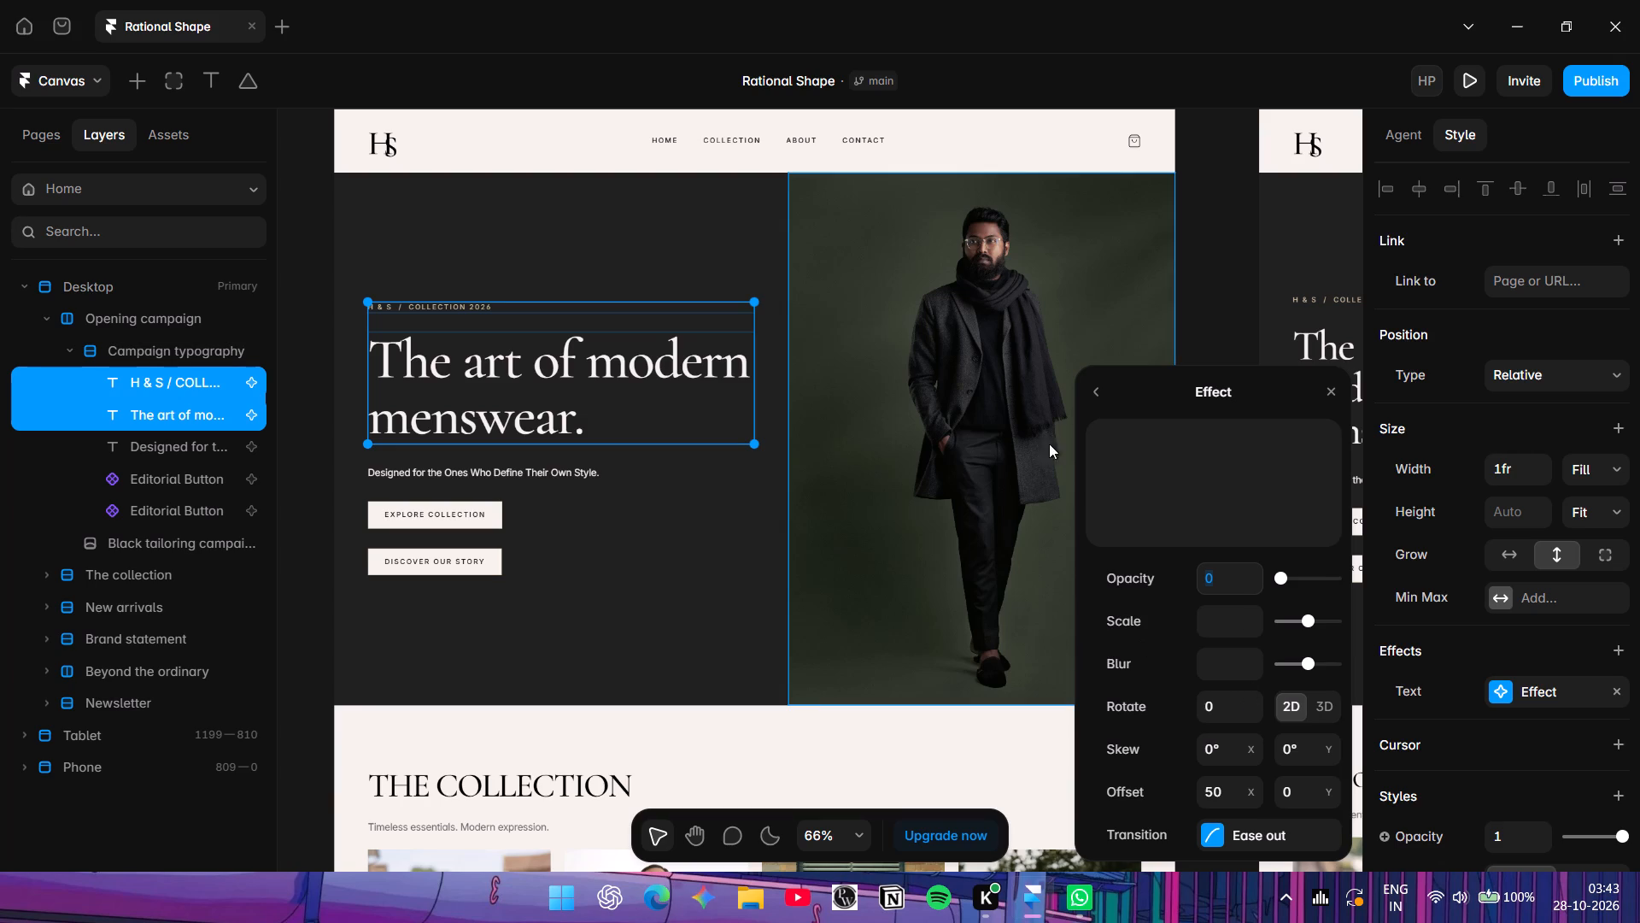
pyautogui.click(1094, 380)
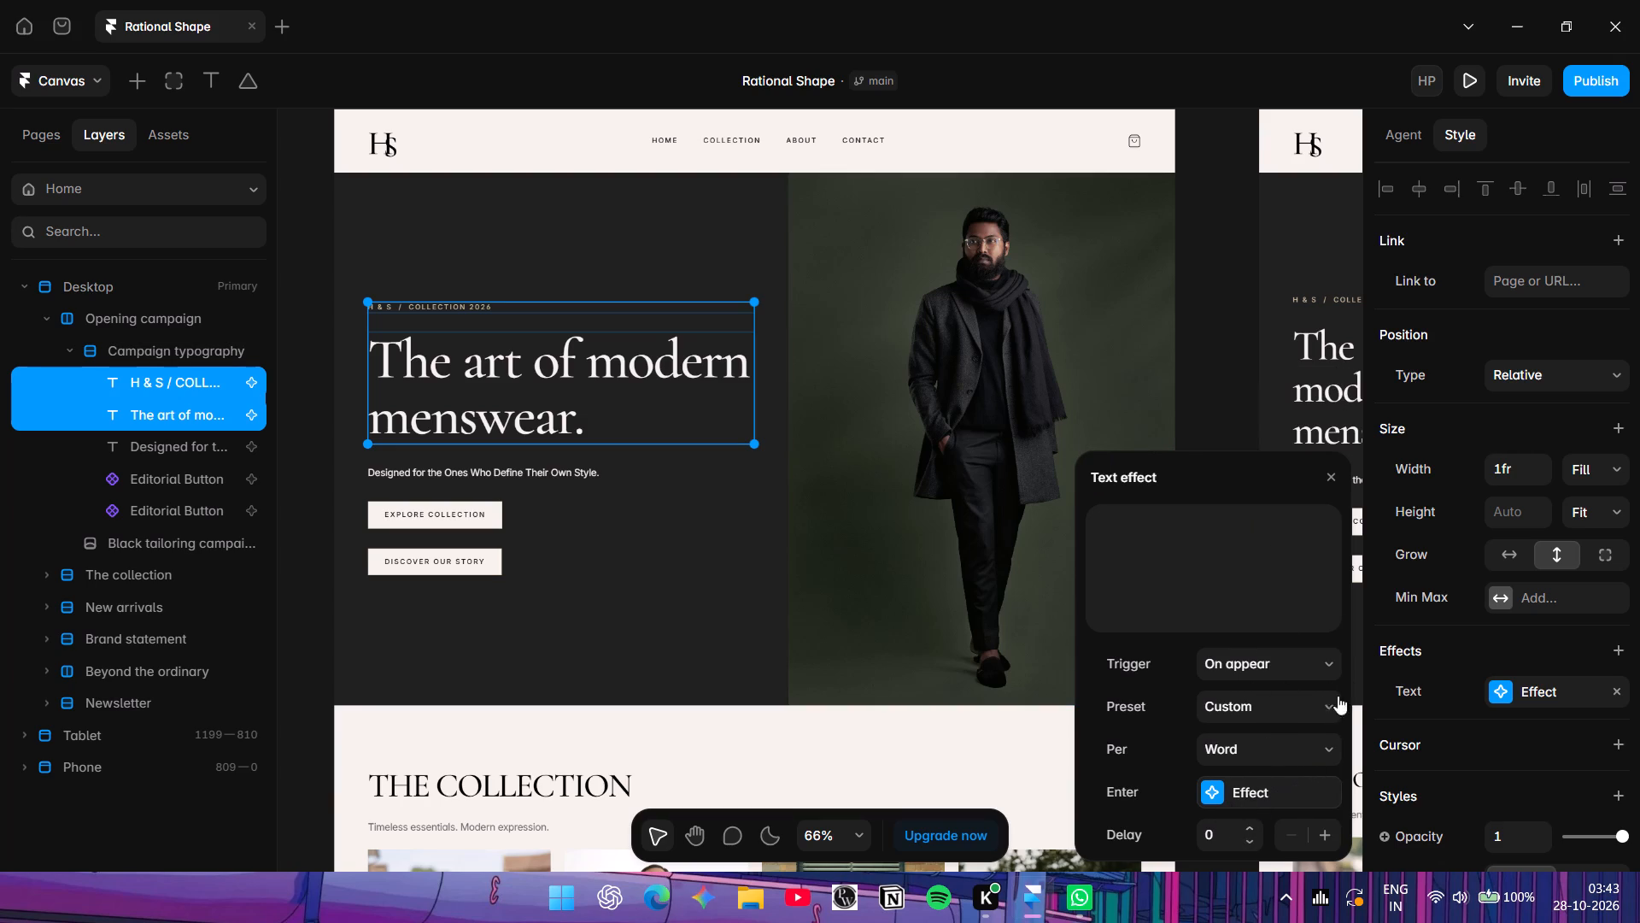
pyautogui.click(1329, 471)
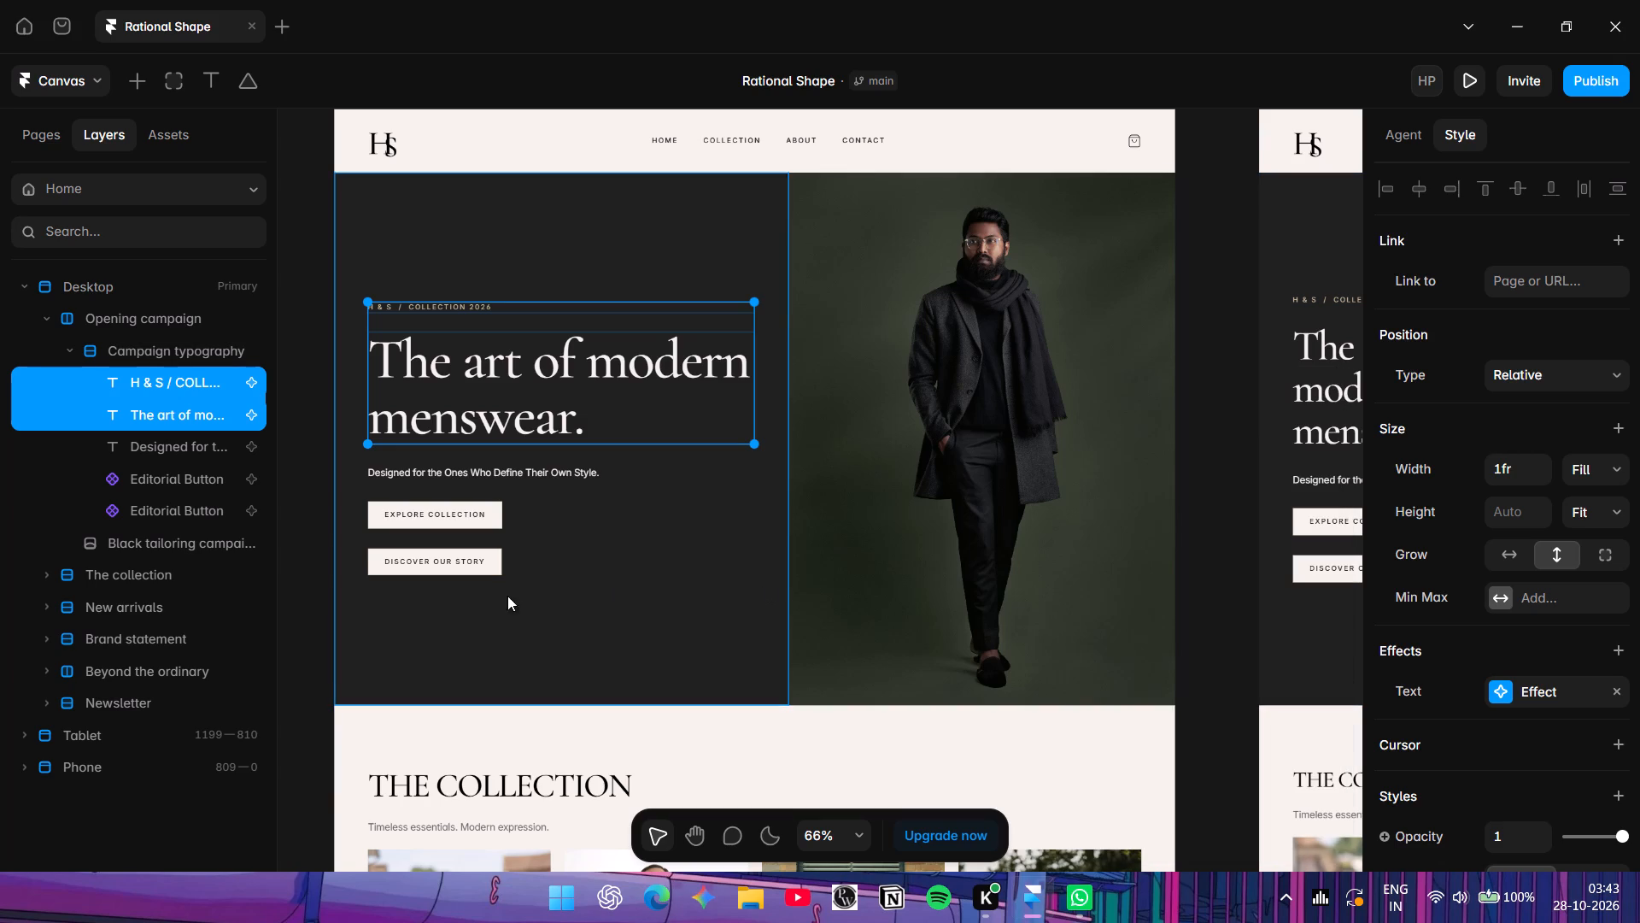
# Add a Hover effect to the tailoring campaign image of the man in the Home hero.
pyautogui.scroll(-1, 538, 511)
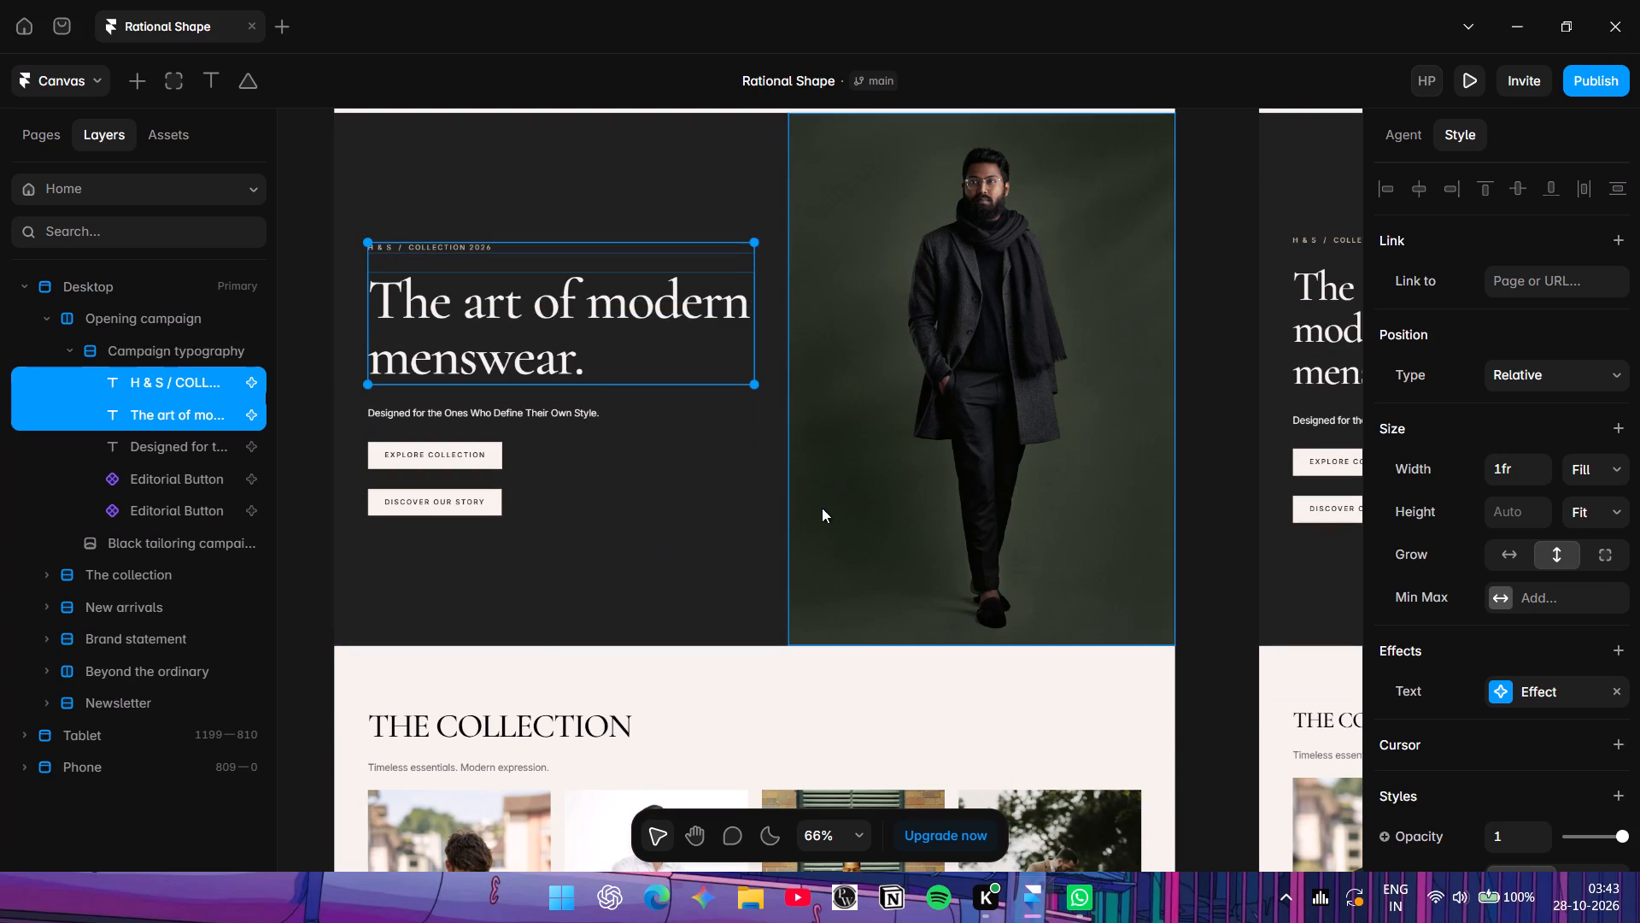
pyautogui.click(886, 439)
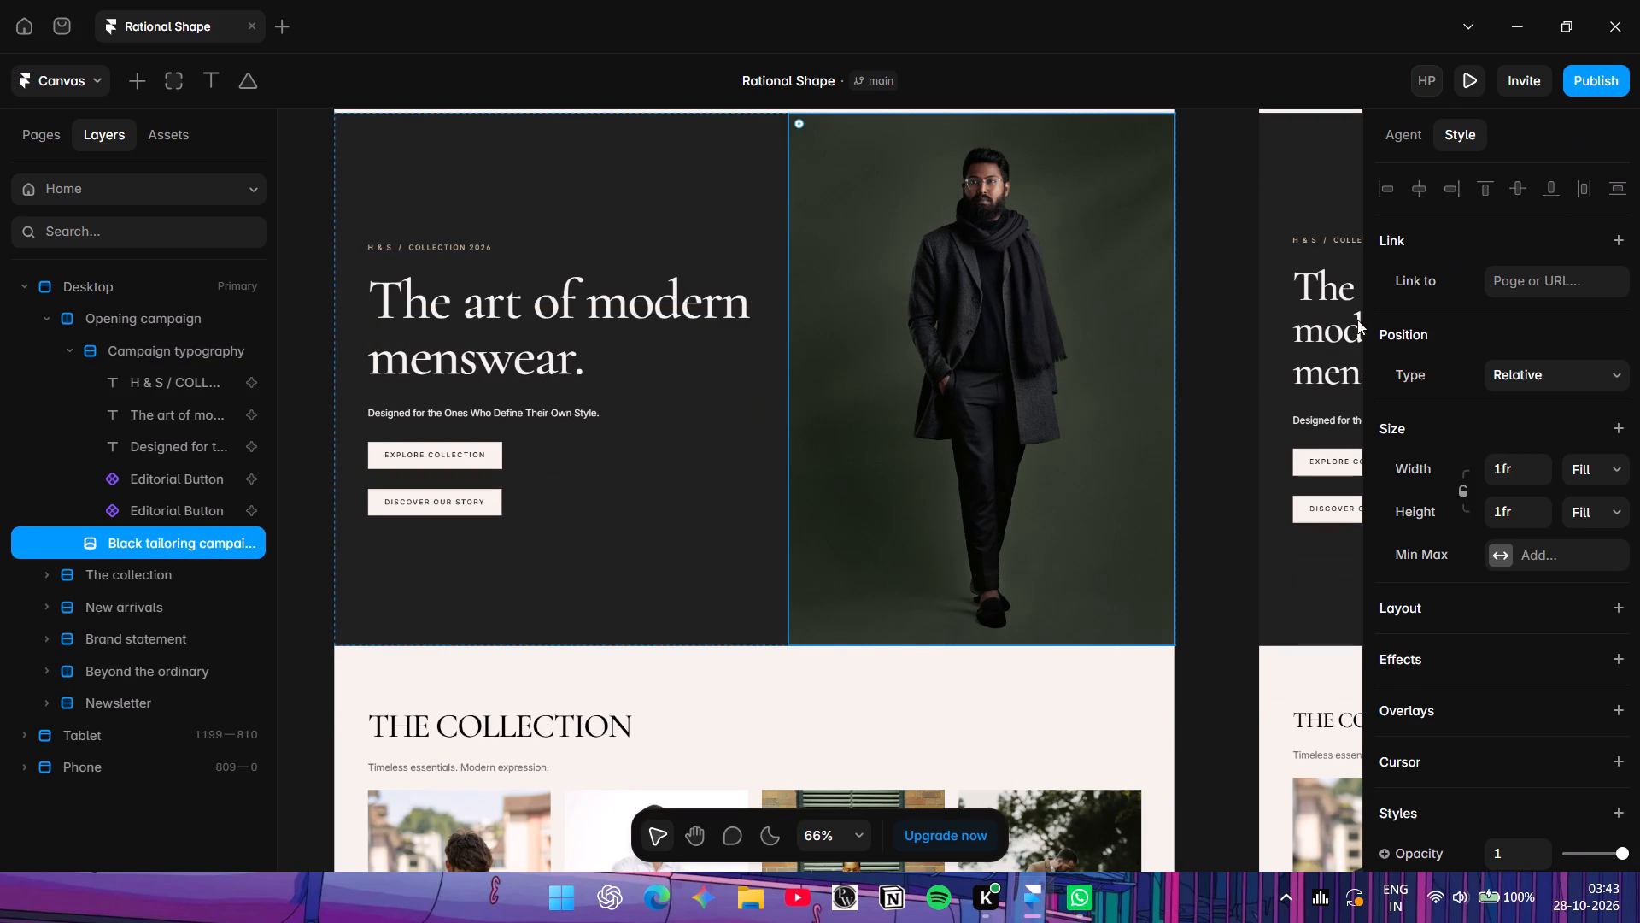
pyautogui.scroll(2, 1105, 538)
pyautogui.scroll(-1, 1107, 553)
pyautogui.click(1026, 548)
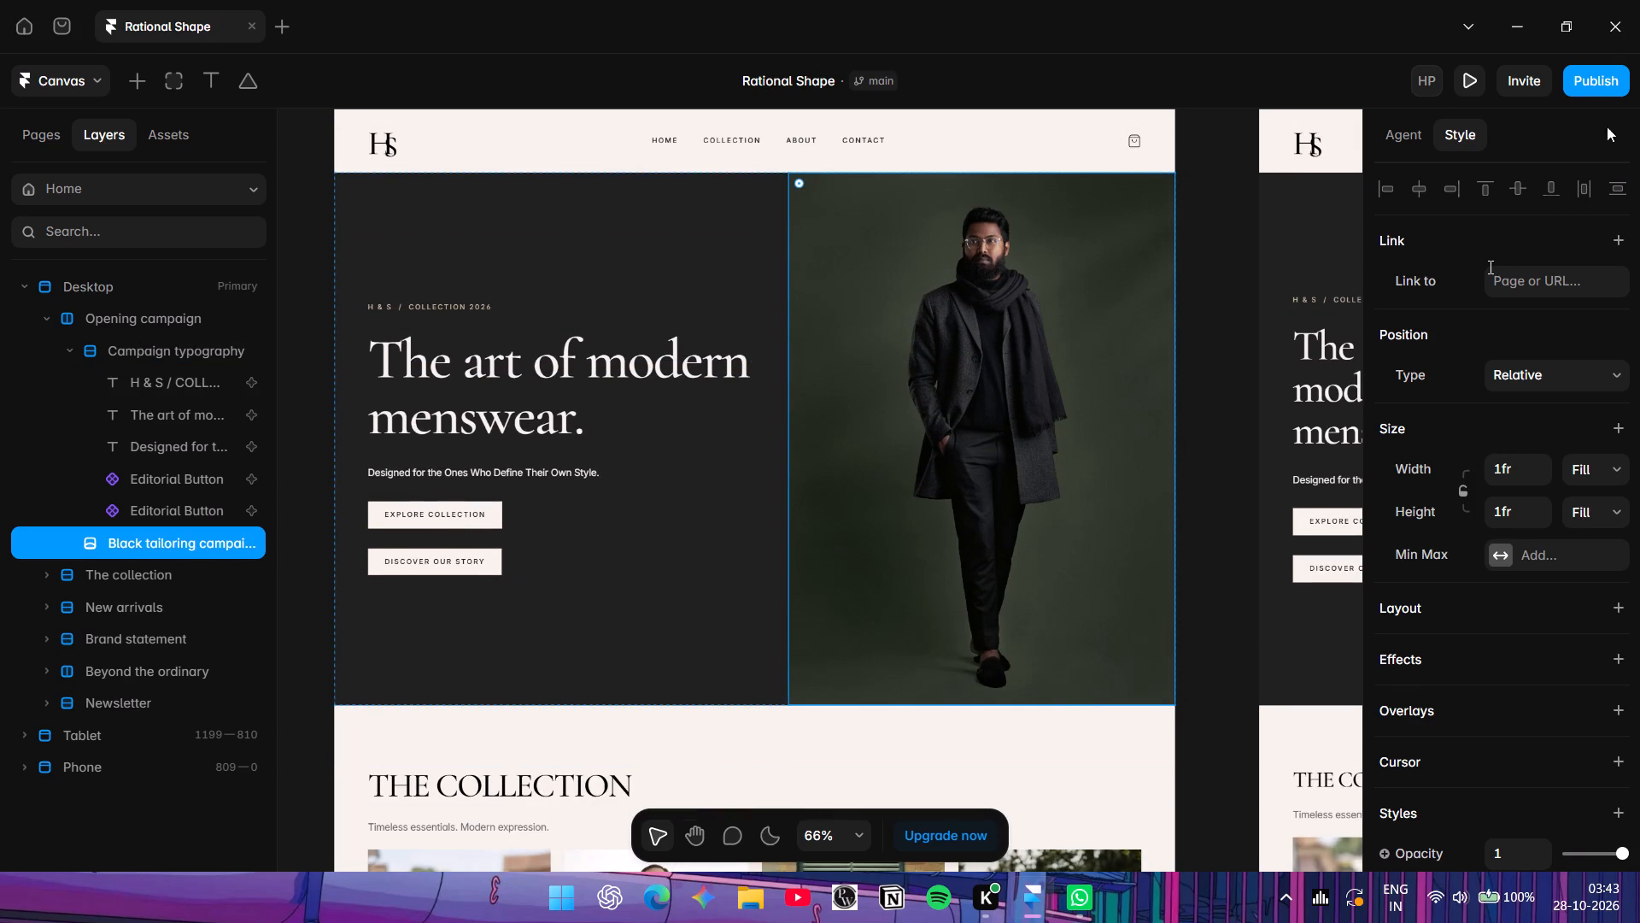
pyautogui.click(1627, 670)
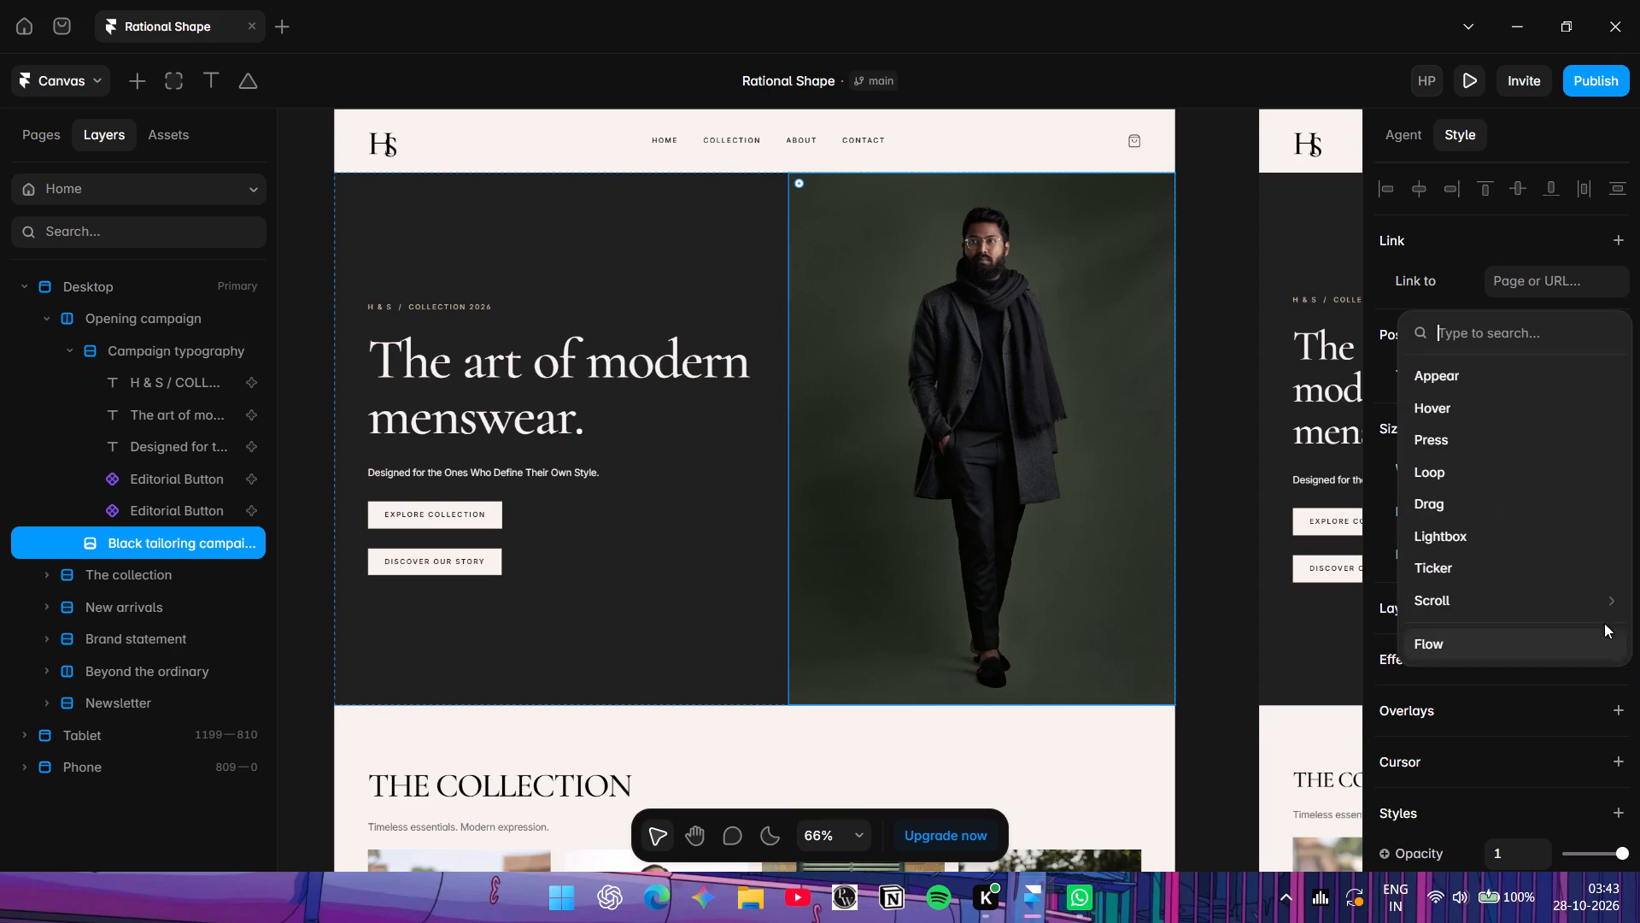
pyautogui.click(1152, 475)
pyautogui.click(1615, 662)
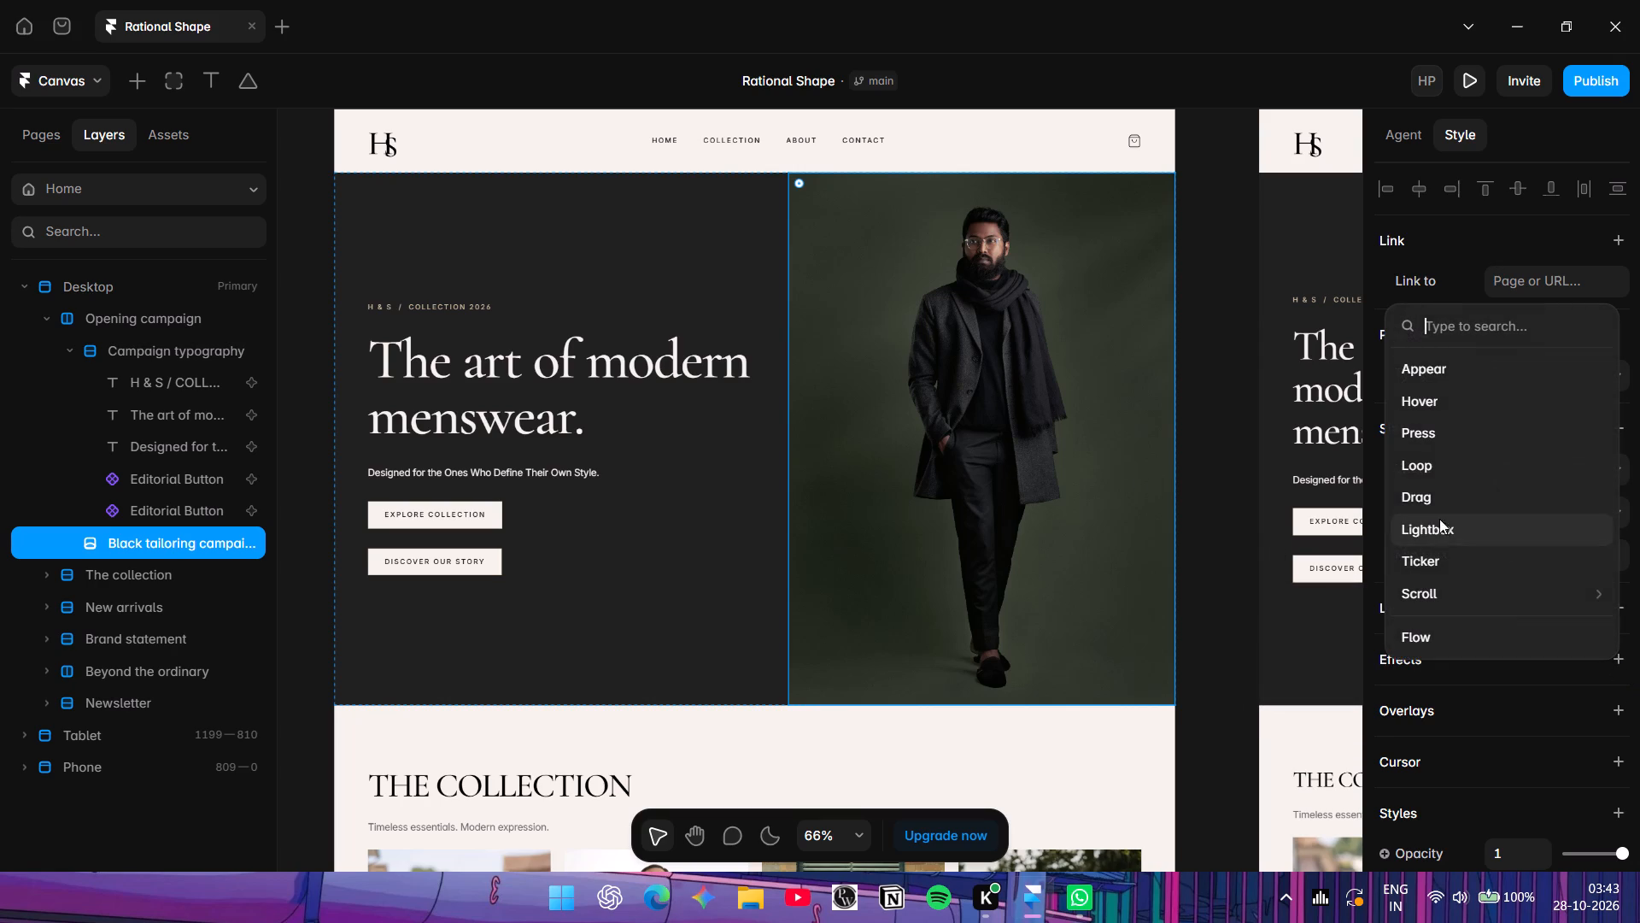
pyautogui.click(1446, 408)
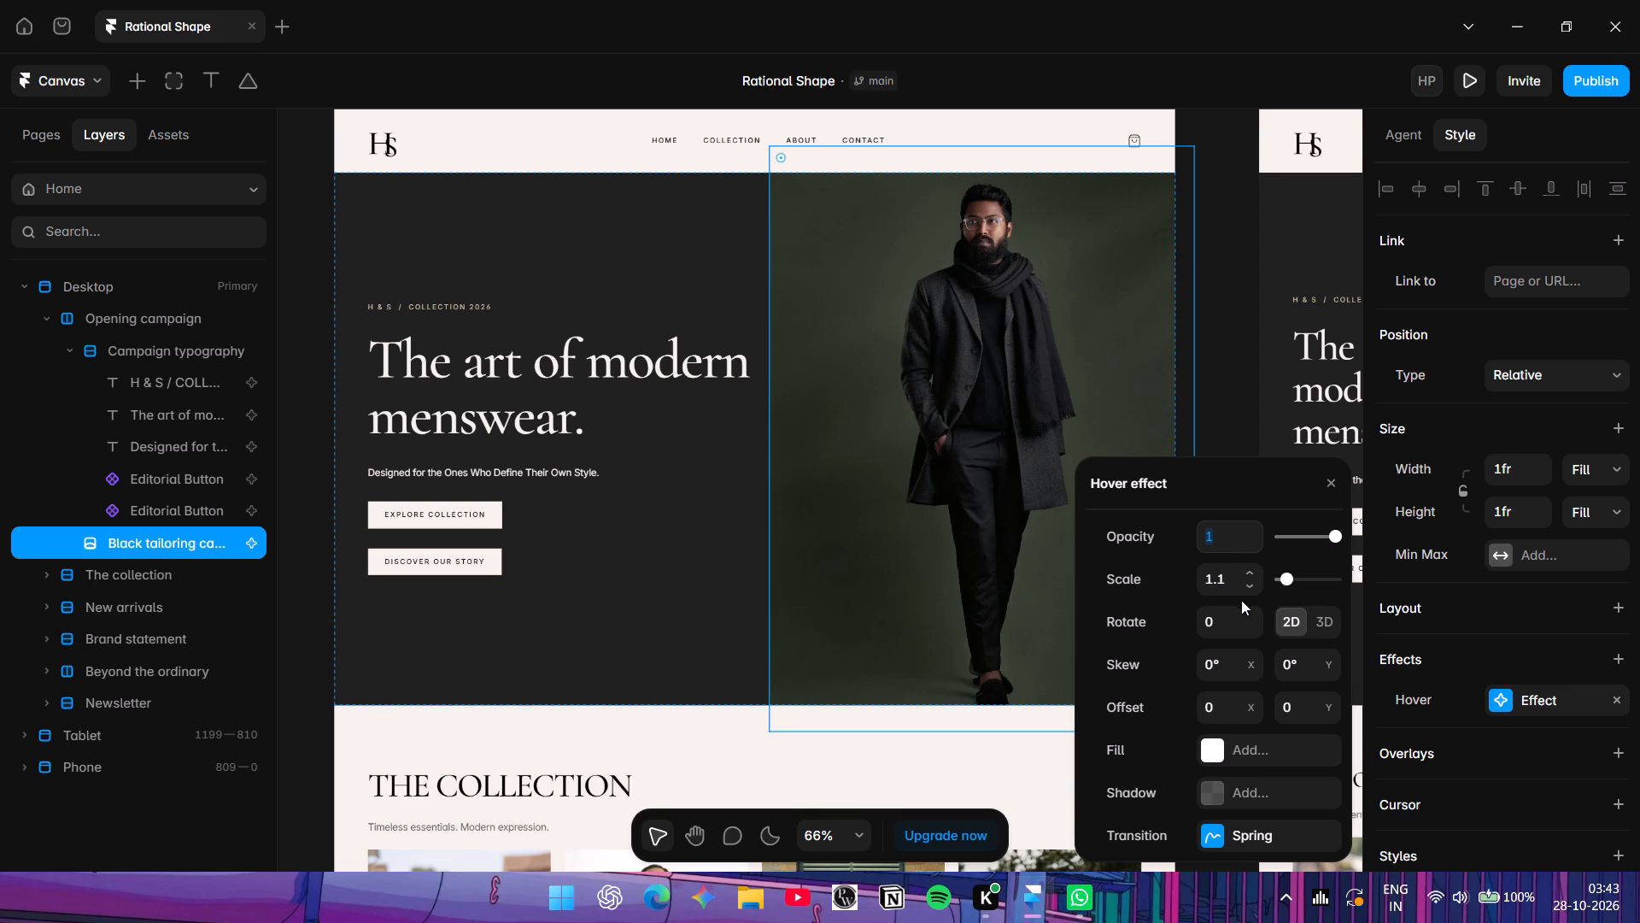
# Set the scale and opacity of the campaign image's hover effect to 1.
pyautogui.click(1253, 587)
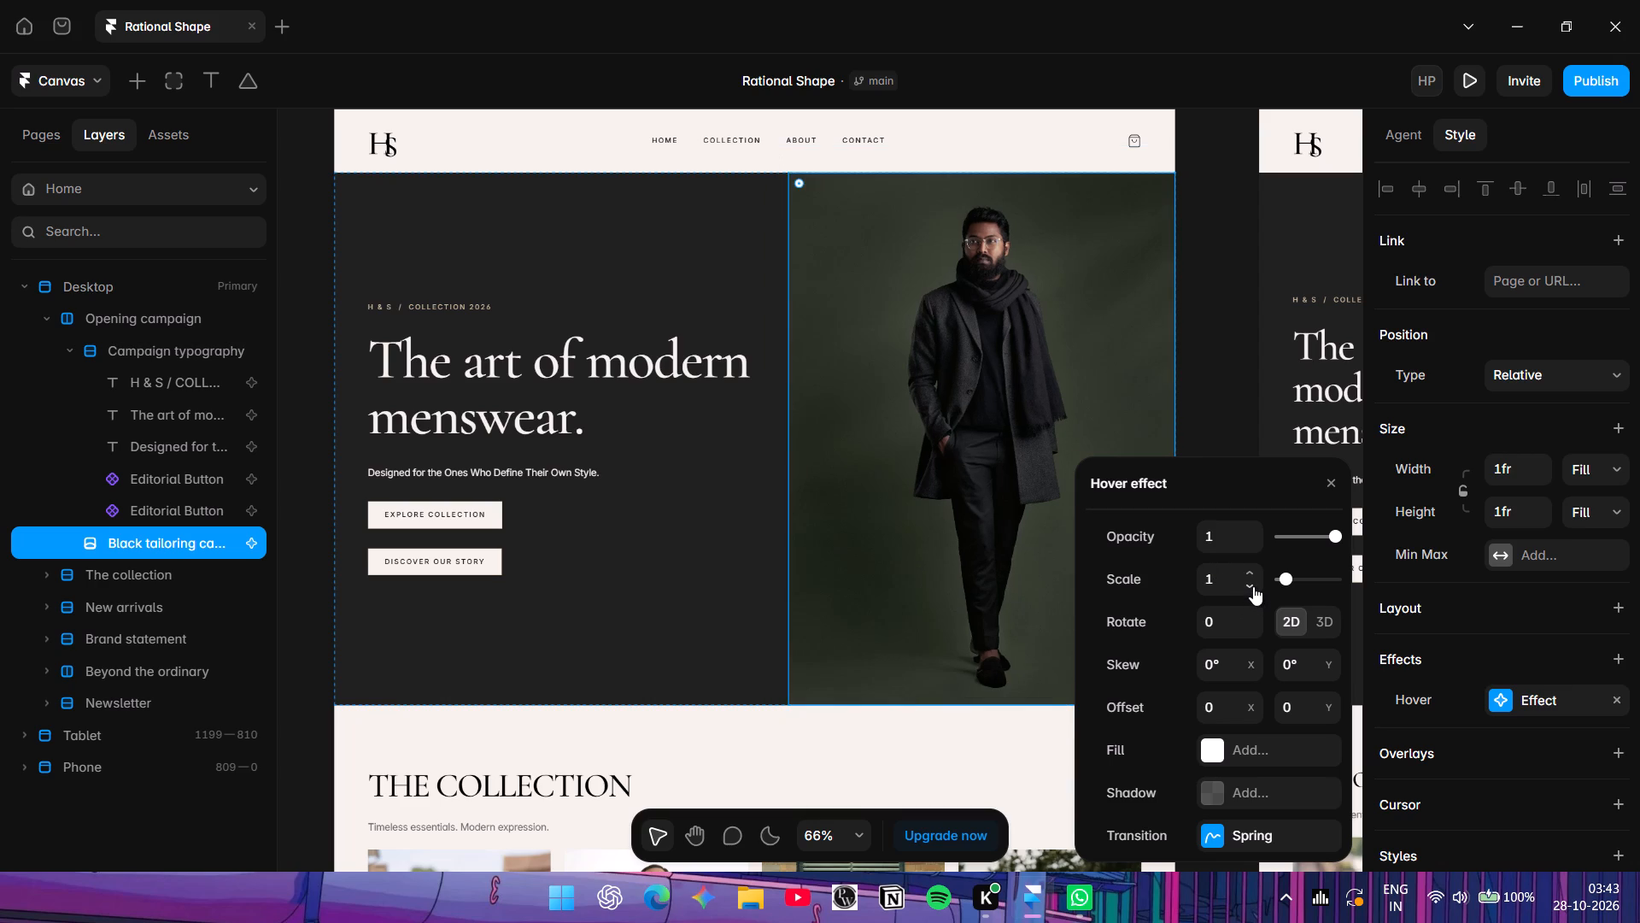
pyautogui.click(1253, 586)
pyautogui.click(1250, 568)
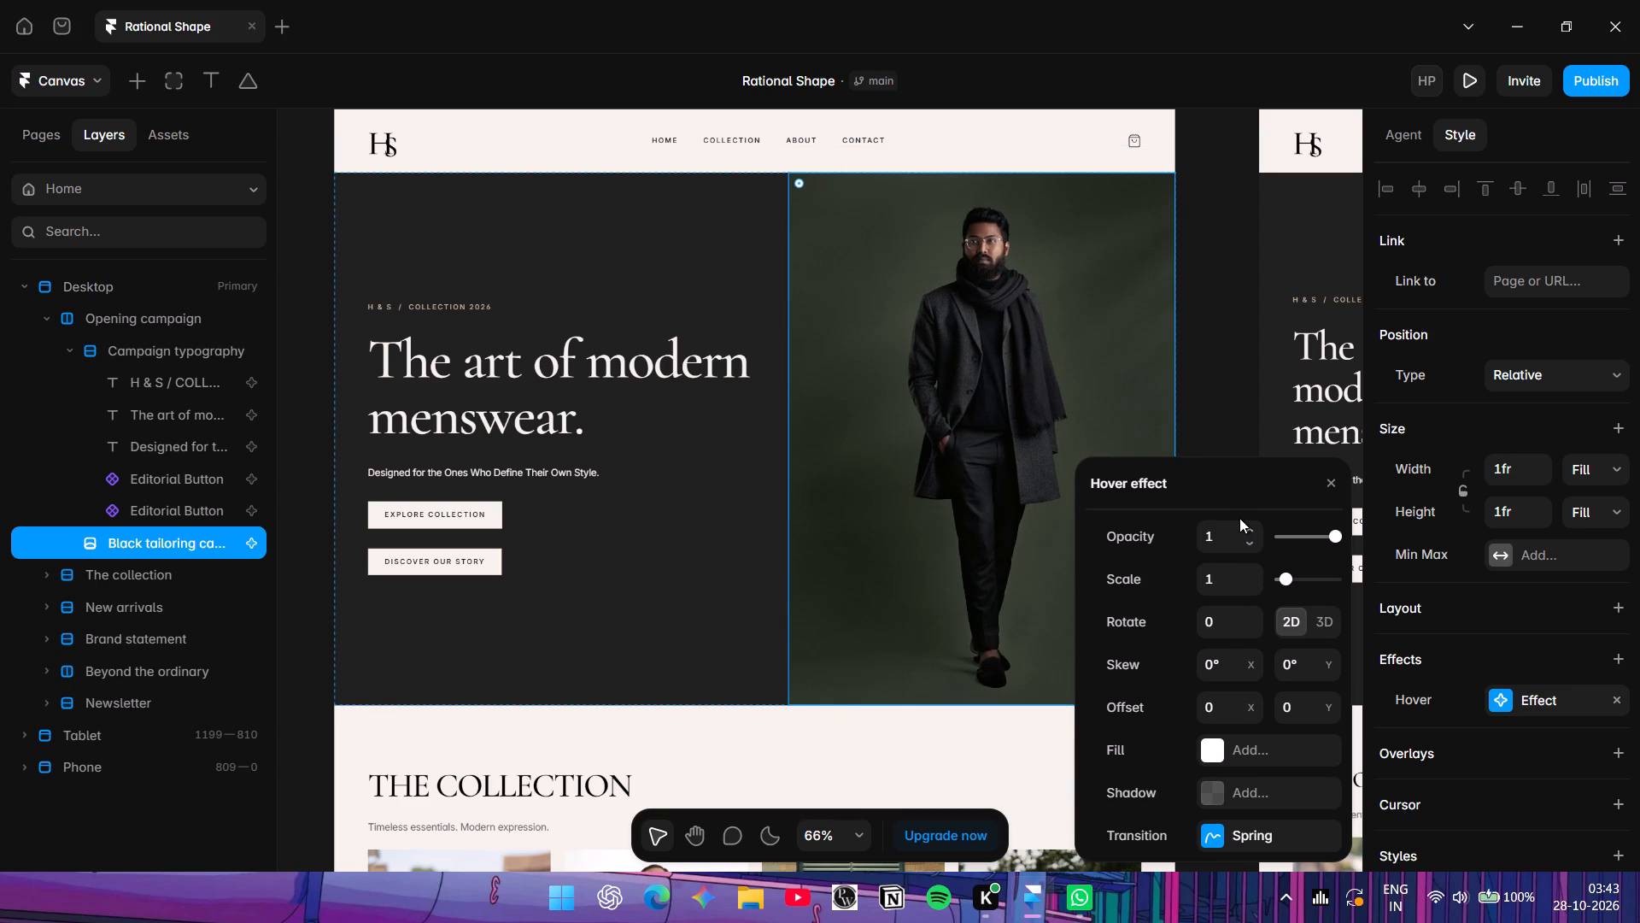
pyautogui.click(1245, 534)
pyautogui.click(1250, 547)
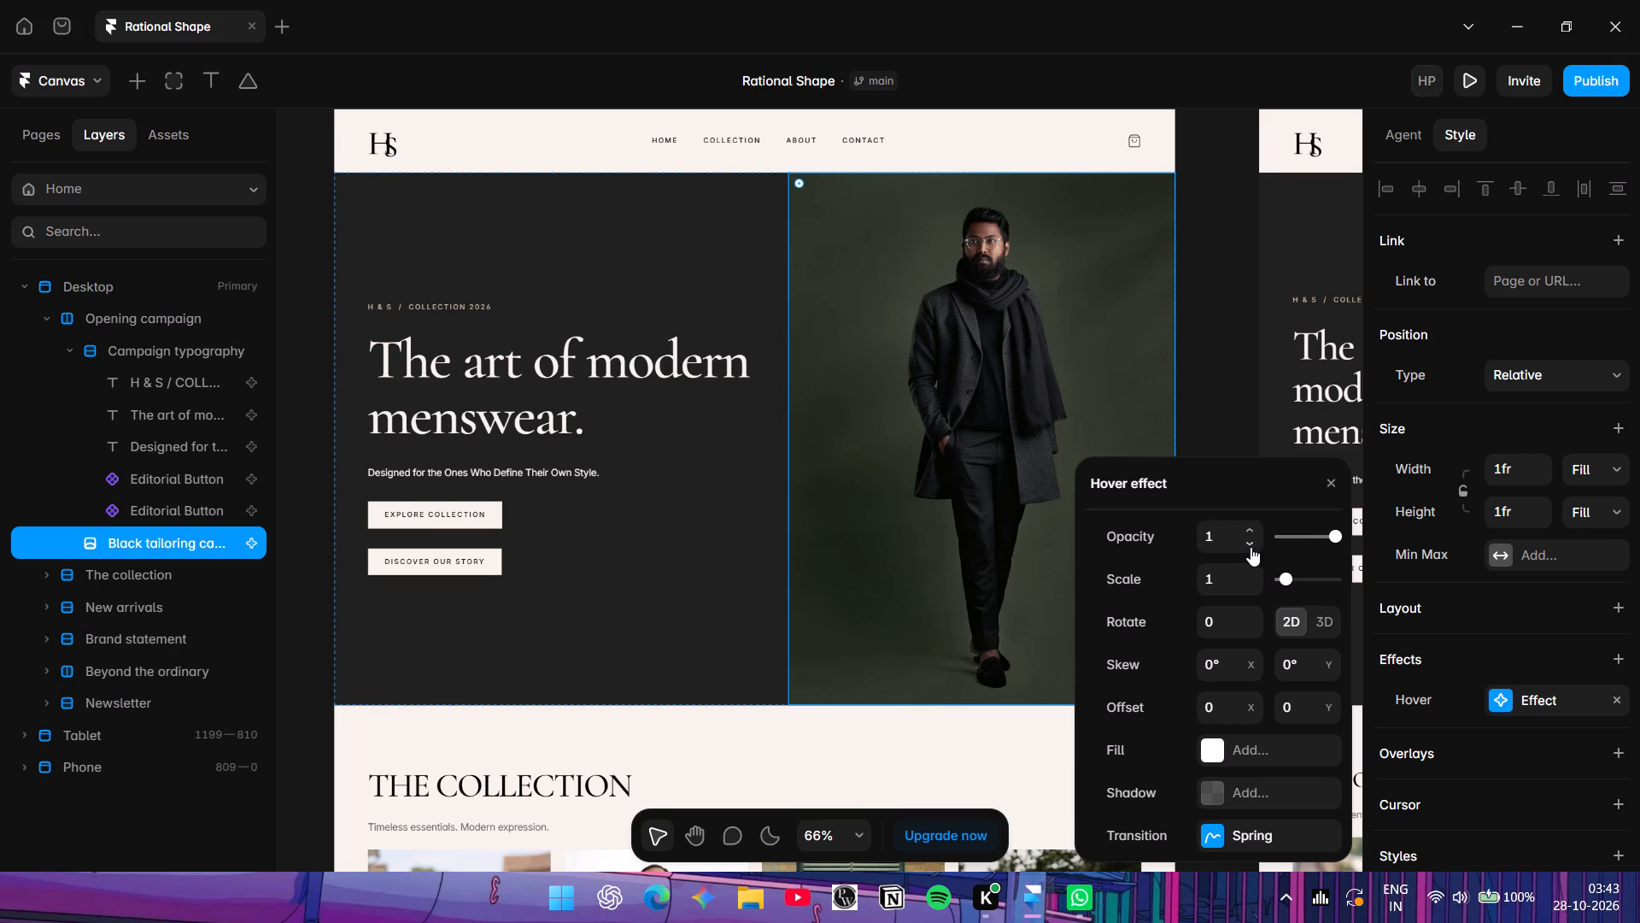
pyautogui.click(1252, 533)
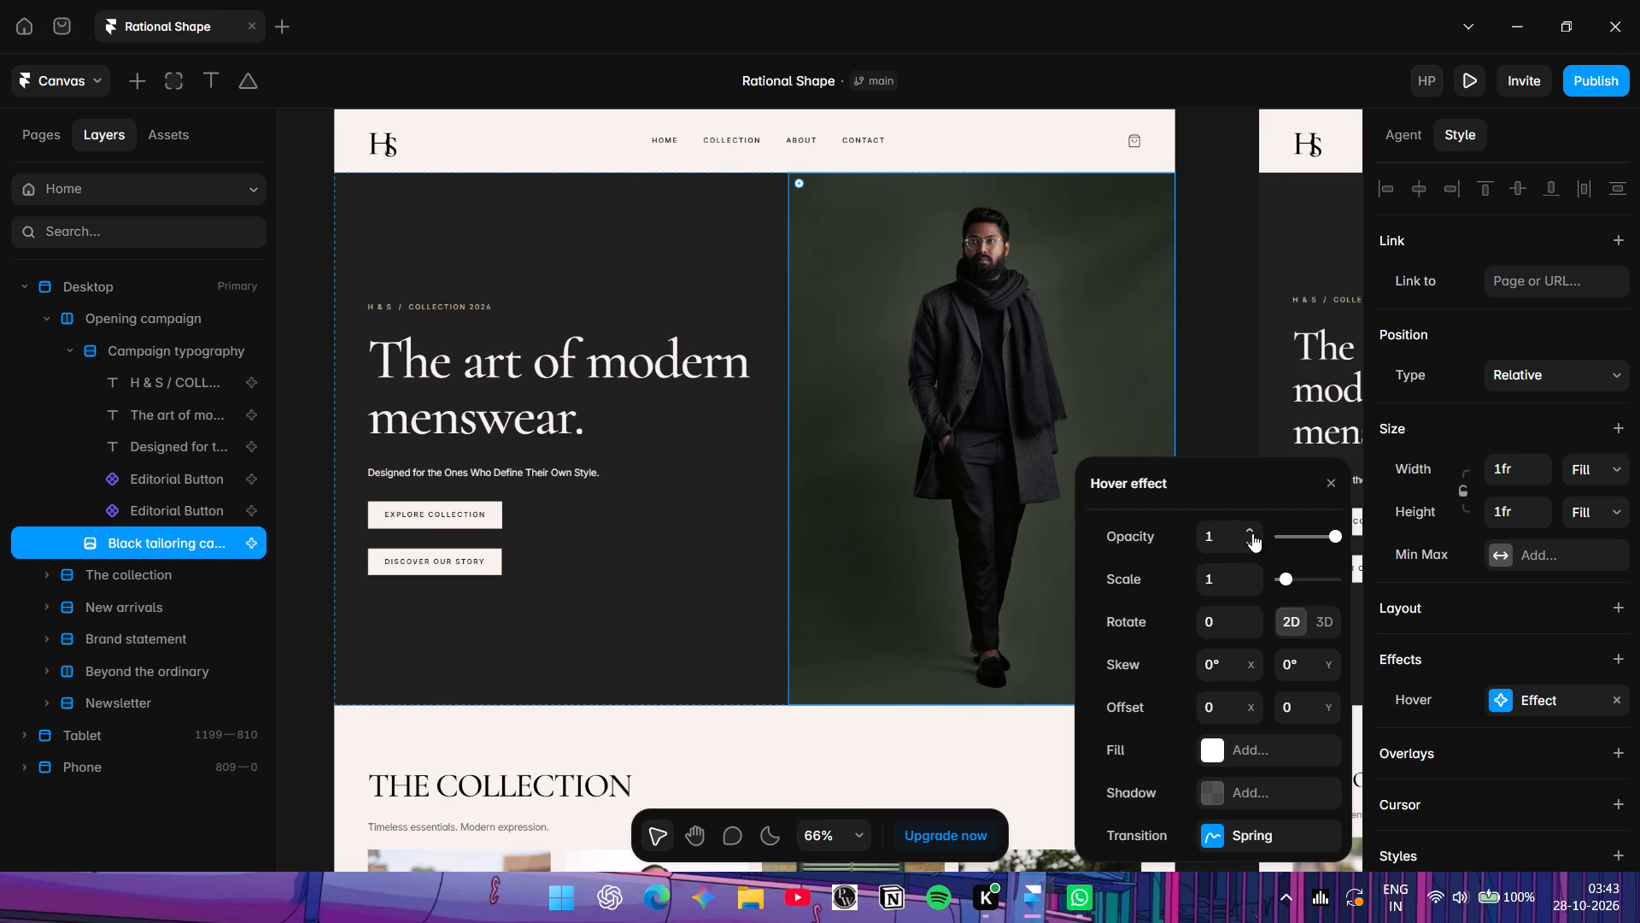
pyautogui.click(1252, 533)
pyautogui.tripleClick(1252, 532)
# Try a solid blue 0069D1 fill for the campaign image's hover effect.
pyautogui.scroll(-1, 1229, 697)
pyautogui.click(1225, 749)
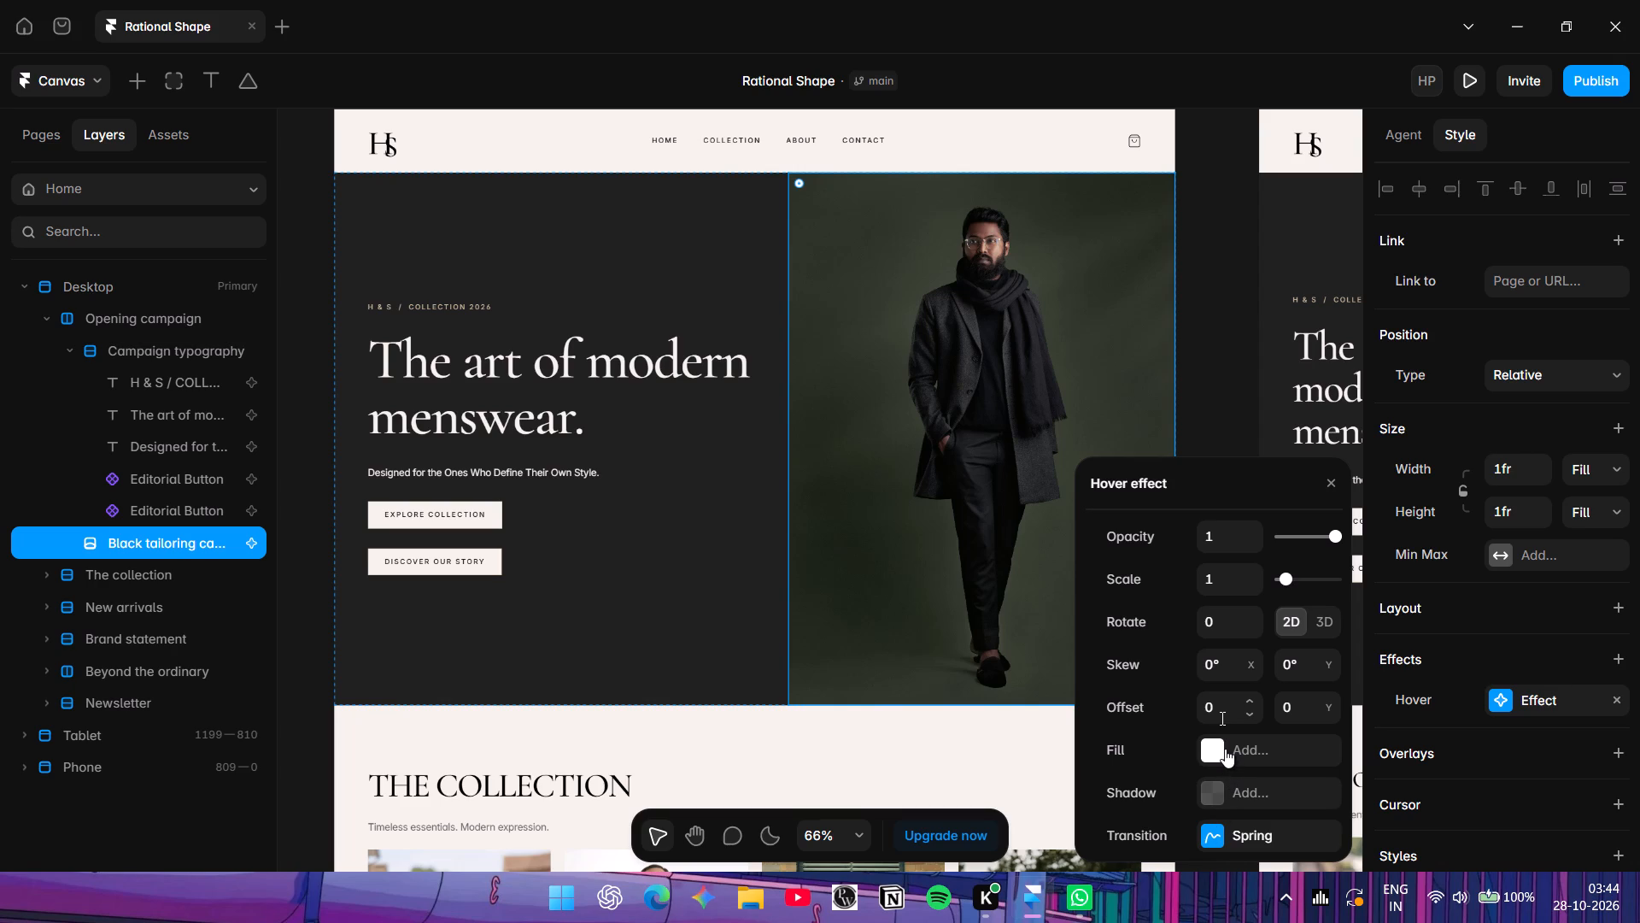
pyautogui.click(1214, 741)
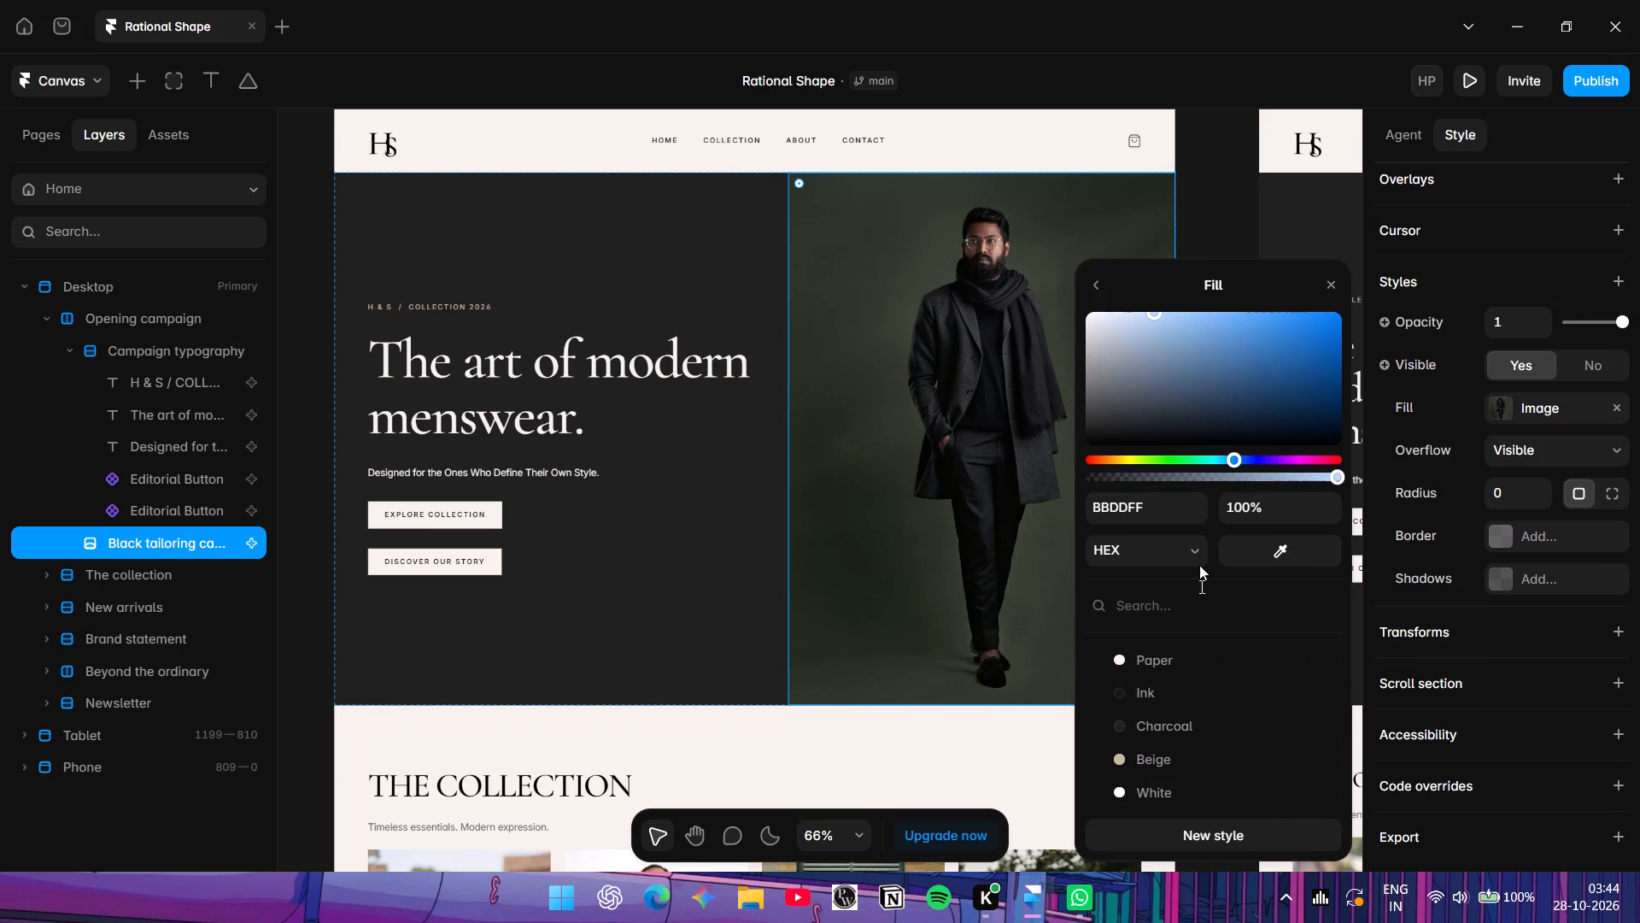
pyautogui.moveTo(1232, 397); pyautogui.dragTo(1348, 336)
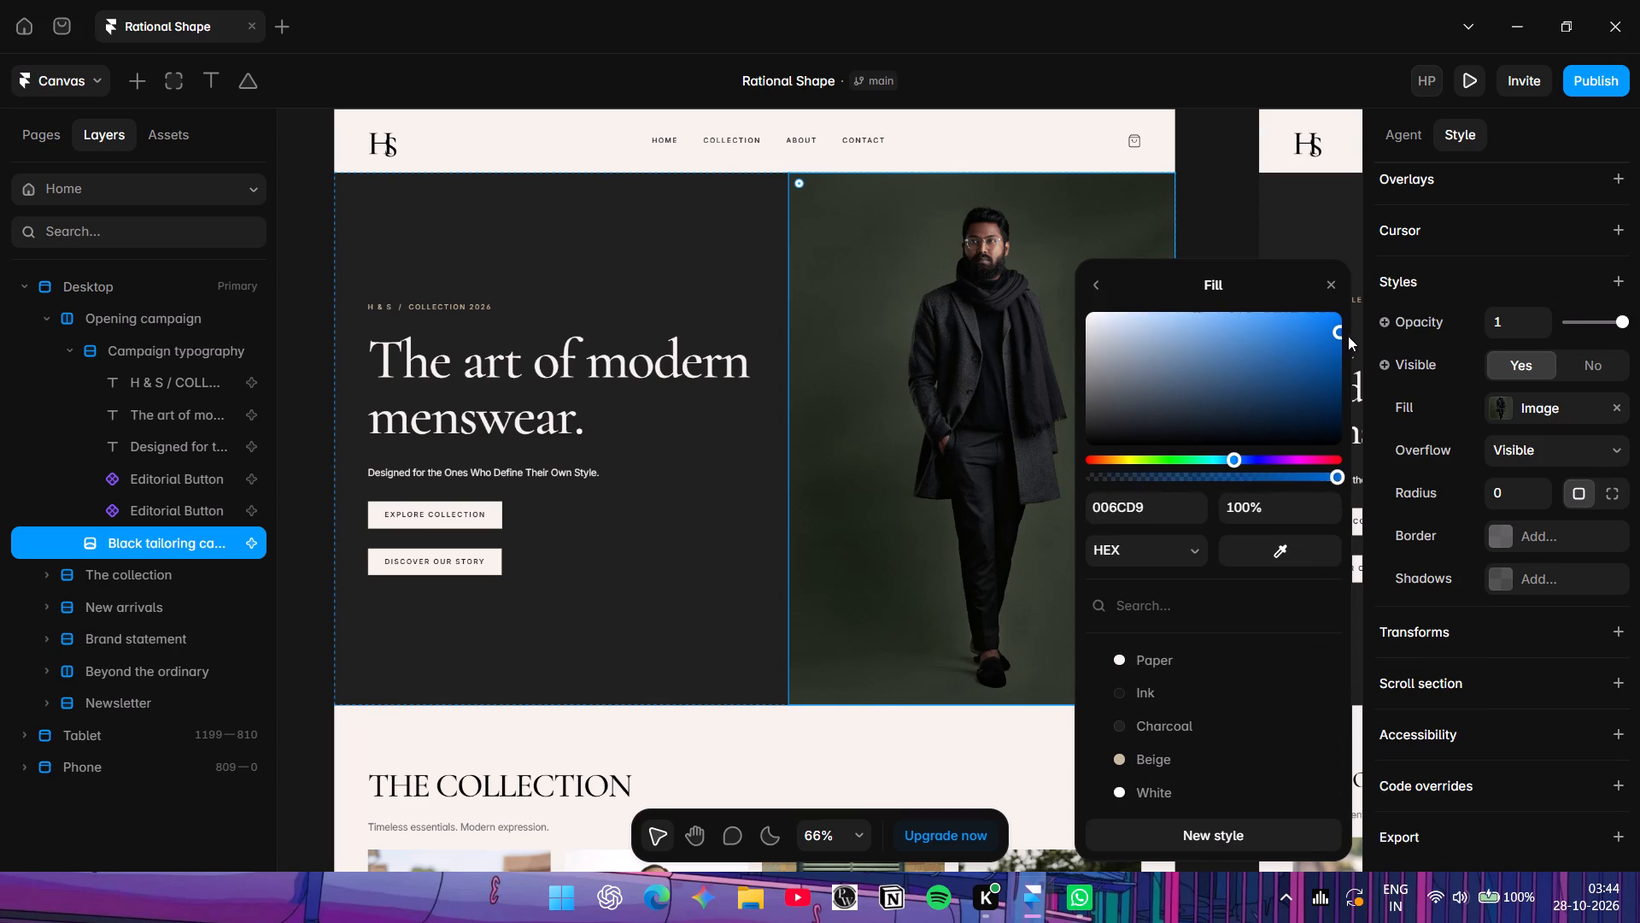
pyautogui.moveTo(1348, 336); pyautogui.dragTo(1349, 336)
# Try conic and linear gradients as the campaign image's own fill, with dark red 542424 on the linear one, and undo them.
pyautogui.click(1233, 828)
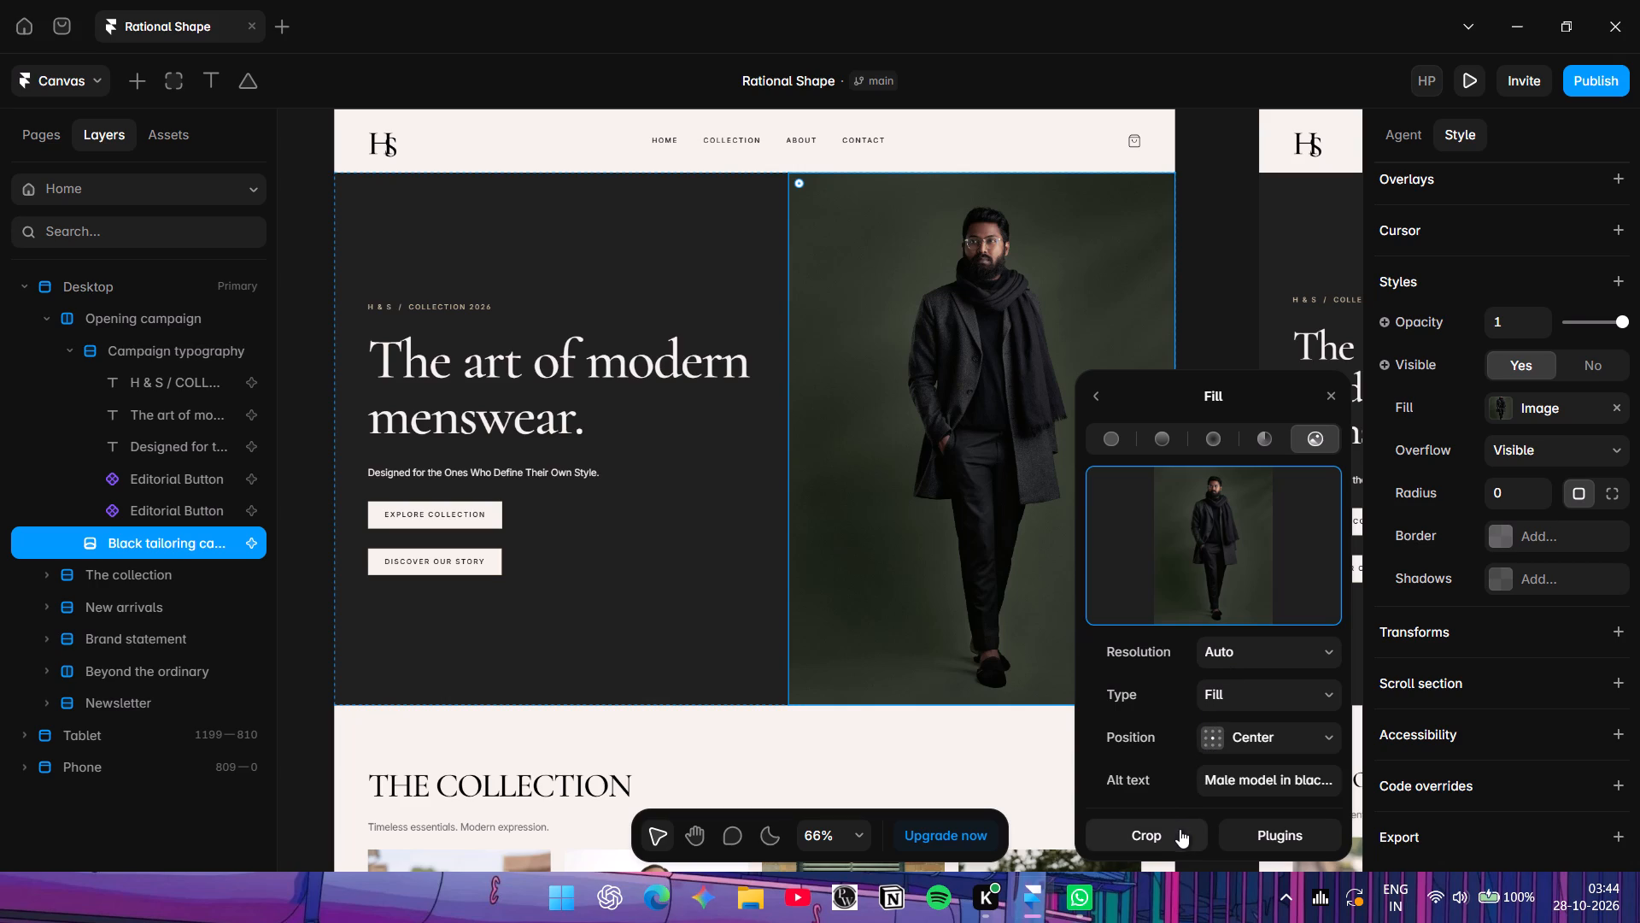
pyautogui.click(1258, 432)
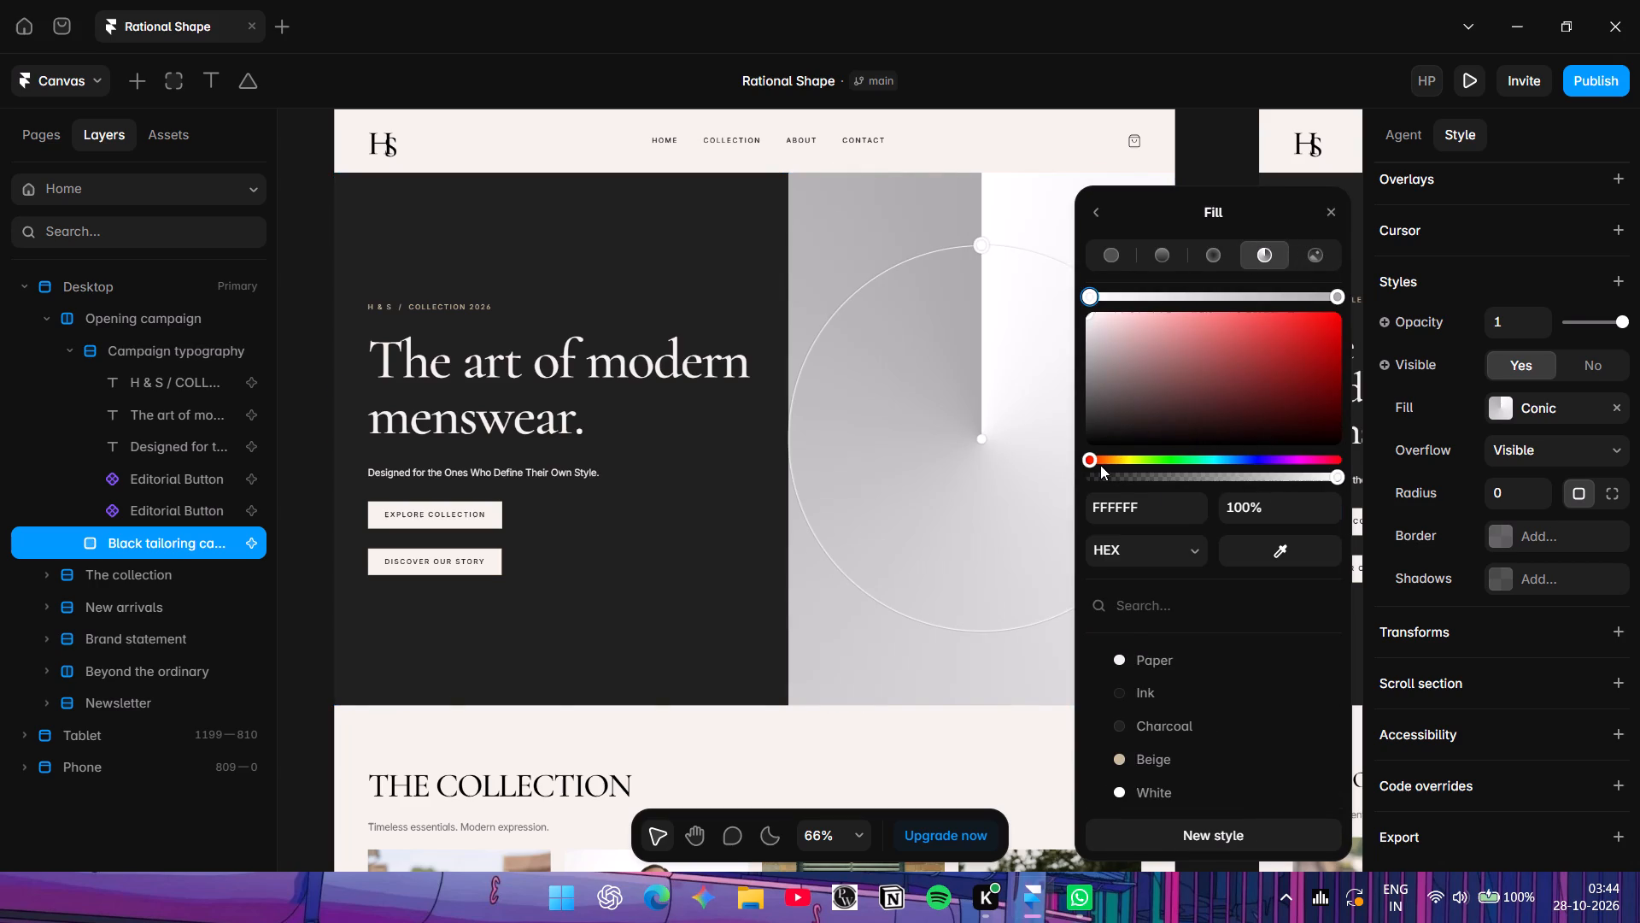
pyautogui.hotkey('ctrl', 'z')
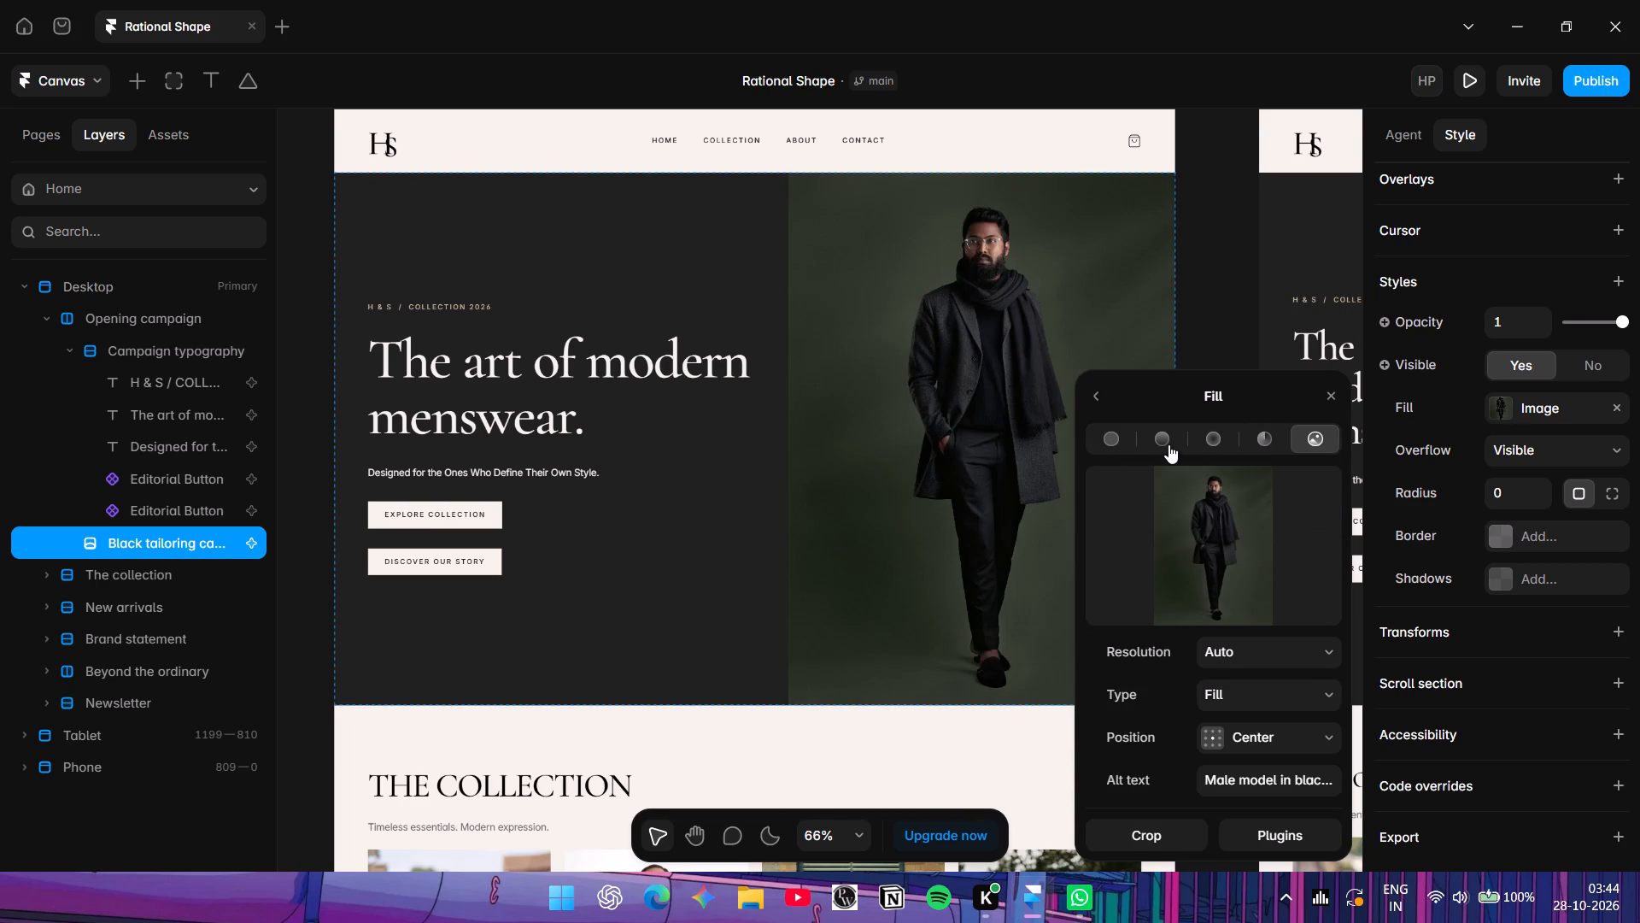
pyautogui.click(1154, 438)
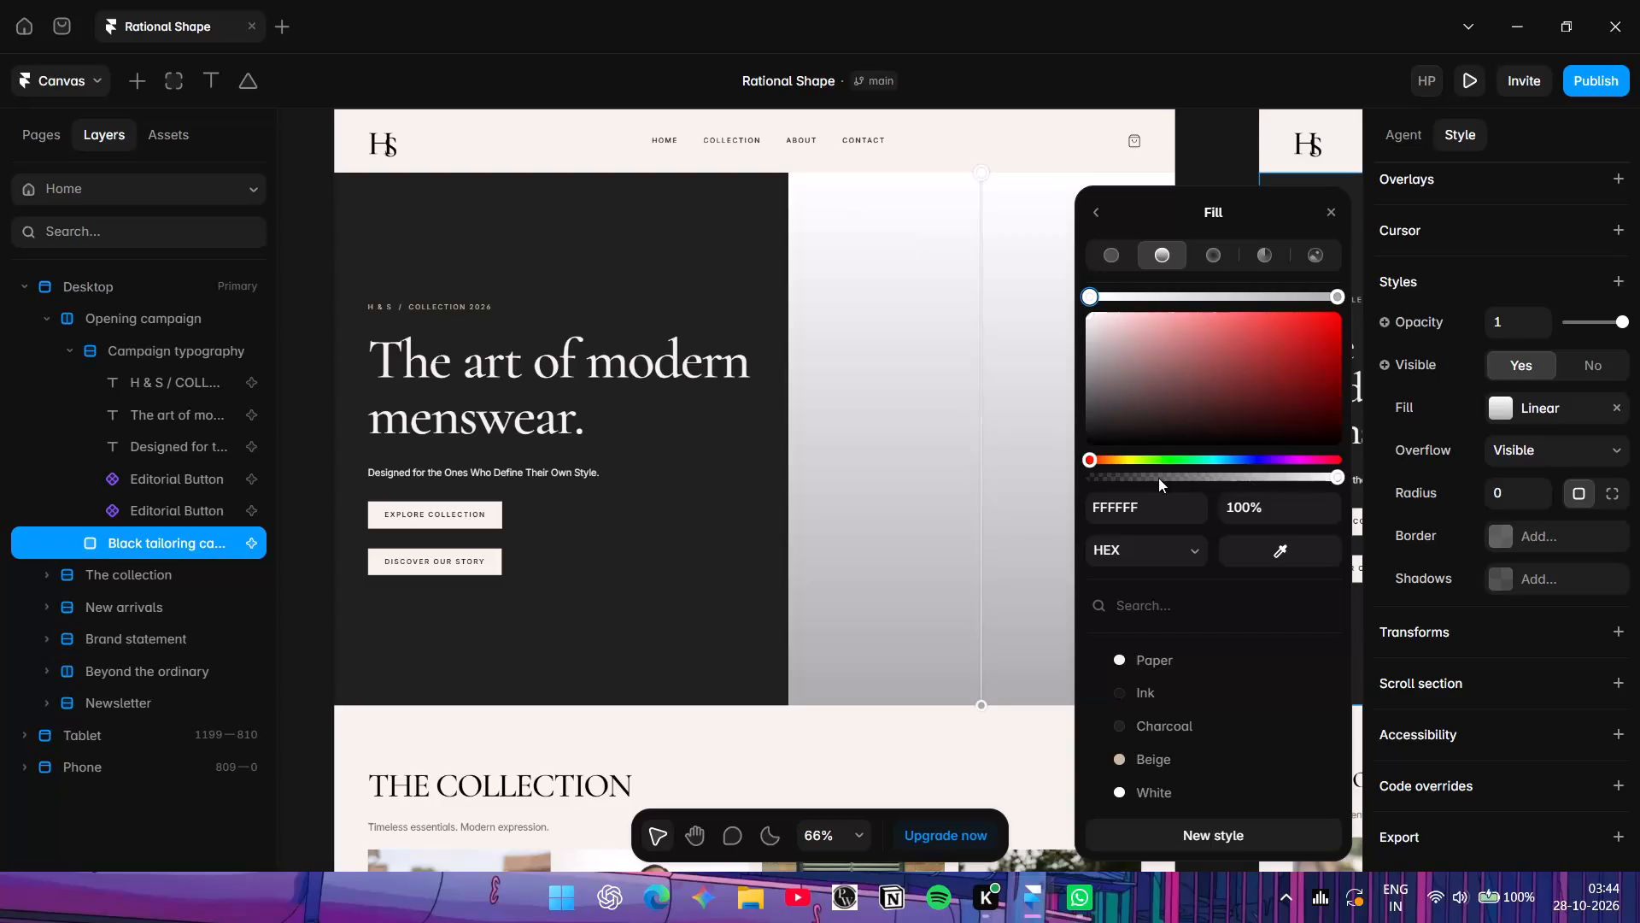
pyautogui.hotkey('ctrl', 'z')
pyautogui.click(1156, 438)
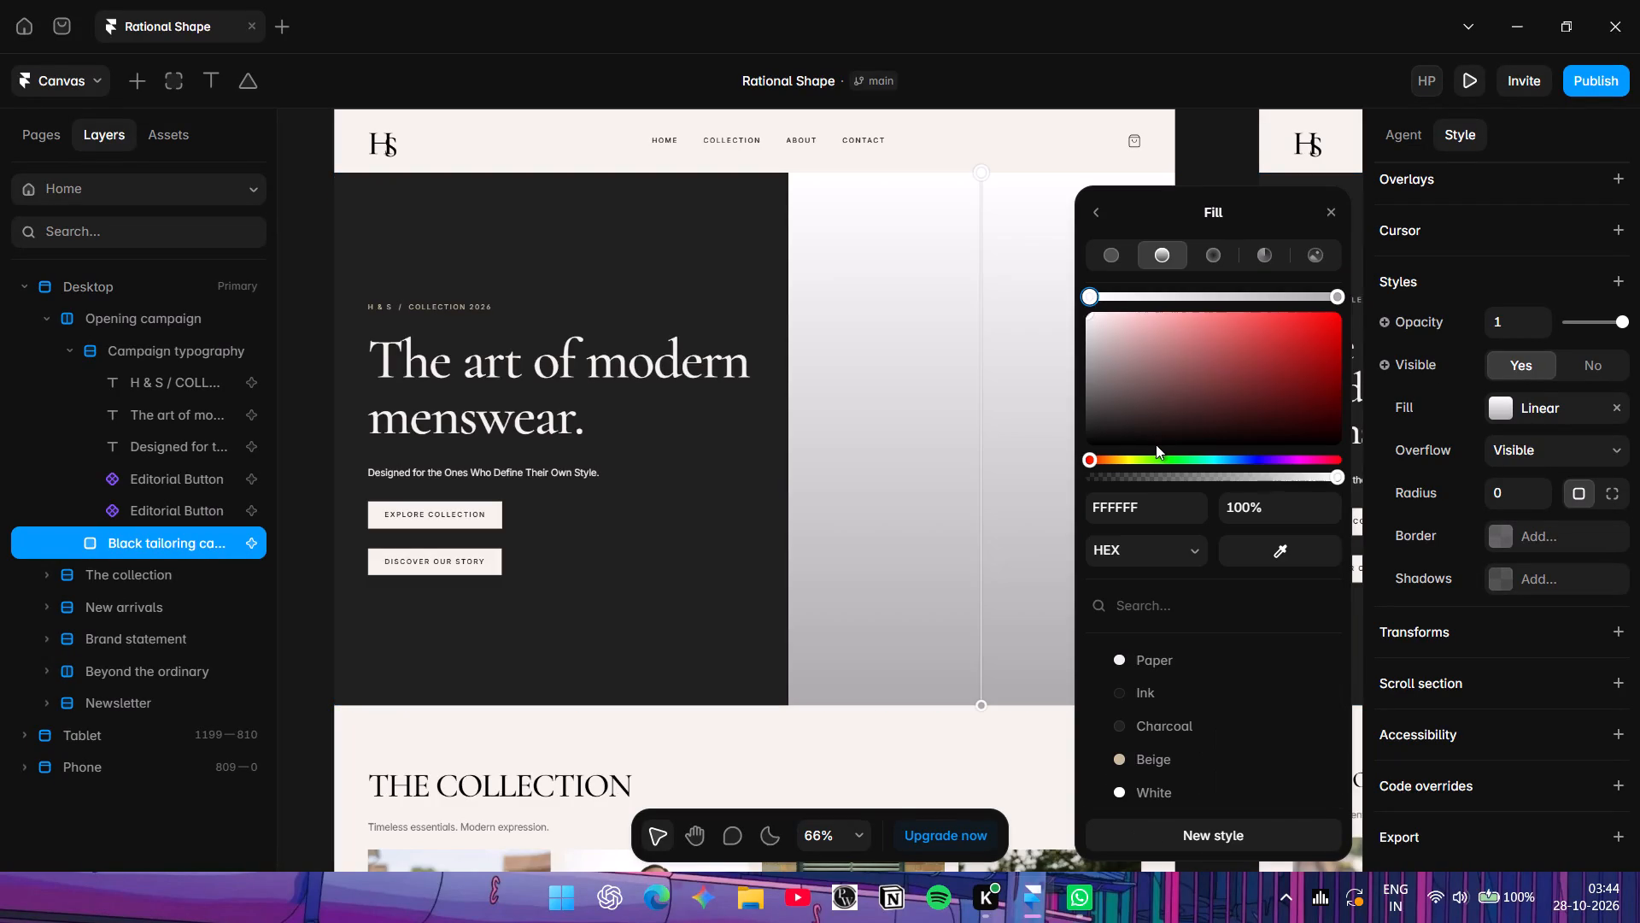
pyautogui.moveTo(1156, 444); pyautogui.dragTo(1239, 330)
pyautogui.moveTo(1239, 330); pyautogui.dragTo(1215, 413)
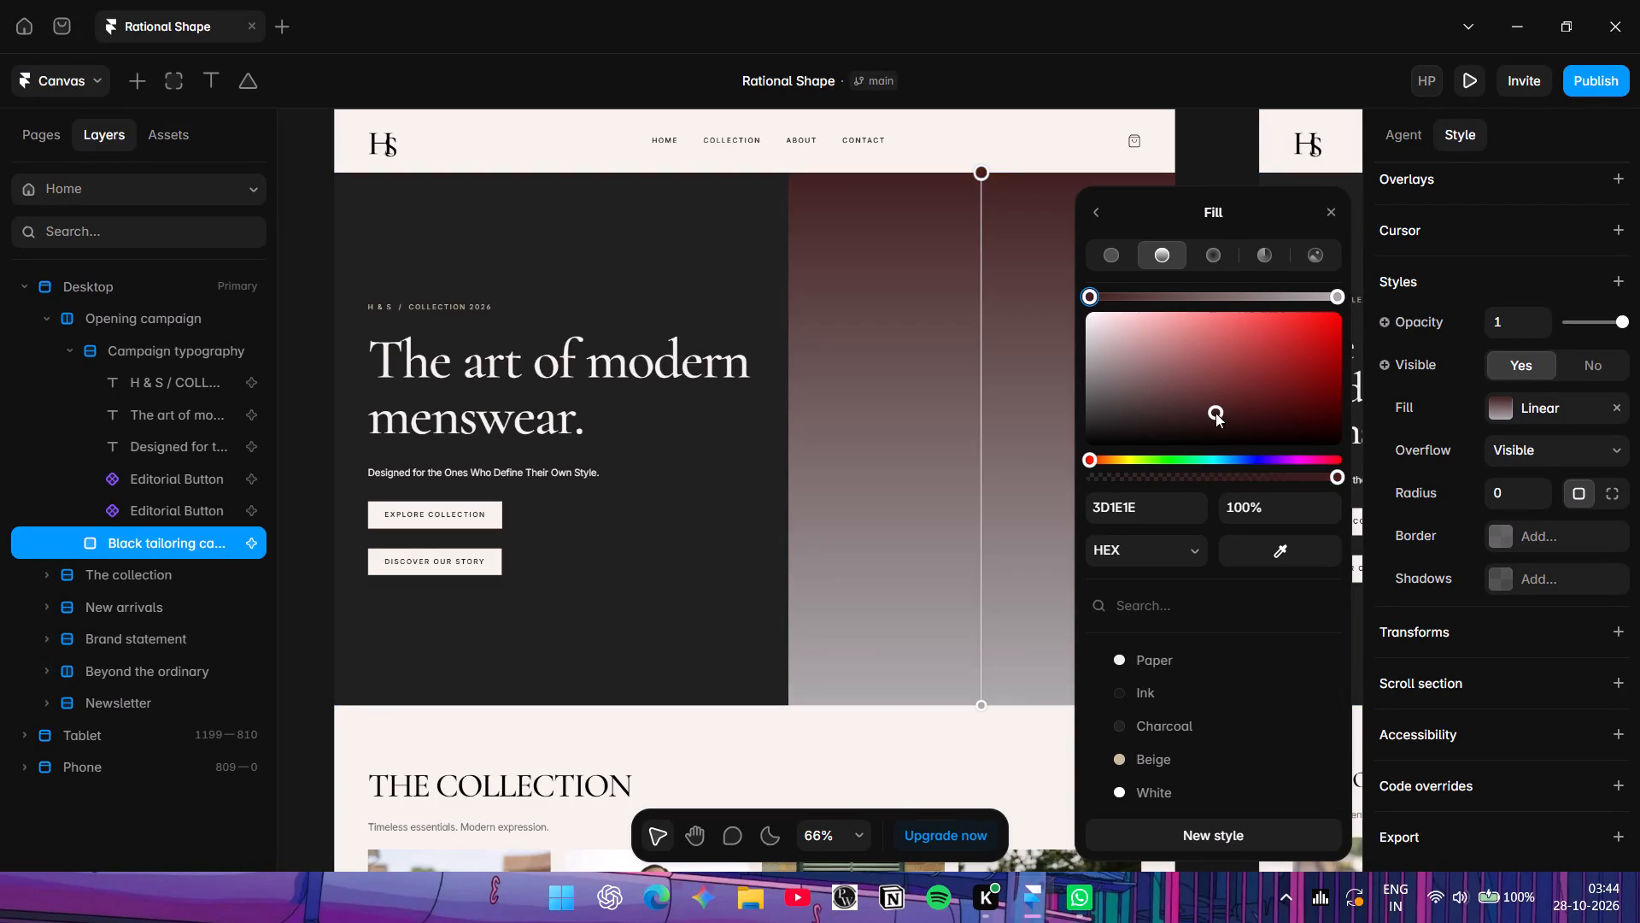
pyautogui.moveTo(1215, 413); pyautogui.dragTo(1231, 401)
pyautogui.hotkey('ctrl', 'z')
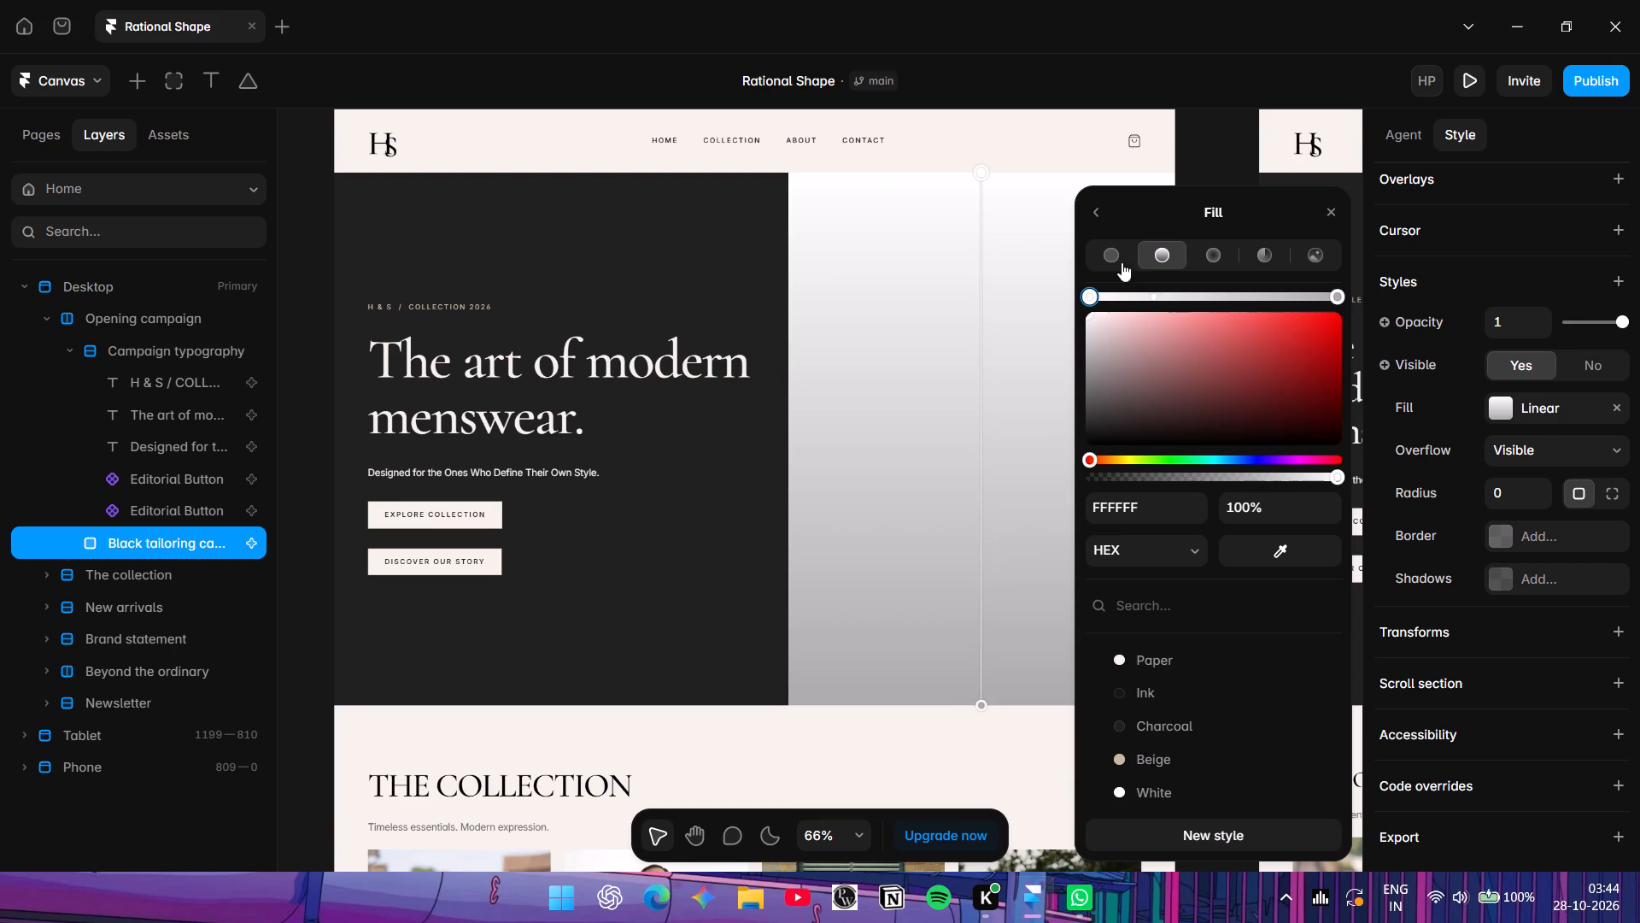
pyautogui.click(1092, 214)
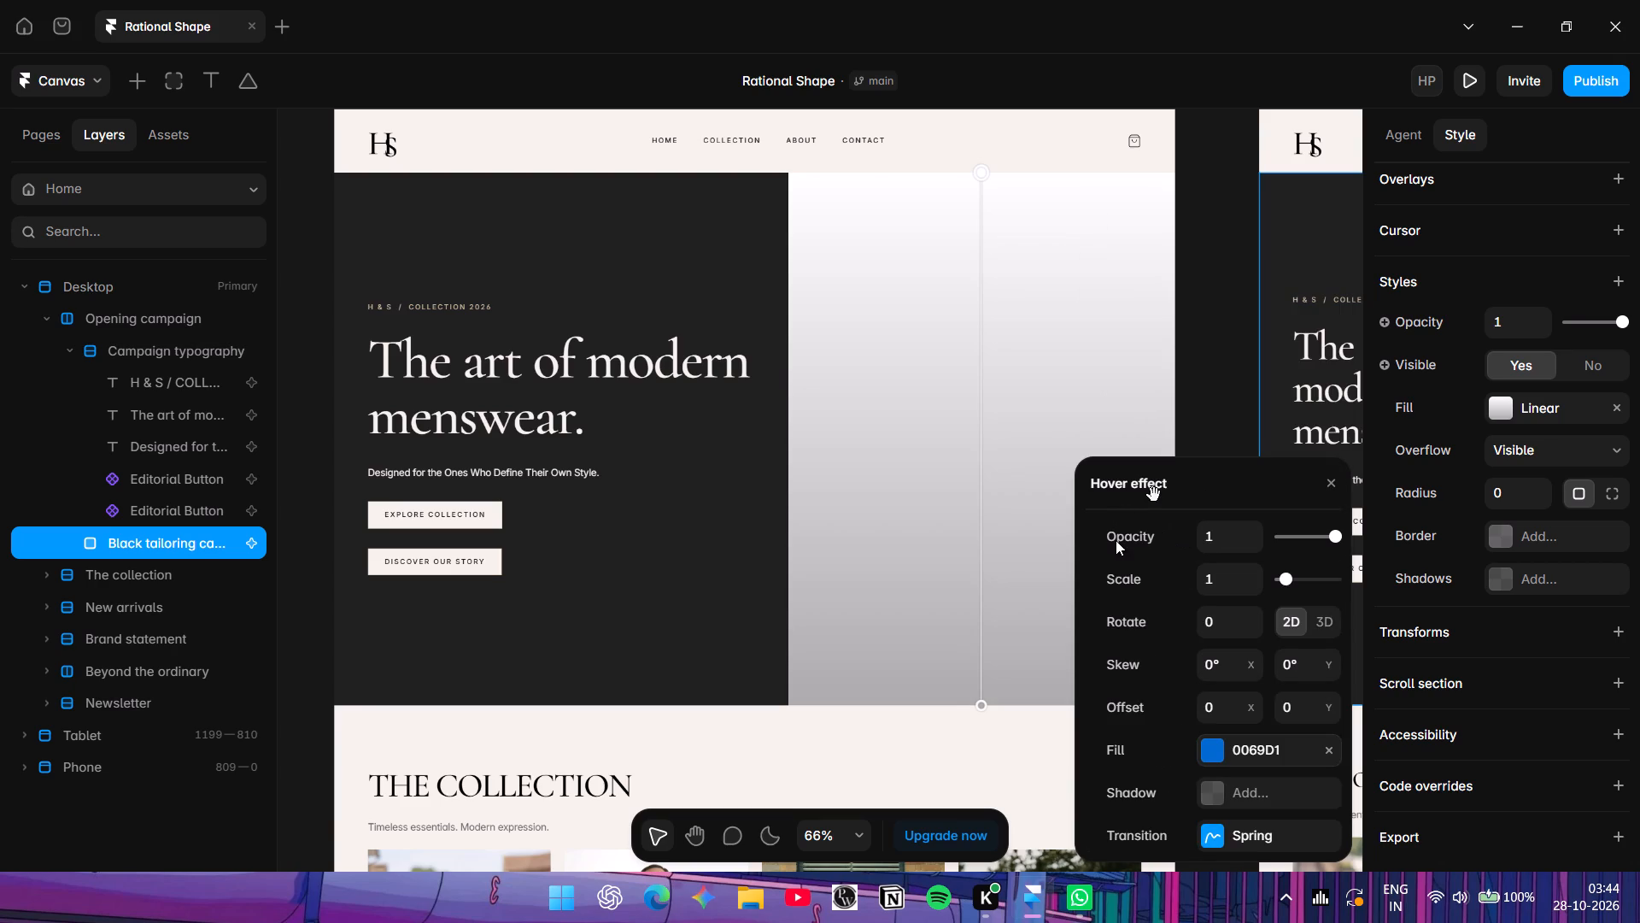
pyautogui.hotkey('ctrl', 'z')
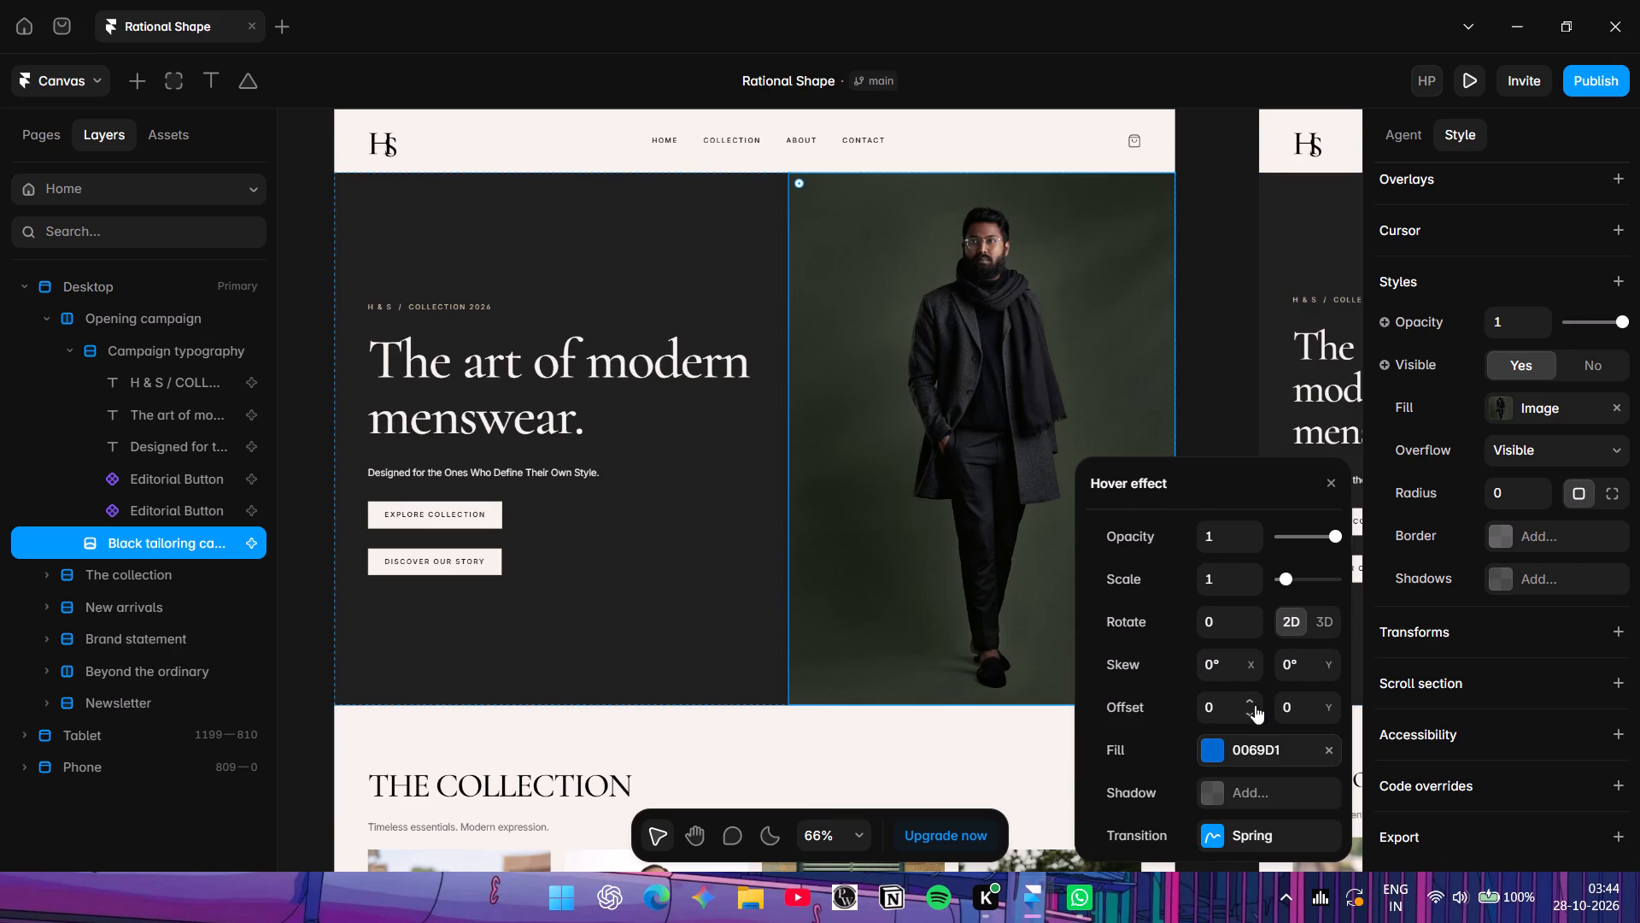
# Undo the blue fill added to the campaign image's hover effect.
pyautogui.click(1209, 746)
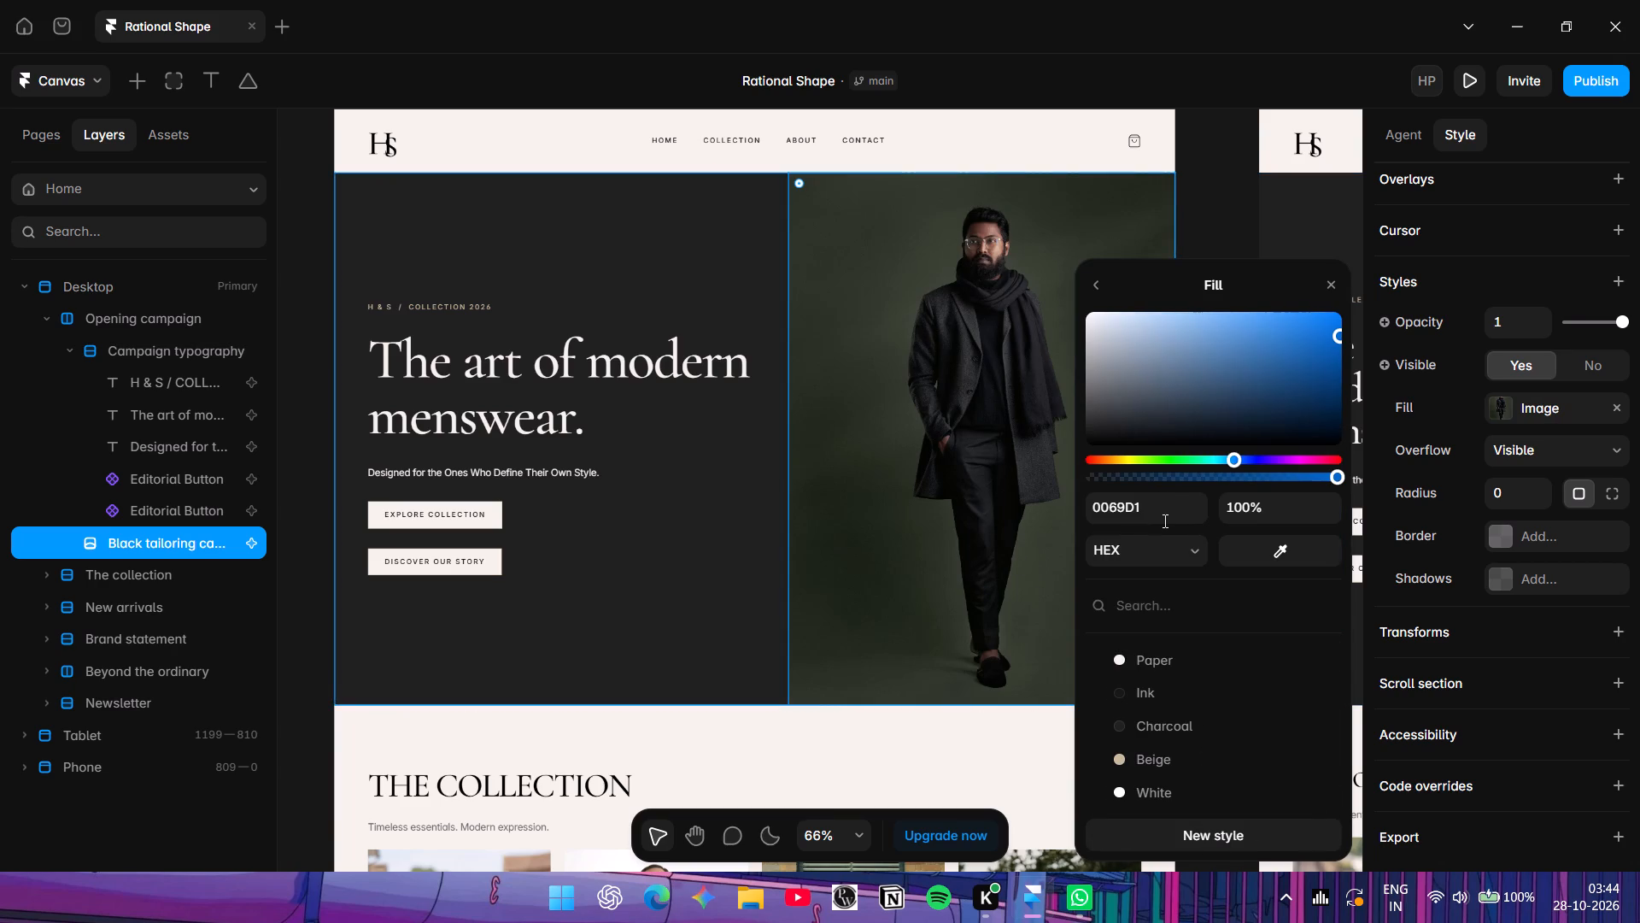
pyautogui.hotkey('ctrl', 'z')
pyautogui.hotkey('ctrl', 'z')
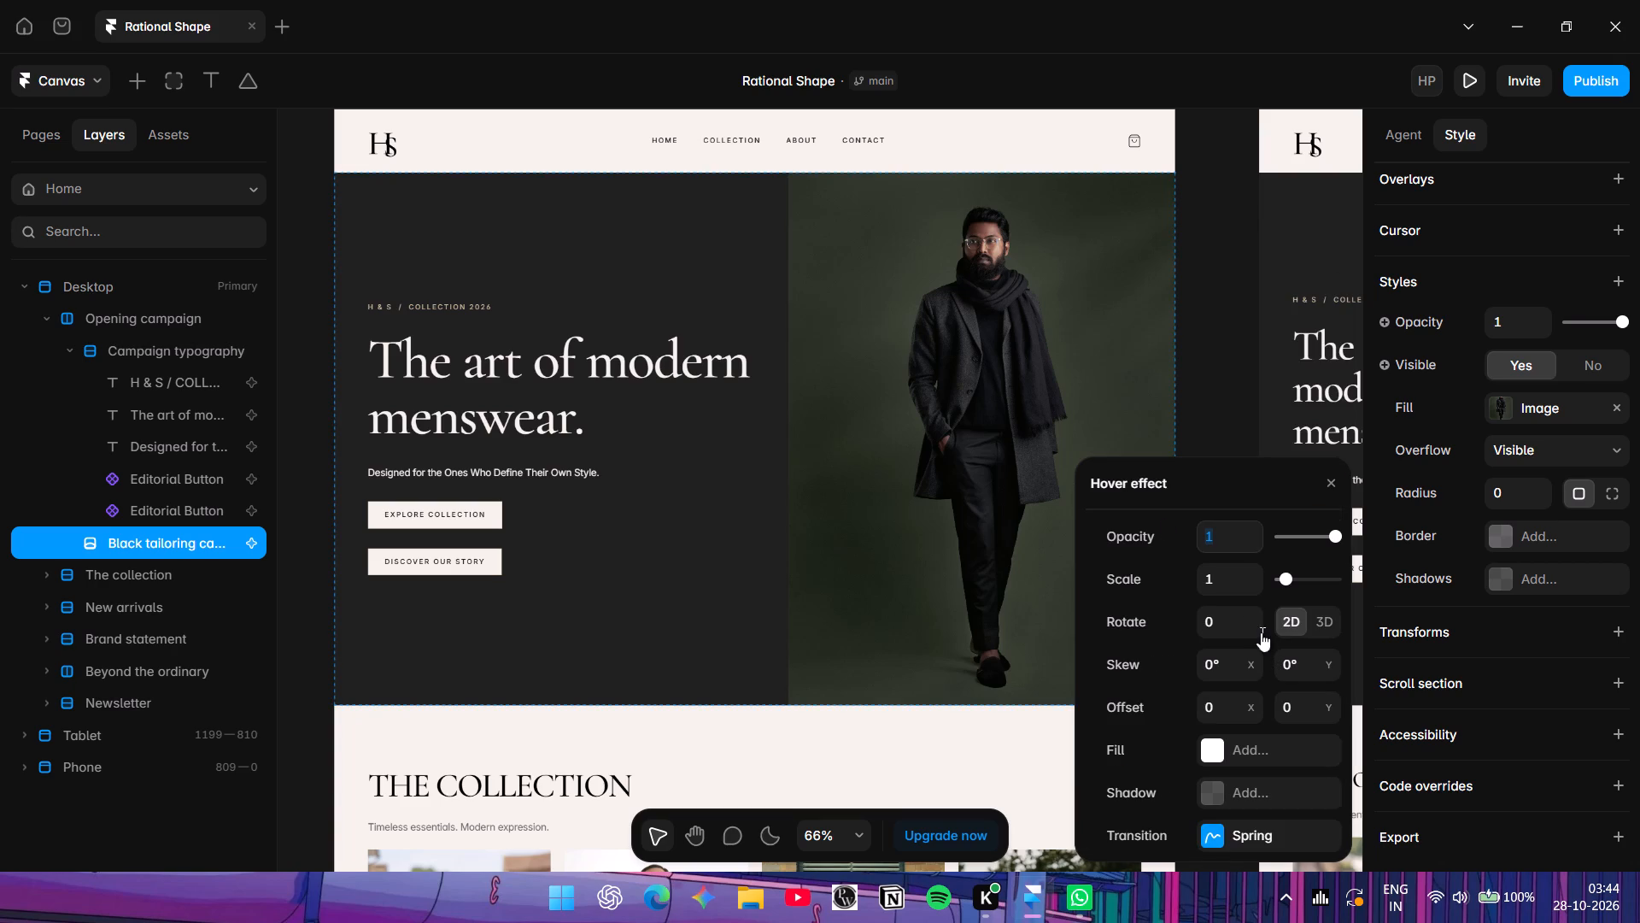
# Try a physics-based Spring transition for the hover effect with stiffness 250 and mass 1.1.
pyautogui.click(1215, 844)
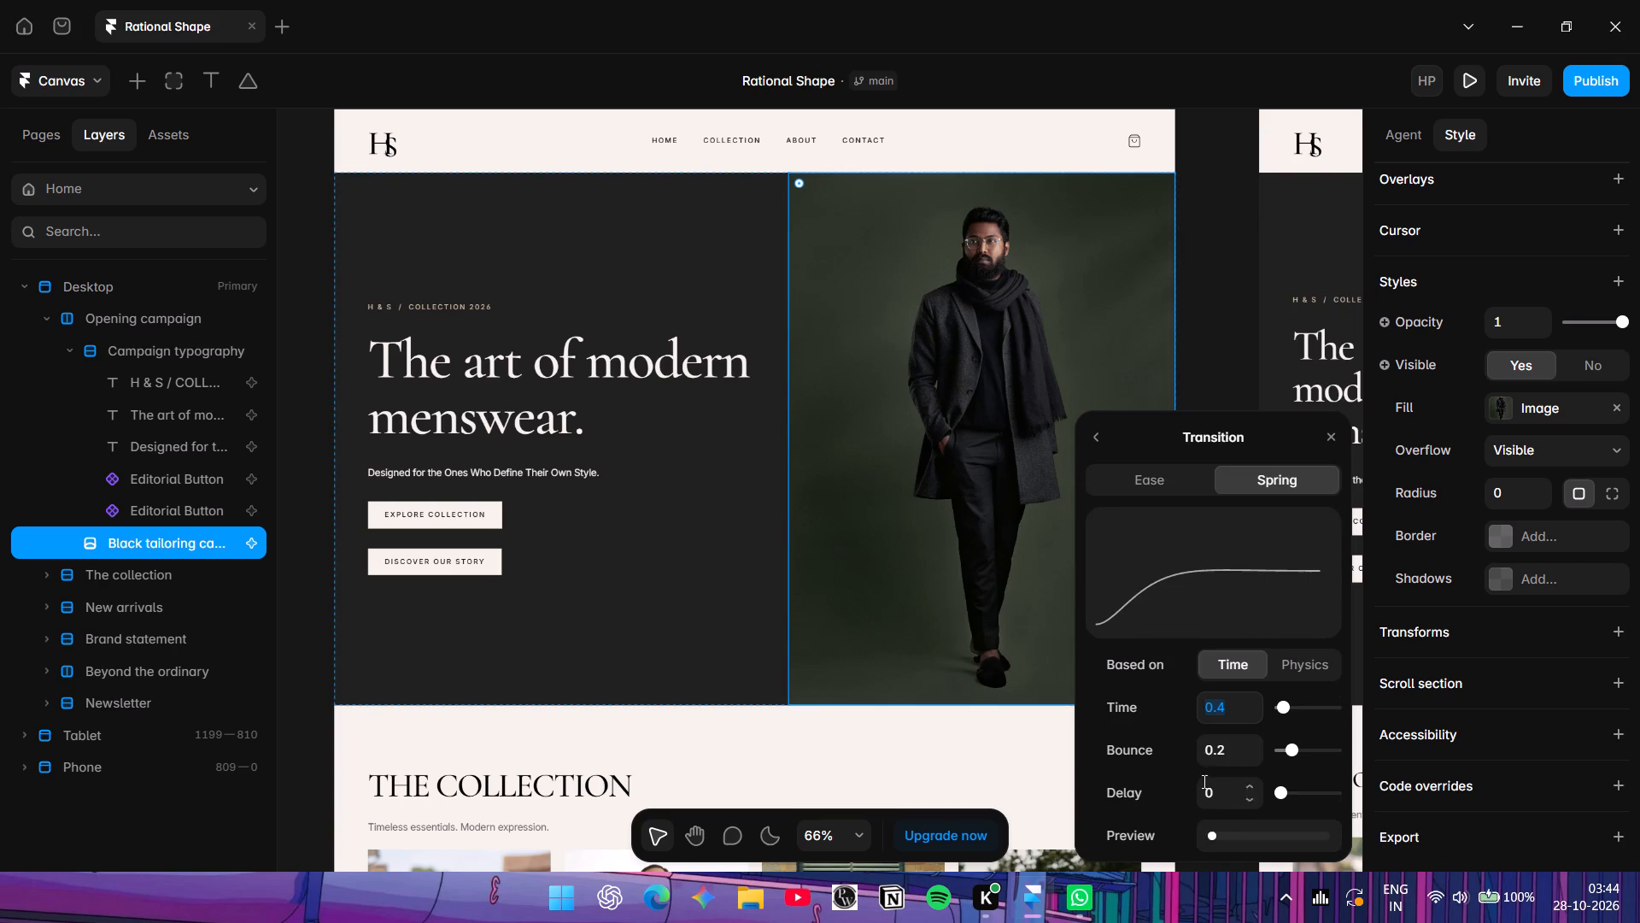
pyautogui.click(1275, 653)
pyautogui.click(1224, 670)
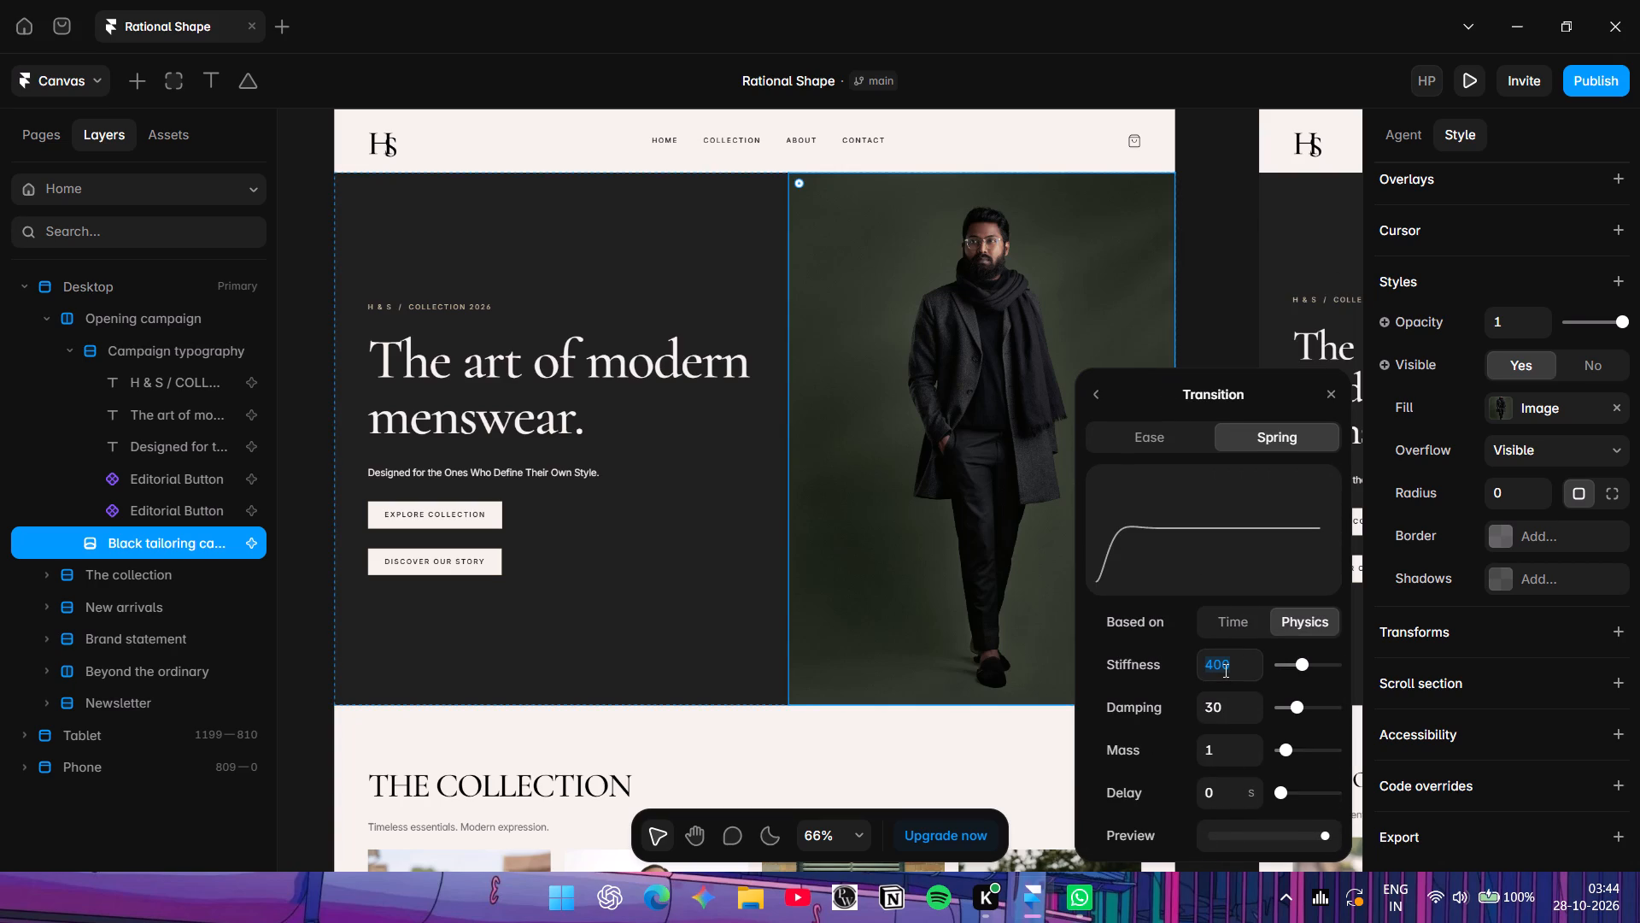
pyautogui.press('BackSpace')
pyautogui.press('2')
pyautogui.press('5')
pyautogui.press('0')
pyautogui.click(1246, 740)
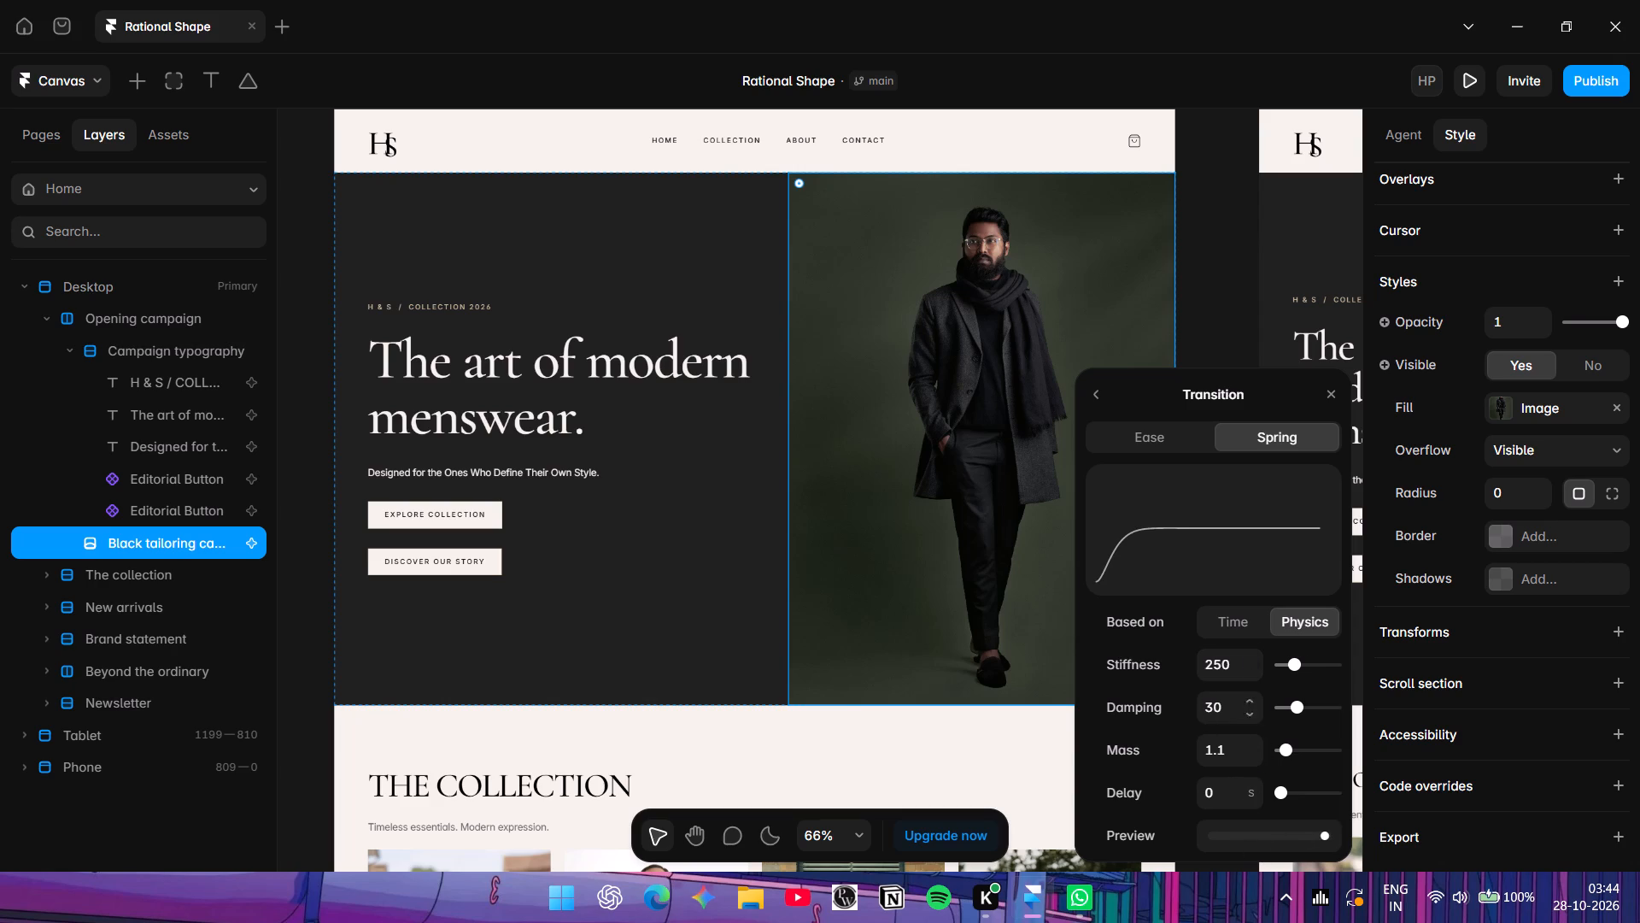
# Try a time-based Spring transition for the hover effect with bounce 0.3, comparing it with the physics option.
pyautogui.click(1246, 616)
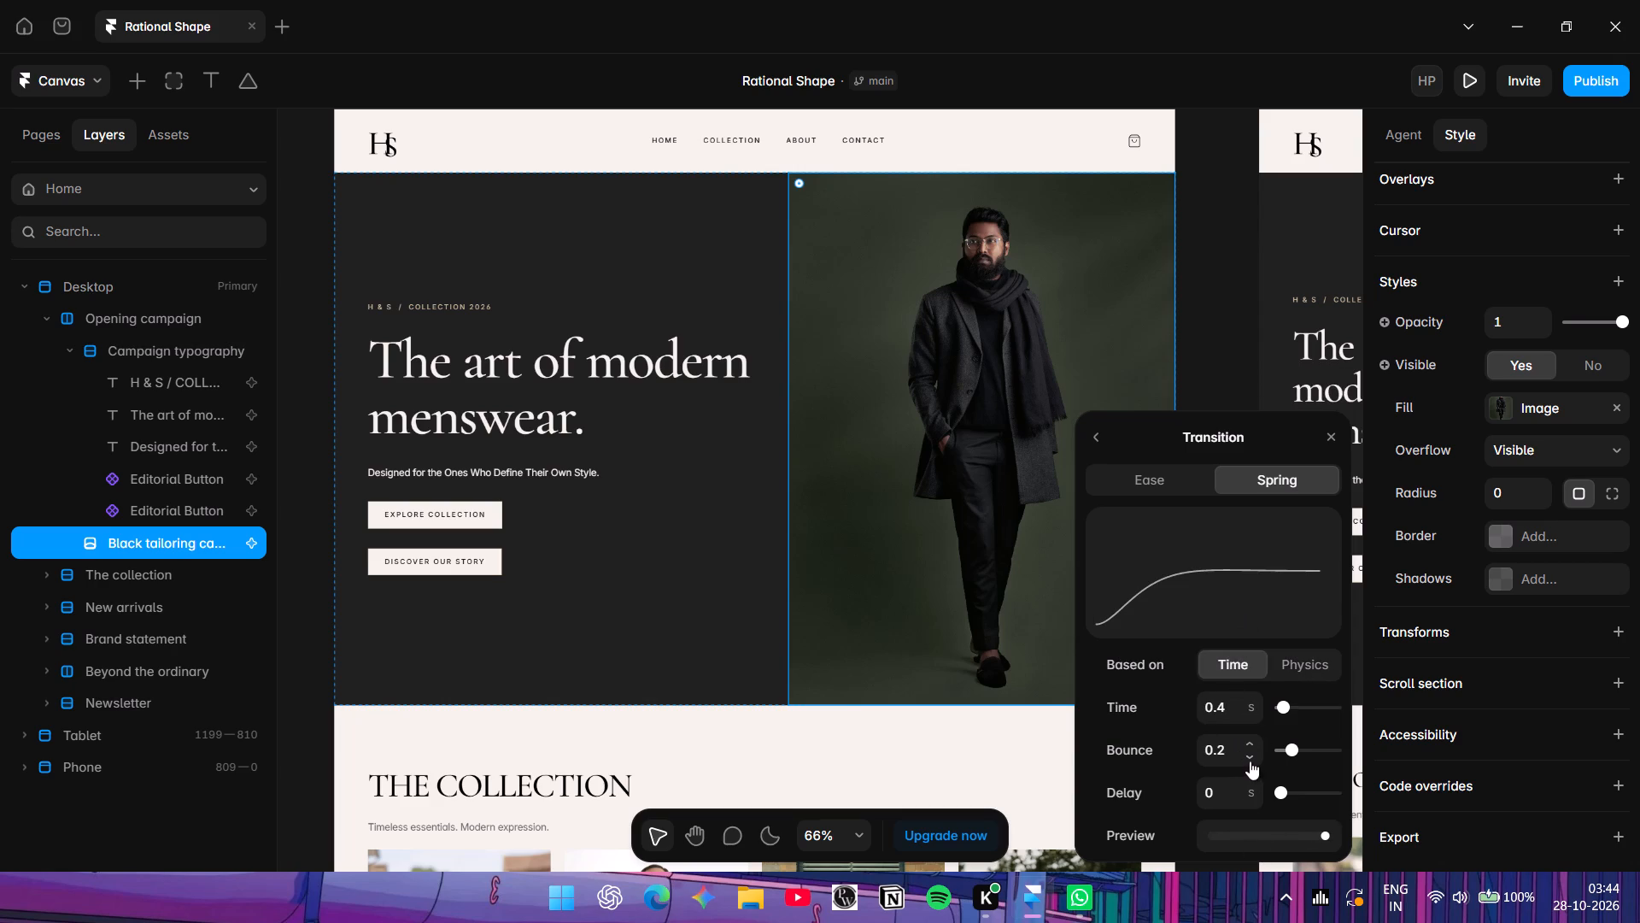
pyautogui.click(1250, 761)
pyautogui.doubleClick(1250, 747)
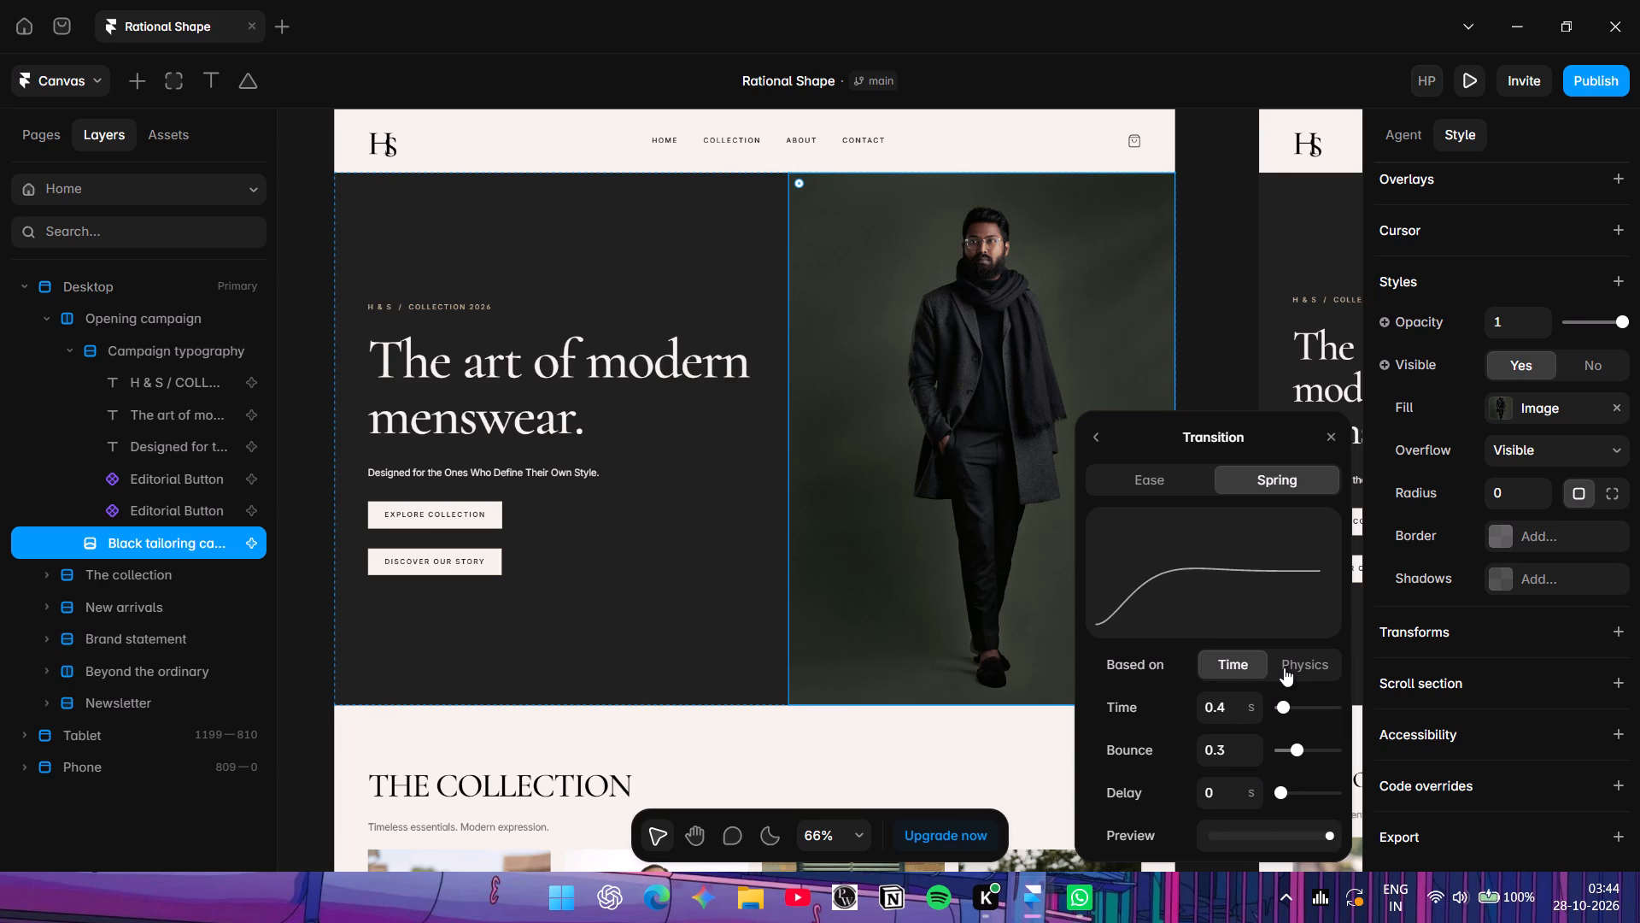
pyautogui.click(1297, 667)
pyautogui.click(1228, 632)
# Switch the hover transition to the Ease type, try Ease in, and settle on Ease in out.
pyautogui.click(1157, 482)
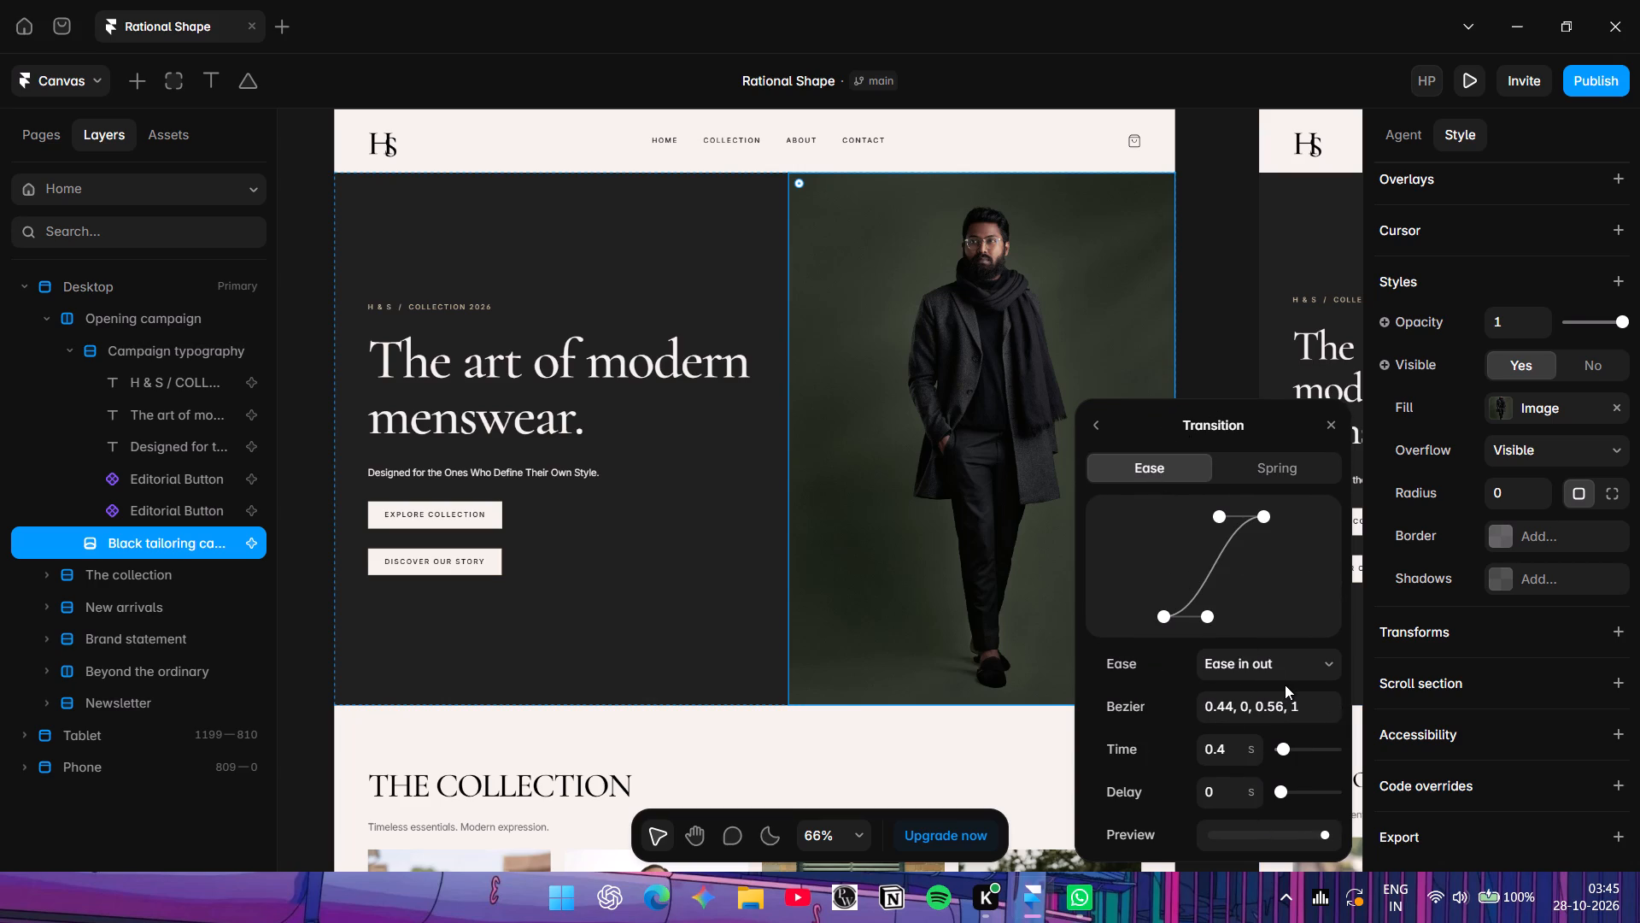
pyautogui.click(1285, 685)
pyautogui.click(1286, 664)
pyautogui.click(1289, 708)
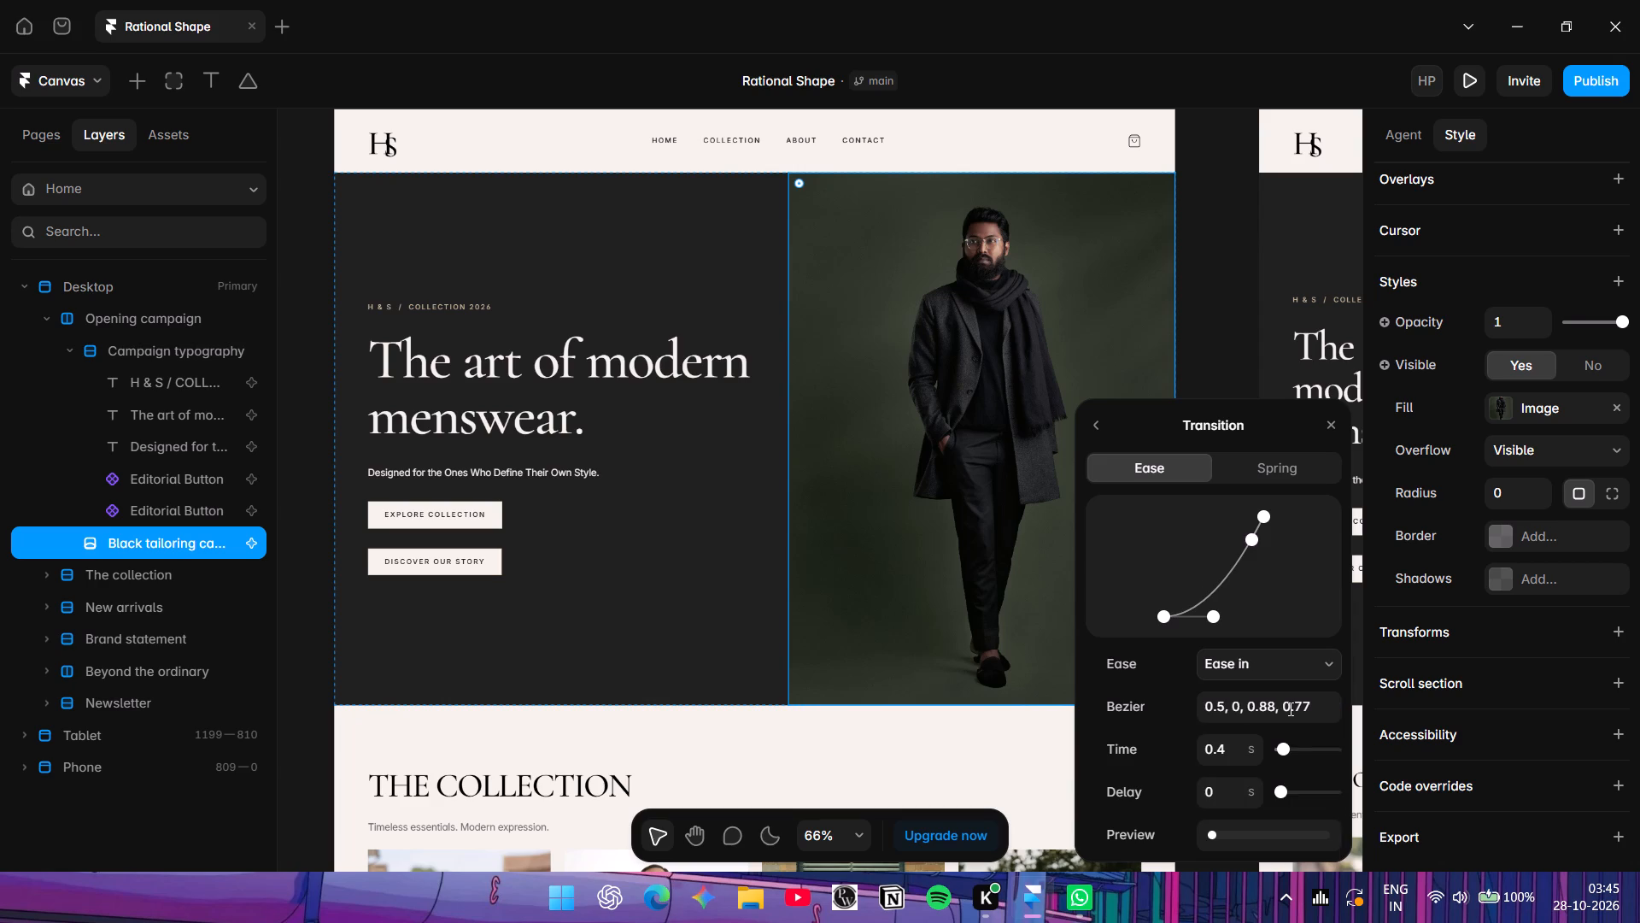
pyautogui.click(1306, 666)
pyautogui.click(1288, 742)
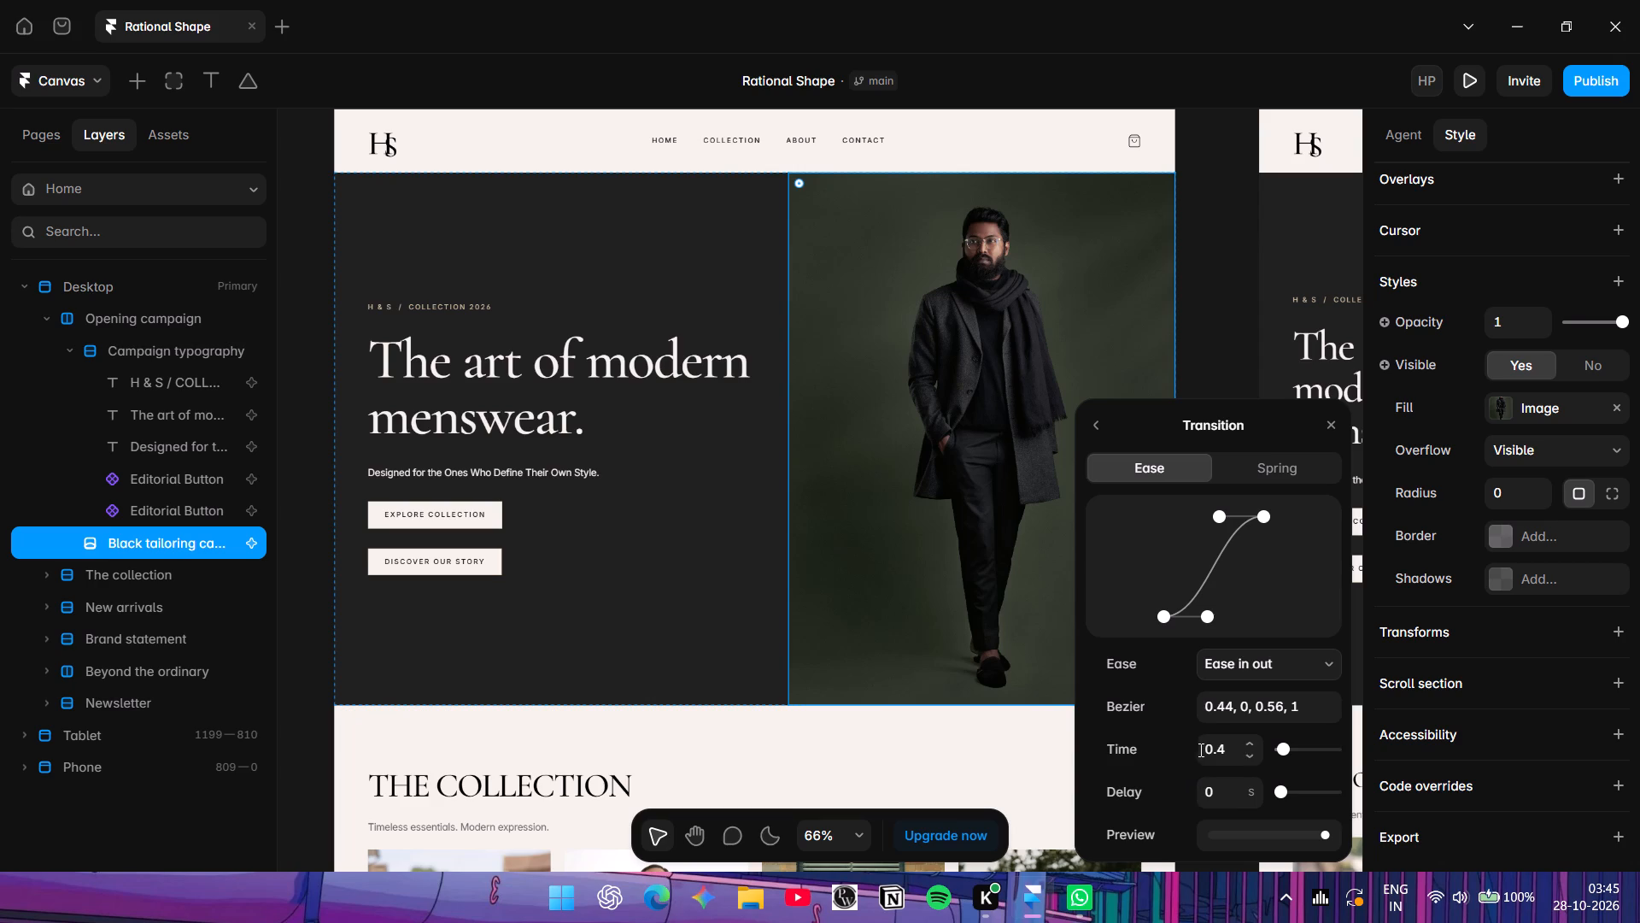
pyautogui.click(1097, 435)
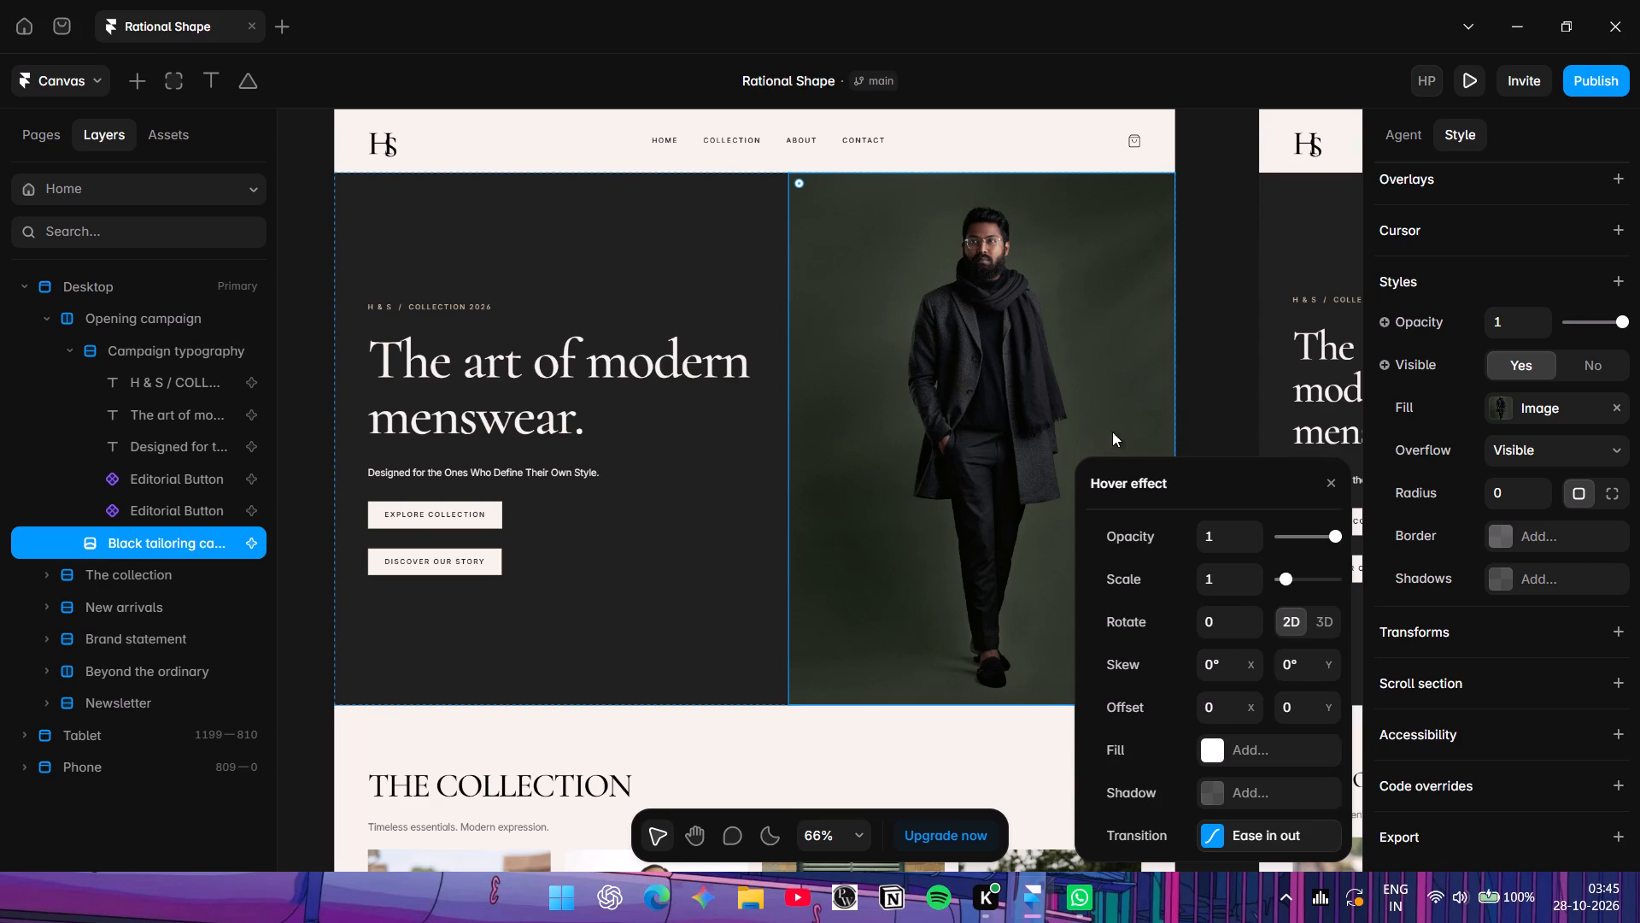
# Set the scale of the campaign image's hover effect to 0.9.
pyautogui.click(1255, 585)
pyautogui.press('Return')
# Preview the Home page at desktop size and check the hover effects on the hero text and campaign image.
pyautogui.click(1468, 75)
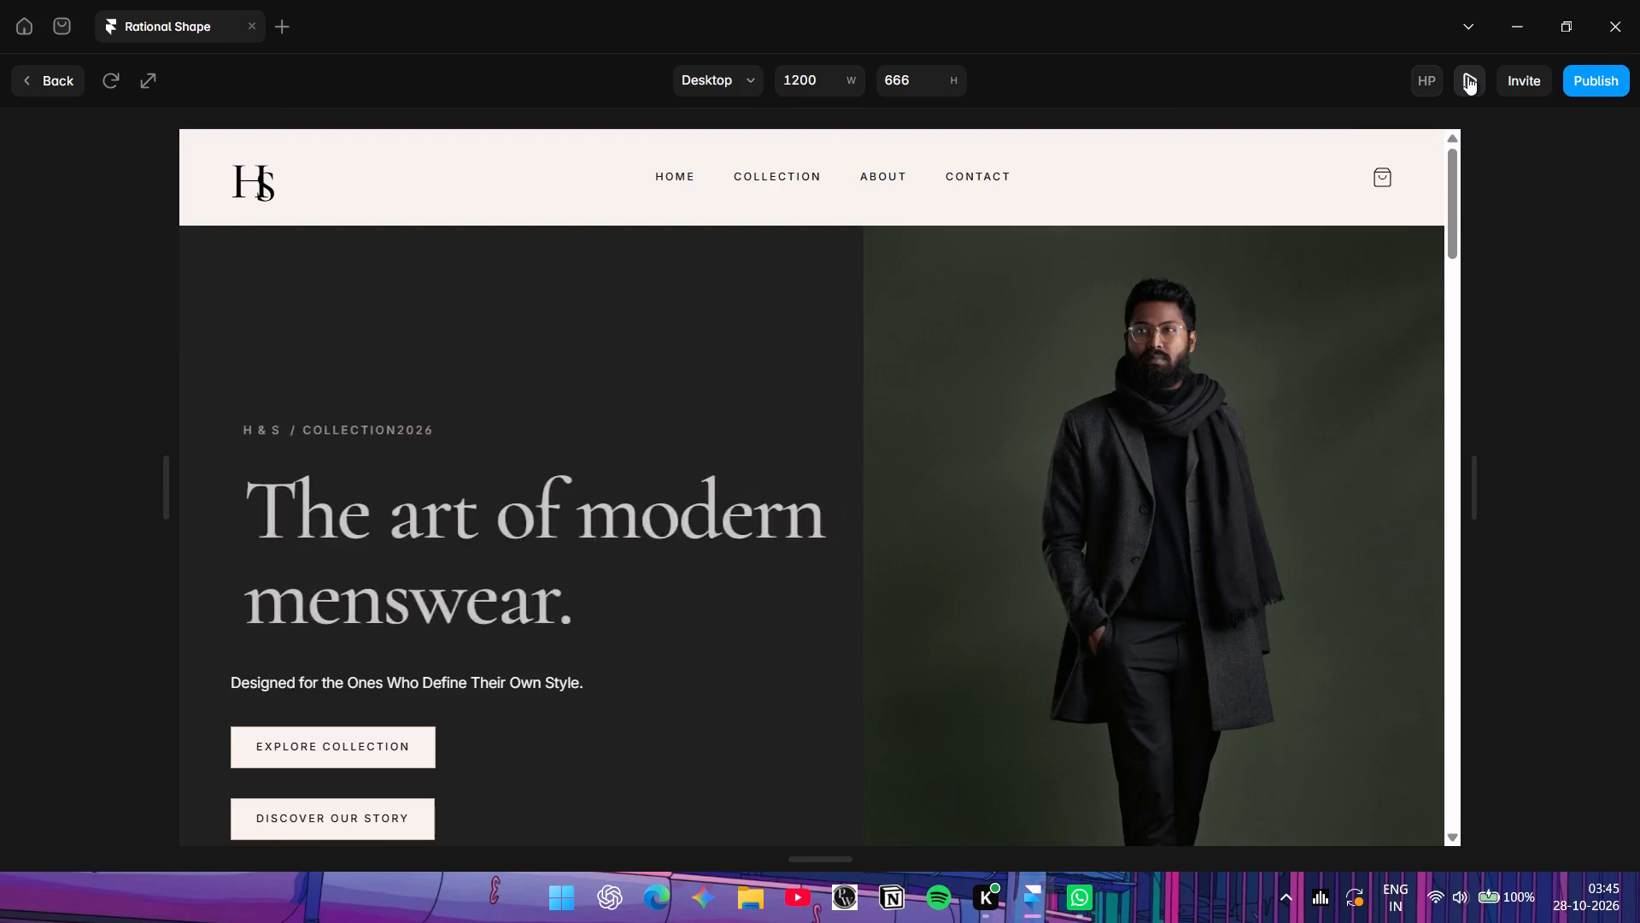
pyautogui.scroll(-2, 1151, 459)
pyautogui.scroll(2, 844, 393)
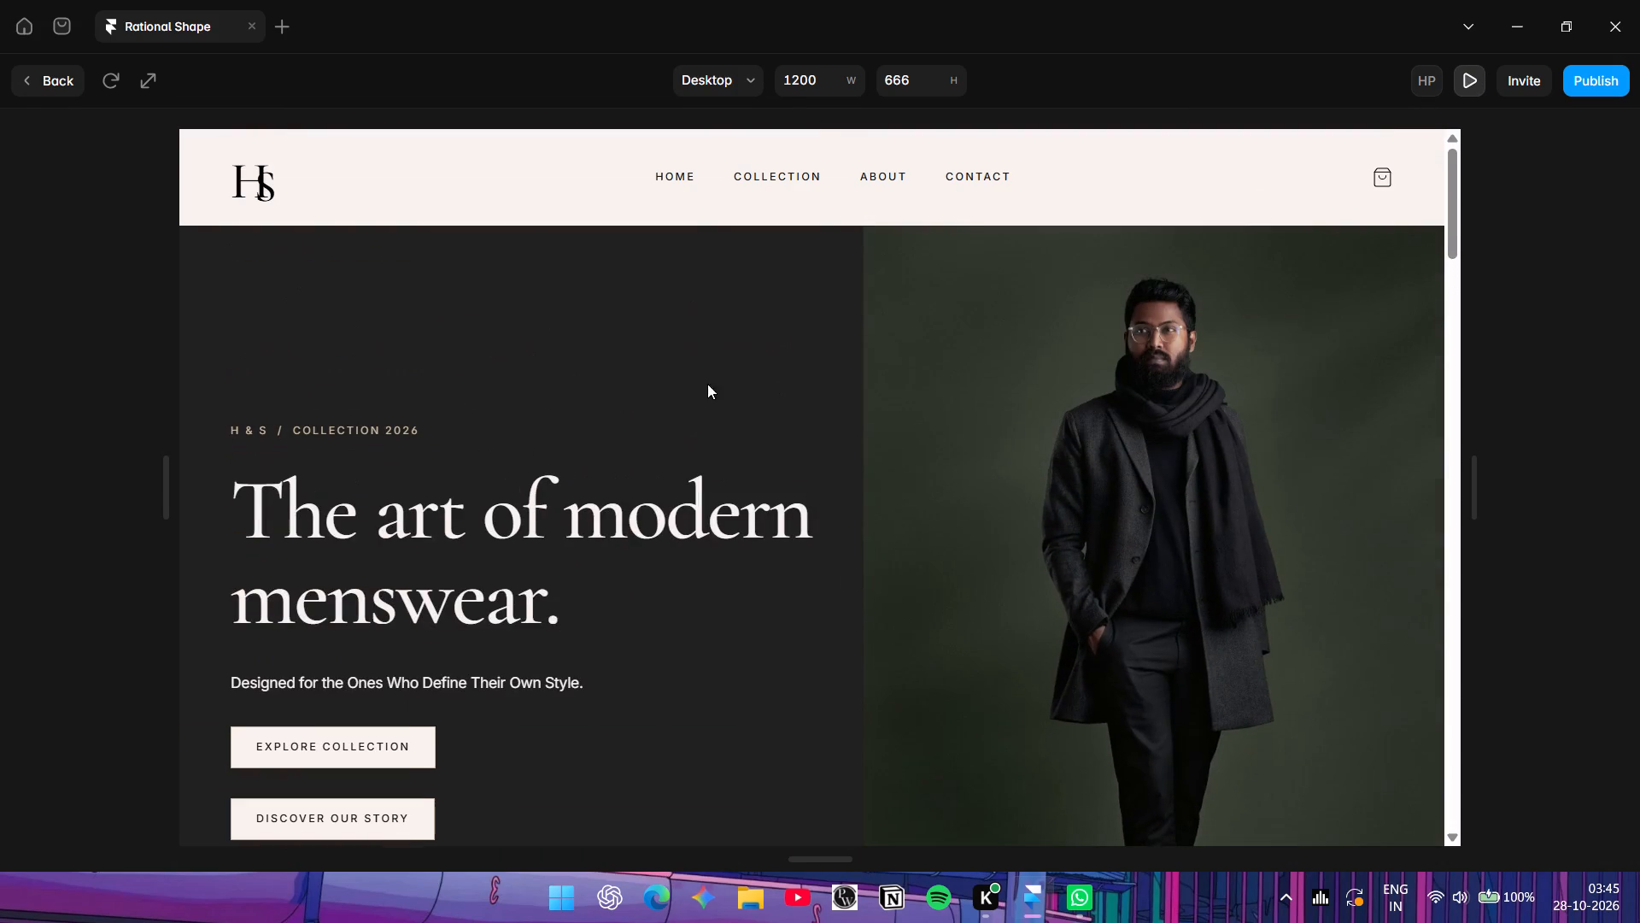
pyautogui.scroll(-1, 513, 566)
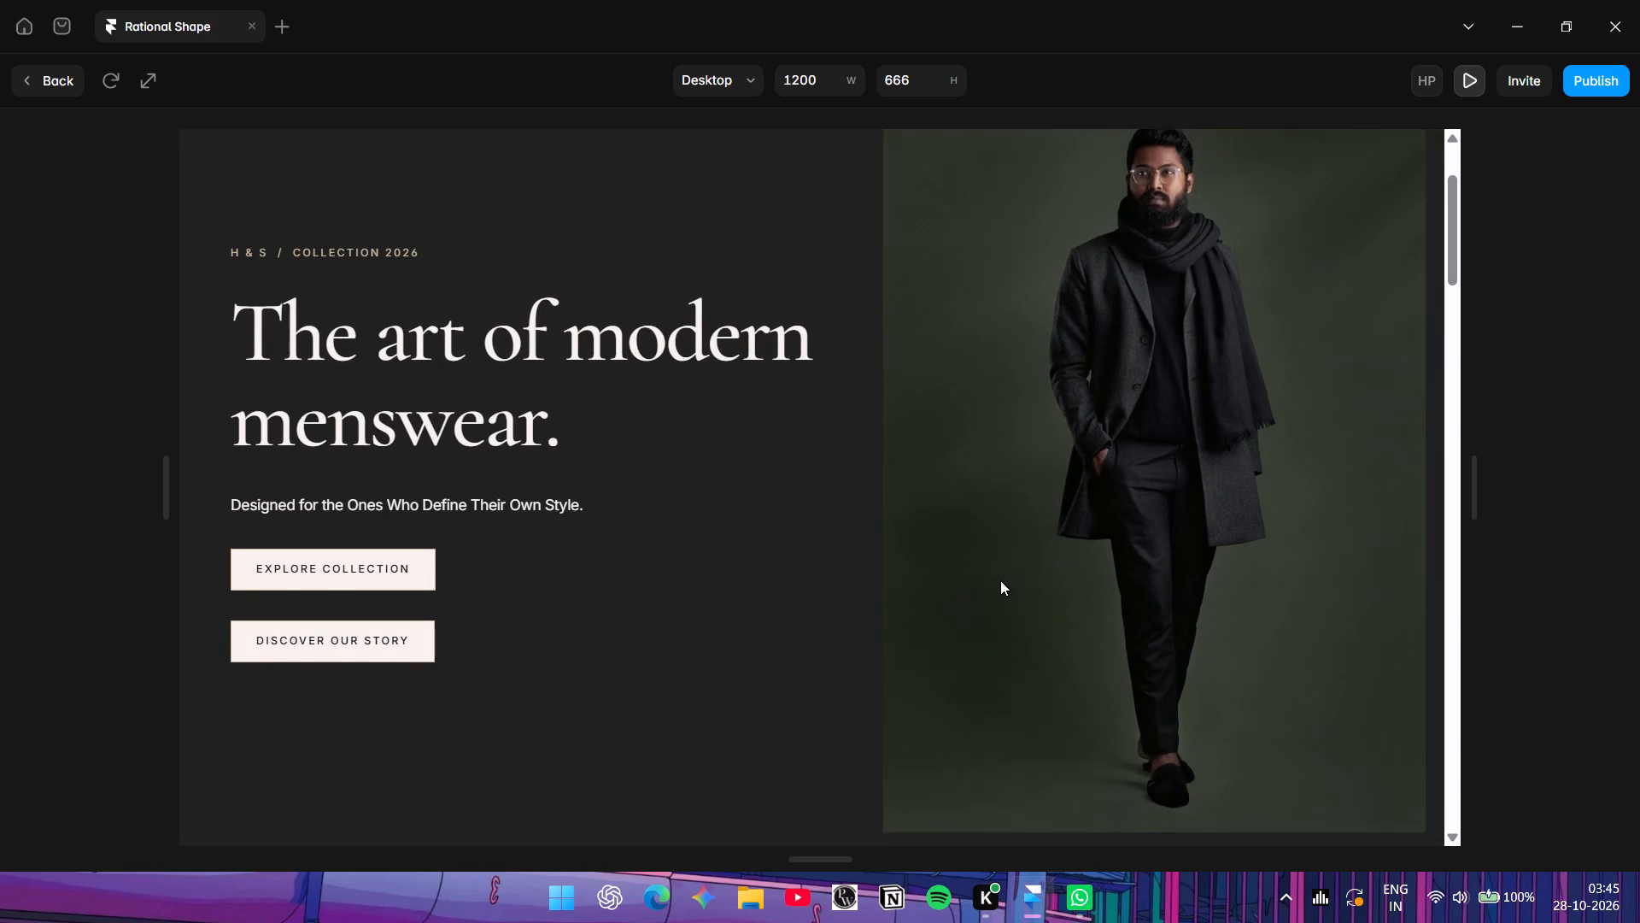
pyautogui.scroll(-1, 977, 579)
pyautogui.scroll(-2, 573, 598)
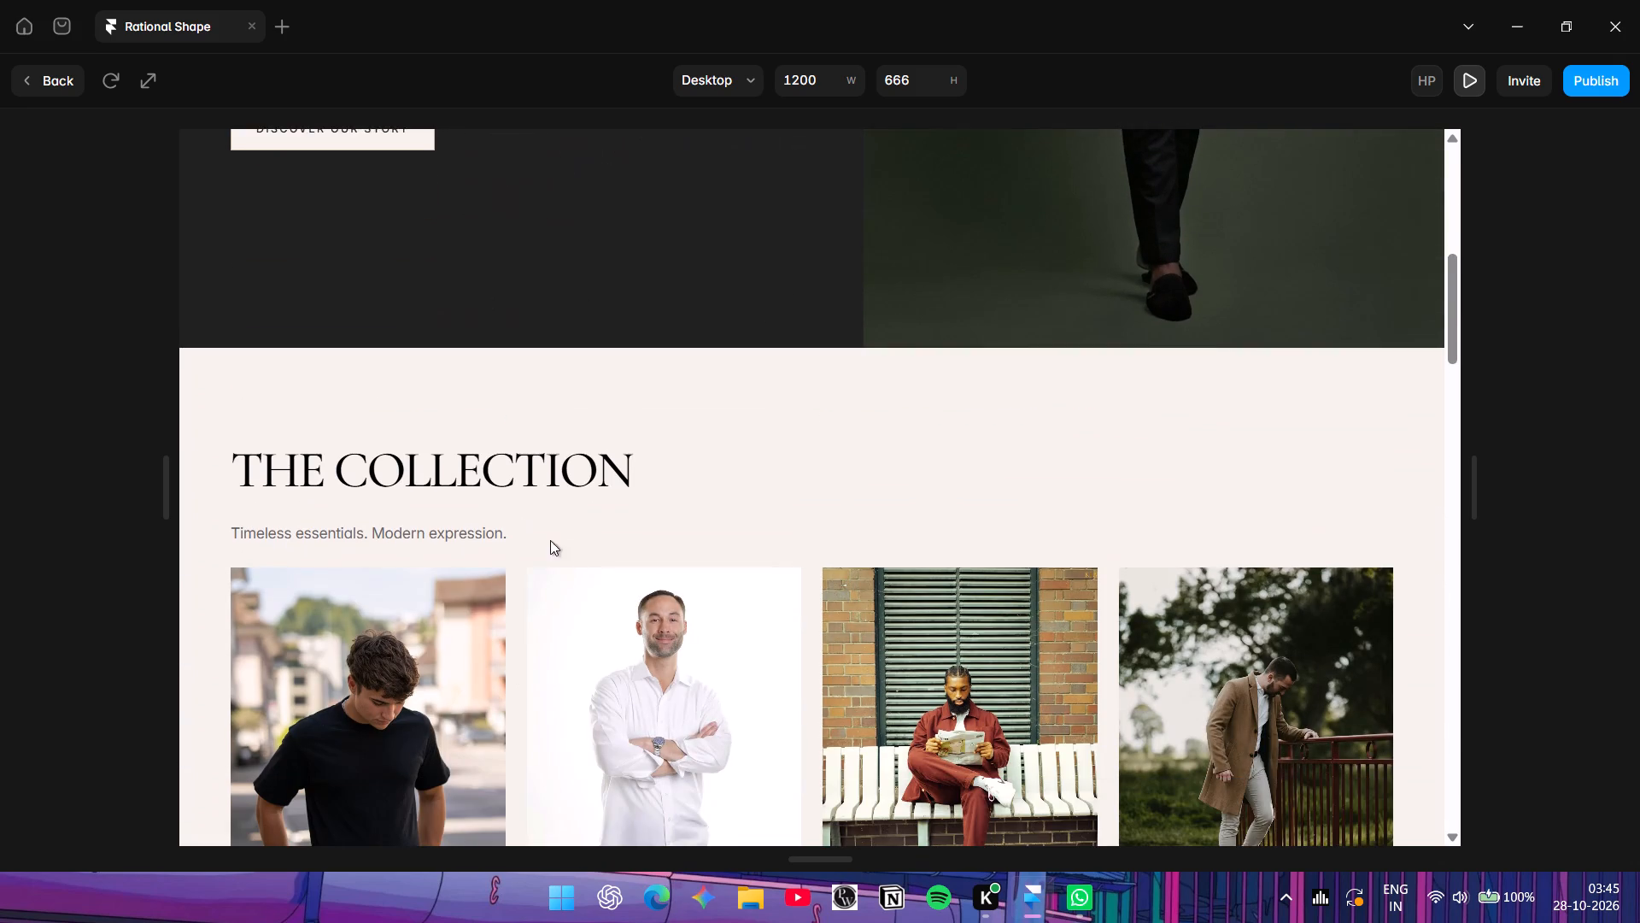
# Examine The Collection section's heading and subheading in the preview and test the Essential T-Shirts card's link before returning to the canvas.
pyautogui.scroll(-1, 435, 429)
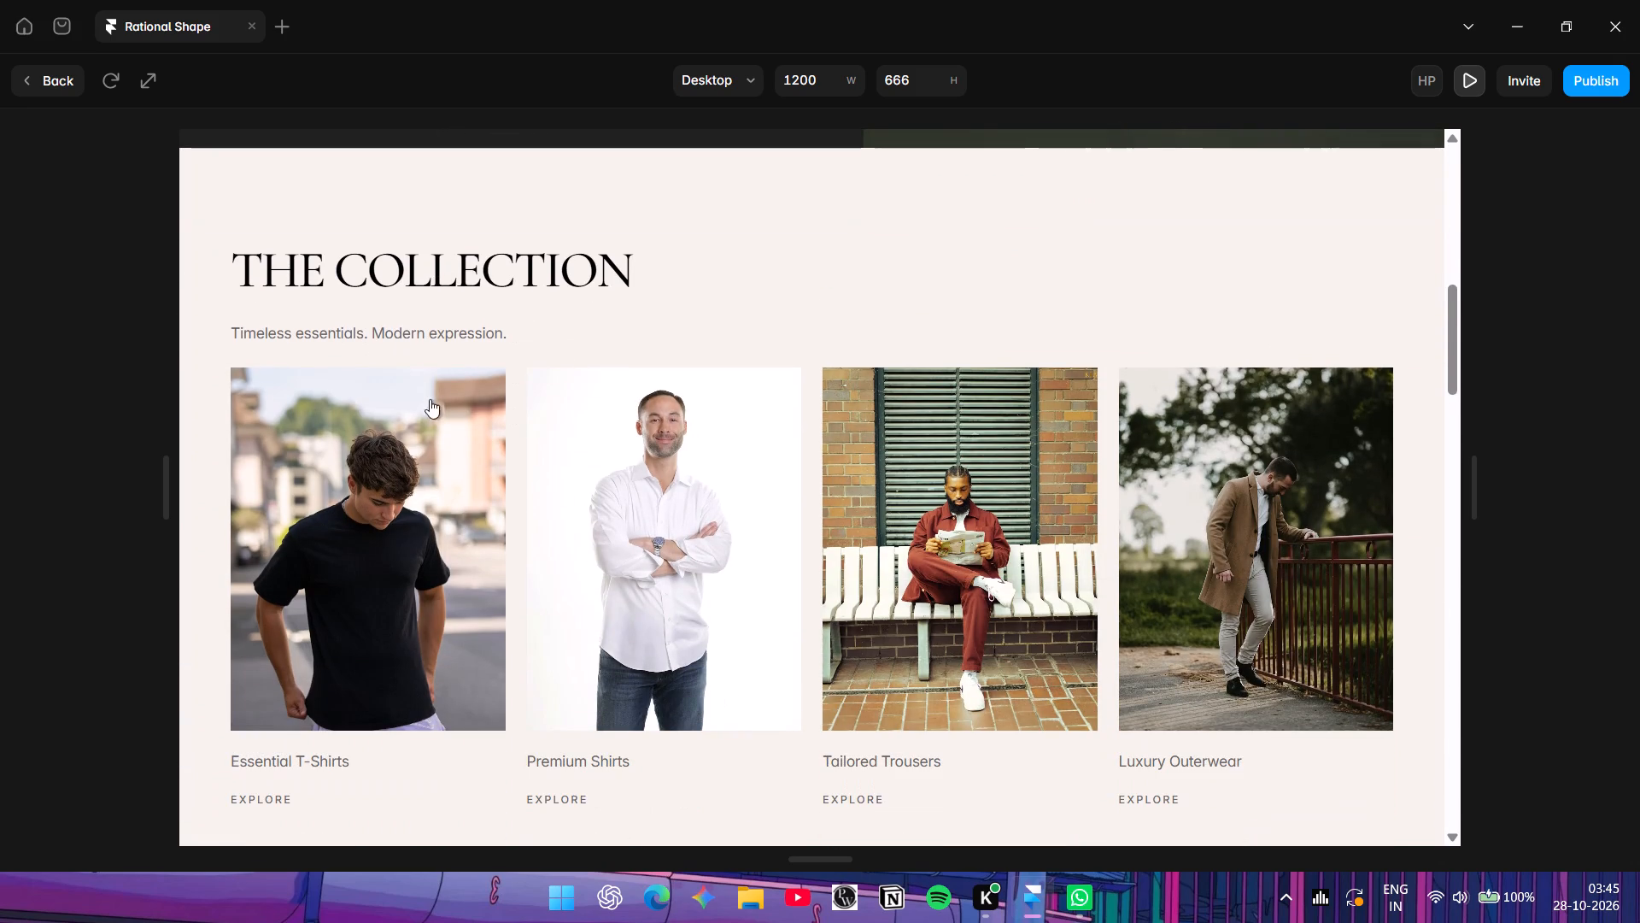
pyautogui.click(442, 282)
pyautogui.click(446, 284)
pyautogui.tripleClick(446, 284)
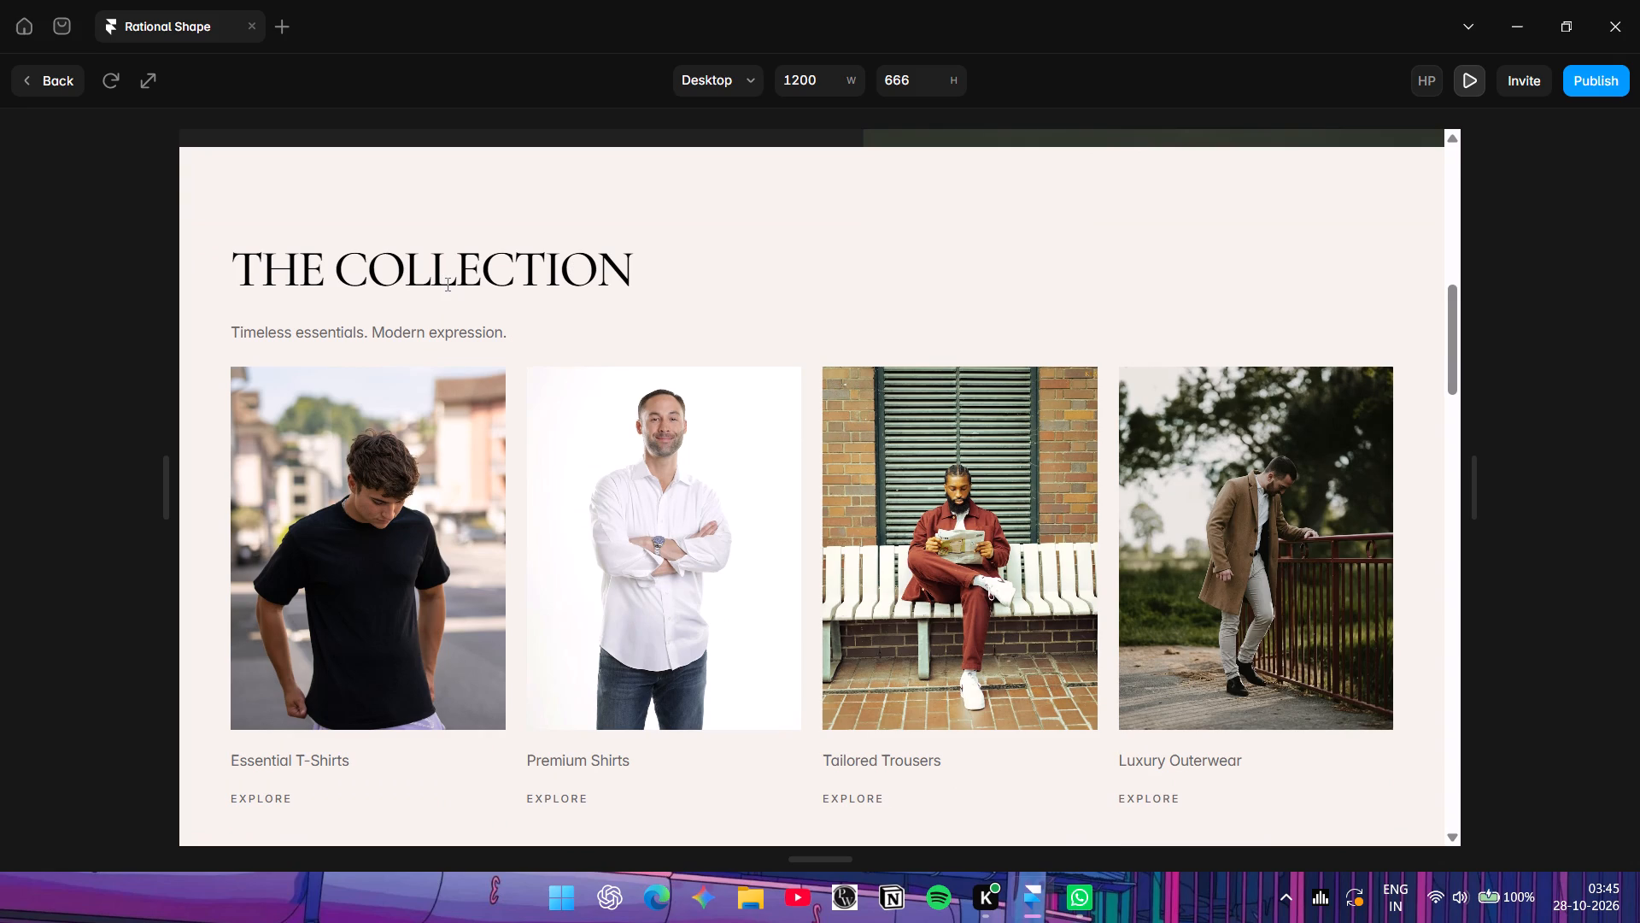
pyautogui.click(430, 328)
pyautogui.click(427, 340)
pyautogui.moveTo(706, 300); pyautogui.dragTo(468, 273)
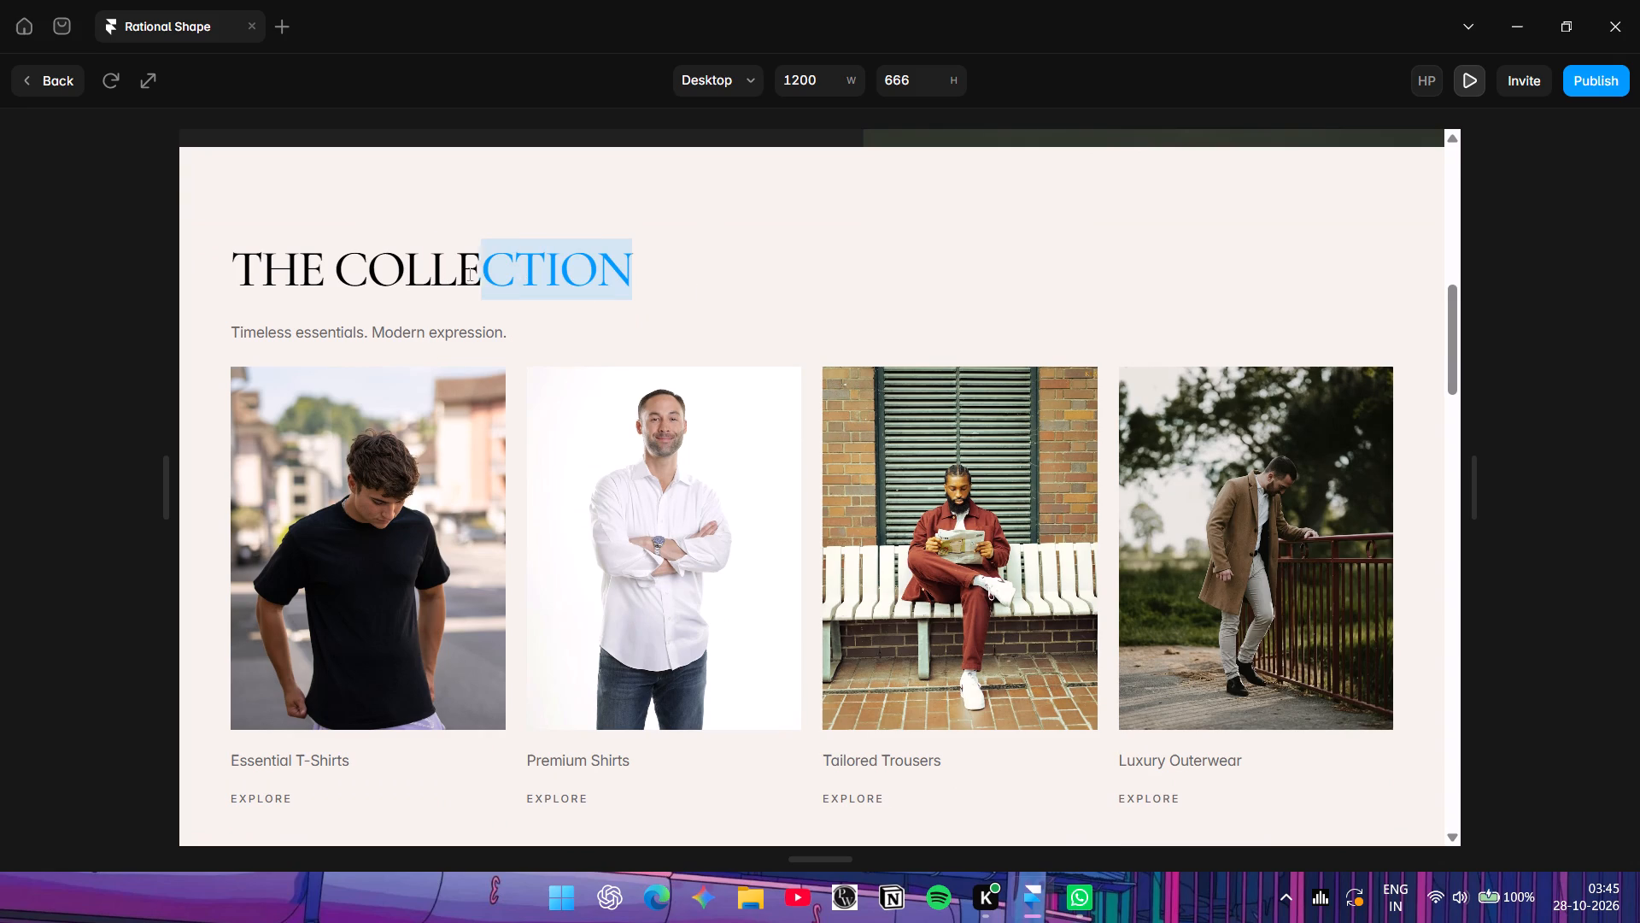
pyautogui.moveTo(468, 273); pyautogui.dragTo(234, 302)
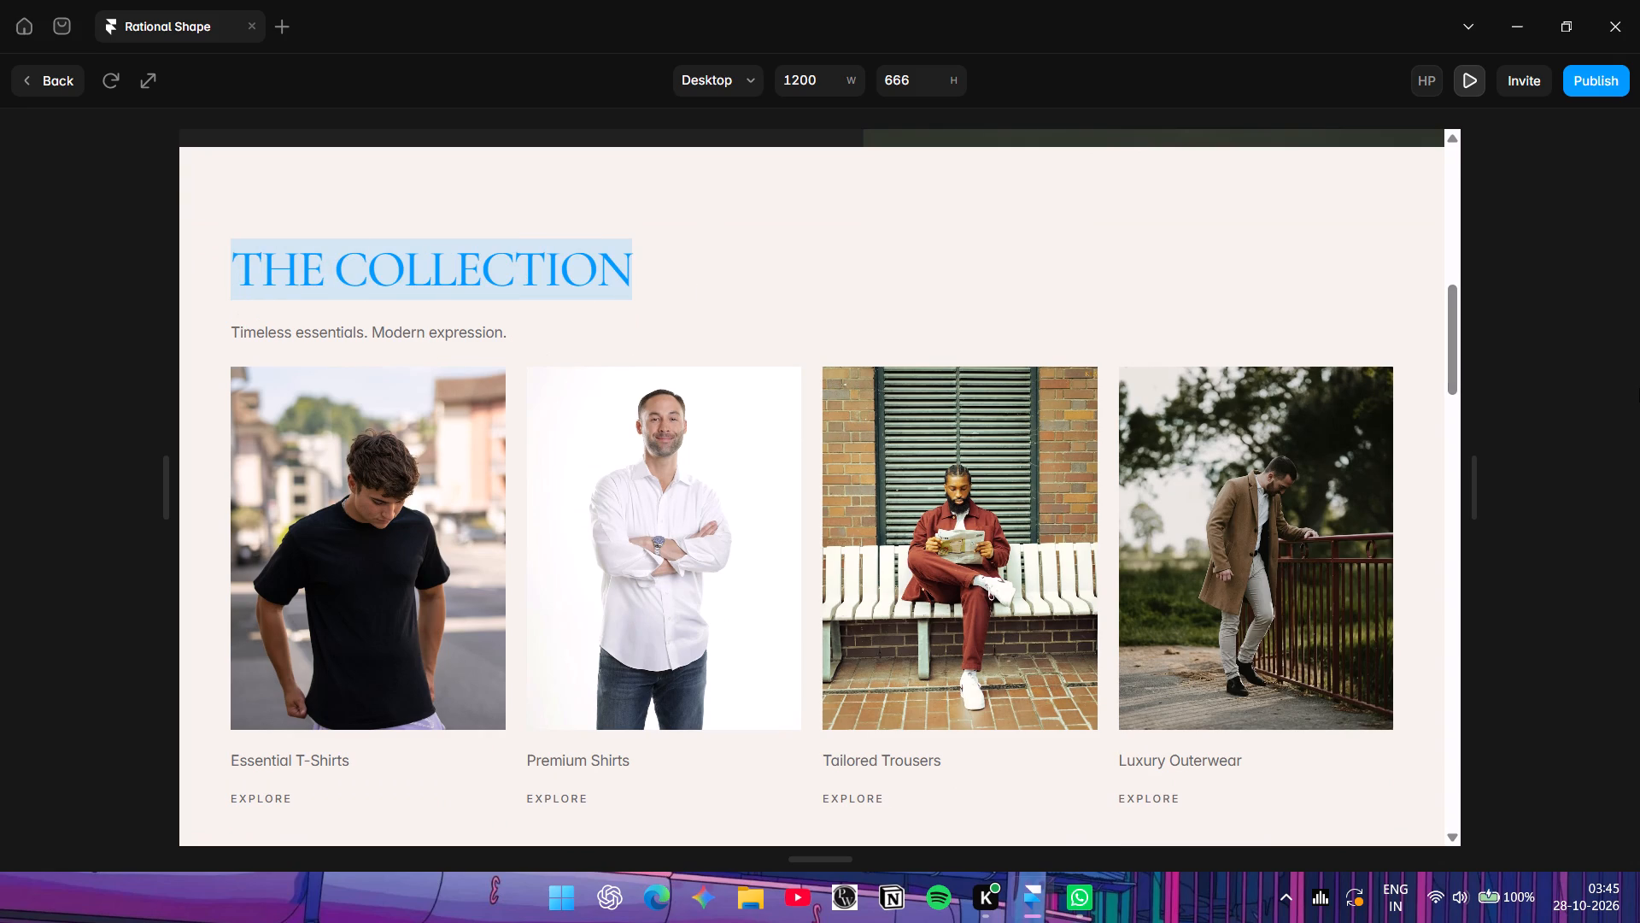
pyautogui.click(1639, 388)
pyautogui.click(1414, 381)
pyautogui.doubleClick(611, 252)
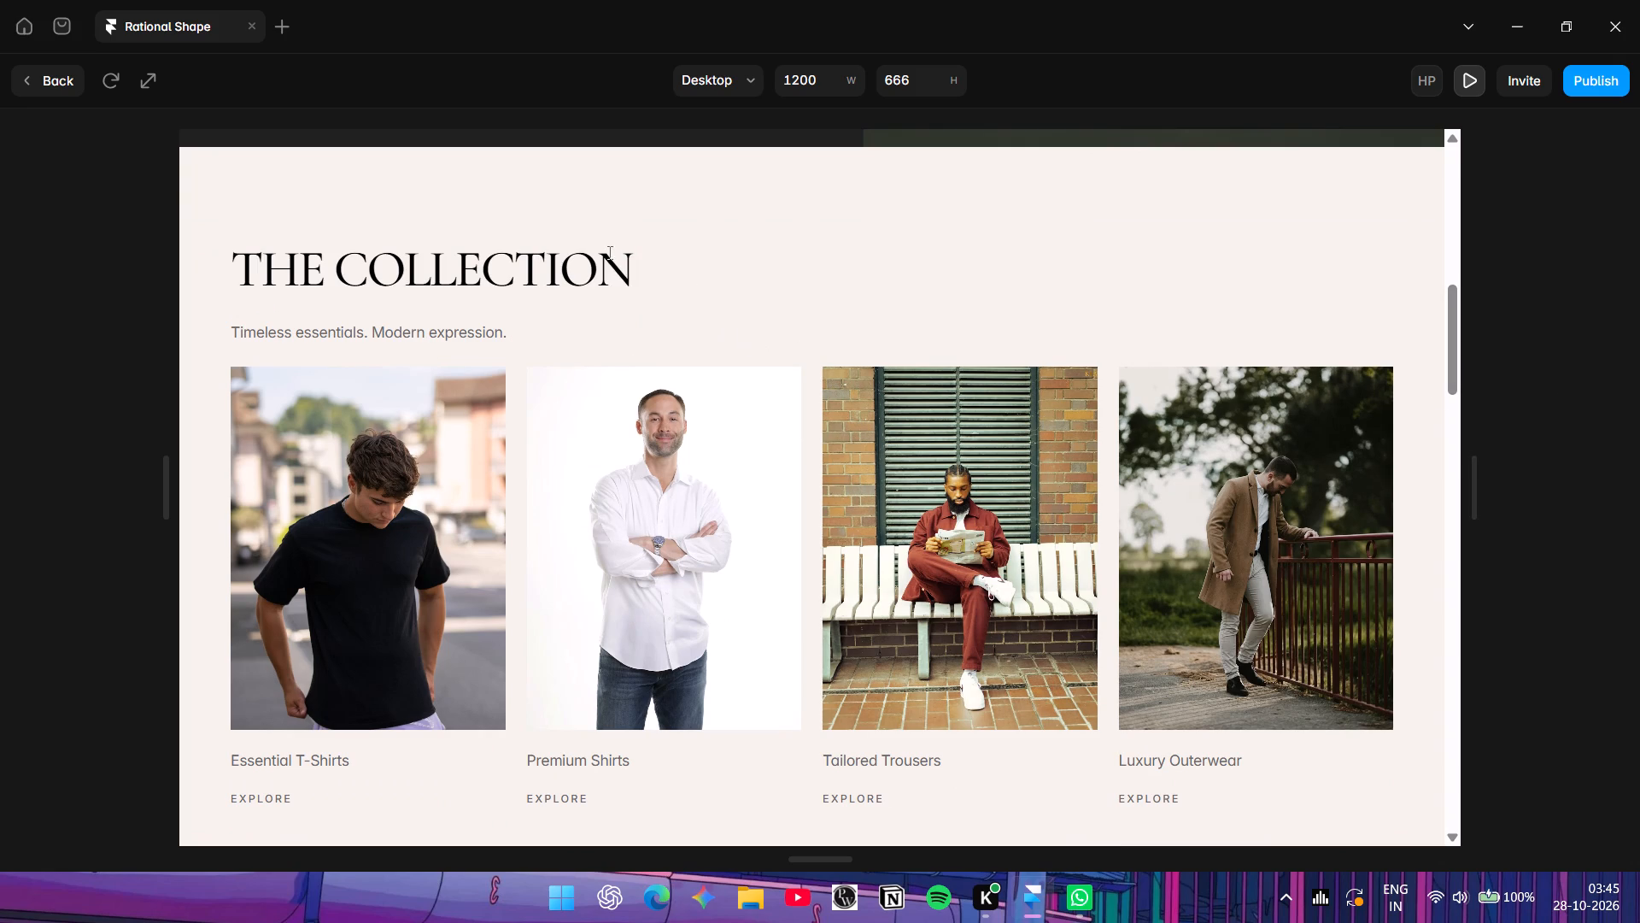
pyautogui.moveTo(465, 291); pyautogui.dragTo(452, 297)
pyautogui.click(401, 319)
pyautogui.doubleClick(394, 329)
pyautogui.moveTo(393, 332); pyautogui.dragTo(388, 341)
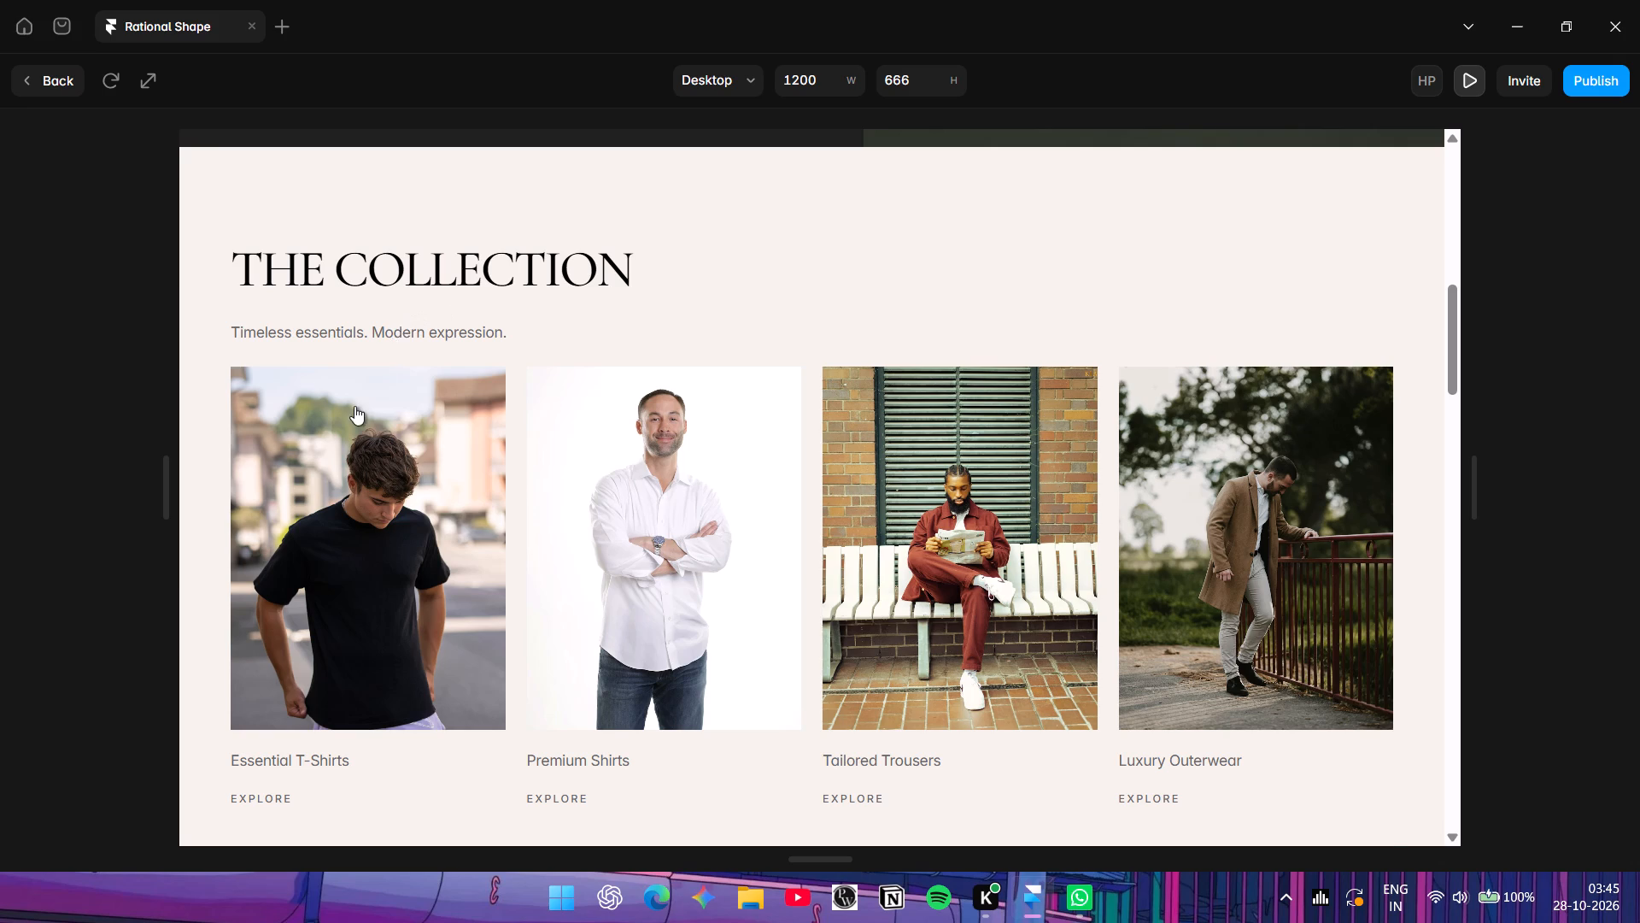
pyautogui.click(354, 409)
pyautogui.scroll(-2, 466, 571)
pyautogui.scroll(2, 474, 581)
pyautogui.click(19, 80)
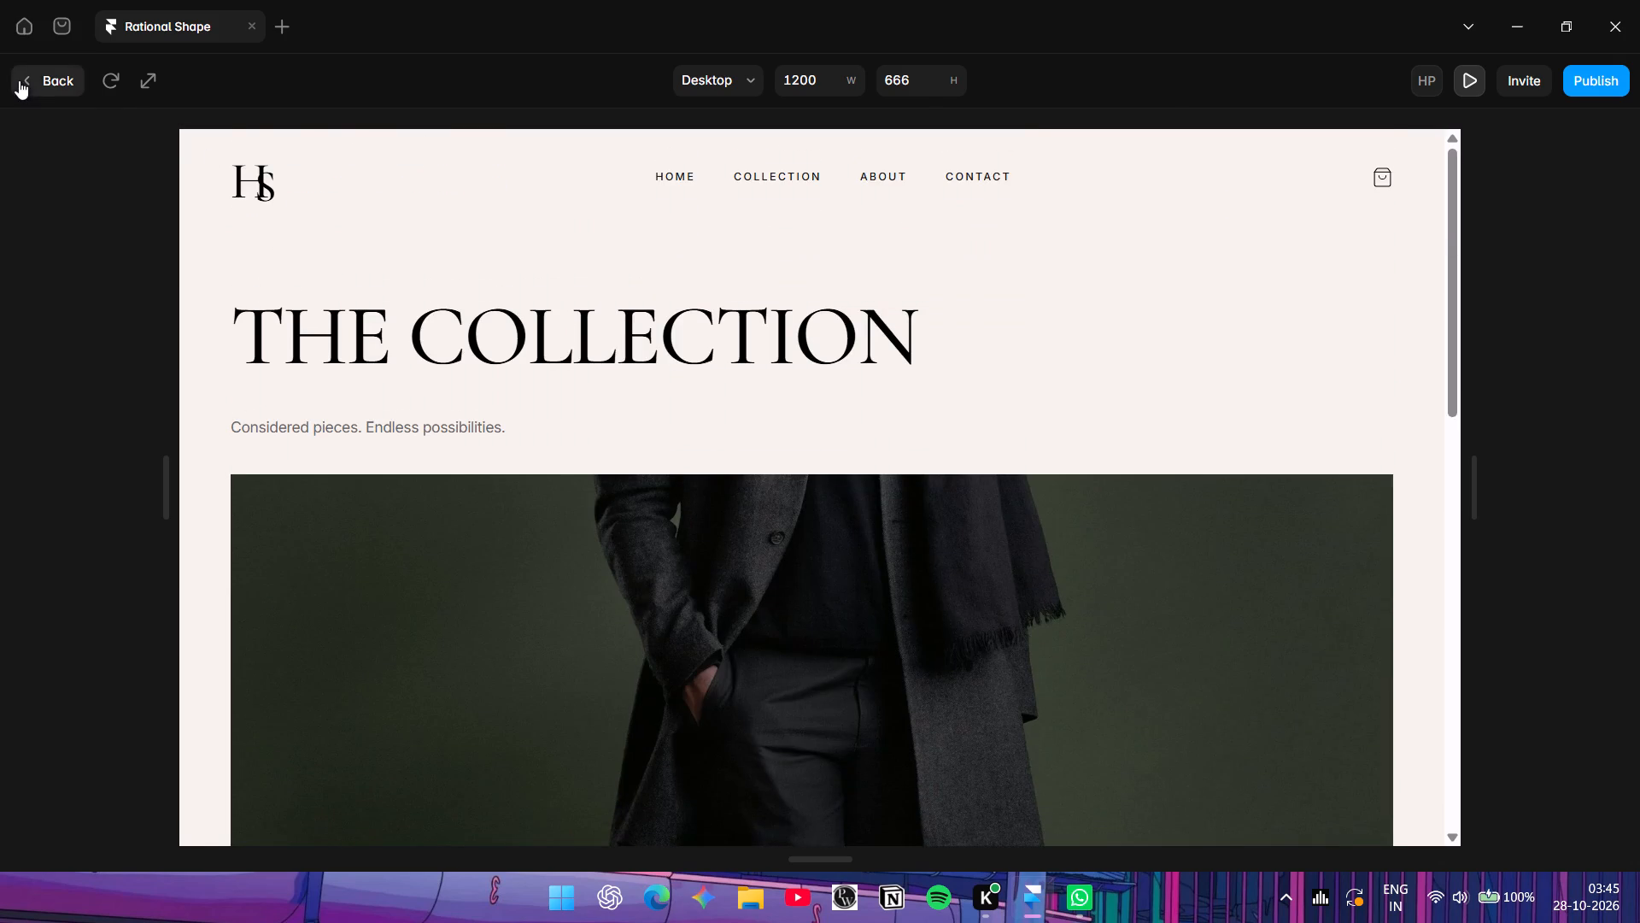
# Start adding an effect to the THE COLLECTION heading in the Desktop layout of the Home page.
pyautogui.scroll(-1, 307, 358)
pyautogui.scroll(-2, 547, 423)
pyautogui.scroll(-1, 477, 510)
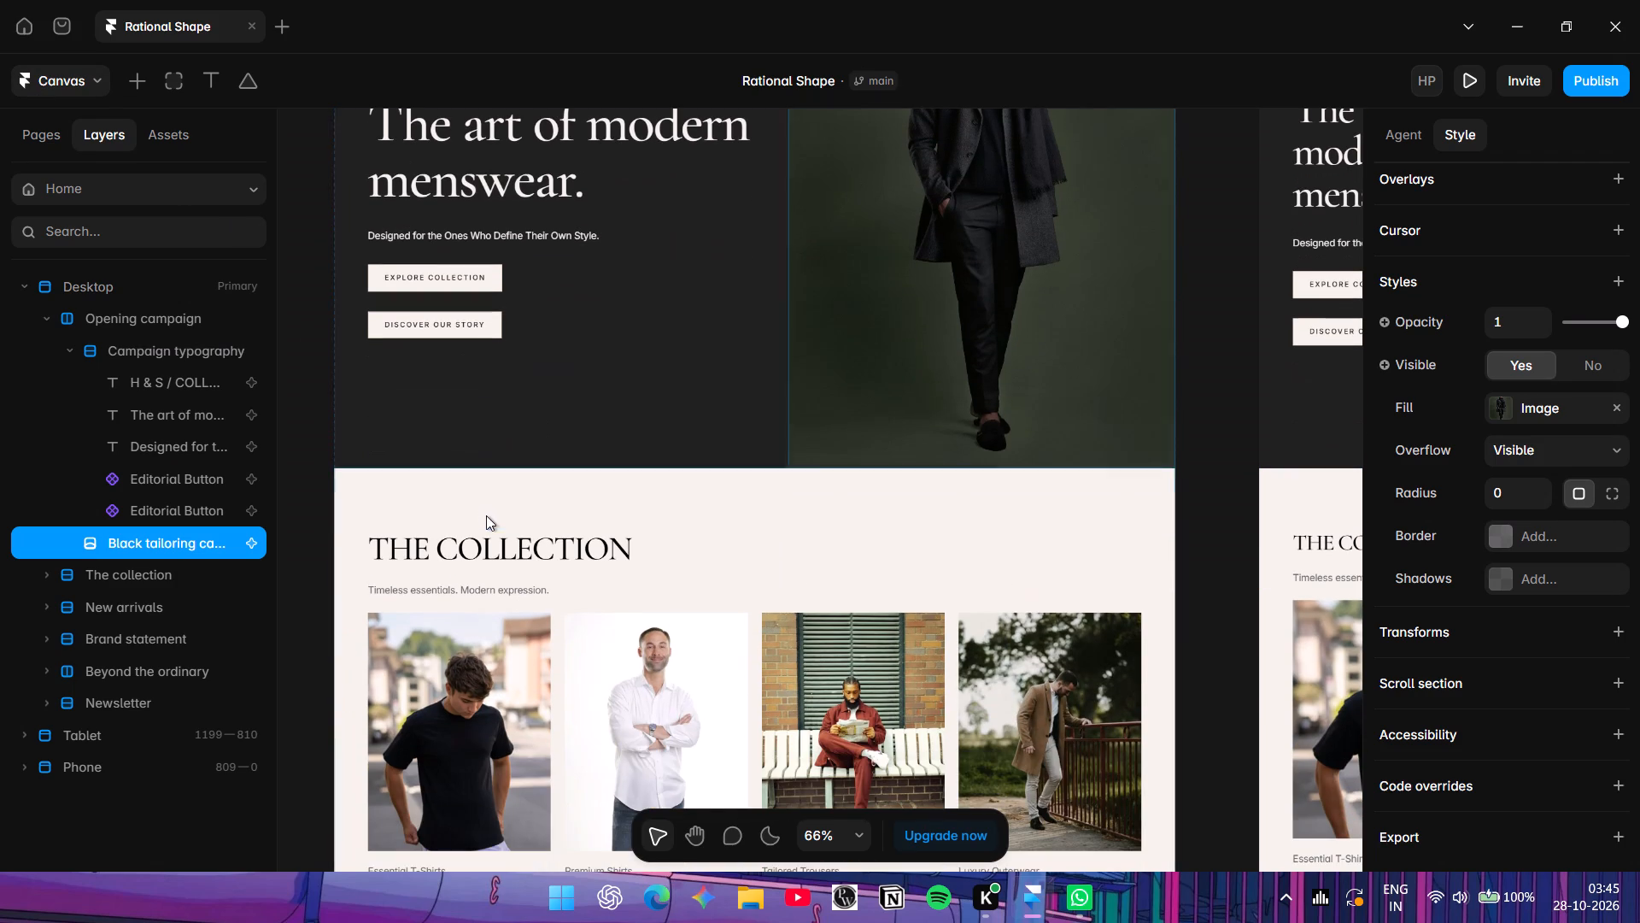
pyautogui.click(495, 557)
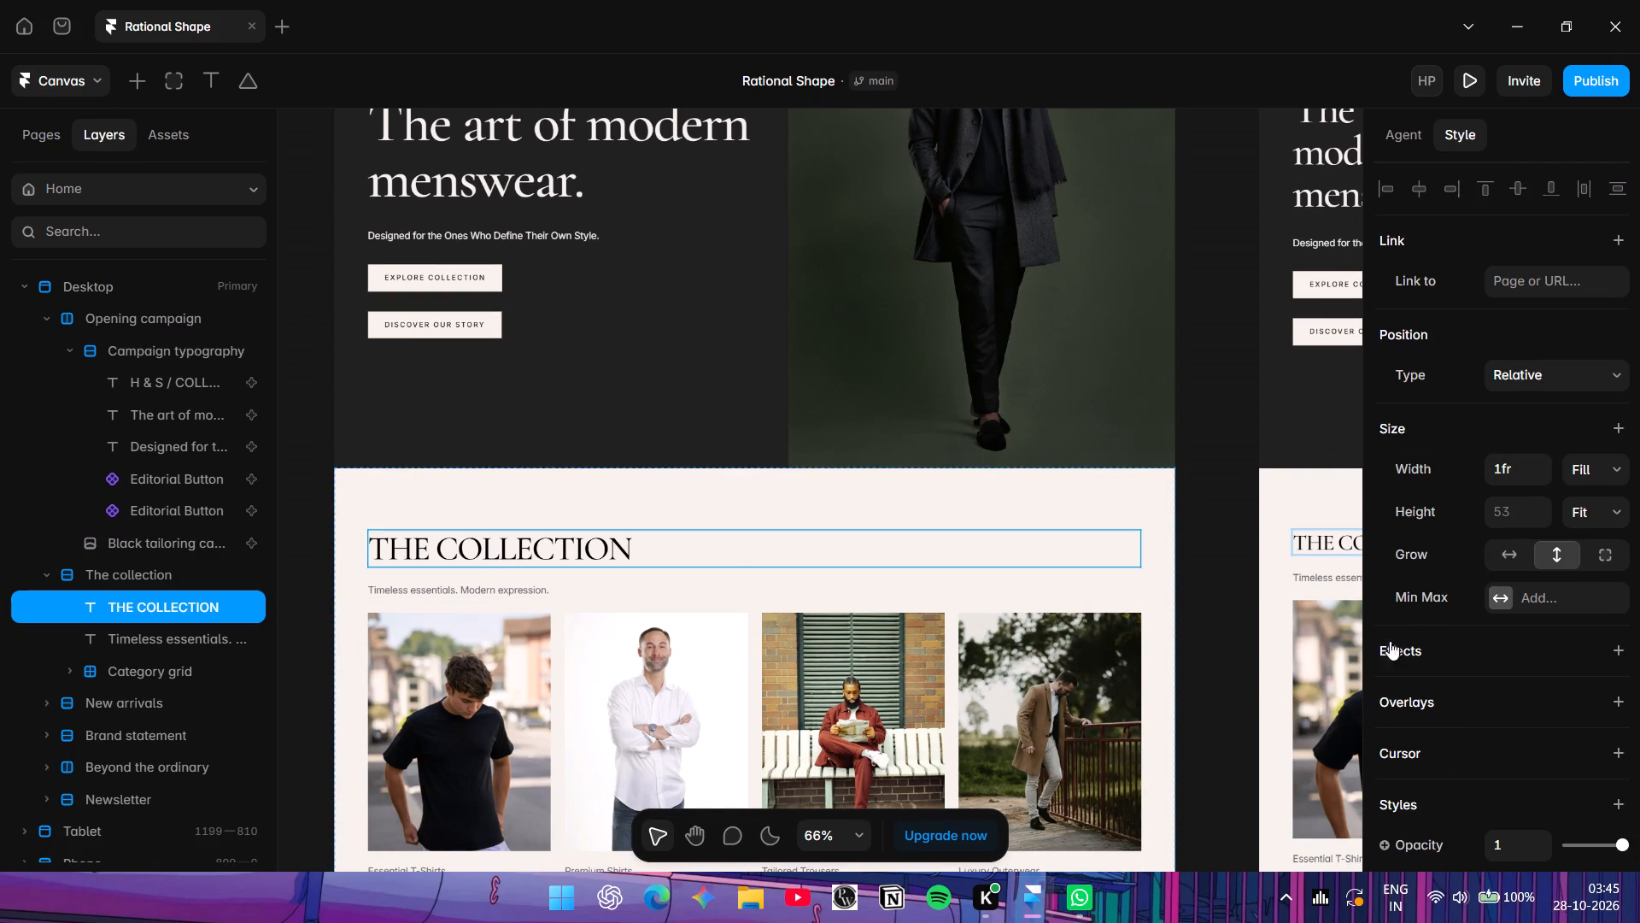
pyautogui.scroll(-1, 1437, 604)
pyautogui.click(1620, 485)
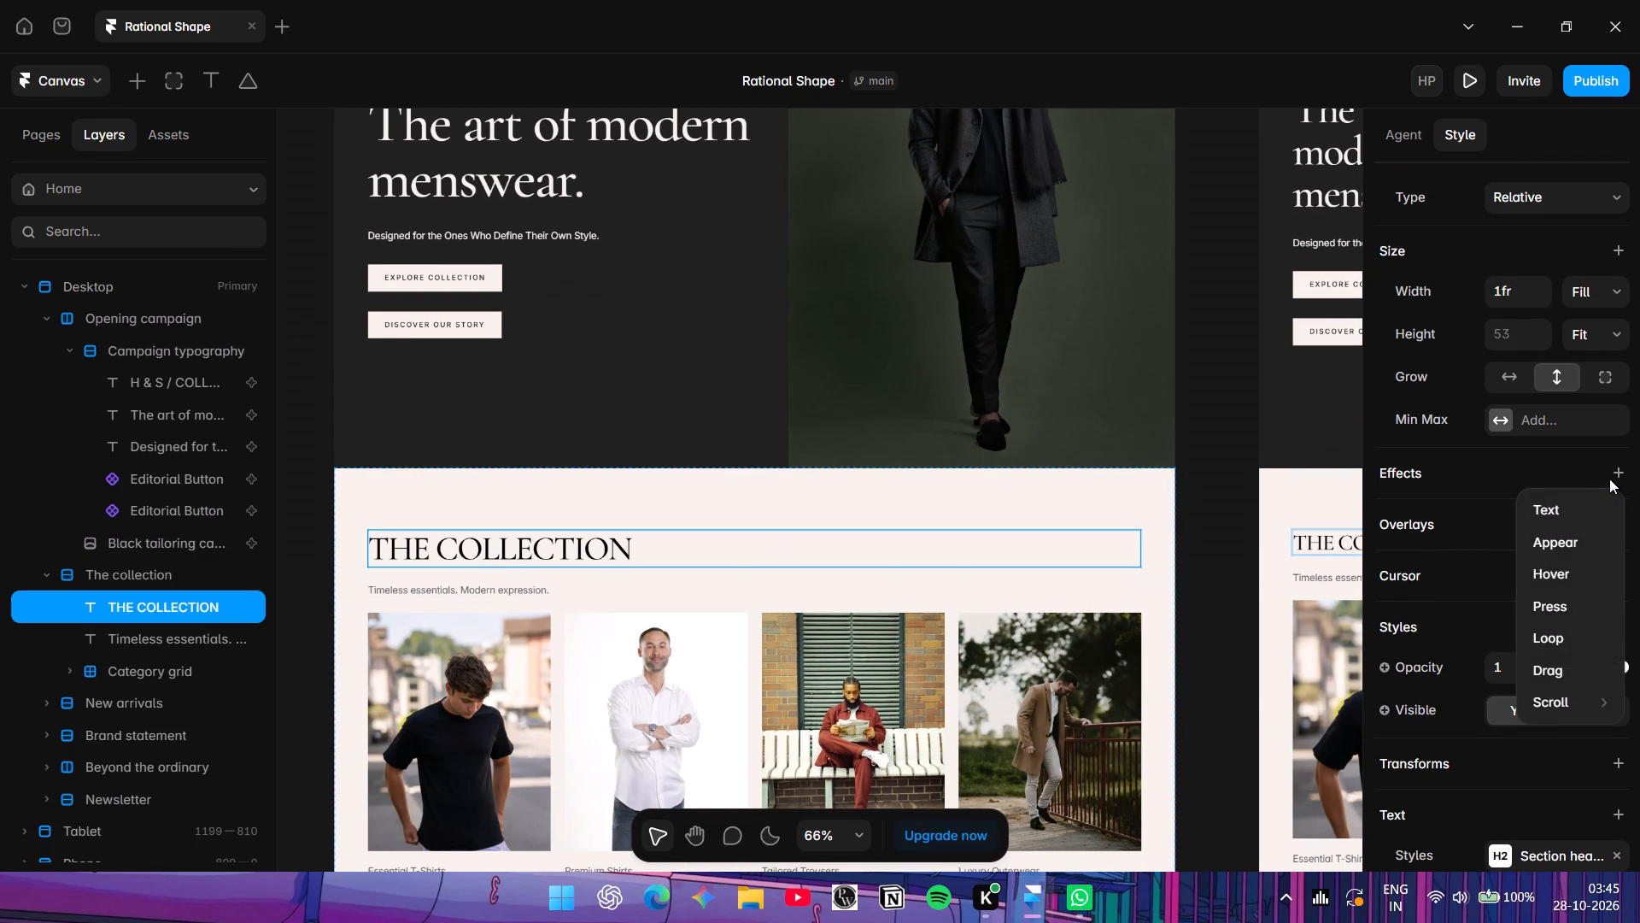
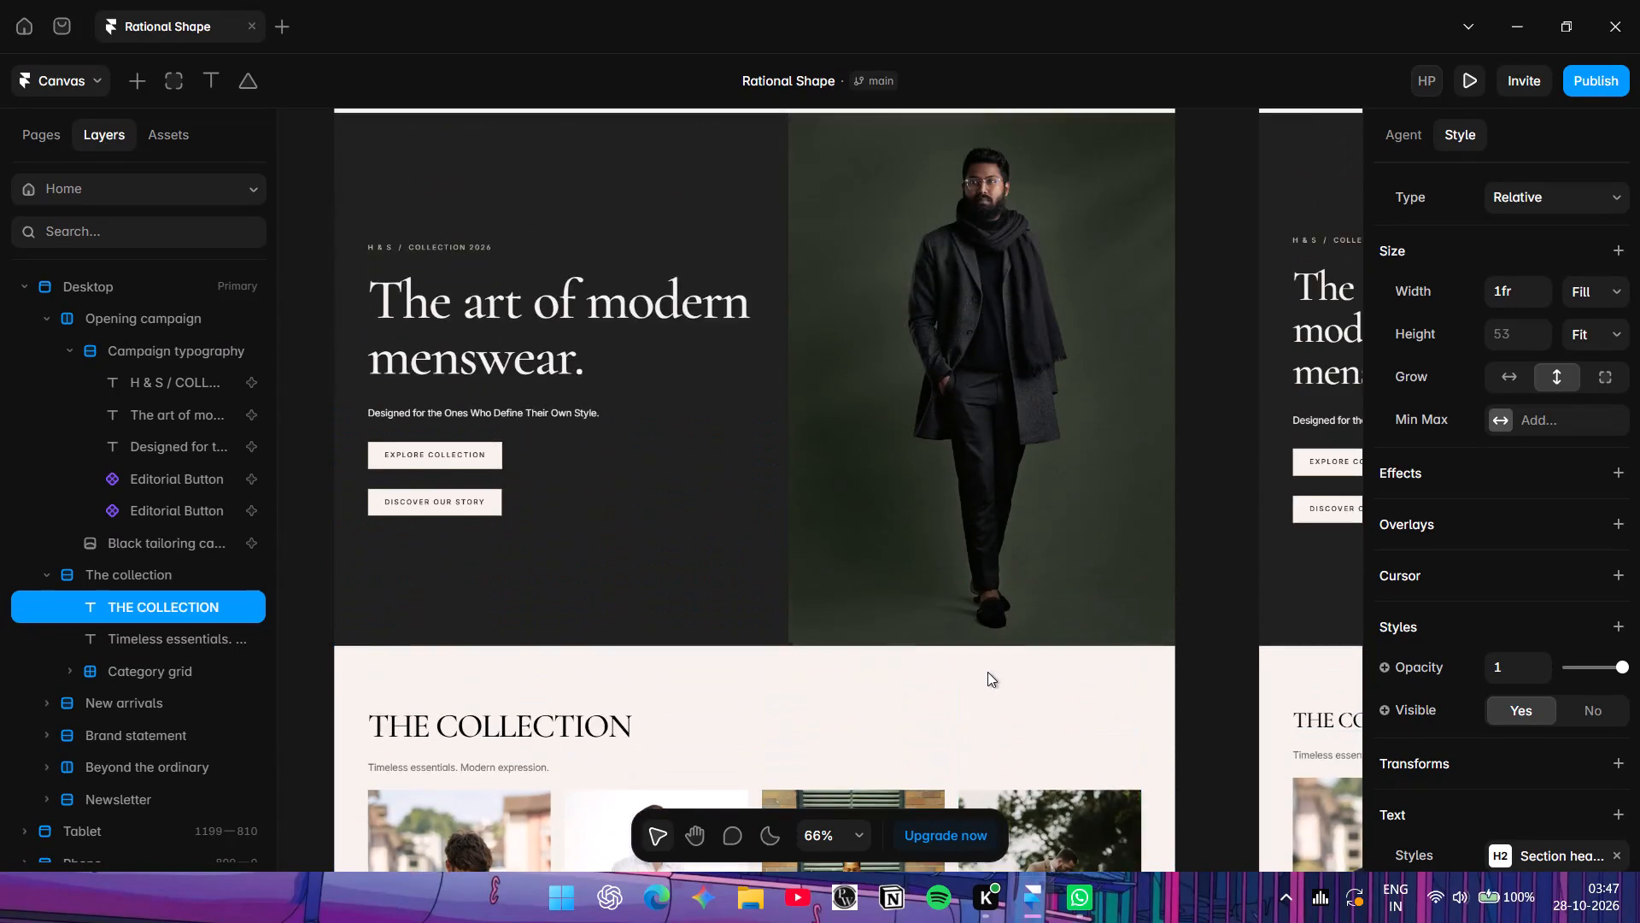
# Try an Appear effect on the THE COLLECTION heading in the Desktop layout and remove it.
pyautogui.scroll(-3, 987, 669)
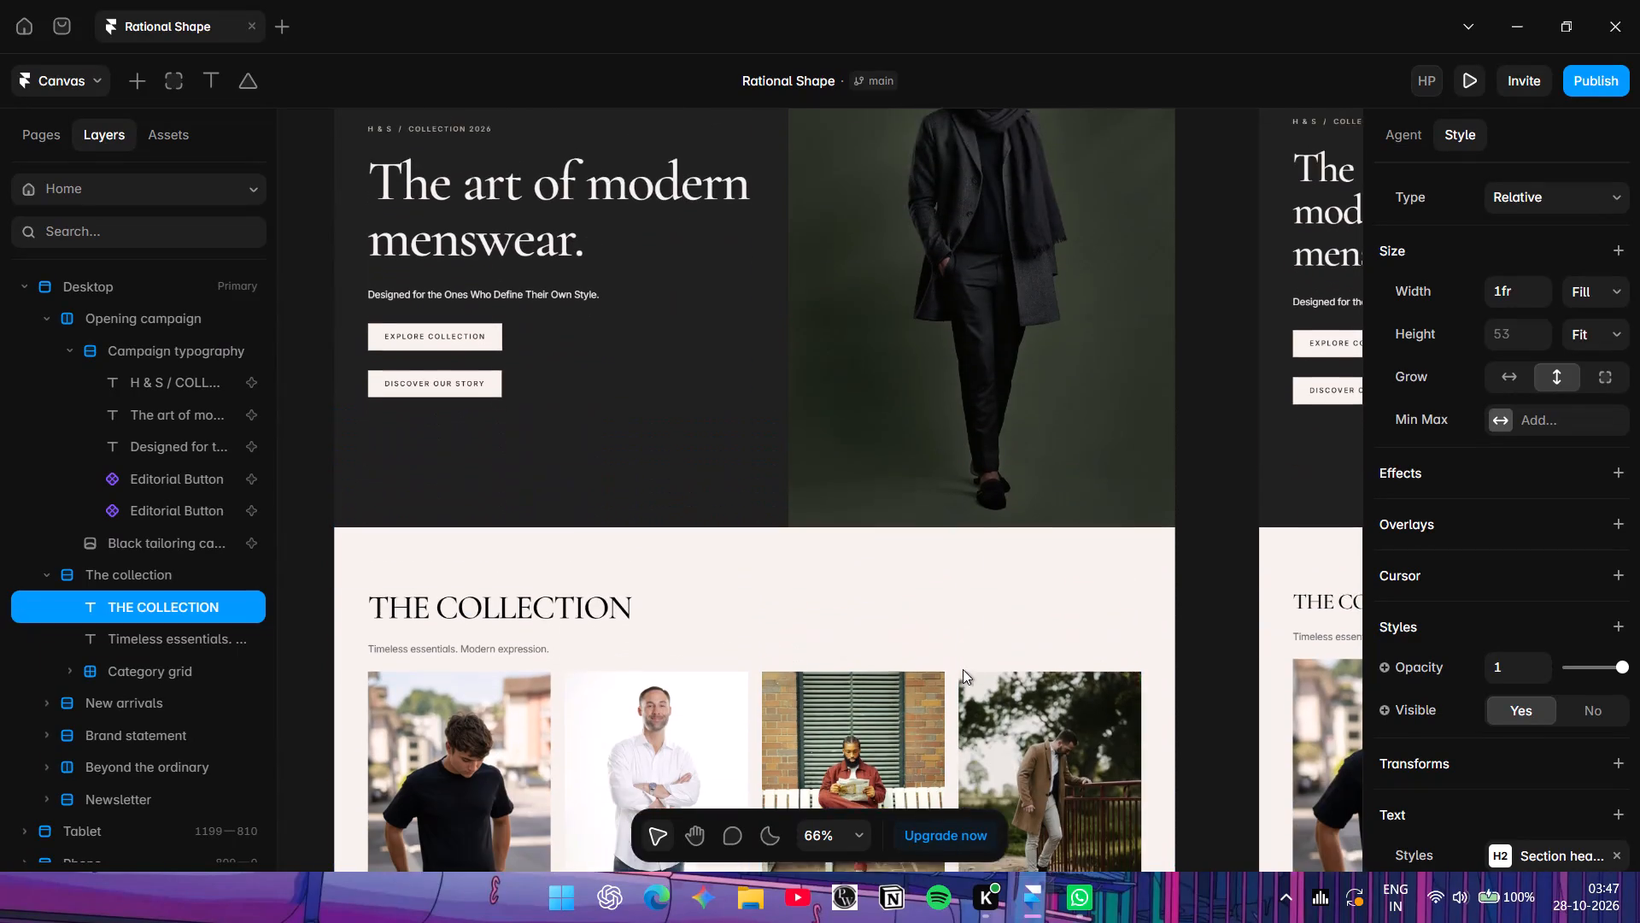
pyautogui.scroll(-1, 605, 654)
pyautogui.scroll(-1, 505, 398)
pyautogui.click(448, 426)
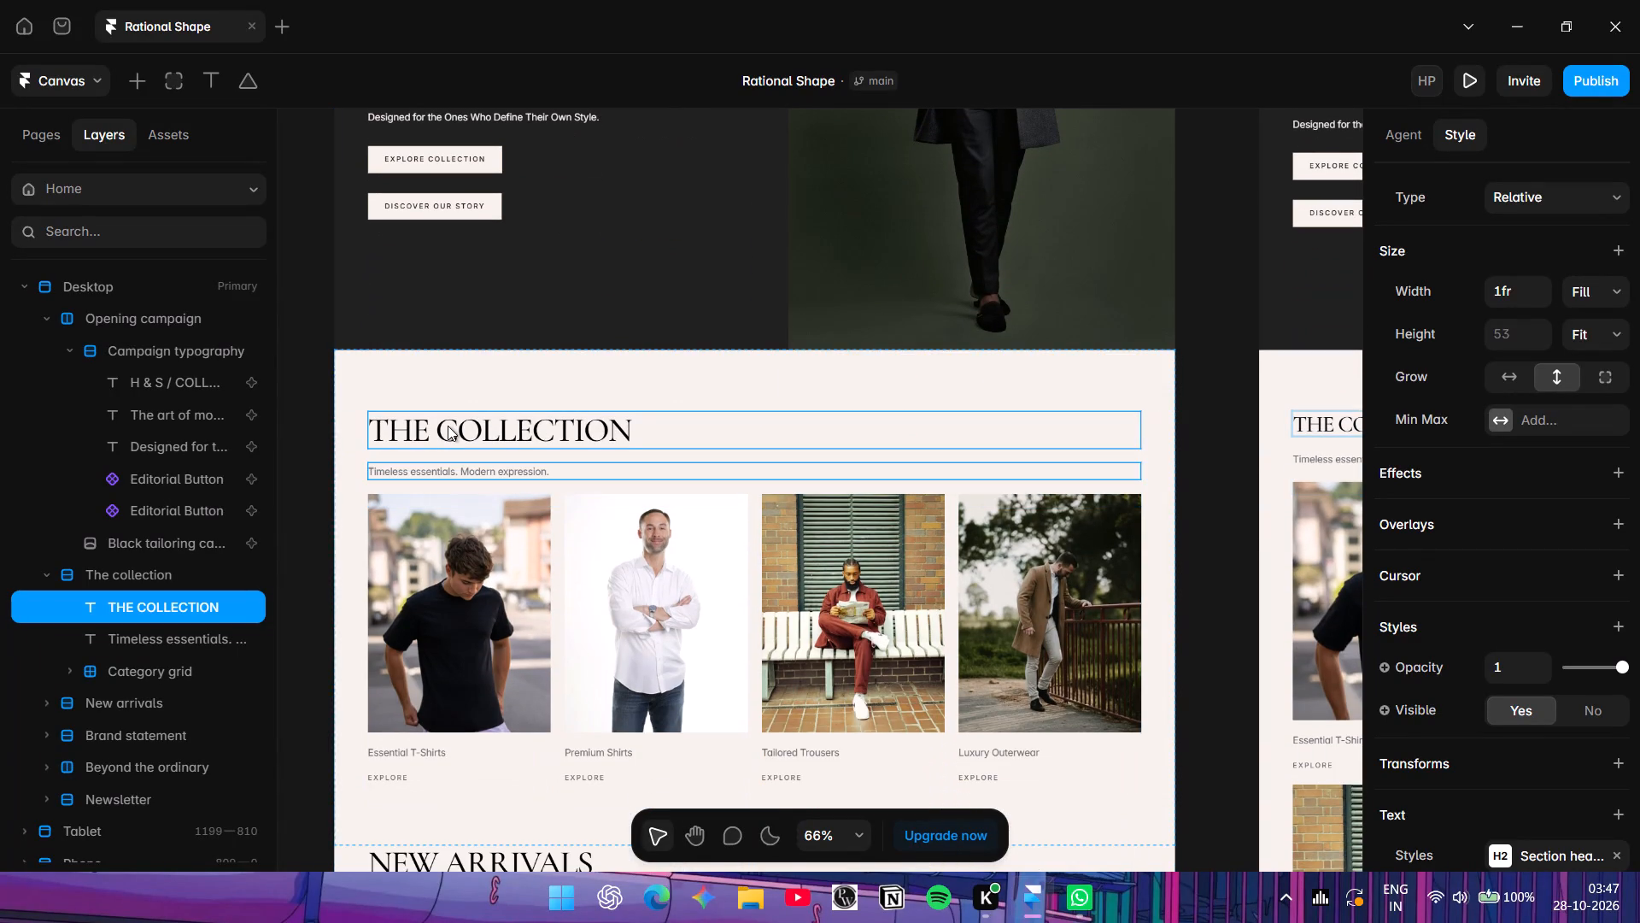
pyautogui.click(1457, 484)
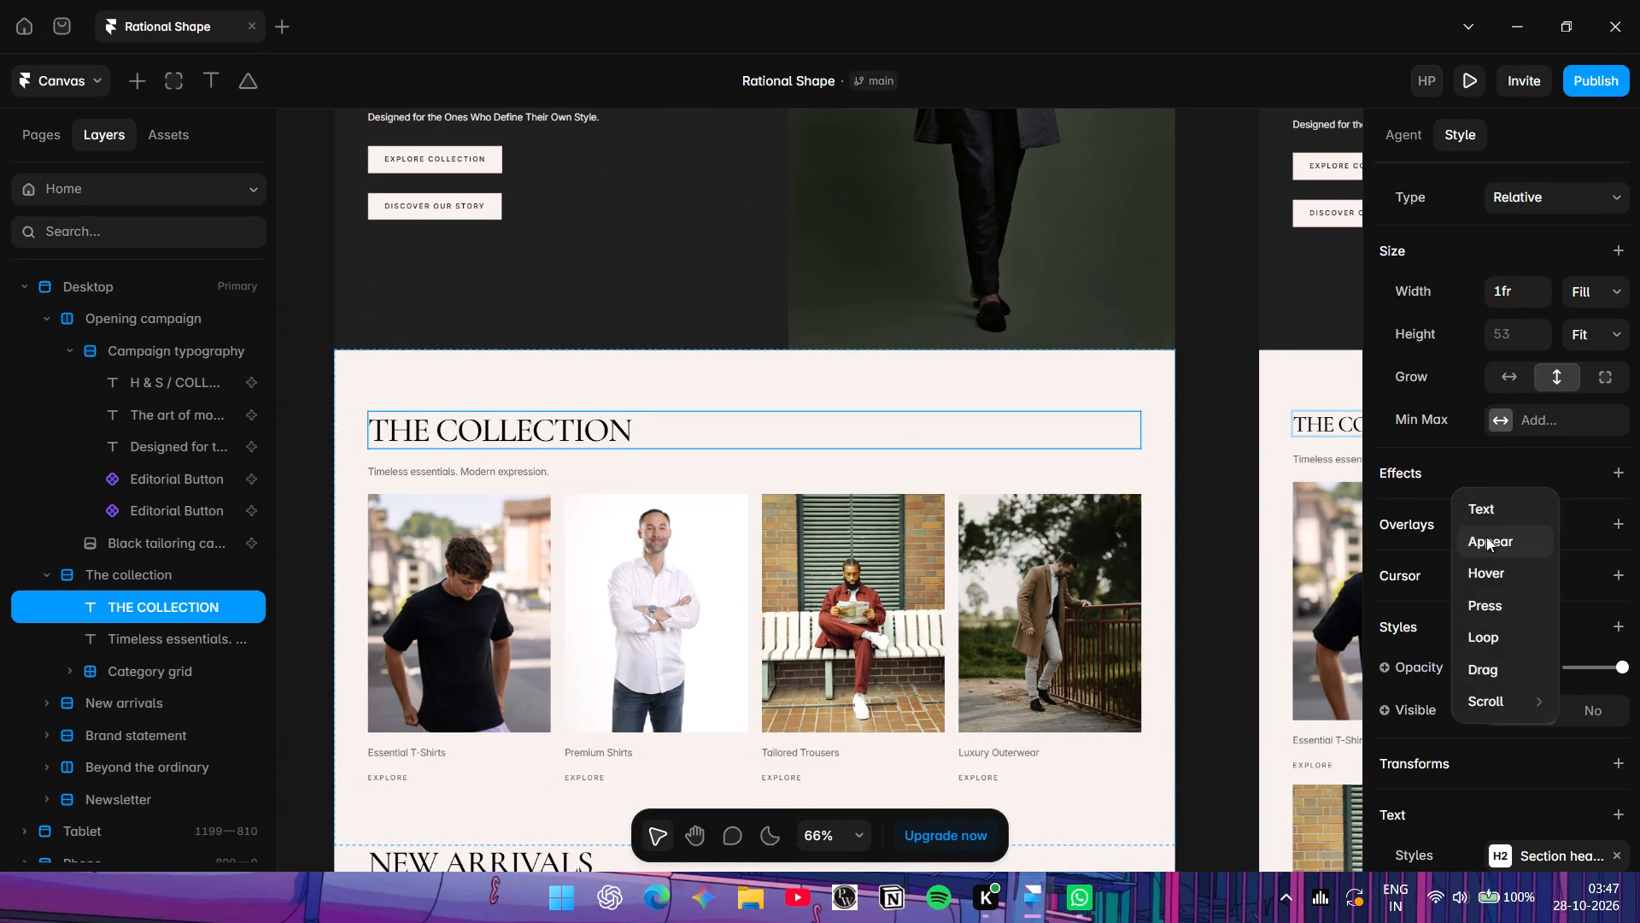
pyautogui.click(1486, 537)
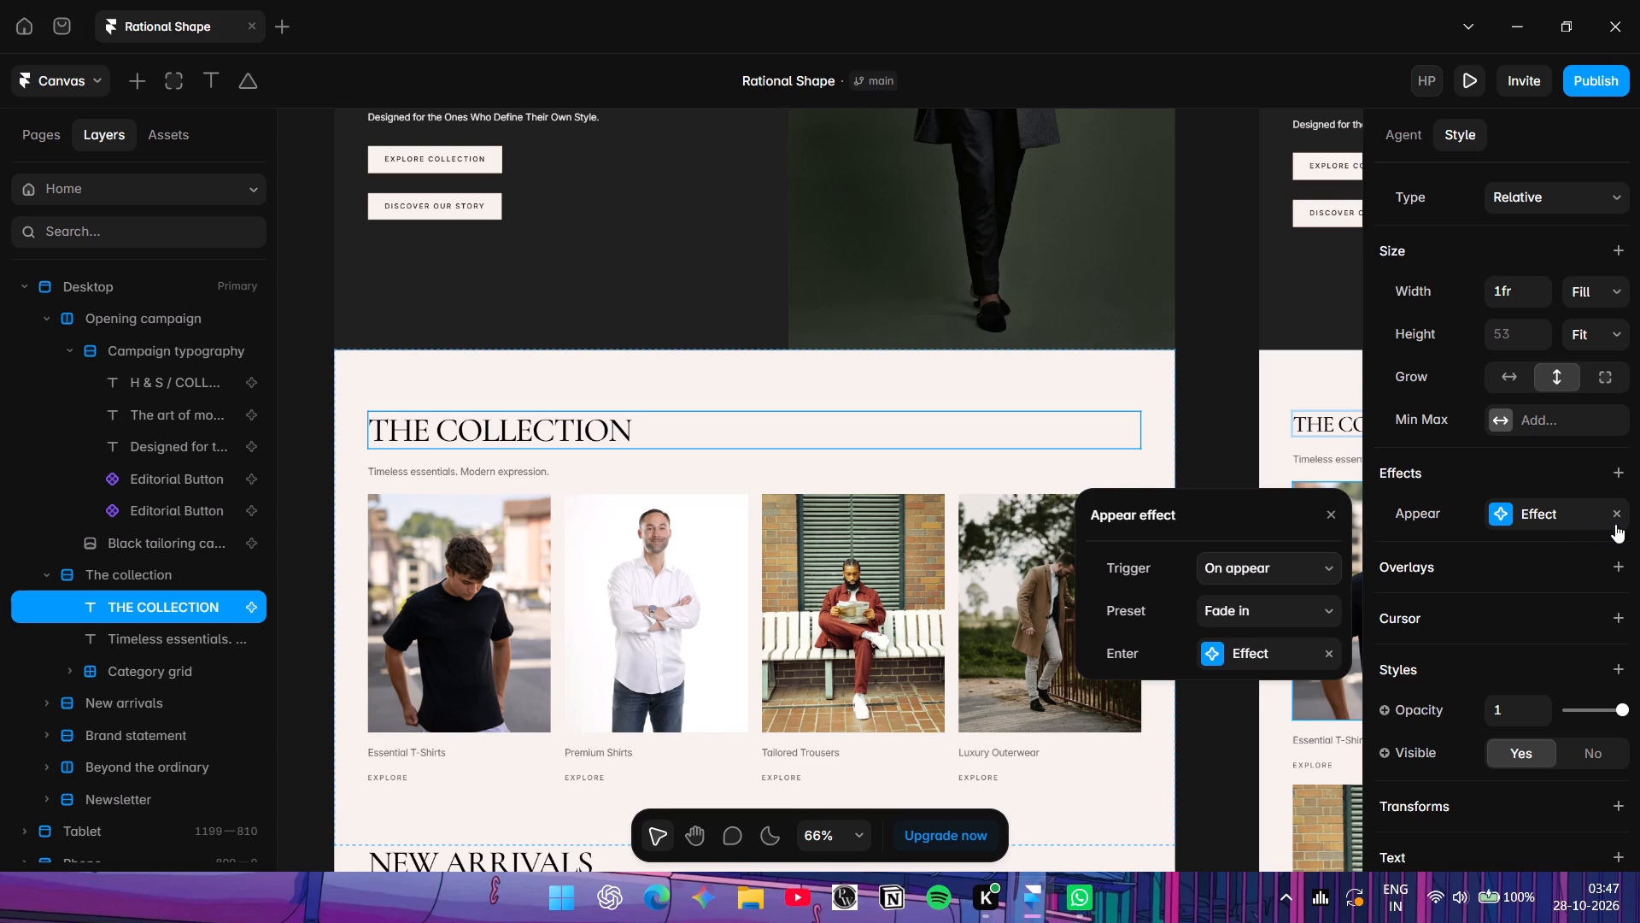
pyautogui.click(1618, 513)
# Add a Hover effect to the THE COLLECTION heading with a scale of 0.9.
pyautogui.click(1614, 471)
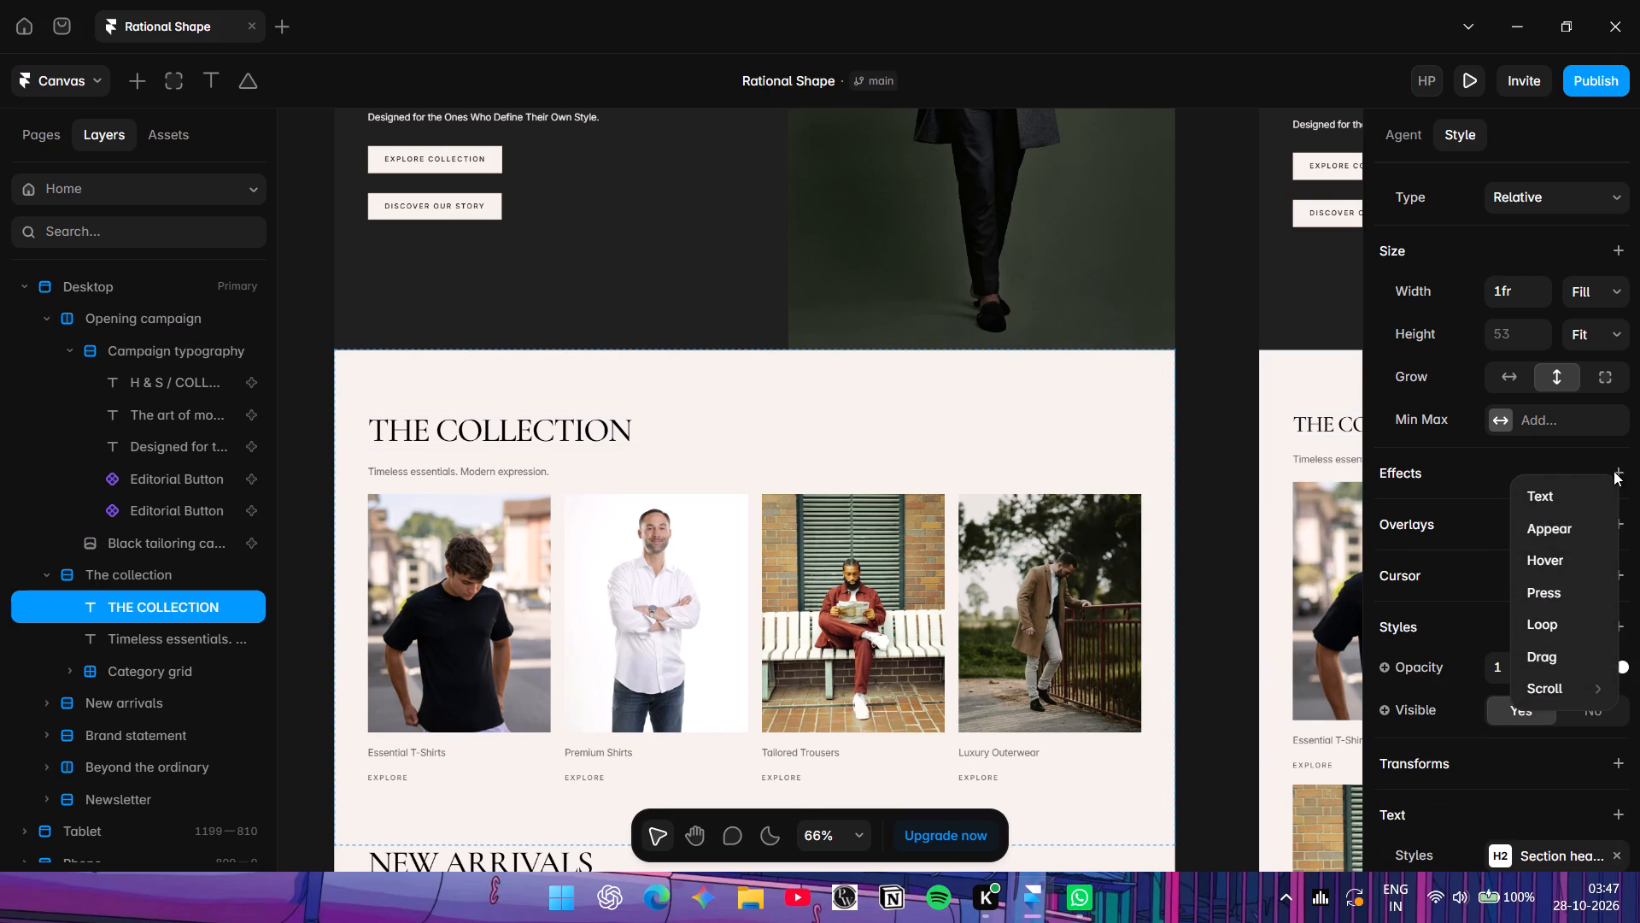
pyautogui.click(1575, 550)
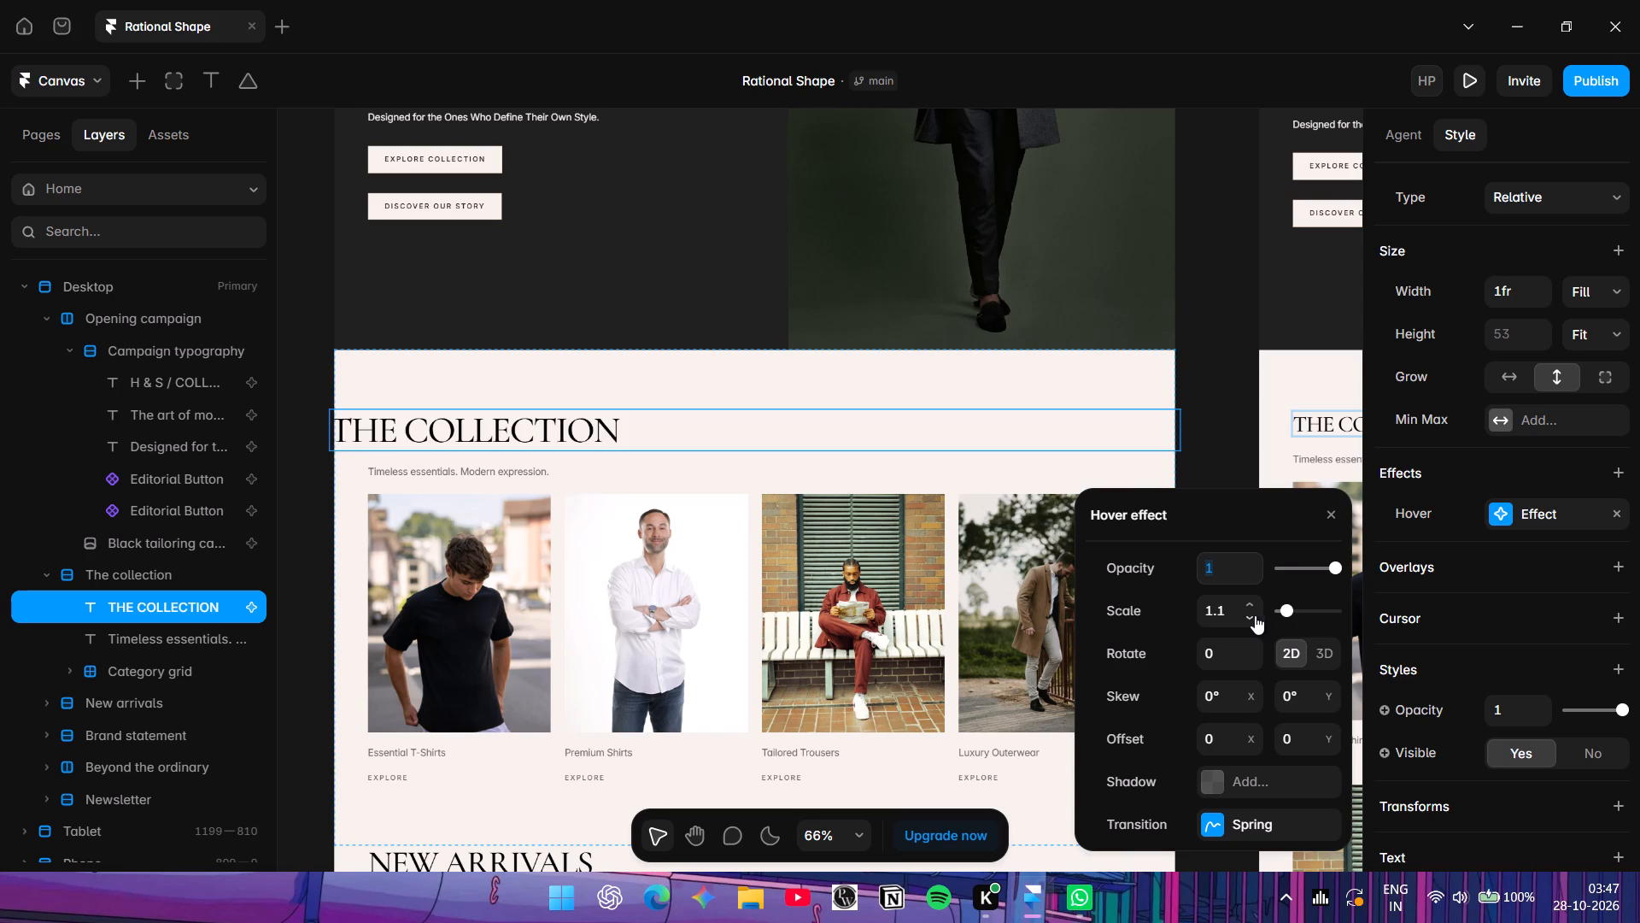
pyautogui.click(1257, 615)
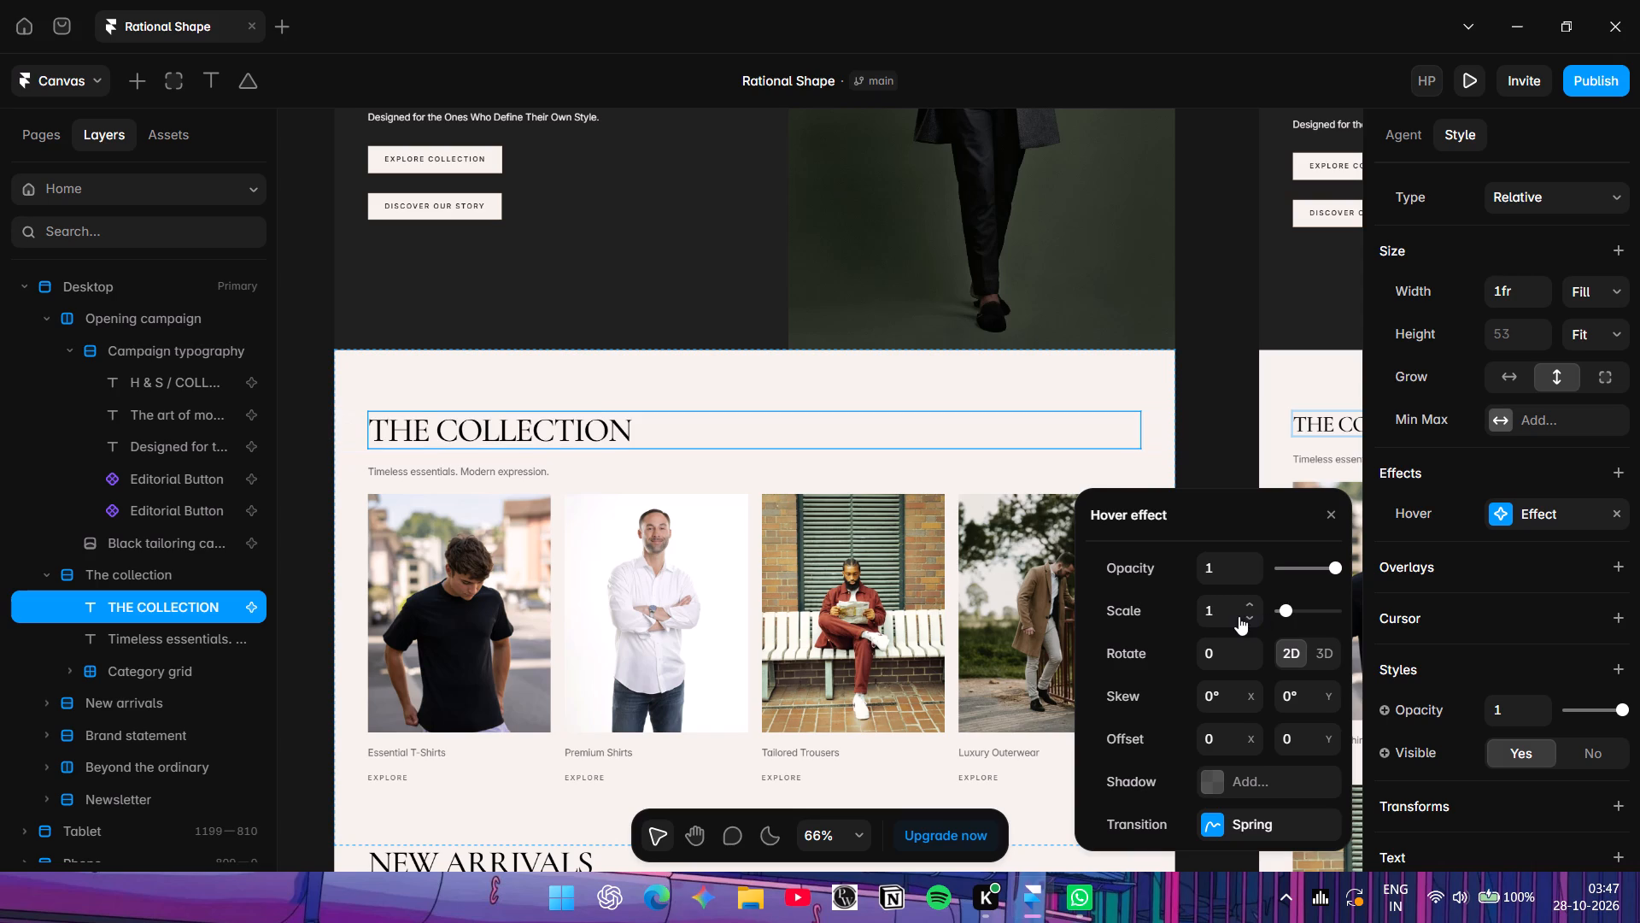
pyautogui.click(1244, 619)
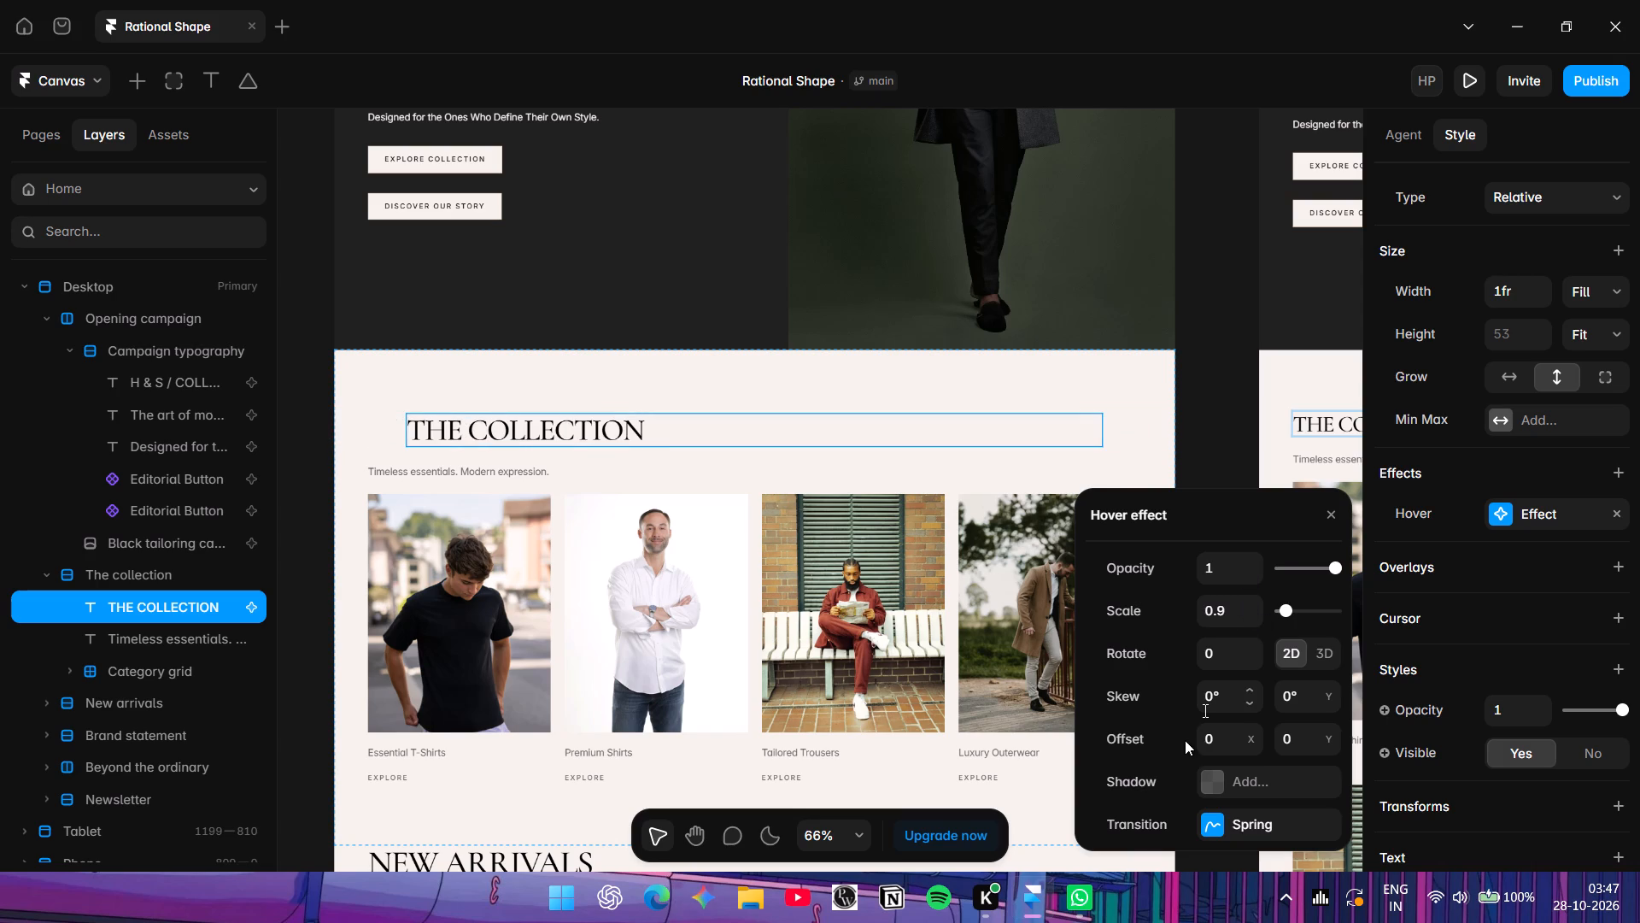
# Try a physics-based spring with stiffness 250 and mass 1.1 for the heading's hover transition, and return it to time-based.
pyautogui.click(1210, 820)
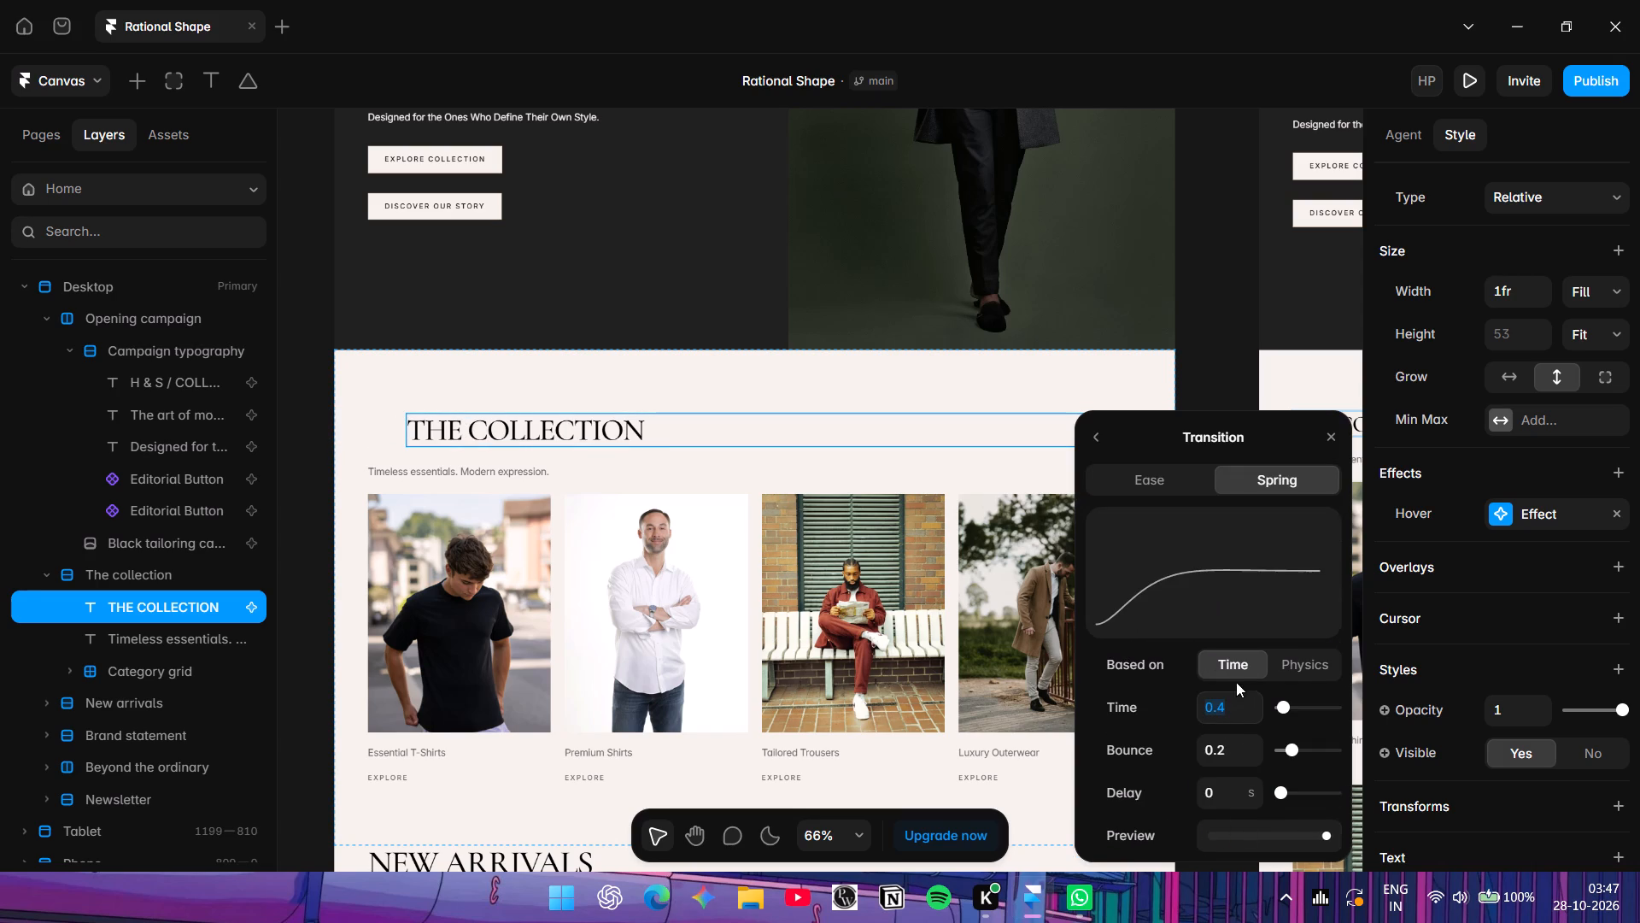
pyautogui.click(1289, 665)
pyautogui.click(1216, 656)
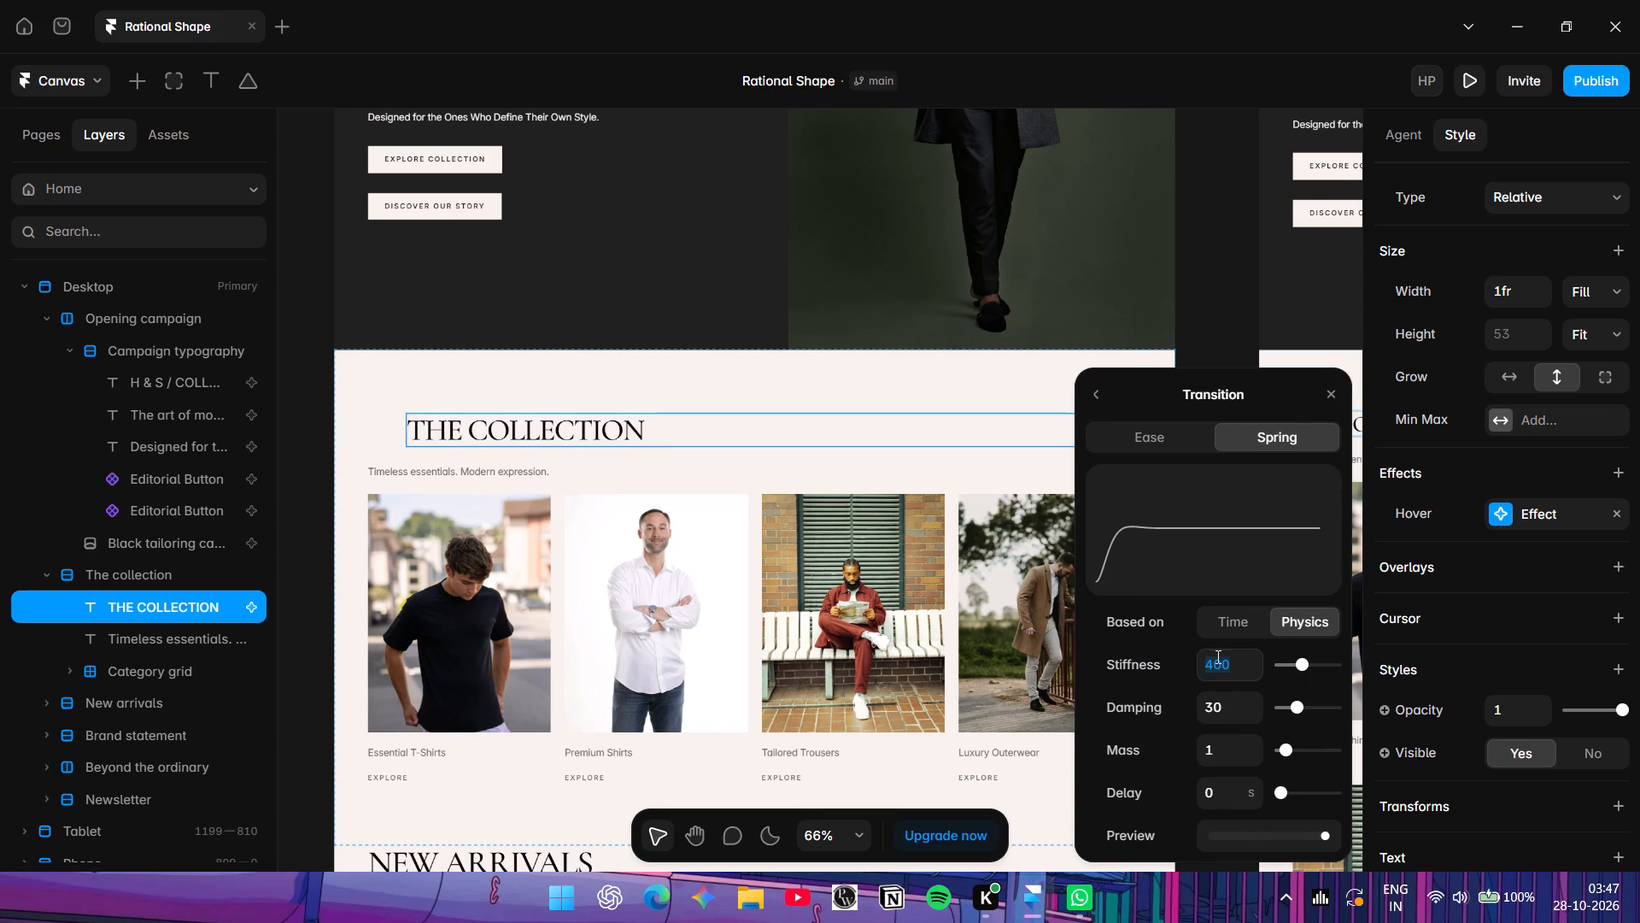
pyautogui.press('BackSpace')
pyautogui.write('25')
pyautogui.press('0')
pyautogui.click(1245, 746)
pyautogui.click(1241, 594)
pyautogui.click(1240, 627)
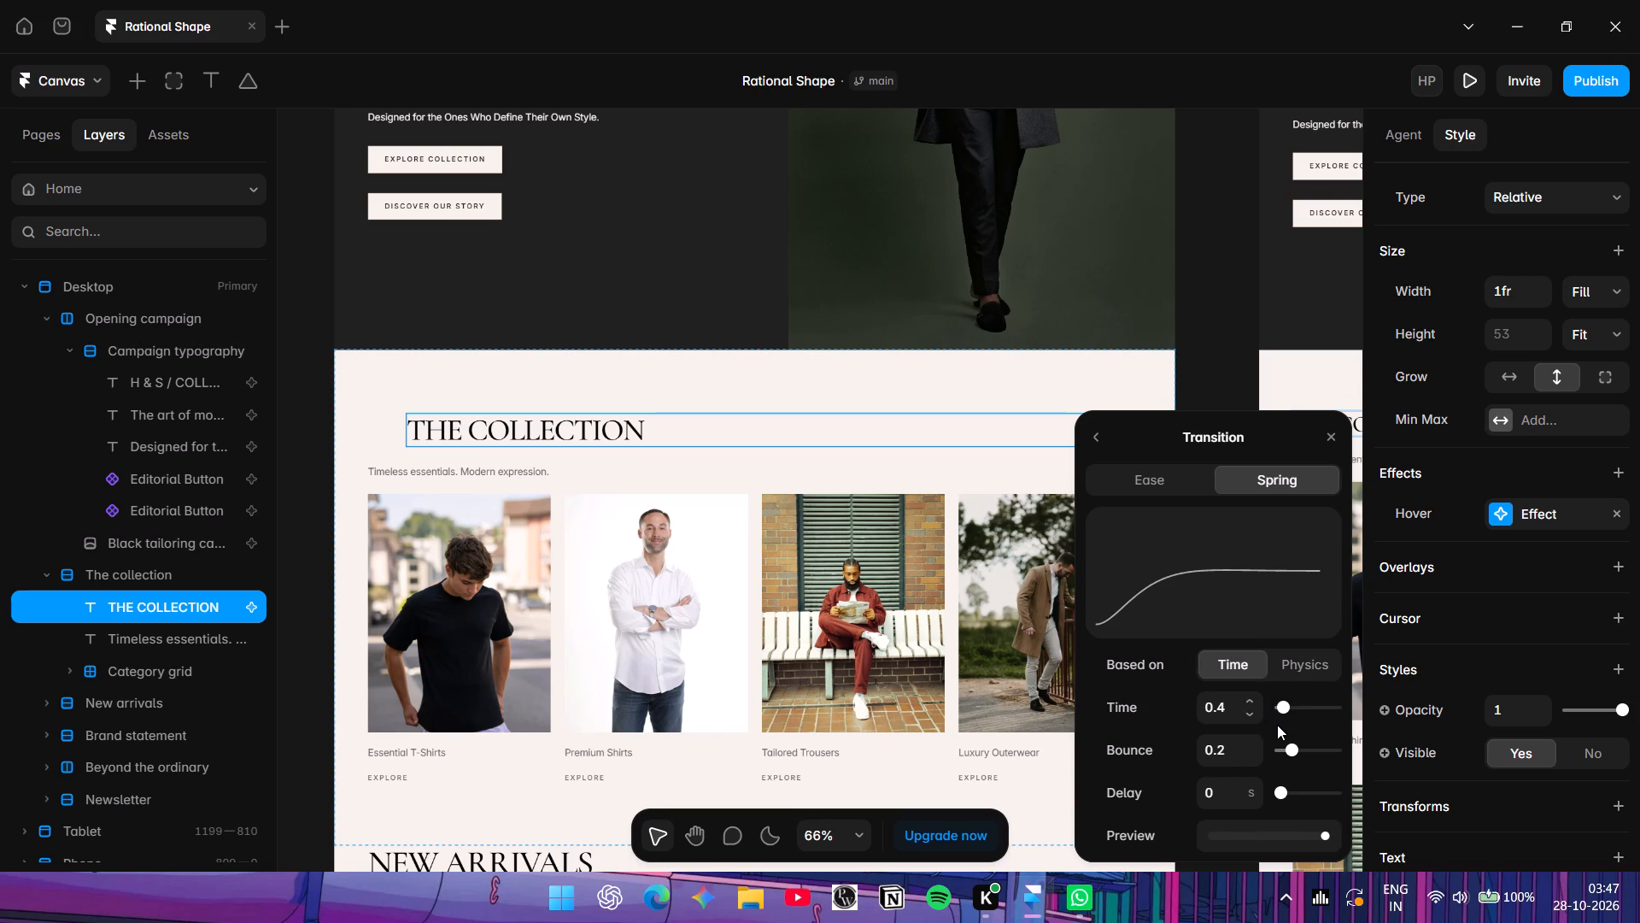
# Set the time of the heading's hover transition to 0.3 s.
pyautogui.click(1251, 700)
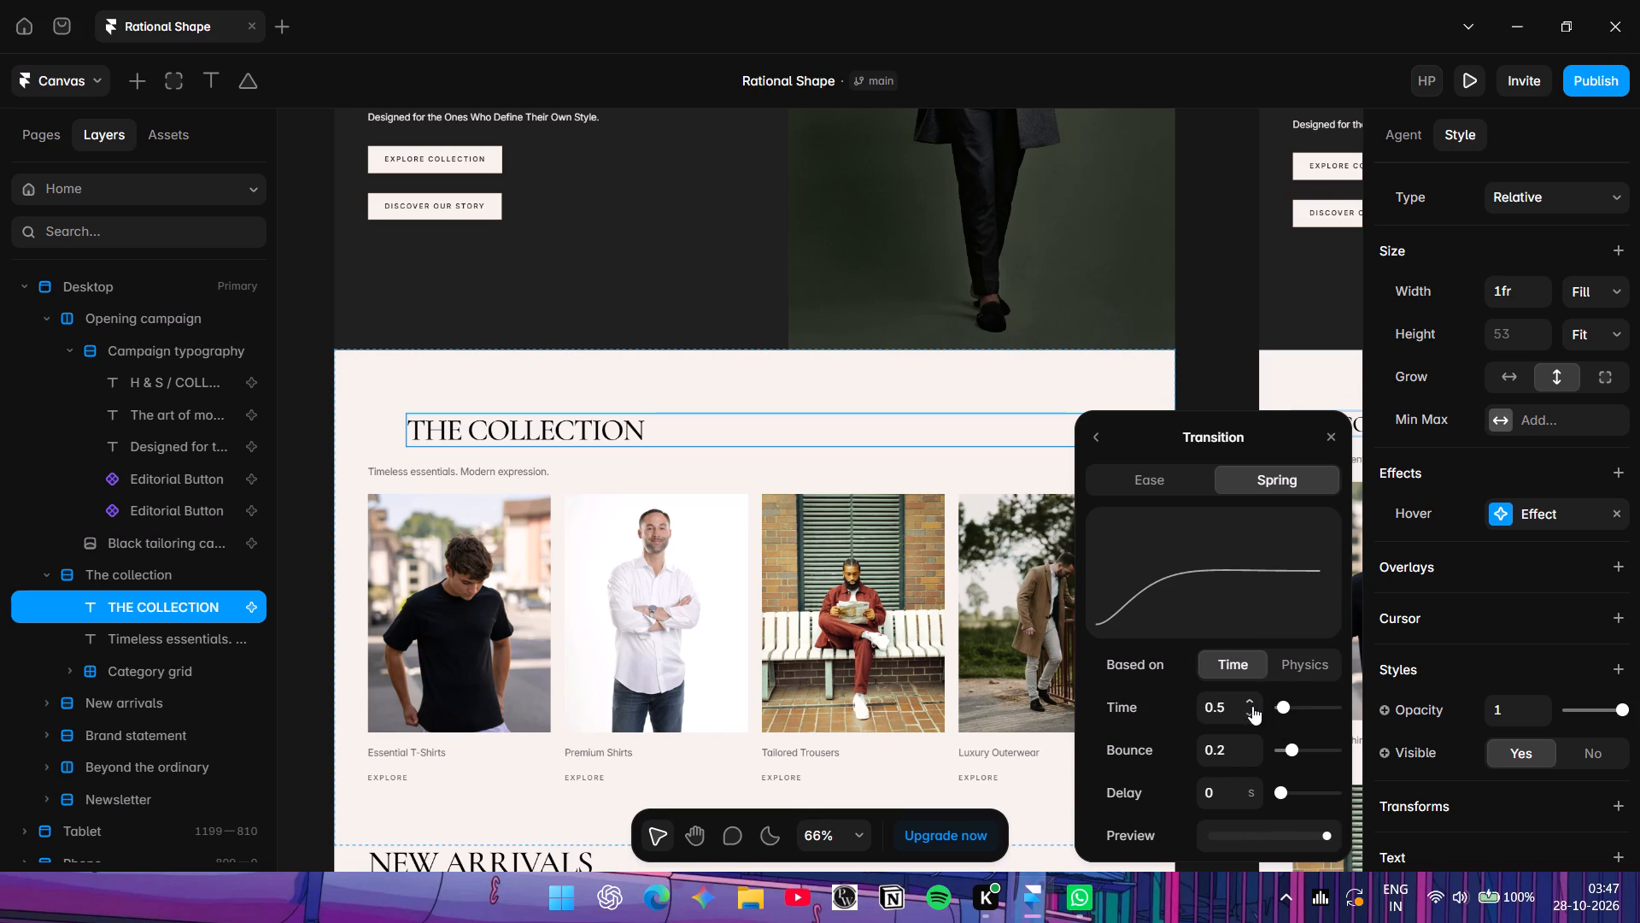
pyautogui.click(1251, 697)
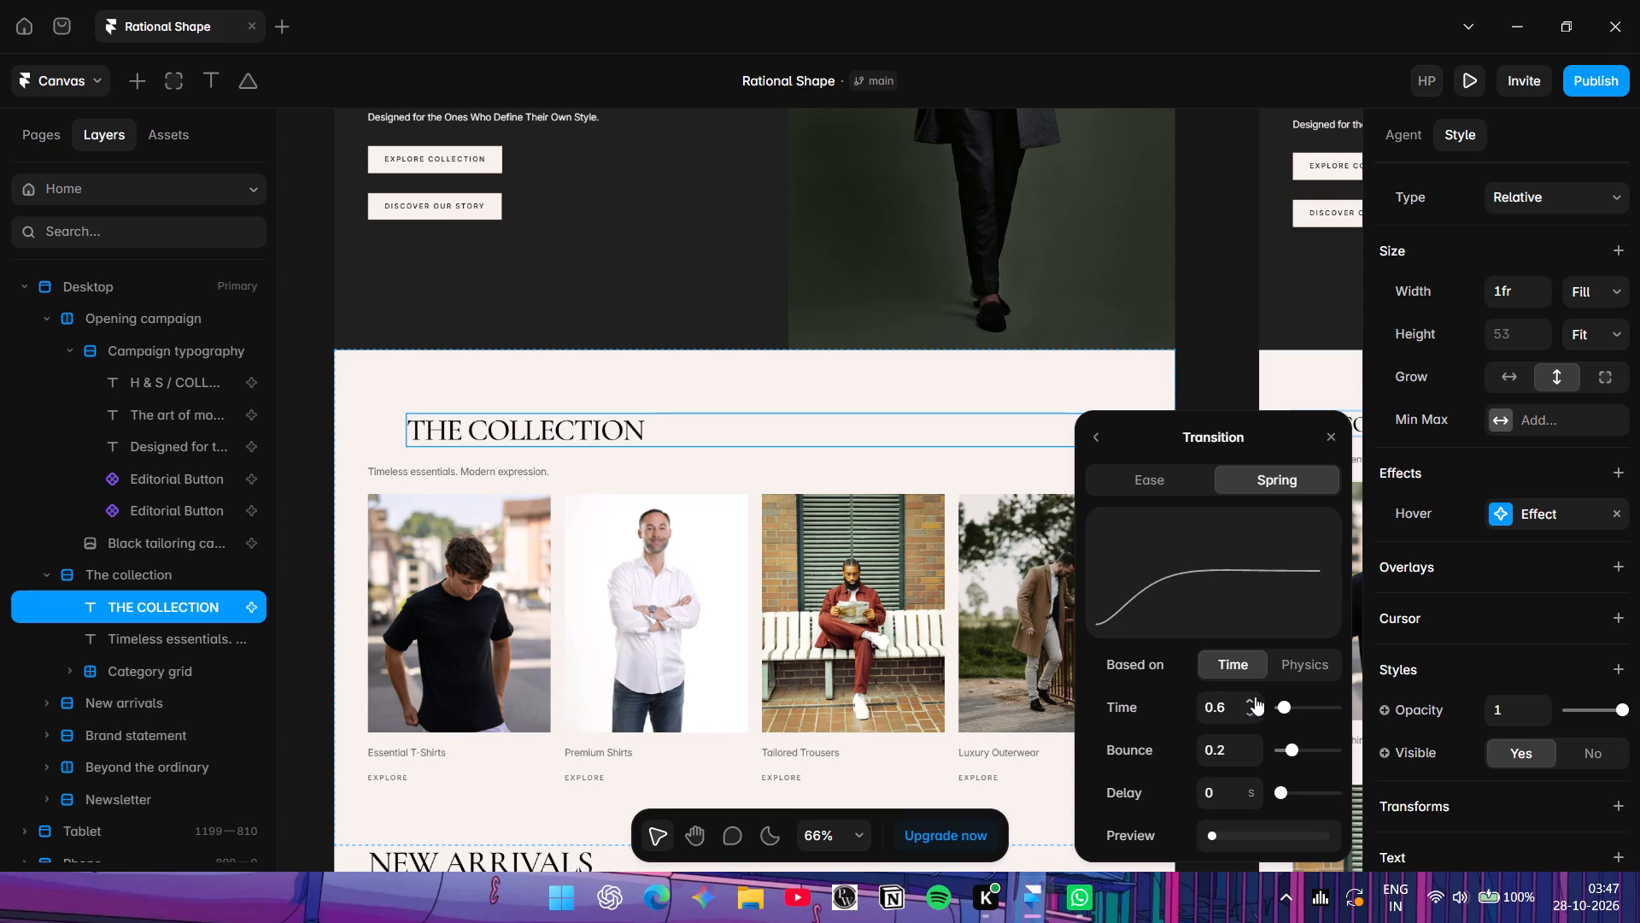
pyautogui.click(1249, 733)
pyautogui.click(1250, 702)
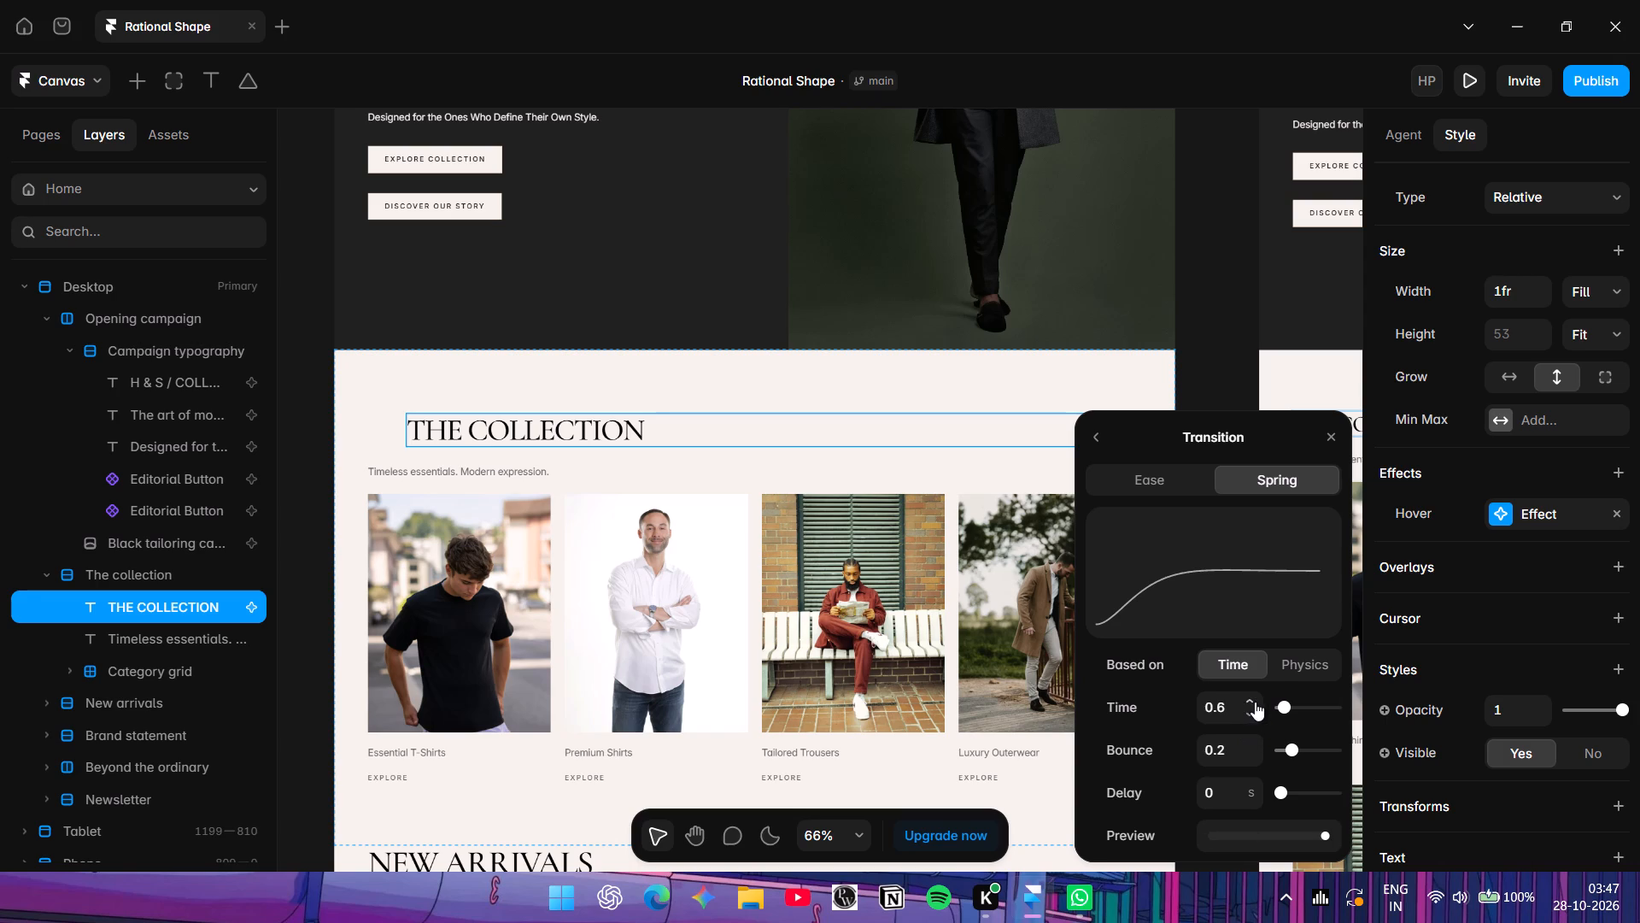
pyautogui.click(1256, 706)
pyautogui.click(1250, 714)
pyautogui.tripleClick(1250, 714)
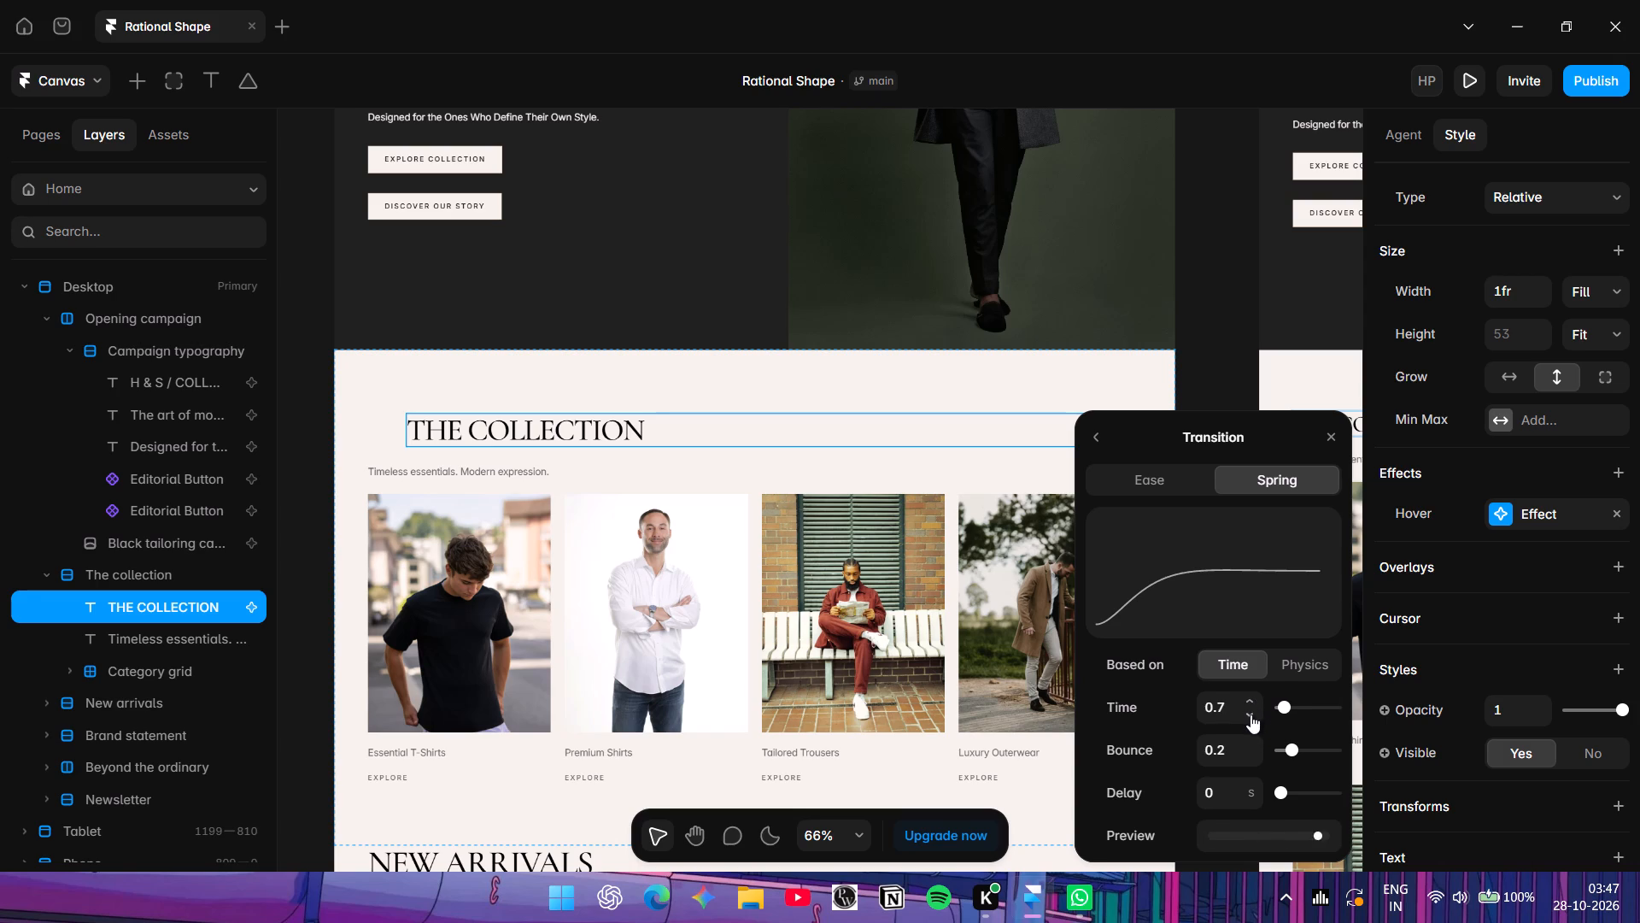
pyautogui.click(1250, 714)
# Switch the heading's hover transition from Spring to Ease, try Linear, Ease in and Ease in out, and settle on Ease out.
pyautogui.doubleClick(1168, 499)
pyautogui.click(1163, 491)
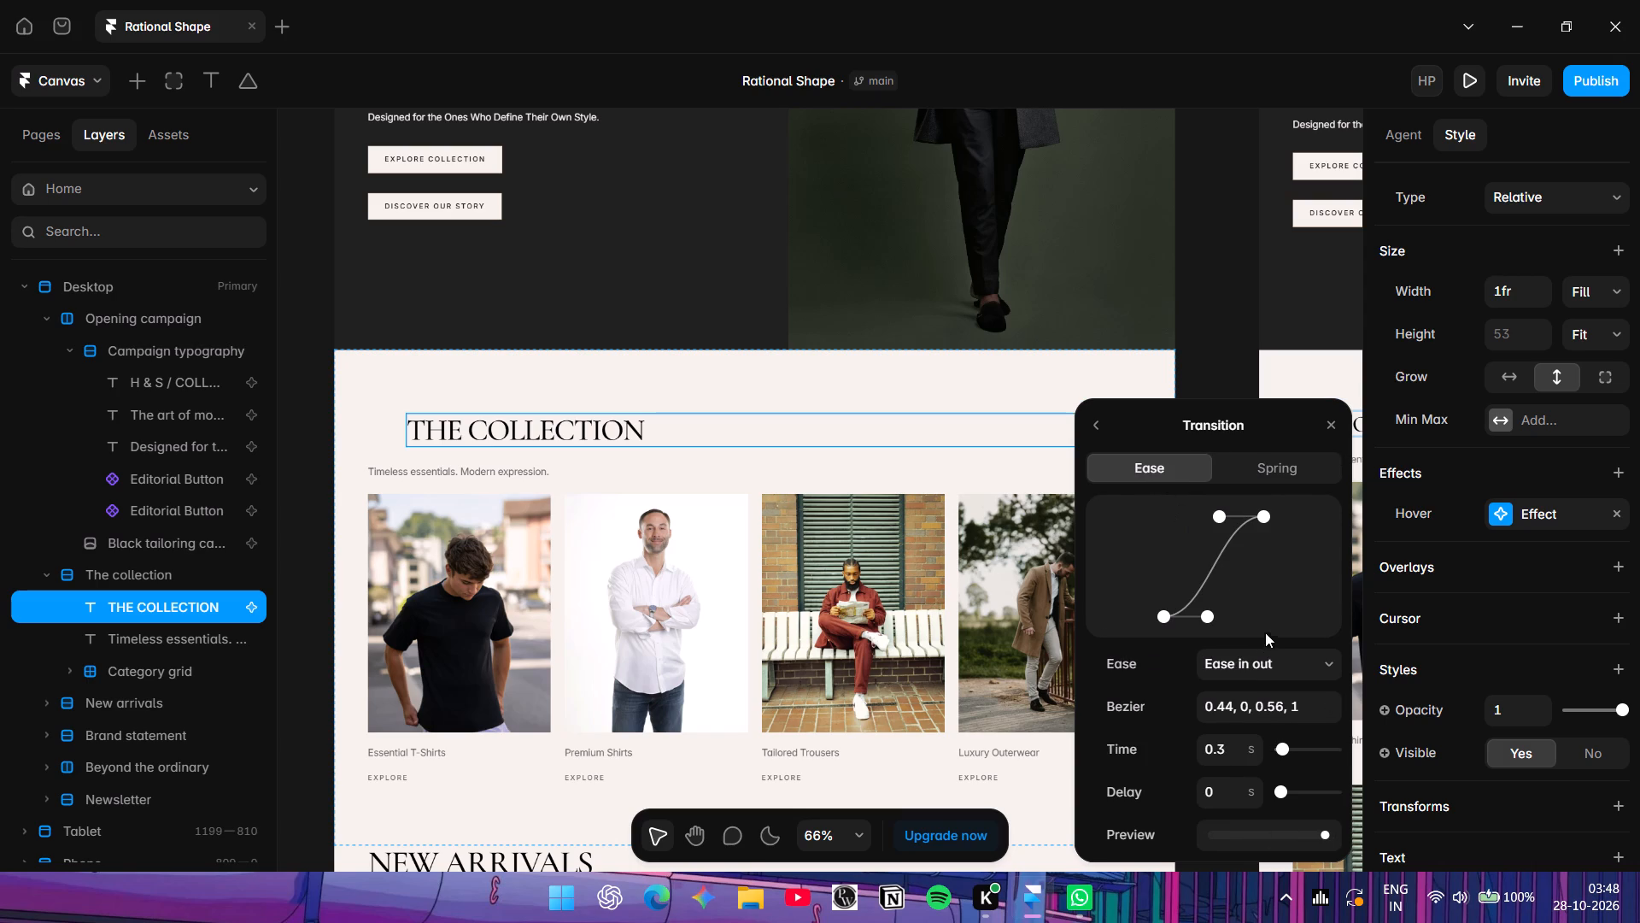
pyautogui.click(1303, 673)
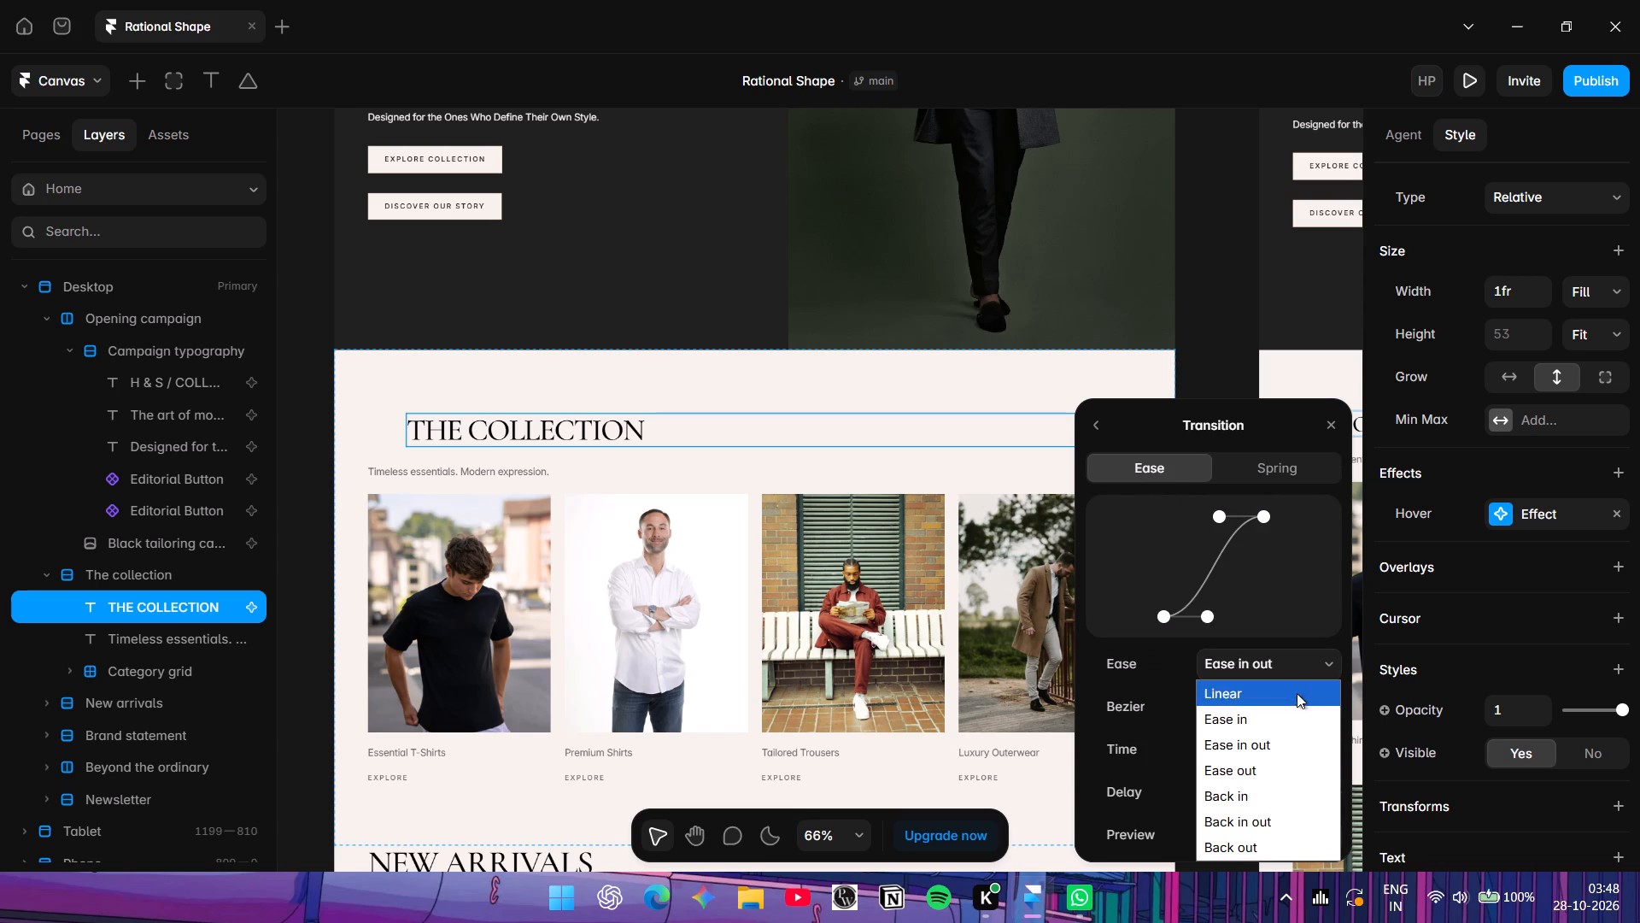
pyautogui.click(1293, 705)
pyautogui.click(1287, 660)
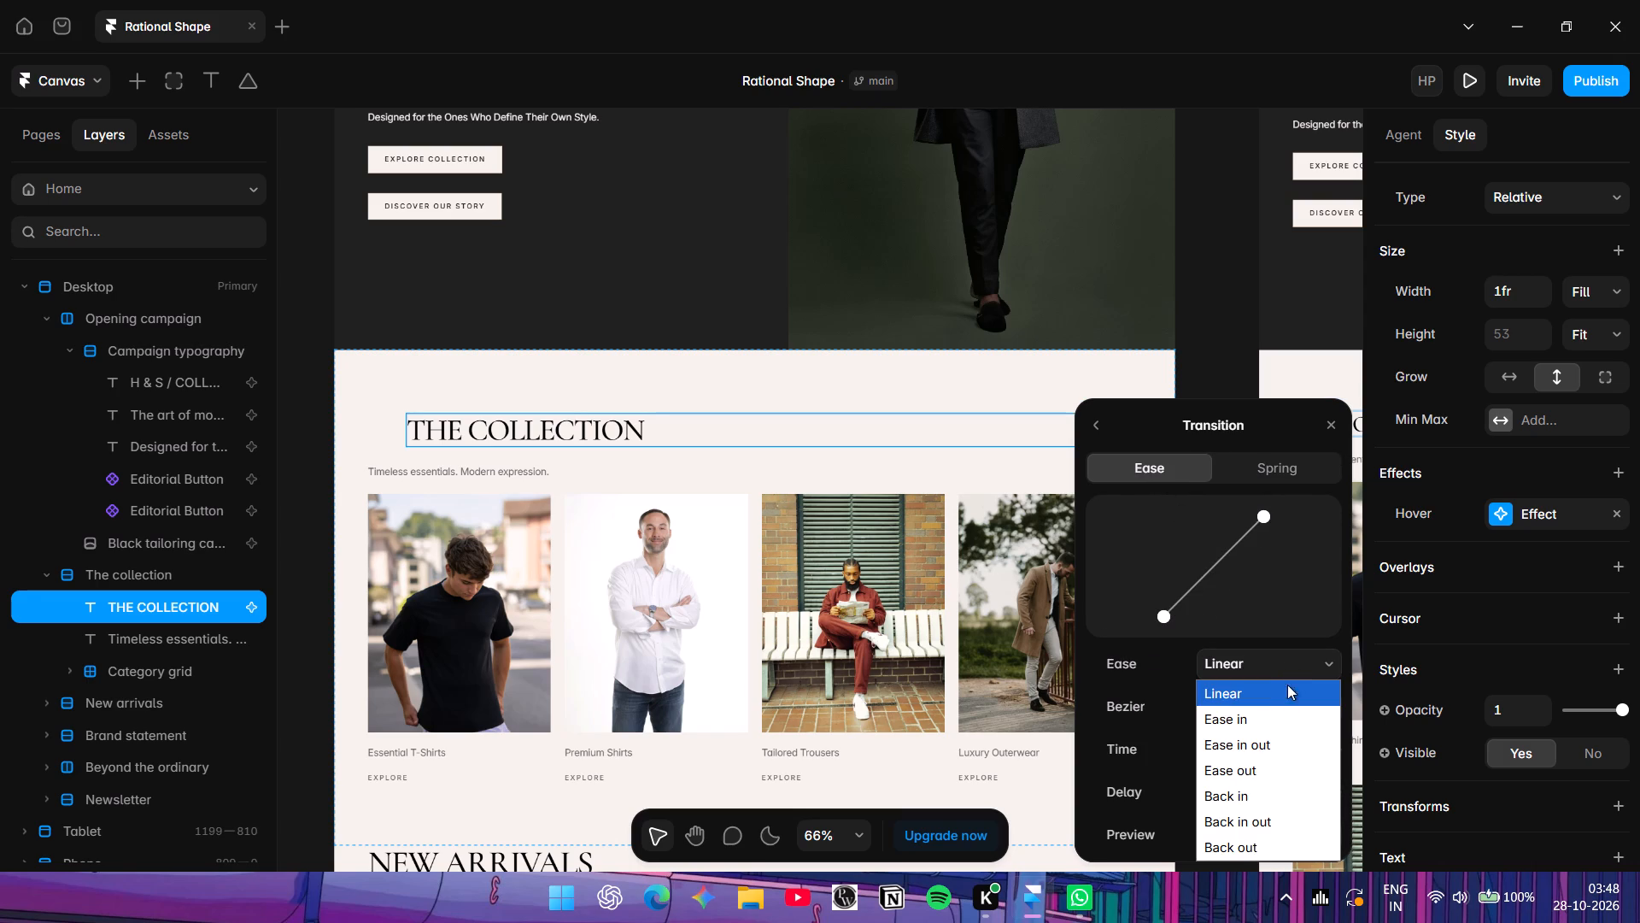
pyautogui.click(1284, 703)
pyautogui.click(1286, 676)
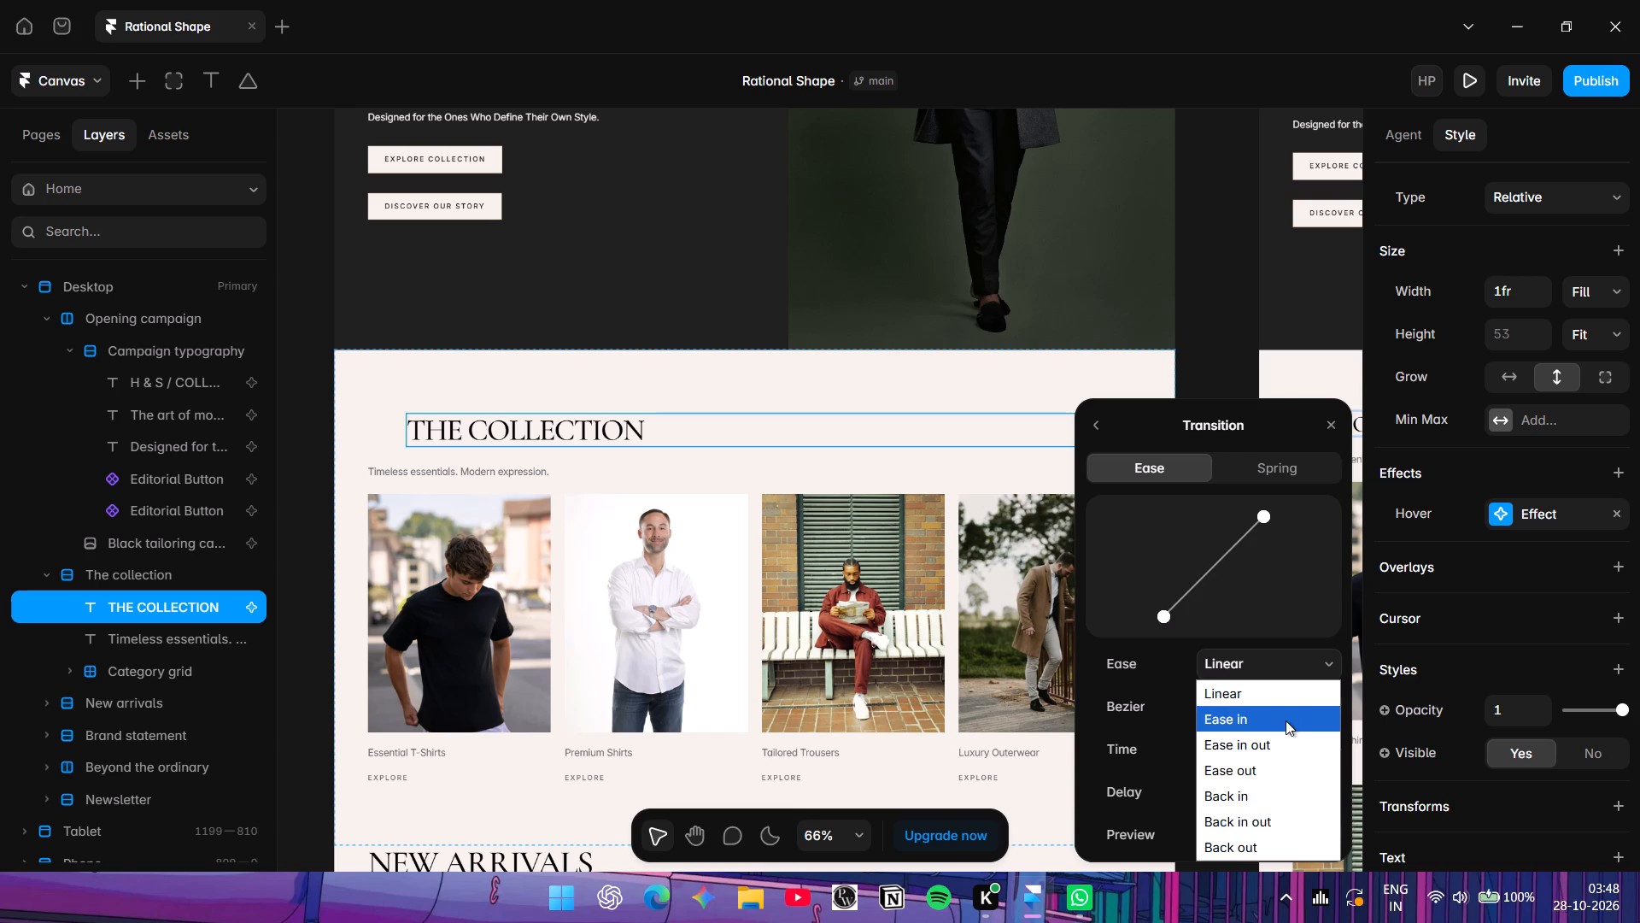
pyautogui.click(1286, 720)
pyautogui.click(1321, 665)
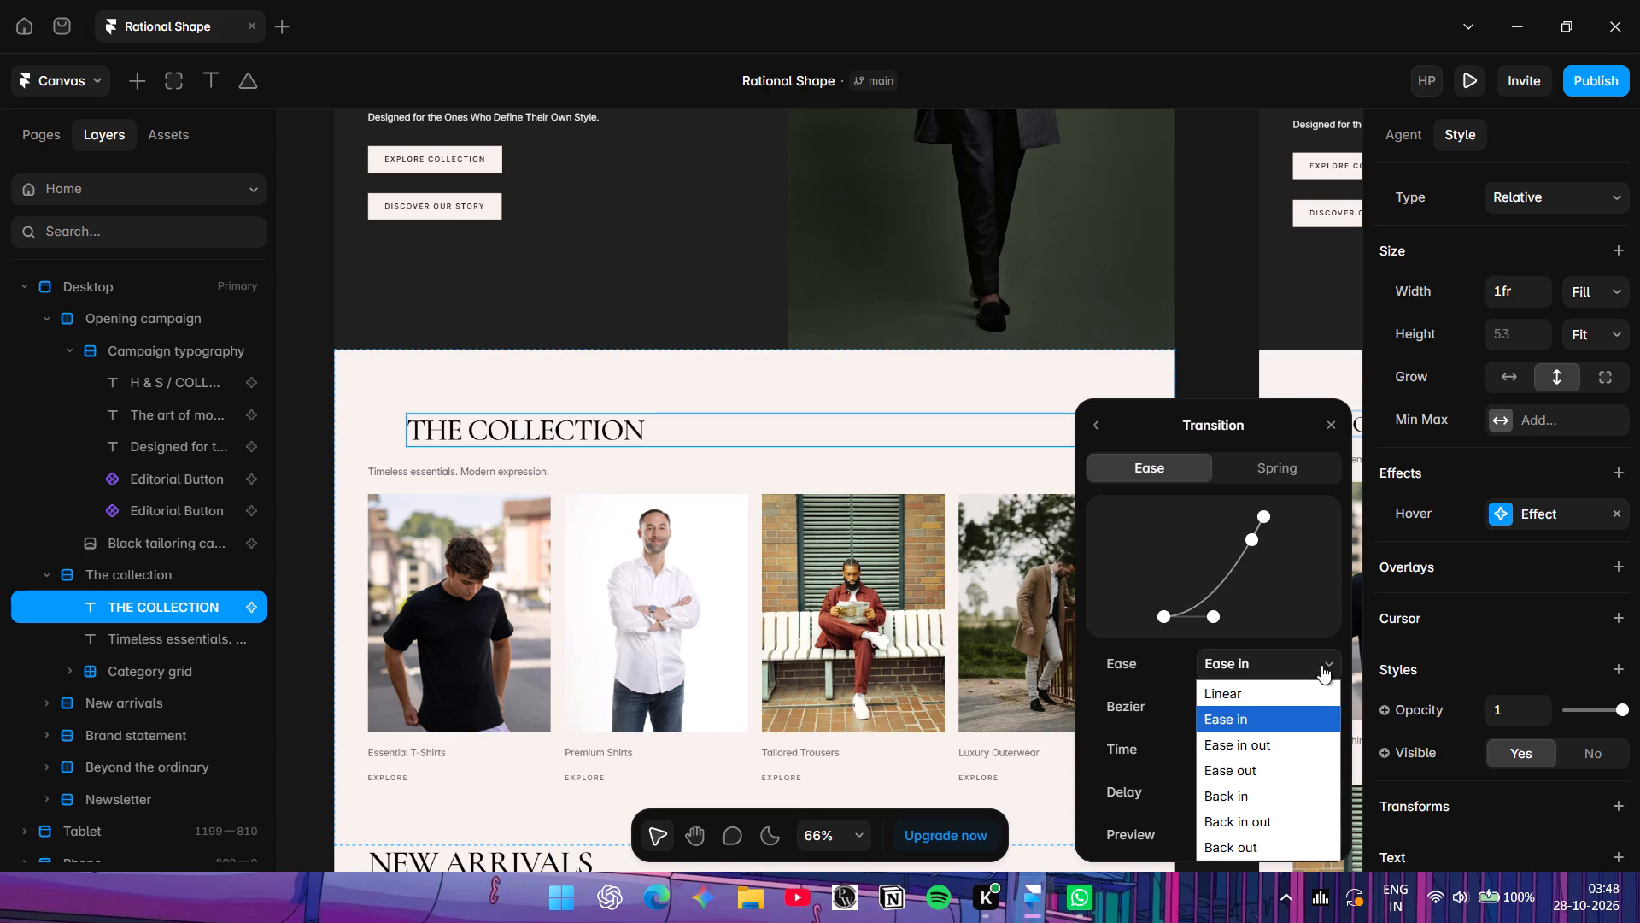
pyautogui.click(1305, 733)
pyautogui.click(1303, 662)
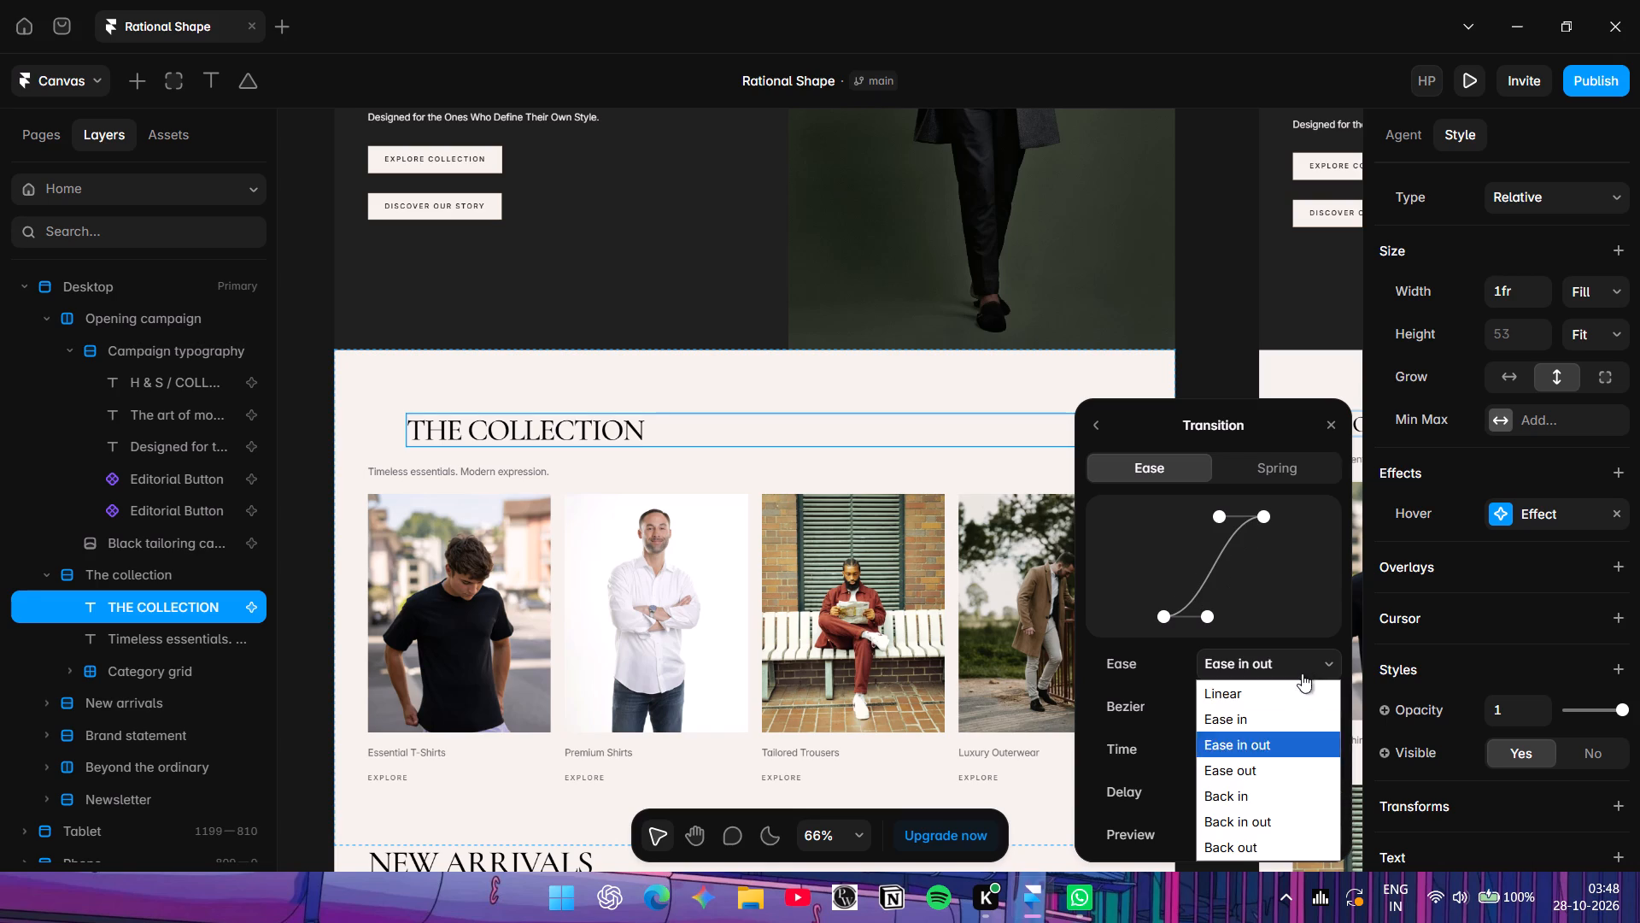
pyautogui.click(1280, 765)
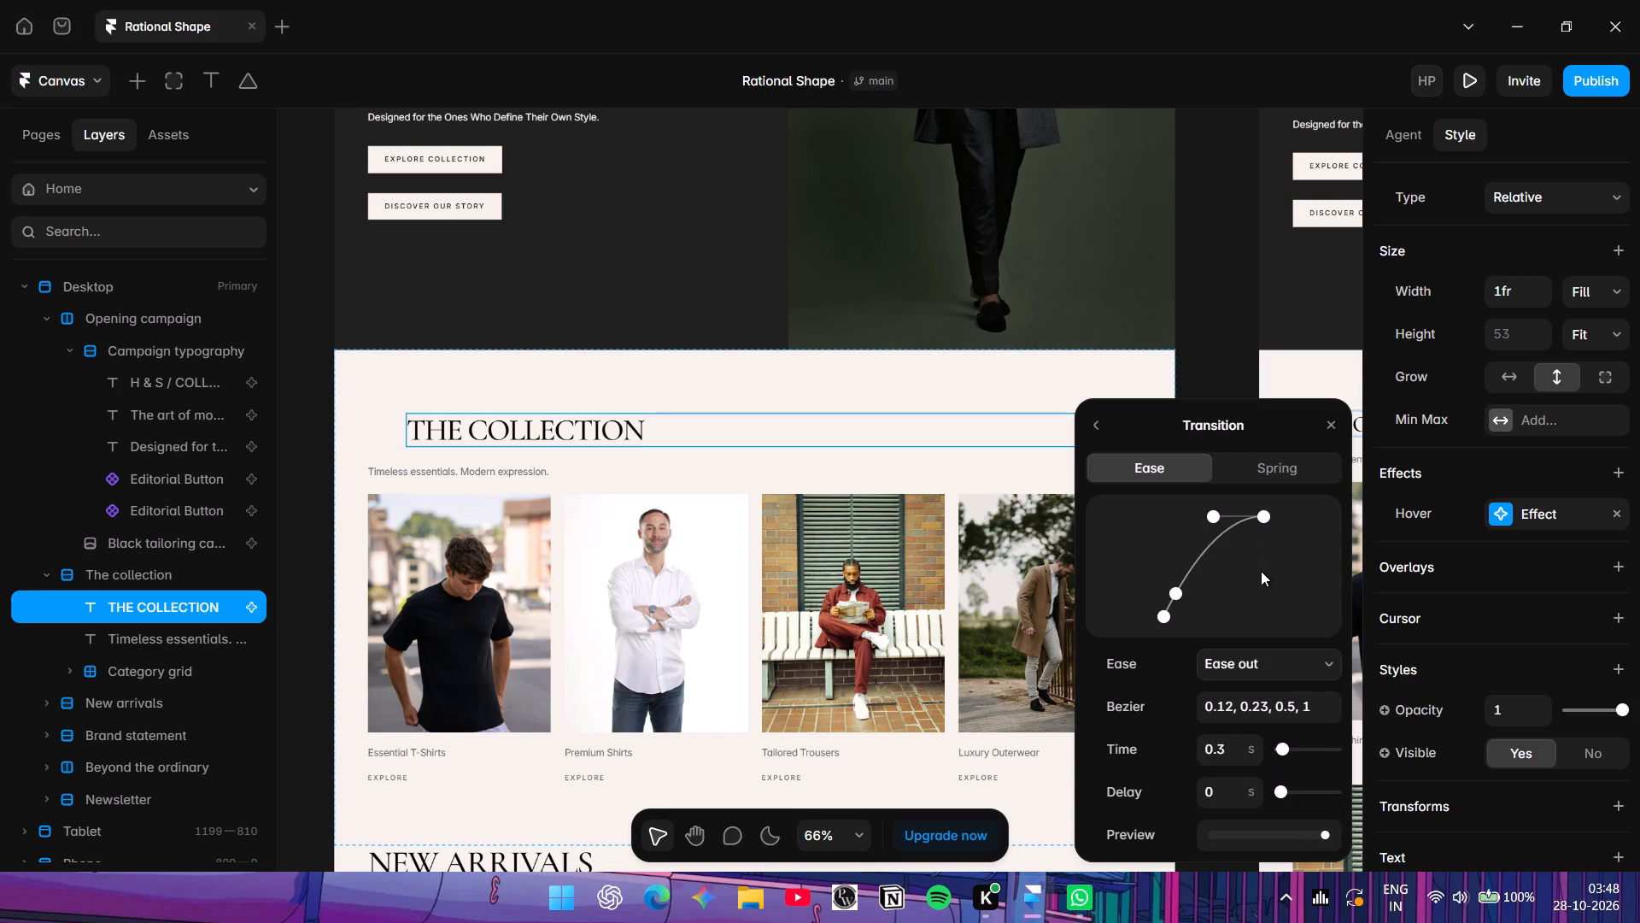
pyautogui.press('Return')
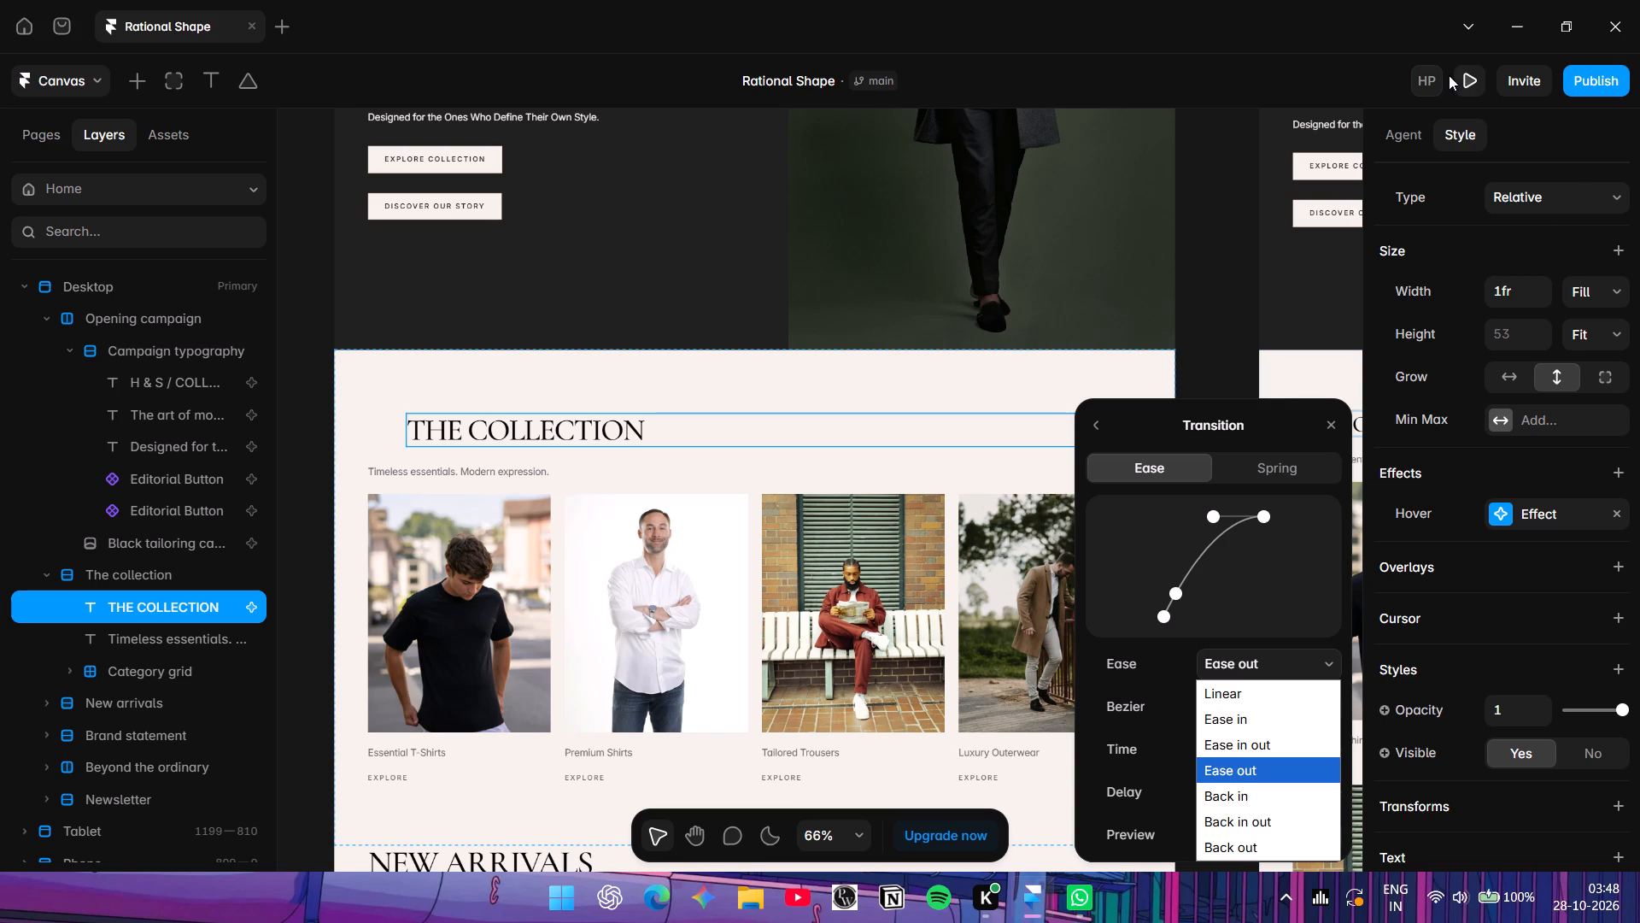
# Preview the Home page at desktop size and check the hover effect on the THE COLLECTION heading.
pyautogui.click(1464, 88)
pyautogui.scroll(-2, 292, 537)
pyautogui.scroll(-1, 372, 505)
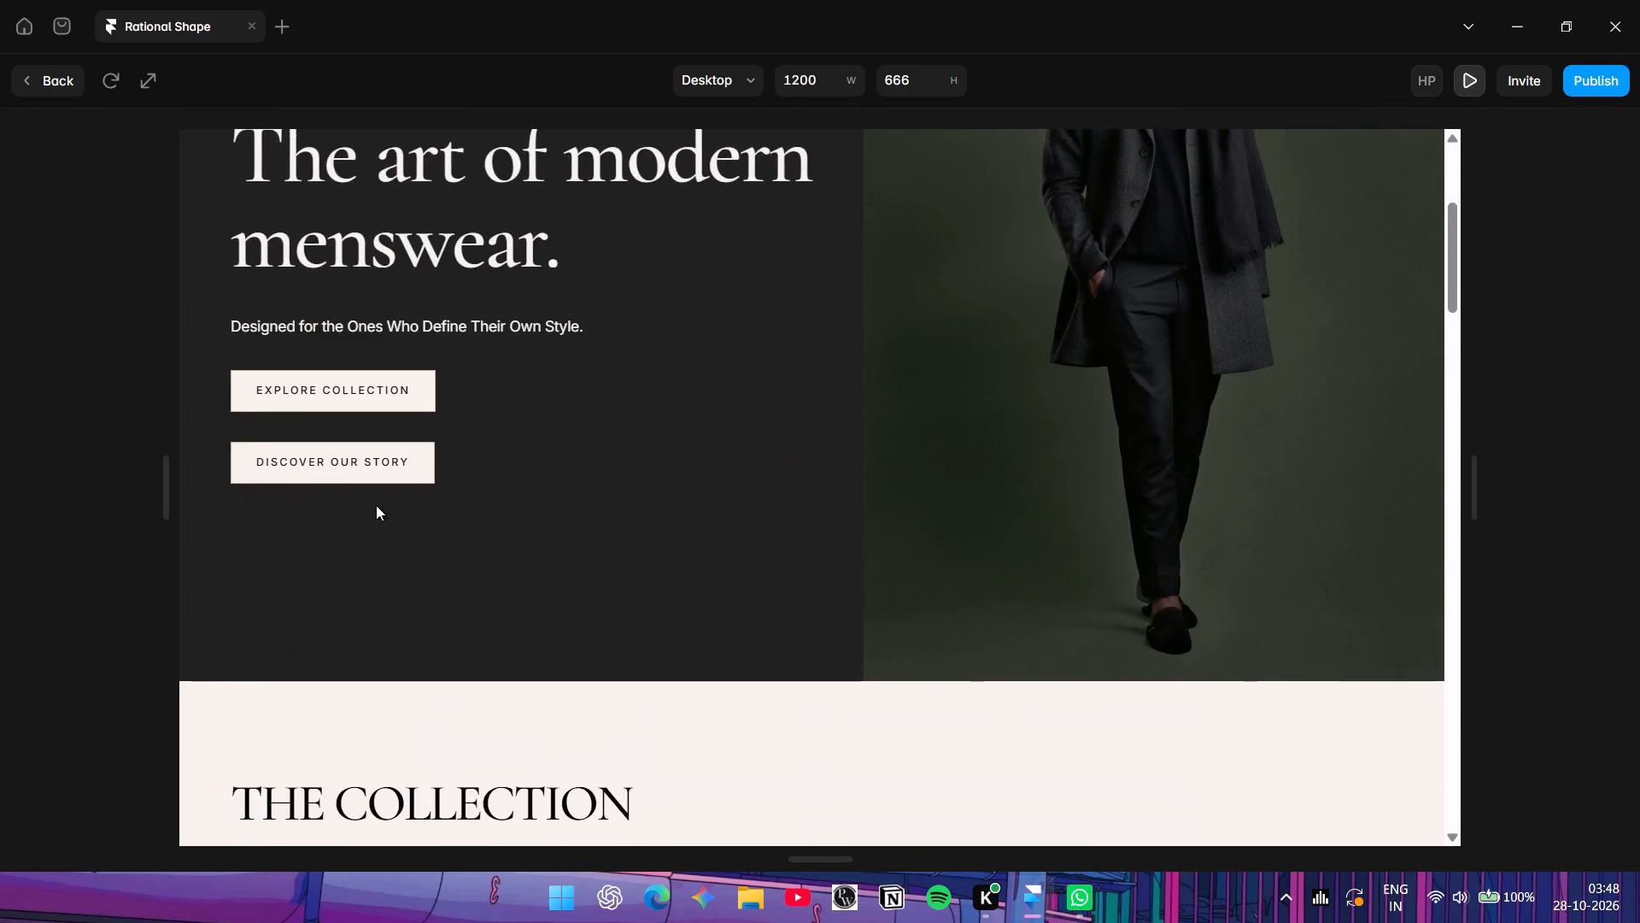
pyautogui.scroll(-4, 400, 503)
pyautogui.scroll(3, 394, 514)
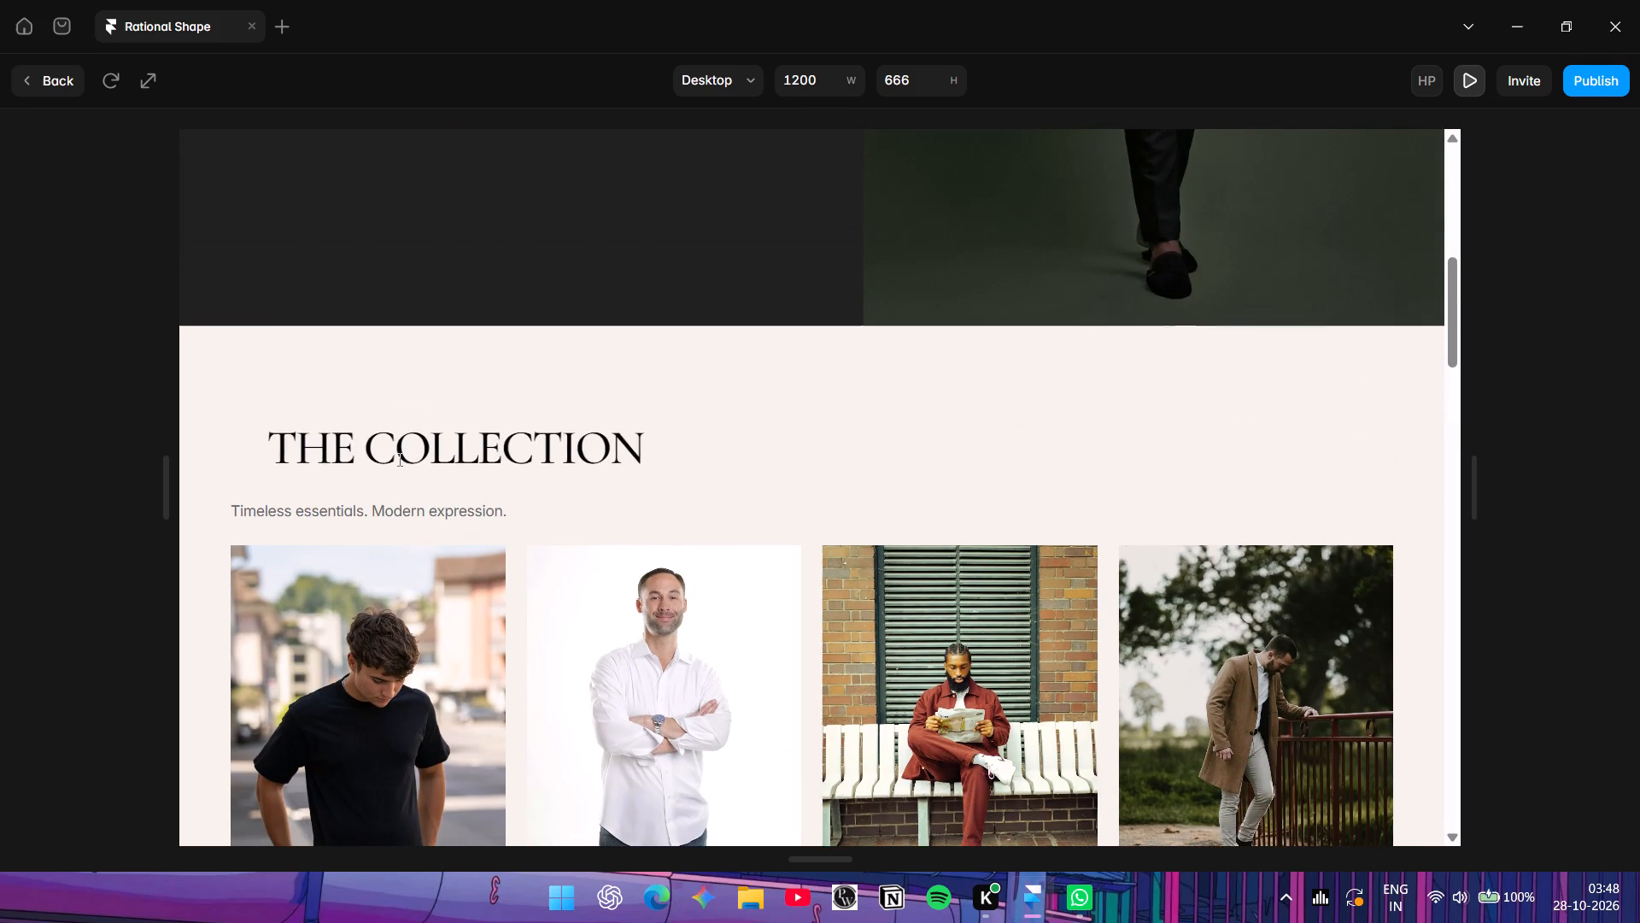
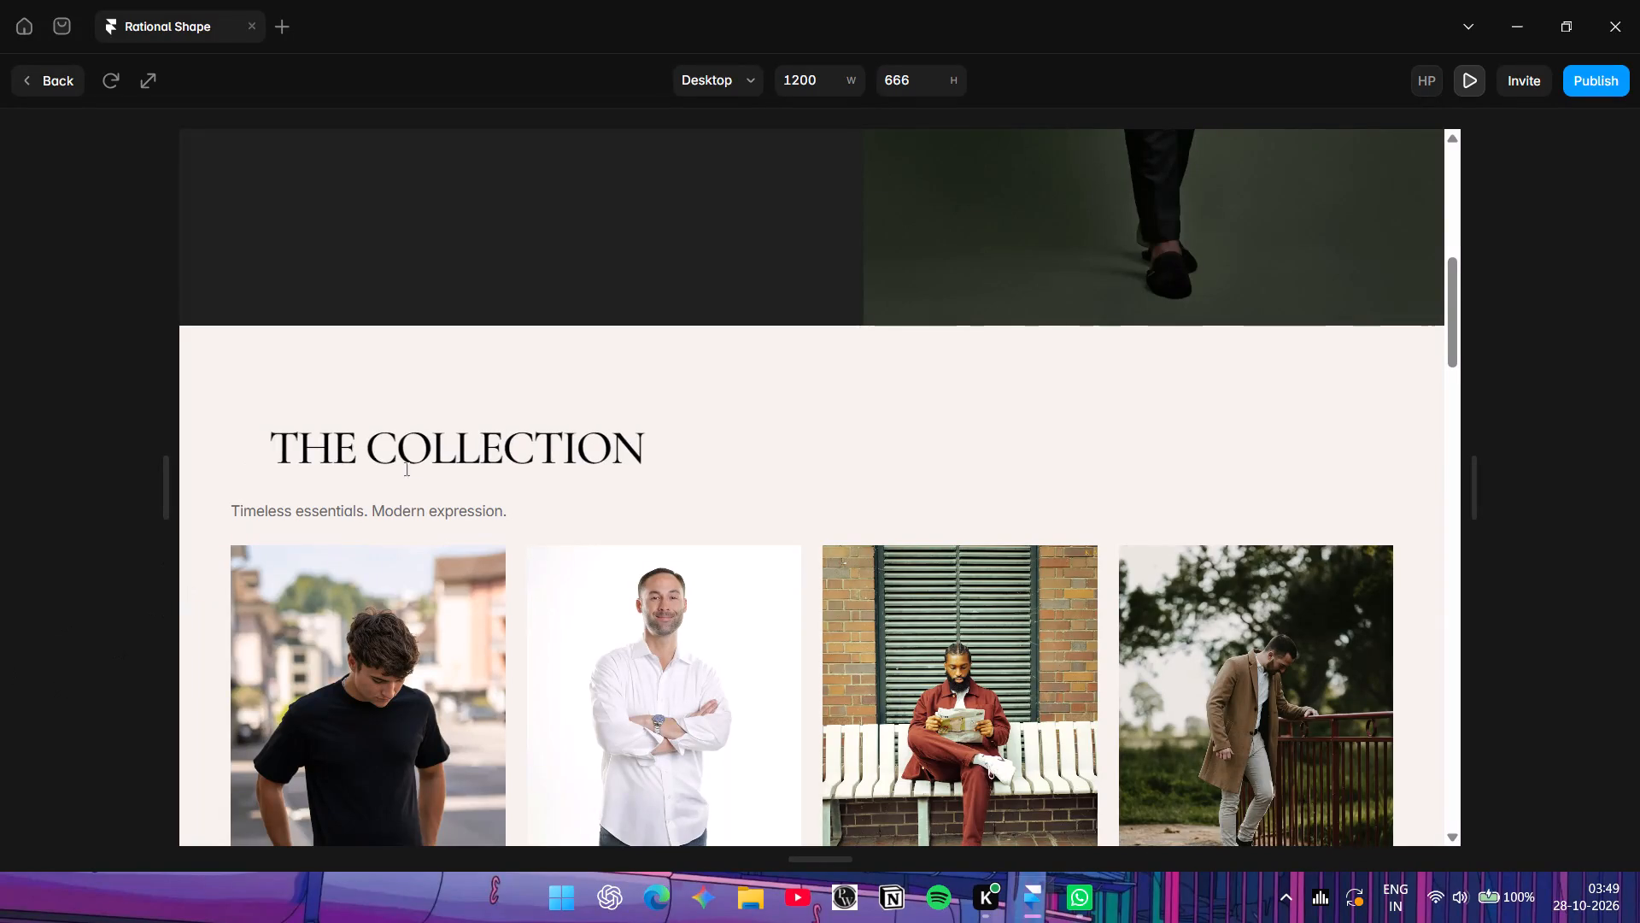
# Check the text under the THE COLLECTION heading in the preview and return to the canvas.
pyautogui.click(403, 521)
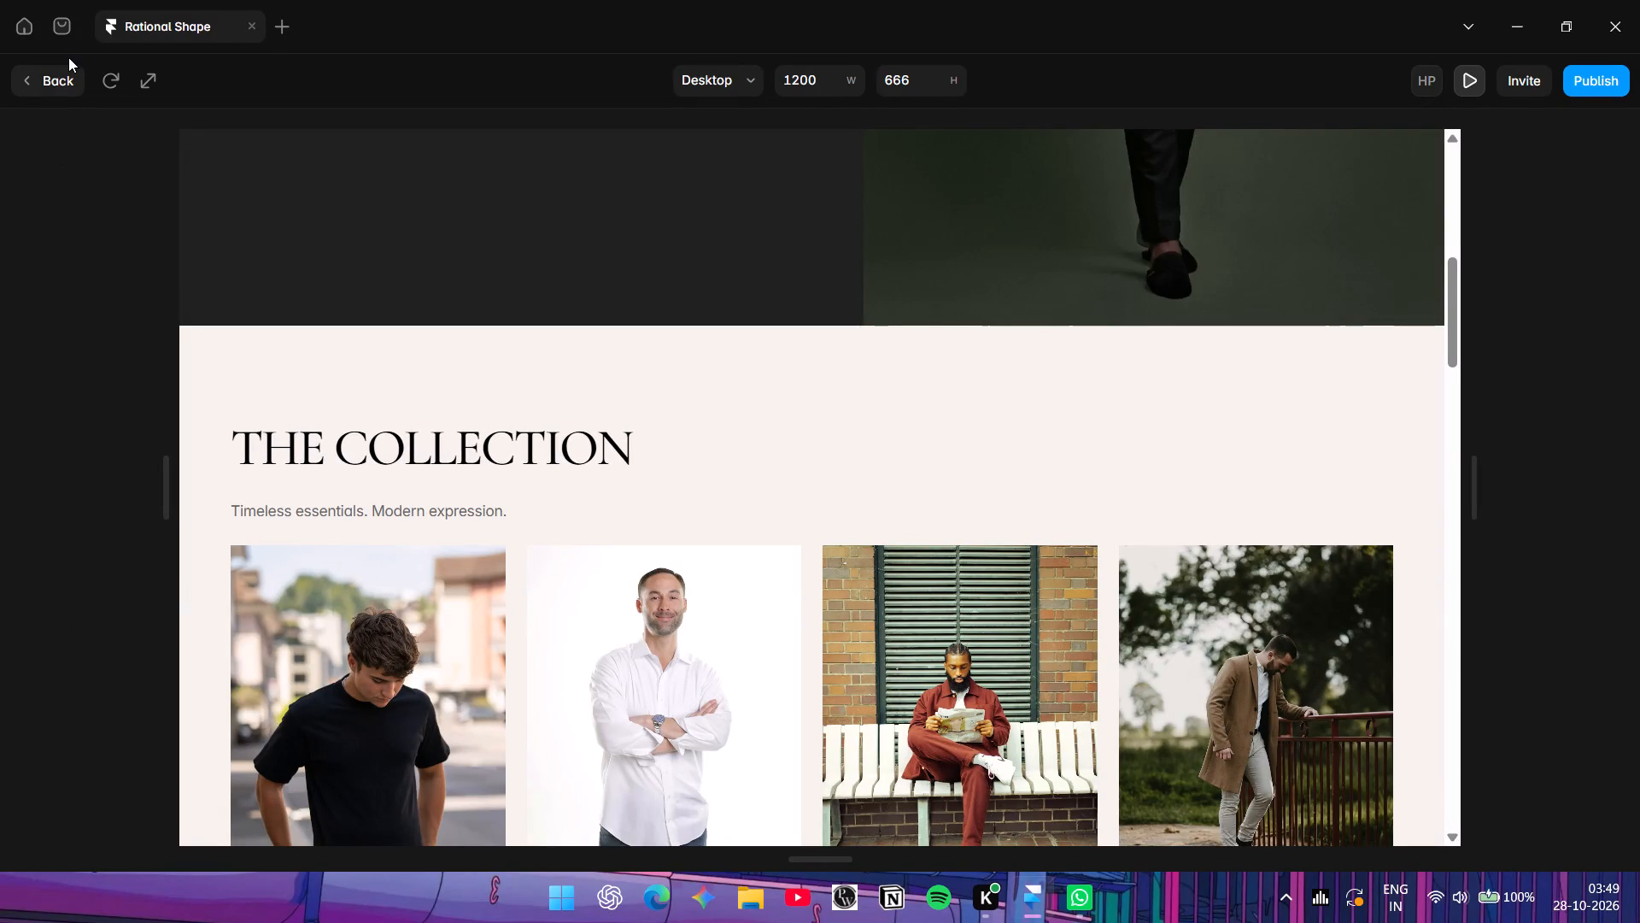
pyautogui.click(68, 57)
pyautogui.click(63, 65)
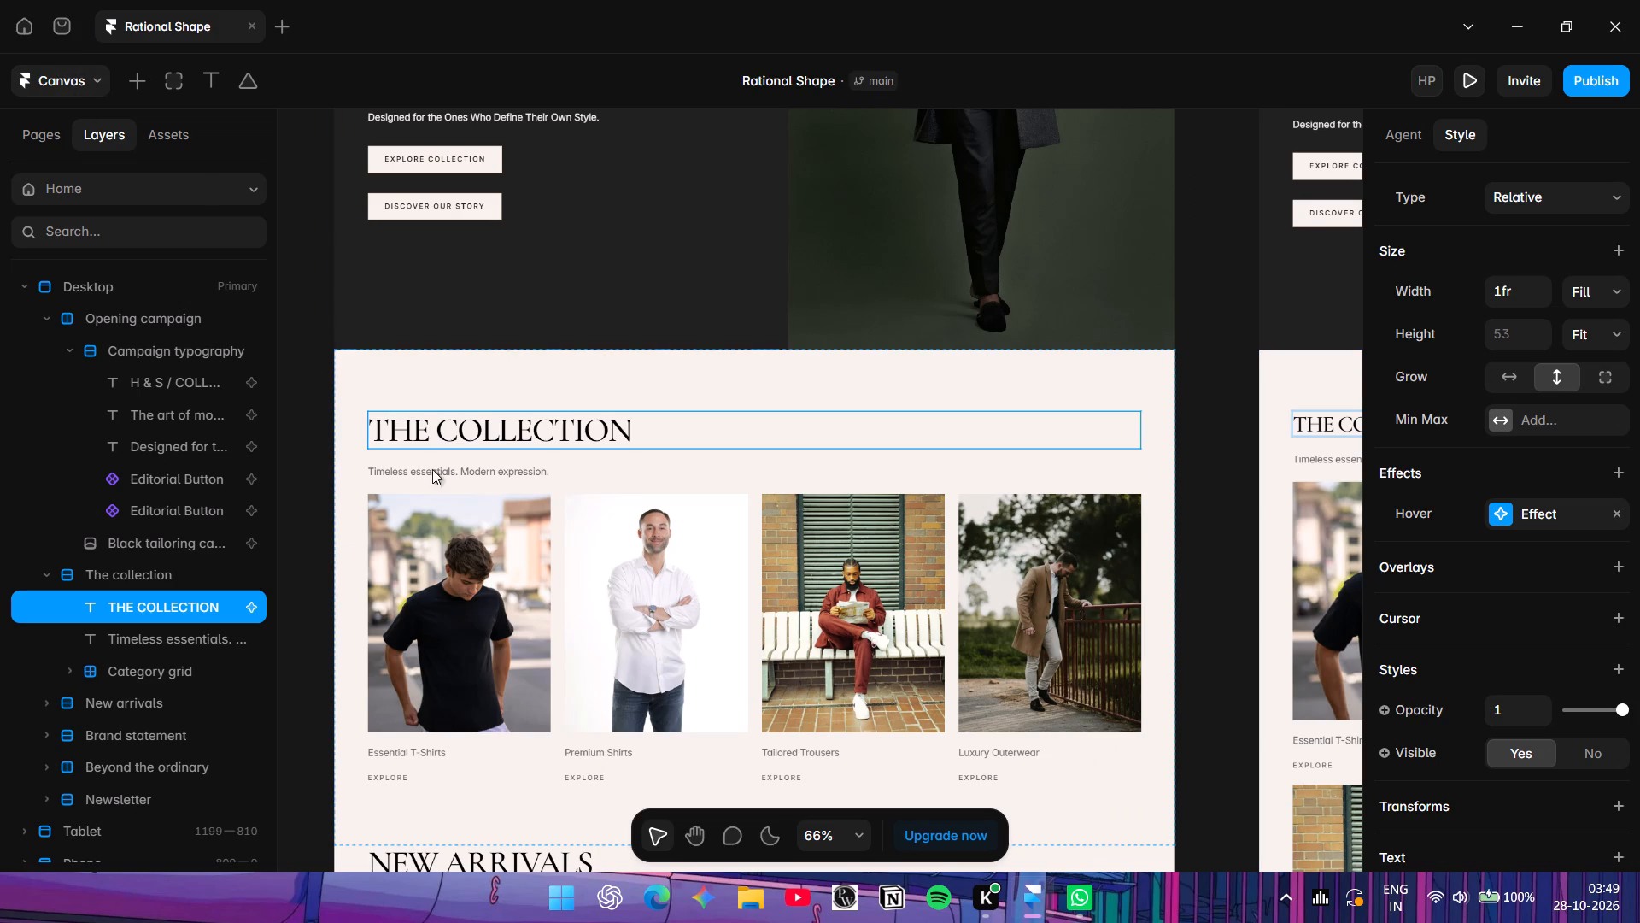
# Add a Hover effect to the "Timeless essentials. Modern expression." text and set its scale to 0.9.
pyautogui.scroll(-1, 466, 573)
pyautogui.click(472, 407)
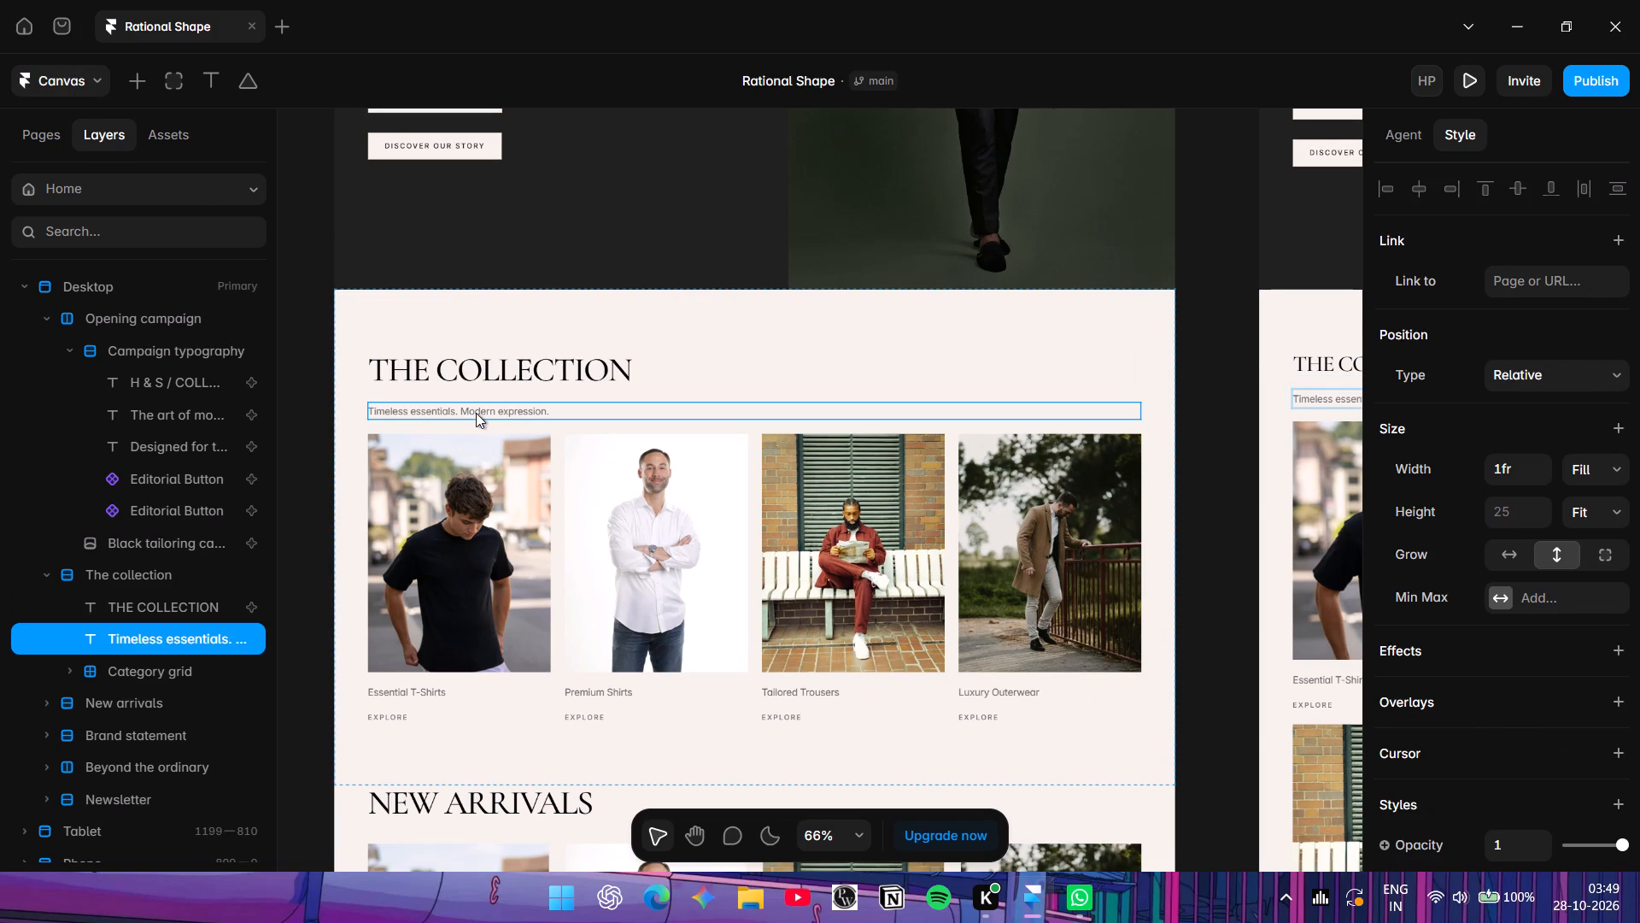
pyautogui.click(1570, 665)
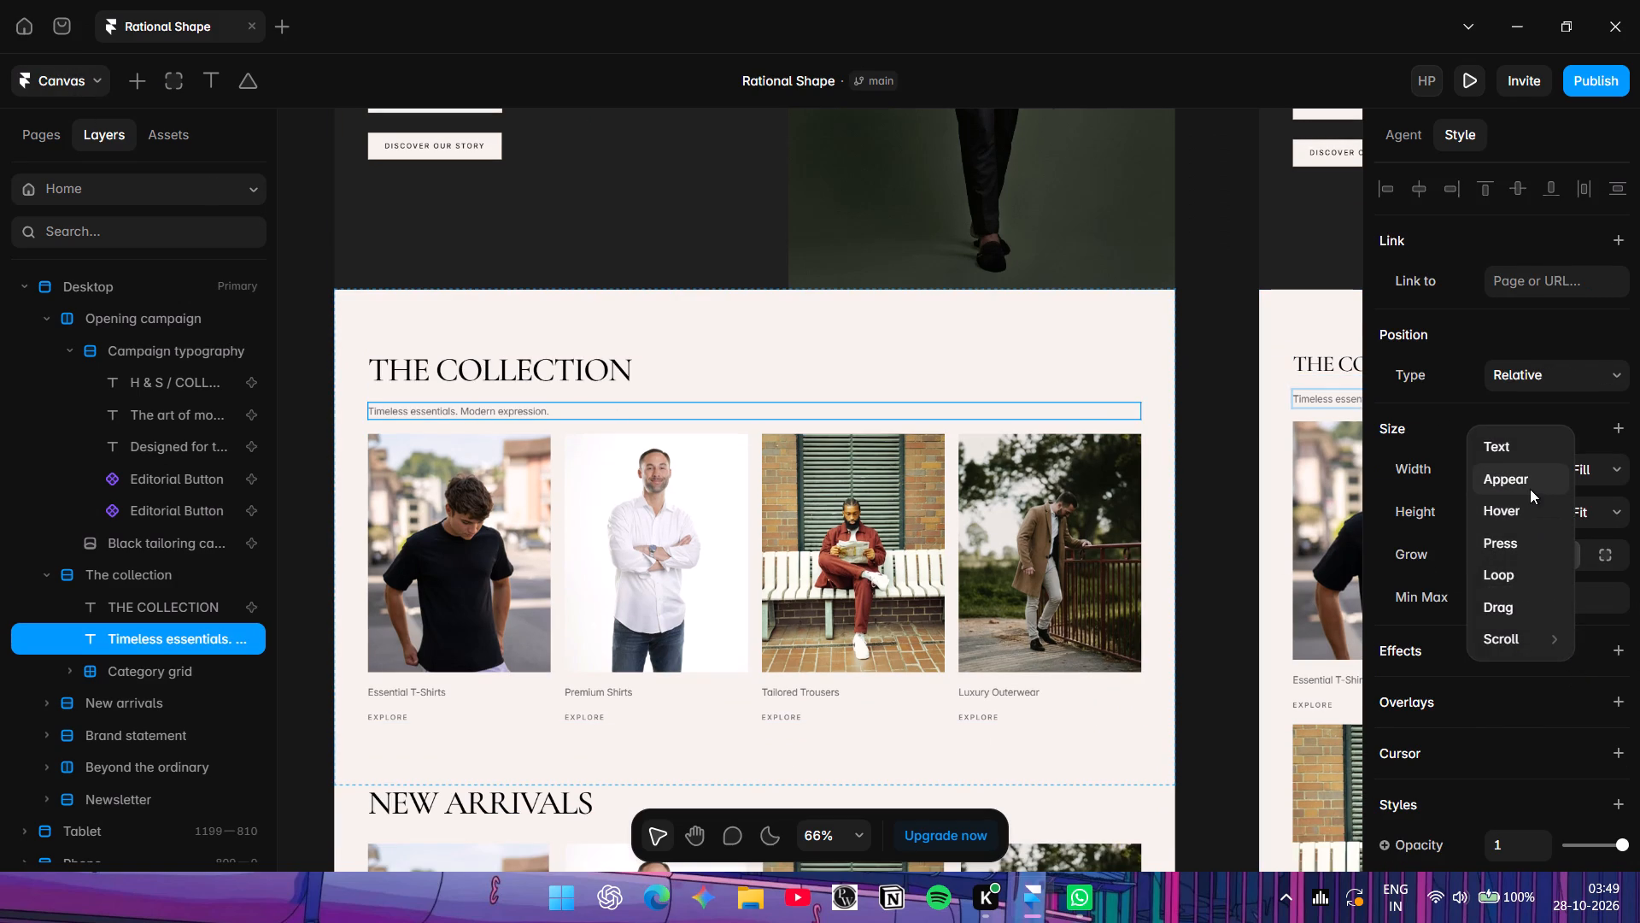
pyautogui.click(1505, 514)
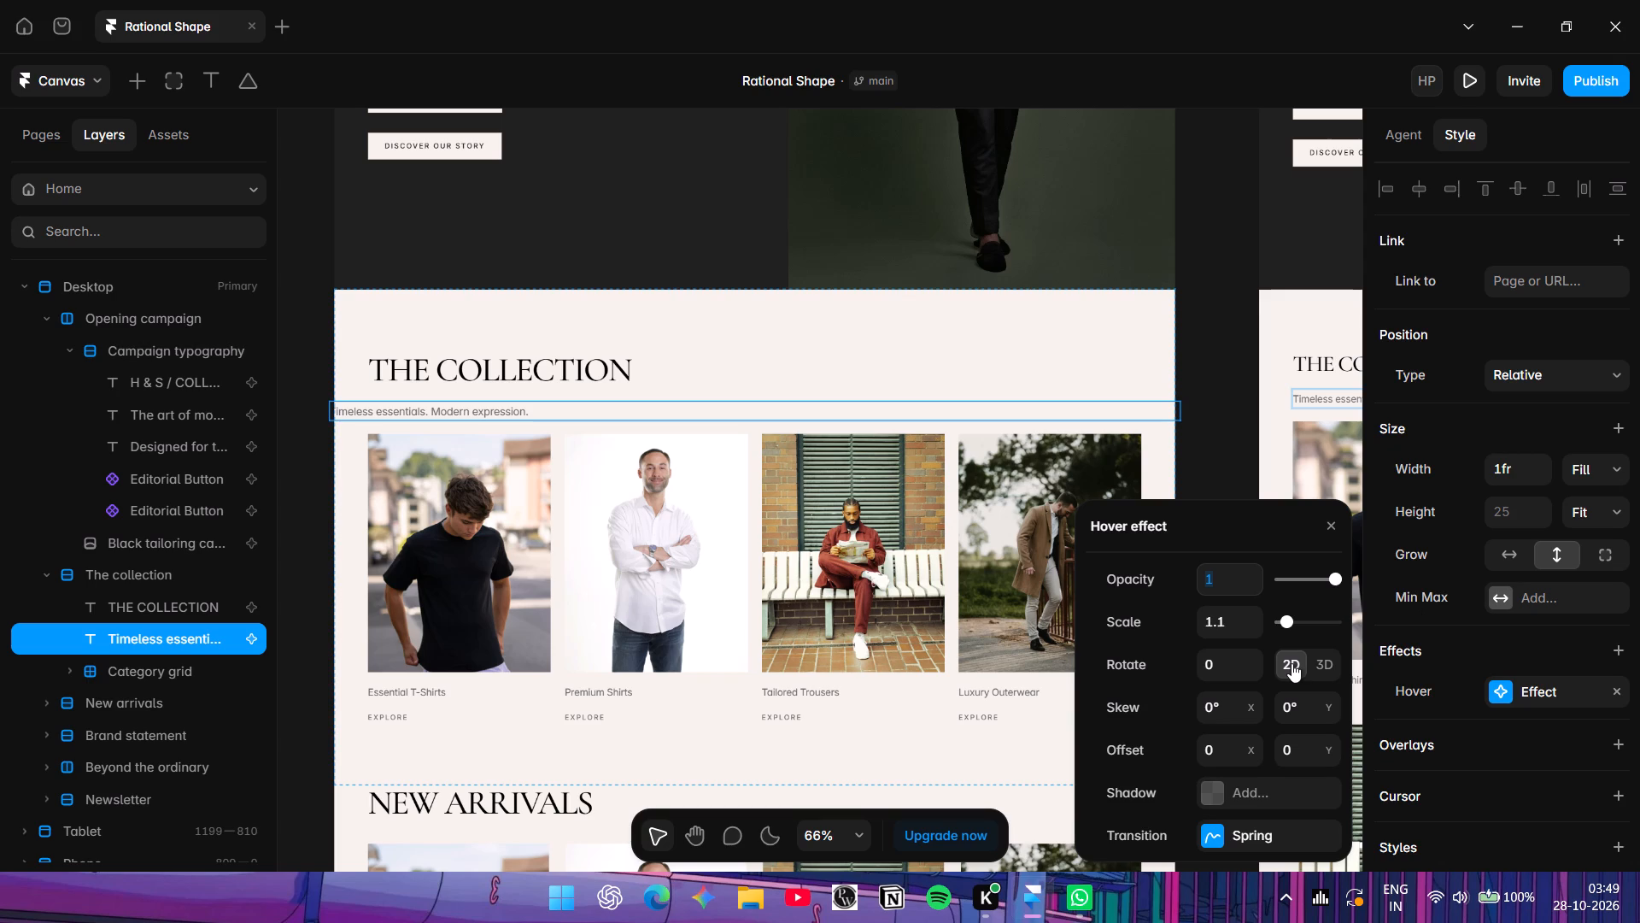
pyautogui.click(1244, 613)
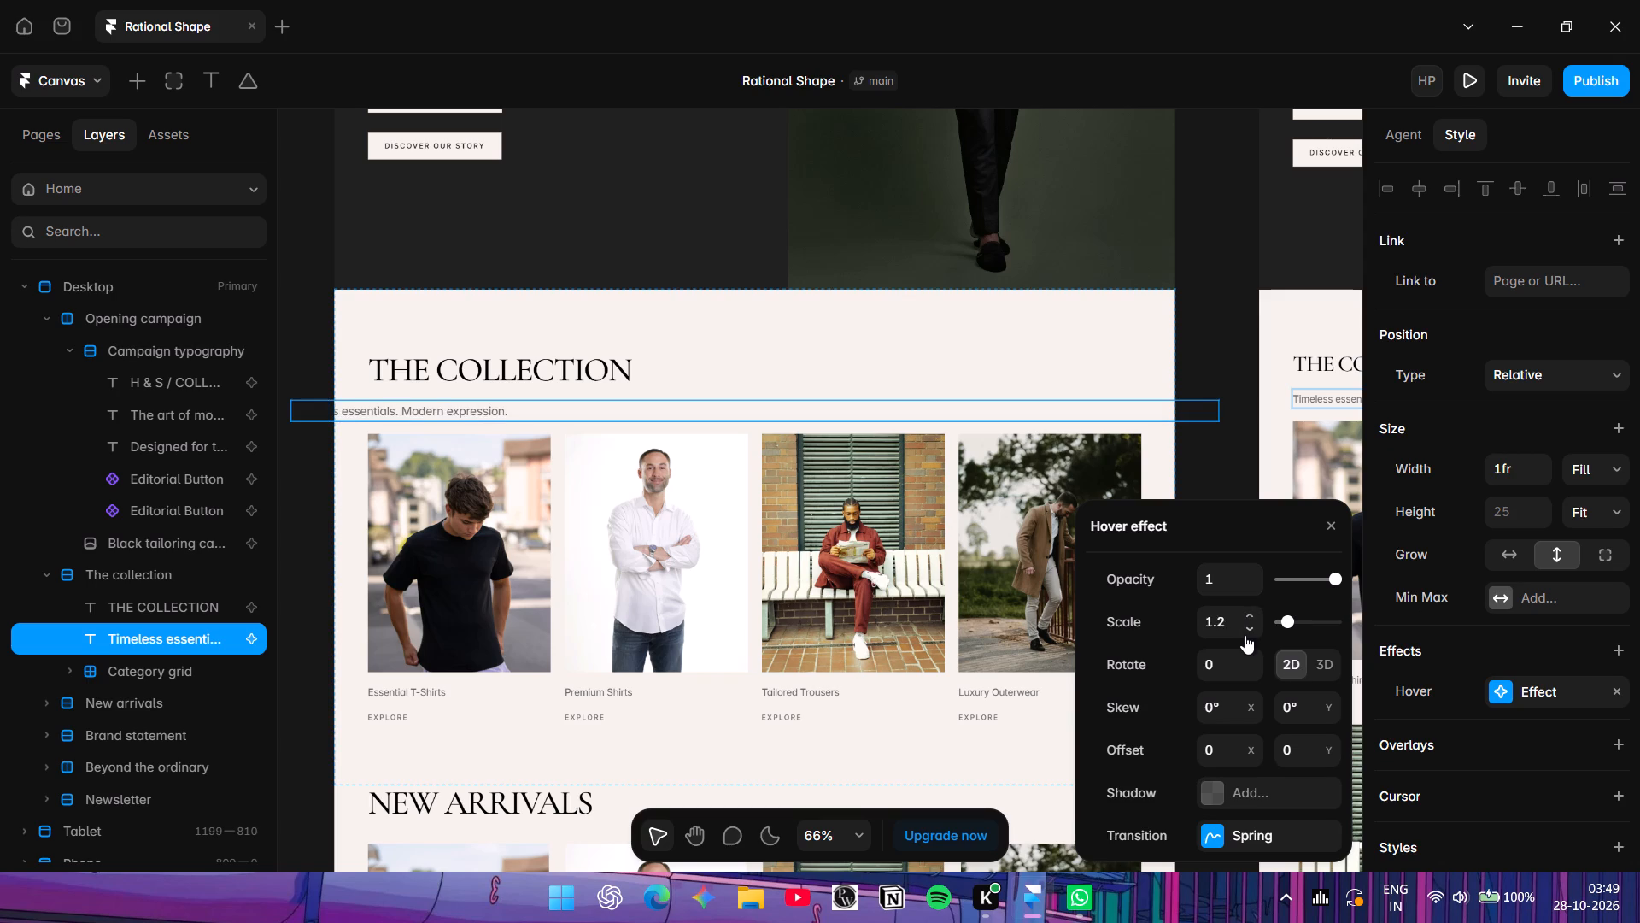
pyautogui.click(1248, 631)
pyautogui.click(1250, 625)
pyautogui.click(1250, 625)
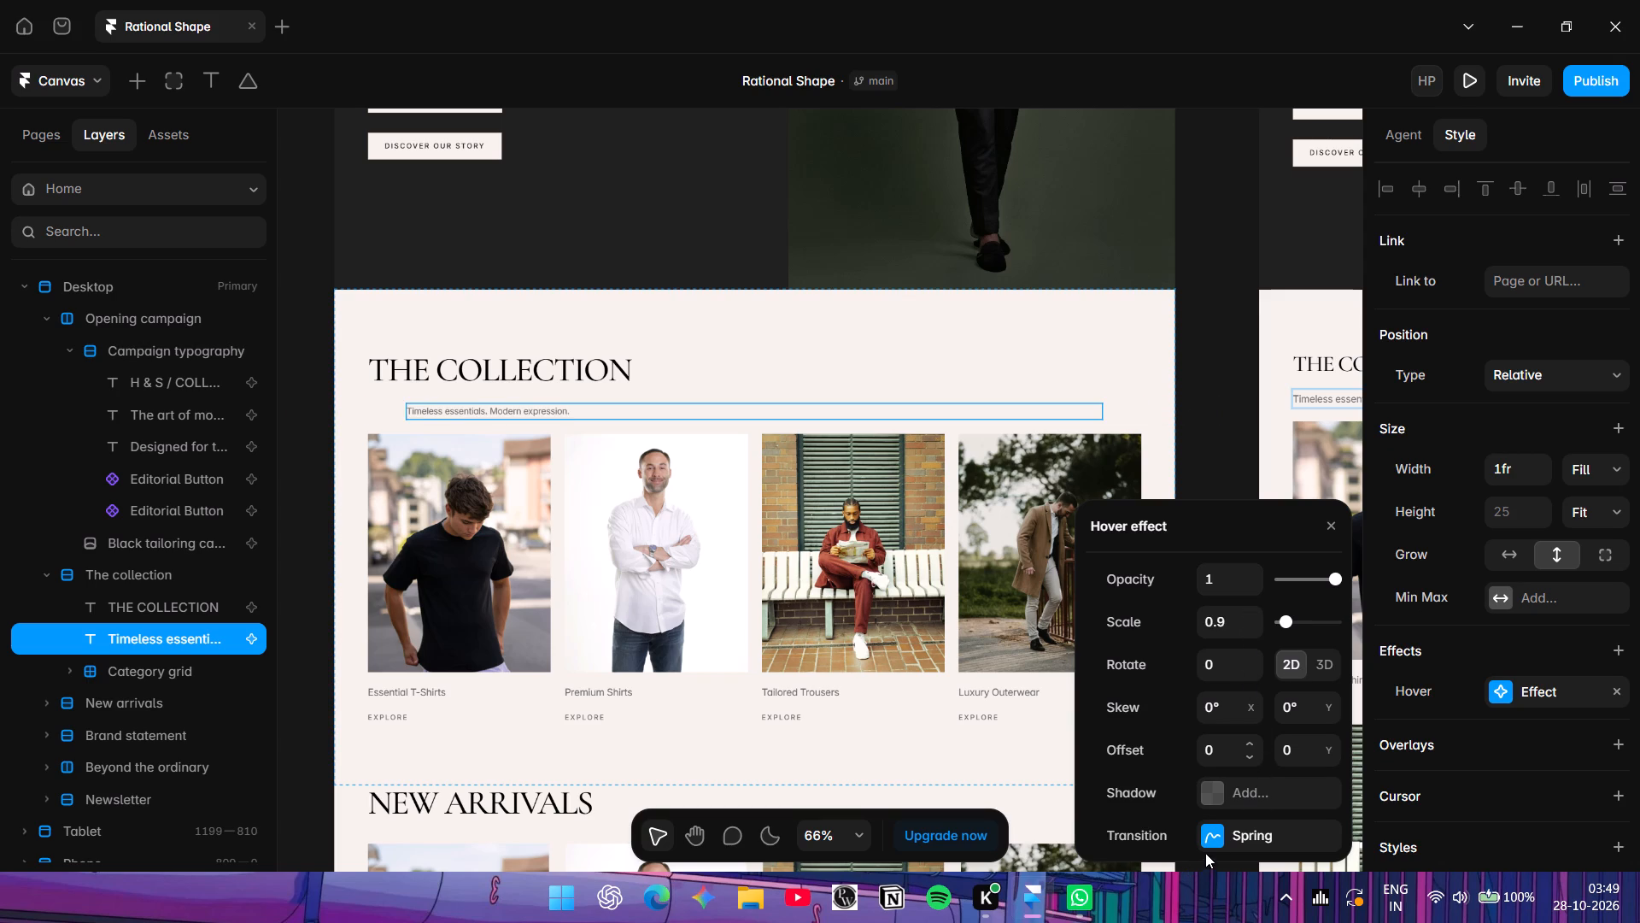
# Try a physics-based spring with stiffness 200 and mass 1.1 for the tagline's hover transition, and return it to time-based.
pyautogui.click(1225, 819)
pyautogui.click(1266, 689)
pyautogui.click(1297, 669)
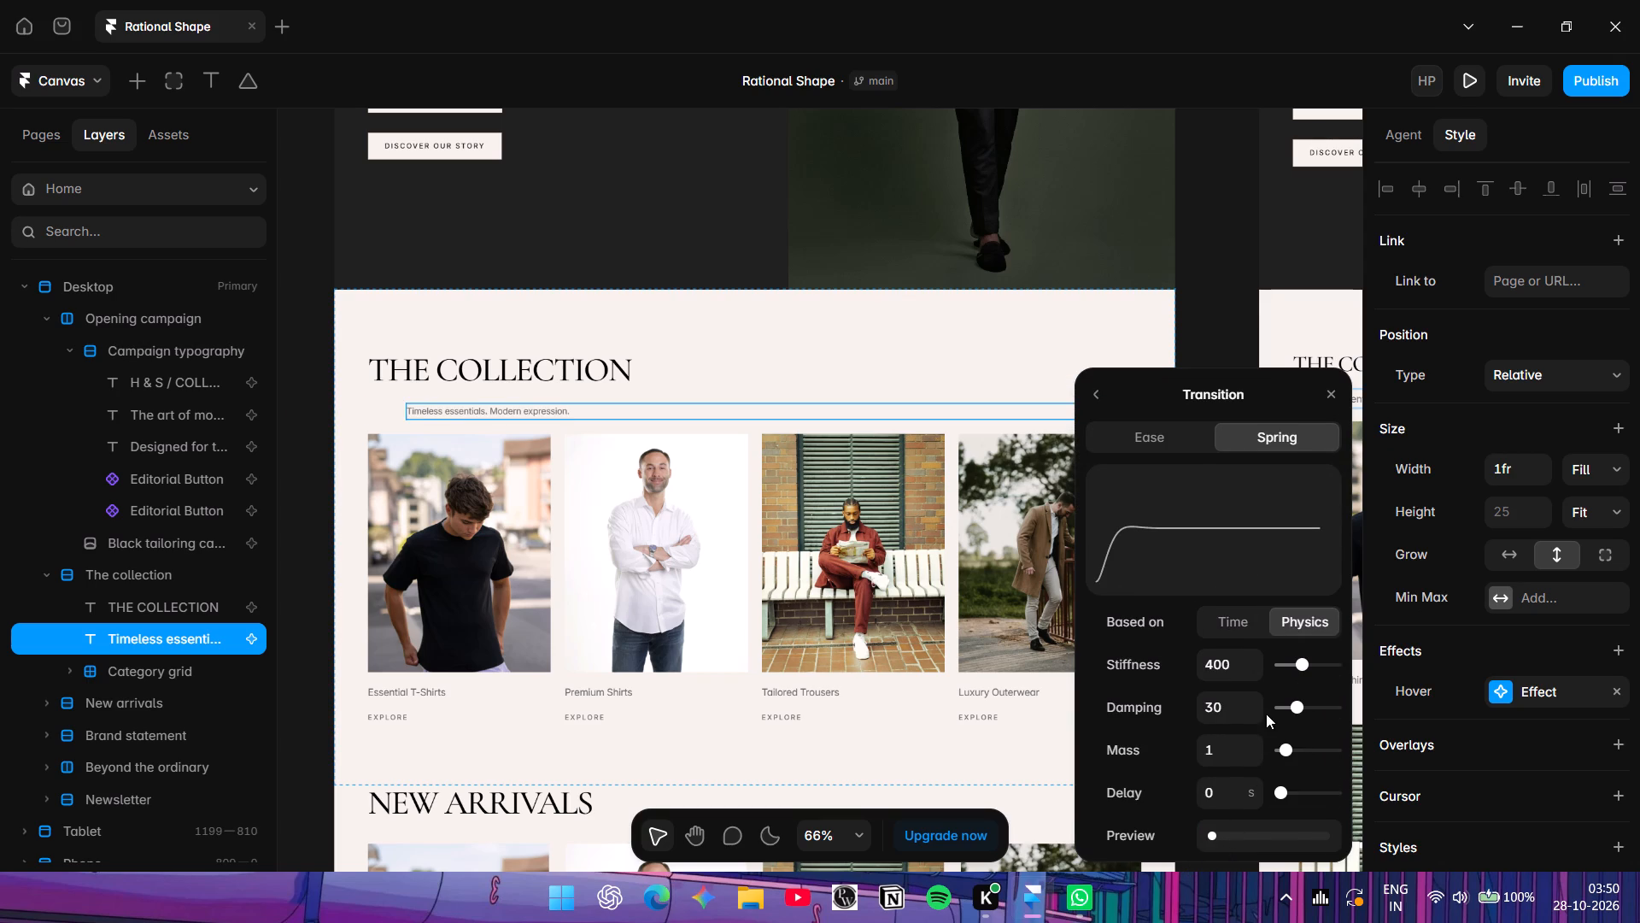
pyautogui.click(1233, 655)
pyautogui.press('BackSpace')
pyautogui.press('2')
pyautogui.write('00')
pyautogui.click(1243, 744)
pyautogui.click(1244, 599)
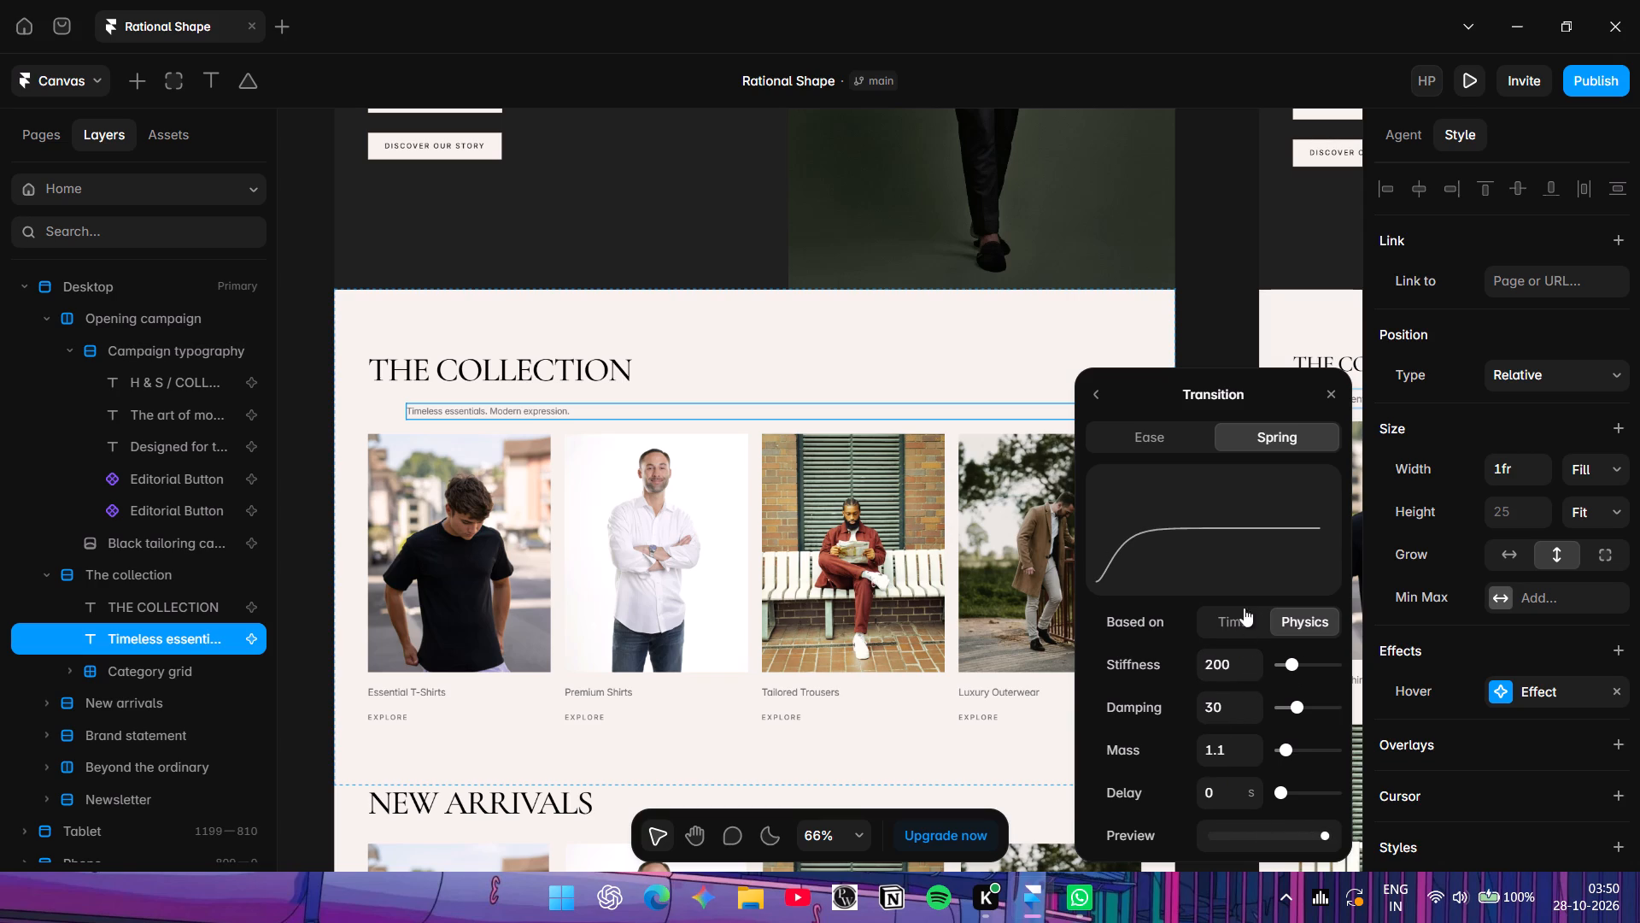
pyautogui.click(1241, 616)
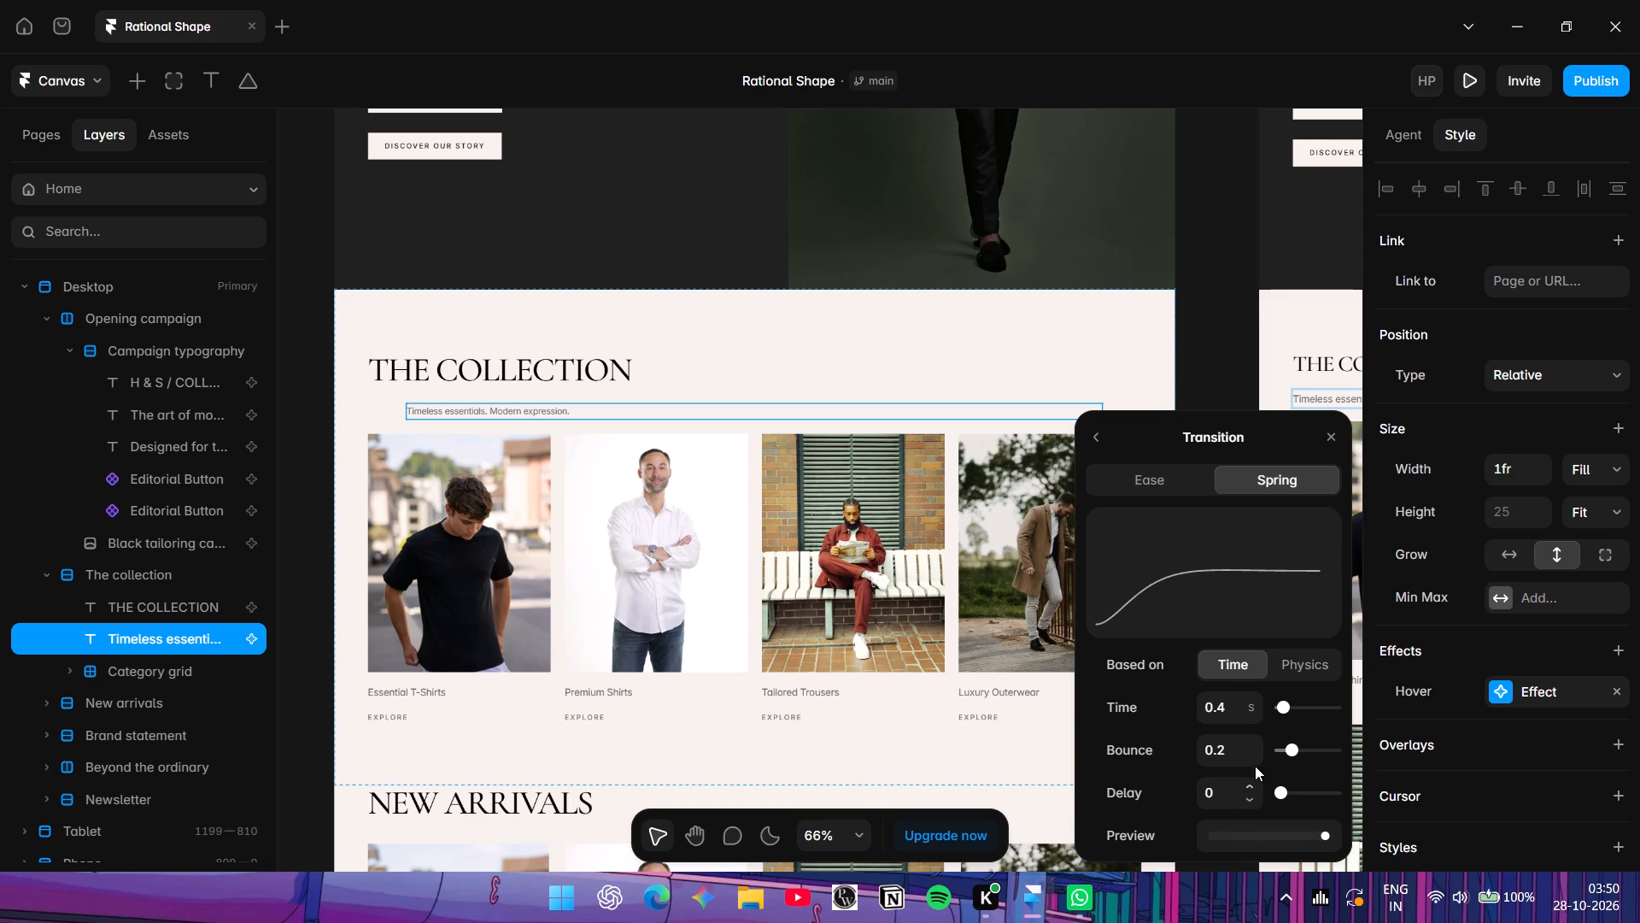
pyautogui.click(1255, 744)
# Switch the tagline's hover transition from Spring to Ease with the Back out curve.
pyautogui.click(1157, 479)
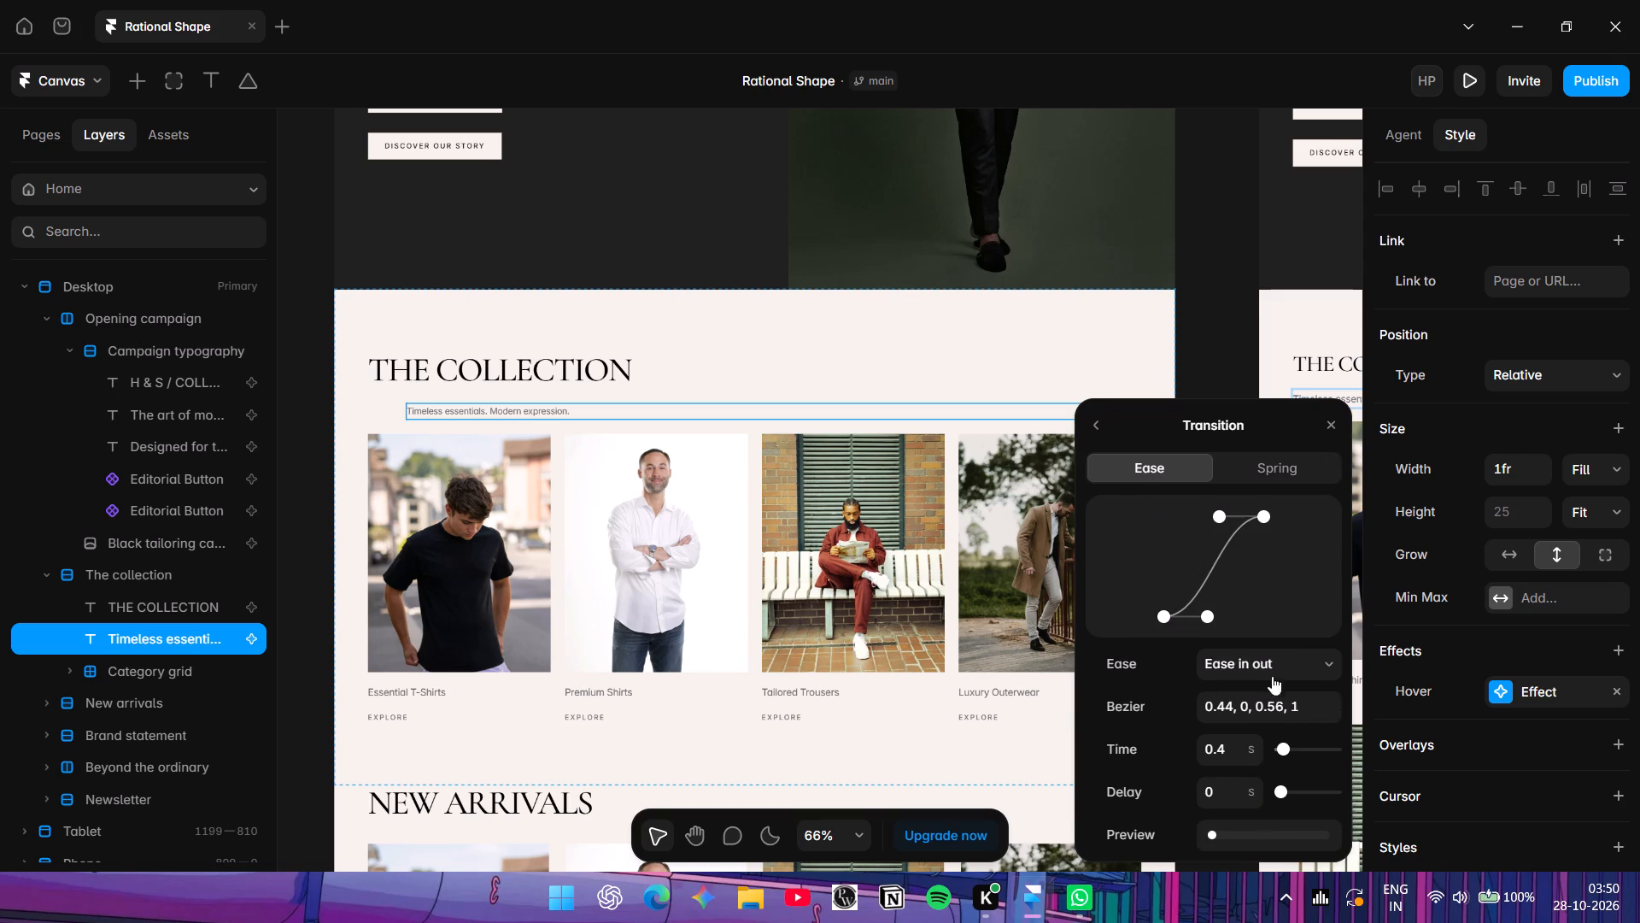
pyautogui.click(1309, 643)
pyautogui.click(1309, 662)
pyautogui.click(1299, 855)
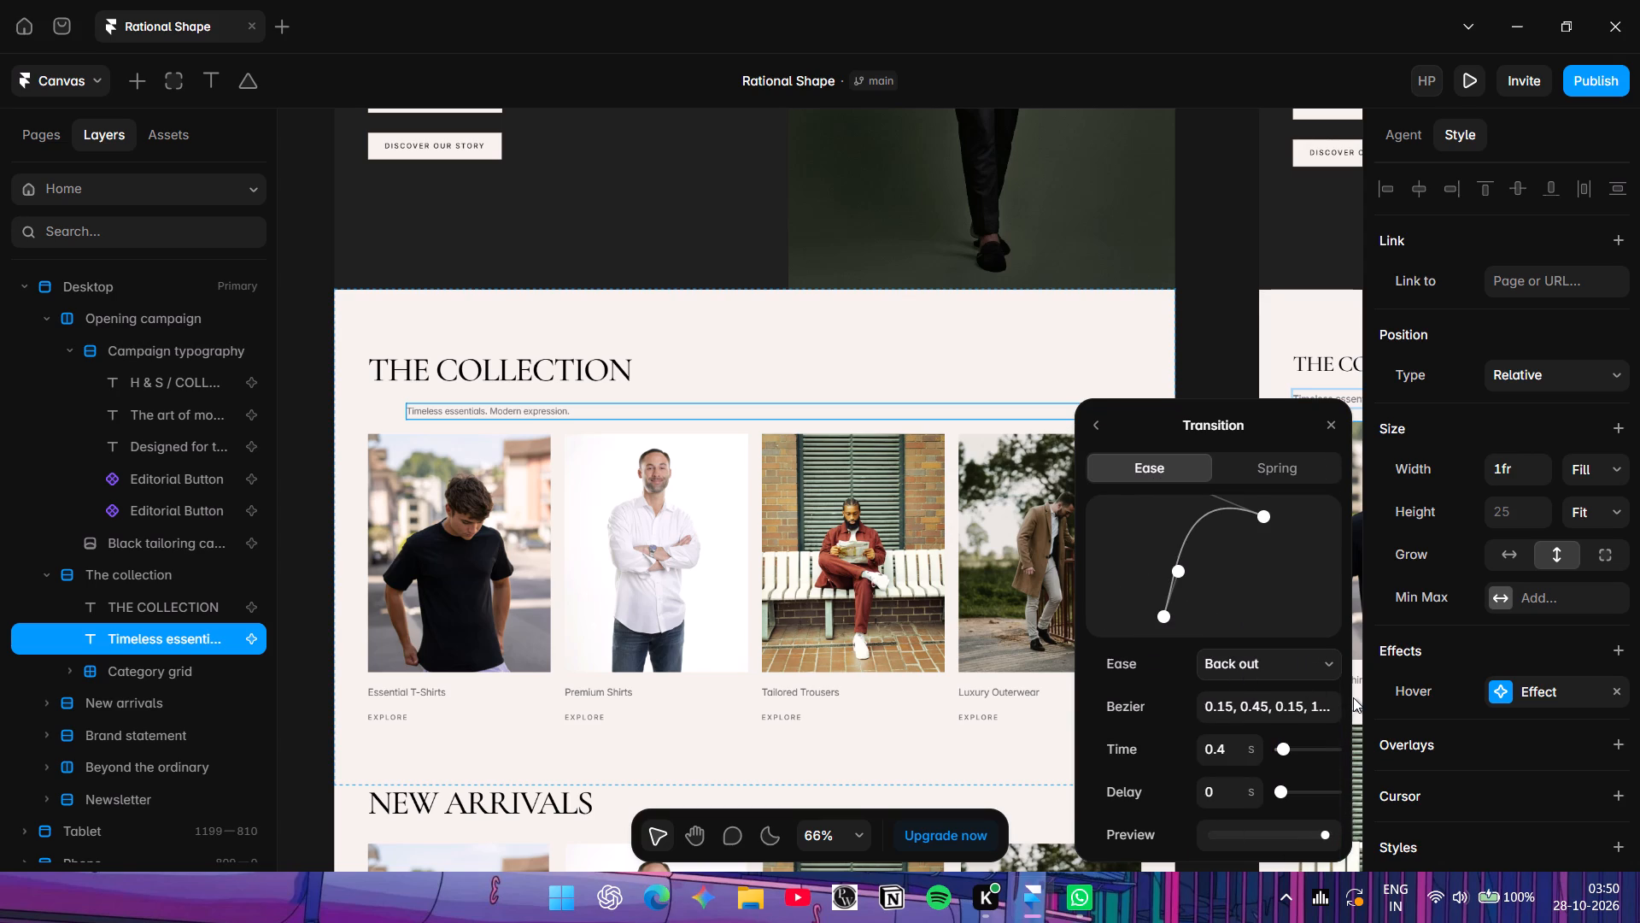
pyautogui.press('Return')
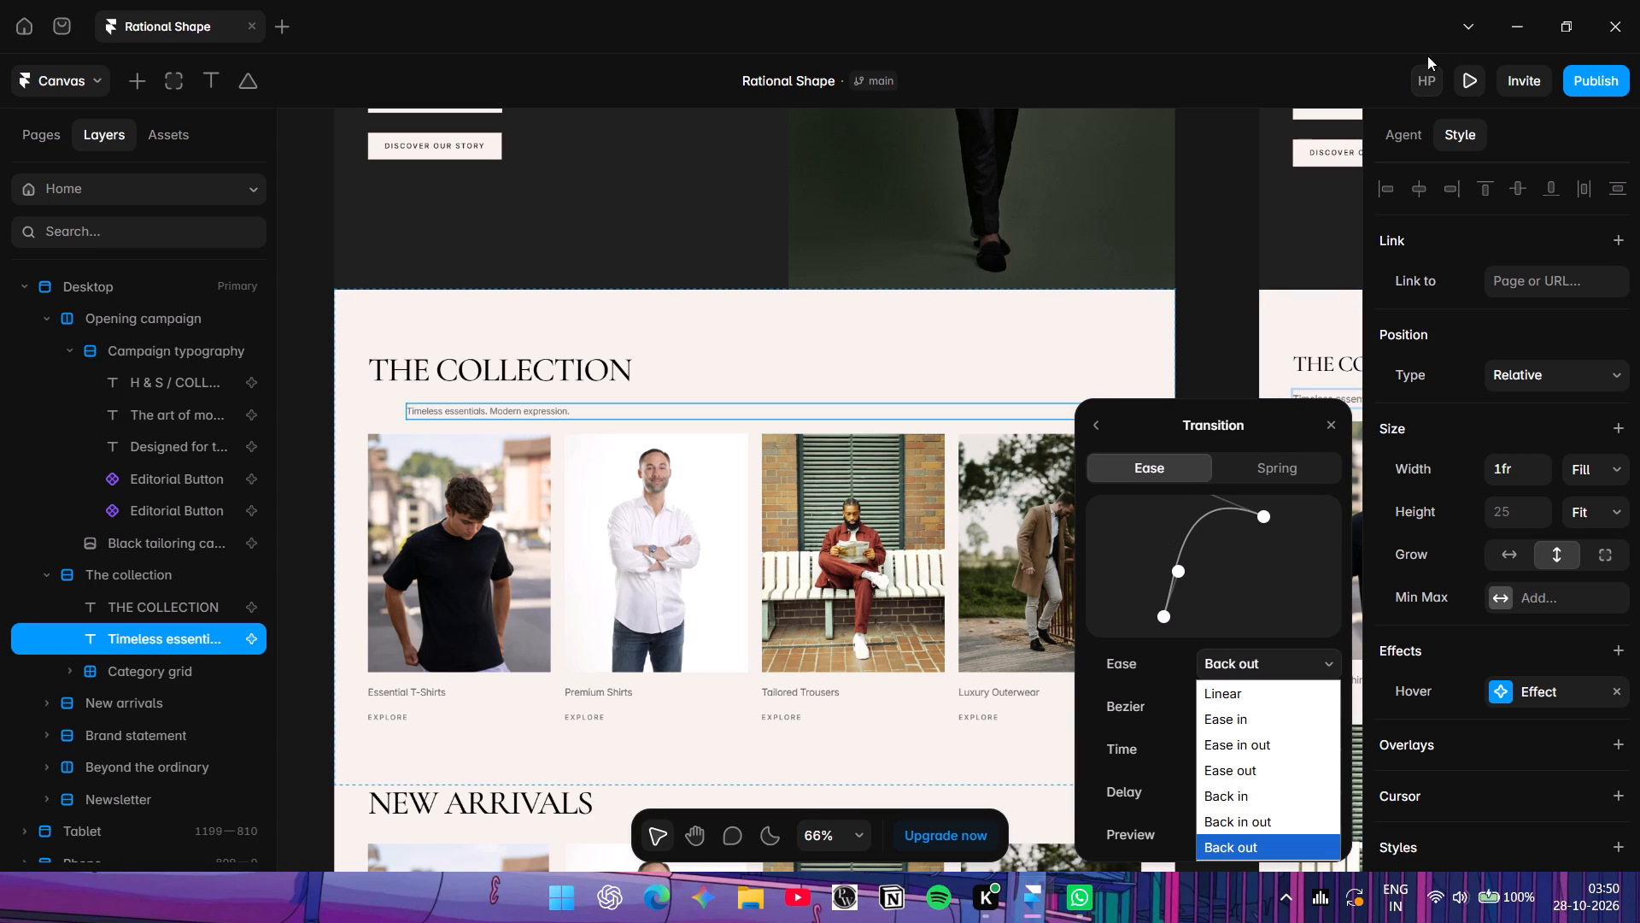
# Preview the Home page, check the hover effects in The Collection section, open a category card's page, and return to the canvas.
pyautogui.click(1479, 77)
pyautogui.scroll(-3, 449, 650)
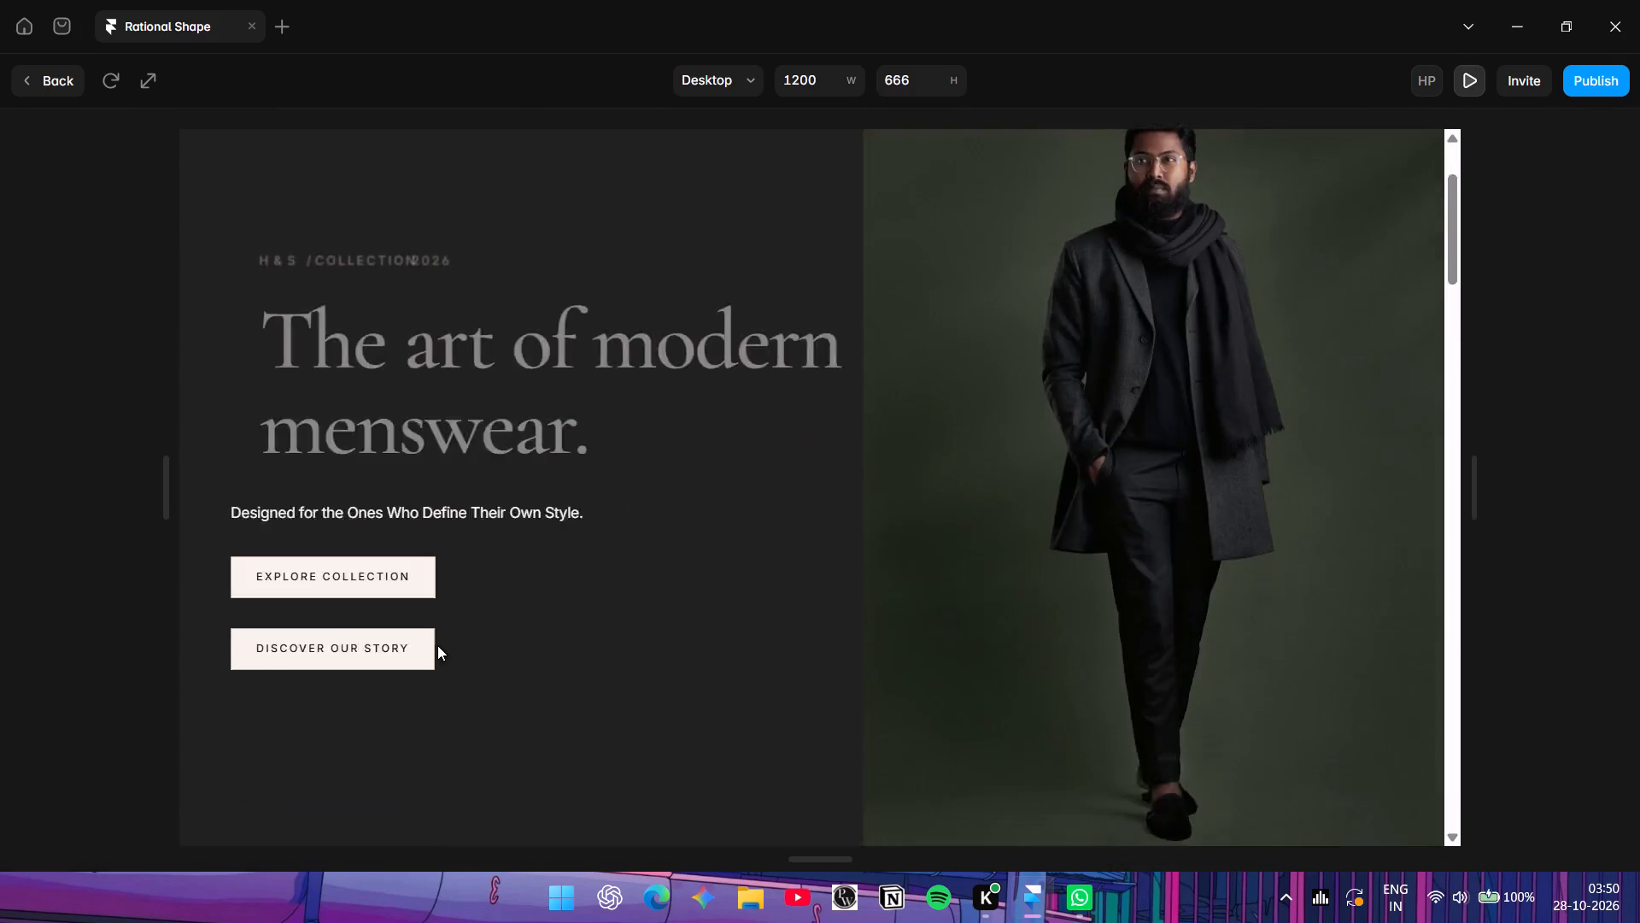
pyautogui.scroll(-1, 383, 678)
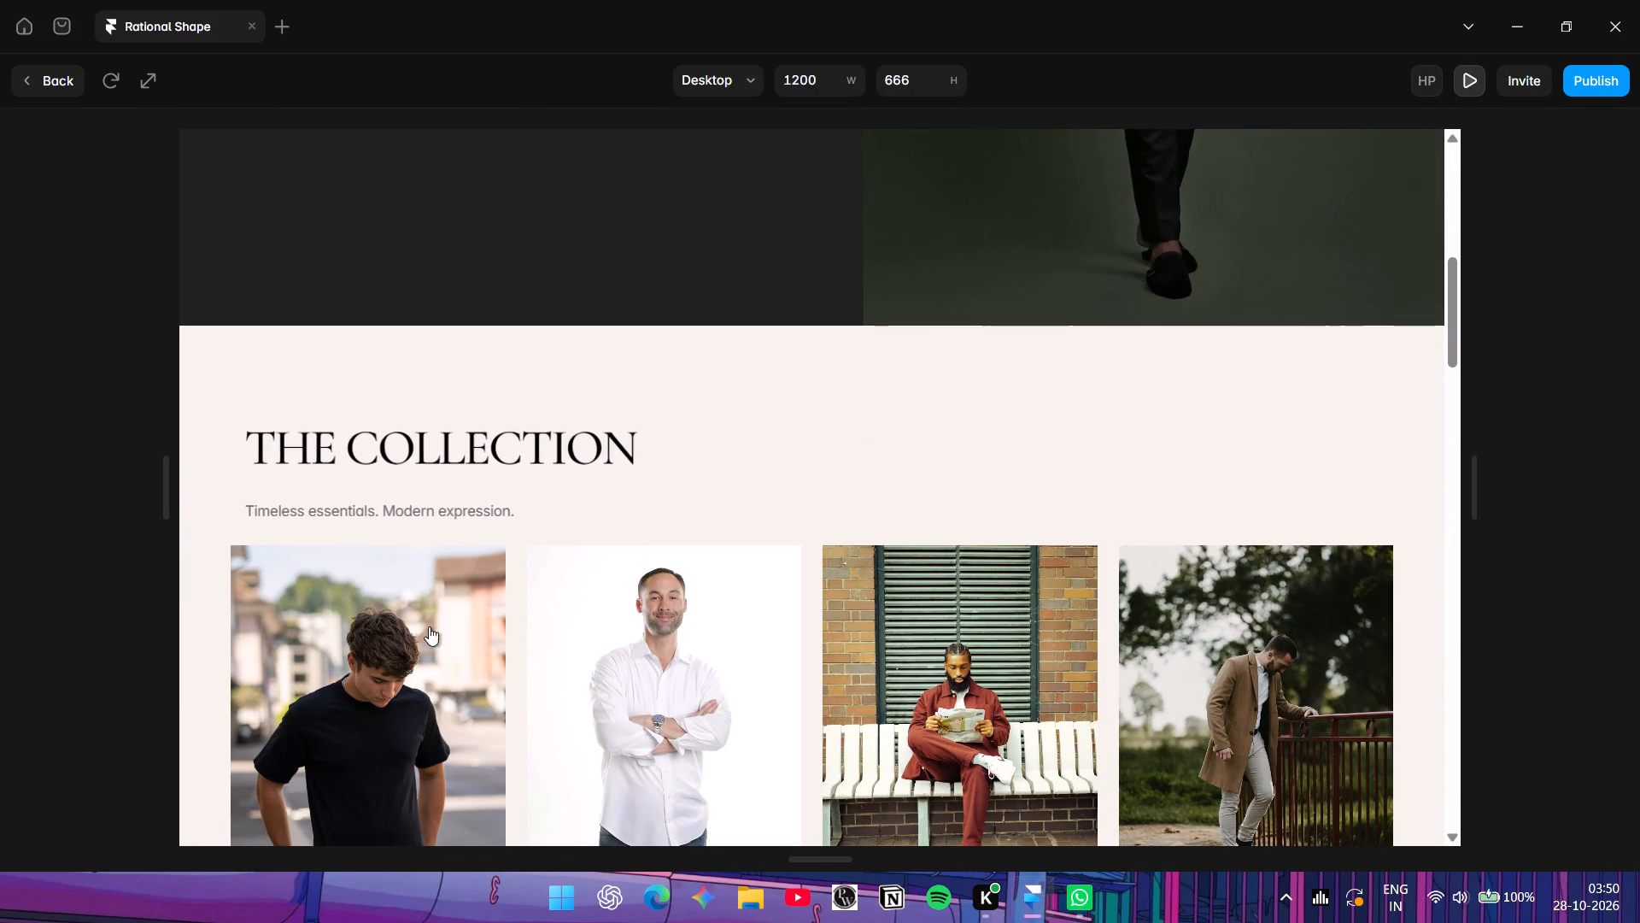
pyautogui.scroll(-1, 432, 531)
pyautogui.click(398, 453)
pyautogui.scroll(-3, 419, 561)
pyautogui.scroll(2, 395, 479)
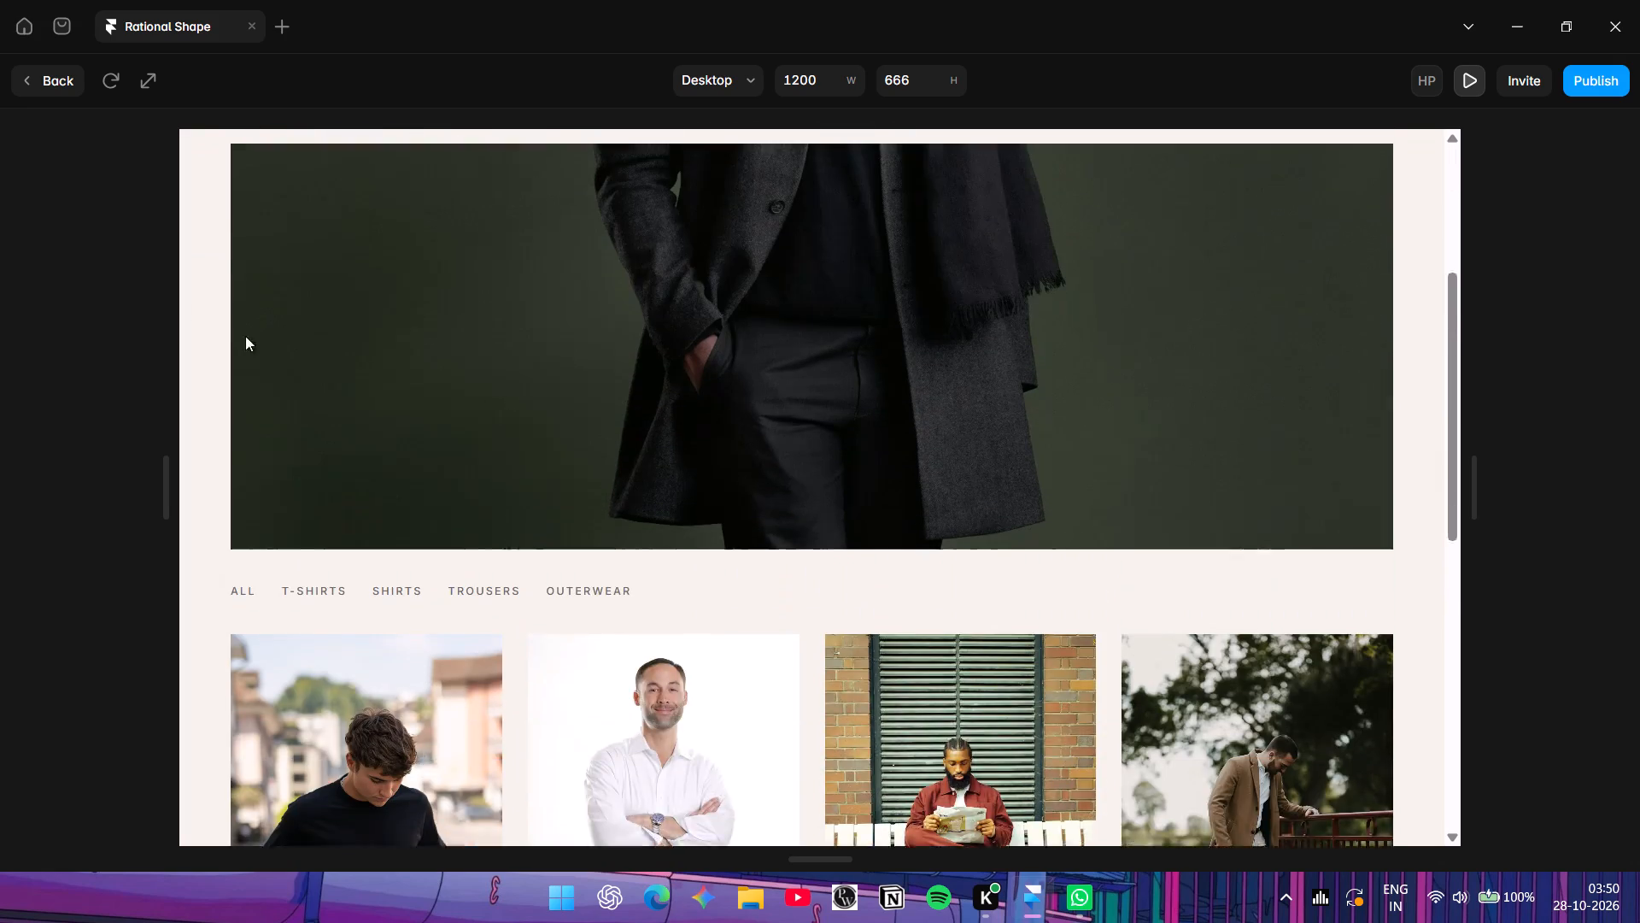
pyautogui.click(19, 108)
pyautogui.moveTo(44, 74); pyautogui.dragTo(52, 77)
# Add a Hover effect to the T-shirt image in The Collection's category grid.
pyautogui.scroll(-2, 256, 379)
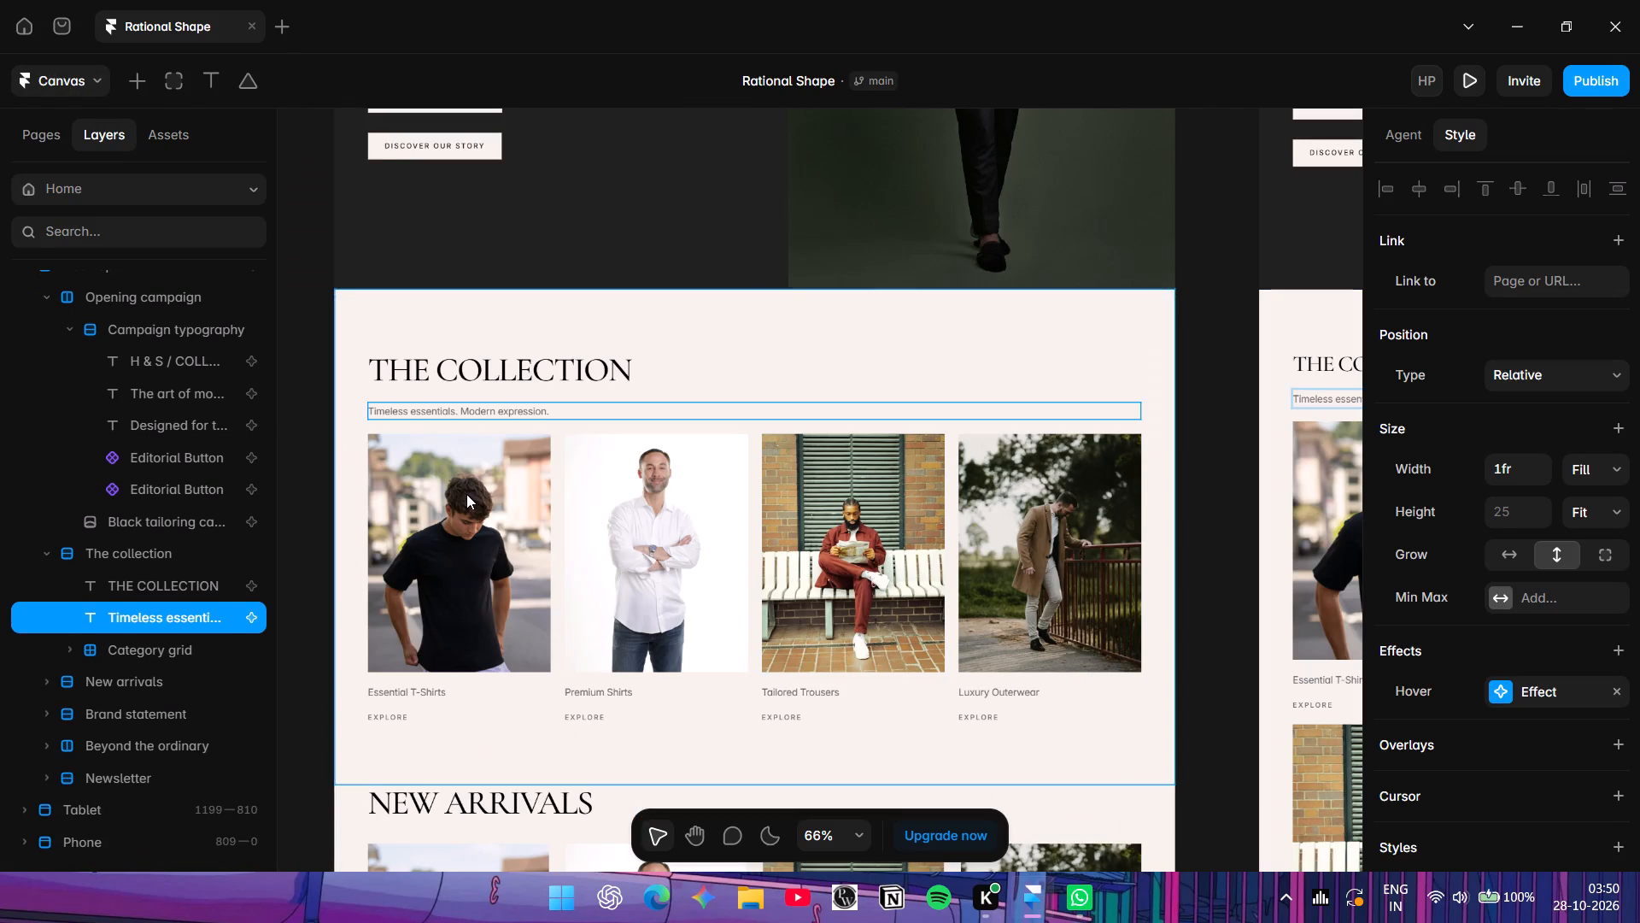
pyautogui.click(466, 494)
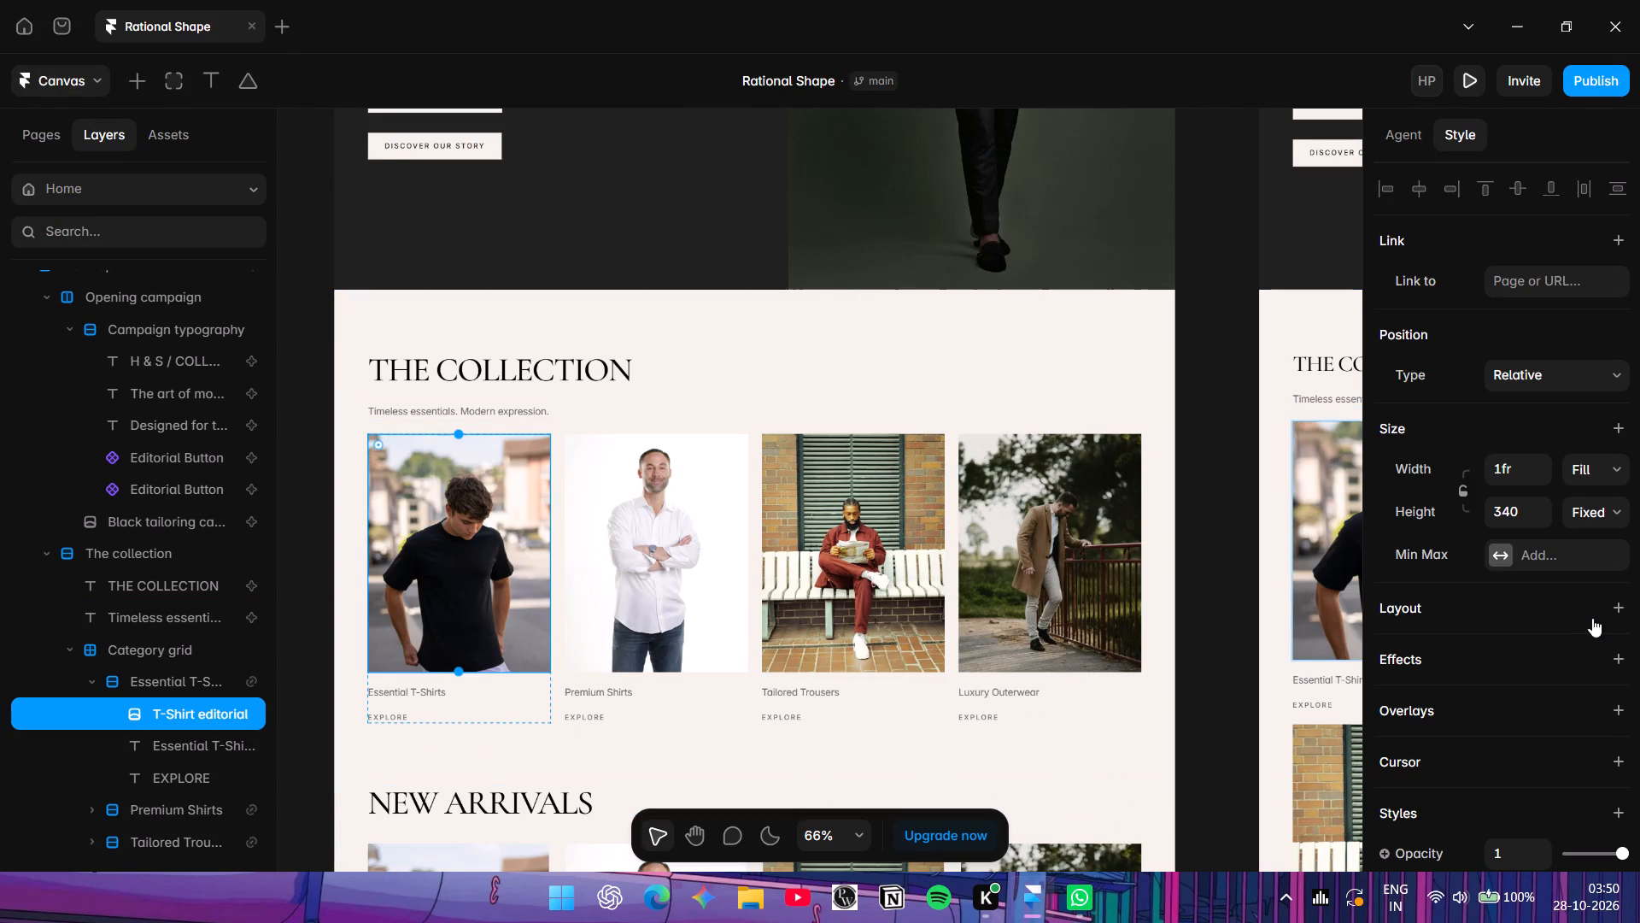
pyautogui.click(1594, 685)
pyautogui.click(1595, 667)
pyautogui.click(1602, 656)
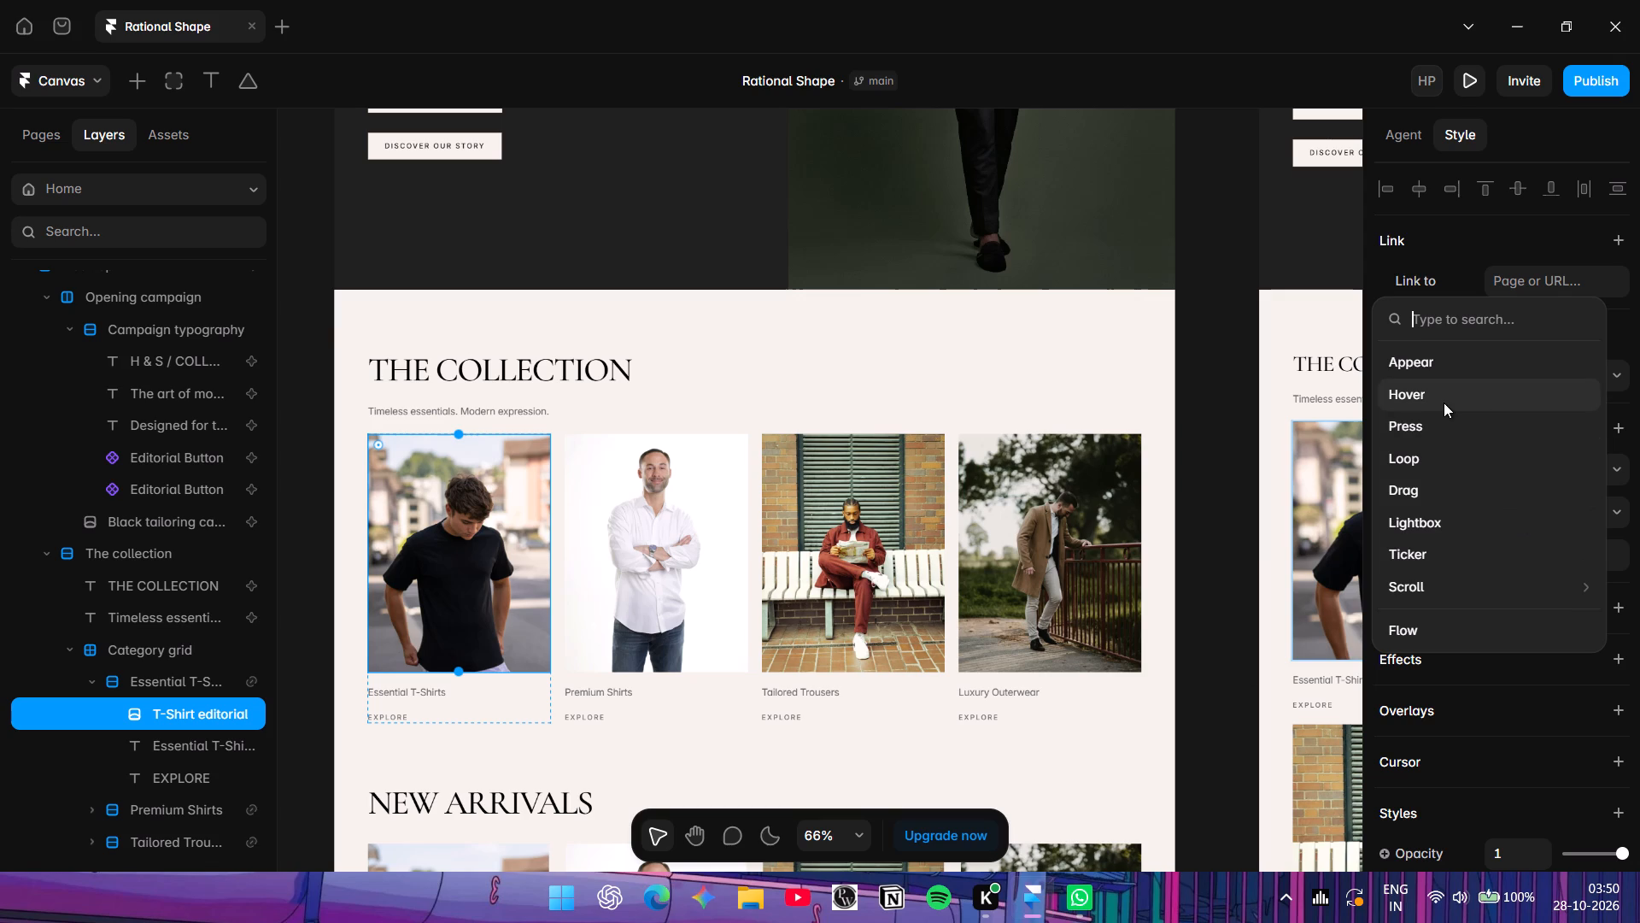
pyautogui.click(1442, 386)
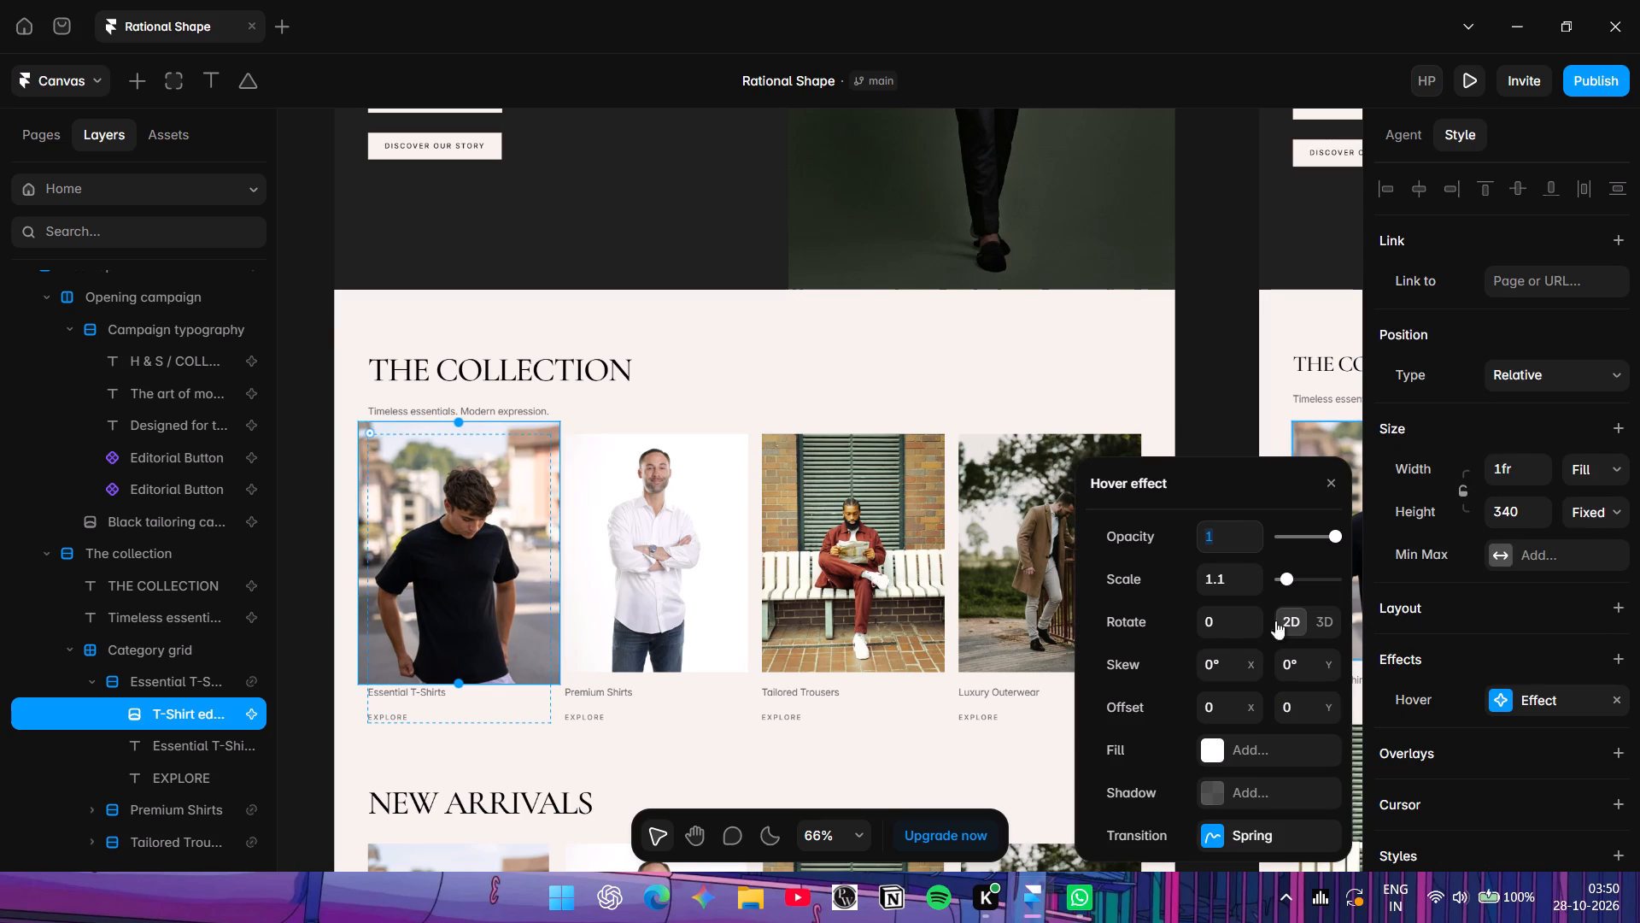
# Try hover scales of 1.4, 1.2 and 1.1 on the T-shirt image, and settle on a scale of 1.
pyautogui.click(1239, 590)
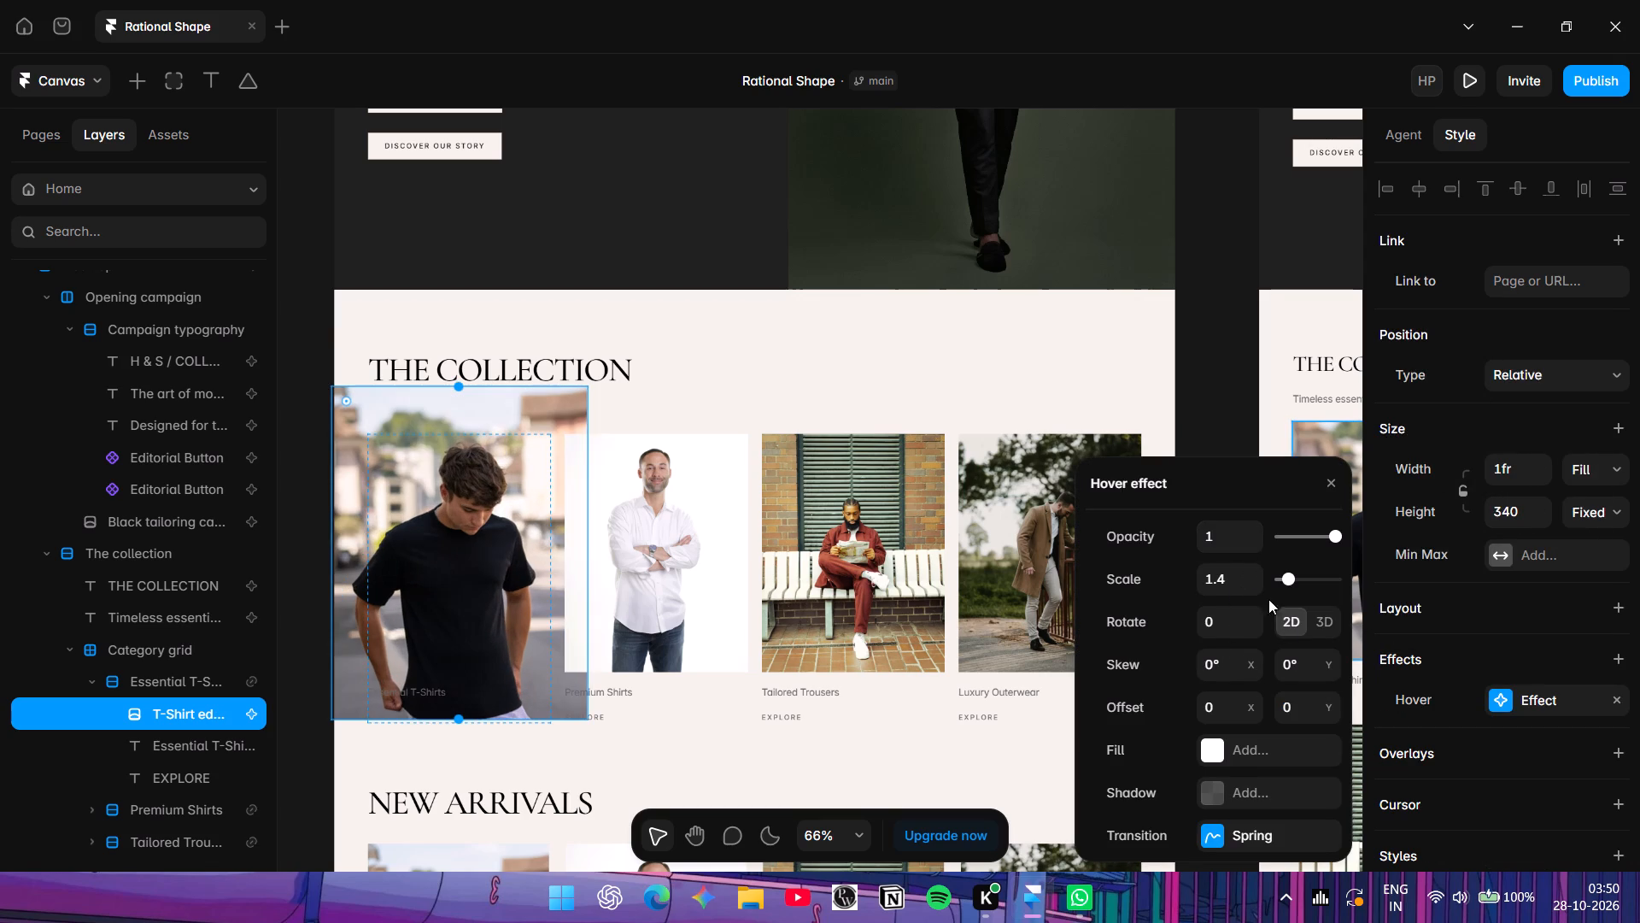
pyautogui.tripleClick(1241, 582)
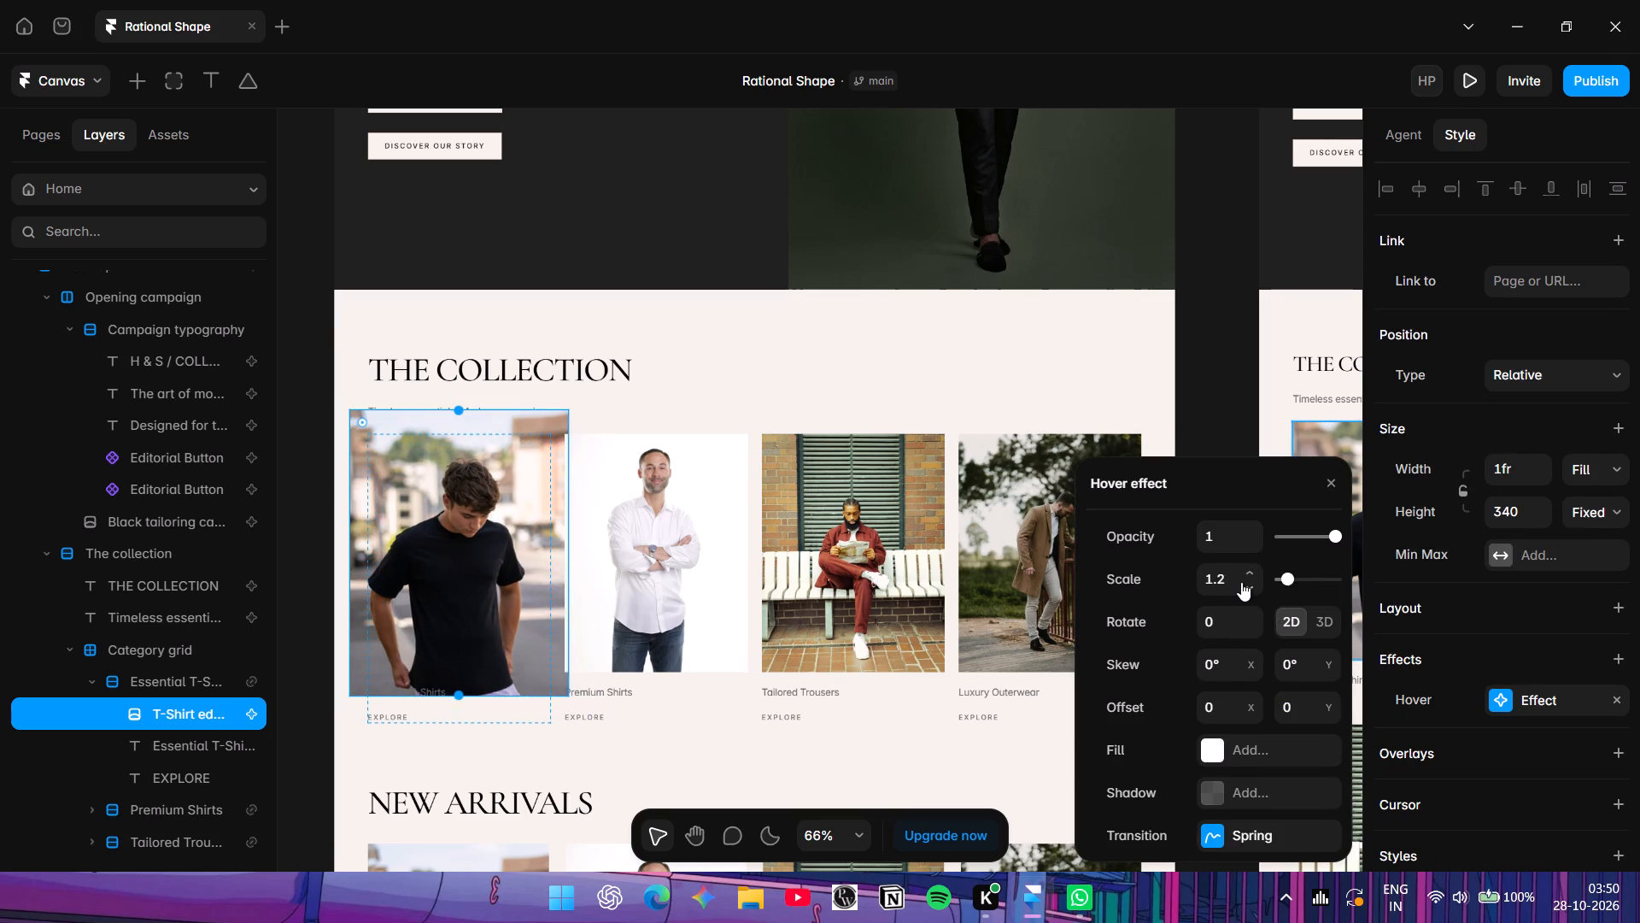
pyautogui.click(1241, 582)
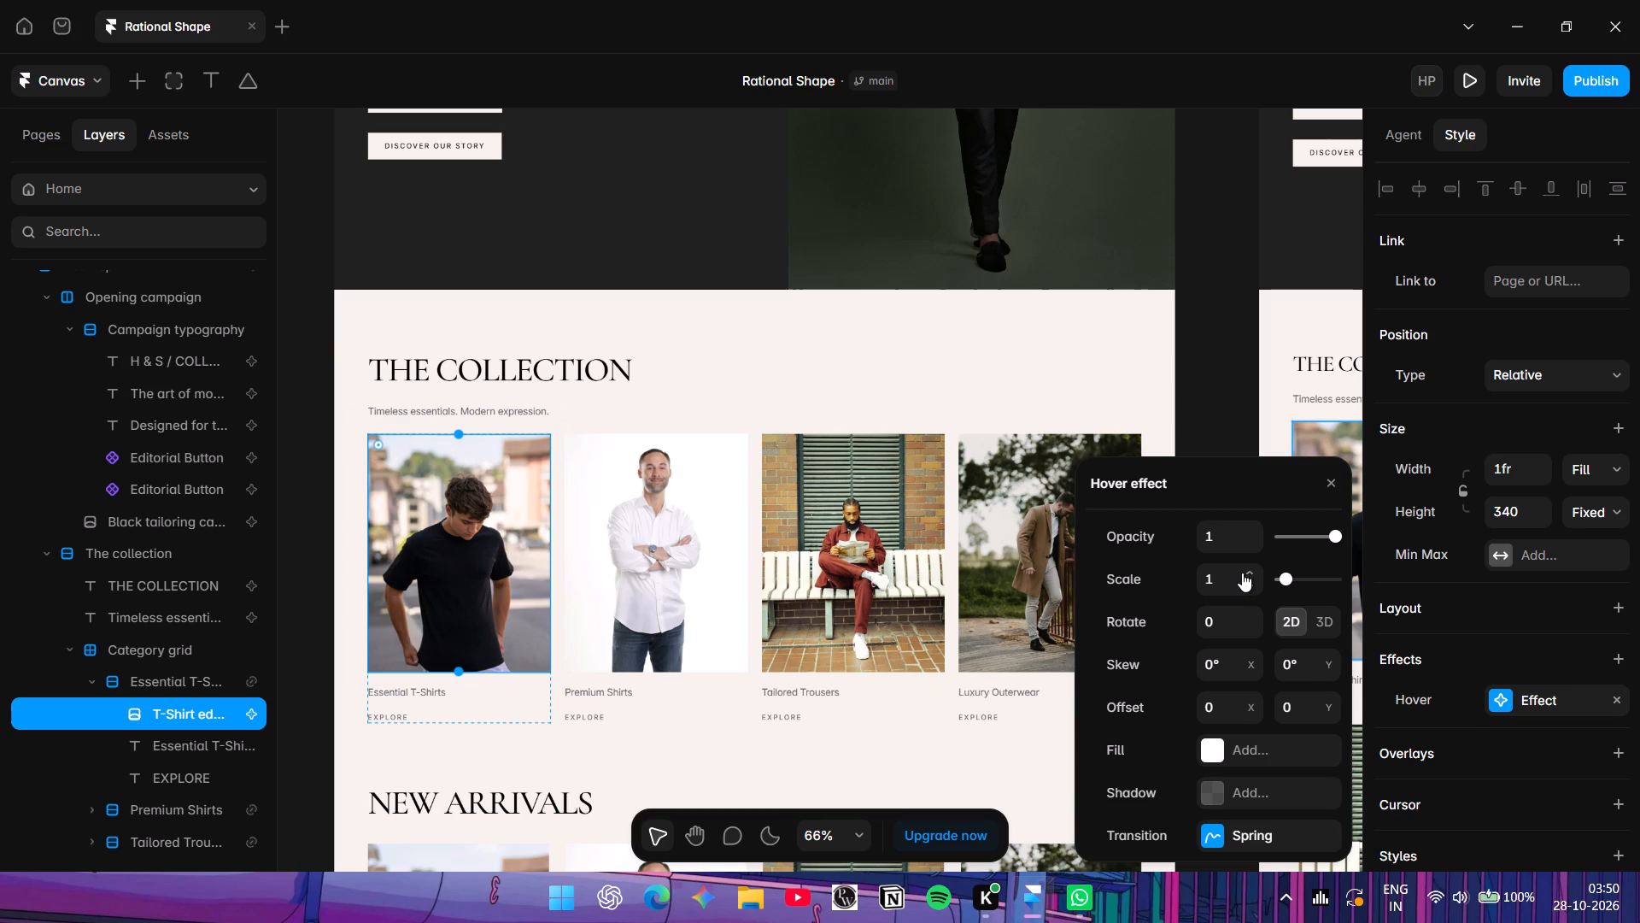
pyautogui.click(1246, 564)
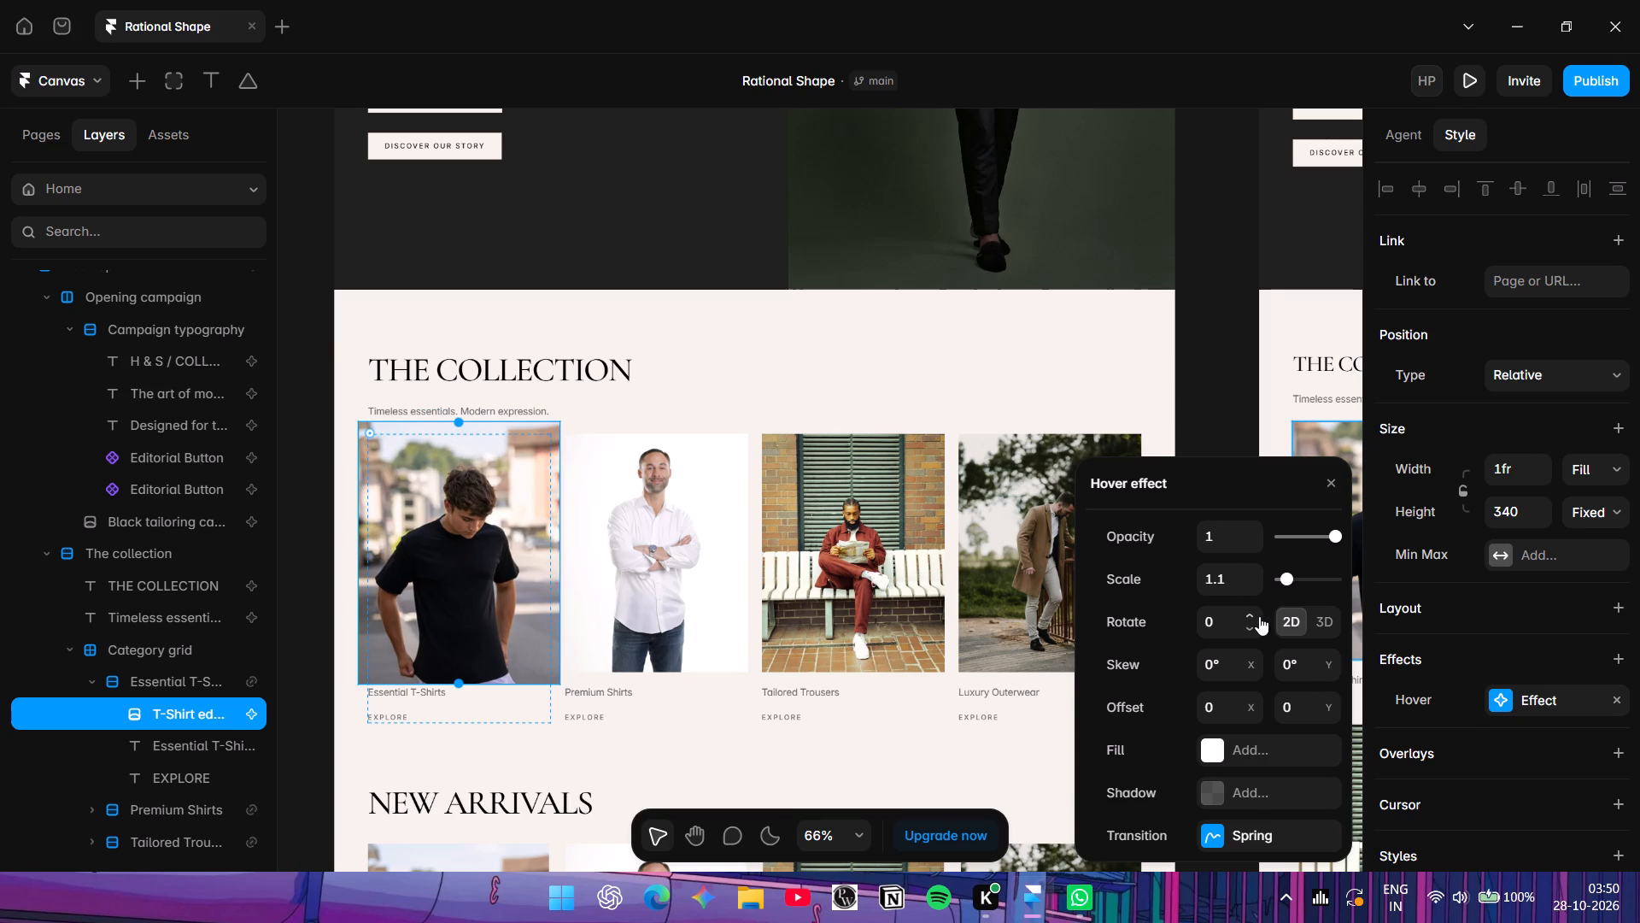
pyautogui.hotkey('ctrl', 'z')
pyautogui.hotkey('ctrl', 'z')
pyautogui.hotkey('ctrl', 'z')
pyautogui.hotkey('ctrl', 'z')
pyautogui.hotkey('ctrl', 'z')
pyautogui.hotkey('ctrl', 'z')
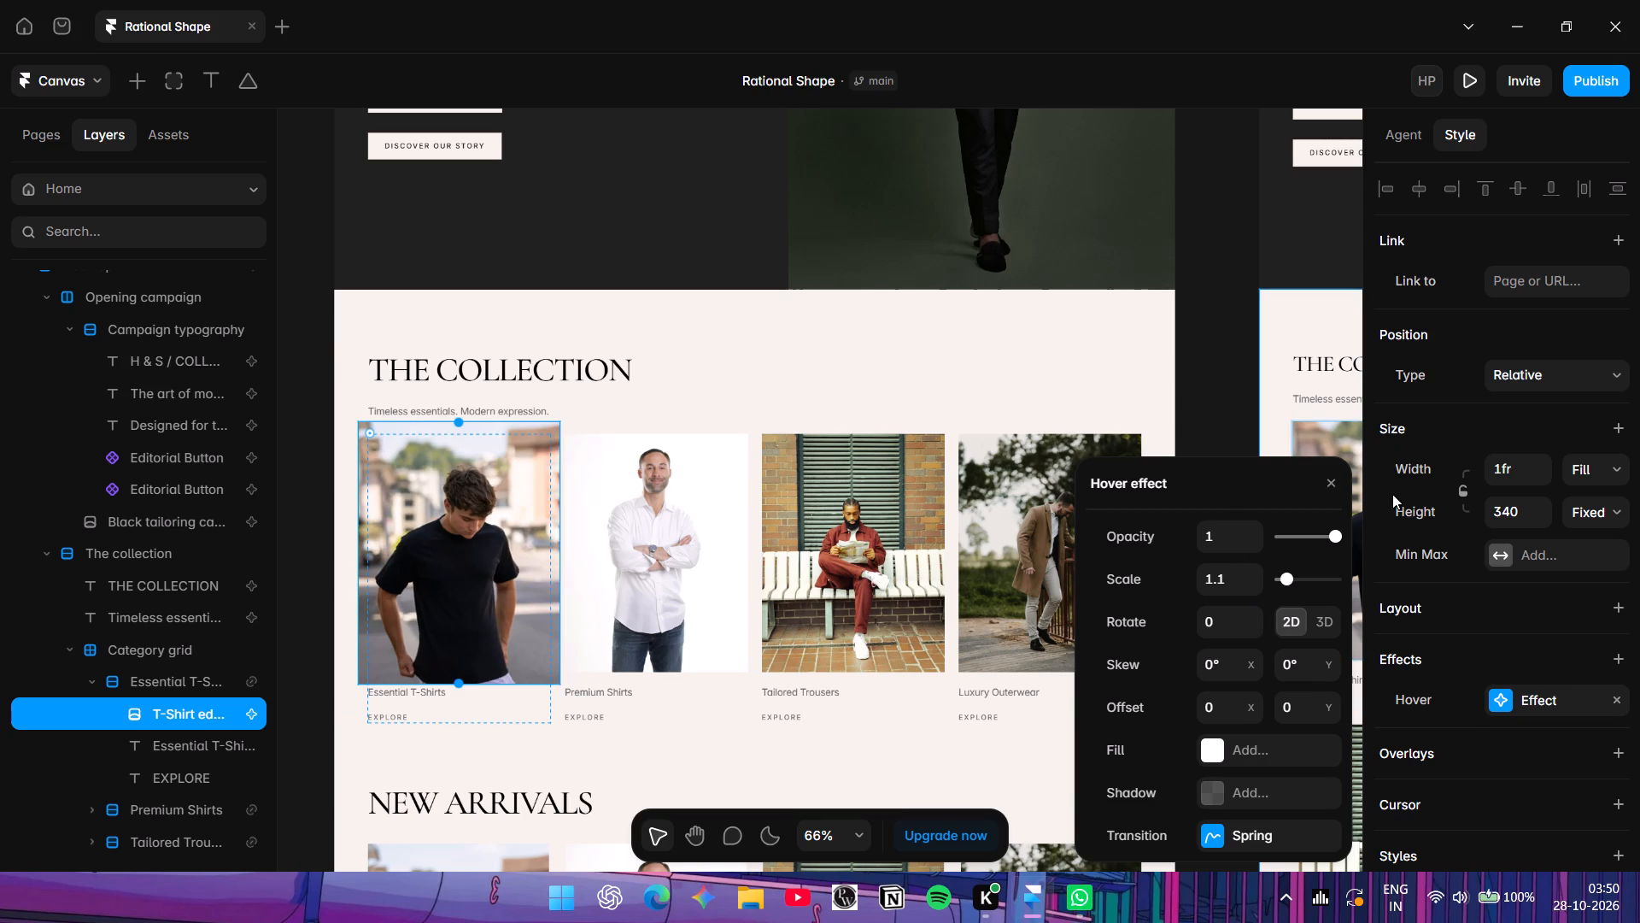
pyautogui.click(1243, 579)
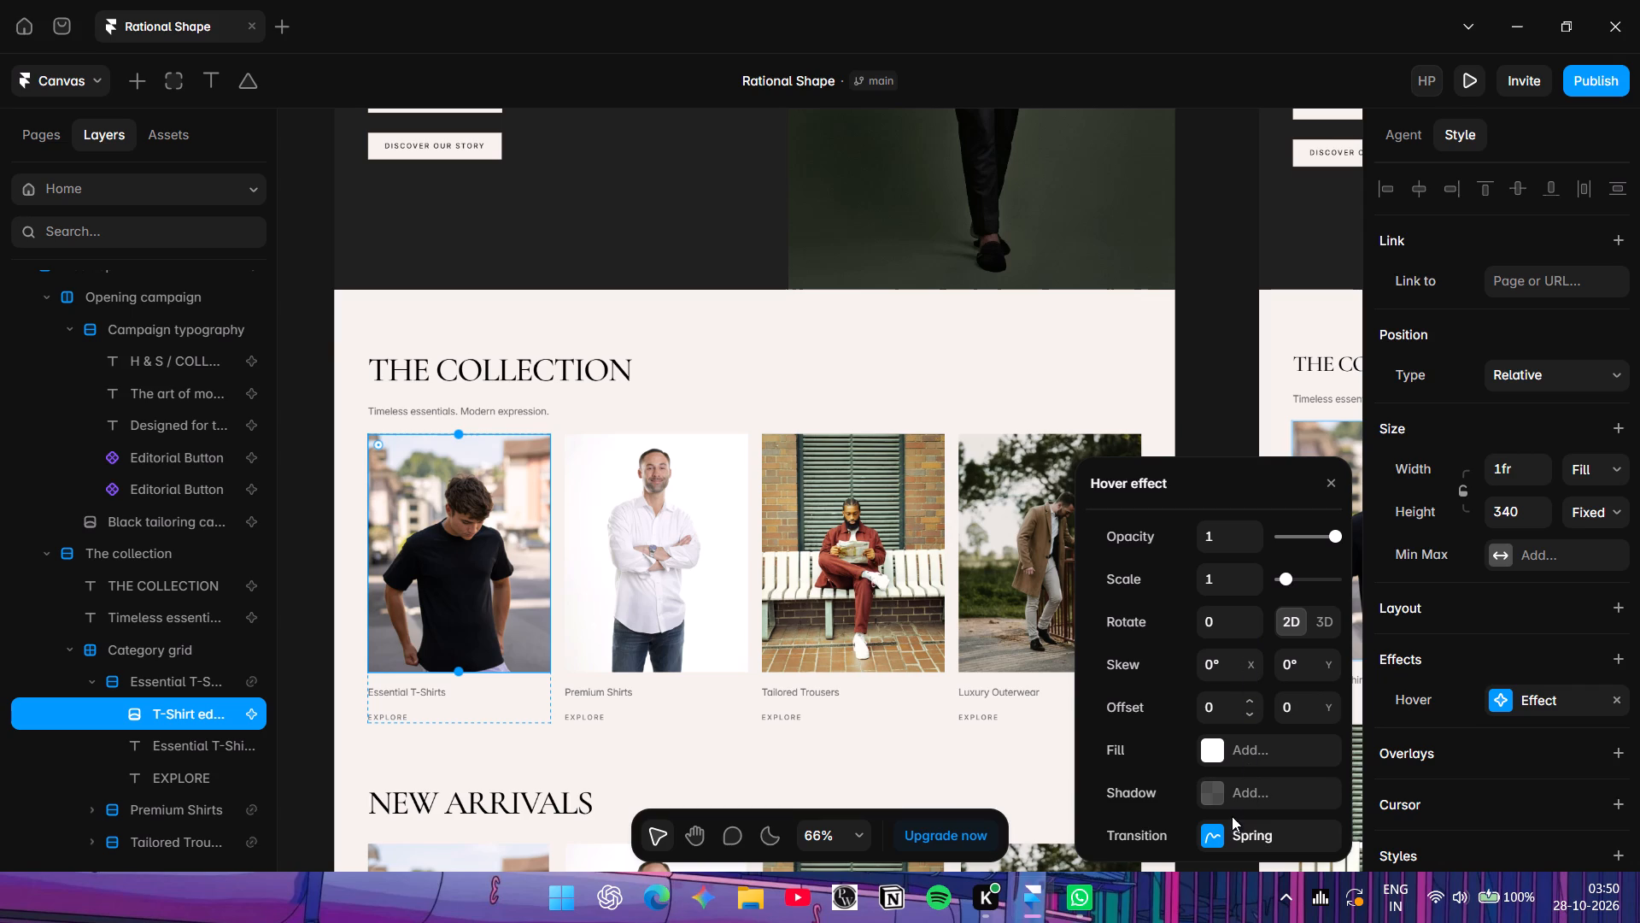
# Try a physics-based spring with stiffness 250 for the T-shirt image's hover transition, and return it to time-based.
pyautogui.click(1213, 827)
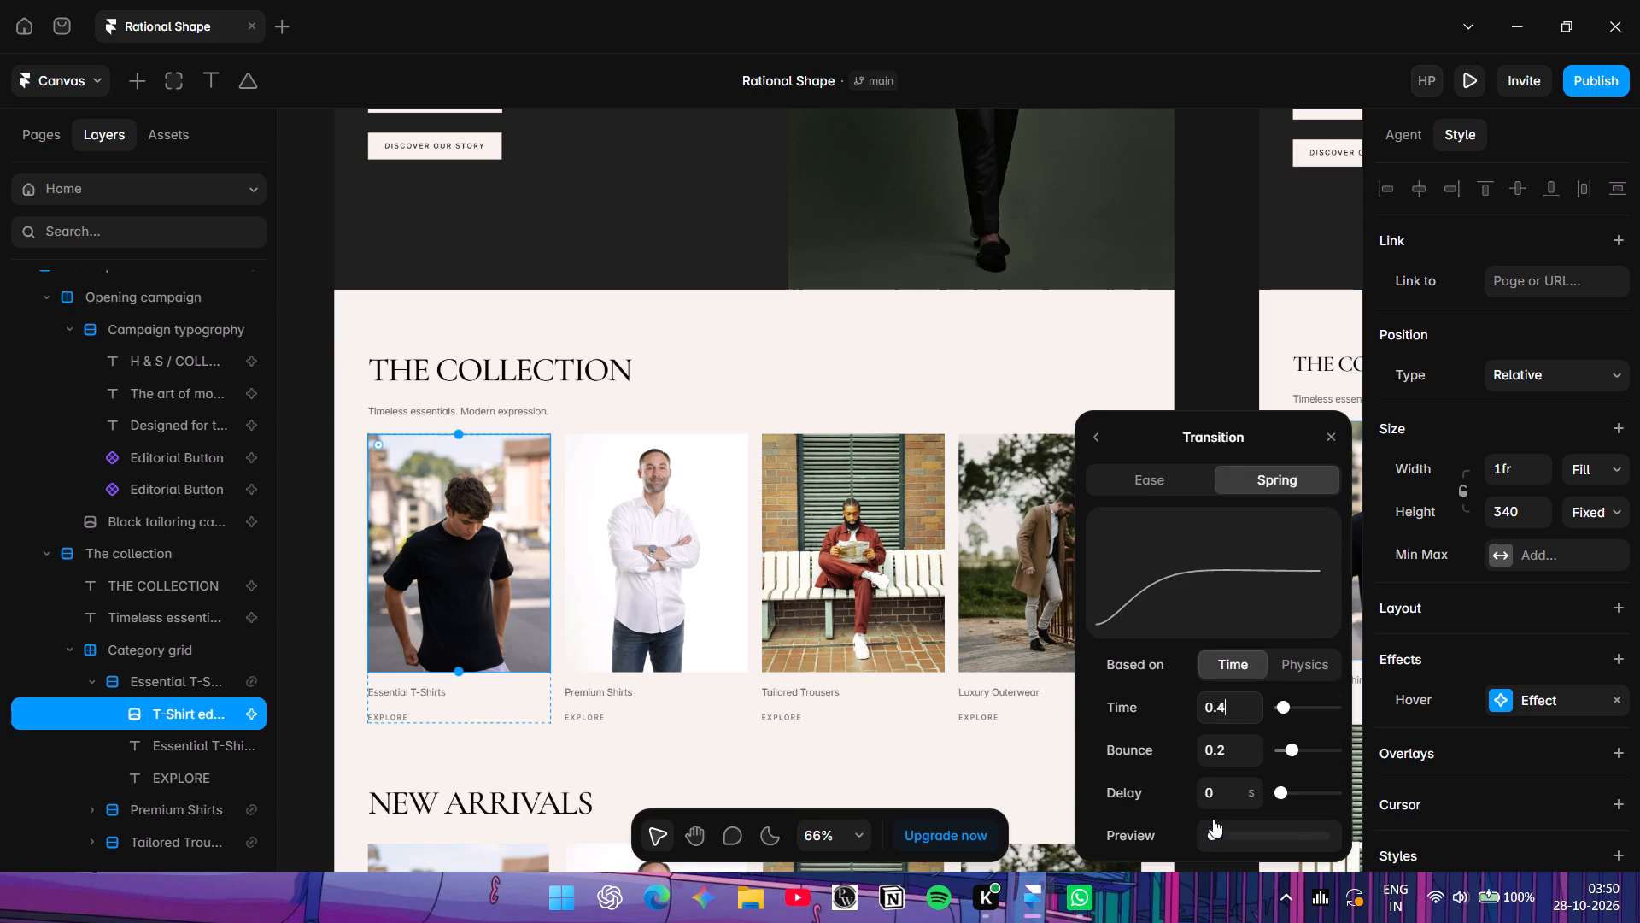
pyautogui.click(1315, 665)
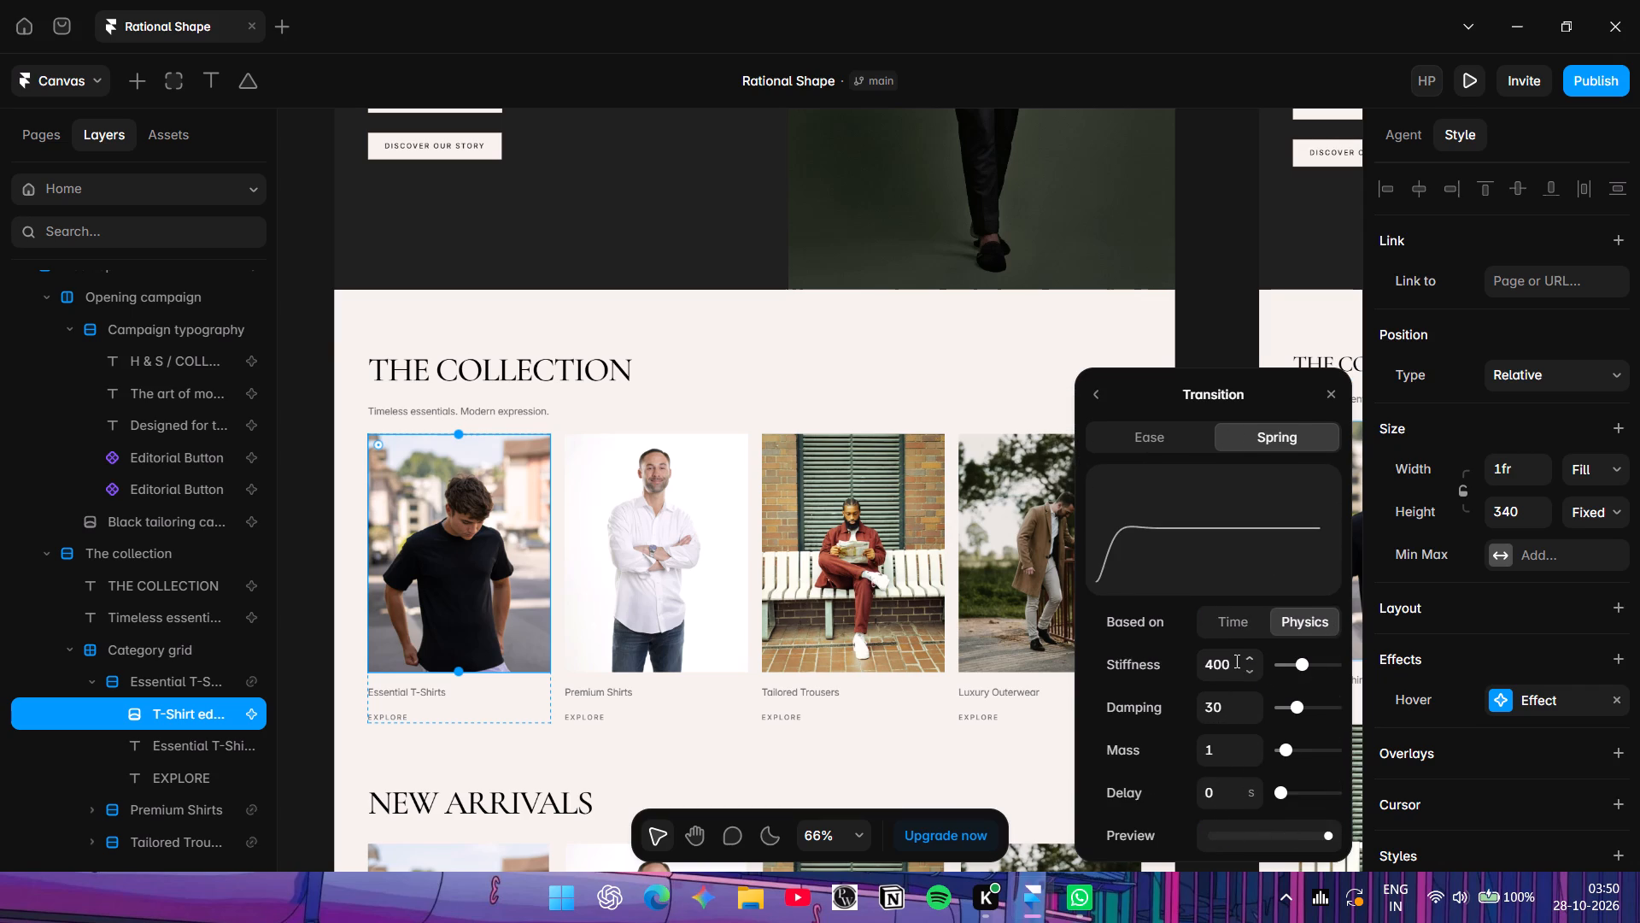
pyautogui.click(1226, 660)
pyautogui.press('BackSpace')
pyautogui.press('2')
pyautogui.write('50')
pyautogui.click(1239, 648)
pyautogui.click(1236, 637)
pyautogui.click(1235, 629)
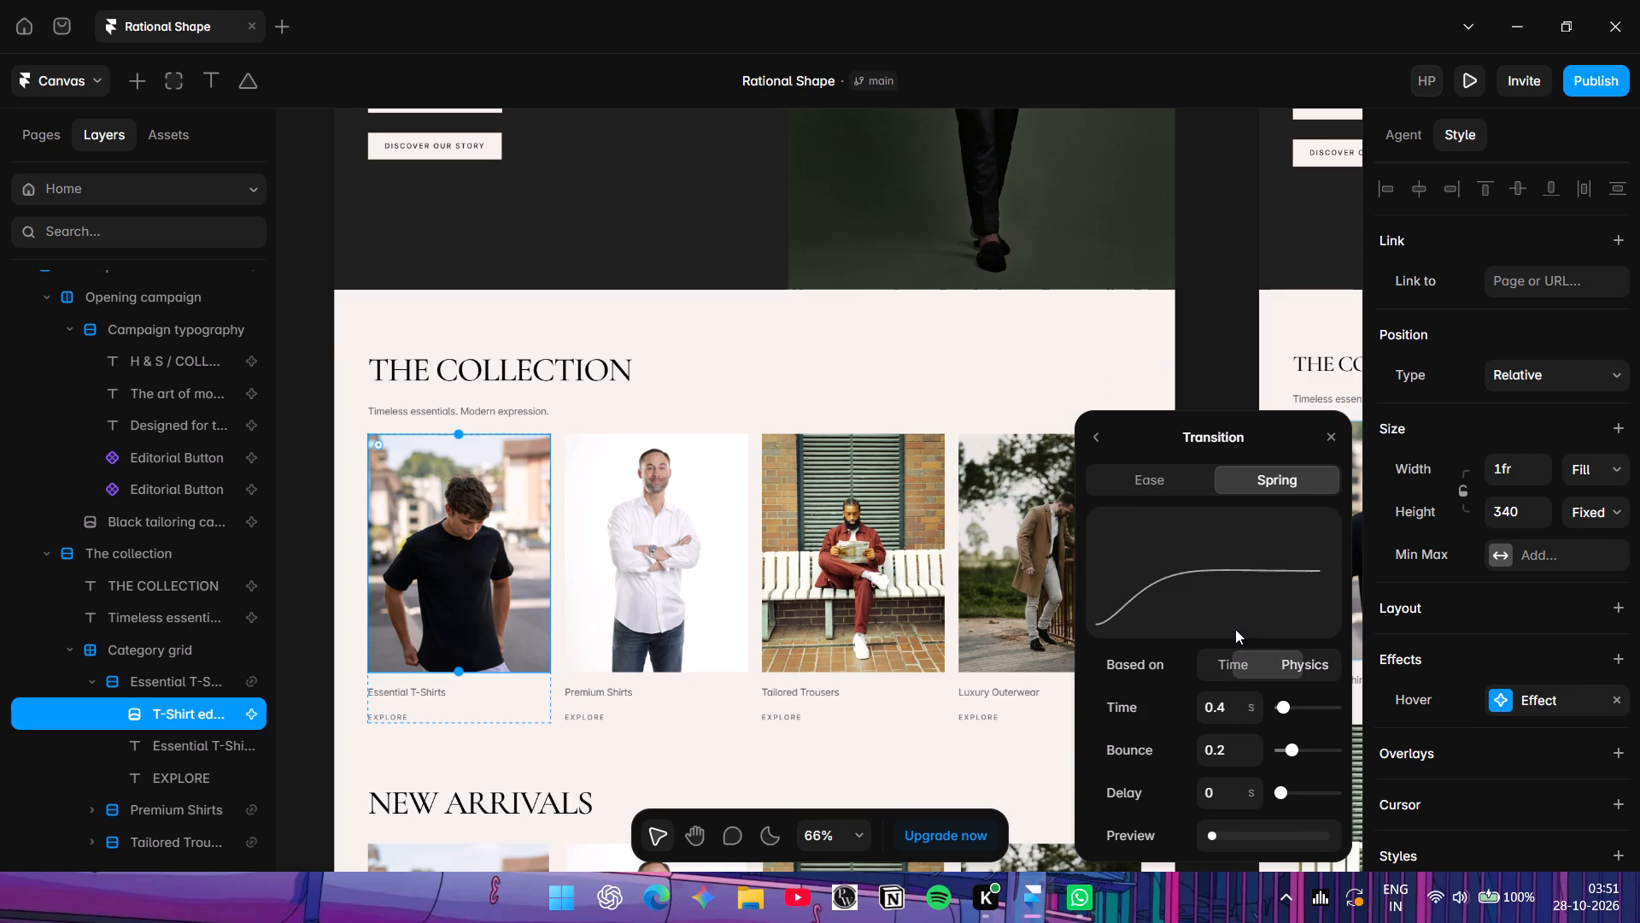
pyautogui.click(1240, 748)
# Switch the T-shirt image's hover transition from Spring to Ease, using the Ease out curve.
pyautogui.click(1132, 471)
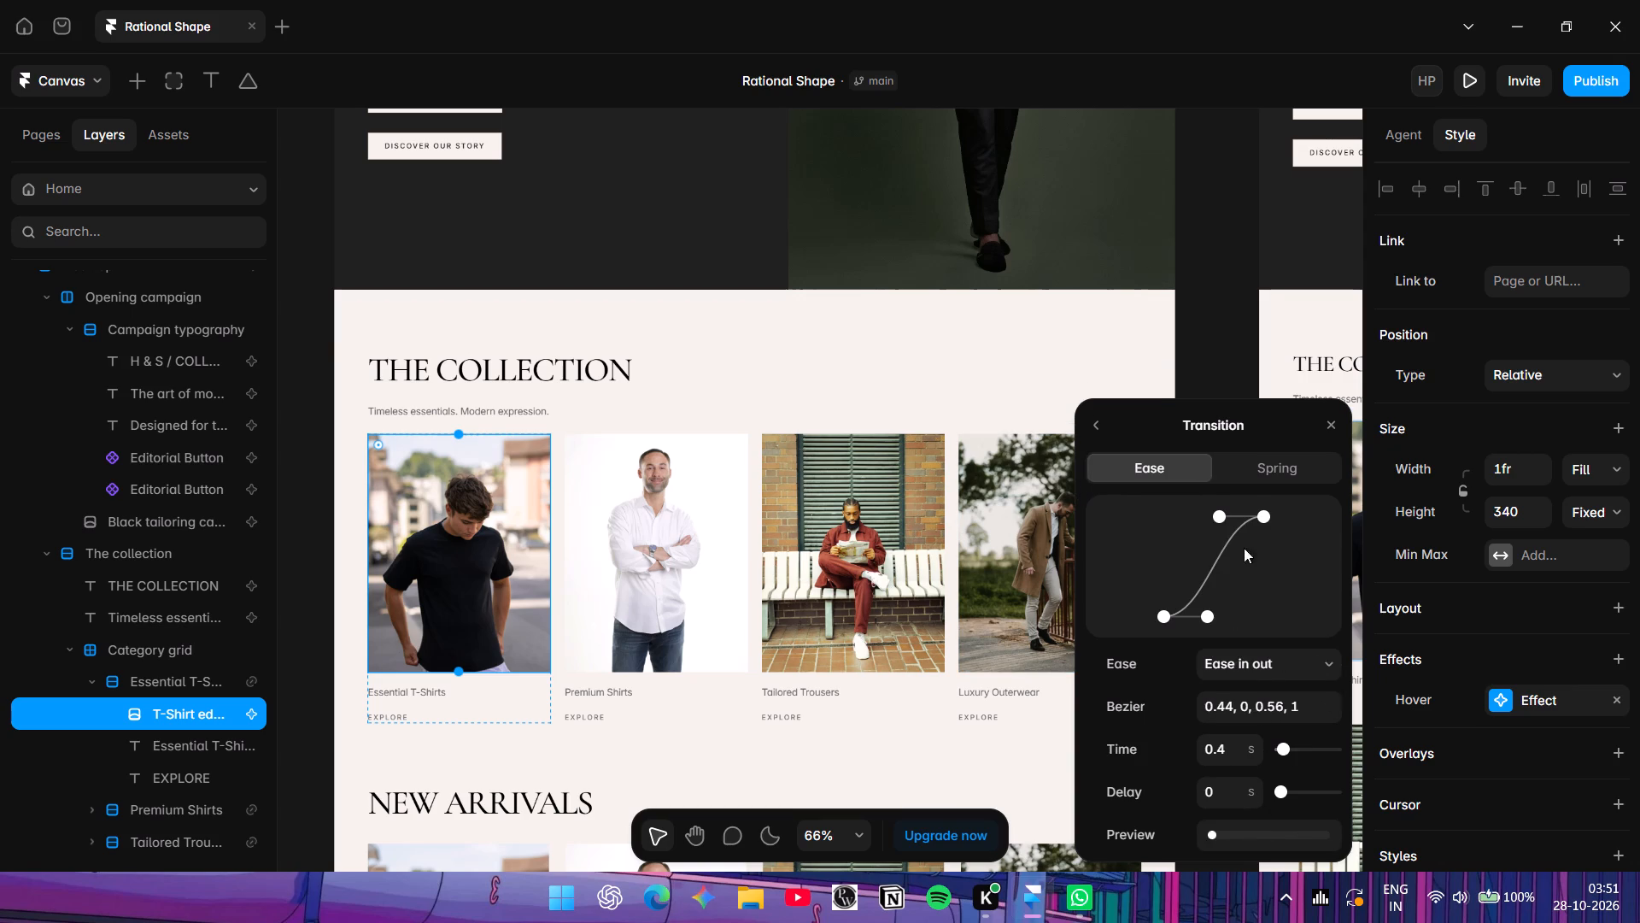
pyautogui.click(1331, 658)
pyautogui.click(1330, 774)
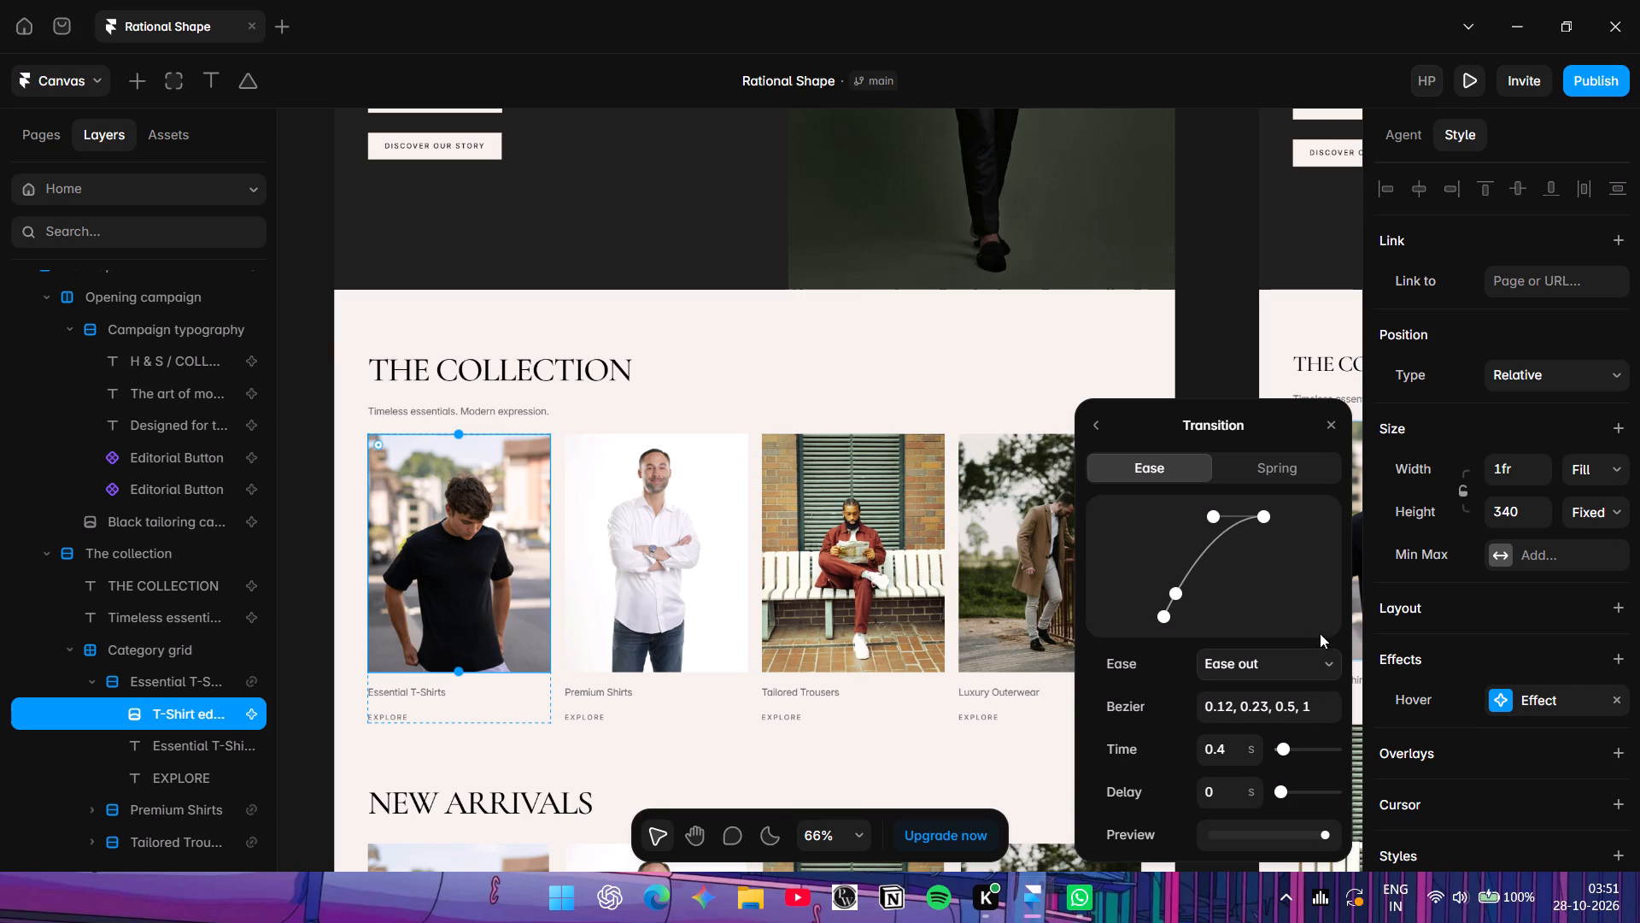
pyautogui.press('Return')
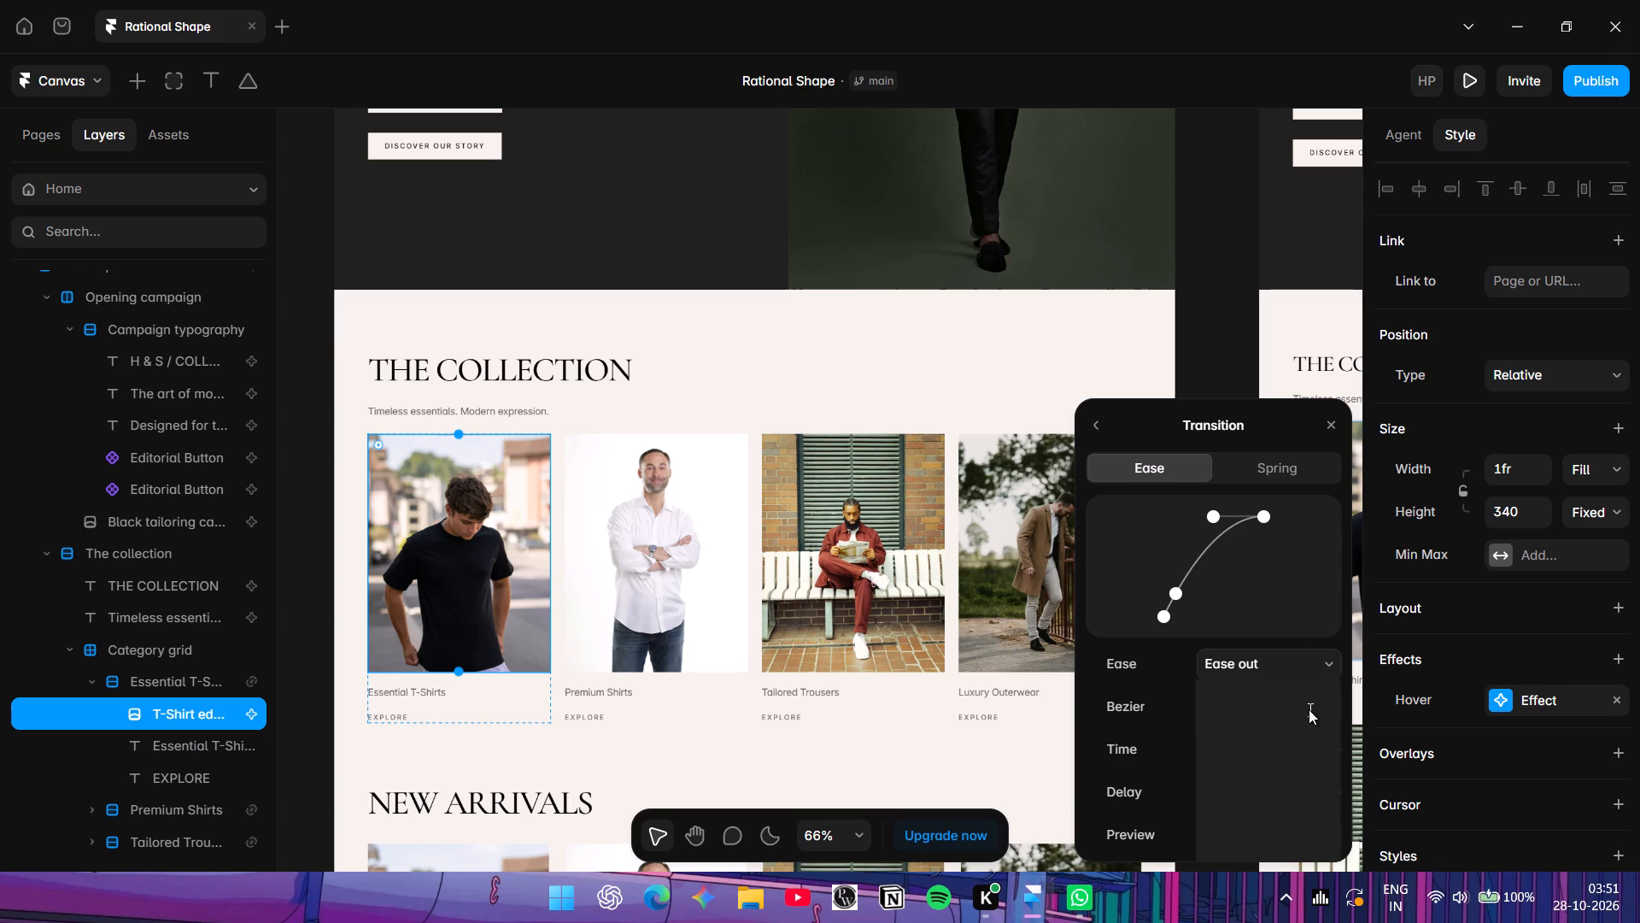
pyautogui.click(1329, 429)
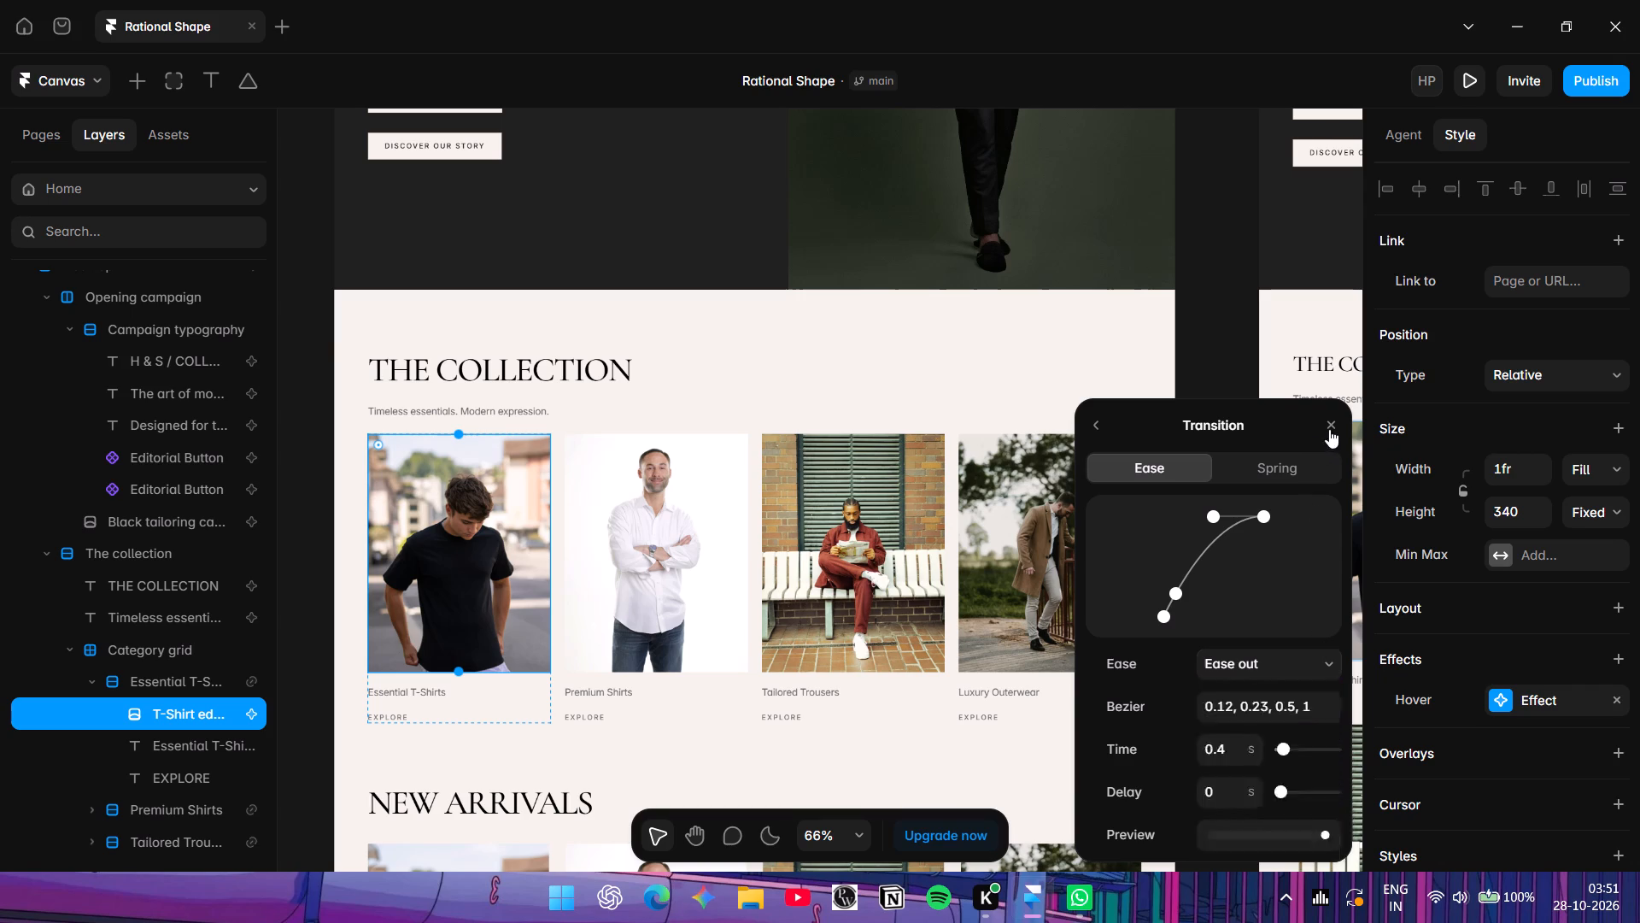
# Preview the Home page, check the hover effects on The Collection section's tagline and T-shirt image, and return to the canvas.
pyautogui.click(1469, 73)
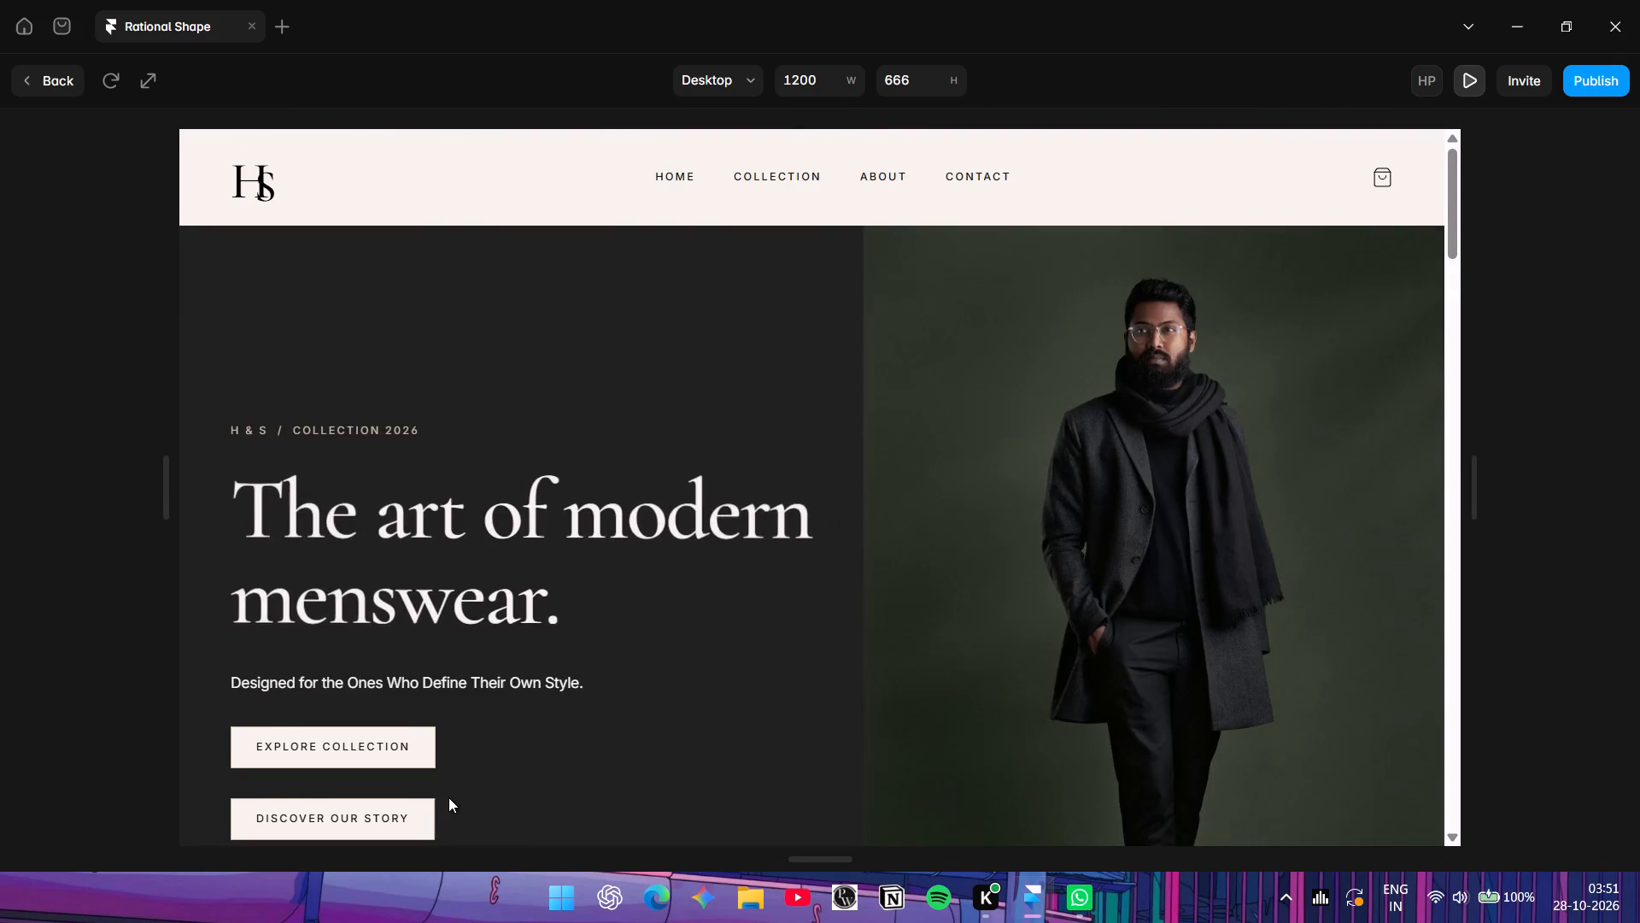
pyautogui.scroll(-2, 448, 797)
pyautogui.scroll(2, 491, 724)
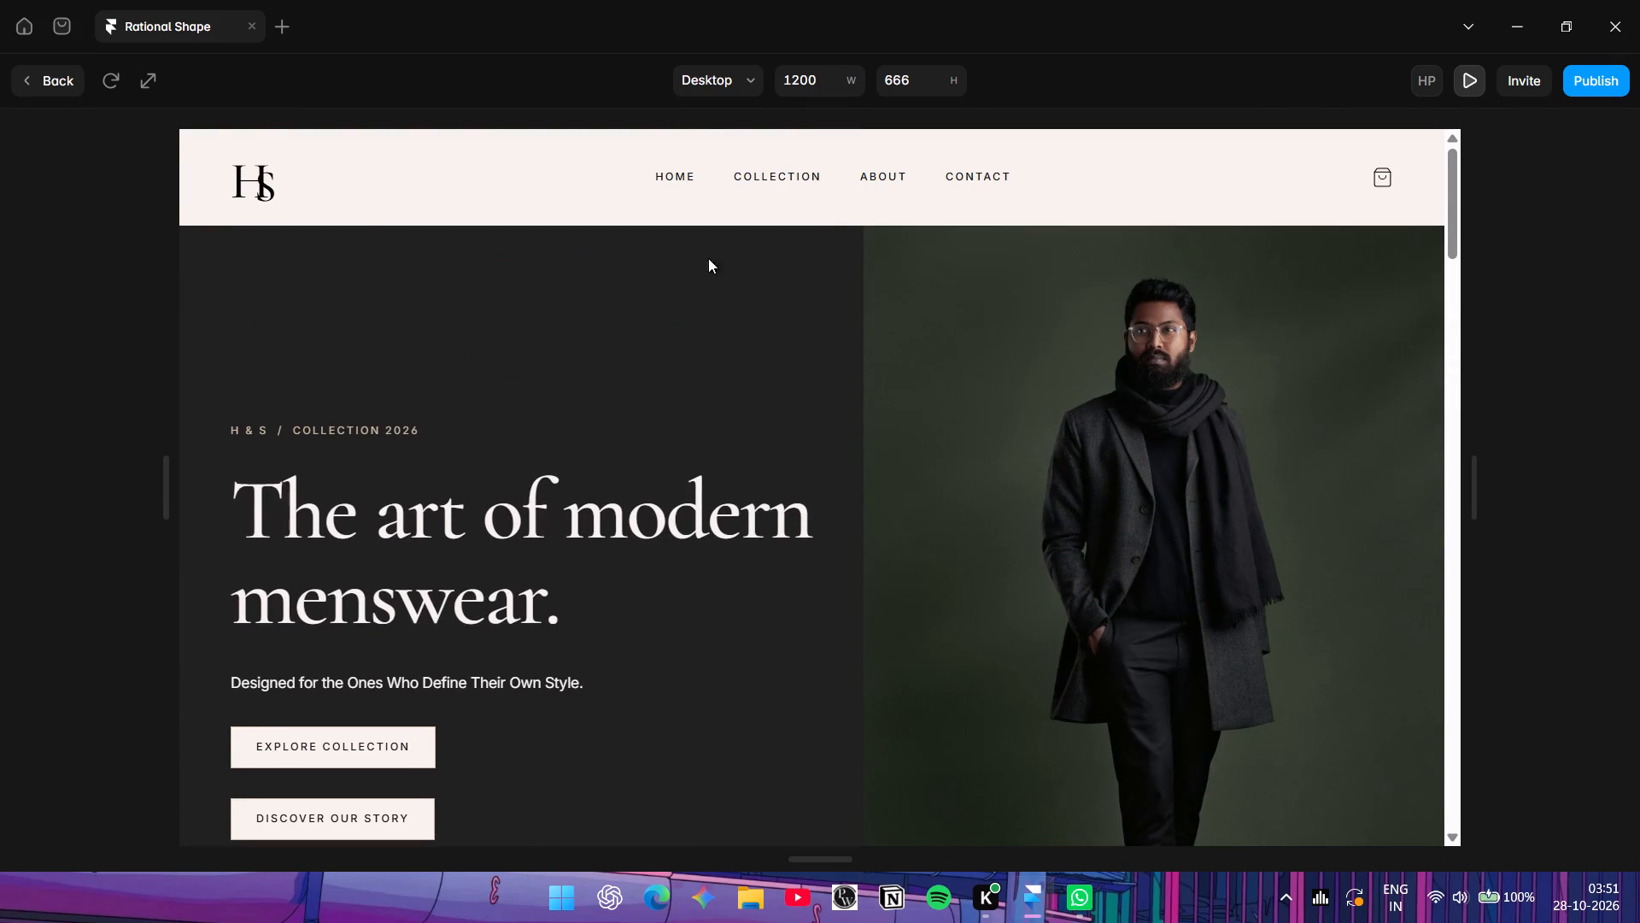
pyautogui.click(1470, 91)
pyautogui.click(1471, 70)
pyautogui.scroll(-1, 334, 419)
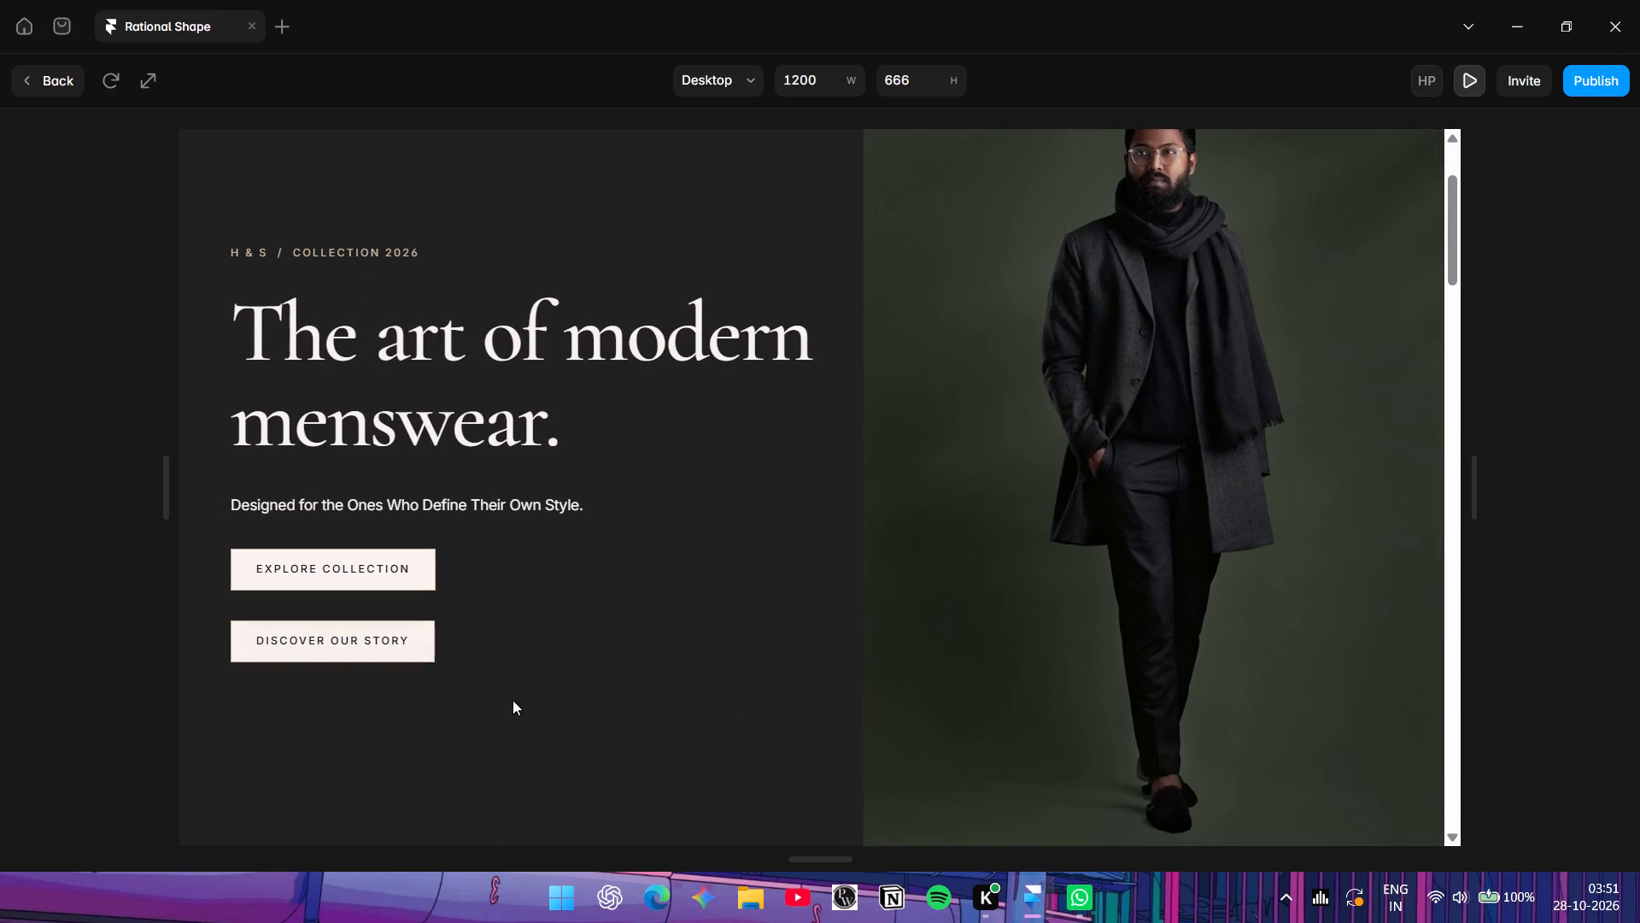
pyautogui.scroll(2, 943, 608)
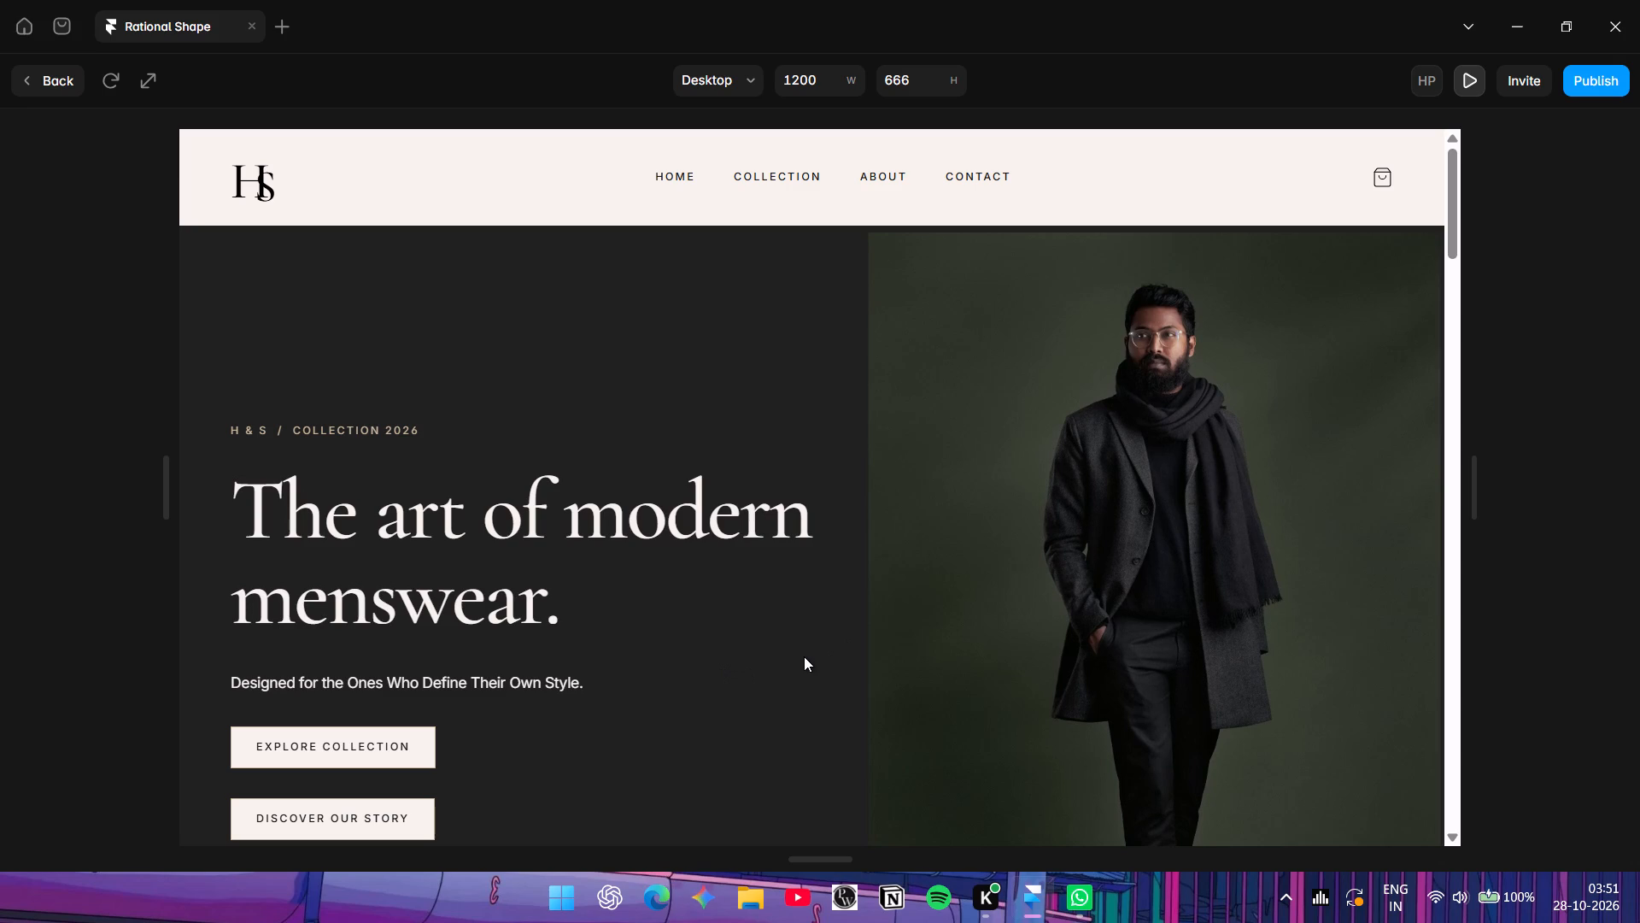
pyautogui.scroll(1, 804, 656)
pyautogui.scroll(-4, 804, 656)
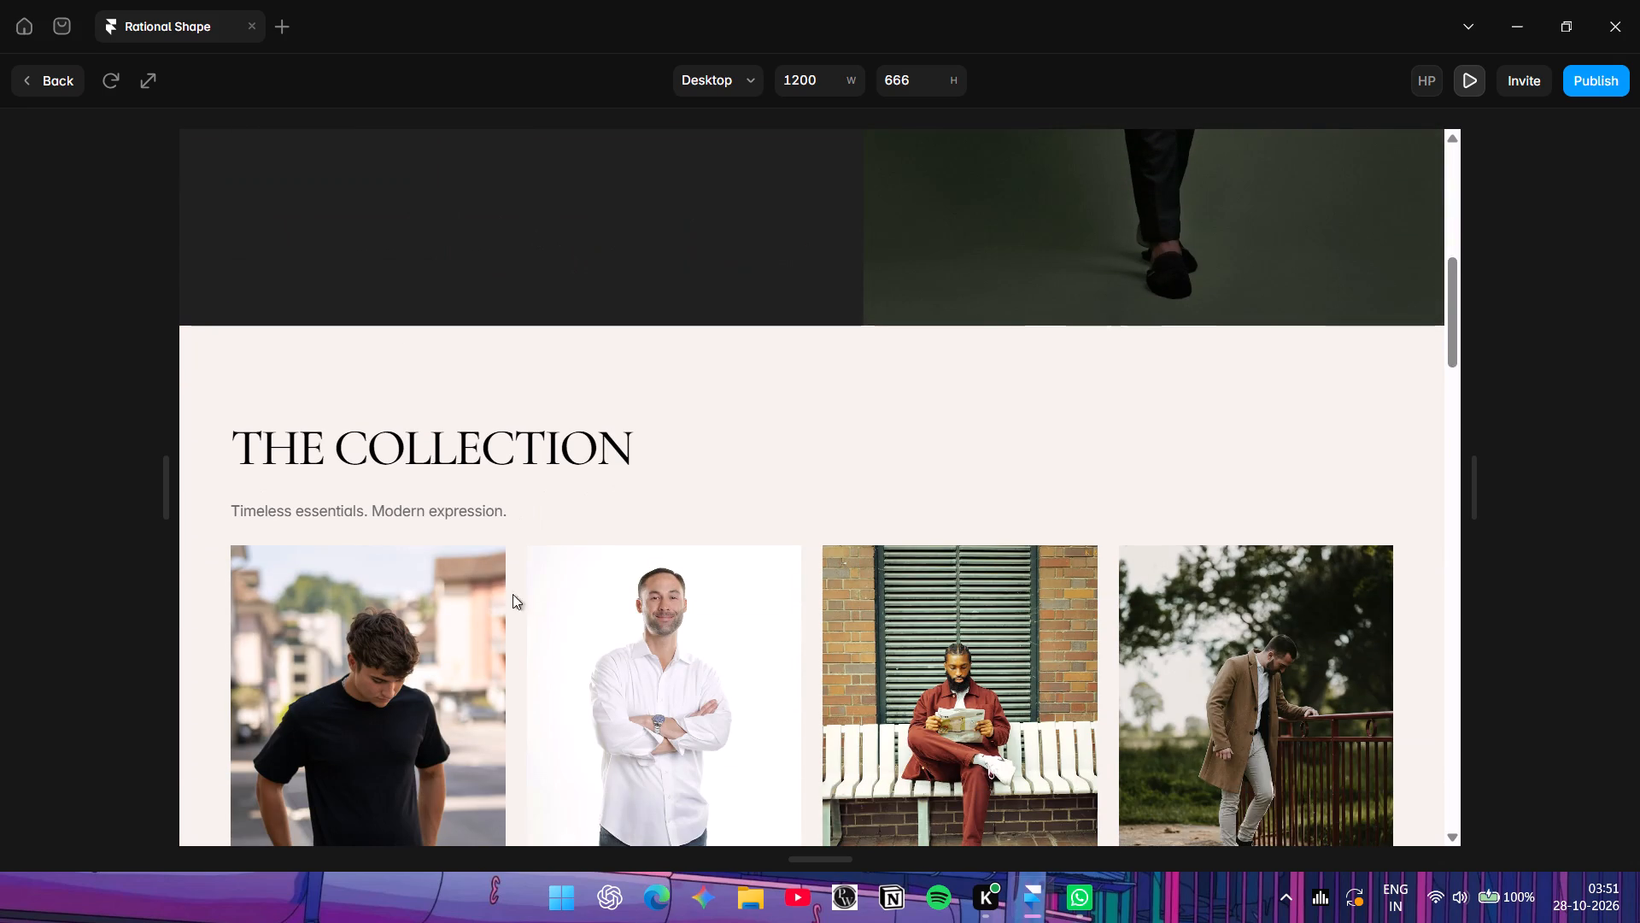
pyautogui.scroll(-1, 407, 467)
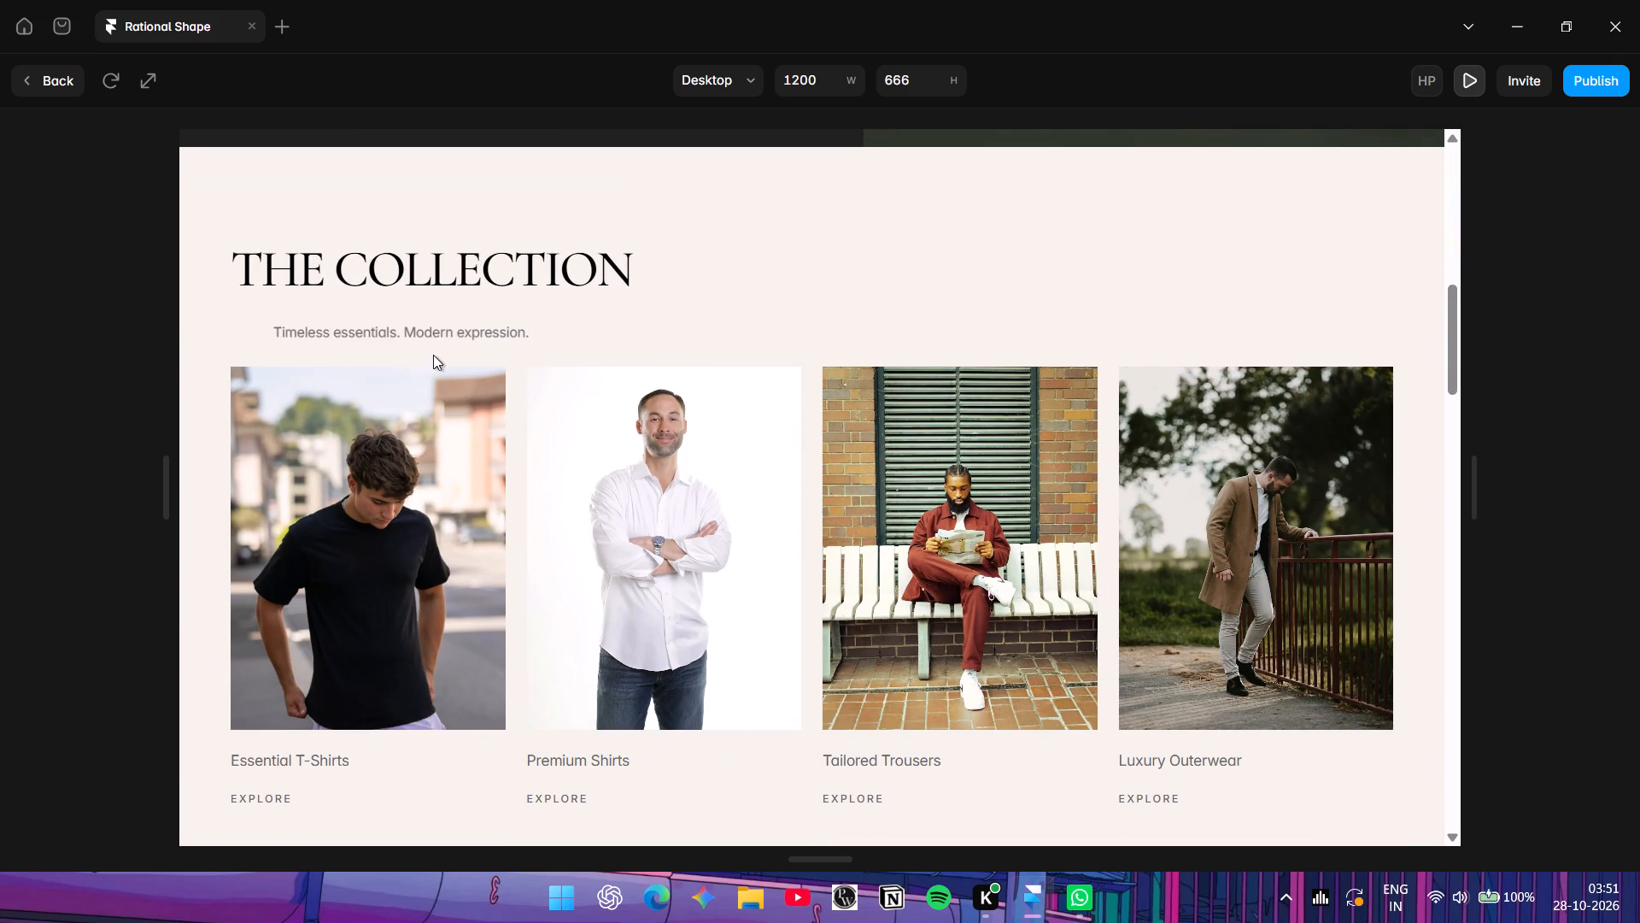
pyautogui.scroll(-1, 421, 504)
pyautogui.scroll(1, 411, 485)
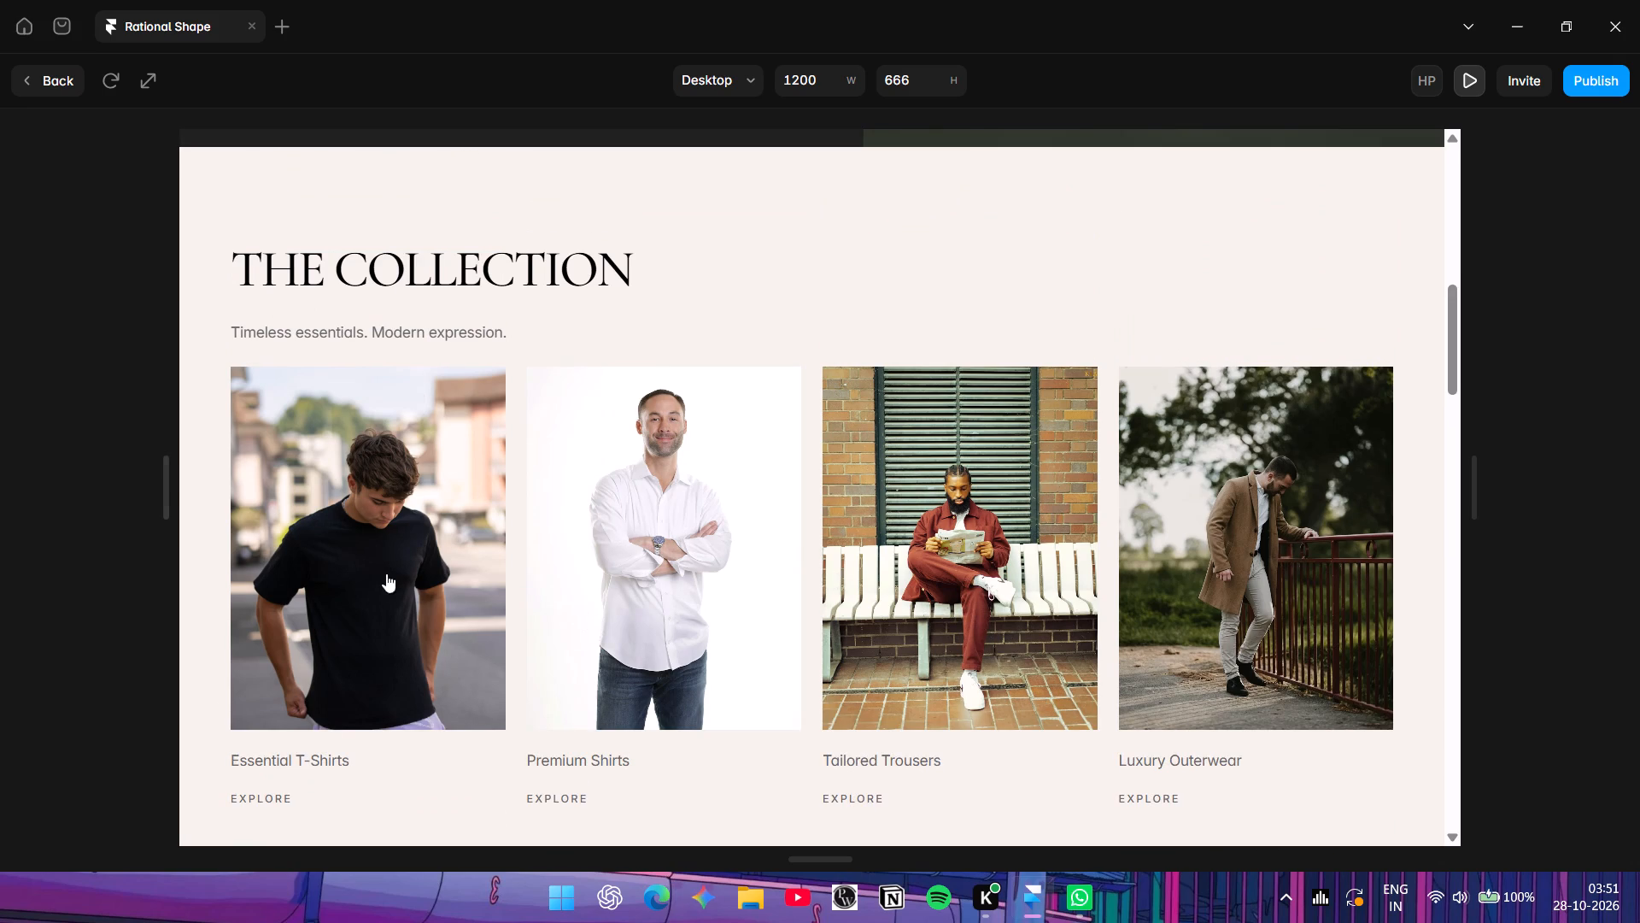
pyautogui.moveTo(34, 102); pyautogui.dragTo(32, 110)
pyautogui.click(55, 68)
# Open the T-shirt image's Hover effect settings in The Collection's category grid.
pyautogui.click(430, 533)
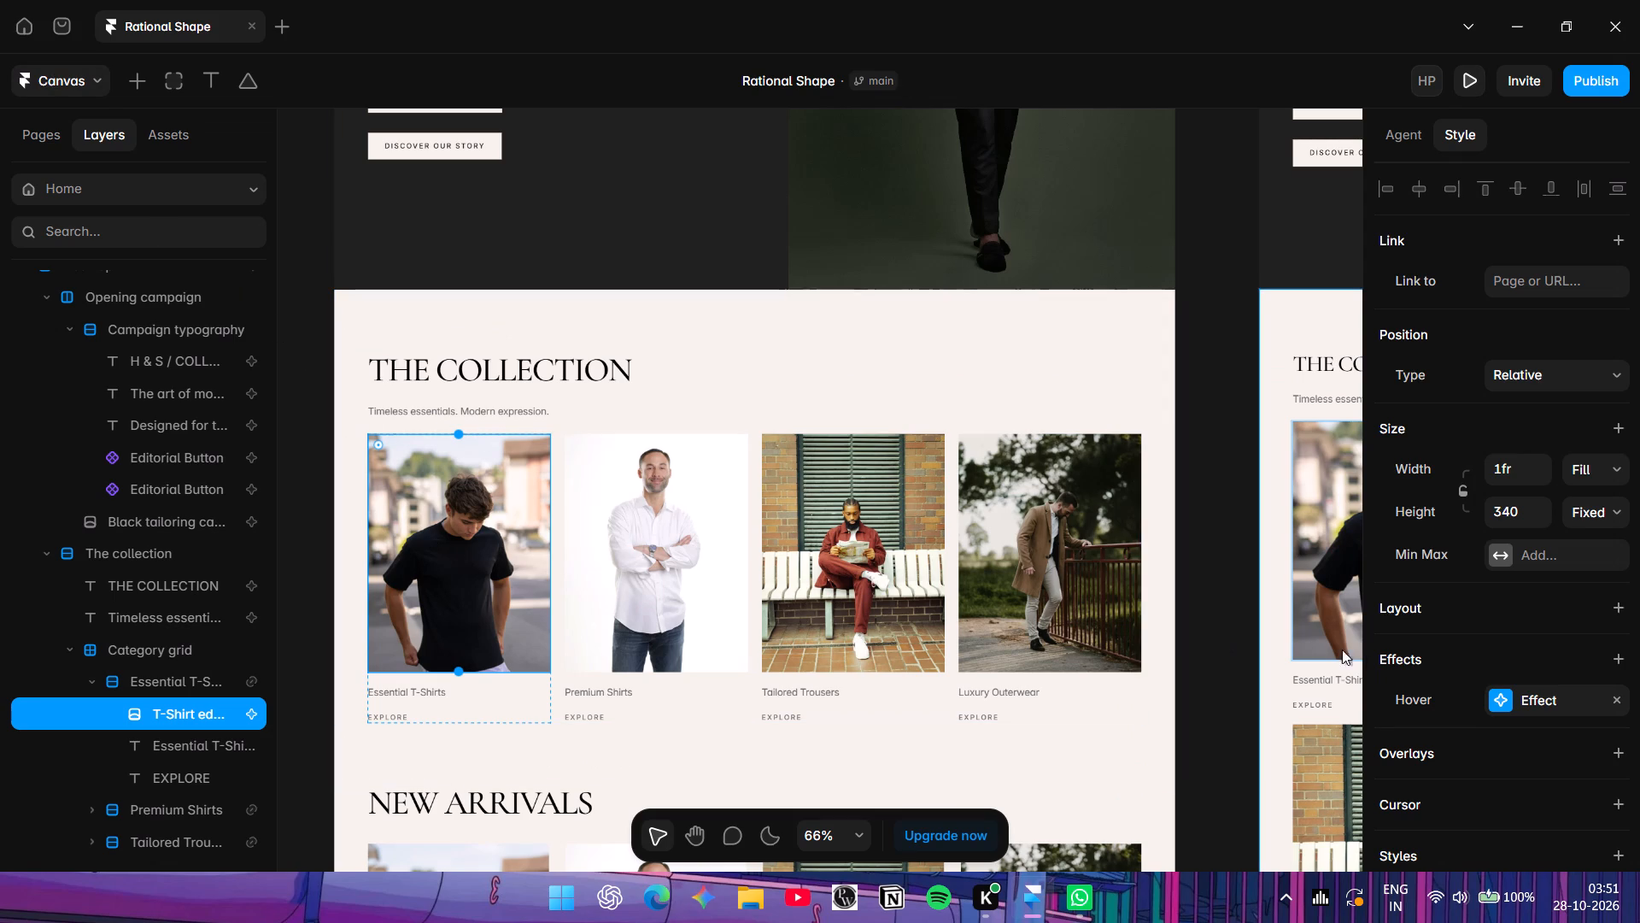
pyautogui.click(1513, 701)
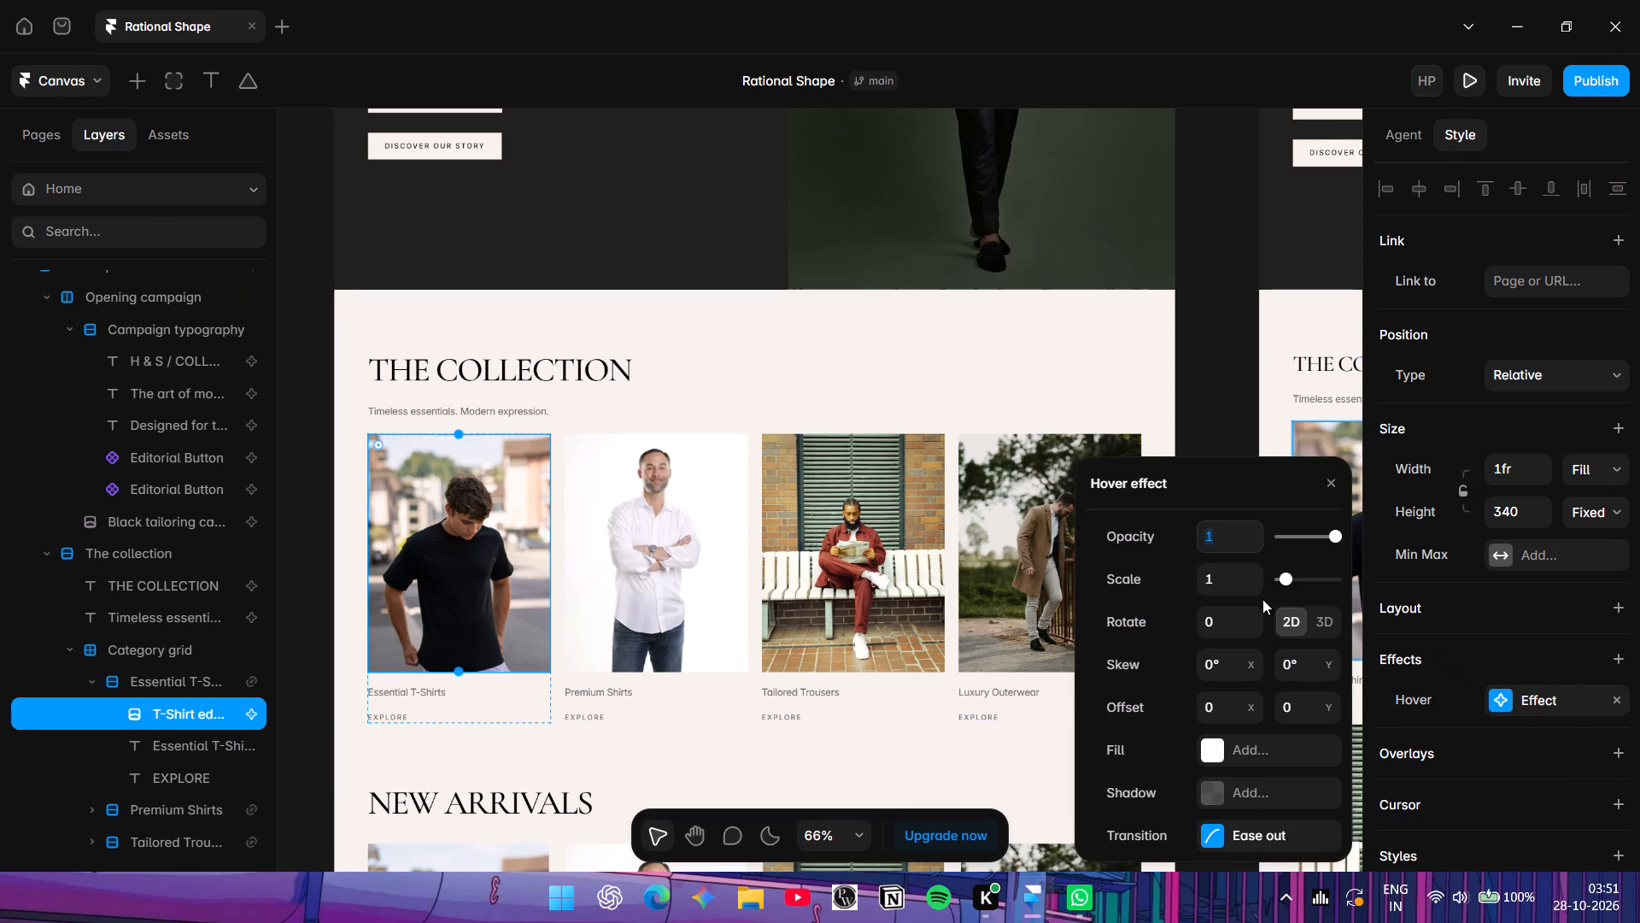
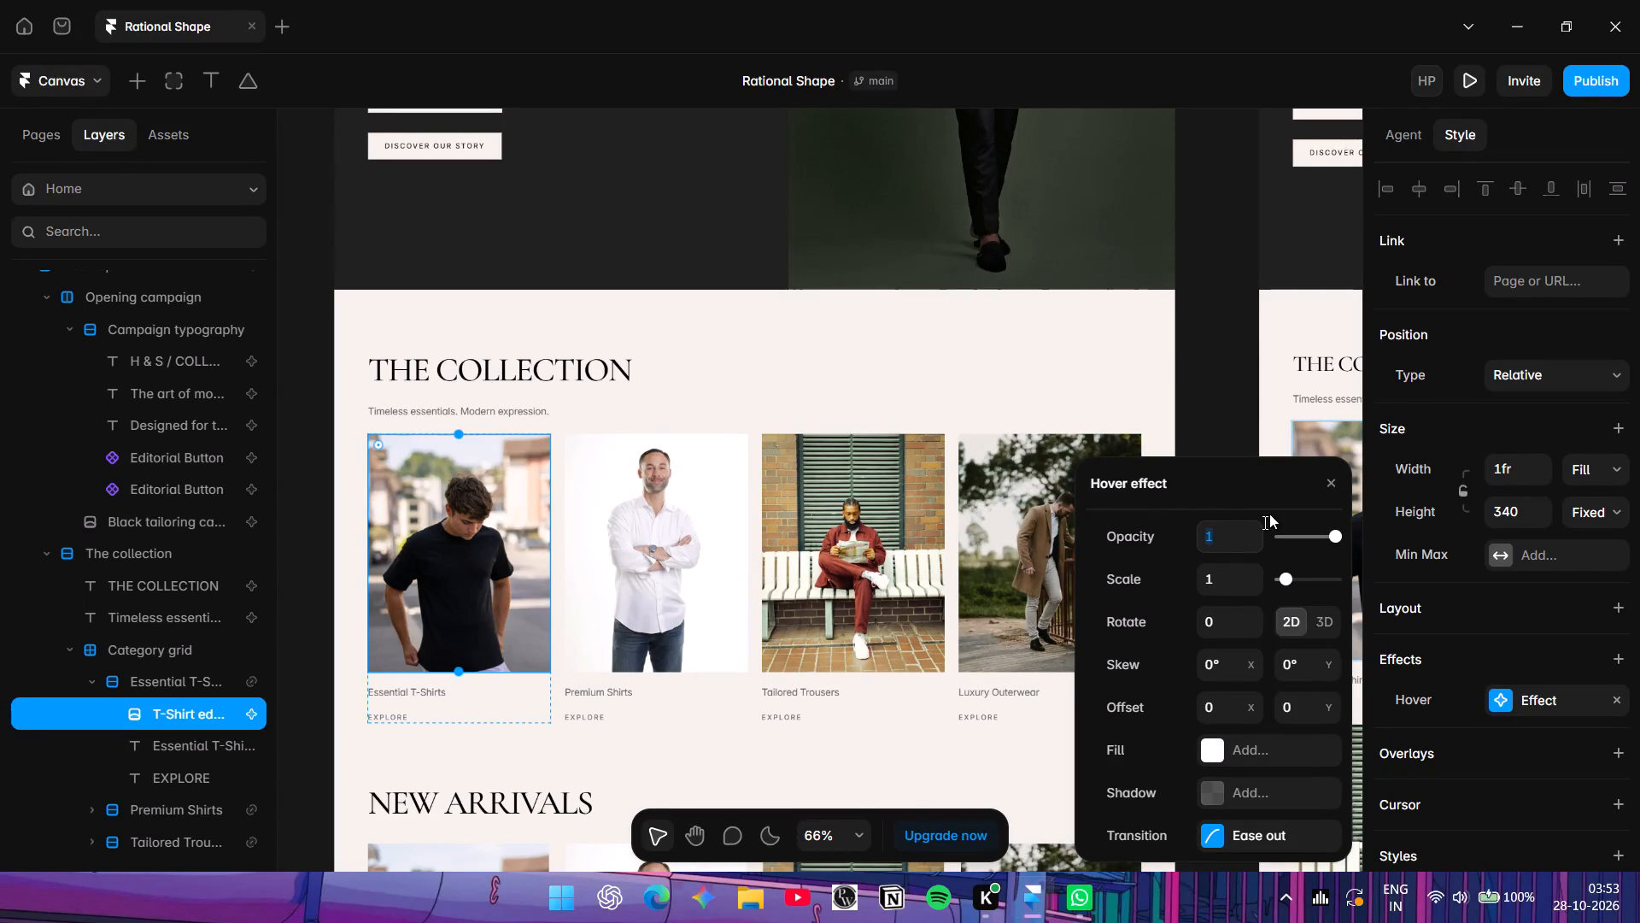
# Set the T-shirt image's hover scale to 0.9 and close its effect settings.
pyautogui.click(1251, 585)
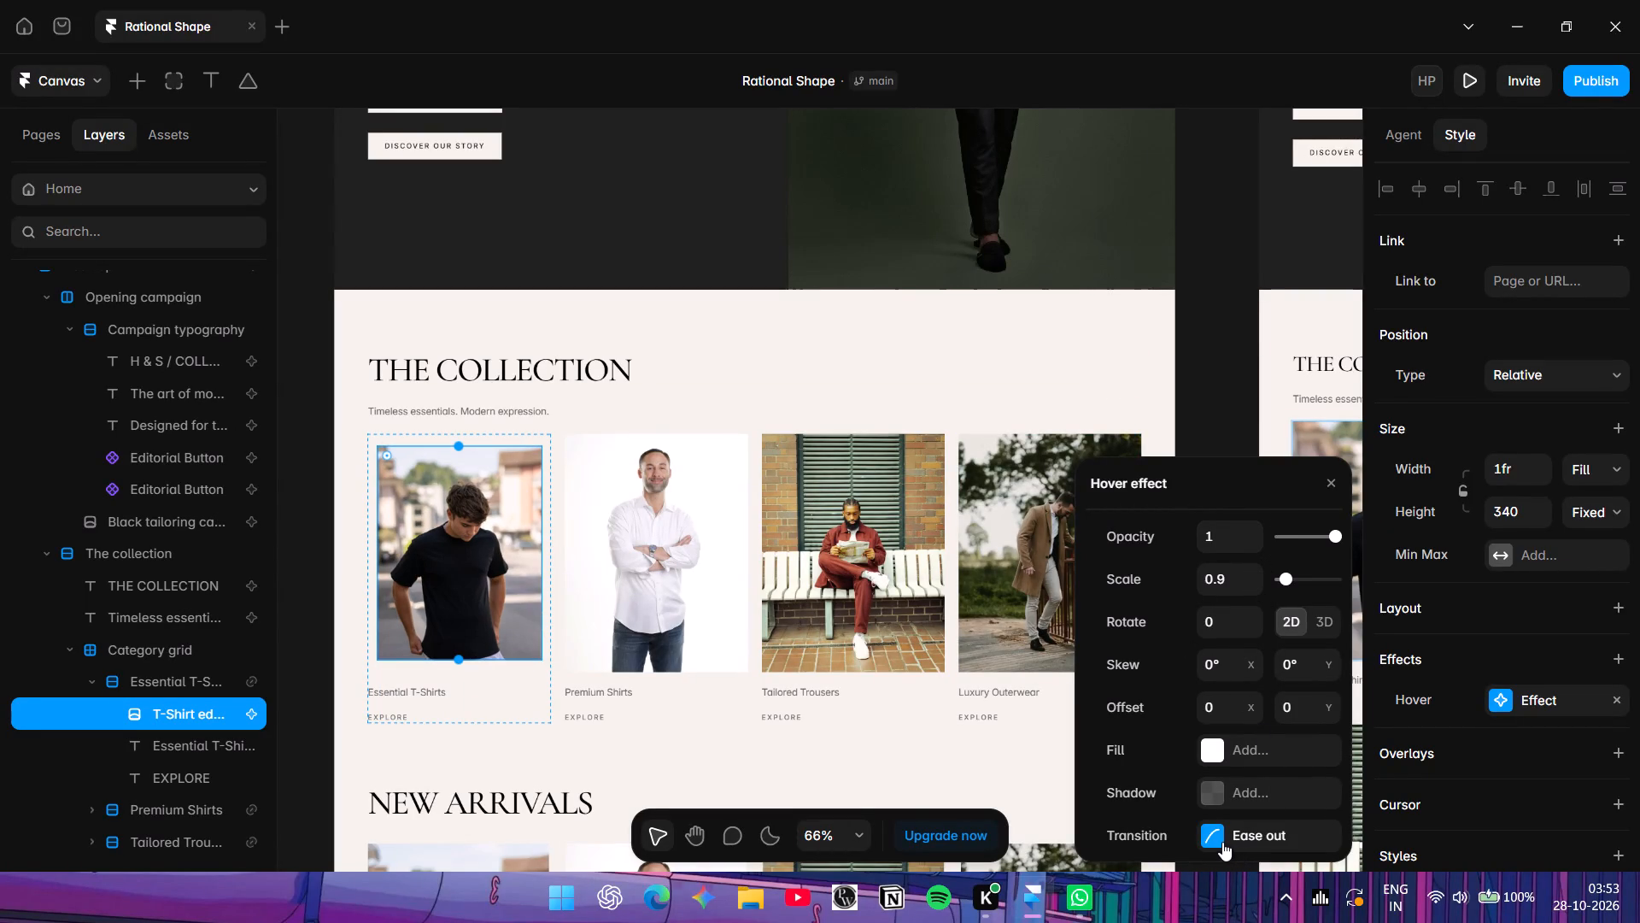
pyautogui.press('Return')
pyautogui.click(1220, 223)
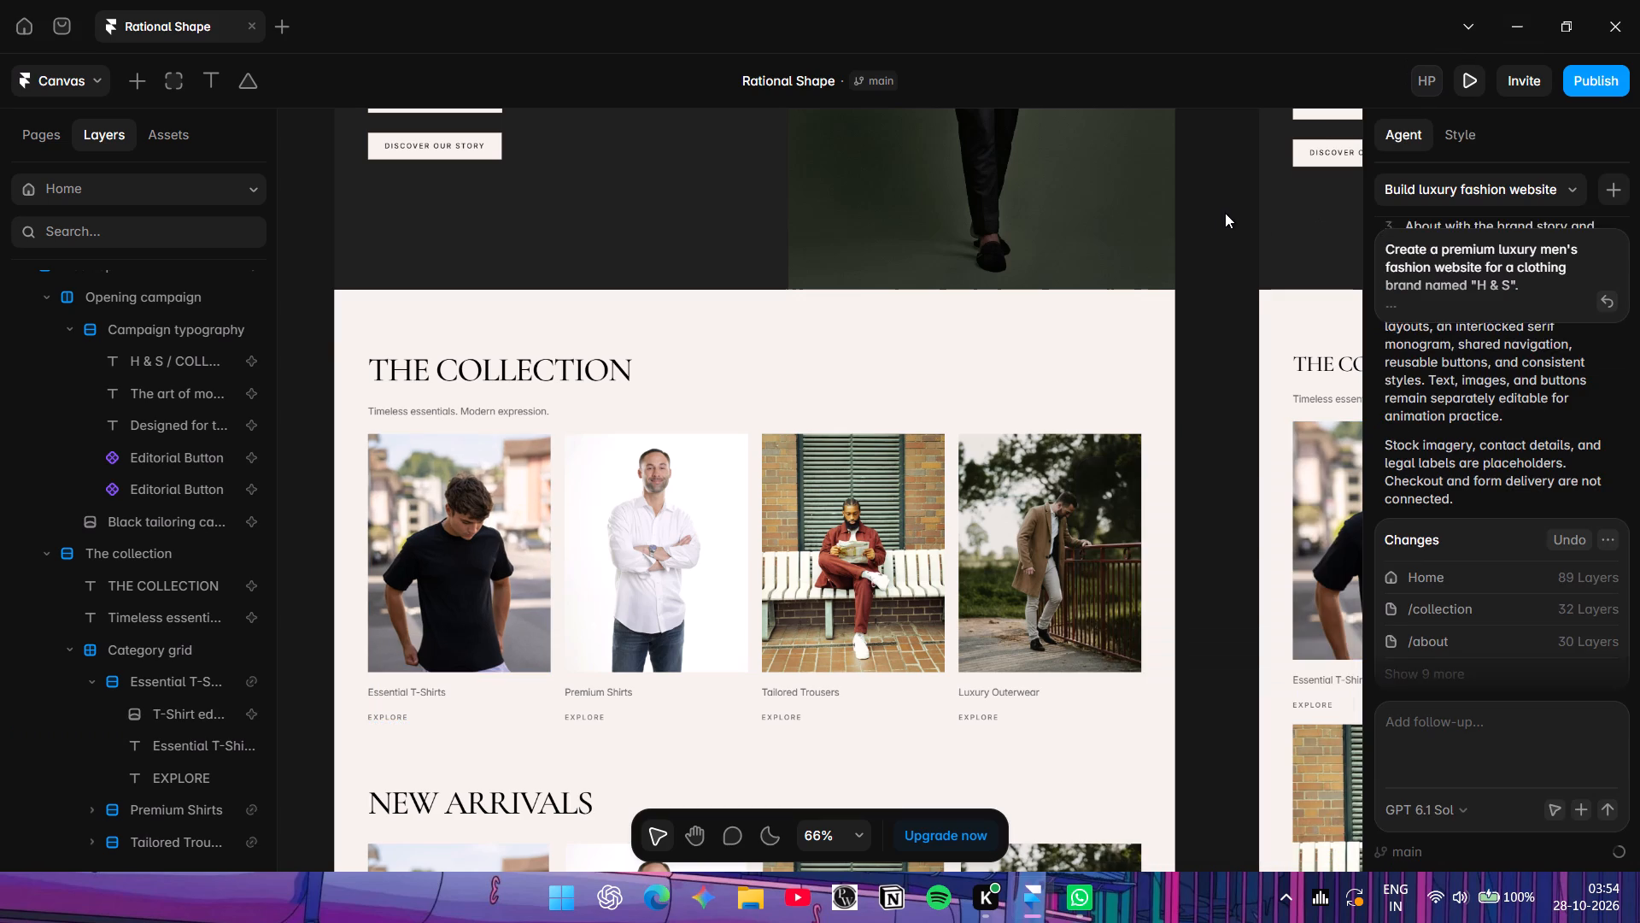
# Preview the Home page, check the hover effects on The Collection section's texts and T-shirt image, and return to the canvas.
pyautogui.click(1464, 73)
pyautogui.scroll(-3, 586, 366)
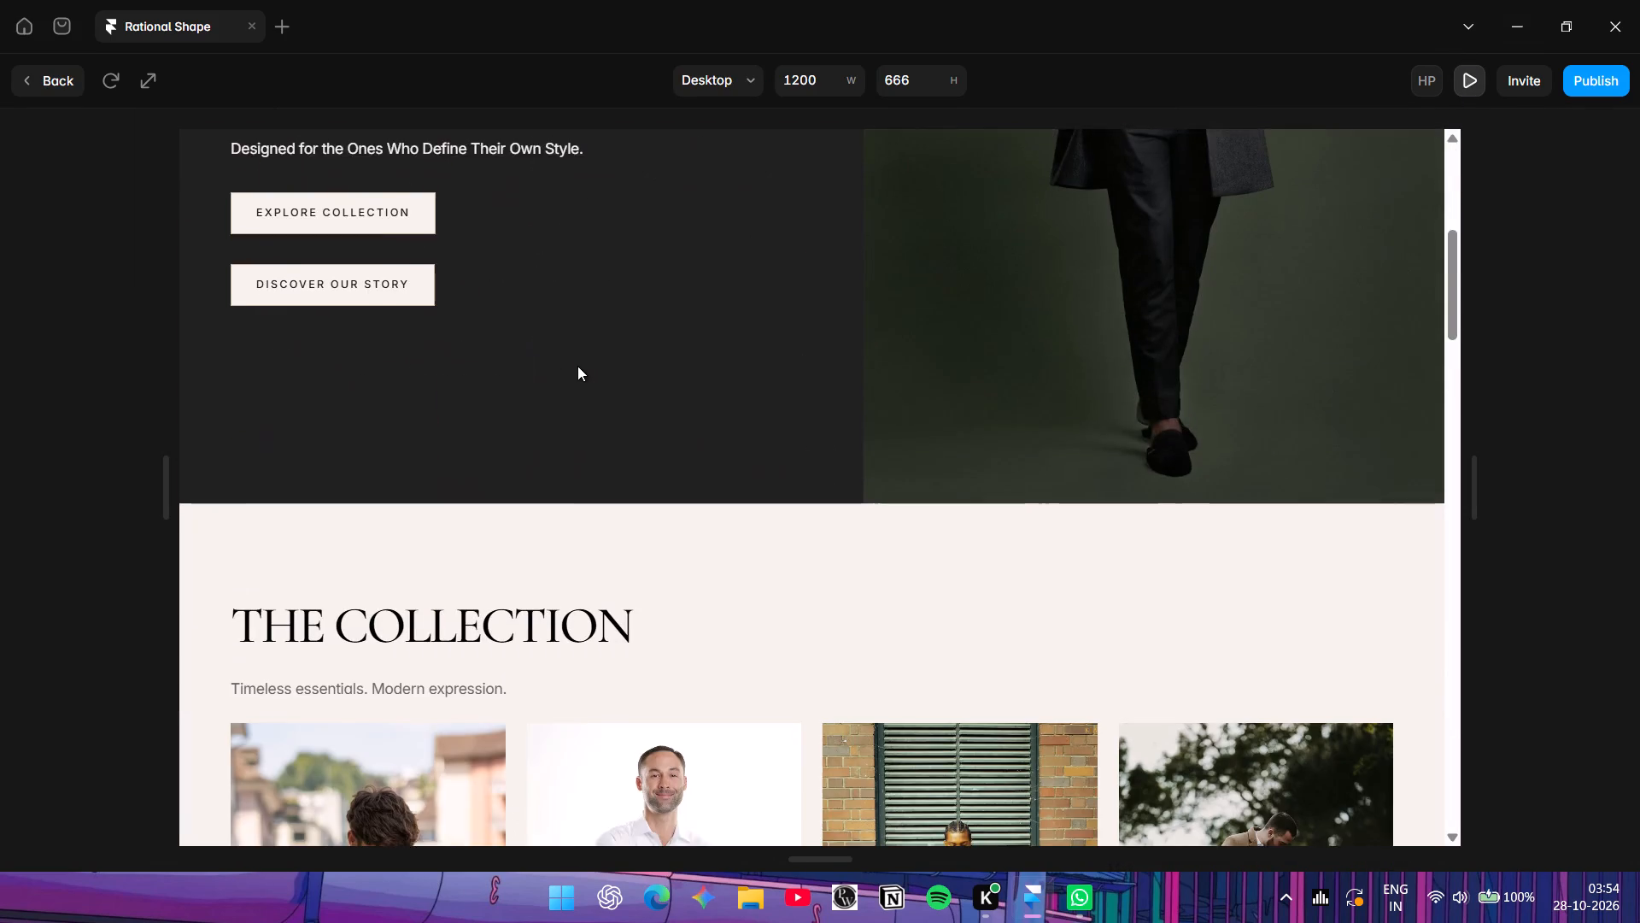
pyautogui.scroll(-1, 577, 366)
pyautogui.scroll(-3, 432, 521)
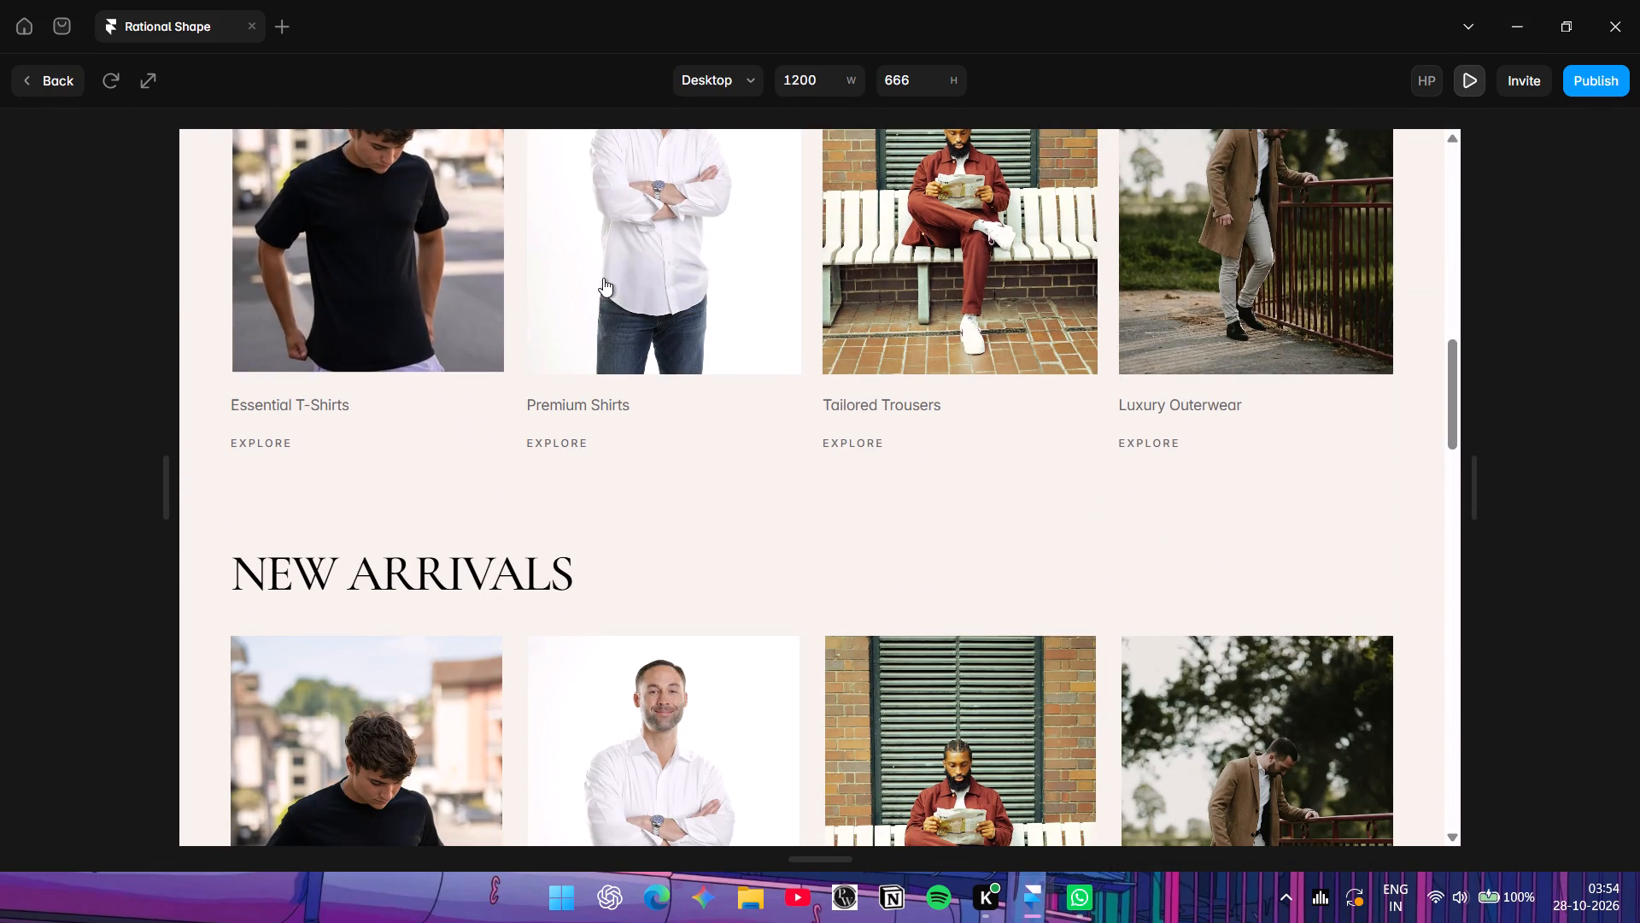
pyautogui.scroll(2, 612, 314)
pyautogui.scroll(1, 823, 478)
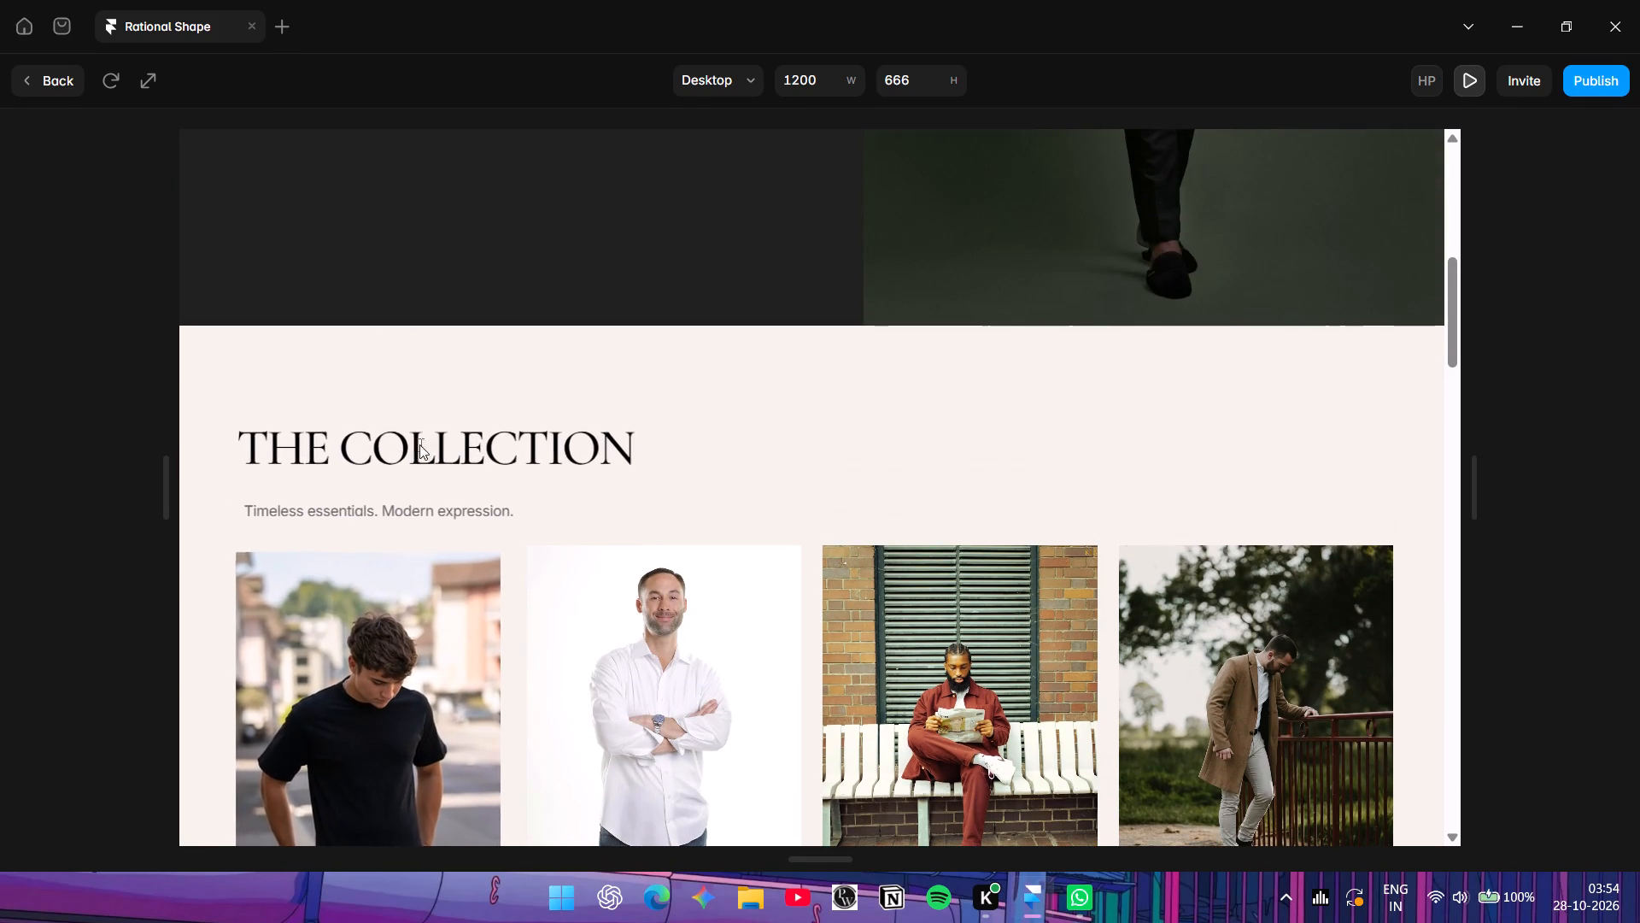
pyautogui.scroll(-1, 430, 523)
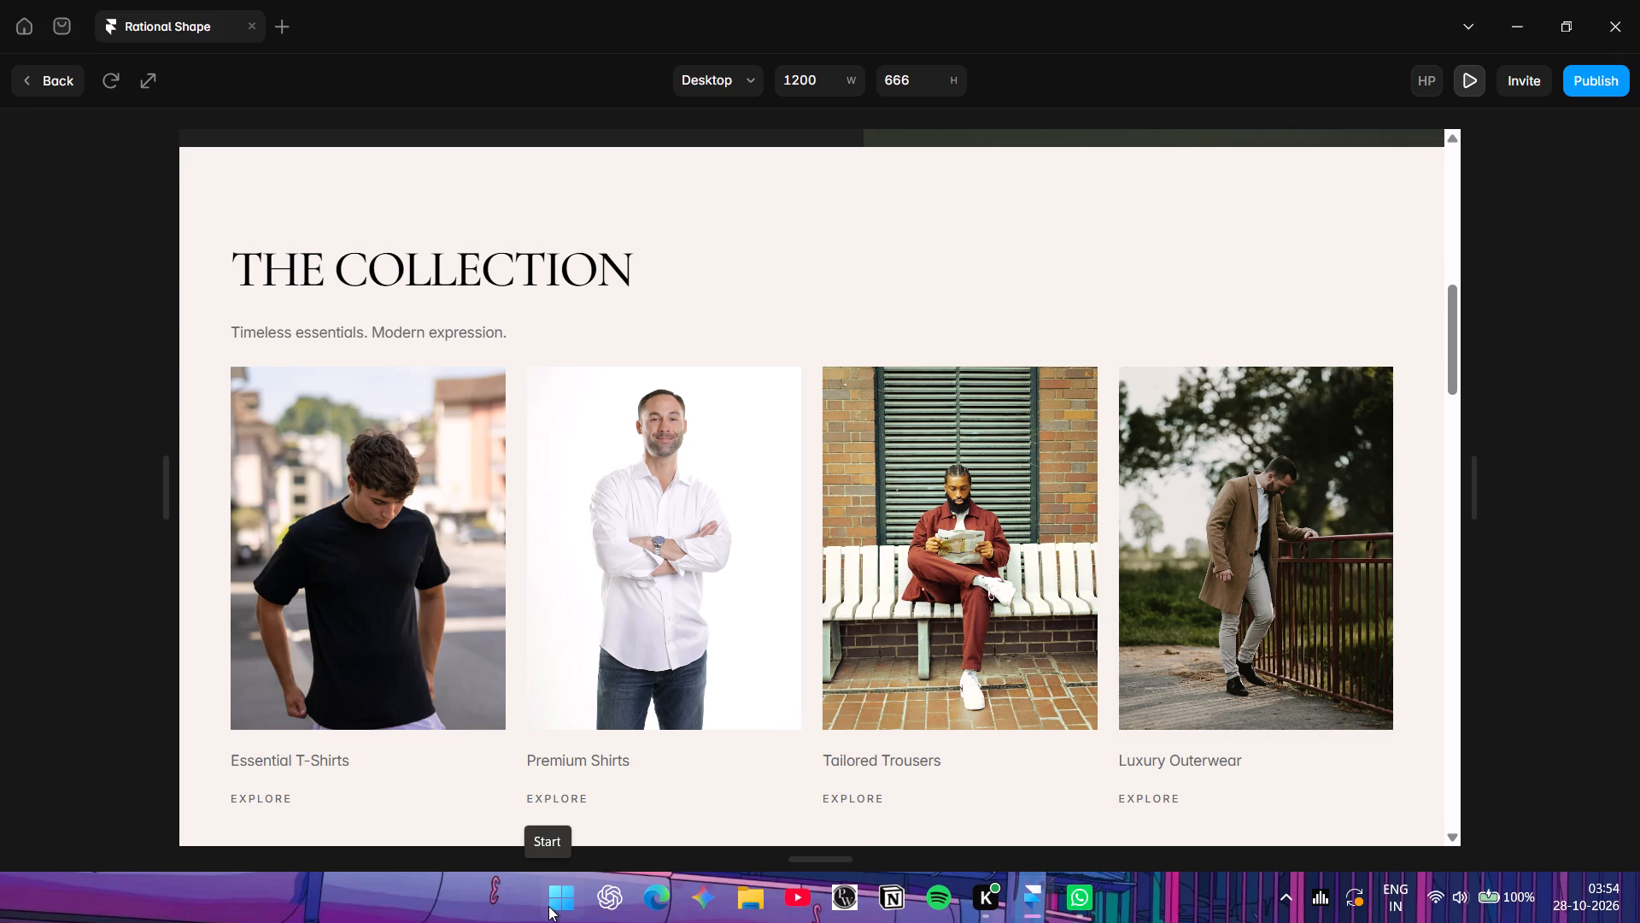
pyautogui.scroll(-1, 548, 908)
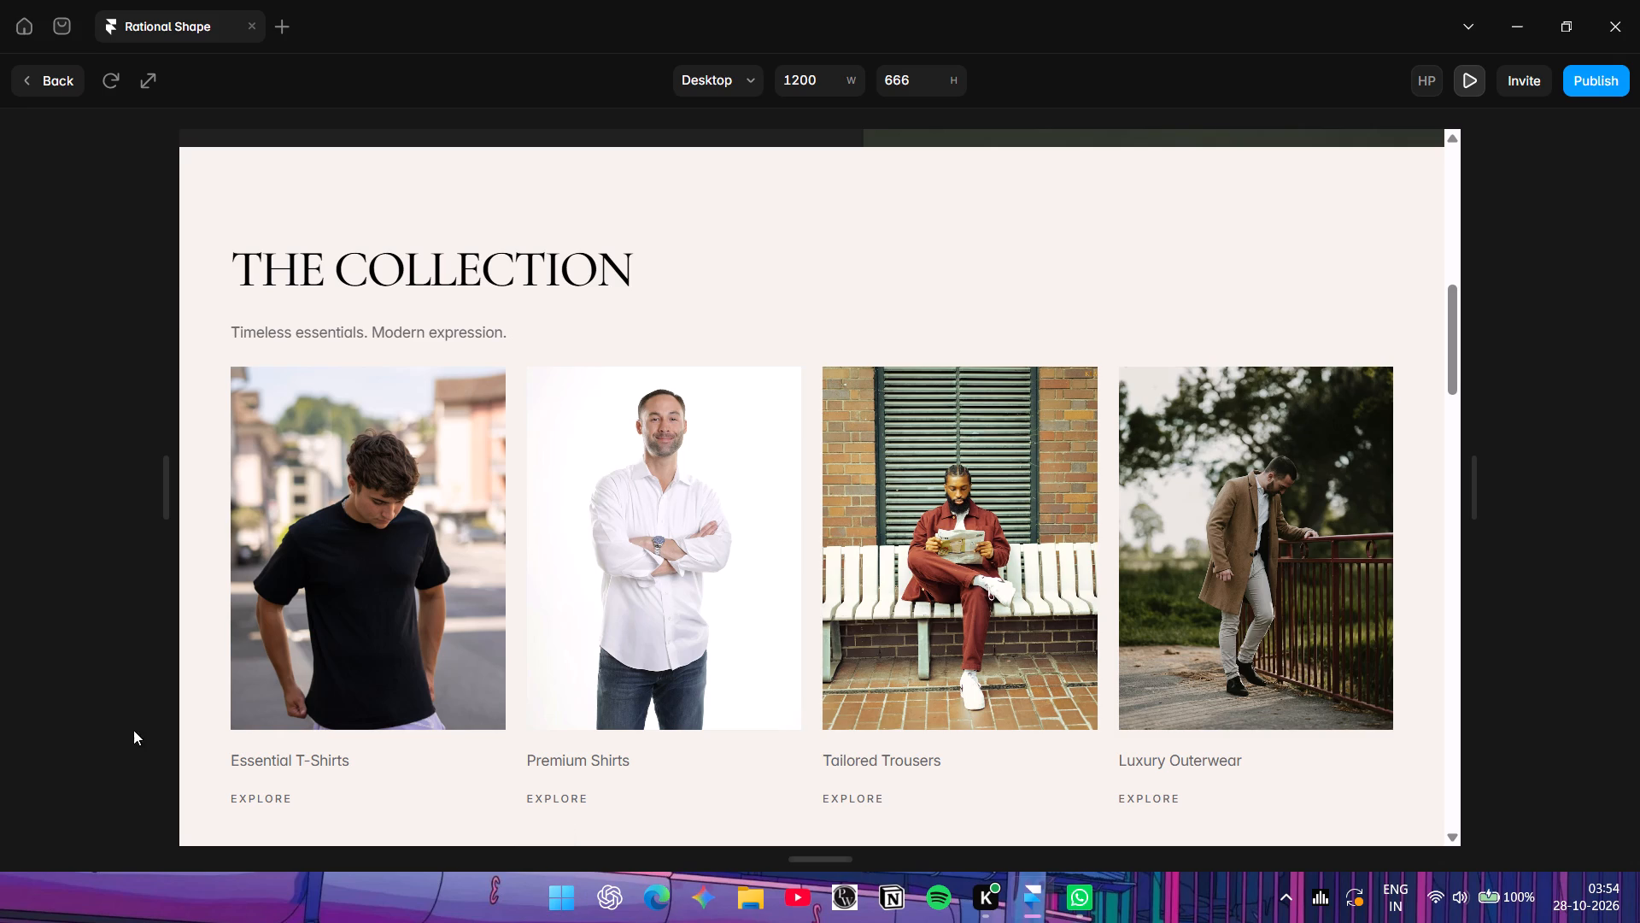
pyautogui.click(52, 75)
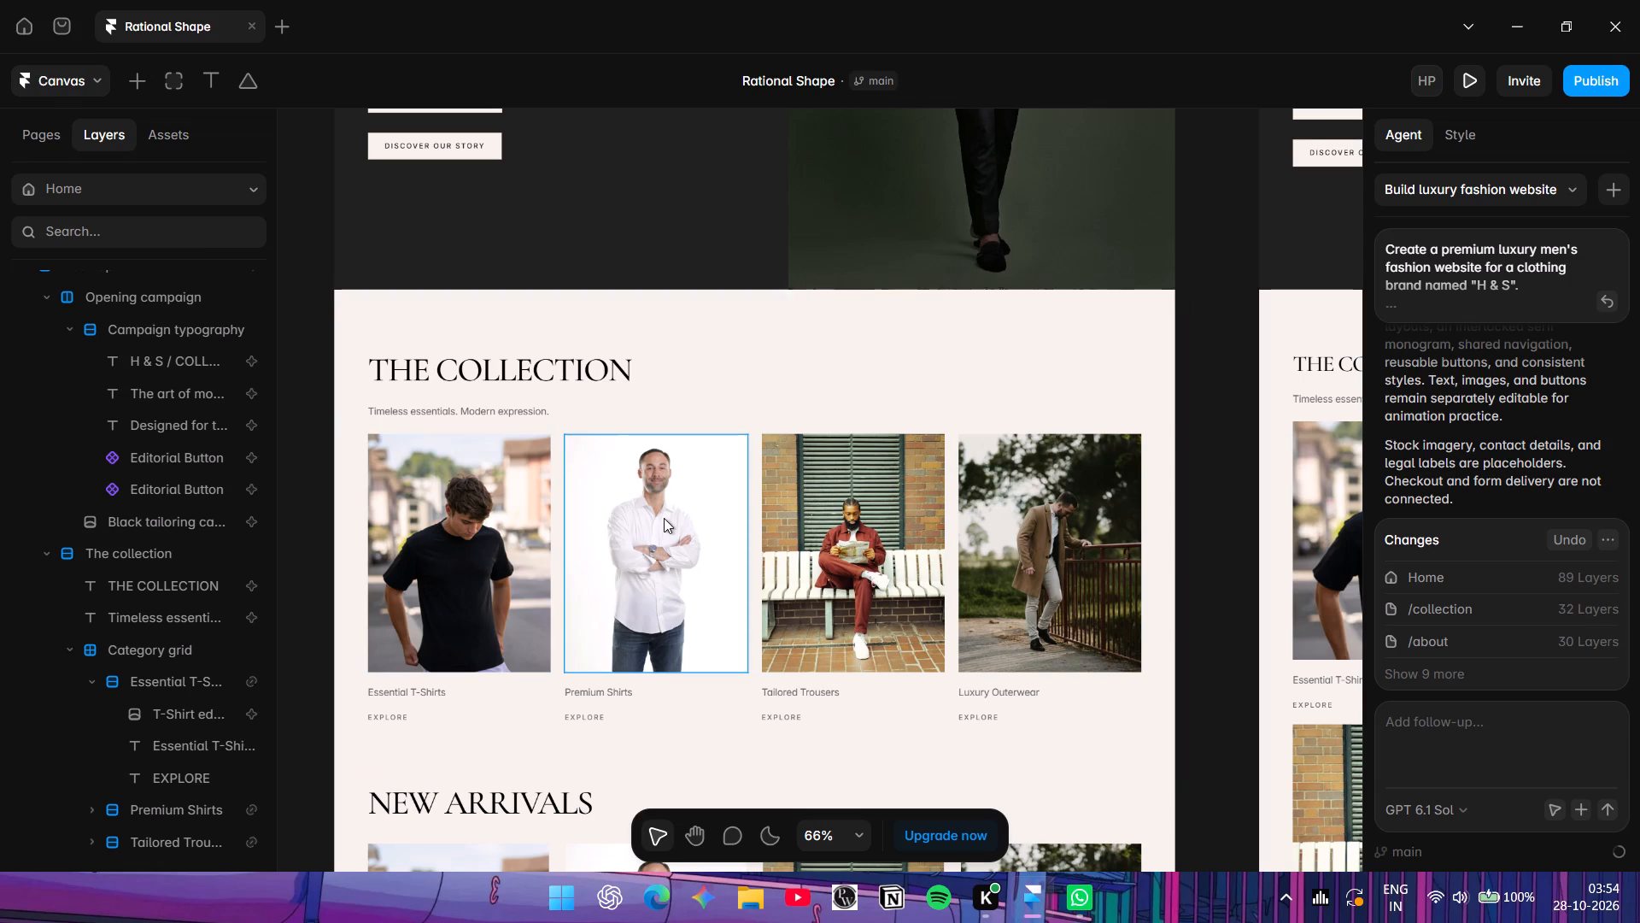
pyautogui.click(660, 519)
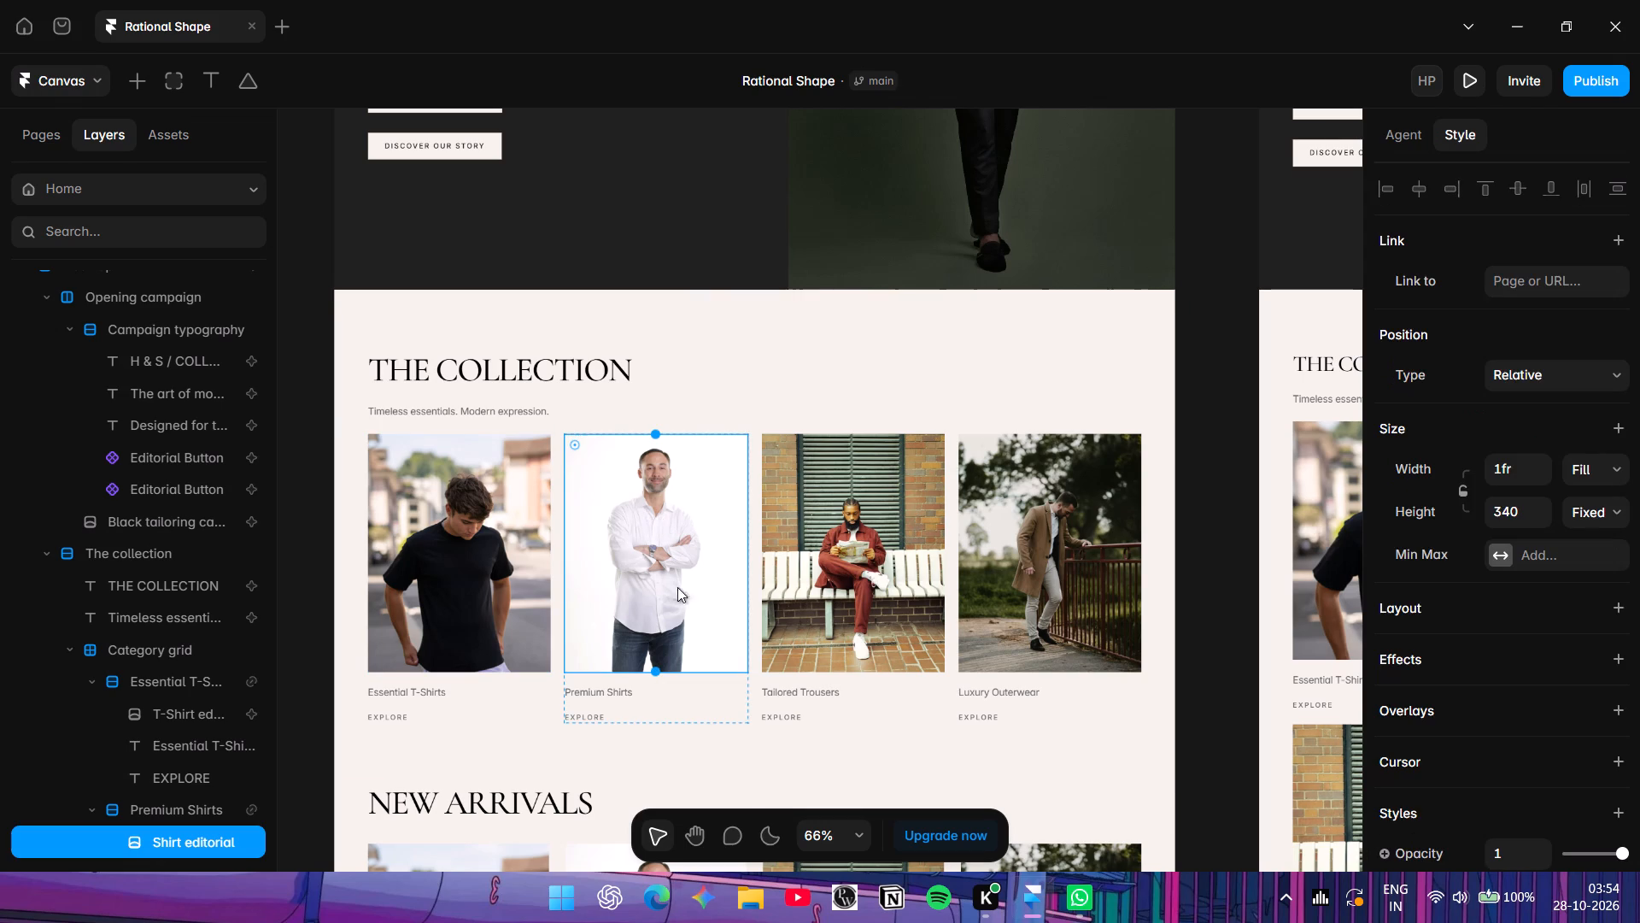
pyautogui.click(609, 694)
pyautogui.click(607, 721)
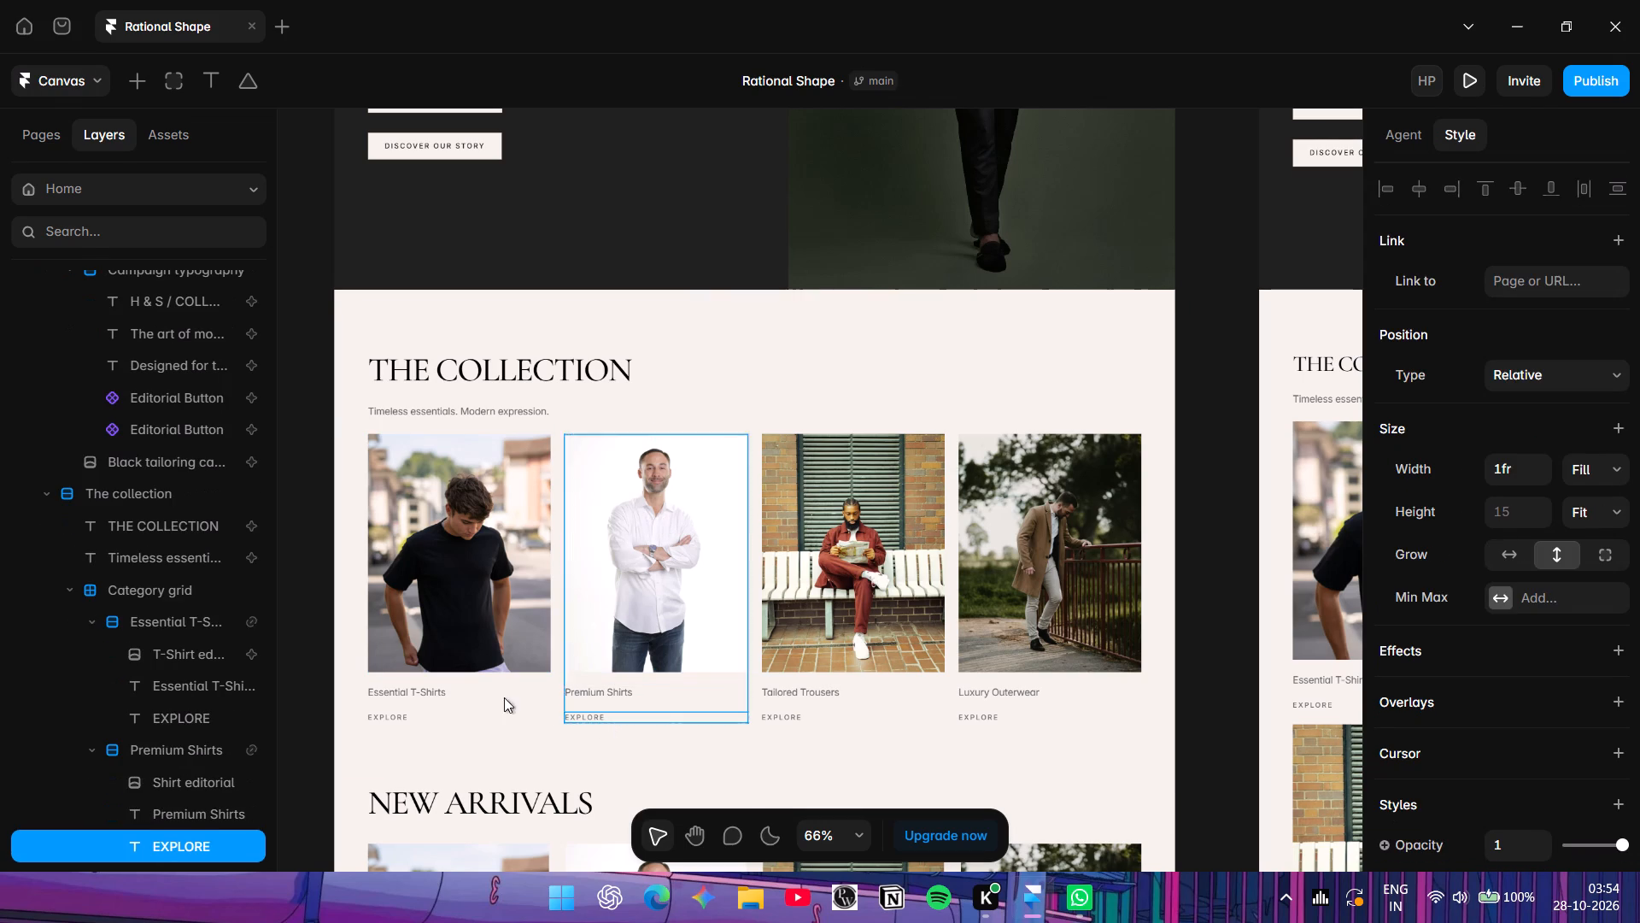
# Set the text colour of the Essential T-Shirts label in the category grid to red FF2121.
pyautogui.click(458, 681)
pyautogui.click(434, 689)
pyautogui.click(406, 708)
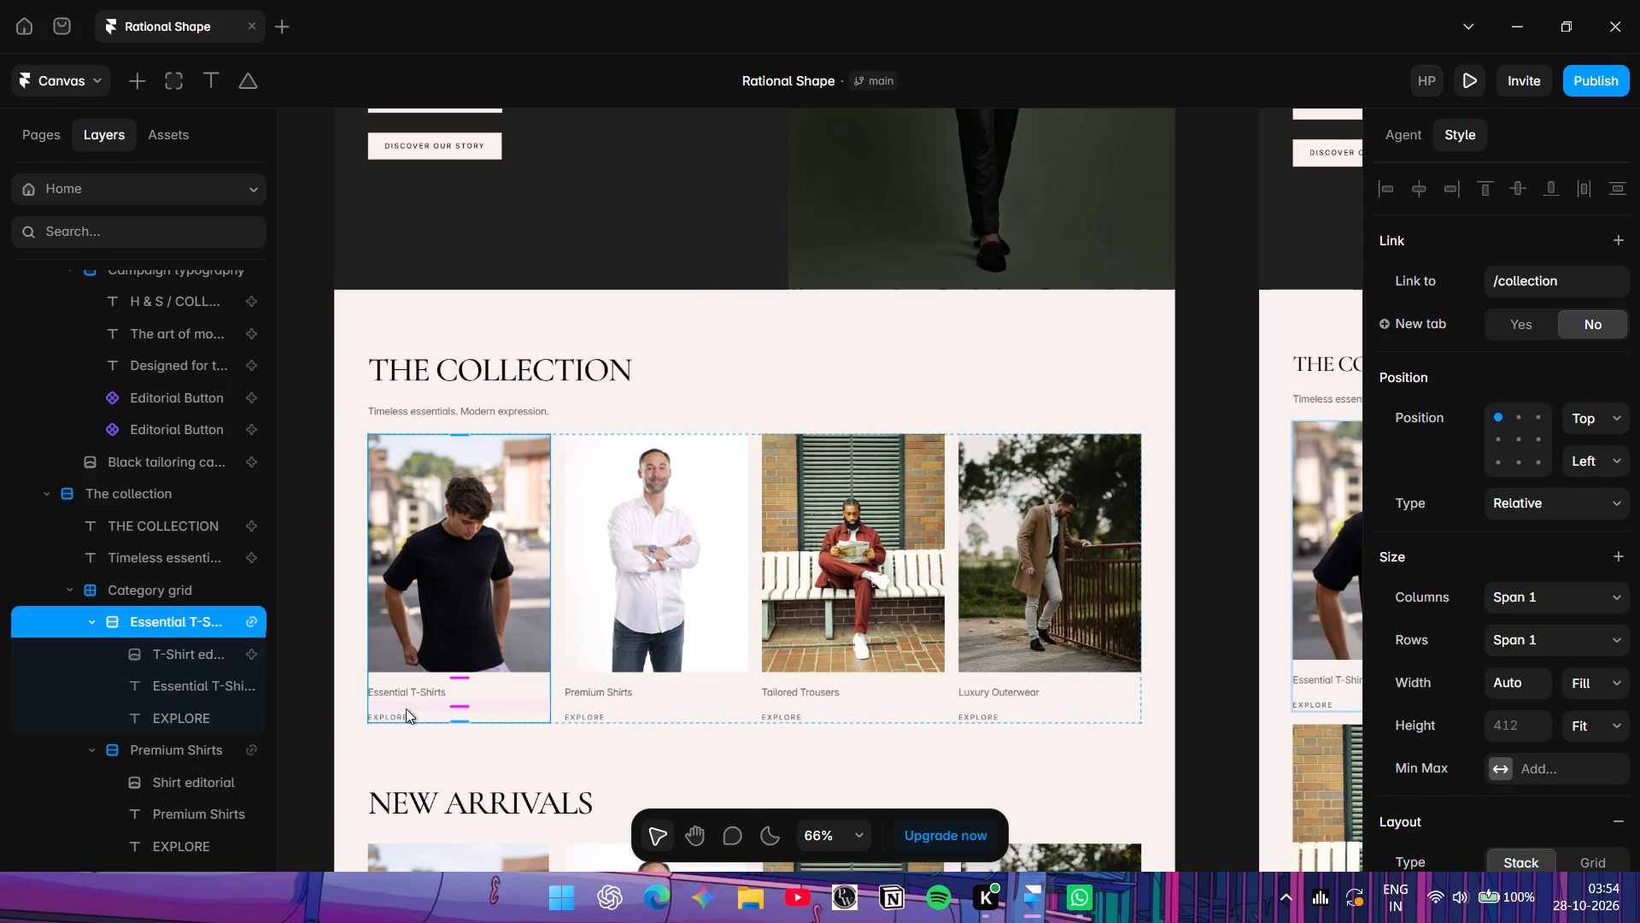
pyautogui.click(404, 708)
pyautogui.click(404, 697)
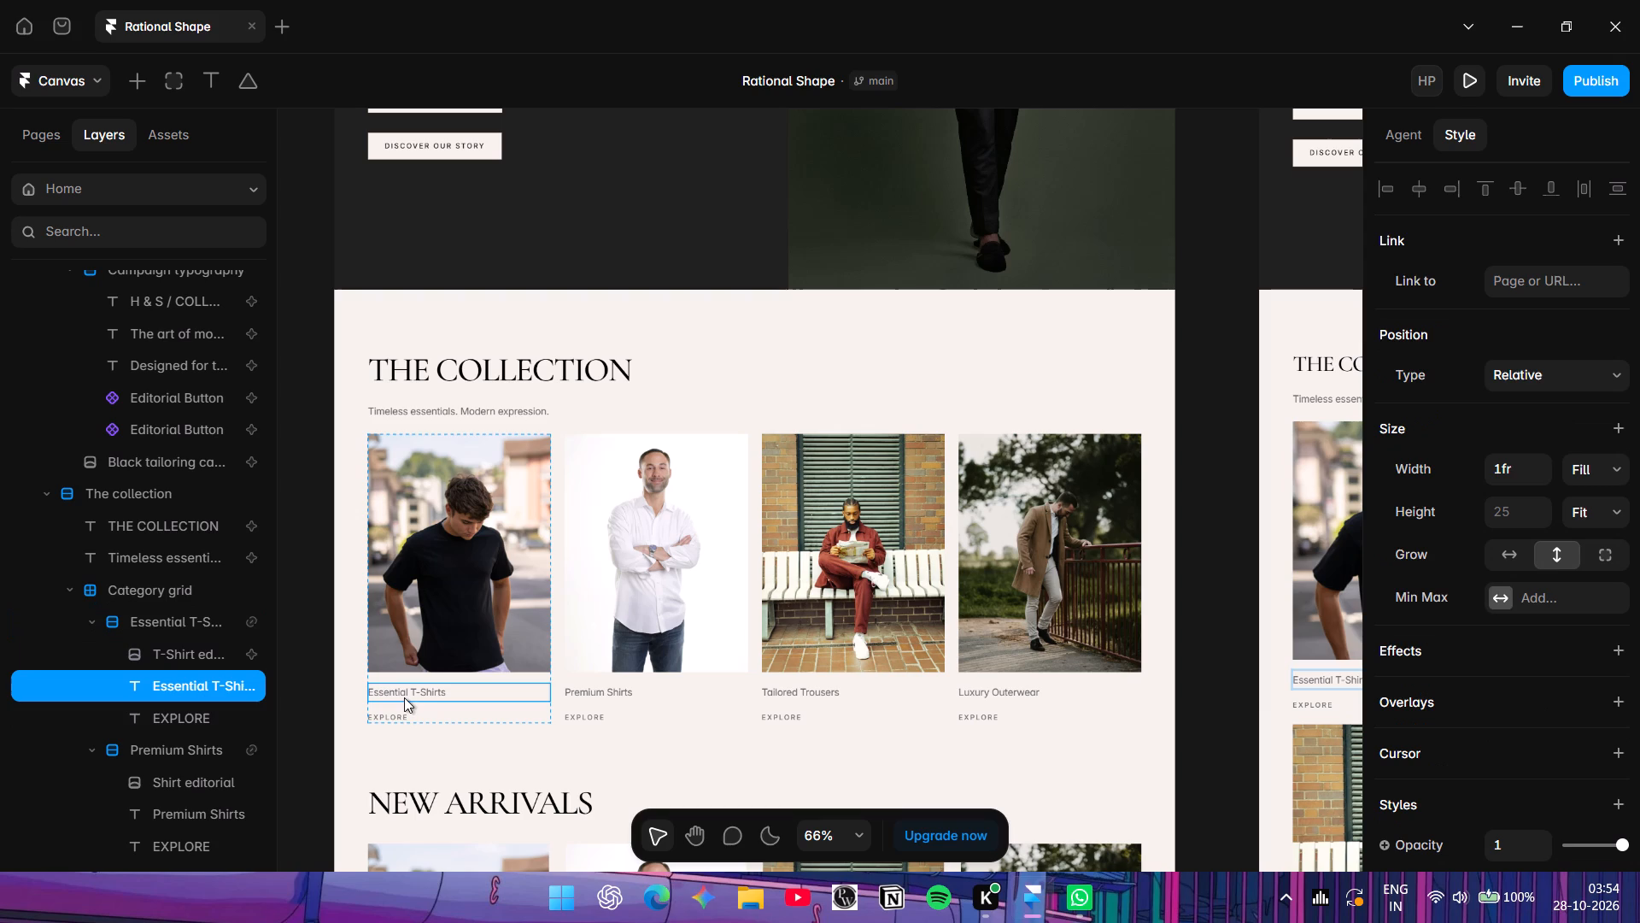
pyautogui.scroll(-4, 1453, 690)
pyautogui.click(1508, 510)
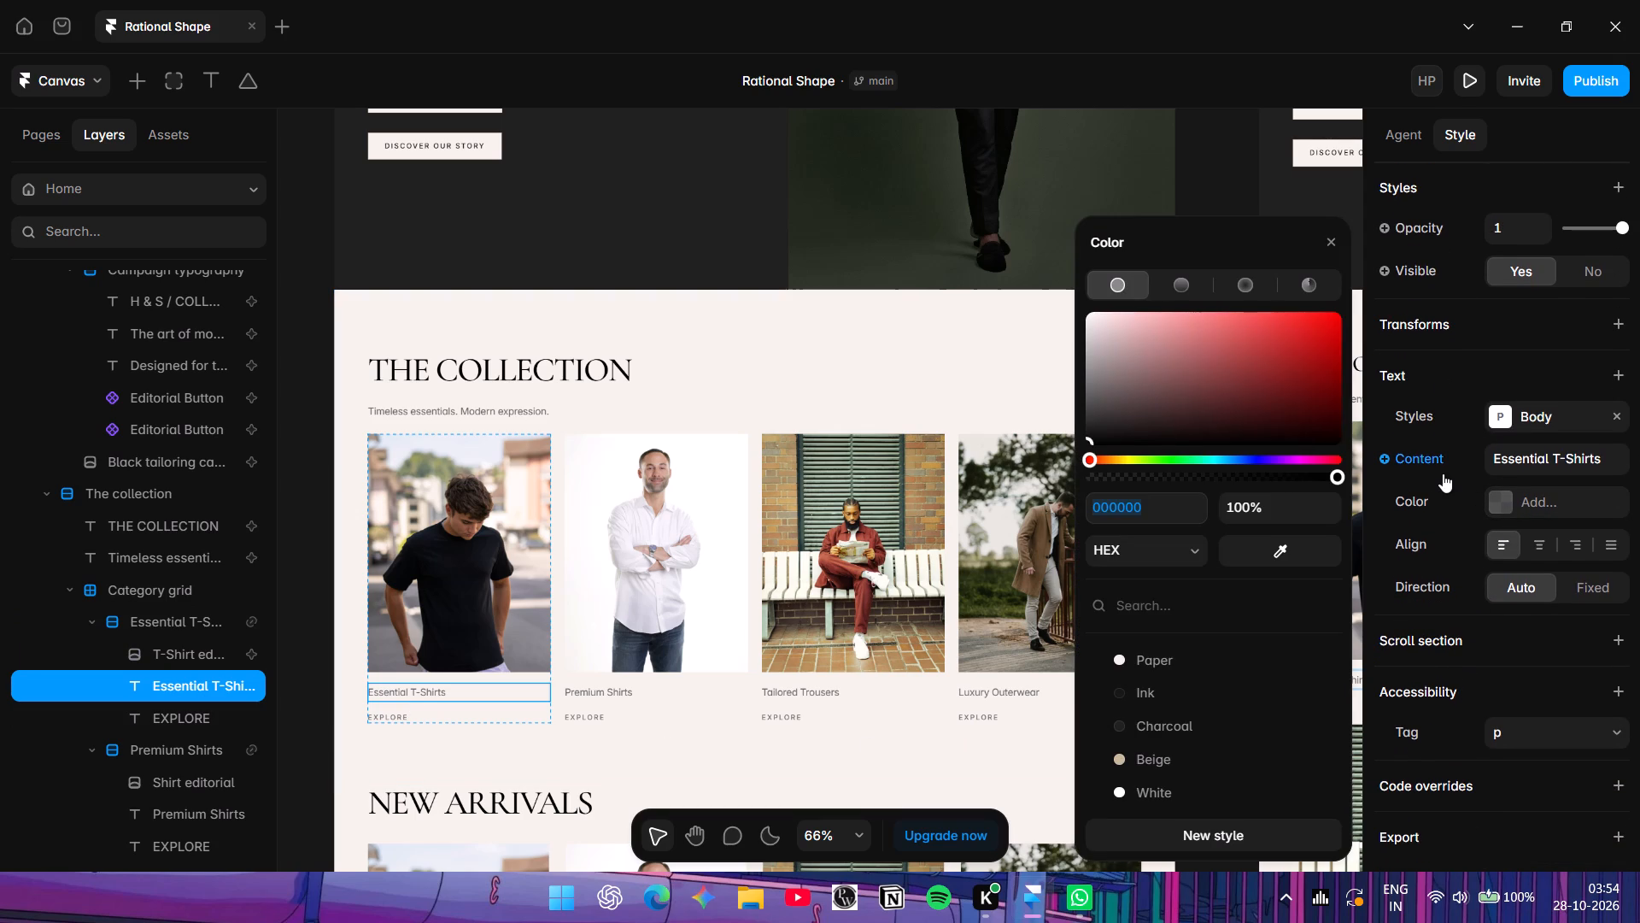
pyautogui.moveTo(1273, 392); pyautogui.dragTo(1306, 297)
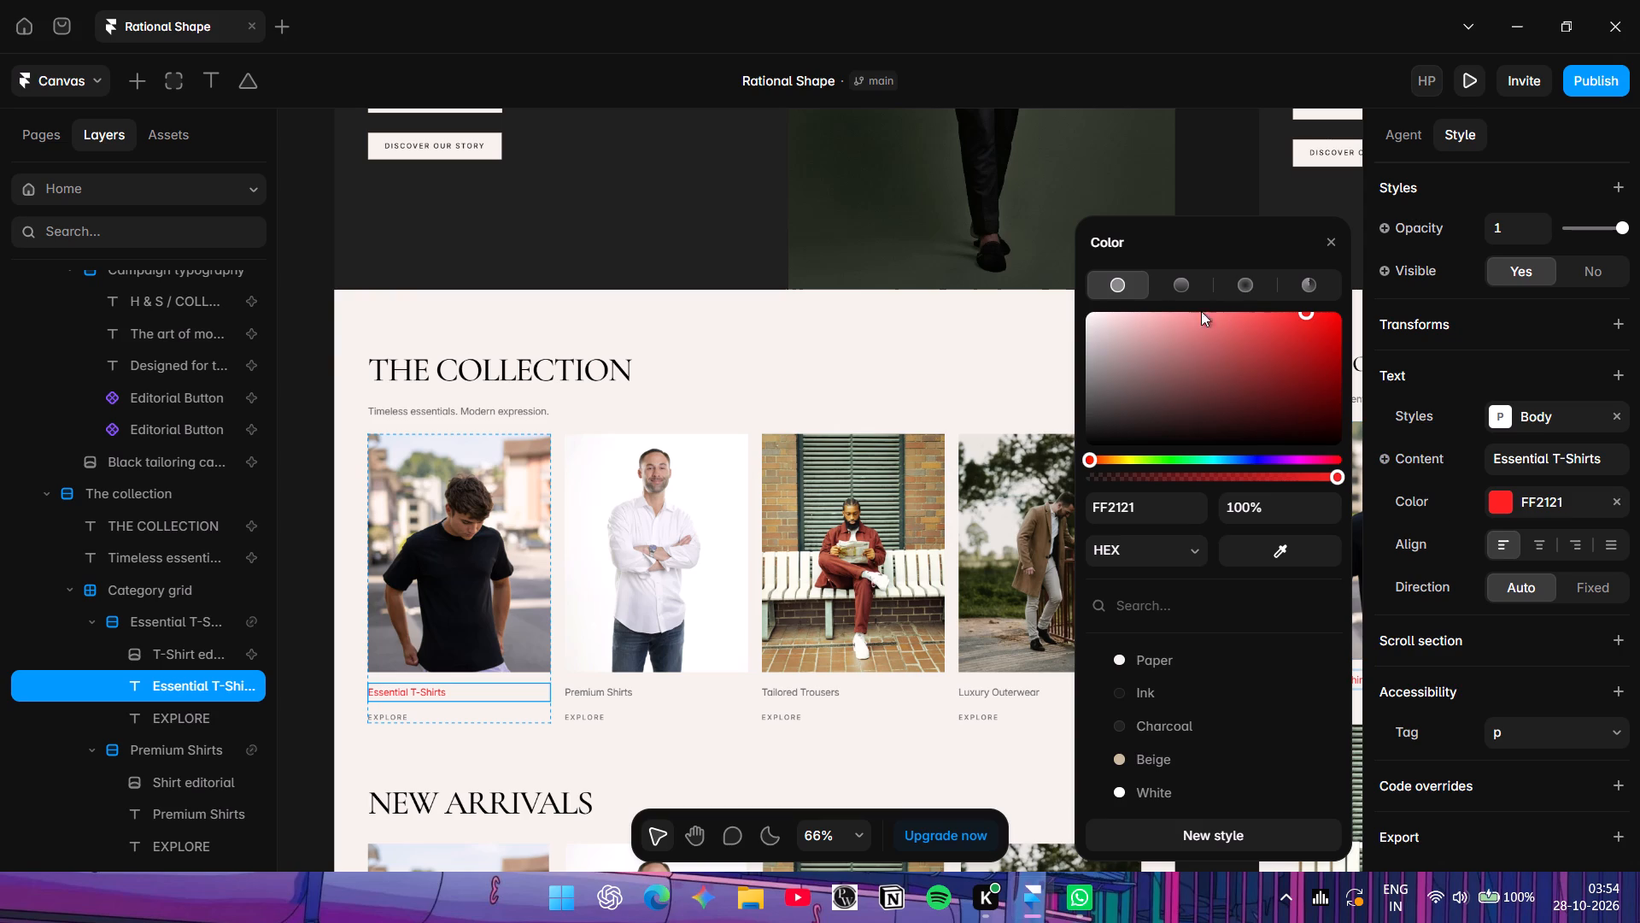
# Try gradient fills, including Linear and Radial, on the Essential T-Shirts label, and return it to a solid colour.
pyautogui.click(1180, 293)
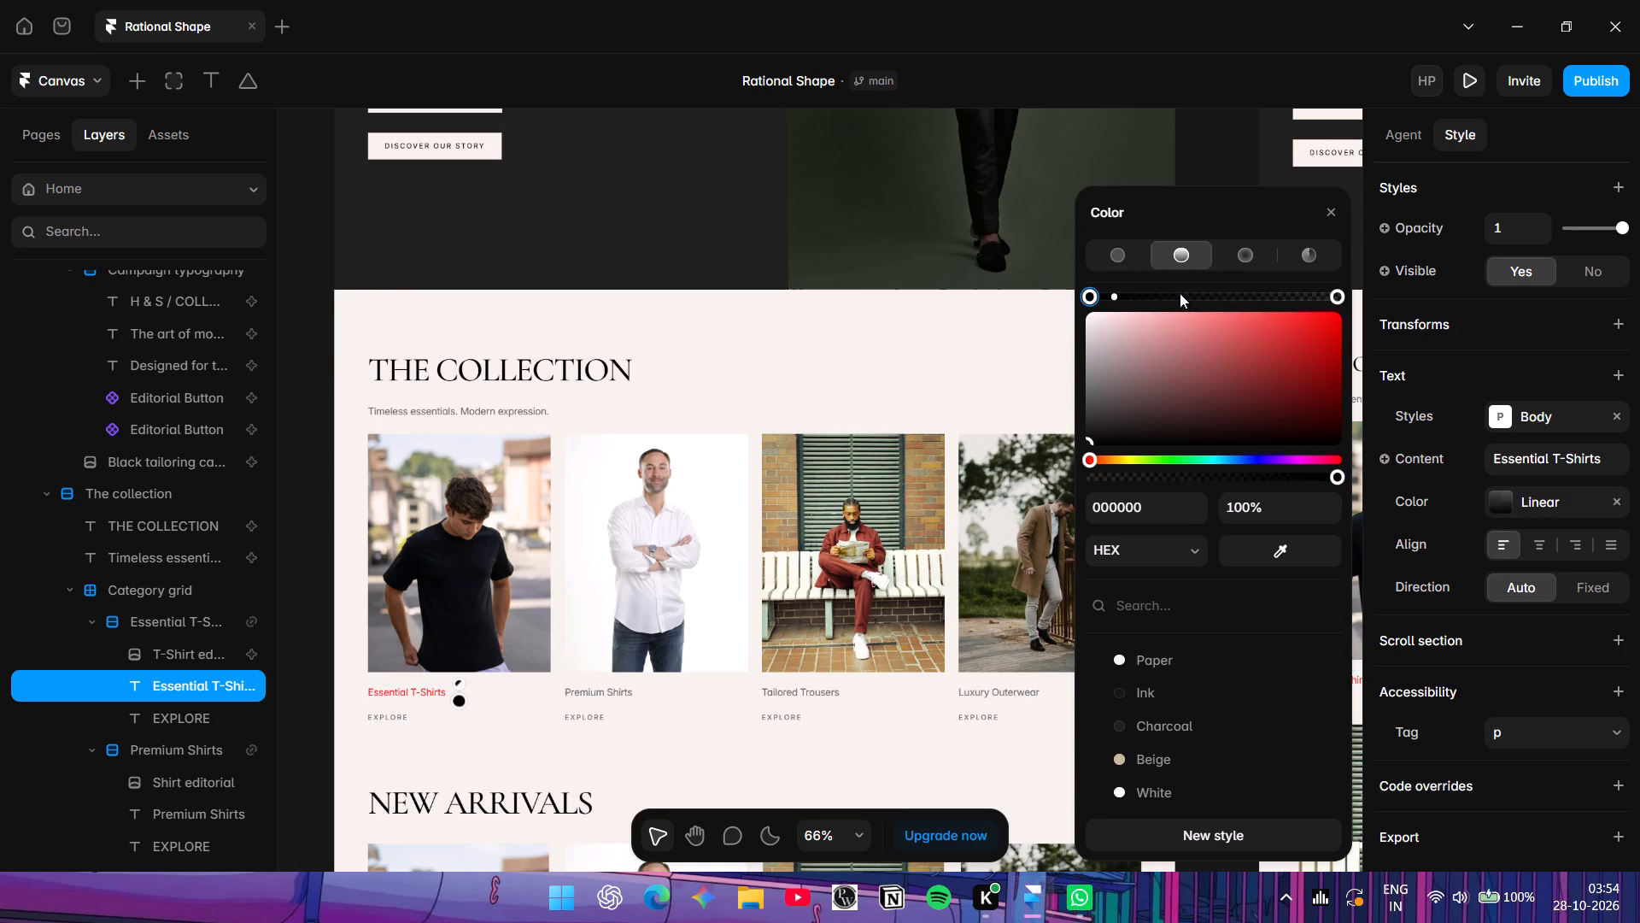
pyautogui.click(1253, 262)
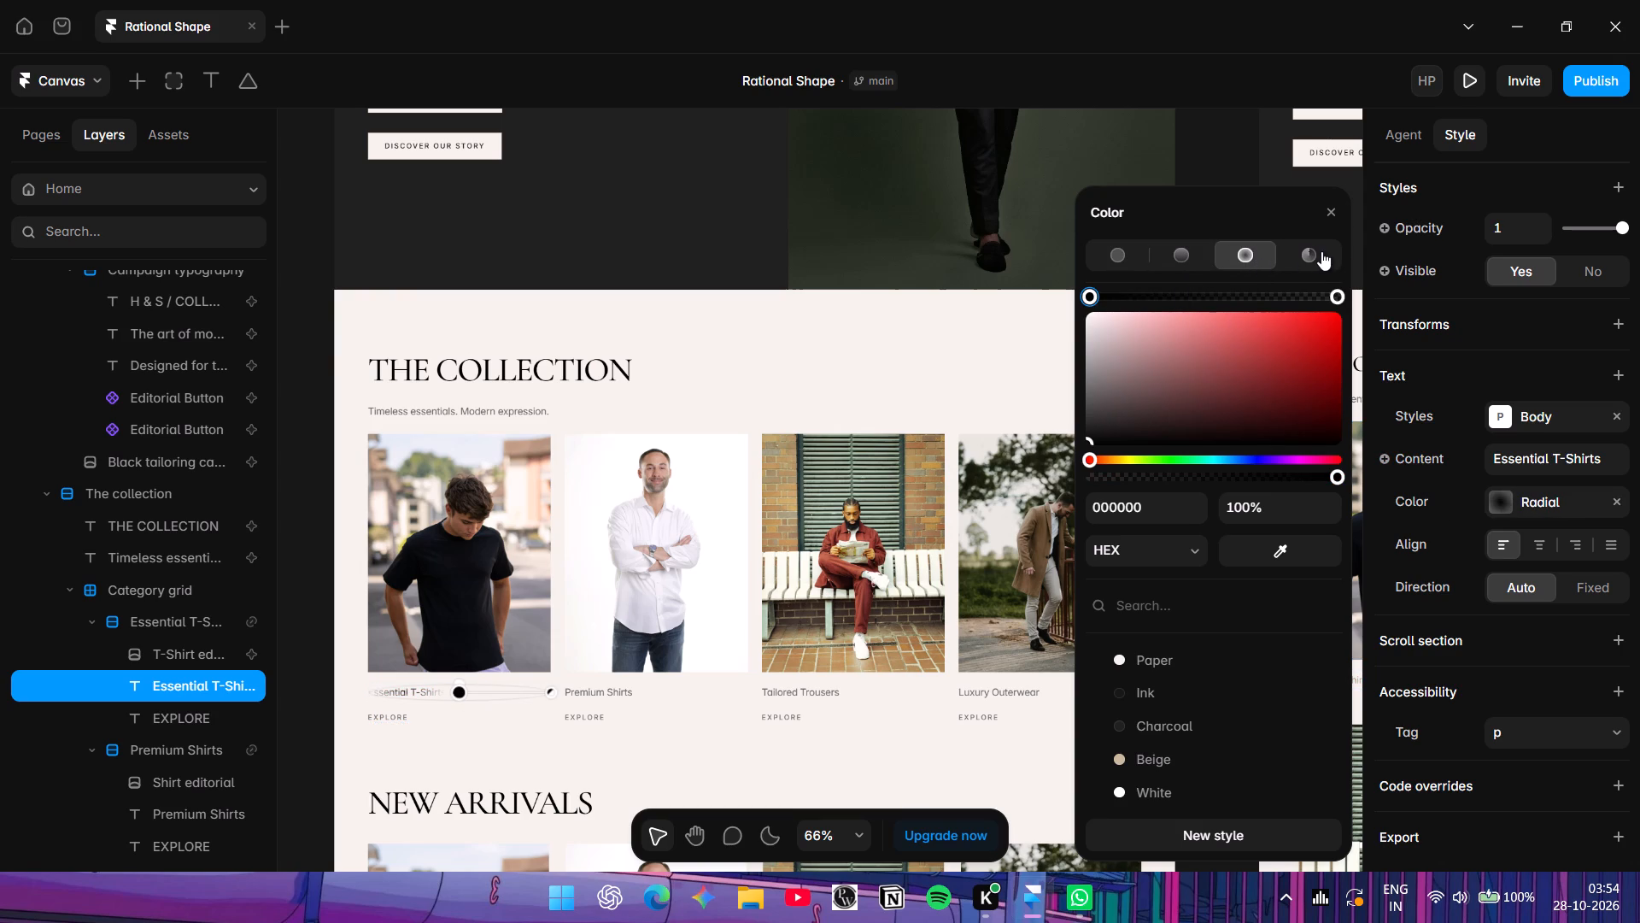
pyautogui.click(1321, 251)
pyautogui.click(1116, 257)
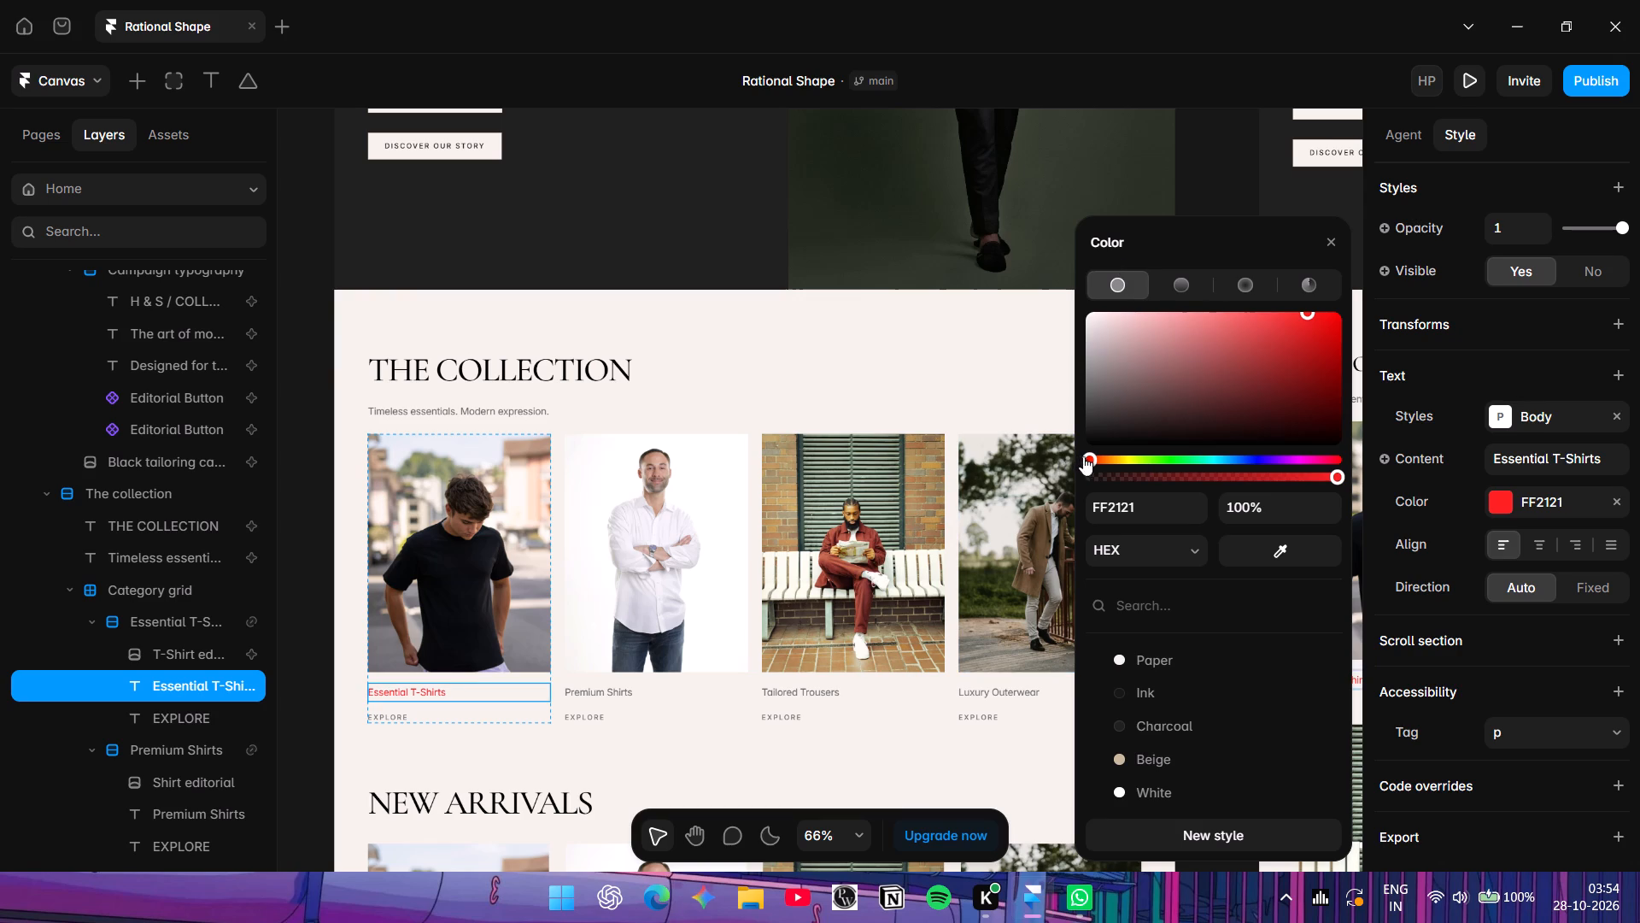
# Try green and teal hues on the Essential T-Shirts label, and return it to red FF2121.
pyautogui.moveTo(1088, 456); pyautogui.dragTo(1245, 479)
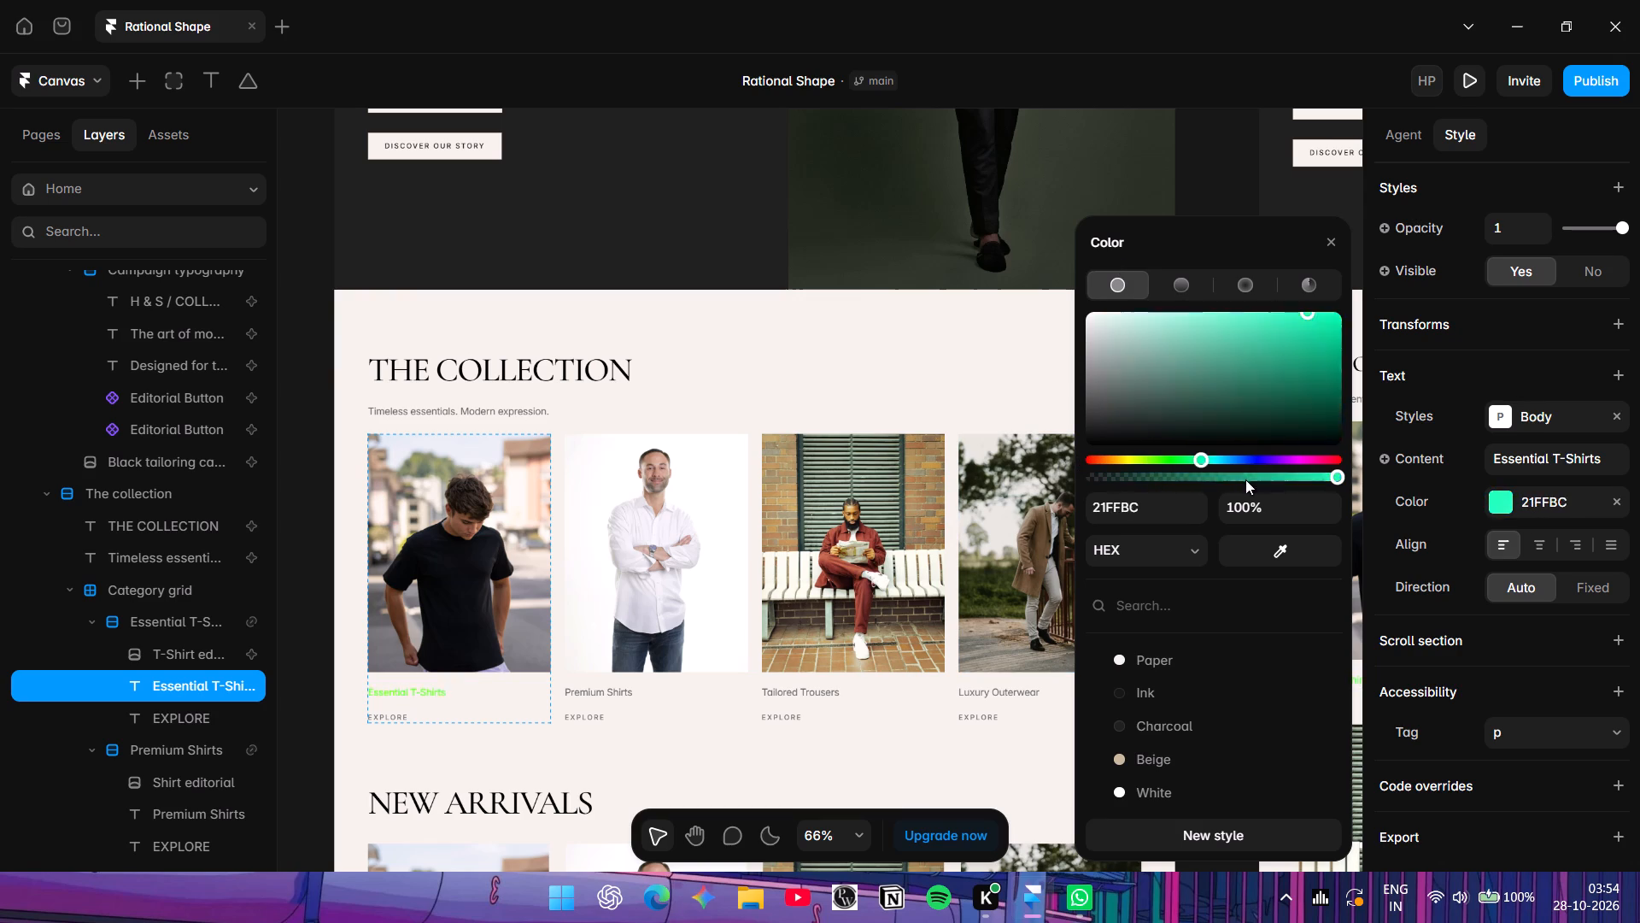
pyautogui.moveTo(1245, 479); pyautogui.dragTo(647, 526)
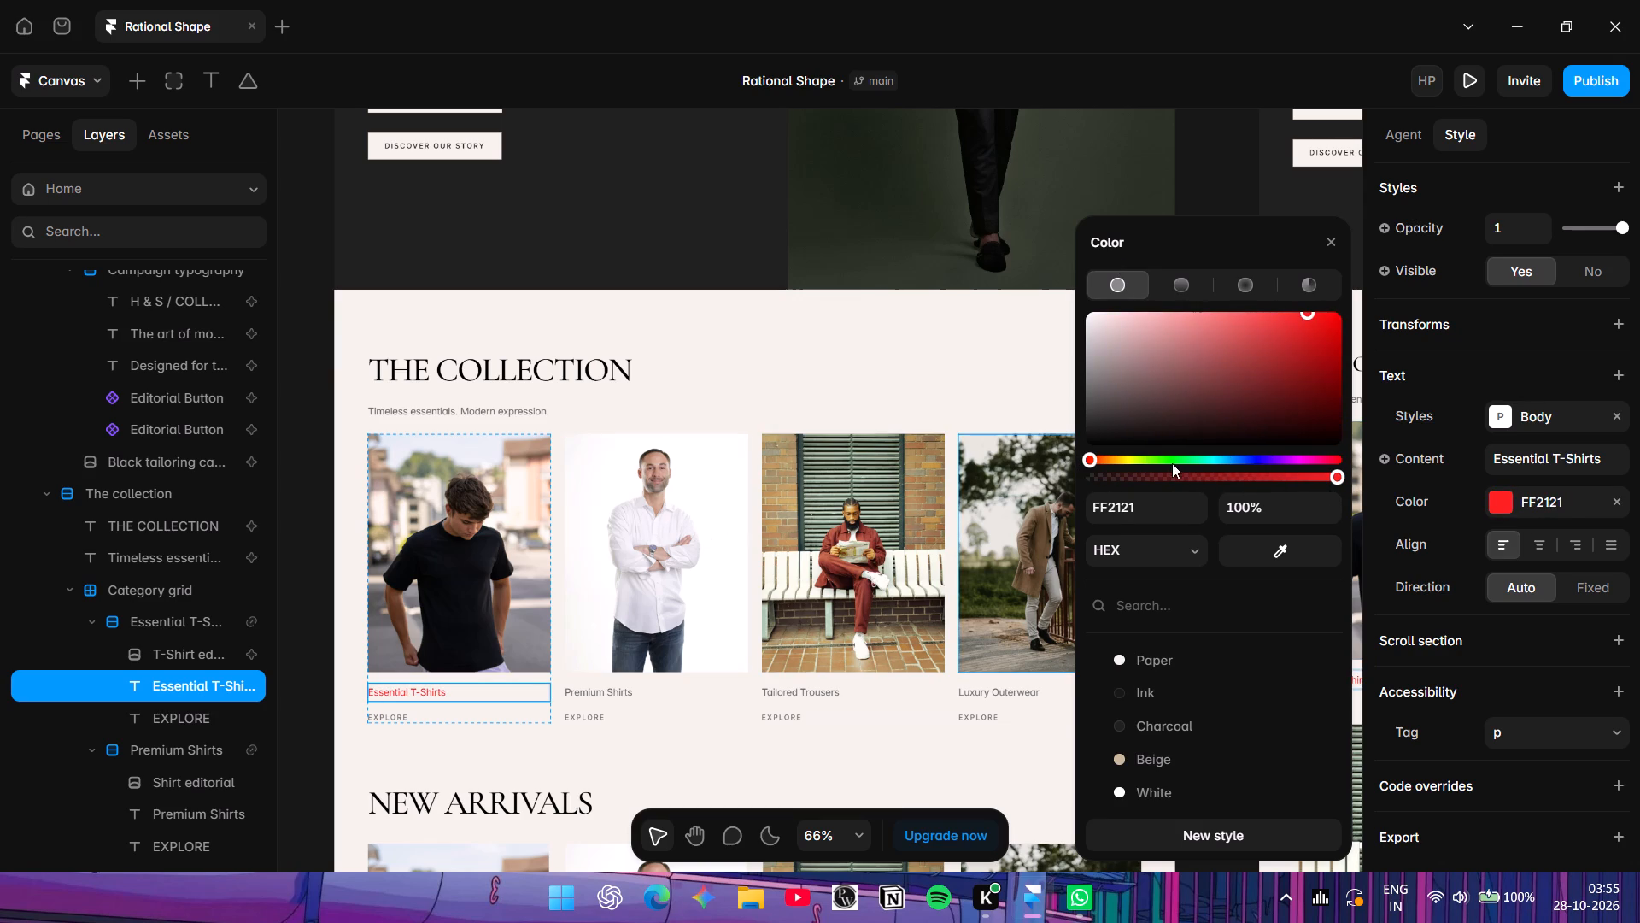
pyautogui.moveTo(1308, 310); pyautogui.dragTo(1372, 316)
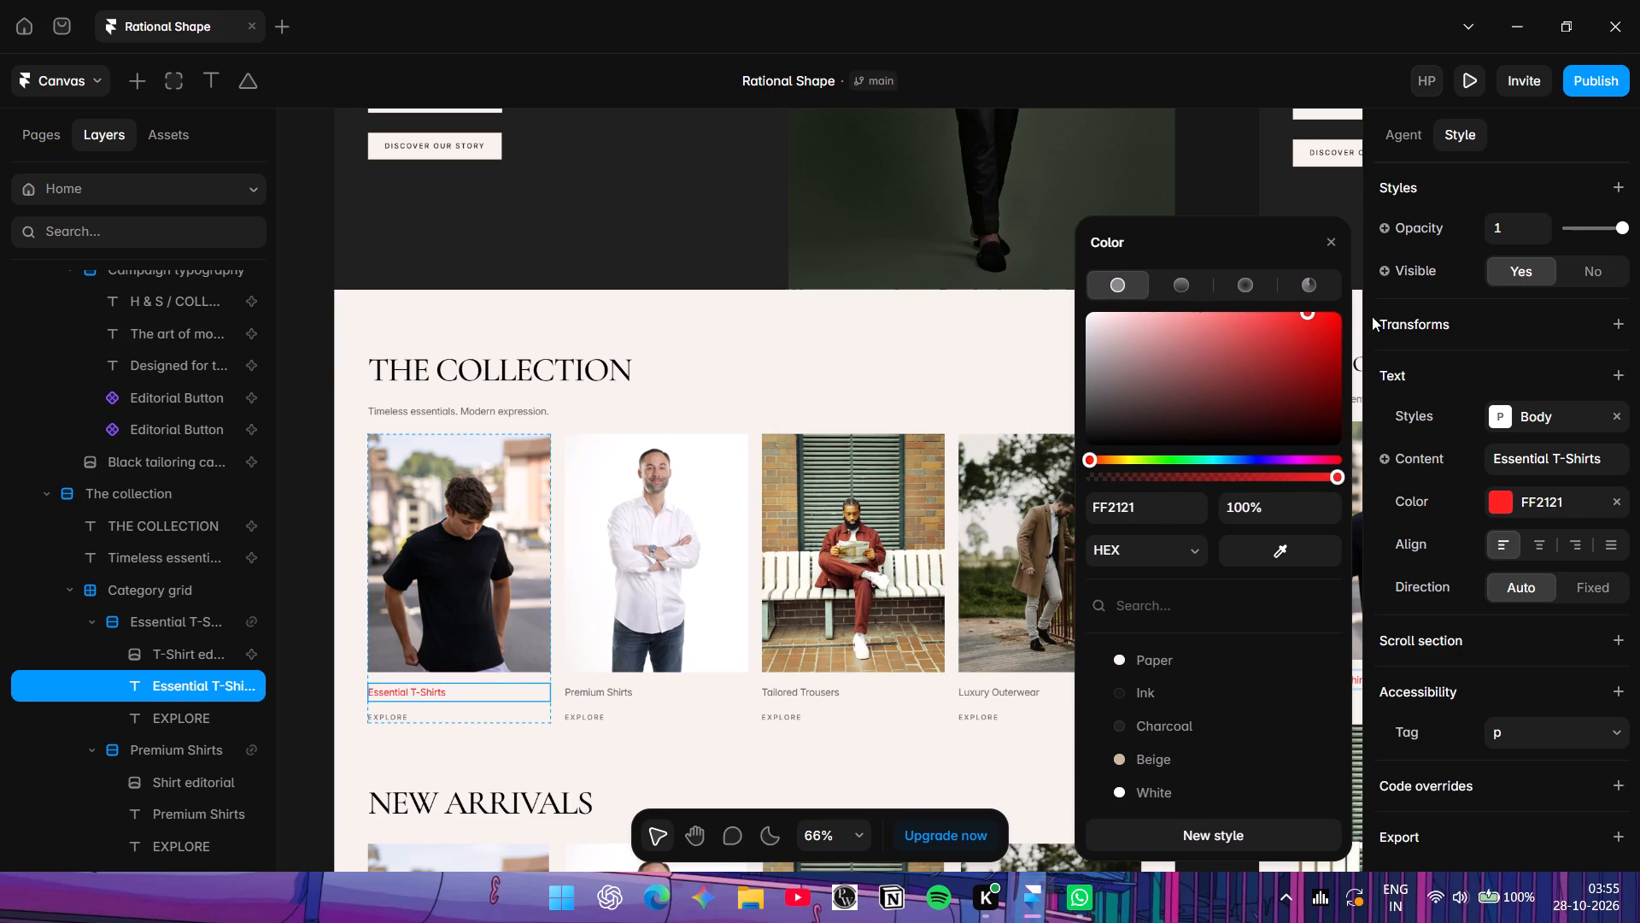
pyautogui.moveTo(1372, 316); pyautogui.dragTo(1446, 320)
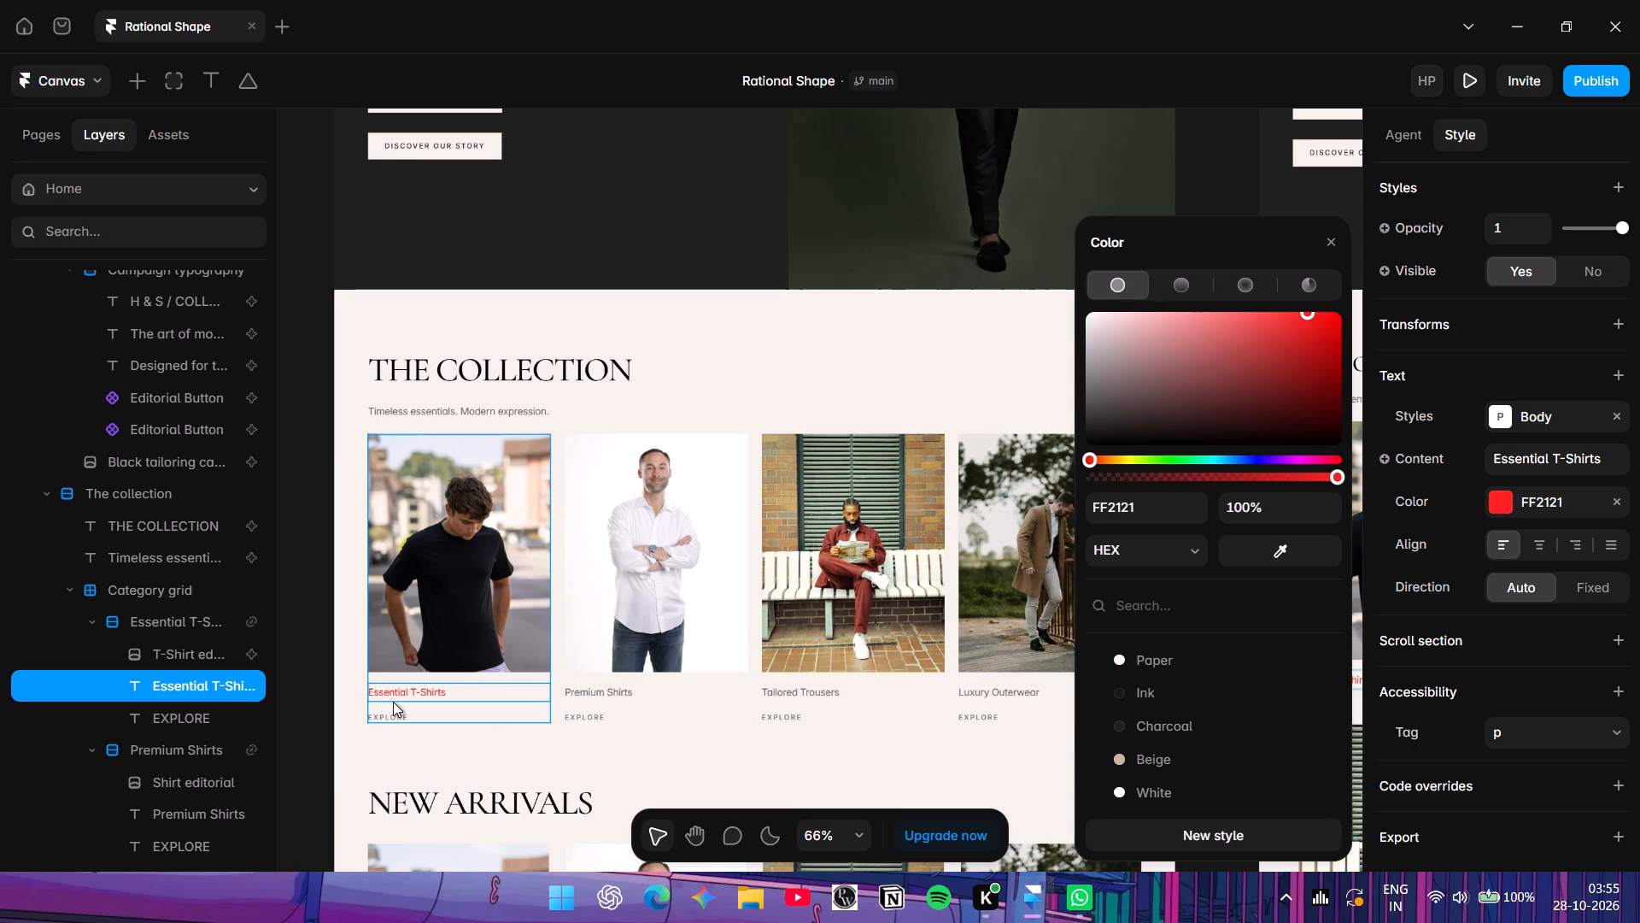
# Set the text colour of the EXPLORE label under Essential T-Shirts to black 000000.
pyautogui.click(395, 714)
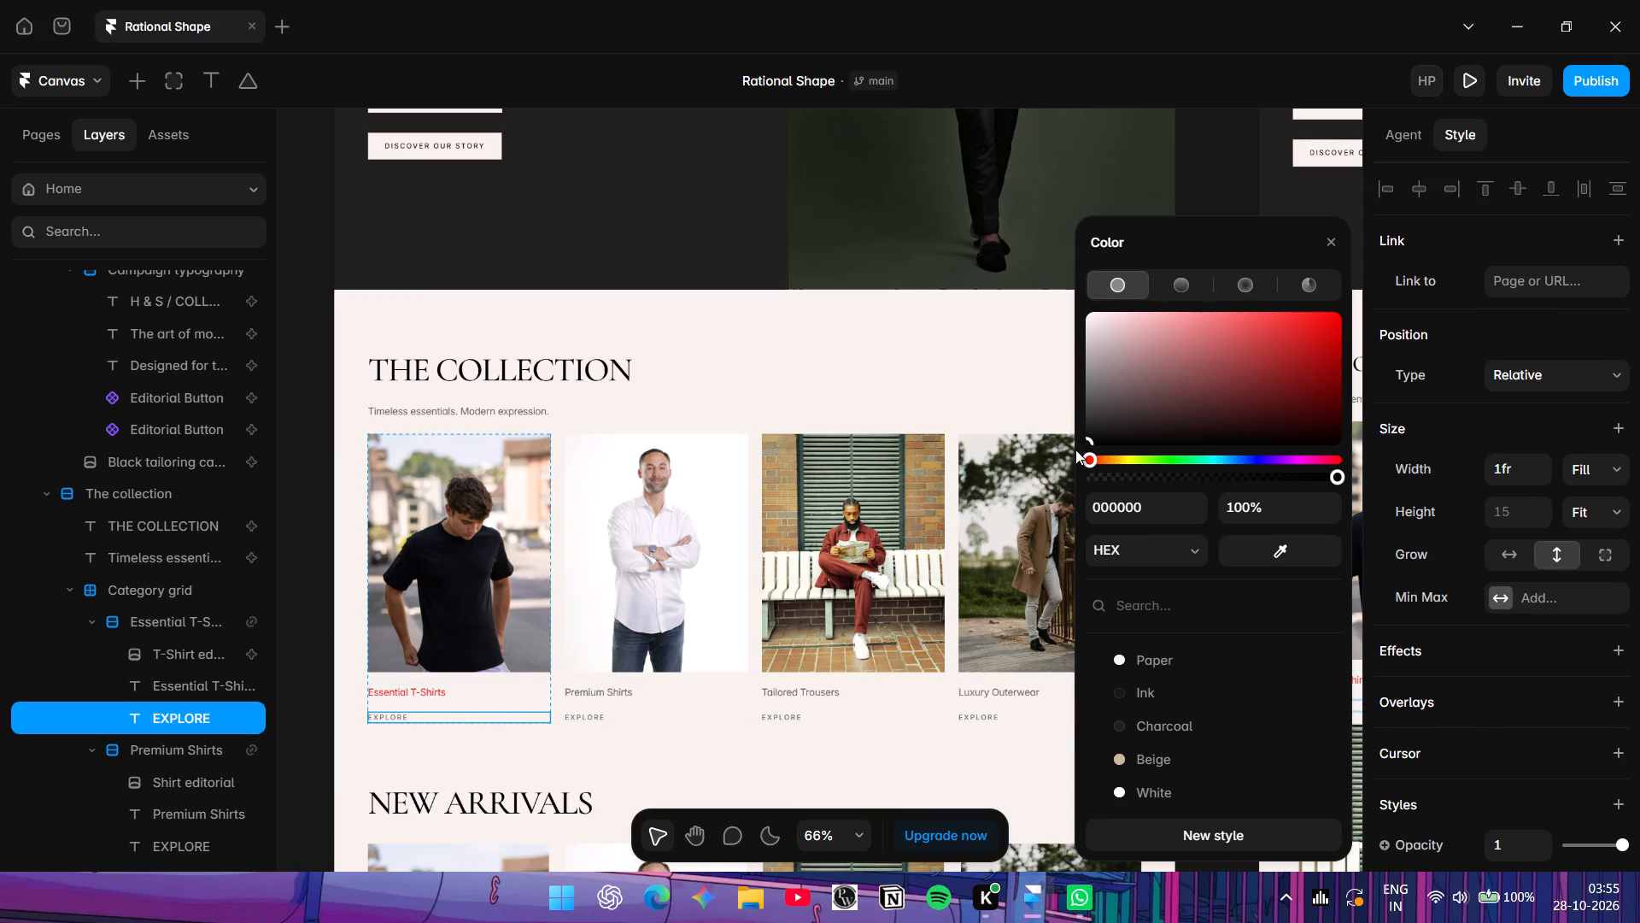
pyautogui.moveTo(1096, 446); pyautogui.dragTo(1148, 446)
pyautogui.moveTo(1090, 439); pyautogui.dragTo(1091, 439)
pyautogui.moveTo(1091, 439); pyautogui.dragTo(1443, 504)
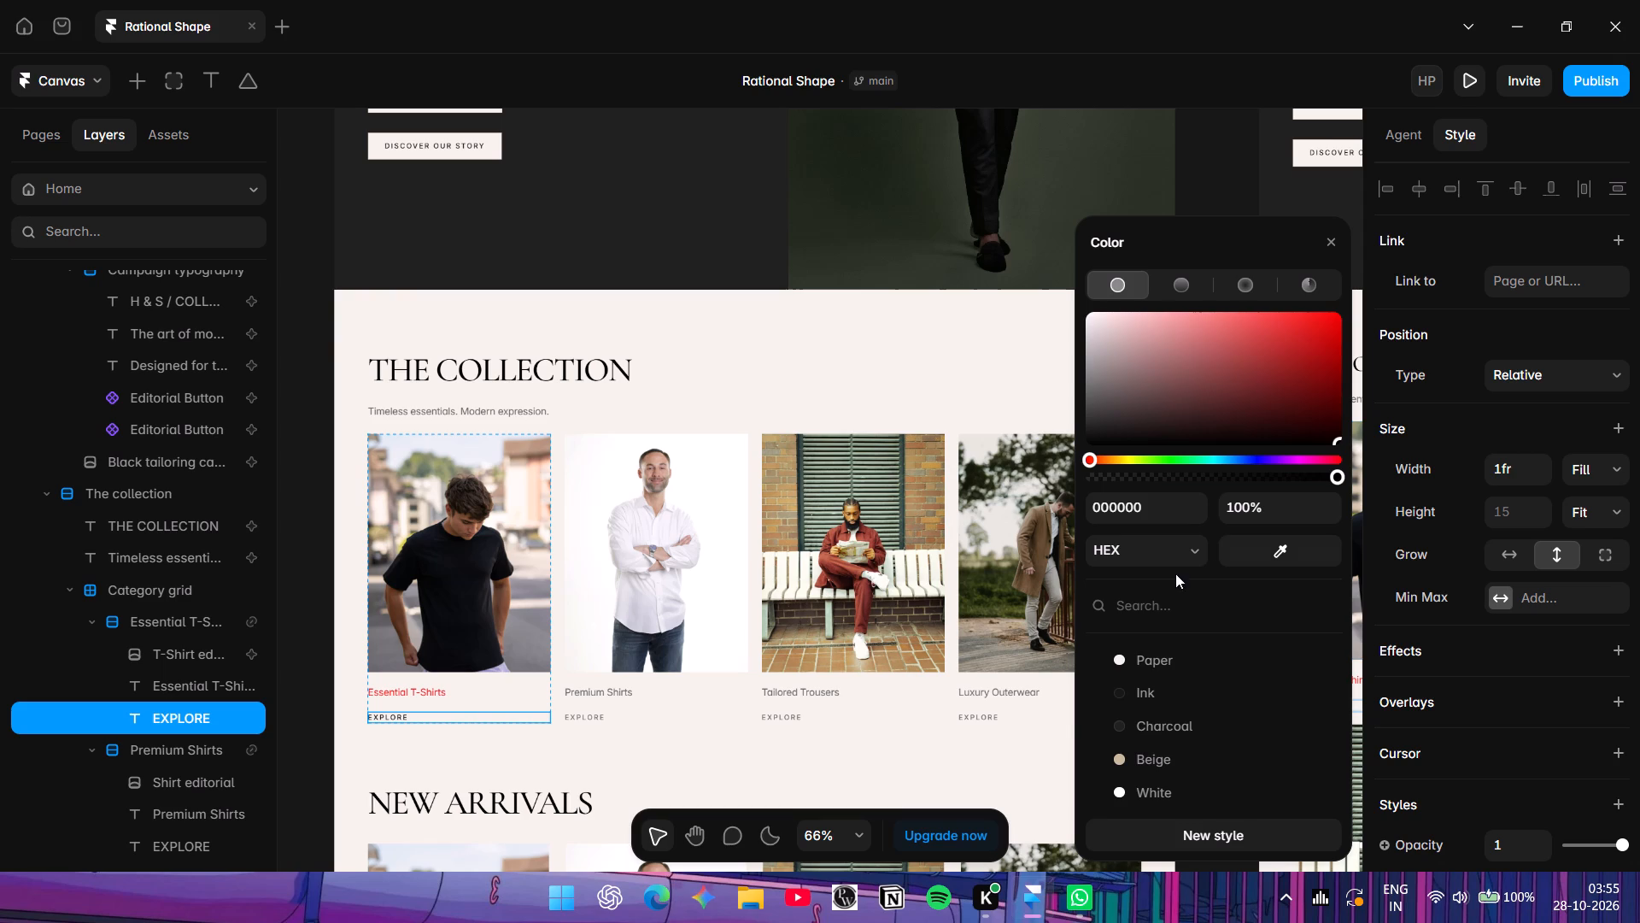
# Set the Premium Shirts label's text colour to red FF0000.
pyautogui.click(647, 687)
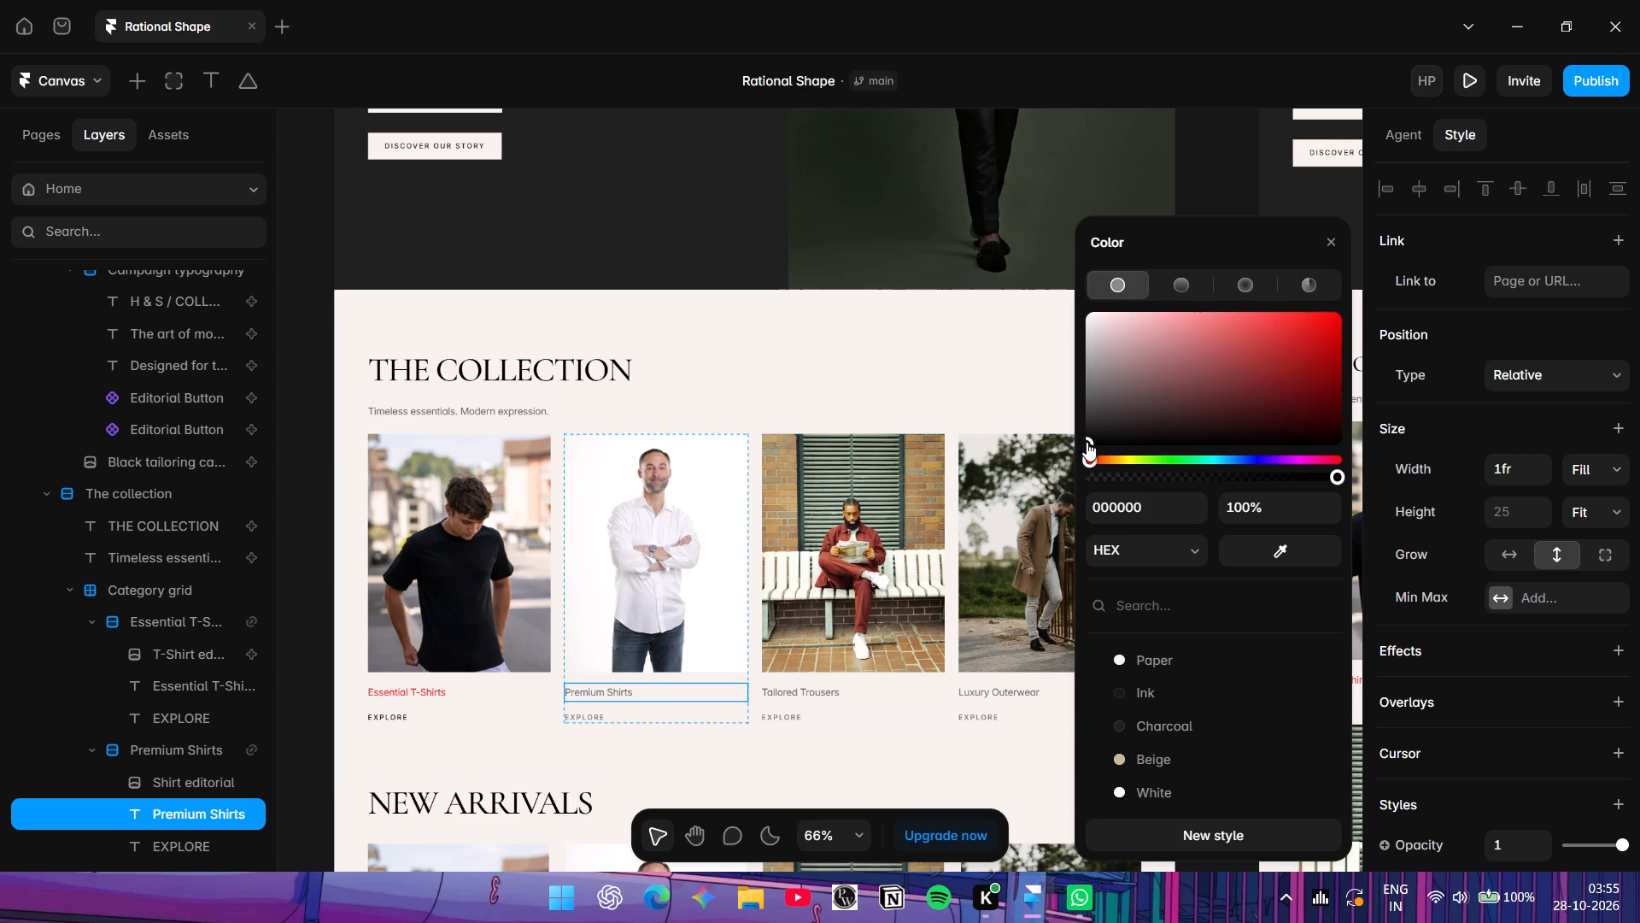
pyautogui.moveTo(1086, 442); pyautogui.dragTo(1381, 251)
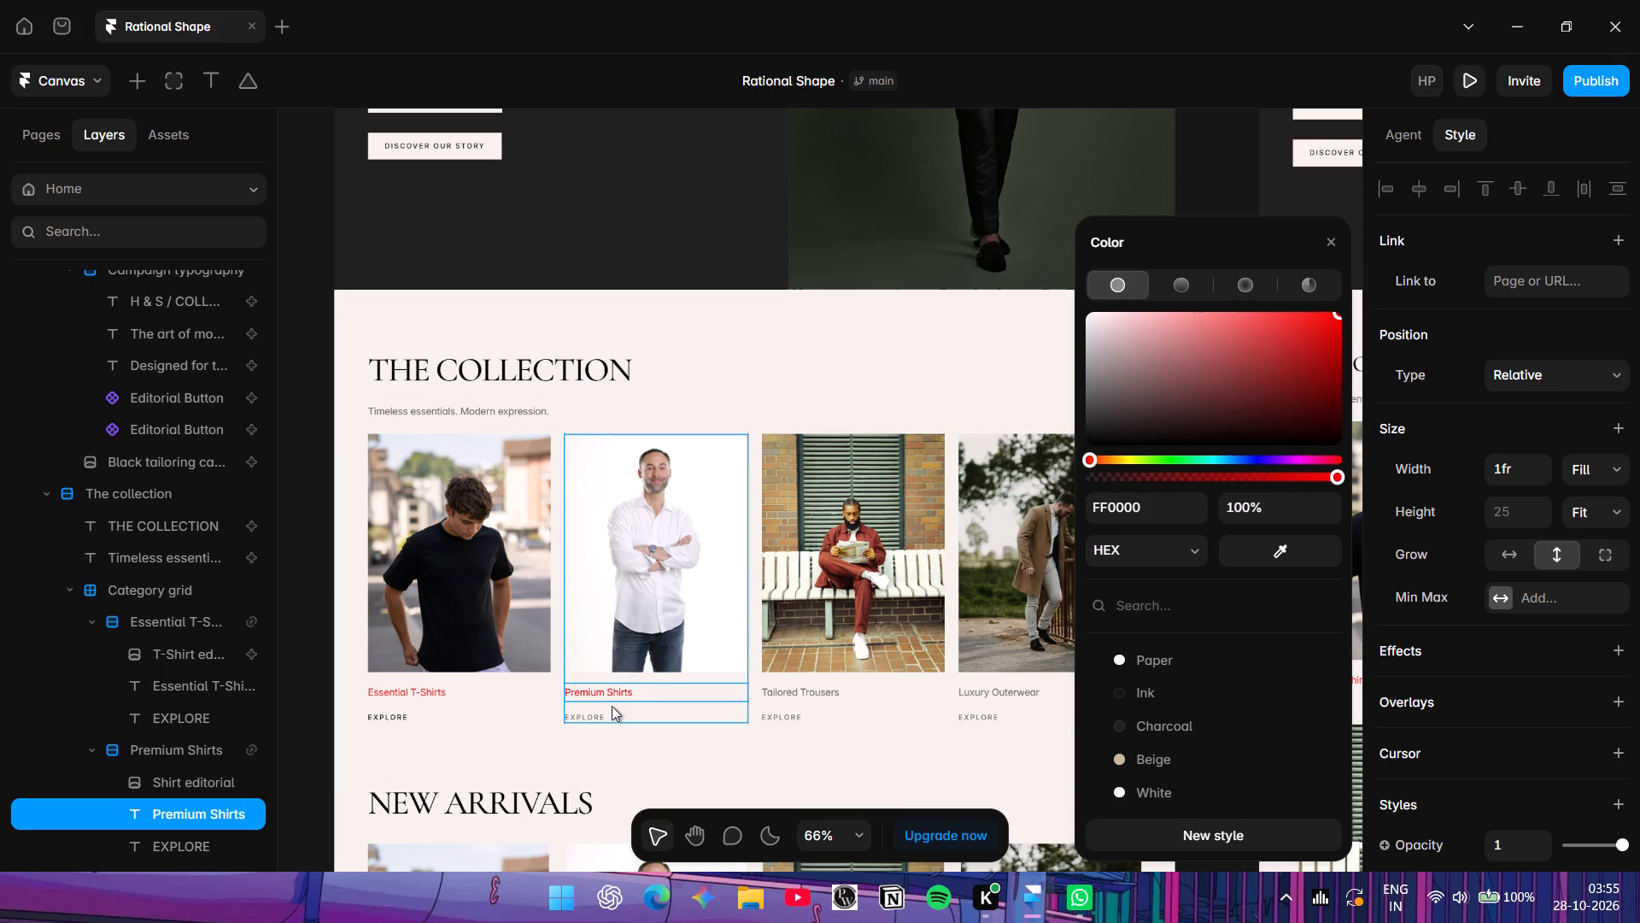
# Set the text colour of the EXPLORE label under Premium Shirts to black 000000.
pyautogui.click(611, 708)
pyautogui.click(594, 721)
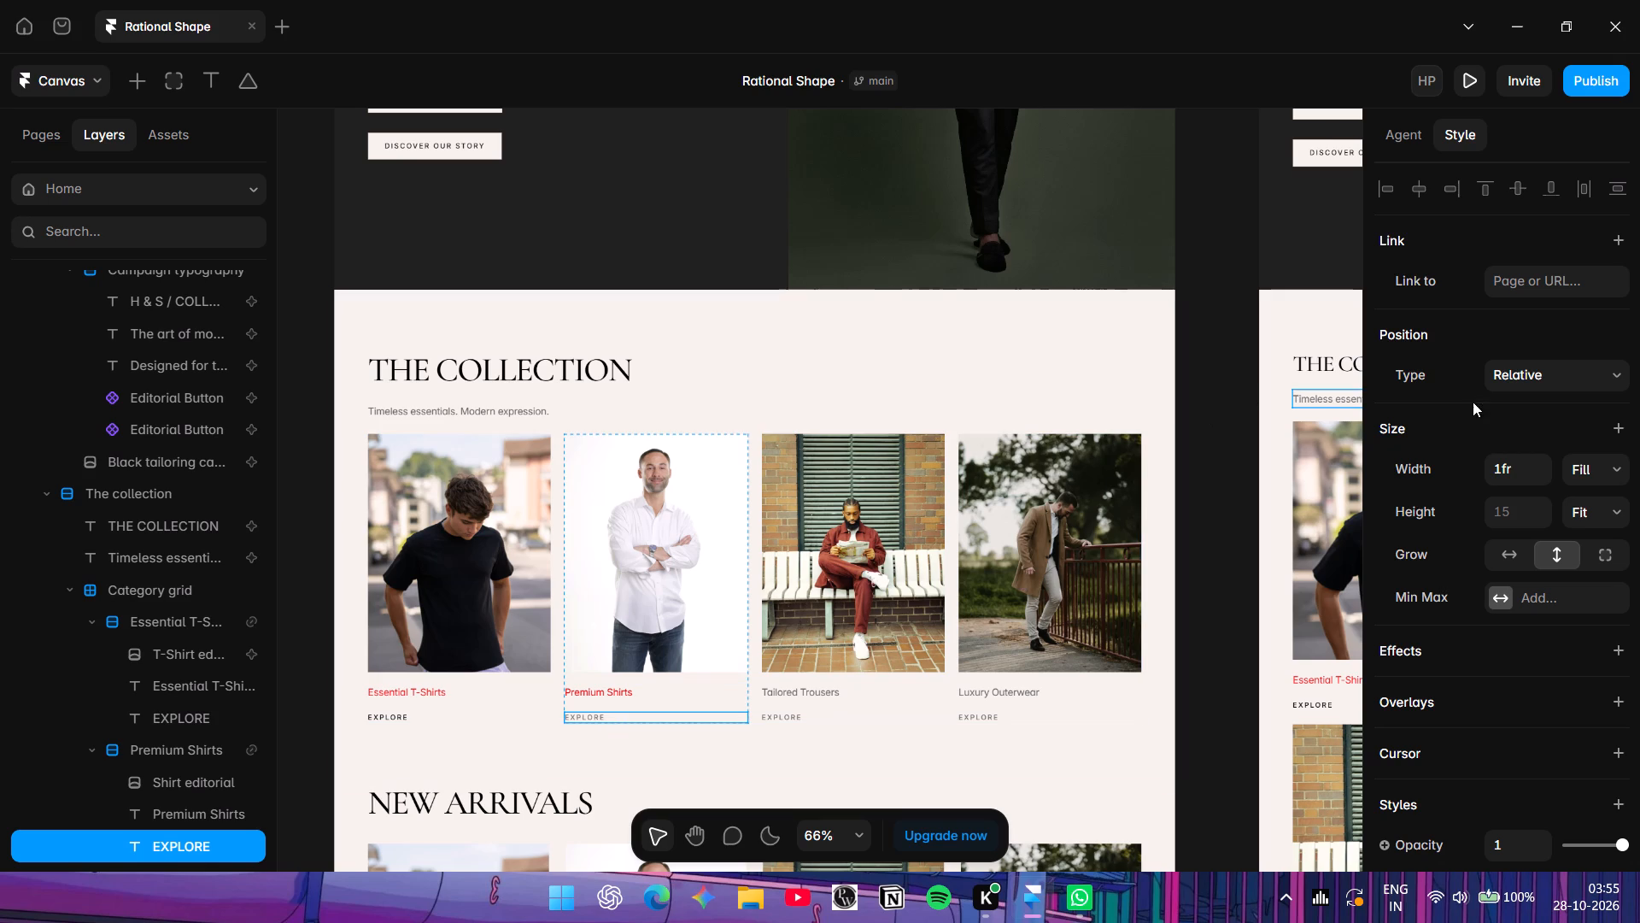
pyautogui.scroll(-4, 1512, 546)
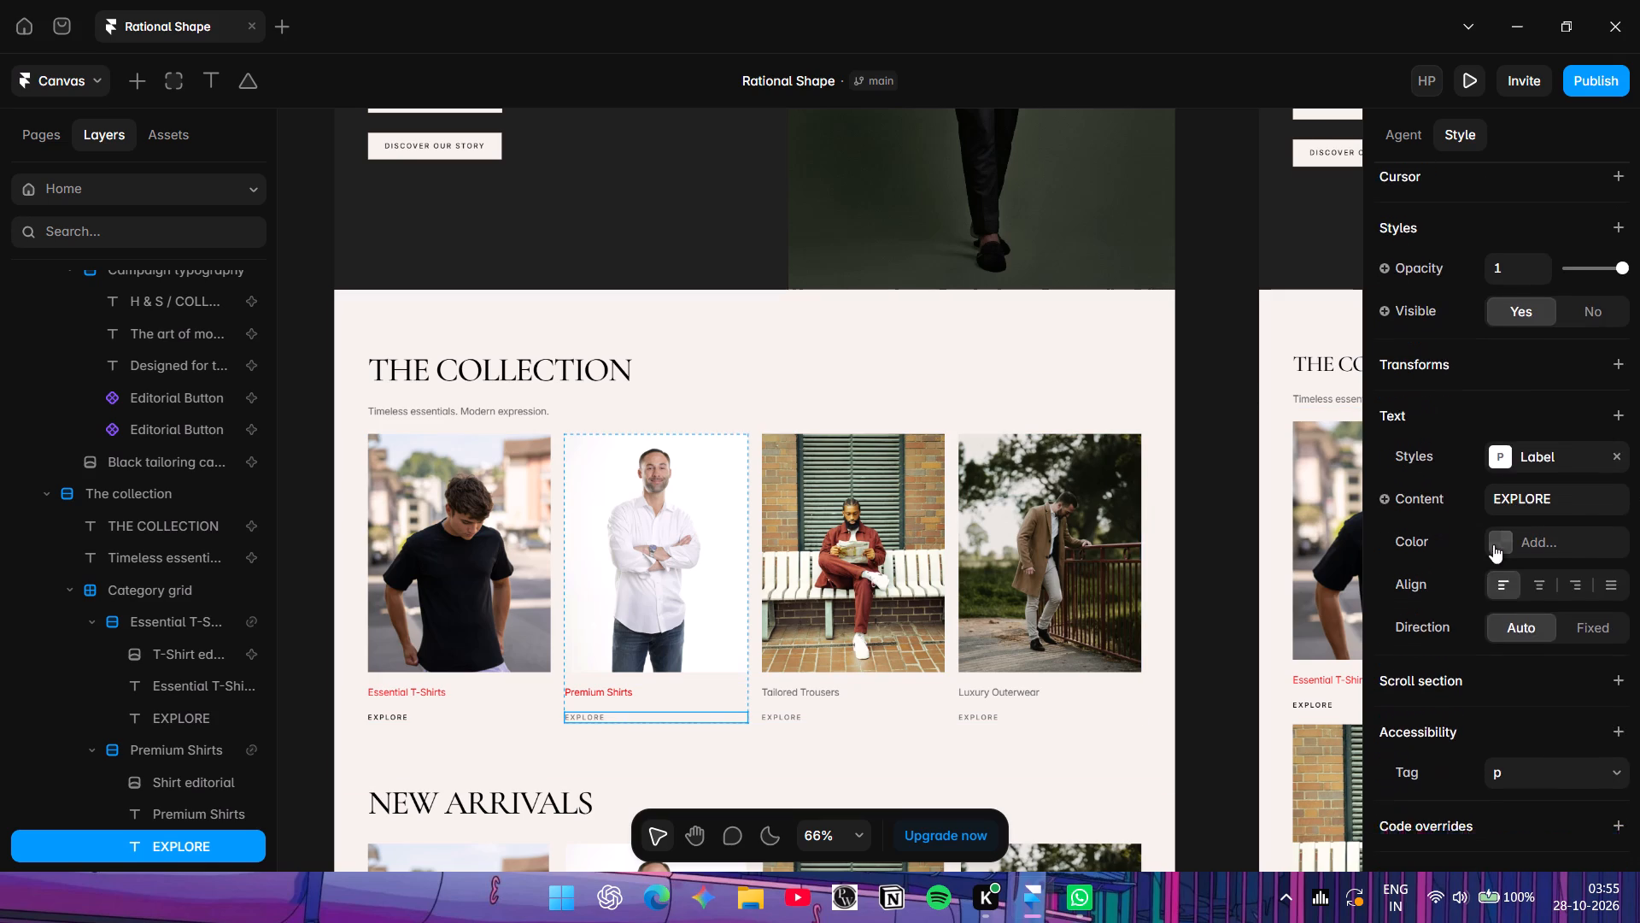
pyautogui.scroll(-4, 1458, 499)
pyautogui.scroll(4, 1454, 522)
pyautogui.scroll(-3, 1454, 522)
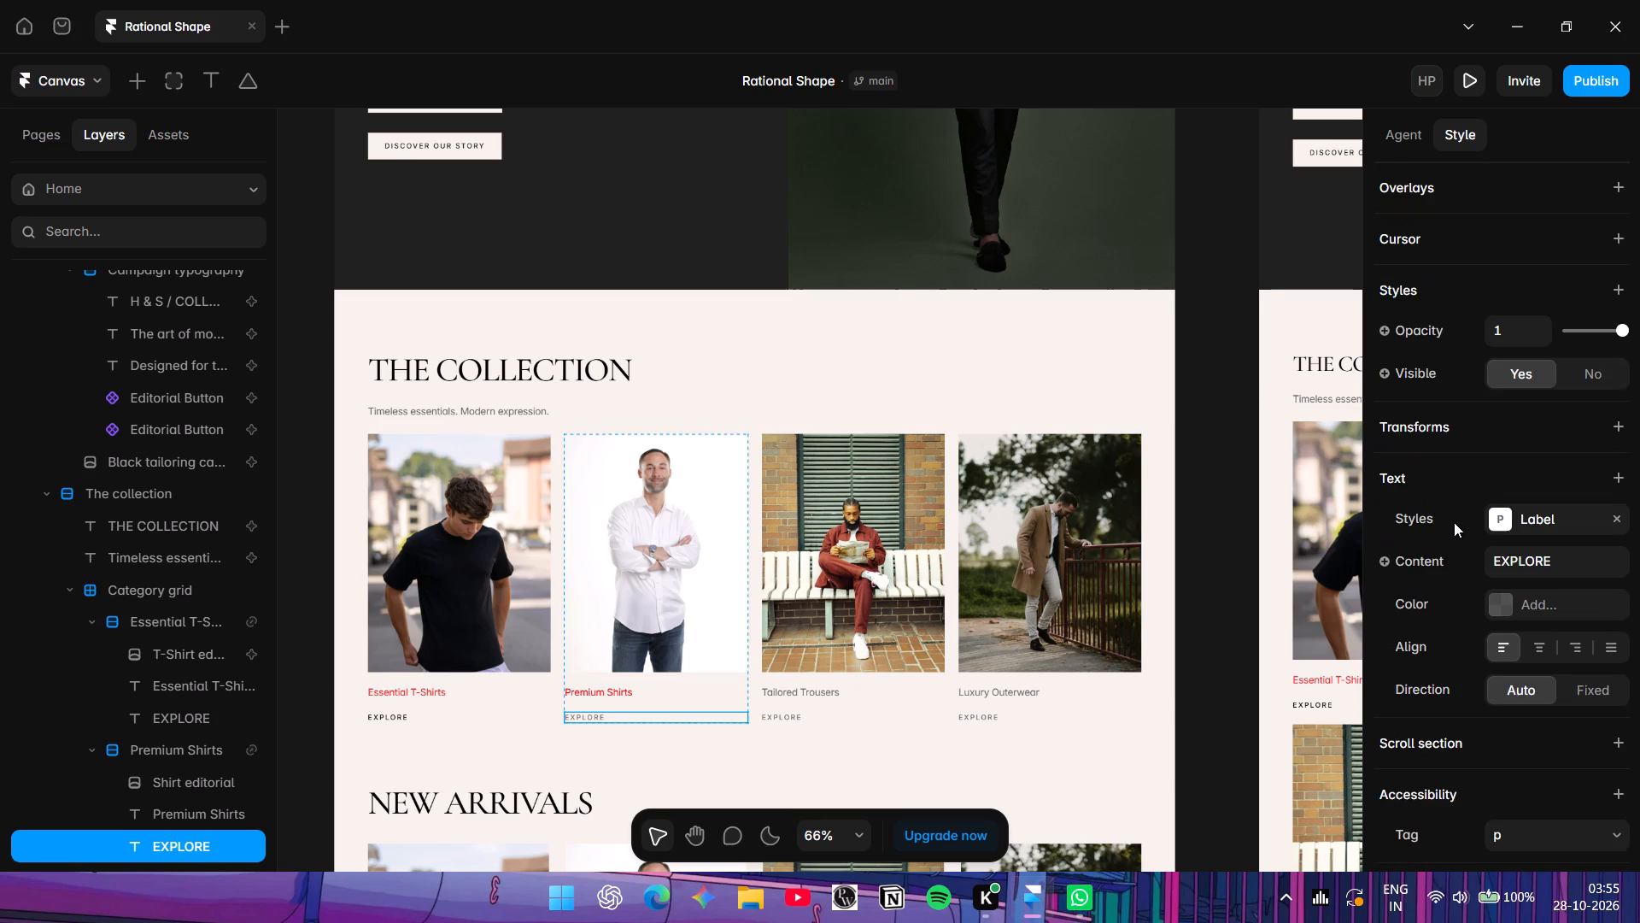
pyautogui.click(1504, 586)
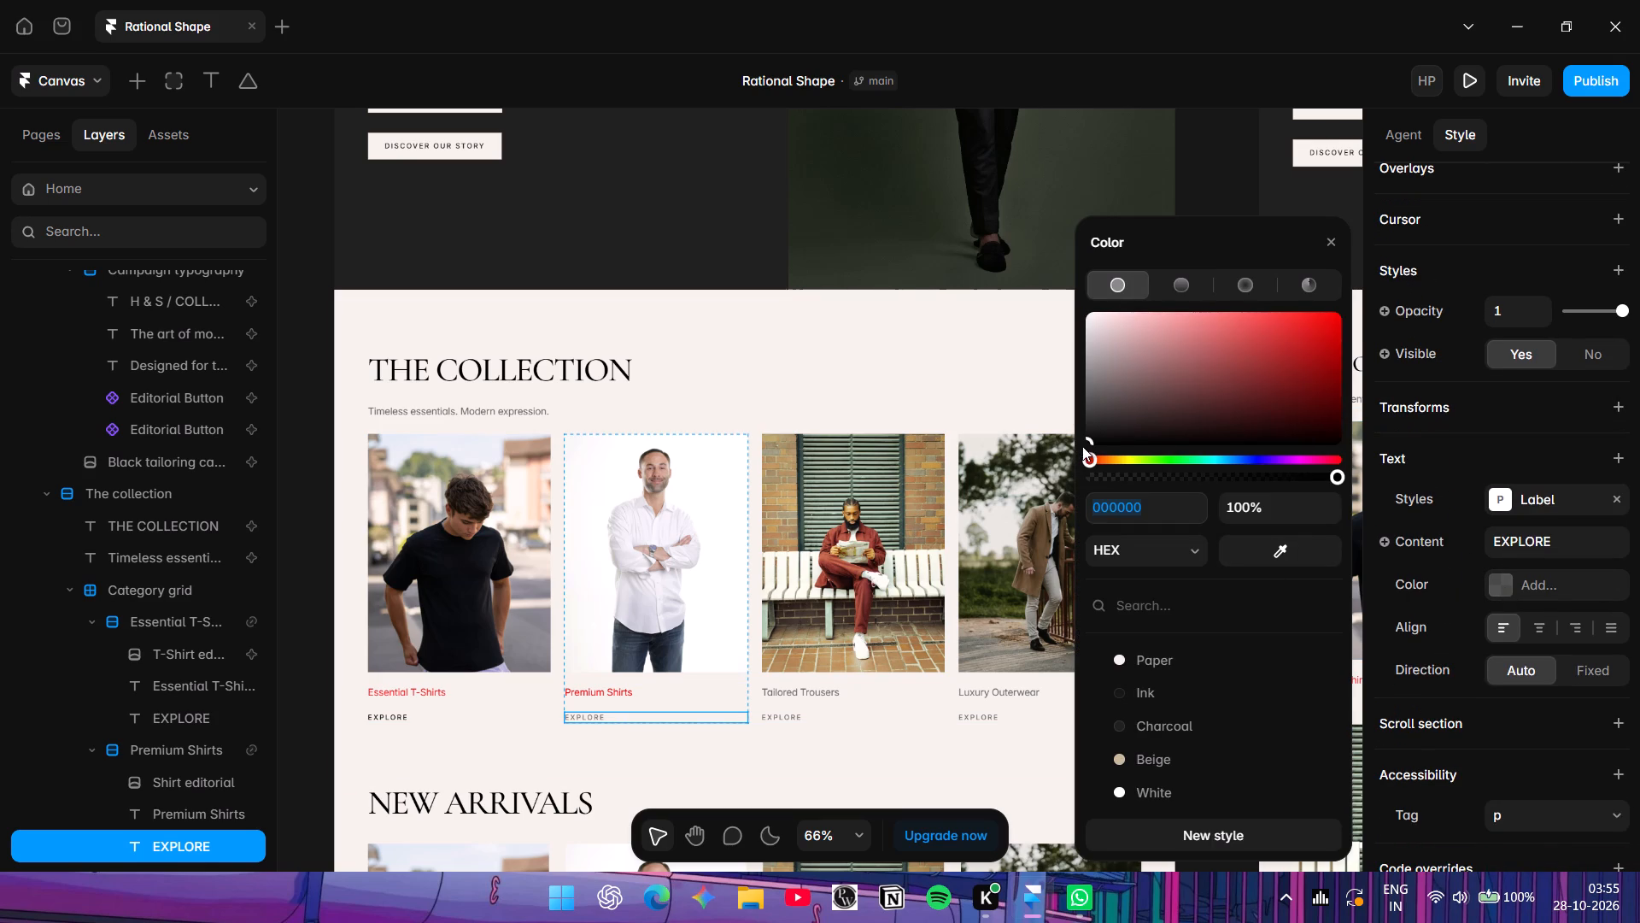
pyautogui.moveTo(1093, 438); pyautogui.dragTo(1503, 527)
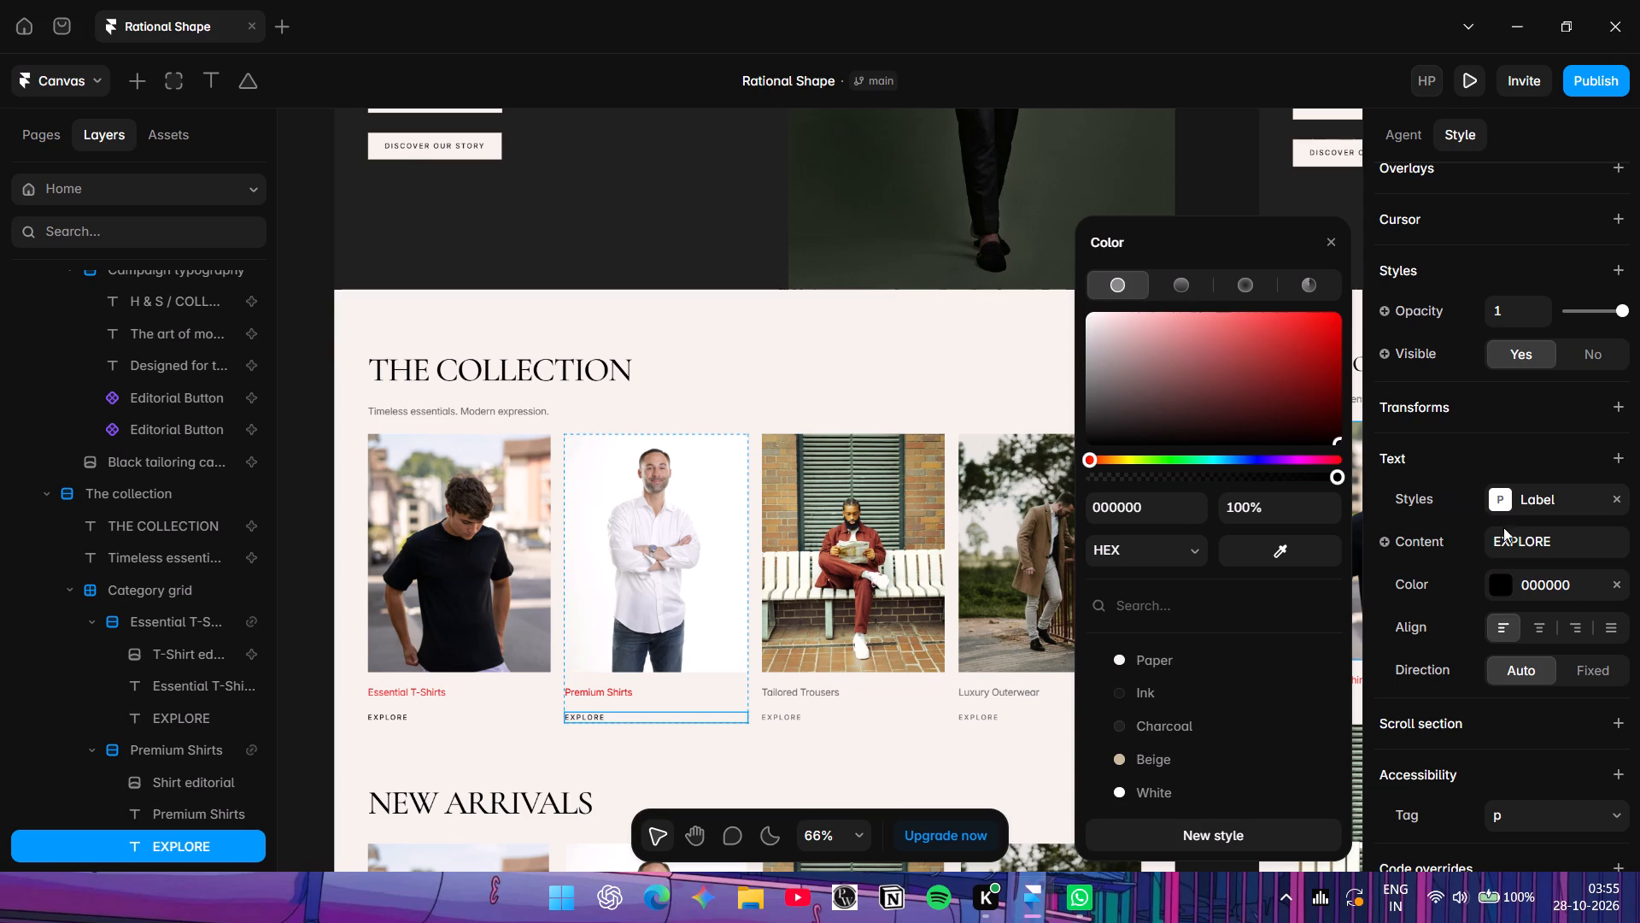
pyautogui.moveTo(1503, 527); pyautogui.dragTo(1607, 589)
# Set the Tailored Trousers label's text colour to red FF0000.
pyautogui.click(784, 689)
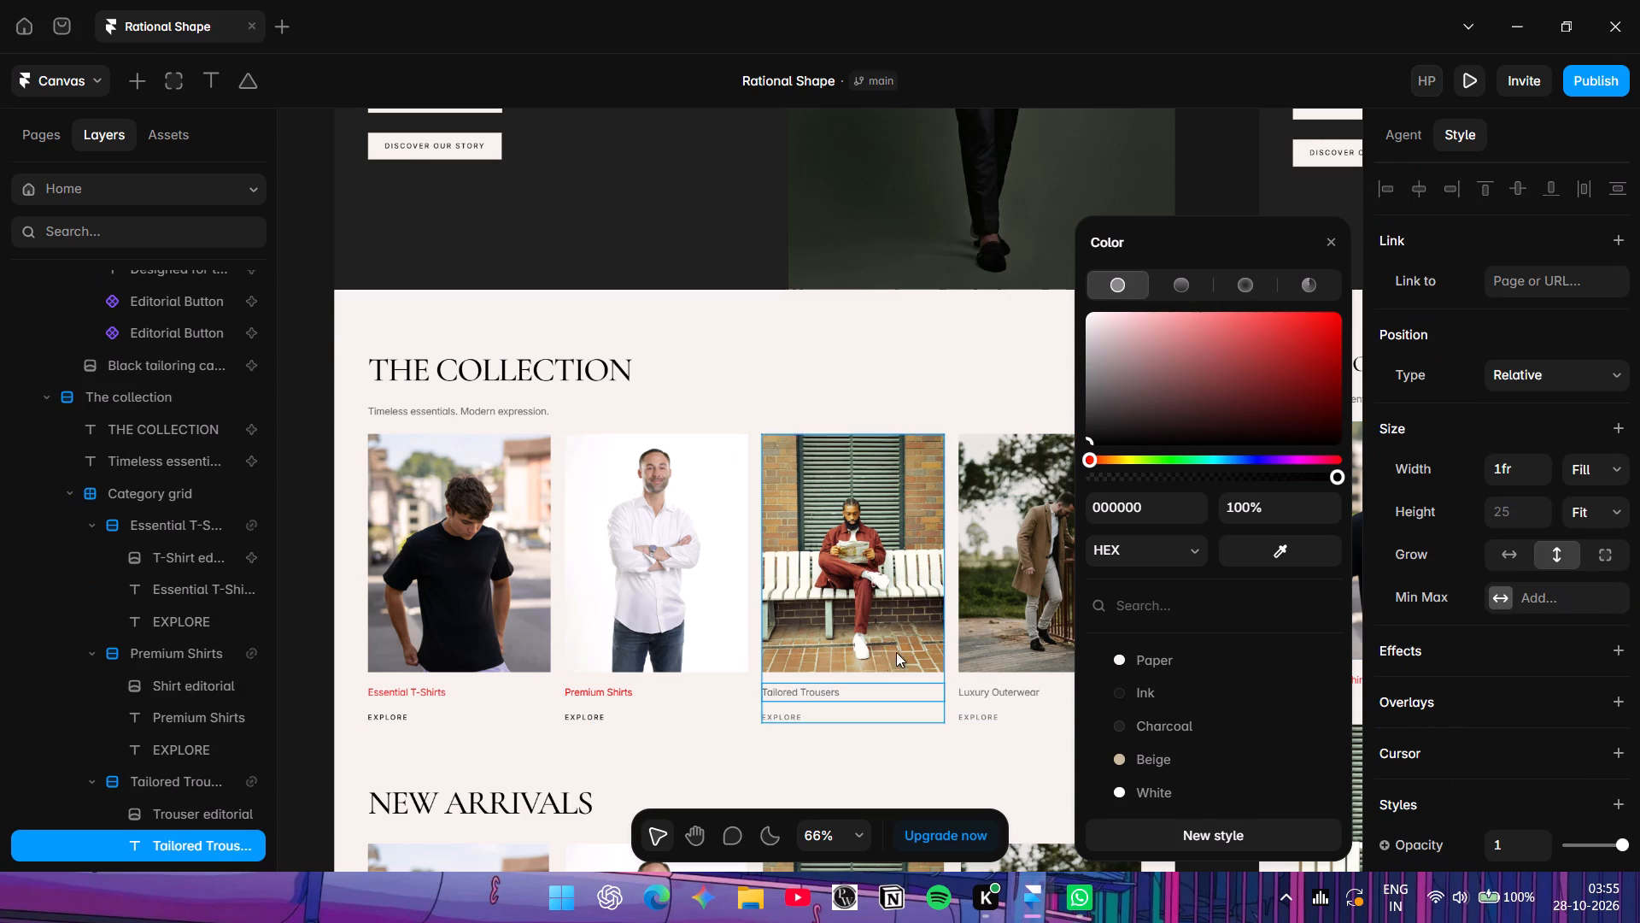
pyautogui.moveTo(1087, 437); pyautogui.dragTo(1104, 437)
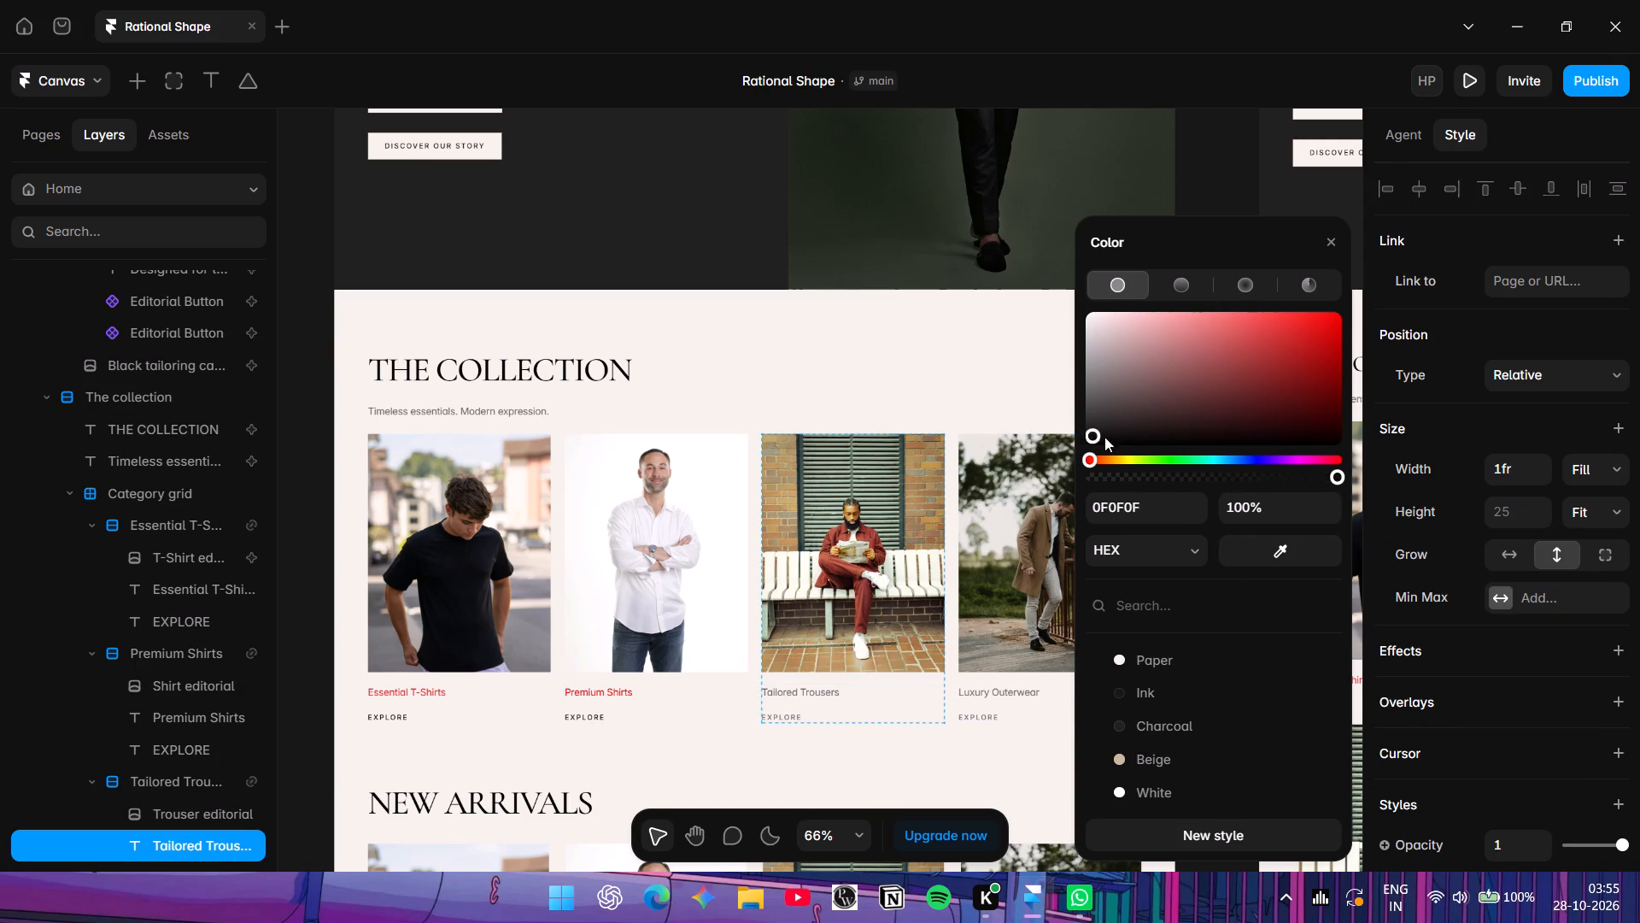
pyautogui.moveTo(1104, 437); pyautogui.dragTo(1472, 223)
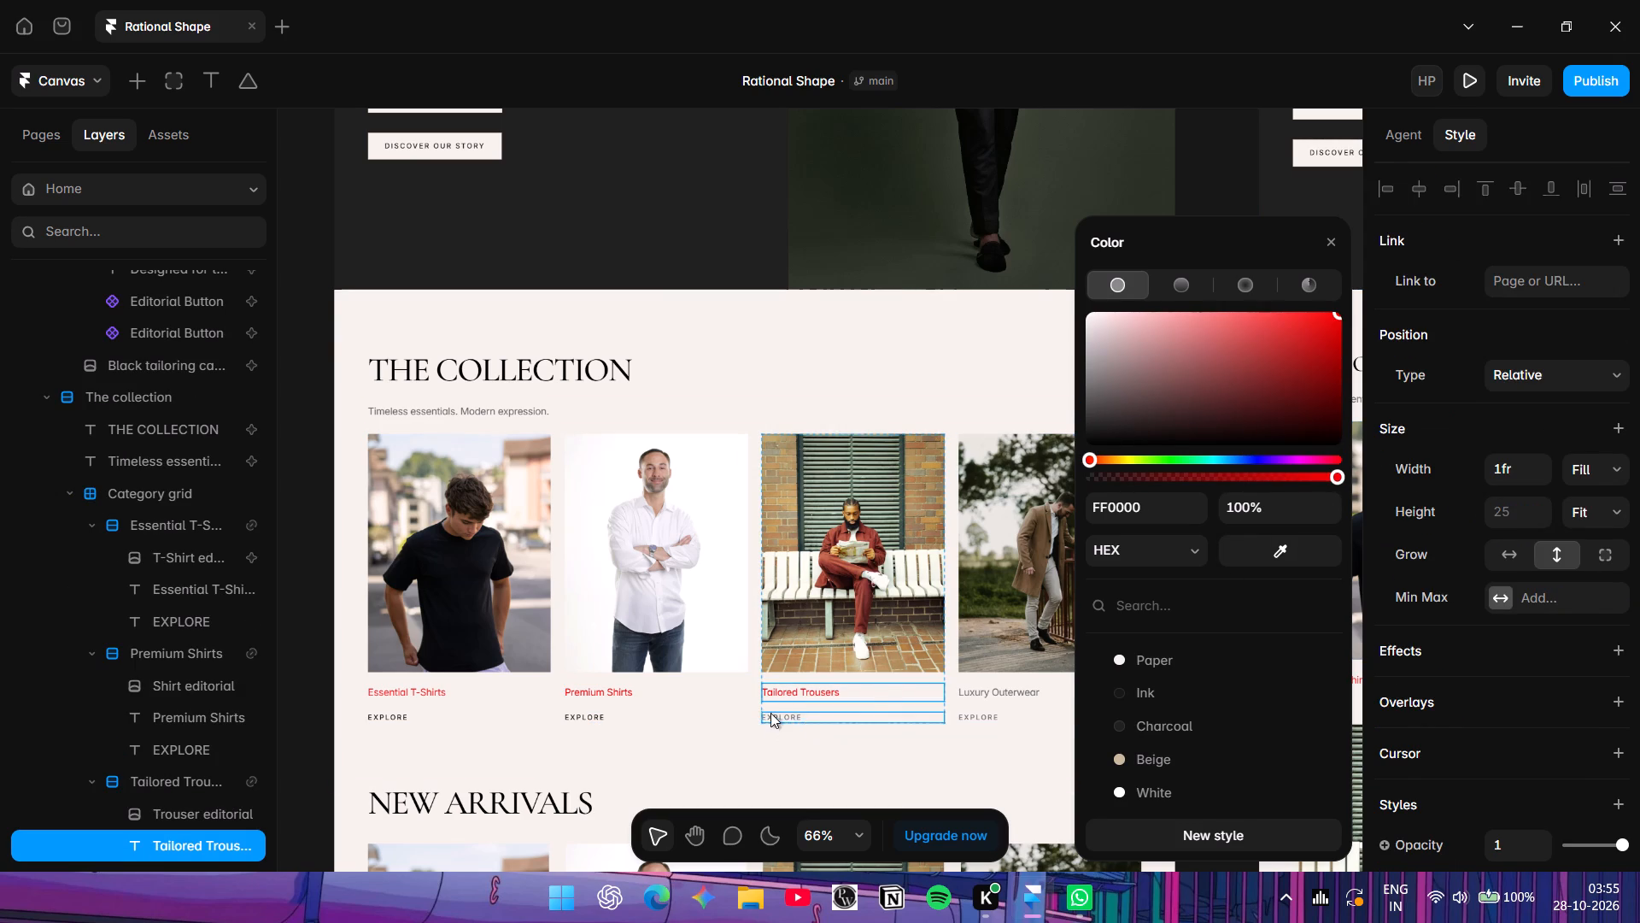
# Set the text colour of the EXPLORE label under Tailored Trousers to black 000000.
pyautogui.click(770, 711)
pyautogui.click(782, 718)
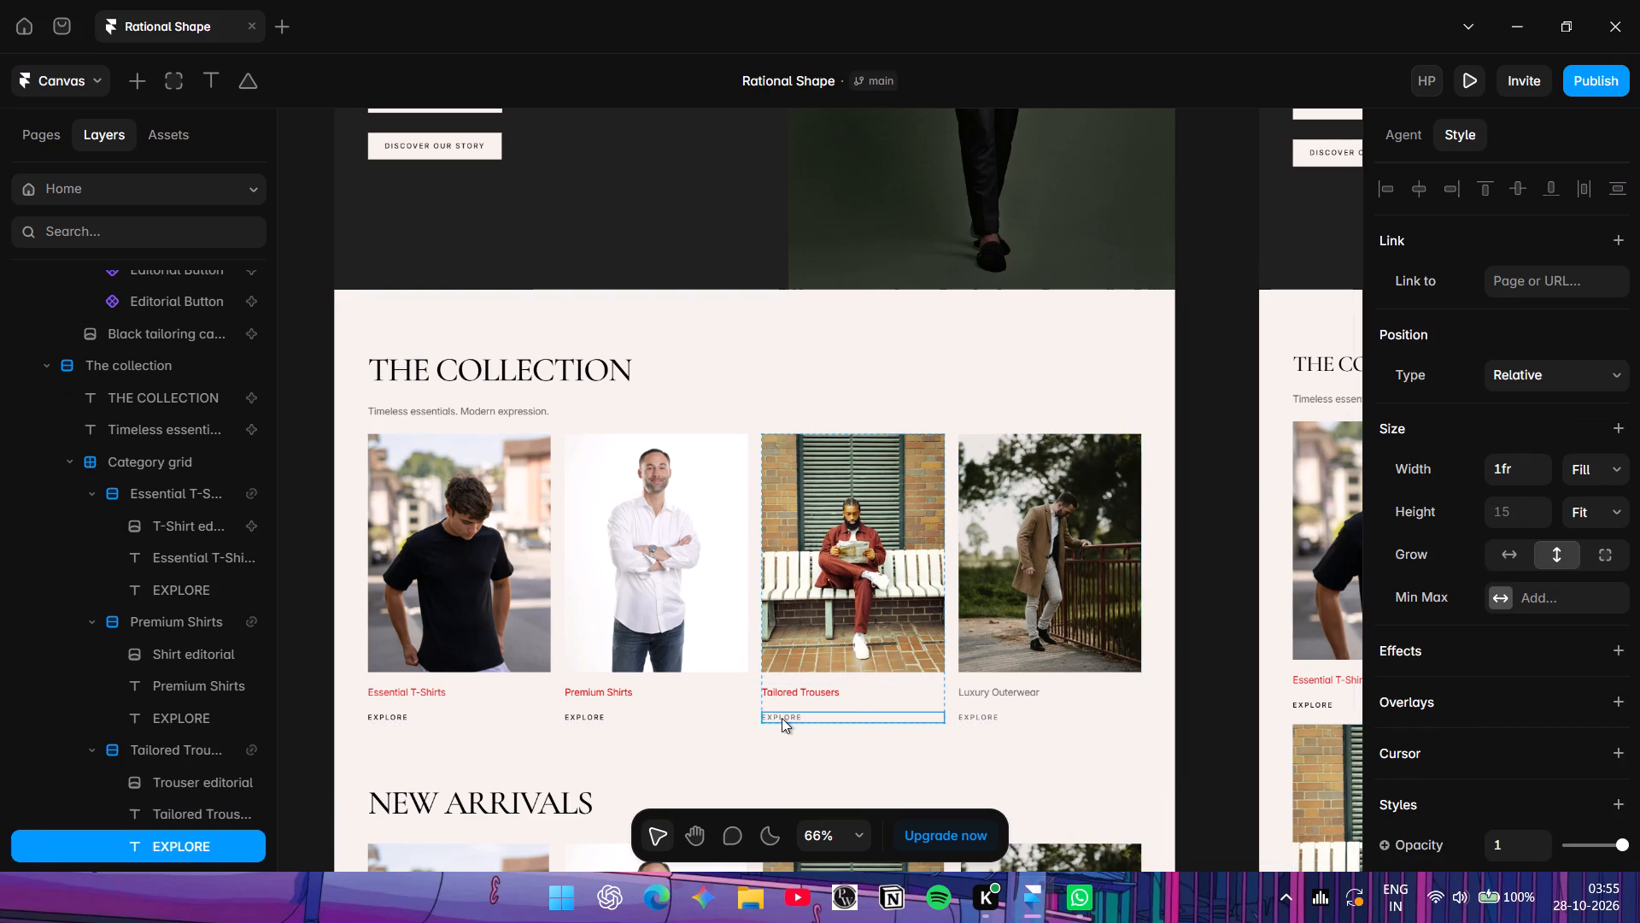
pyautogui.scroll(-1, 1507, 437)
pyautogui.scroll(-1, 1458, 591)
pyautogui.click(1502, 768)
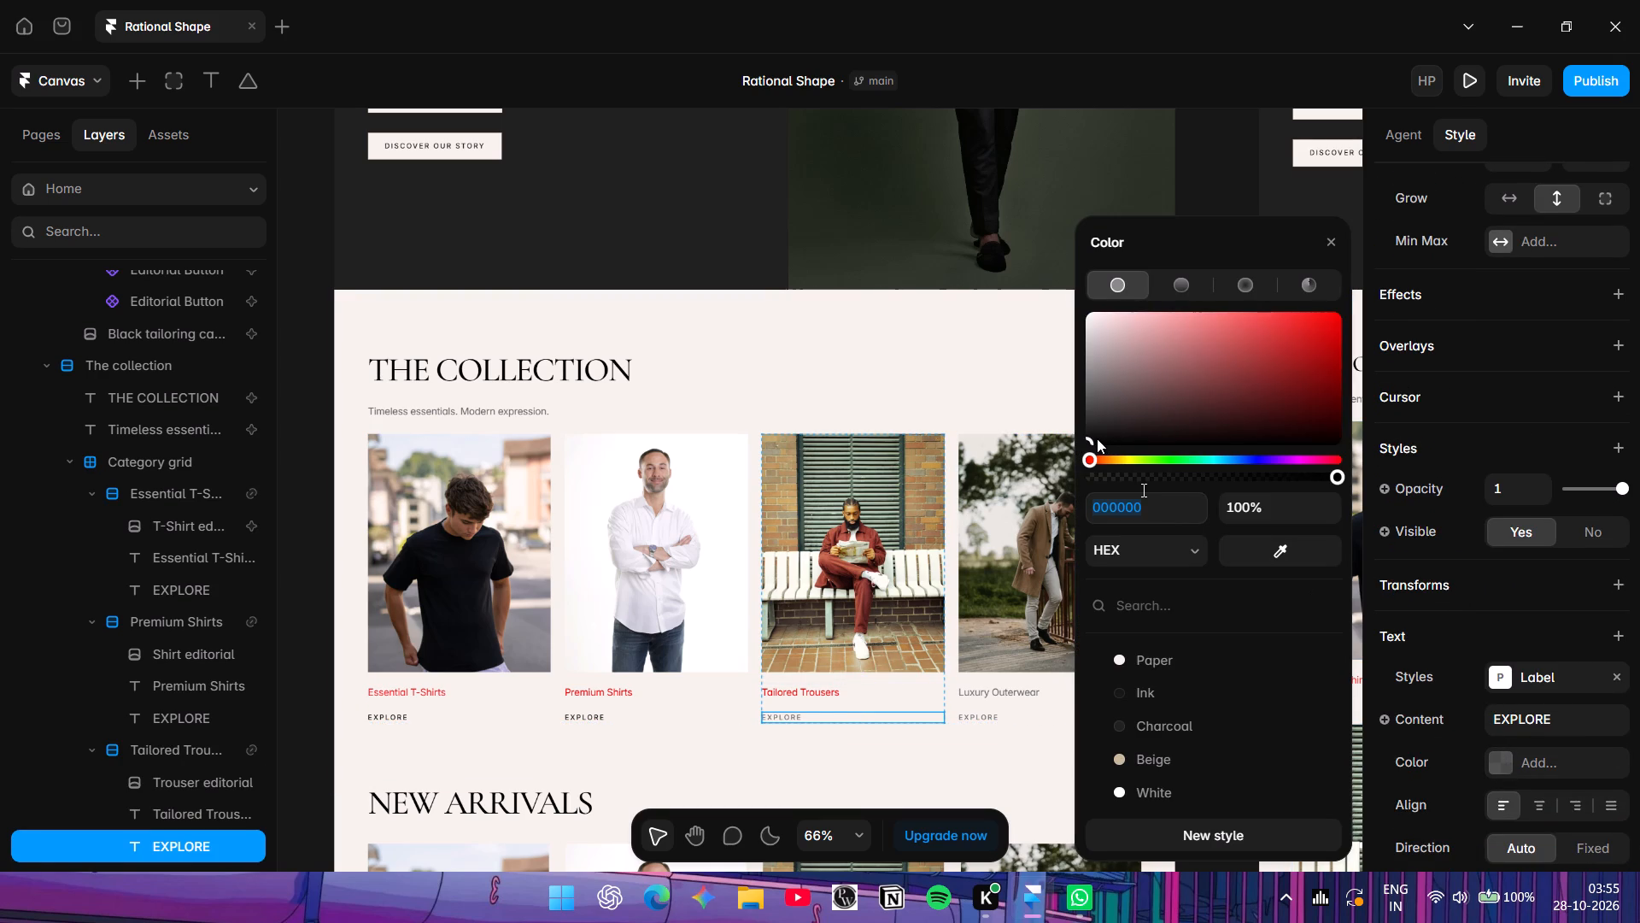
pyautogui.moveTo(1086, 438); pyautogui.dragTo(1550, 489)
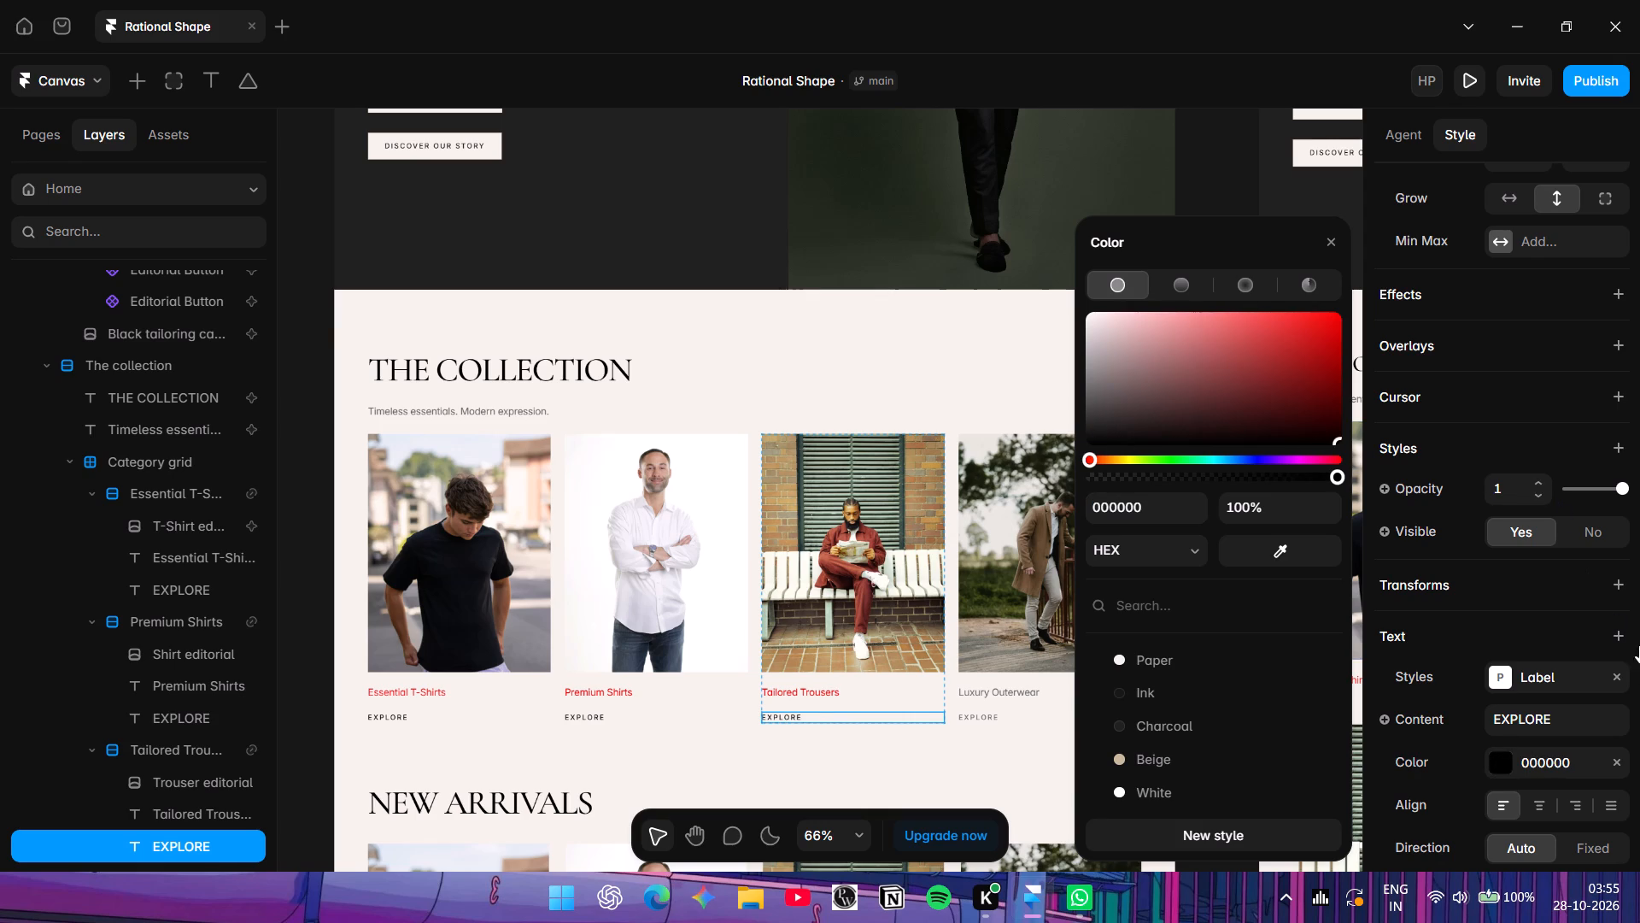
# Set the Luxury Outerwear label's text colour to the same bright red as the other category labels.
pyautogui.click(981, 681)
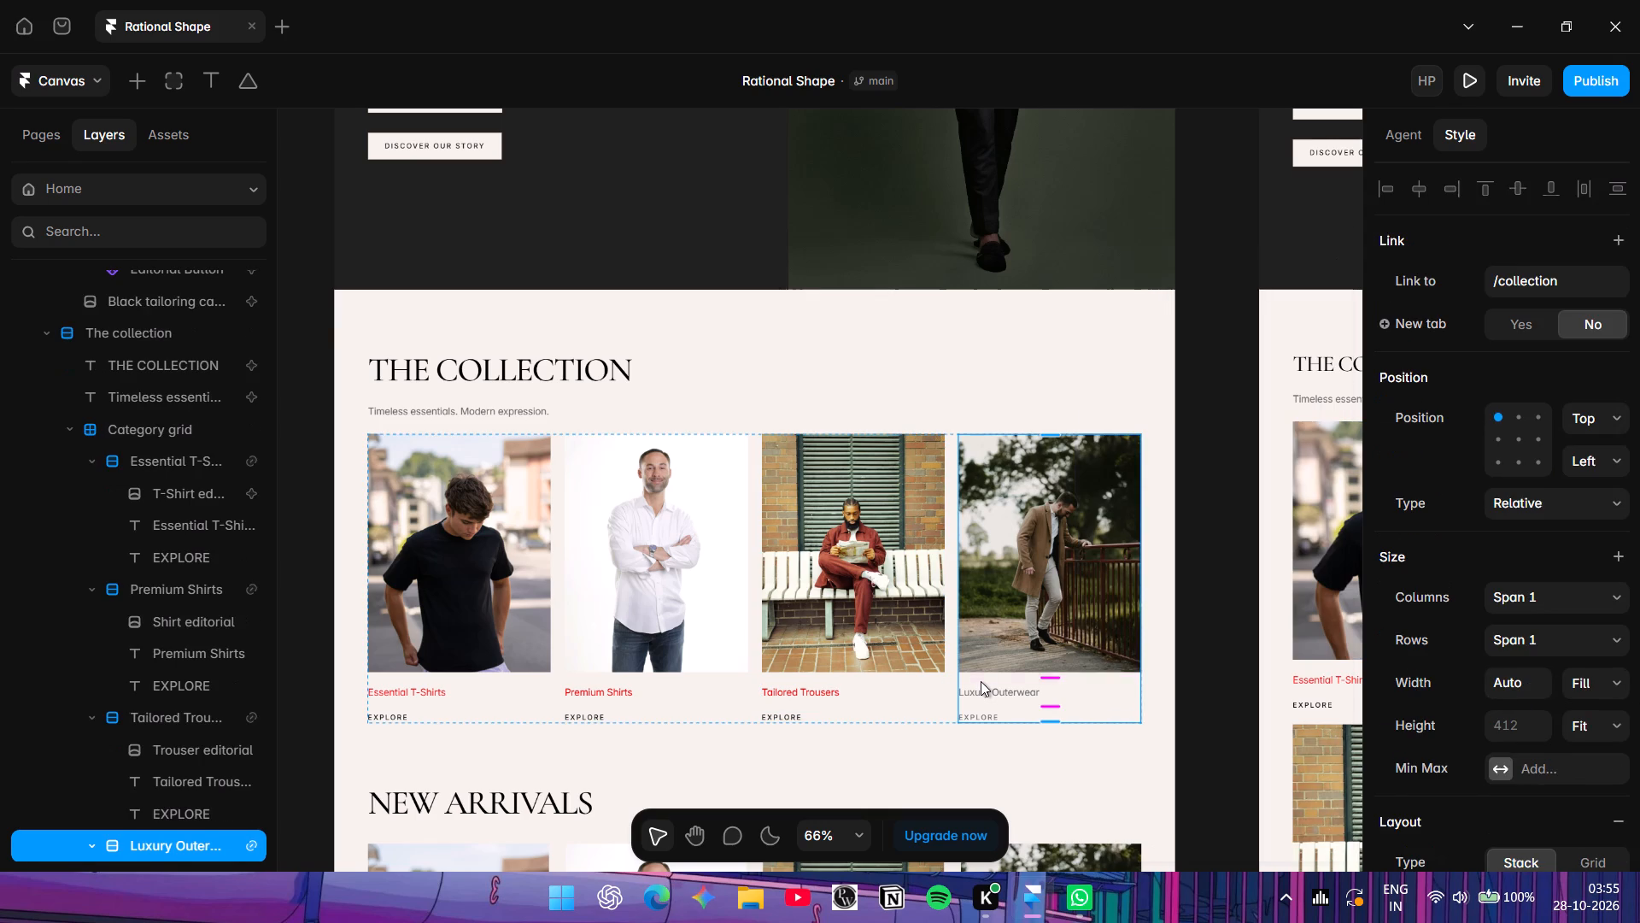
pyautogui.click(986, 691)
pyautogui.scroll(-1, 1539, 571)
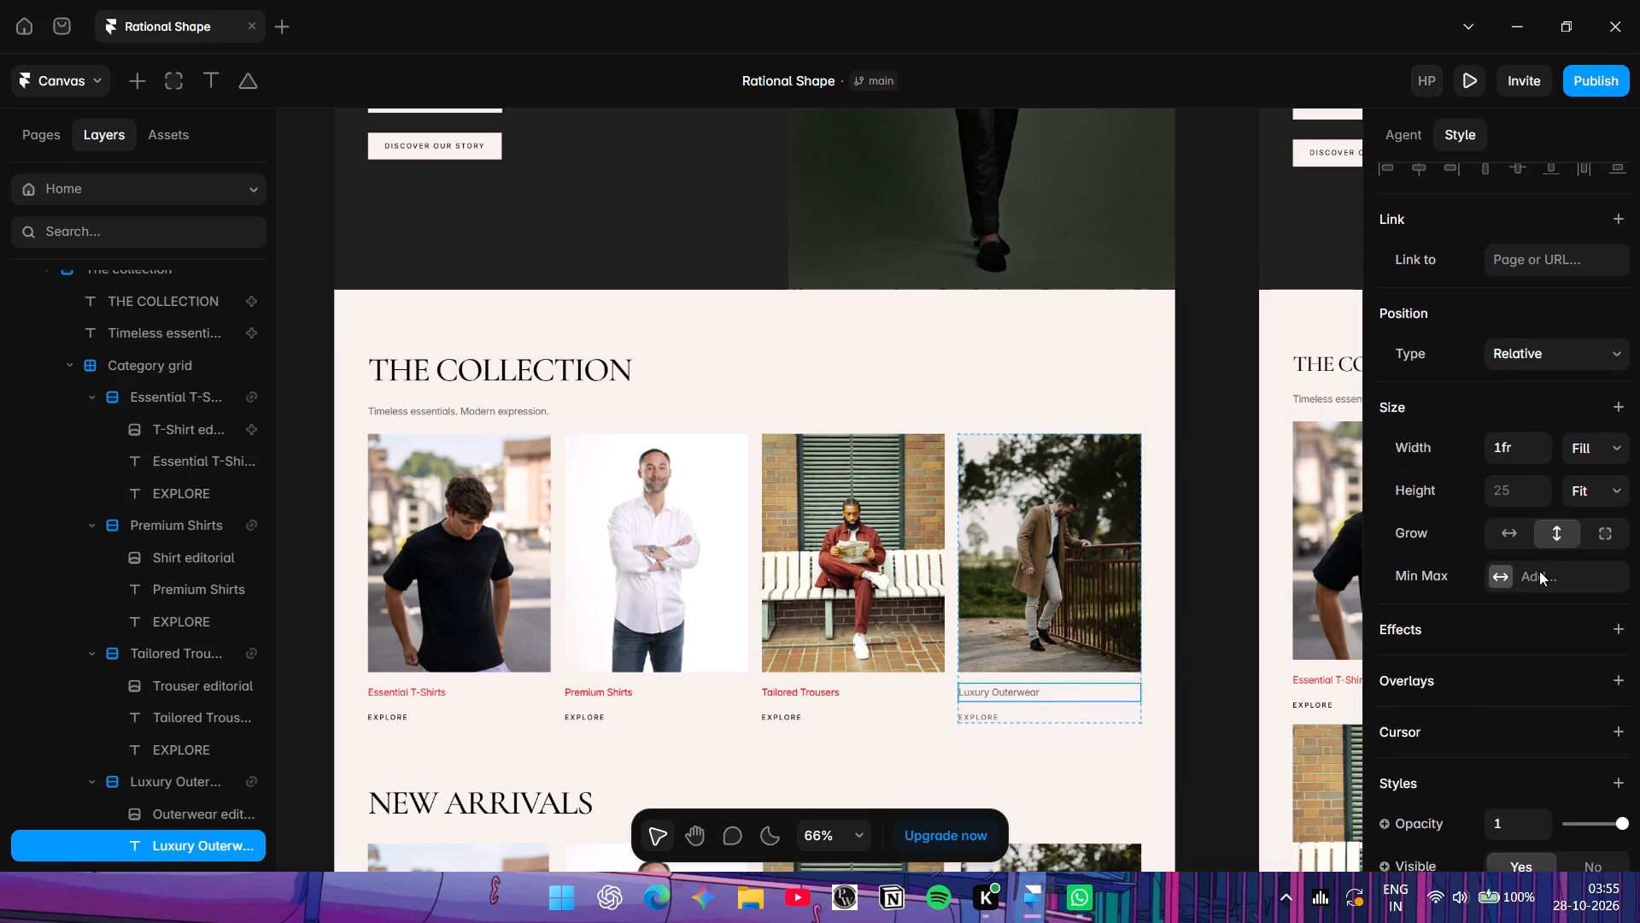
pyautogui.scroll(-2, 1539, 571)
pyautogui.click(1500, 572)
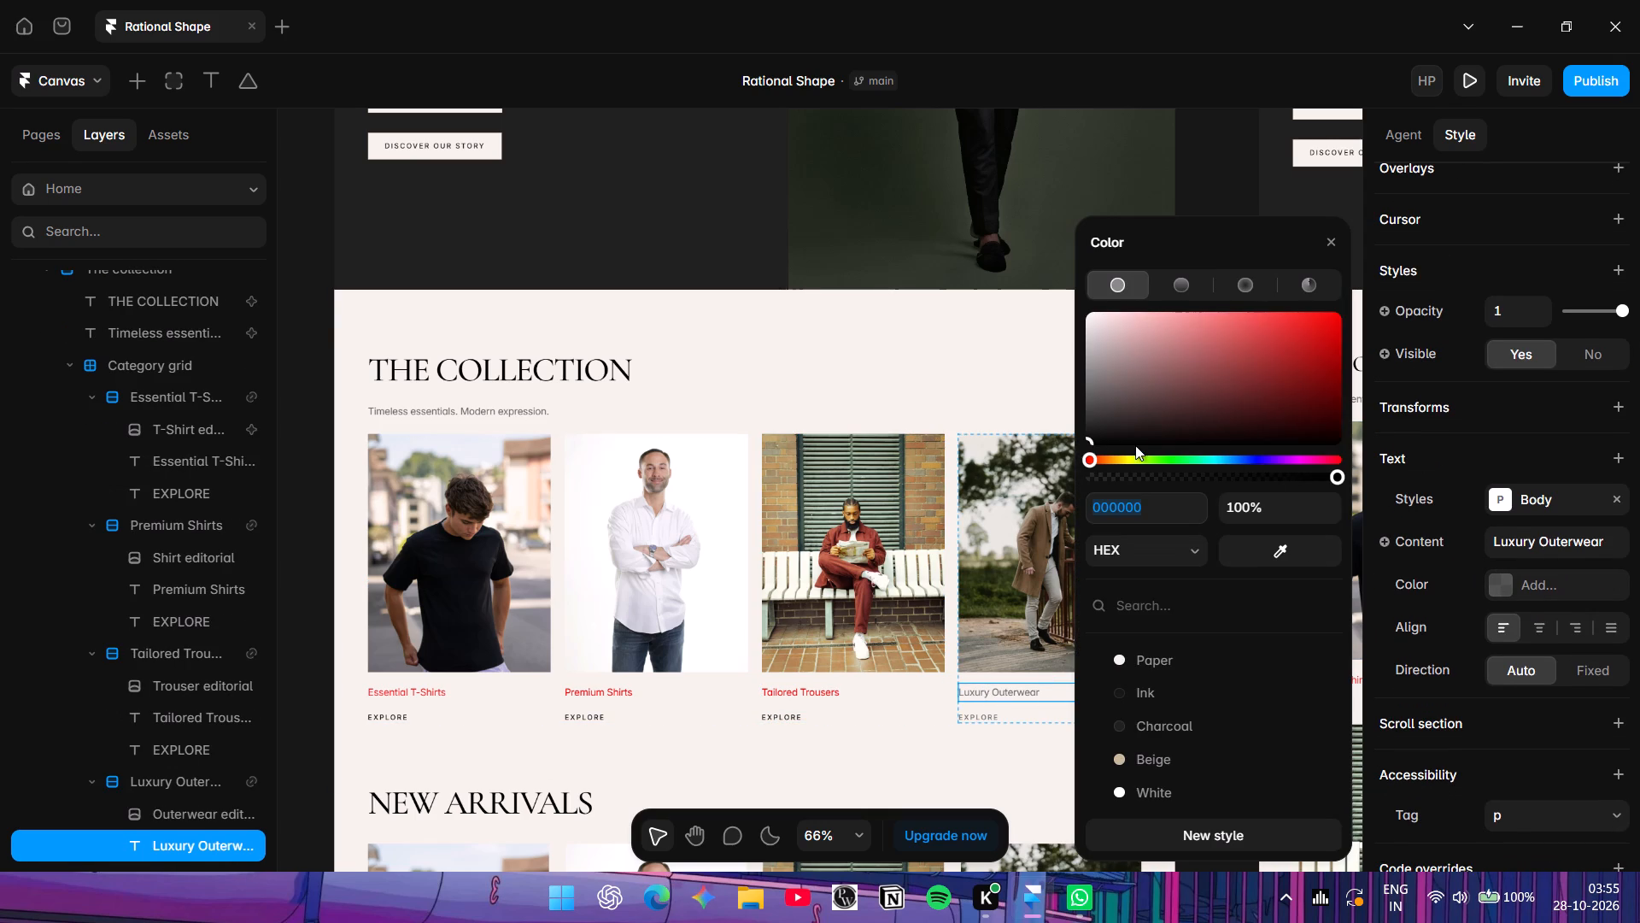
pyautogui.moveTo(1092, 438); pyautogui.dragTo(1338, 281)
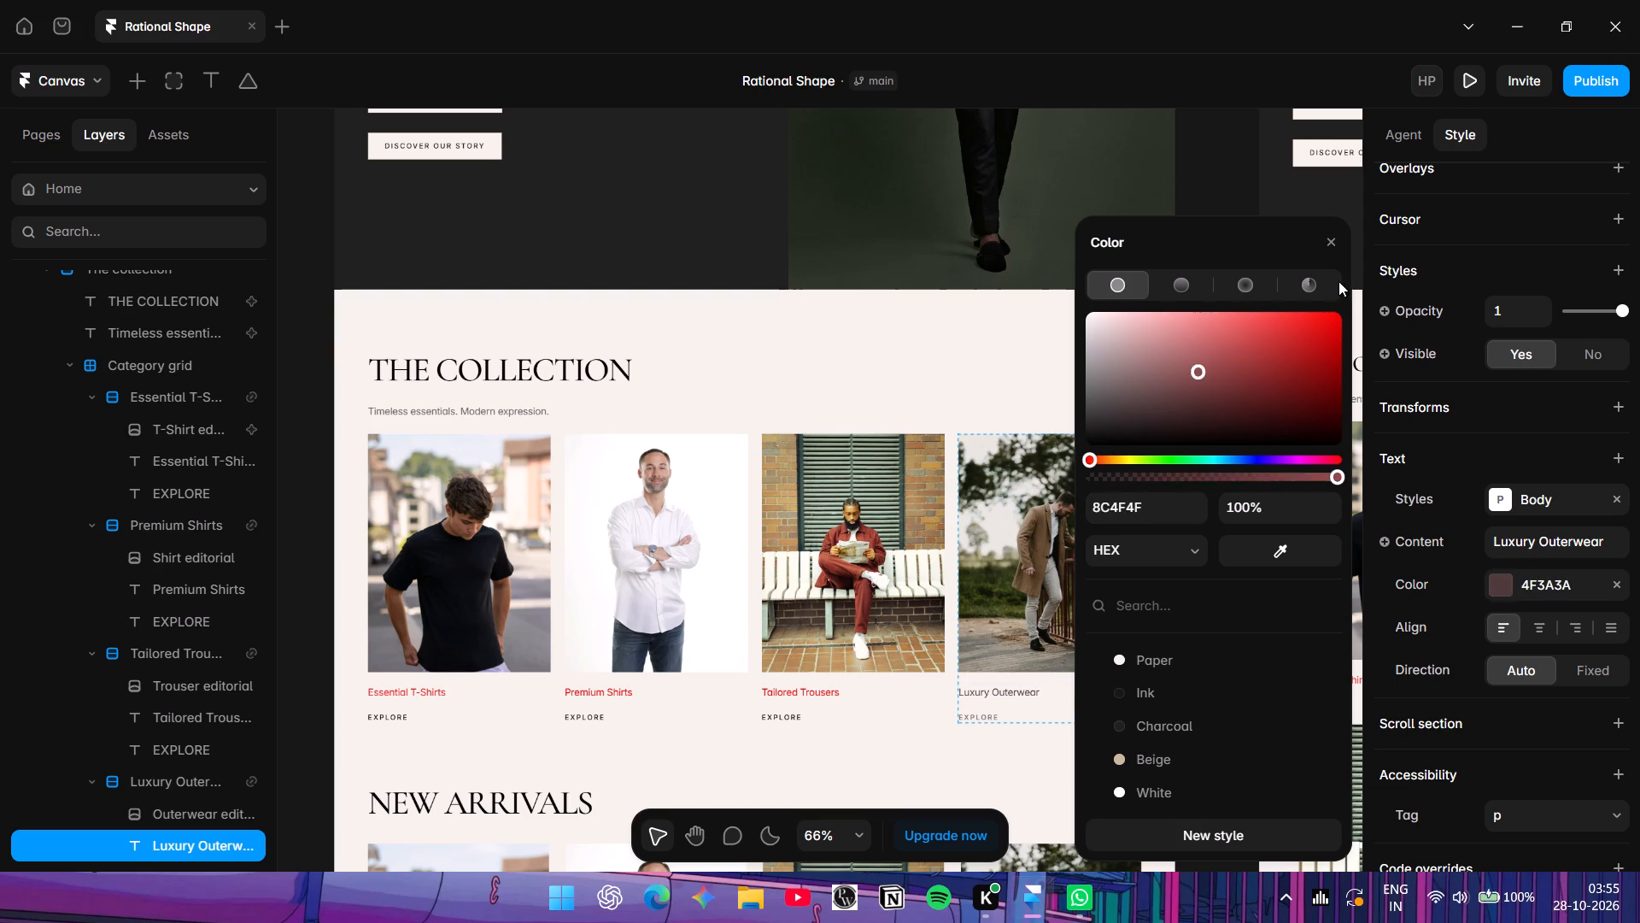
pyautogui.moveTo(1338, 281); pyautogui.dragTo(1382, 262)
# Set the text colour of the EXPLORE label under Luxury Outerwear to black 000000.
pyautogui.click(970, 718)
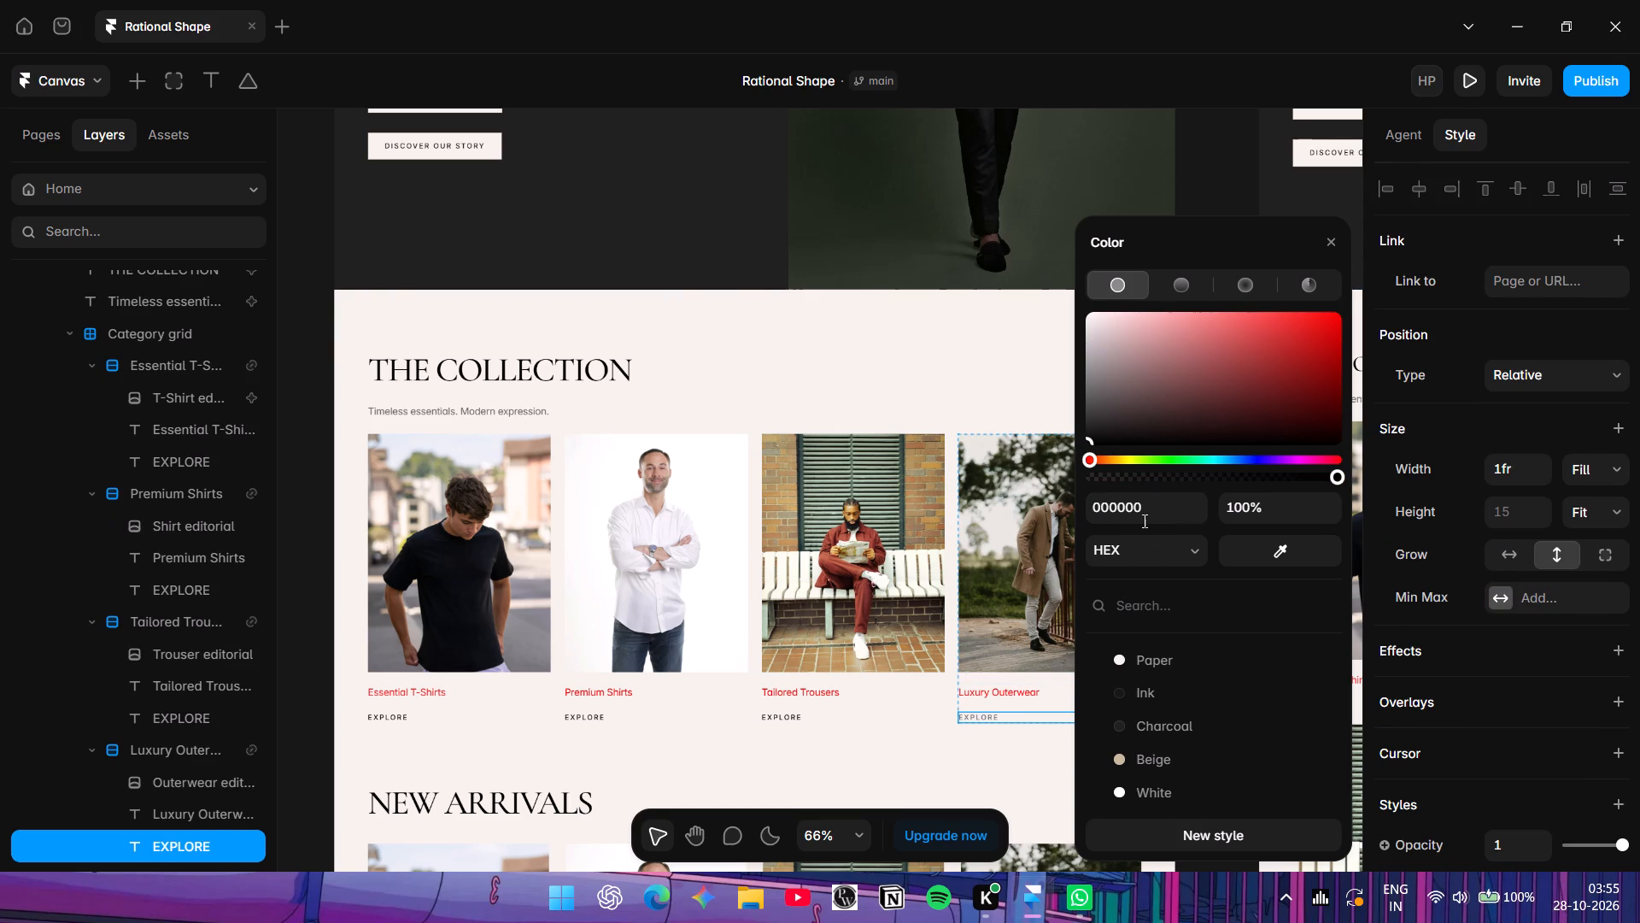
pyautogui.moveTo(1088, 439); pyautogui.dragTo(1633, 546)
pyautogui.click(851, 614)
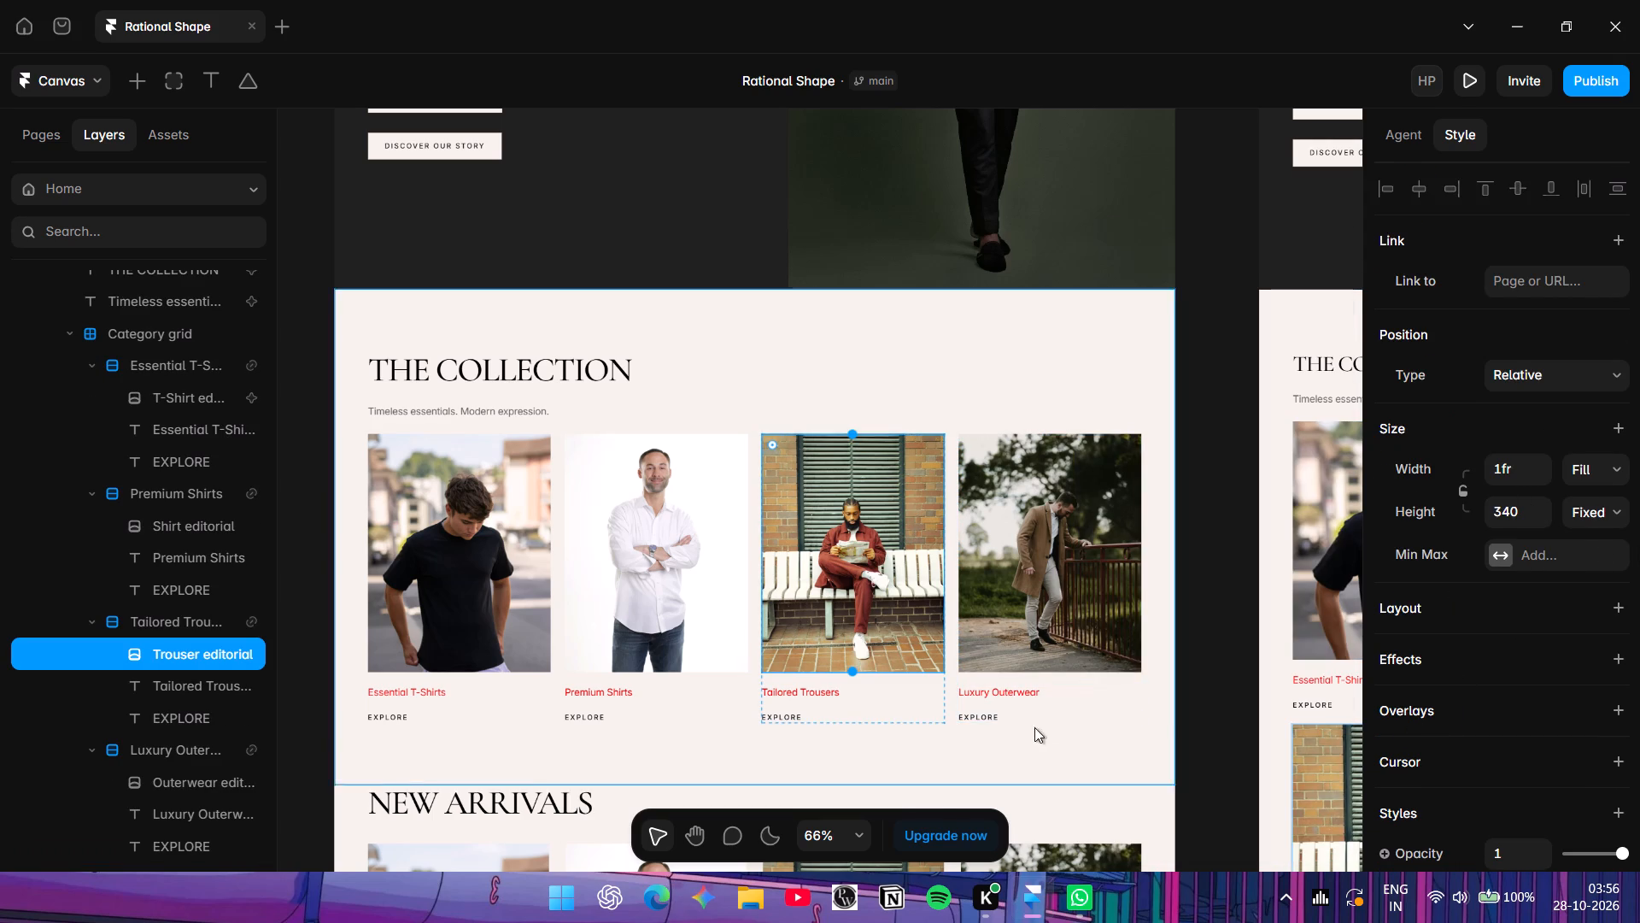
# Set the text colour of the product name on the New Arrivals product card to red FF0000.
pyautogui.scroll(-1, 1034, 708)
pyautogui.scroll(-1, 639, 648)
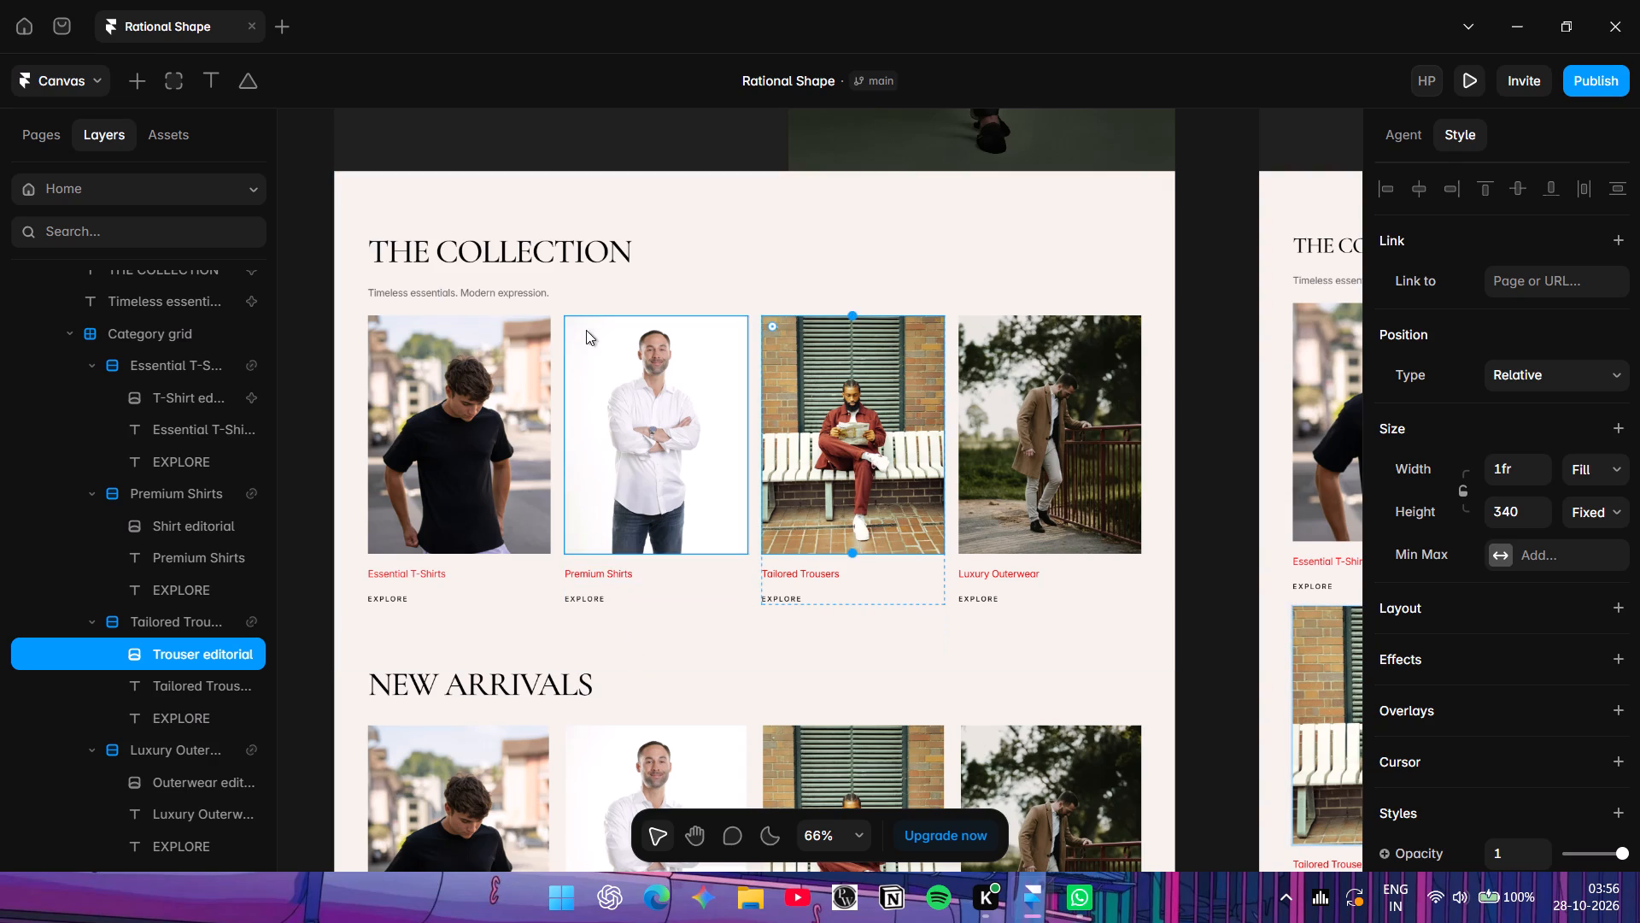
pyautogui.click(498, 285)
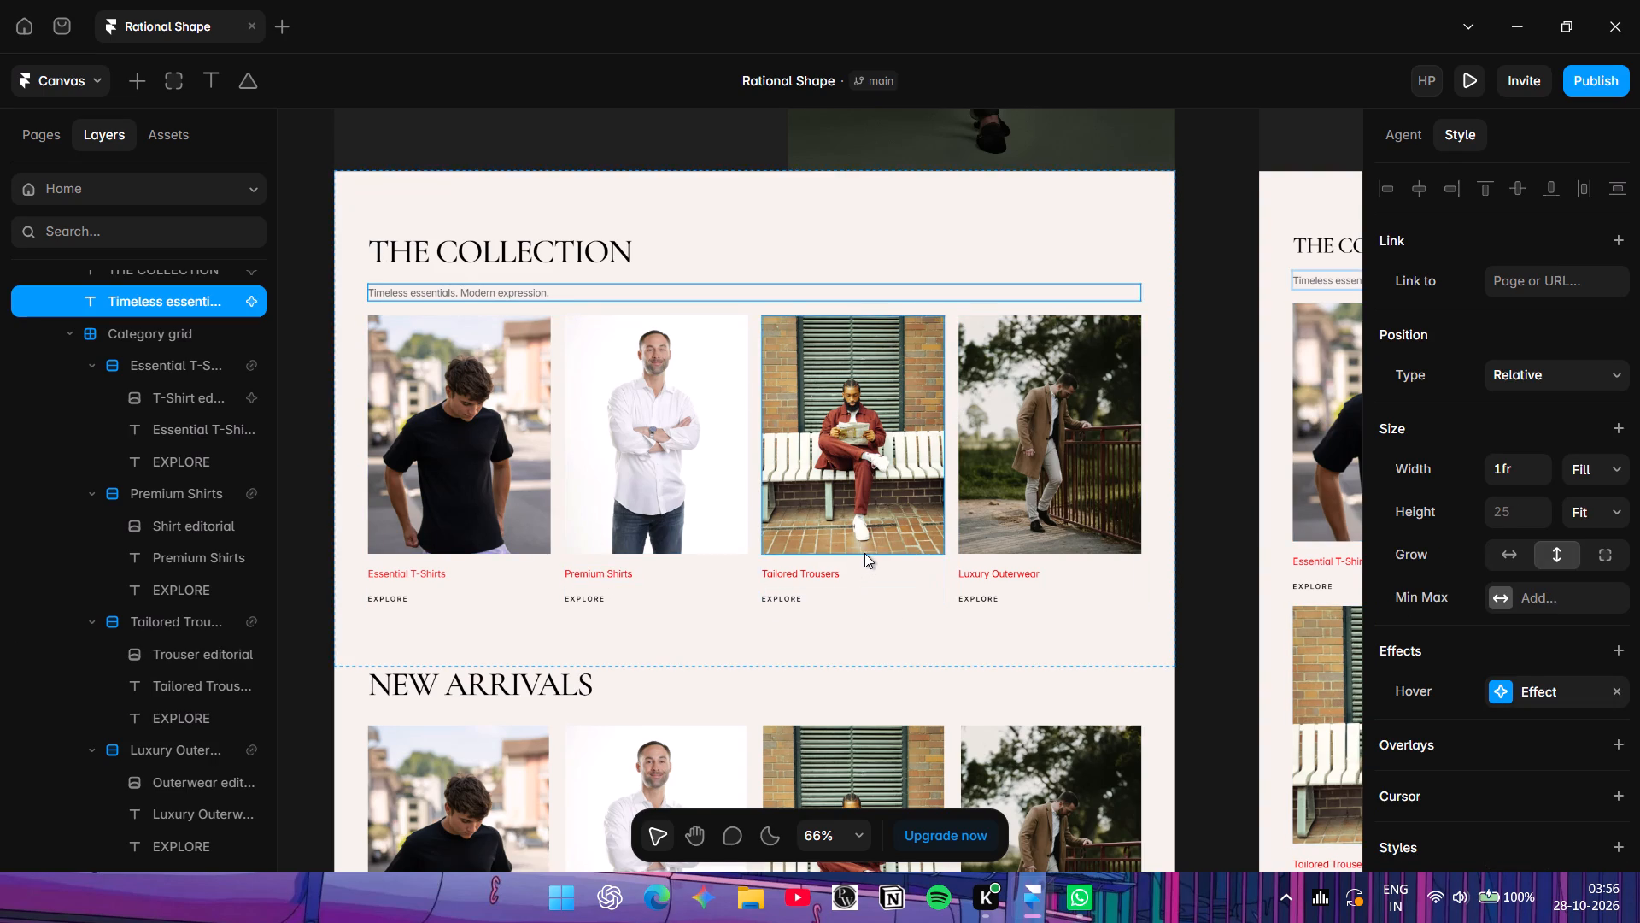
pyautogui.scroll(-3, 864, 553)
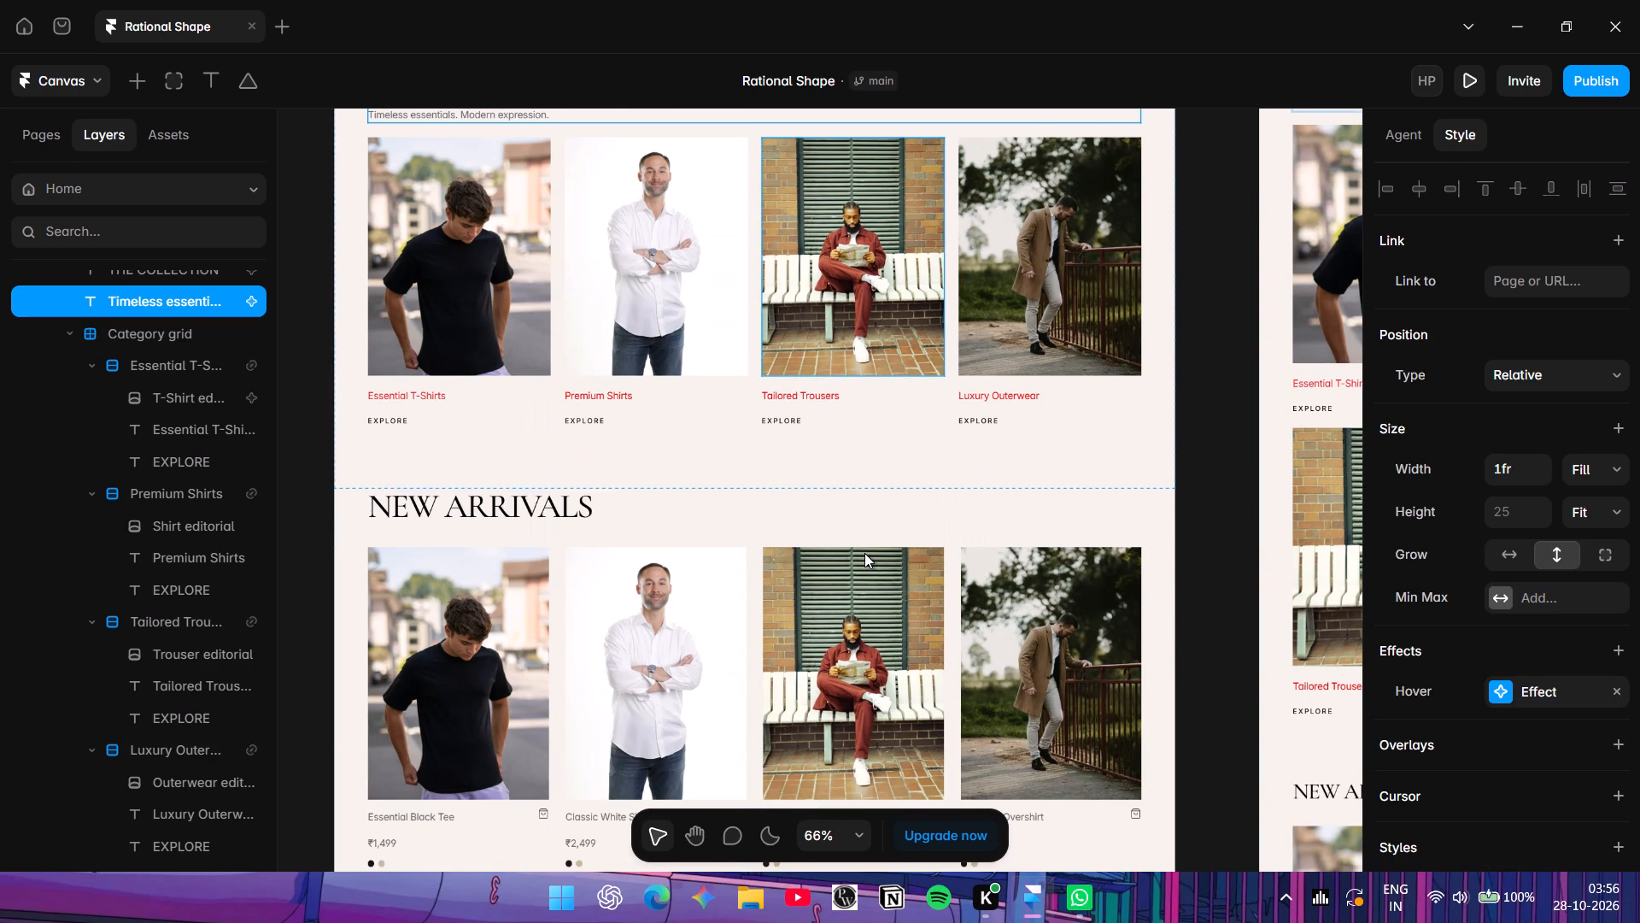
pyautogui.scroll(-1, 864, 553)
pyautogui.scroll(-1, 650, 617)
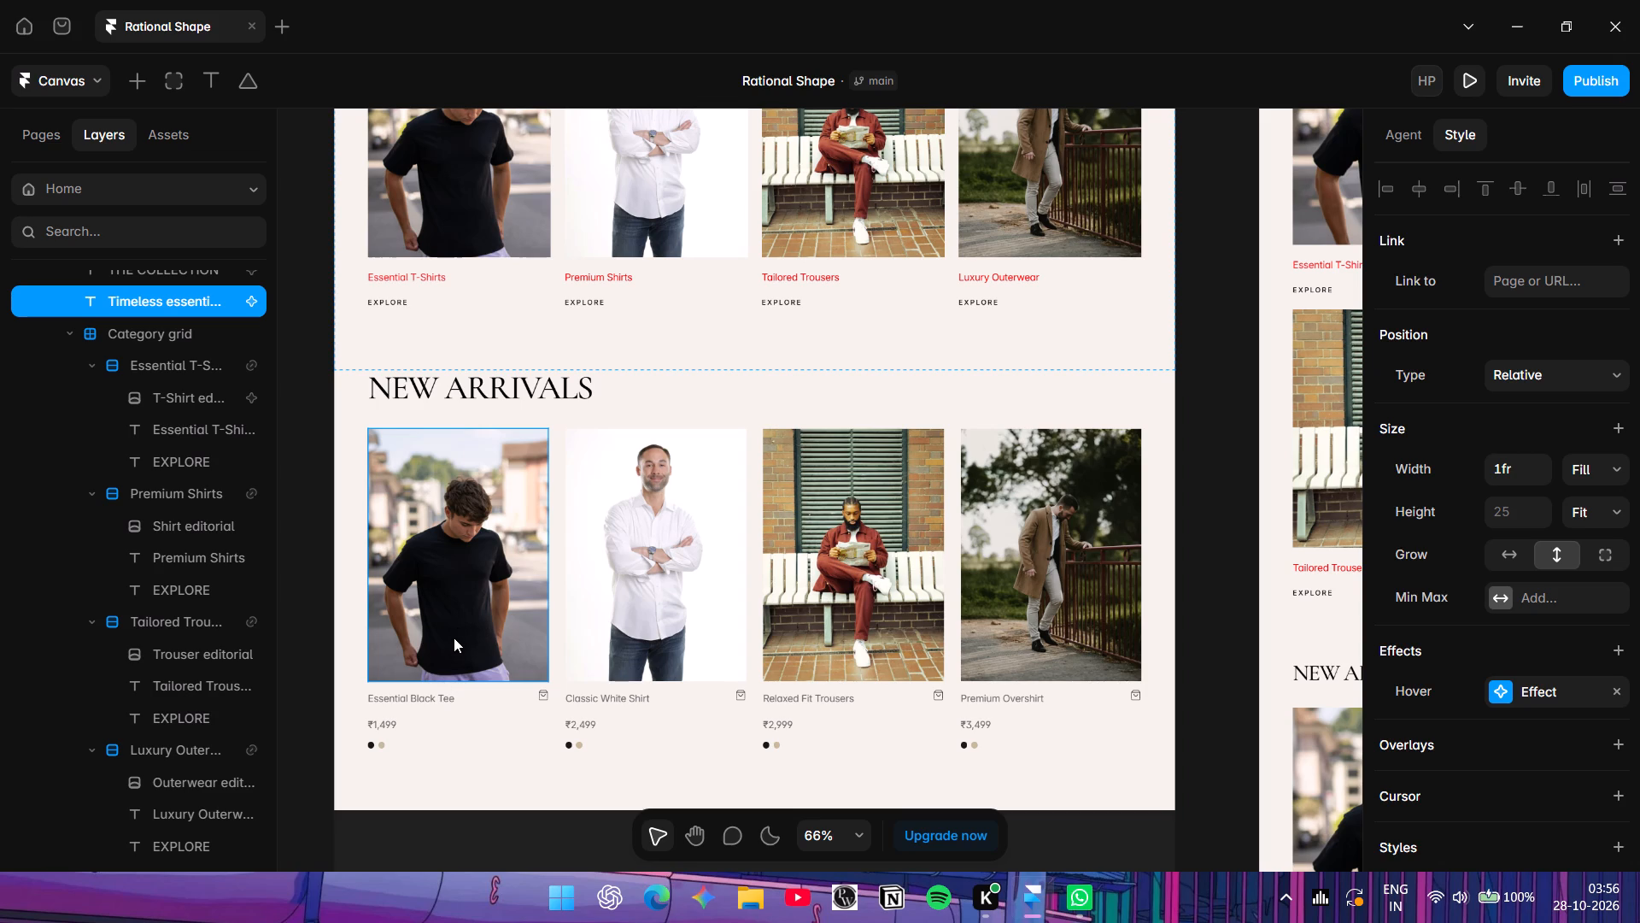
pyautogui.click(388, 697)
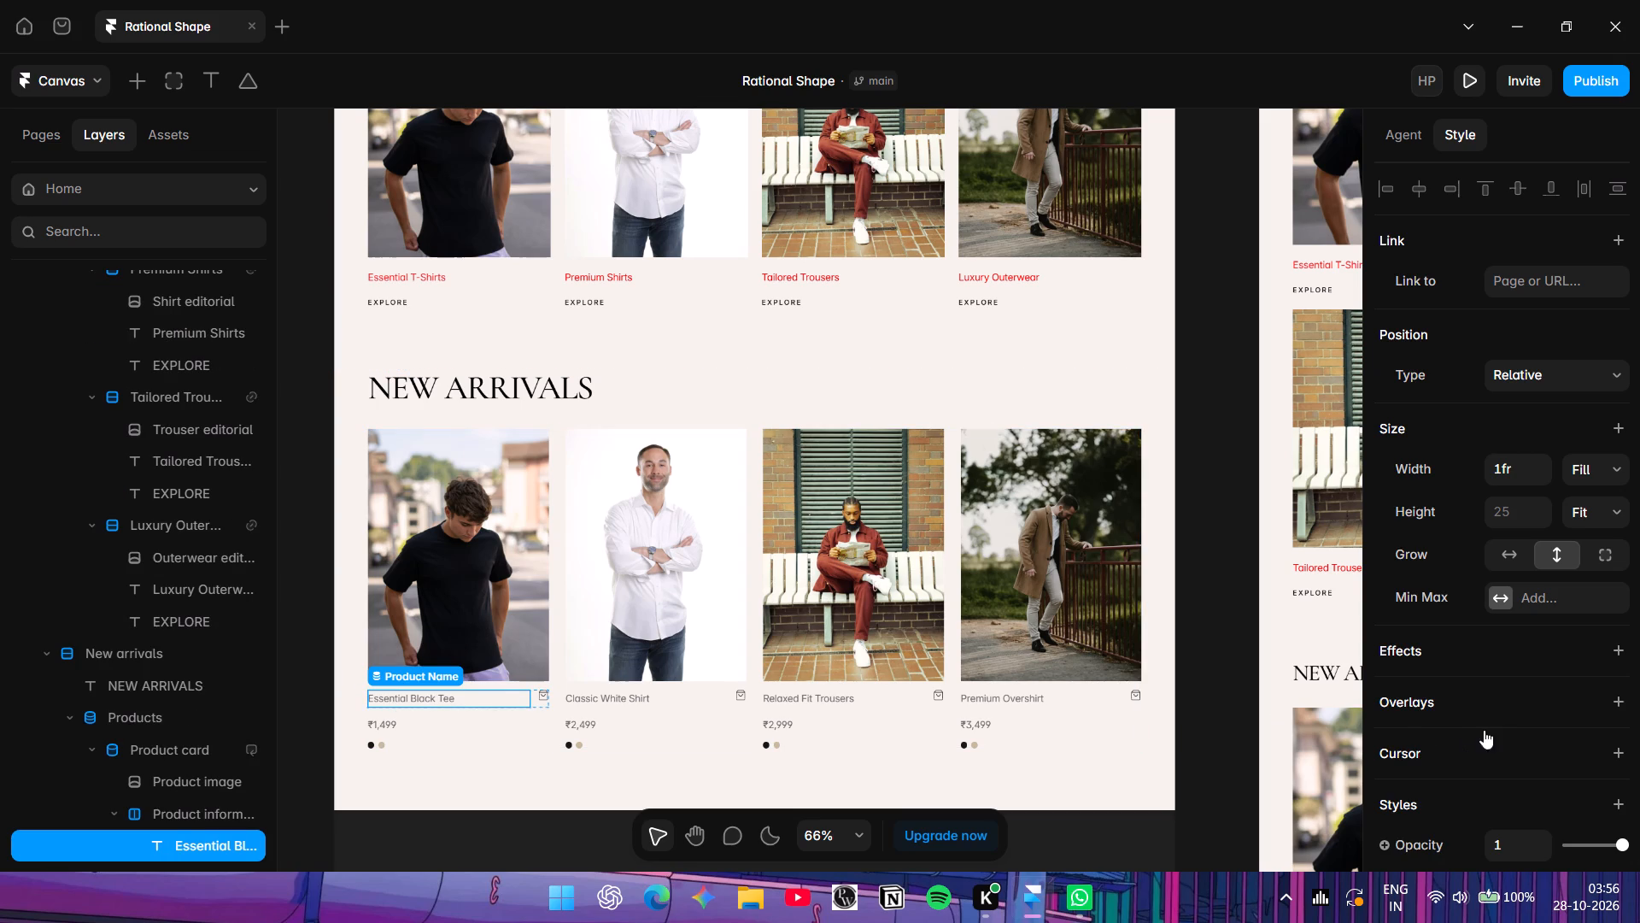
pyautogui.scroll(-4, 1492, 726)
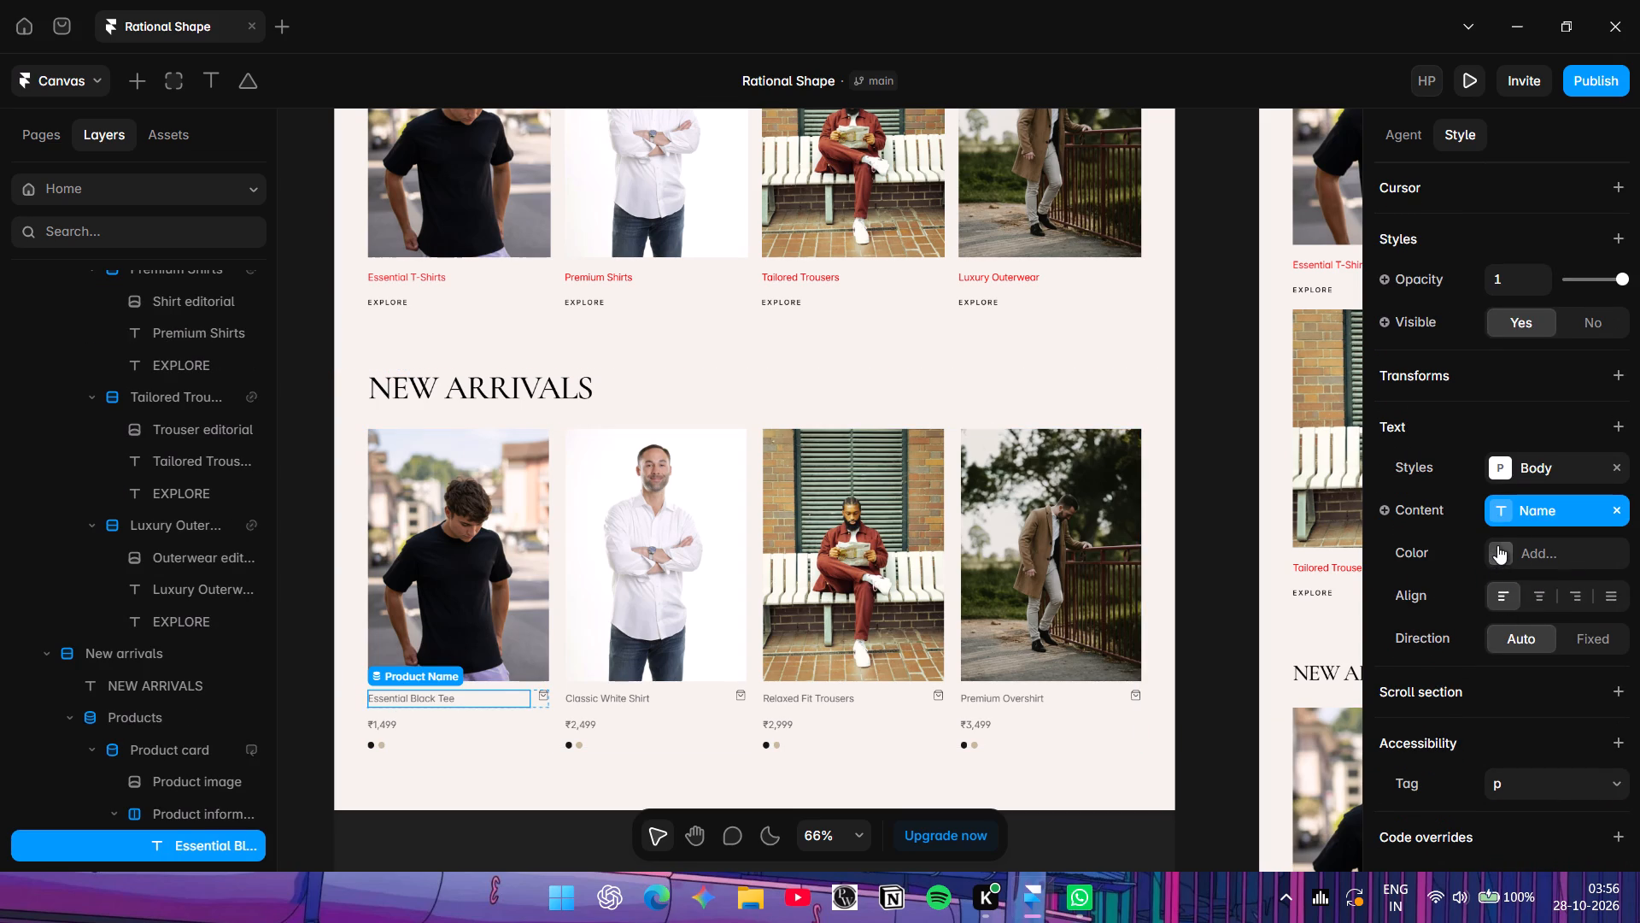
pyautogui.click(1497, 545)
pyautogui.moveTo(1094, 440); pyautogui.dragTo(1516, 246)
# Set the text colour of the product price on the New Arrivals product card to black 000000.
pyautogui.click(405, 735)
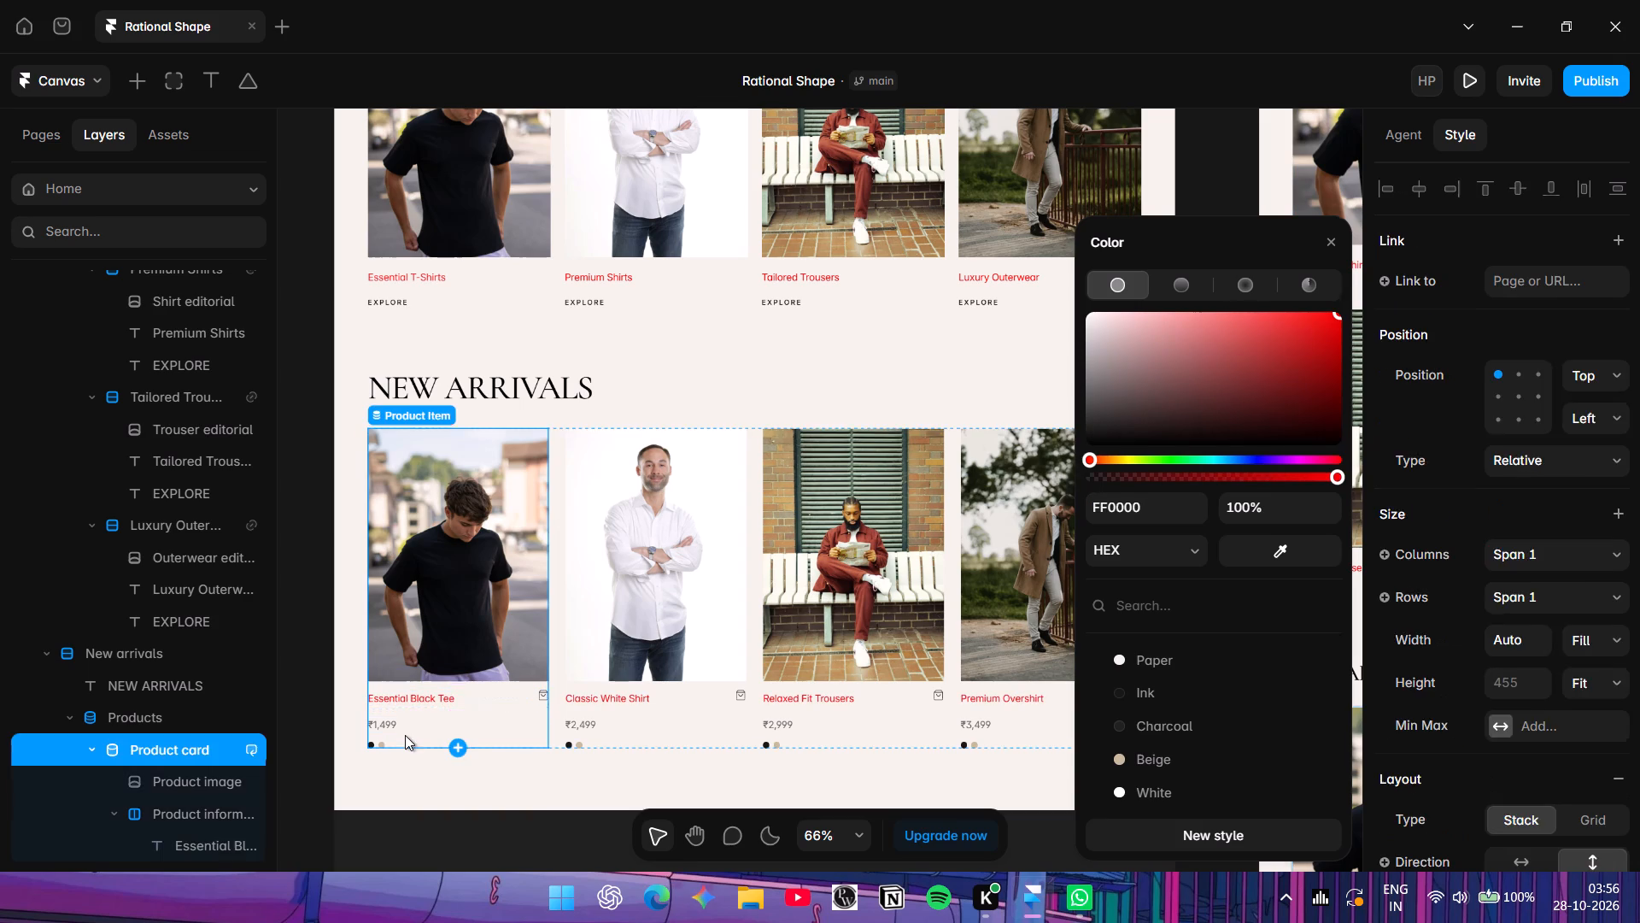
pyautogui.click(402, 725)
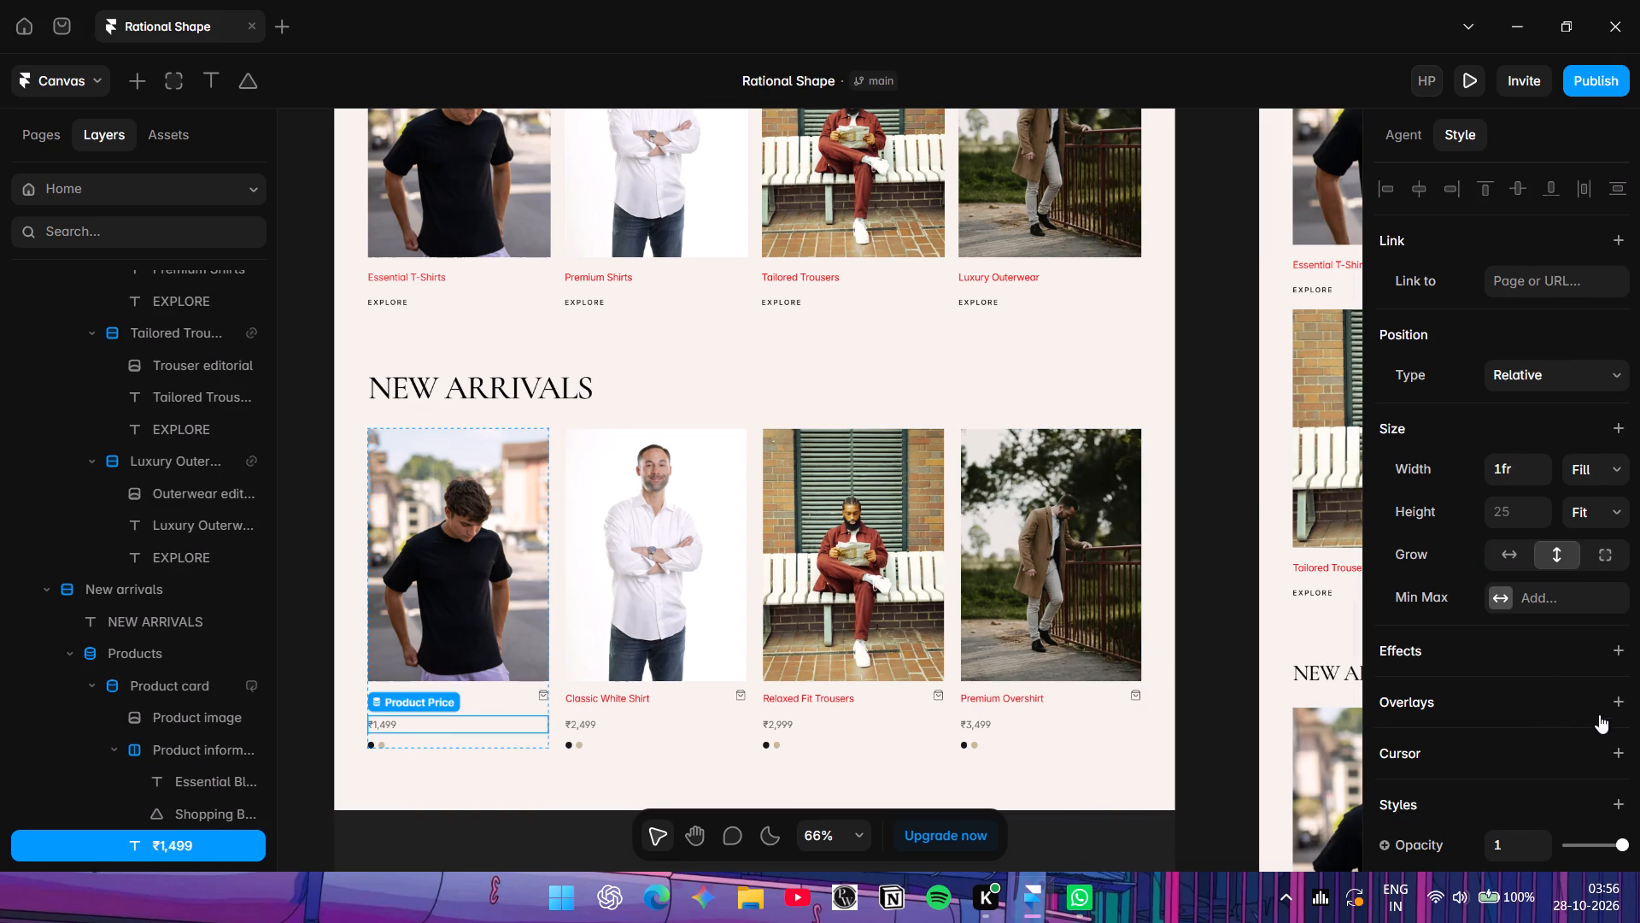
pyautogui.scroll(-2, 1606, 703)
pyautogui.click(1487, 752)
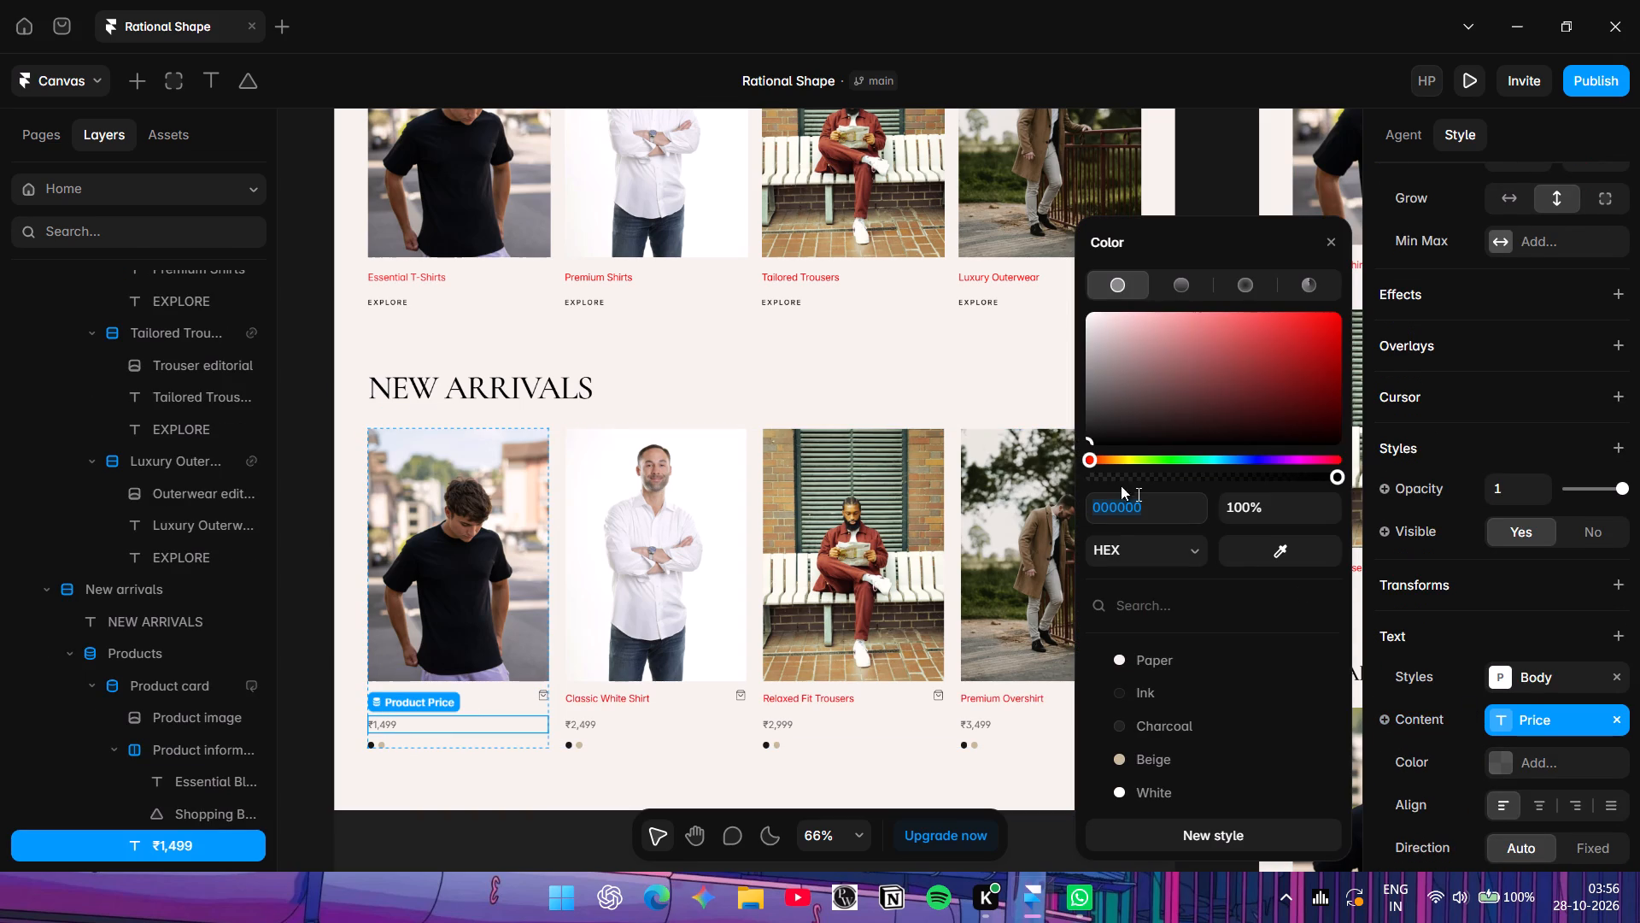
pyautogui.moveTo(1083, 438); pyautogui.dragTo(1639, 502)
pyautogui.moveTo(1639, 502); pyautogui.dragTo(1414, 416)
pyautogui.moveTo(1087, 439); pyautogui.dragTo(1152, 382)
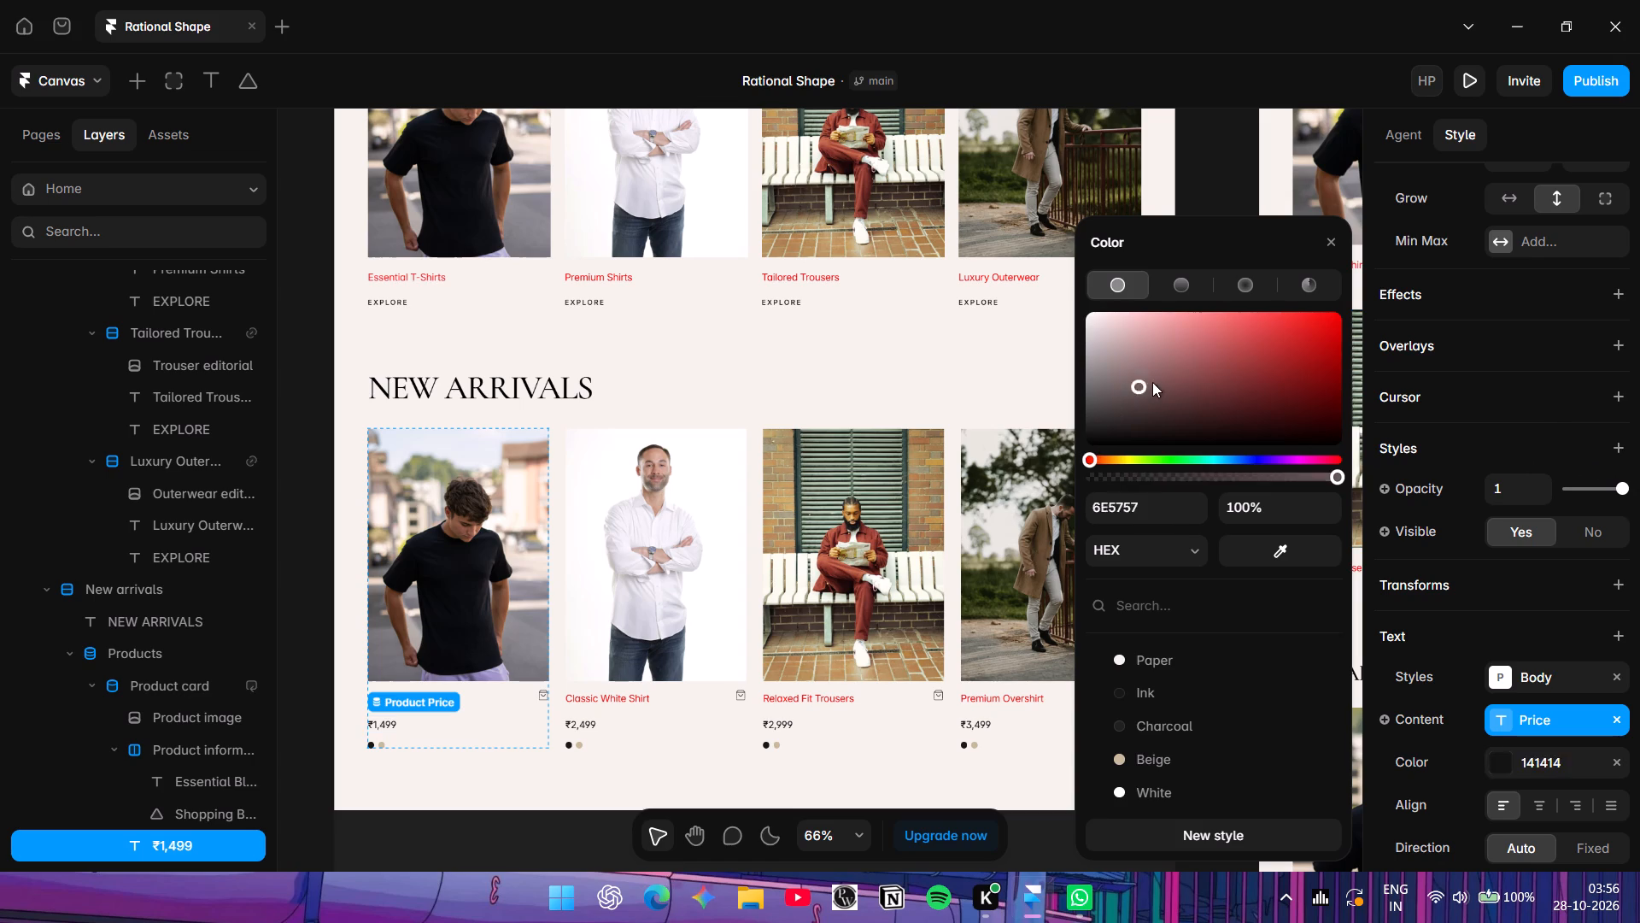
pyautogui.moveTo(1152, 382); pyautogui.dragTo(1639, 539)
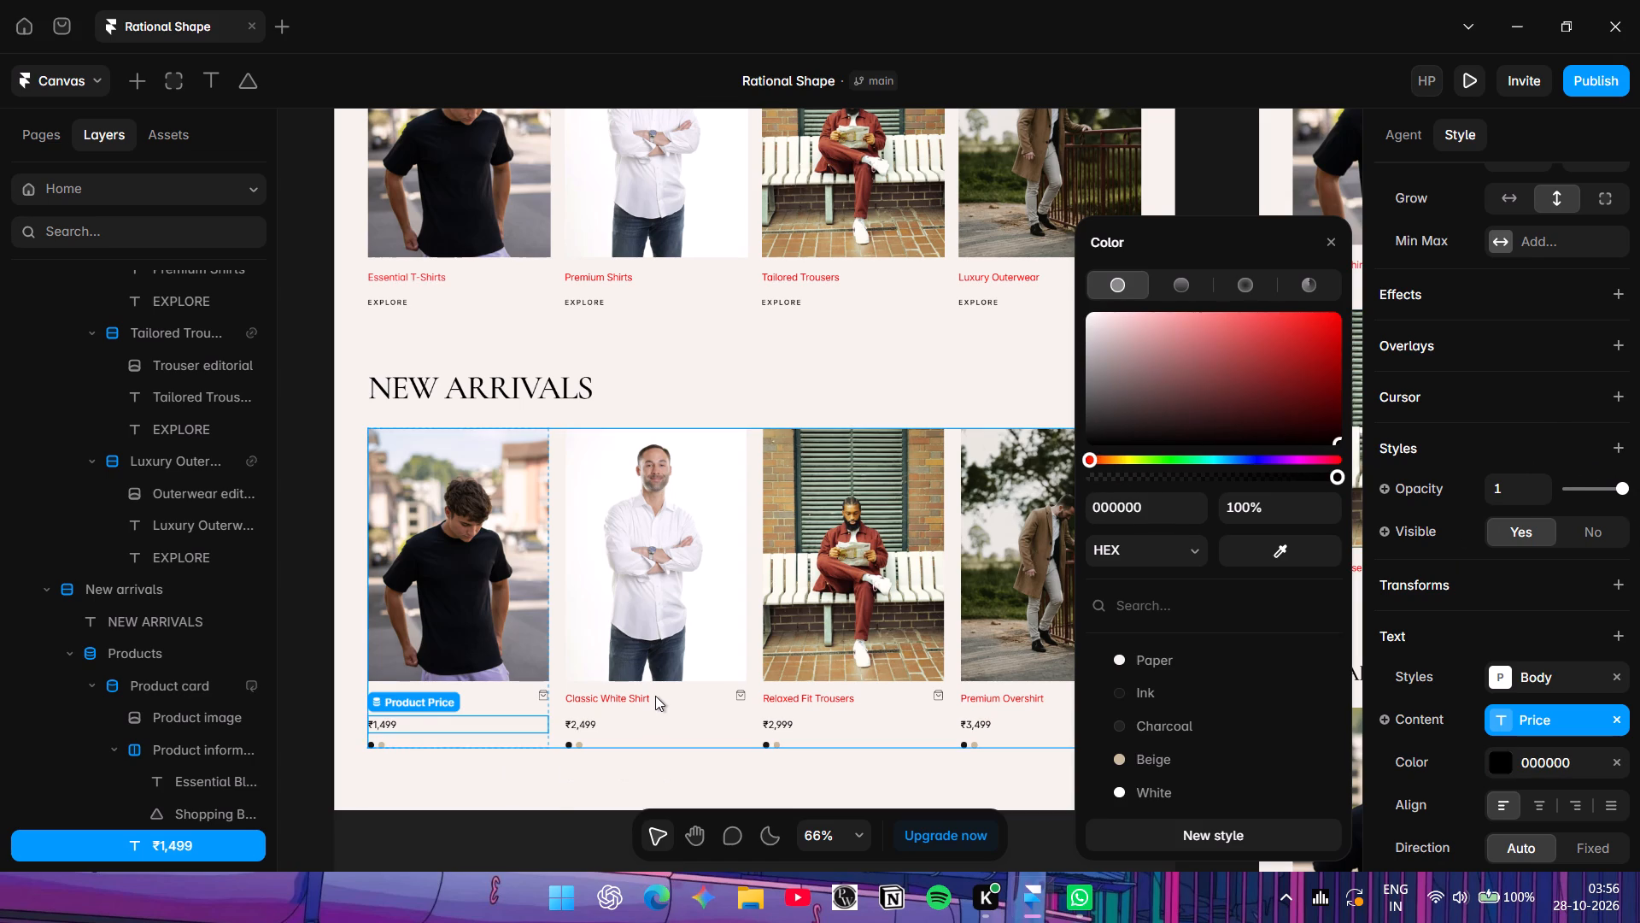
pyautogui.click(655, 696)
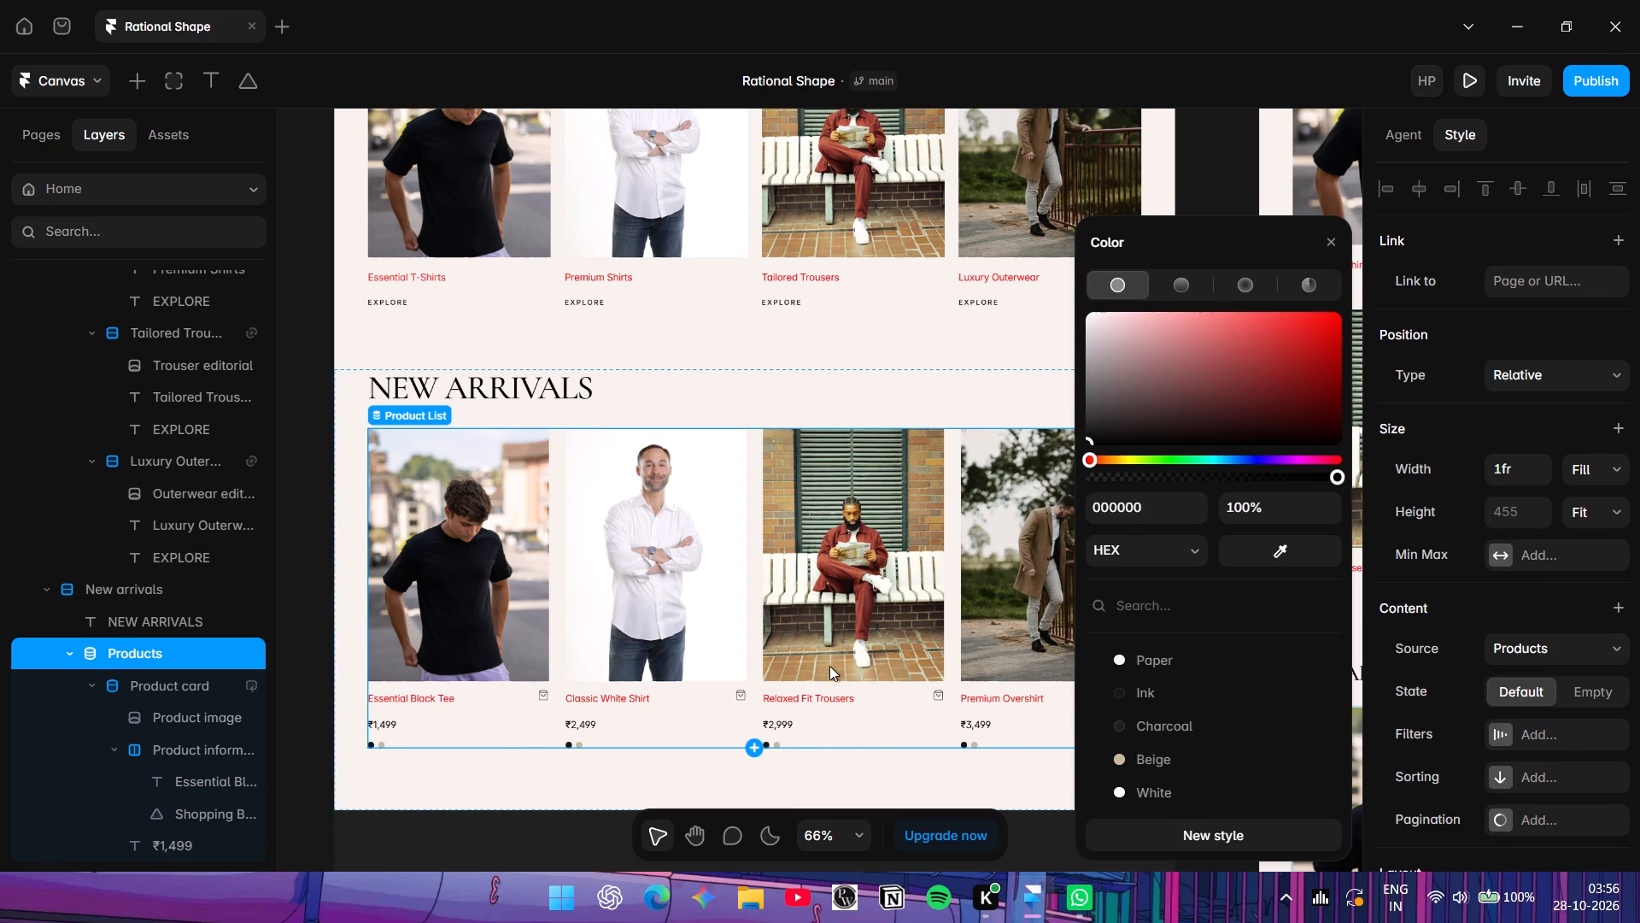
pyautogui.click(905, 792)
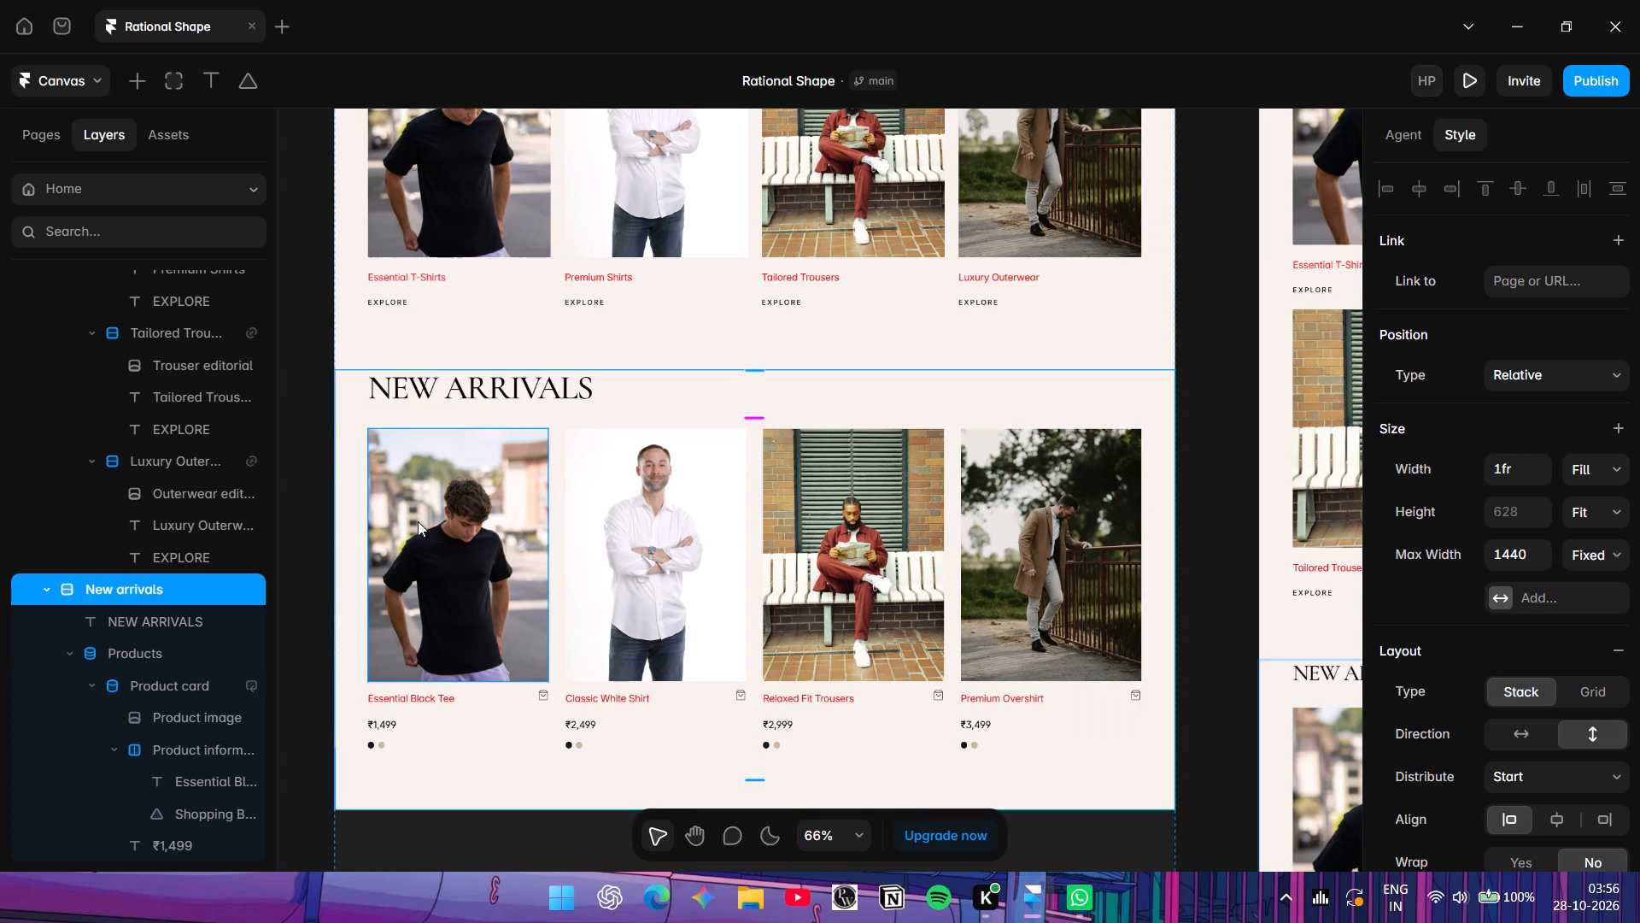
# Add a hover effect to the NEW ARRIVALS heading.
pyautogui.scroll(1, 555, 435)
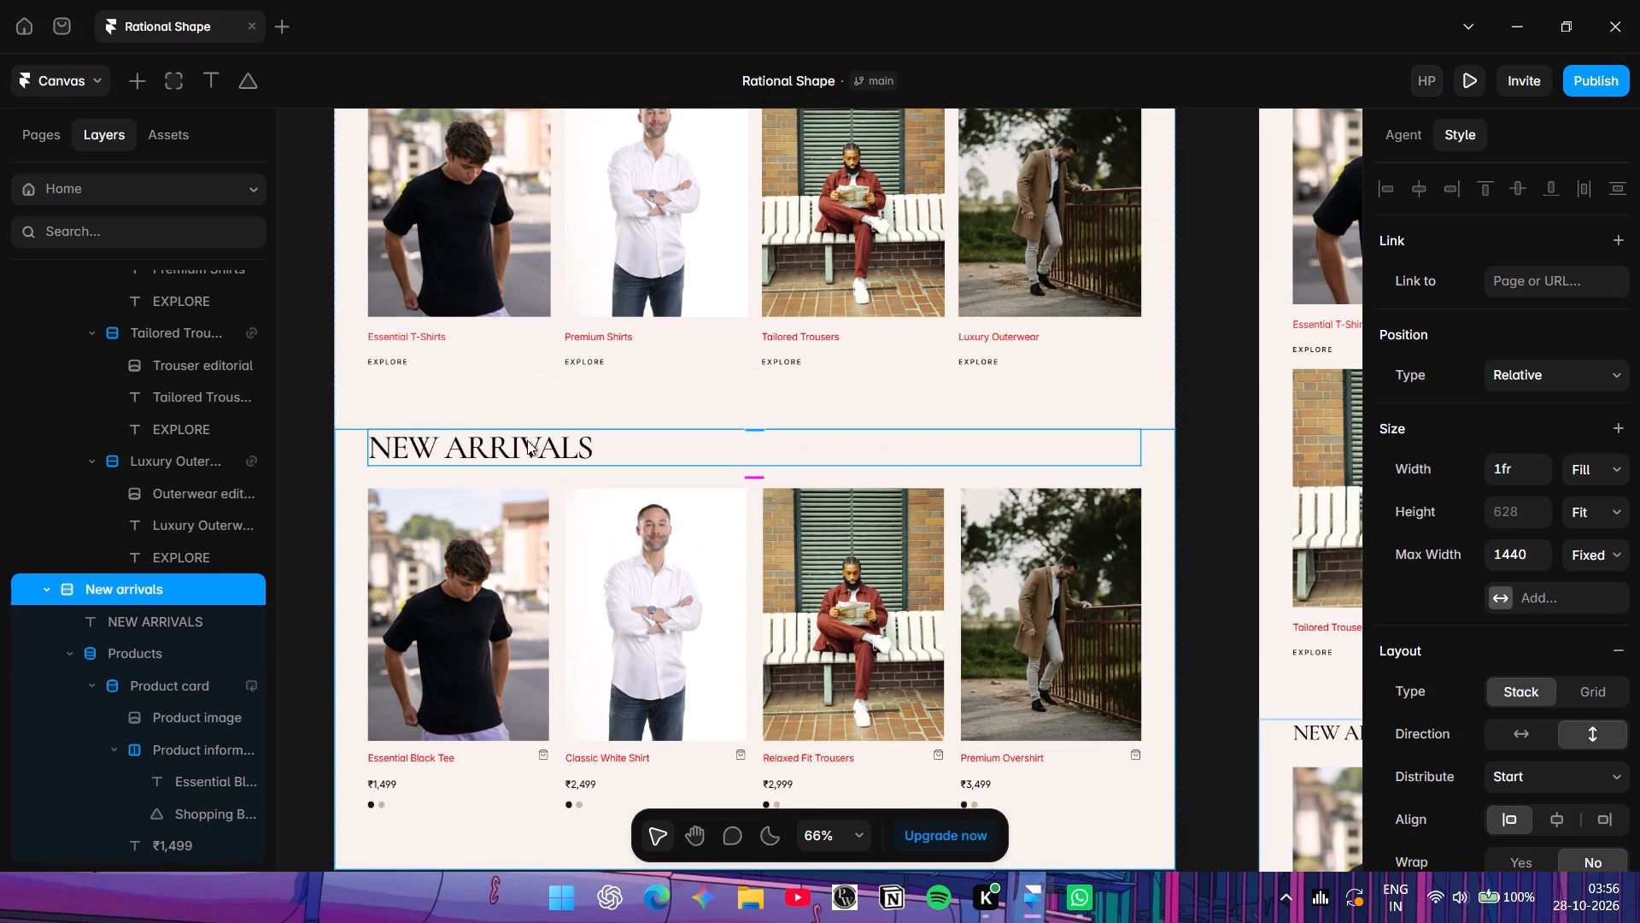
pyautogui.scroll(1, 546, 383)
pyautogui.click(467, 509)
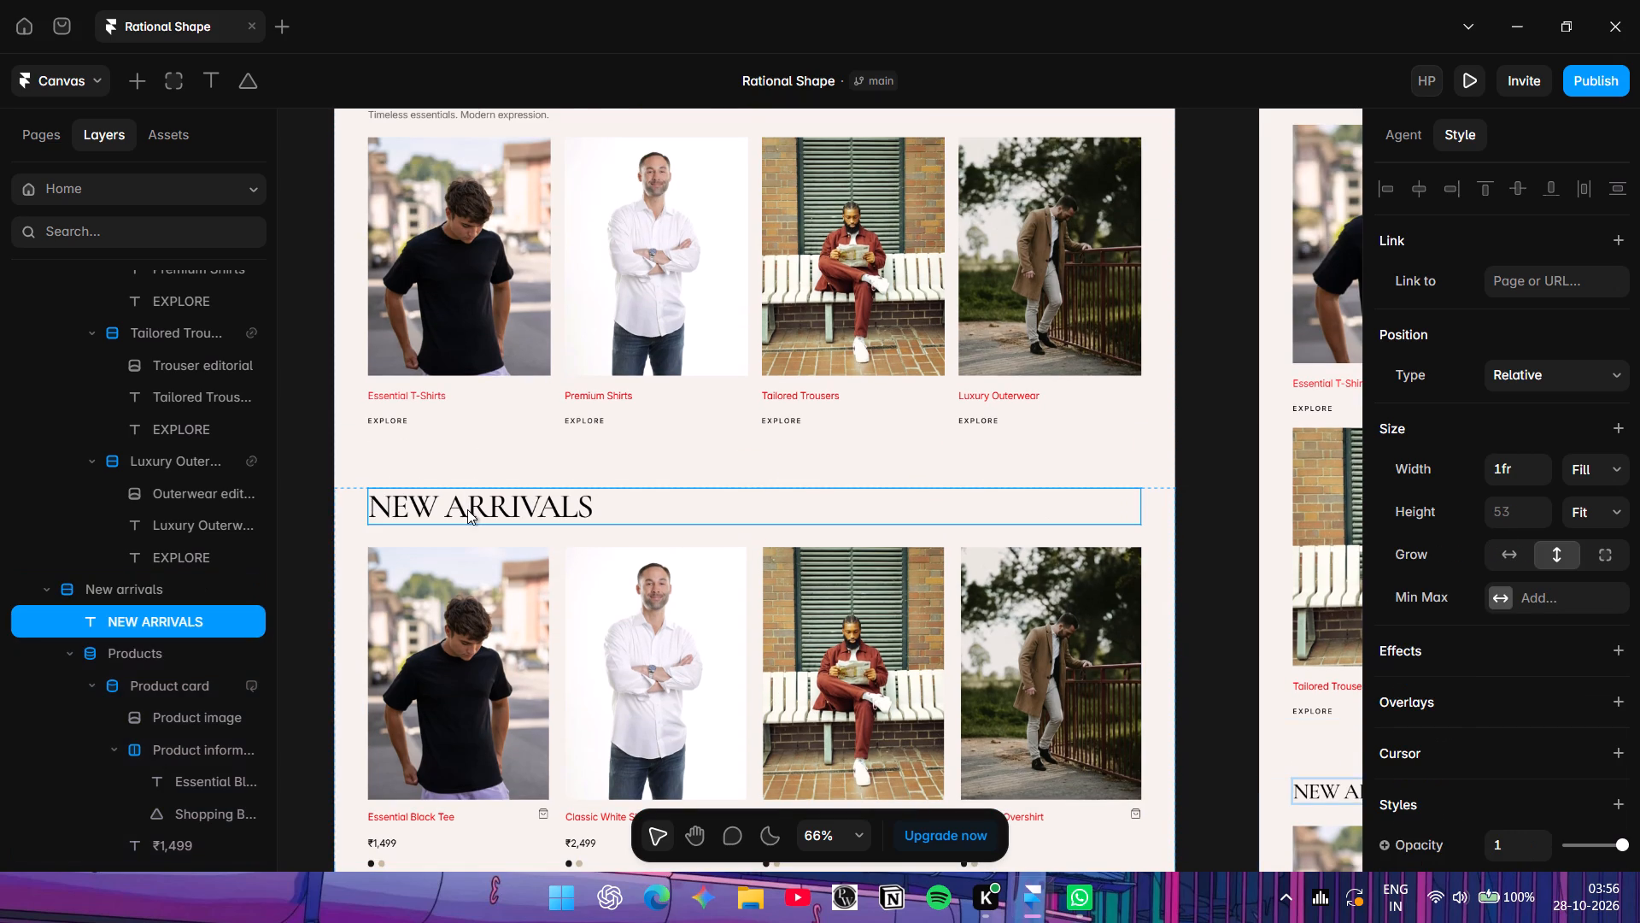
pyautogui.scroll(3, 1500, 643)
pyautogui.scroll(-1, 1500, 643)
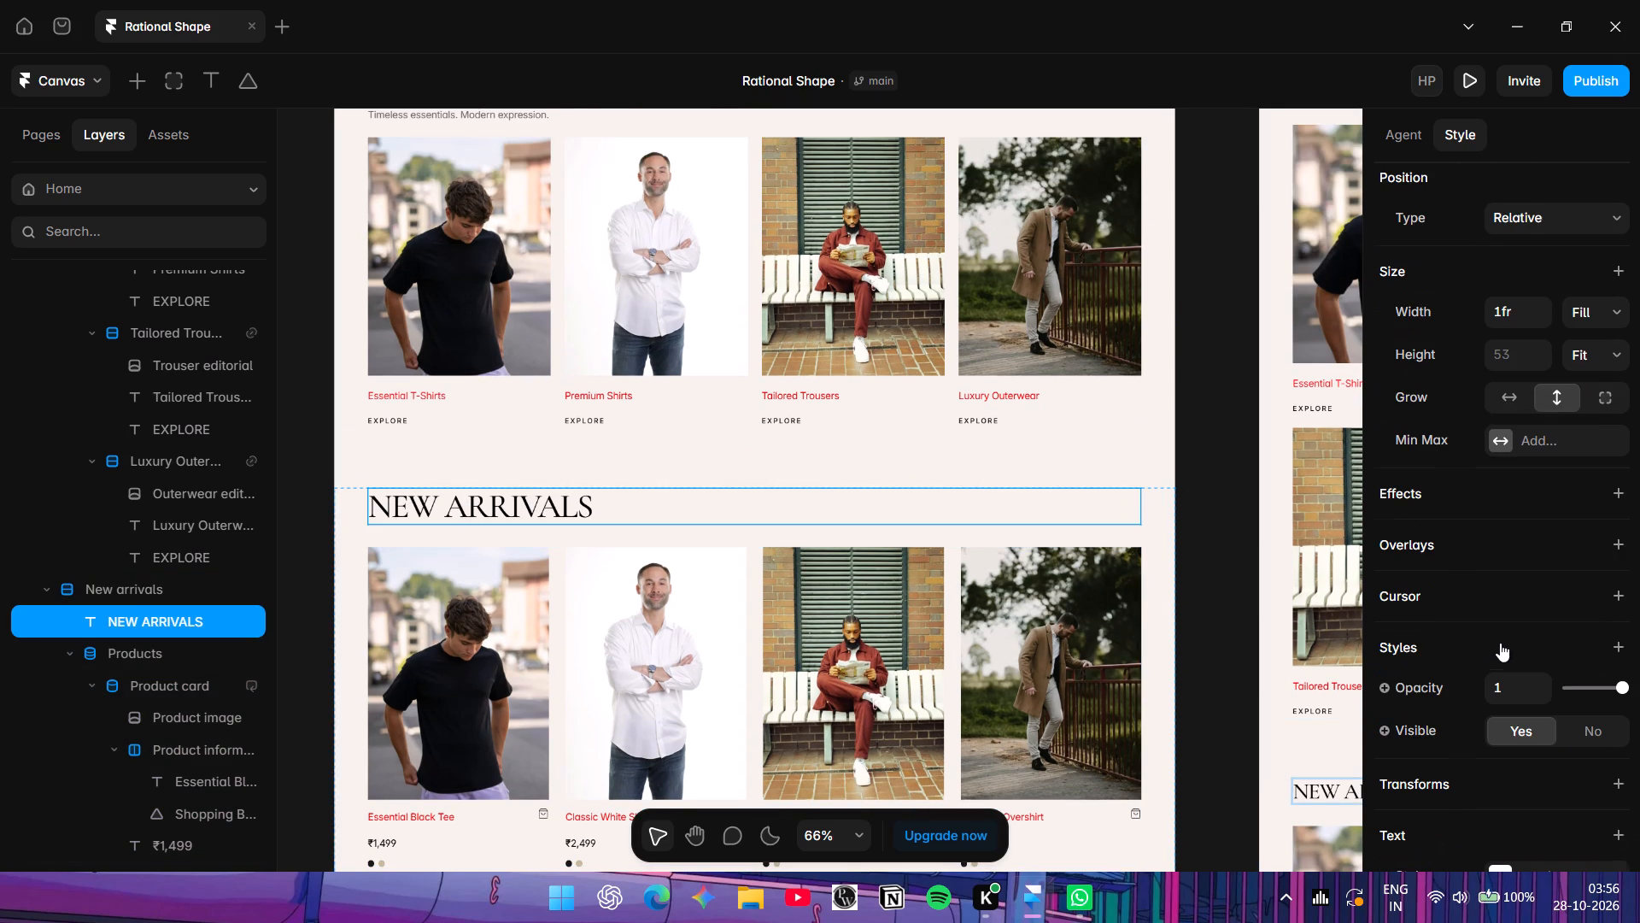
pyautogui.click(1524, 467)
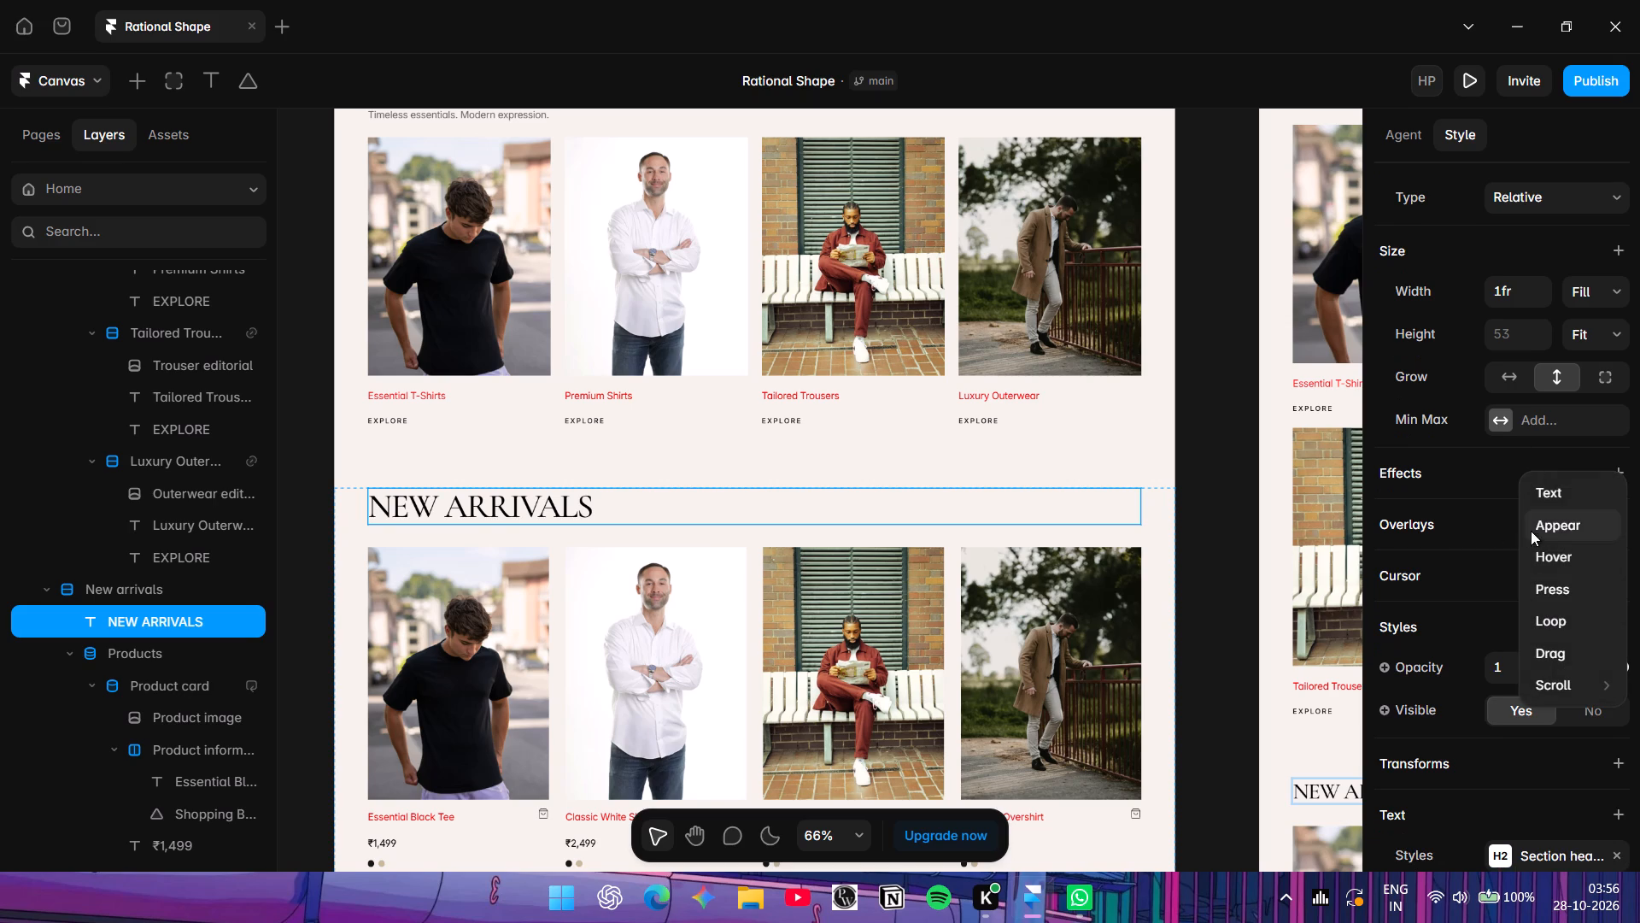
pyautogui.click(1577, 556)
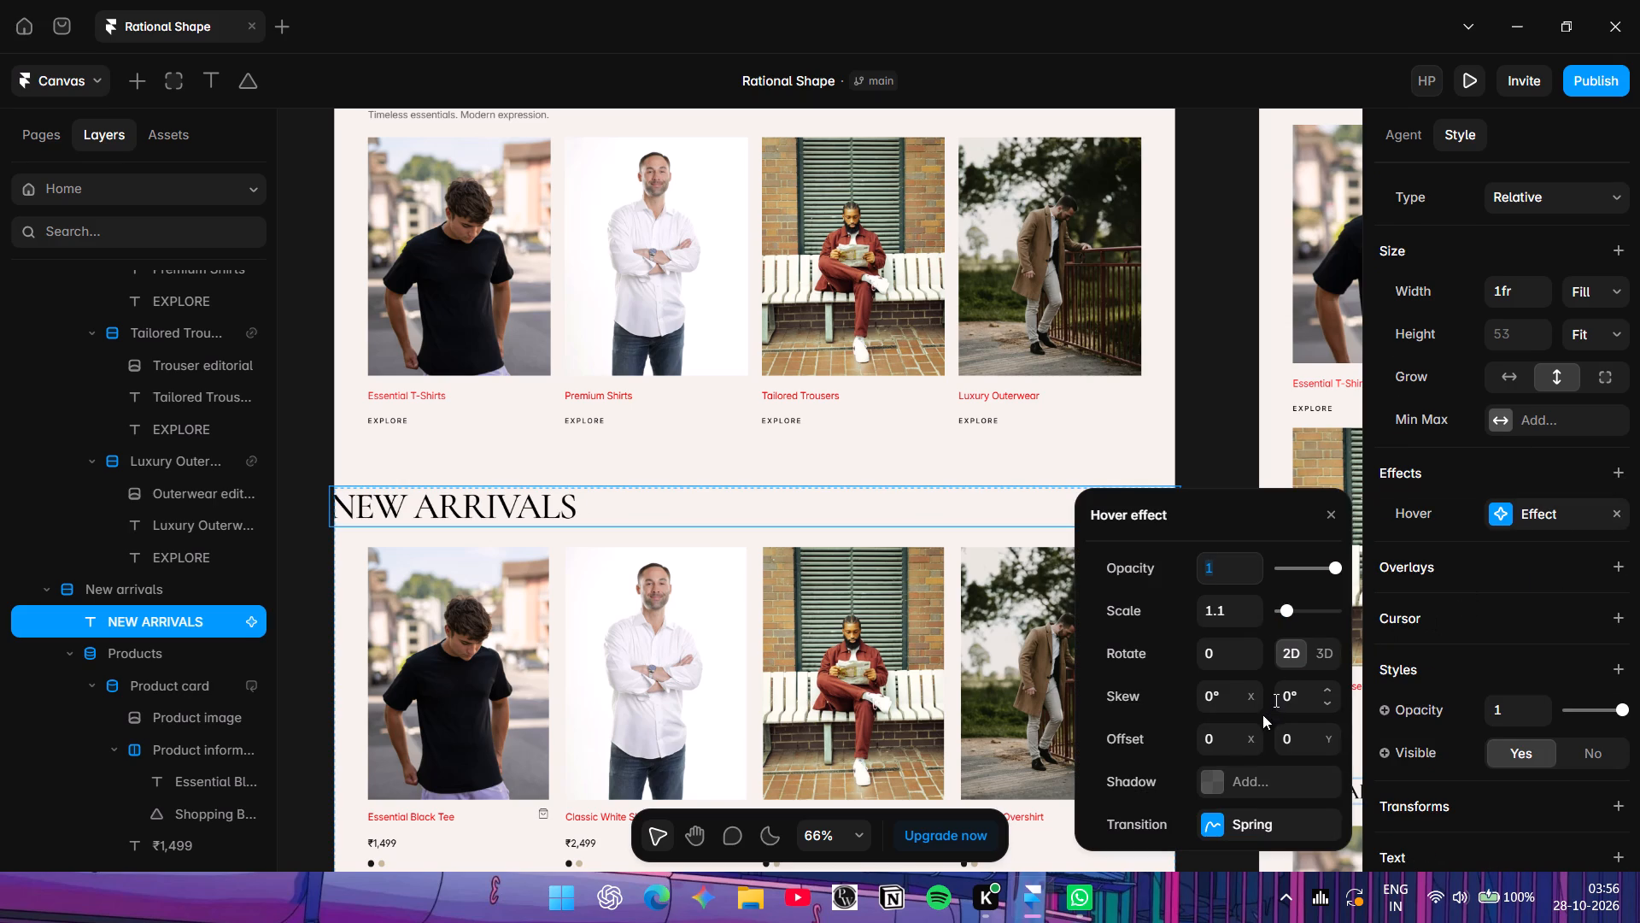
# Add a shadow to the NEW ARRIVALS heading's hover effect and colour it red FF0000 at 65% opacity.
pyautogui.click(1211, 784)
pyautogui.click(1211, 784)
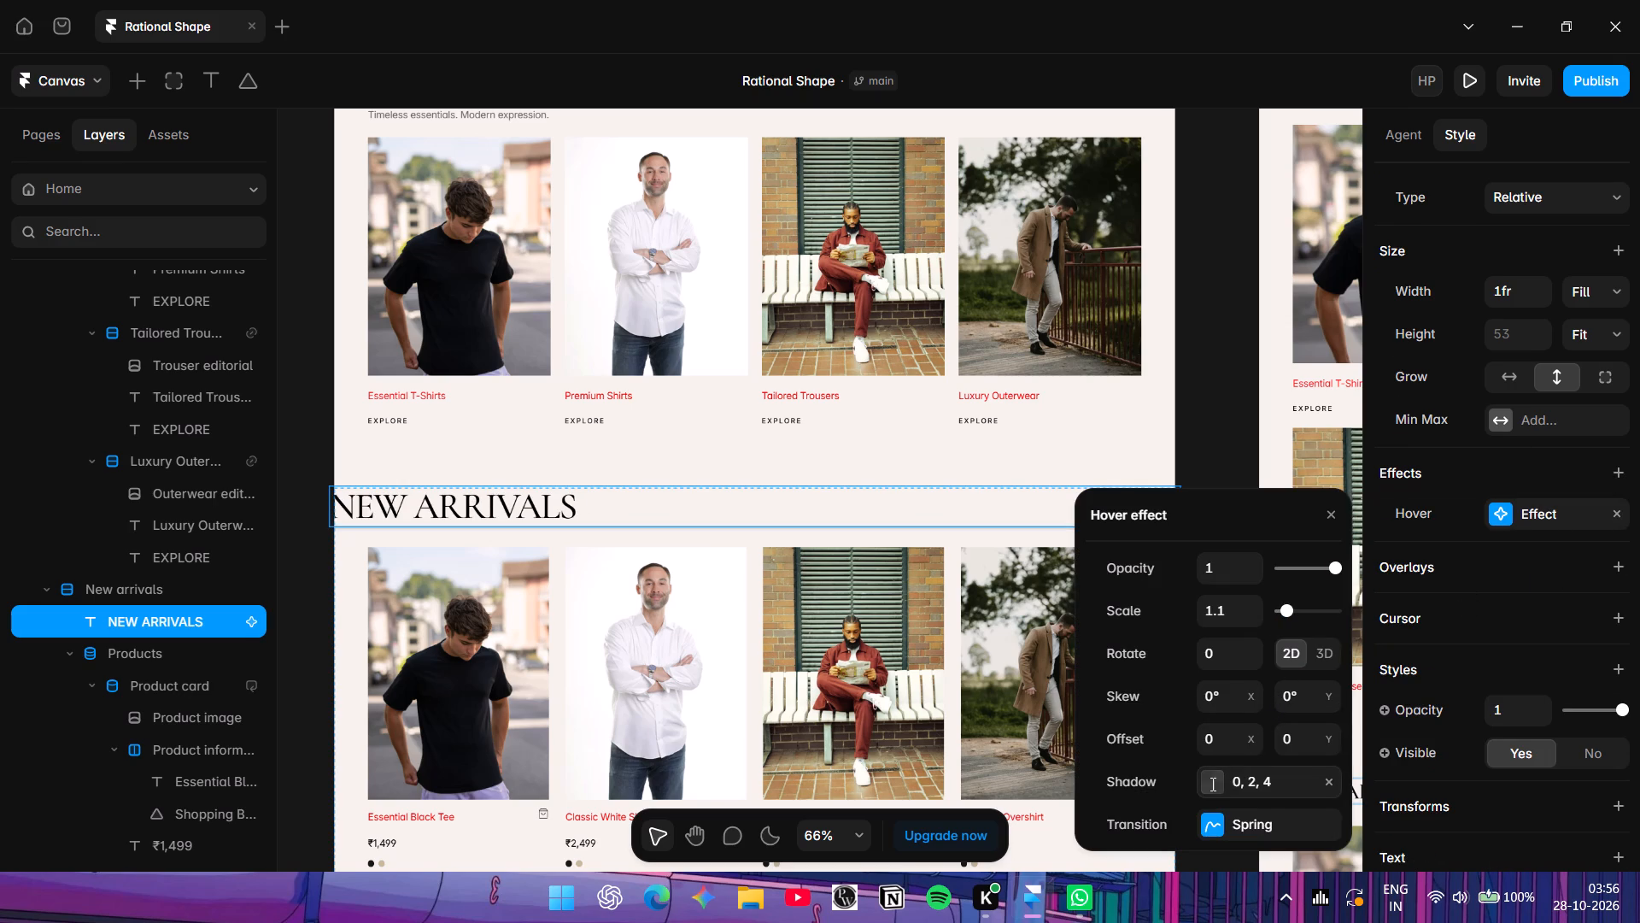
pyautogui.click(1211, 639)
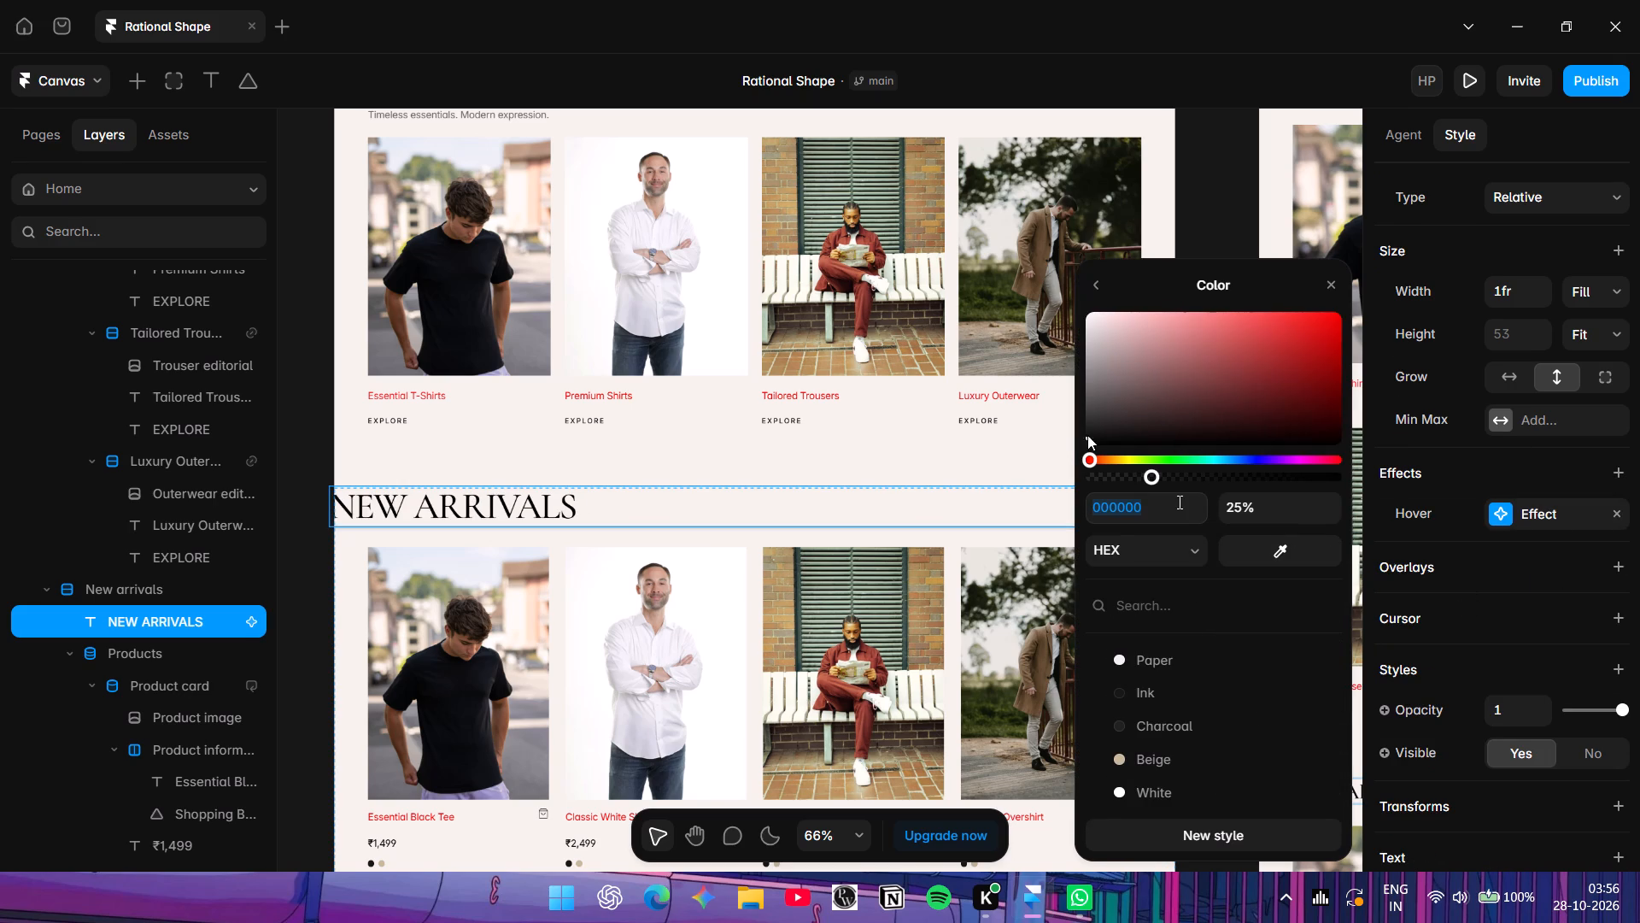
pyautogui.moveTo(1089, 442); pyautogui.dragTo(1355, 315)
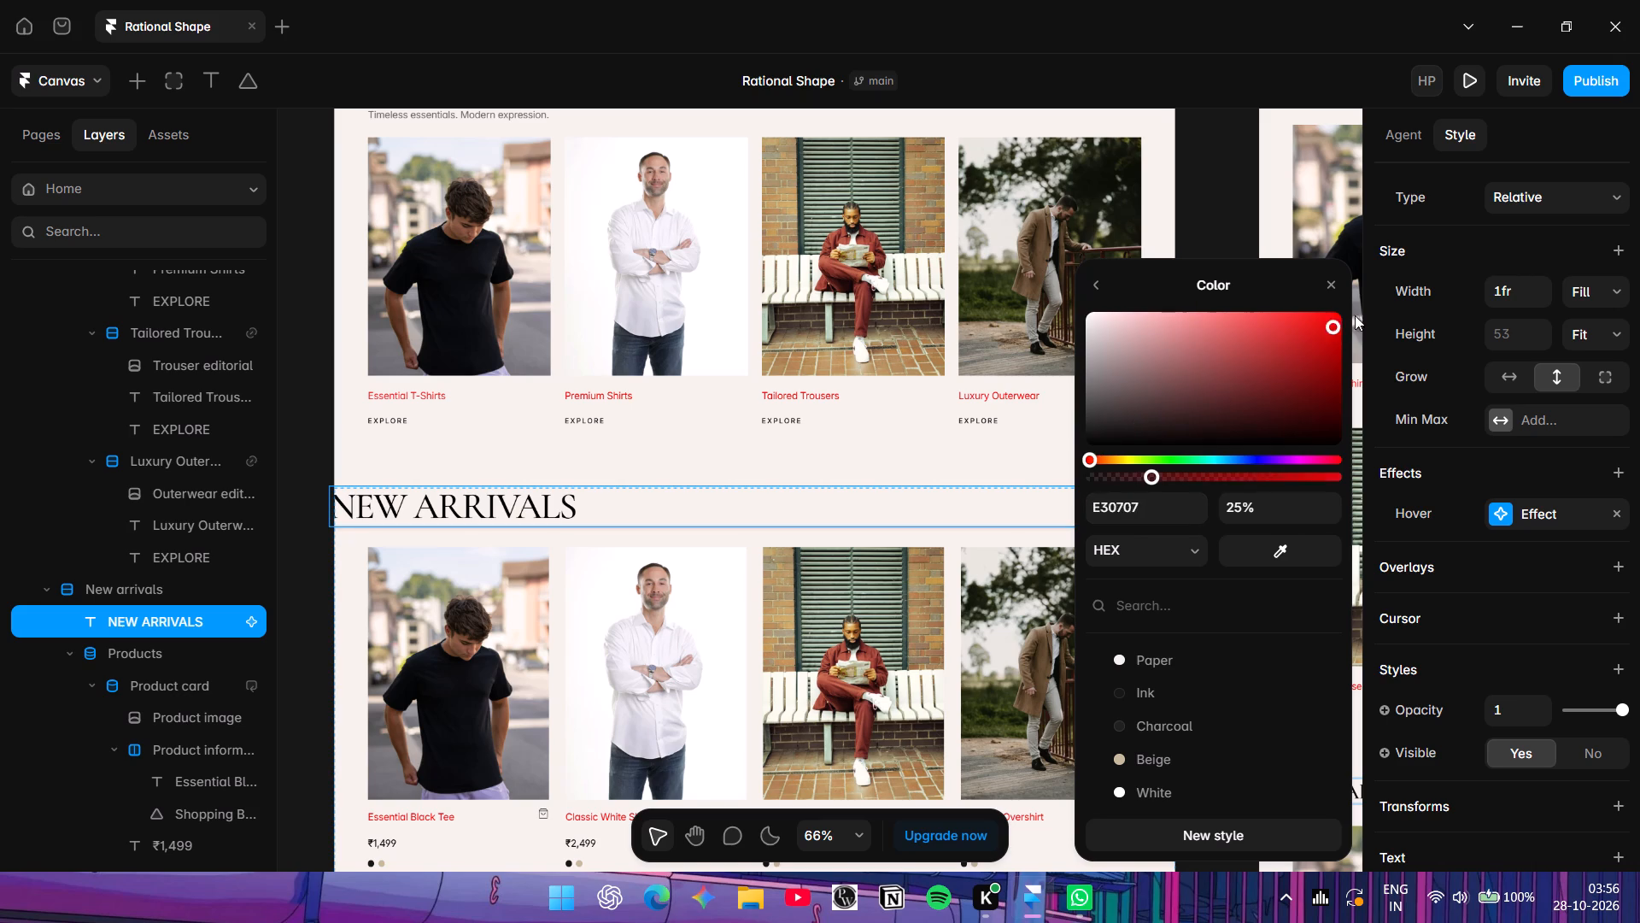
pyautogui.moveTo(1355, 315); pyautogui.dragTo(1537, 126)
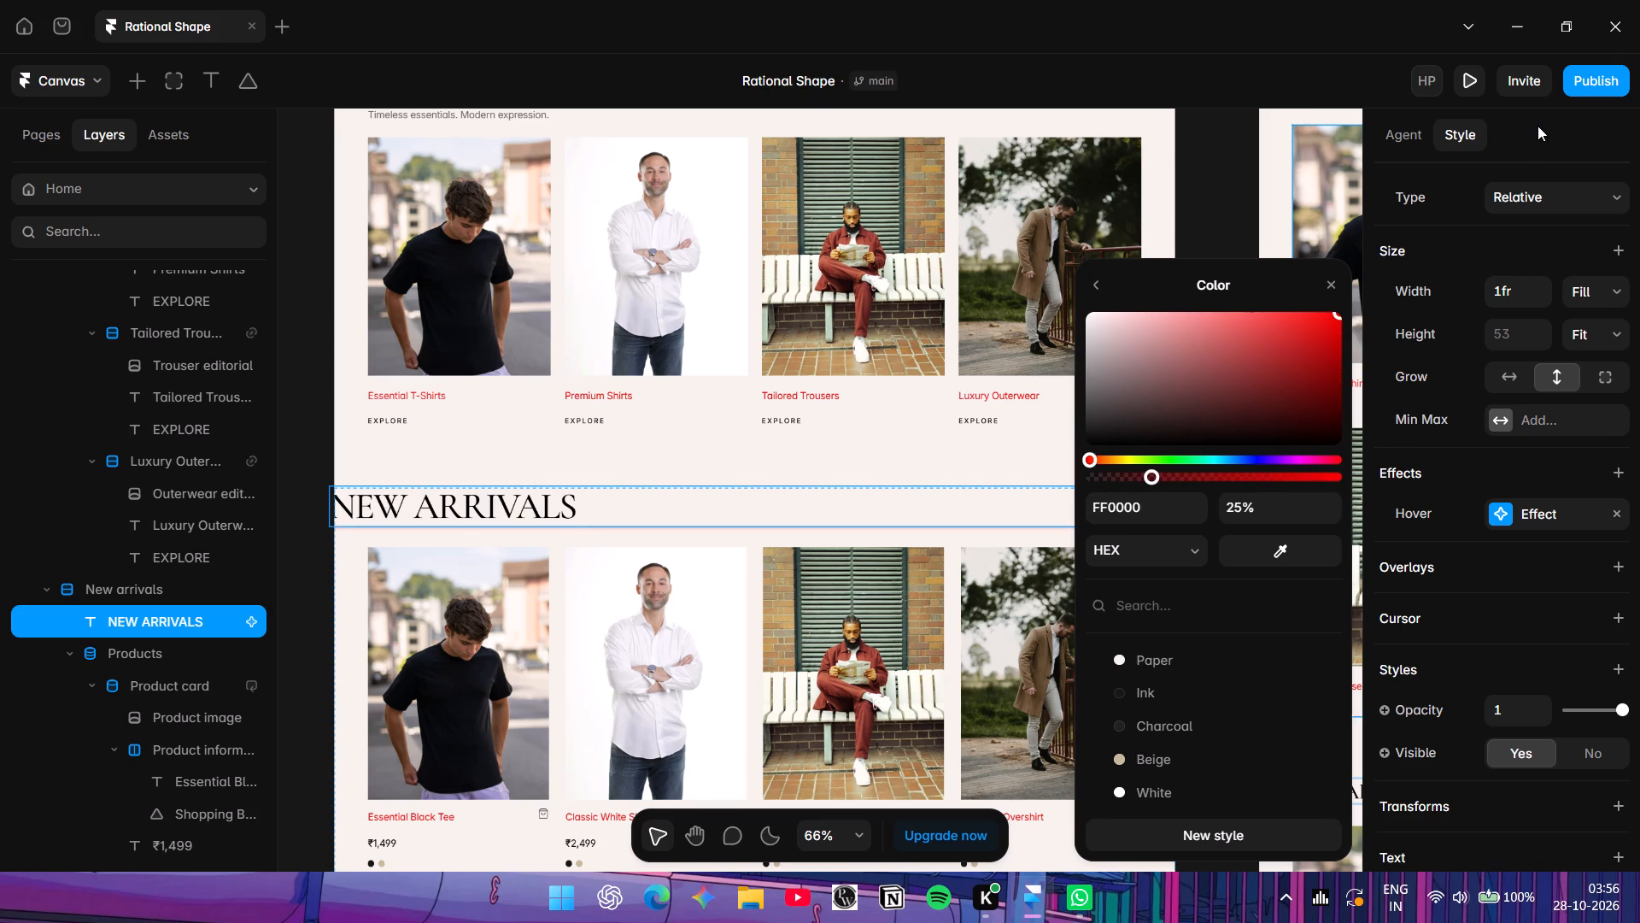
pyautogui.moveTo(1537, 126); pyautogui.dragTo(1539, 121)
pyautogui.moveTo(1155, 472); pyautogui.dragTo(1538, 458)
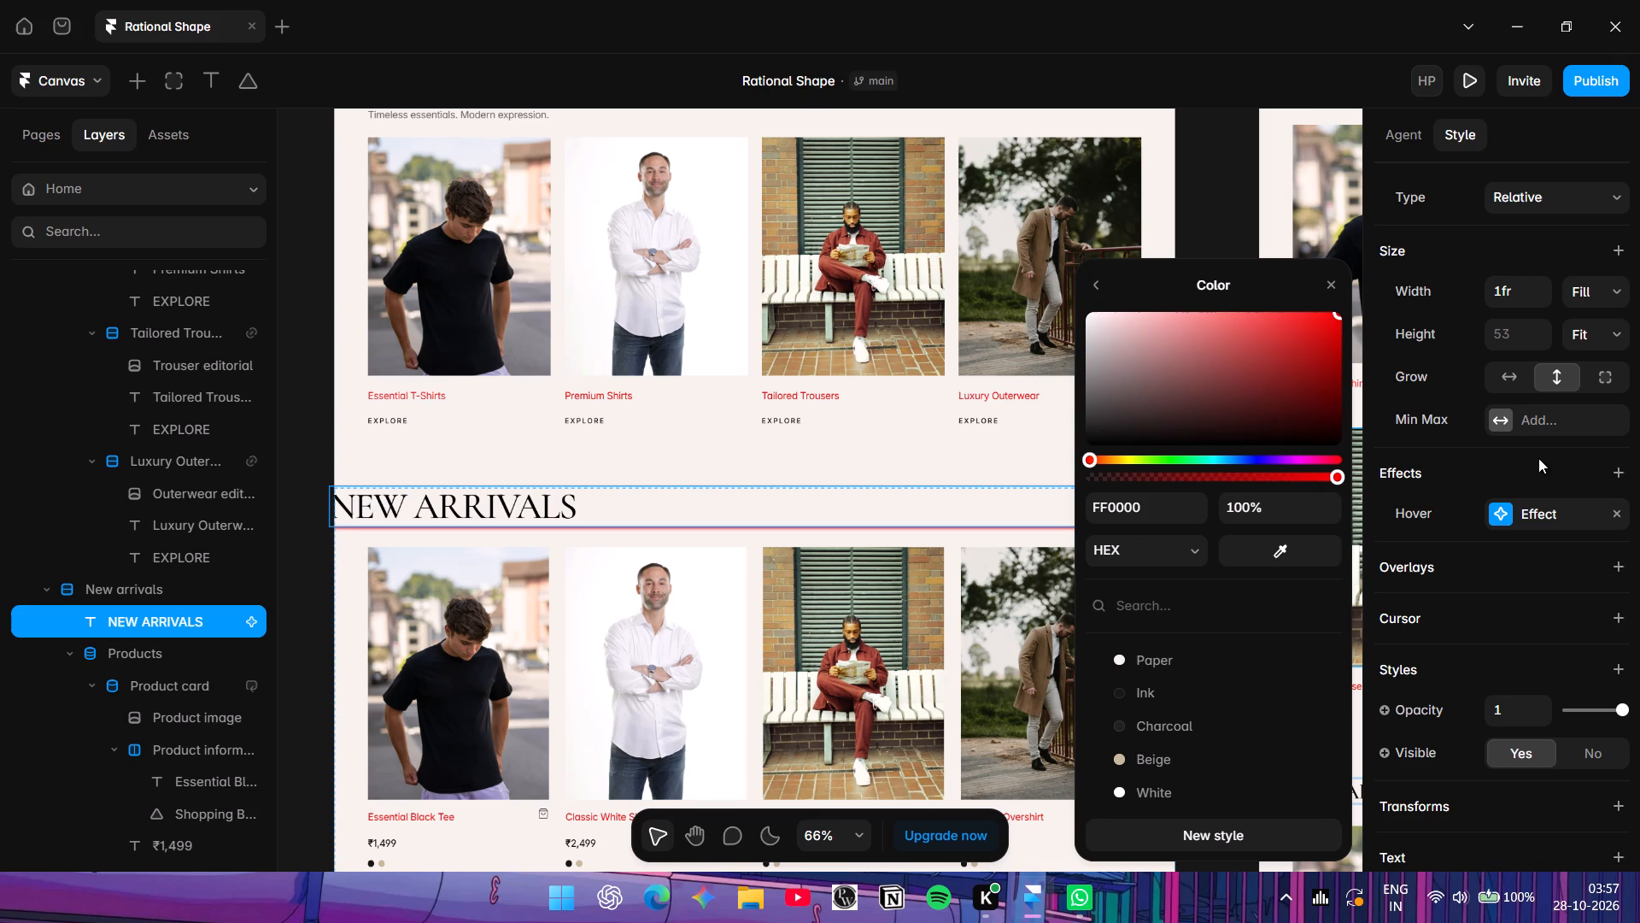
pyautogui.moveTo(1538, 458); pyautogui.dragTo(1236, 482)
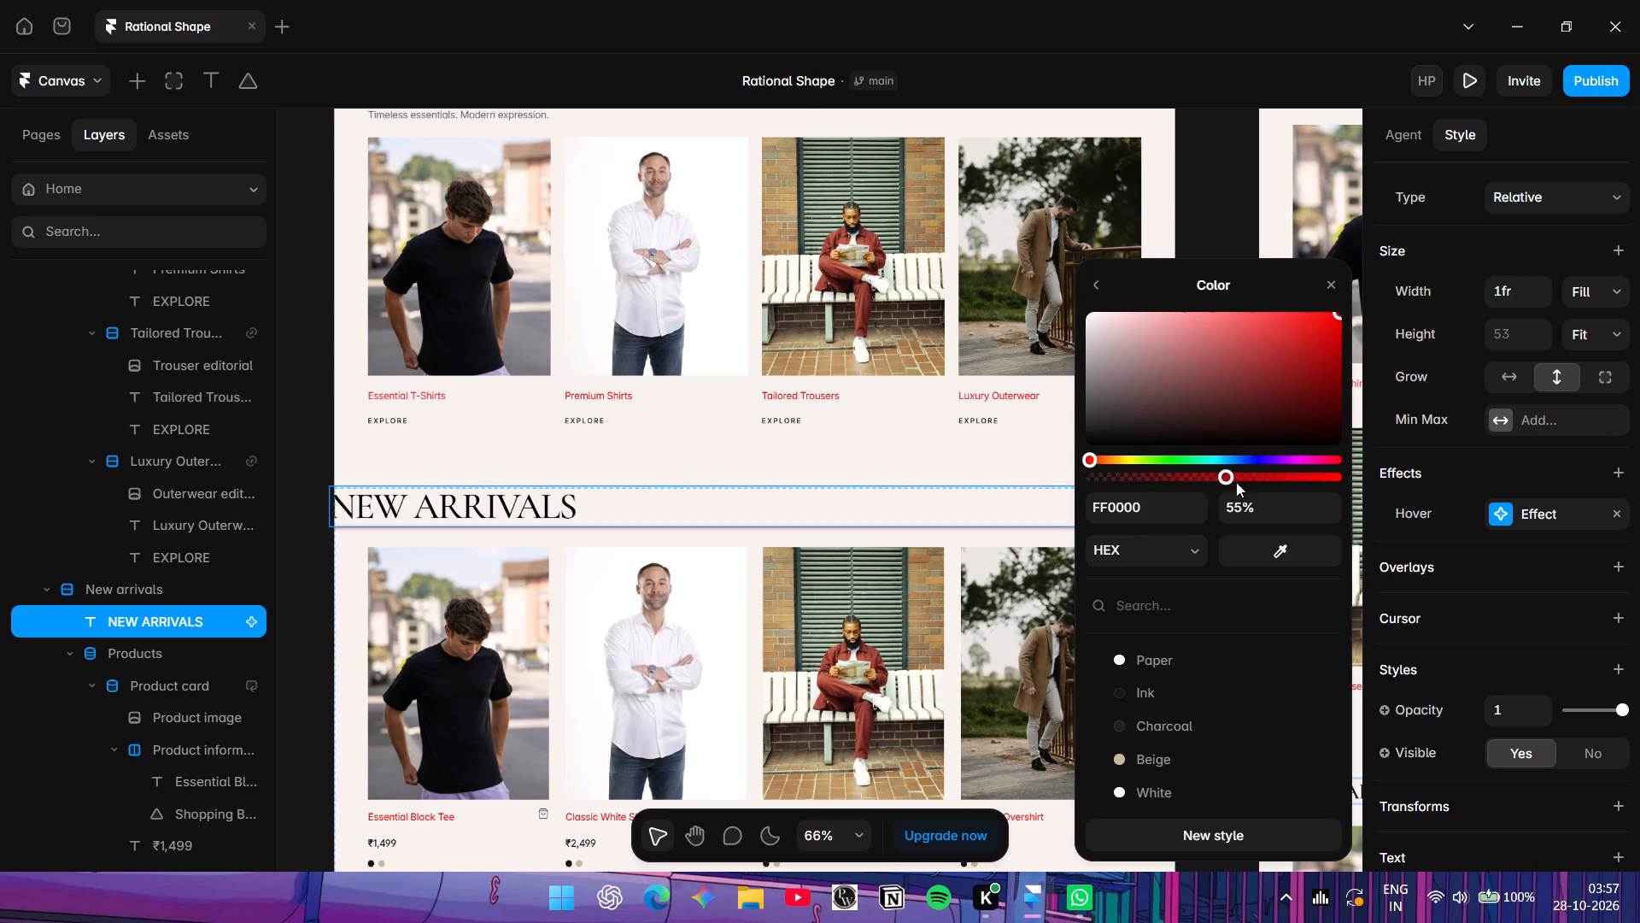
pyautogui.moveTo(1236, 482); pyautogui.dragTo(1253, 481)
pyautogui.click(1098, 288)
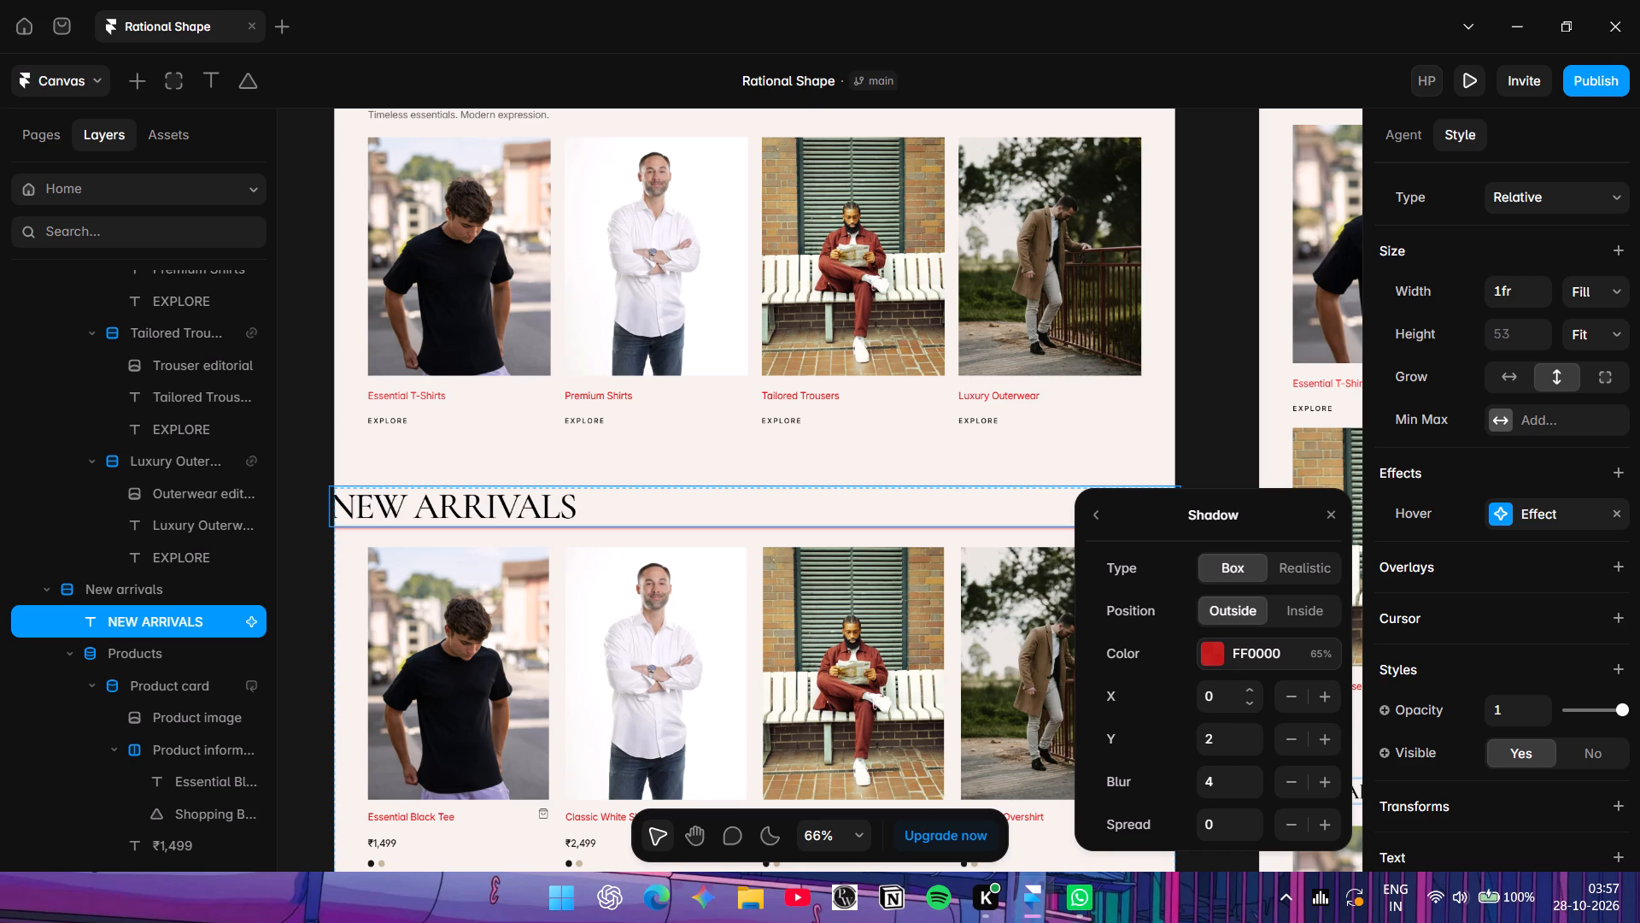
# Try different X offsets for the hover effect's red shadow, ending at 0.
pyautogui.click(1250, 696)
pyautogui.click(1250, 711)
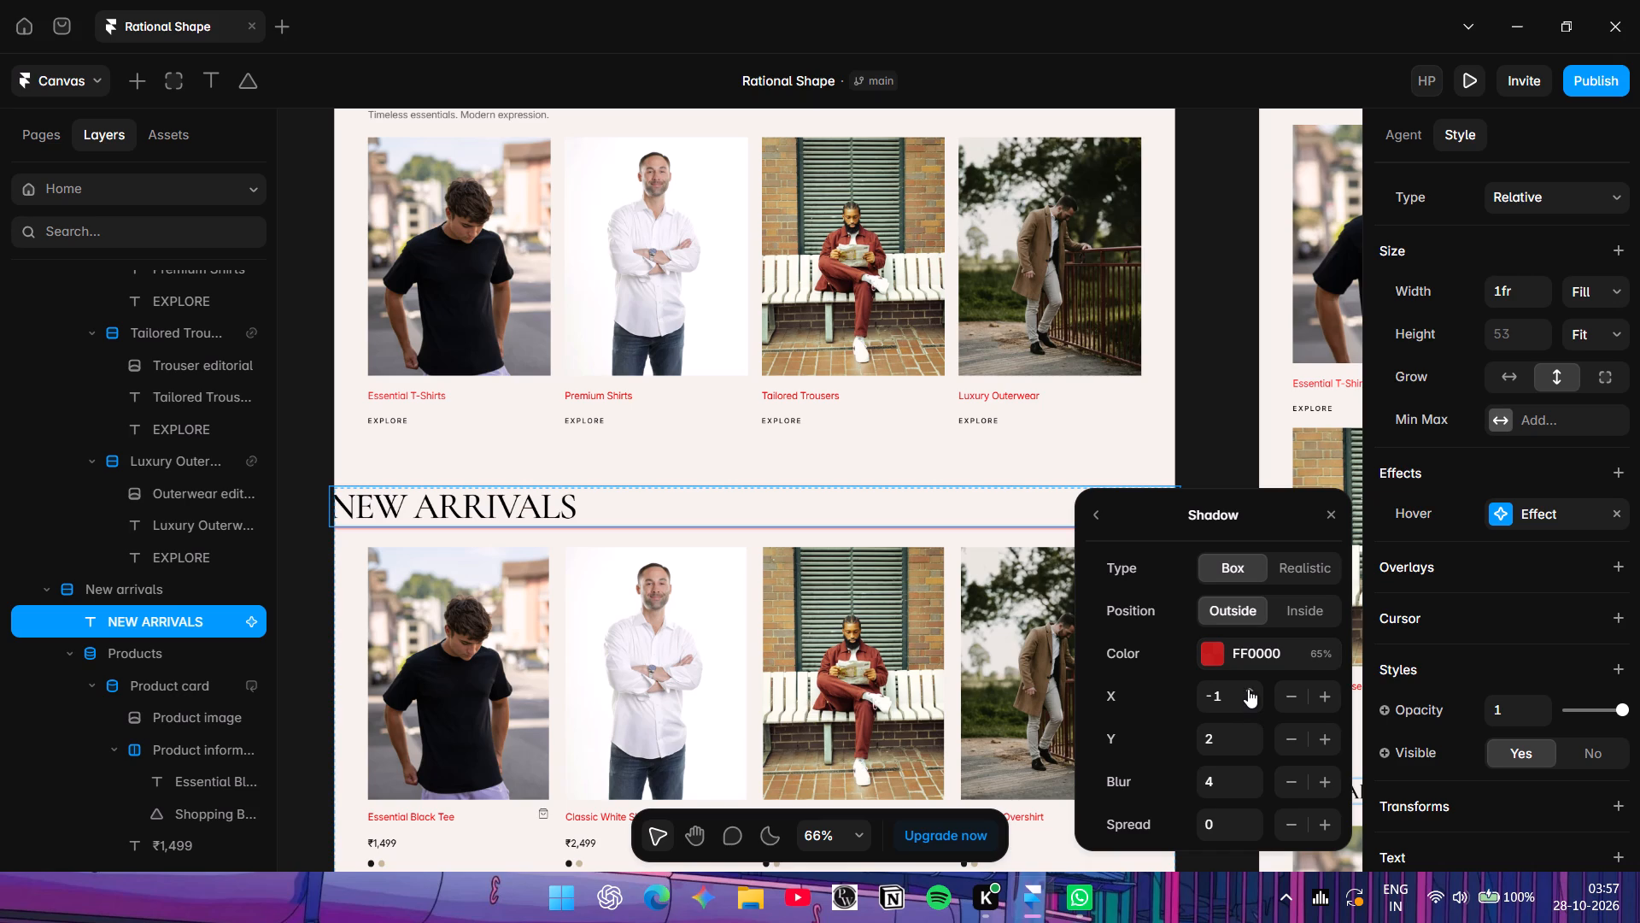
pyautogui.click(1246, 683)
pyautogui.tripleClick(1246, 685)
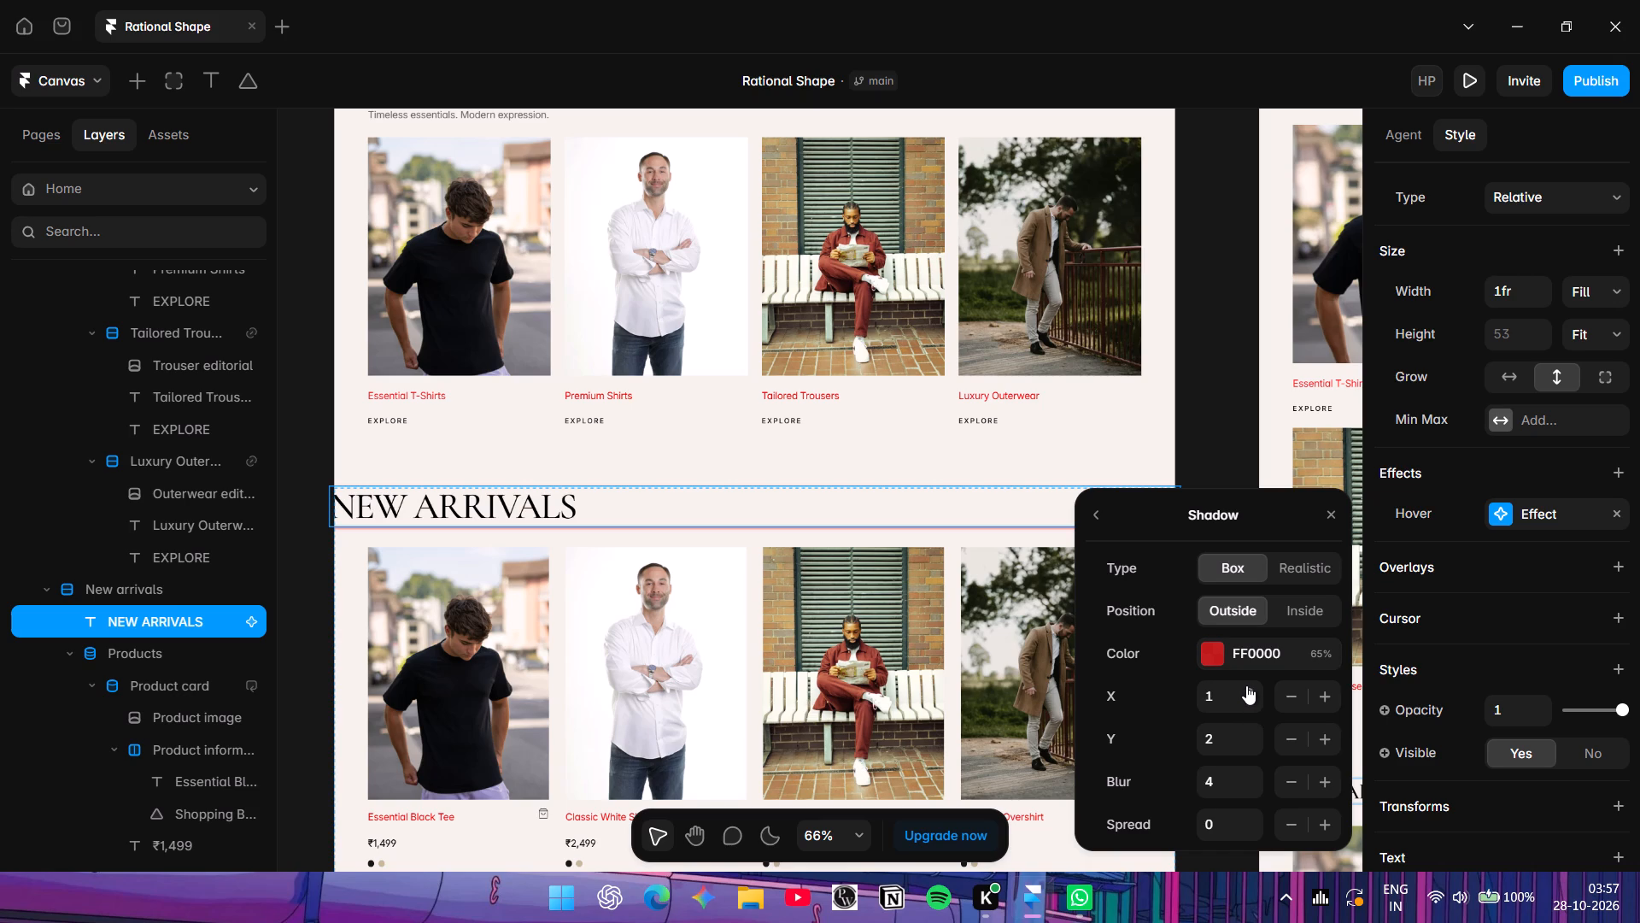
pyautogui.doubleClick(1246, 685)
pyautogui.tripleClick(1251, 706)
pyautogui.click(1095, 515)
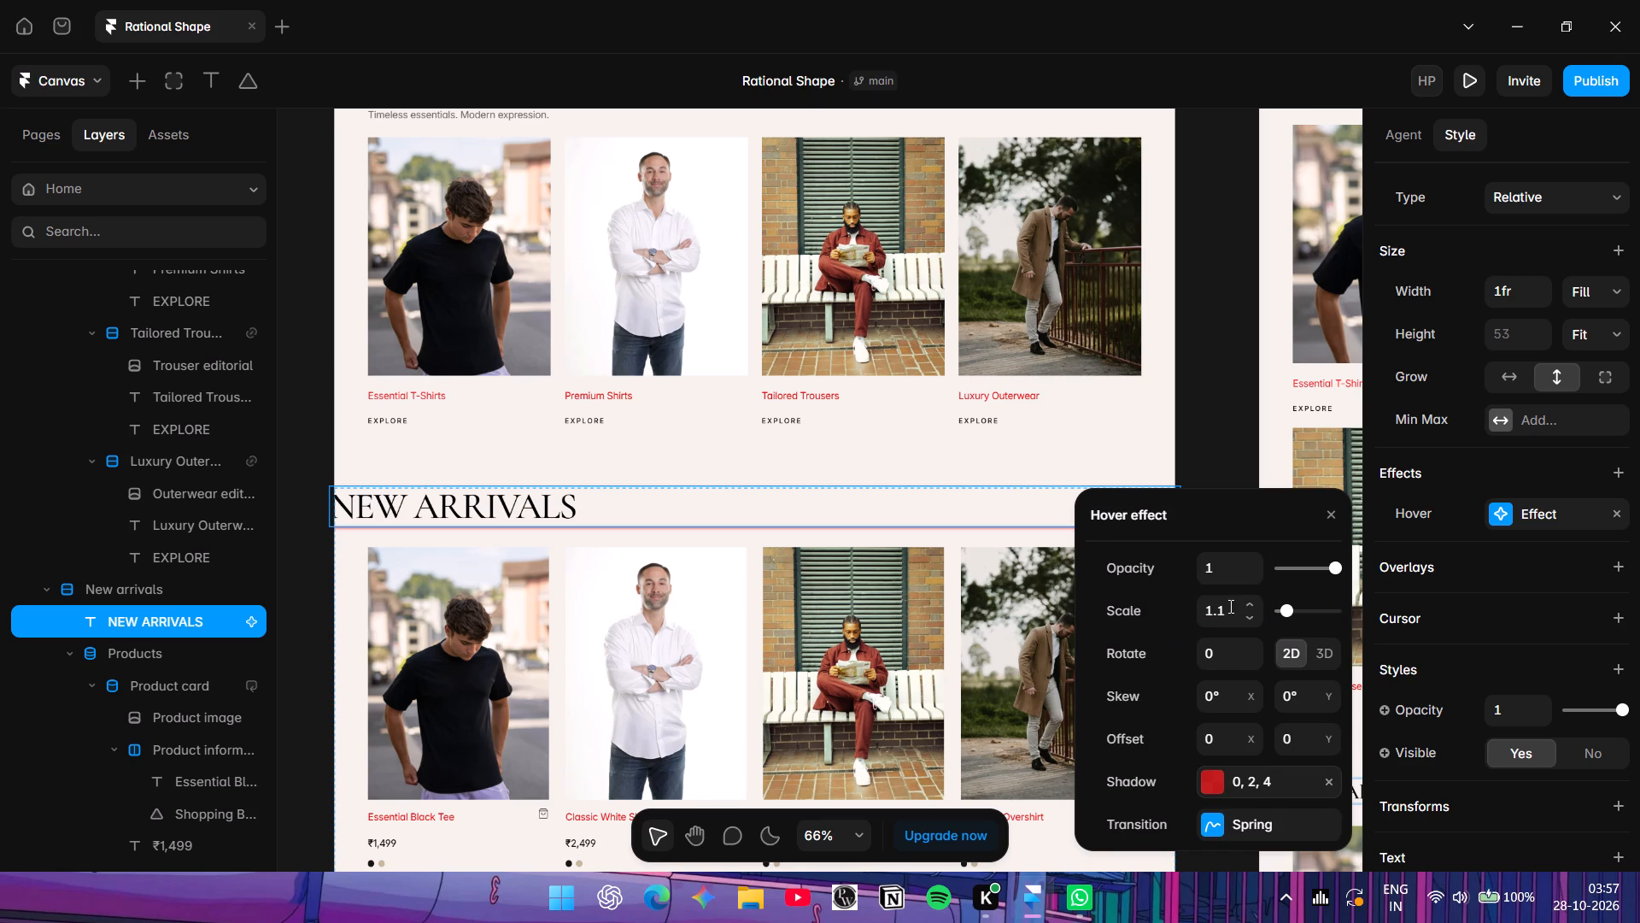
# Set the scale of the NEW ARRIVALS hover effect to 1, keeping its opacity at 1.
pyautogui.click(1247, 619)
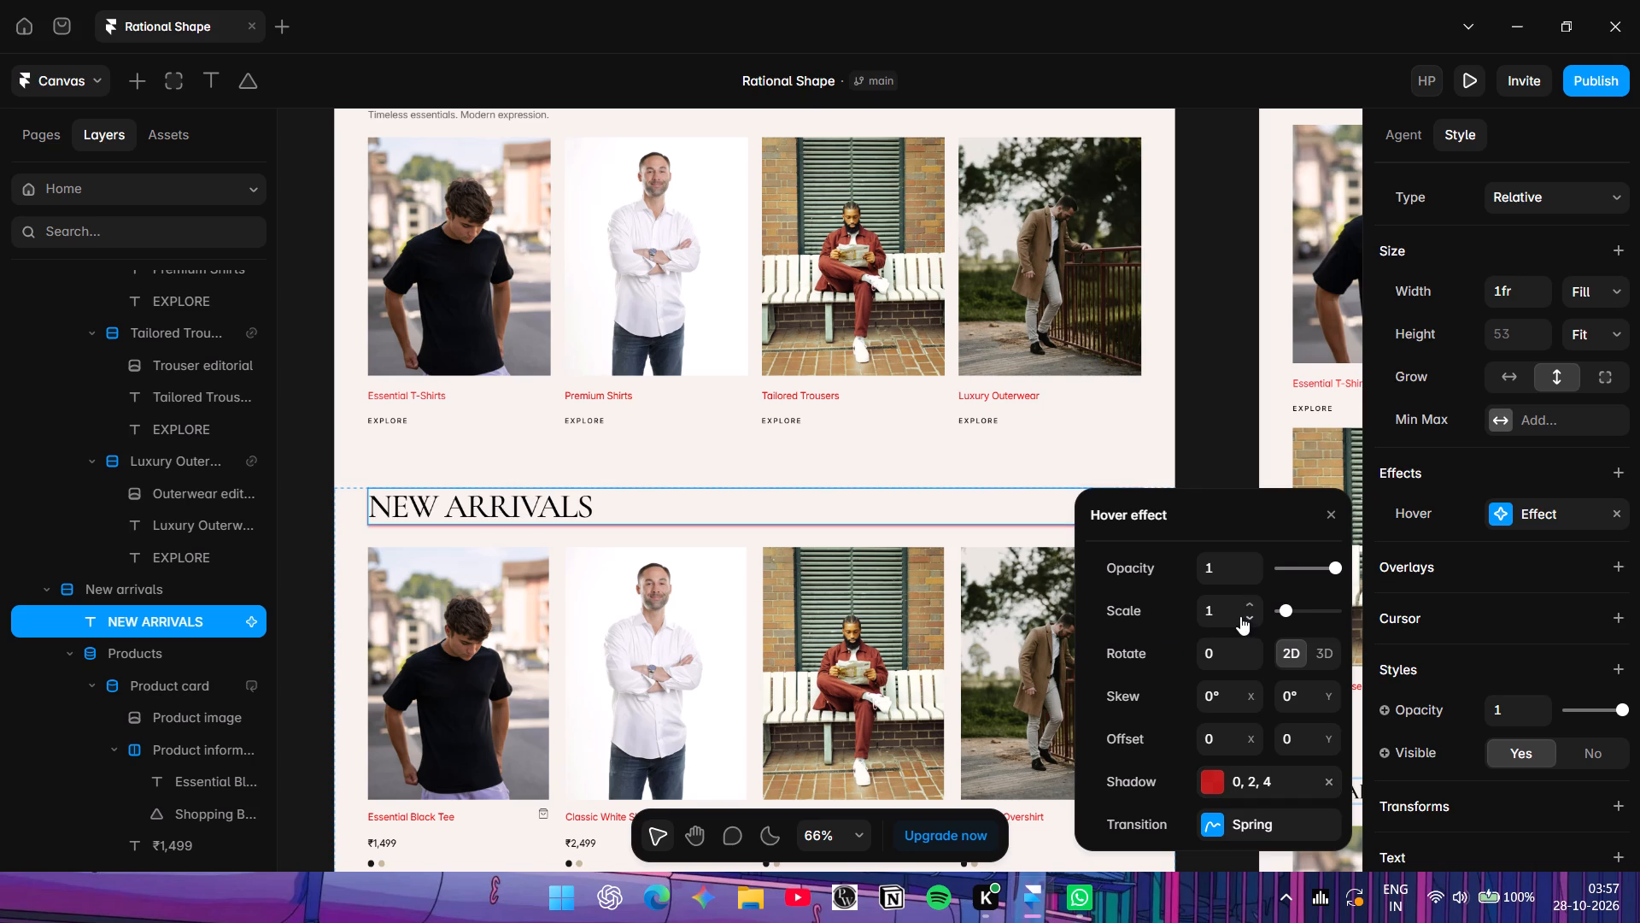
pyautogui.click(1249, 565)
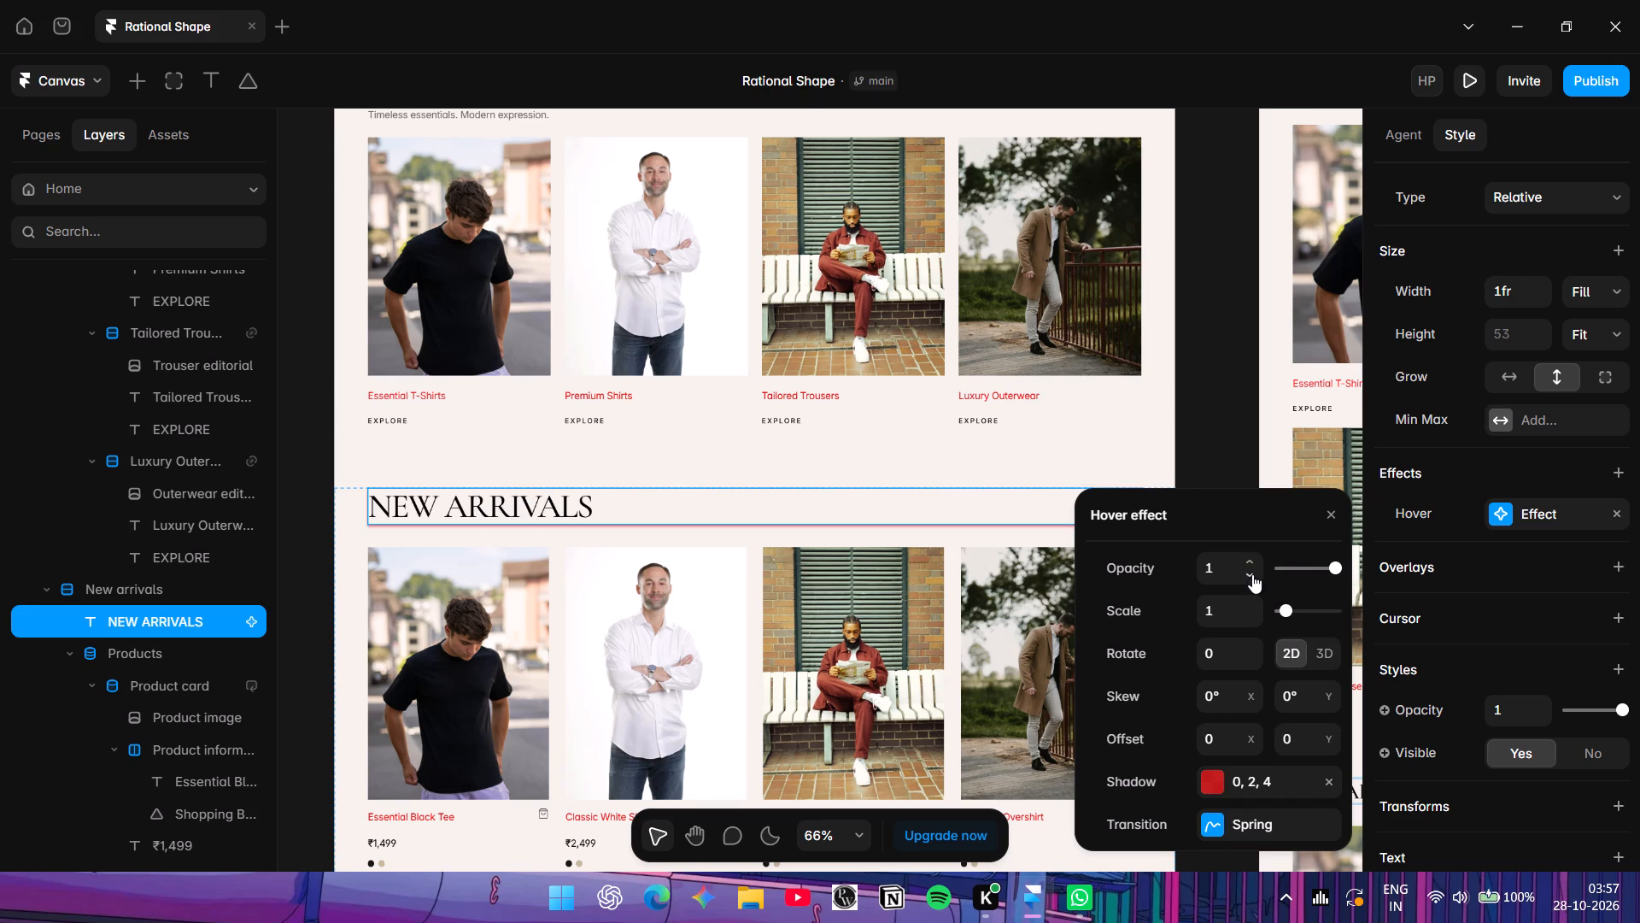
pyautogui.click(1252, 576)
pyautogui.click(1251, 565)
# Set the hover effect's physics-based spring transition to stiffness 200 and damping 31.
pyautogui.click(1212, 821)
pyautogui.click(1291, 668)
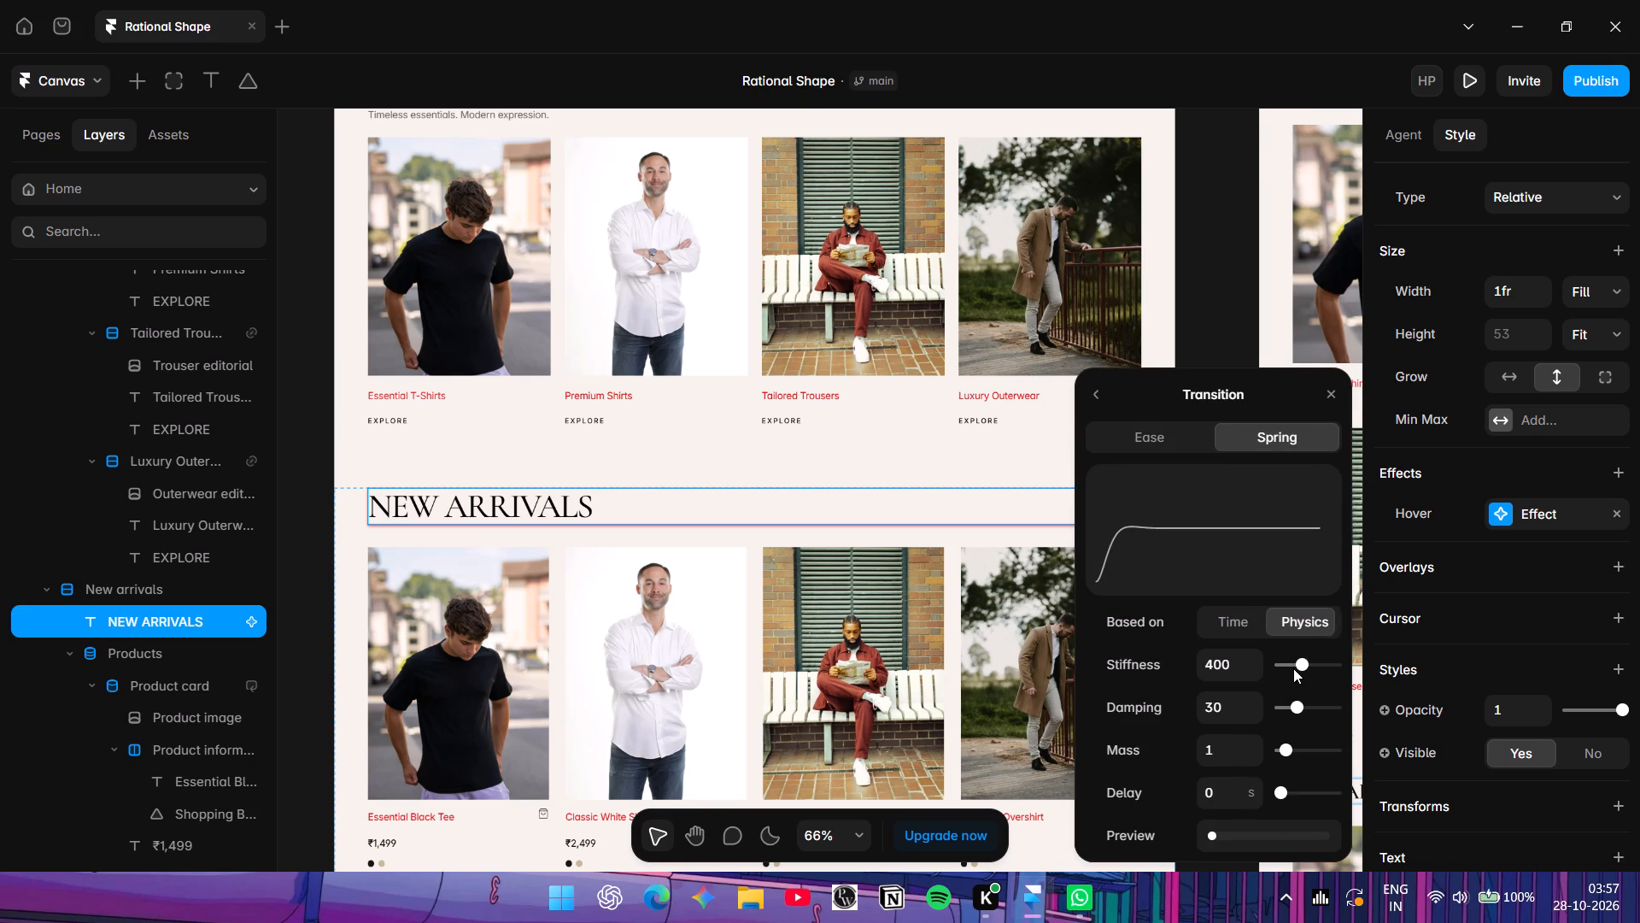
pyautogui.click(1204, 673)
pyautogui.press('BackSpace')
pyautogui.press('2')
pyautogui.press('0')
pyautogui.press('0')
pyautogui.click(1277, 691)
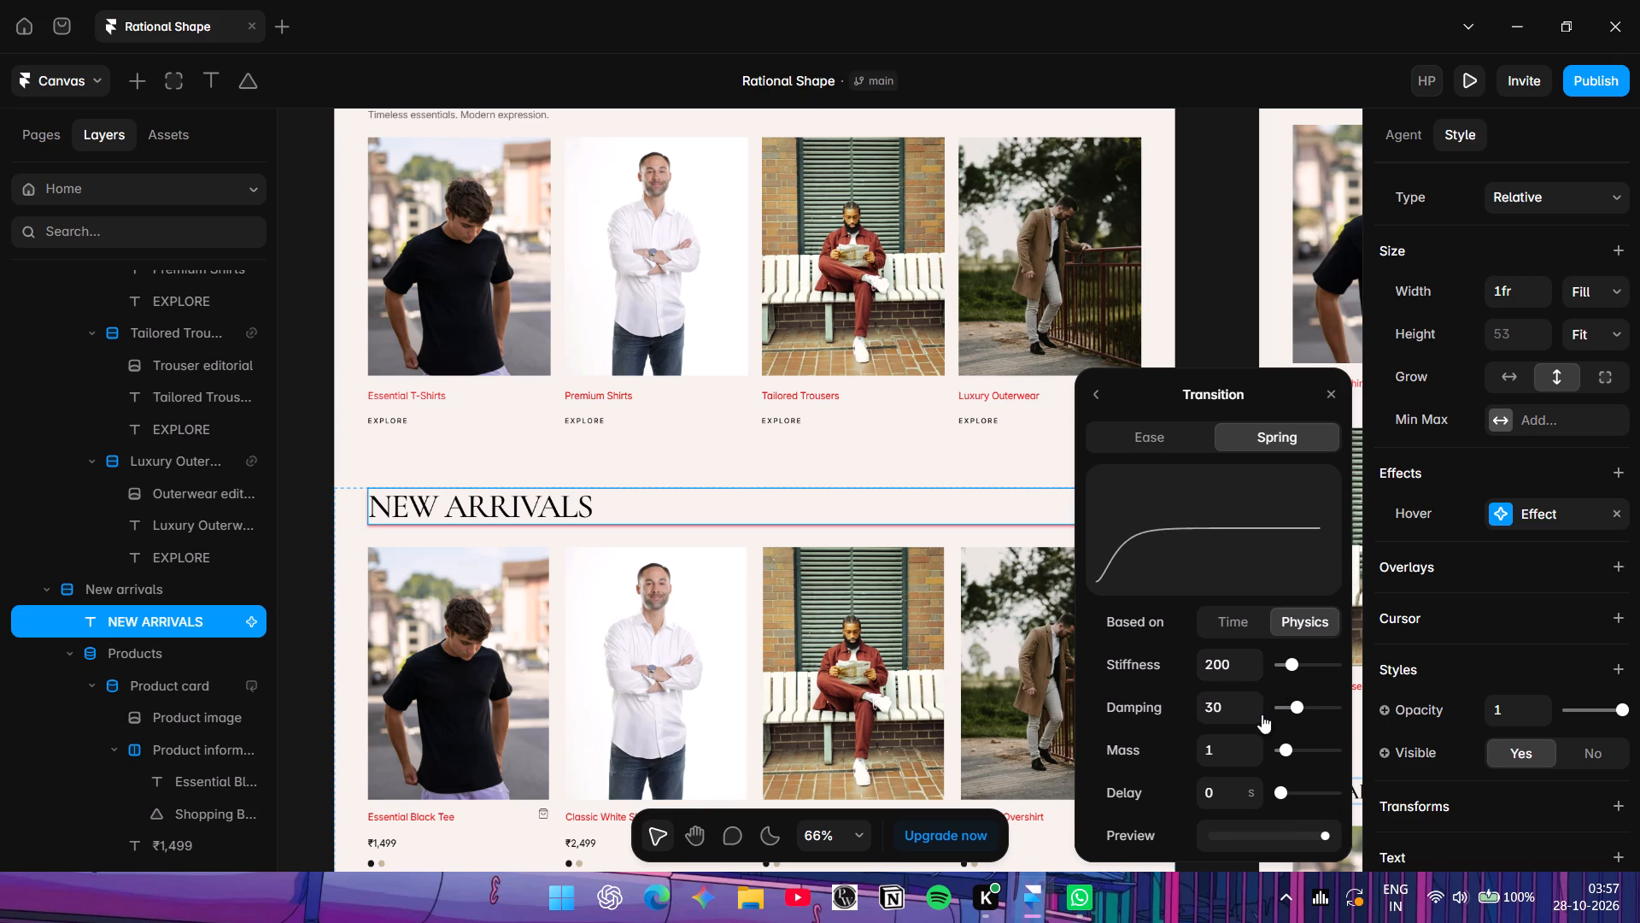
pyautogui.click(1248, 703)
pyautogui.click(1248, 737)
# Base the hover effect's spring transition on time, with a duration of 0.5 s and a bounce of 0.3.
pyautogui.click(1244, 620)
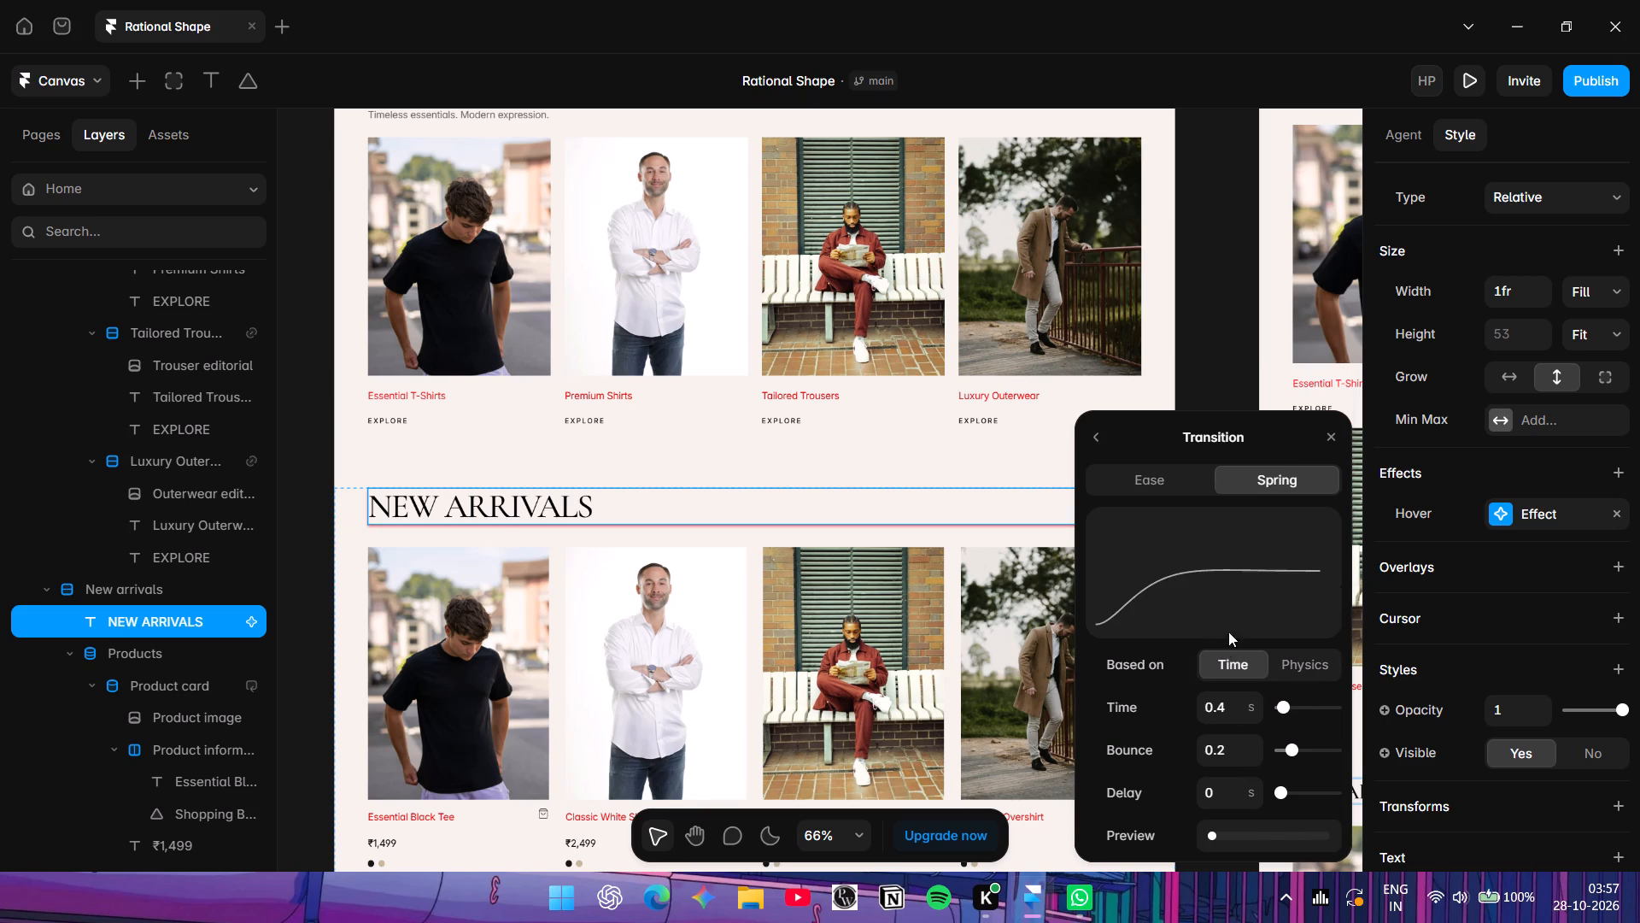
pyautogui.click(1246, 703)
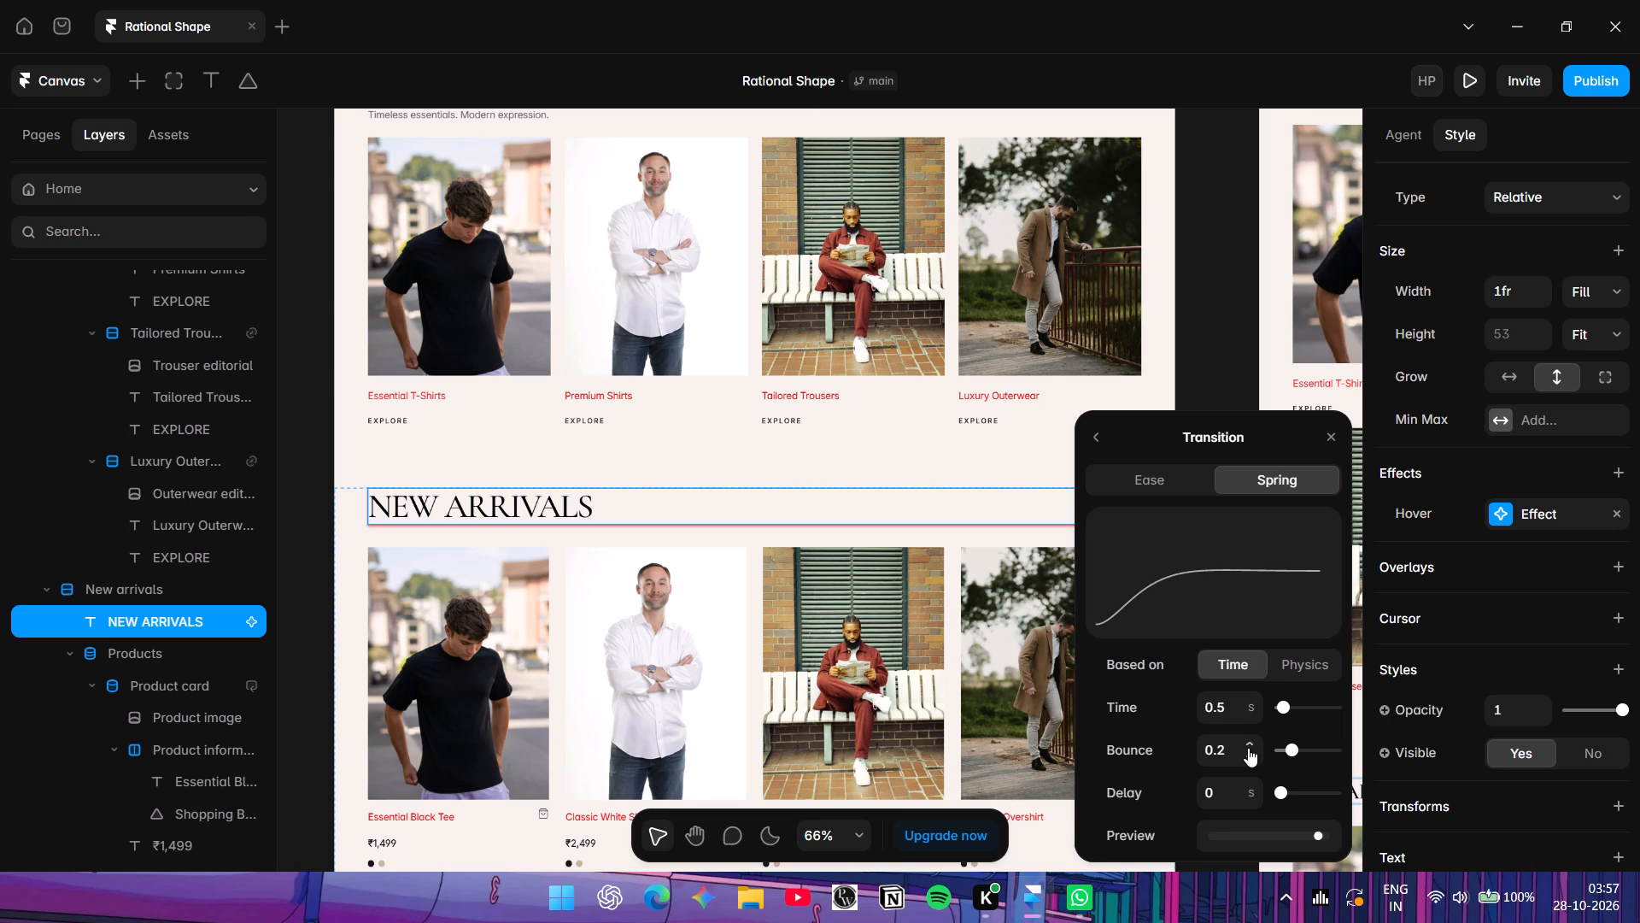
pyautogui.click(1248, 748)
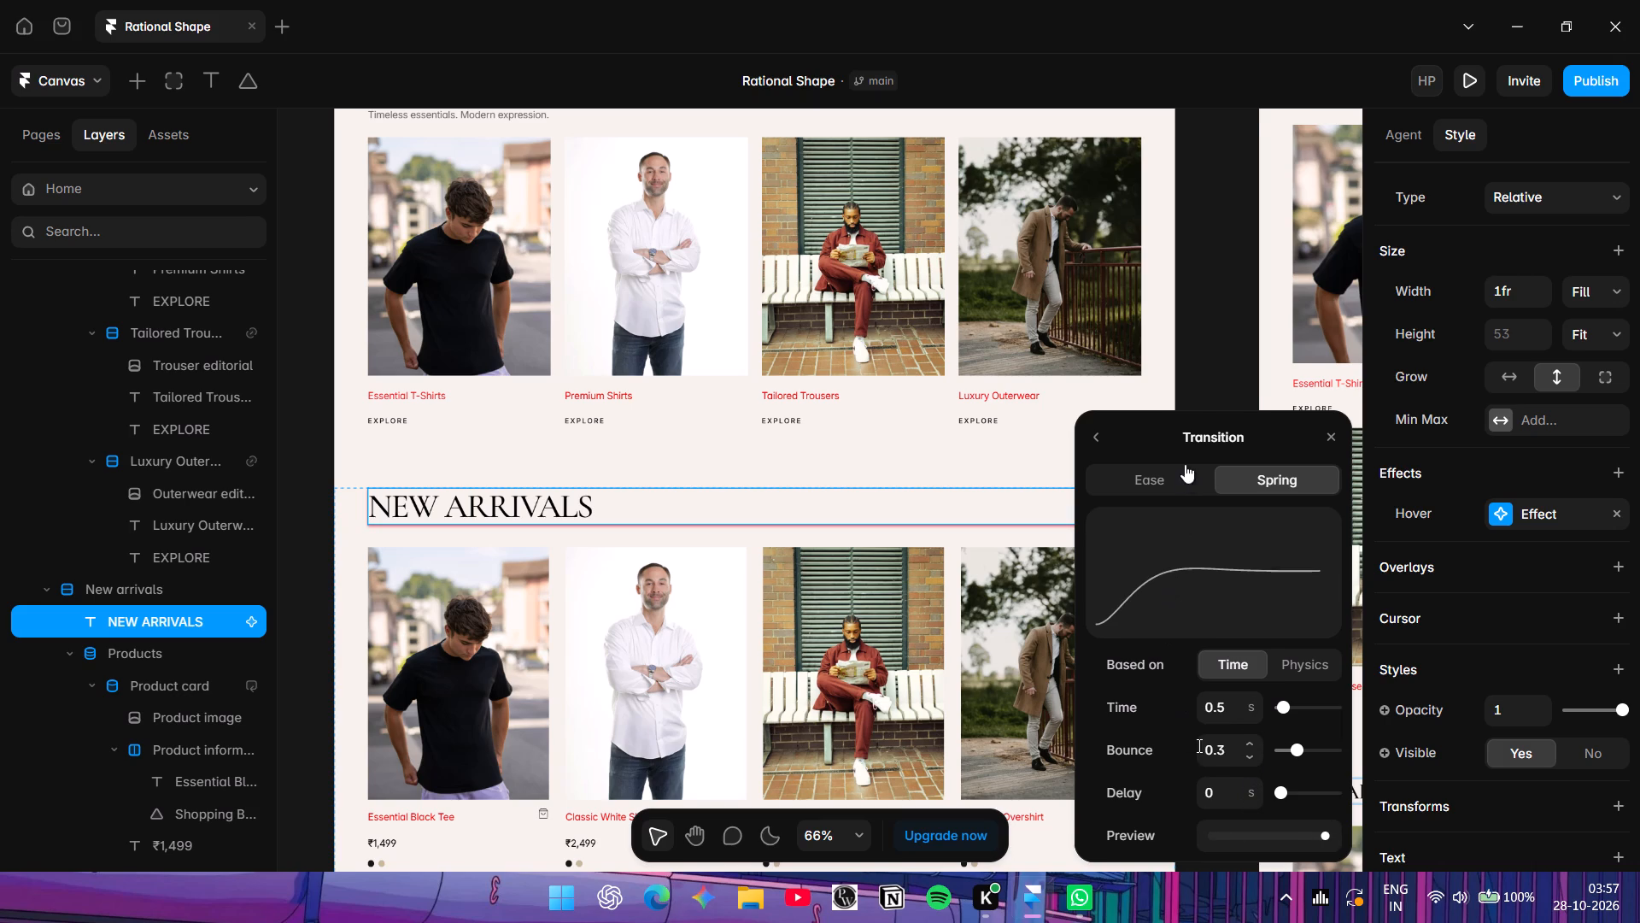
# Switch the hover transition to Ease and reshape its curve to a custom bezier of 0.44, 0, 0, 0.82.
pyautogui.click(1185, 464)
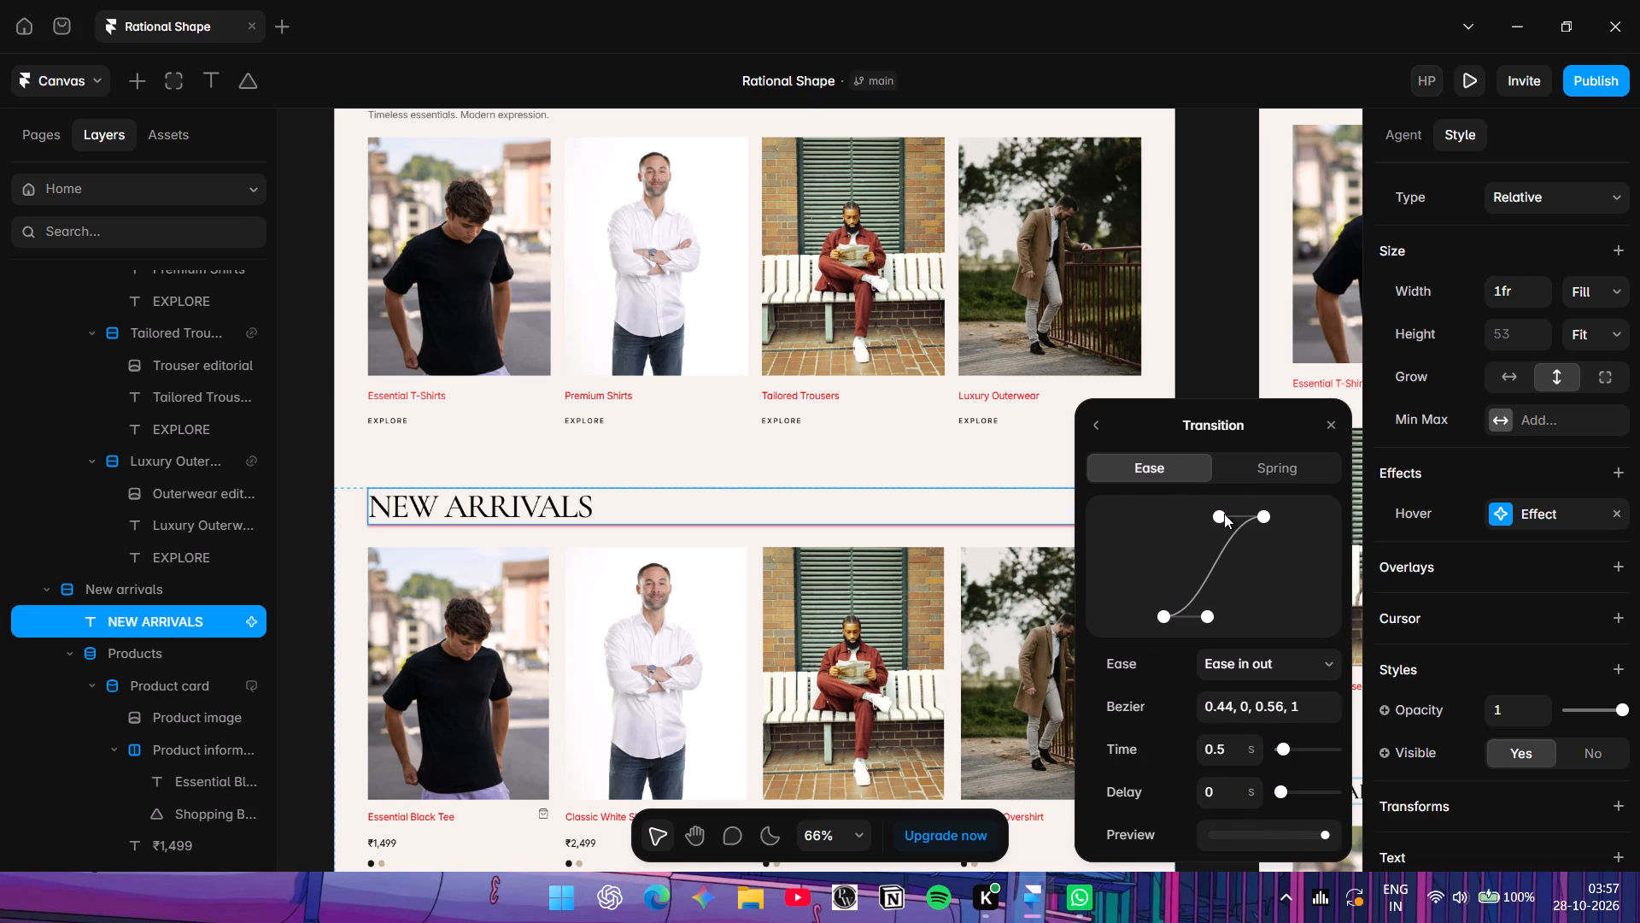
pyautogui.moveTo(1224, 514); pyautogui.dragTo(1210, 511)
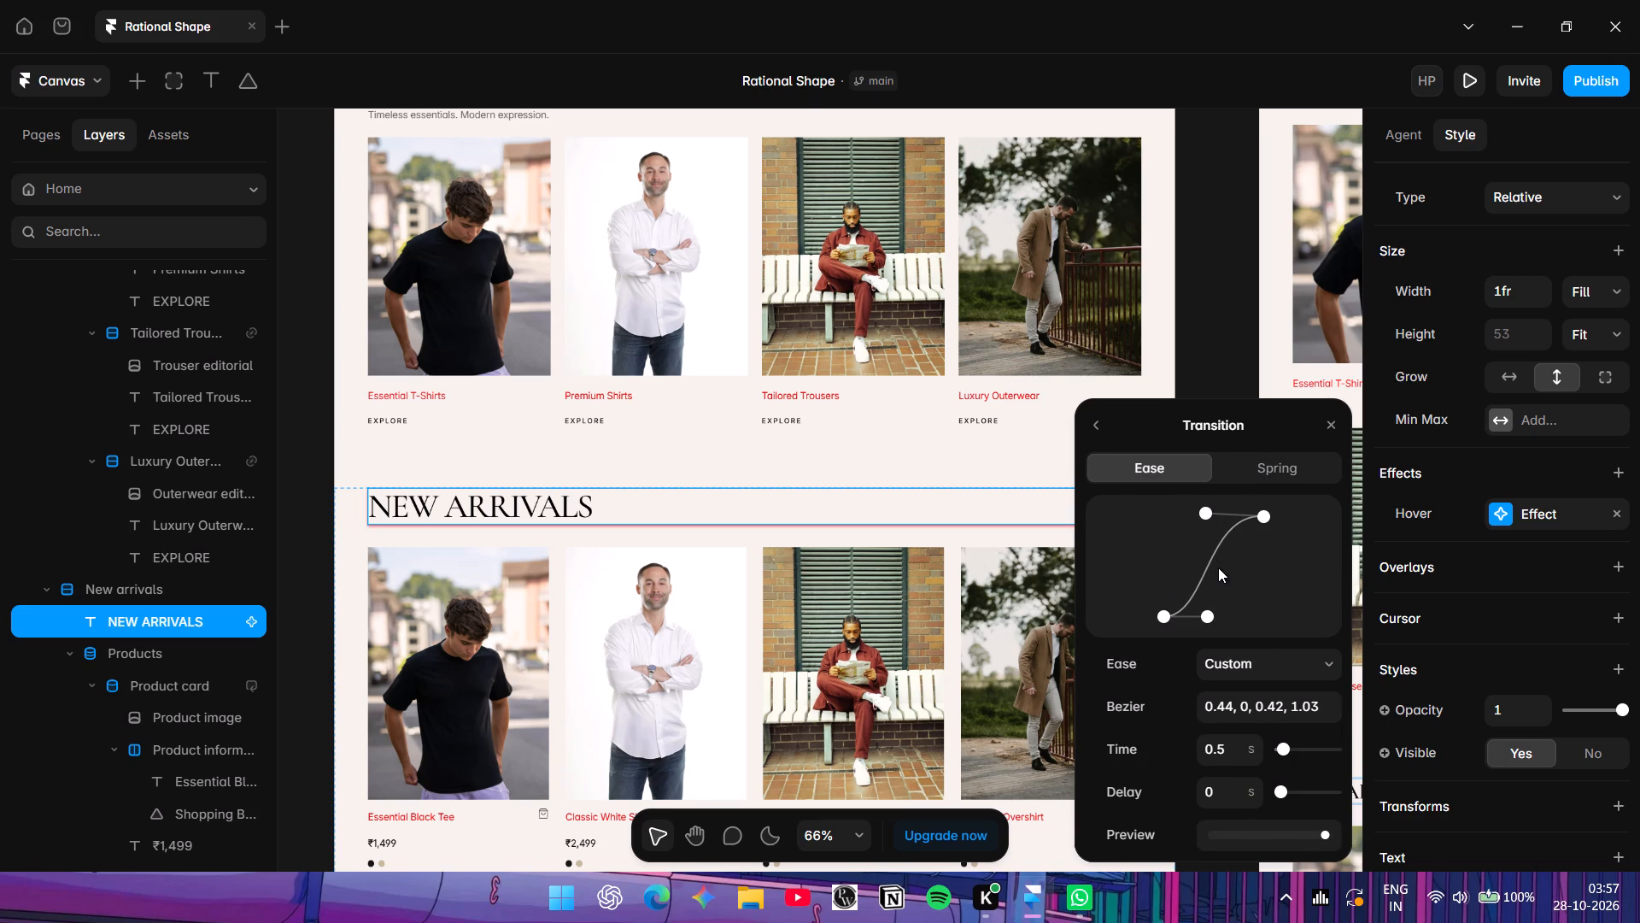
pyautogui.moveTo(1201, 512); pyautogui.dragTo(1217, 513)
pyautogui.moveTo(1217, 513); pyautogui.dragTo(1218, 514)
pyautogui.moveTo(1219, 514); pyautogui.dragTo(967, 540)
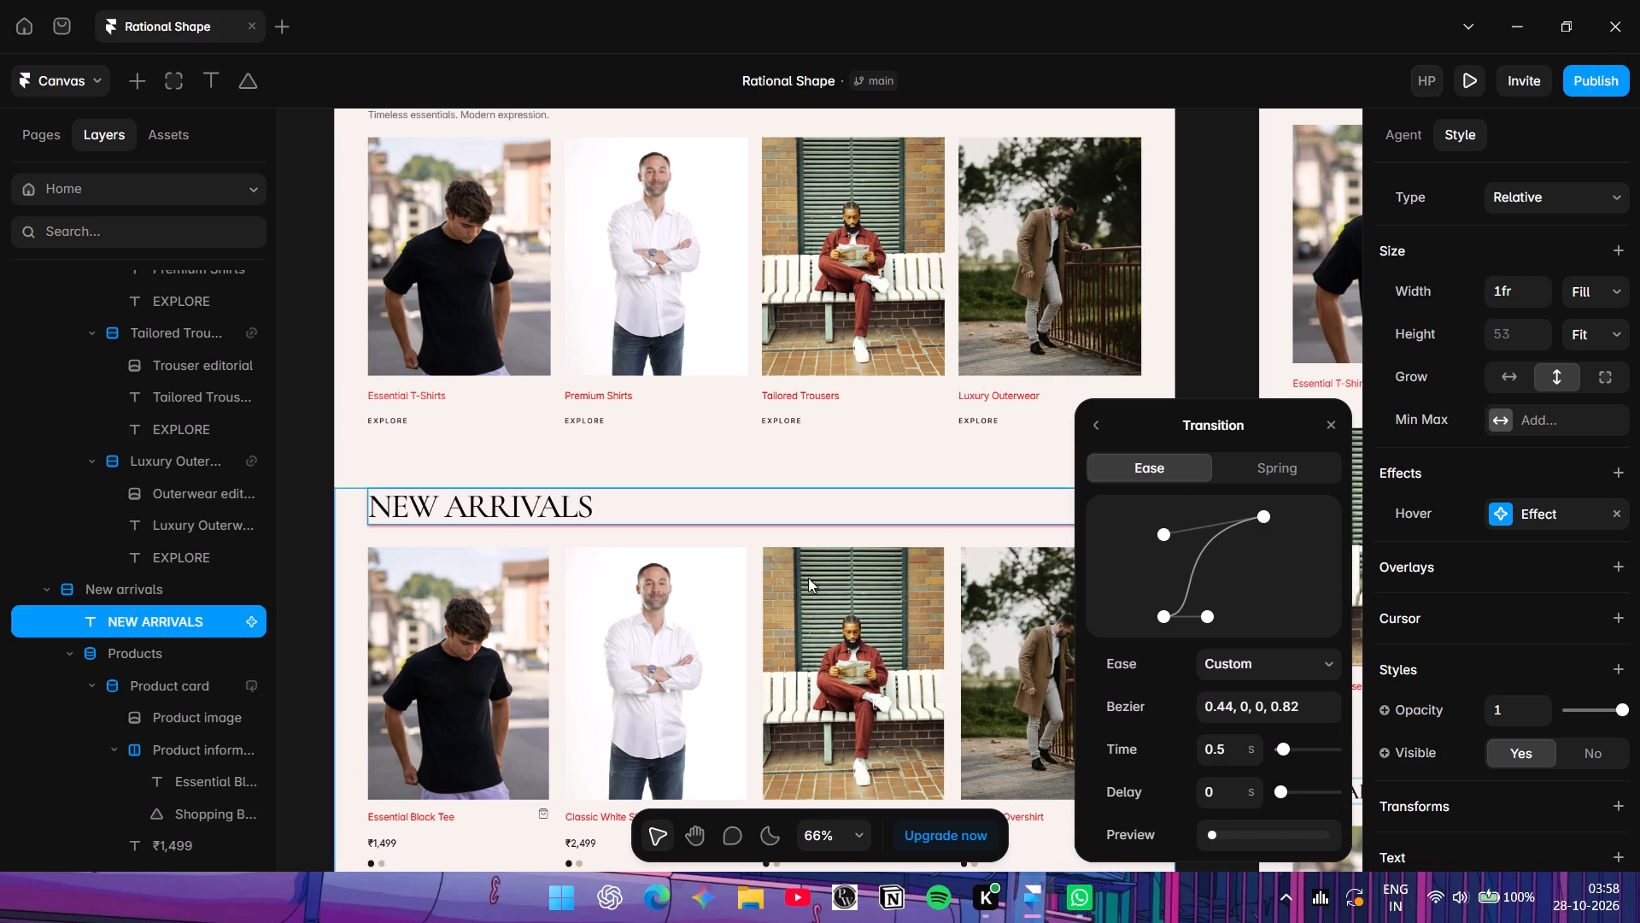
# Try the Back in out easing preset on the hover transition, settle on Ease in and close the settings.
pyautogui.click(1321, 667)
pyautogui.click(1270, 570)
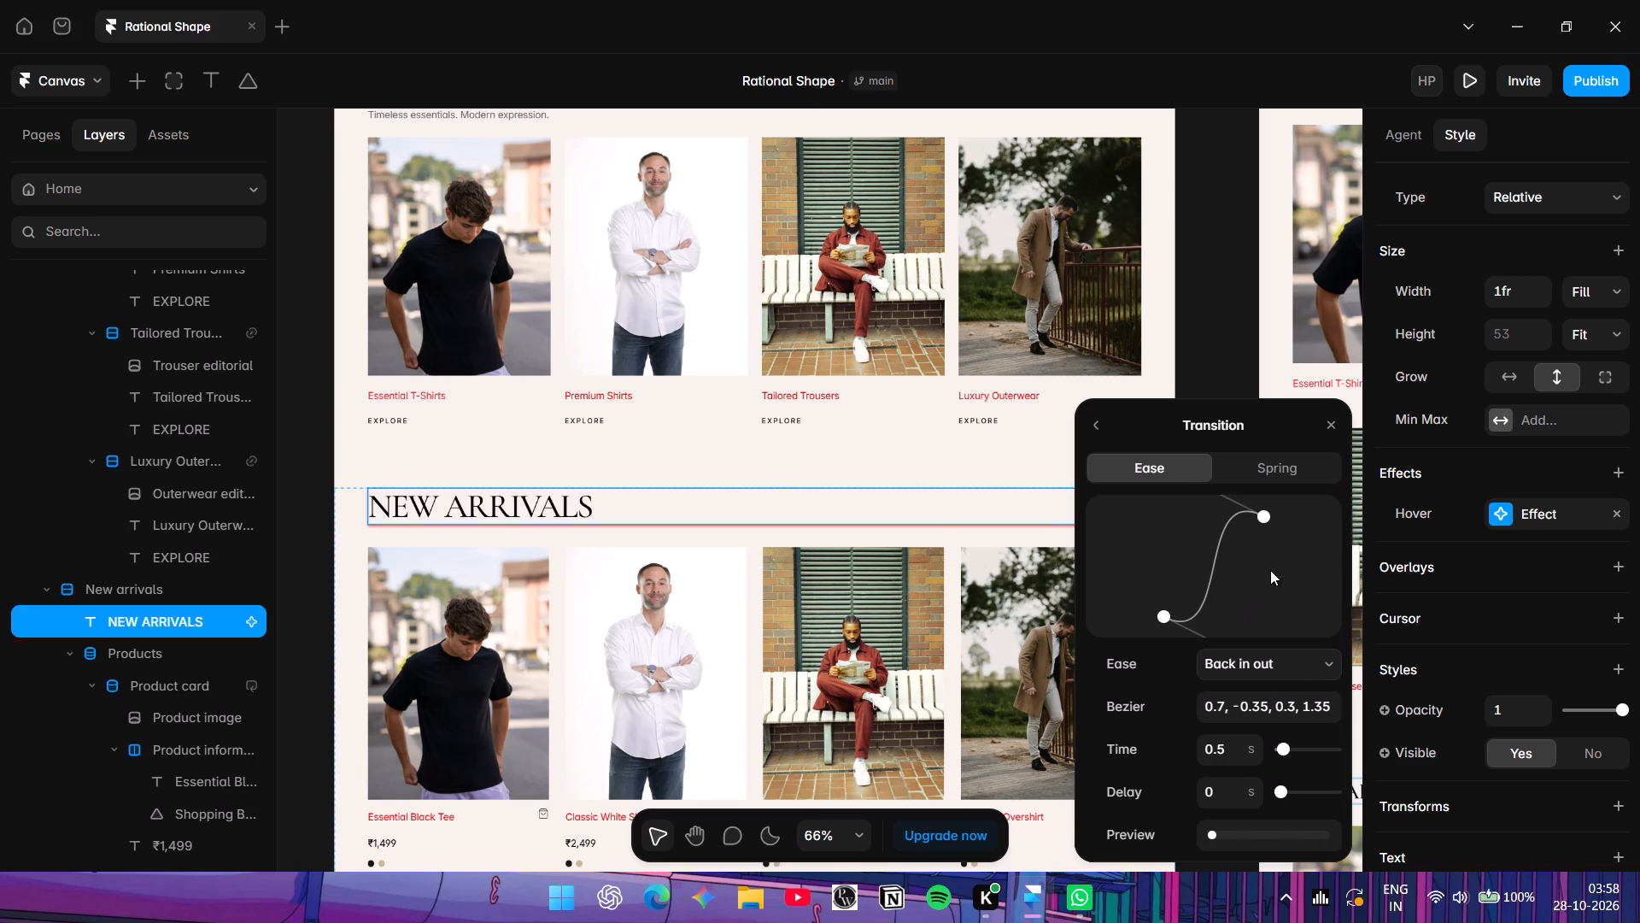
pyautogui.click(1298, 667)
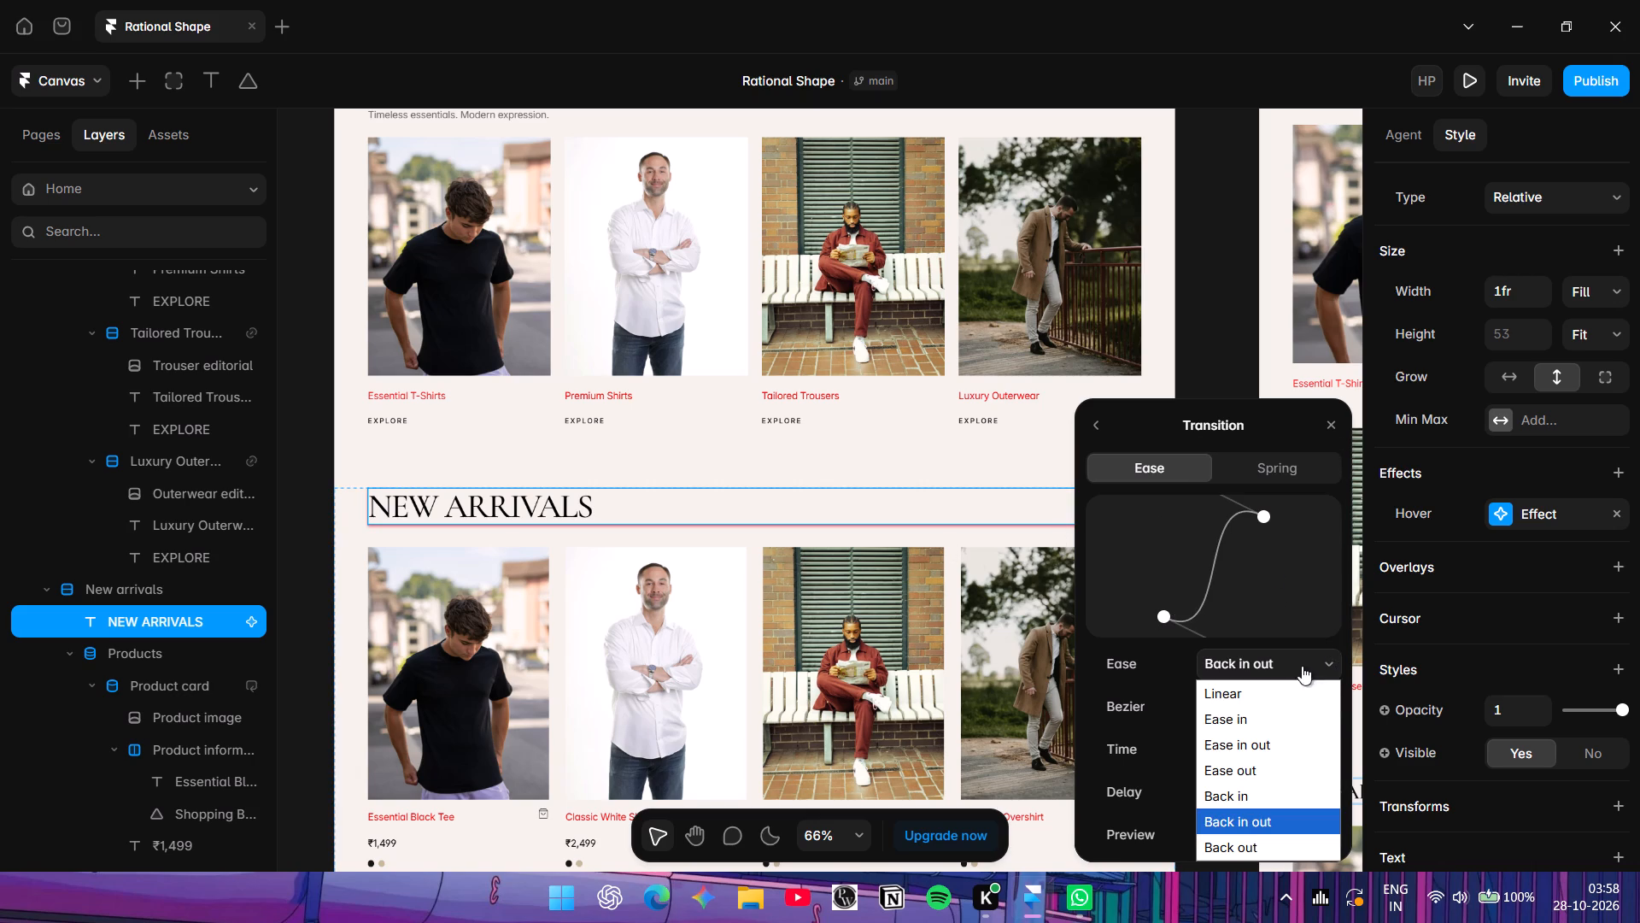
pyautogui.click(1274, 715)
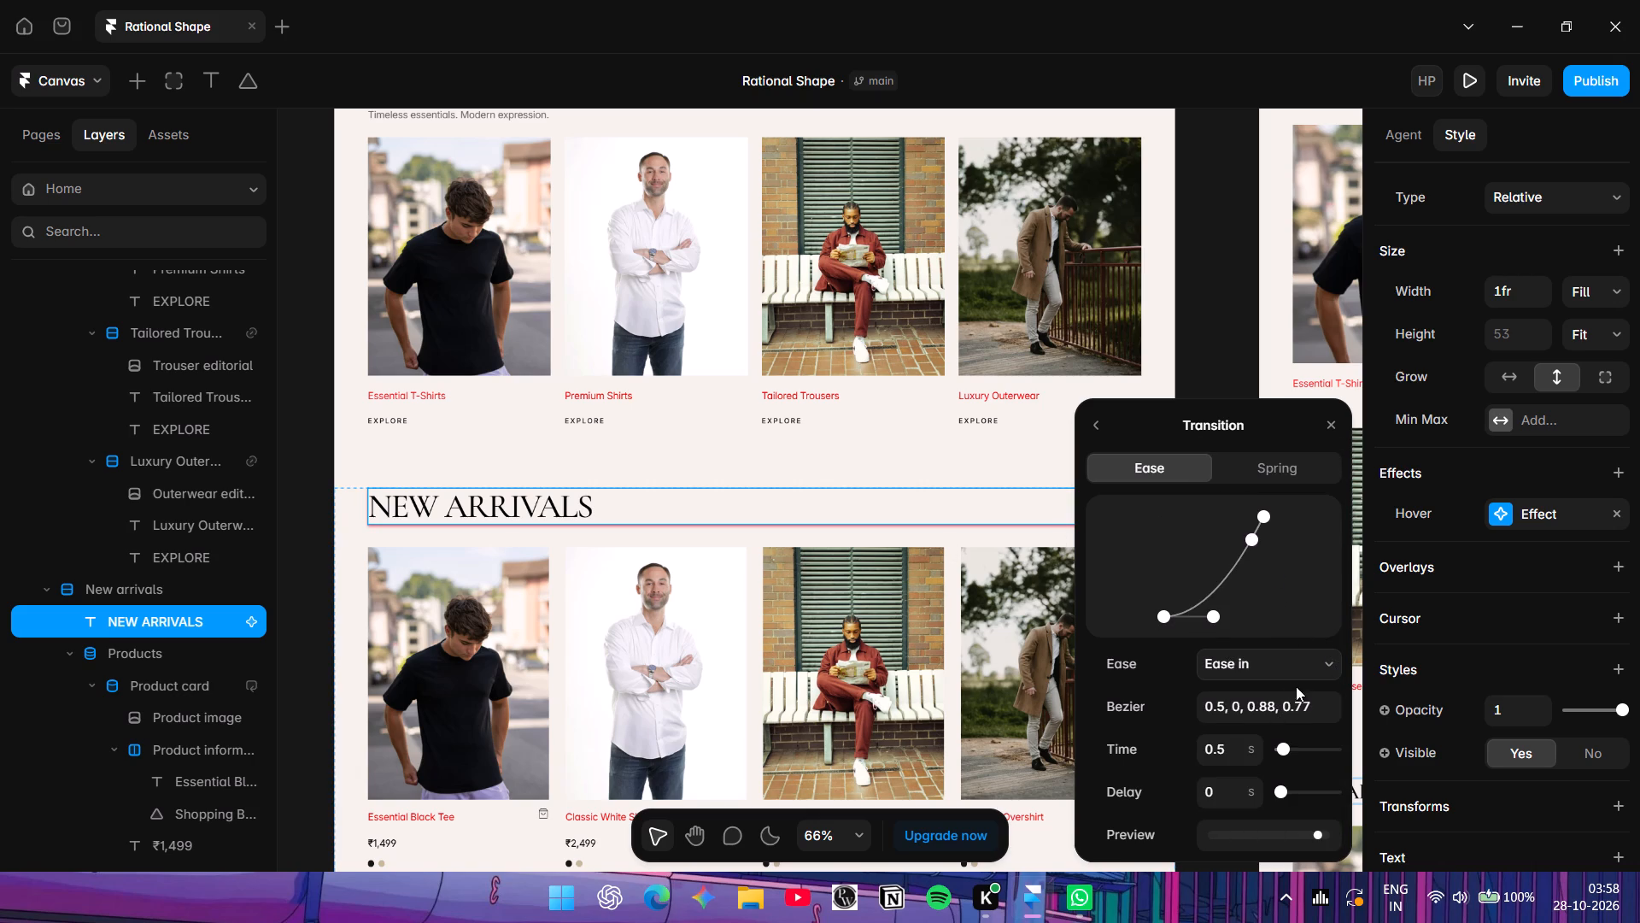
pyautogui.click(1313, 673)
pyautogui.click(1305, 715)
pyautogui.press('Return')
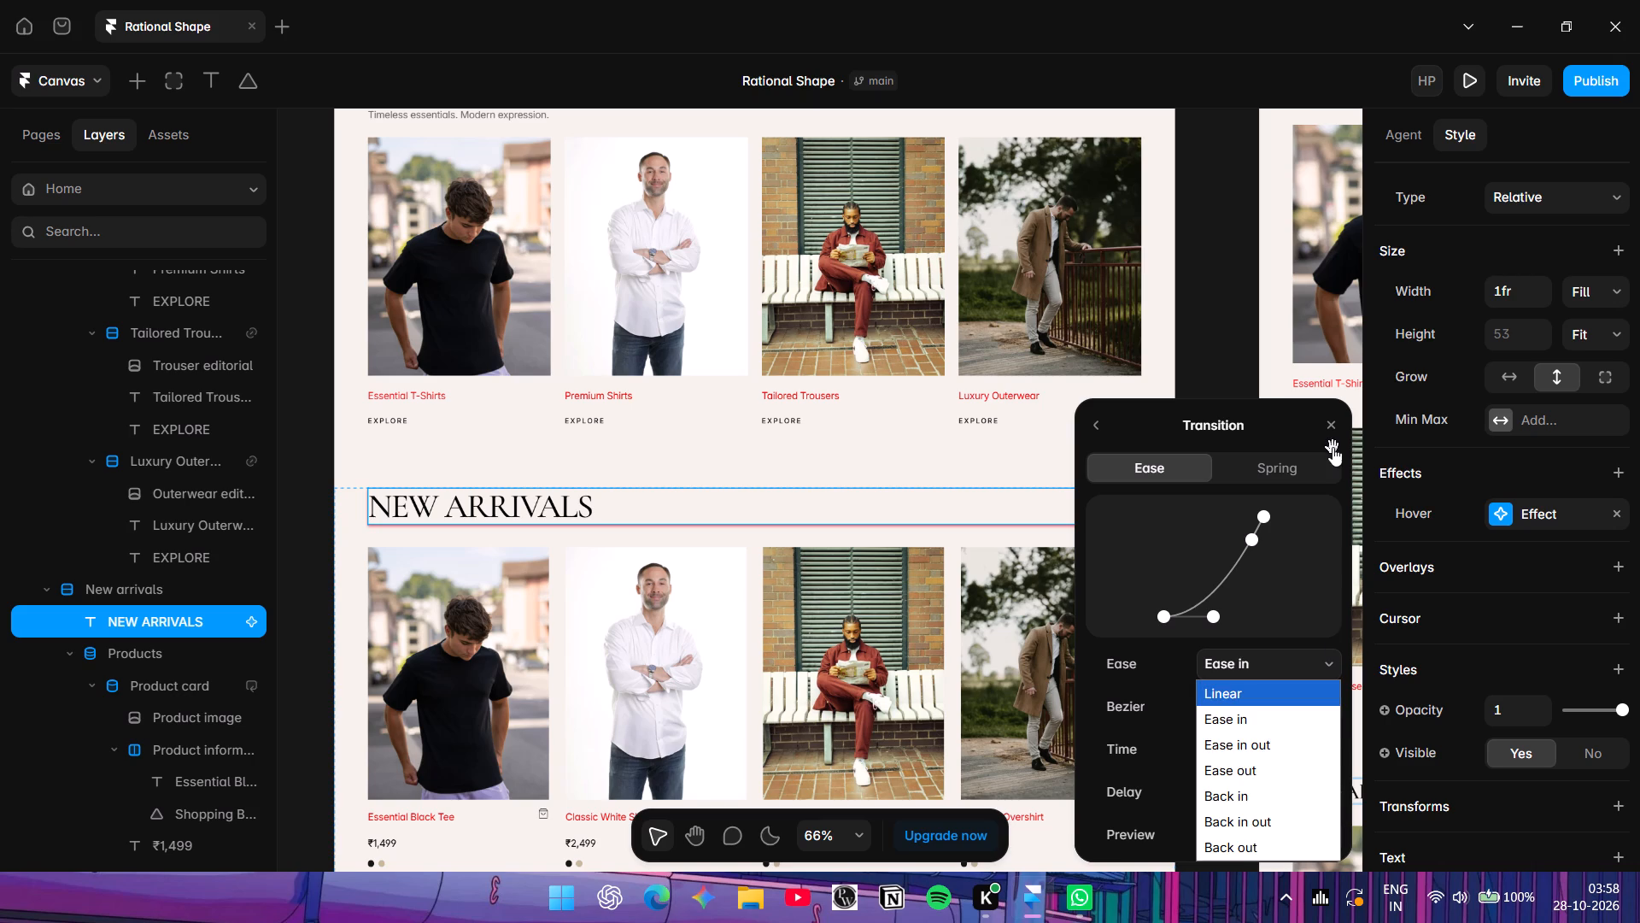
pyautogui.click(1327, 426)
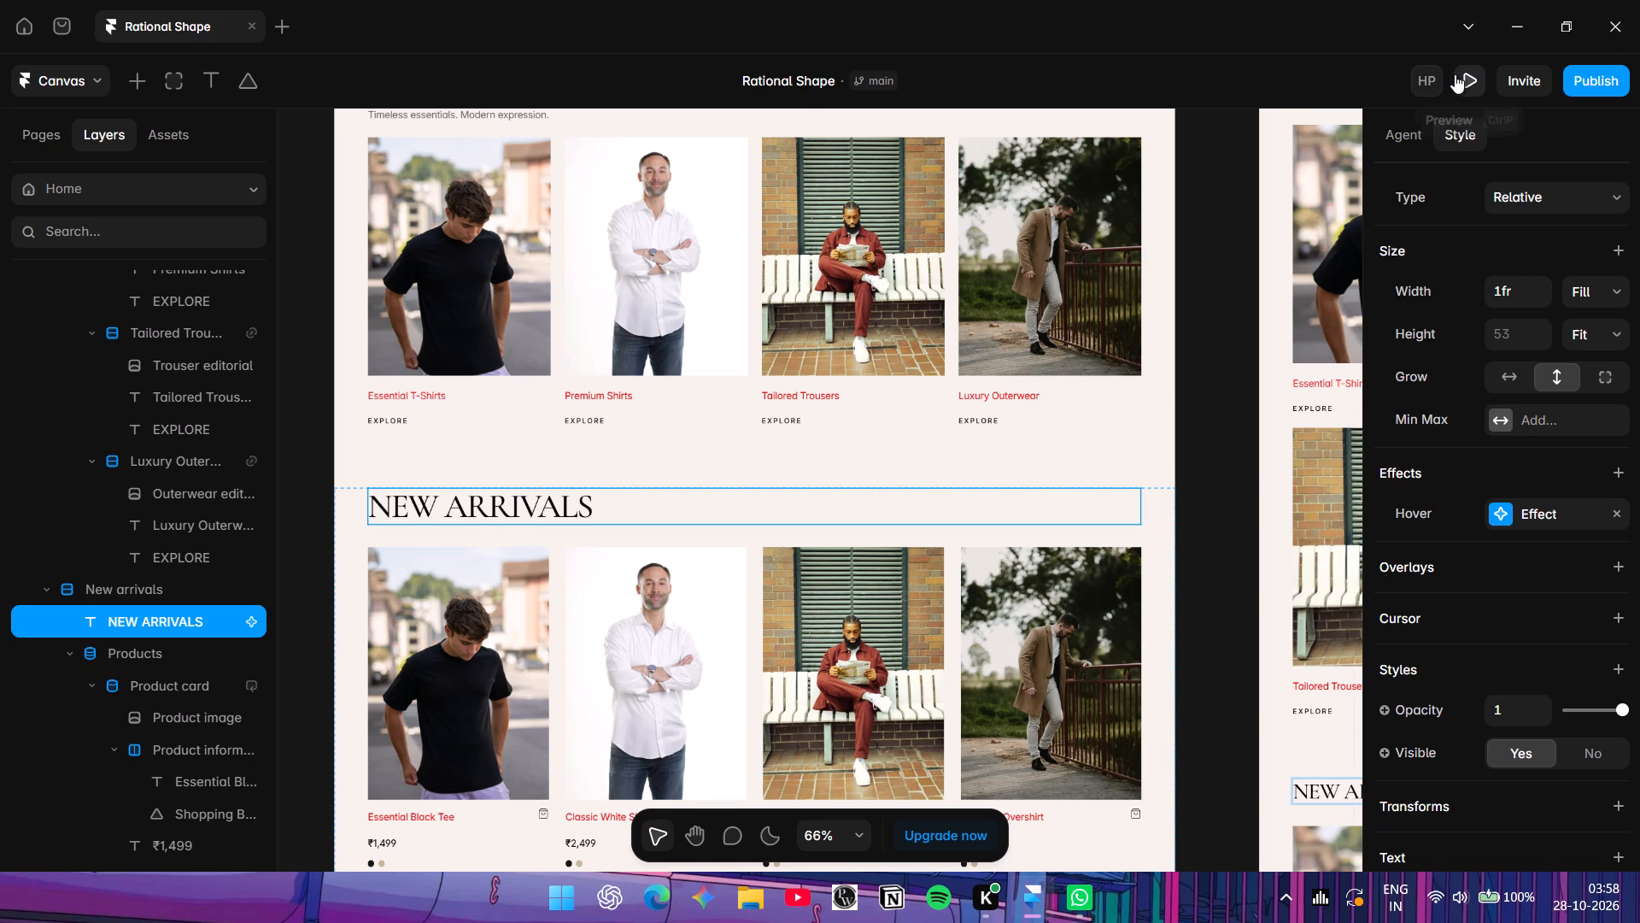
# Preview the desktop page, check the NEW ARRIVALS heading's hover effect and return to the canvas.
pyautogui.click(1455, 74)
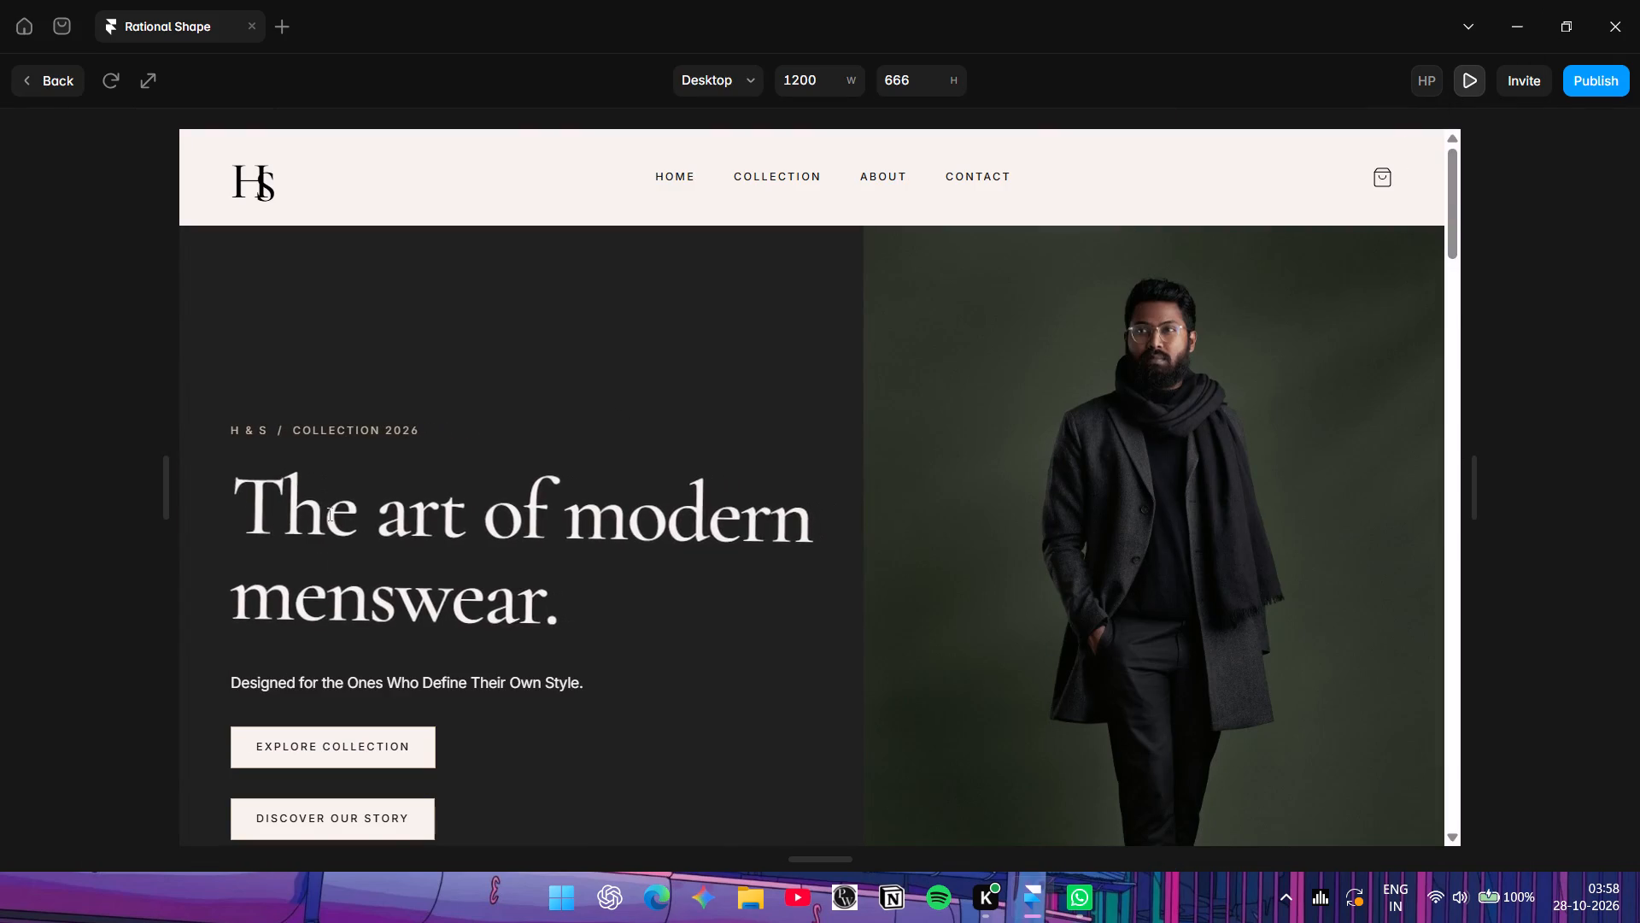
pyautogui.scroll(-5, 329, 512)
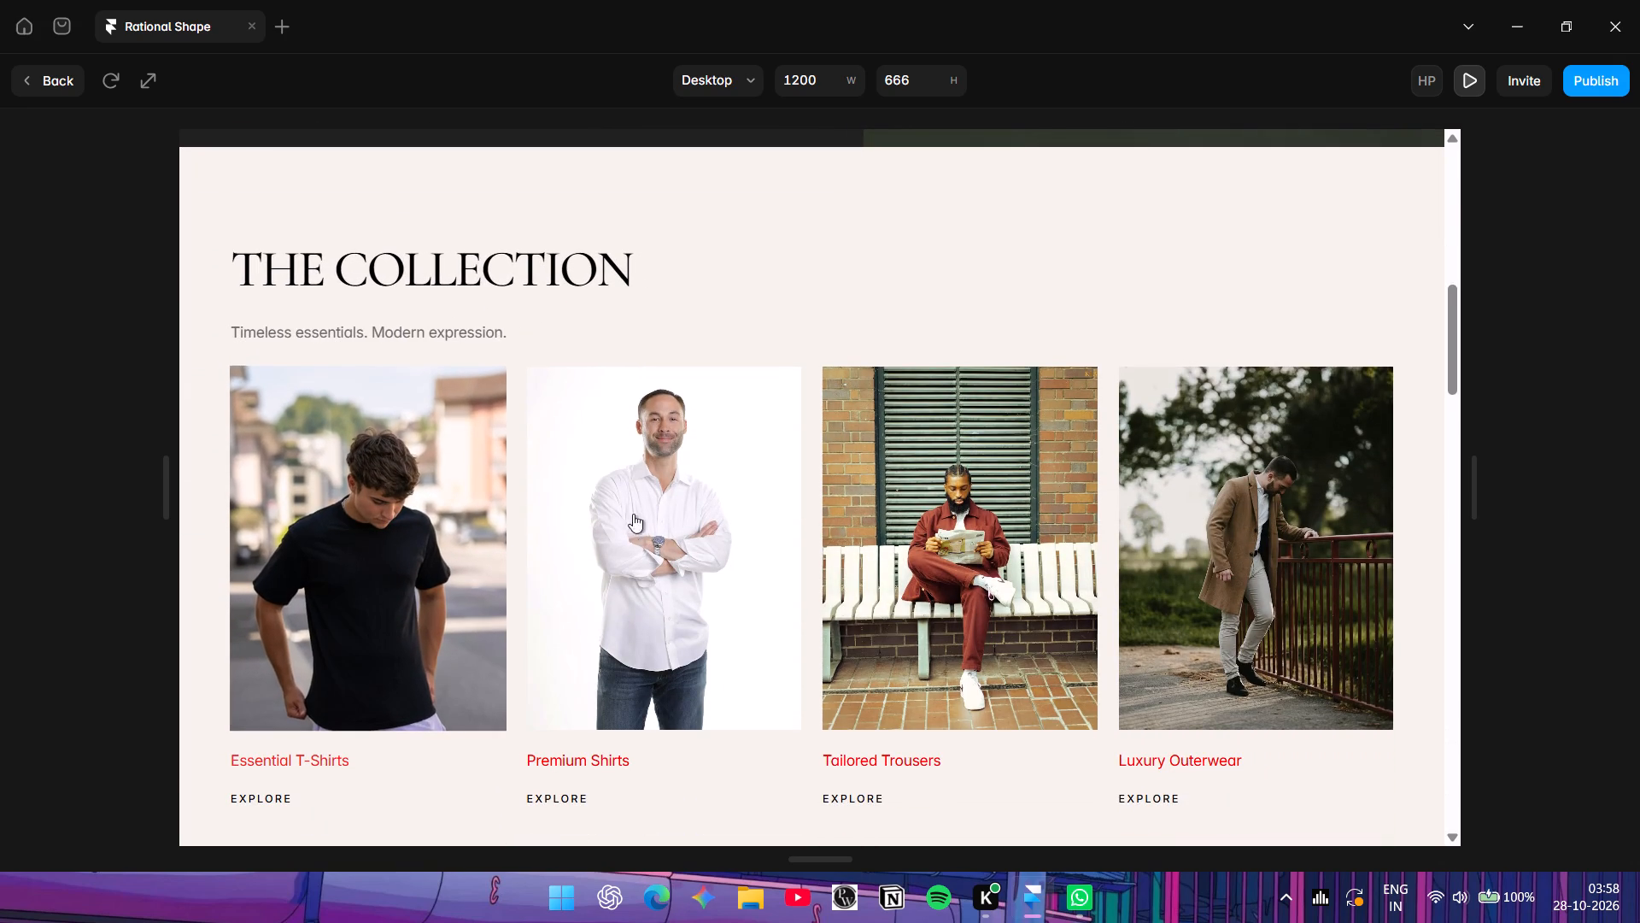
pyautogui.scroll(-1, 657, 543)
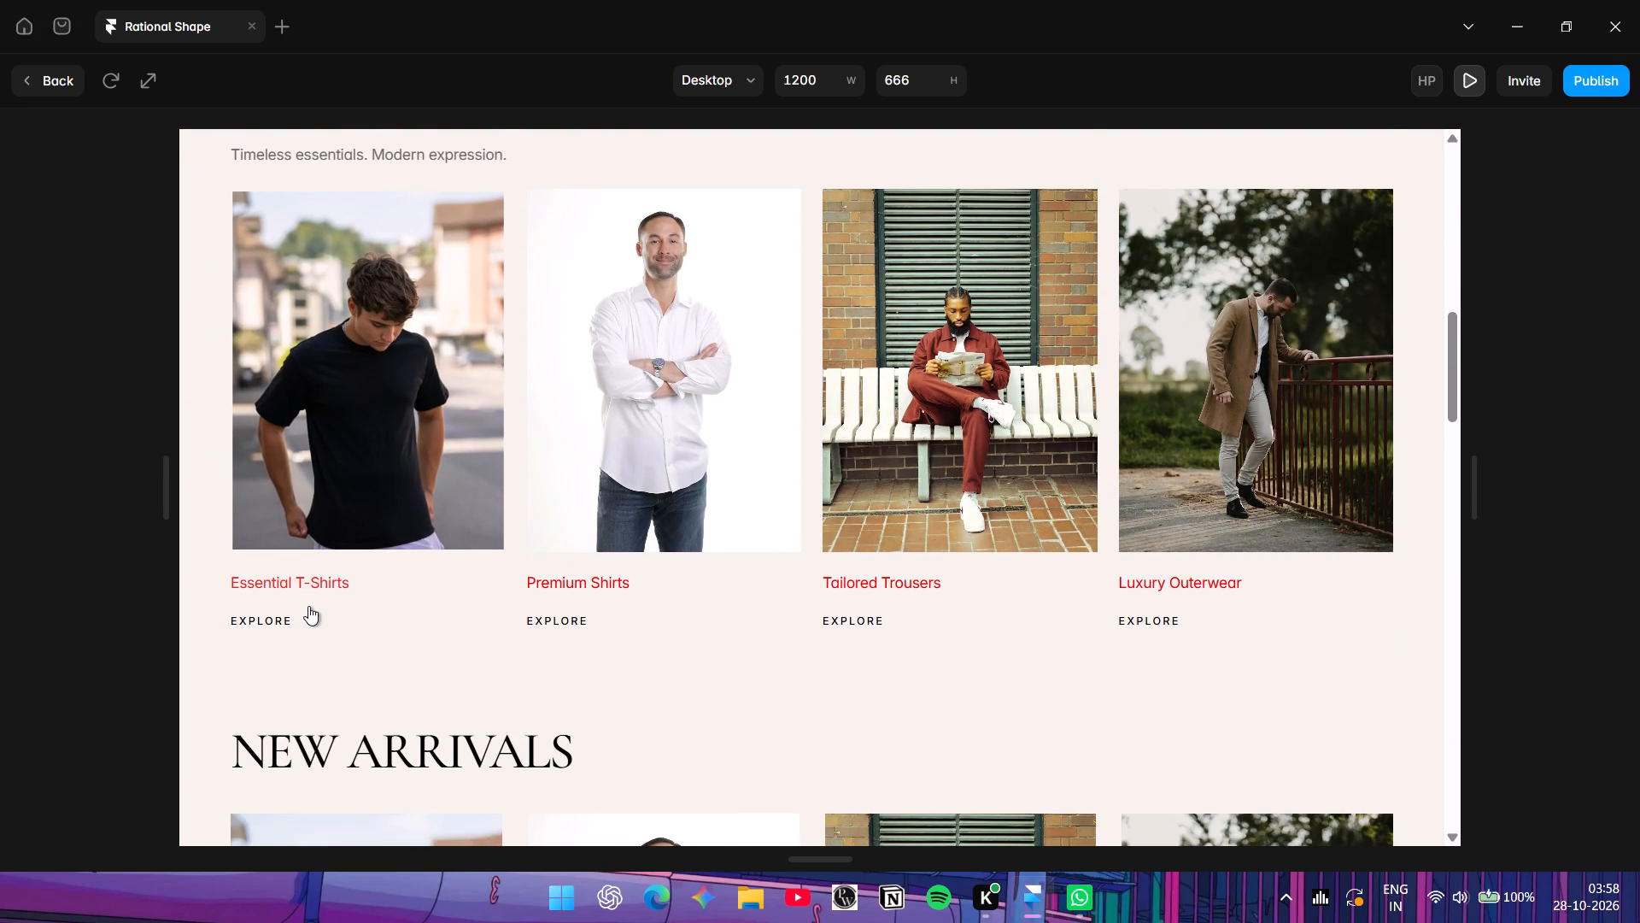
pyautogui.scroll(-1, 308, 606)
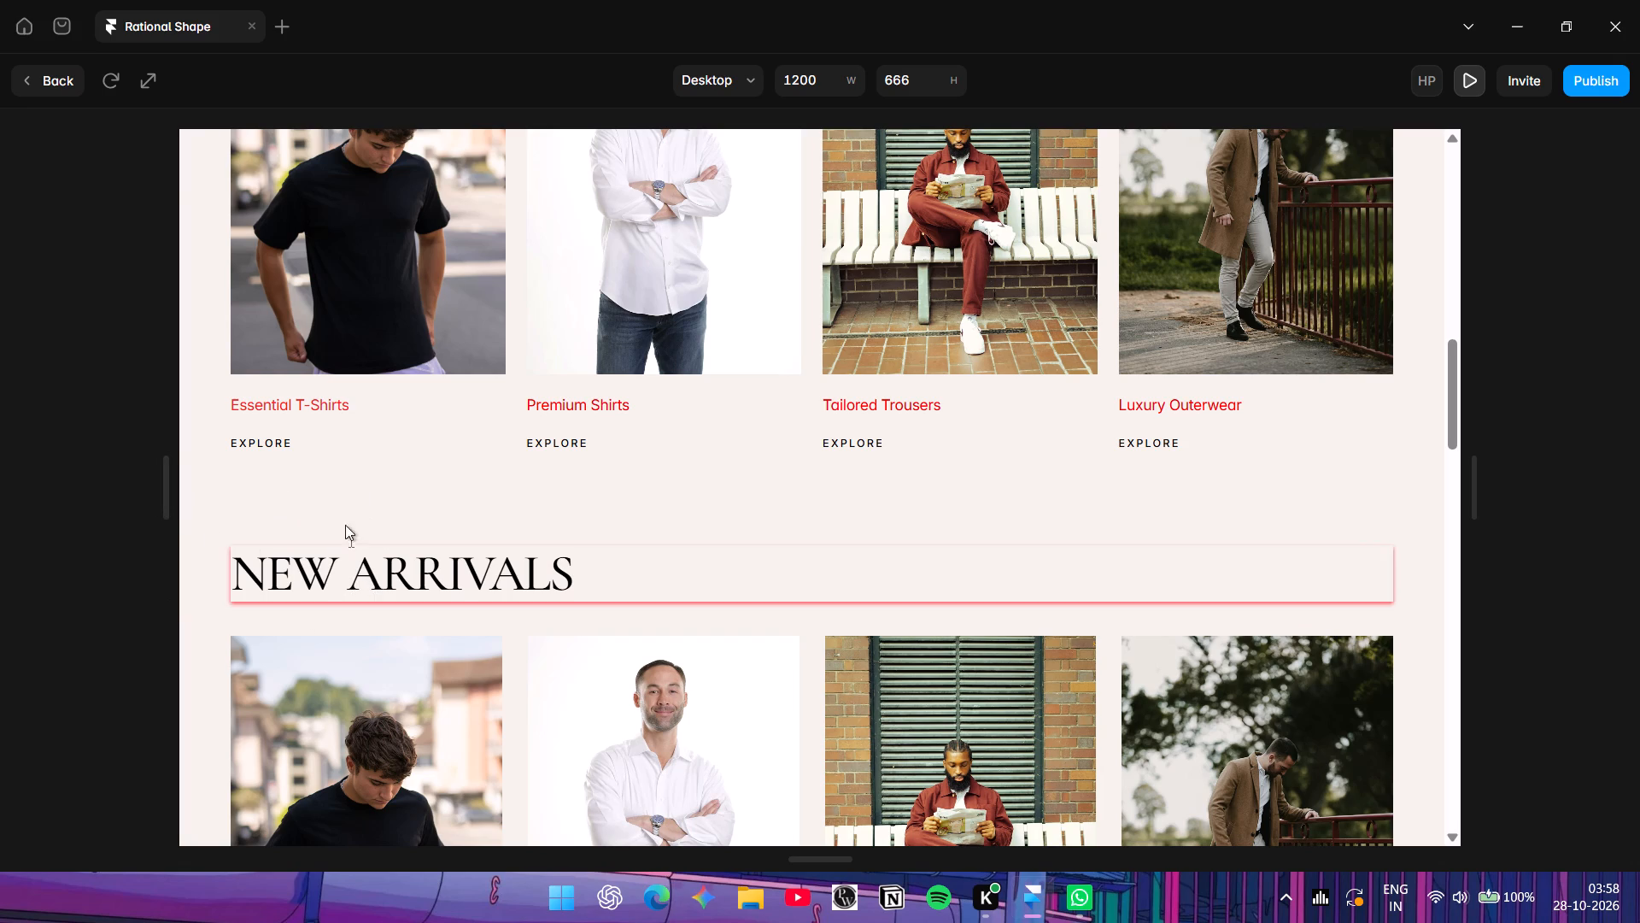
pyautogui.click(59, 76)
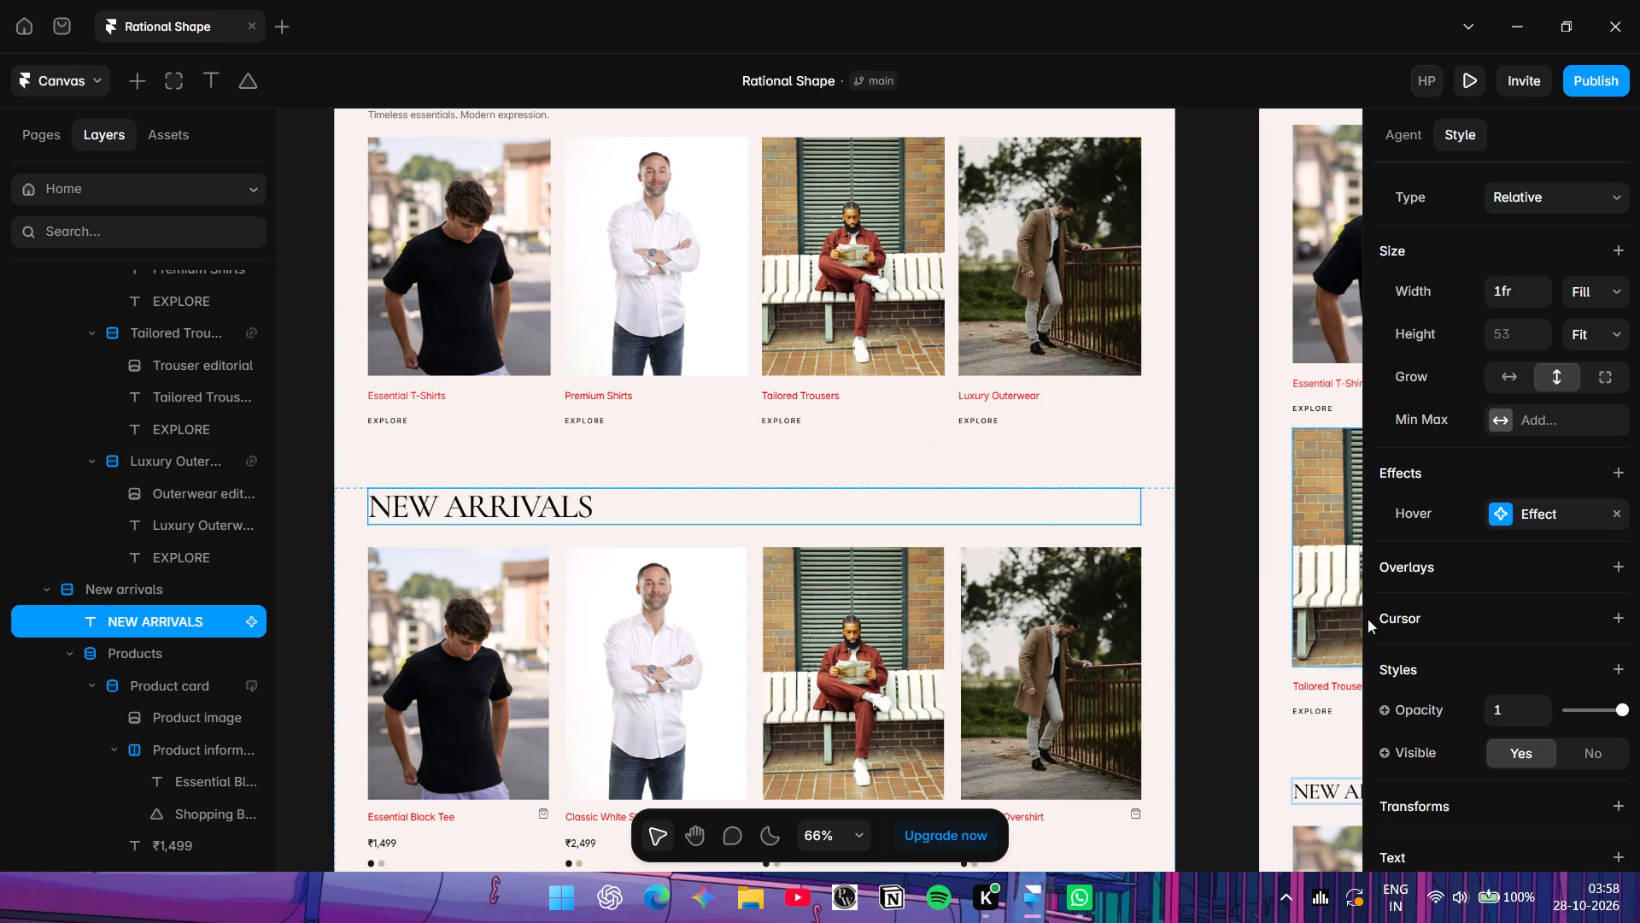
# Set the scale in the NEW ARRIVALS heading's hover effect to 0.9 and close its settings.
pyautogui.click(490, 498)
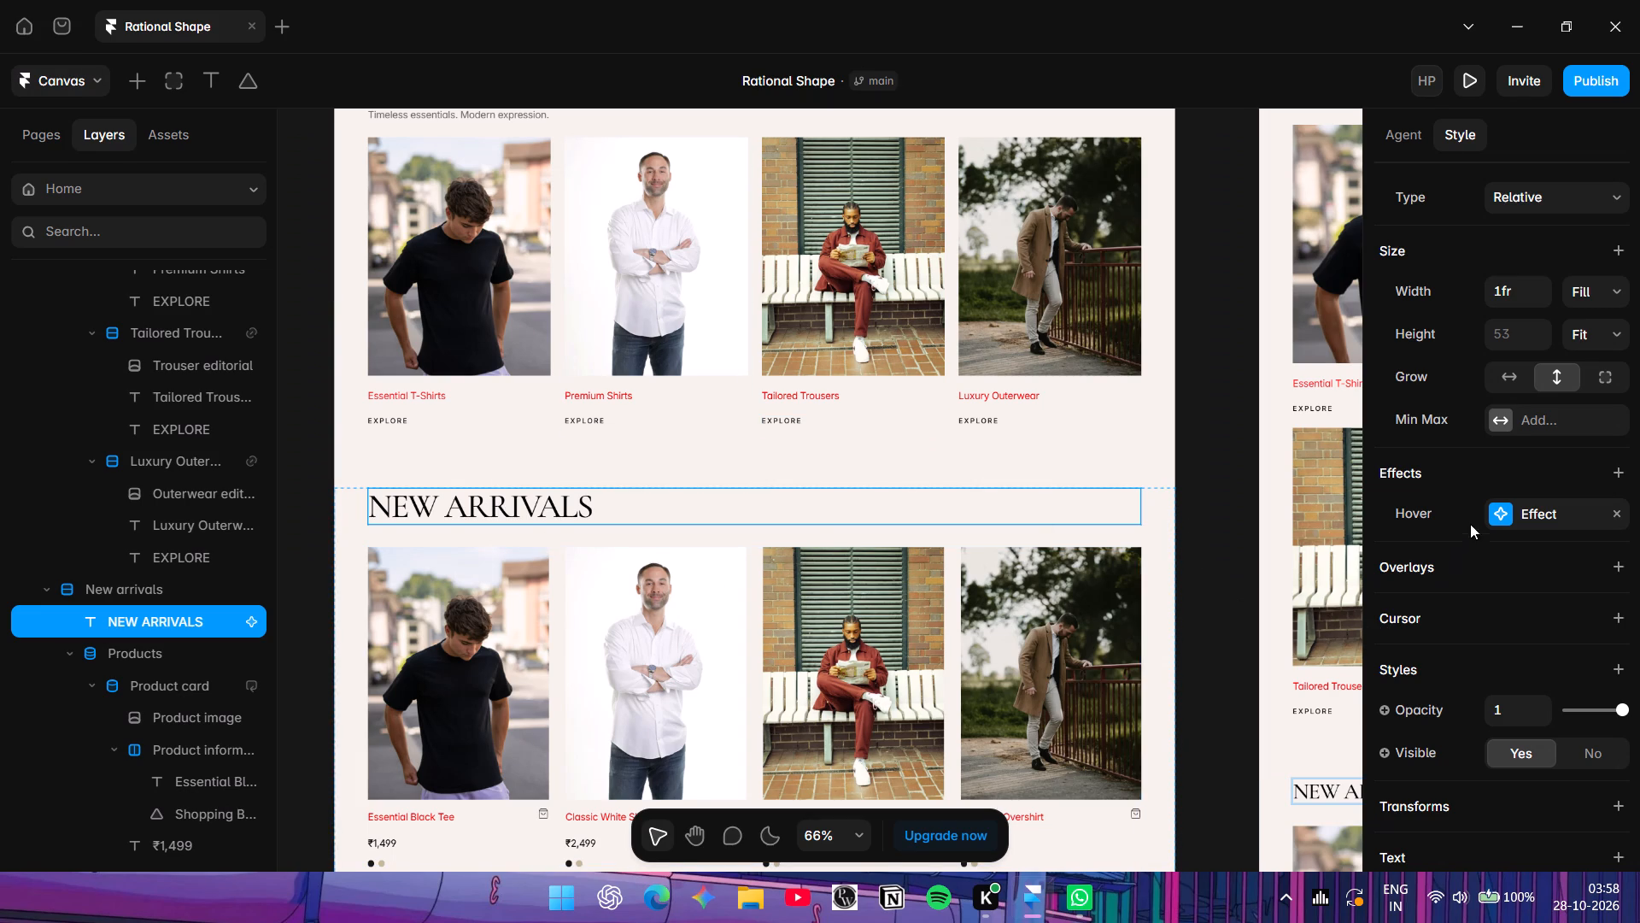
pyautogui.click(1502, 505)
pyautogui.click(1252, 626)
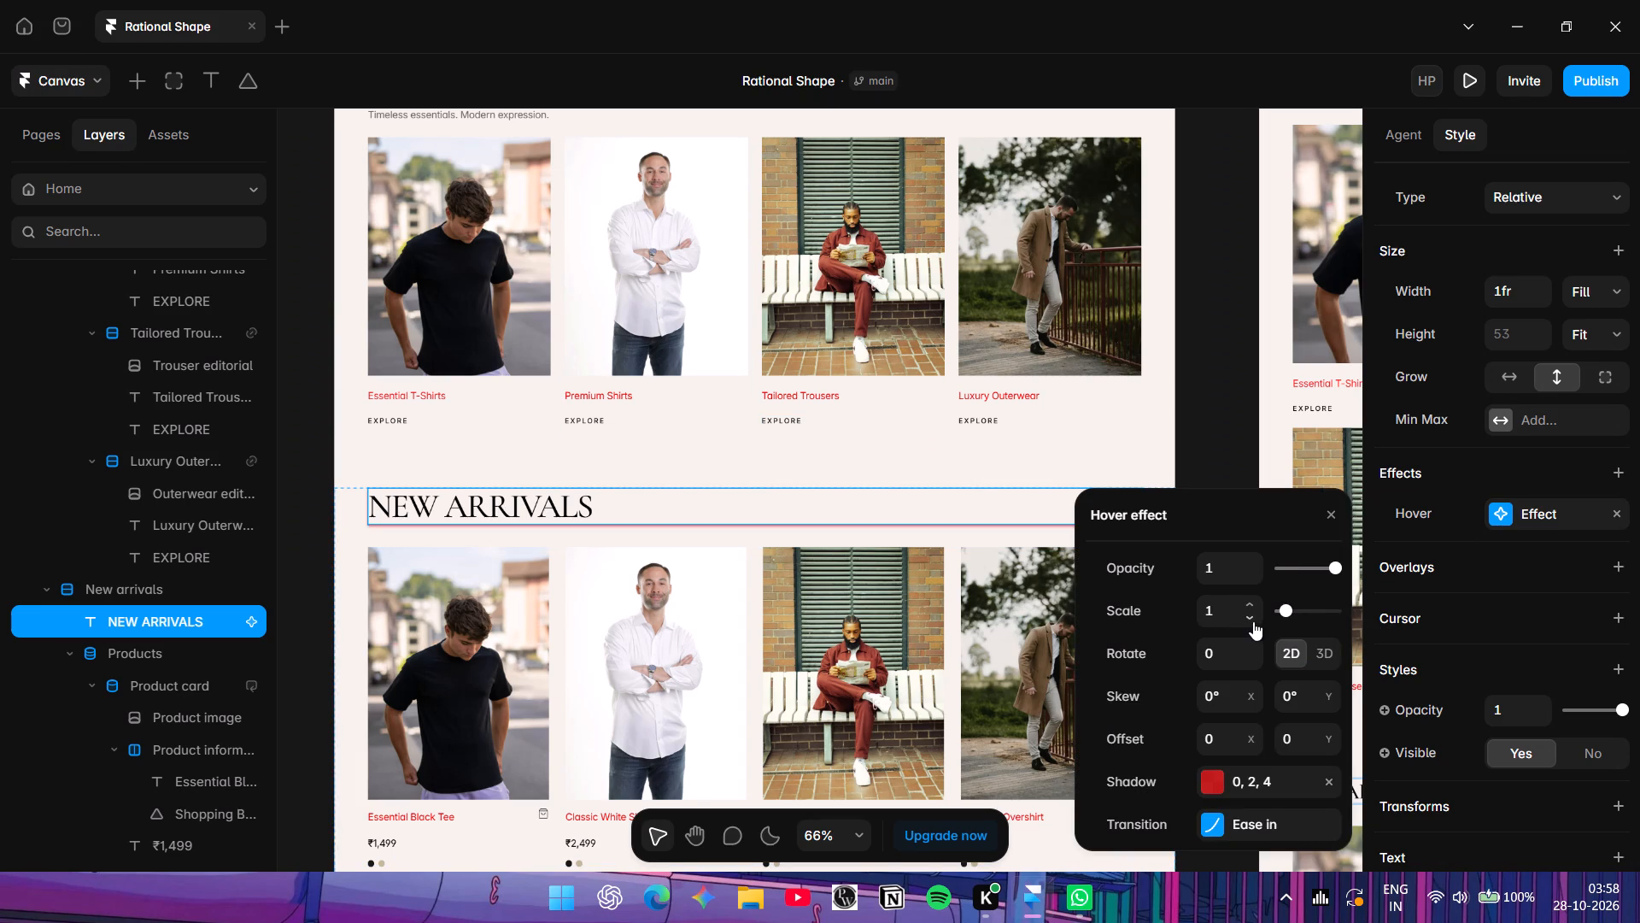
pyautogui.click(1253, 621)
pyautogui.press('Return')
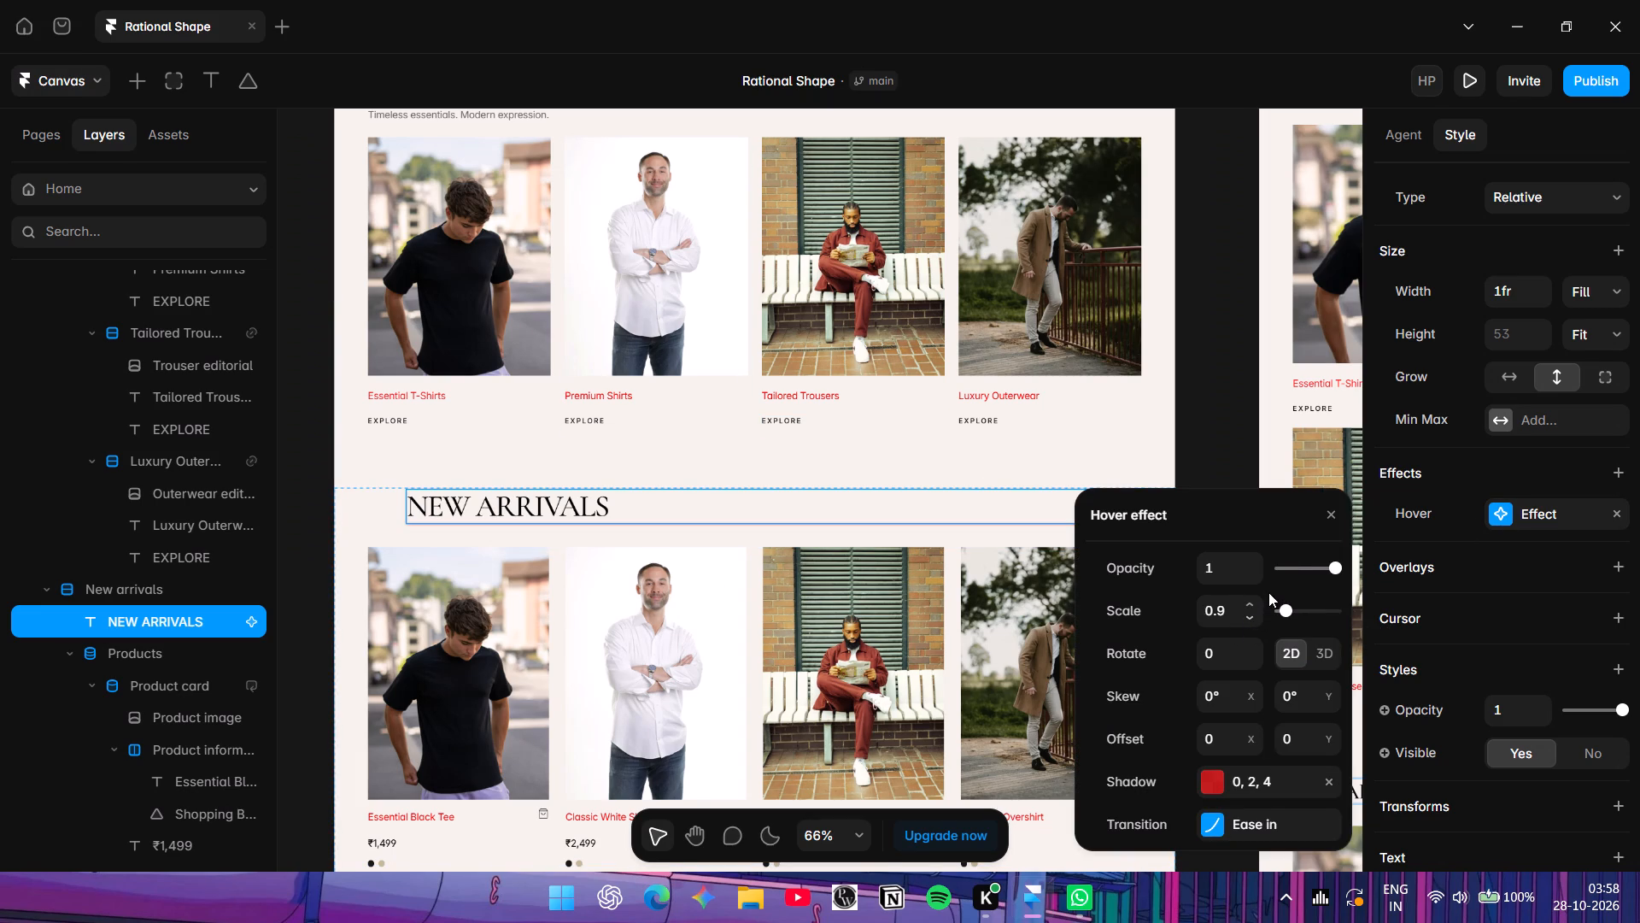
pyautogui.click(1321, 522)
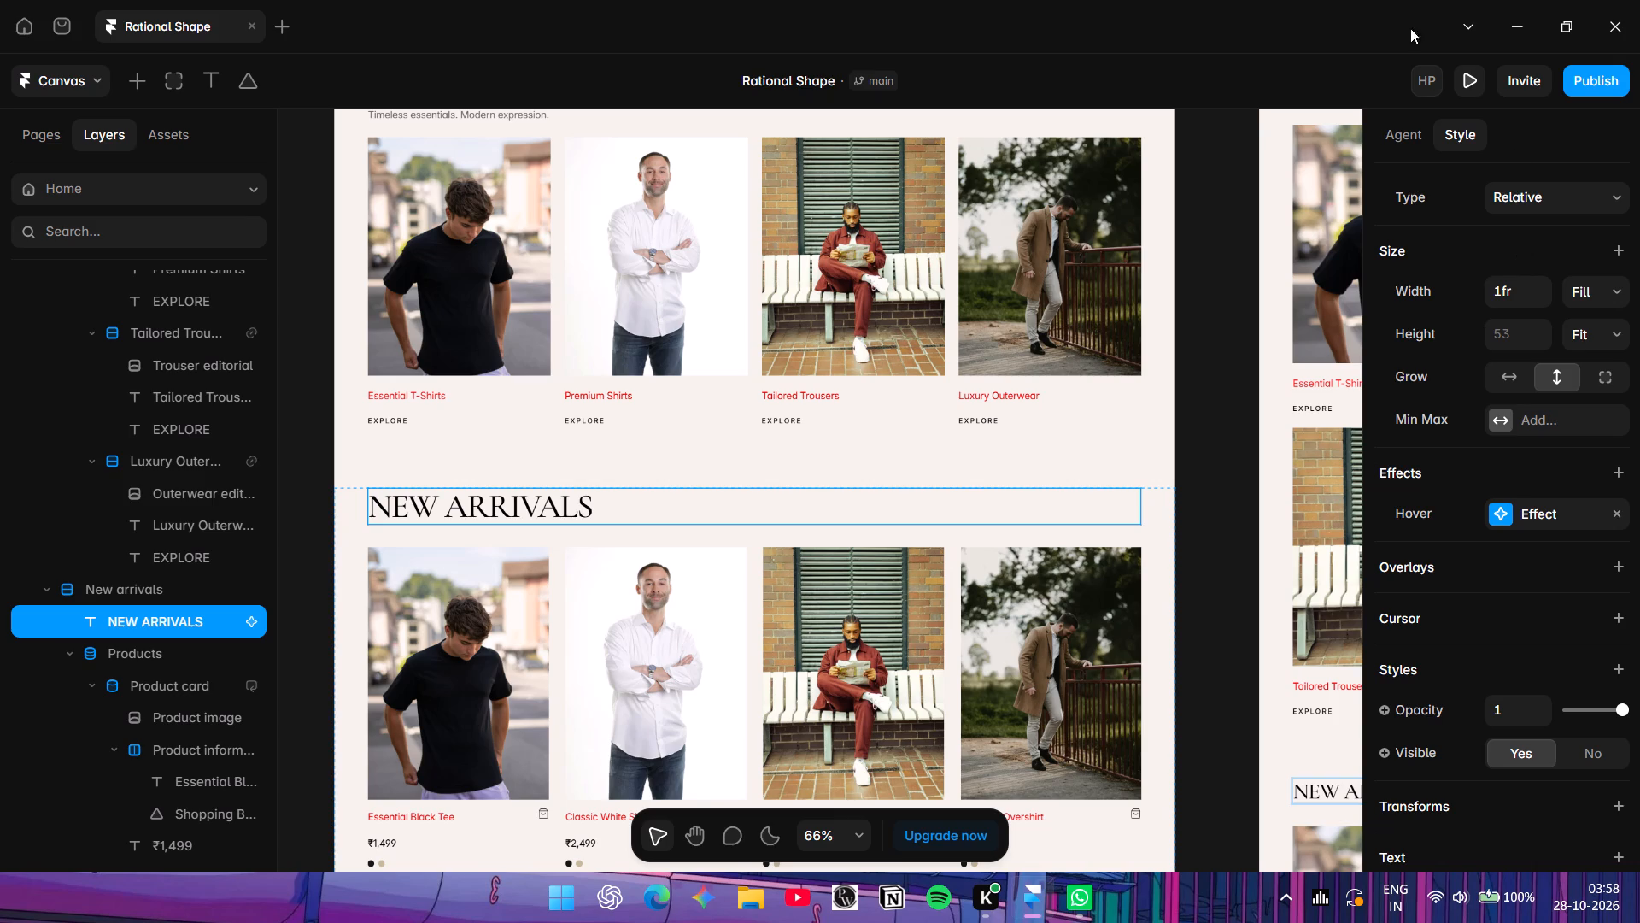
# Preview the page again to check the headings' hover effects, follow the Premium Shirts card and return to the canvas.
pyautogui.click(1465, 79)
pyautogui.scroll(-4, 395, 577)
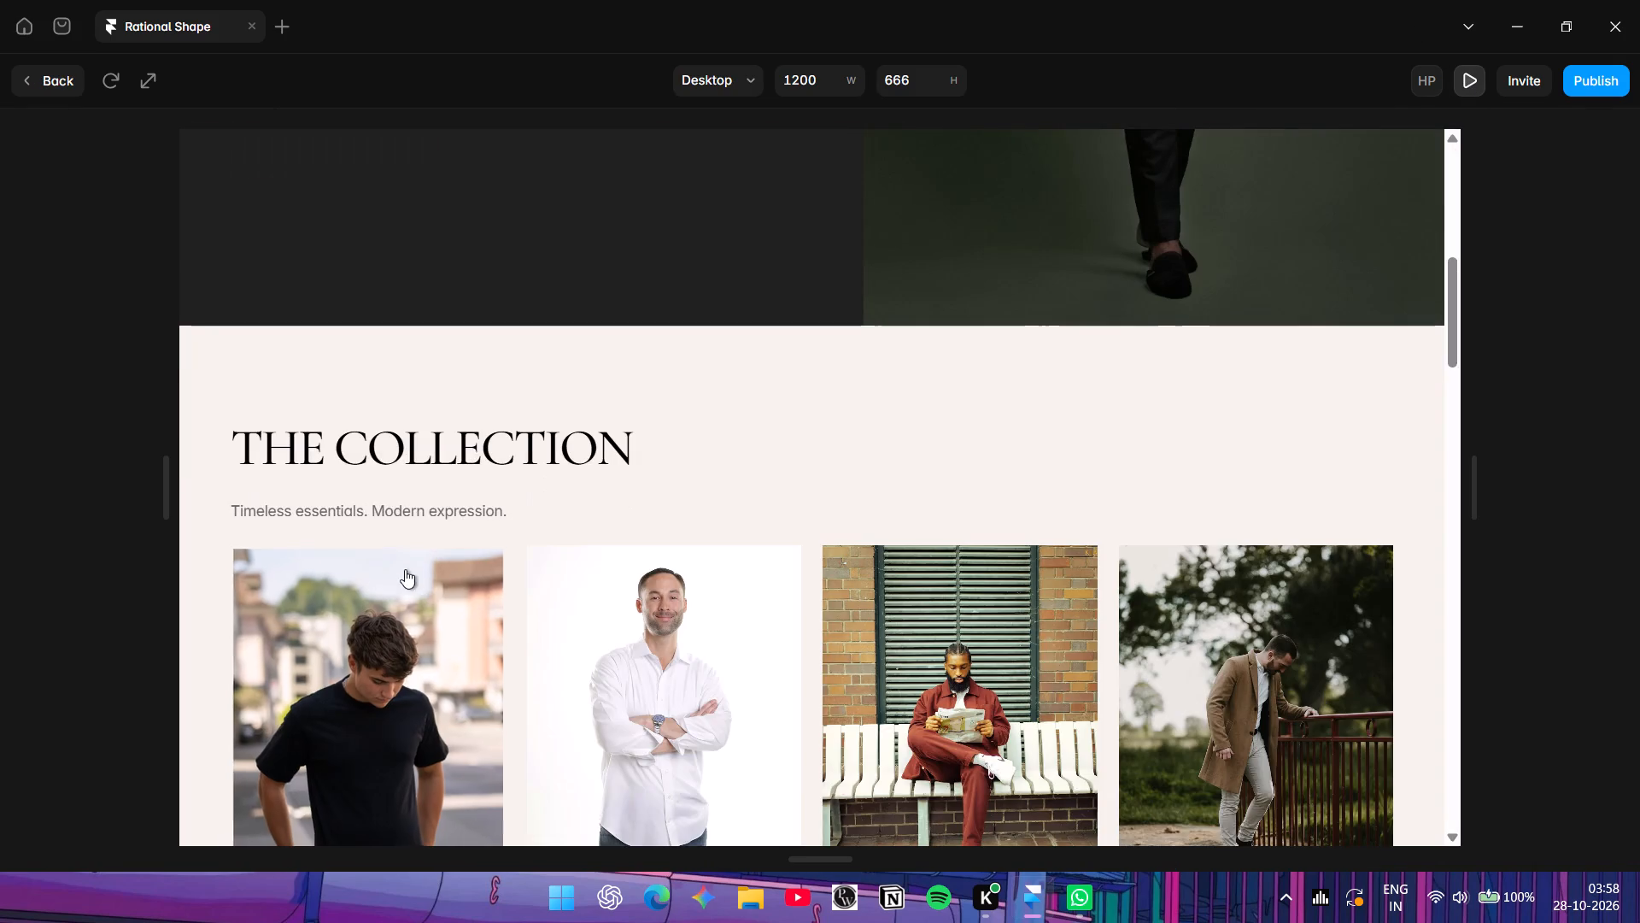
pyautogui.scroll(-2, 398, 561)
pyautogui.scroll(-1, 433, 723)
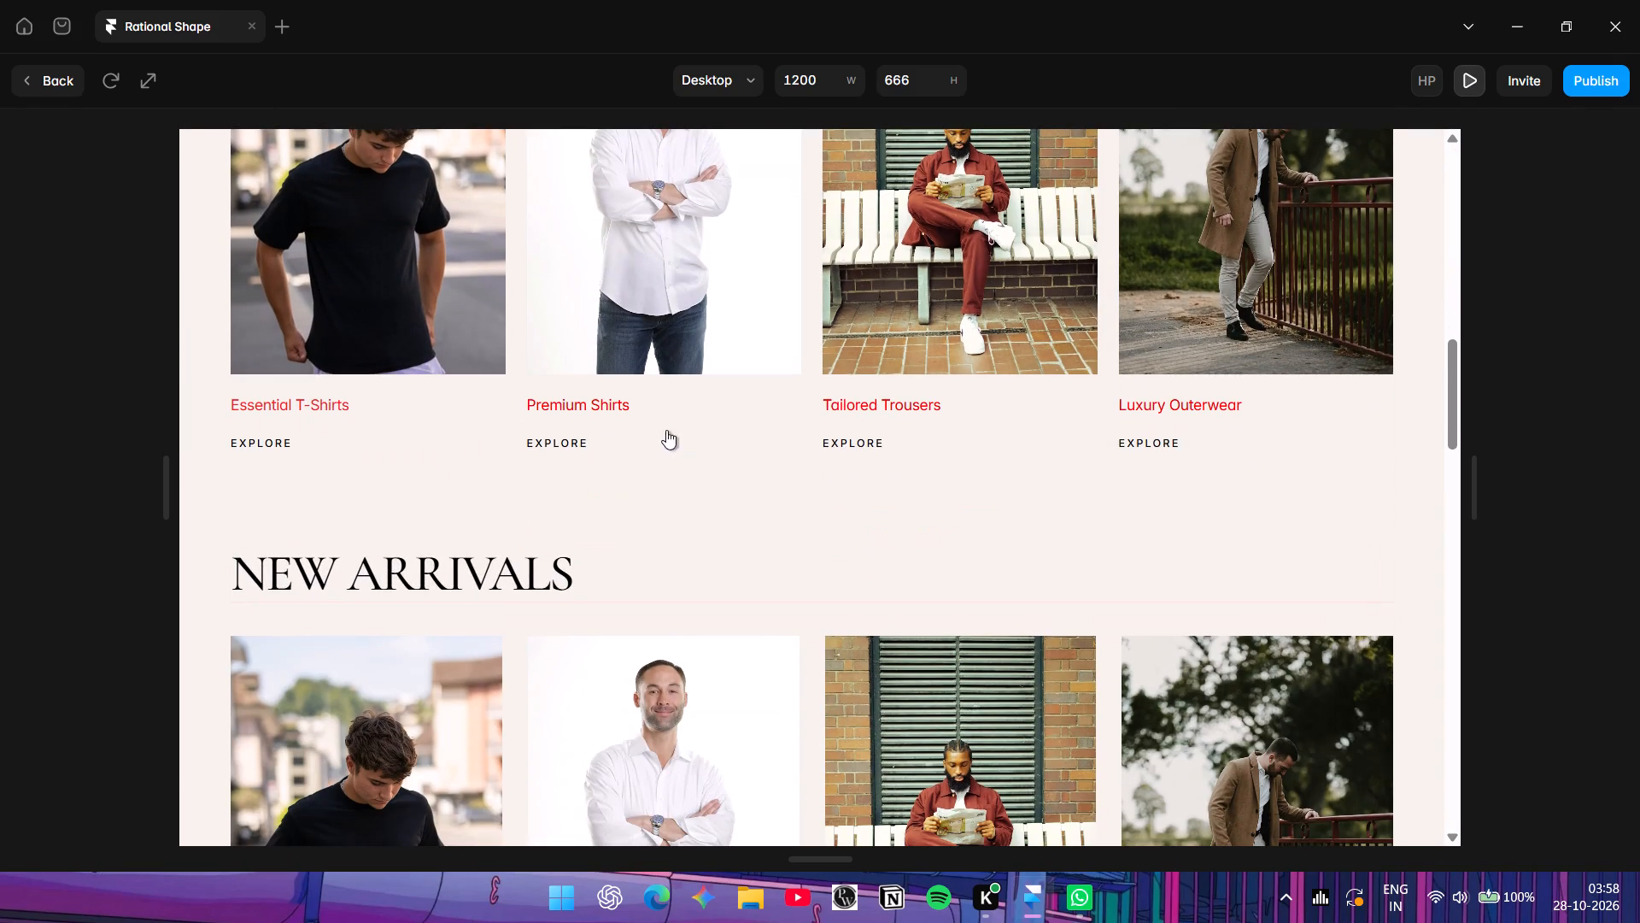
pyautogui.scroll(2, 573, 418)
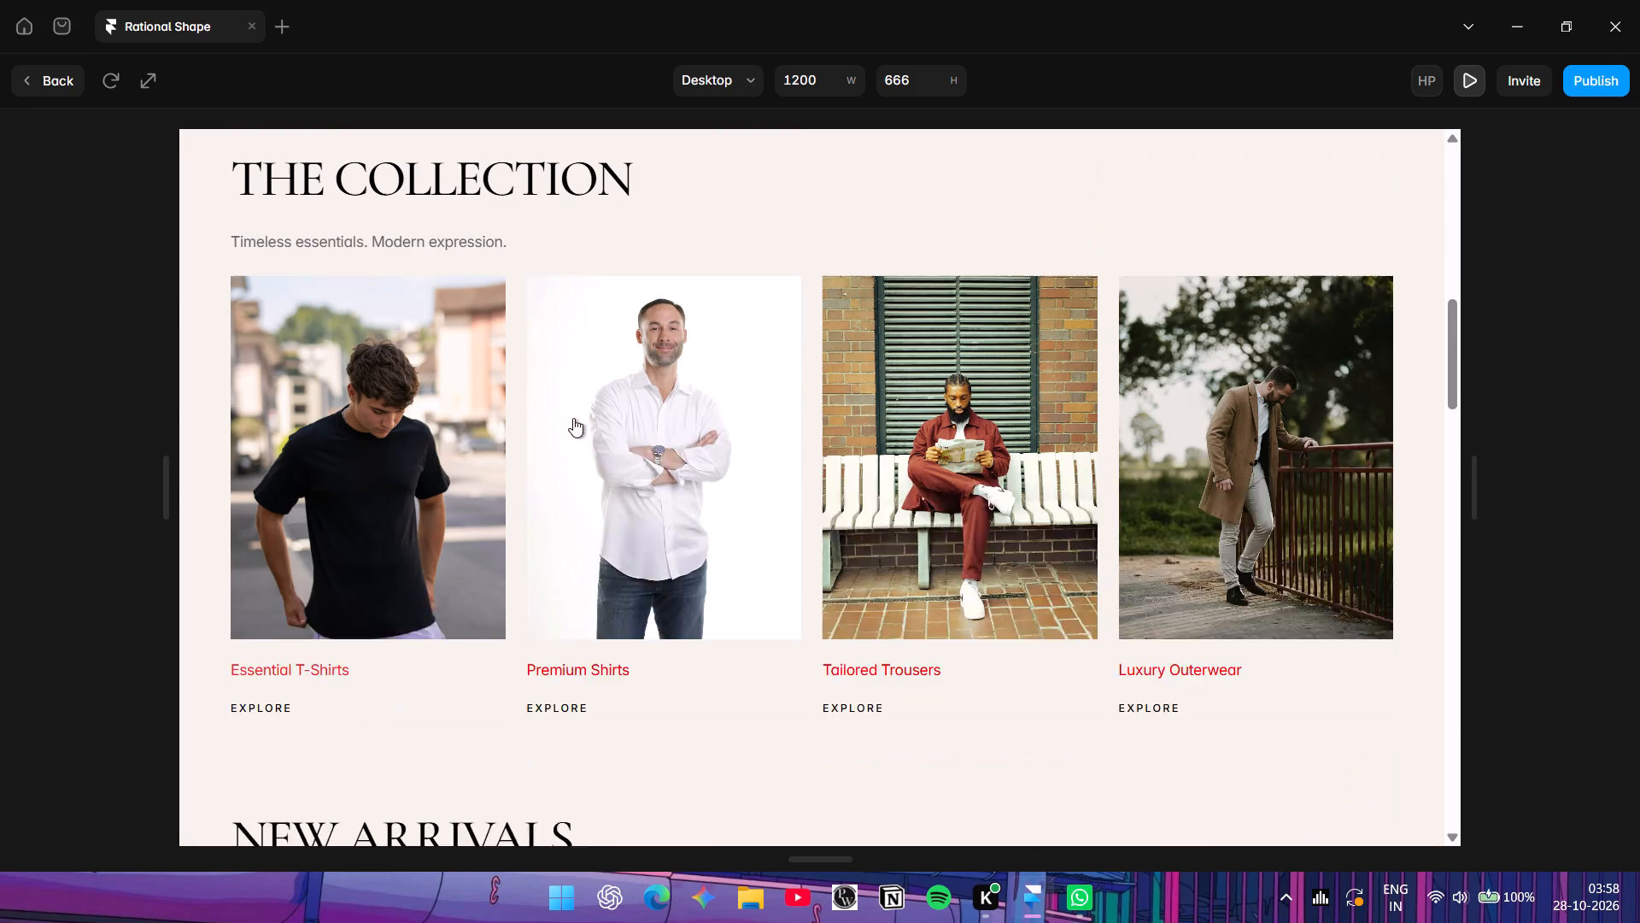
pyautogui.scroll(-4, 518, 593)
pyautogui.scroll(4, 514, 602)
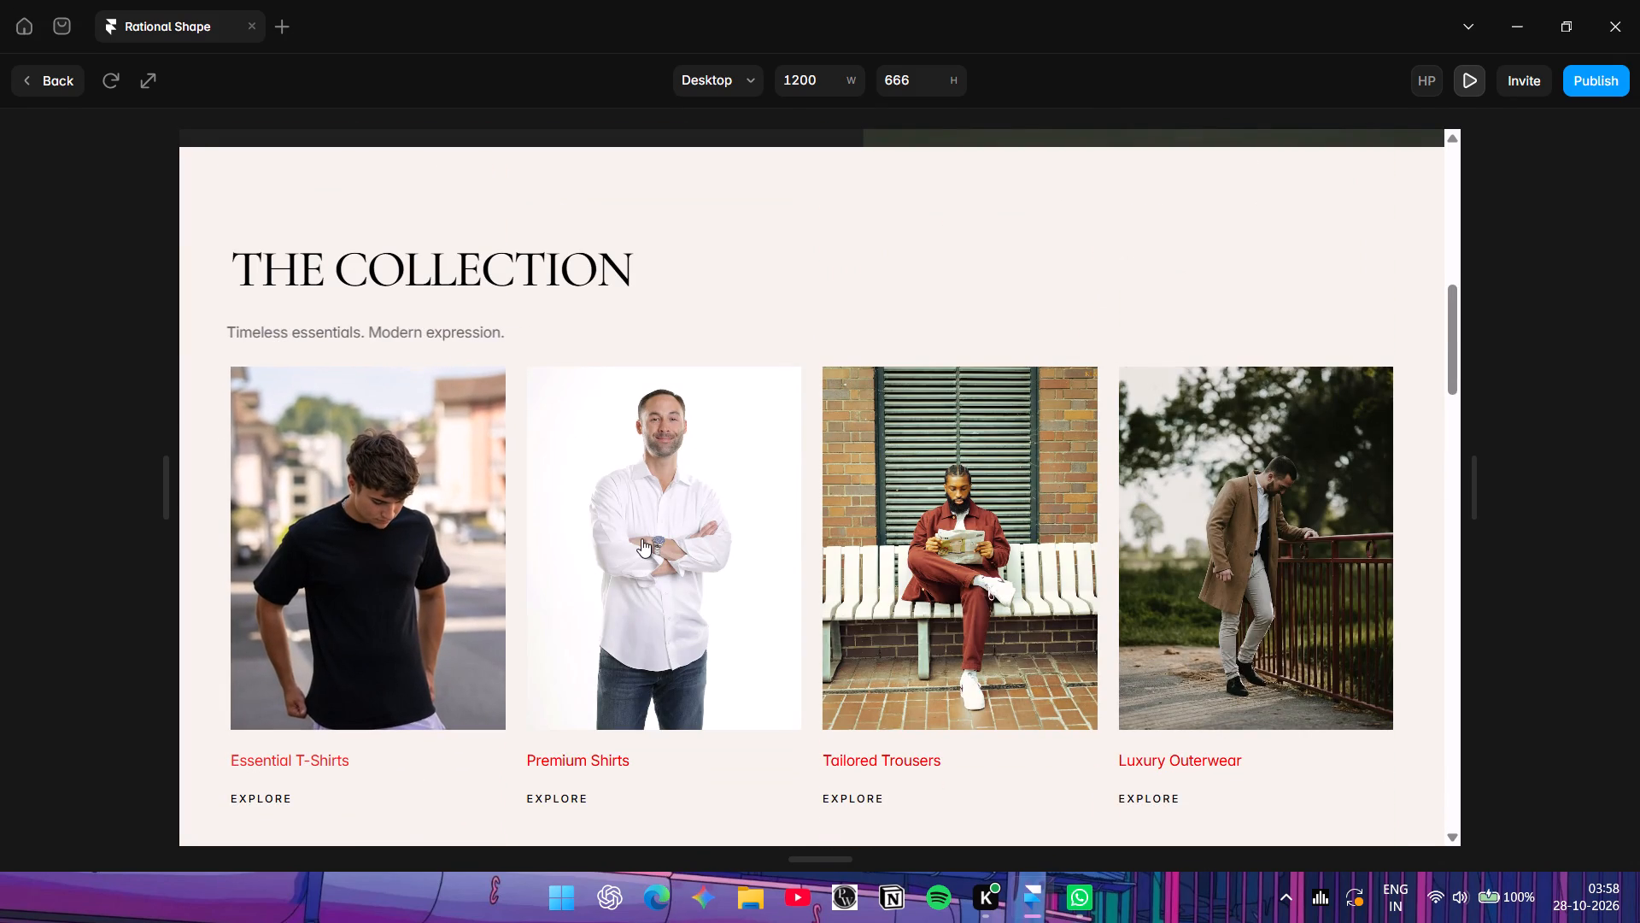
pyautogui.click(642, 539)
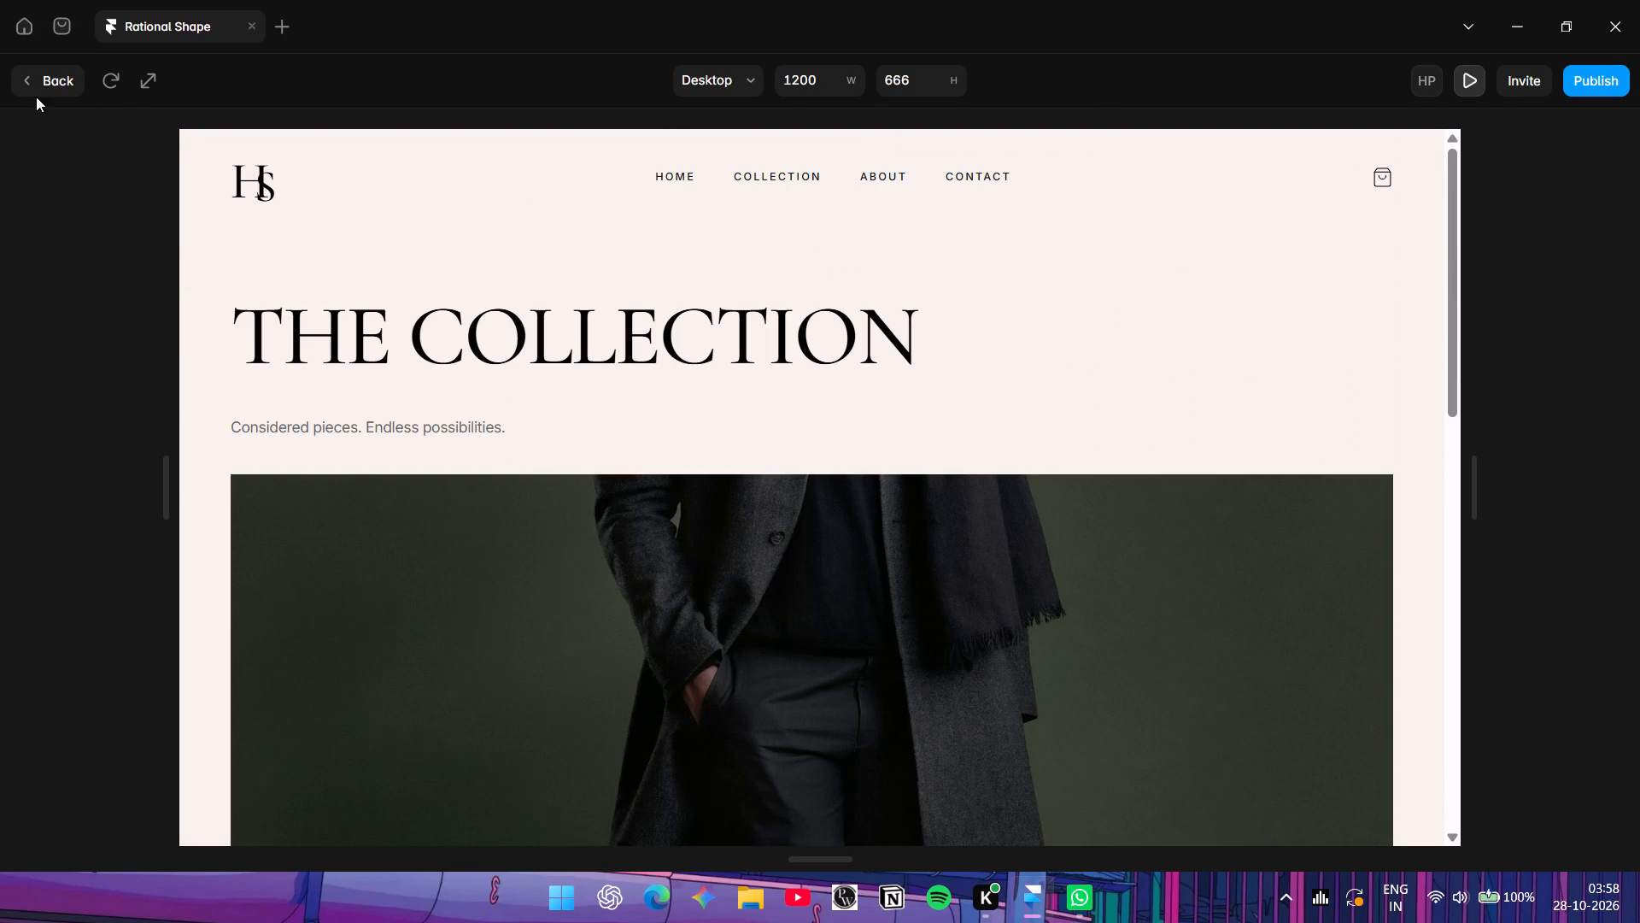
pyautogui.click(36, 97)
pyautogui.click(47, 65)
# Add a Hover effect with a scale of 0.9 to the Premium Shirts image in The Collection.
pyautogui.scroll(-2, 452, 386)
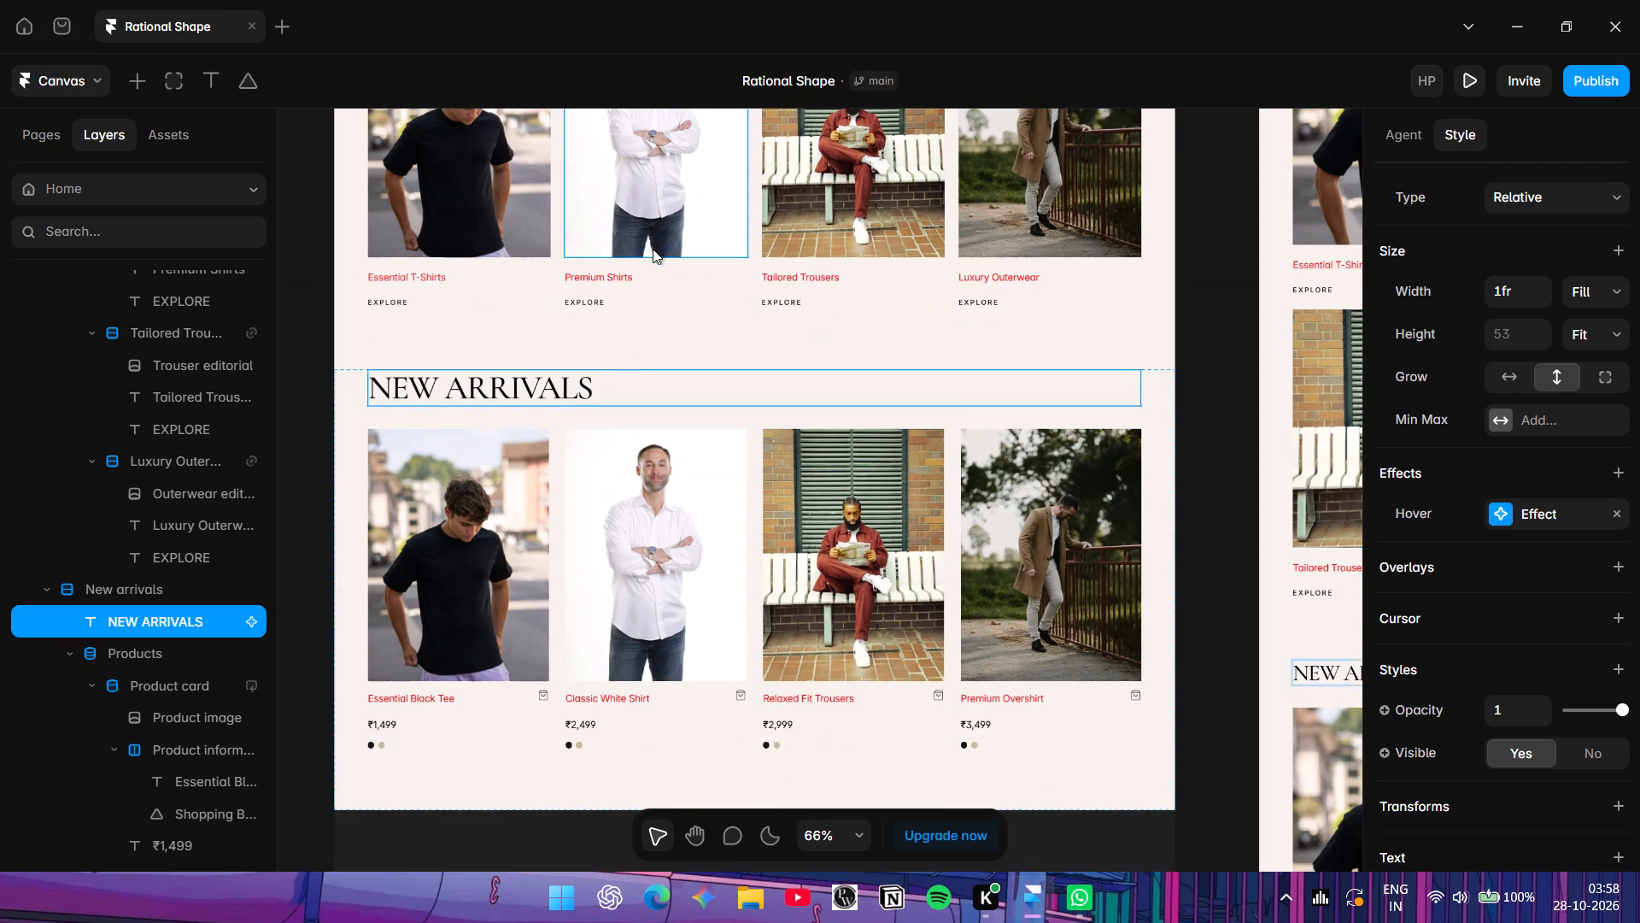
pyautogui.scroll(3, 653, 245)
pyautogui.click(653, 296)
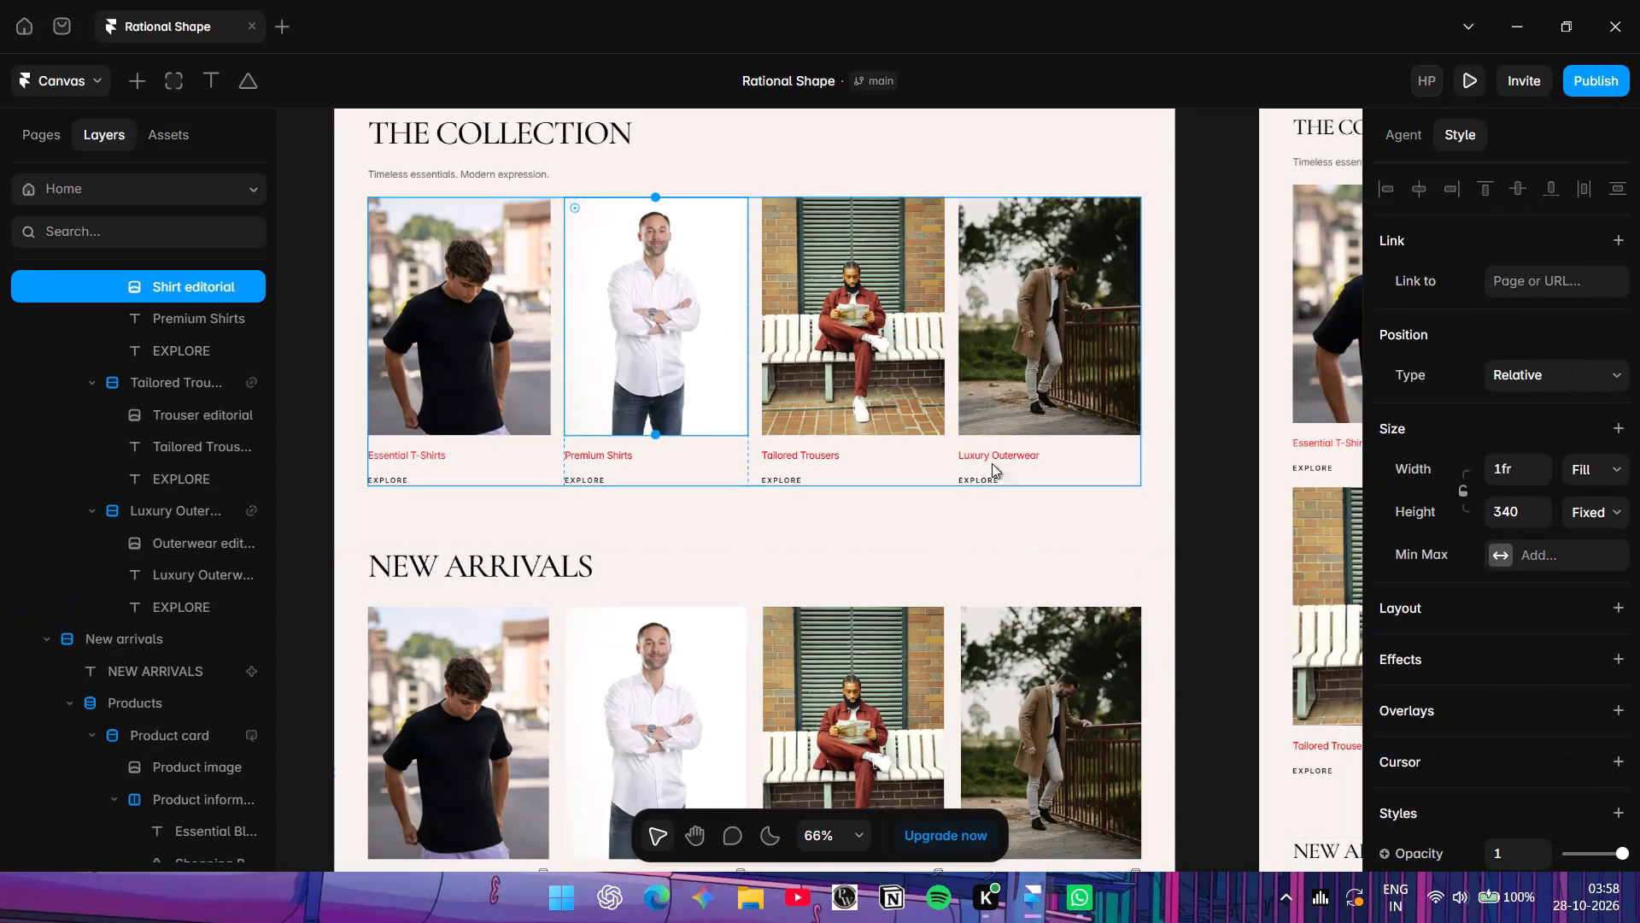
pyautogui.click(1596, 650)
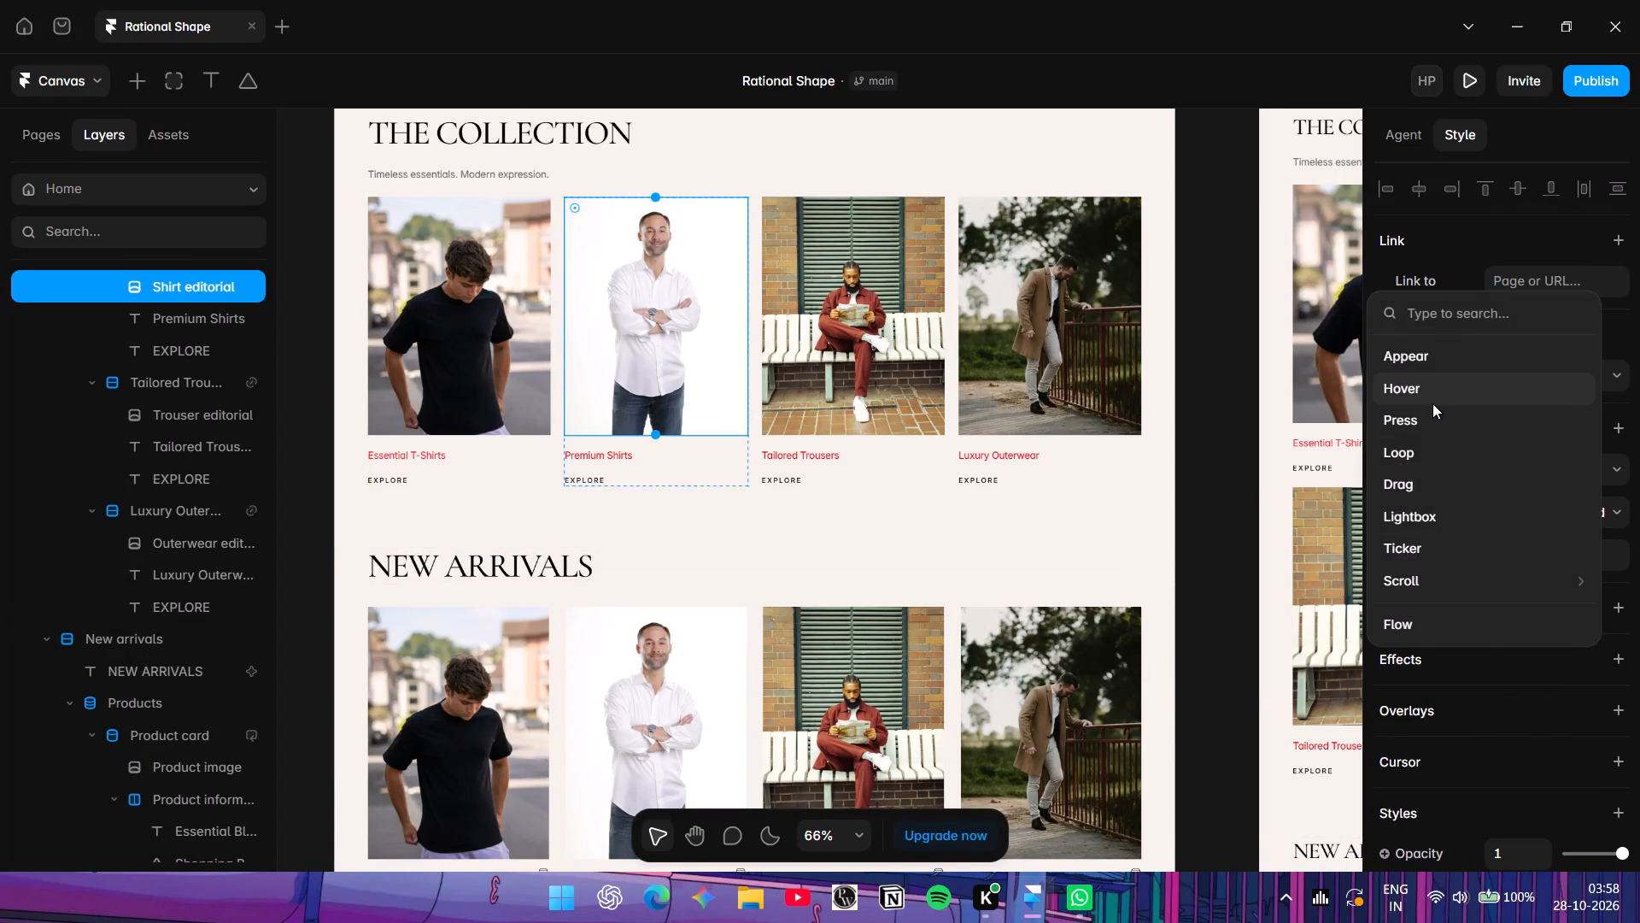
pyautogui.click(1432, 403)
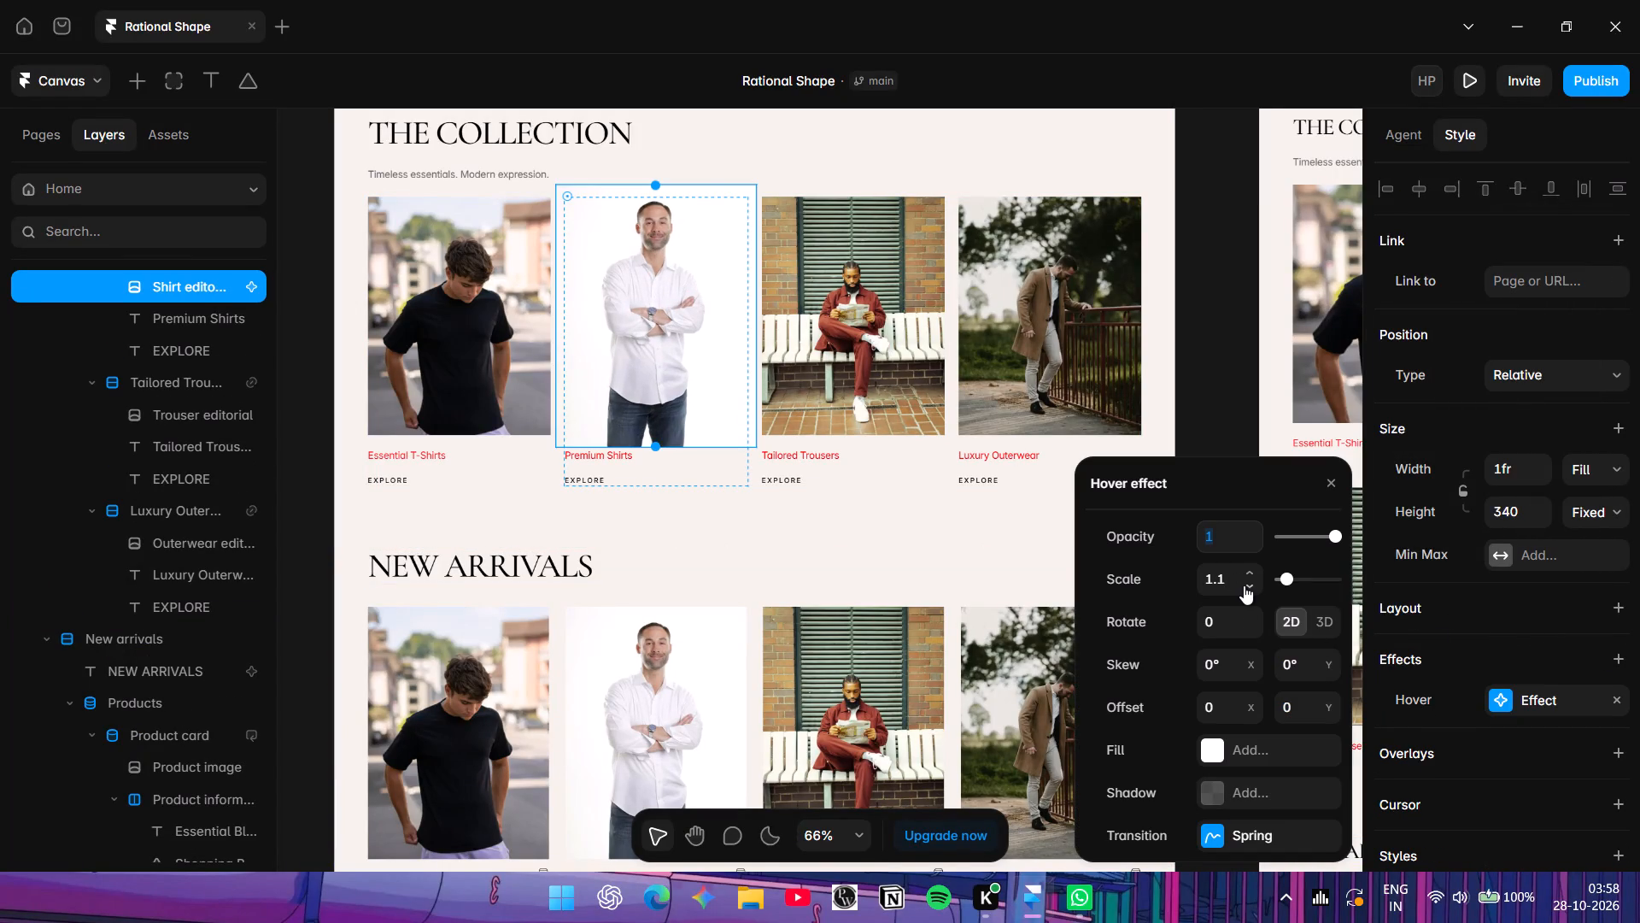
pyautogui.doubleClick(1244, 585)
pyautogui.click(1253, 567)
pyautogui.click(1250, 578)
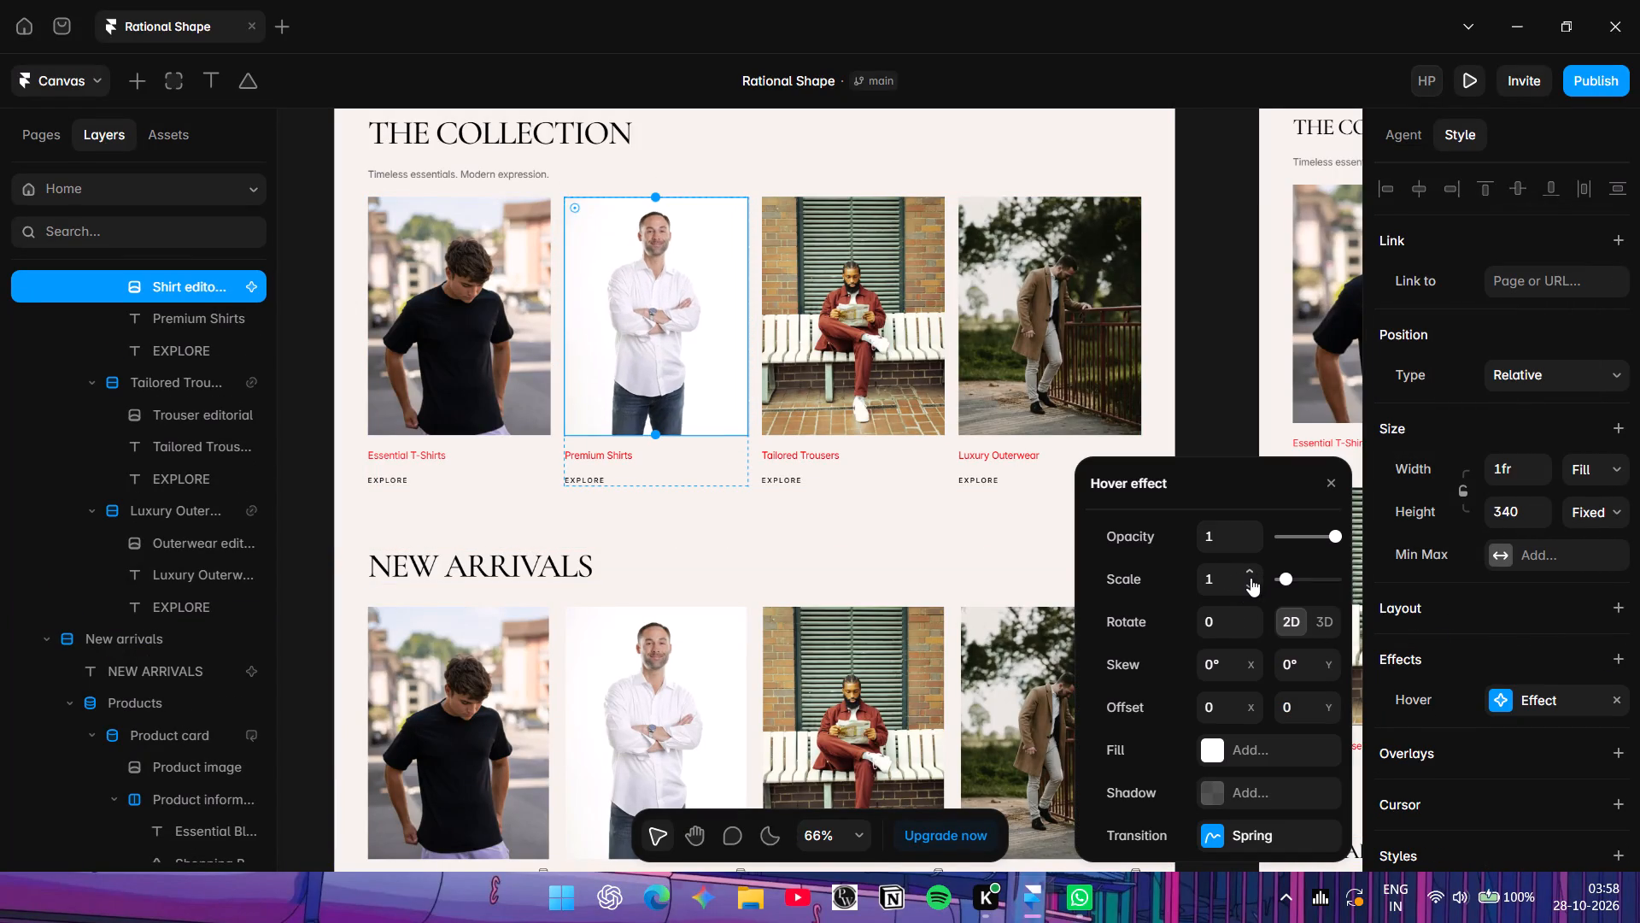
pyautogui.click(1250, 590)
pyautogui.click(1250, 590)
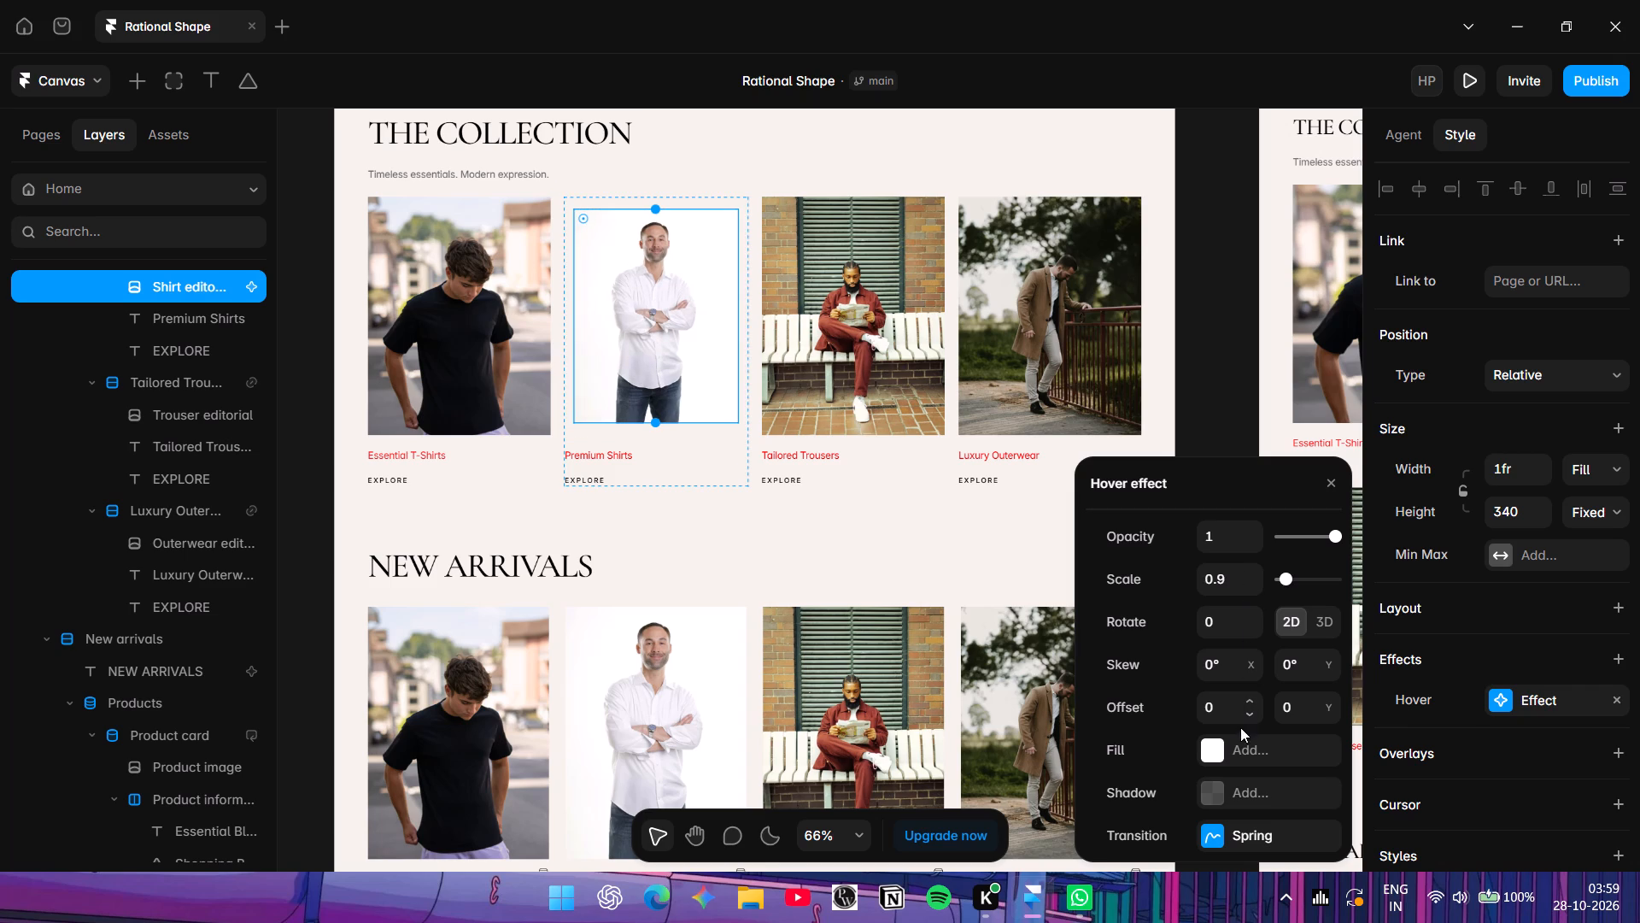
# Give the Premium Shirts image's hover effect a blue fill of 0057AD at 100% opacity.
pyautogui.click(1222, 756)
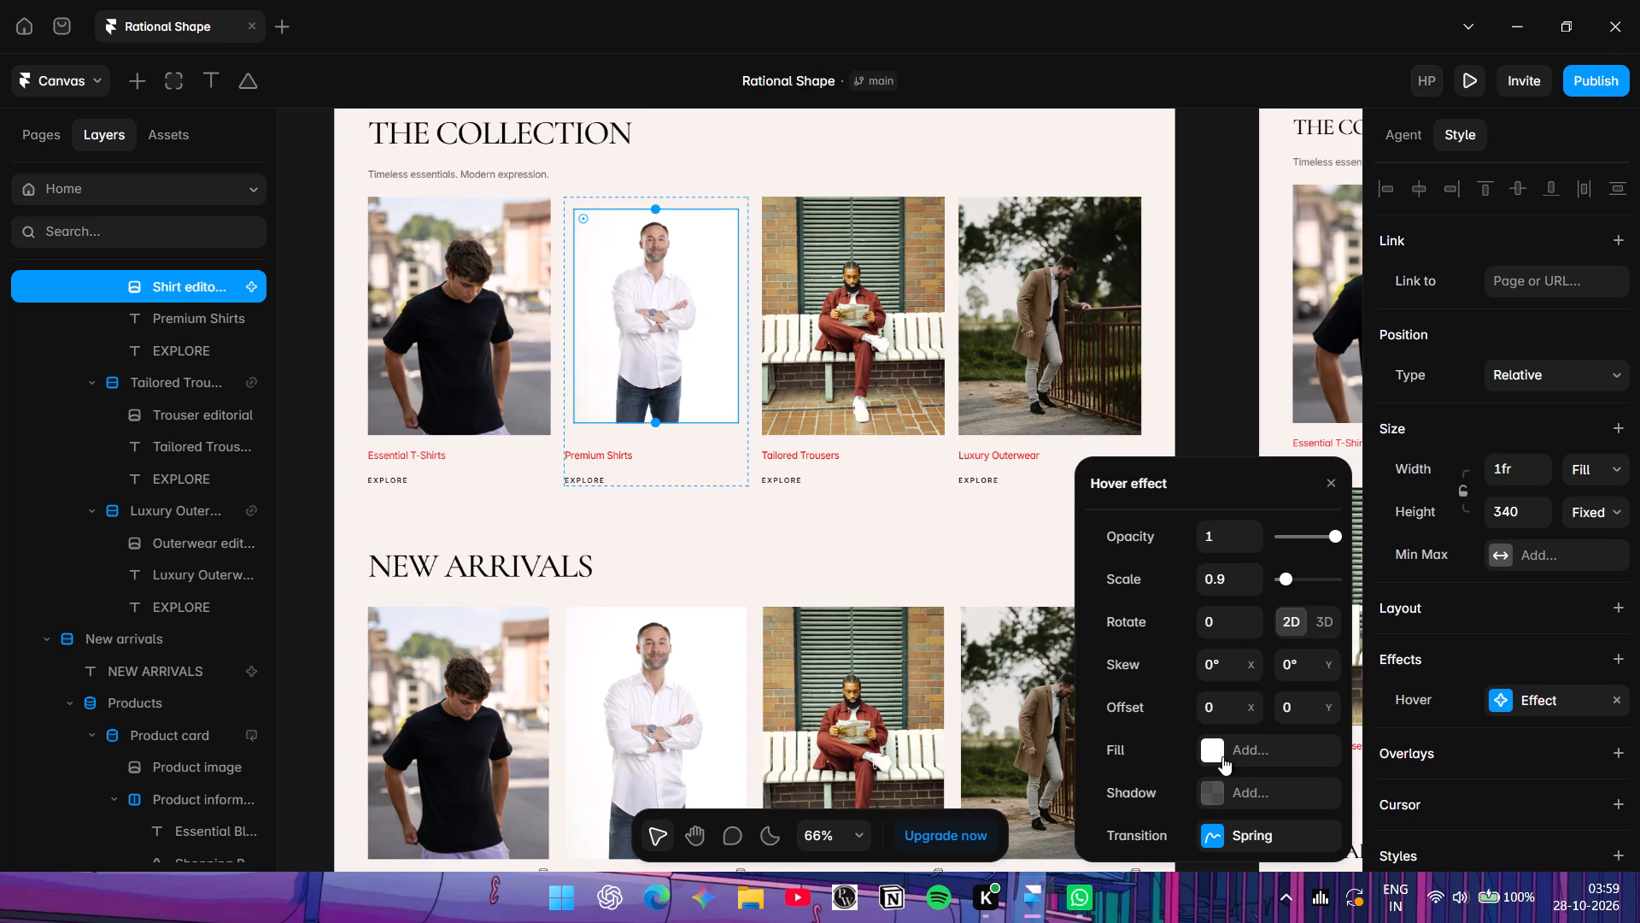
pyautogui.click(1222, 756)
pyautogui.moveTo(1151, 403); pyautogui.dragTo(1384, 354)
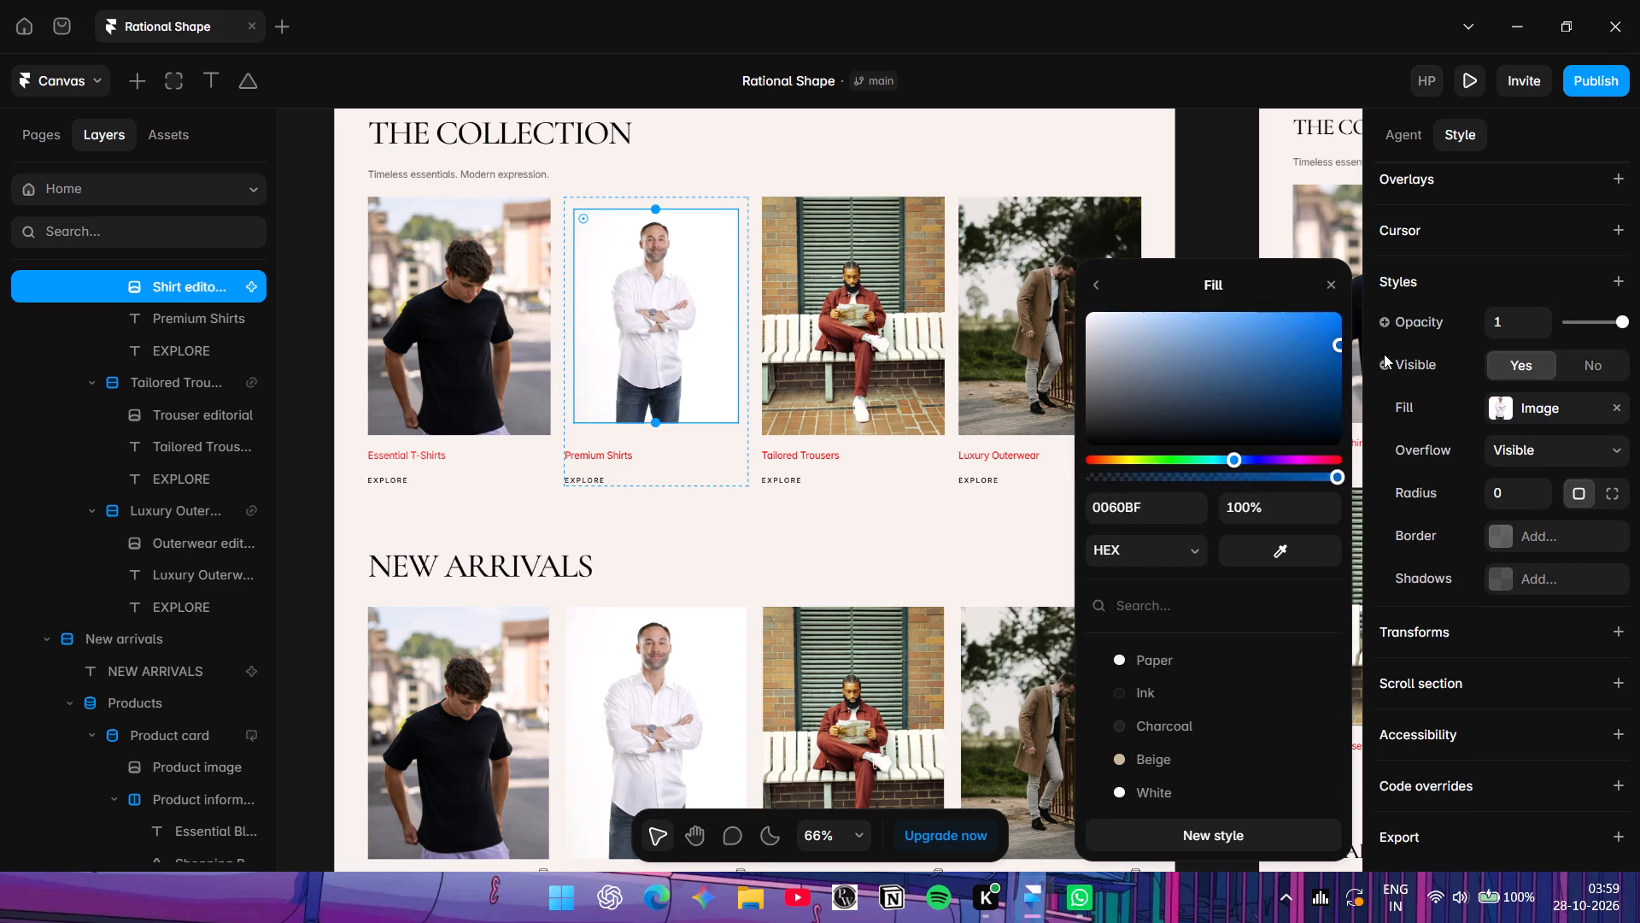
pyautogui.moveTo(1384, 354); pyautogui.dragTo(1441, 356)
pyautogui.click(1094, 285)
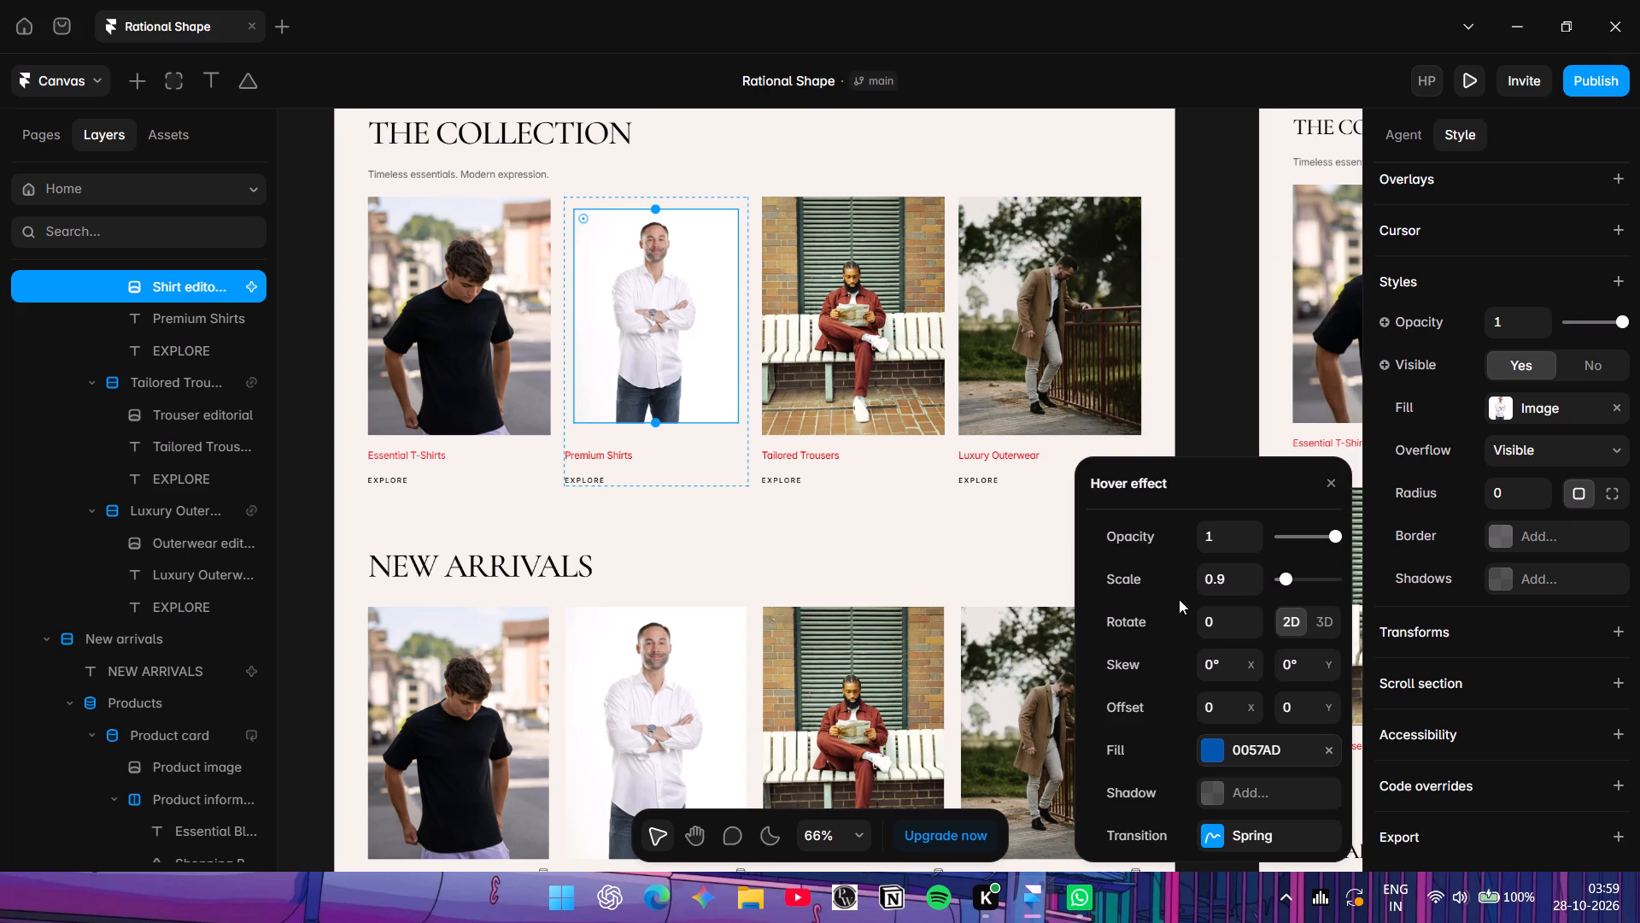
# Add an outside box shadow in 000000 at 25% to the image's hover effect, with X 0, Y 2 and blur 4.
pyautogui.click(1215, 792)
pyautogui.click(1201, 790)
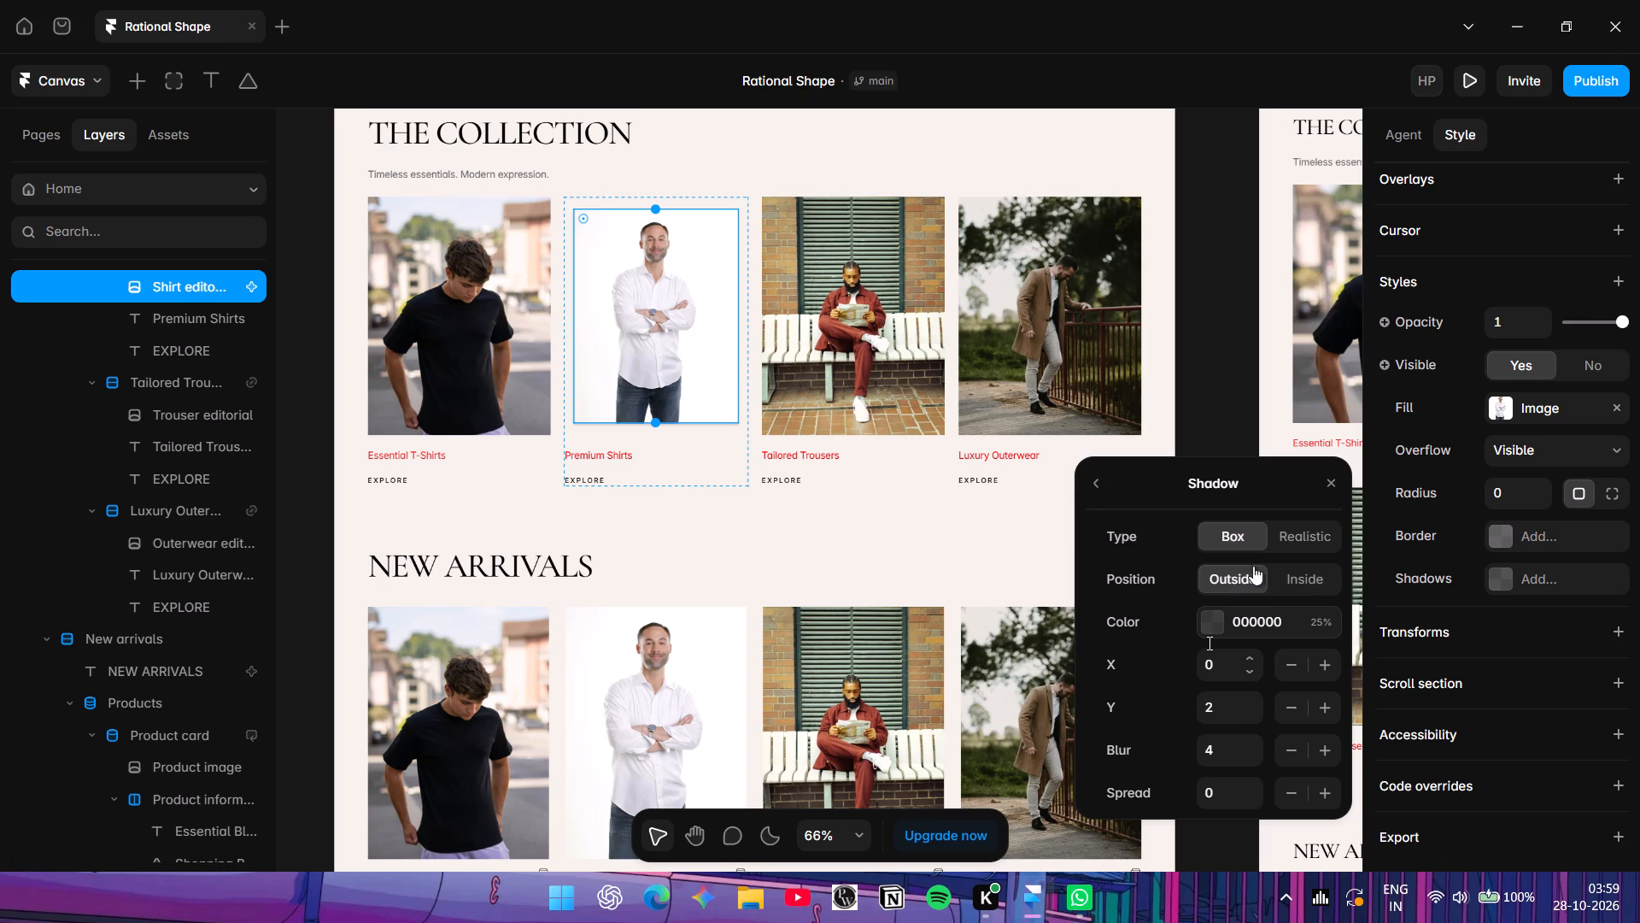
pyautogui.scroll(-2, 1219, 763)
pyautogui.scroll(-1, 1247, 582)
pyautogui.click(1092, 482)
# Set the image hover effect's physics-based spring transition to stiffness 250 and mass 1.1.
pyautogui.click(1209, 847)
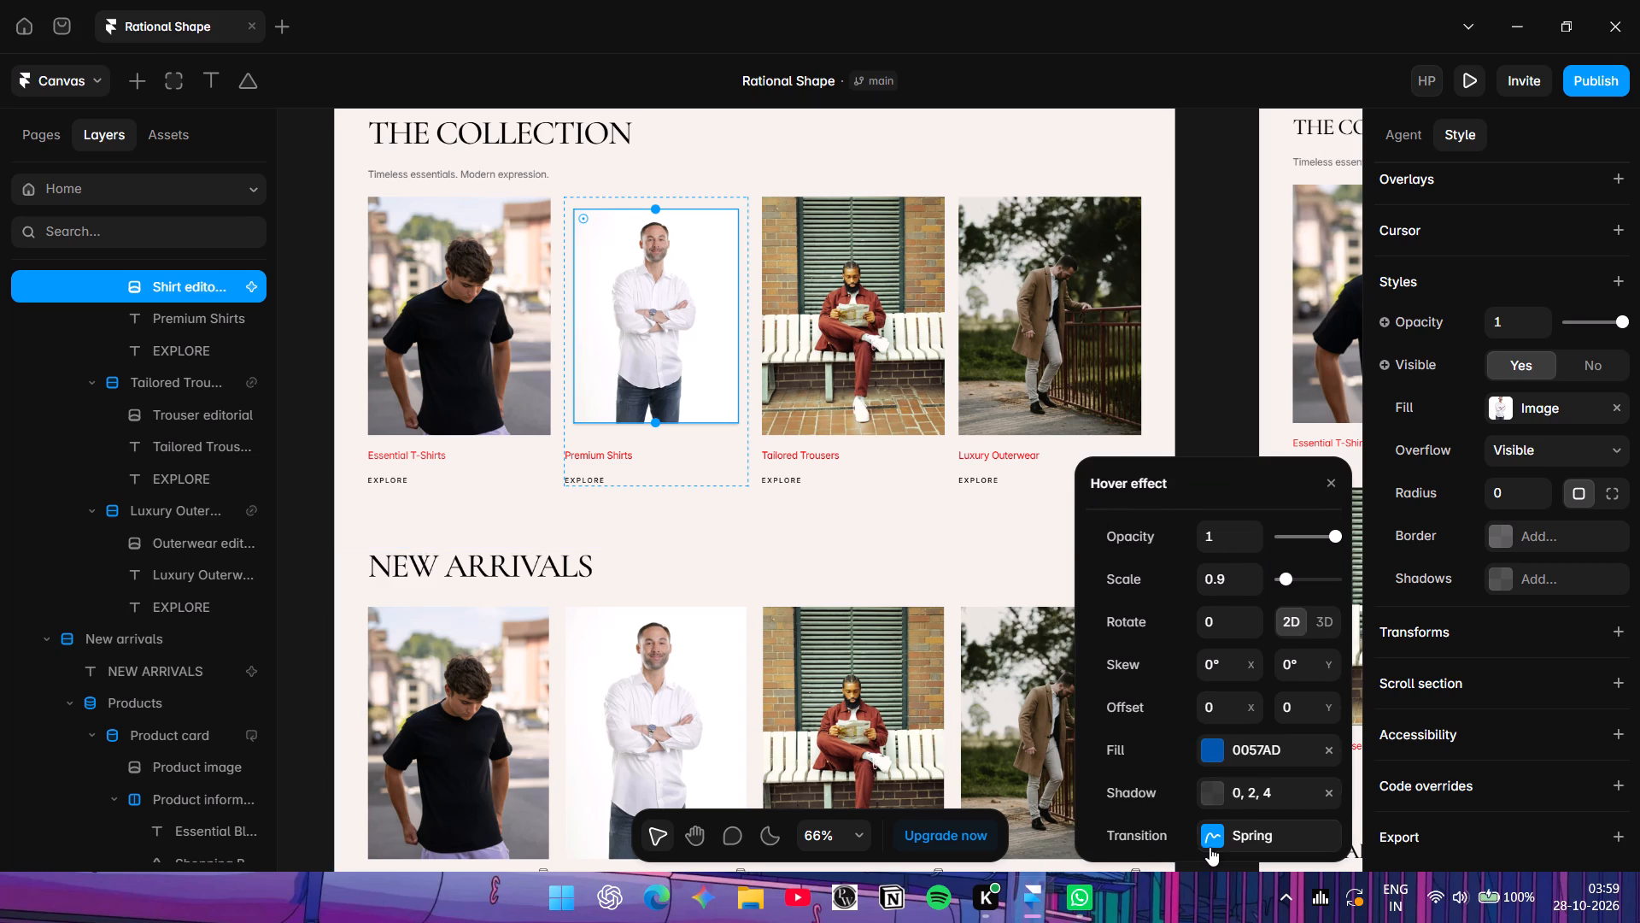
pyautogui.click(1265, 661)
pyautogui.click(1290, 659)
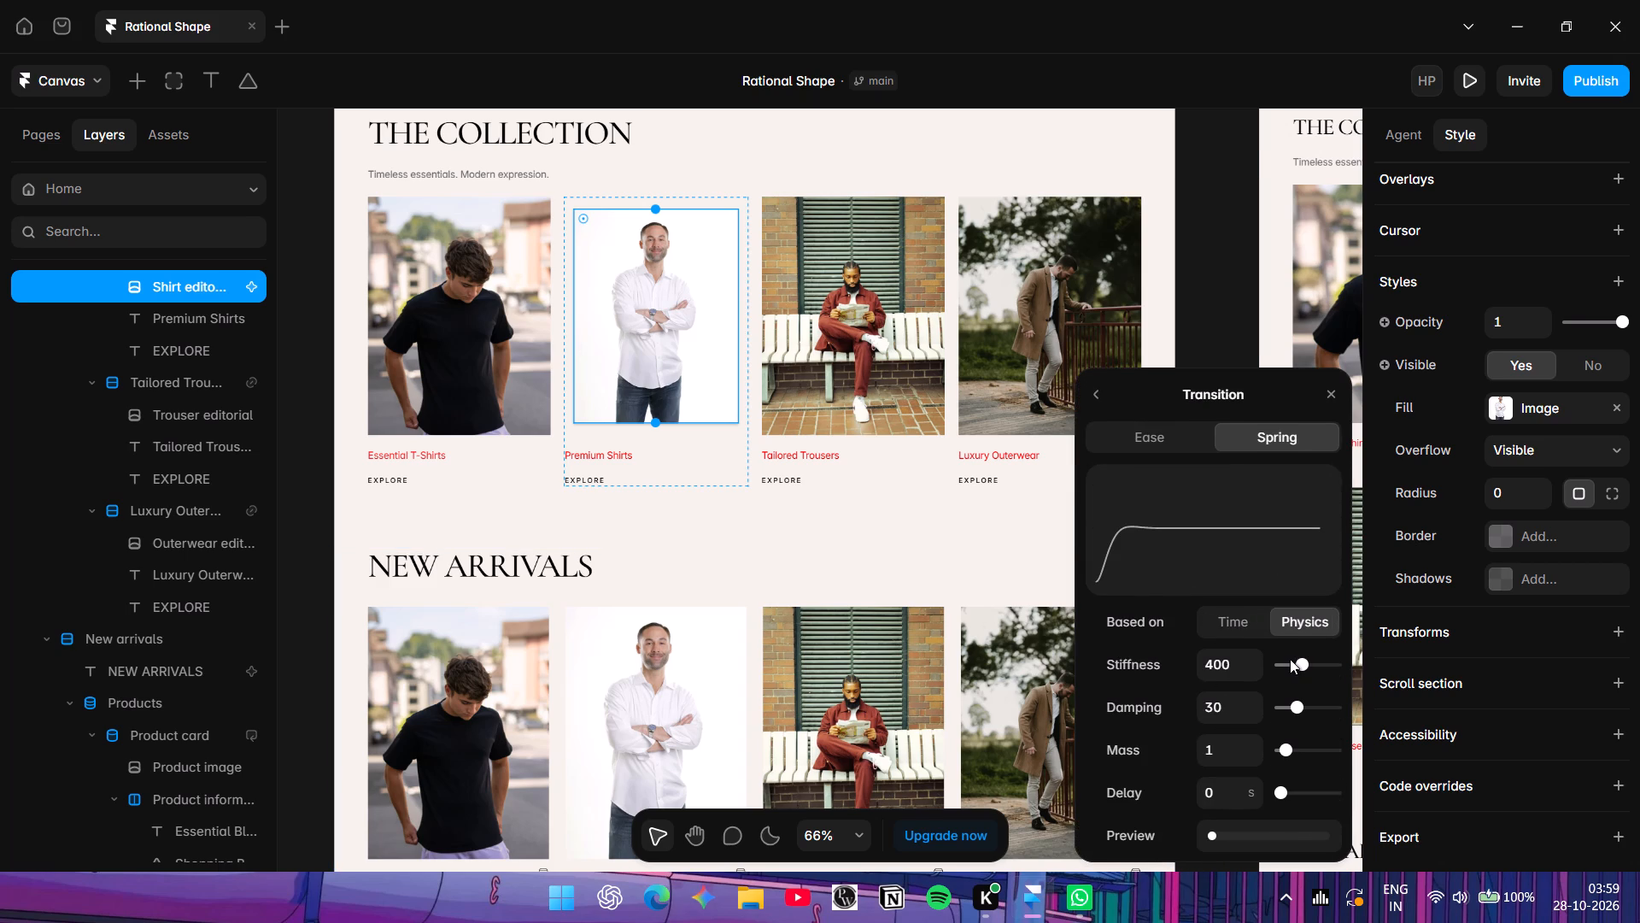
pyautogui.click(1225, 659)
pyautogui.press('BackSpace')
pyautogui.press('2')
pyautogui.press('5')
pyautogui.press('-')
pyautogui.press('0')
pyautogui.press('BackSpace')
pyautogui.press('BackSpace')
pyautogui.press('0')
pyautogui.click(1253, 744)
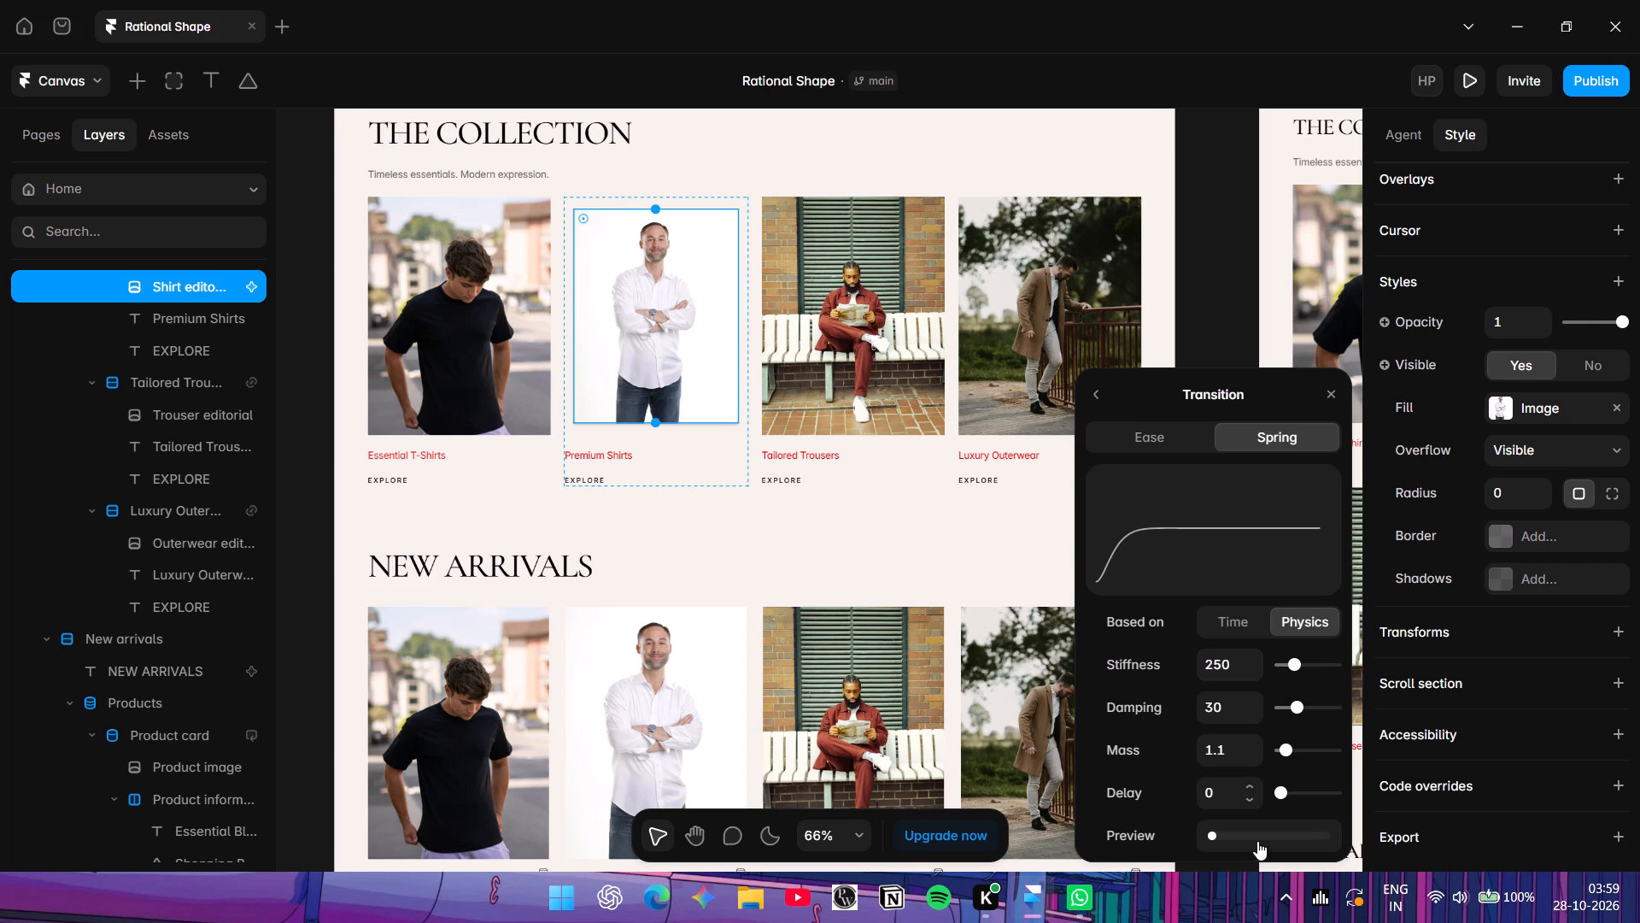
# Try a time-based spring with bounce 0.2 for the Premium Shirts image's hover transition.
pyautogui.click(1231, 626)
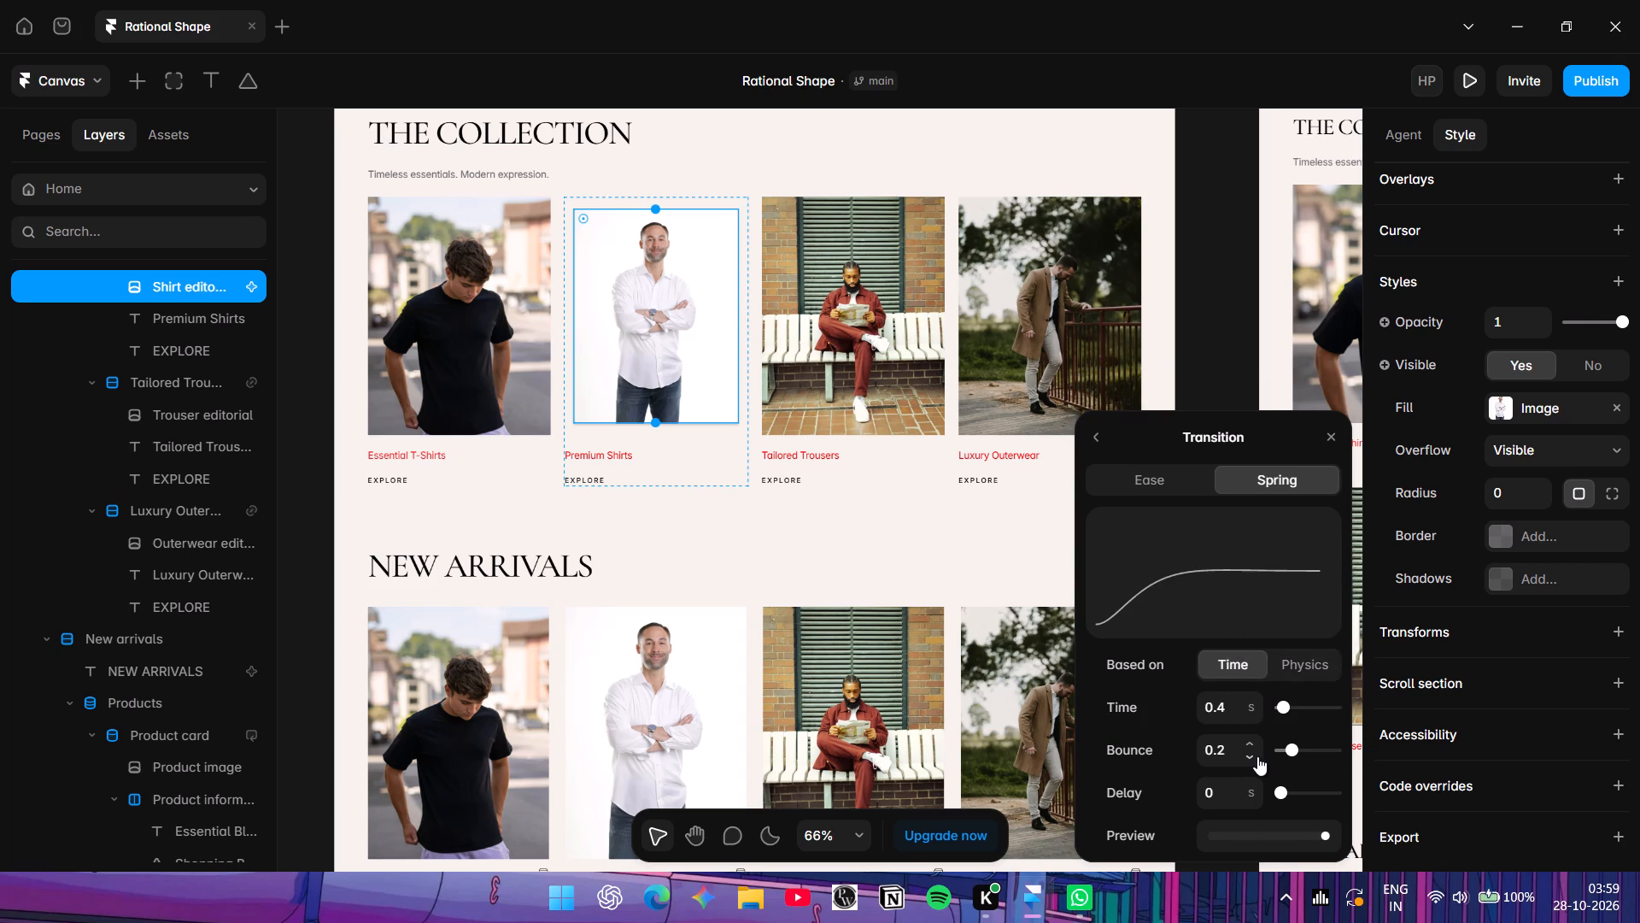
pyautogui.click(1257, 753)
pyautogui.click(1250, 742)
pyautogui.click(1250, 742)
# Change the Premium Shirts image's hover transition to an Ease in curve with a time of 0.4 s.
pyautogui.click(1158, 482)
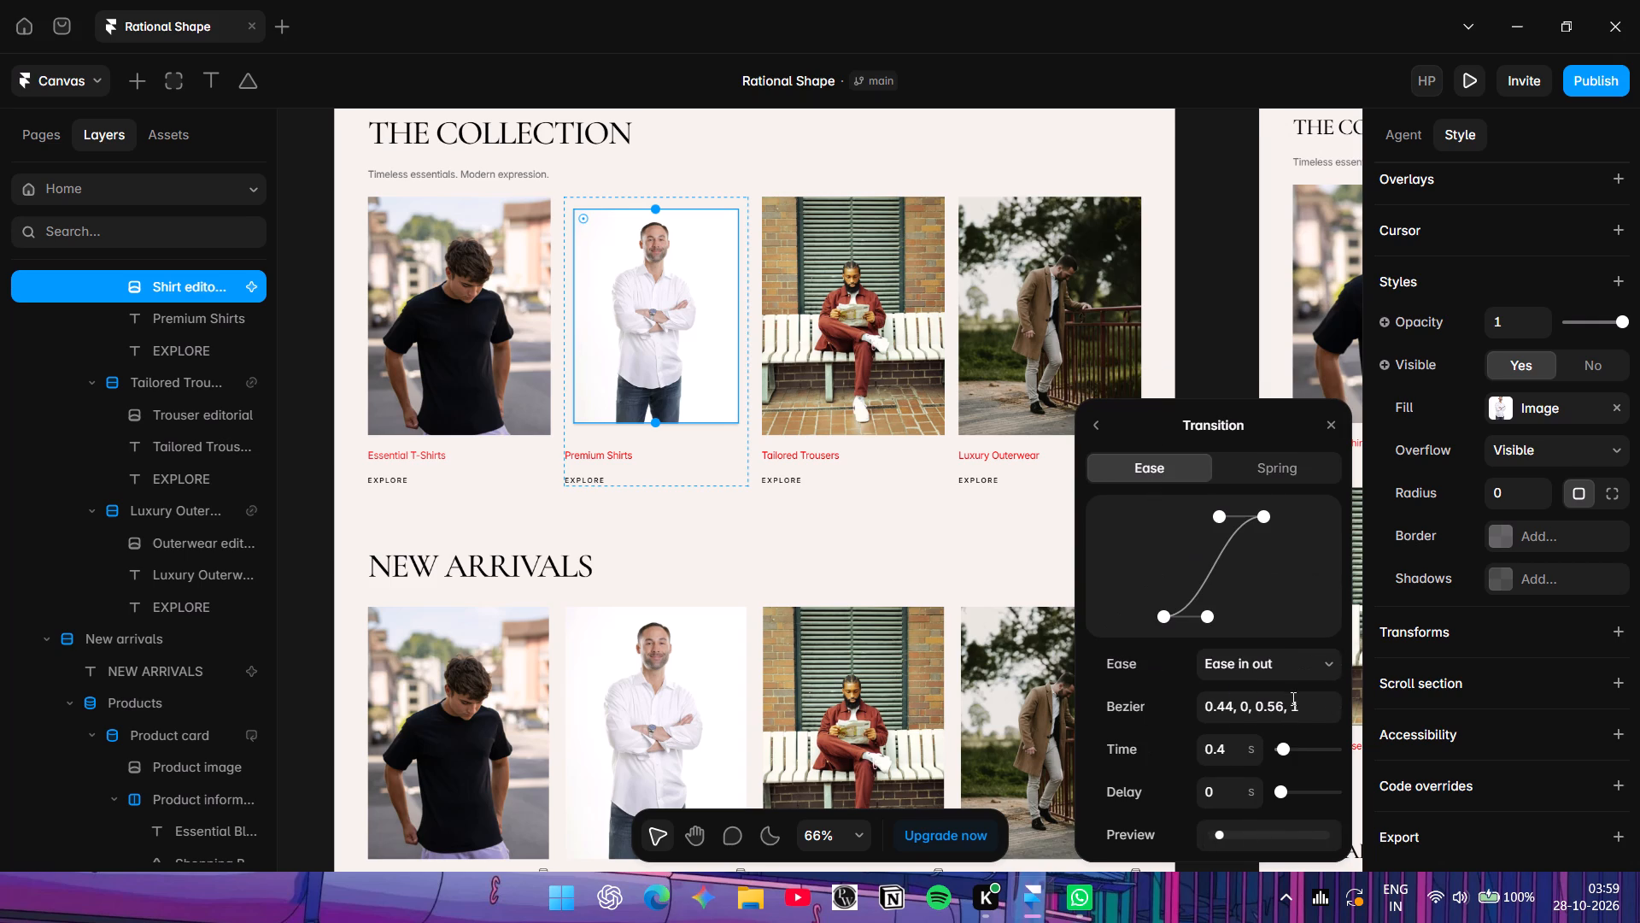
pyautogui.click(1245, 744)
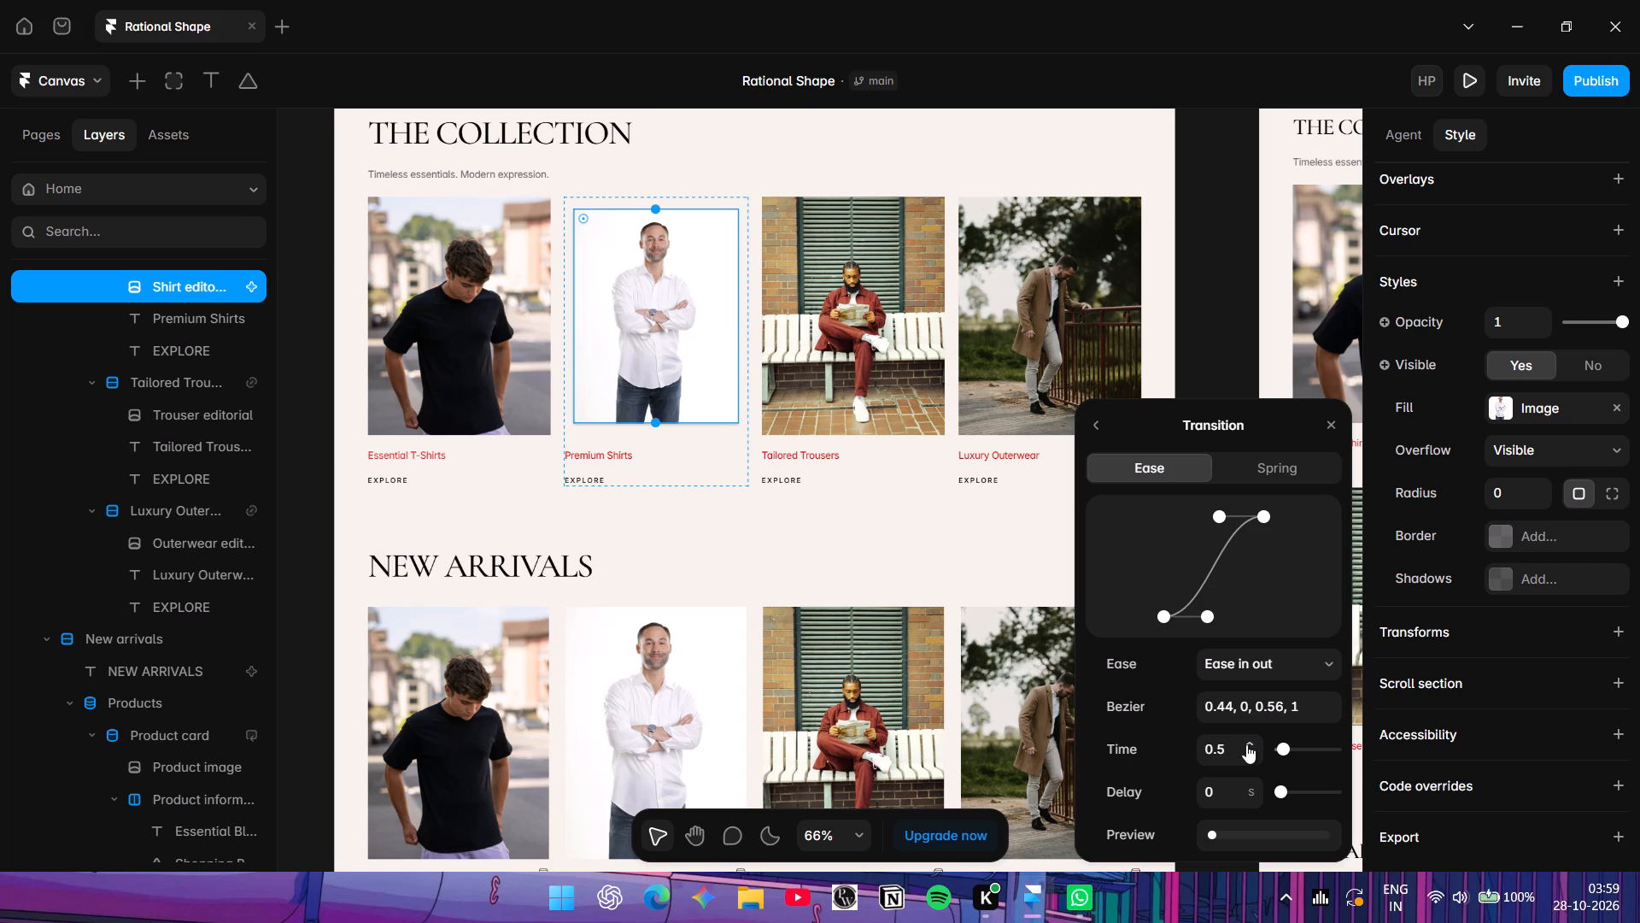
pyautogui.doubleClick(1253, 753)
pyautogui.click(1338, 656)
pyautogui.click(1286, 718)
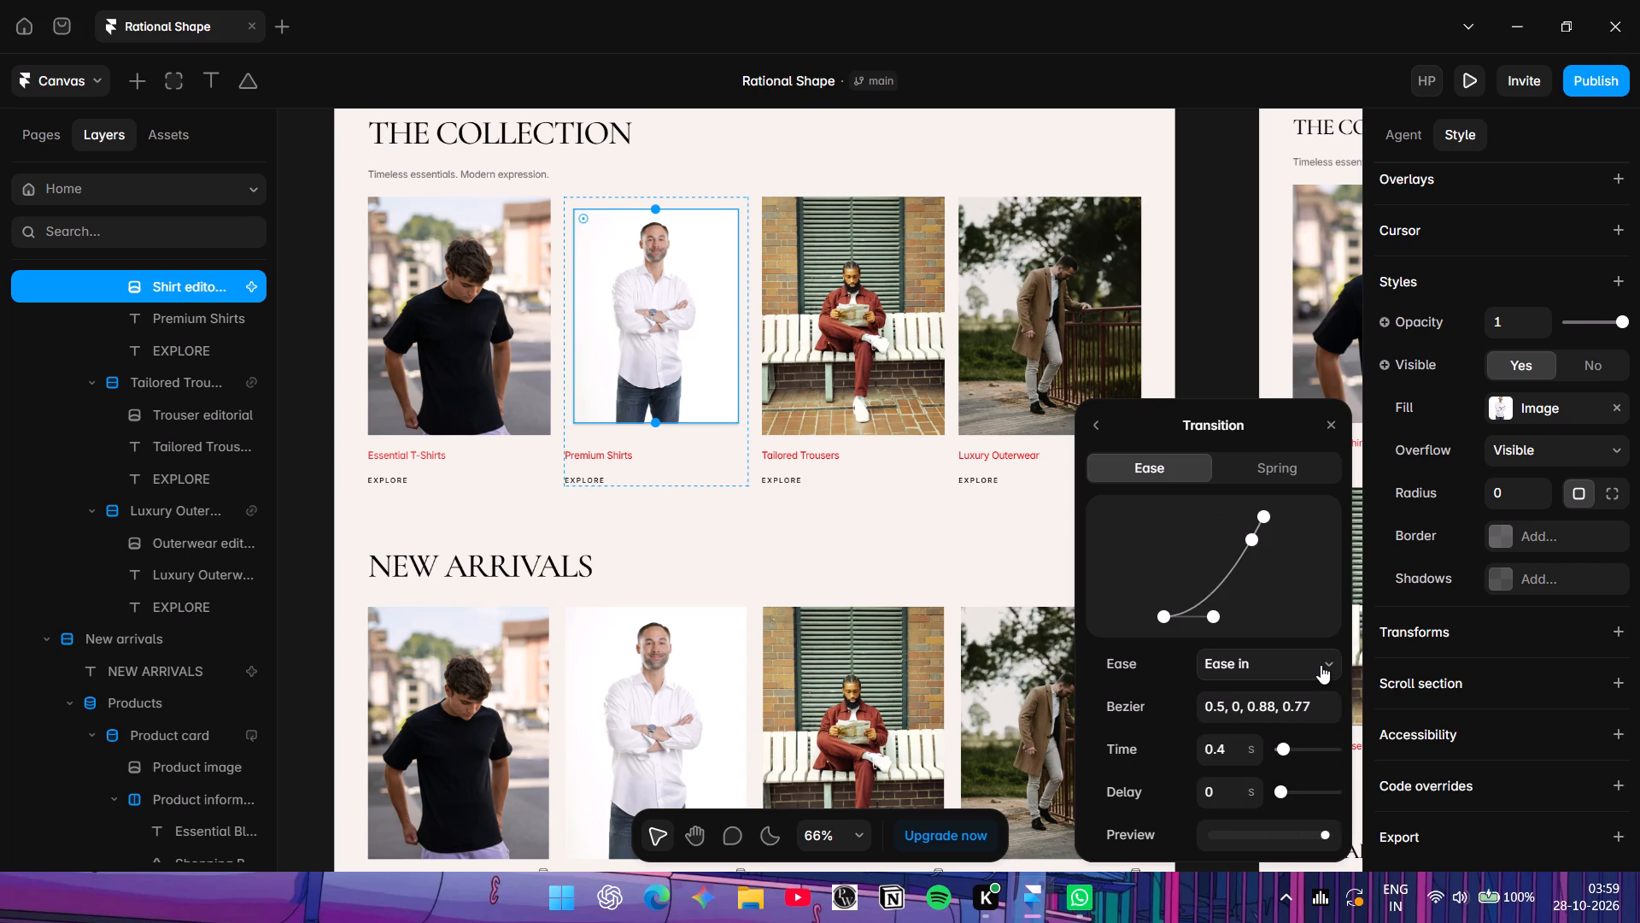
pyautogui.click(1321, 665)
pyautogui.click(1289, 719)
pyautogui.press('Return')
pyautogui.press('Return')
pyautogui.press('Return')
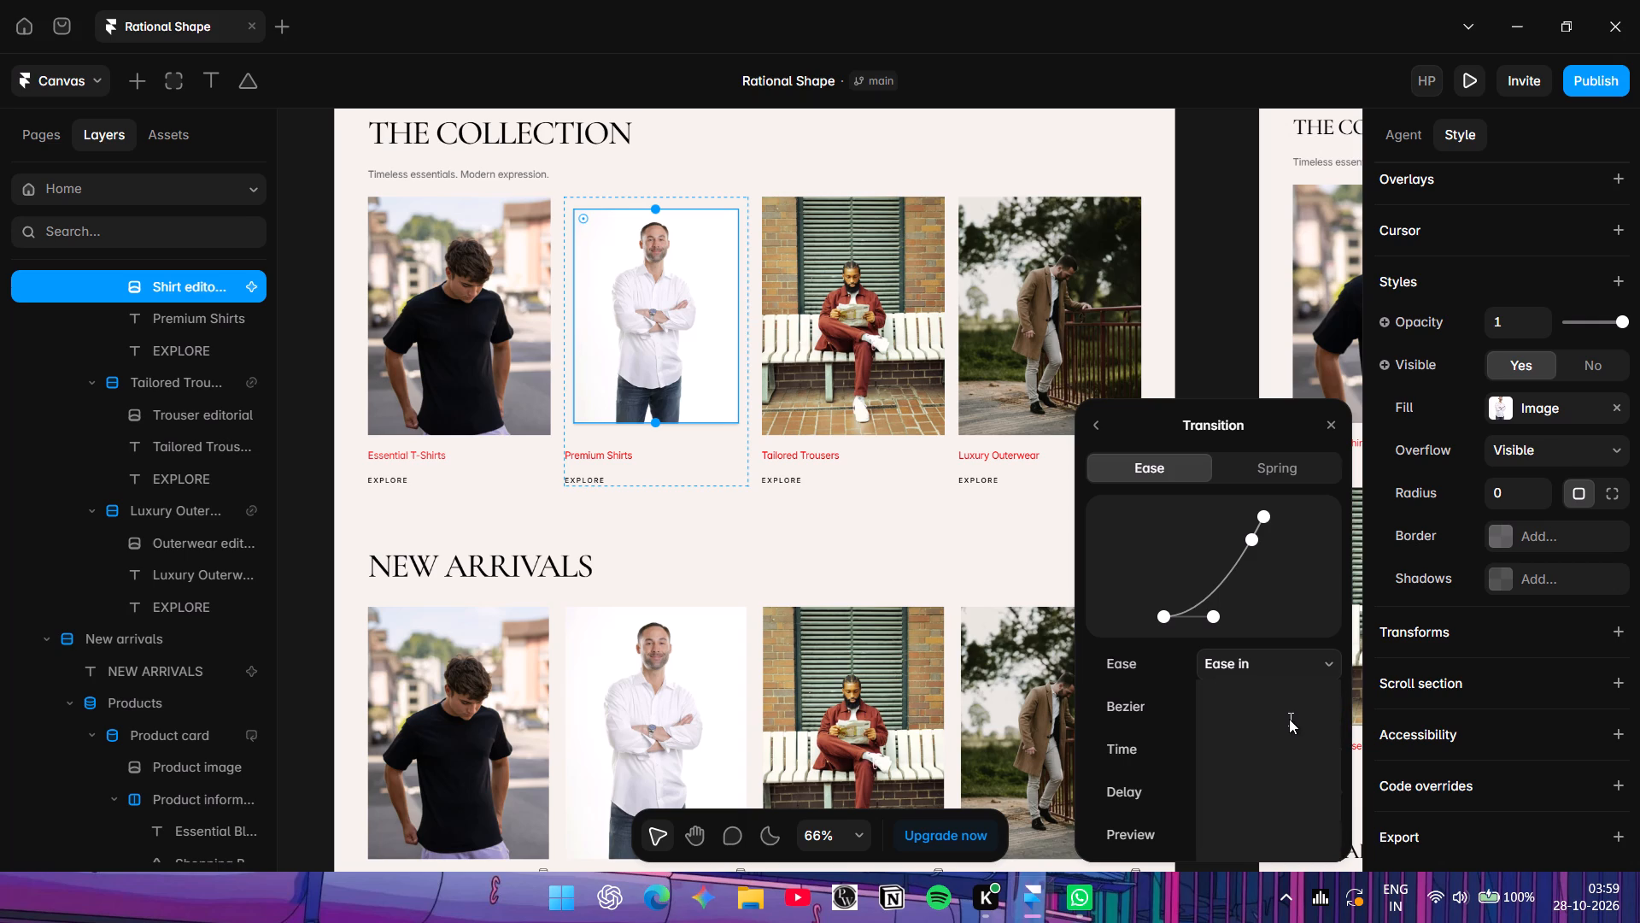
pyautogui.click(1330, 416)
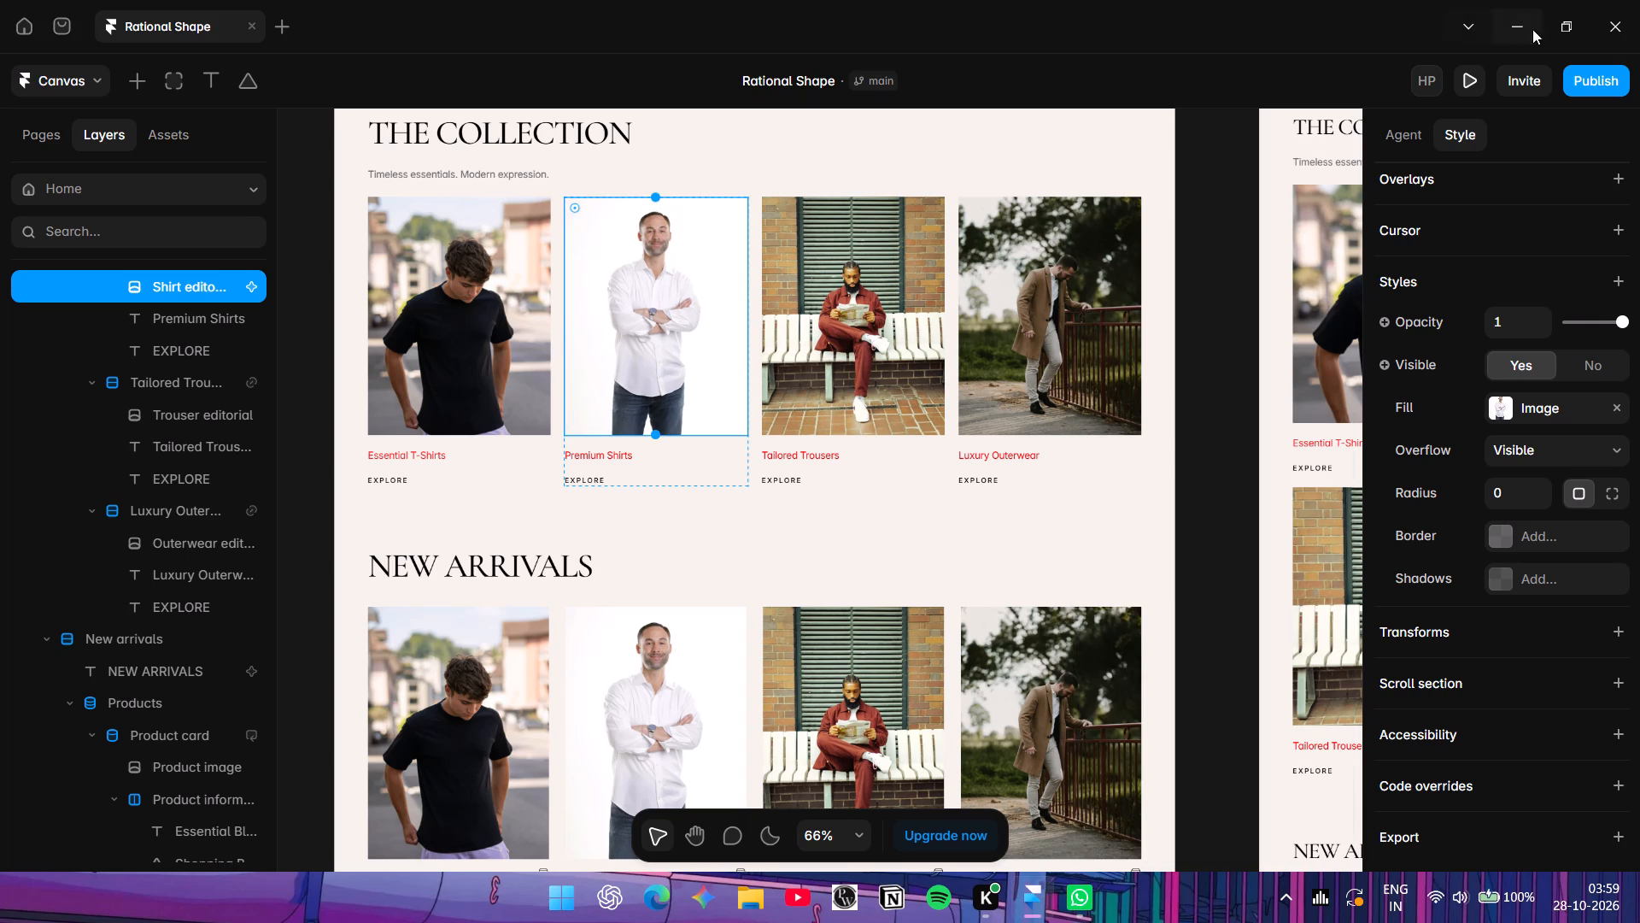
# Preview the page and check how The Collection's images respond to hovering, then return to the canvas.
pyautogui.click(1462, 80)
pyautogui.scroll(-2, 469, 616)
pyautogui.scroll(-2, 199, 336)
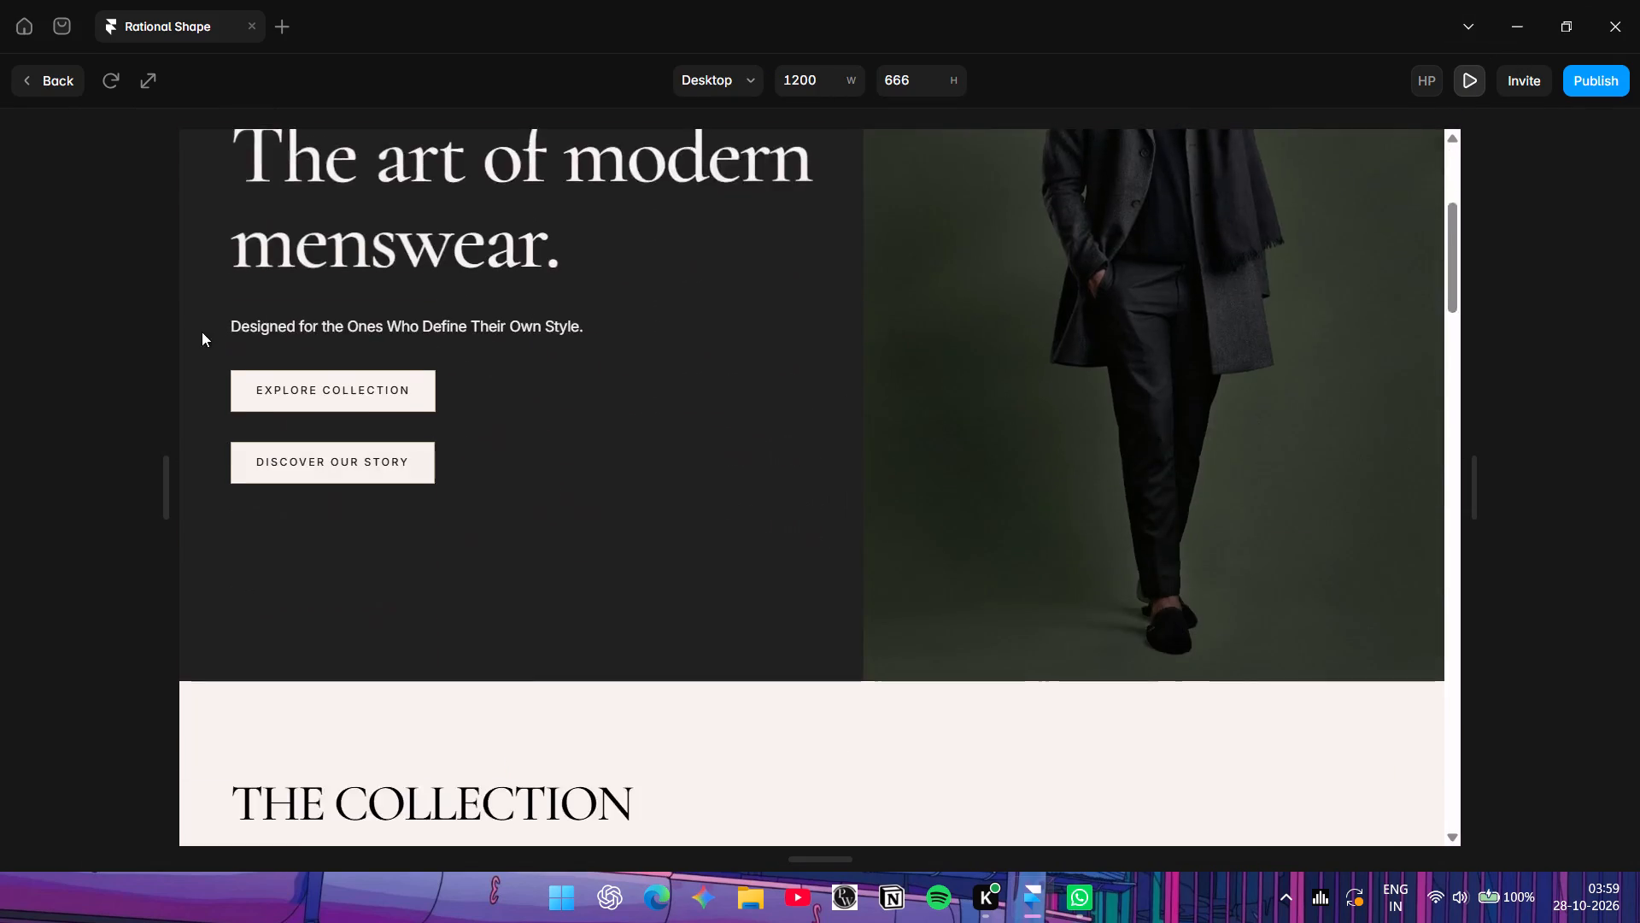
pyautogui.scroll(-4, 202, 332)
pyautogui.scroll(3, 567, 304)
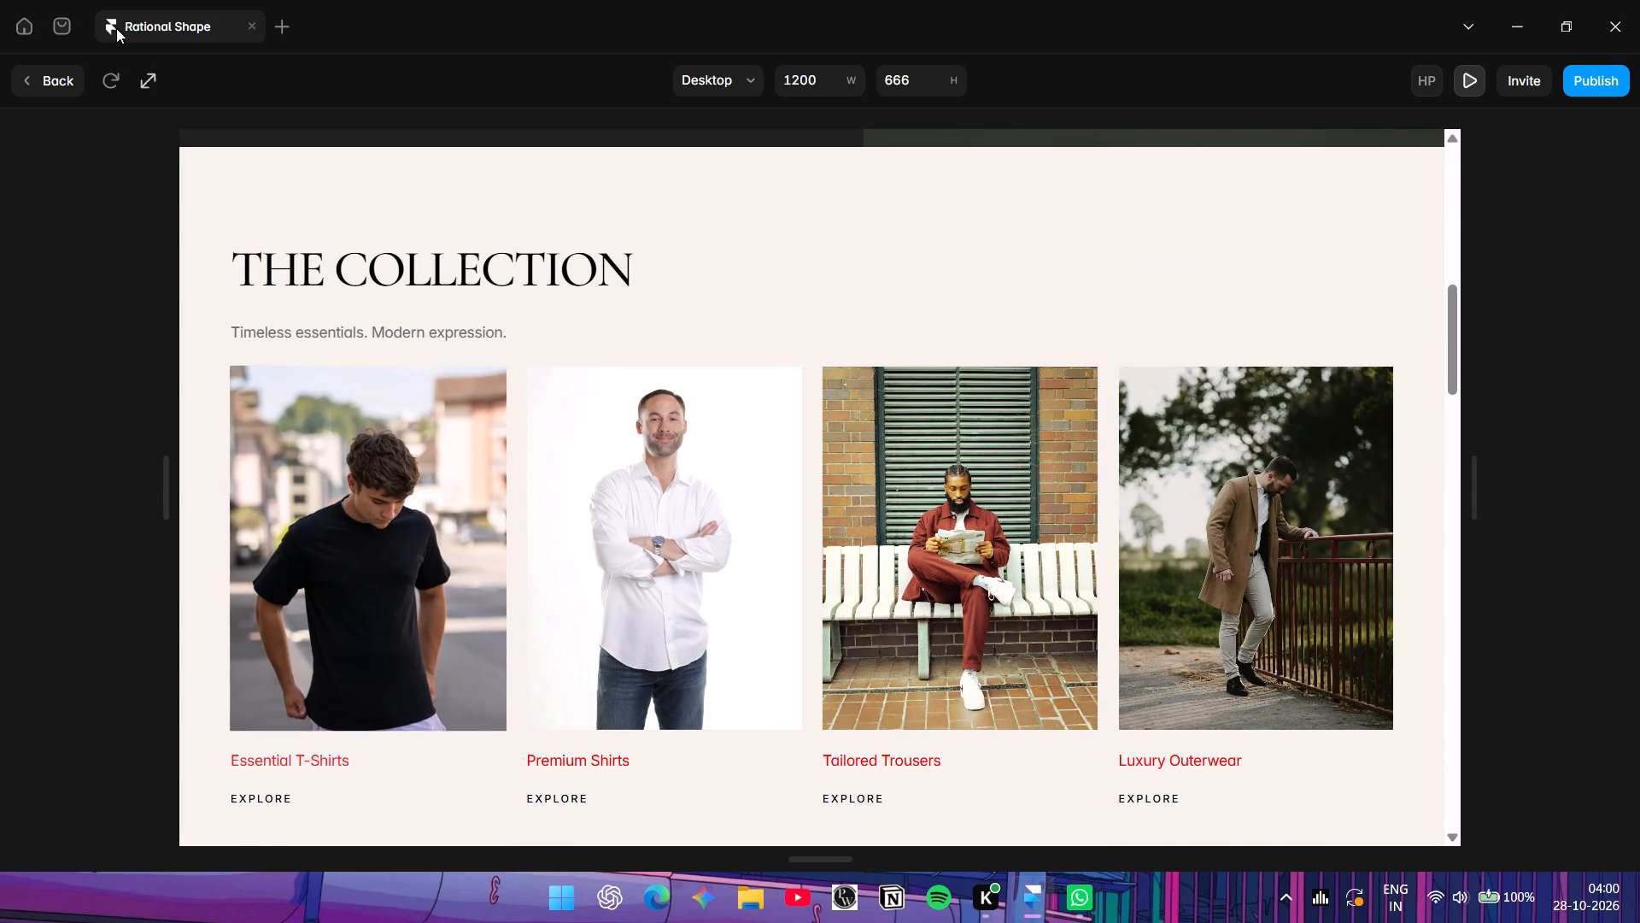
pyautogui.click(70, 91)
# Change the easing of the Premium Shirts image's hover transition in The Collection to Ease in out.
pyautogui.click(428, 400)
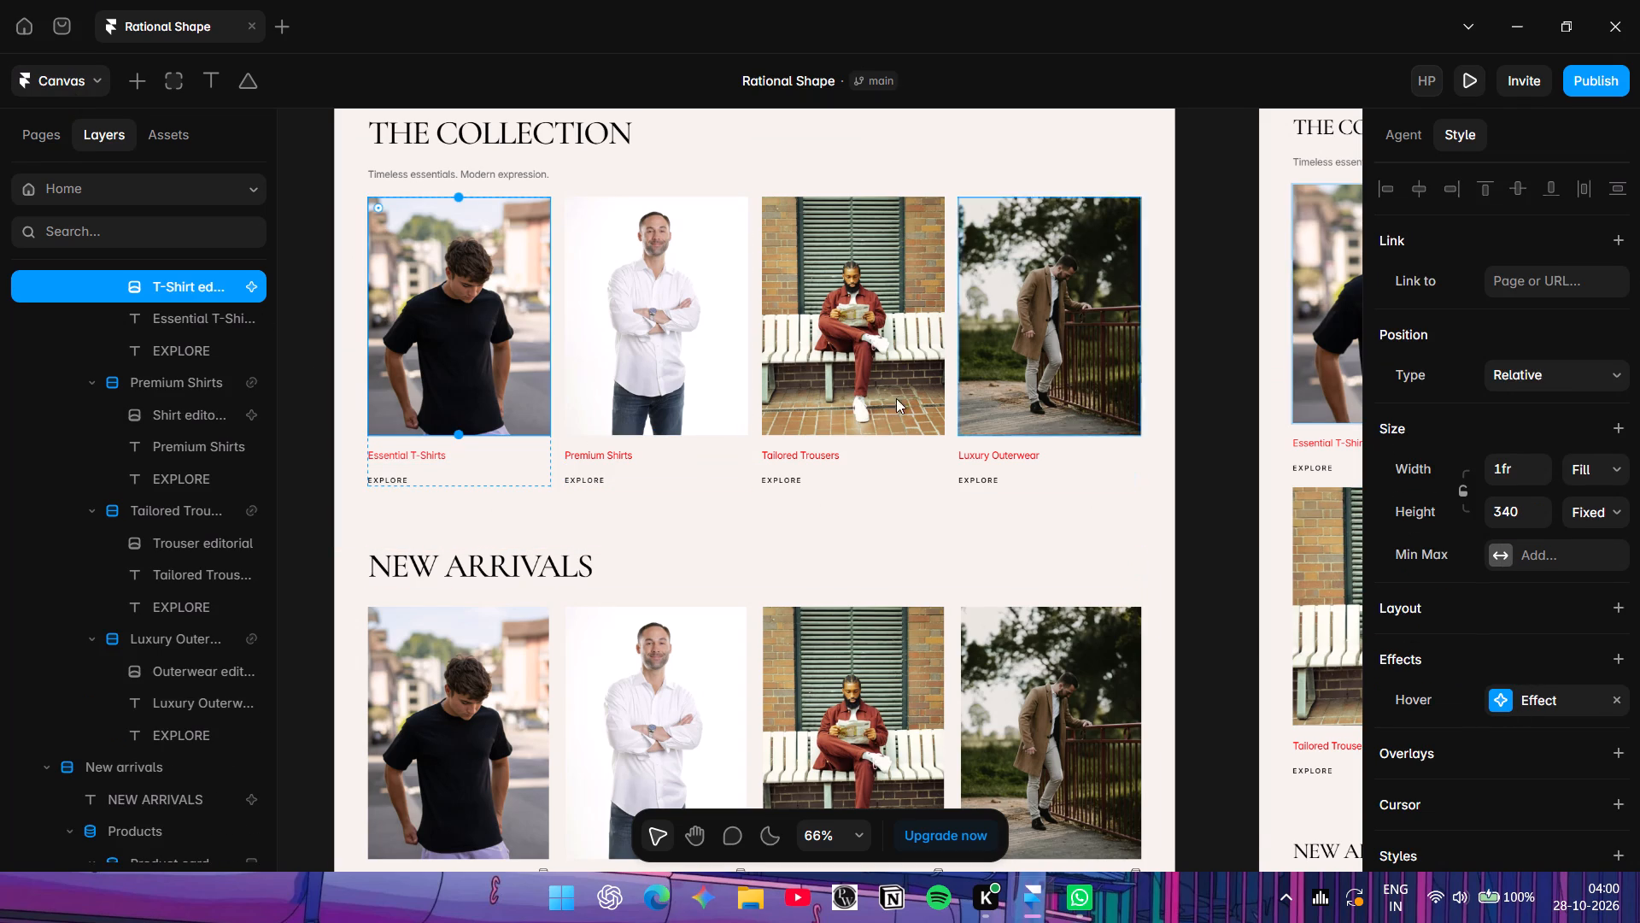
pyautogui.click(613, 332)
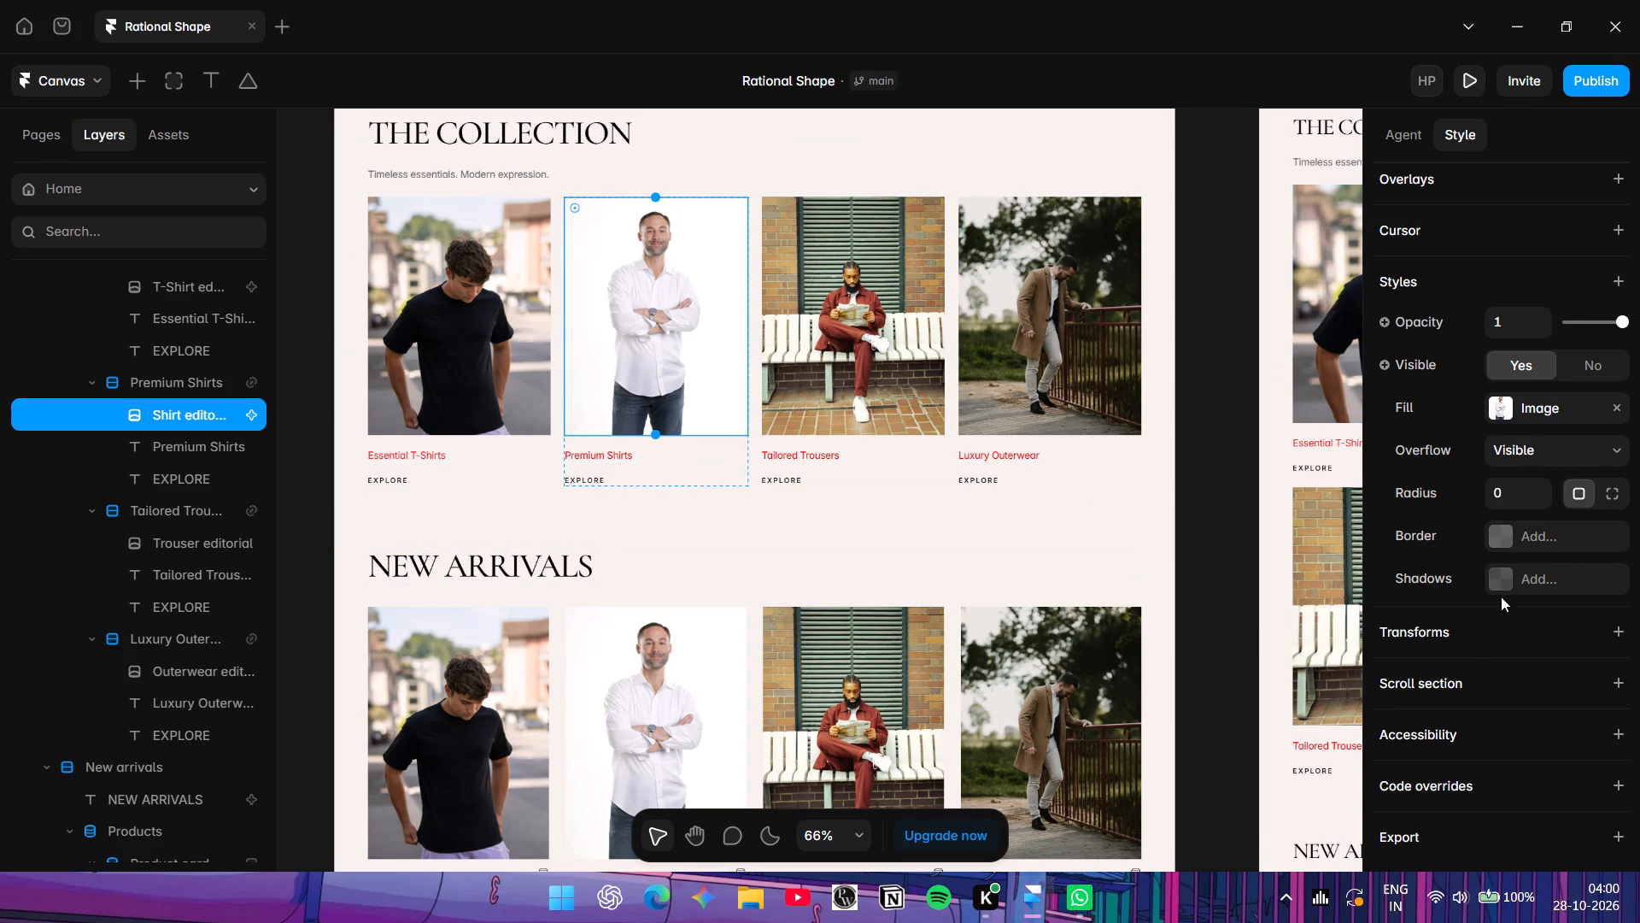
pyautogui.scroll(-3, 1421, 579)
pyautogui.scroll(2, 1599, 604)
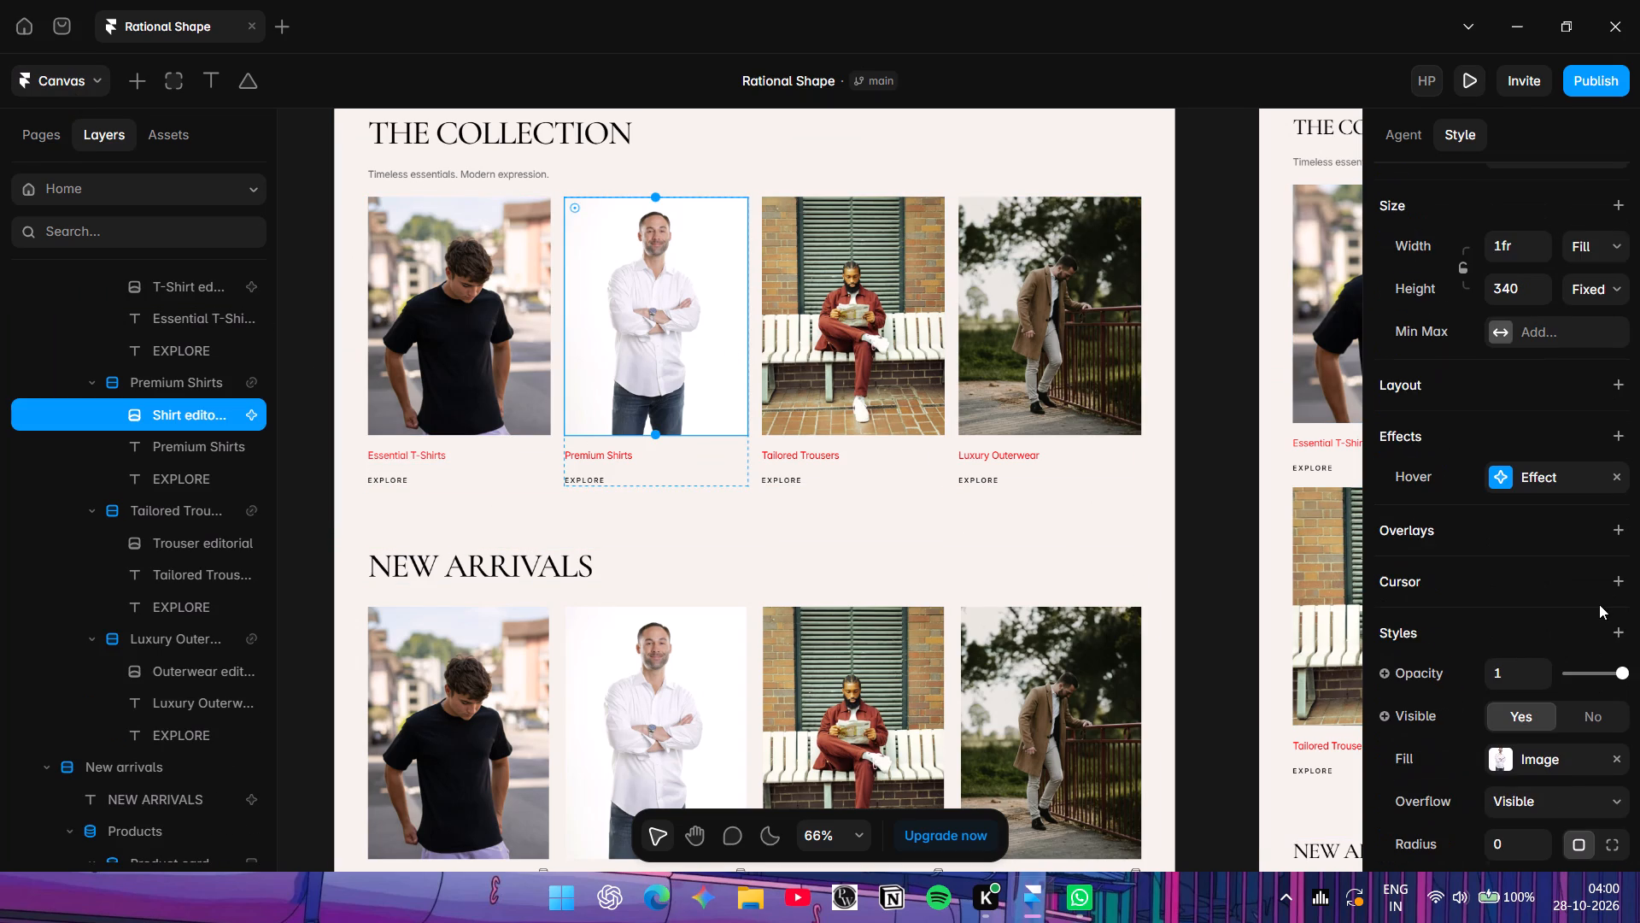
pyautogui.click(1496, 481)
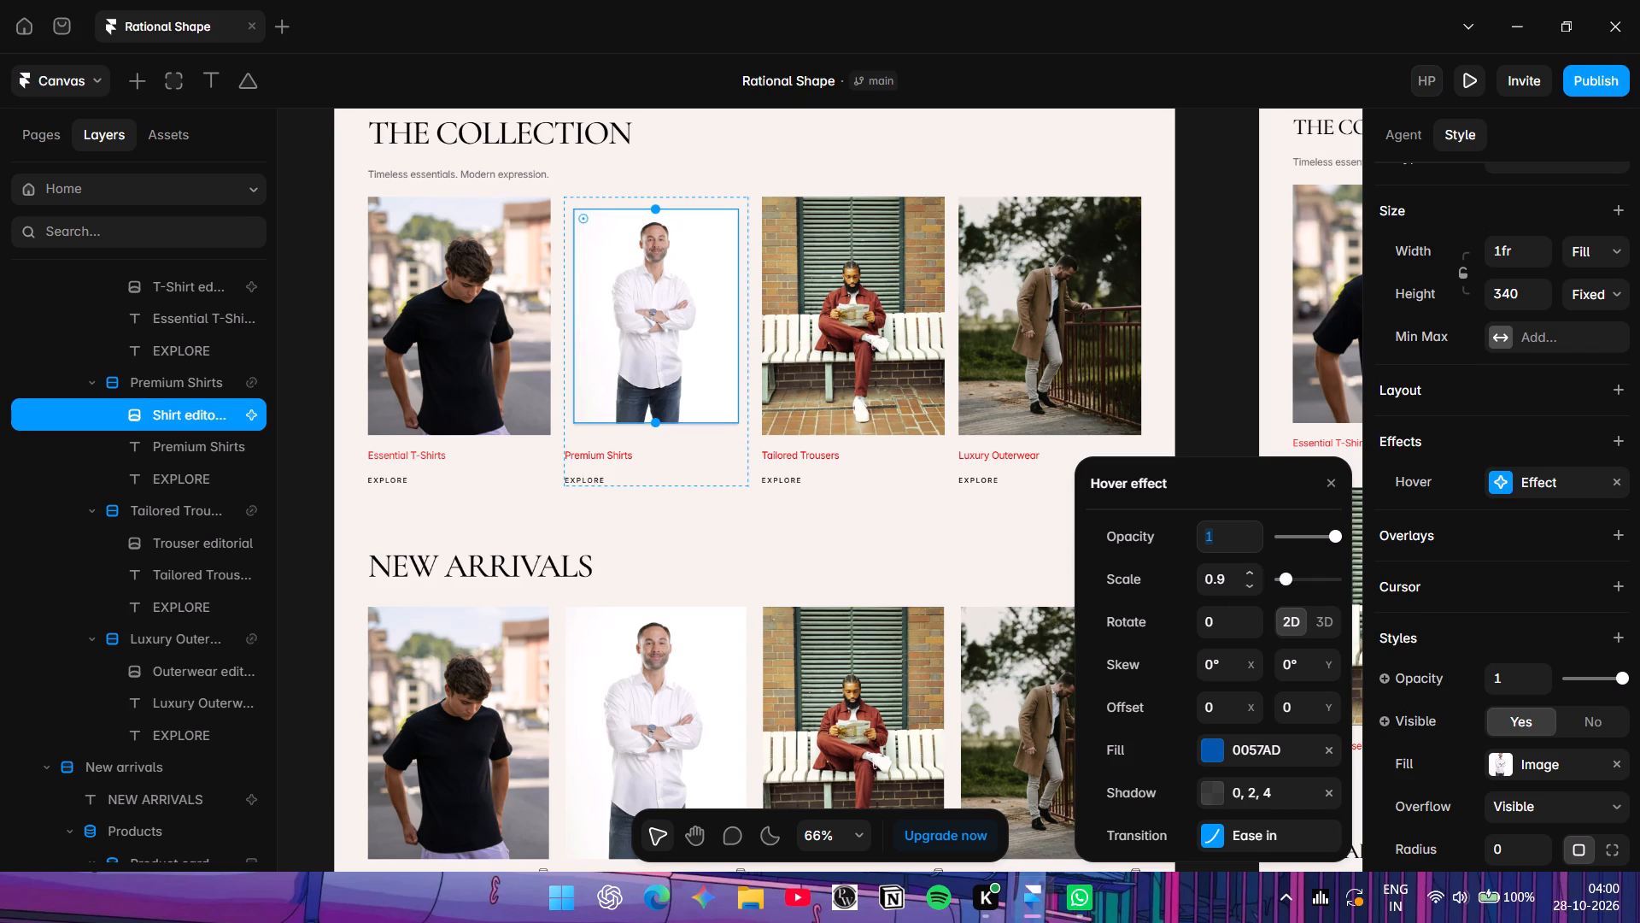
pyautogui.click(1204, 827)
pyautogui.click(1323, 652)
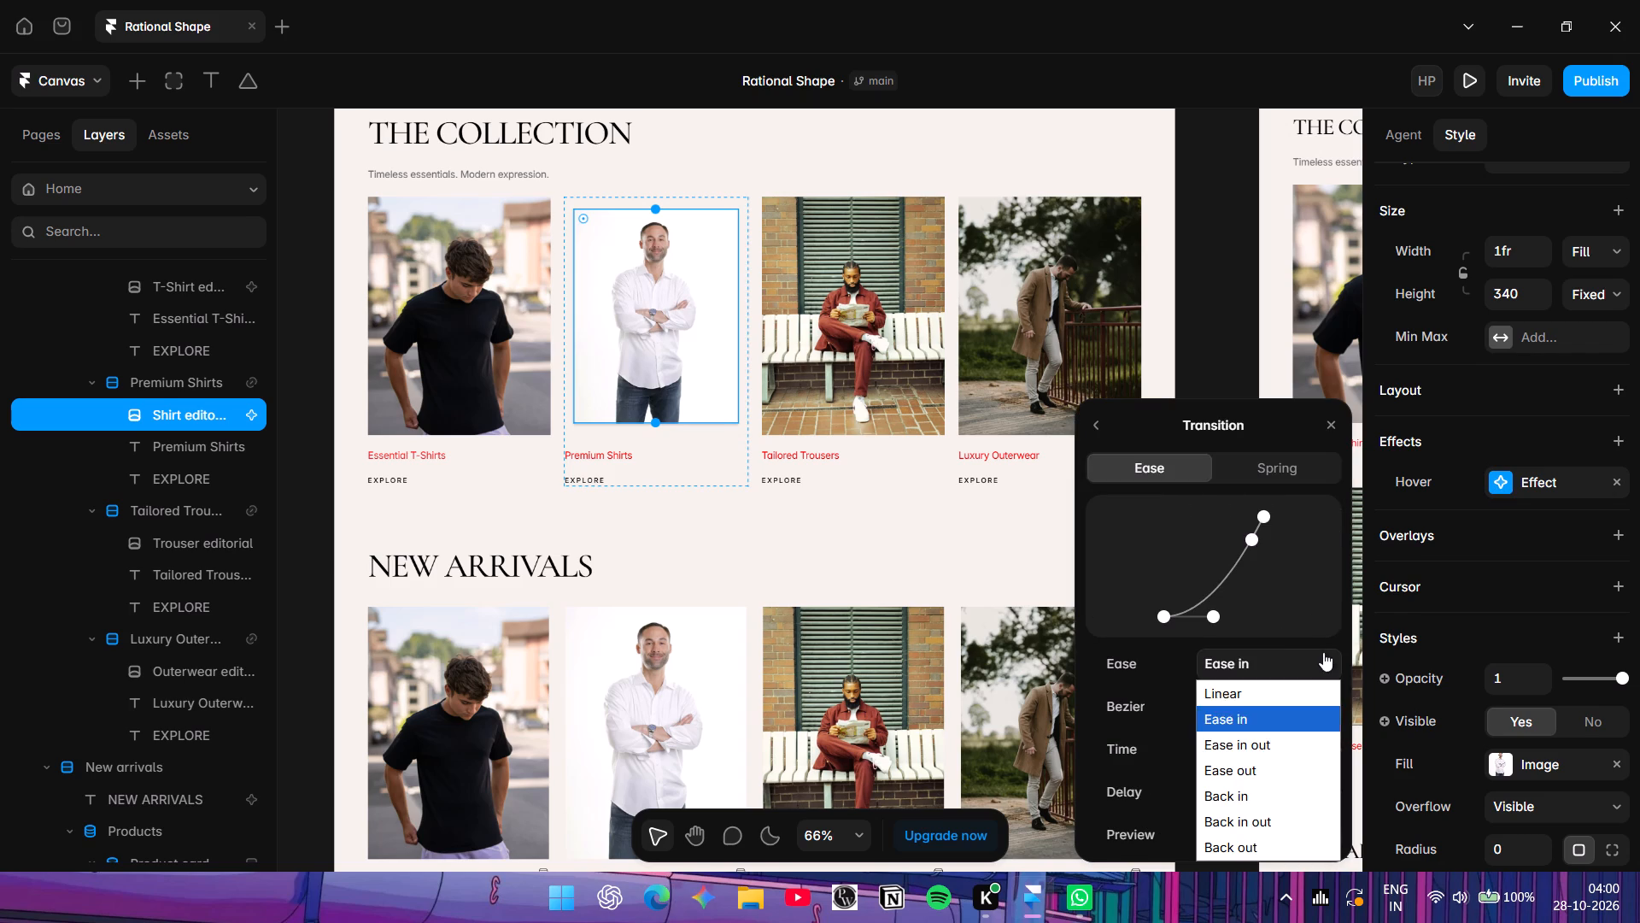
pyautogui.click(1297, 732)
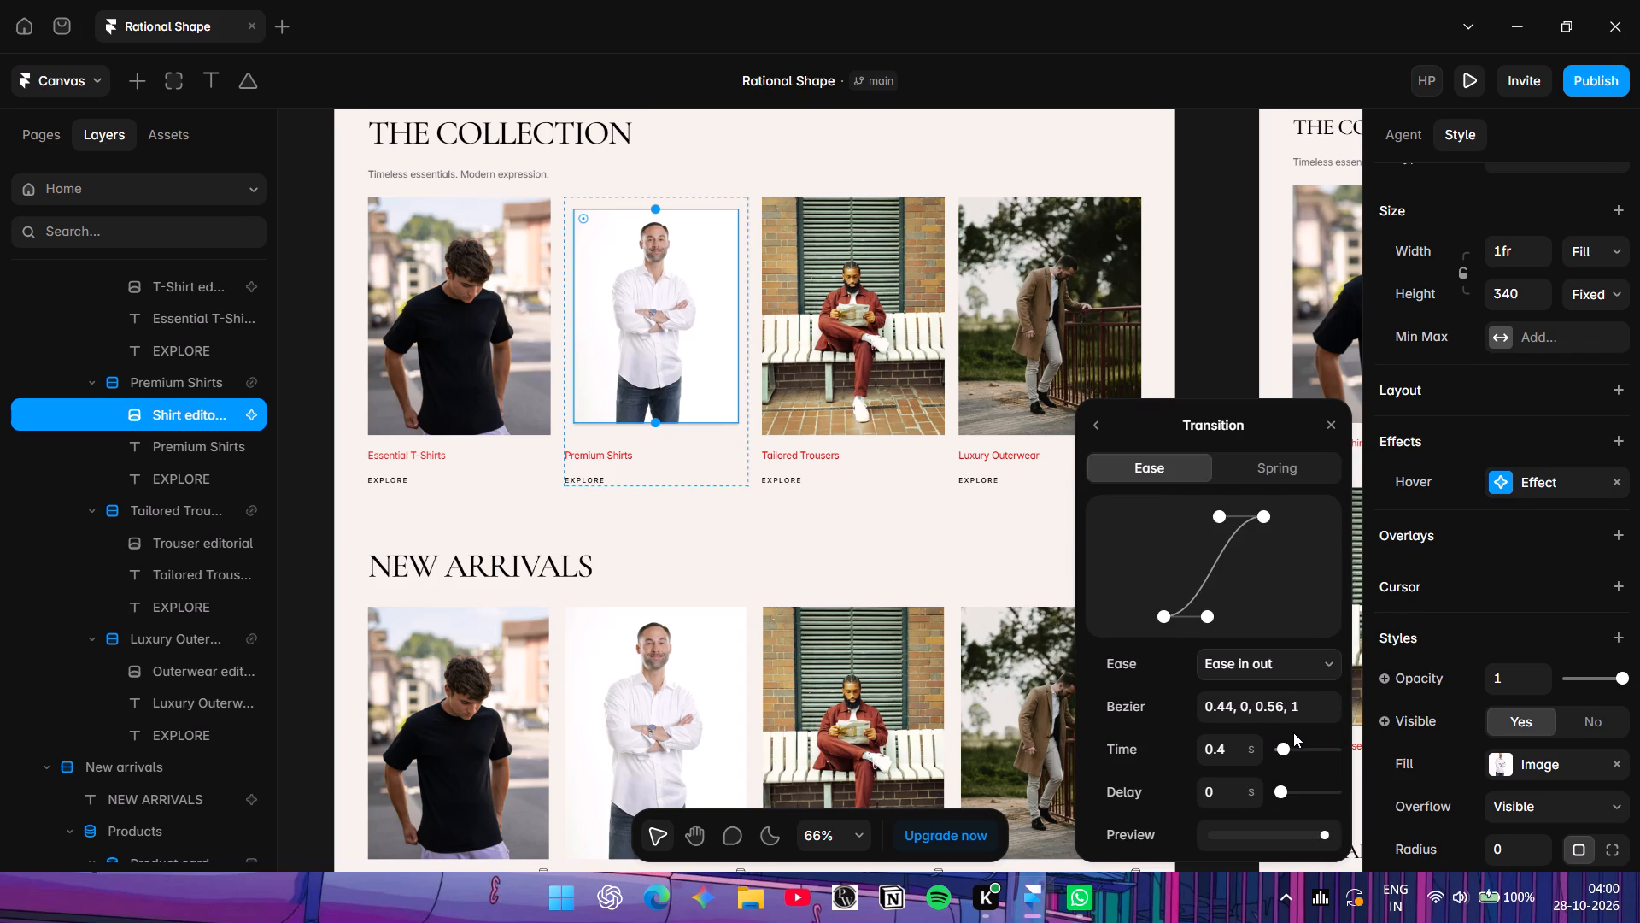
pyautogui.press('Return')
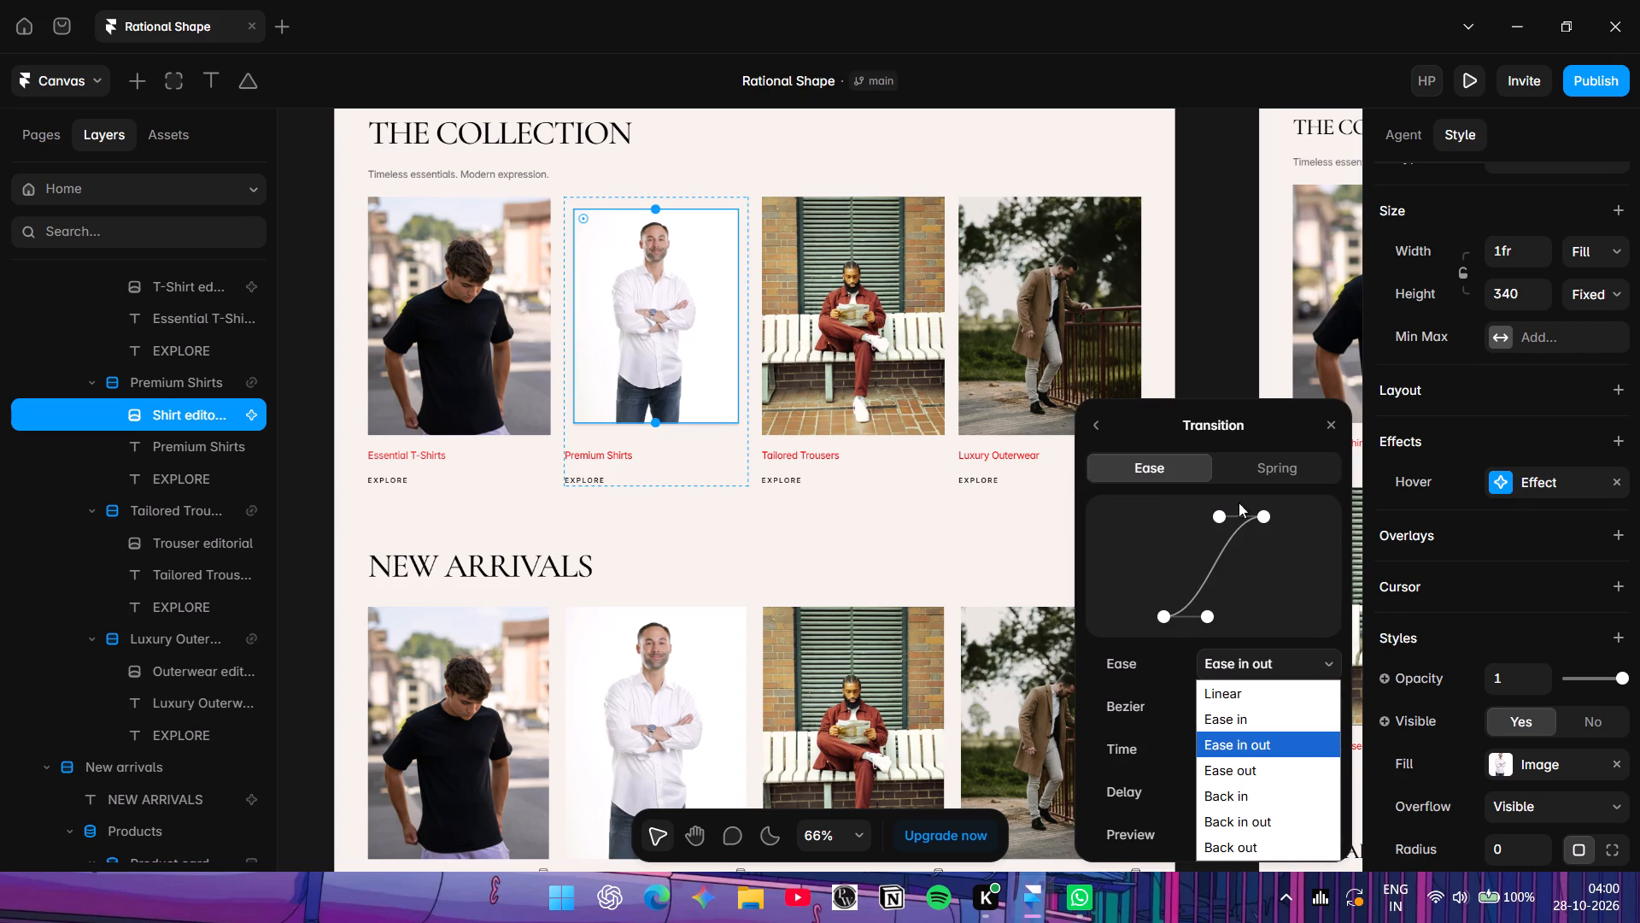
pyautogui.click(1329, 426)
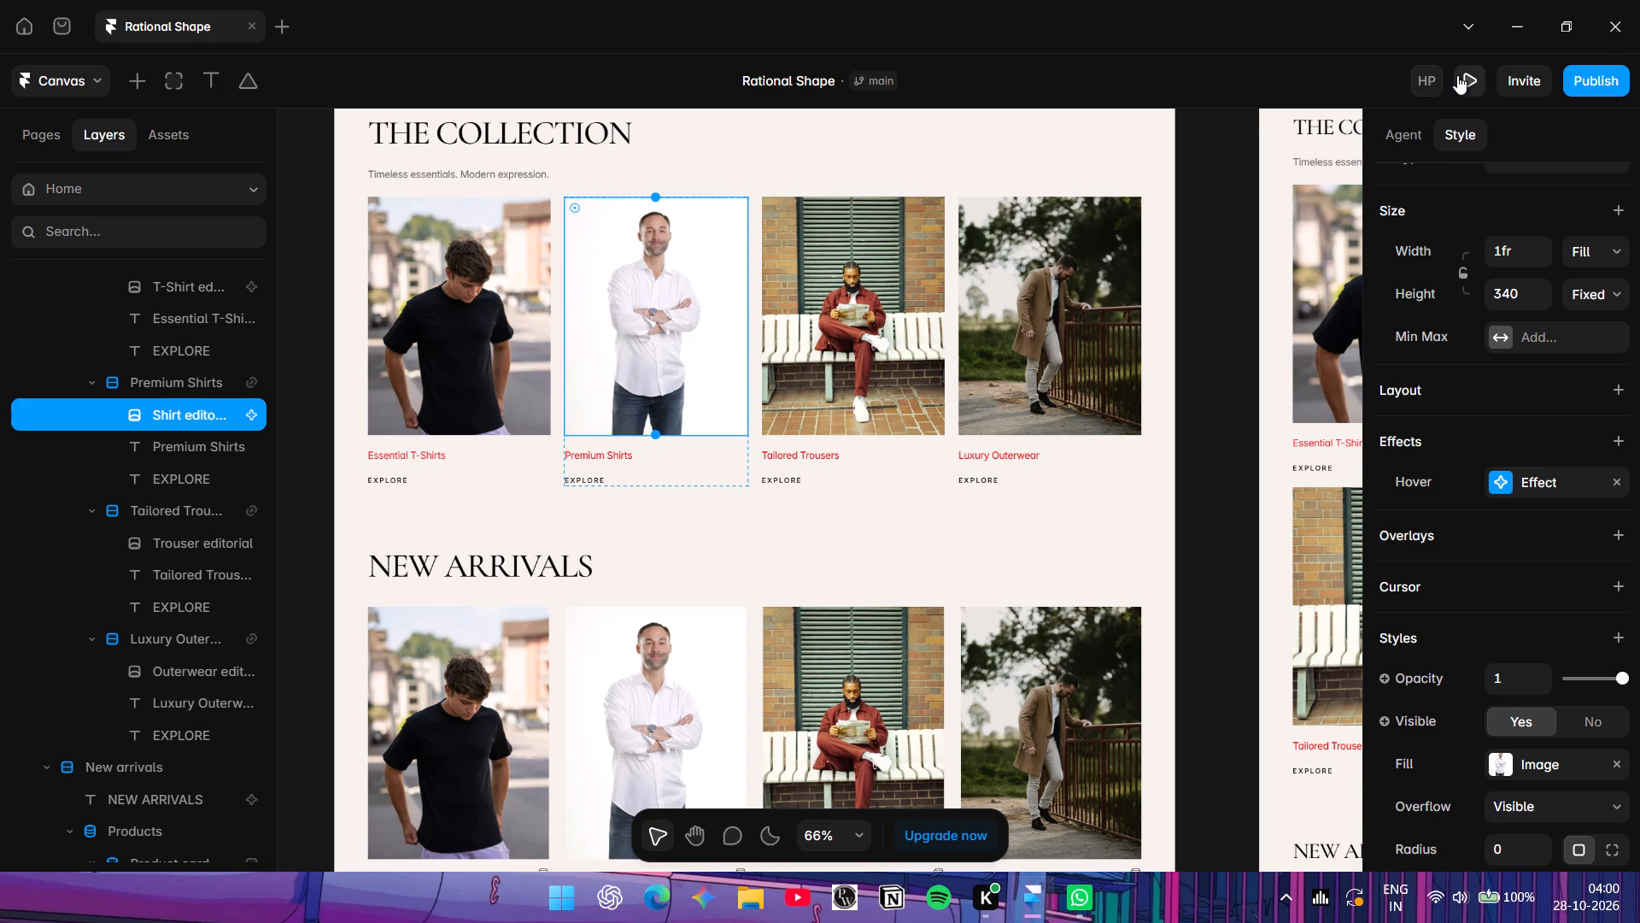
# Preview the page again to check the Premium Shirts image's hover animation, then return to the canvas.
pyautogui.click(1457, 73)
pyautogui.scroll(-7, 562, 524)
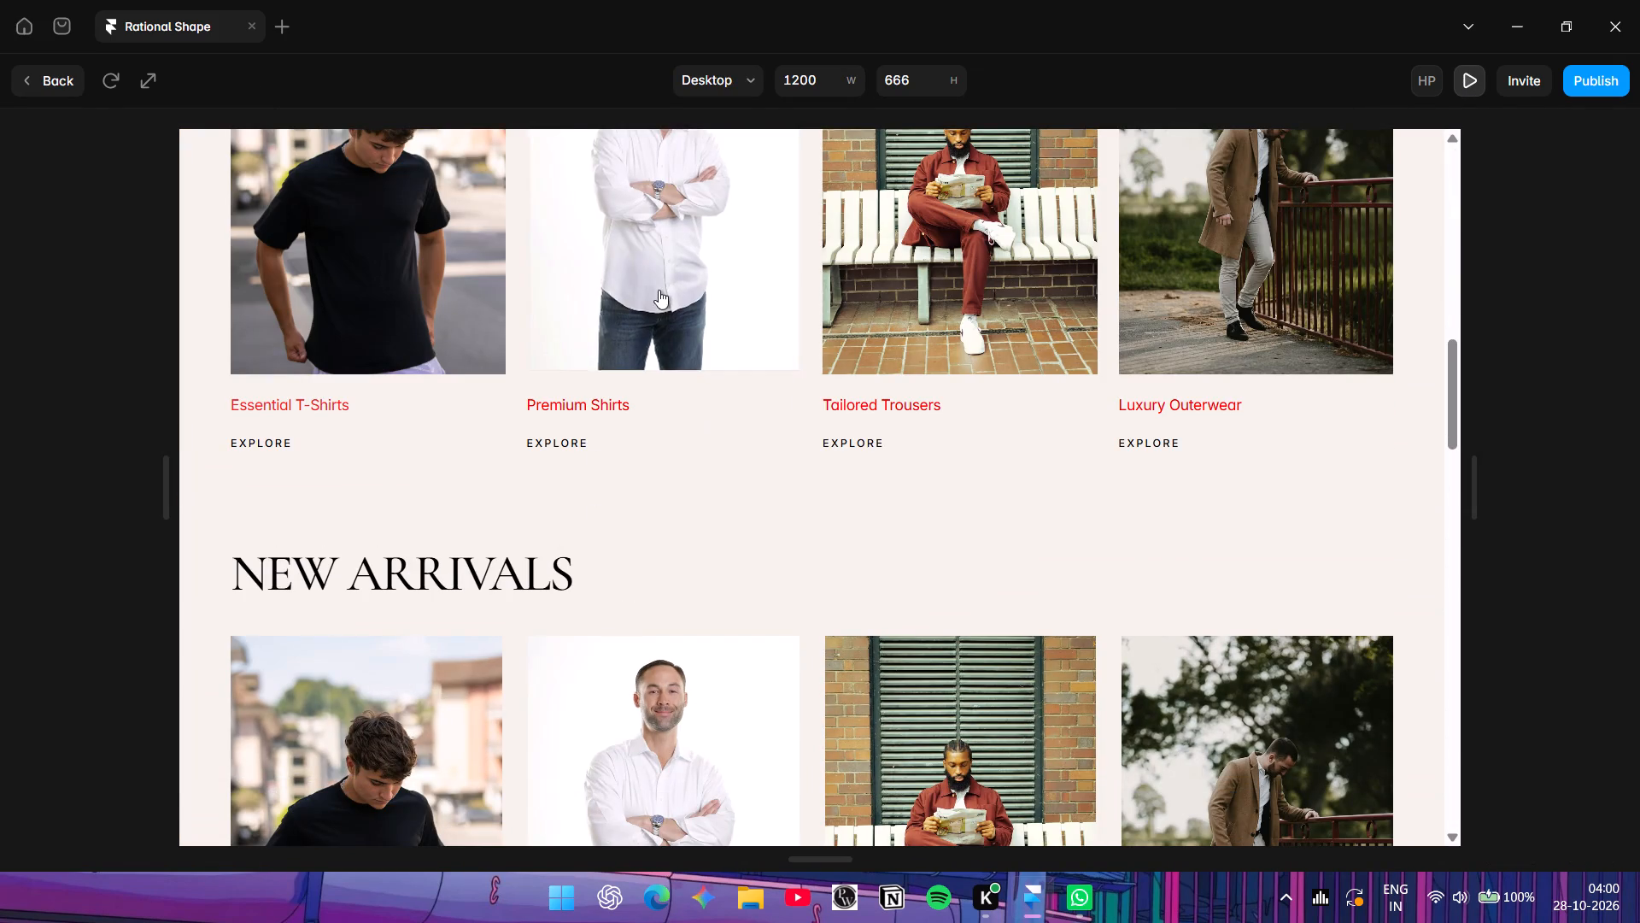
pyautogui.scroll(-1, 662, 306)
pyautogui.scroll(3, 614, 596)
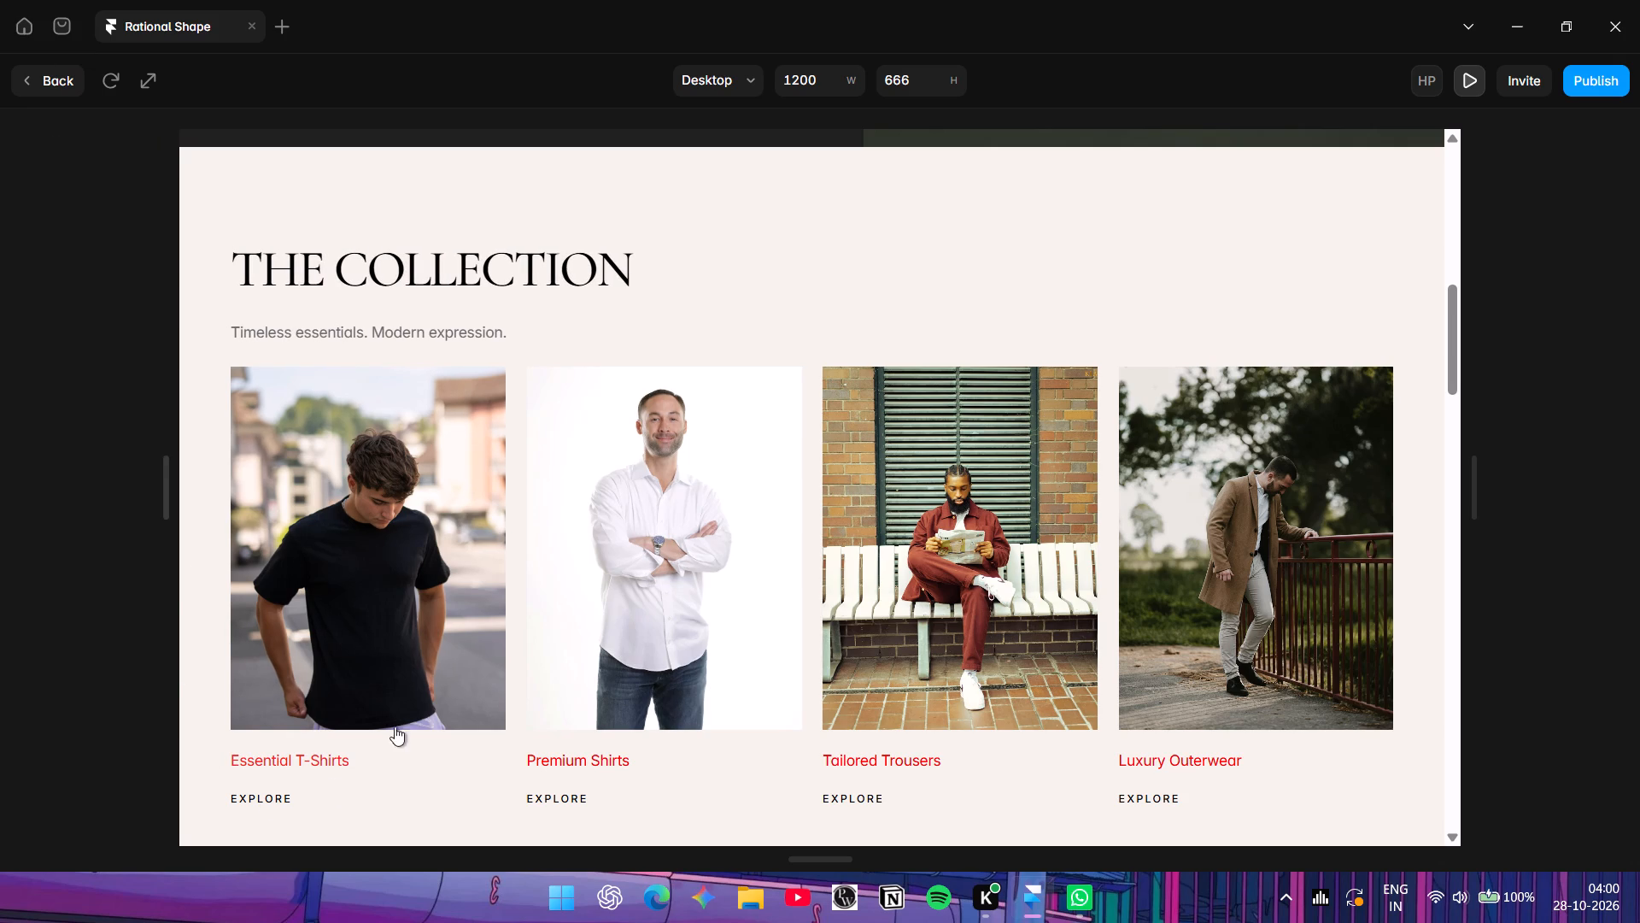
pyautogui.click(74, 73)
# Add a Hover effect with scale 0.9 to The Collection's Tailored Trousers card together with its image, title and EXPLORE label.
pyautogui.scroll(-1, 785, 385)
pyautogui.click(809, 291)
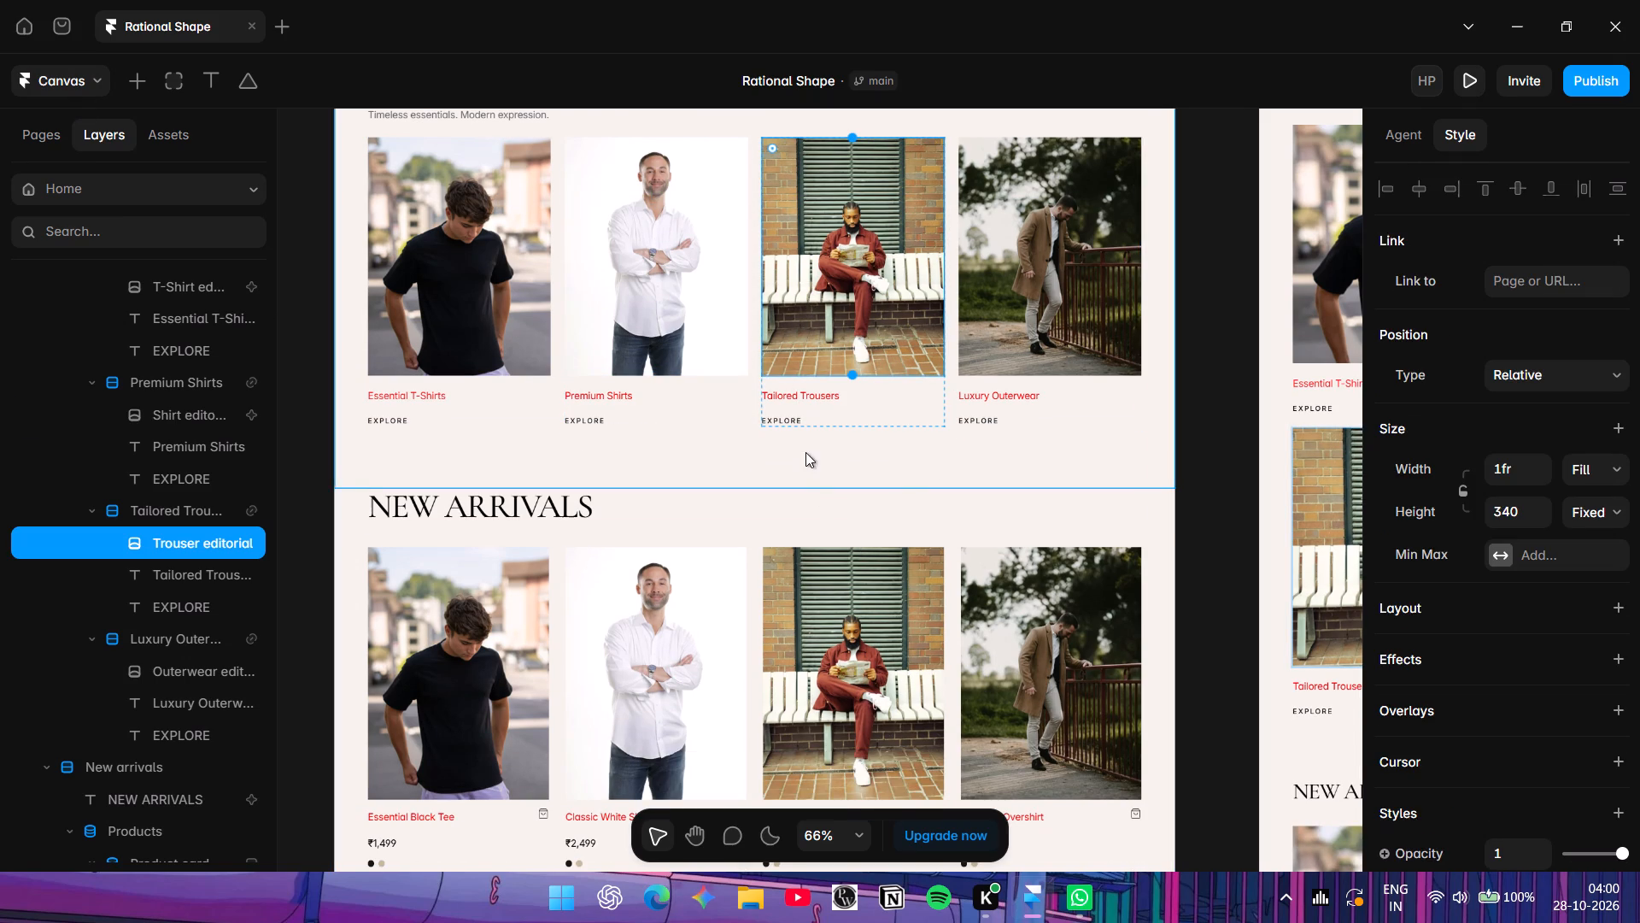
pyautogui.keyDown('shift'); pyautogui.click(805, 405); pyautogui.keyUp('shift')
pyautogui.keyDown('shift'); pyautogui.click(813, 422); pyautogui.keyUp('shift')
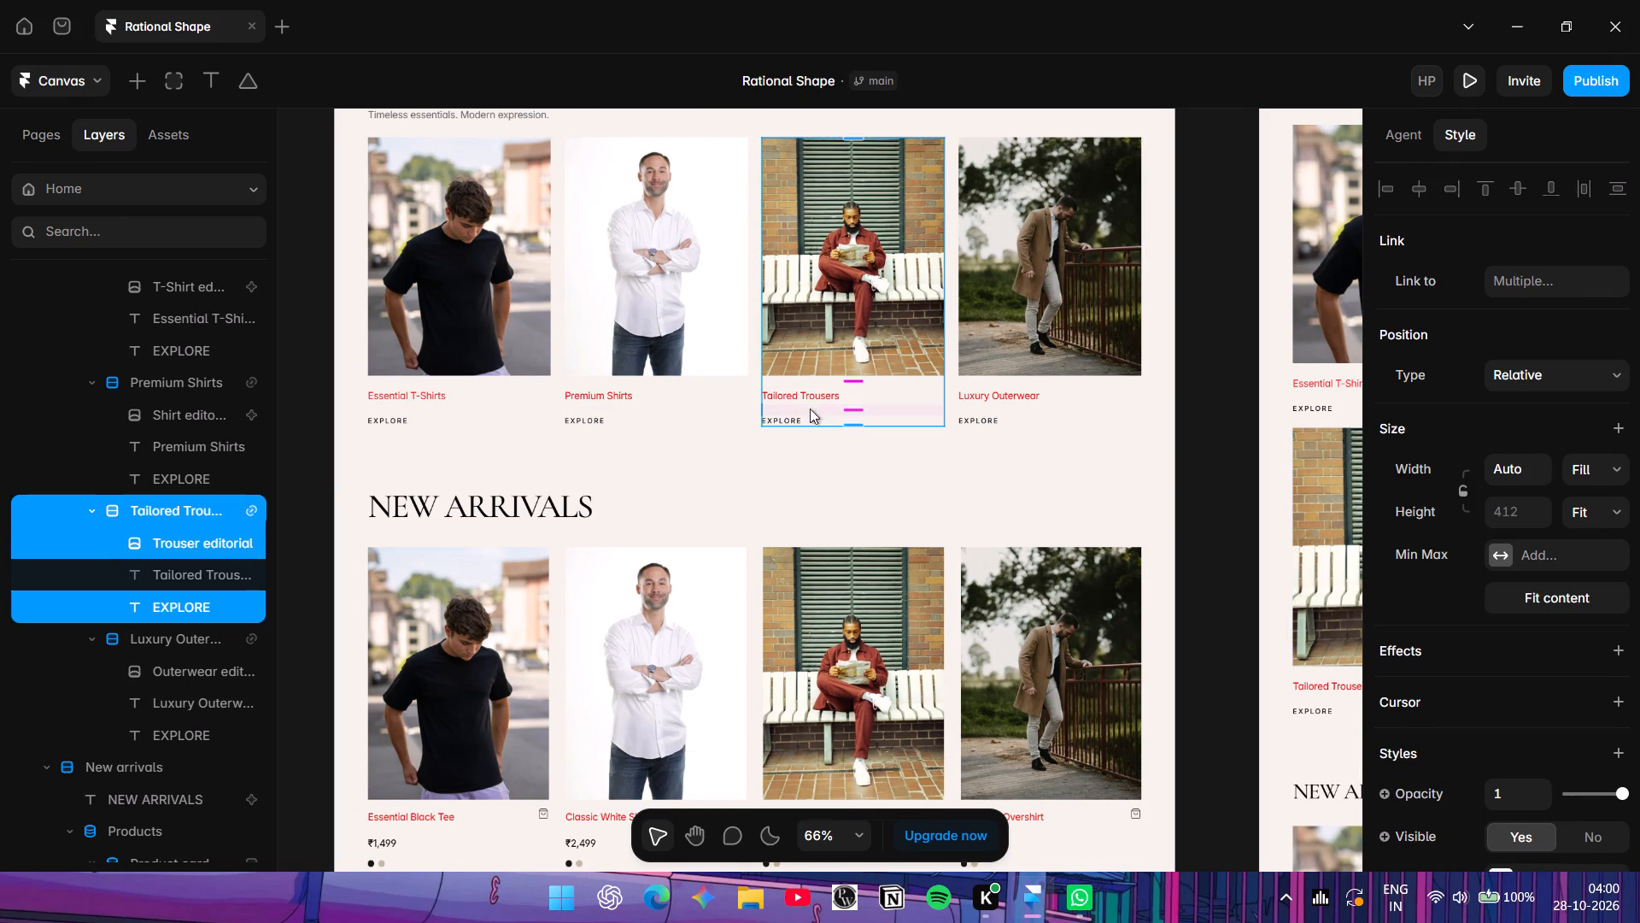
pyautogui.keyDown('shift'); pyautogui.click(805, 385); pyautogui.keyUp('shift')
pyautogui.keyDown('shift'); pyautogui.click(805, 395); pyautogui.keyUp('shift')
pyautogui.keyDown('shift'); pyautogui.click(805, 407); pyautogui.keyUp('shift')
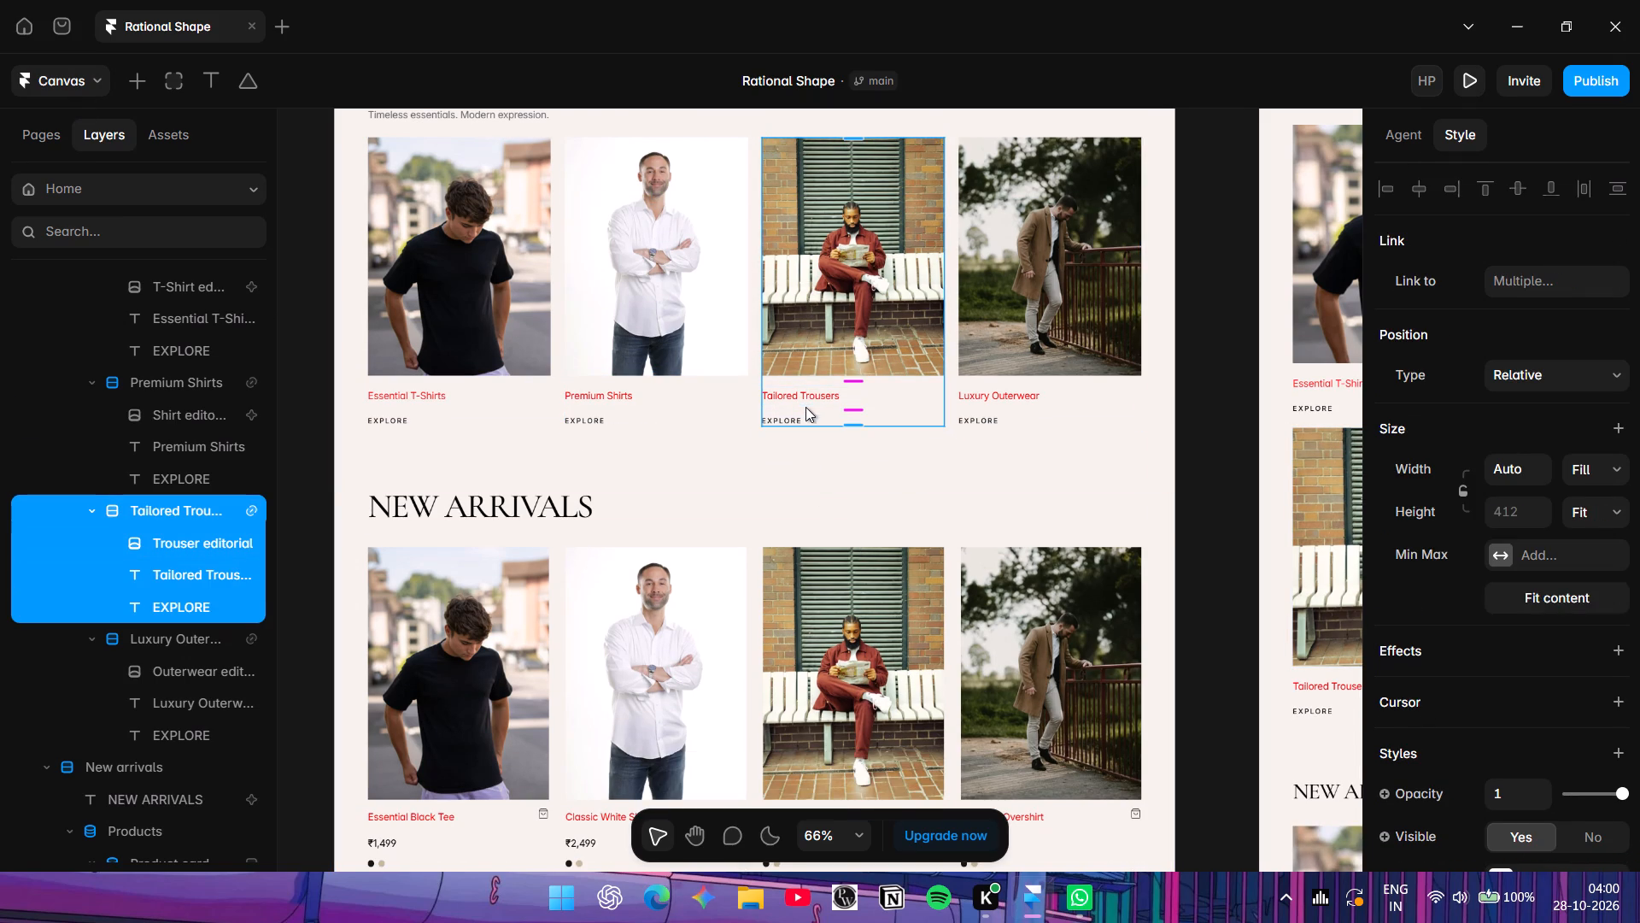
pyautogui.click(802, 337)
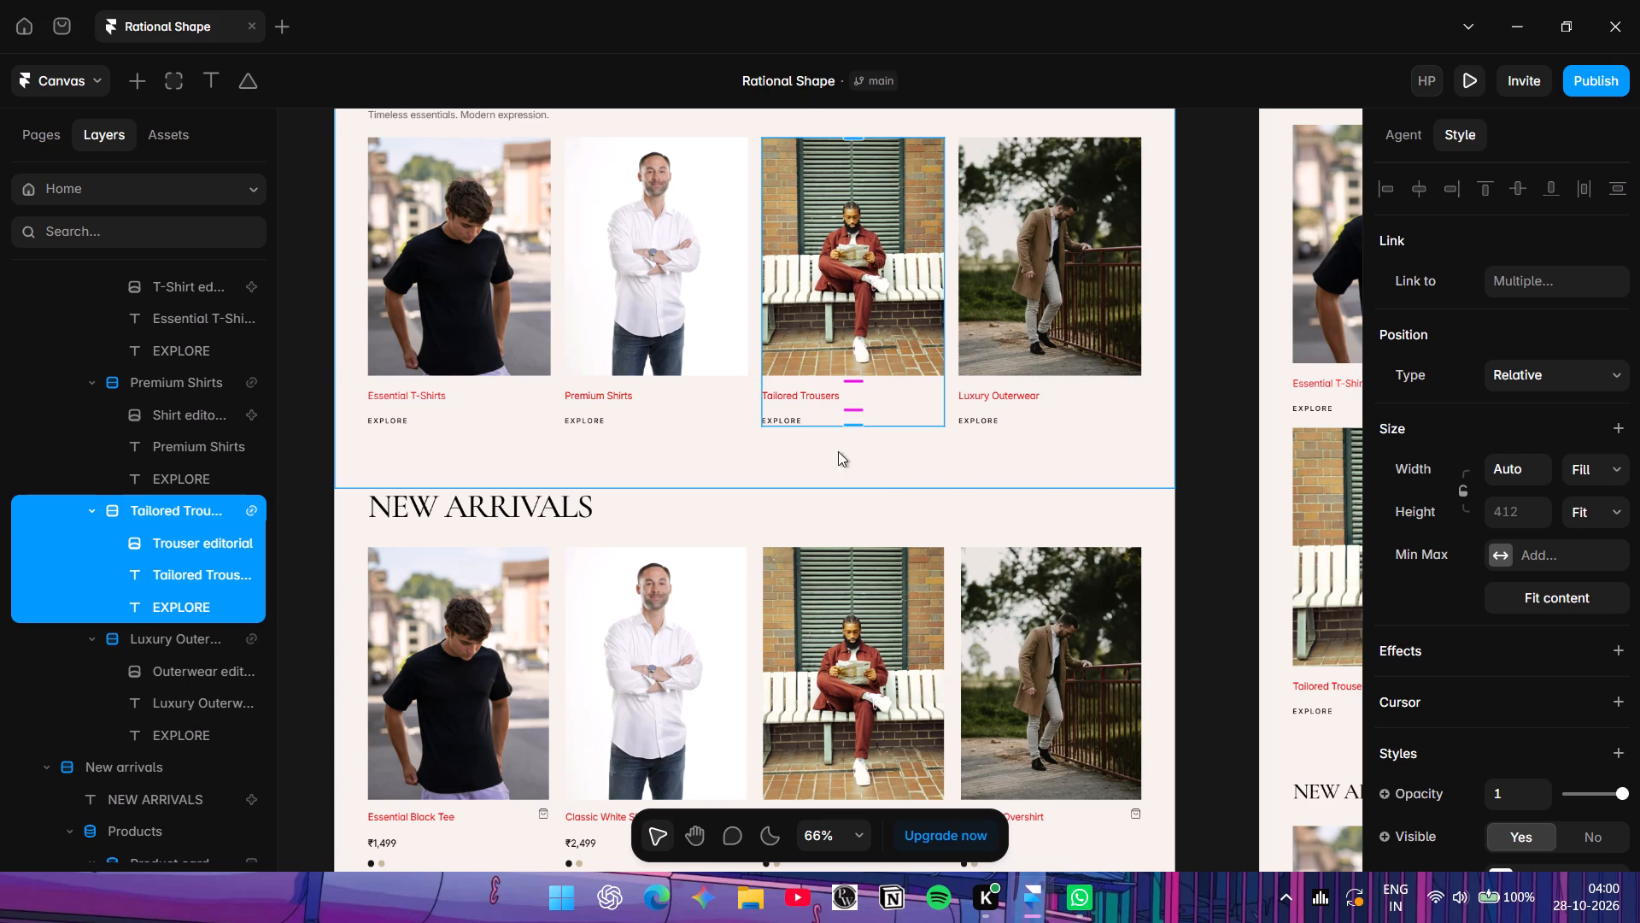
pyautogui.click(1623, 655)
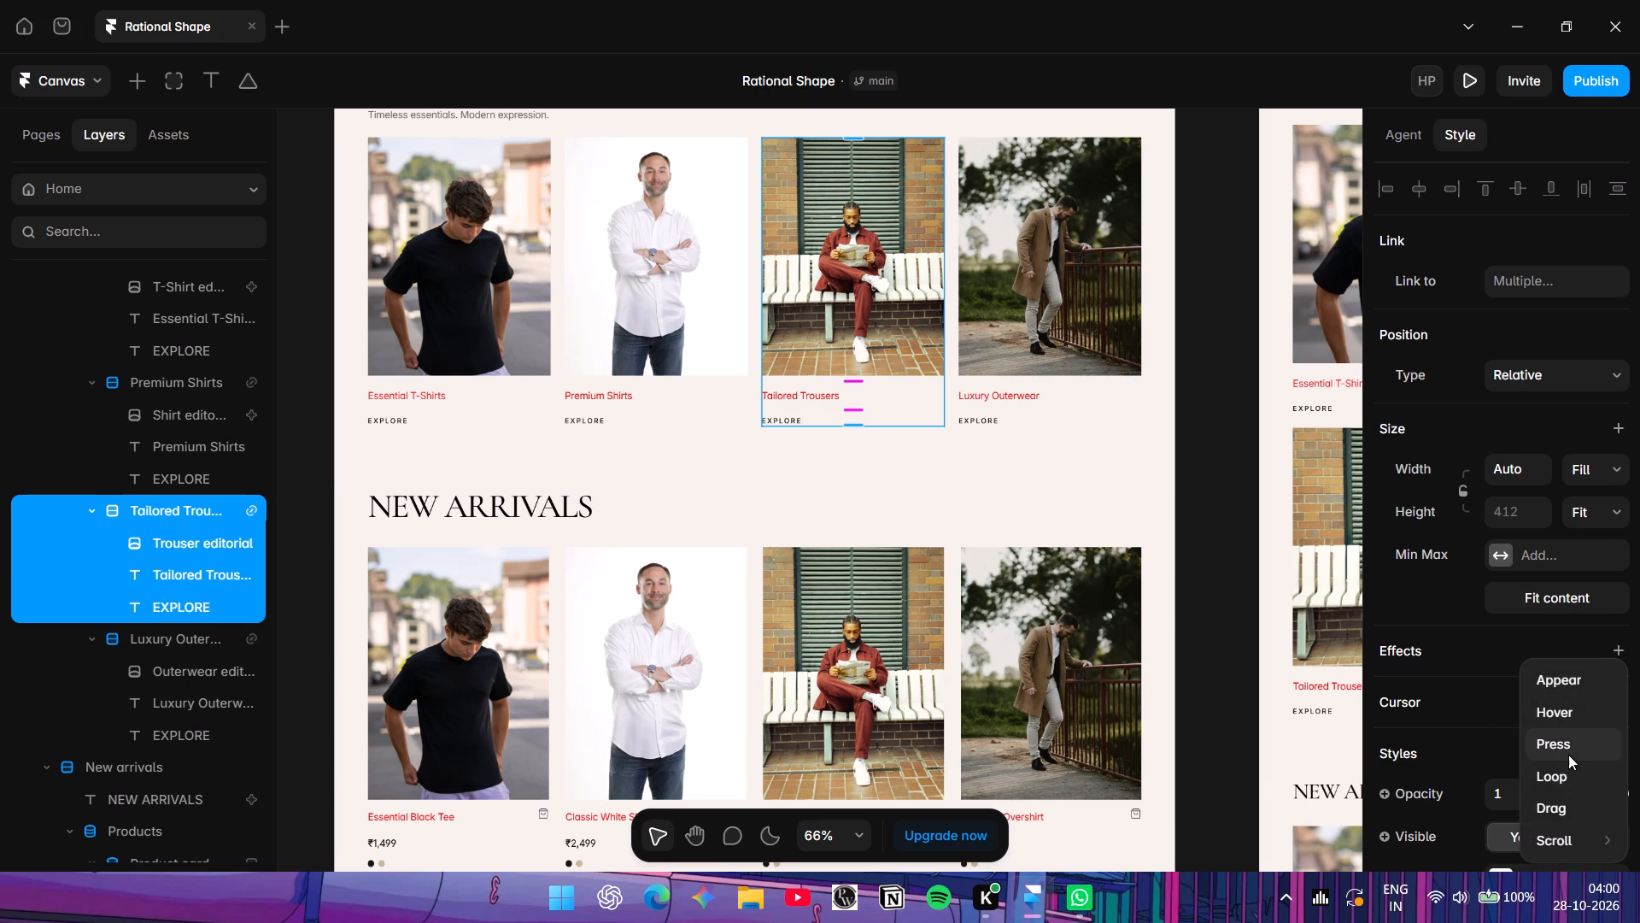
pyautogui.click(1561, 718)
pyautogui.click(1483, 696)
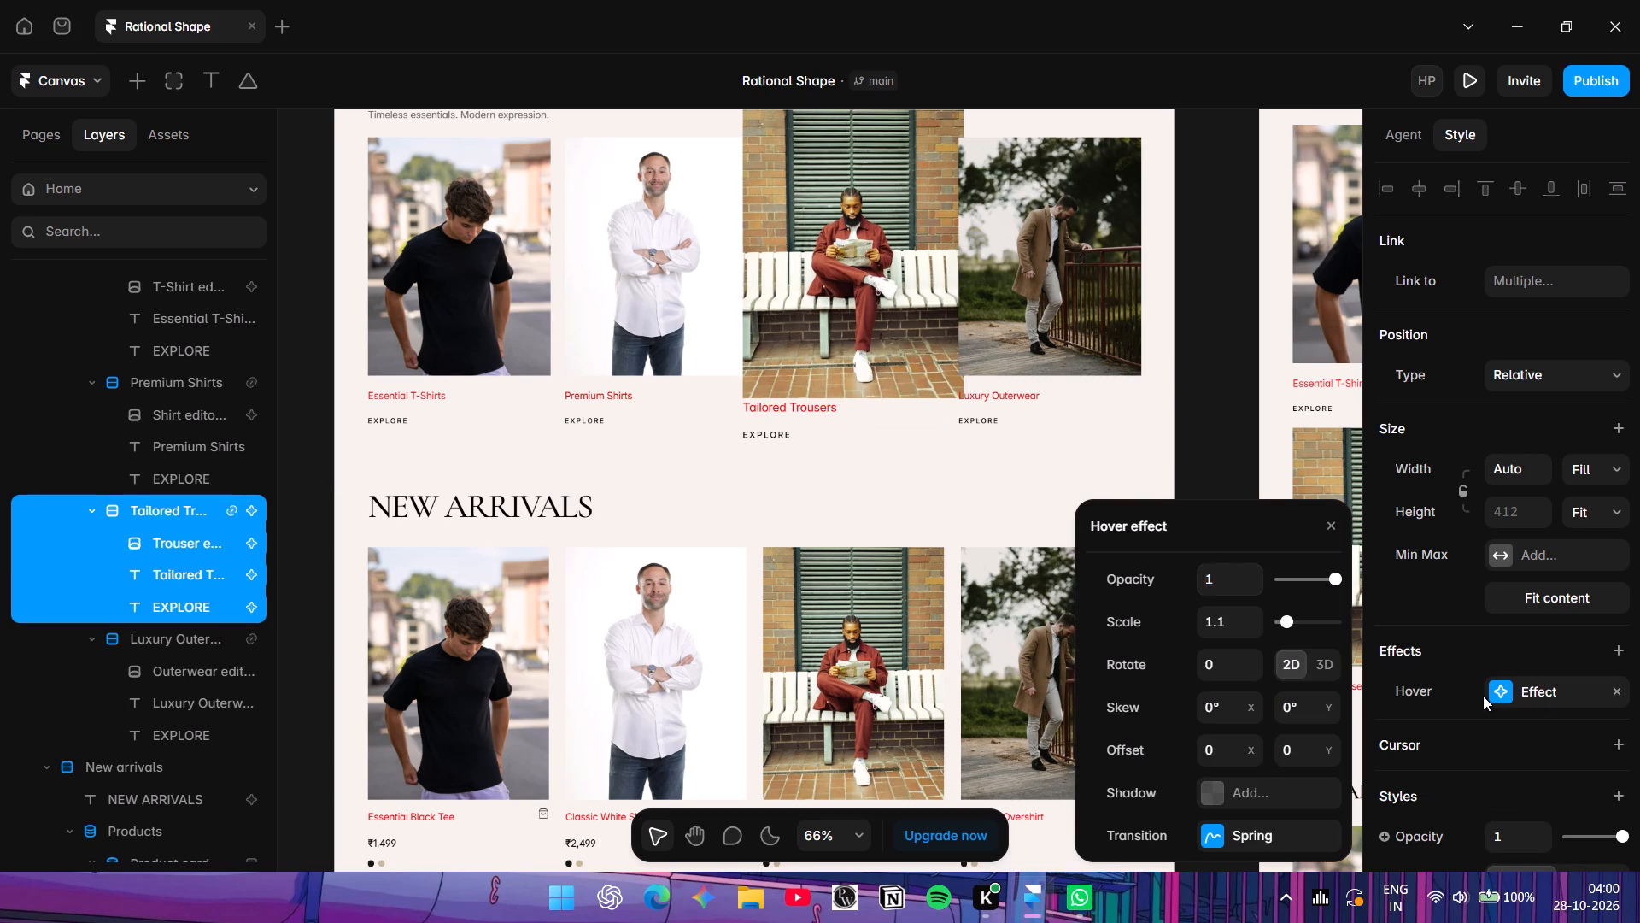
pyautogui.click(1495, 685)
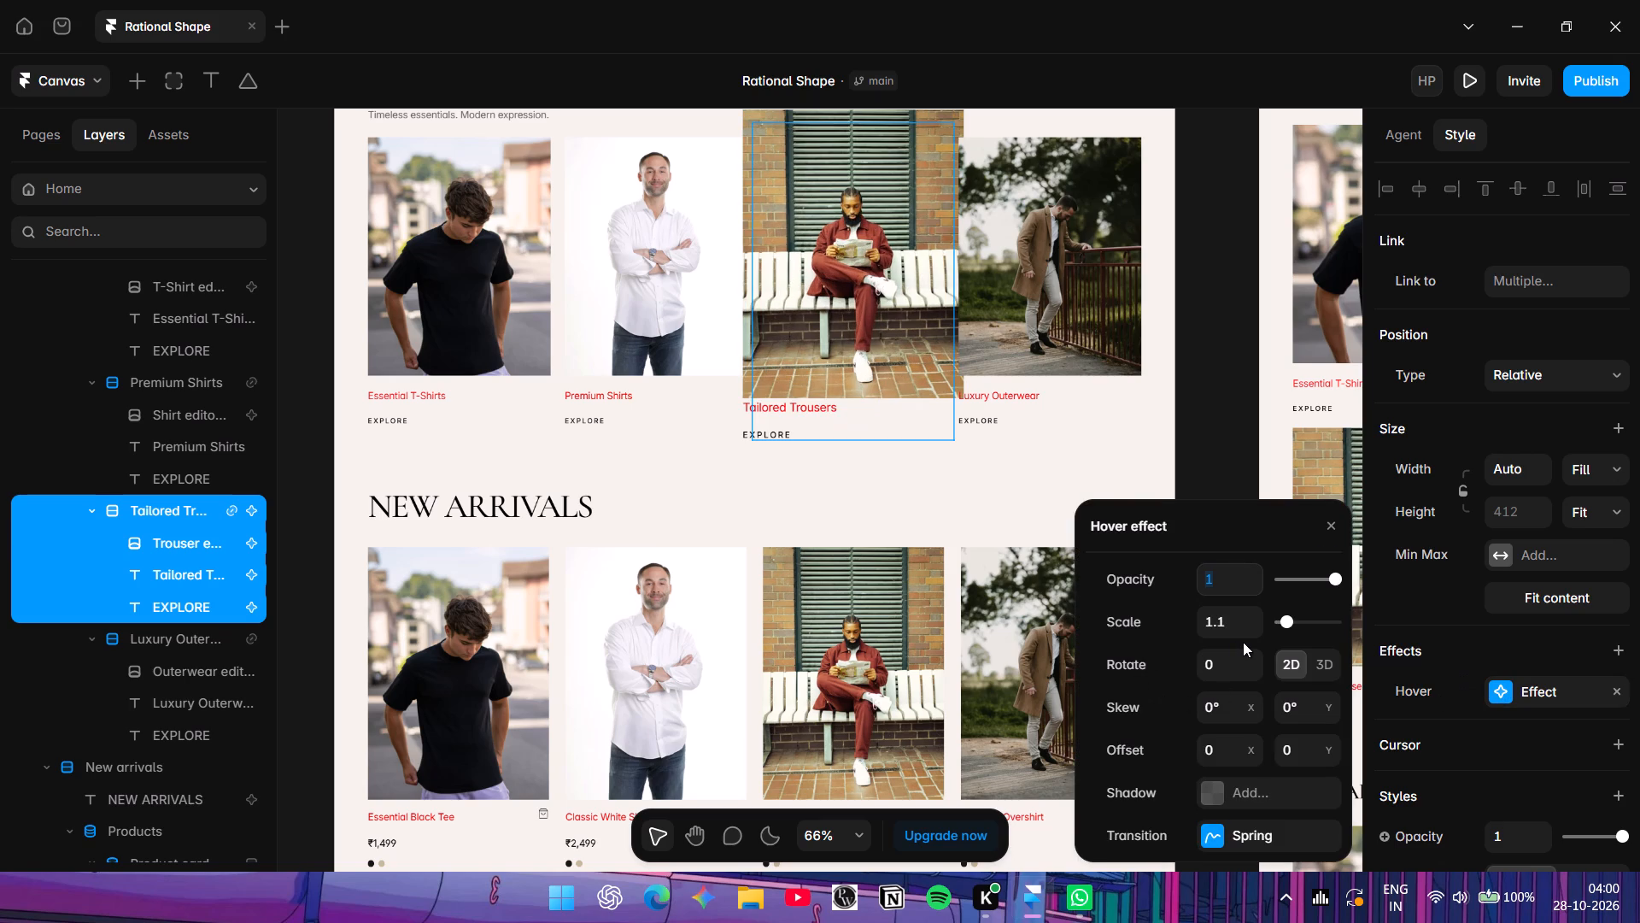
pyautogui.click(1250, 631)
pyautogui.click(1250, 631)
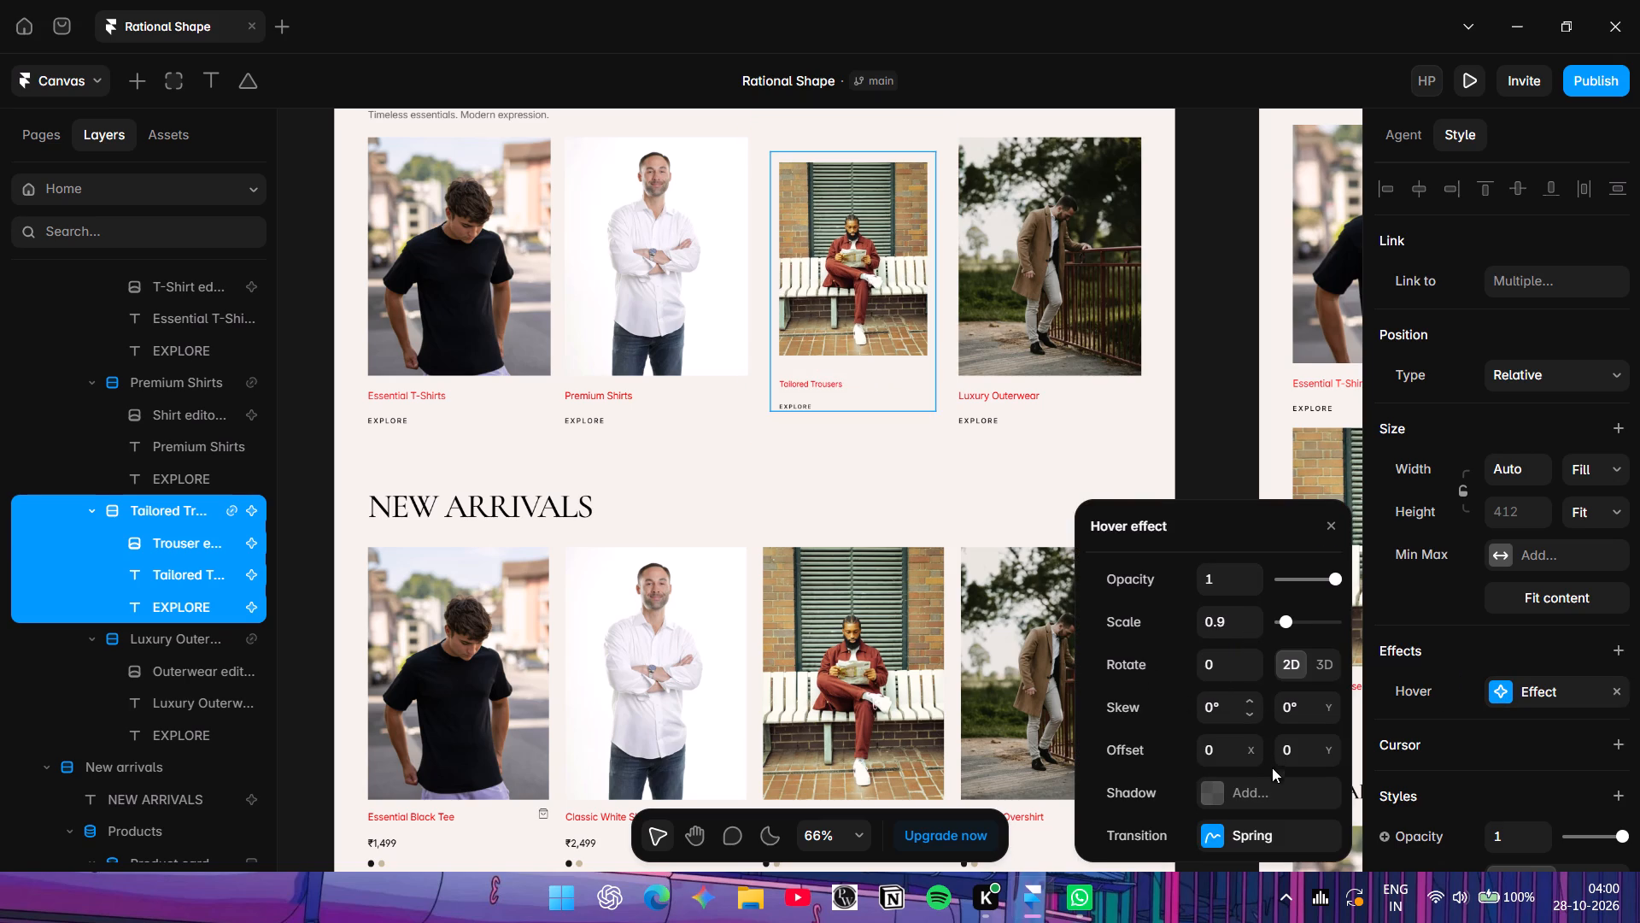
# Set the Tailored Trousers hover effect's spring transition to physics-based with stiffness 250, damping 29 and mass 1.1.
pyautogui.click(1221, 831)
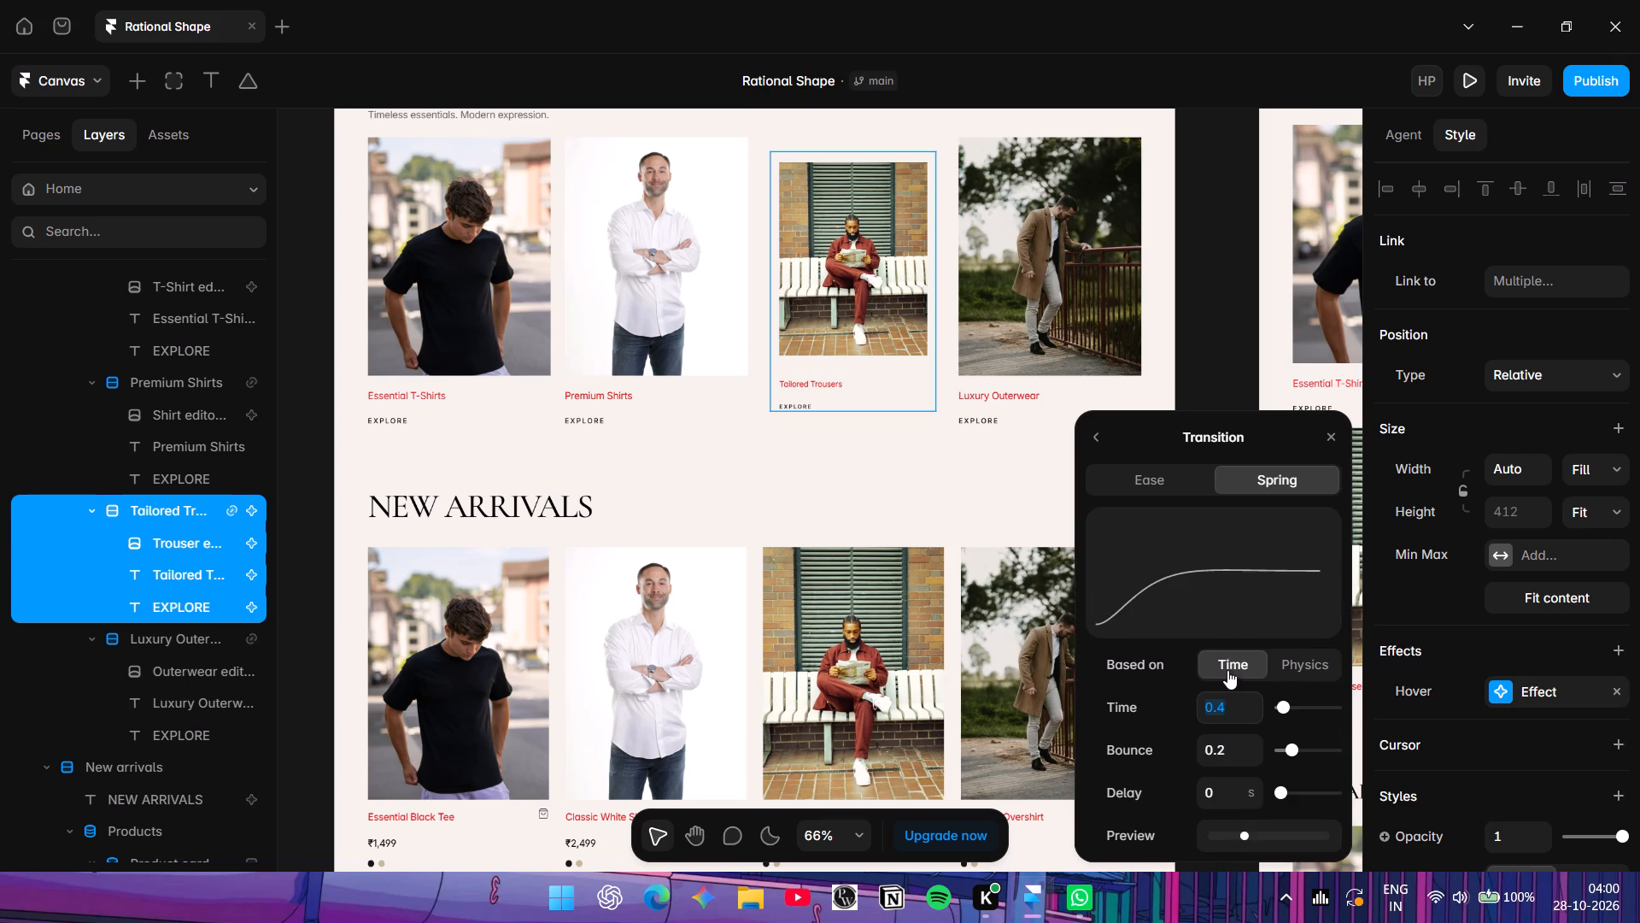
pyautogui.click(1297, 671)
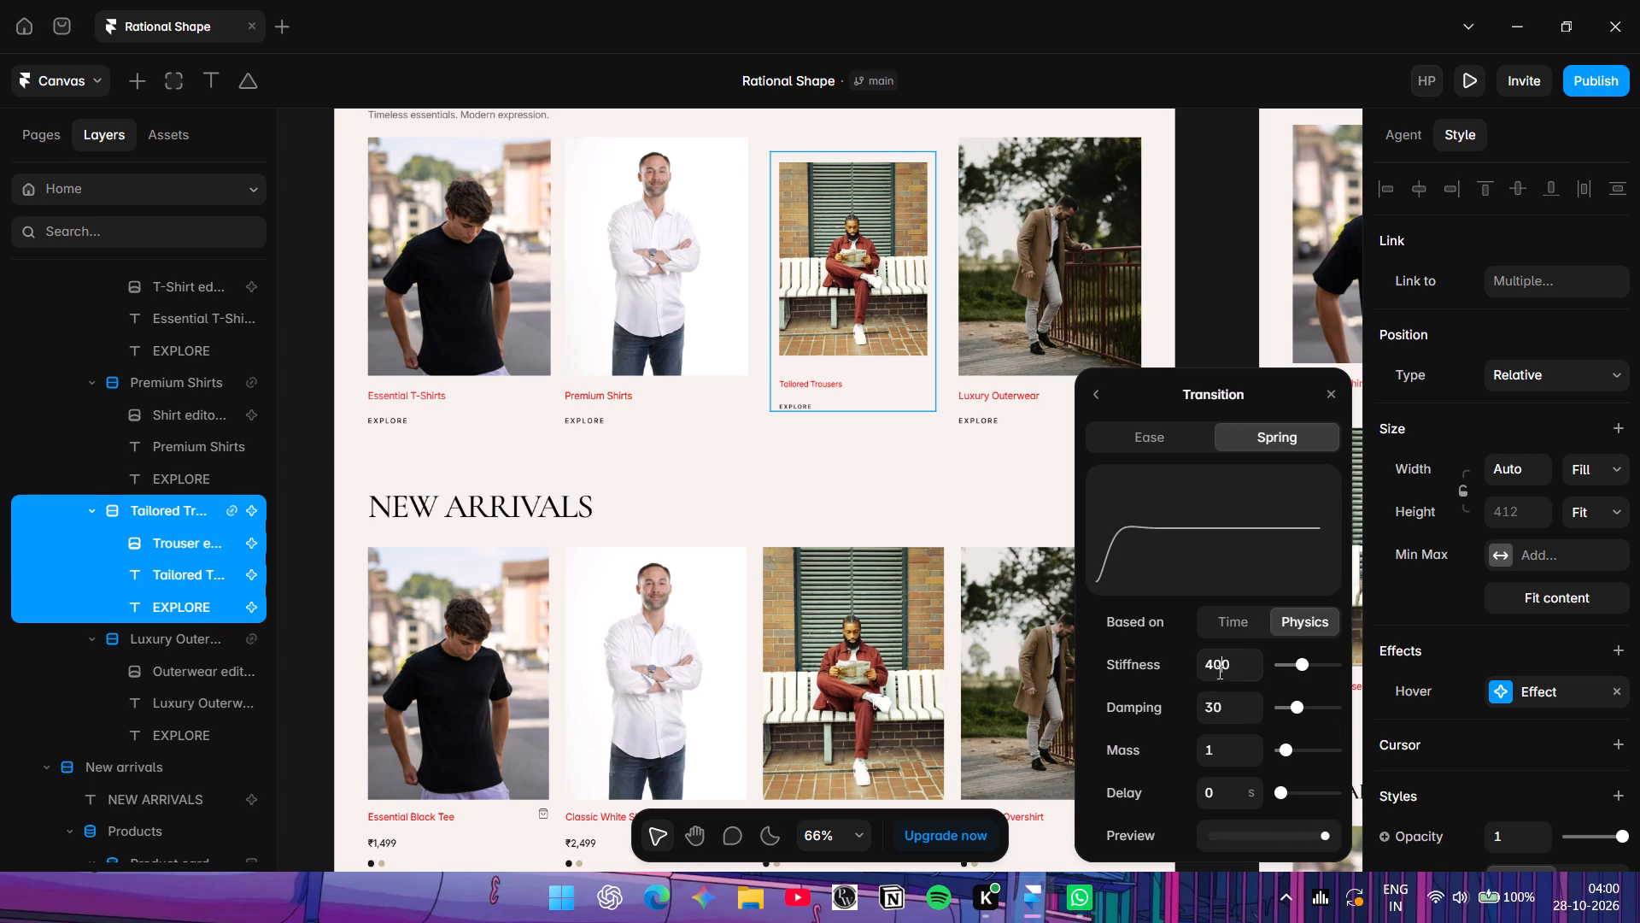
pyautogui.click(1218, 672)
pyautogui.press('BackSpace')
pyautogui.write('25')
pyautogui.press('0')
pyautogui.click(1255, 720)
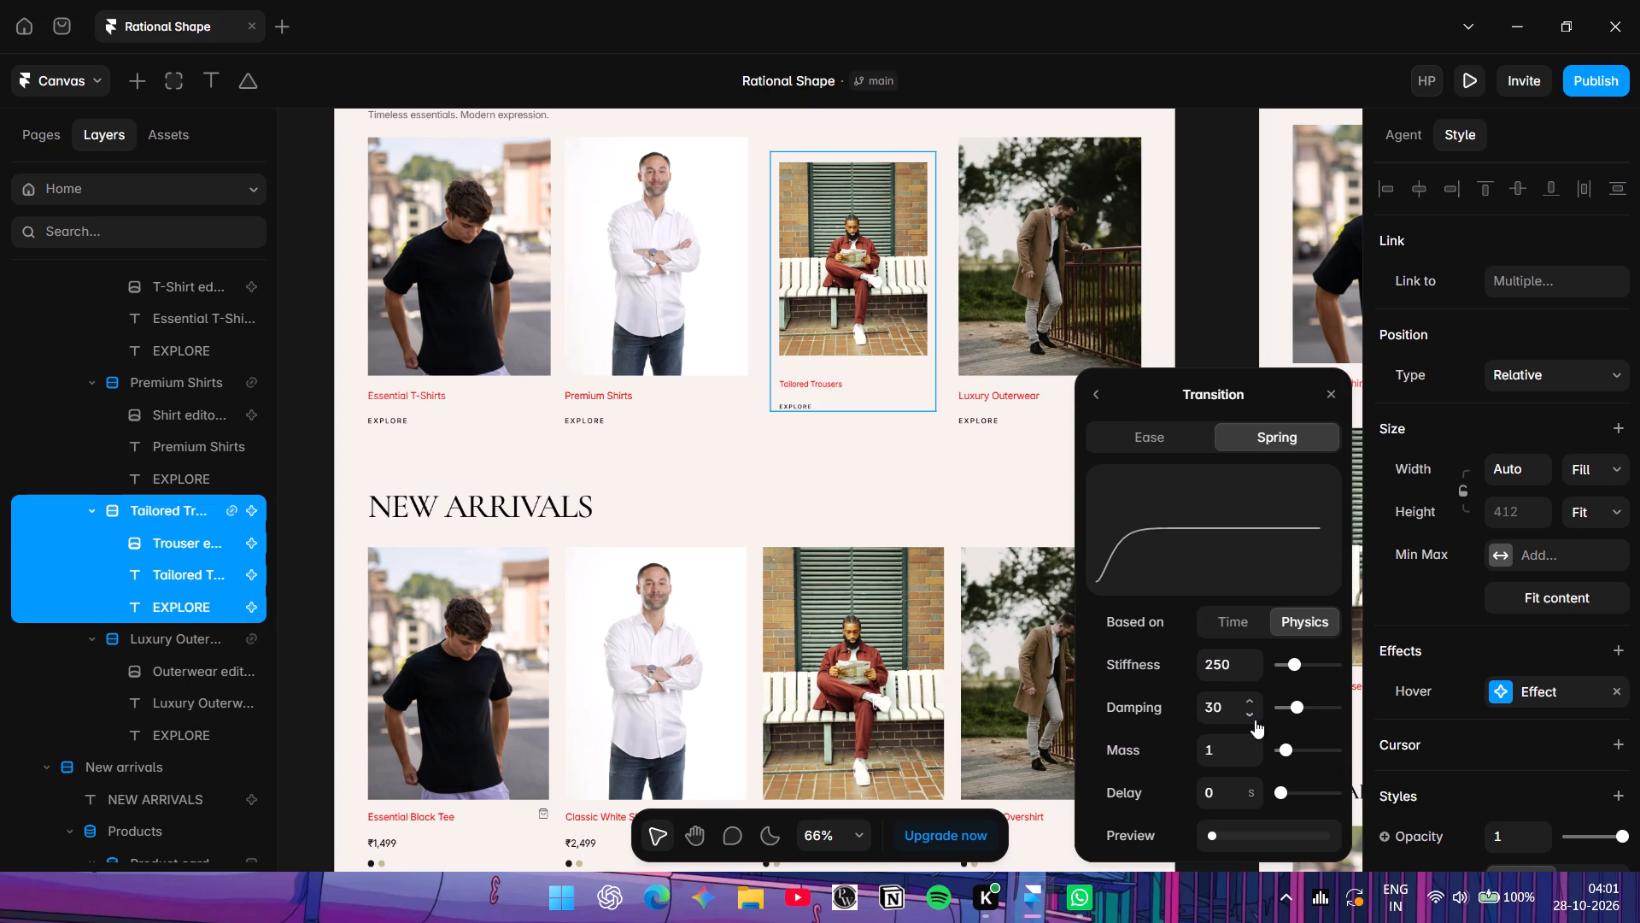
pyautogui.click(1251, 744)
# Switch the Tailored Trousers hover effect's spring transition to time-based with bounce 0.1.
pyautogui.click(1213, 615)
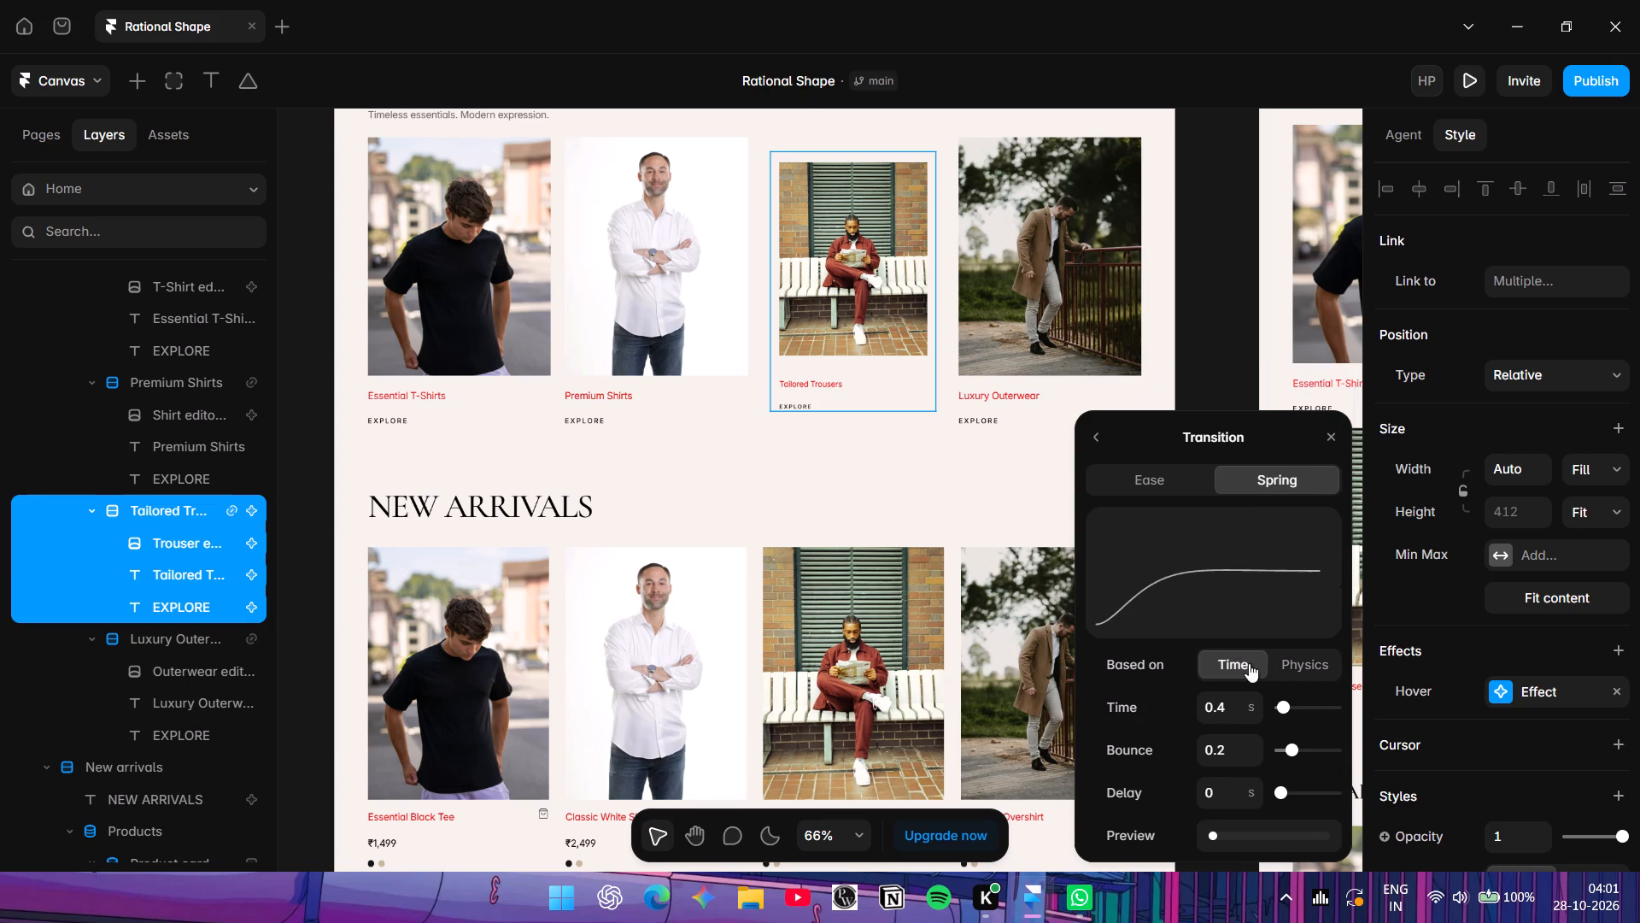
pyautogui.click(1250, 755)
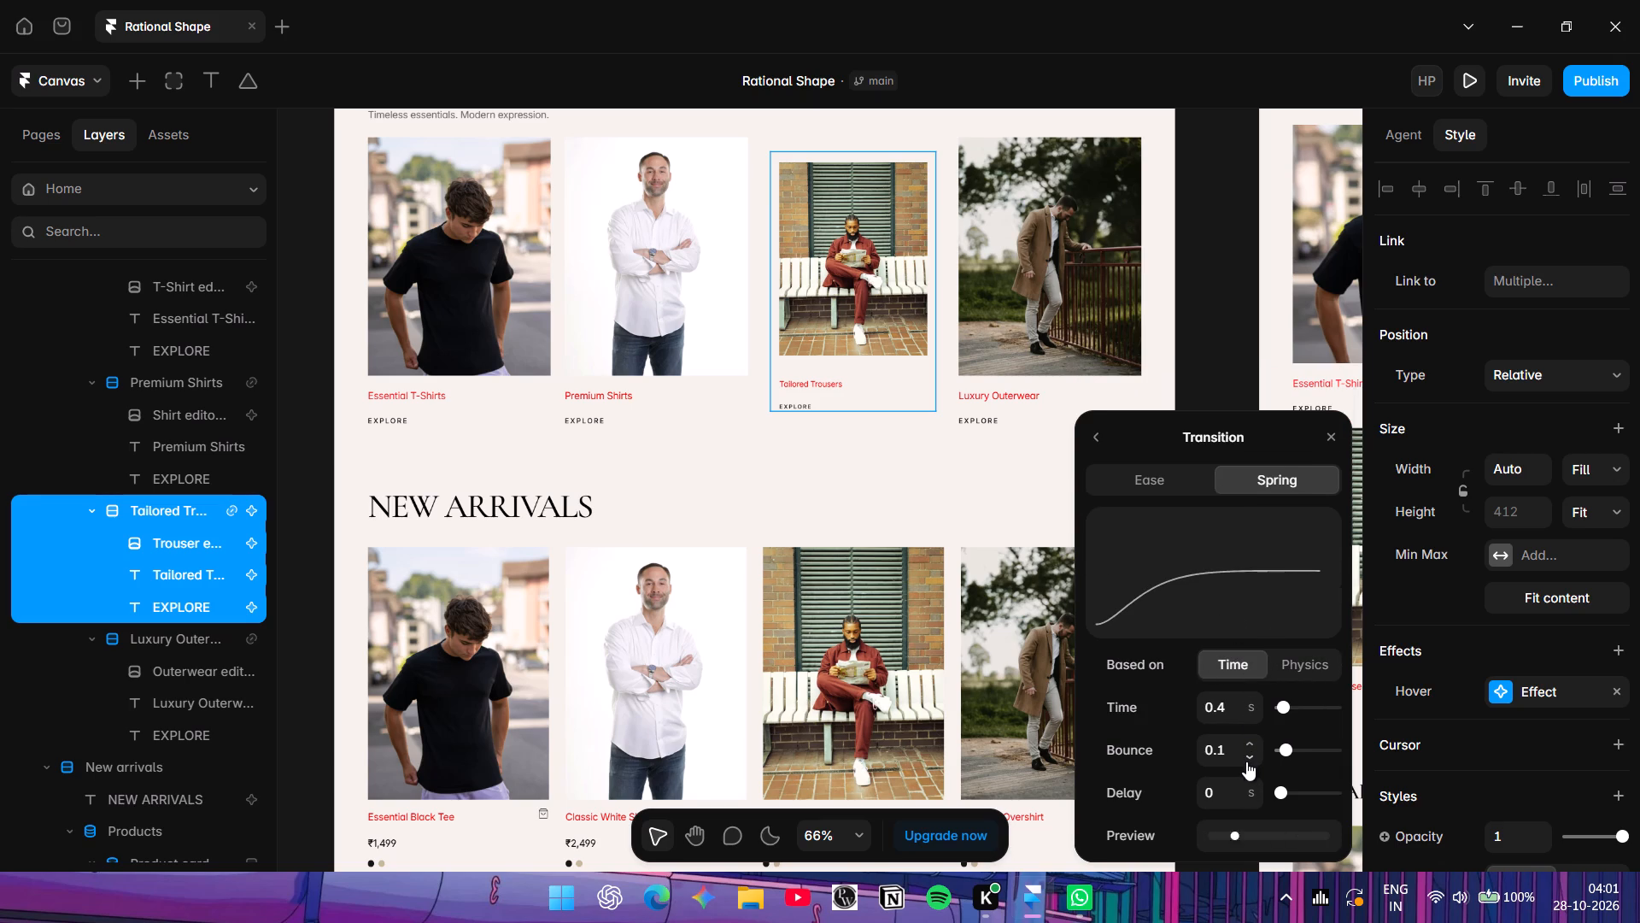
# Change the Tailored Trousers hover transition from Spring to Ease, try the Ease out, Ease in and Linear curves, and settle on Ease in out.
pyautogui.click(1118, 461)
pyautogui.click(1122, 468)
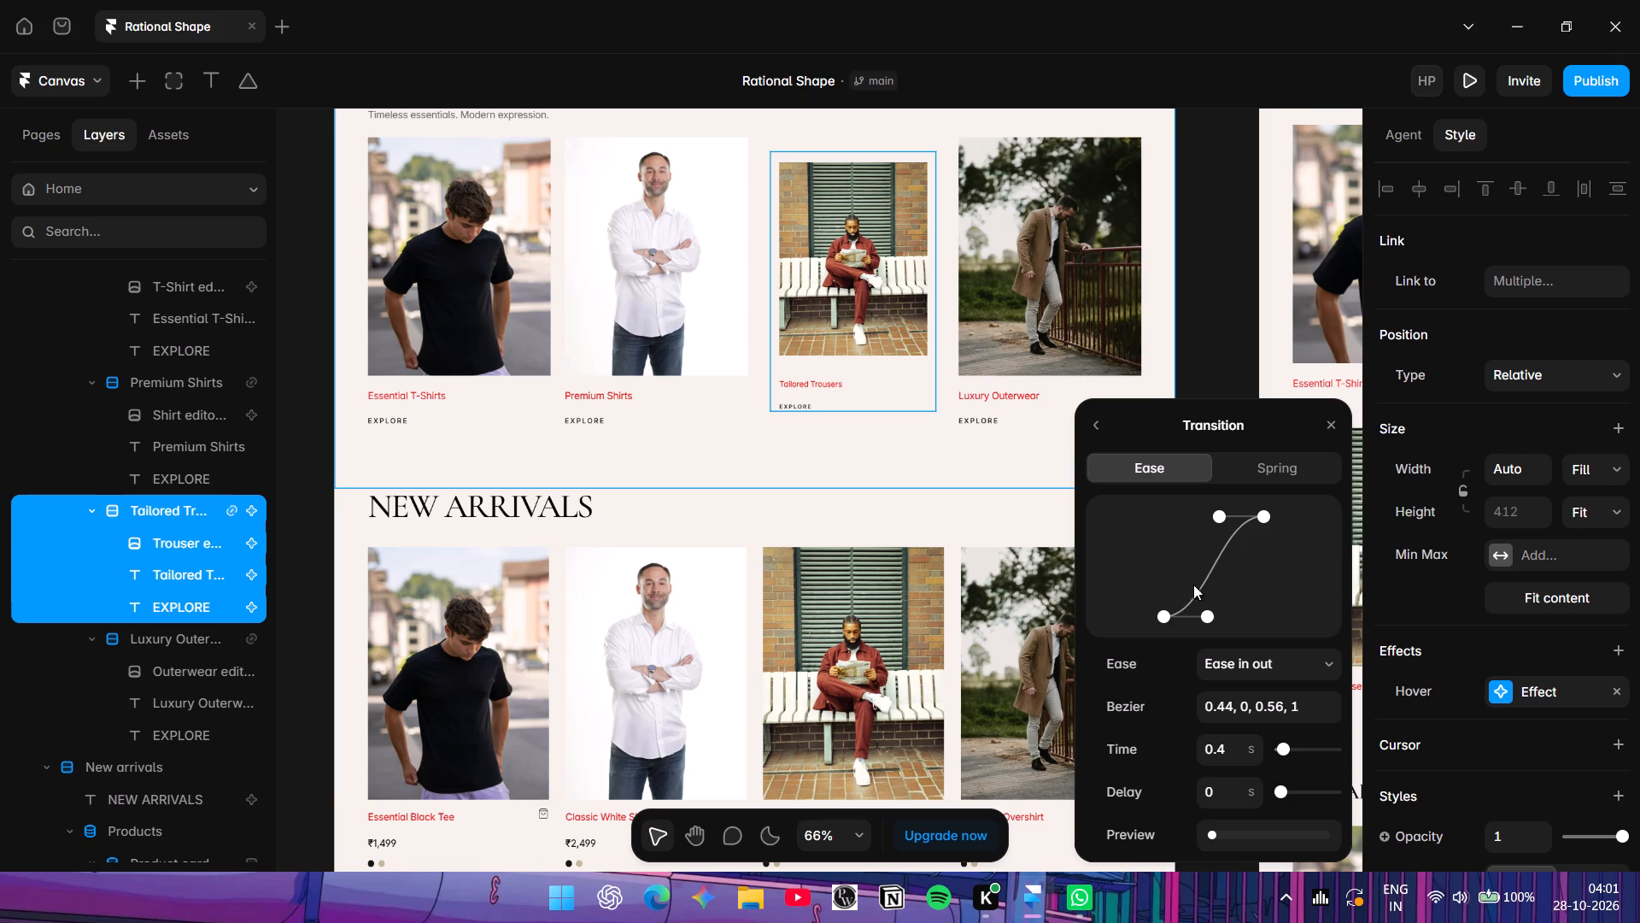
pyautogui.click(1306, 653)
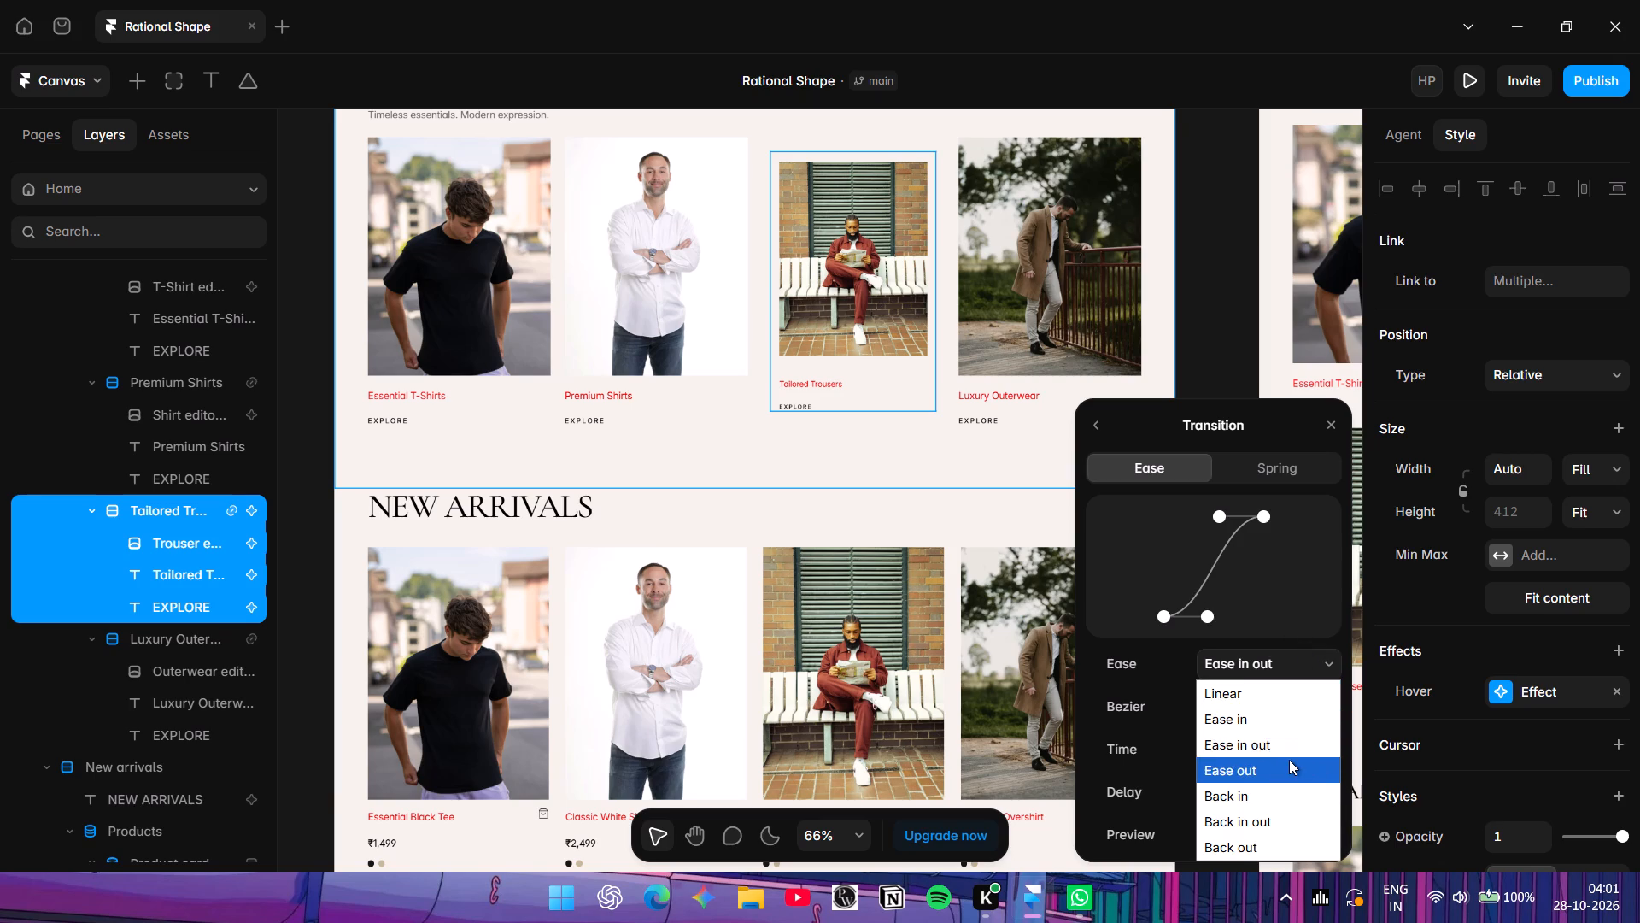
pyautogui.click(1289, 766)
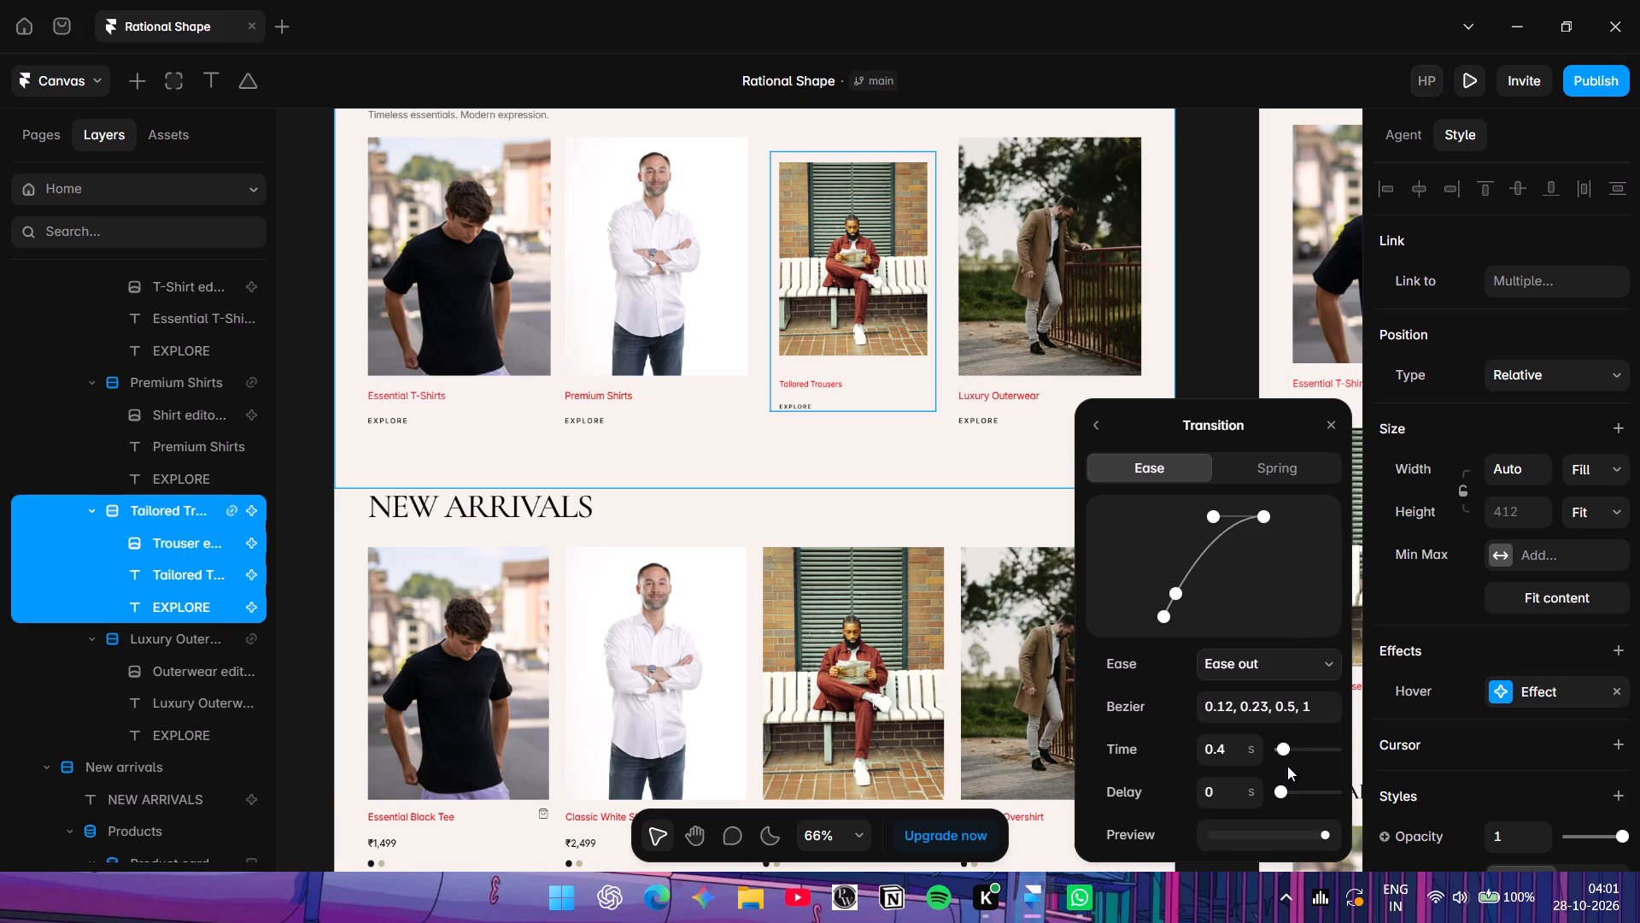
pyautogui.click(1318, 652)
pyautogui.click(1302, 717)
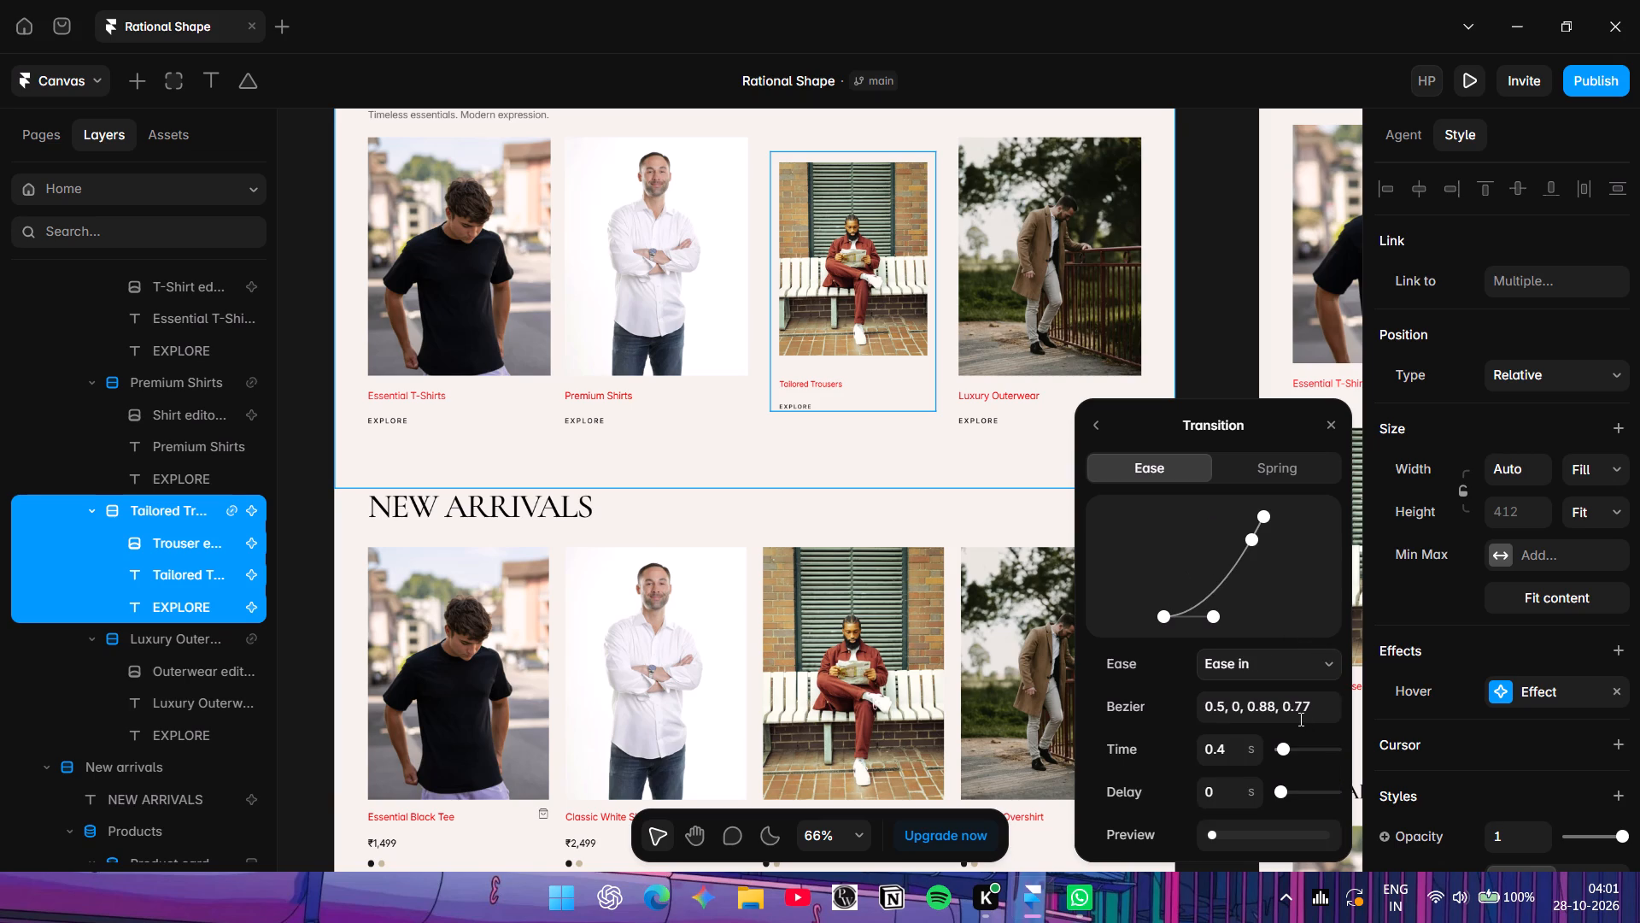
pyautogui.click(1321, 670)
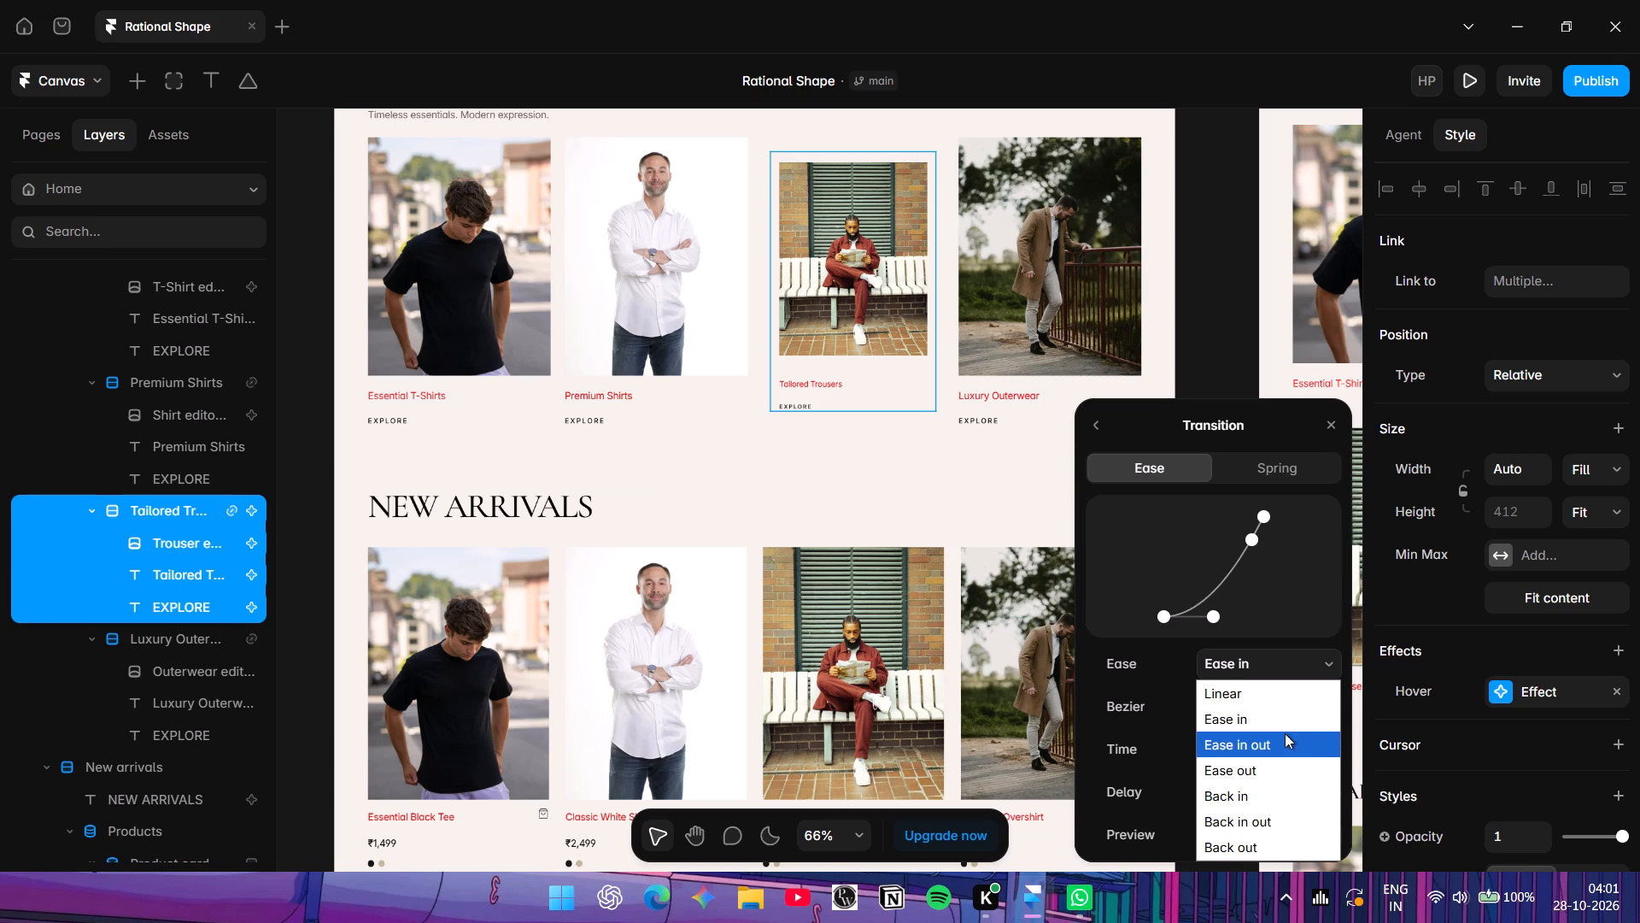
pyautogui.click(1257, 695)
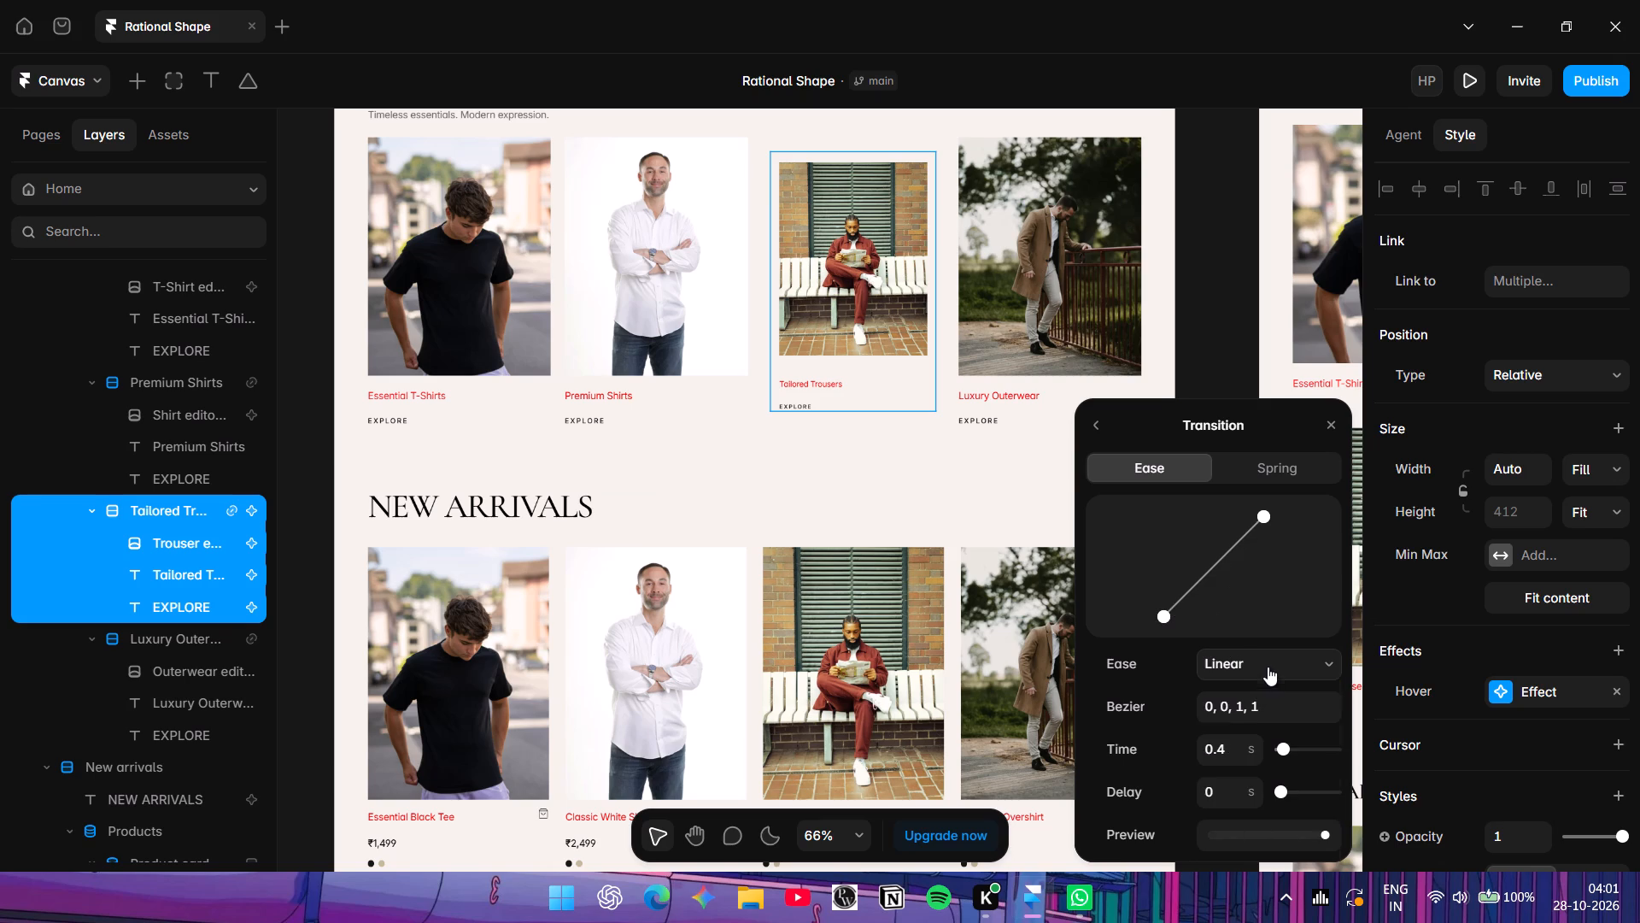
pyautogui.click(1268, 667)
pyautogui.click(1277, 732)
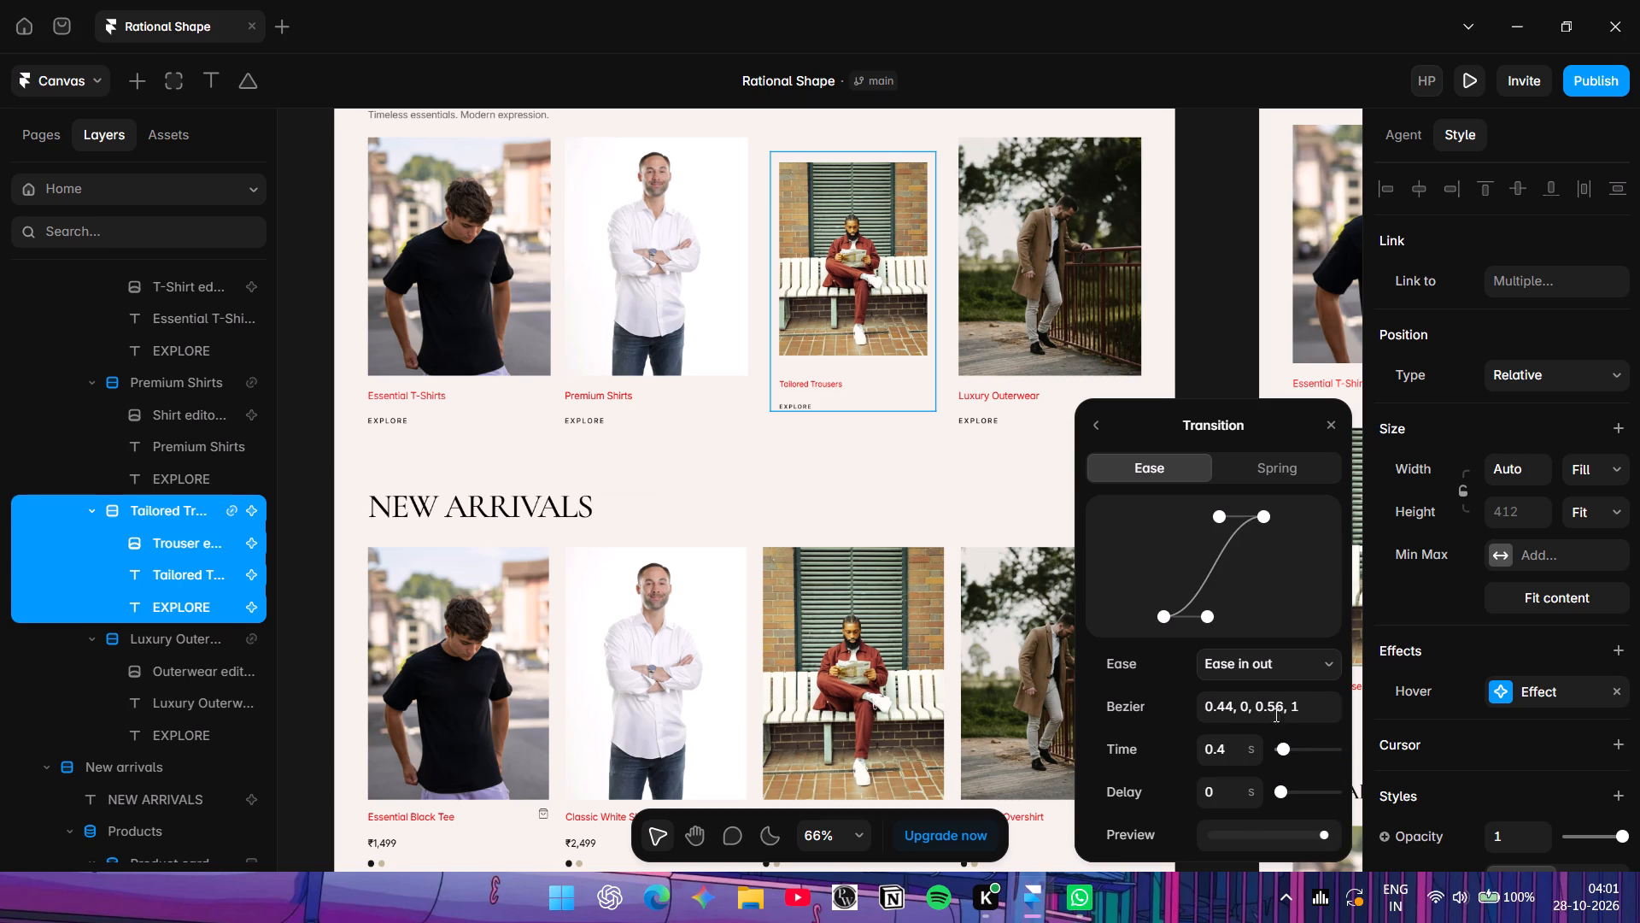
pyautogui.click(1287, 667)
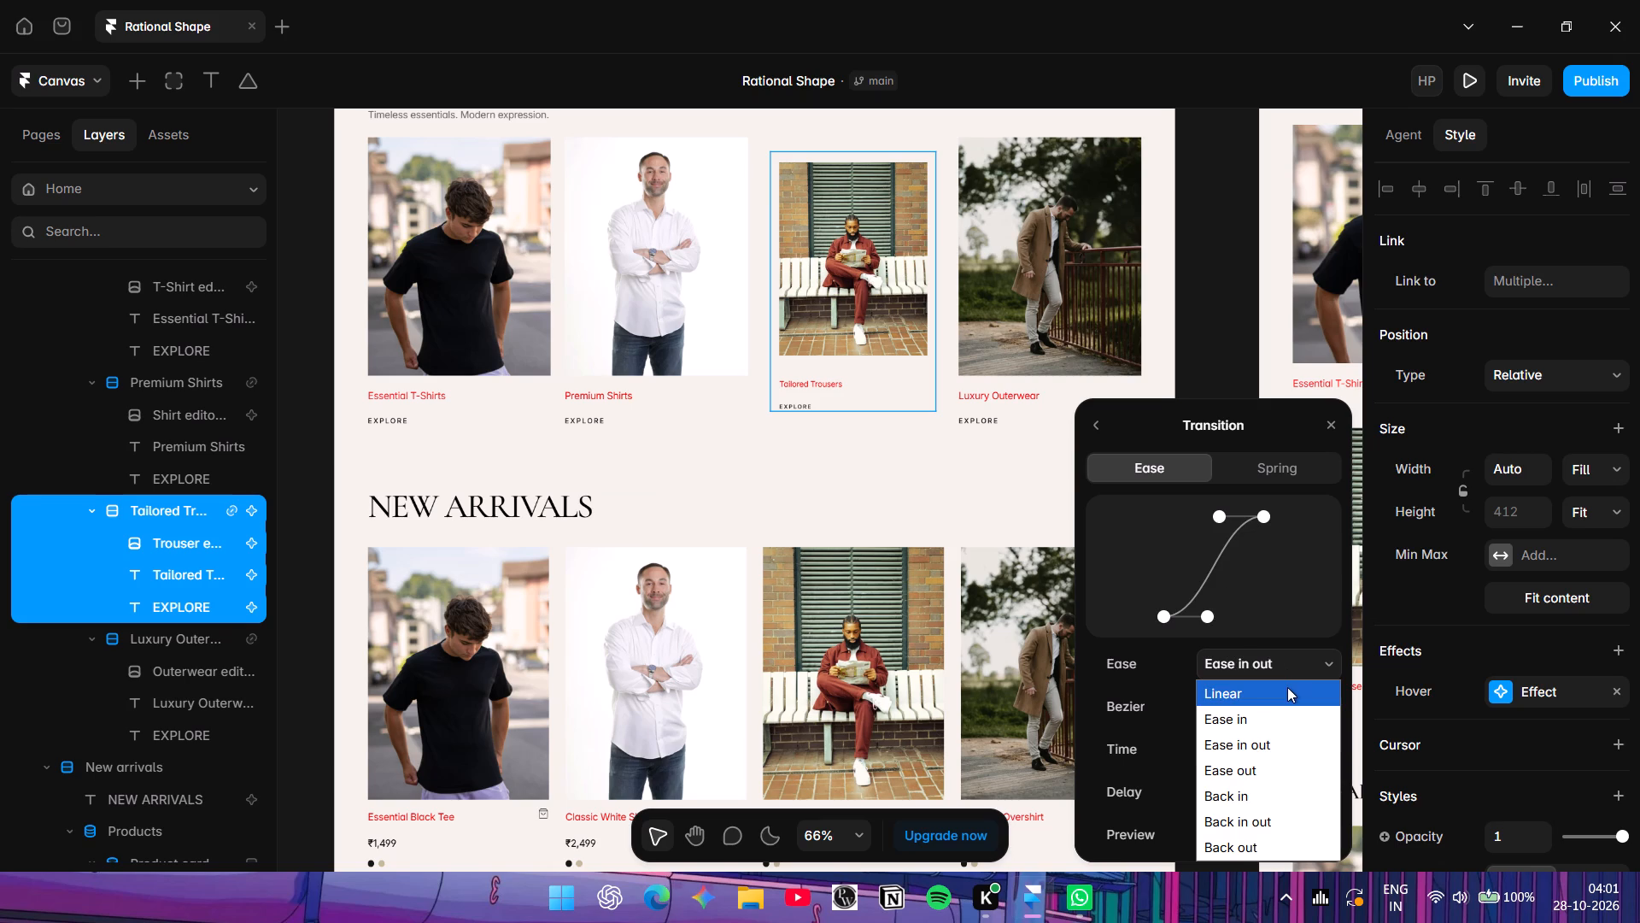
pyautogui.click(1282, 734)
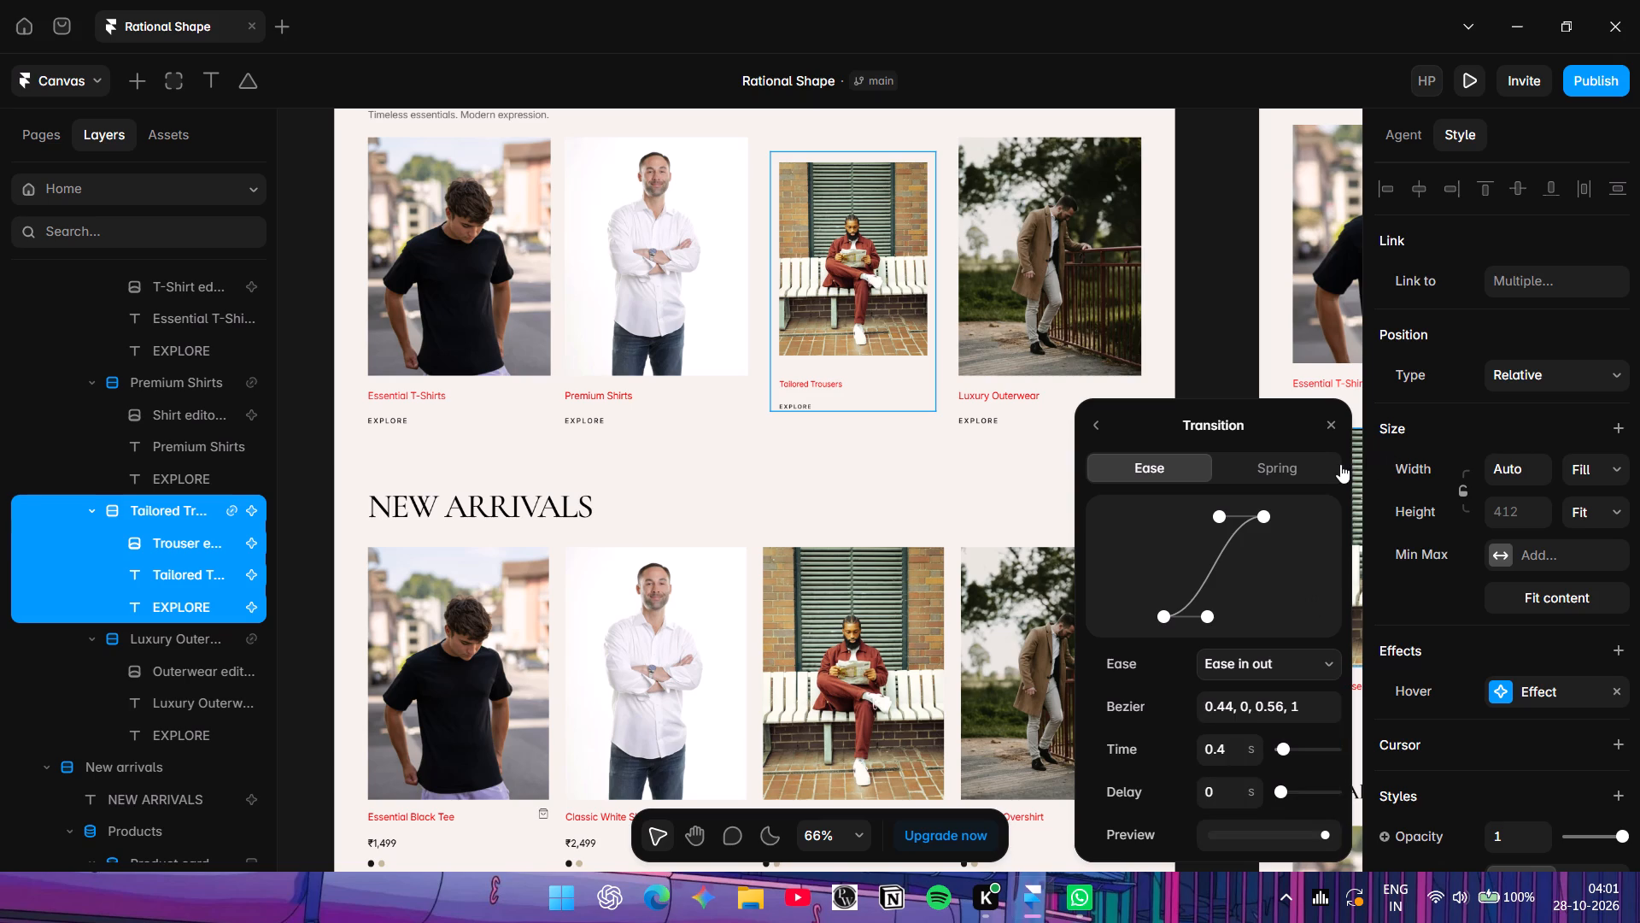
pyautogui.press('Return')
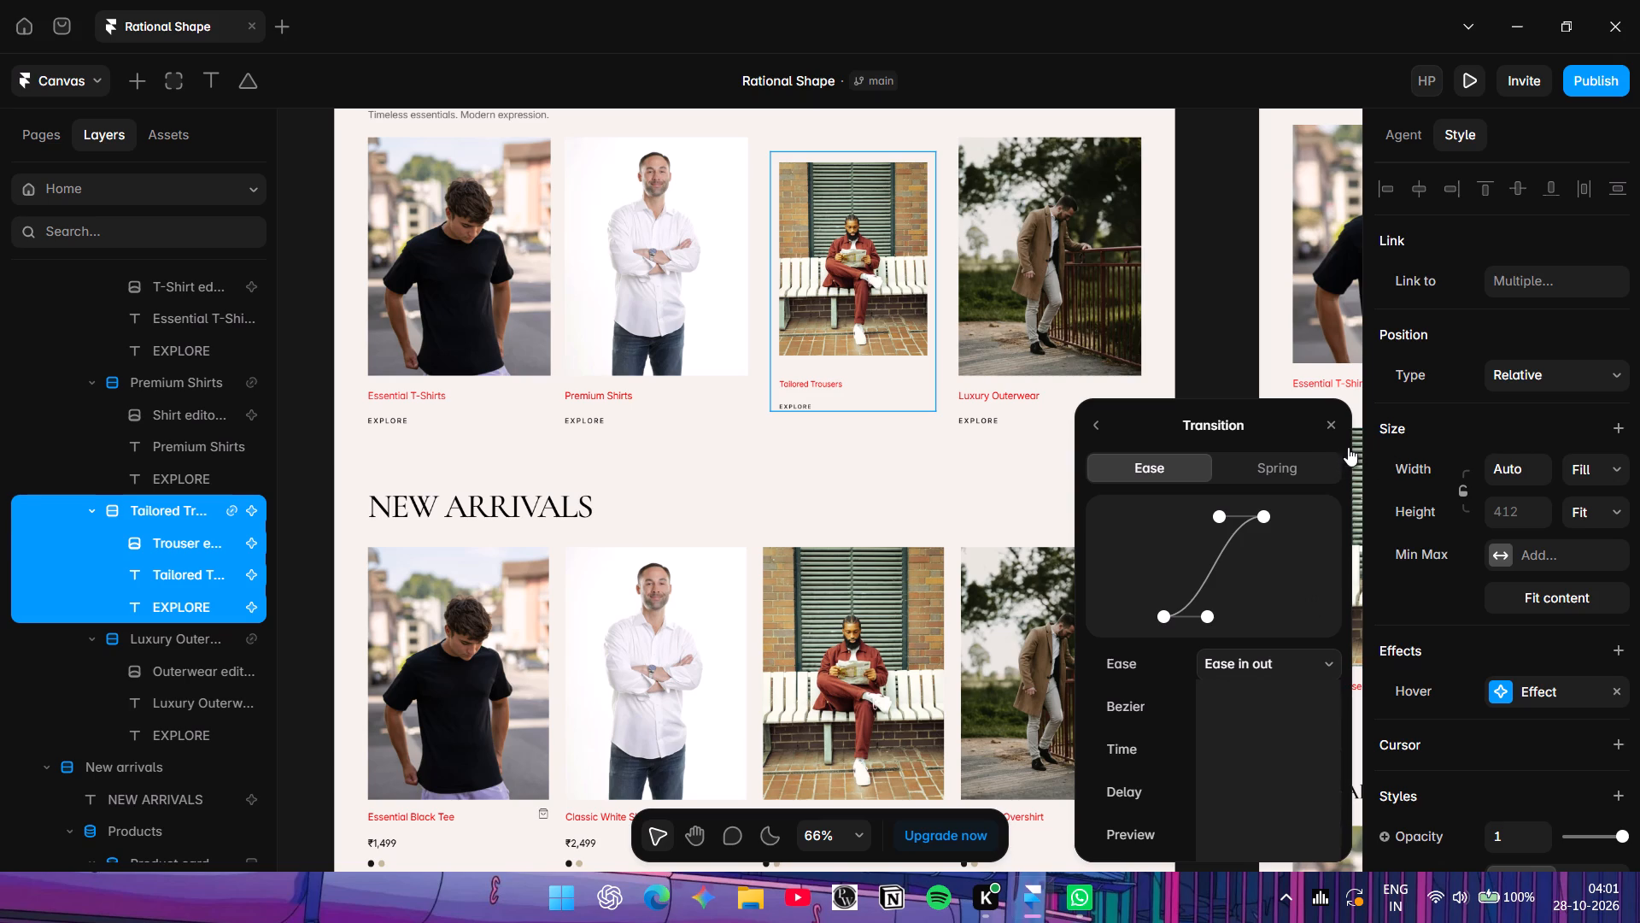
pyautogui.click(1338, 426)
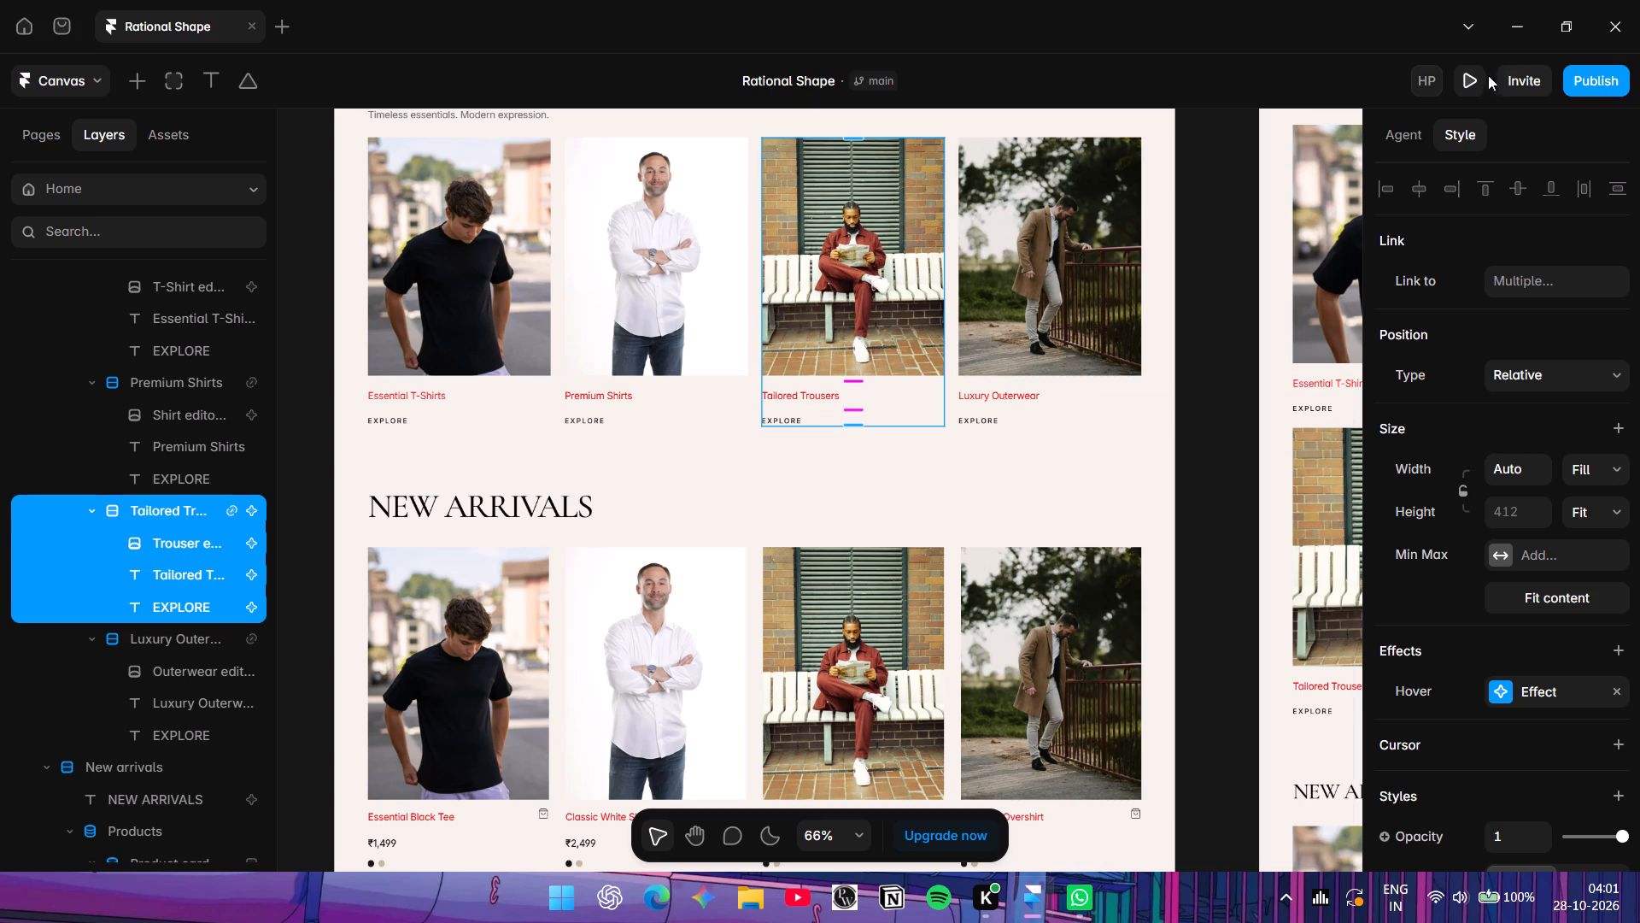
# Preview the page and check the hover animation on The Collection's Tailored Trousers card.
pyautogui.click(1478, 80)
pyautogui.scroll(-5, 900, 348)
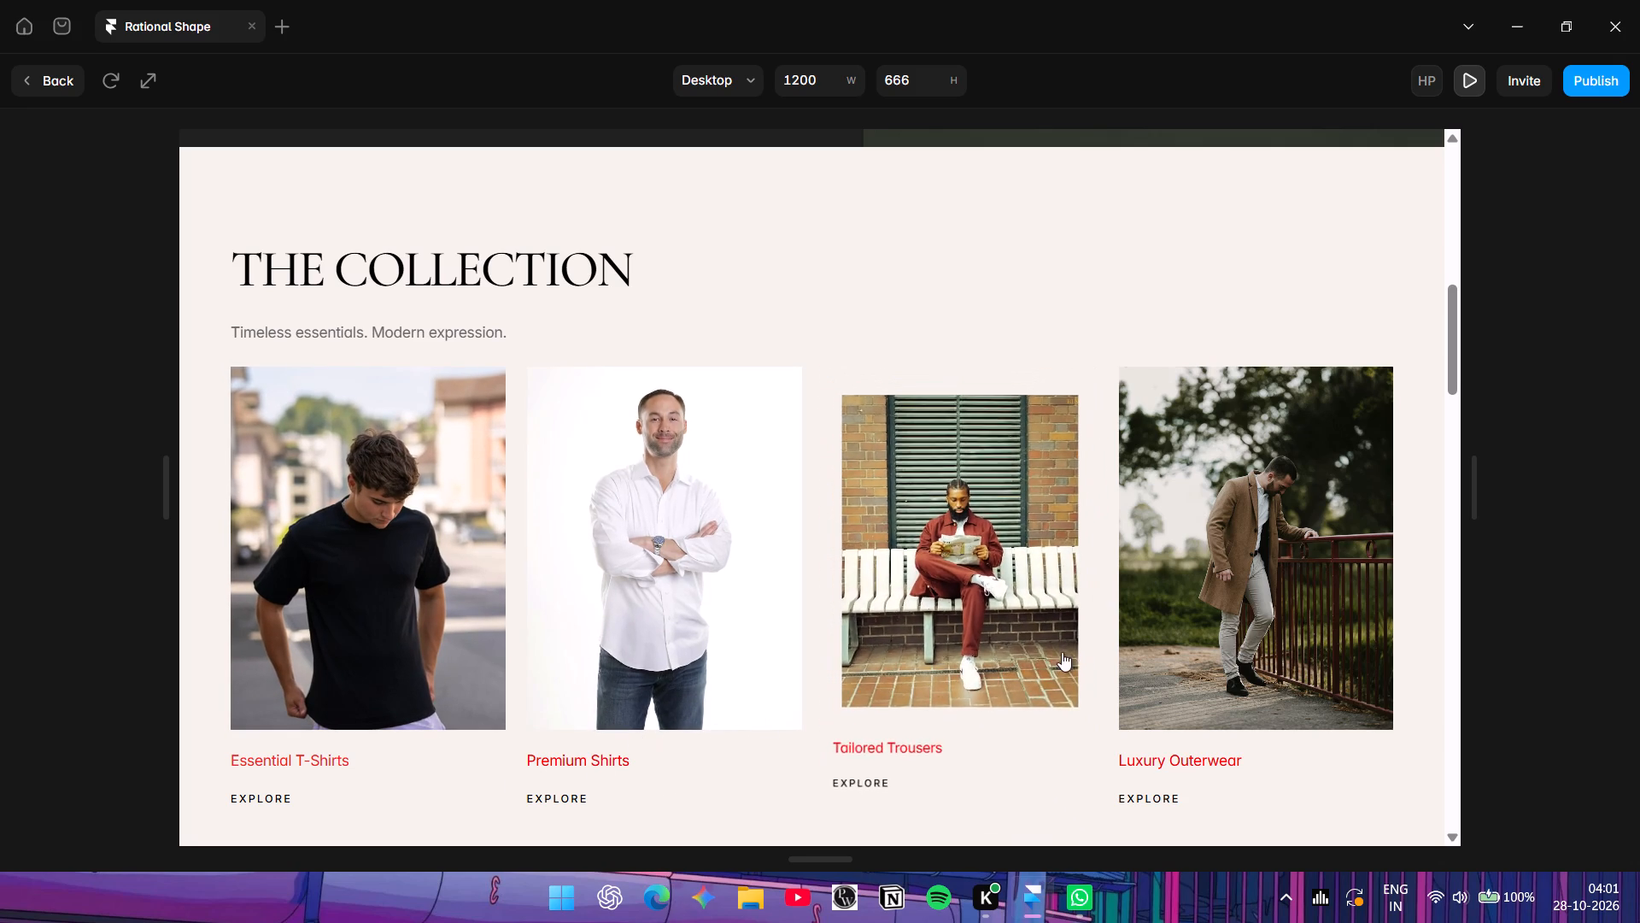
pyautogui.click(1142, 633)
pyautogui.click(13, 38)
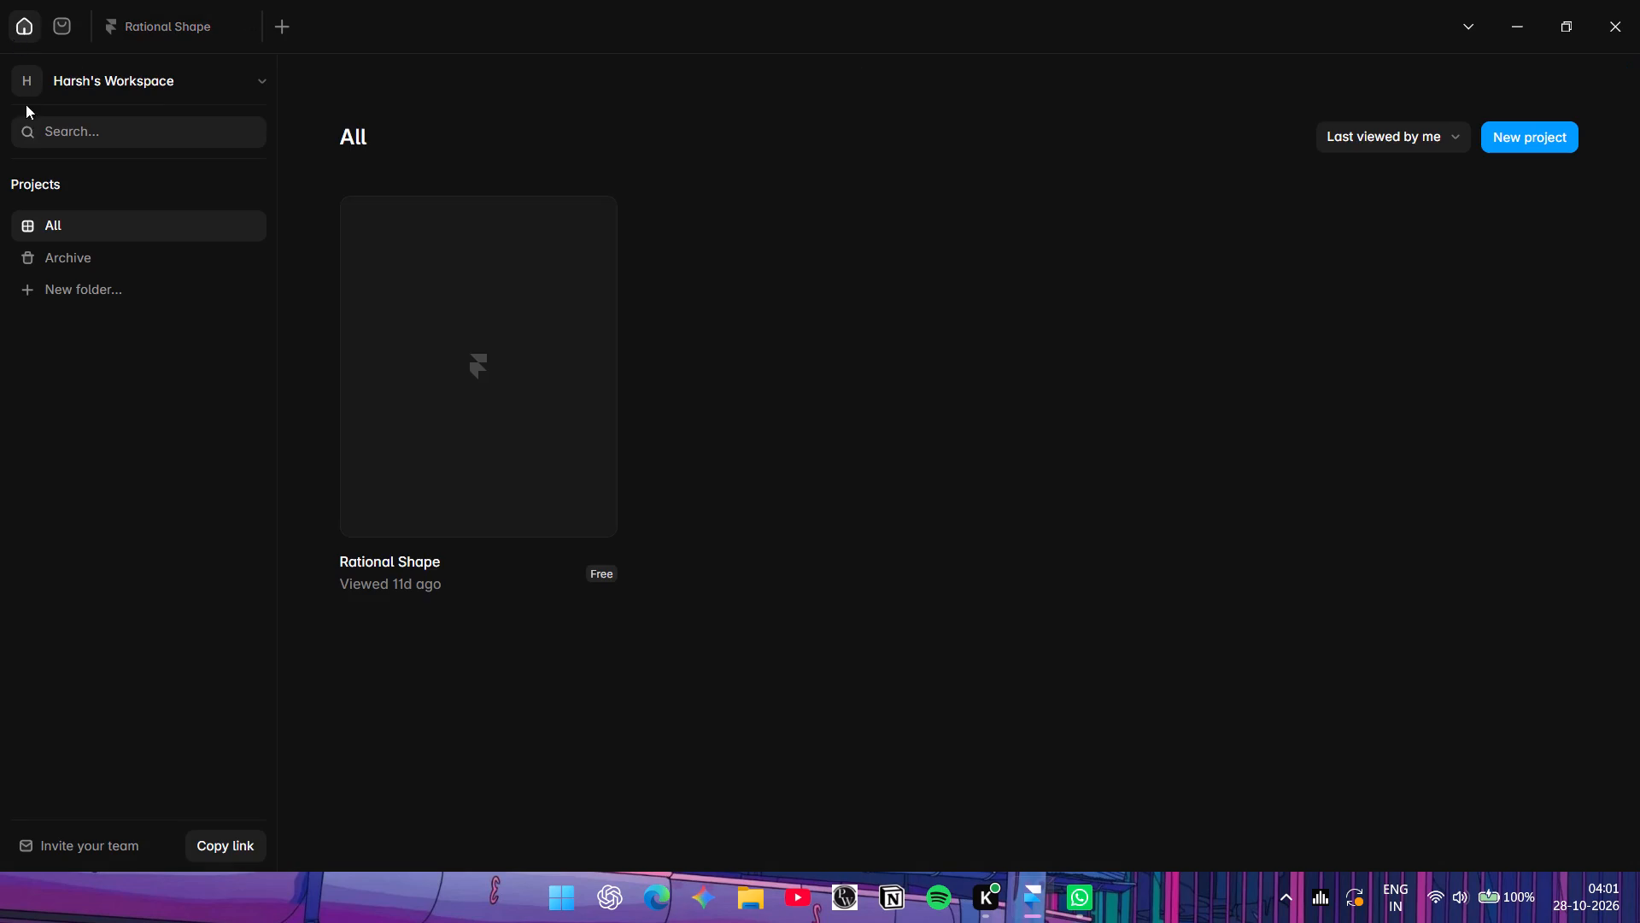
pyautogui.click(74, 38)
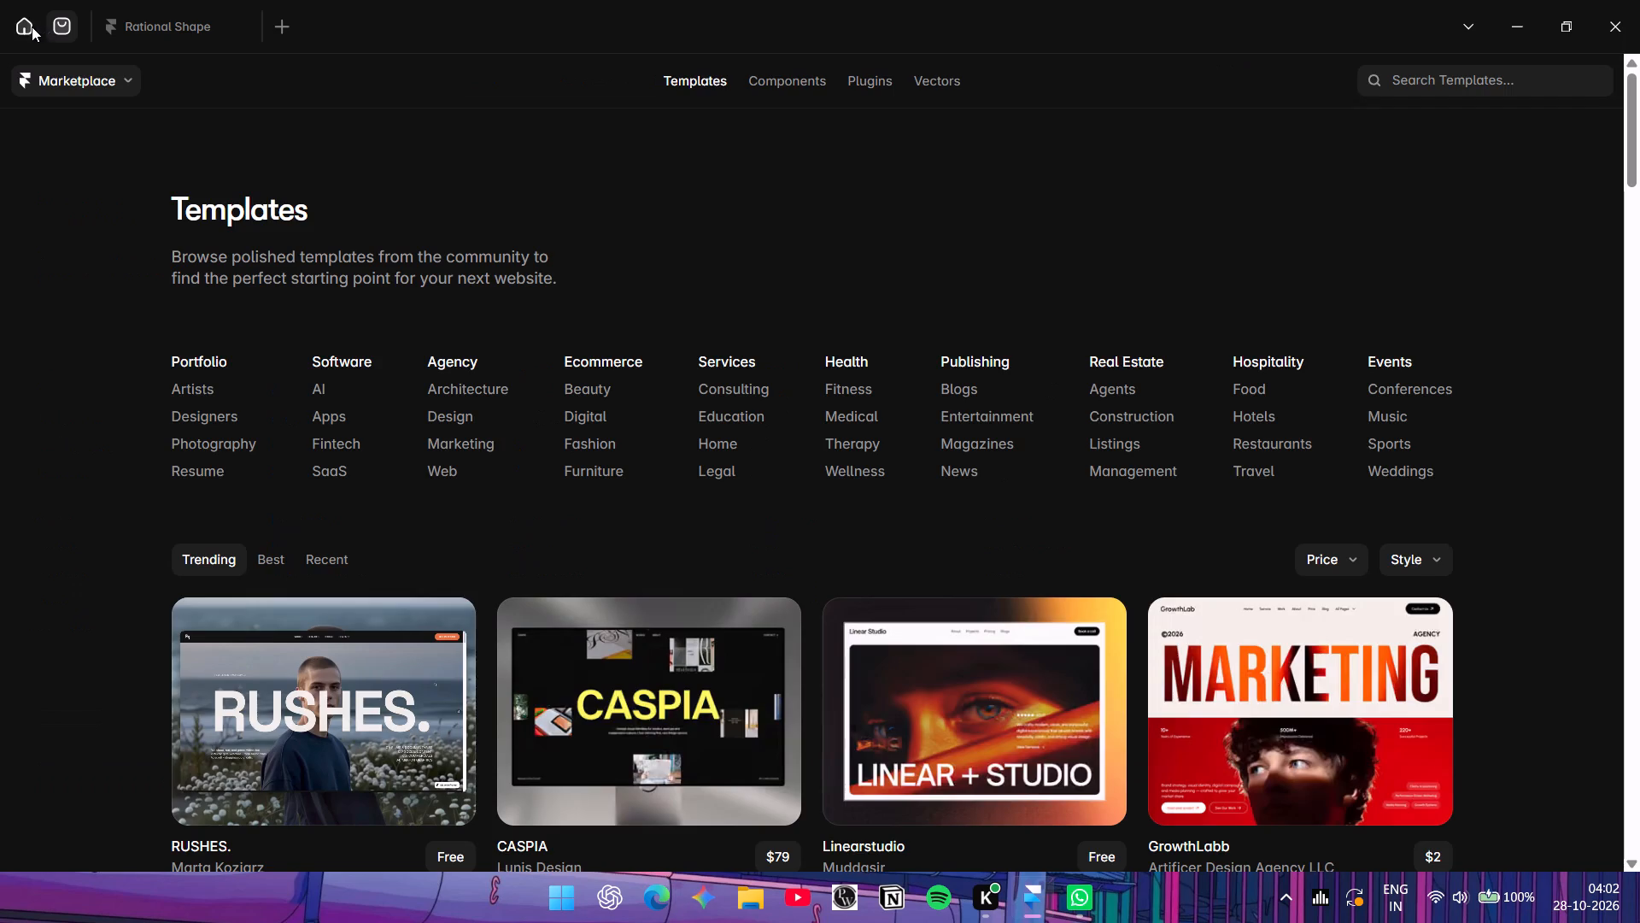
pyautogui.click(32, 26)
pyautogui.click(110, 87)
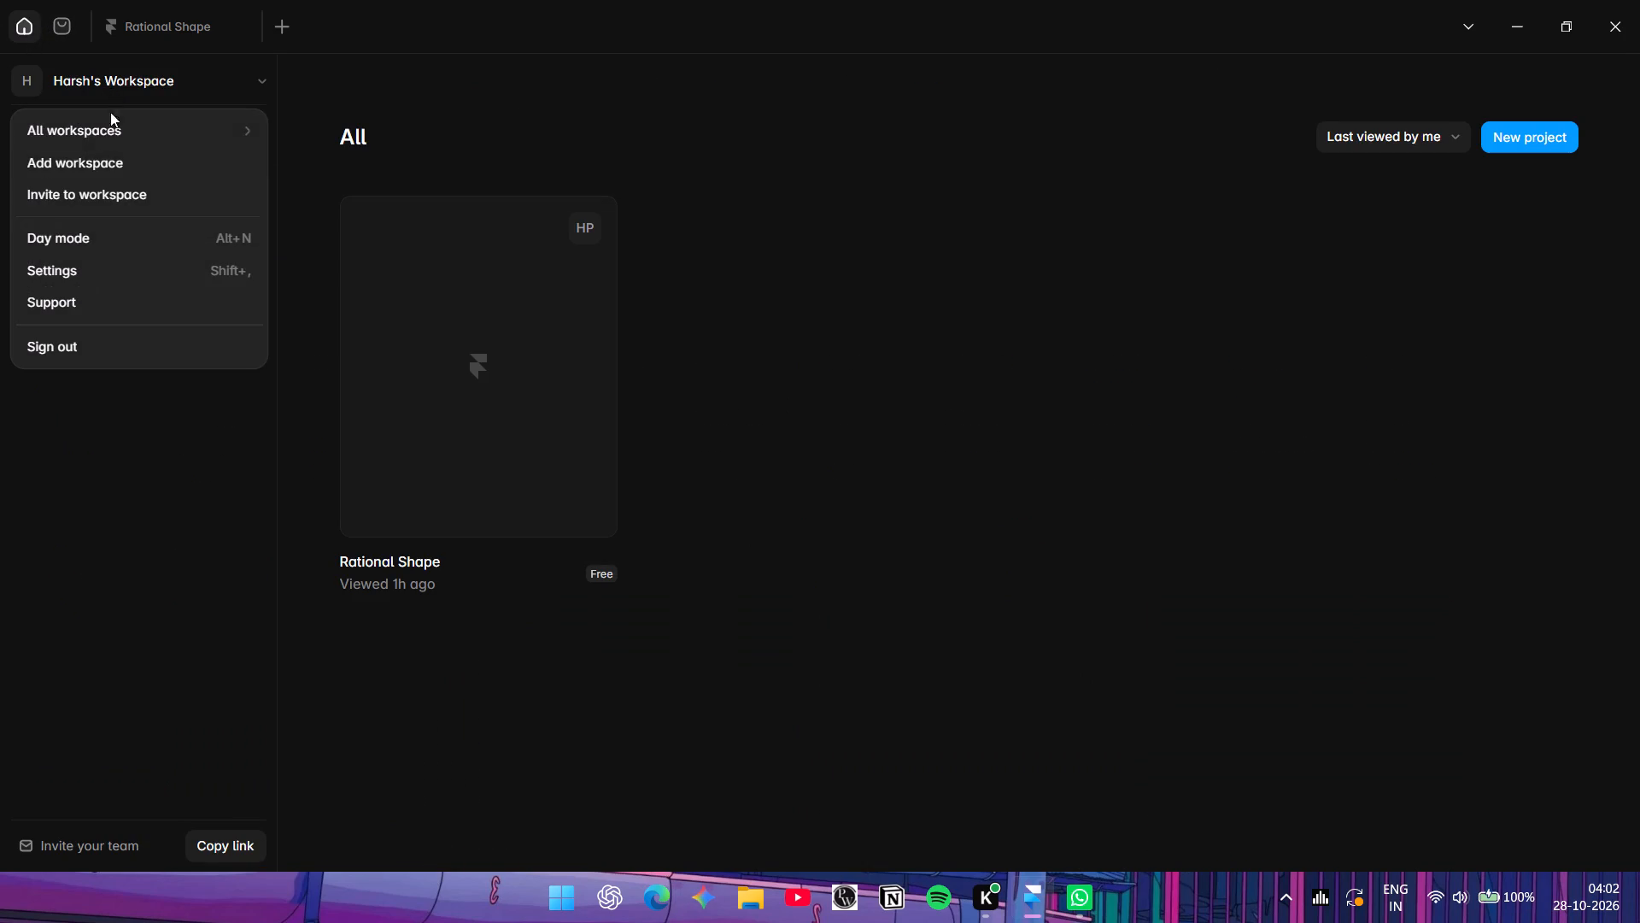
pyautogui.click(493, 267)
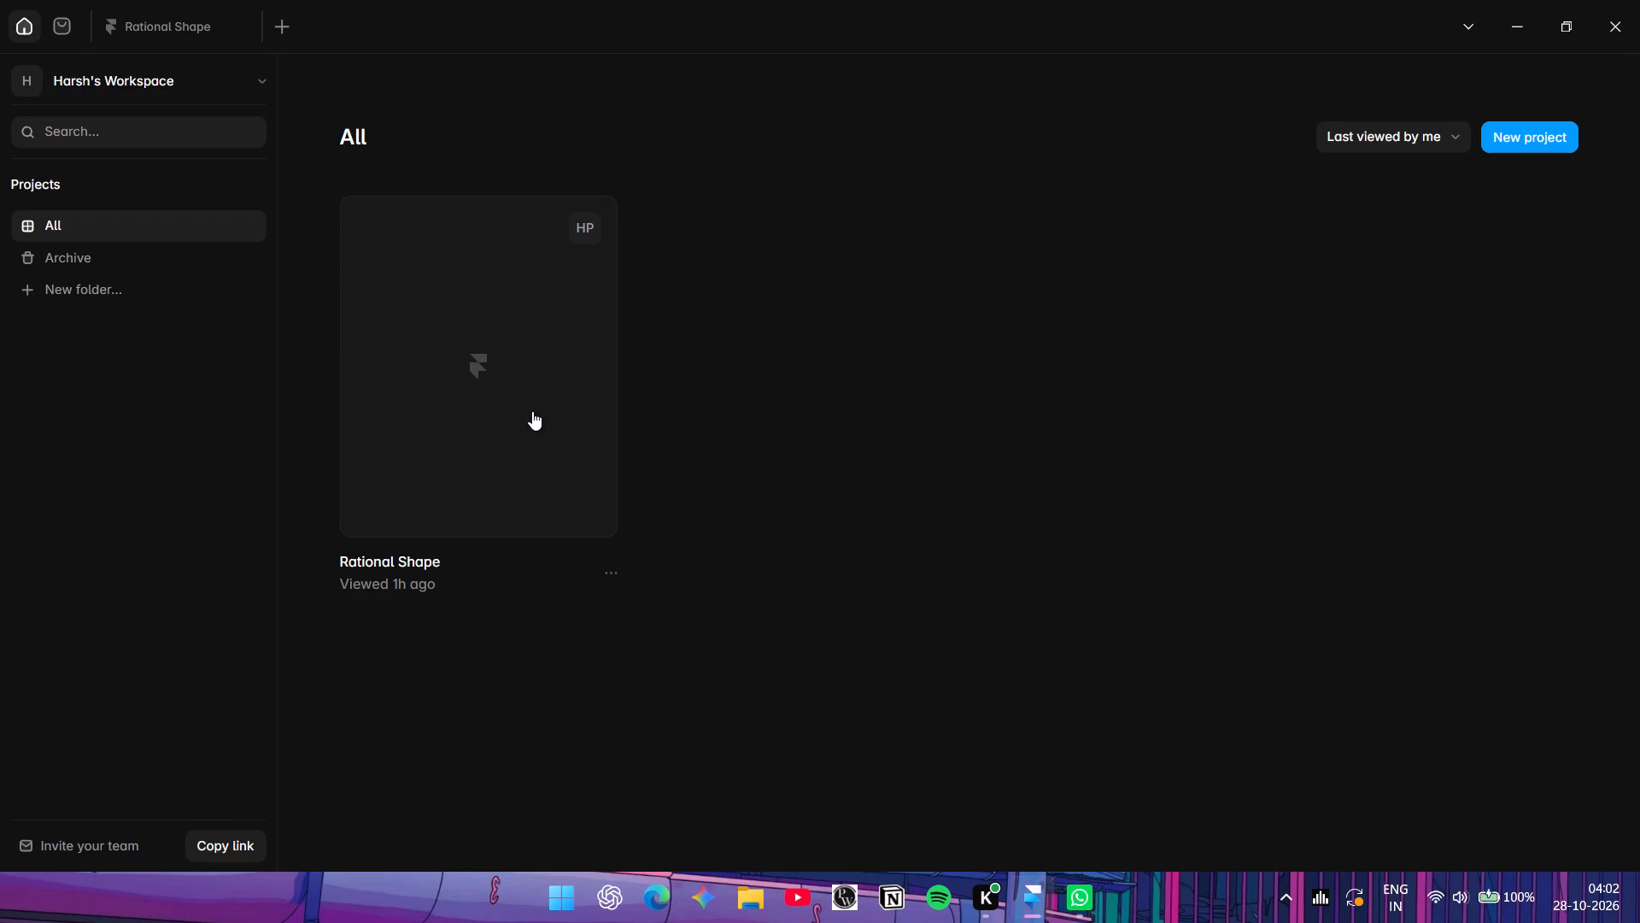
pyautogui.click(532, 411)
# Return from the preview to the Home page's canvas at The Collection.
pyautogui.click(50, 80)
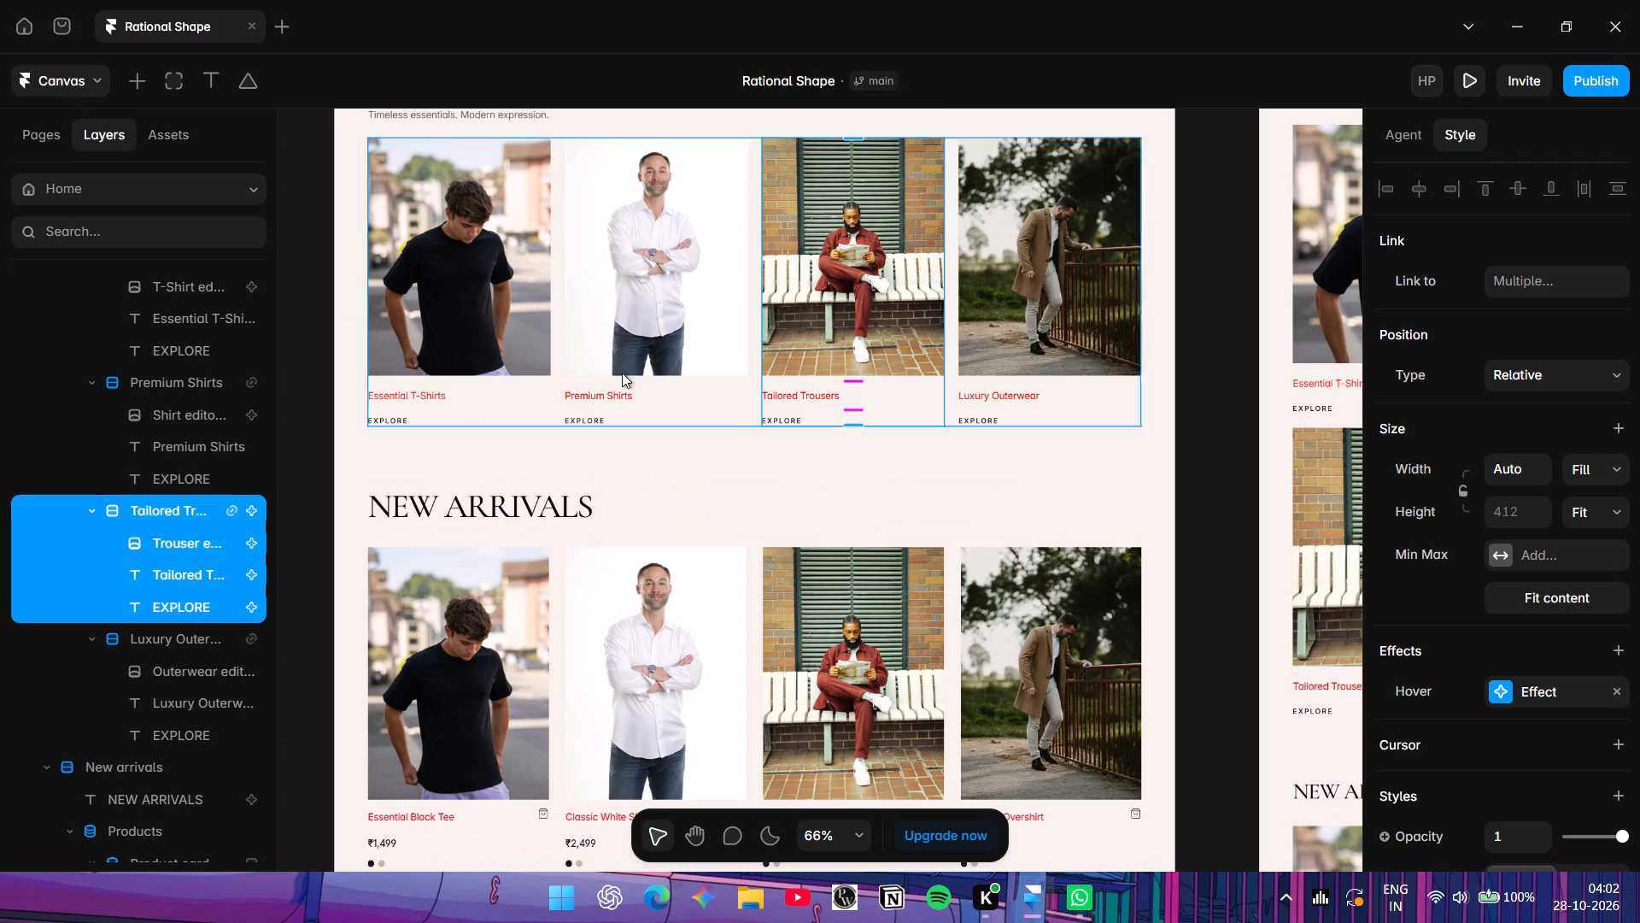
pyautogui.scroll(-2, 635, 382)
pyautogui.scroll(1, 664, 547)
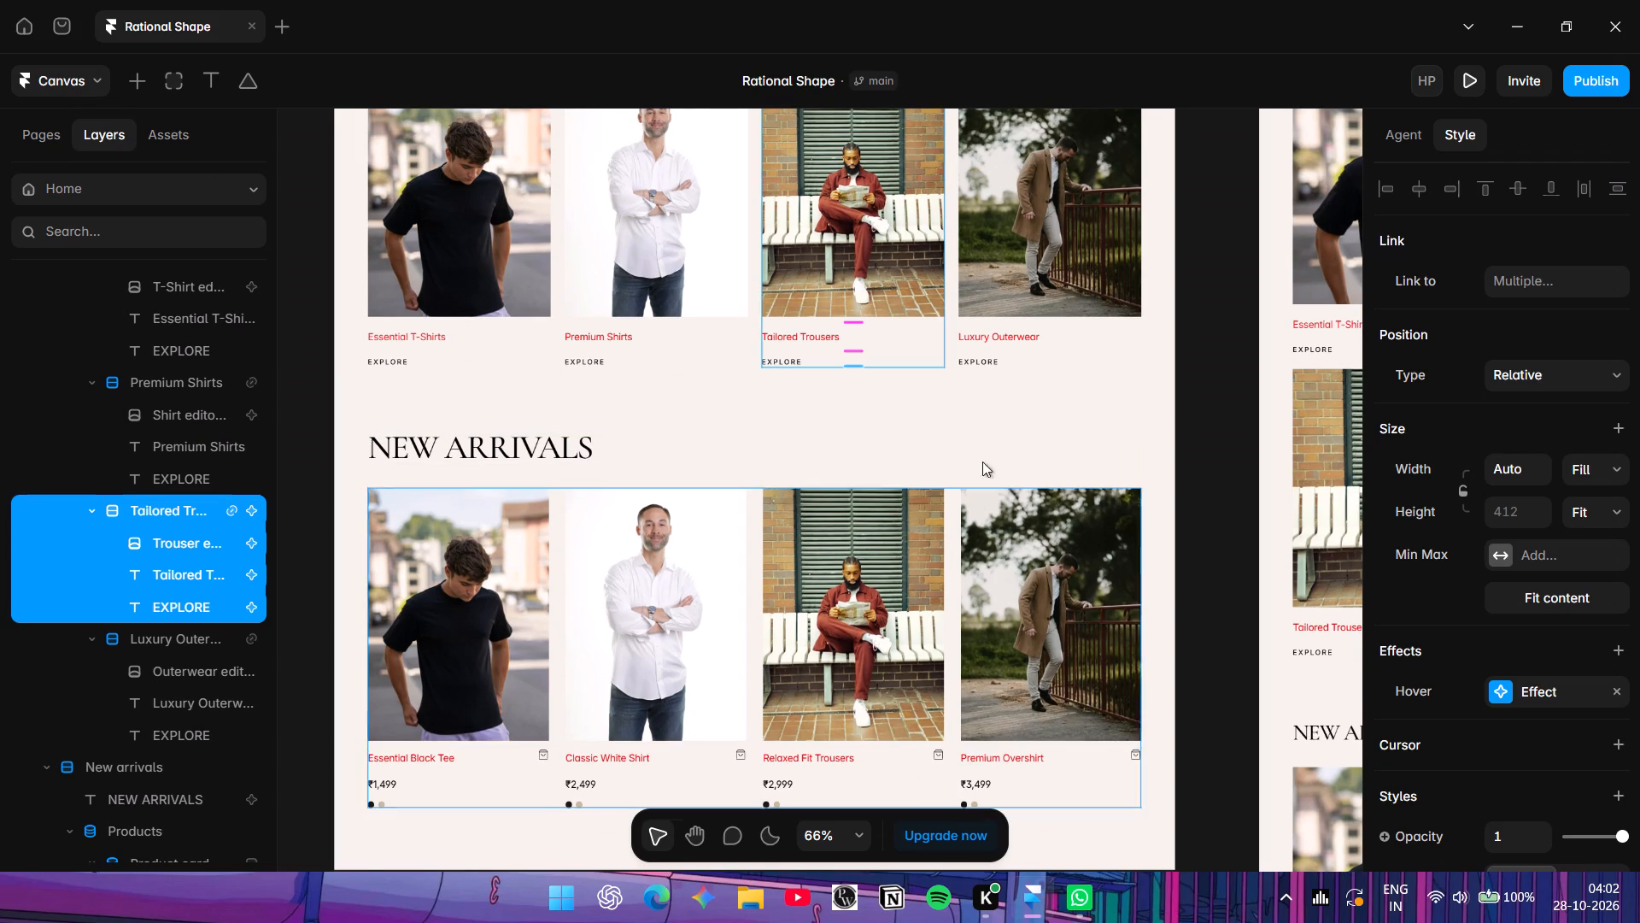
pyautogui.scroll(1, 877, 320)
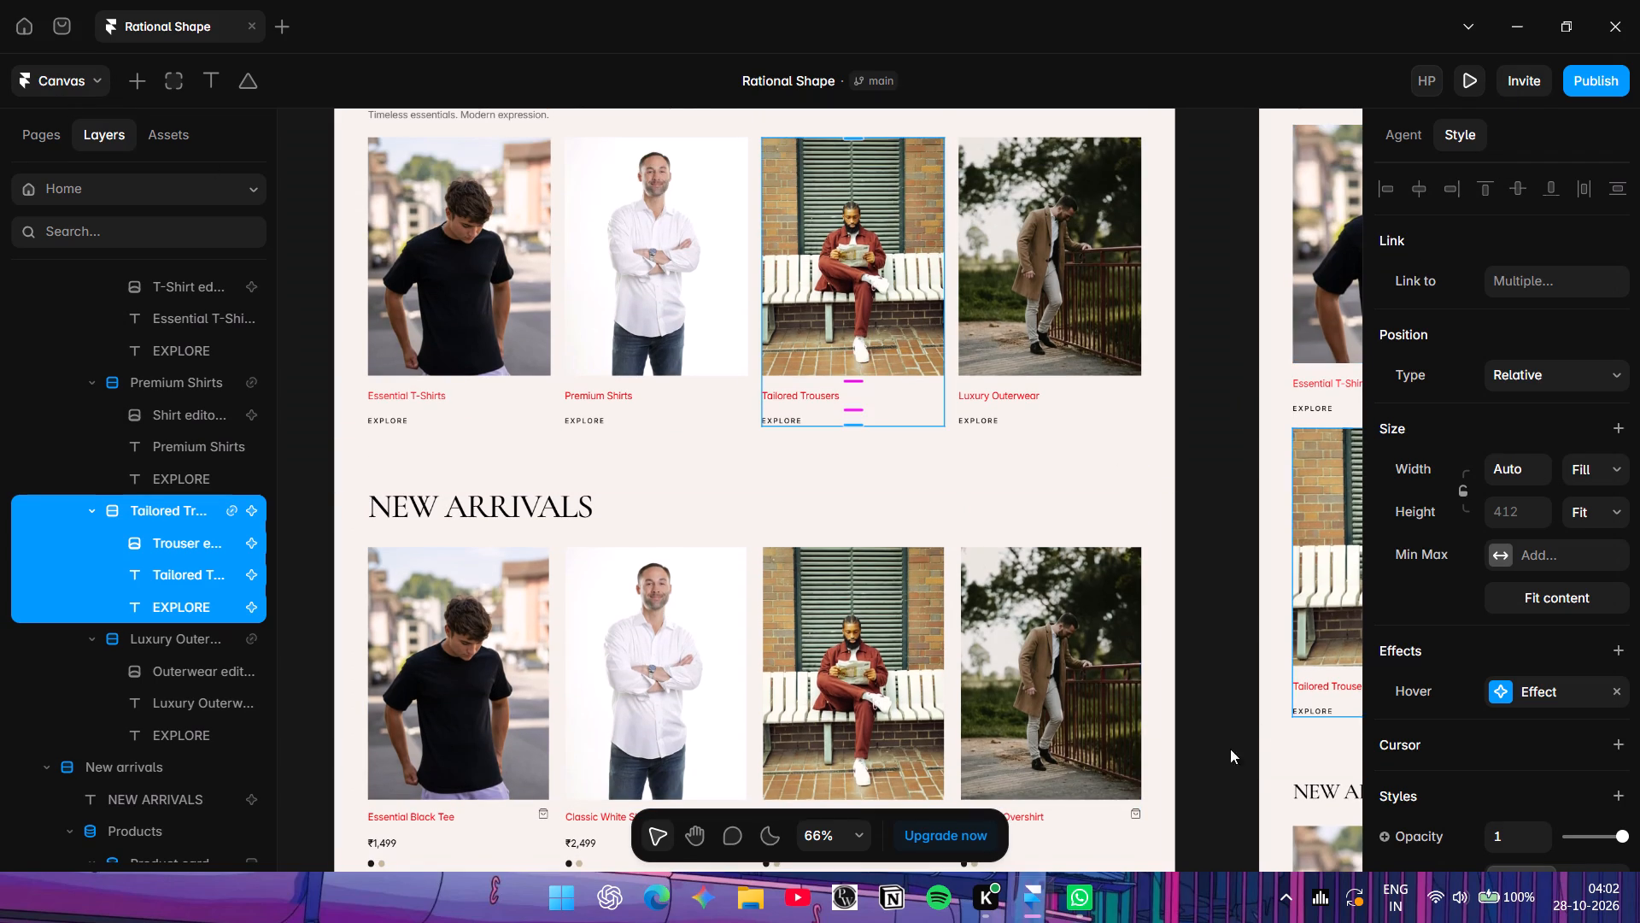
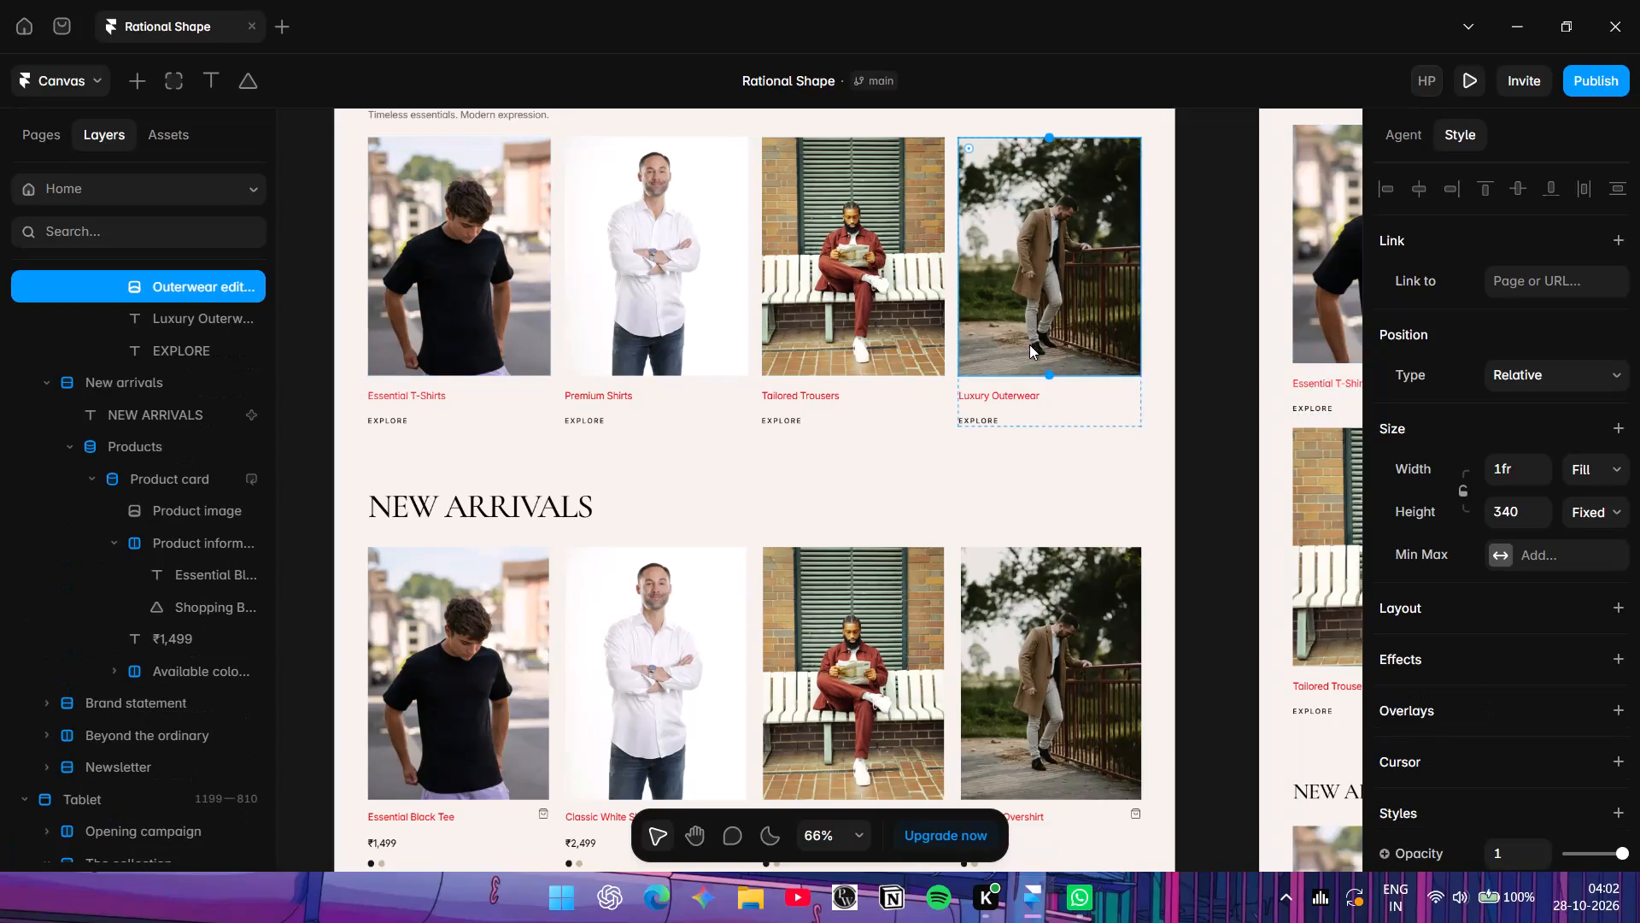
# Add a Hover effect with scale 0.9 to the image, title and EXPLORE text of The Collection's Luxury Outerwear card.
pyautogui.keyDown('shift'); pyautogui.click(1029, 383); pyautogui.keyUp('shift')
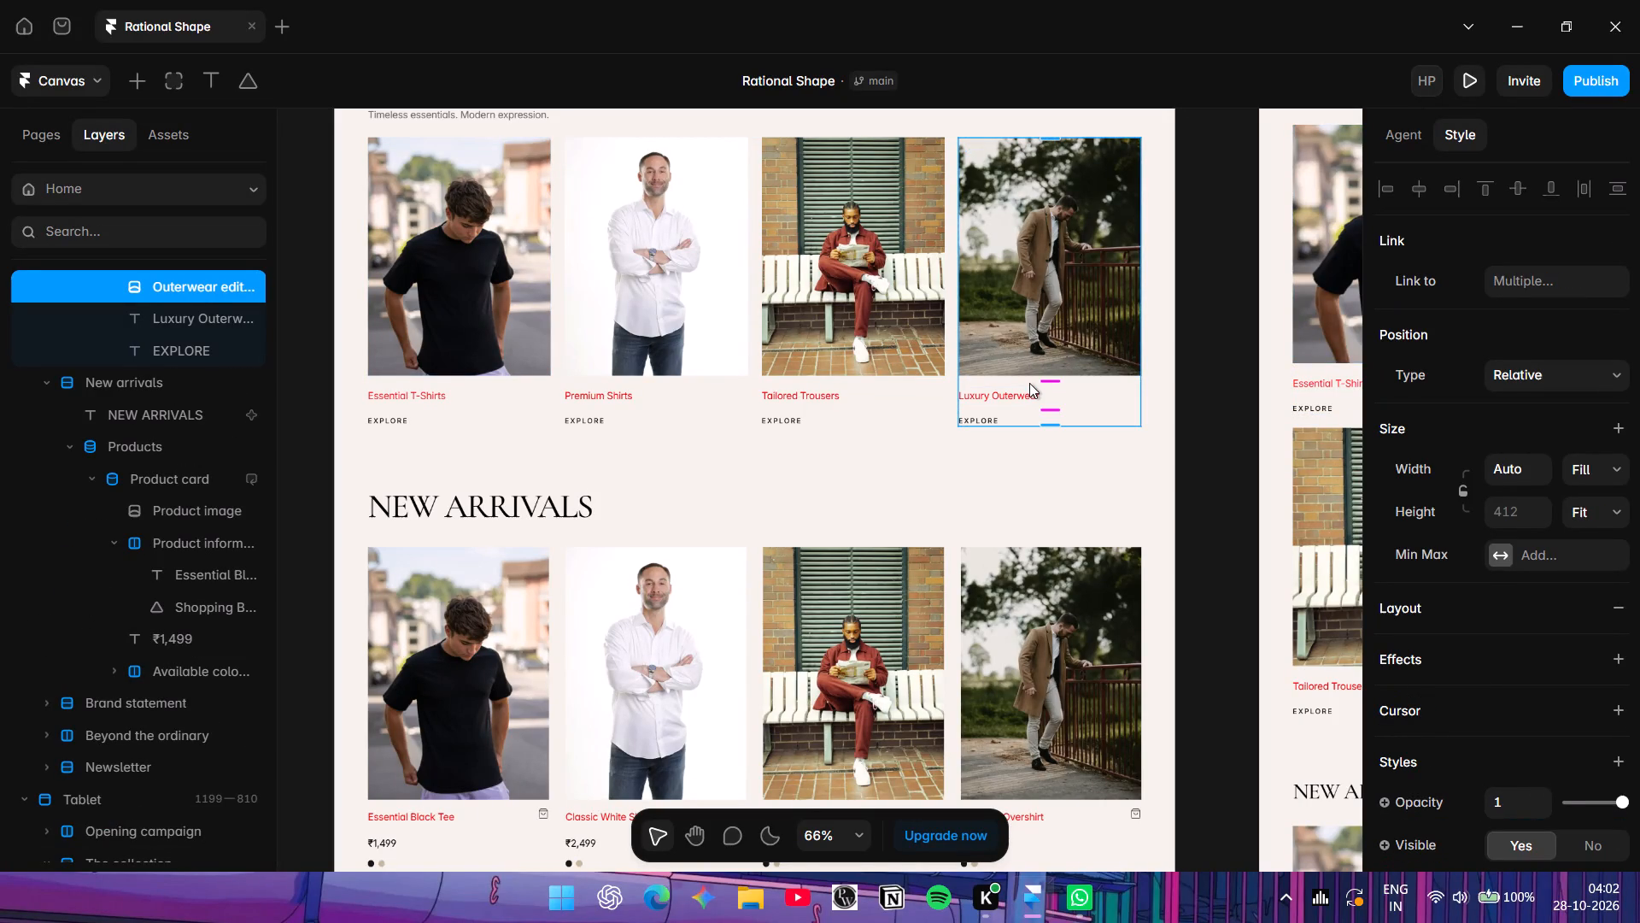
pyautogui.click(1029, 345)
pyautogui.keyDown('shift'); pyautogui.click(1018, 395); pyautogui.keyUp('shift')
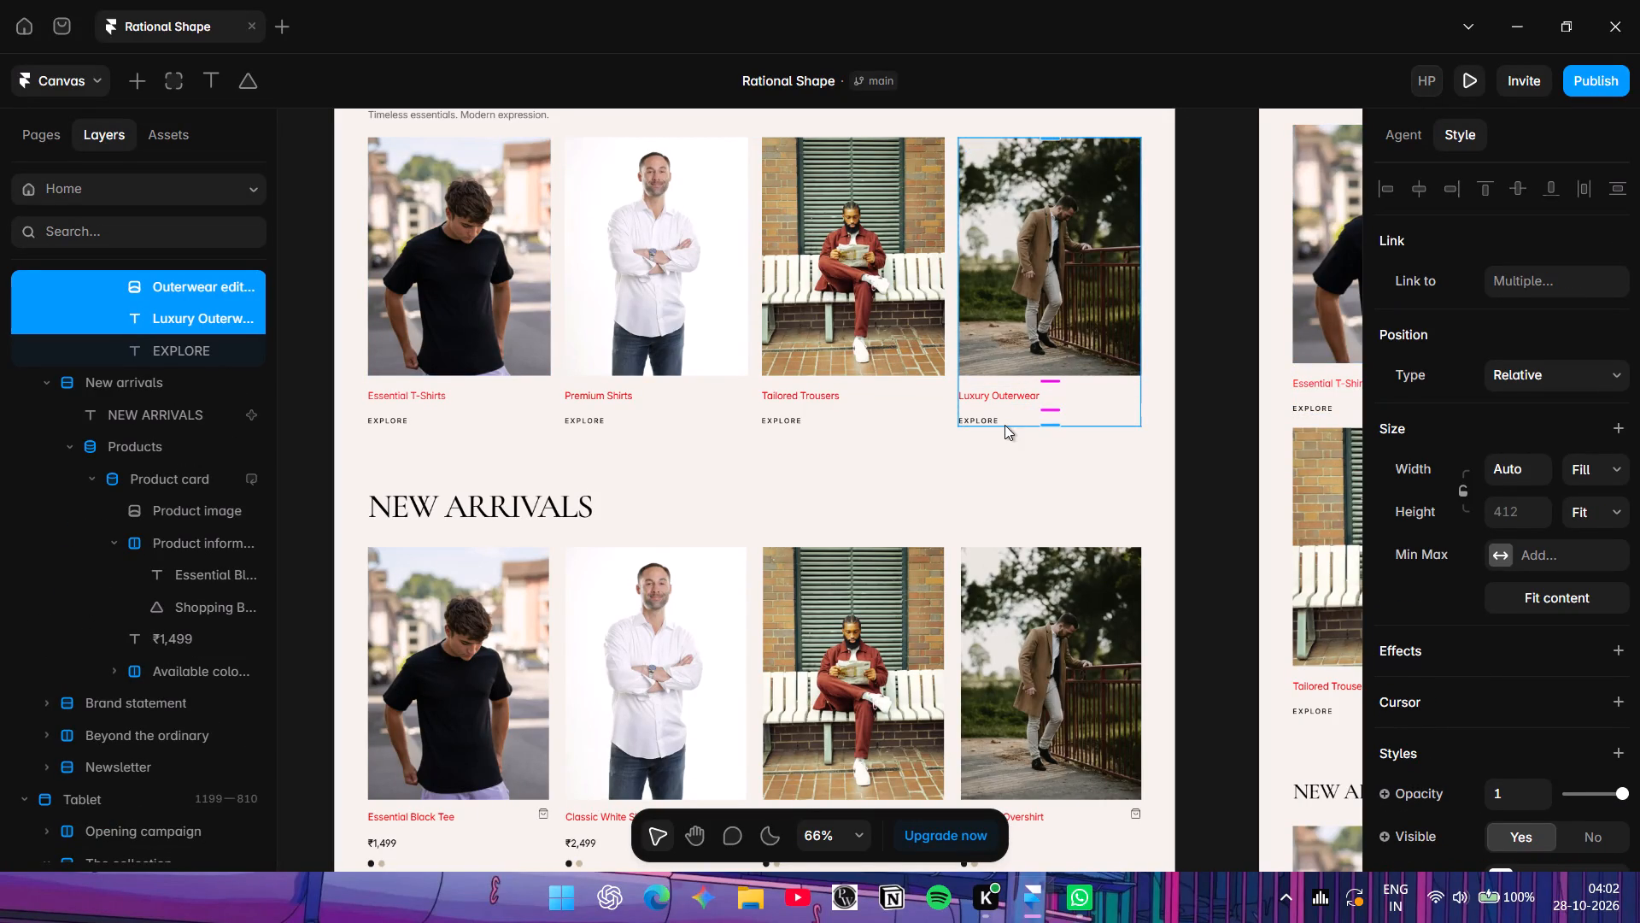
pyautogui.keyDown('shift'); pyautogui.click(1004, 425); pyautogui.keyUp('shift')
pyautogui.click(1618, 659)
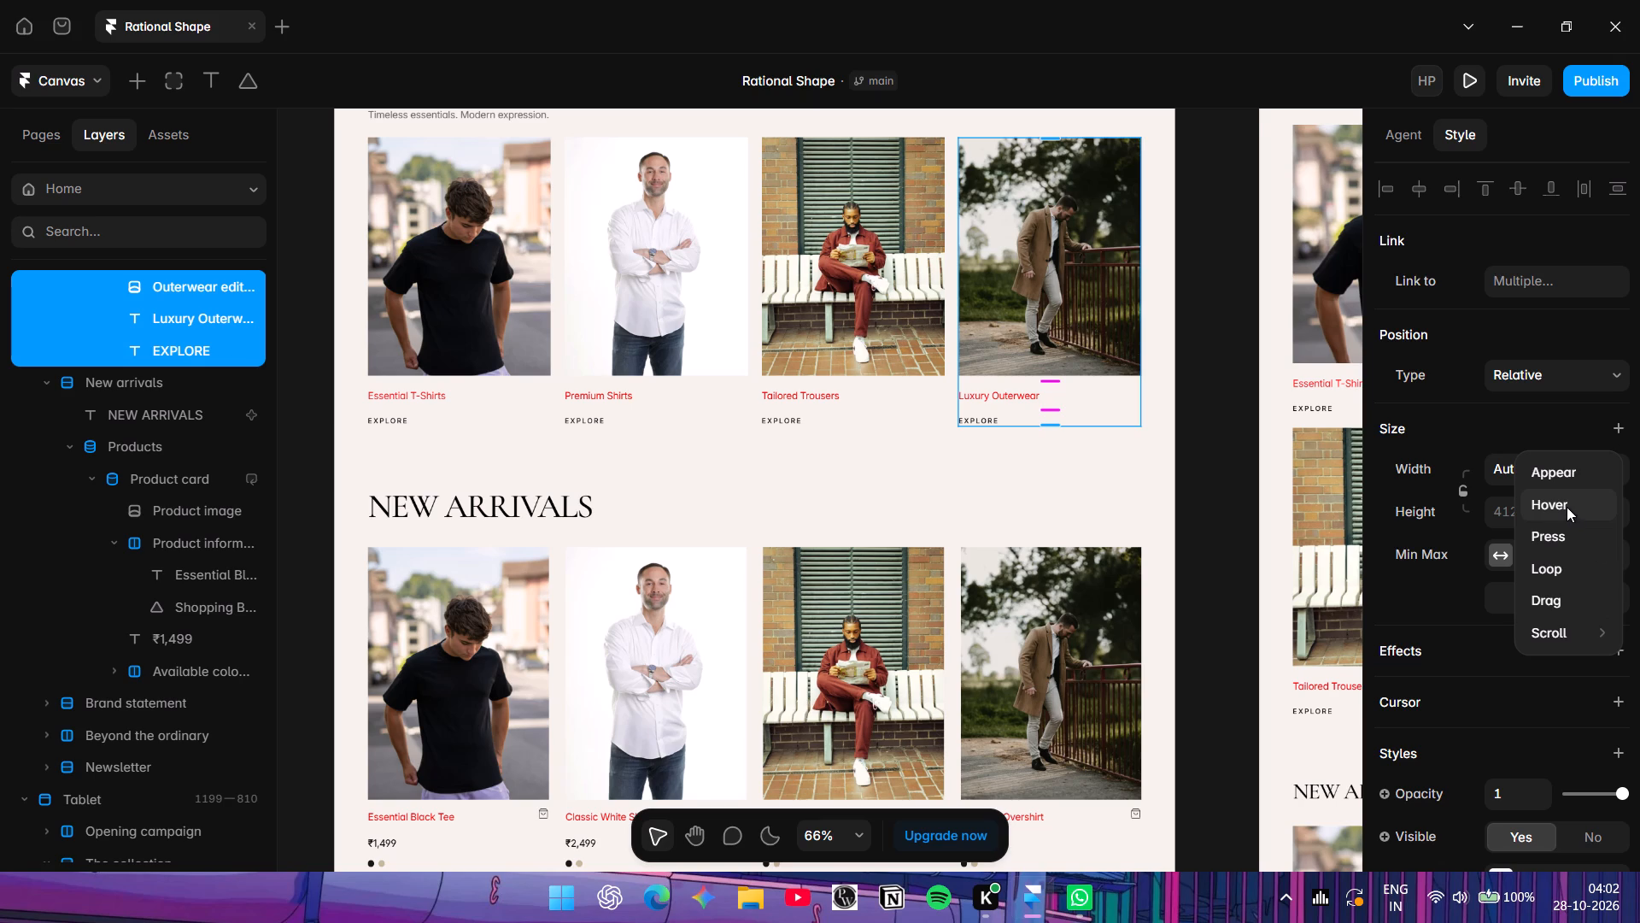
pyautogui.click(1567, 507)
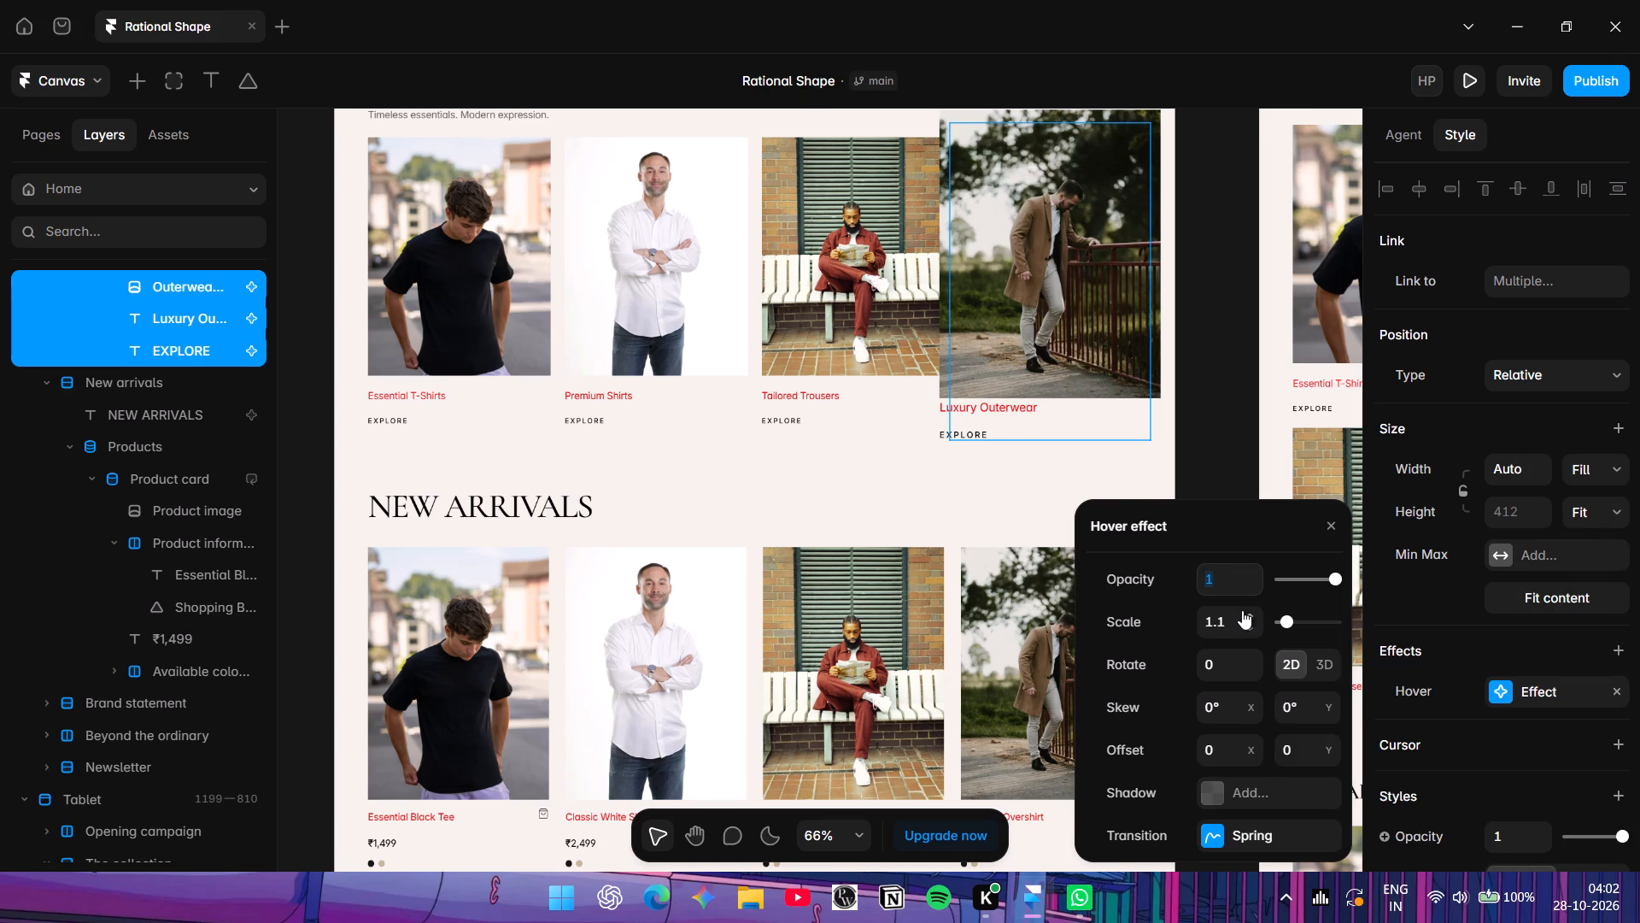
pyautogui.doubleClick(1242, 627)
pyautogui.click(1242, 627)
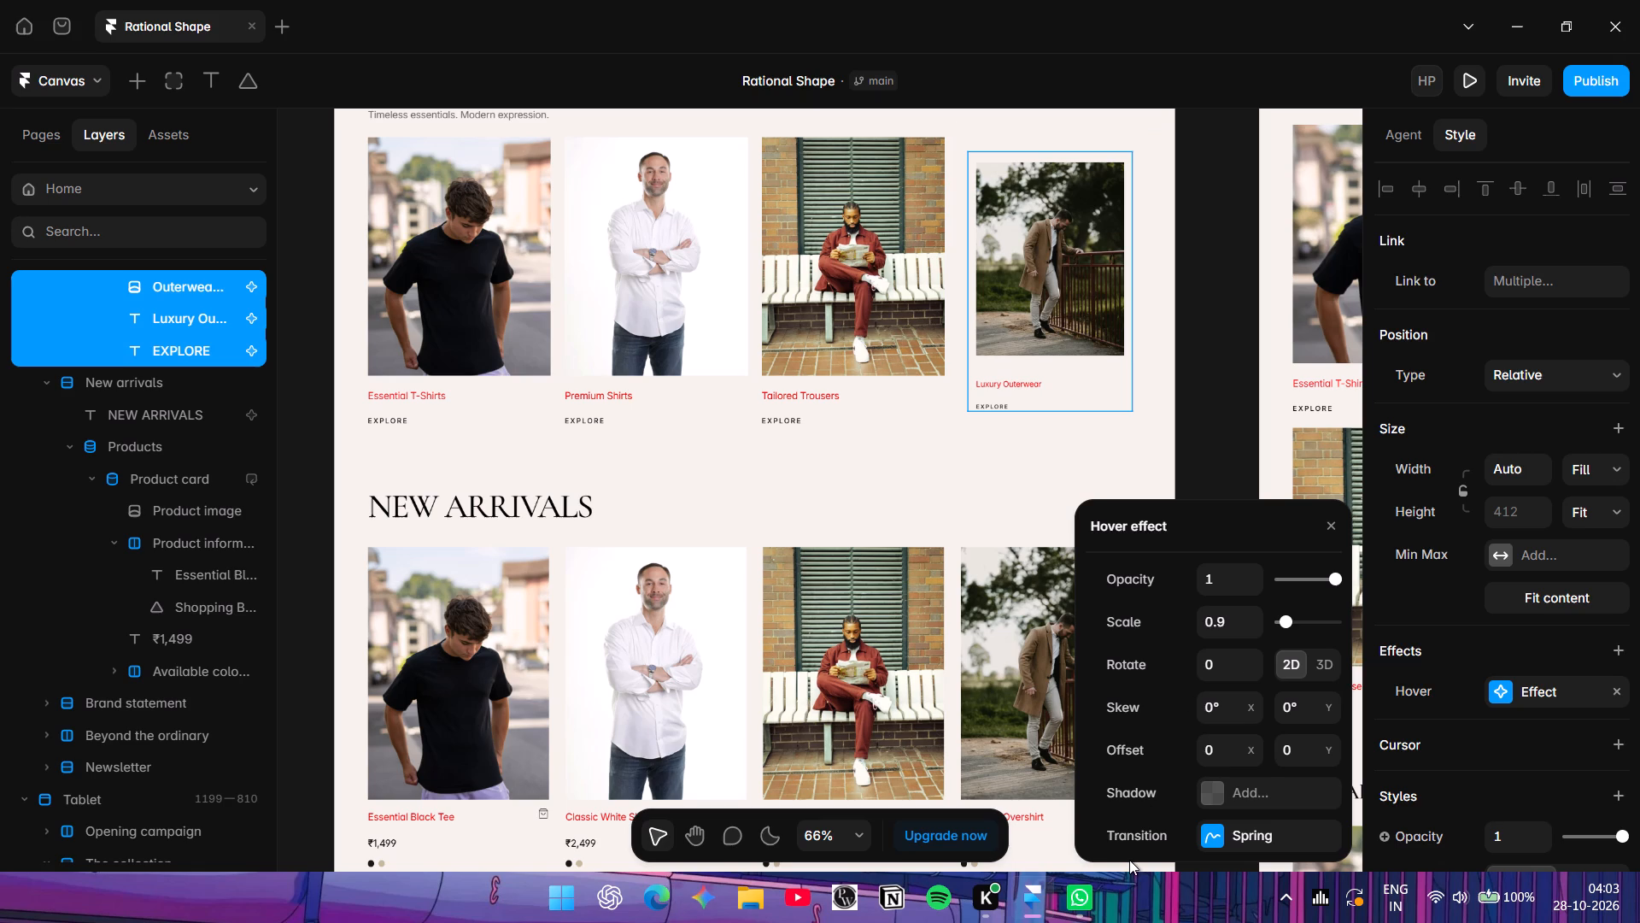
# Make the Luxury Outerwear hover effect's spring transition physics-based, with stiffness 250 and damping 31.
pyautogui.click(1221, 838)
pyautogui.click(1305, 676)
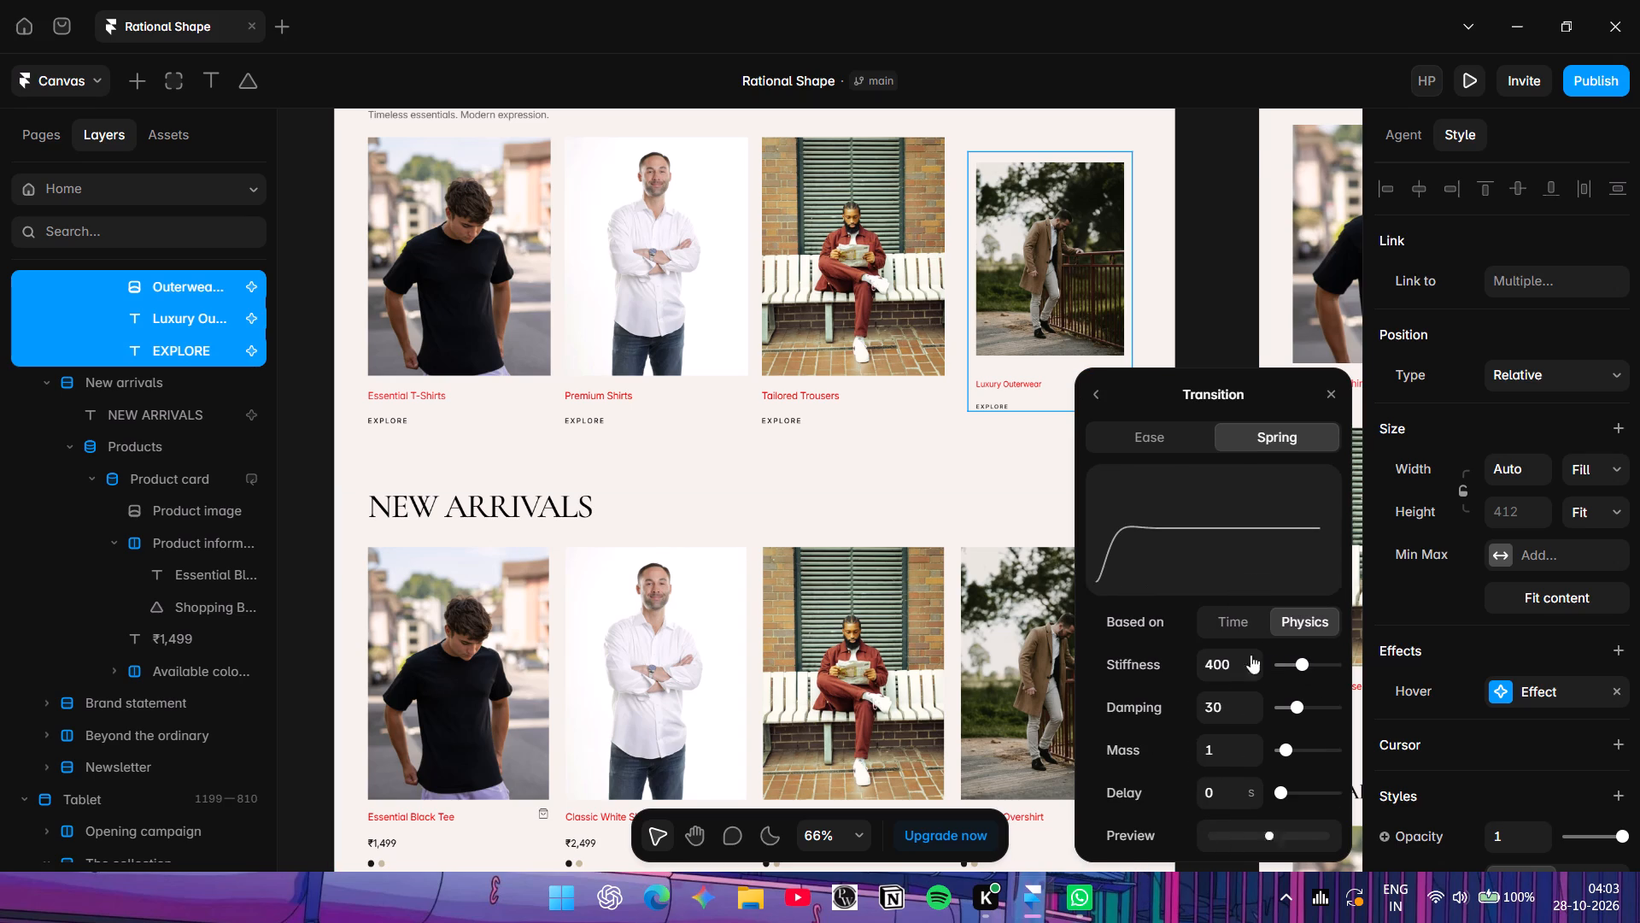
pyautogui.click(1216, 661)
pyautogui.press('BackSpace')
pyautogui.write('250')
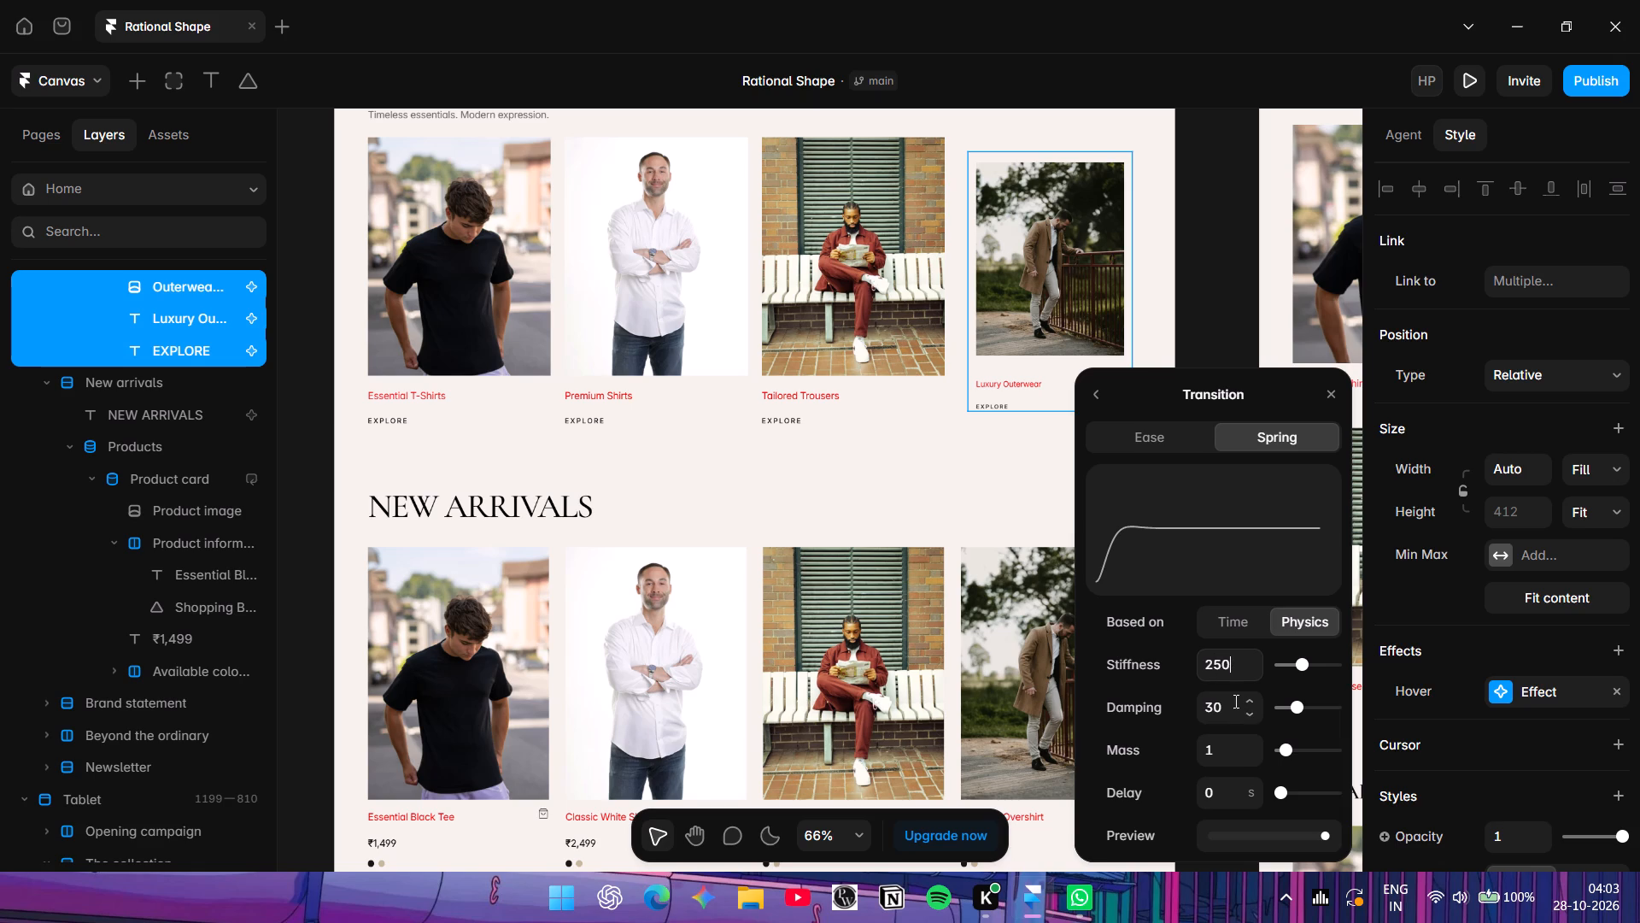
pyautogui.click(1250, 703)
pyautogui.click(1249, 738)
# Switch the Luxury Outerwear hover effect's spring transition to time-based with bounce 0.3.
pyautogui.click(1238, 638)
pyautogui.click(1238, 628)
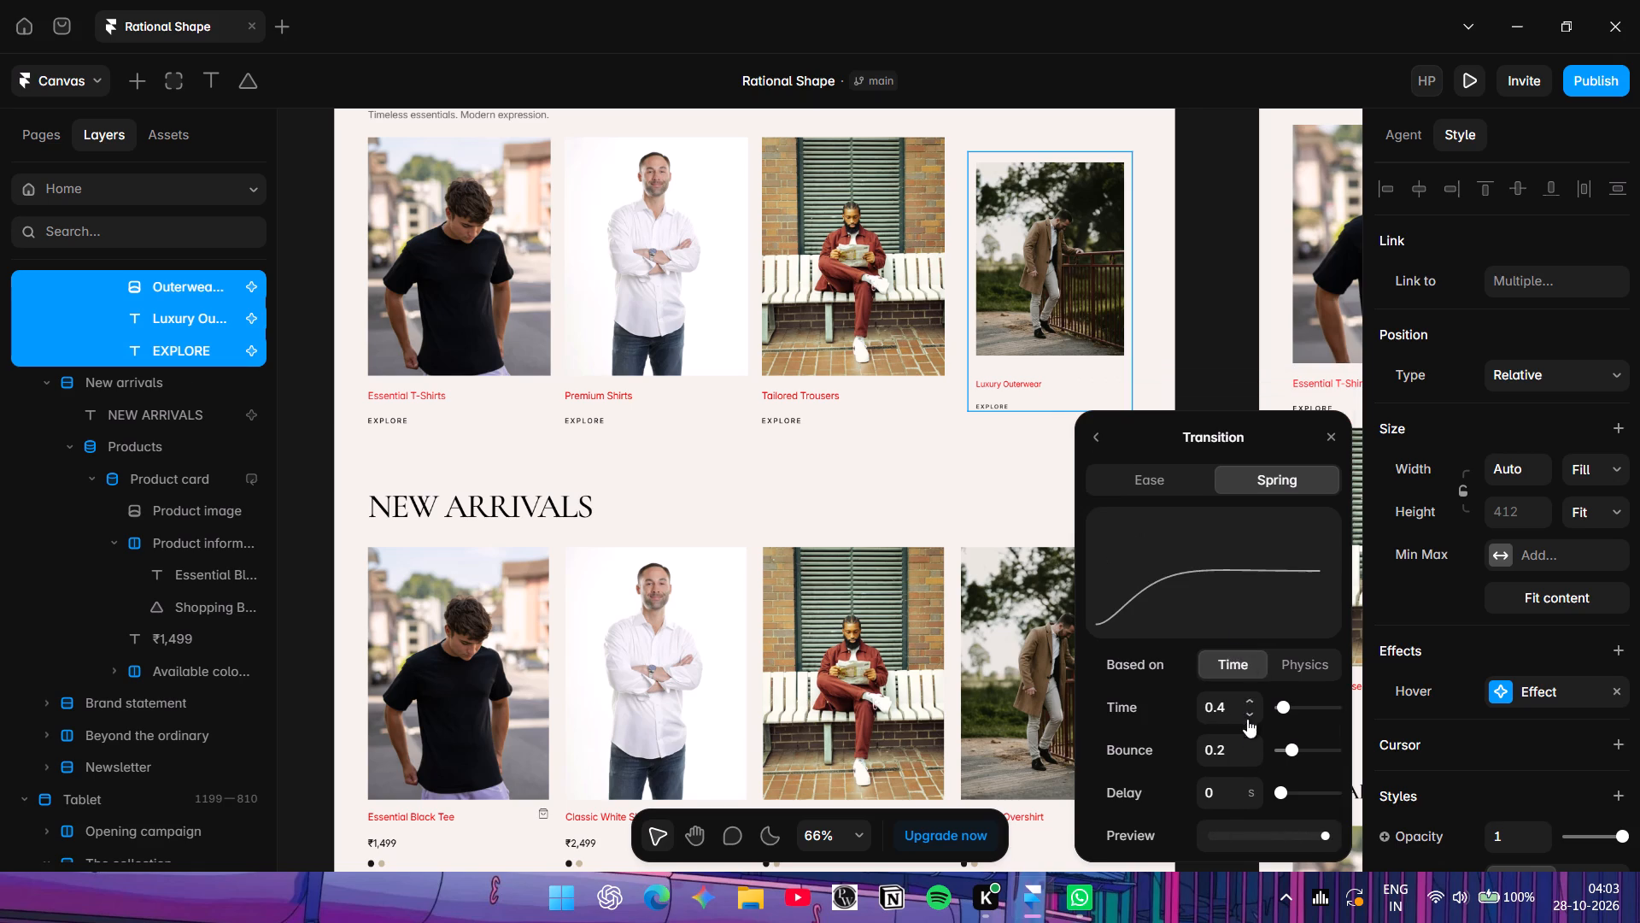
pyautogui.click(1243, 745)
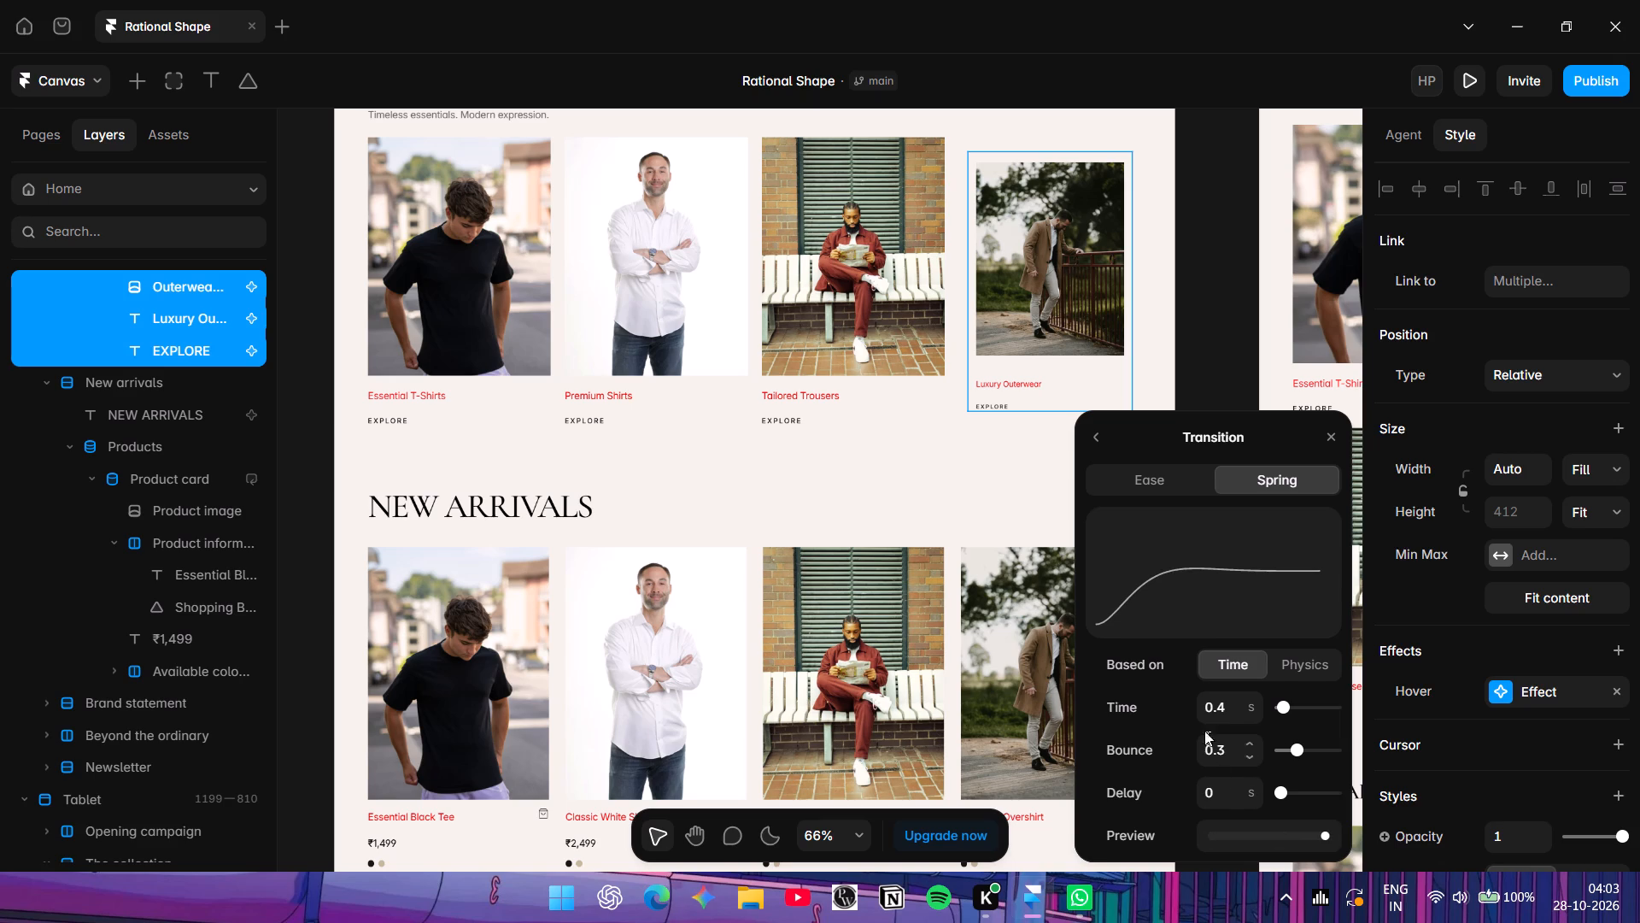
# Change the Luxury Outerwear hover transition to Ease and reshape its curve to a custom Bezier of about 0.44, 0, 0.35, 1.05.
pyautogui.click(1172, 491)
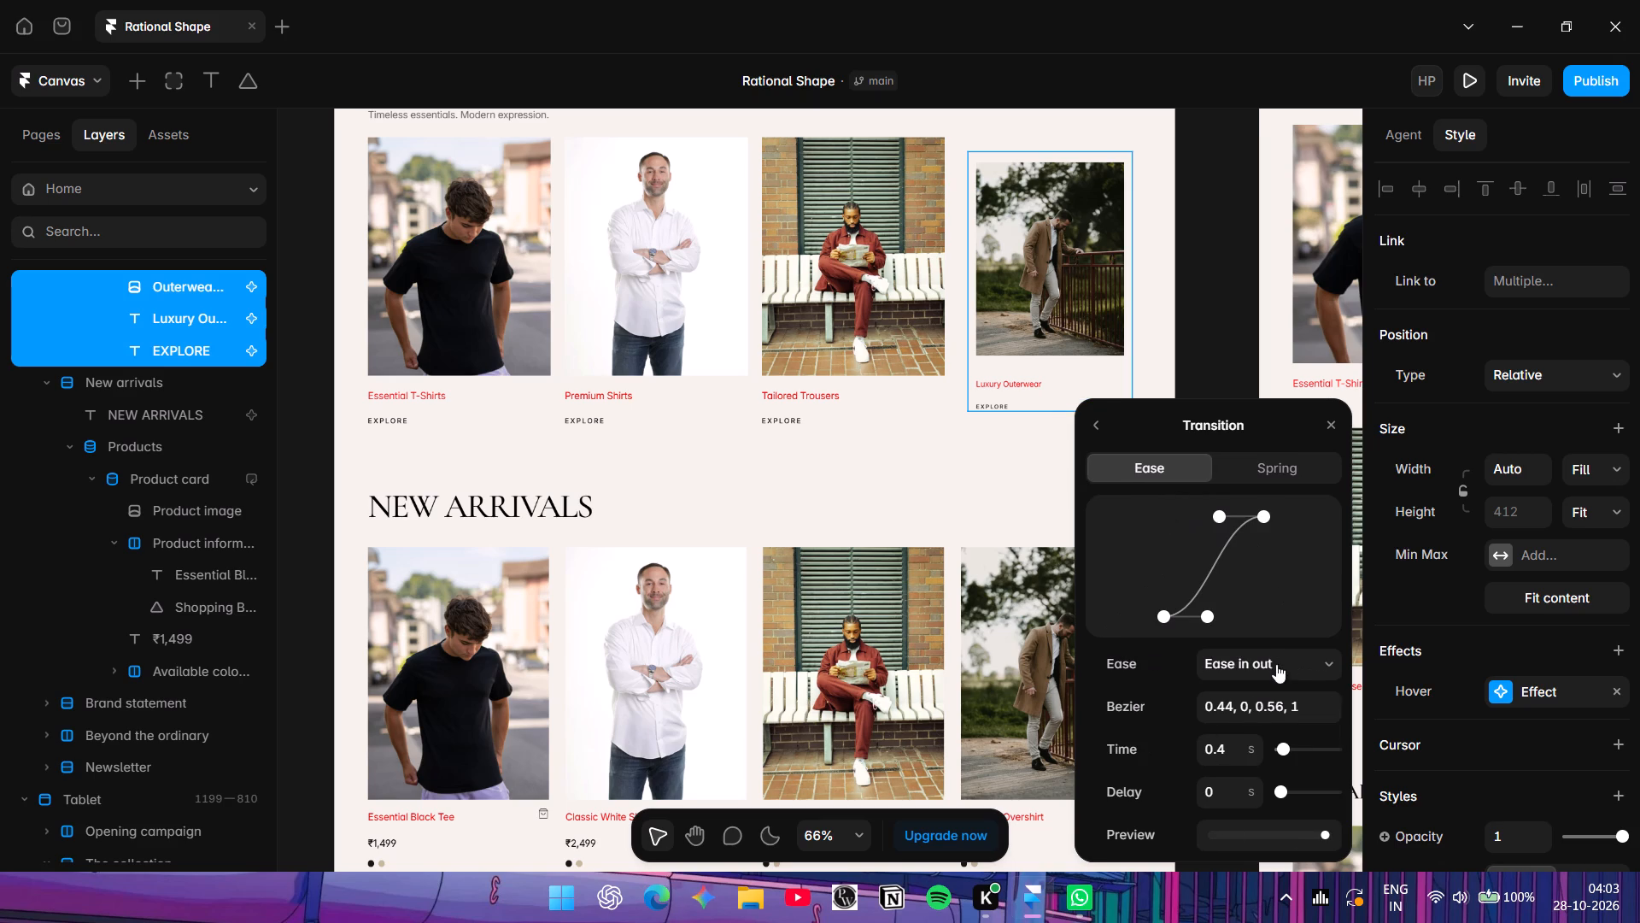
pyautogui.moveTo(1225, 526); pyautogui.dragTo(1206, 520)
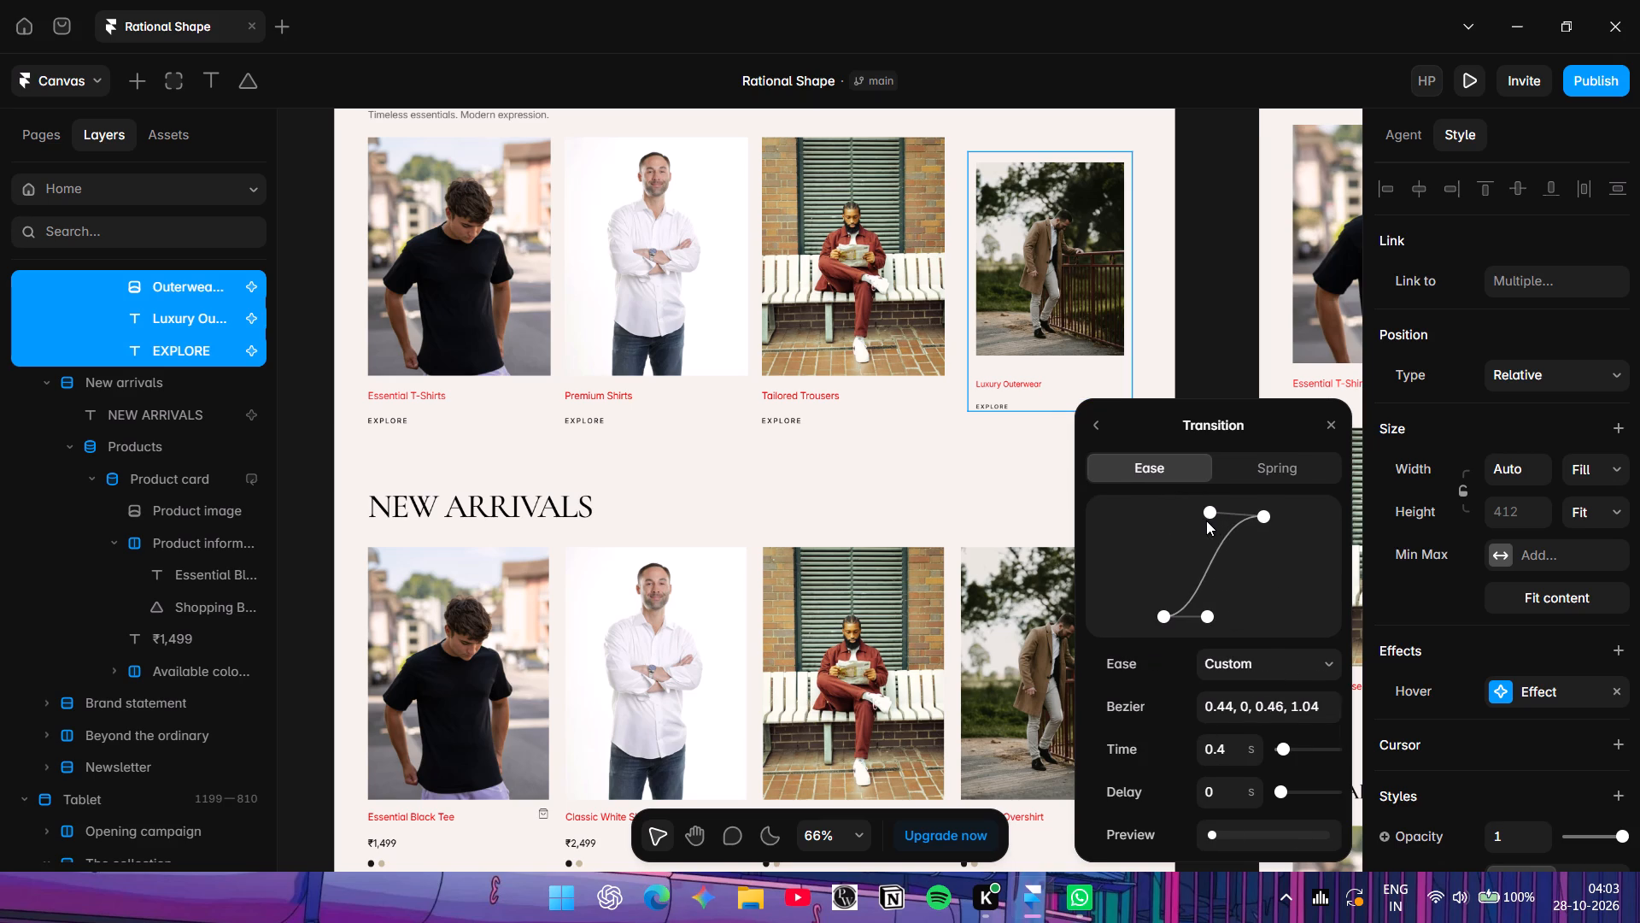
pyautogui.moveTo(1206, 520); pyautogui.dragTo(1204, 520)
pyautogui.press('Return')
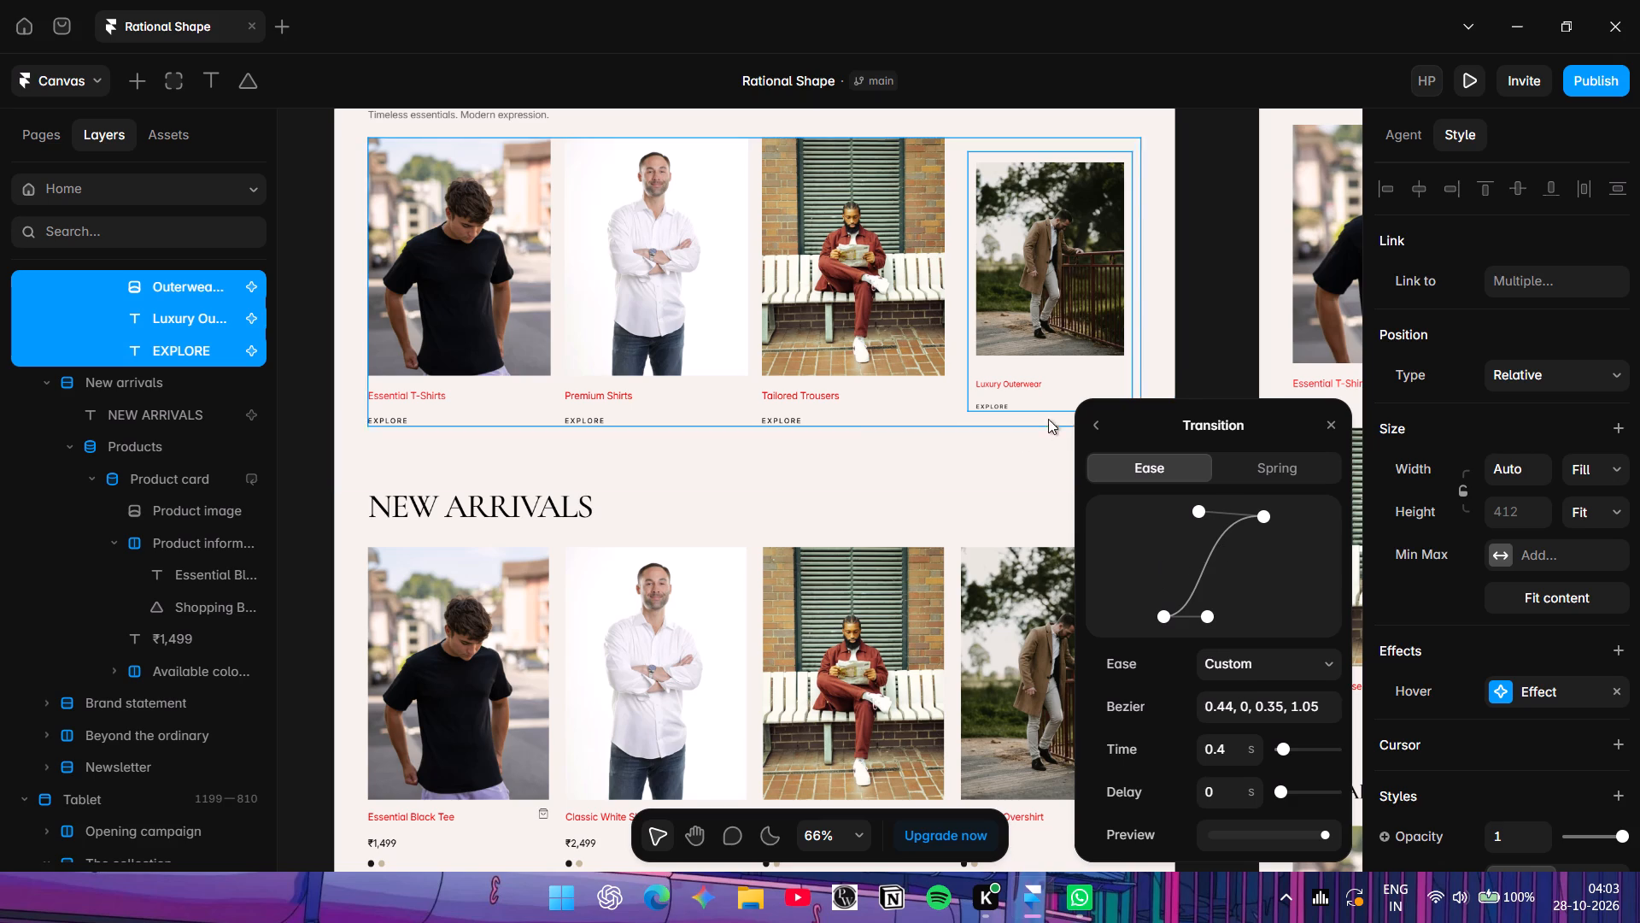
pyautogui.click(1093, 422)
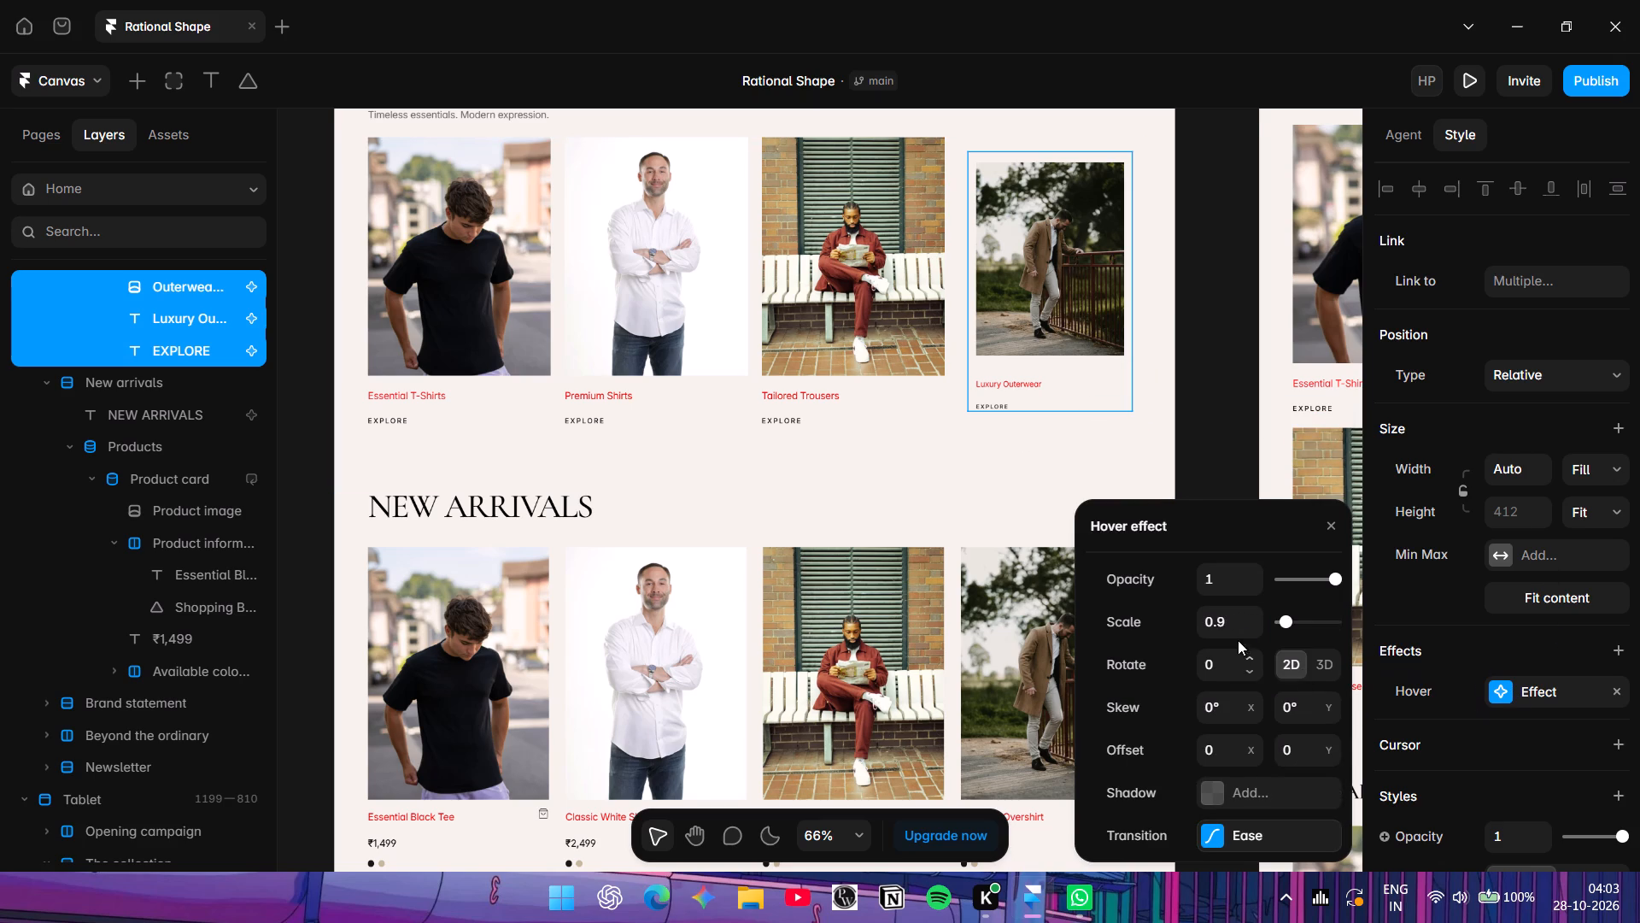
pyautogui.click(1239, 457)
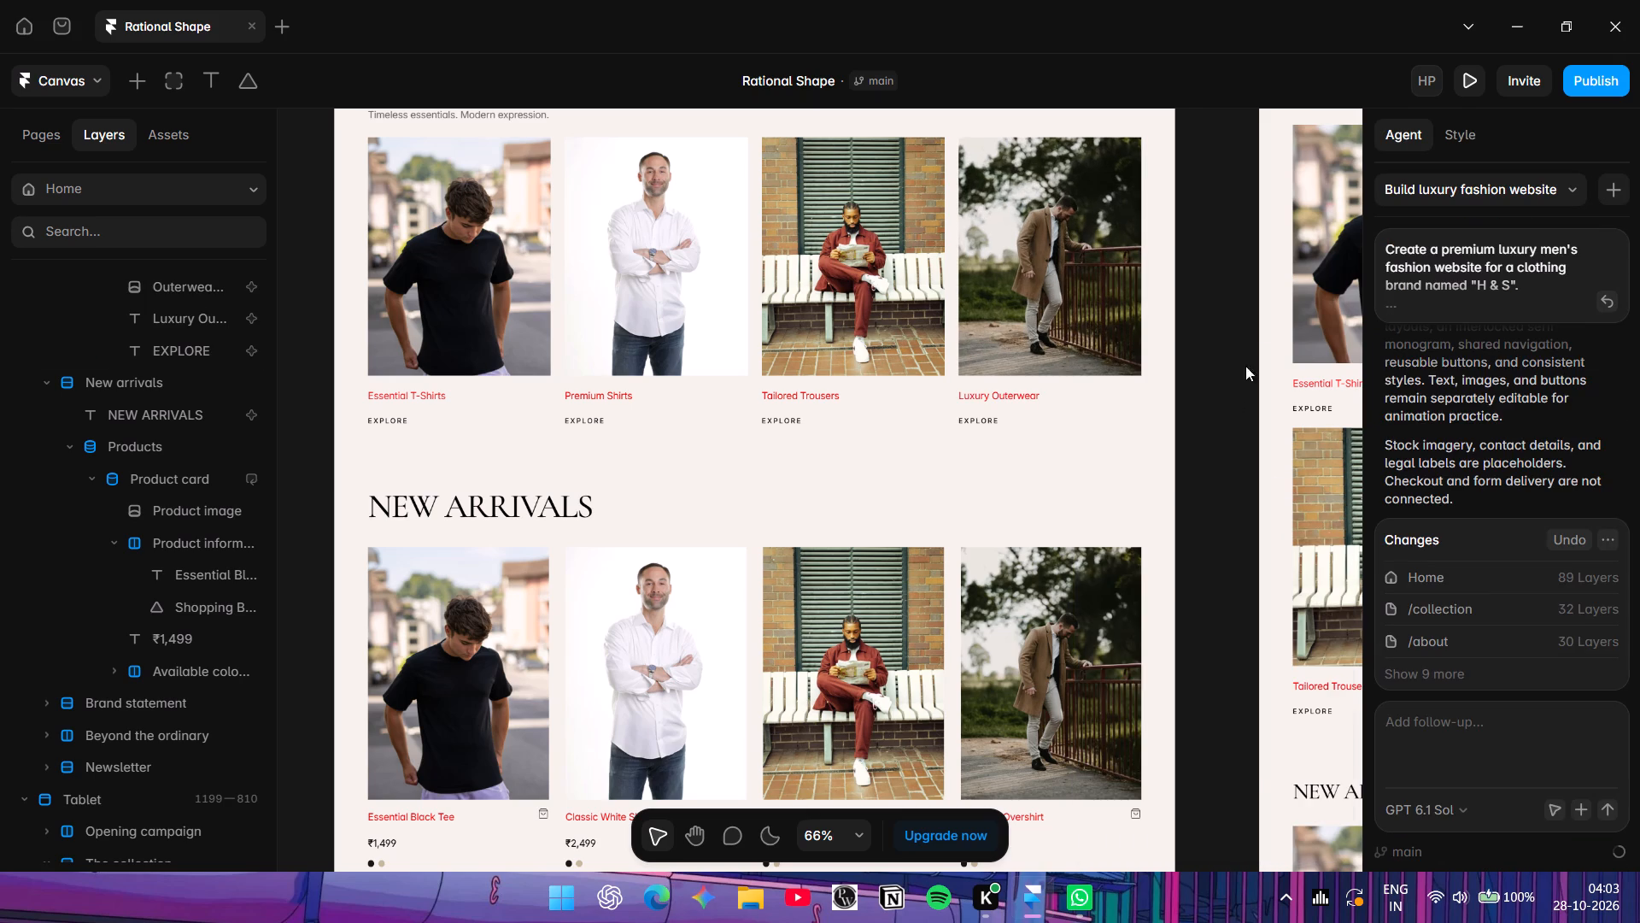
# Preview the page down to The Collection to check the Luxury Outerwear card's hover animation, and return to the canvas.
pyautogui.click(1469, 79)
pyautogui.scroll(-3, 1040, 473)
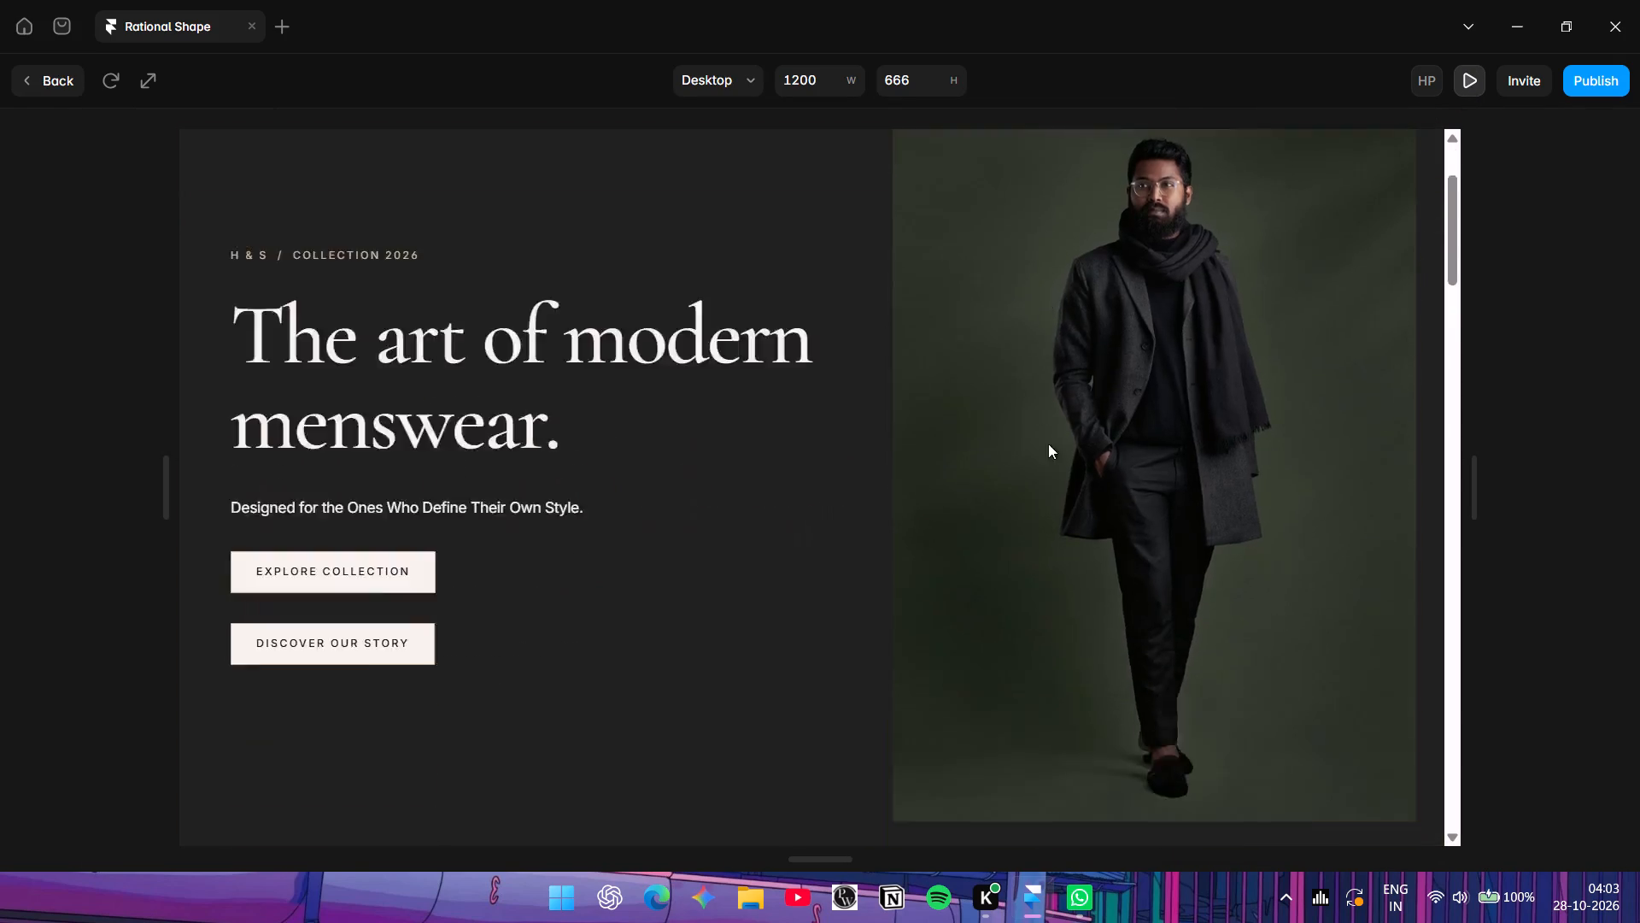
pyautogui.scroll(-2, 1054, 432)
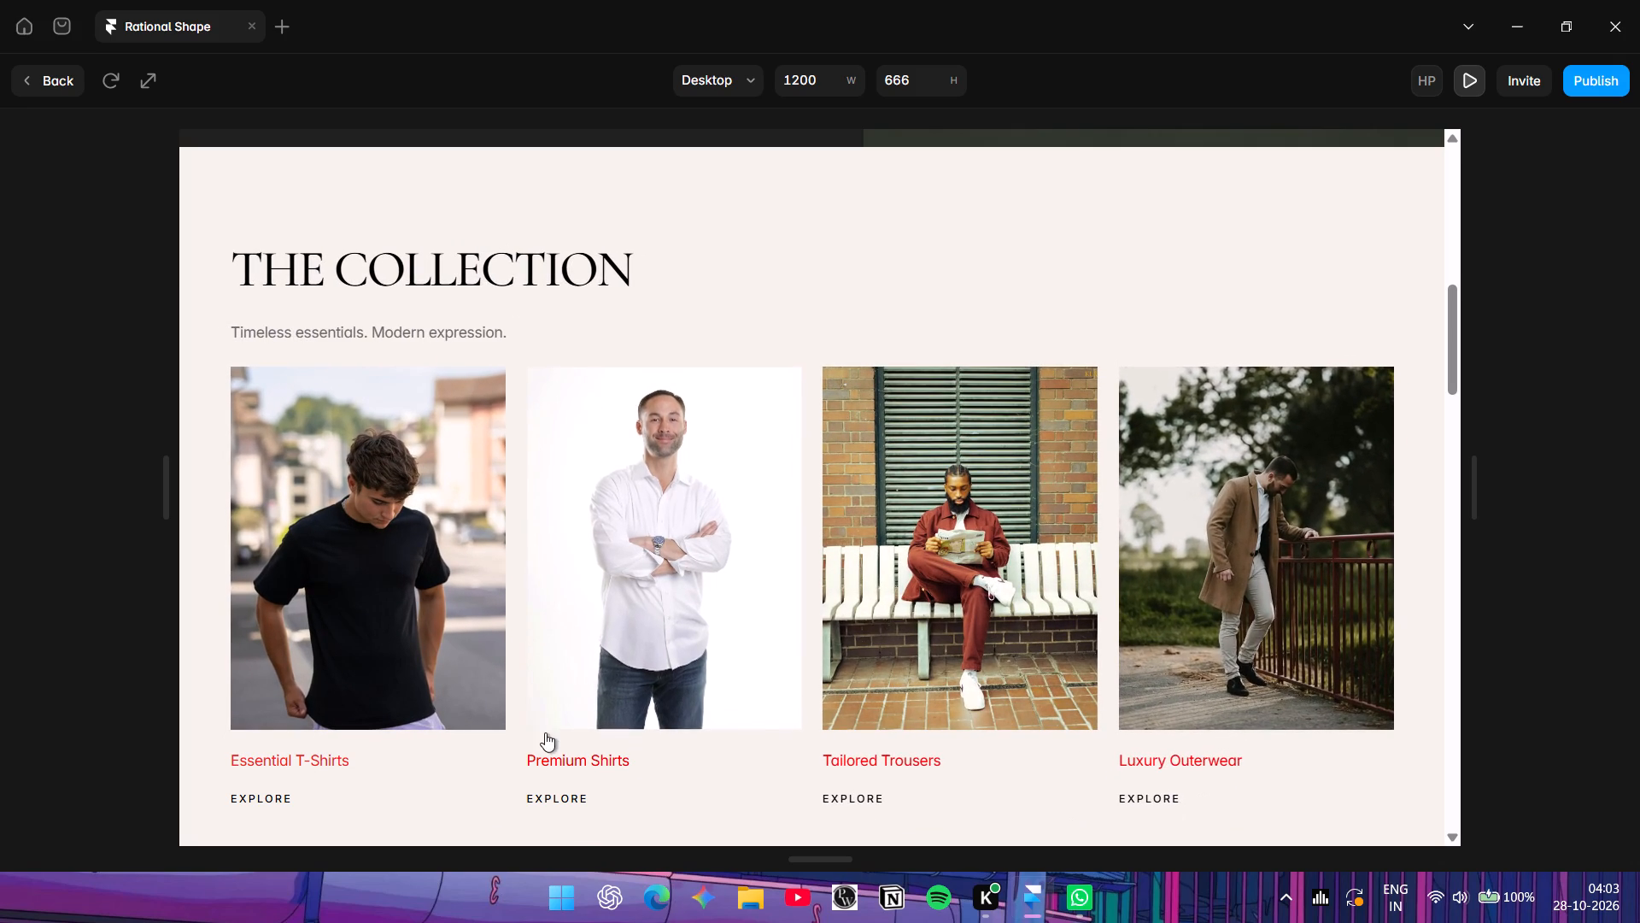
pyautogui.click(49, 86)
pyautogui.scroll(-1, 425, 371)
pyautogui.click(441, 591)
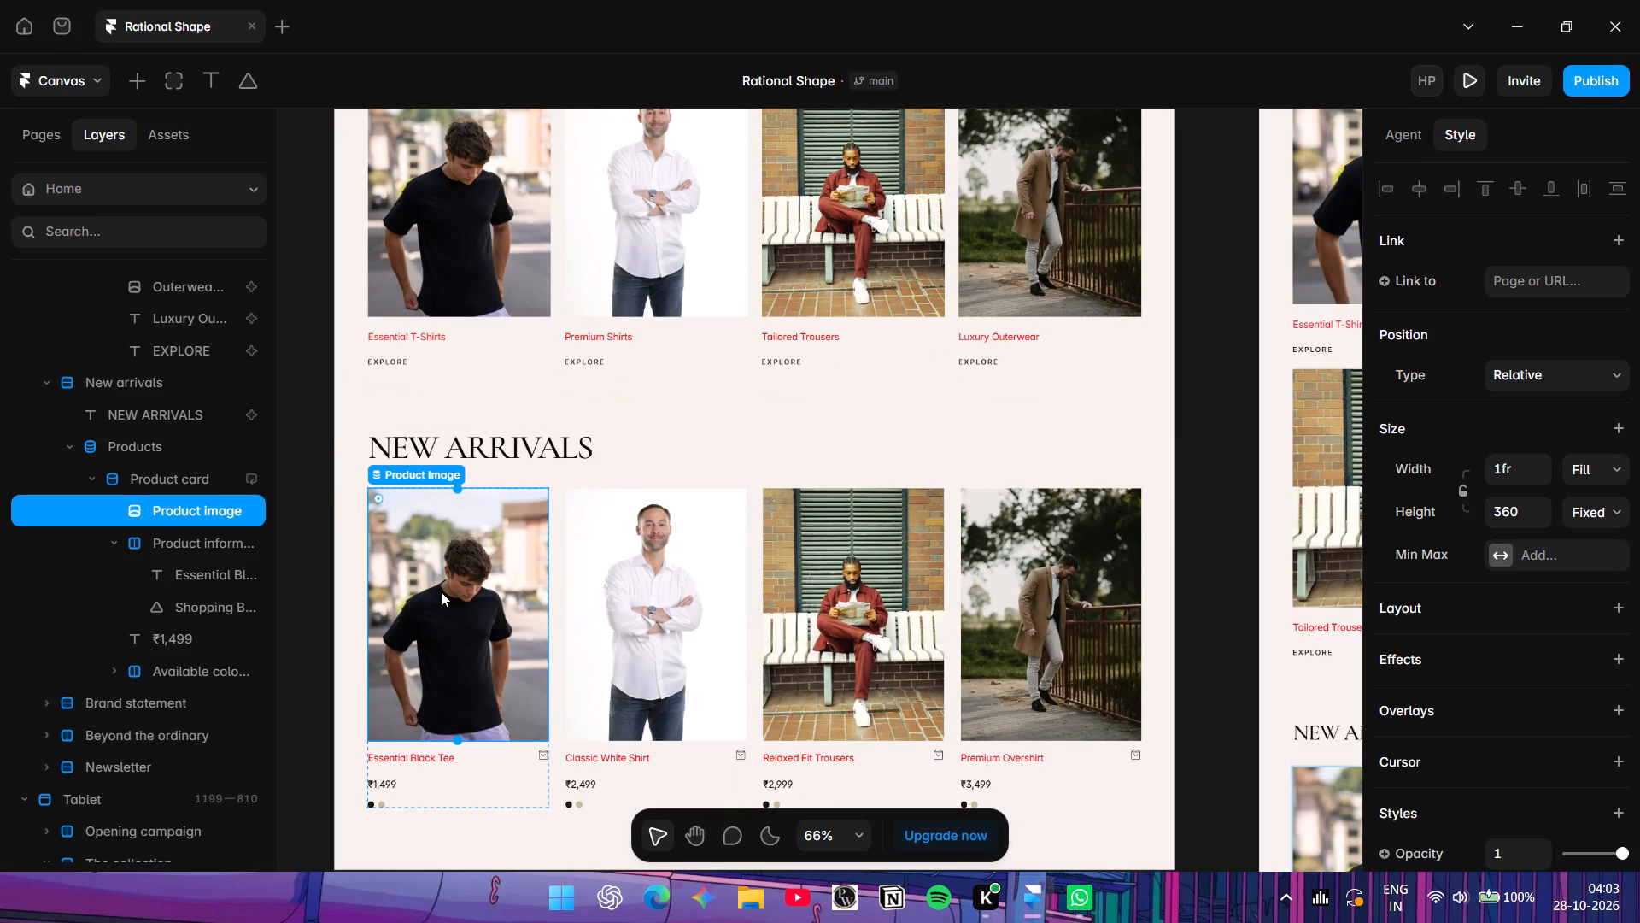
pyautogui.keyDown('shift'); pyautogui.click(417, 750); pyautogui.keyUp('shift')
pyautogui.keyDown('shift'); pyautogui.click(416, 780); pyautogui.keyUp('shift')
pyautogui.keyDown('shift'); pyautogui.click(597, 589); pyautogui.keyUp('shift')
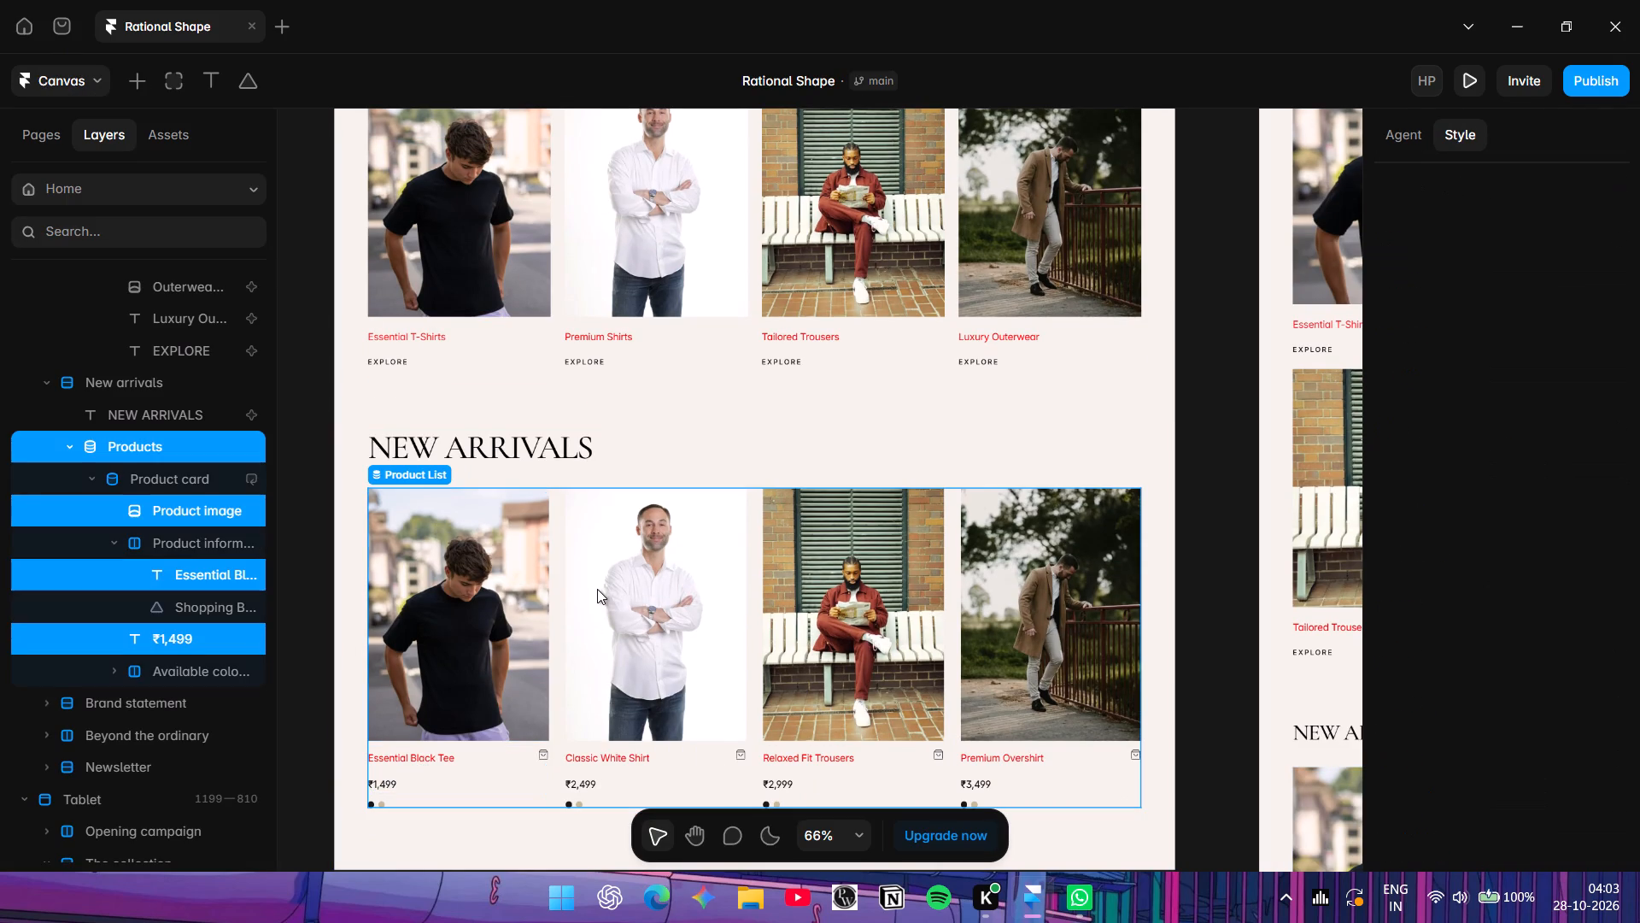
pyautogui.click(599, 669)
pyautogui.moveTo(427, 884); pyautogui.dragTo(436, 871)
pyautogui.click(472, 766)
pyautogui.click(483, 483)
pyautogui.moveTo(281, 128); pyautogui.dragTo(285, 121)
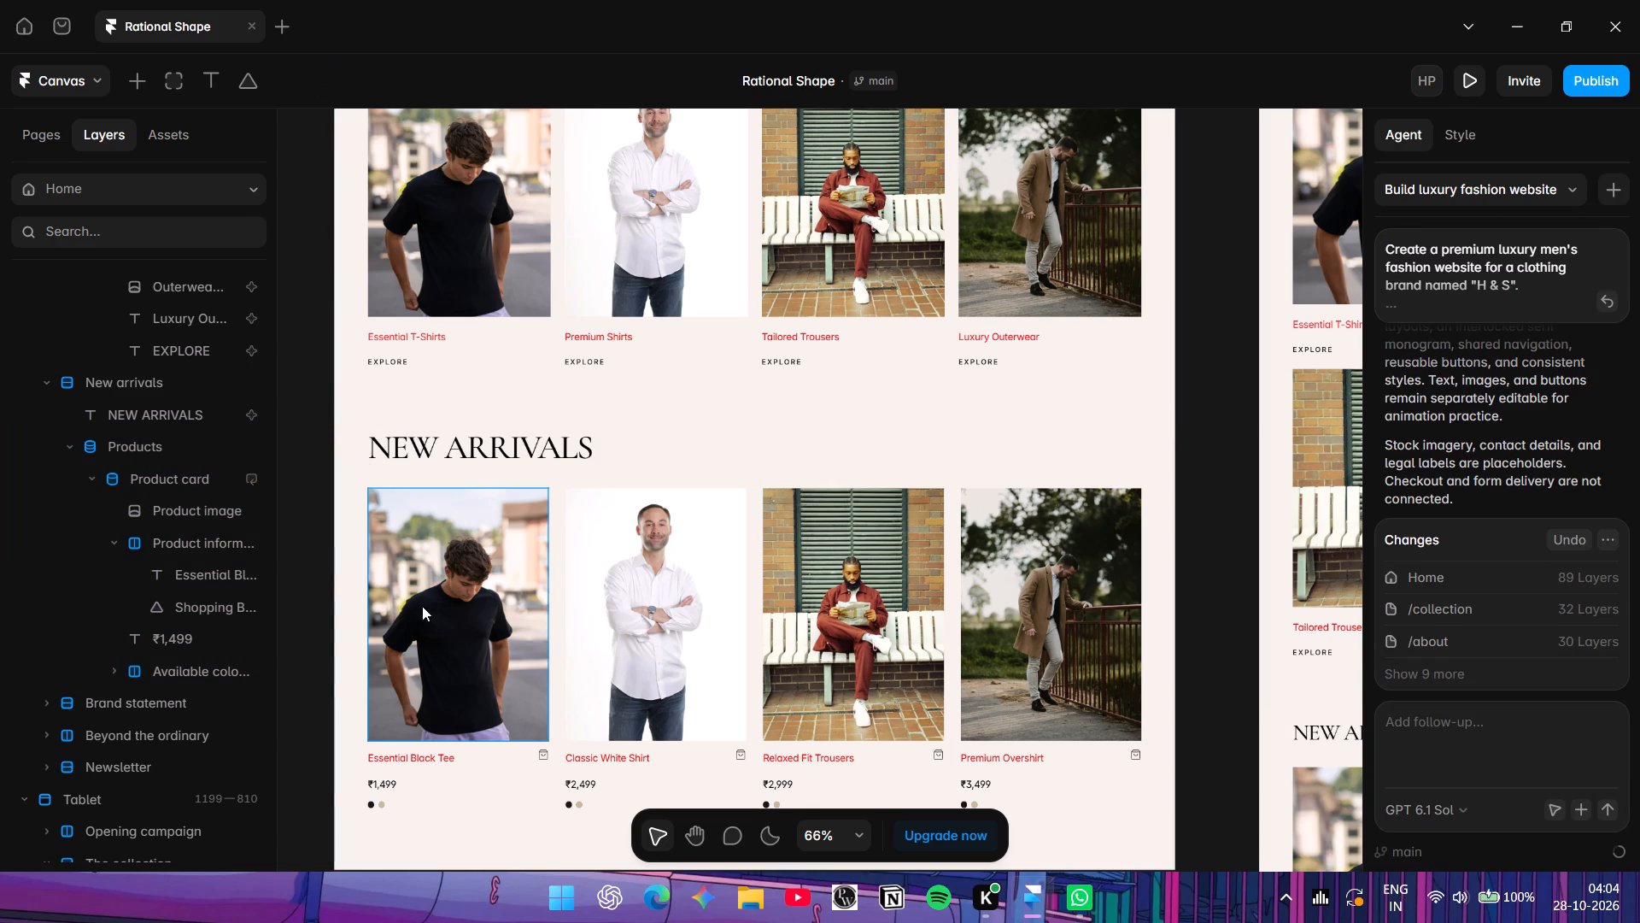
# Add a Hover effect that scales down the image, title and price of the Essential Black Tee card in New Arrivals.
pyautogui.keyDown('shift'); pyautogui.click(472, 546); pyautogui.keyUp('shift')
pyautogui.keyDown('shift'); pyautogui.click(415, 752); pyautogui.keyUp('shift')
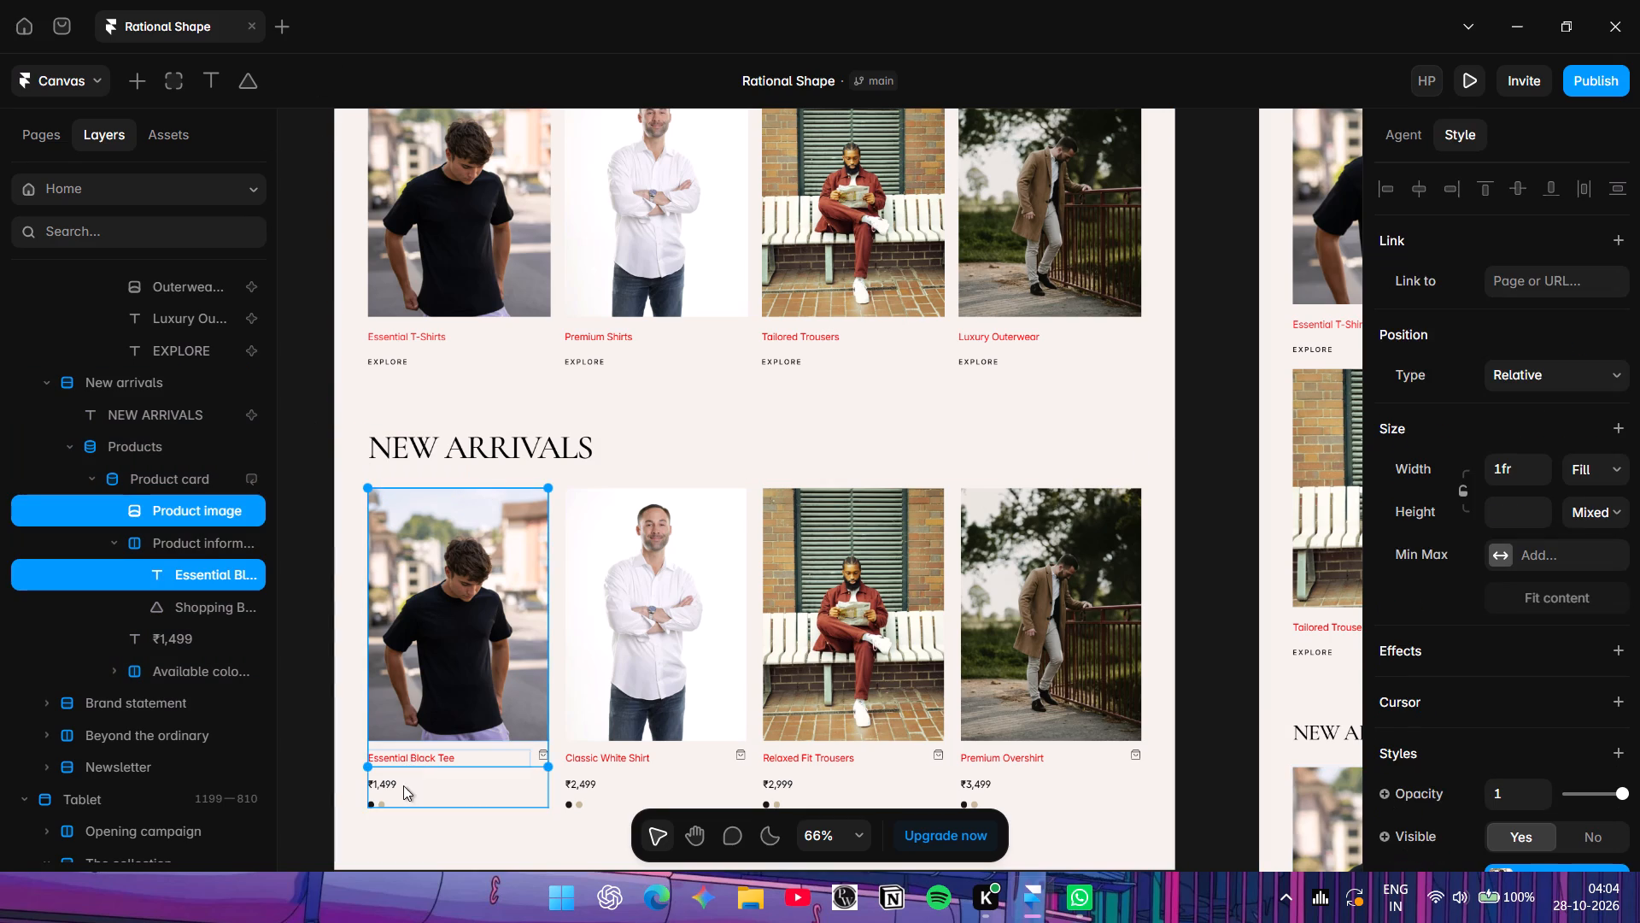
pyautogui.keyDown('shift'); pyautogui.click(403, 785); pyautogui.keyUp('shift')
pyautogui.click(1521, 661)
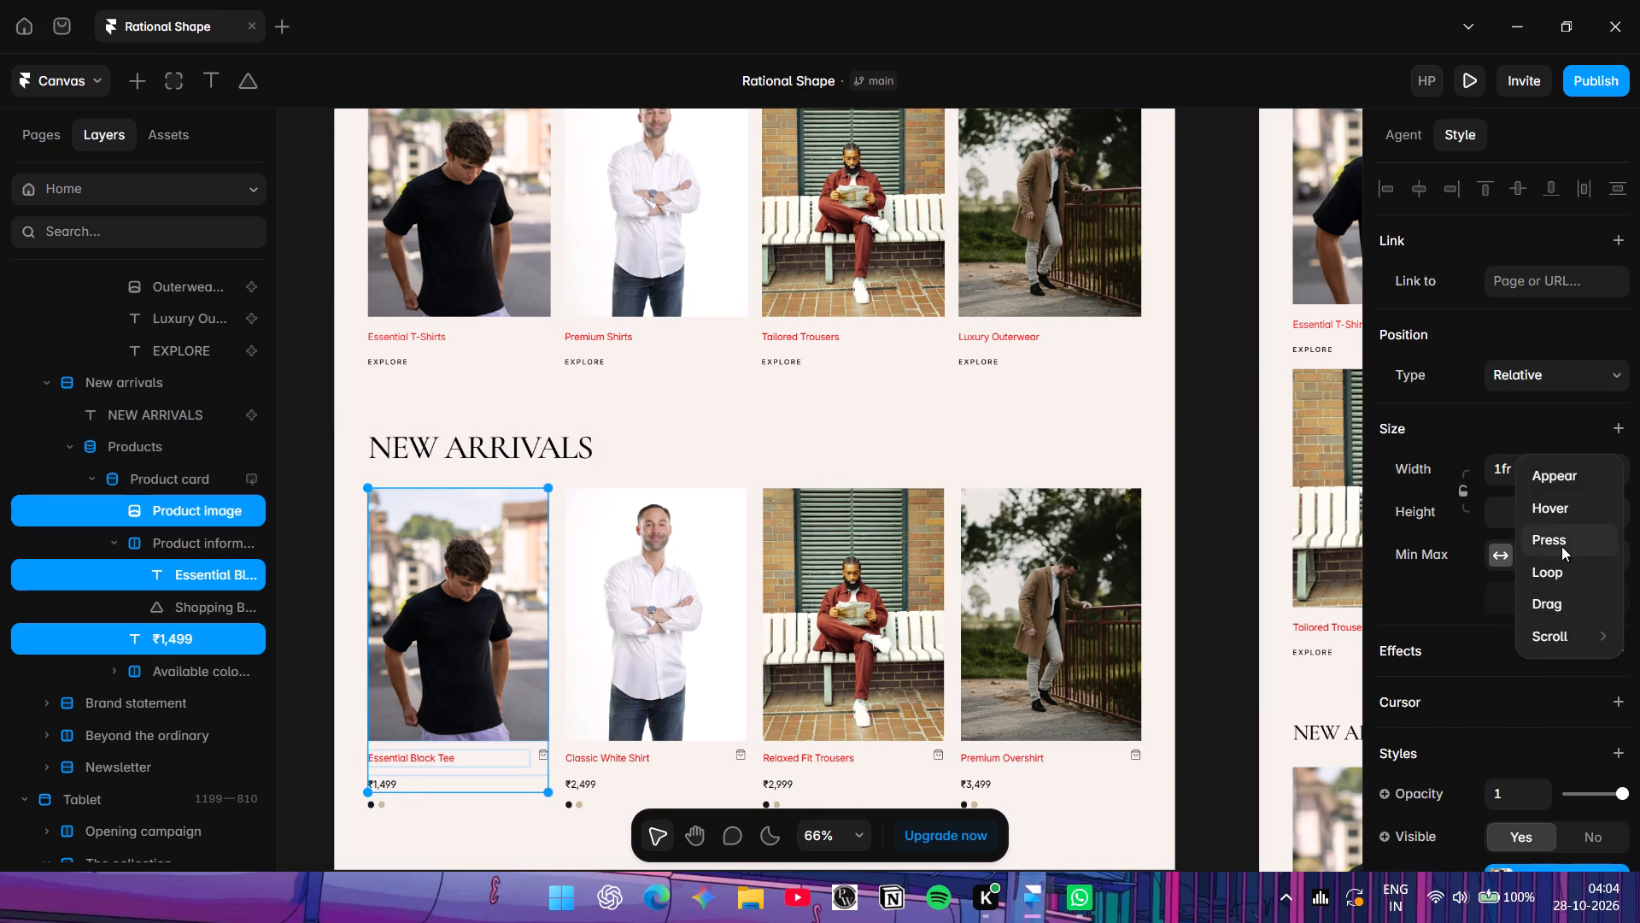
pyautogui.click(1559, 503)
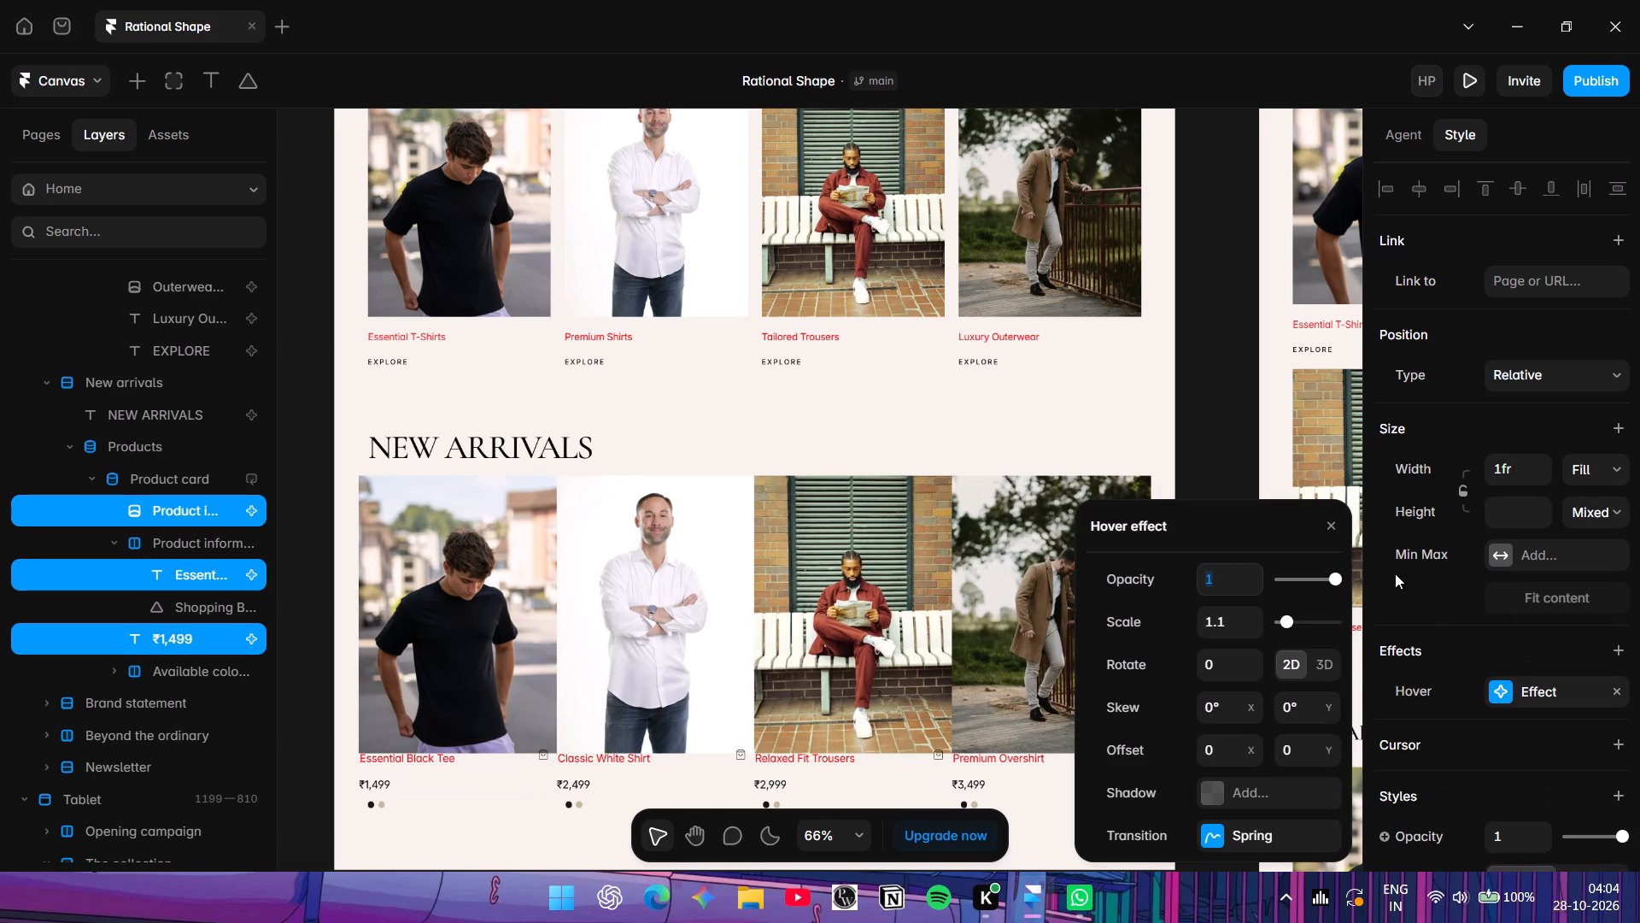
pyautogui.doubleClick(1245, 628)
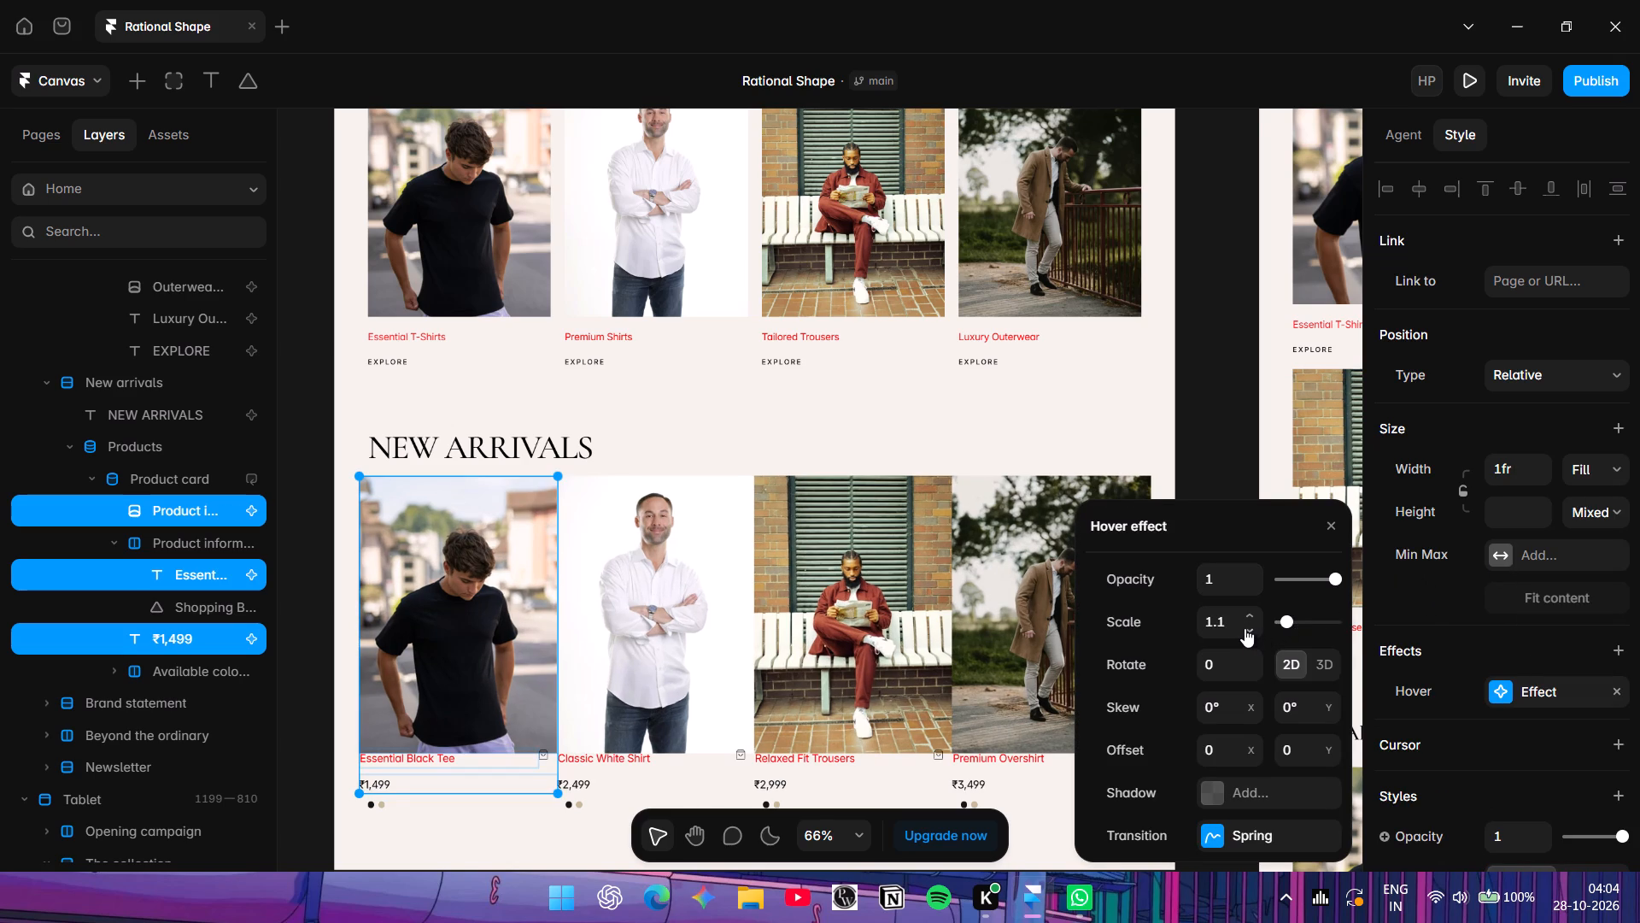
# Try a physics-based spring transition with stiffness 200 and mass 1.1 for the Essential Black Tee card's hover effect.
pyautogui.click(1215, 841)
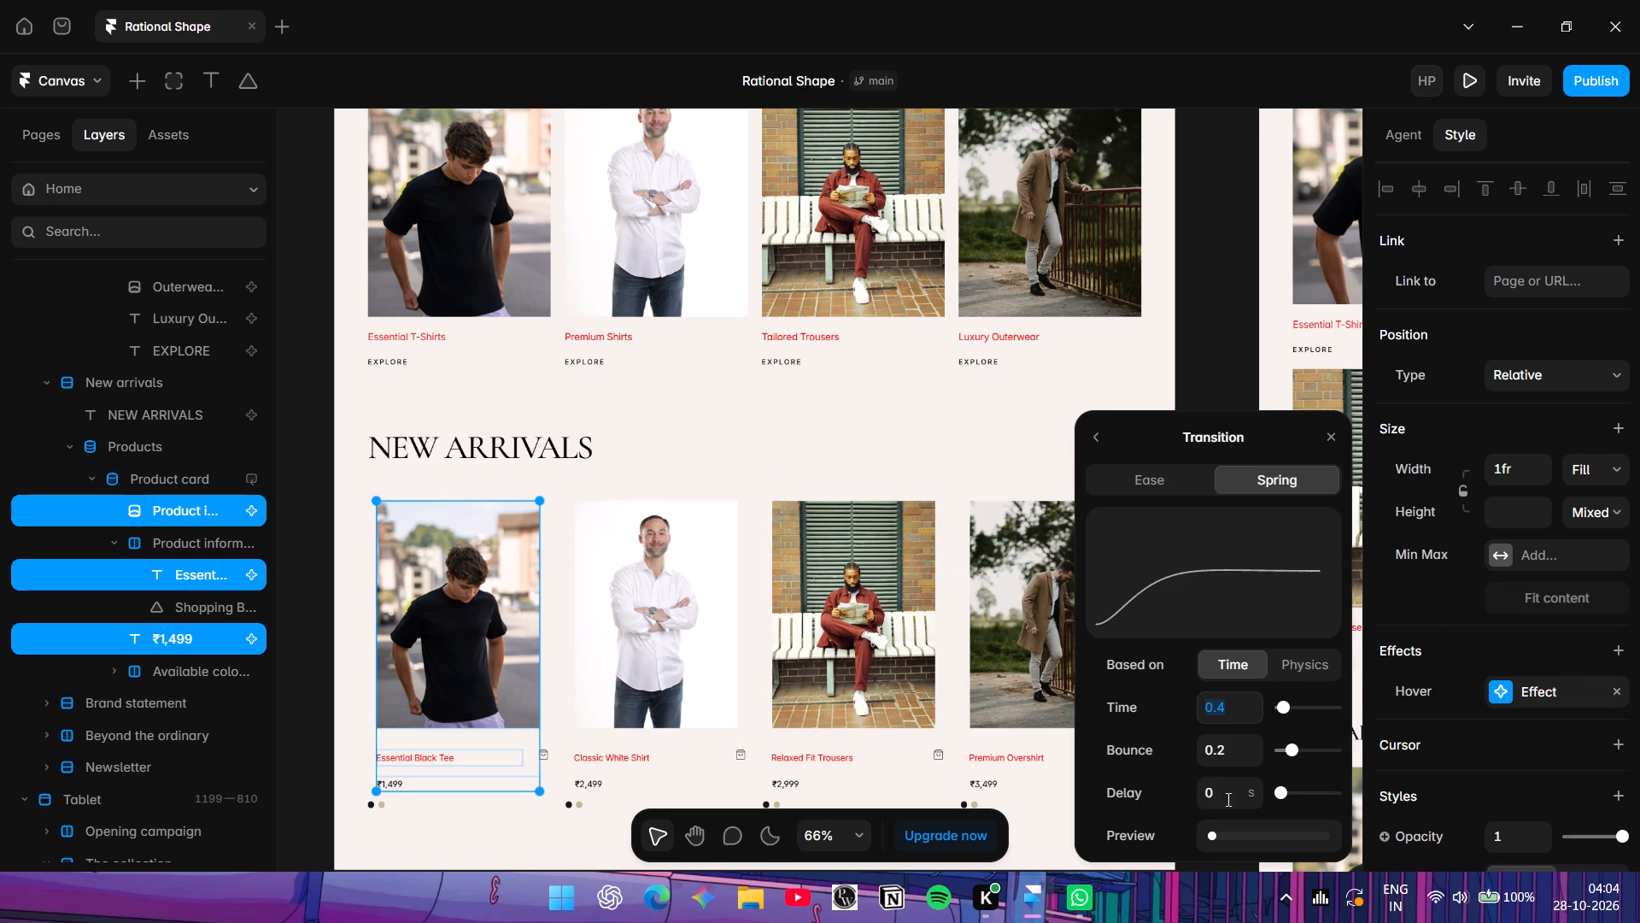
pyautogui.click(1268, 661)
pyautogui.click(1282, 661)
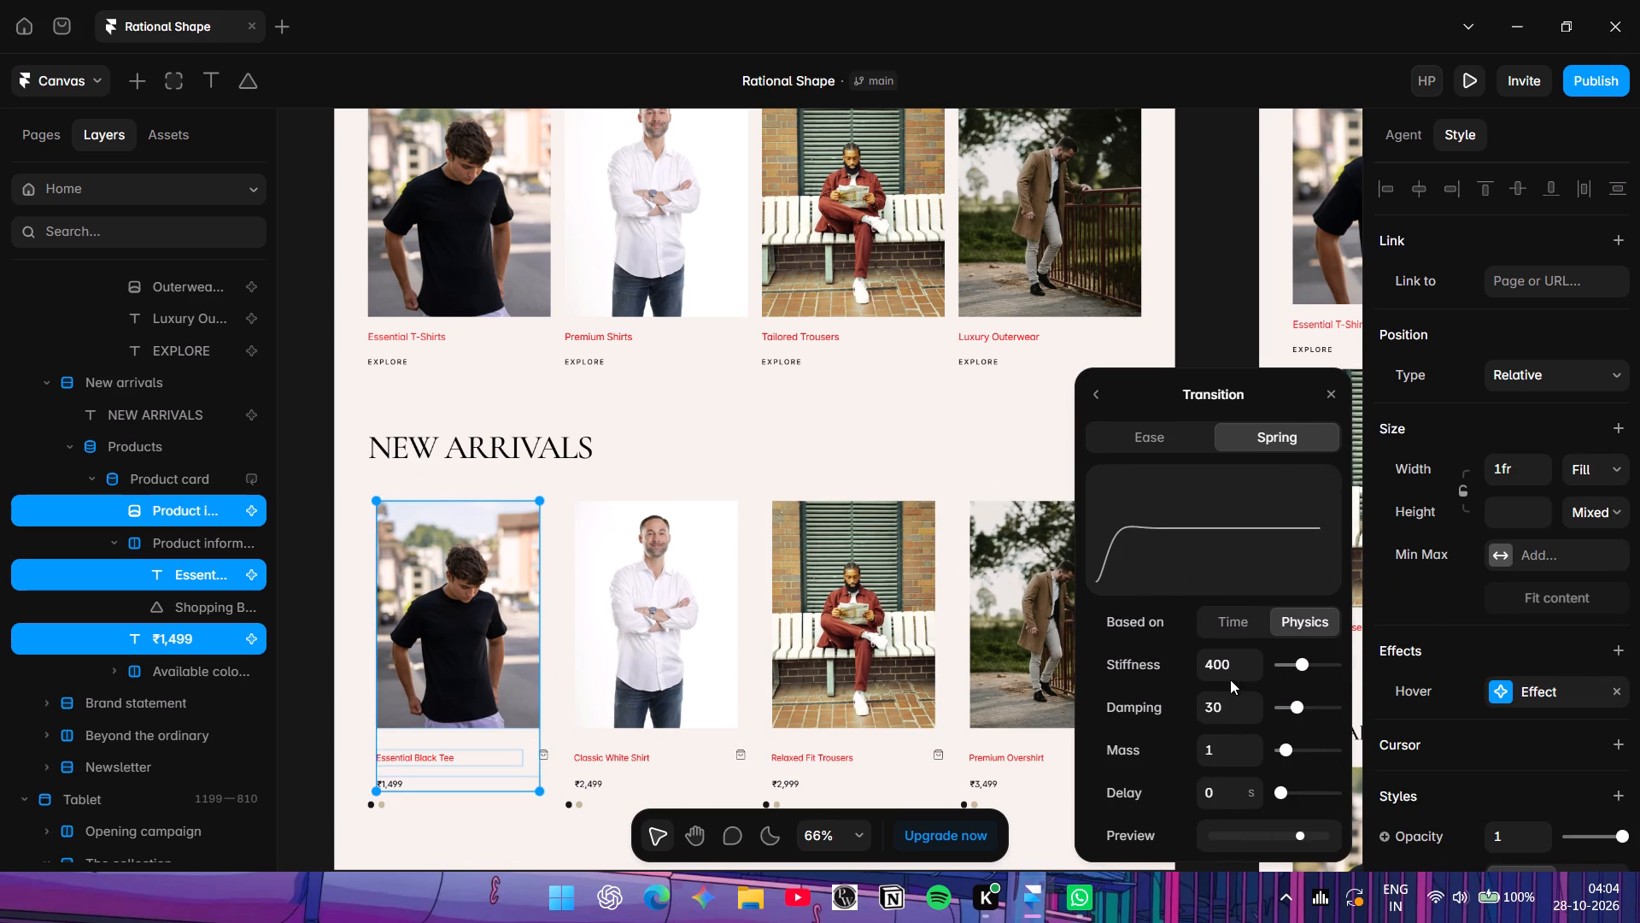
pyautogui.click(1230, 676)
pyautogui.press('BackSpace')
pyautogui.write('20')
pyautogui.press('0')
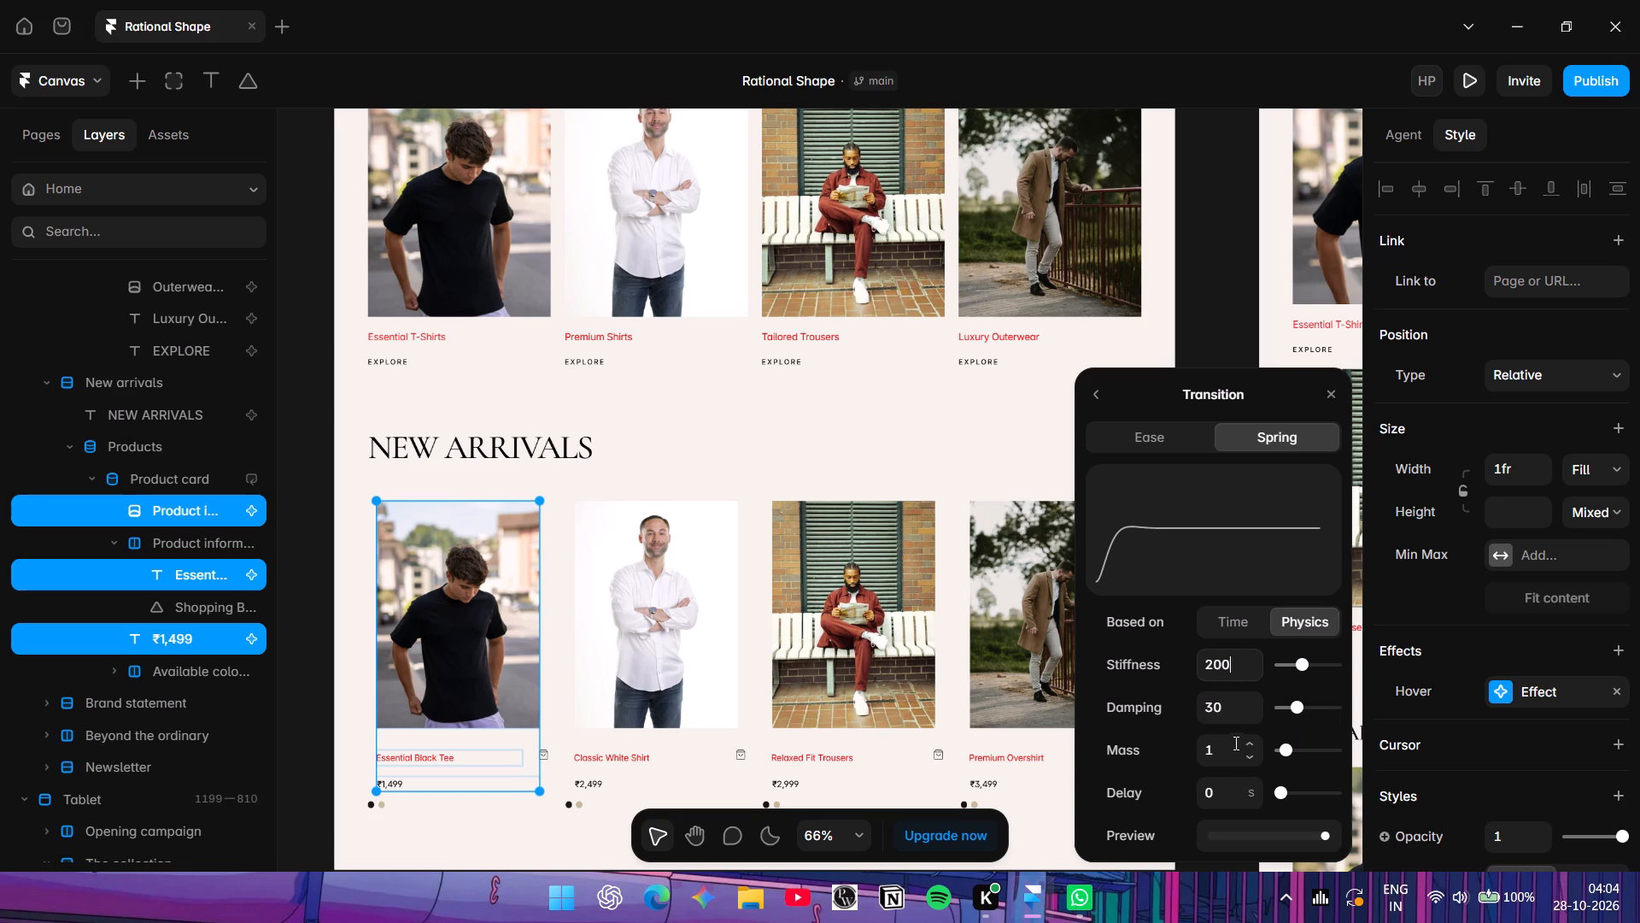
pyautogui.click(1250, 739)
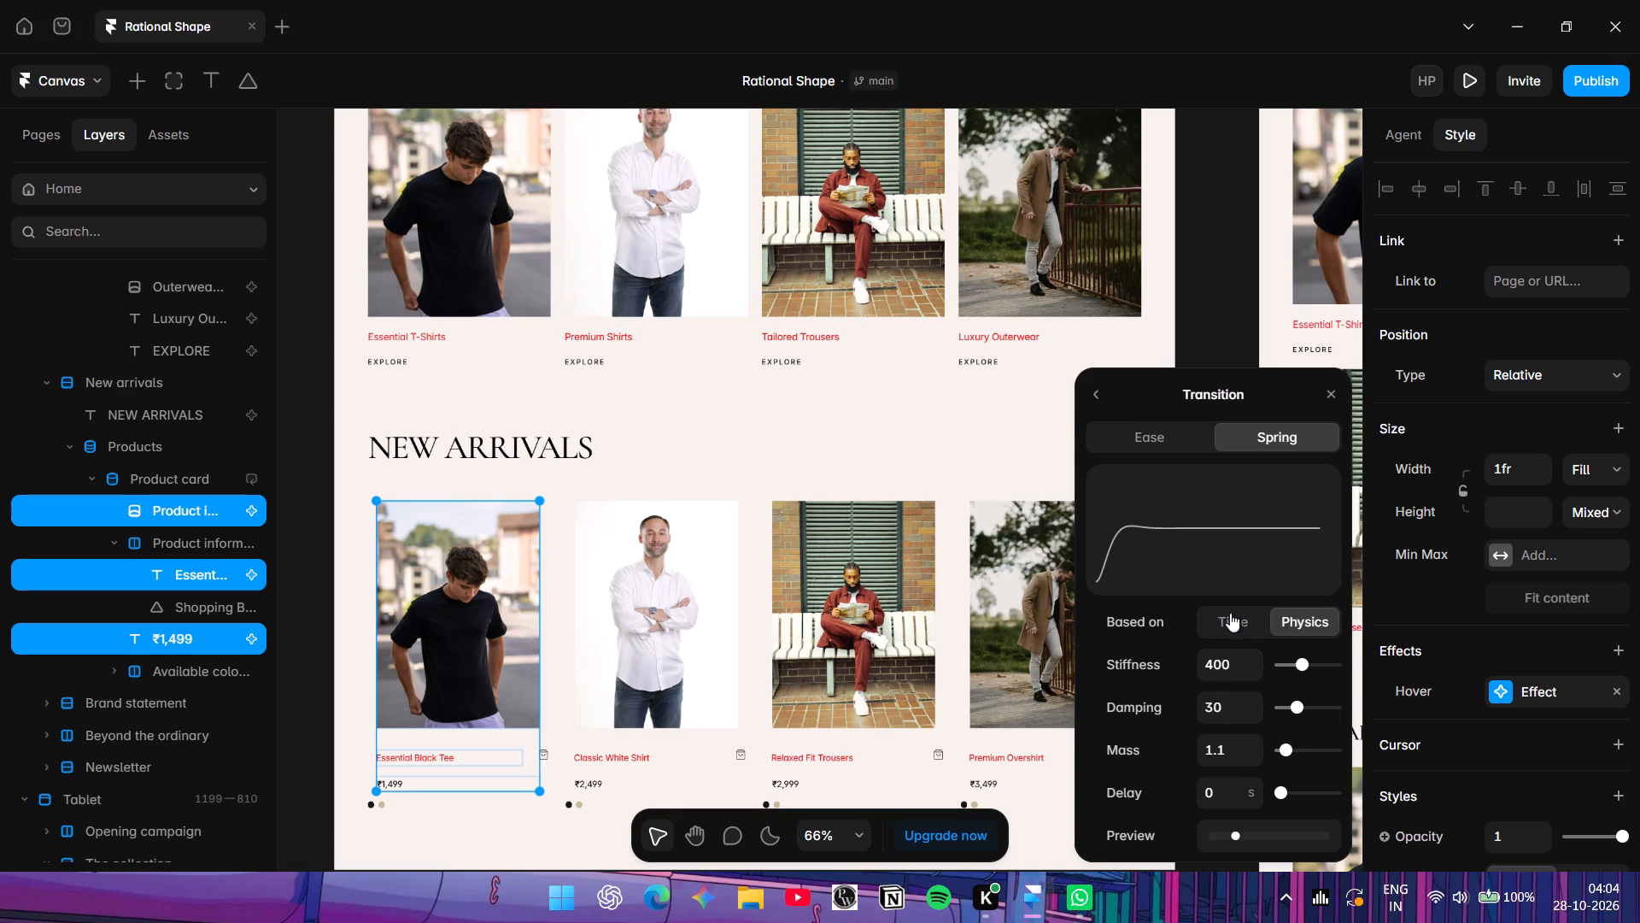
# Switch the Essential Black Tee hover effect's spring transition to time-based with bounce 0.3.
pyautogui.click(1230, 613)
pyautogui.click(1259, 738)
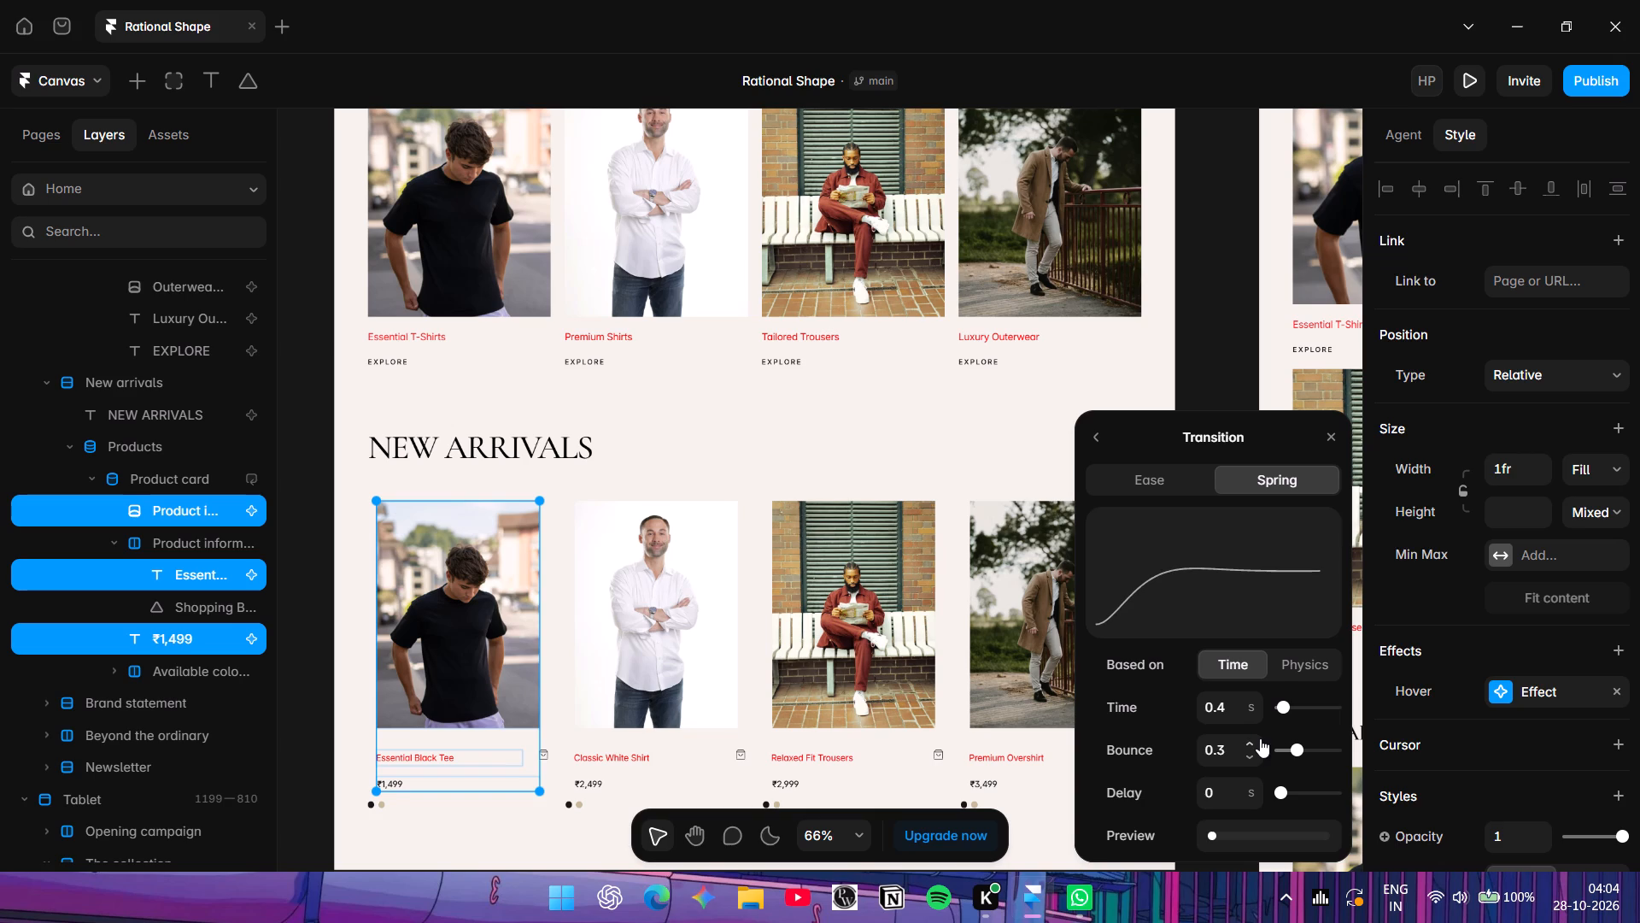
pyautogui.click(1161, 457)
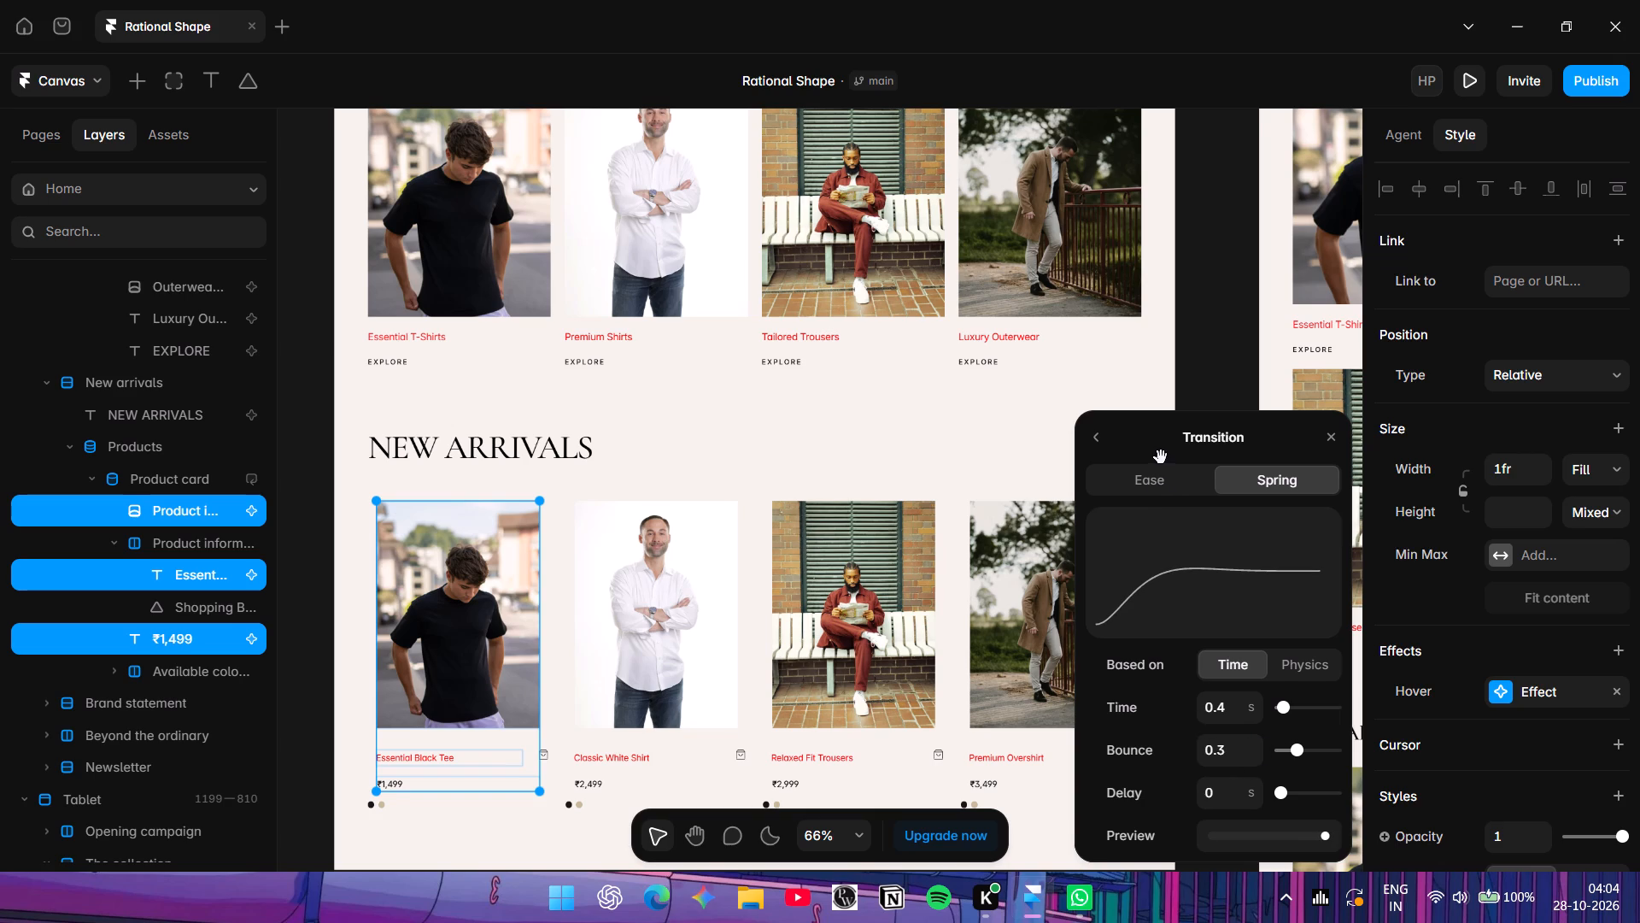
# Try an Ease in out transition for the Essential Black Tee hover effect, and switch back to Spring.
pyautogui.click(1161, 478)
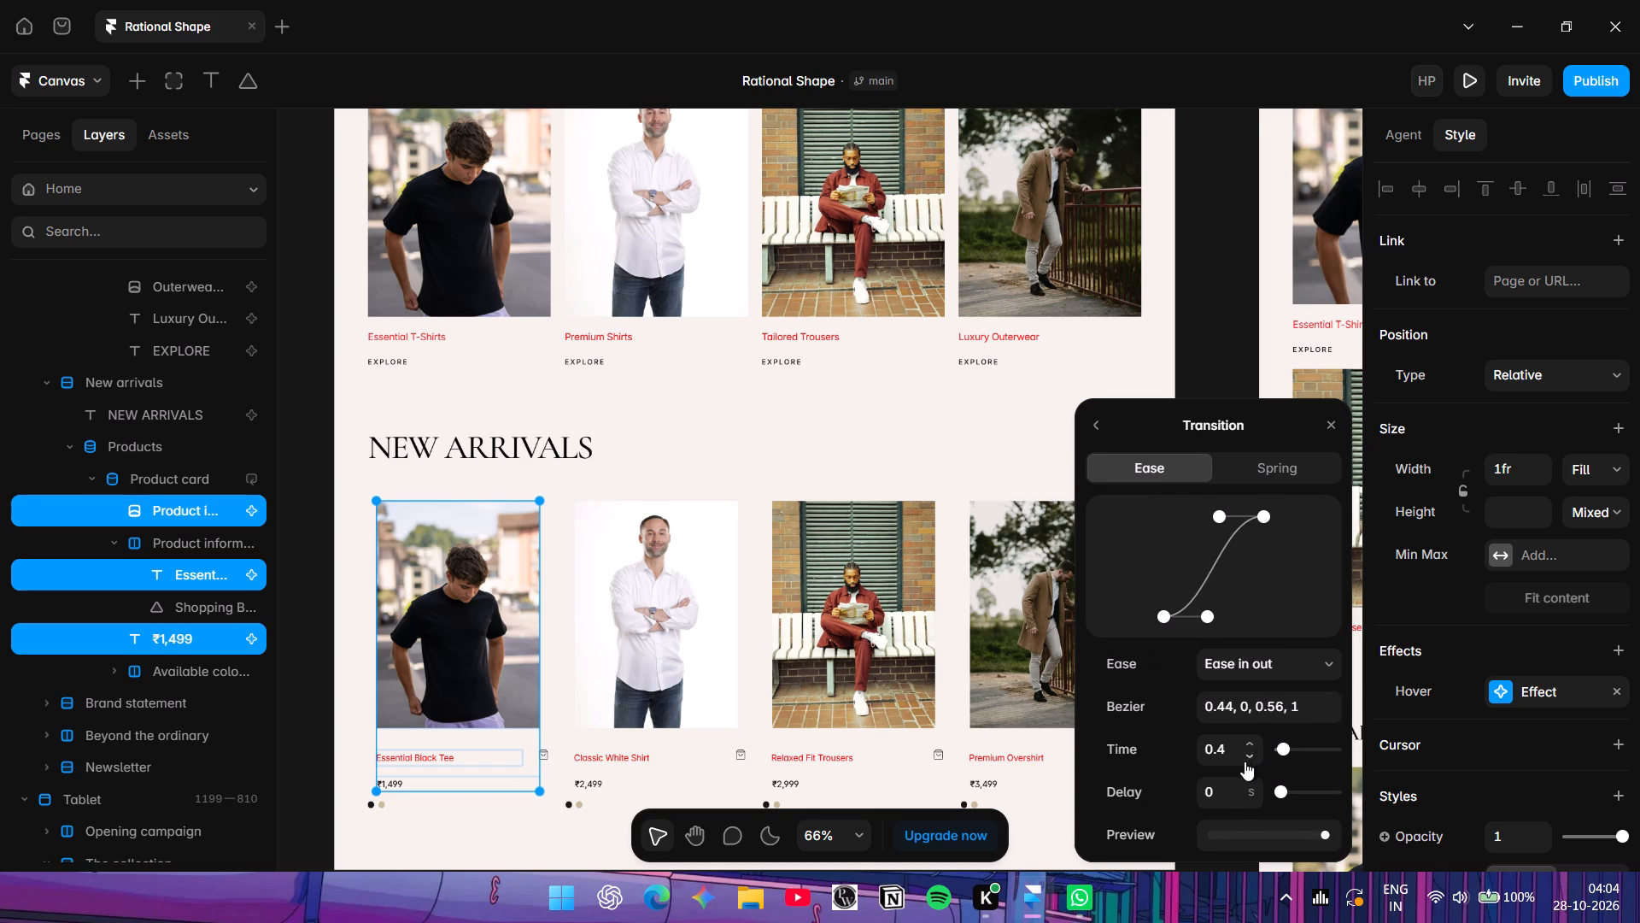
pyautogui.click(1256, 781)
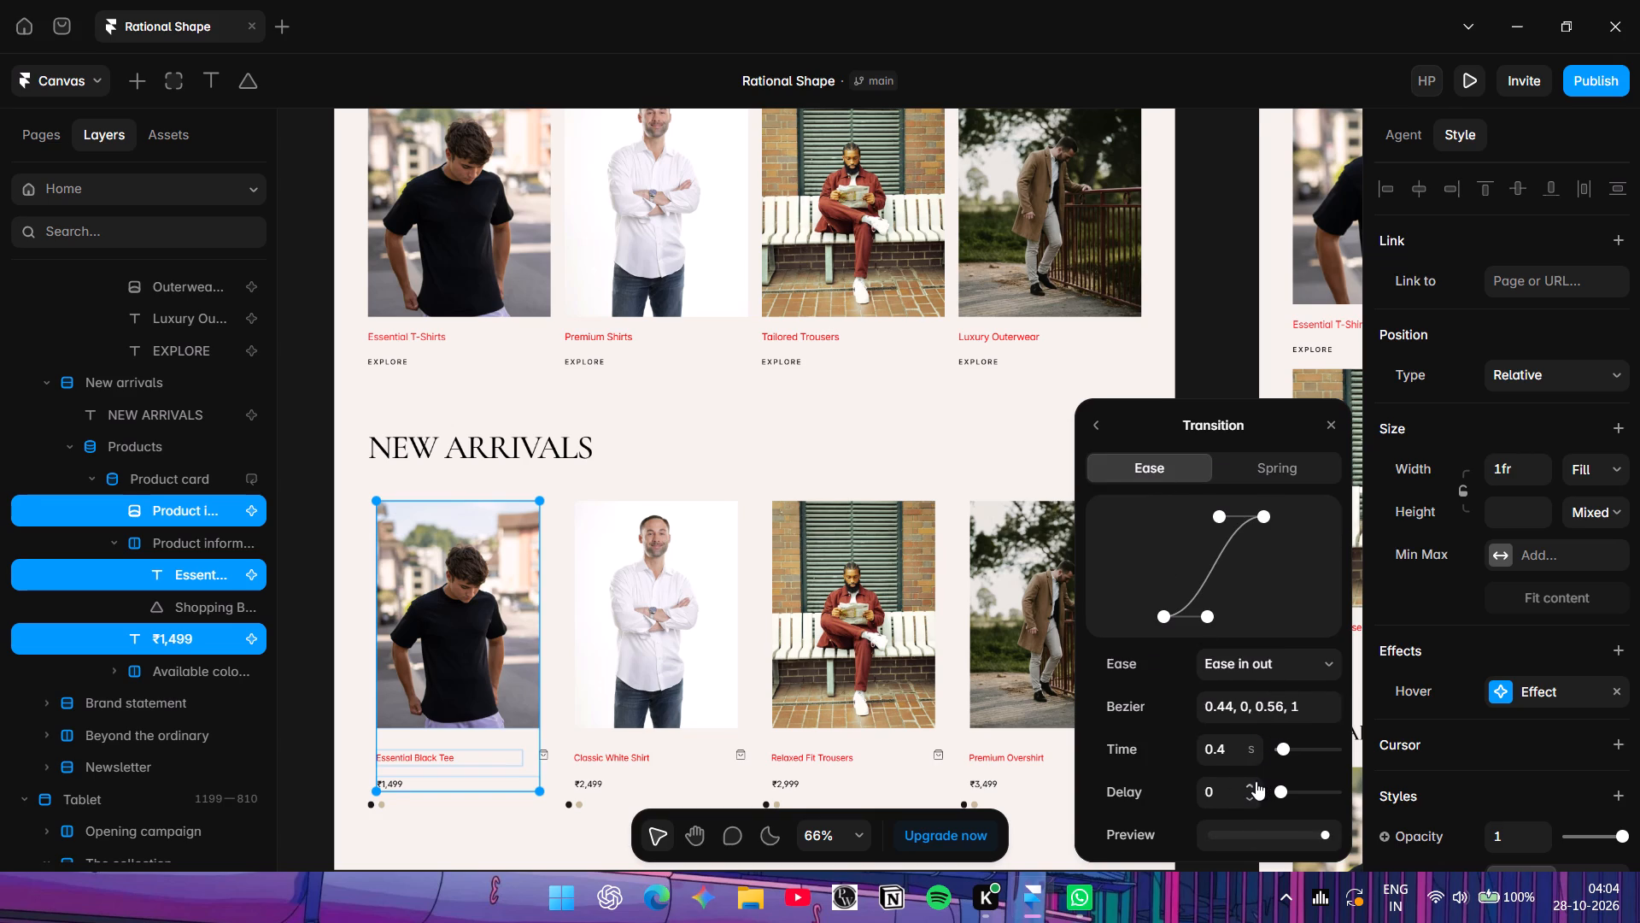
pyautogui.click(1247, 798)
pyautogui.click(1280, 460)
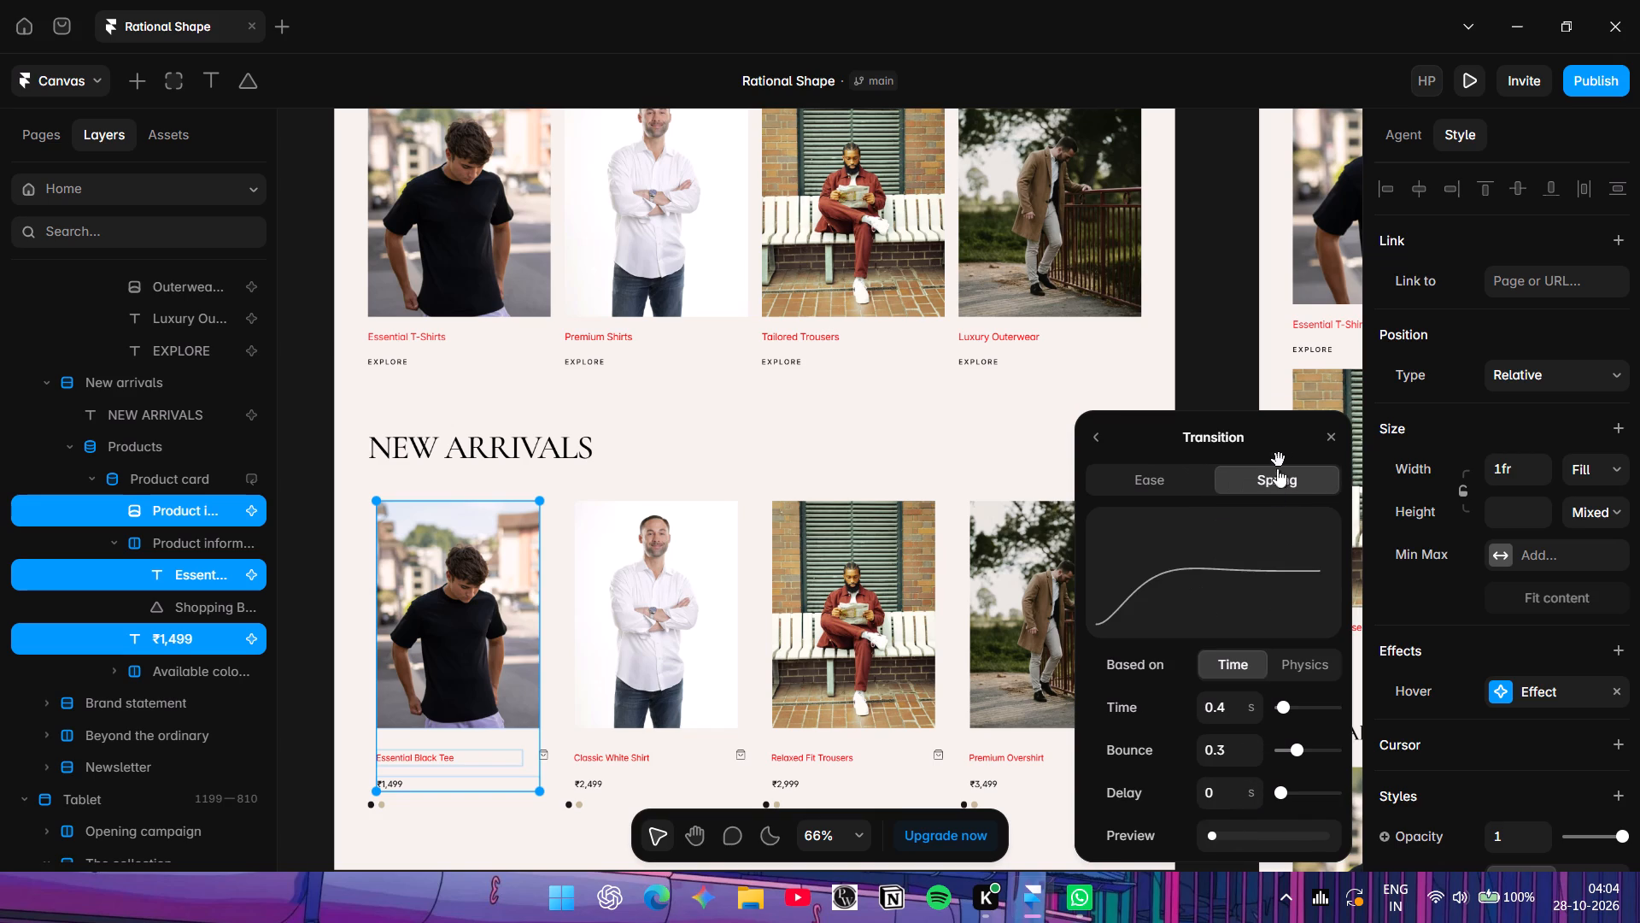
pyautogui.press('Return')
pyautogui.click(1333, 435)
# Preview the page down to New Arrivals to check the product cards' hover animation, and return to the canvas.
pyautogui.click(1461, 81)
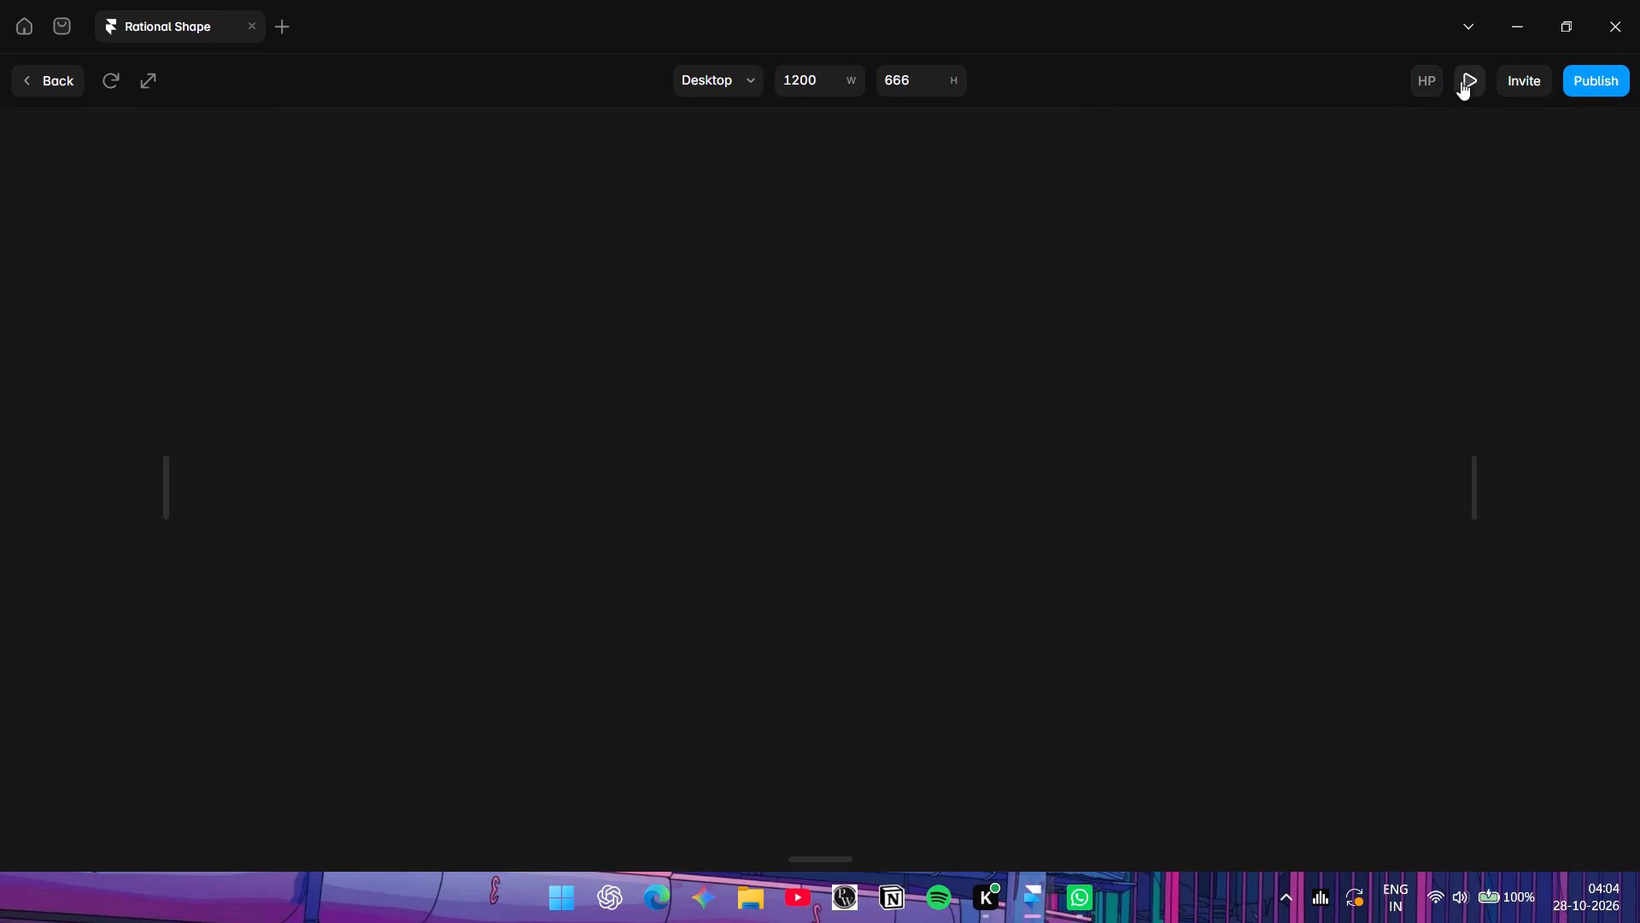
pyautogui.scroll(-7, 876, 343)
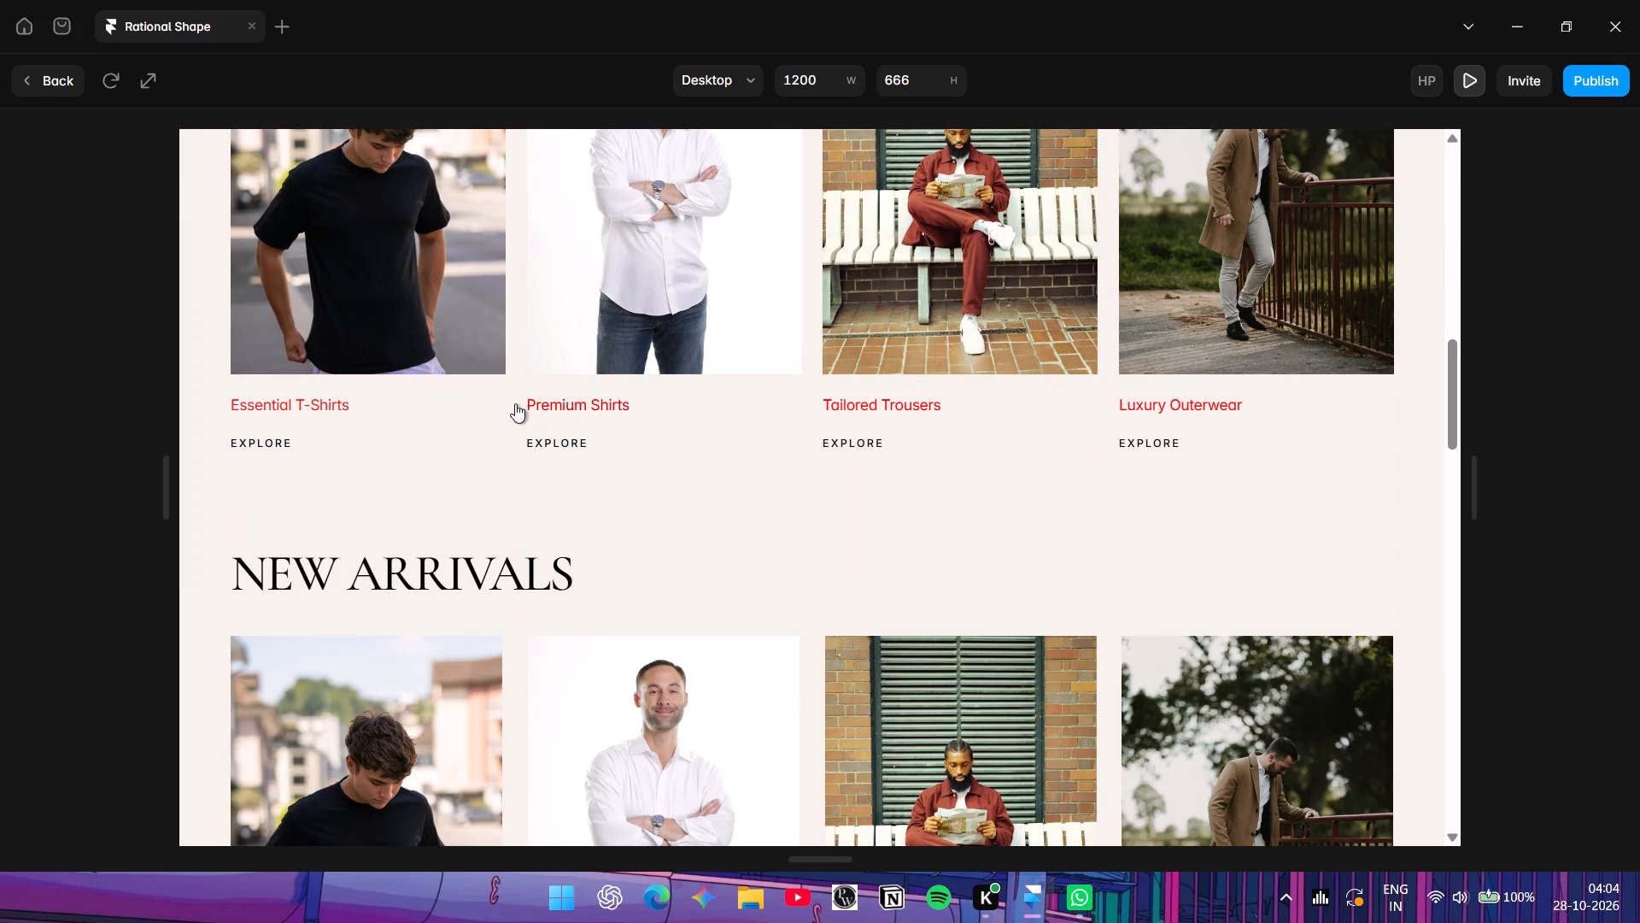
pyautogui.click(44, 85)
# Set the hover effect's scale to 0.8 for the Essential Black Tee title and ₹1,499 price in New Arrivals.
pyautogui.scroll(-1, 319, 337)
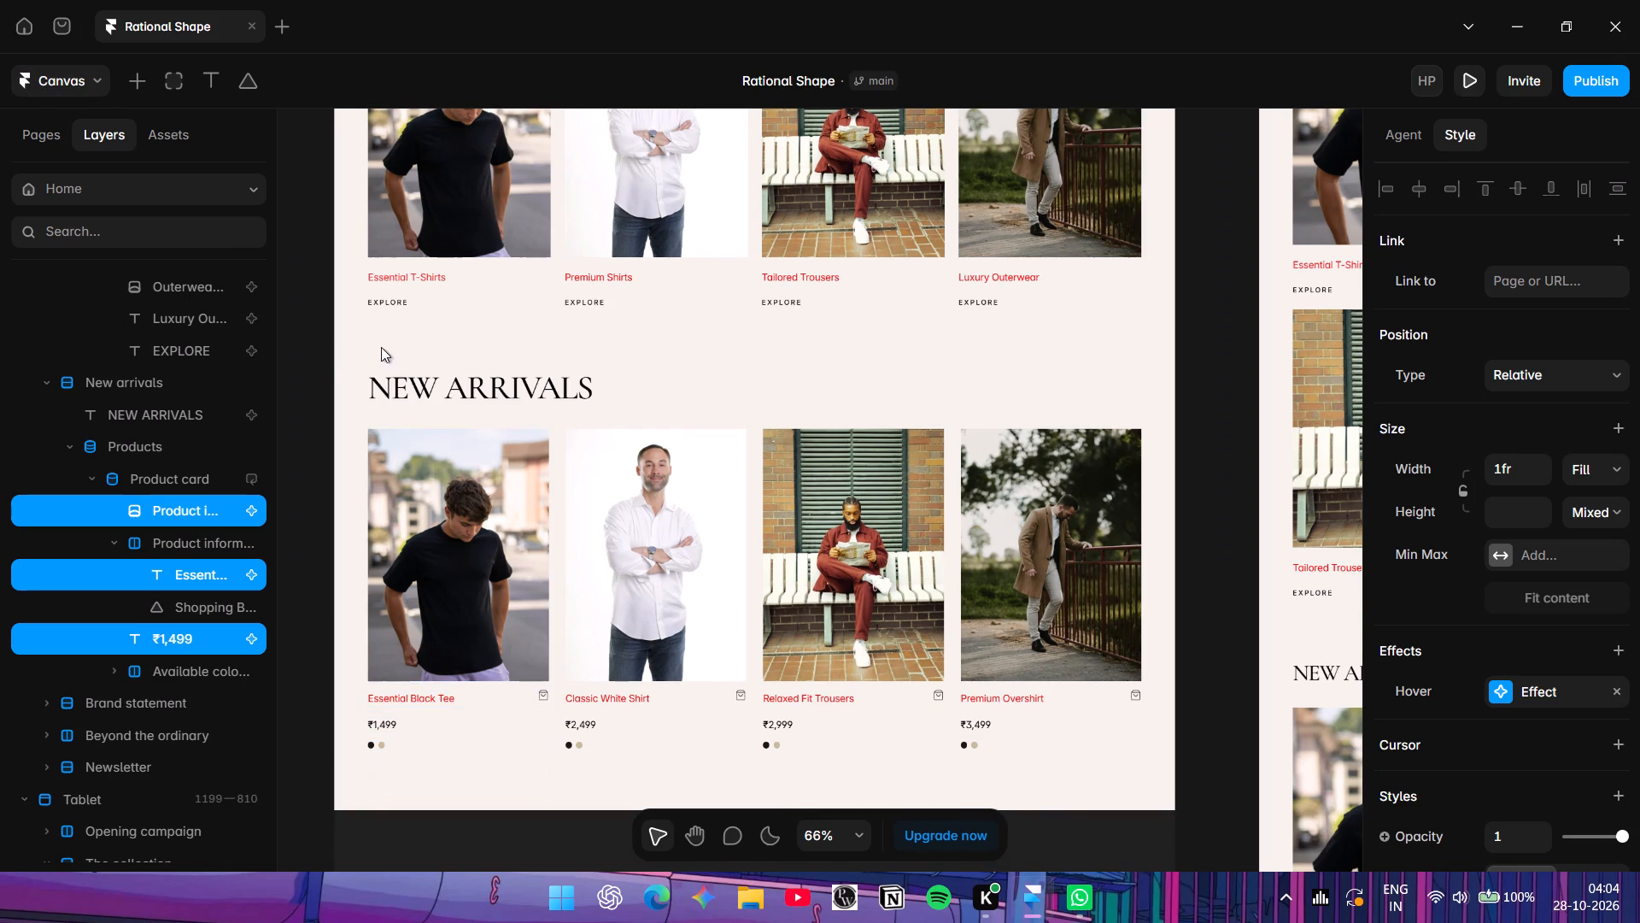
pyautogui.click(470, 585)
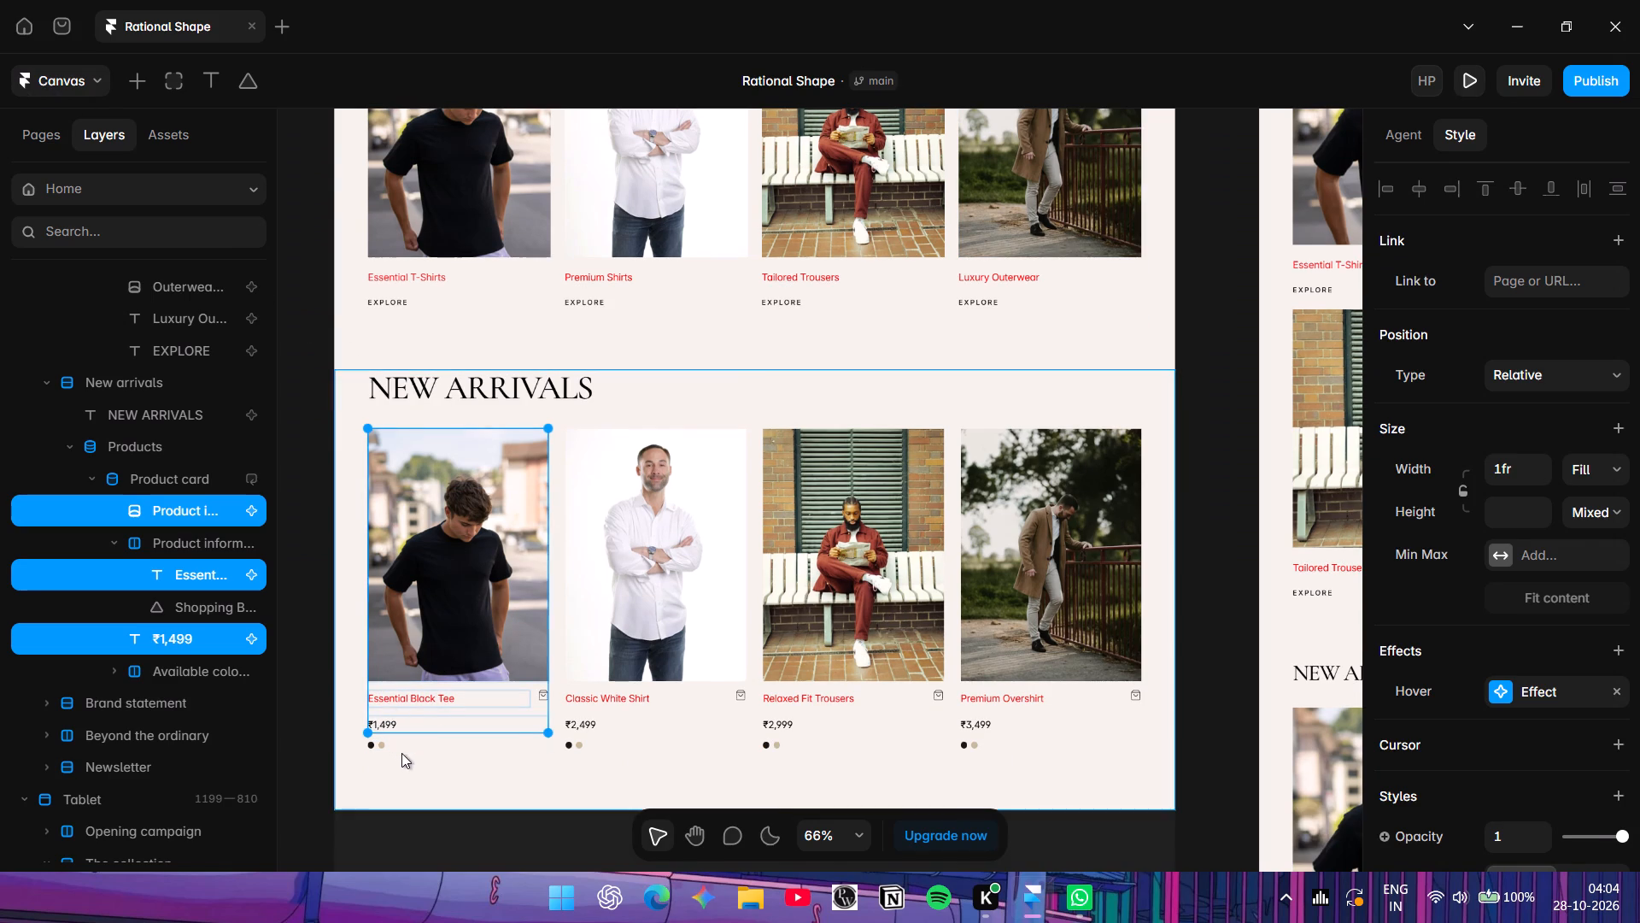
pyautogui.click(404, 749)
pyautogui.click(418, 694)
pyautogui.keyDown('shift'); pyautogui.click(407, 721); pyautogui.keyUp('shift')
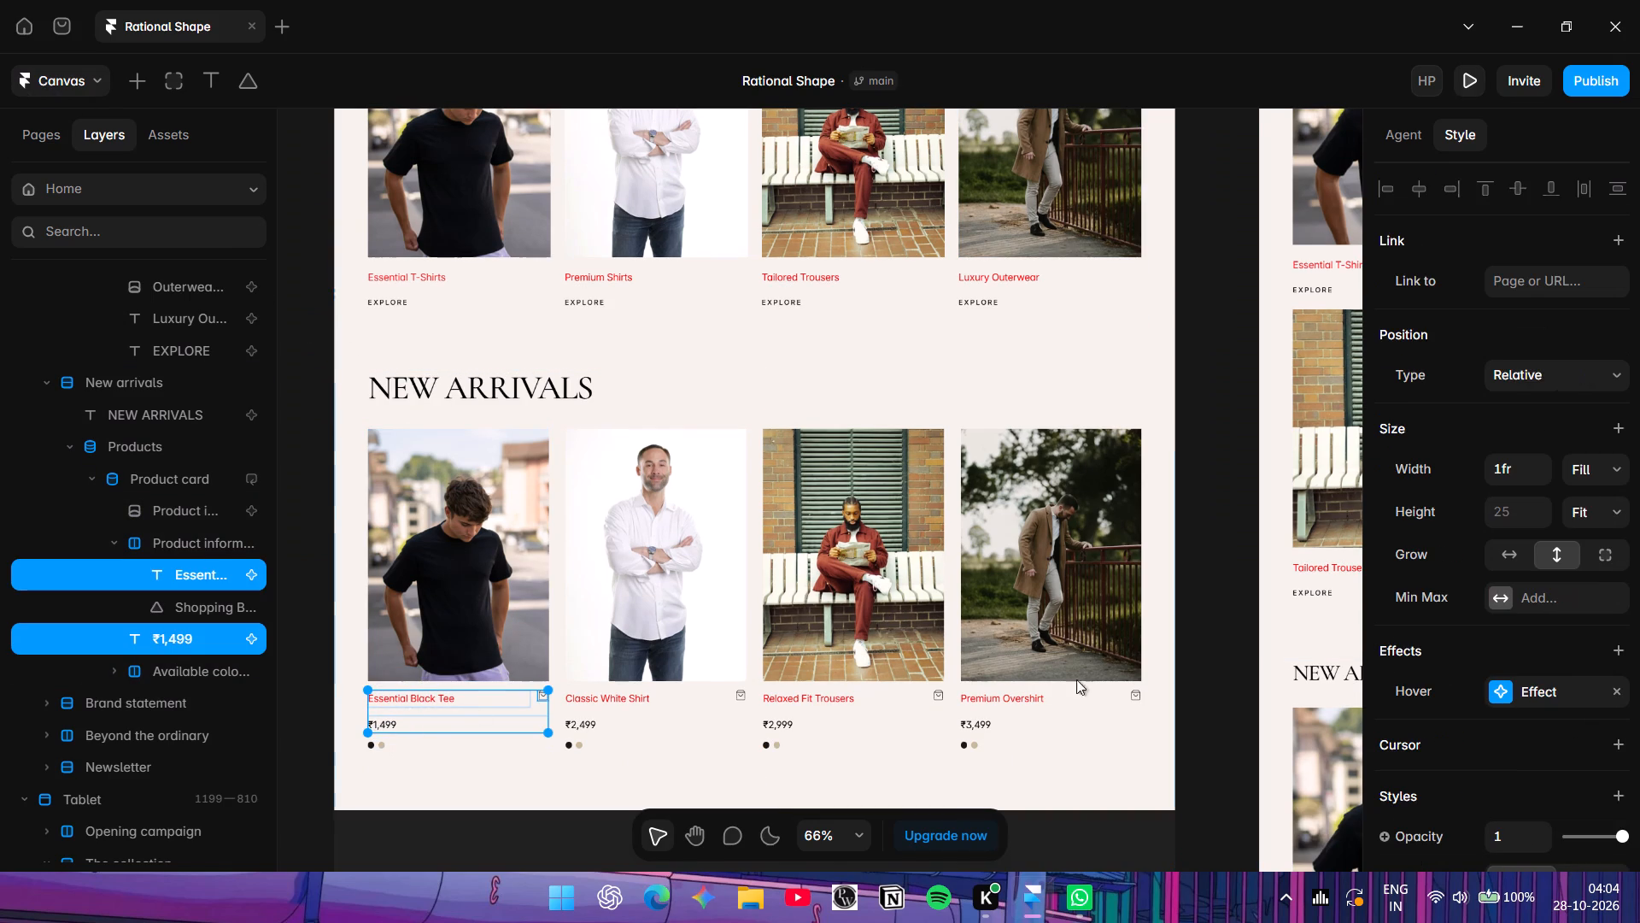
pyautogui.click(1496, 688)
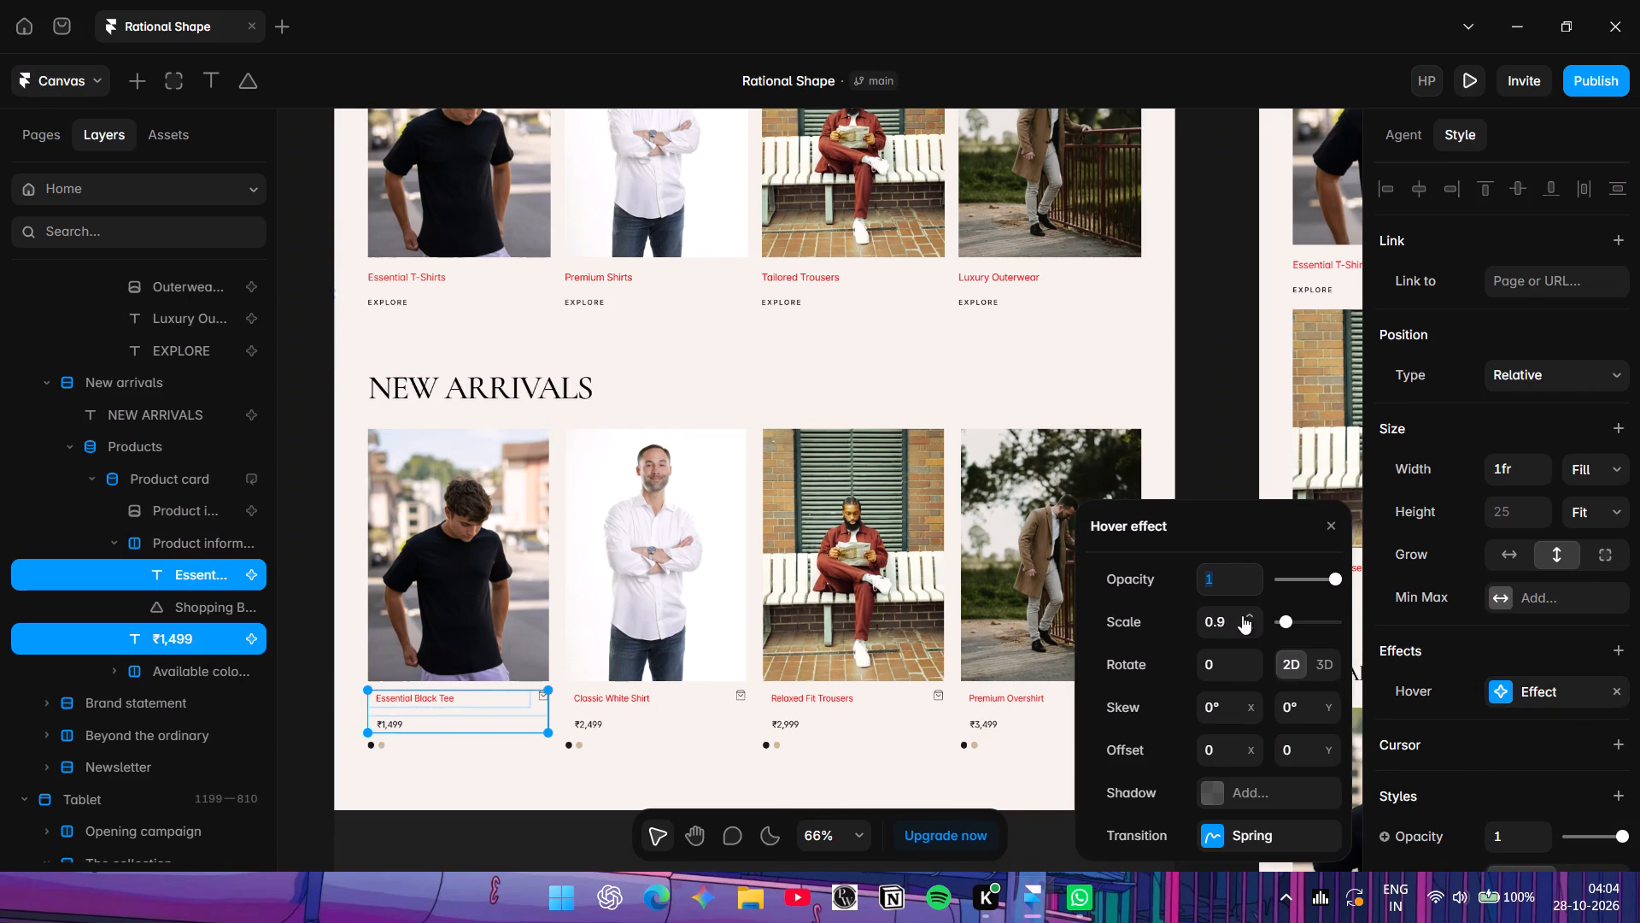
pyautogui.click(1243, 625)
pyautogui.press('Return')
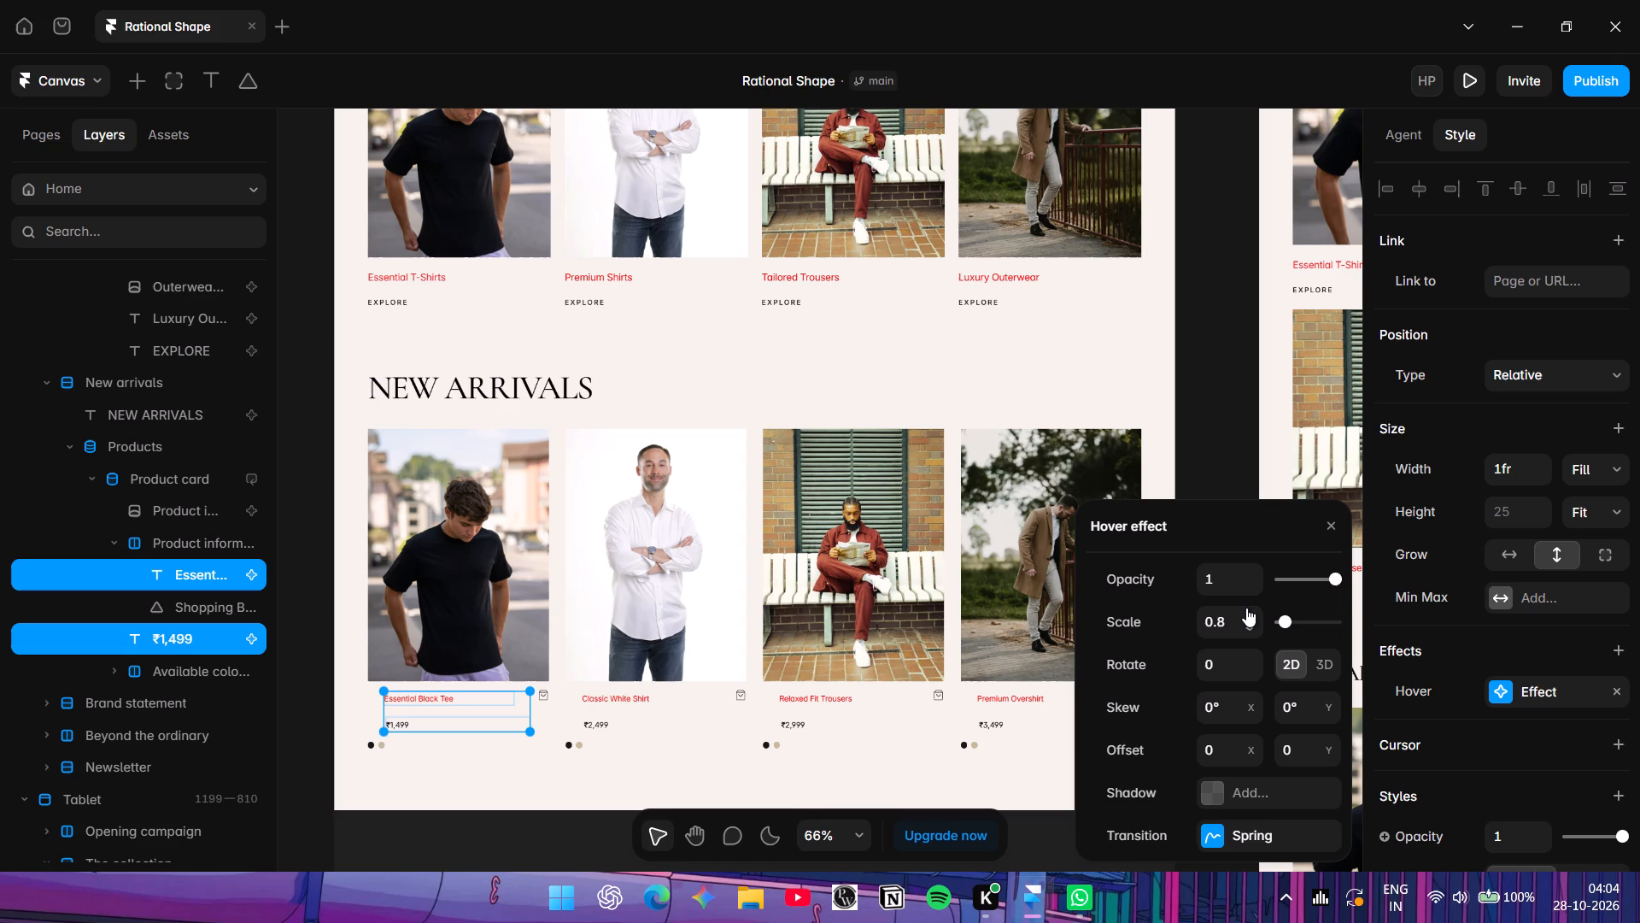
pyautogui.press('Return')
pyautogui.press('Return')
pyautogui.press('Return')
pyautogui.press('Return')
pyautogui.press('Return')
pyautogui.click(1371, 522)
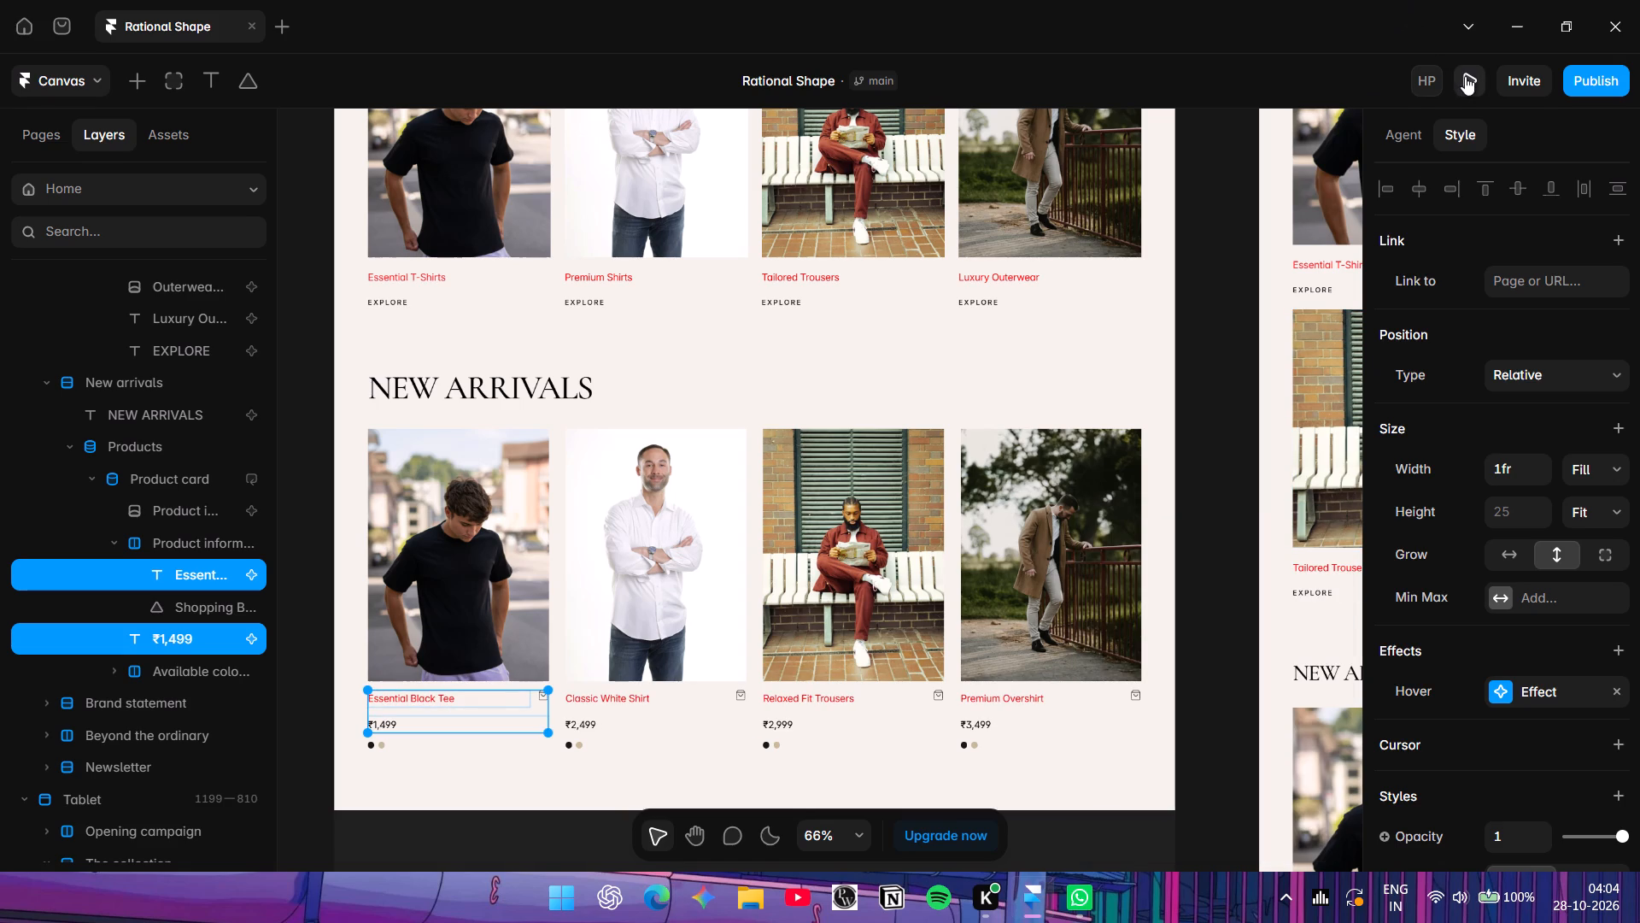
# Preview The Collection and New Arrivals to compare their cards' hover animations, and return to the canvas.
pyautogui.click(1465, 76)
pyautogui.scroll(-9, 804, 372)
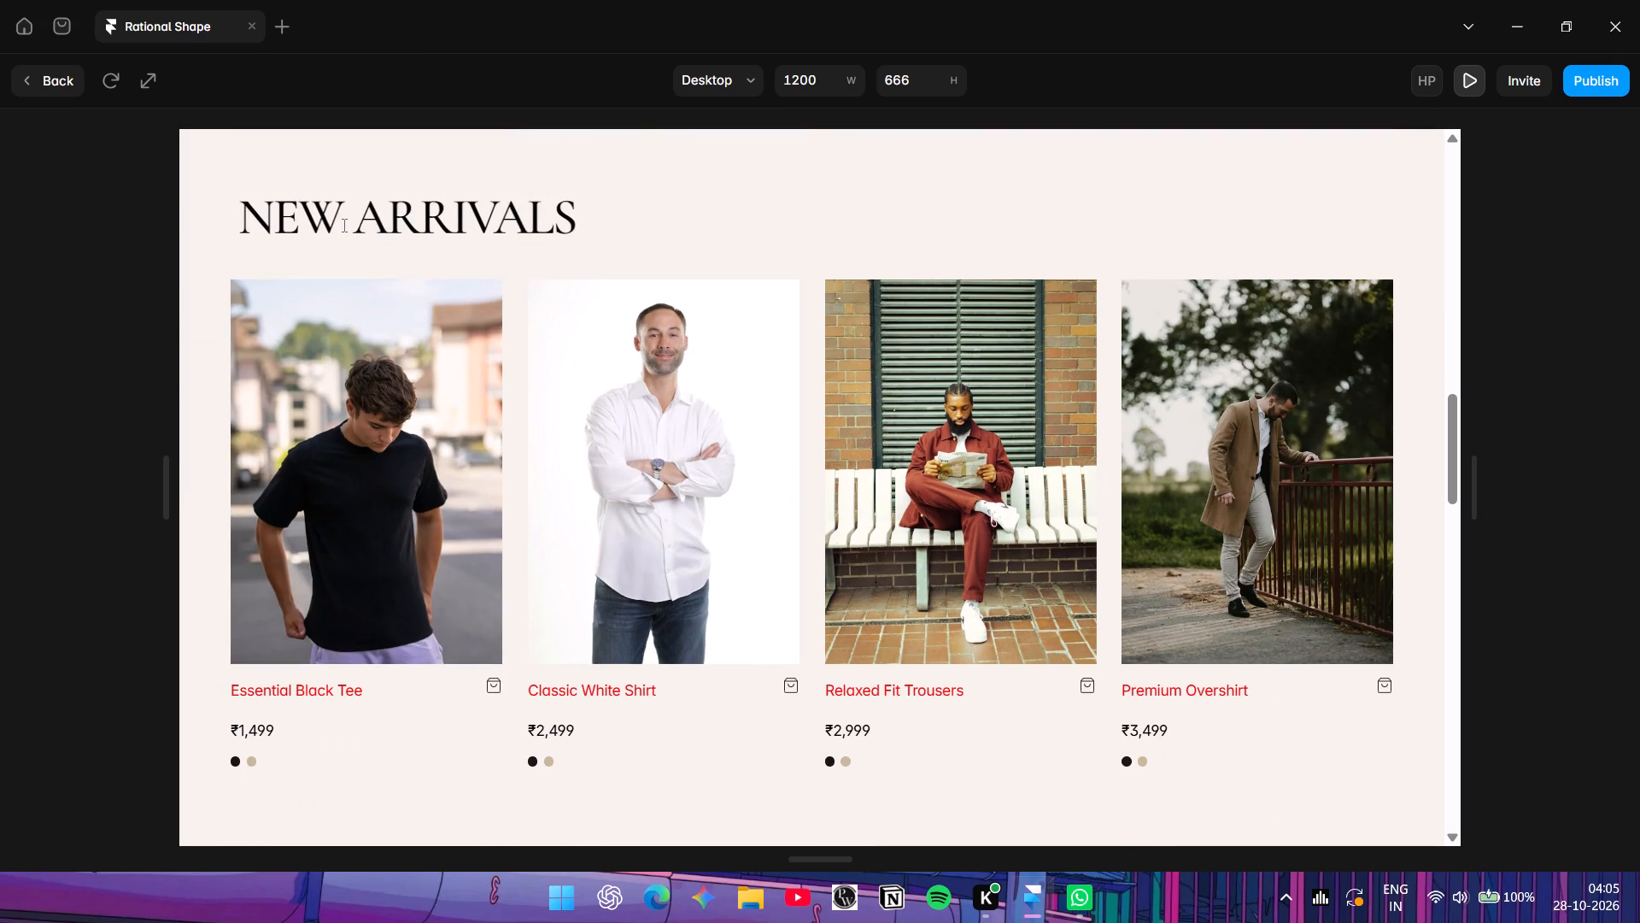
pyautogui.scroll(2, 395, 377)
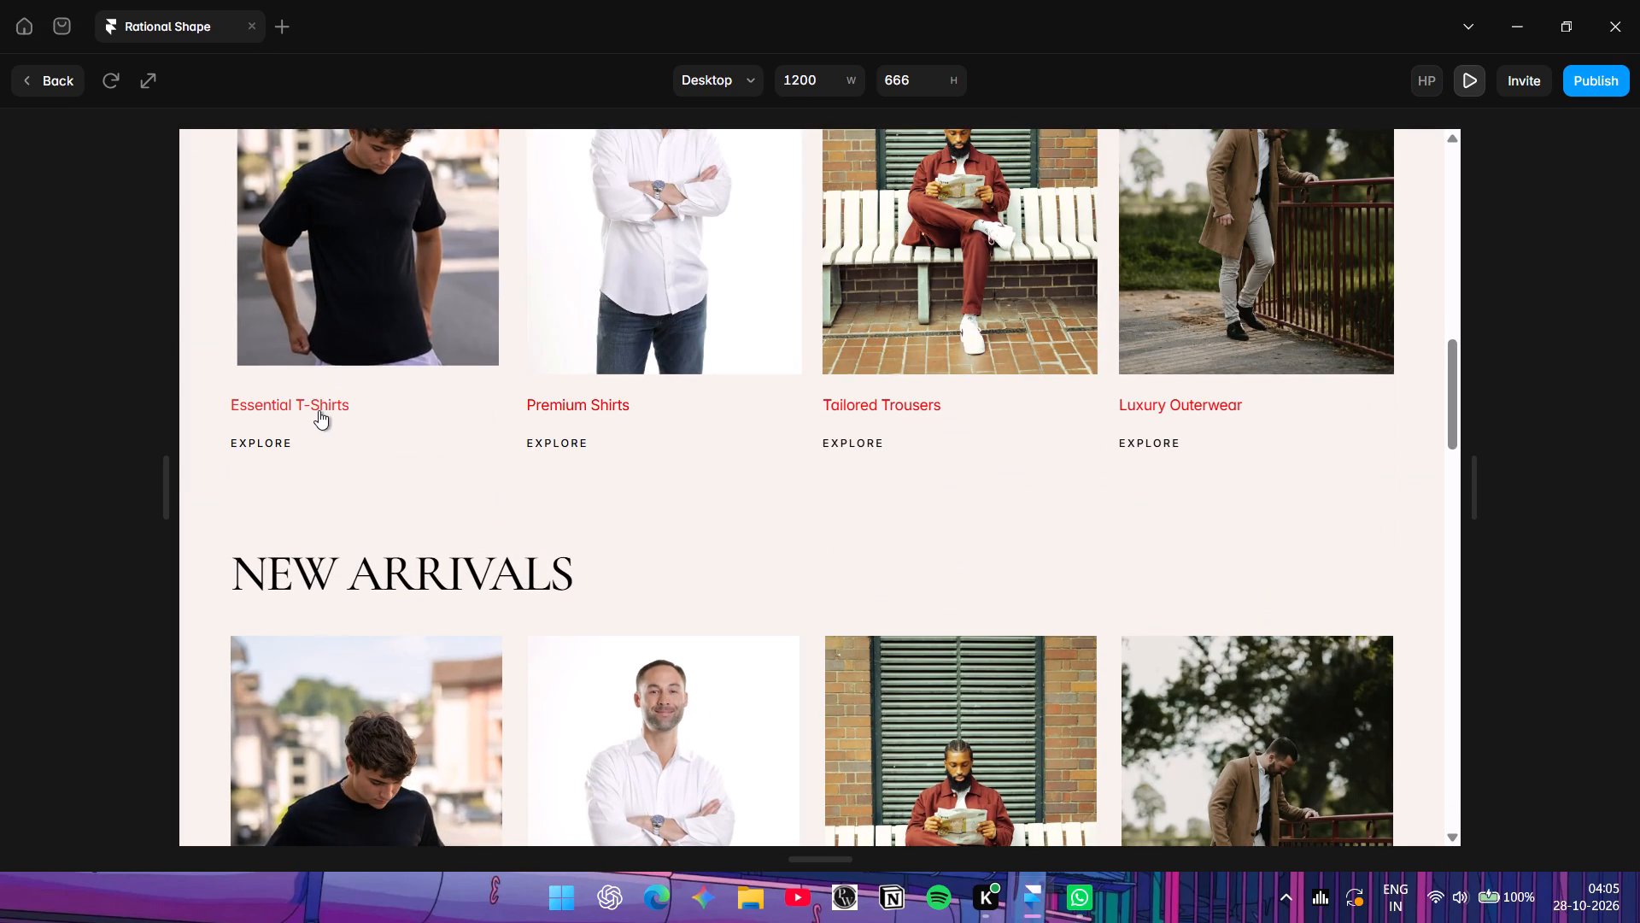
pyautogui.scroll(-2, 251, 517)
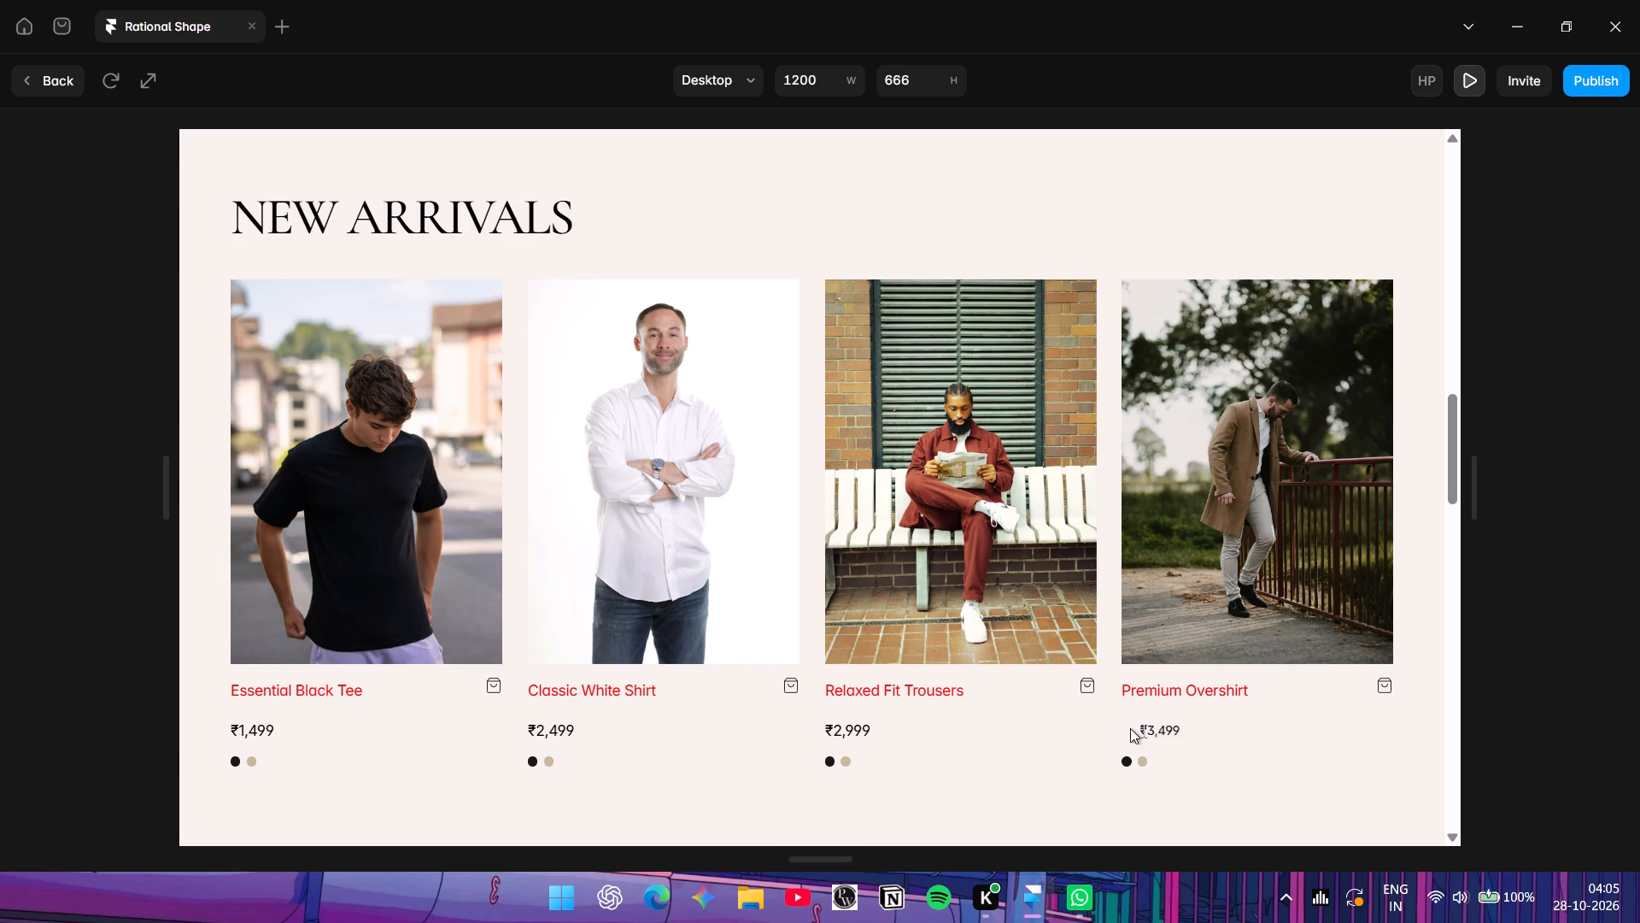
pyautogui.scroll(2, 1126, 573)
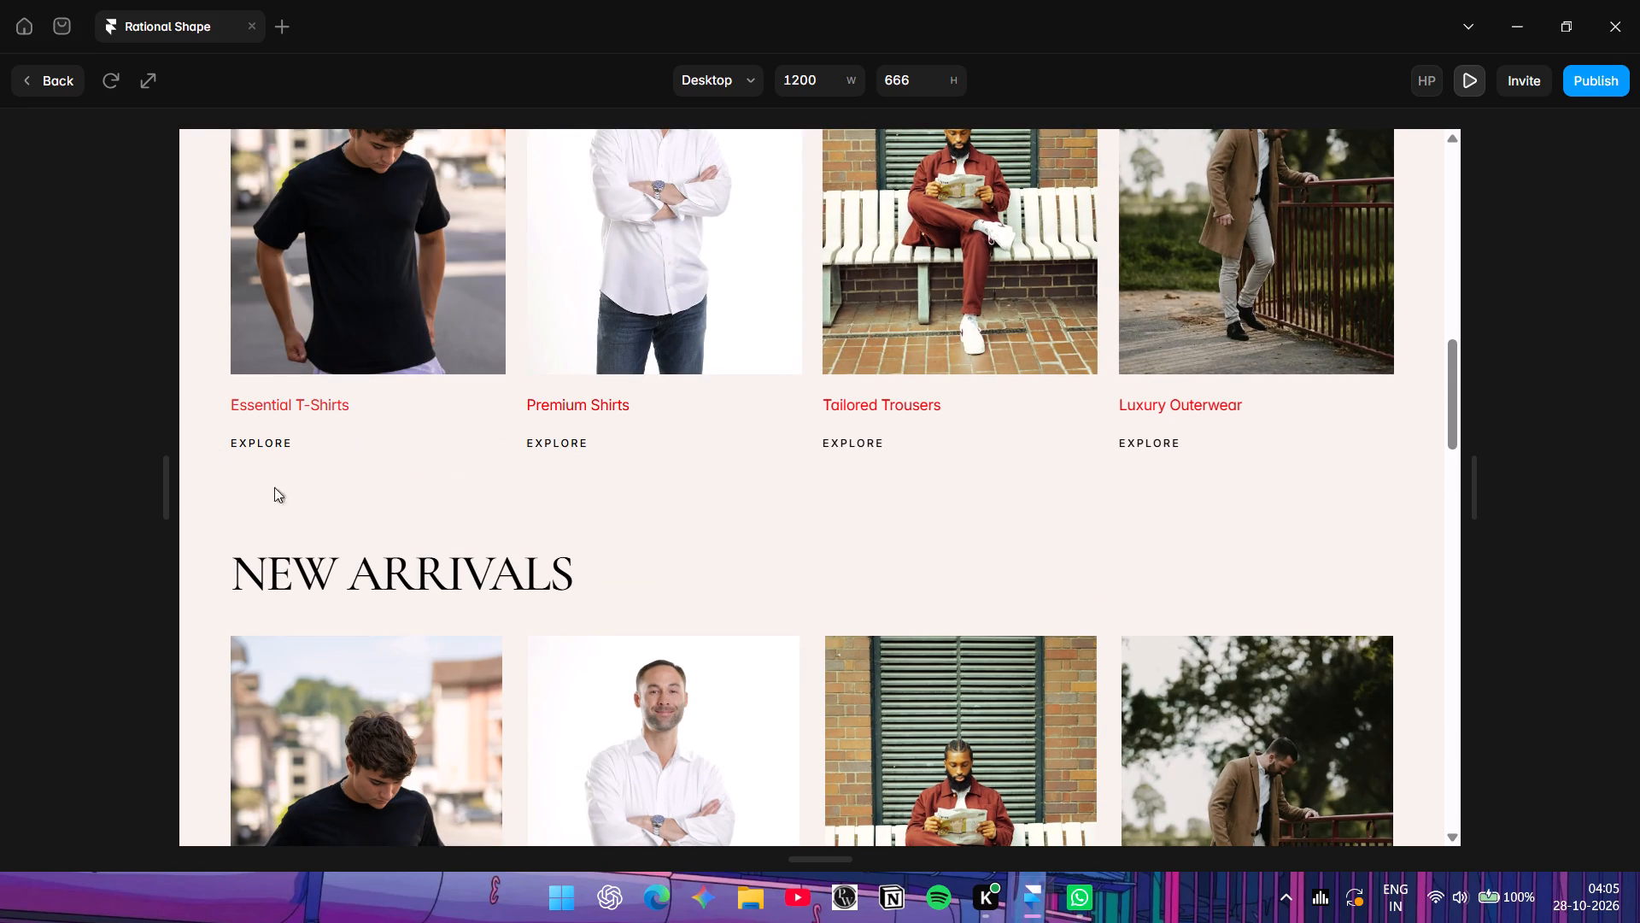
pyautogui.click(45, 67)
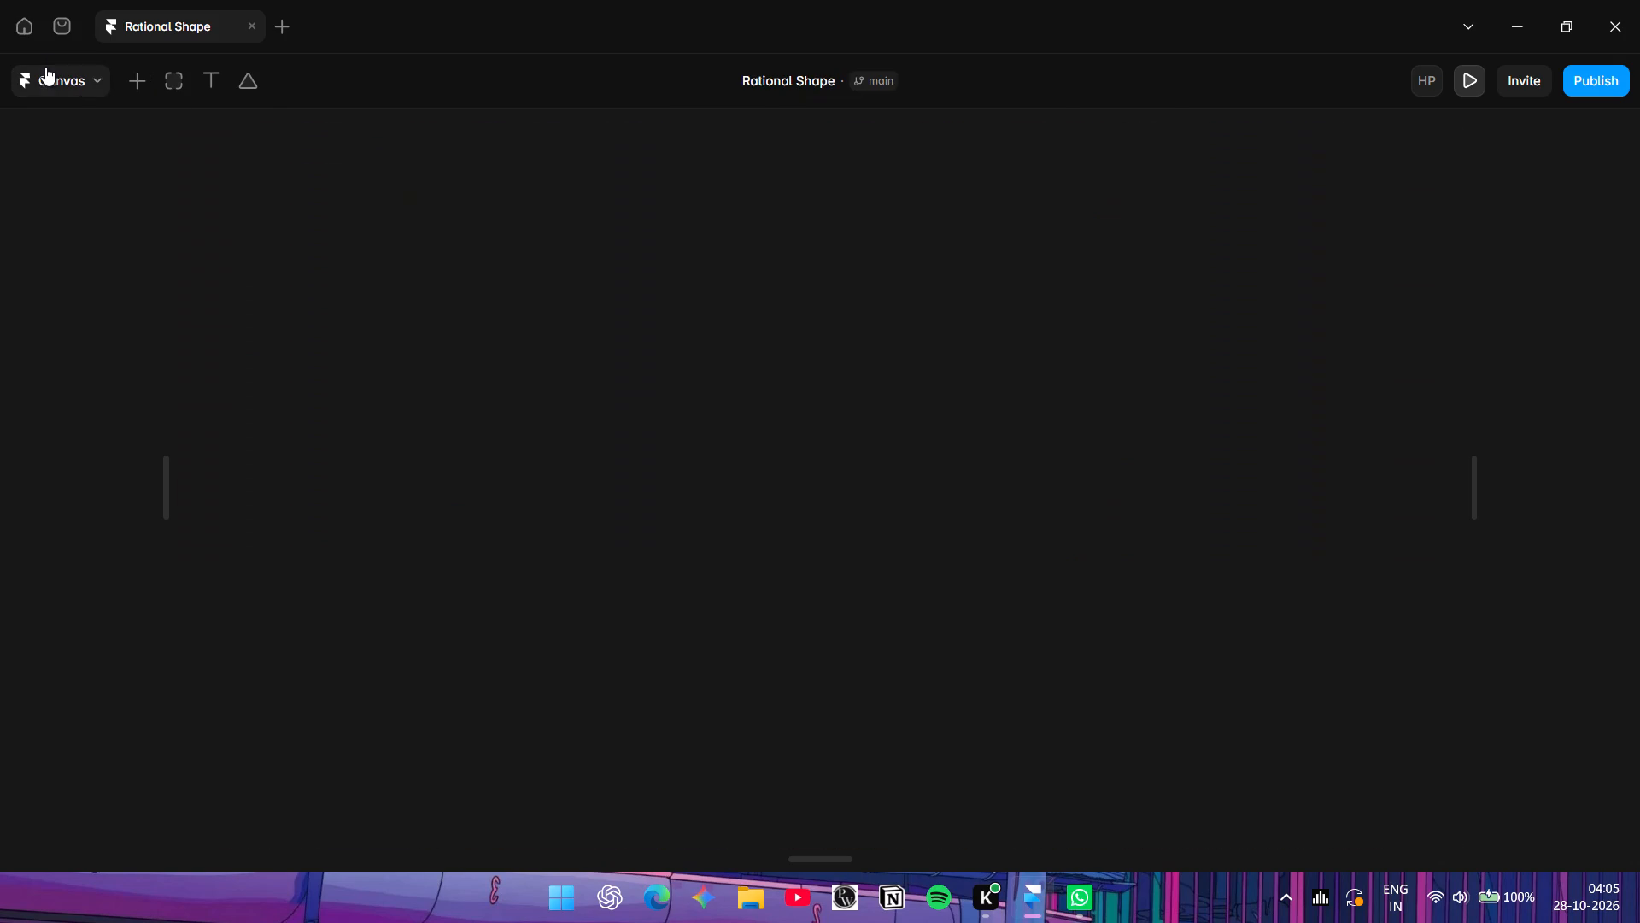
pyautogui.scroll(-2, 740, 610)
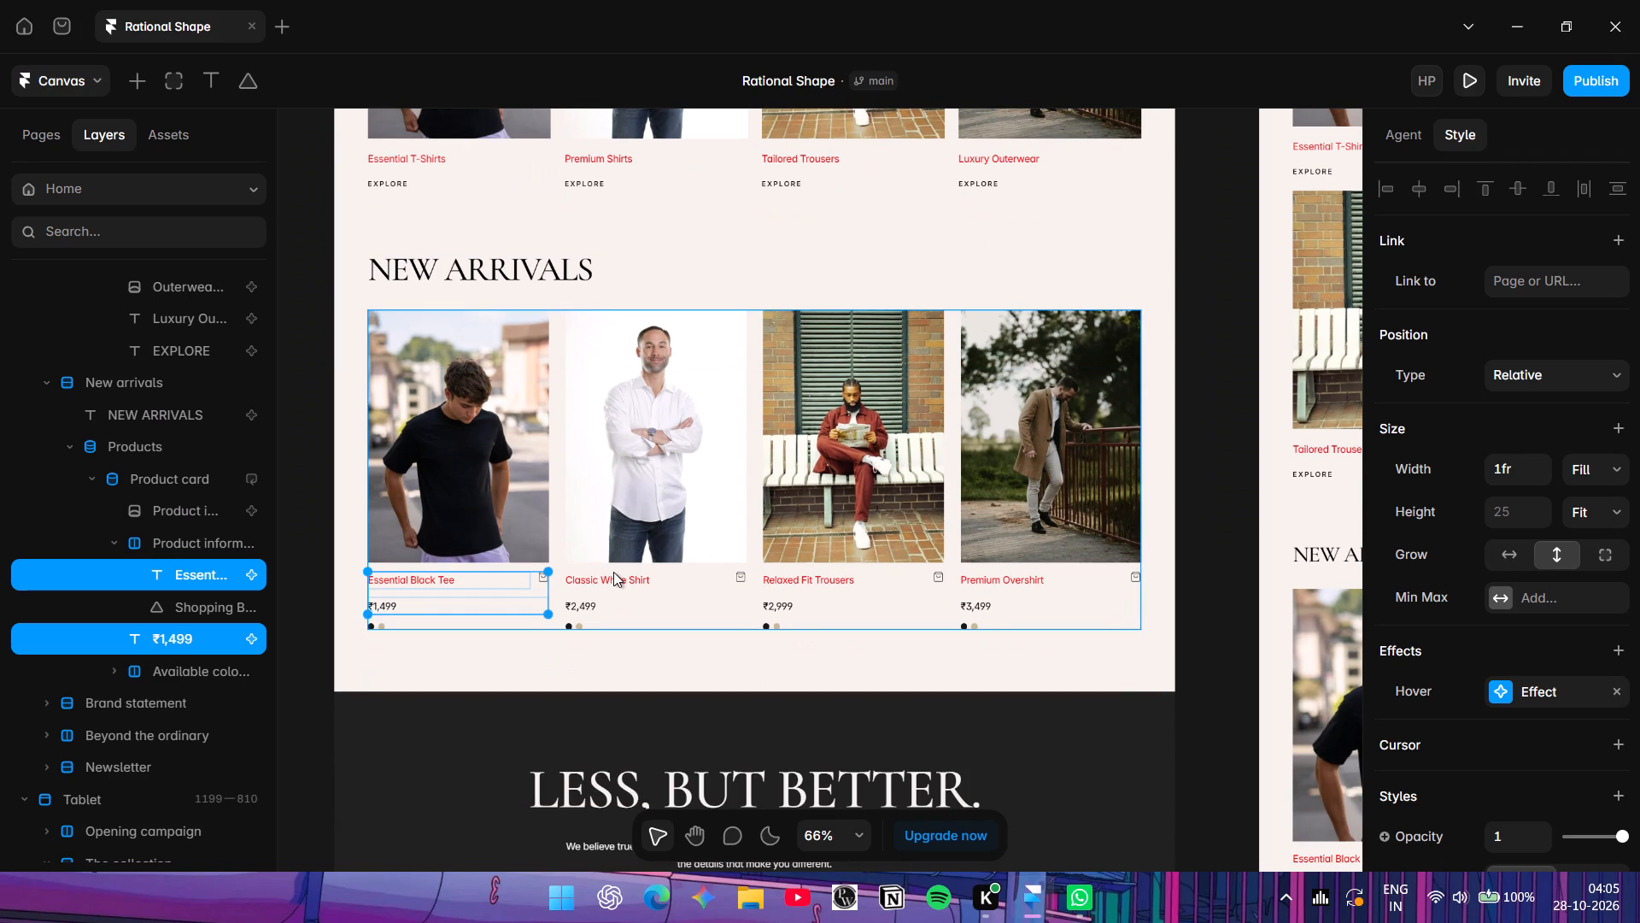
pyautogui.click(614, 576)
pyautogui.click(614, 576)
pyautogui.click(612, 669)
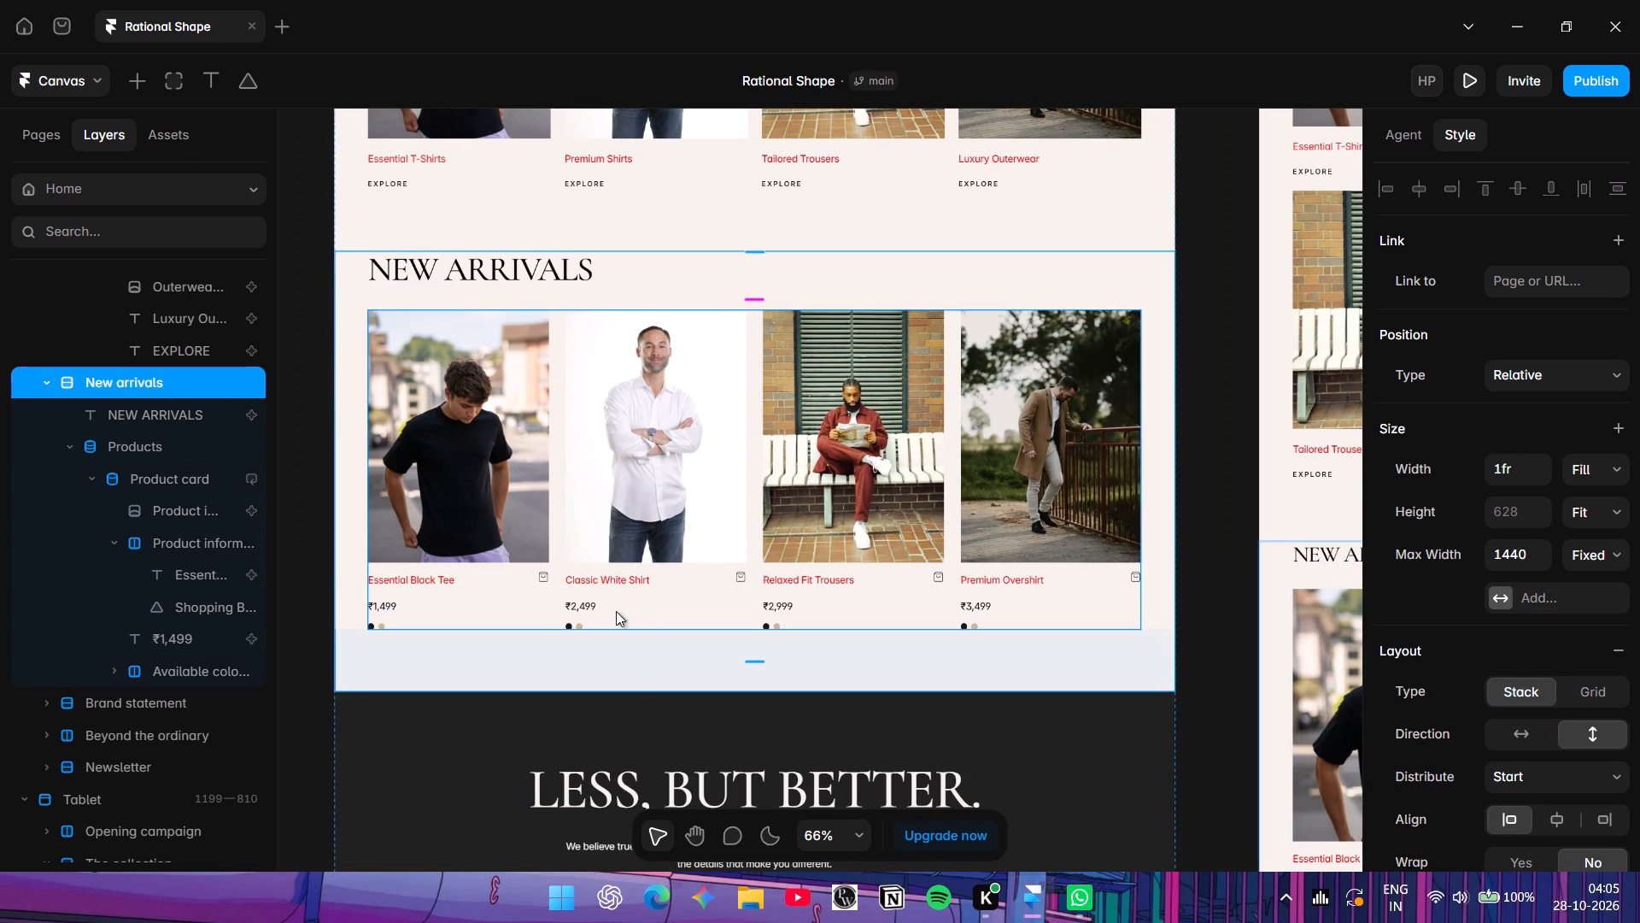
# Add a Hover effect with scale 0.9 to the Premium Shirts title and its EXPLORE text in The Collection.
pyautogui.scroll(1, 534, 437)
pyautogui.scroll(2, 550, 227)
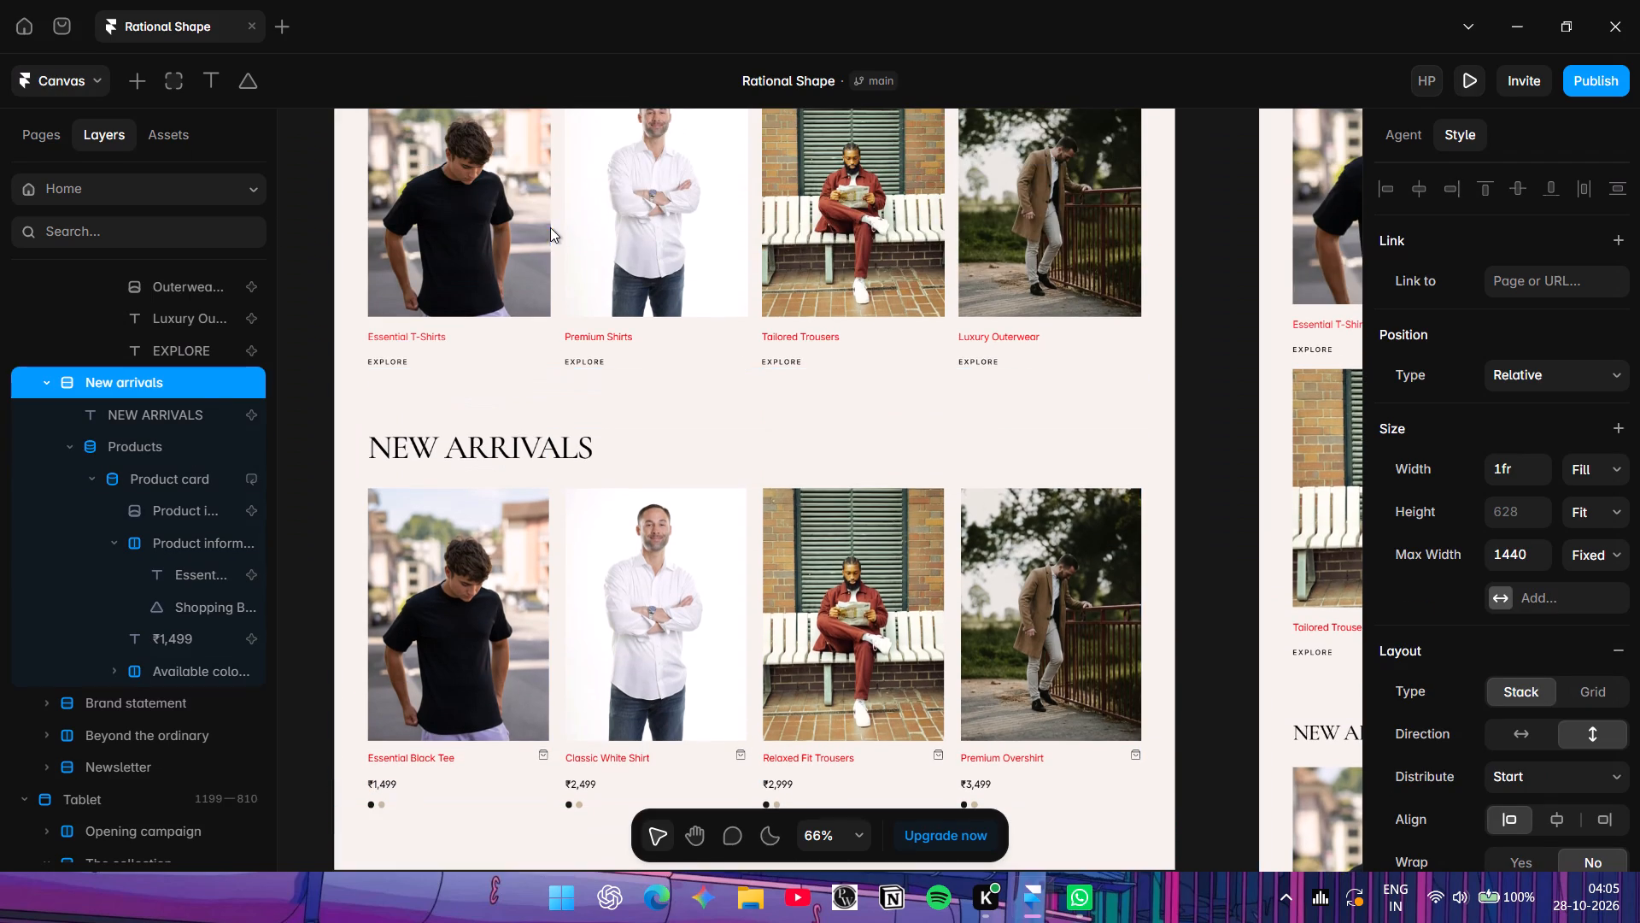
pyautogui.click(609, 328)
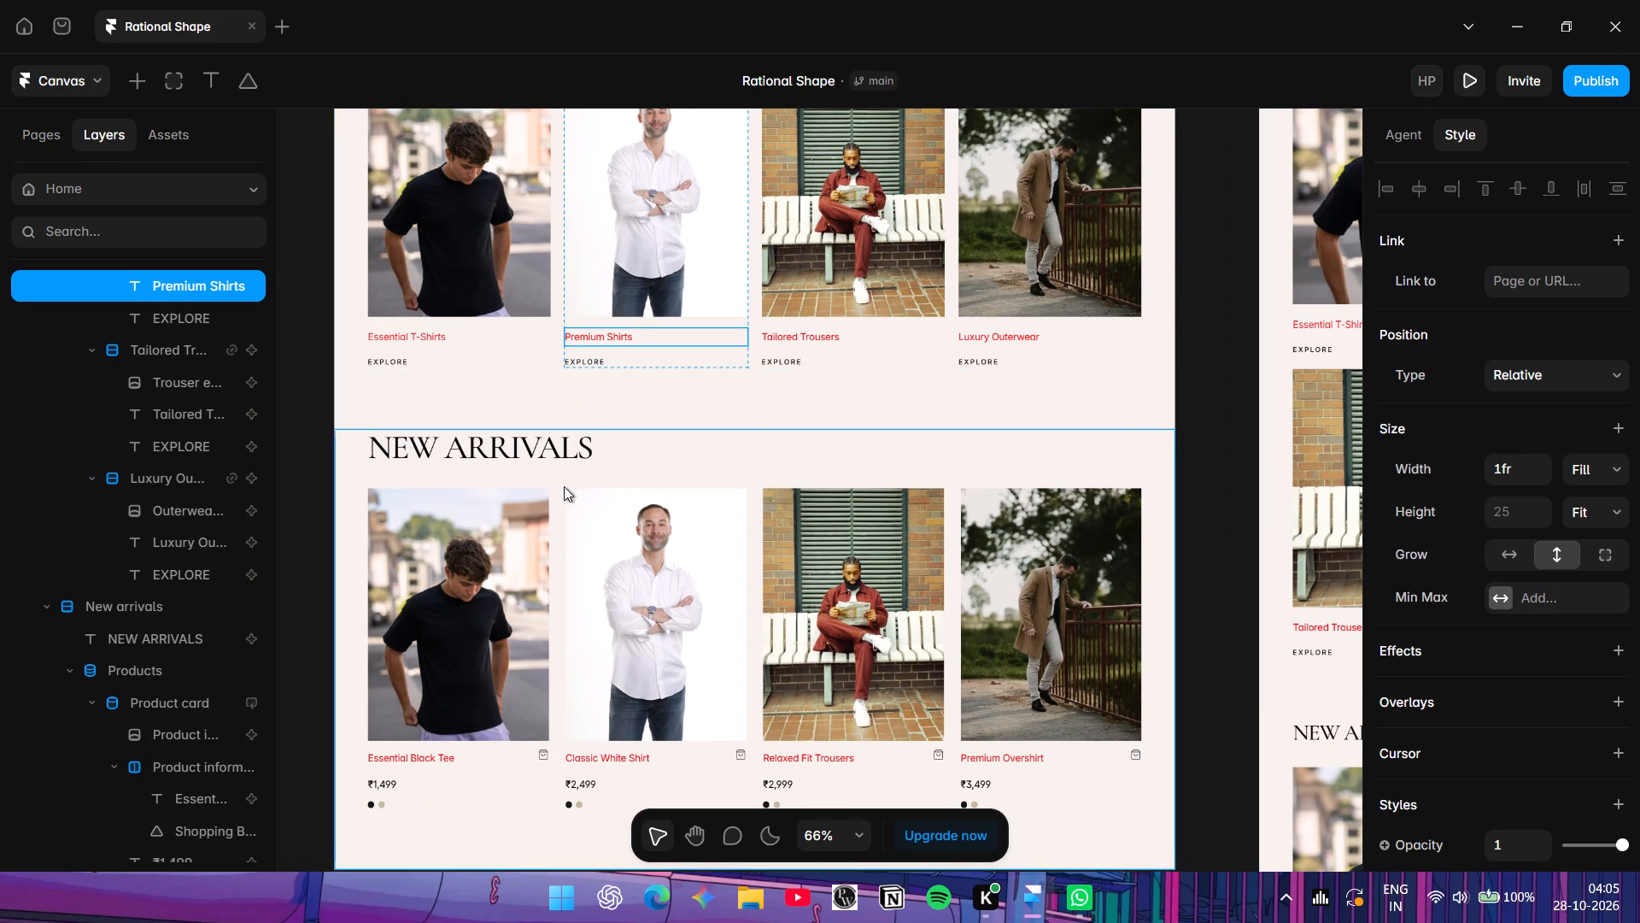
pyautogui.click(576, 355)
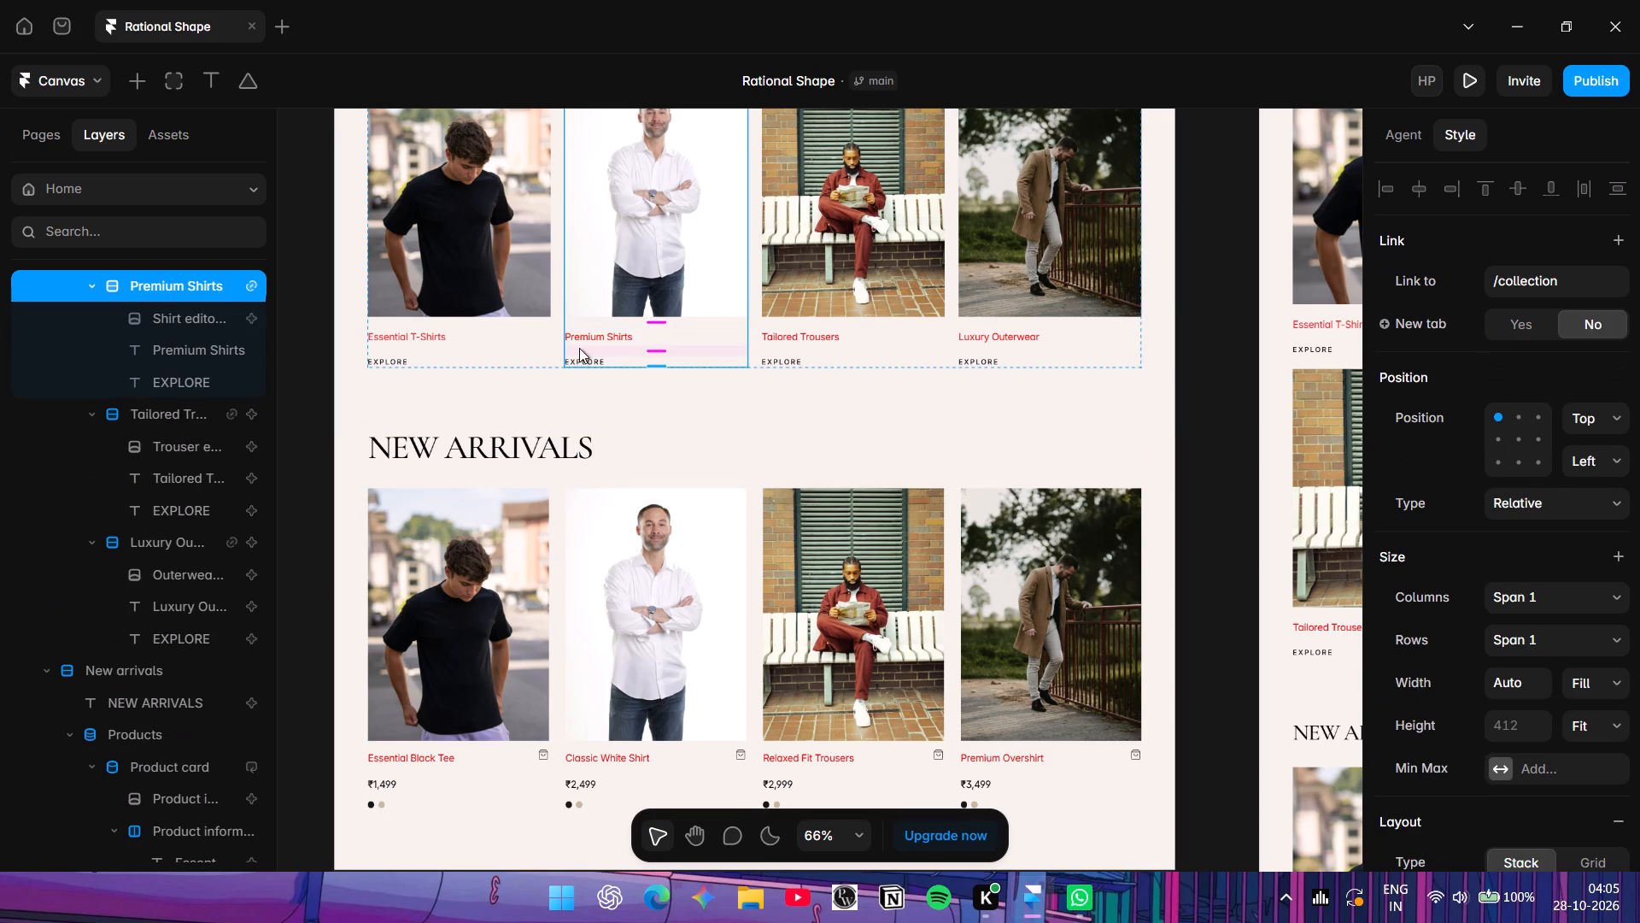
pyautogui.click(582, 342)
pyautogui.keyDown('shift'); pyautogui.click(589, 358); pyautogui.keyUp('shift')
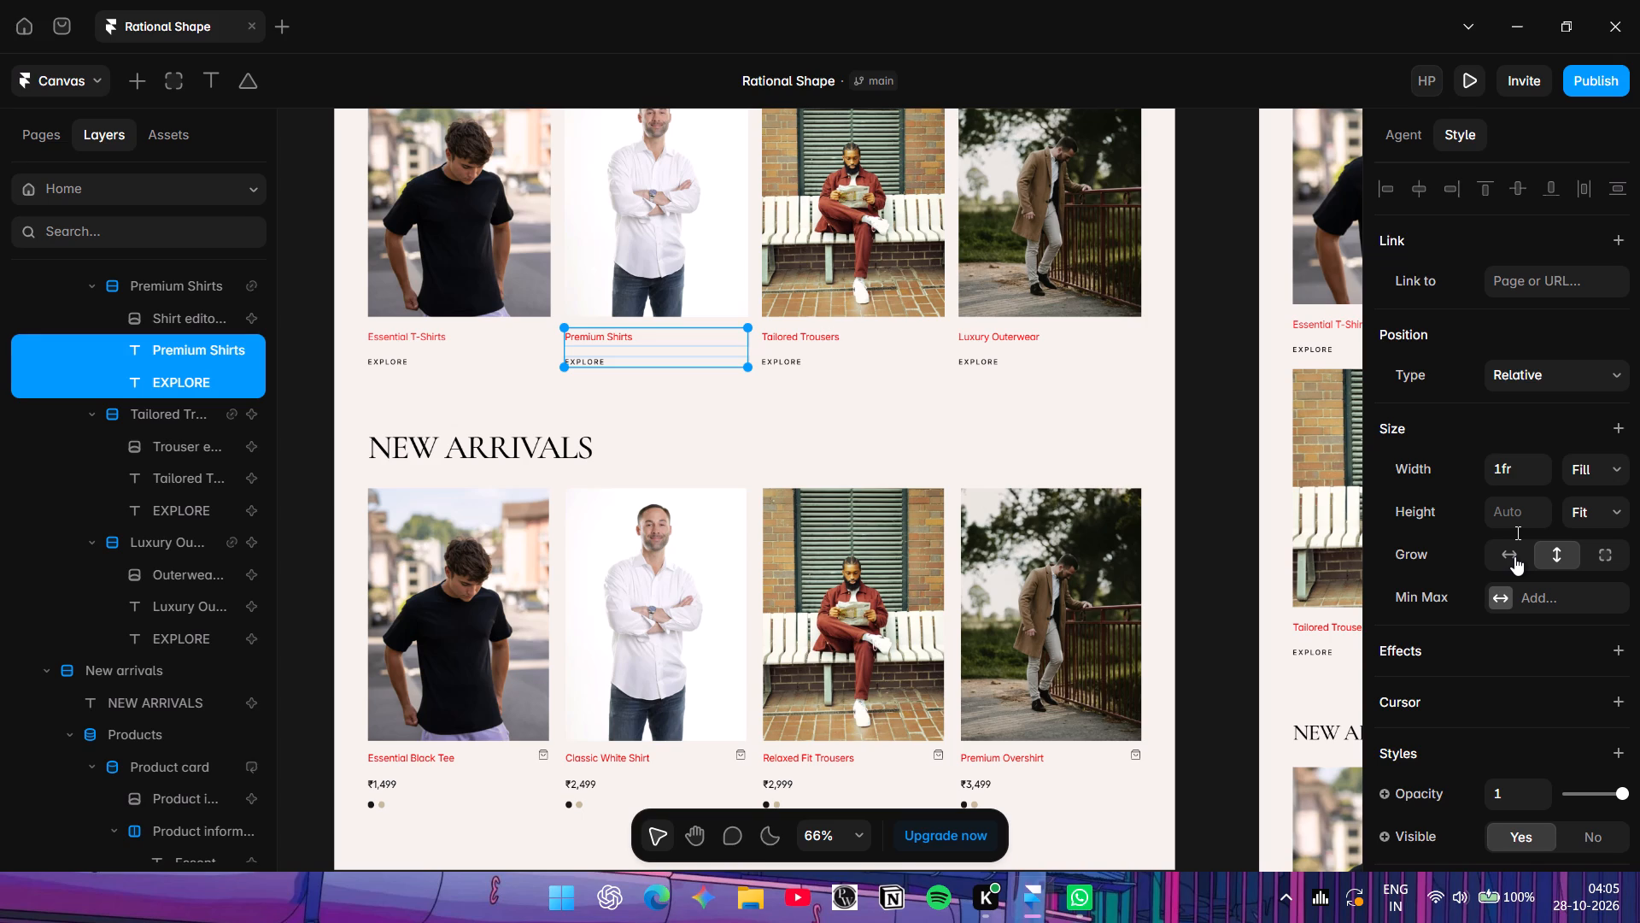
pyautogui.click(1624, 645)
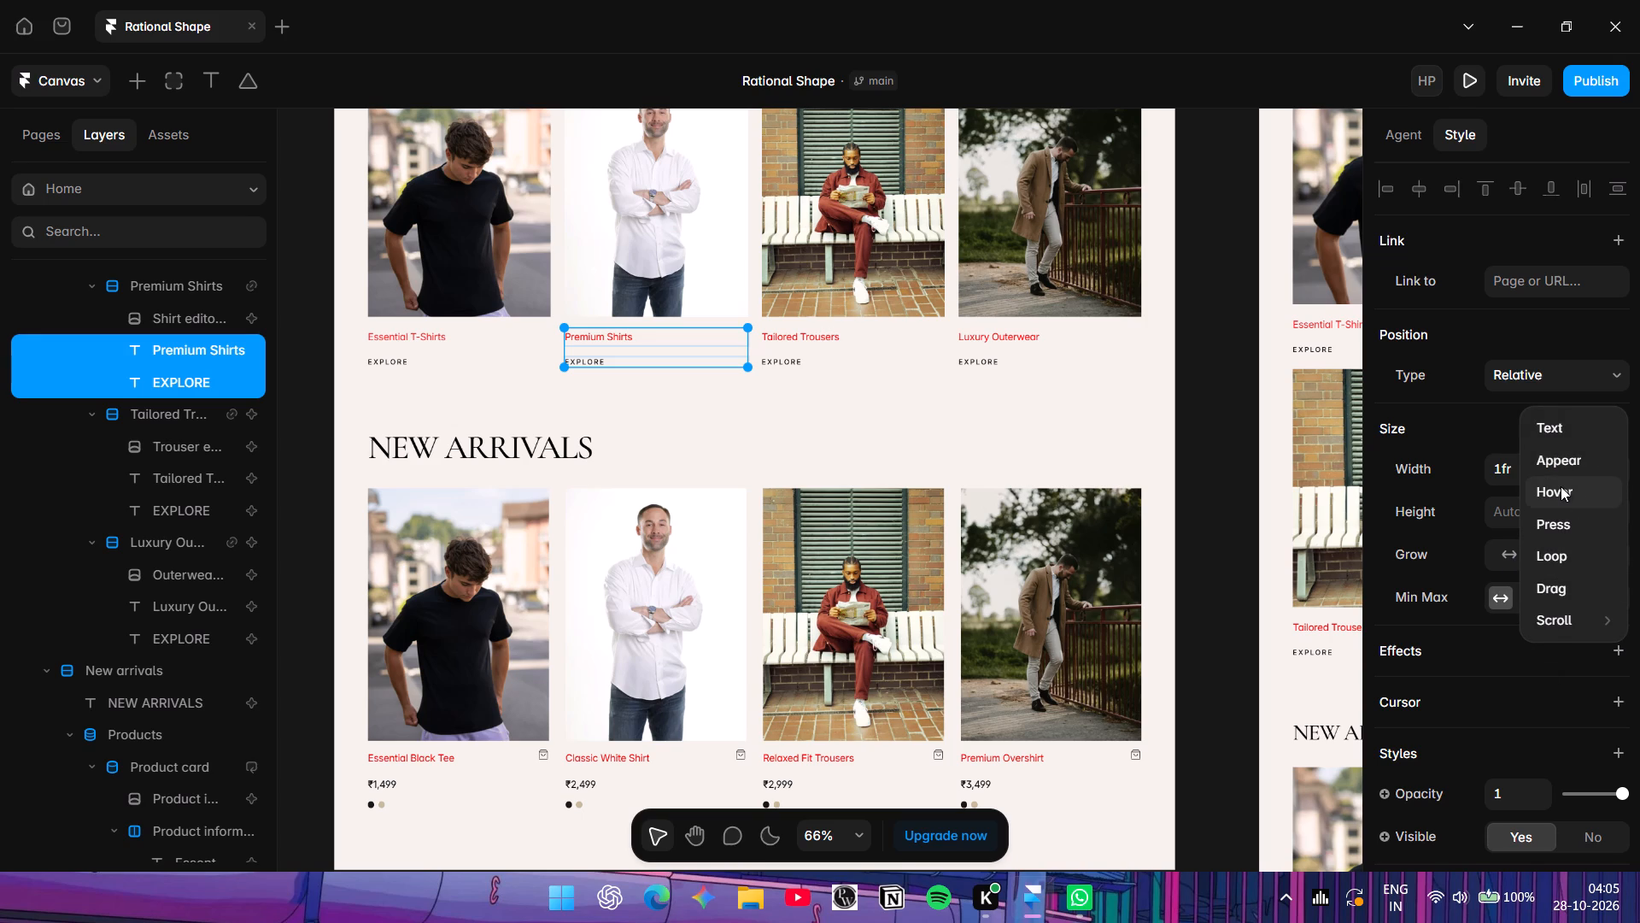
pyautogui.click(1561, 487)
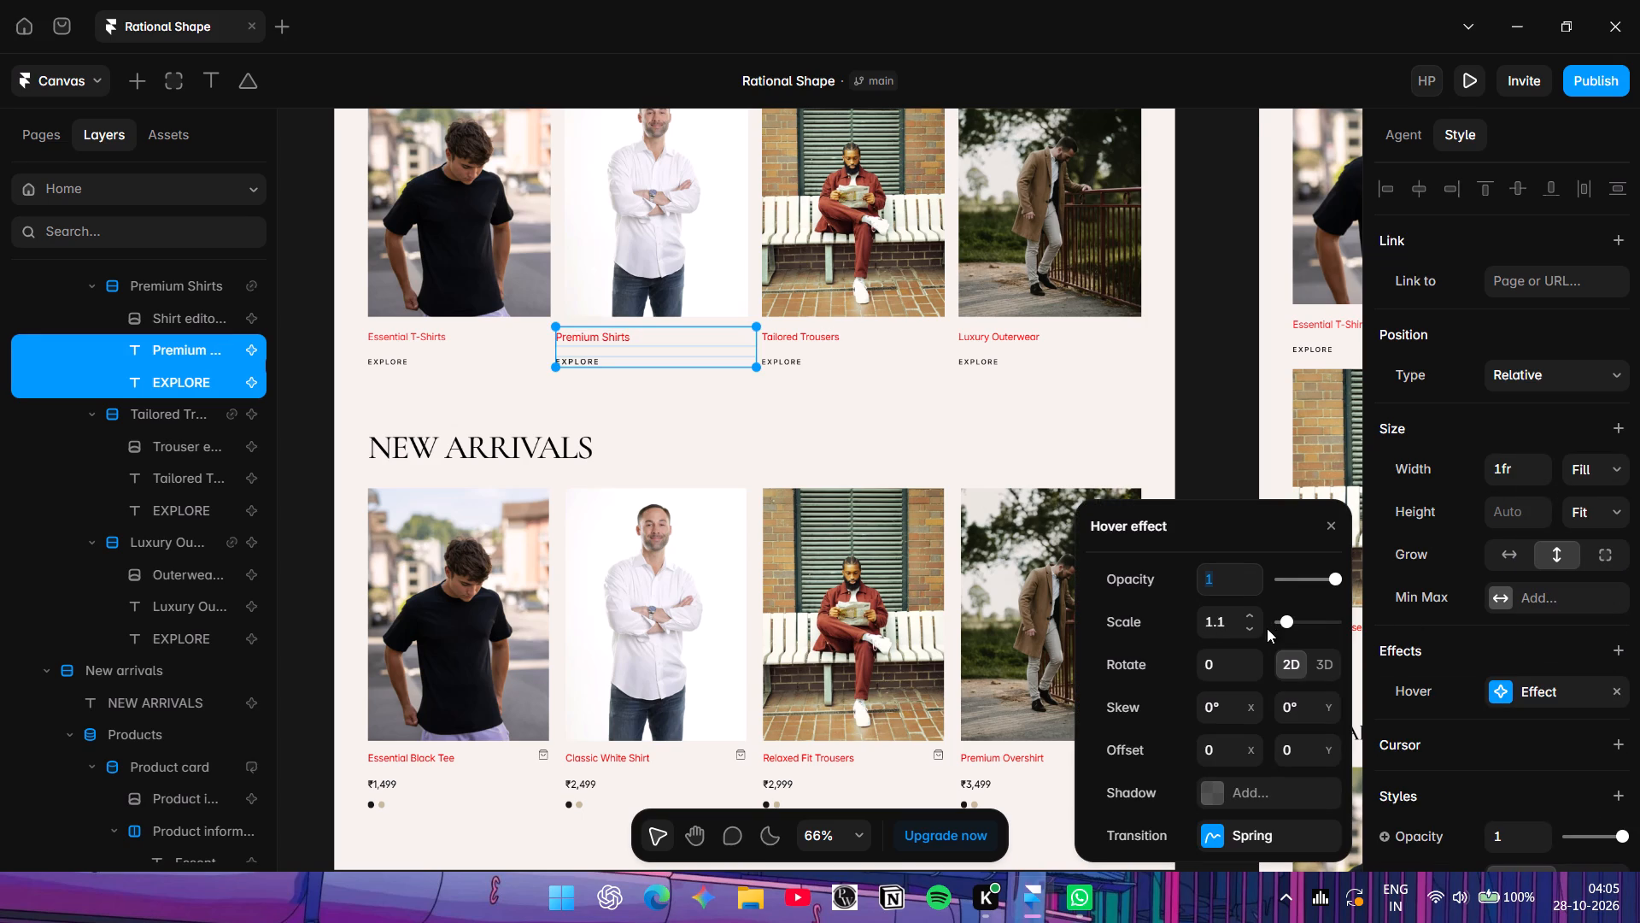
pyautogui.doubleClick(1254, 624)
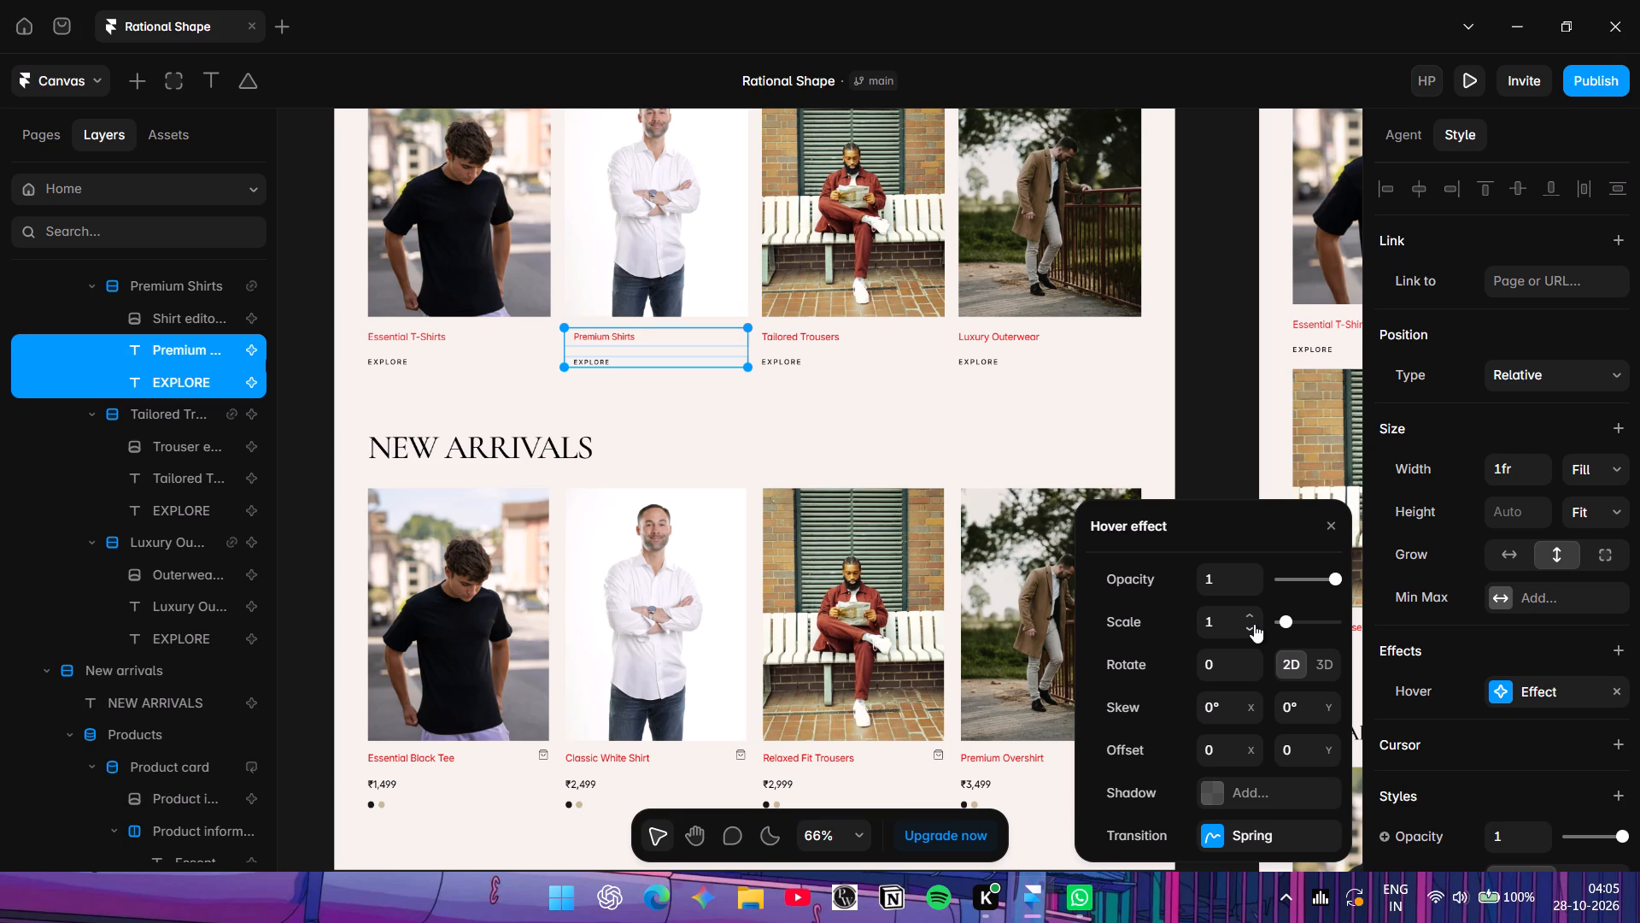
pyautogui.press('Return')
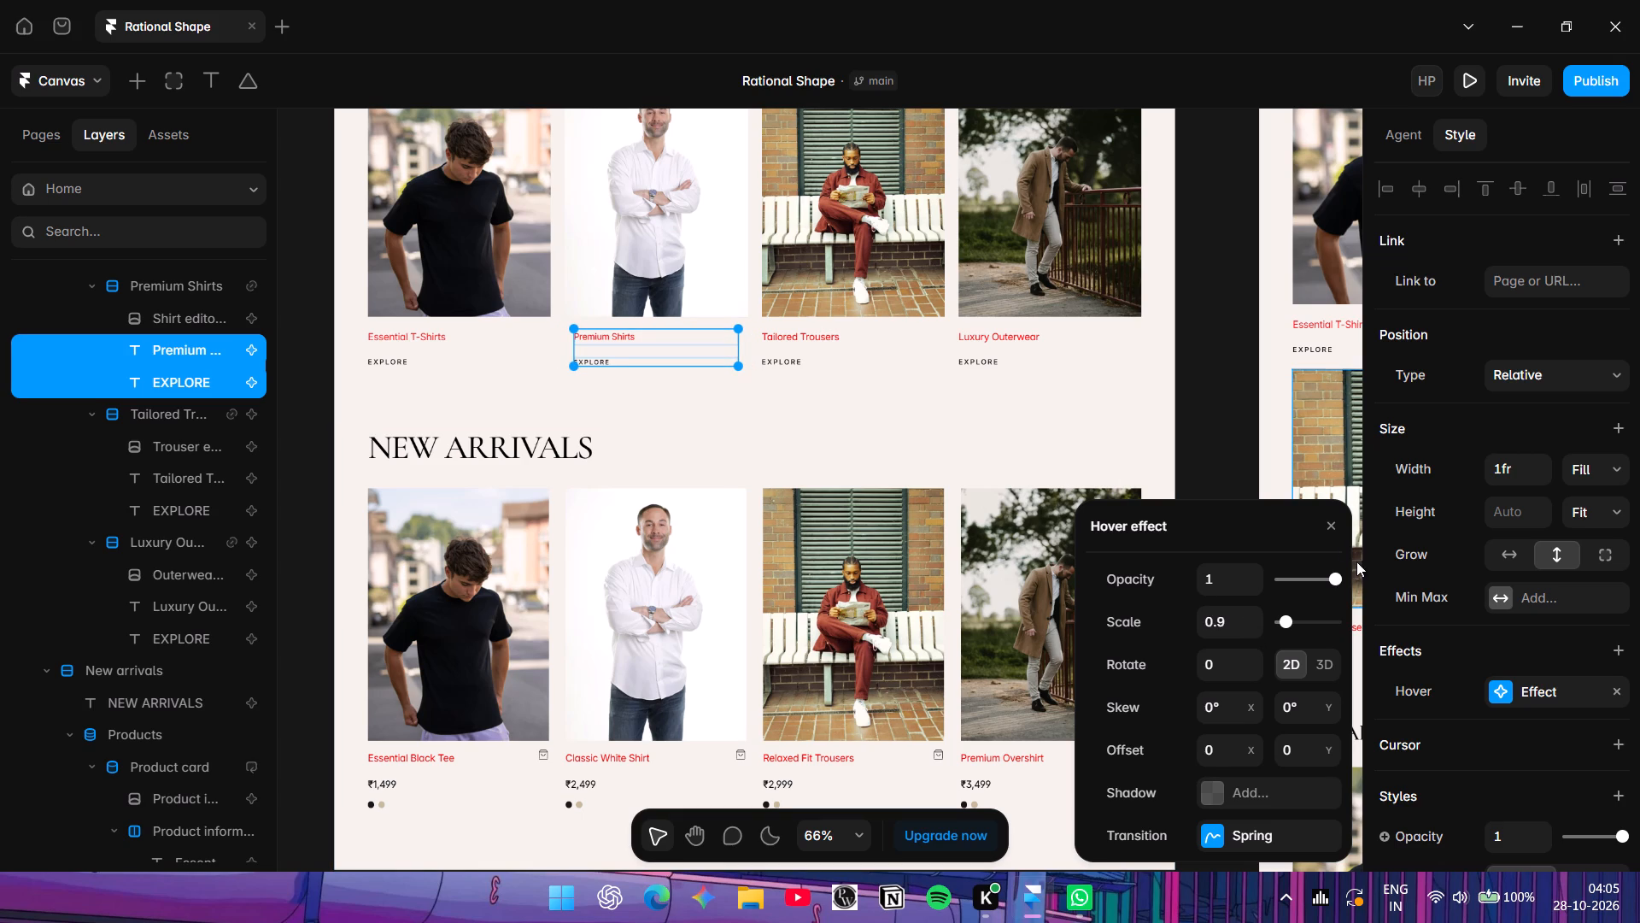
pyautogui.click(1343, 535)
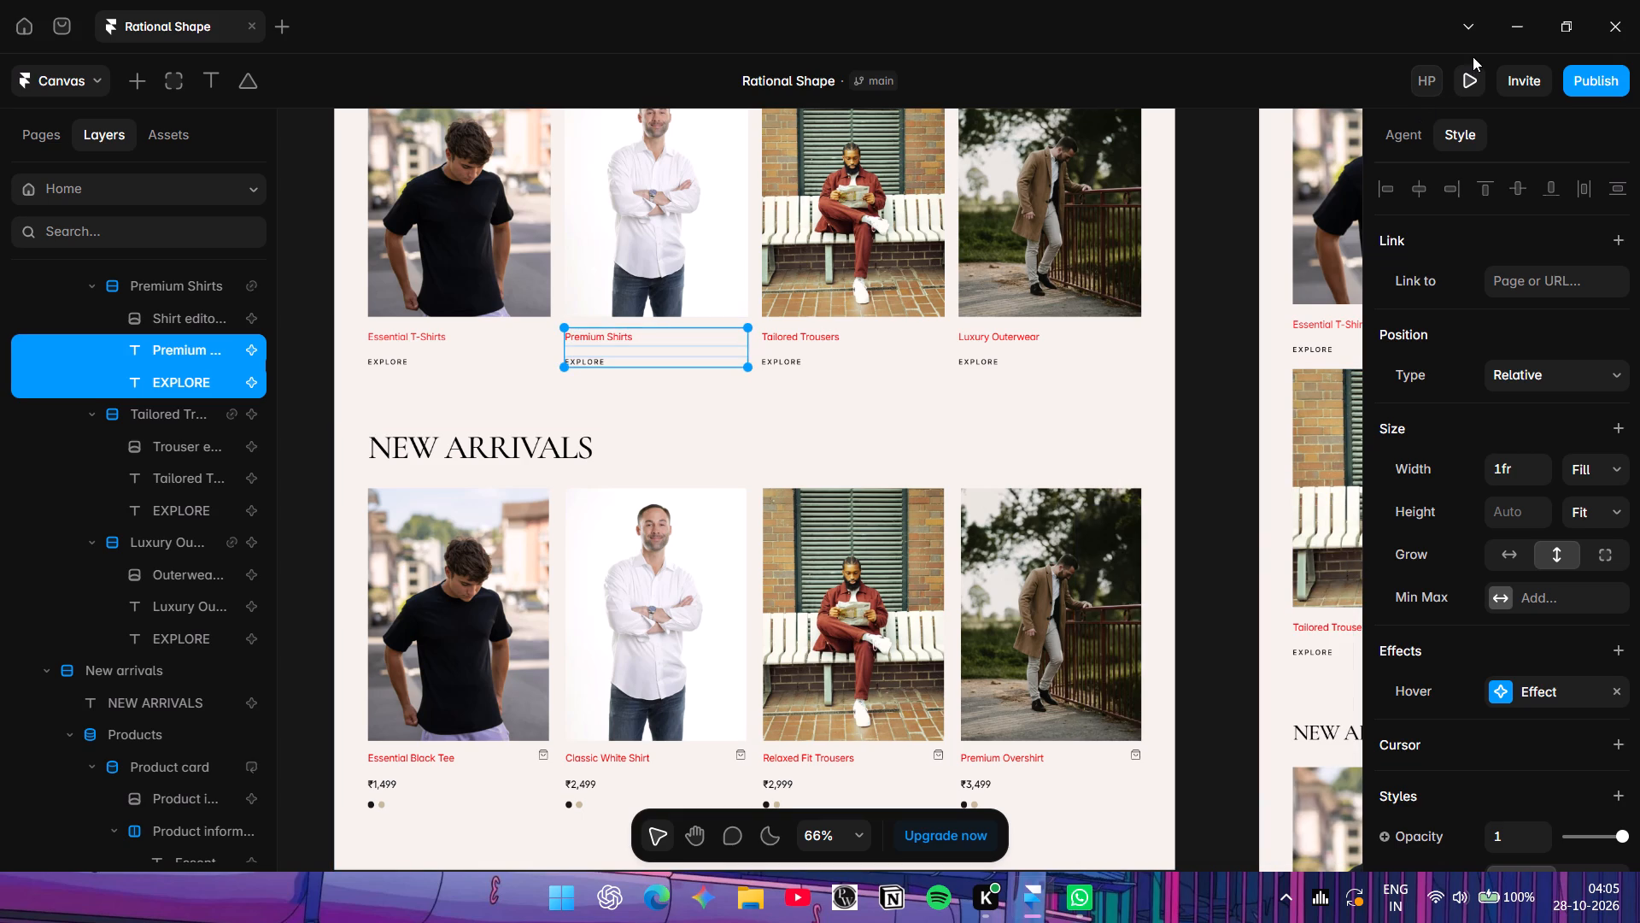
# Preview the page down to The Collection to check the Premium Shirts text's hover animation, and return to the canvas.
pyautogui.click(1473, 65)
pyautogui.scroll(-6, 728, 469)
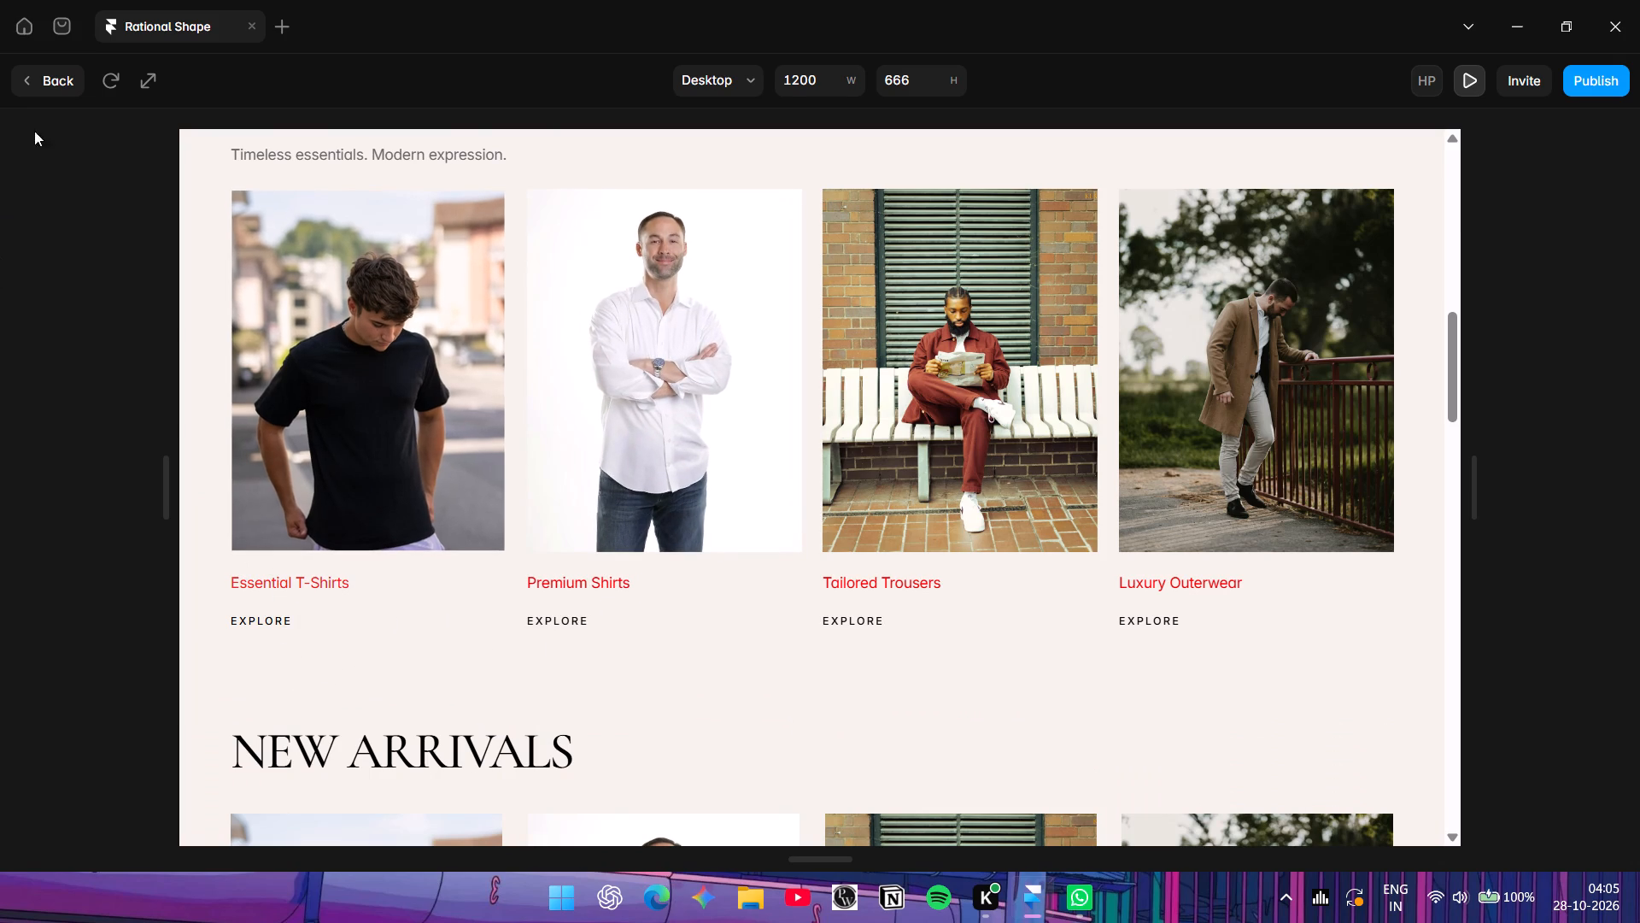
pyautogui.click(56, 71)
# Set the hover effect's scale to 0.9 for the Essential Black Tee title and its ₹1,499 price in New Arrivals.
pyautogui.scroll(-1, 466, 565)
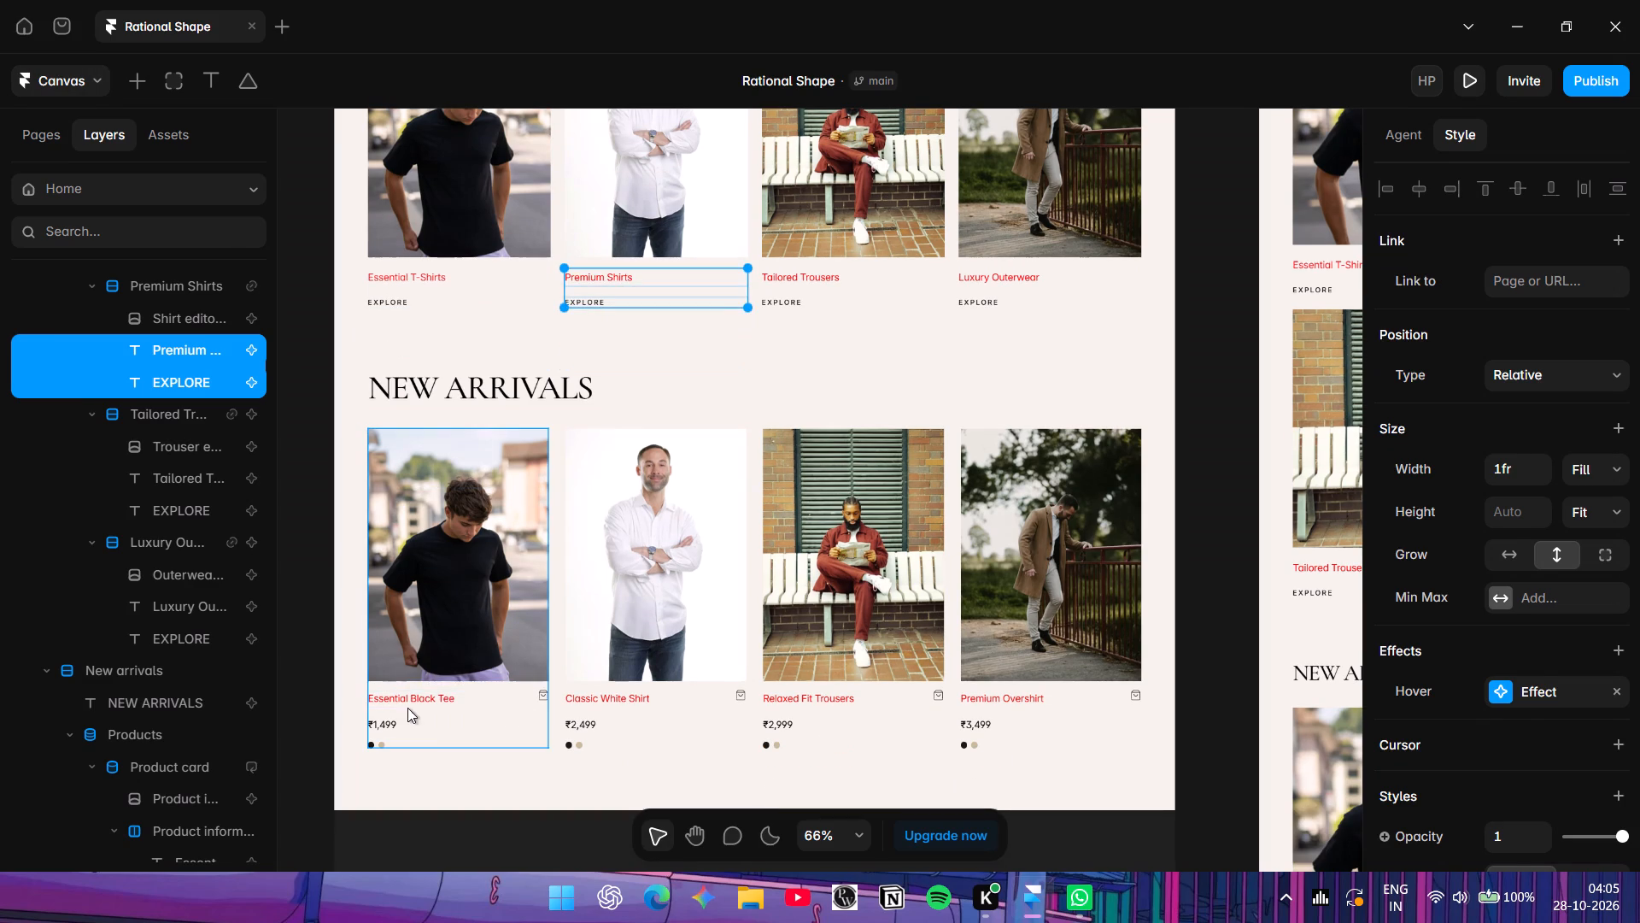
pyautogui.click(407, 708)
pyautogui.click(407, 694)
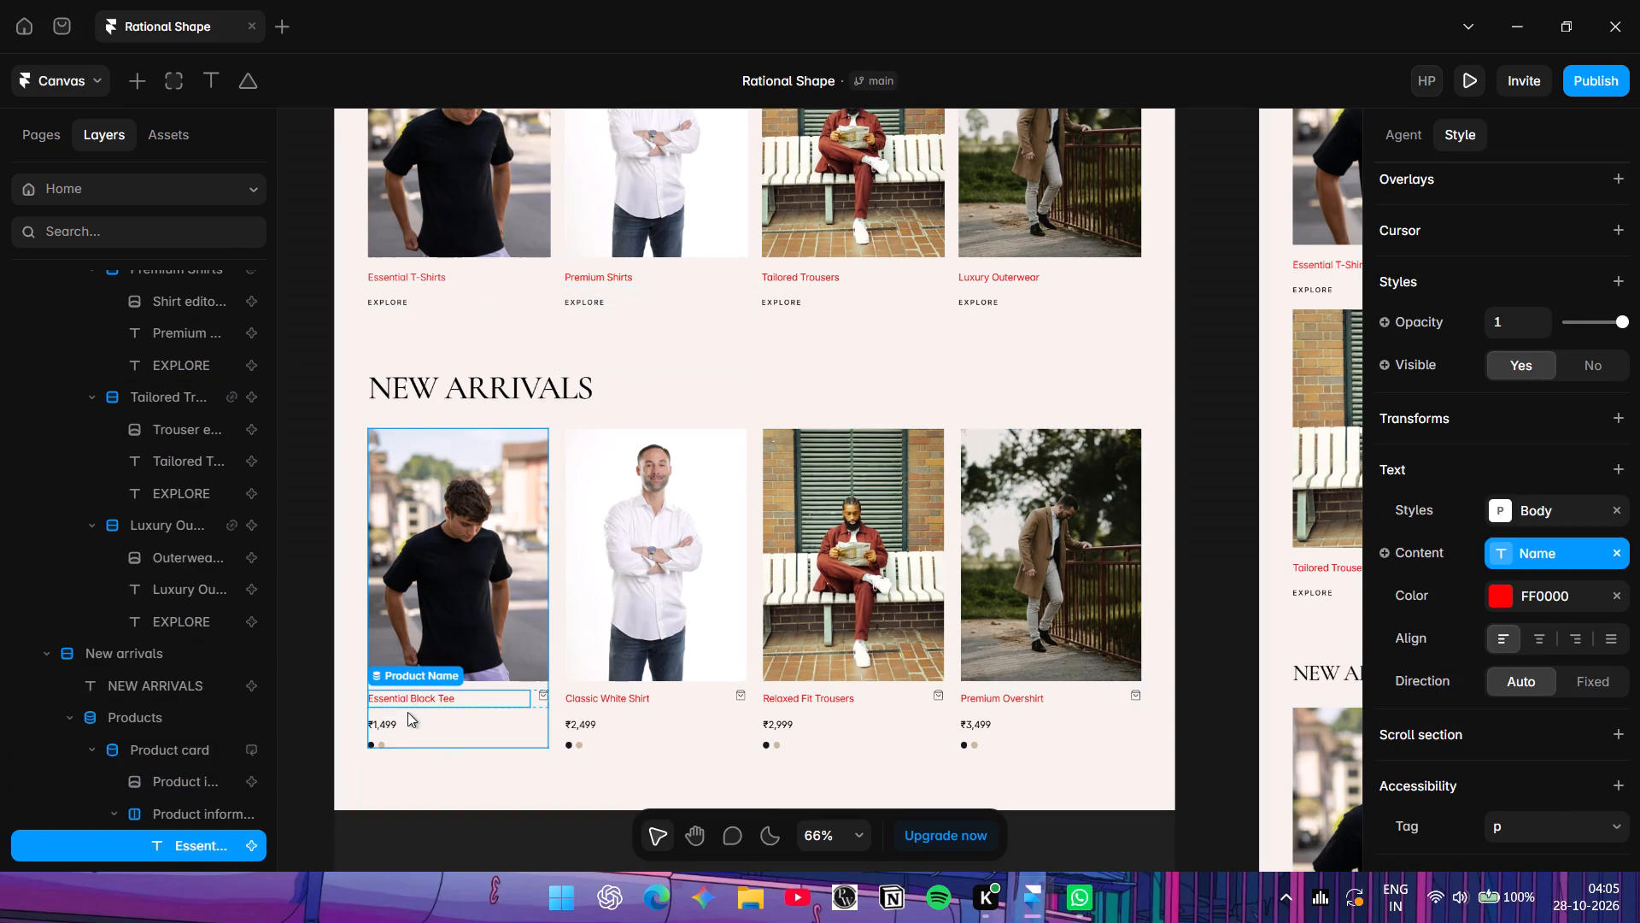
pyautogui.keyDown('shift'); pyautogui.click(379, 727); pyautogui.keyUp('shift')
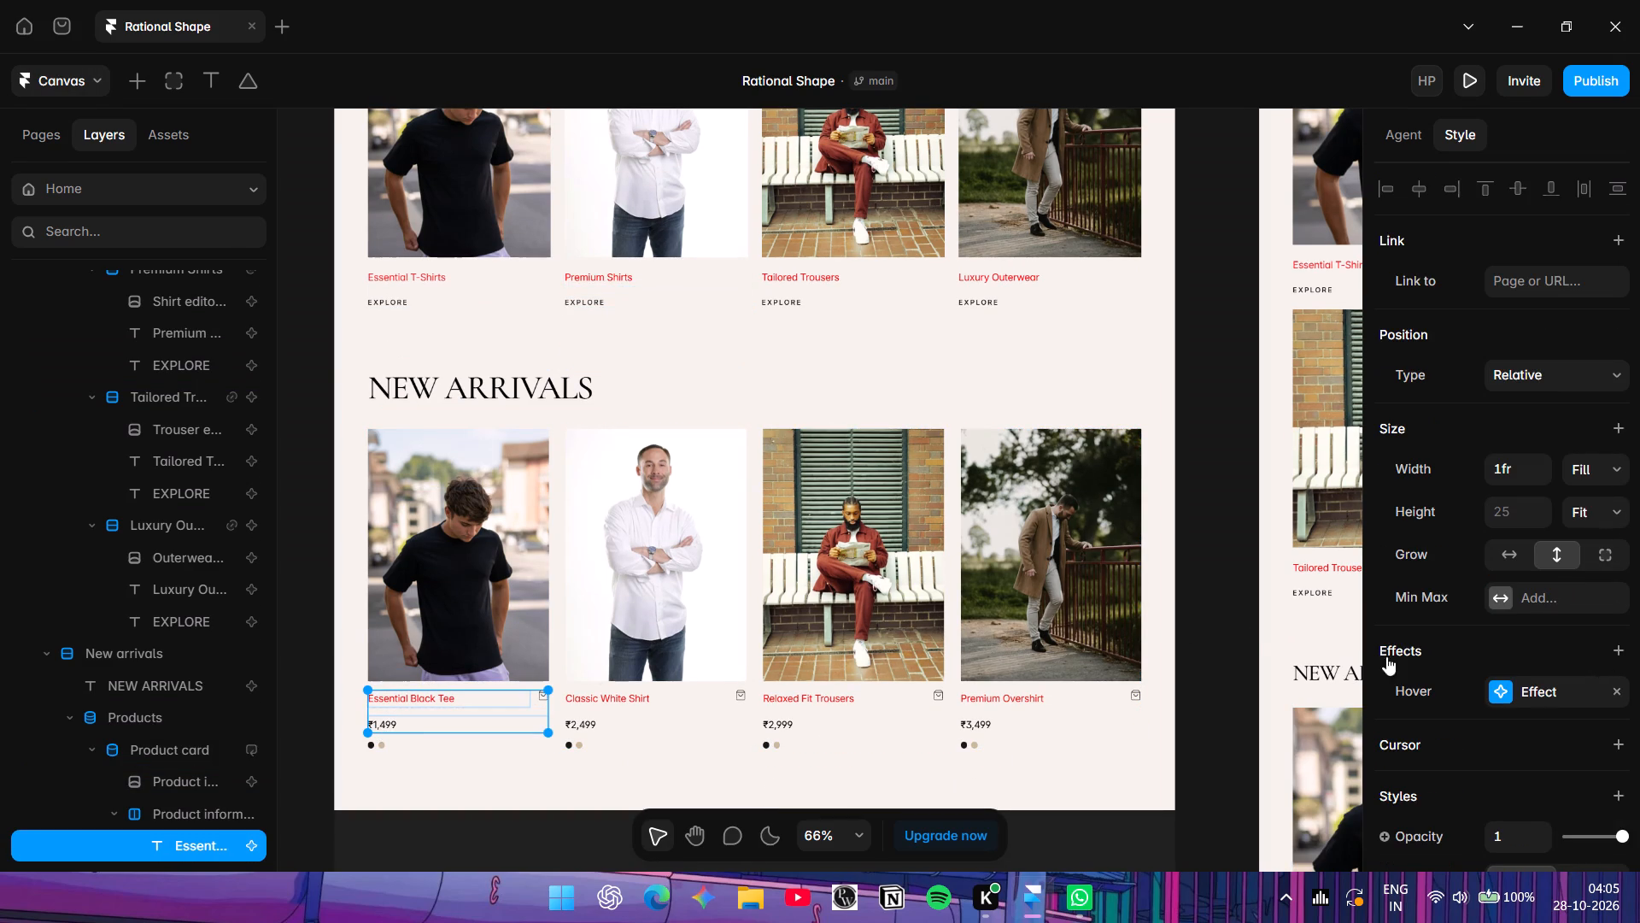
pyautogui.click(1505, 670)
pyautogui.click(1514, 699)
pyautogui.click(1514, 697)
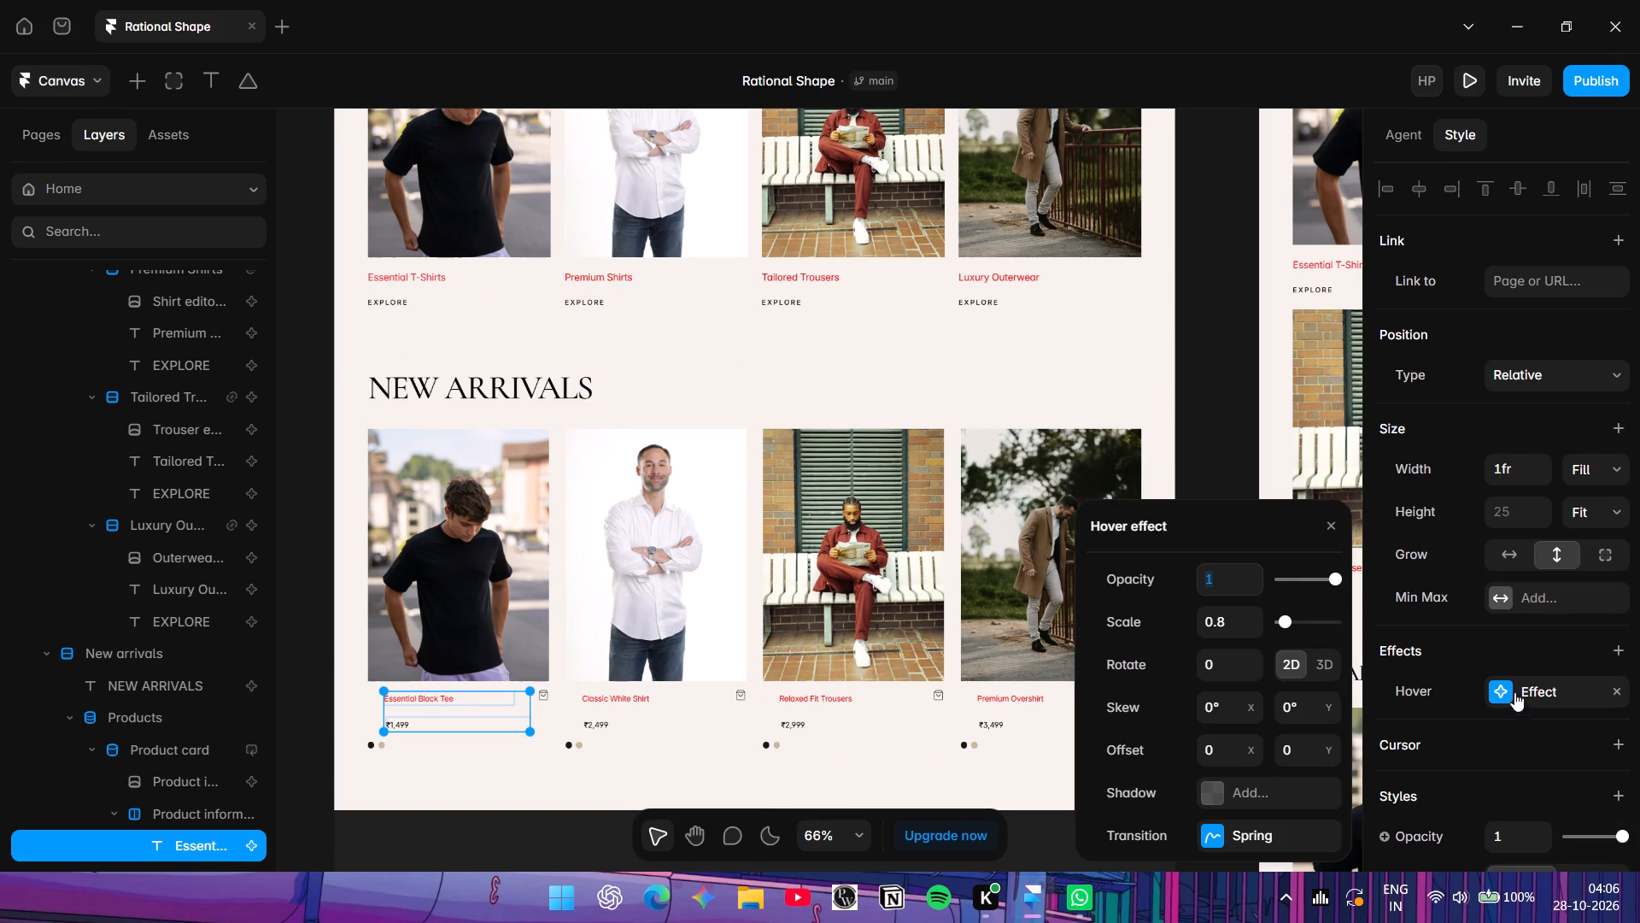
pyautogui.click(1256, 612)
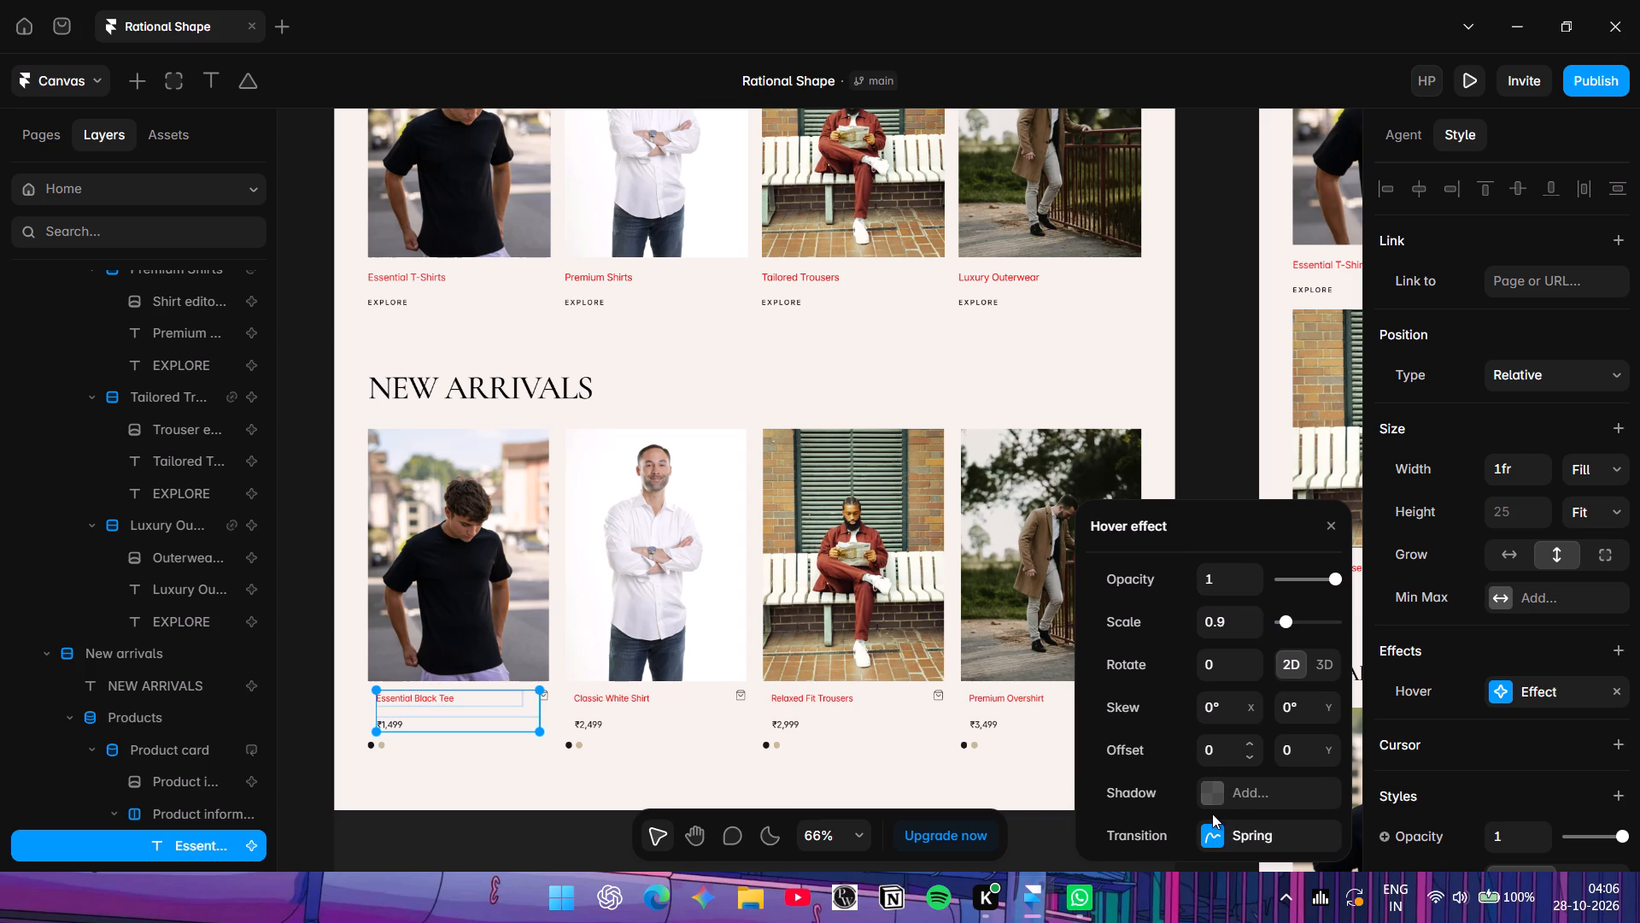
pyautogui.press('Return')
pyautogui.click(1324, 517)
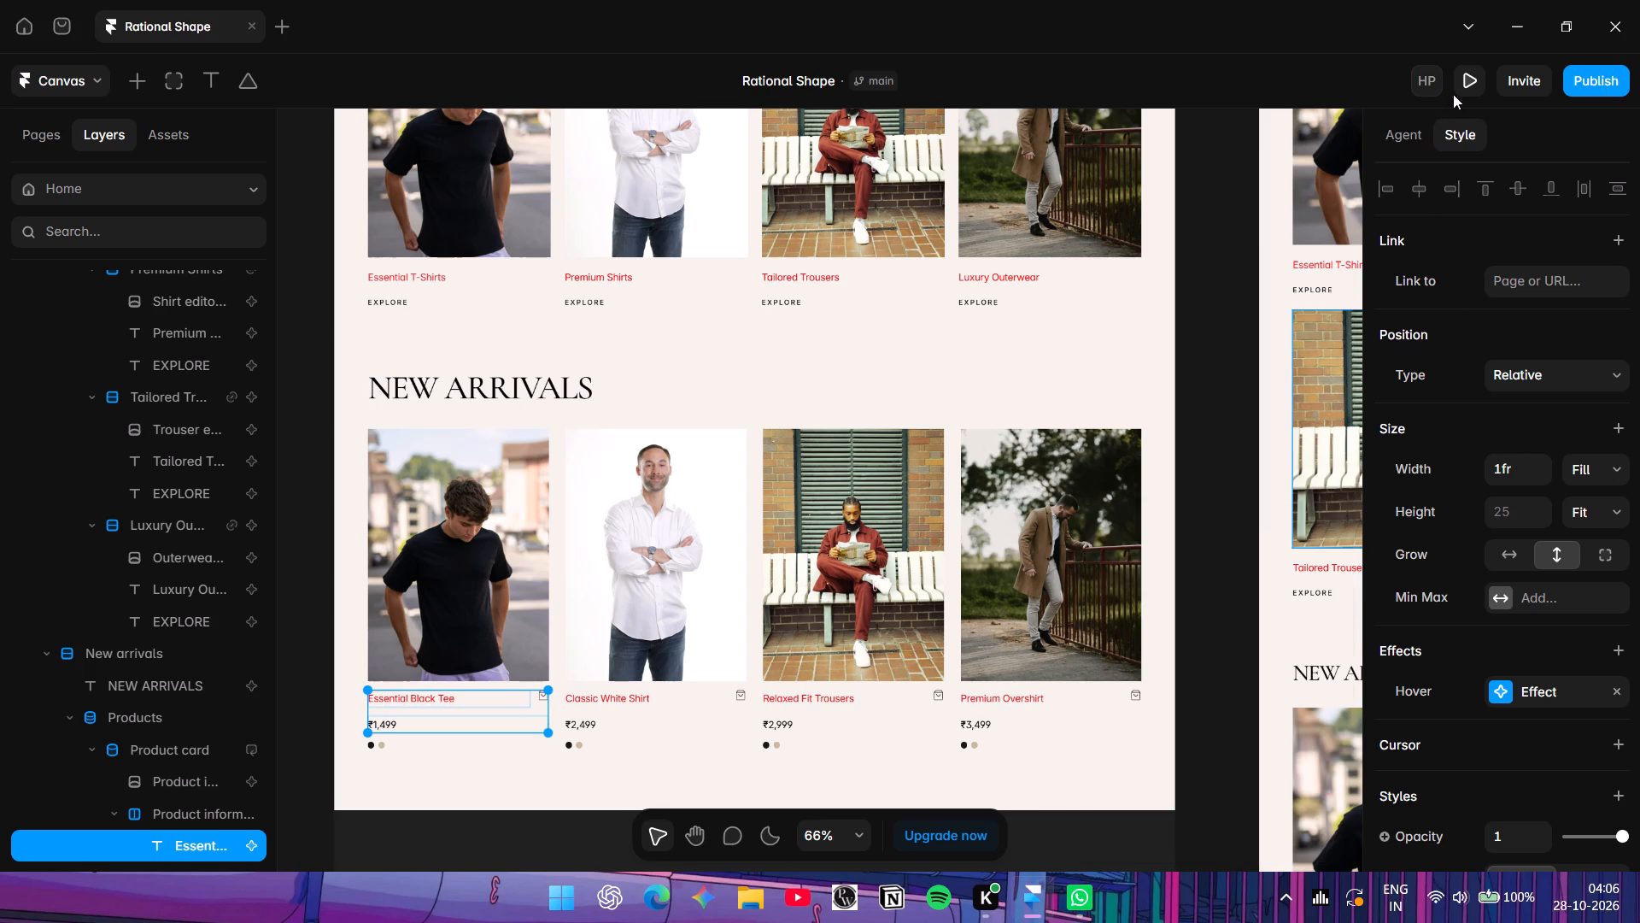
# Preview the page from The Collection through New Arrivals to LESS, BUT BETTER., checking hover animations, and return to the canvas.
pyautogui.click(1455, 91)
pyautogui.scroll(-2, 747, 524)
pyautogui.scroll(-6, 617, 561)
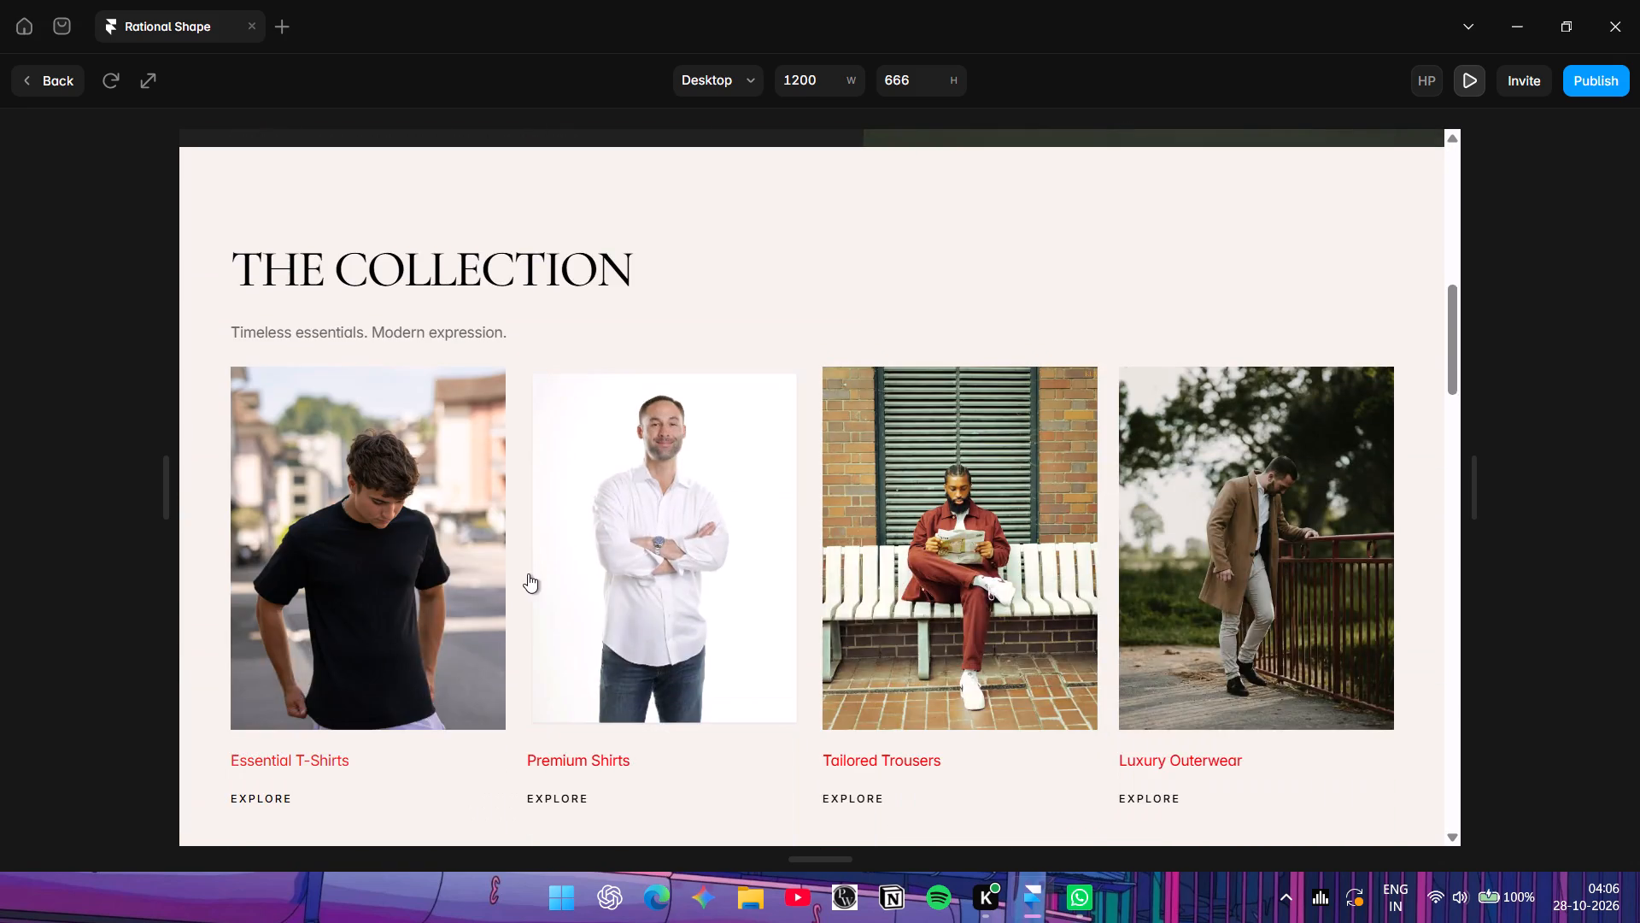
pyautogui.scroll(2, 465, 577)
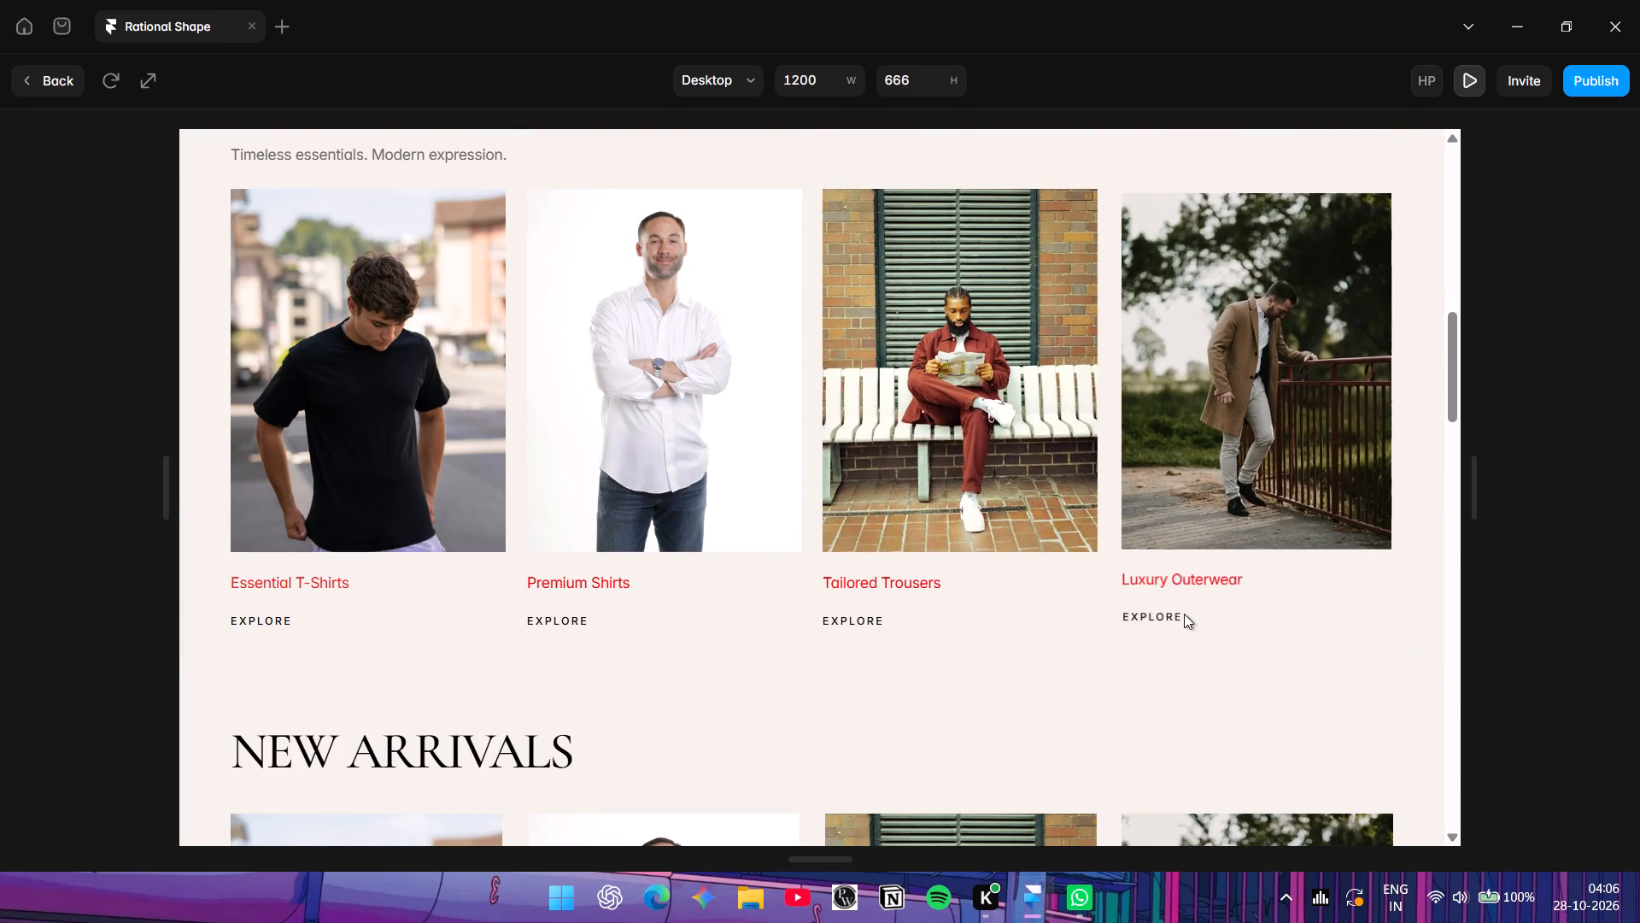
pyautogui.scroll(-2, 622, 668)
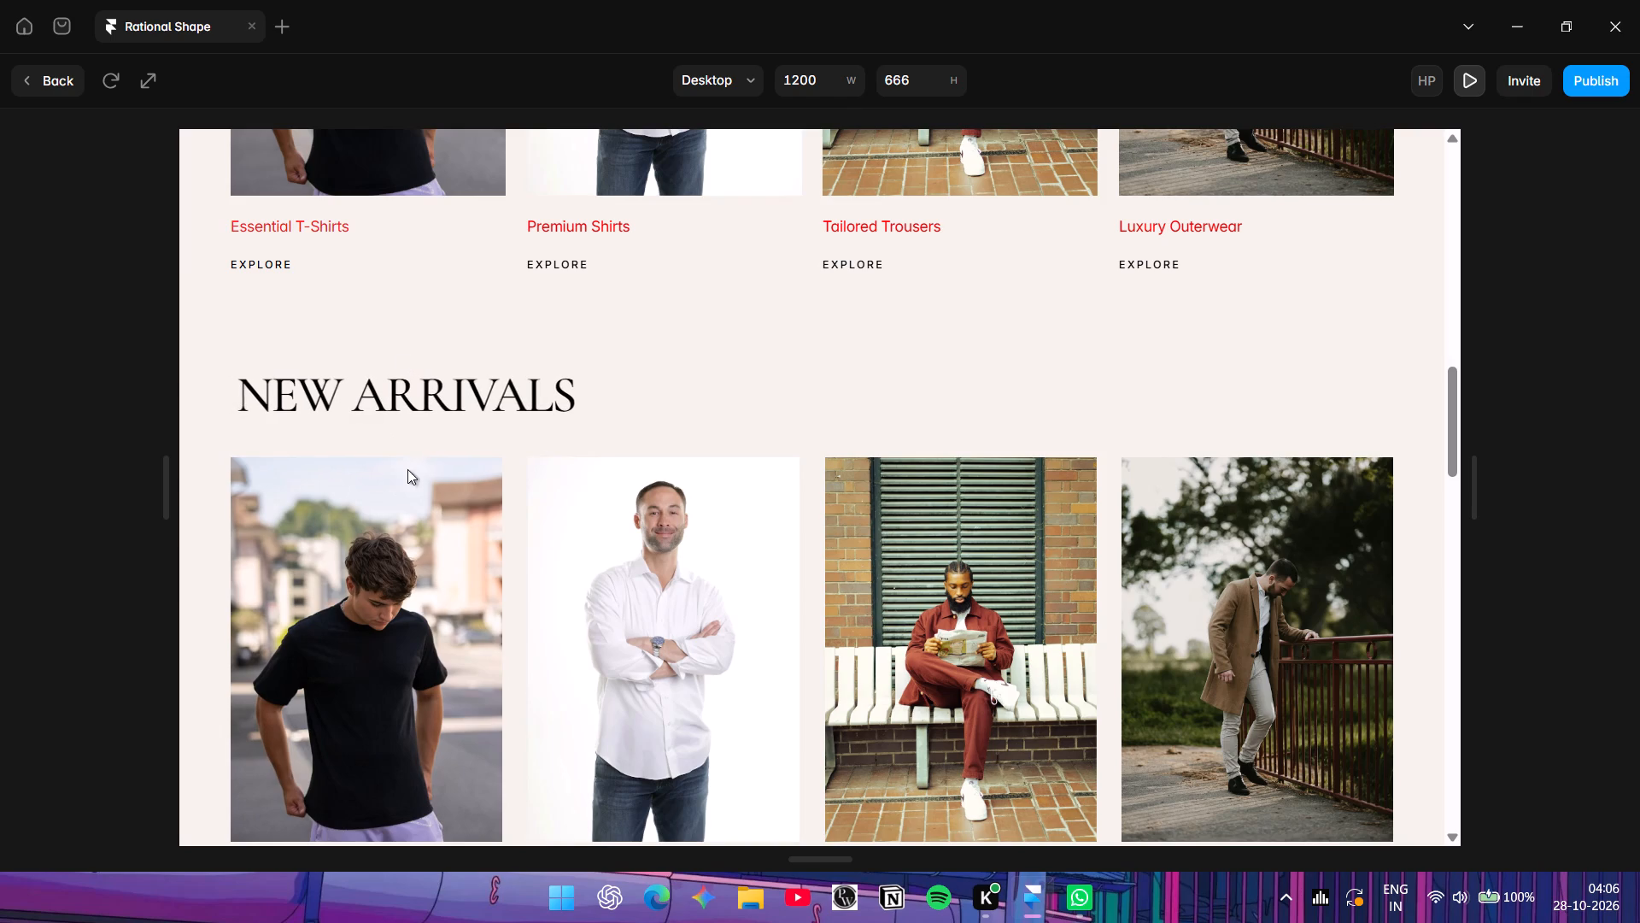
pyautogui.scroll(-1, 633, 568)
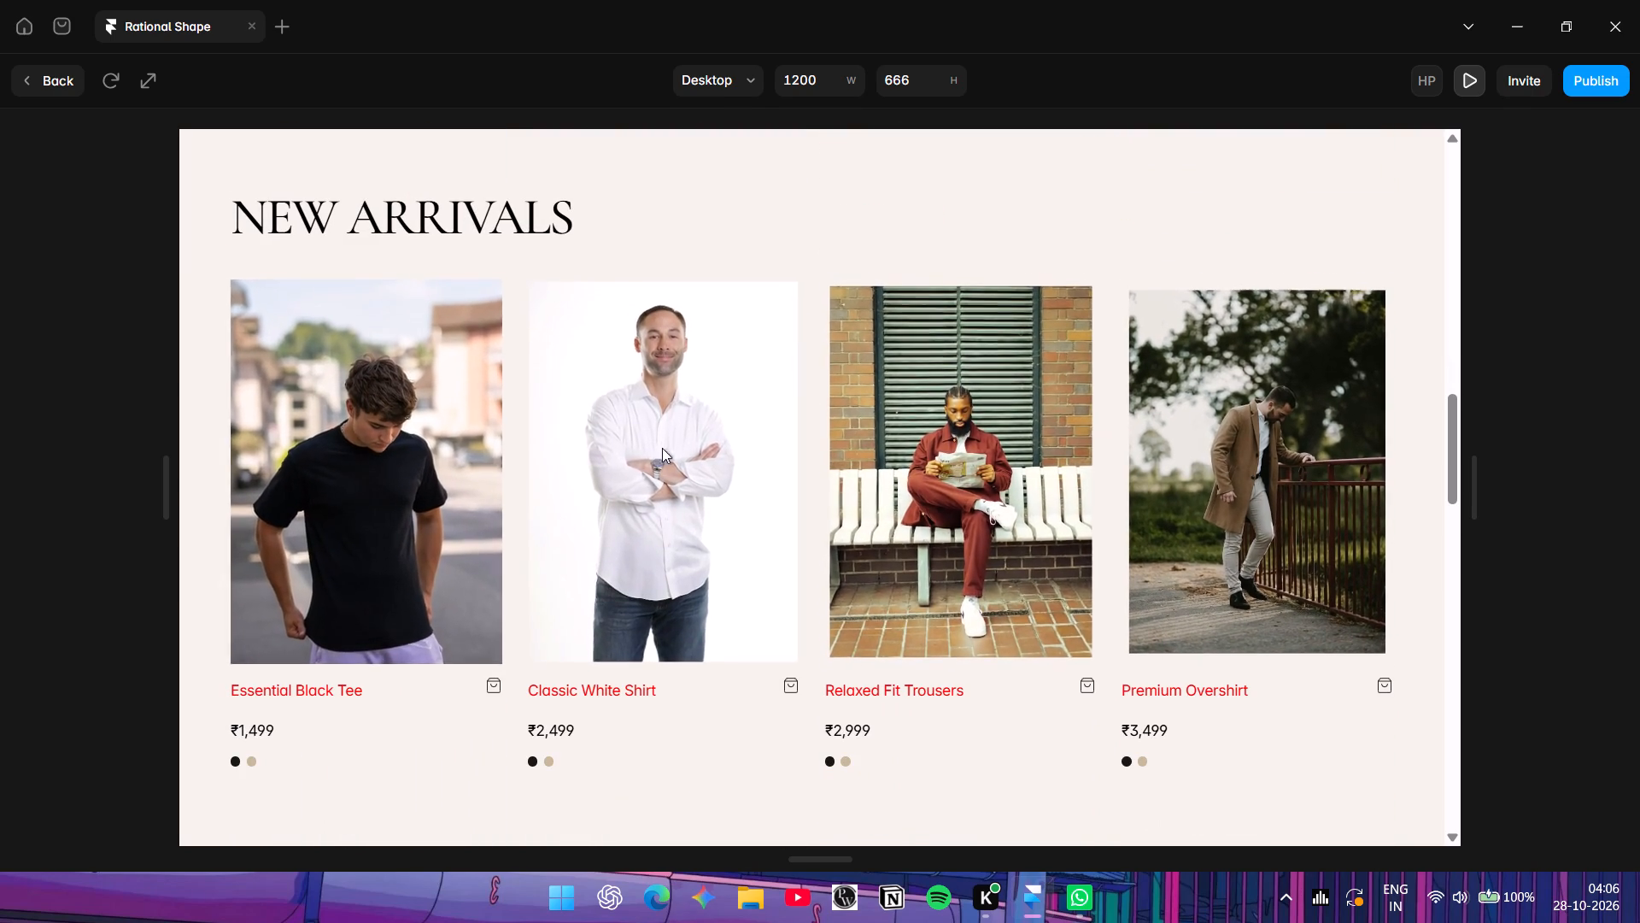
pyautogui.scroll(-1, 343, 530)
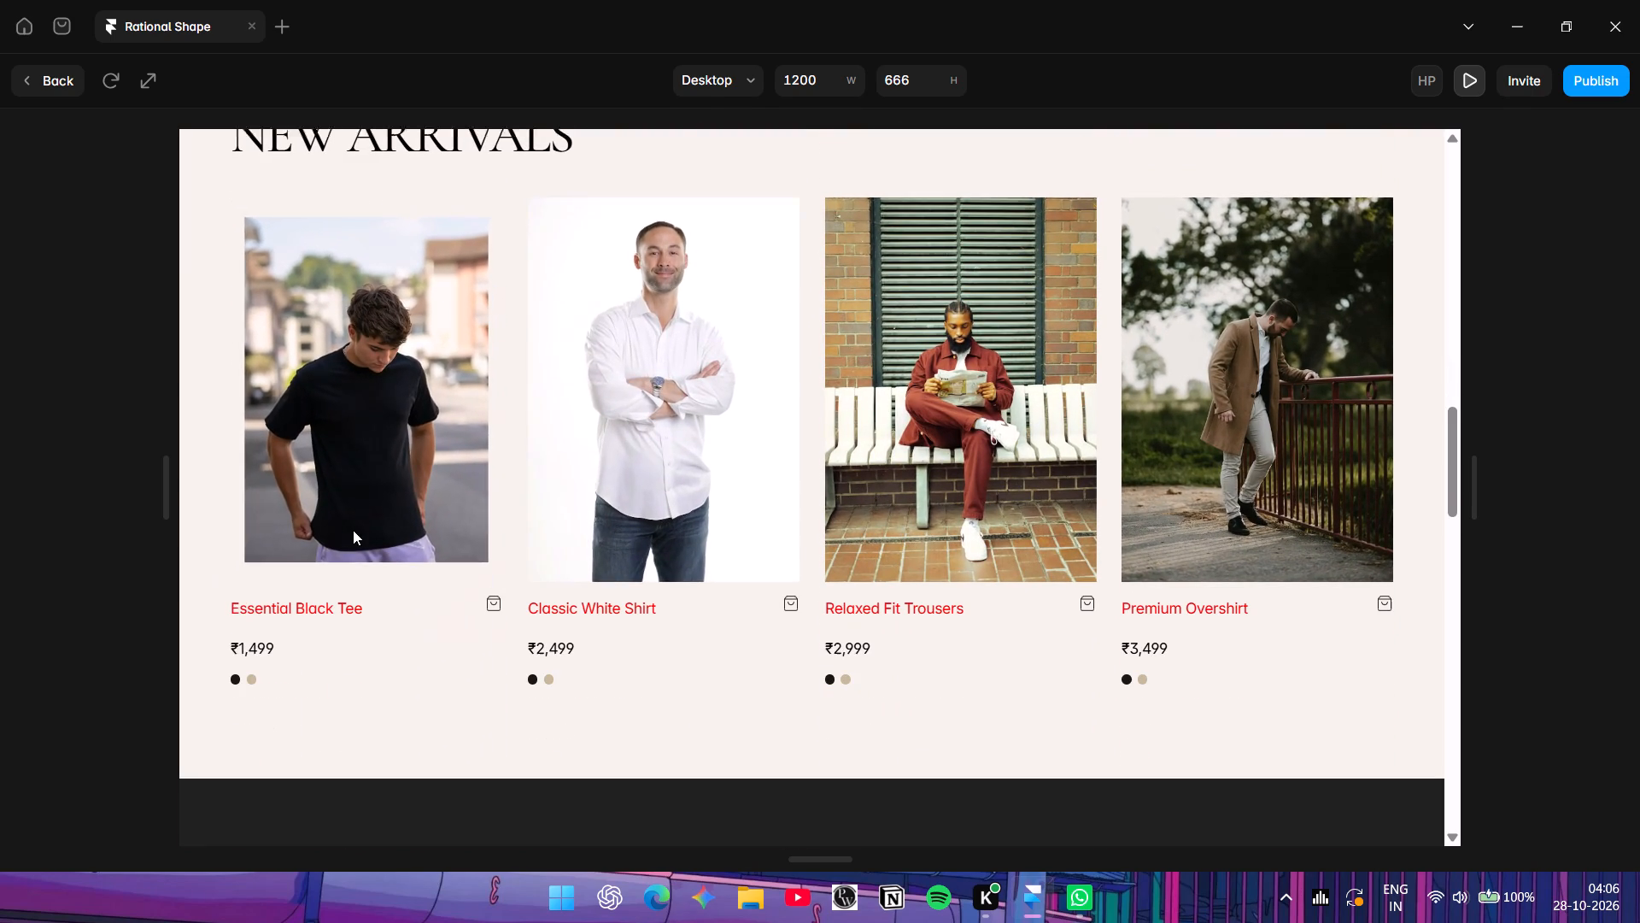
pyautogui.scroll(-1, 671, 626)
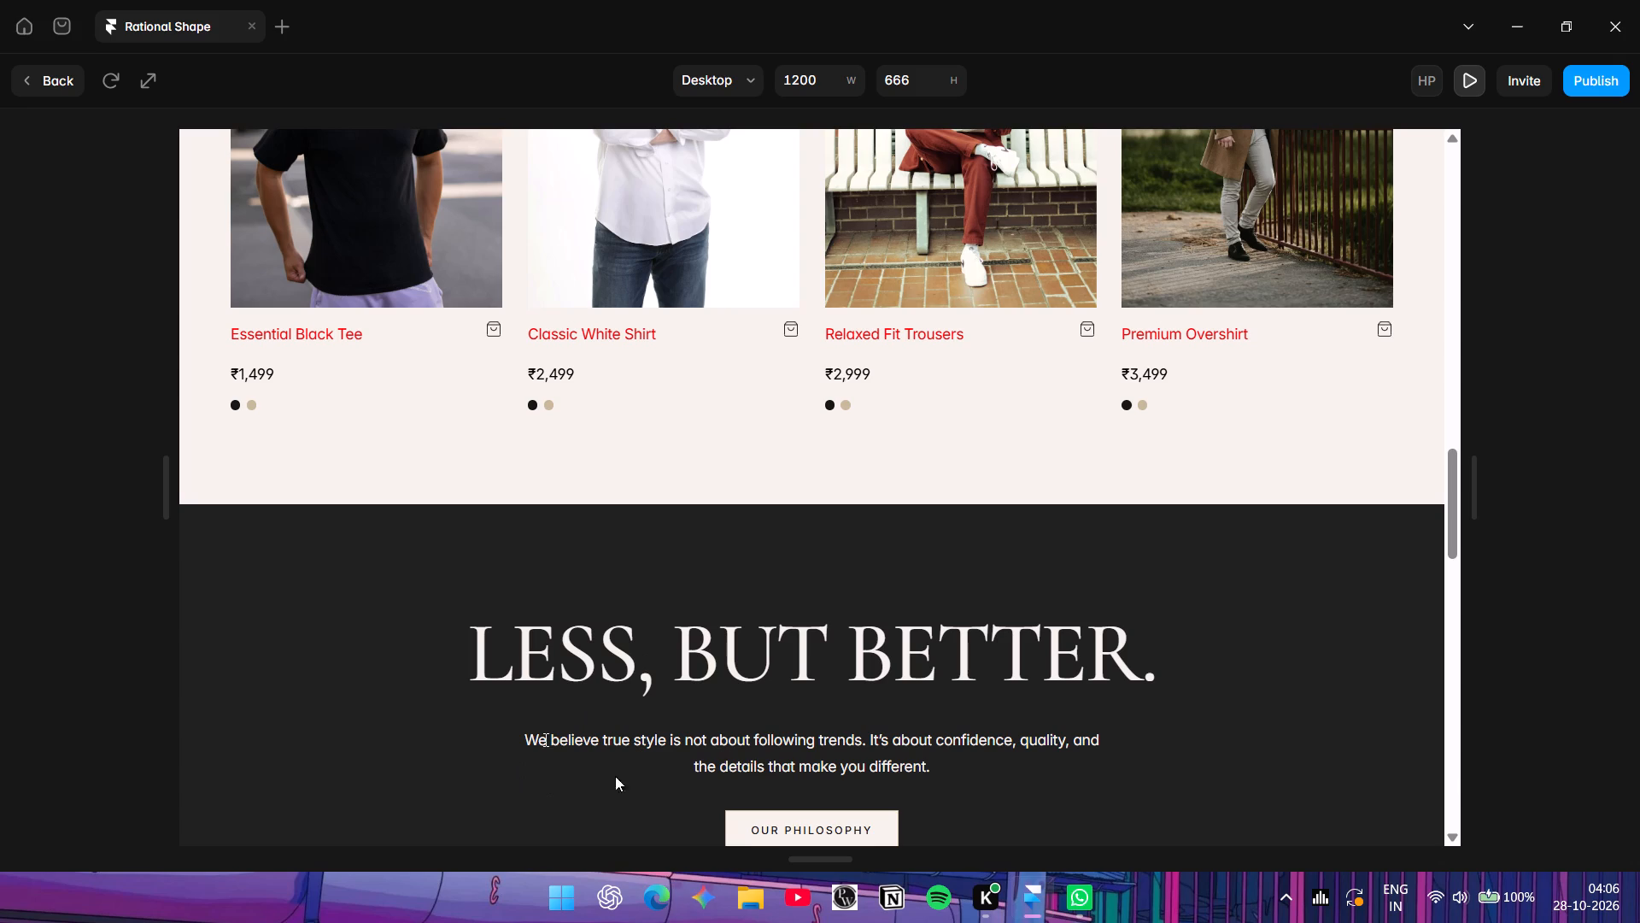
pyautogui.moveTo(893, 644); pyautogui.dragTo(893, 634)
pyautogui.click(884, 631)
pyautogui.doubleClick(810, 684)
pyautogui.scroll(-2, 810, 684)
pyautogui.click(764, 442)
pyautogui.doubleClick(756, 296)
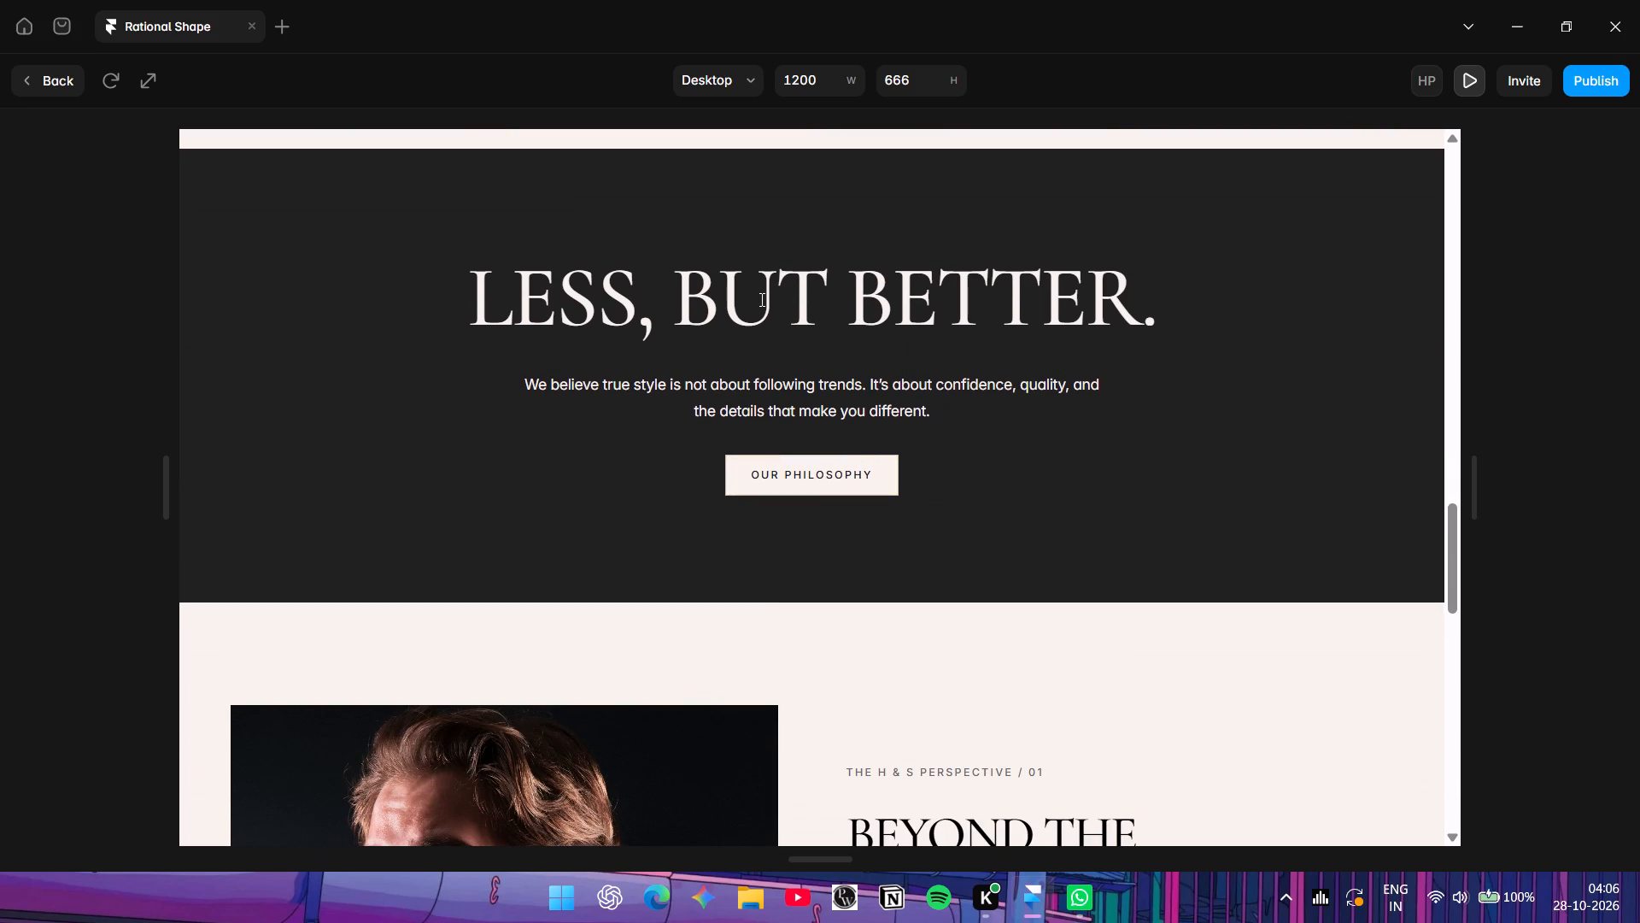
pyautogui.moveTo(1085, 268); pyautogui.dragTo(1058, 276)
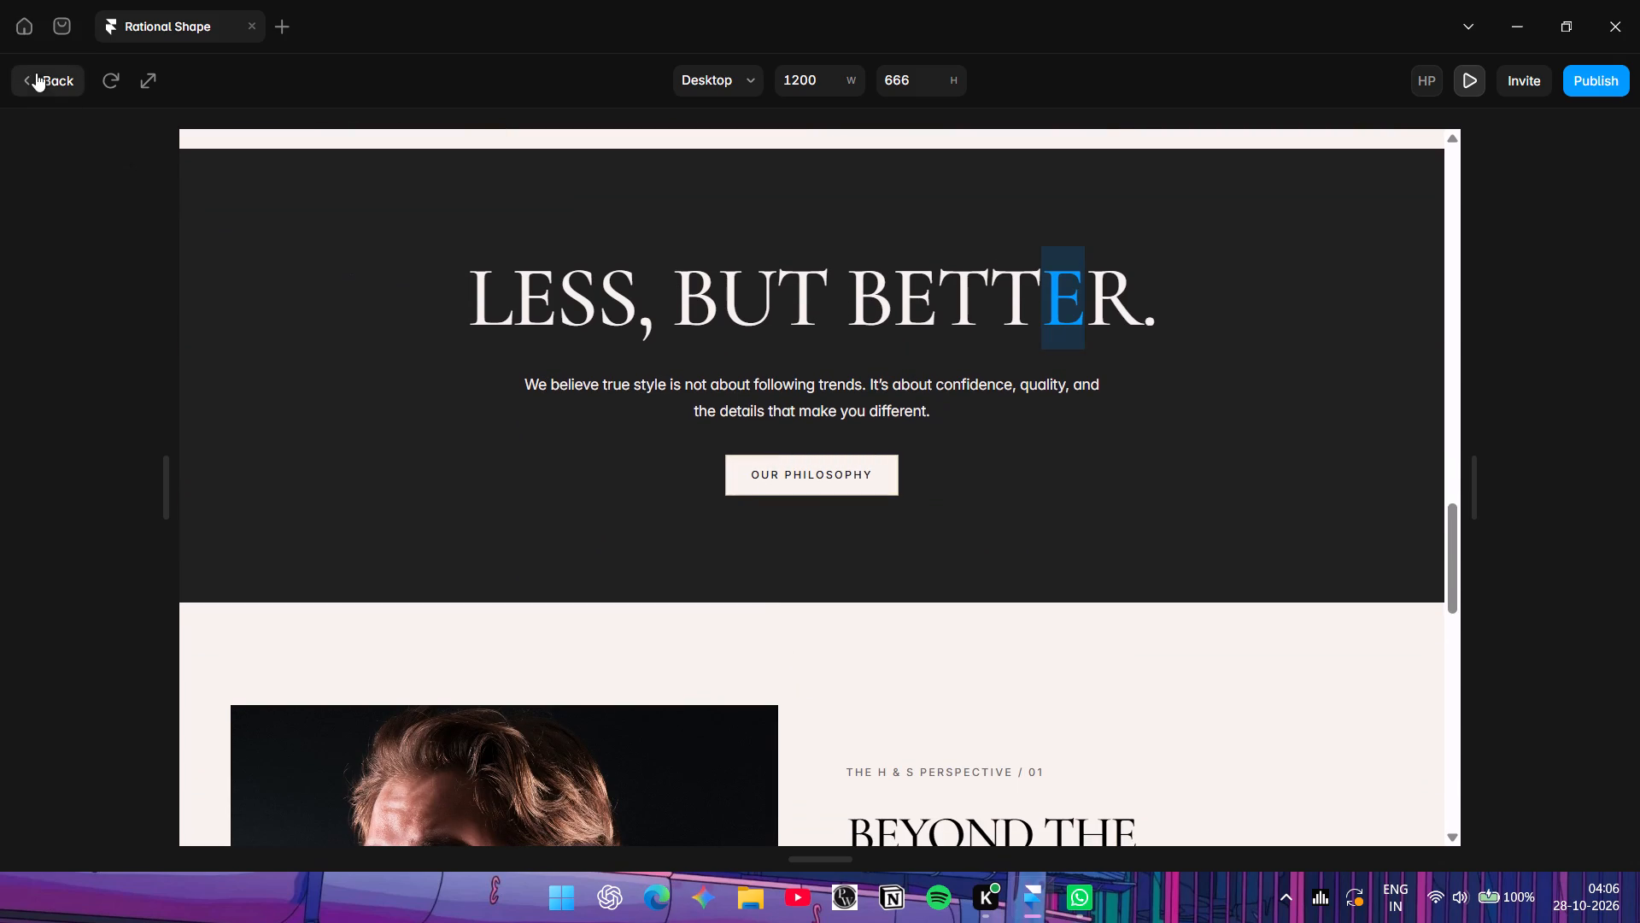
pyautogui.click(36, 73)
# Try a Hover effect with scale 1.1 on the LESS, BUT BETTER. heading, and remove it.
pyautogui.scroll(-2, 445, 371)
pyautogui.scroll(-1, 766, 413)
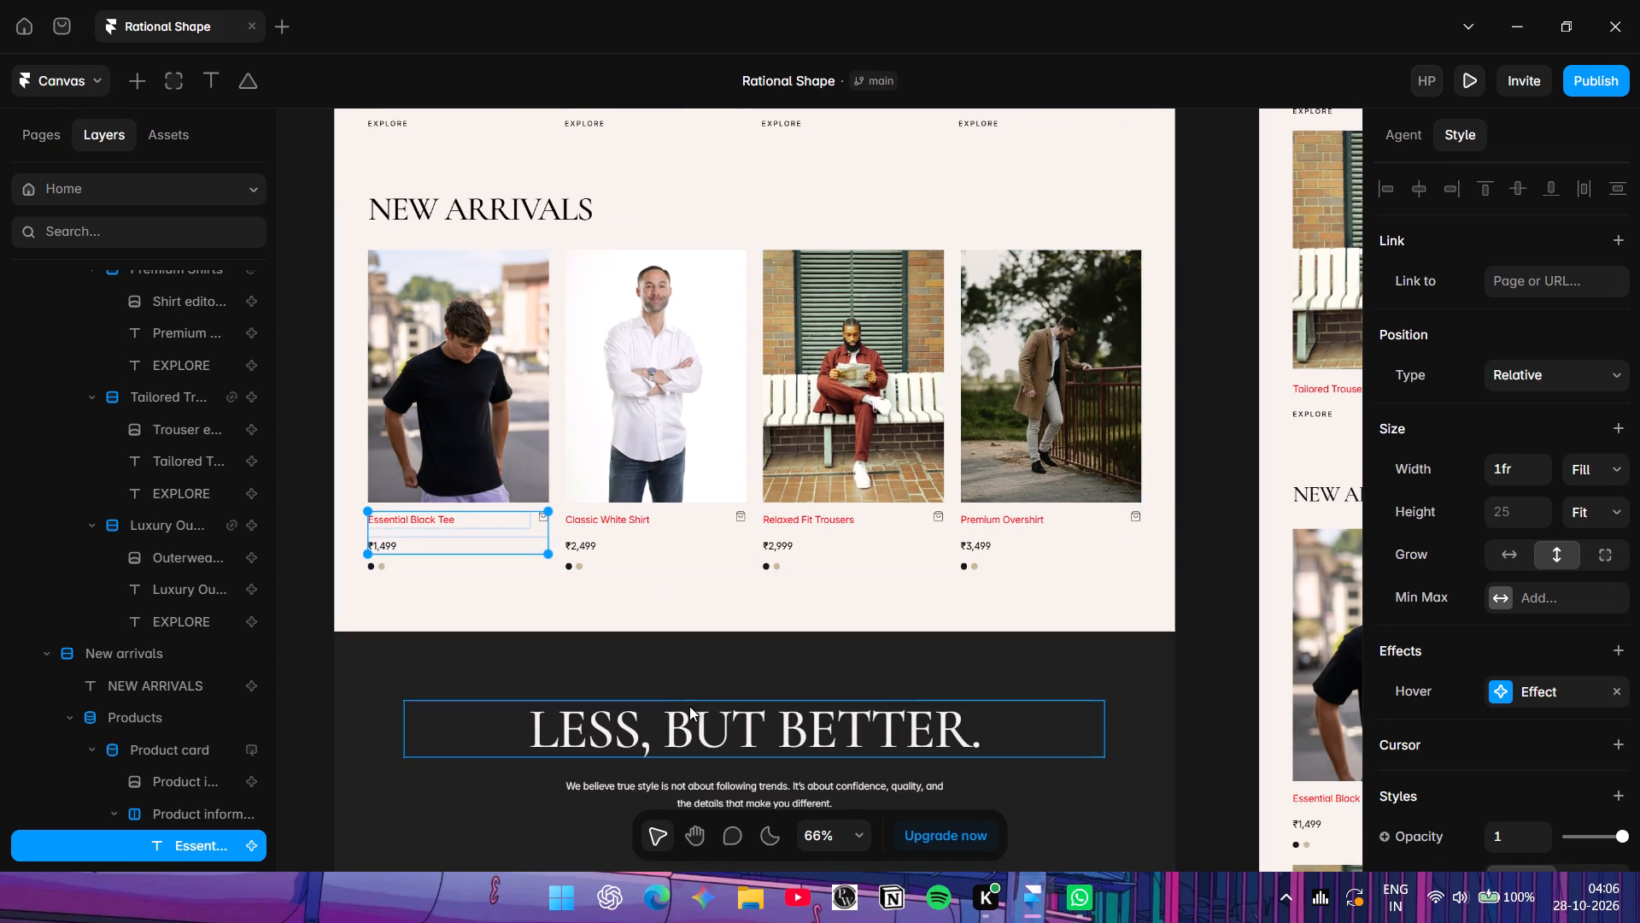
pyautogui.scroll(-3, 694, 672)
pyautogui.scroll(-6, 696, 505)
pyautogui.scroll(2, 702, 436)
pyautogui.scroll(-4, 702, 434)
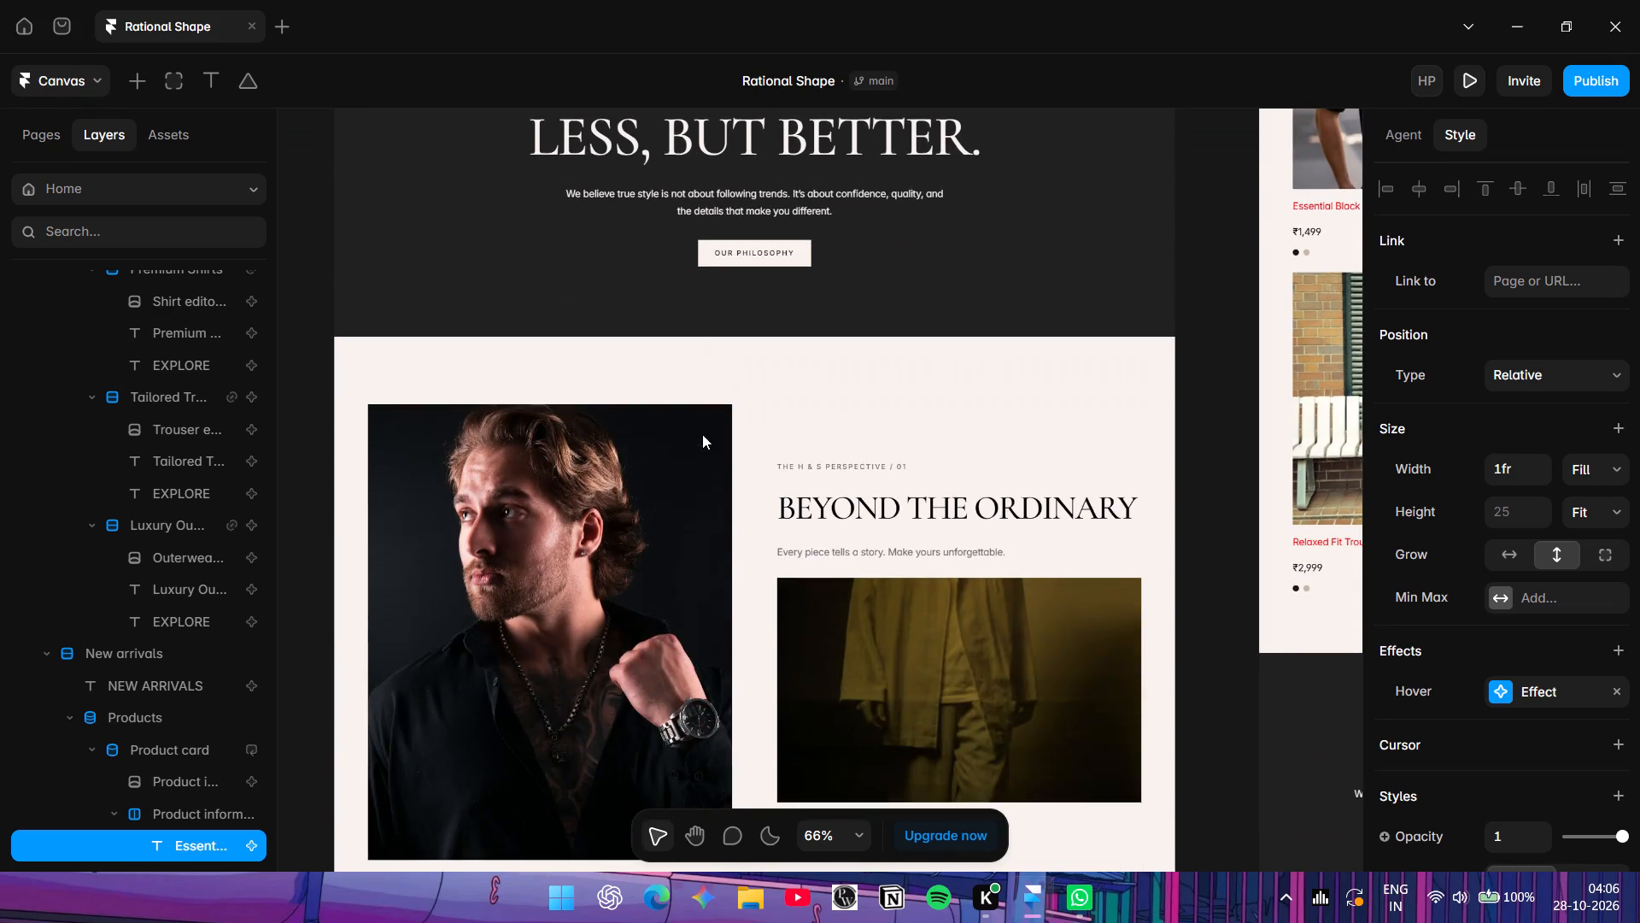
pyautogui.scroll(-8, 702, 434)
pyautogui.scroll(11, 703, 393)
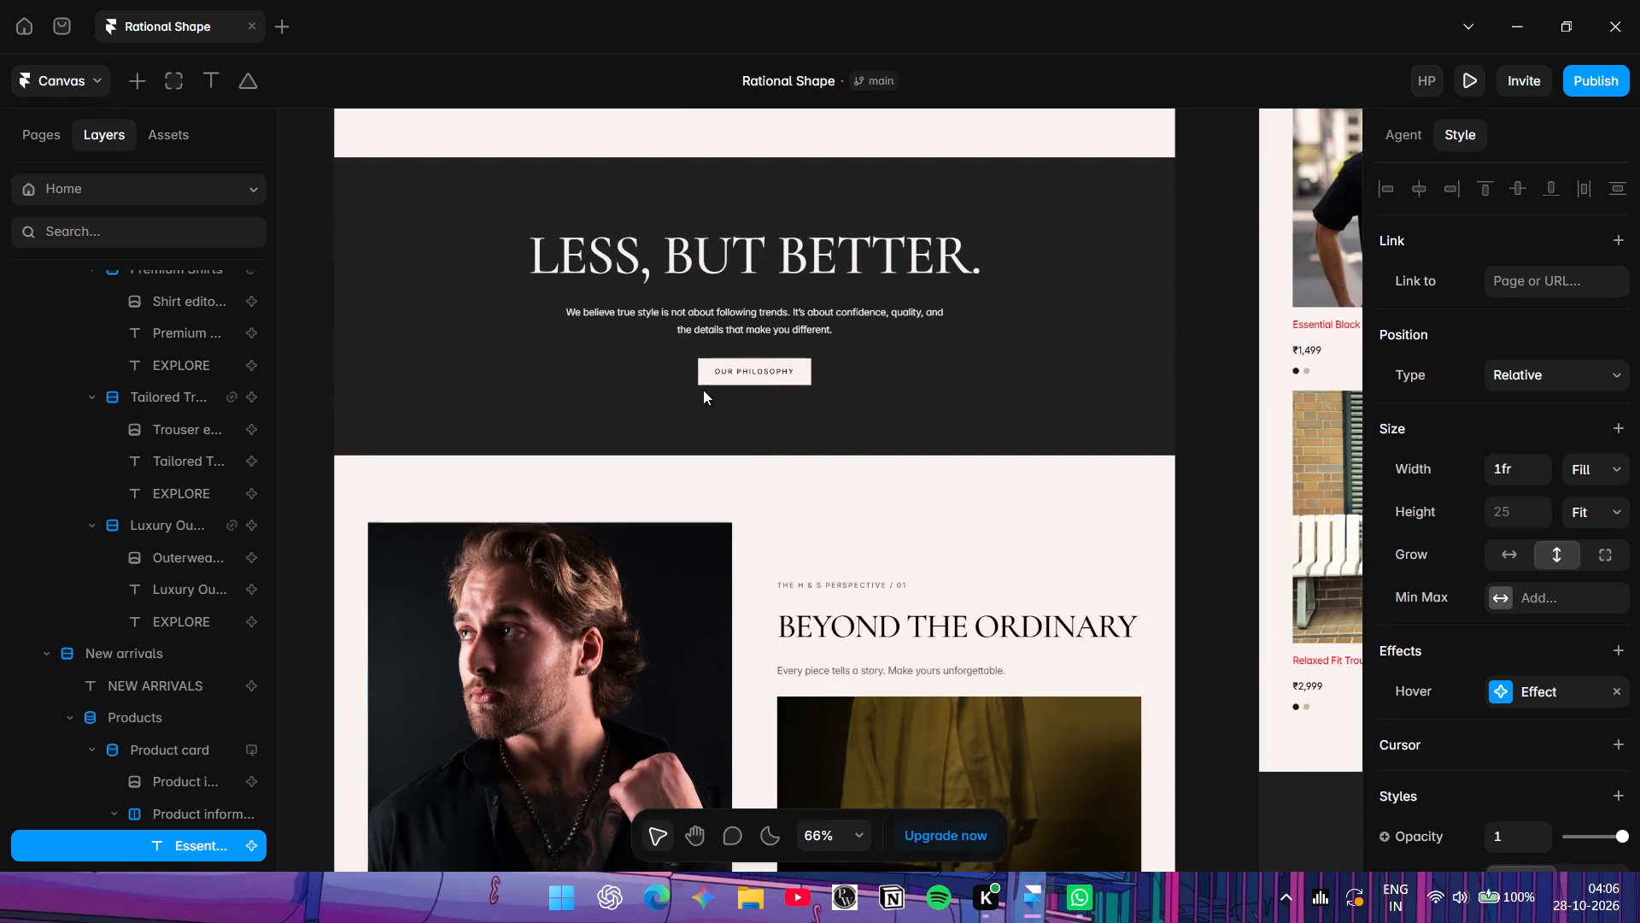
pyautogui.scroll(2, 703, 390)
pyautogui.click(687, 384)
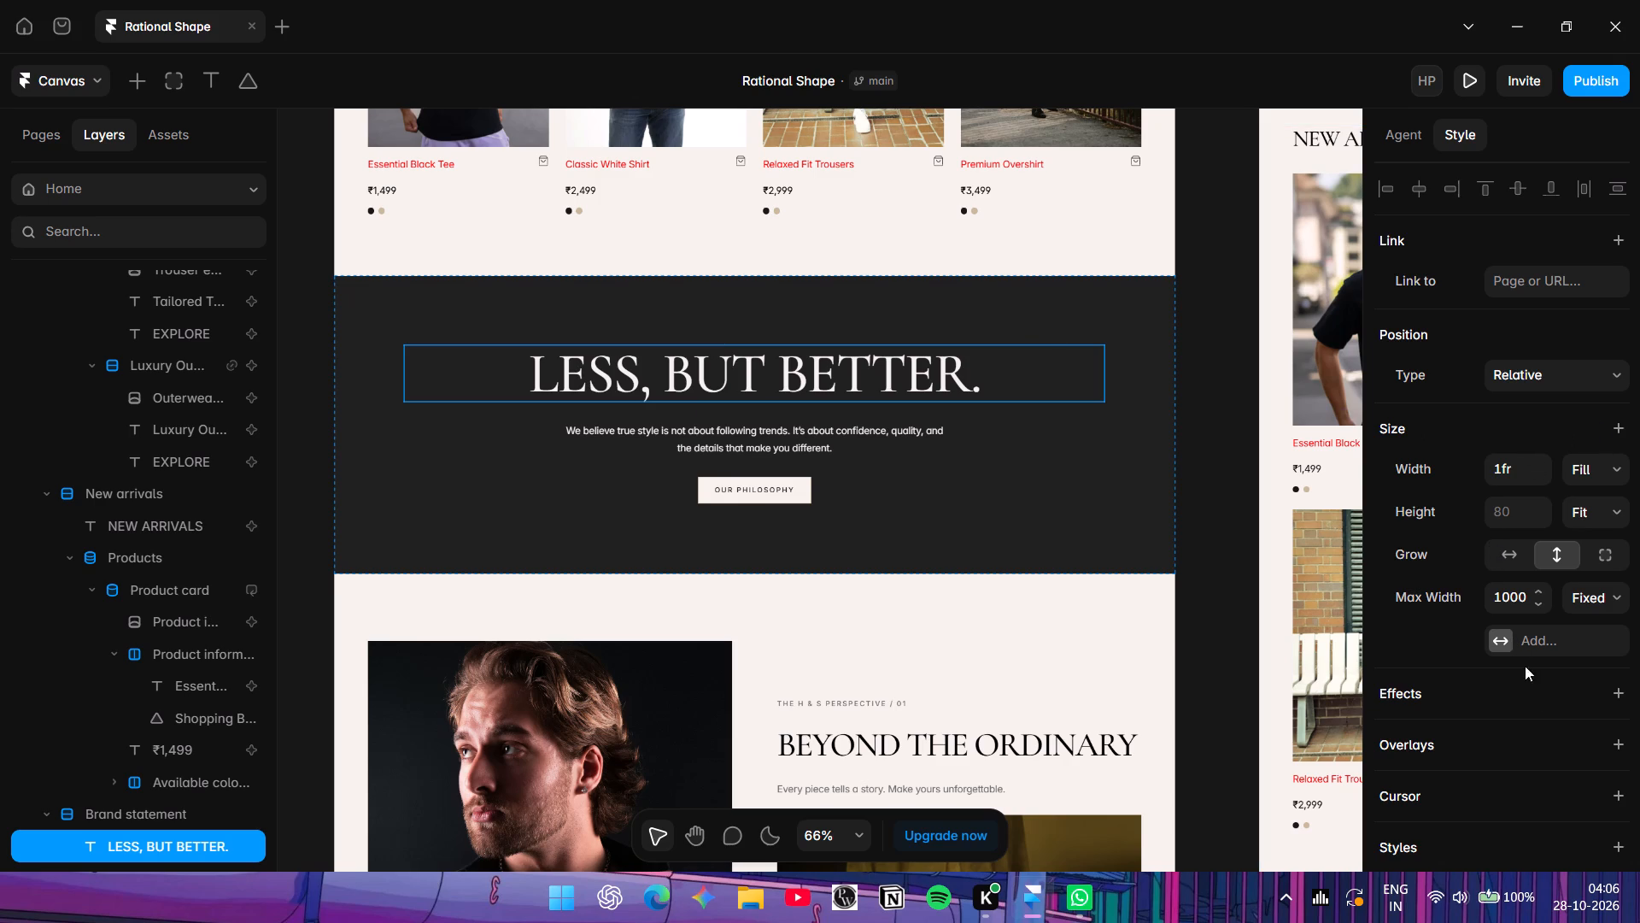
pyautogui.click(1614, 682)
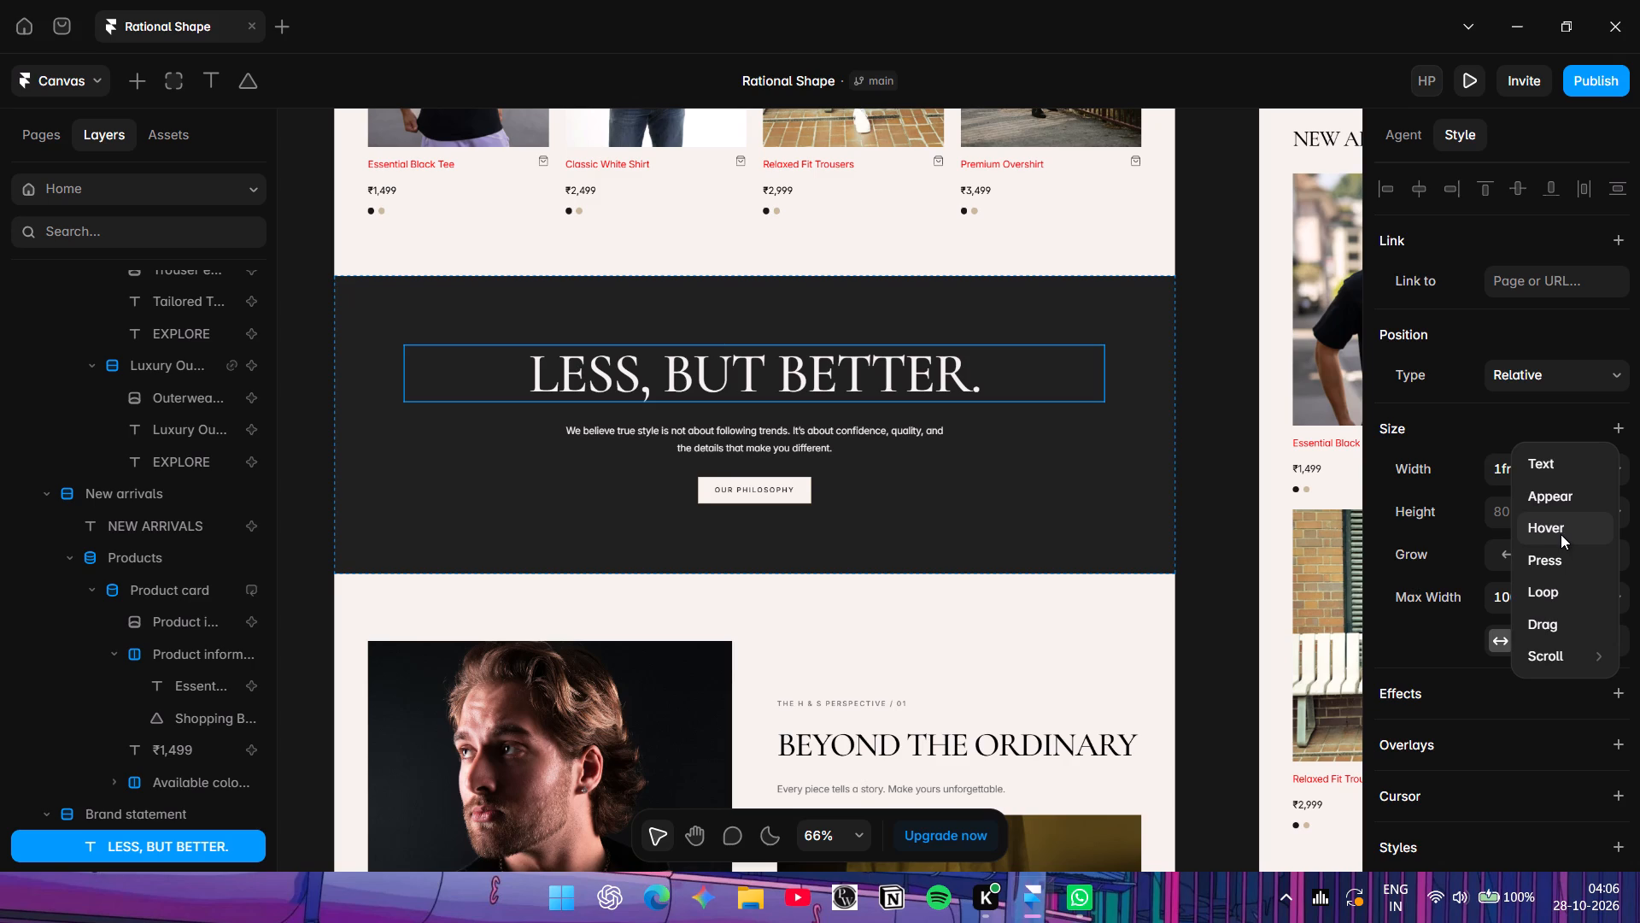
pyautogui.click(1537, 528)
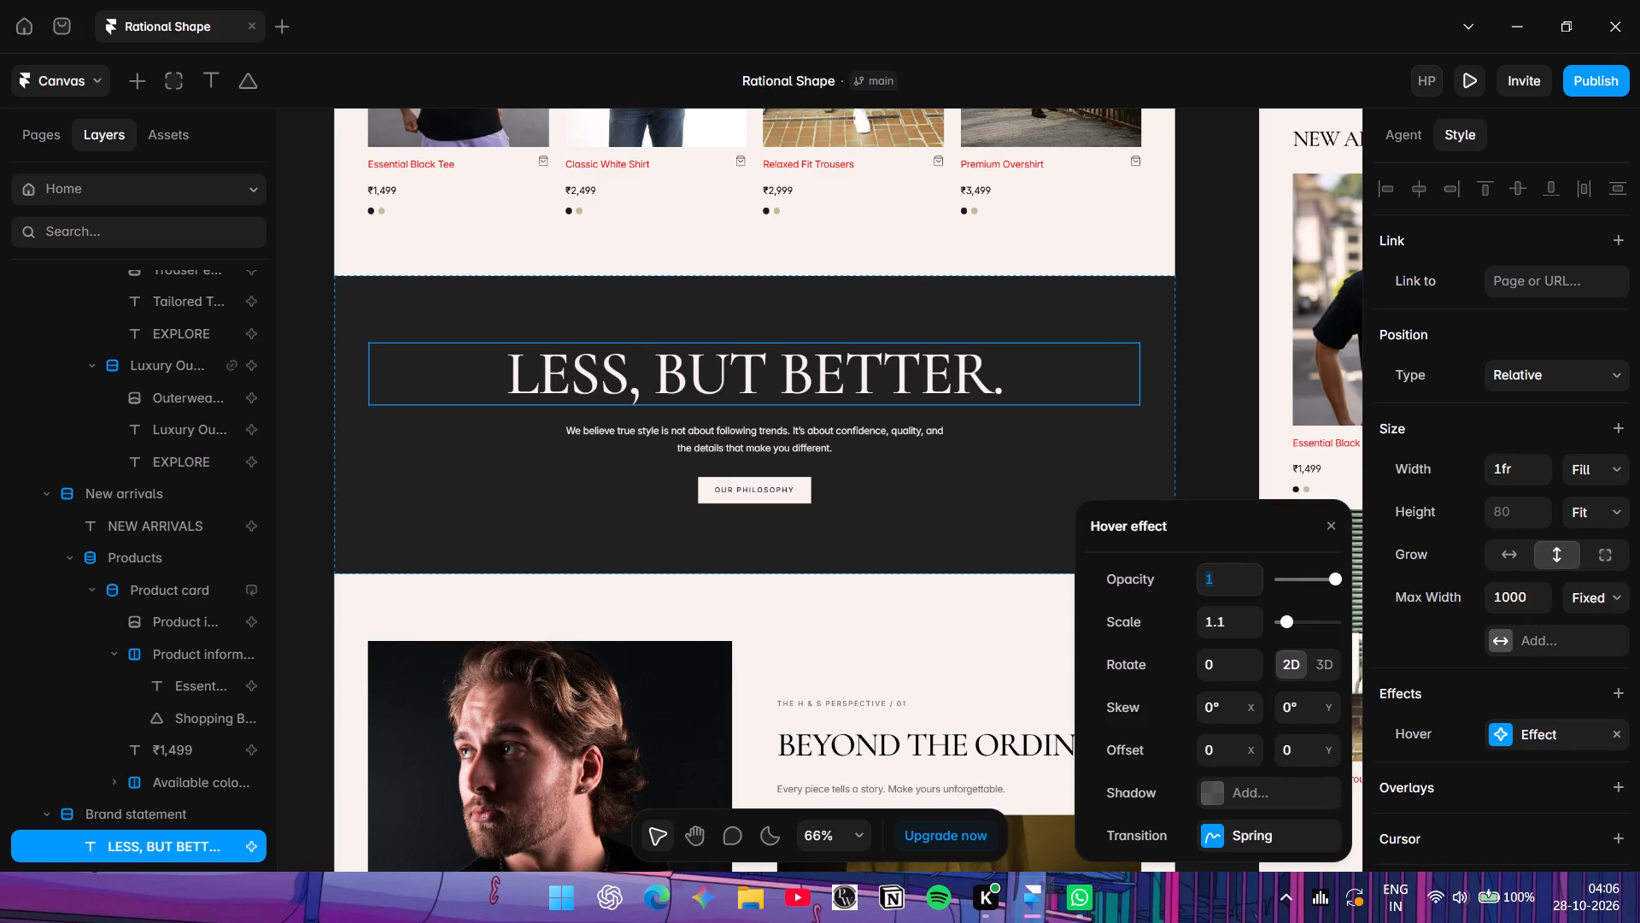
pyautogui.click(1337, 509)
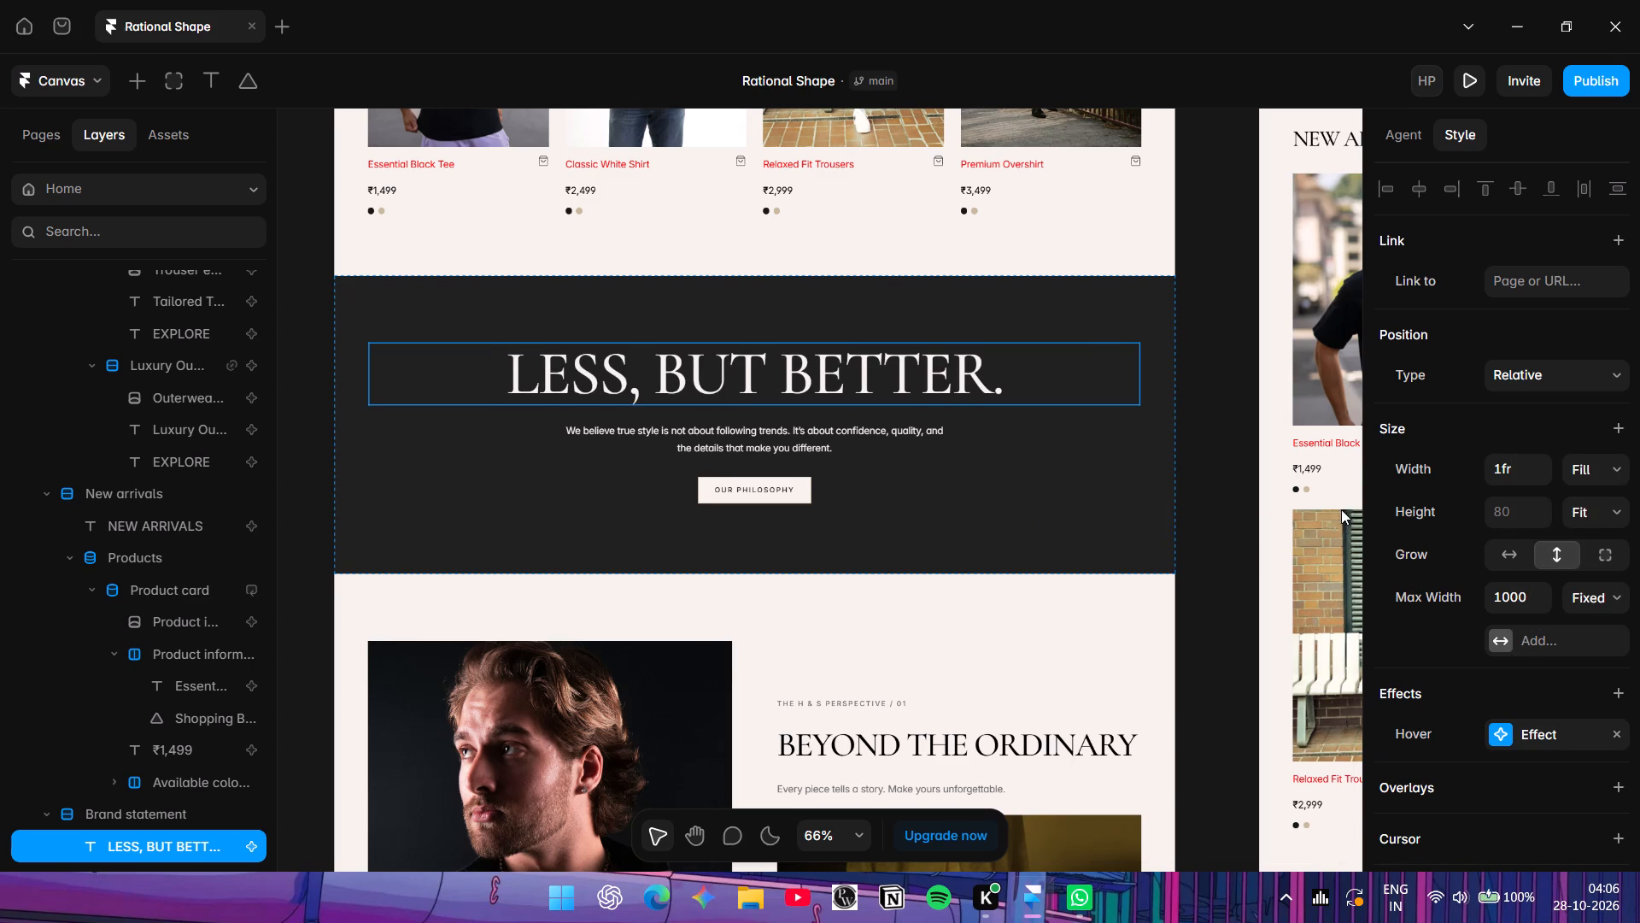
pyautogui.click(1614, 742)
# Add a Text effect to the LESS, BUT BETTER. heading in the brand statement section.
pyautogui.click(1627, 699)
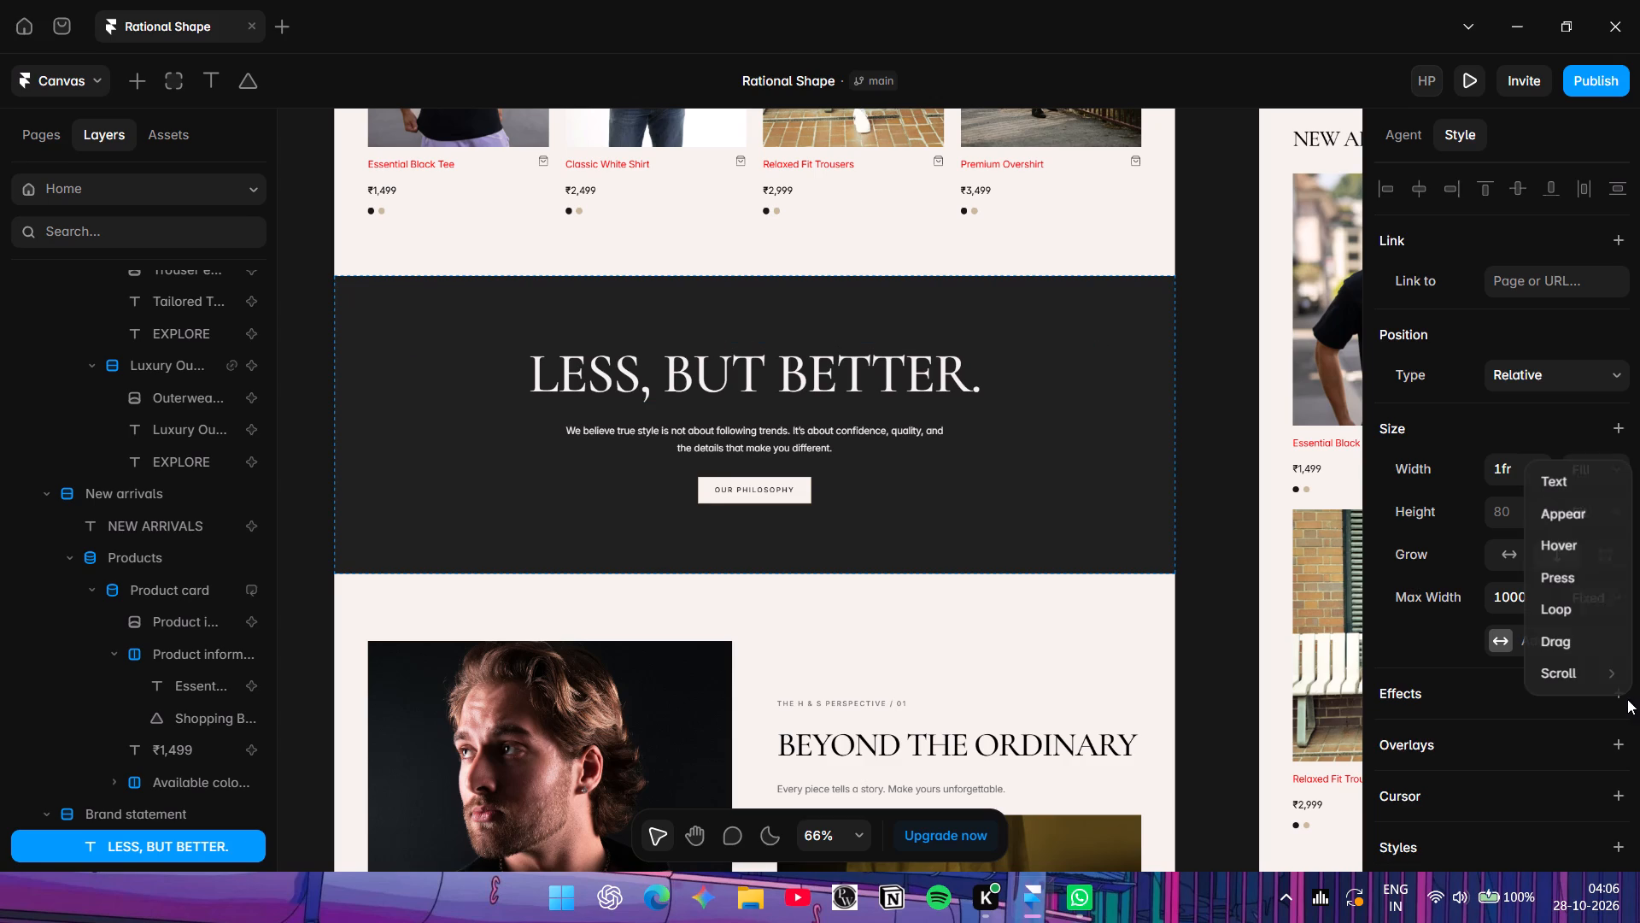
pyautogui.moveTo(1016, 480); pyautogui.dragTo(1008, 471)
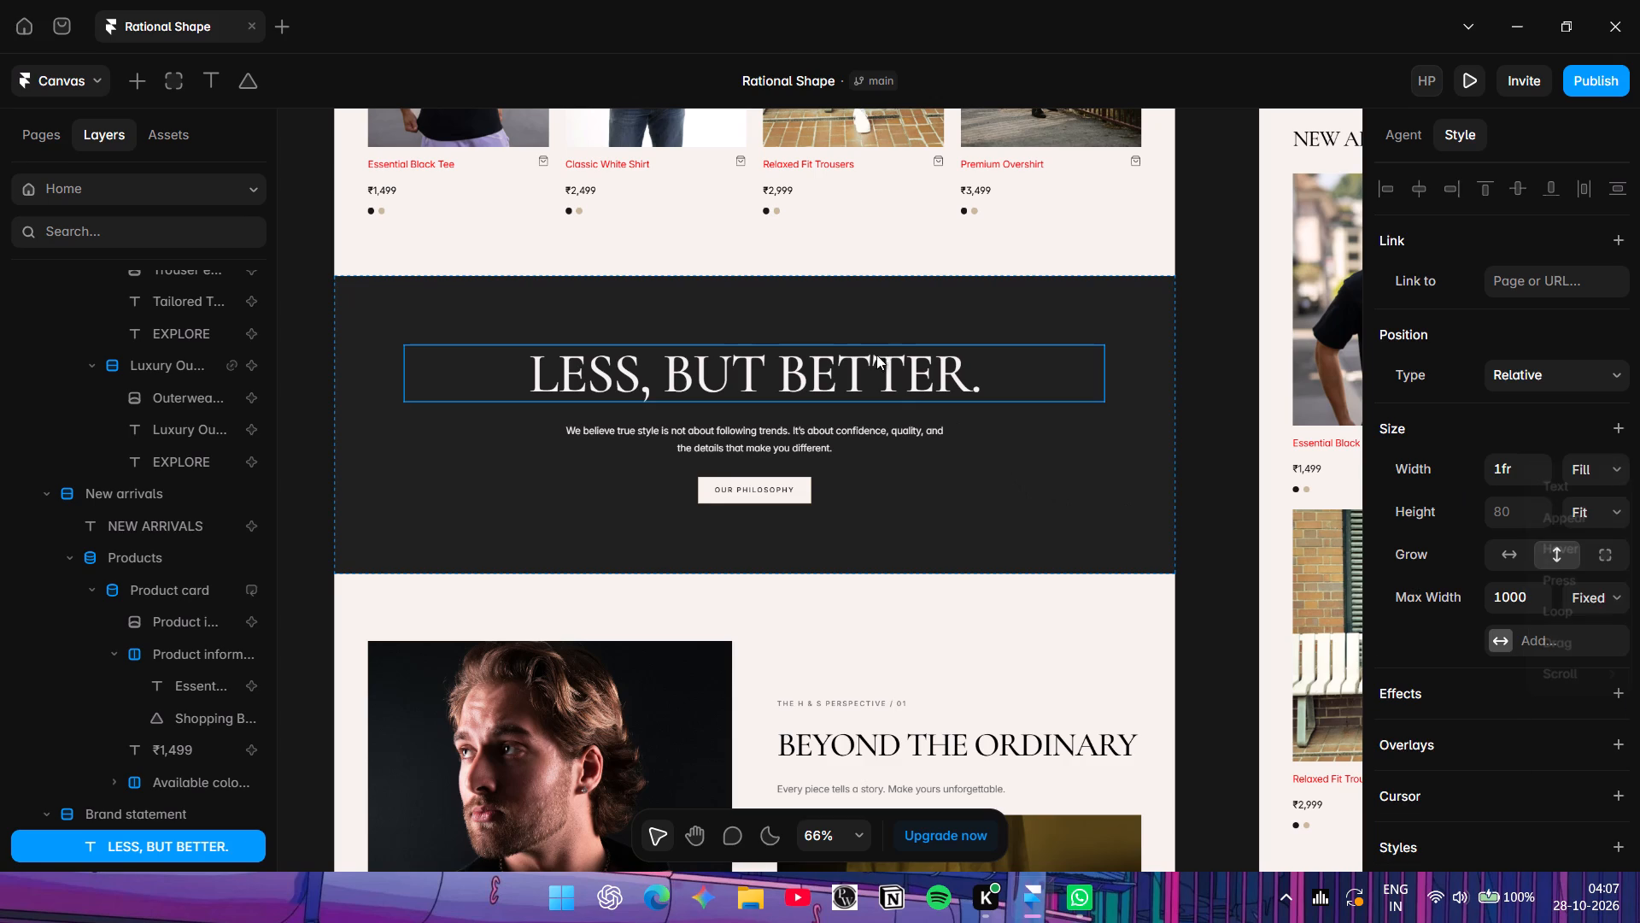
pyautogui.click(872, 351)
pyautogui.click(871, 356)
pyautogui.click(1599, 679)
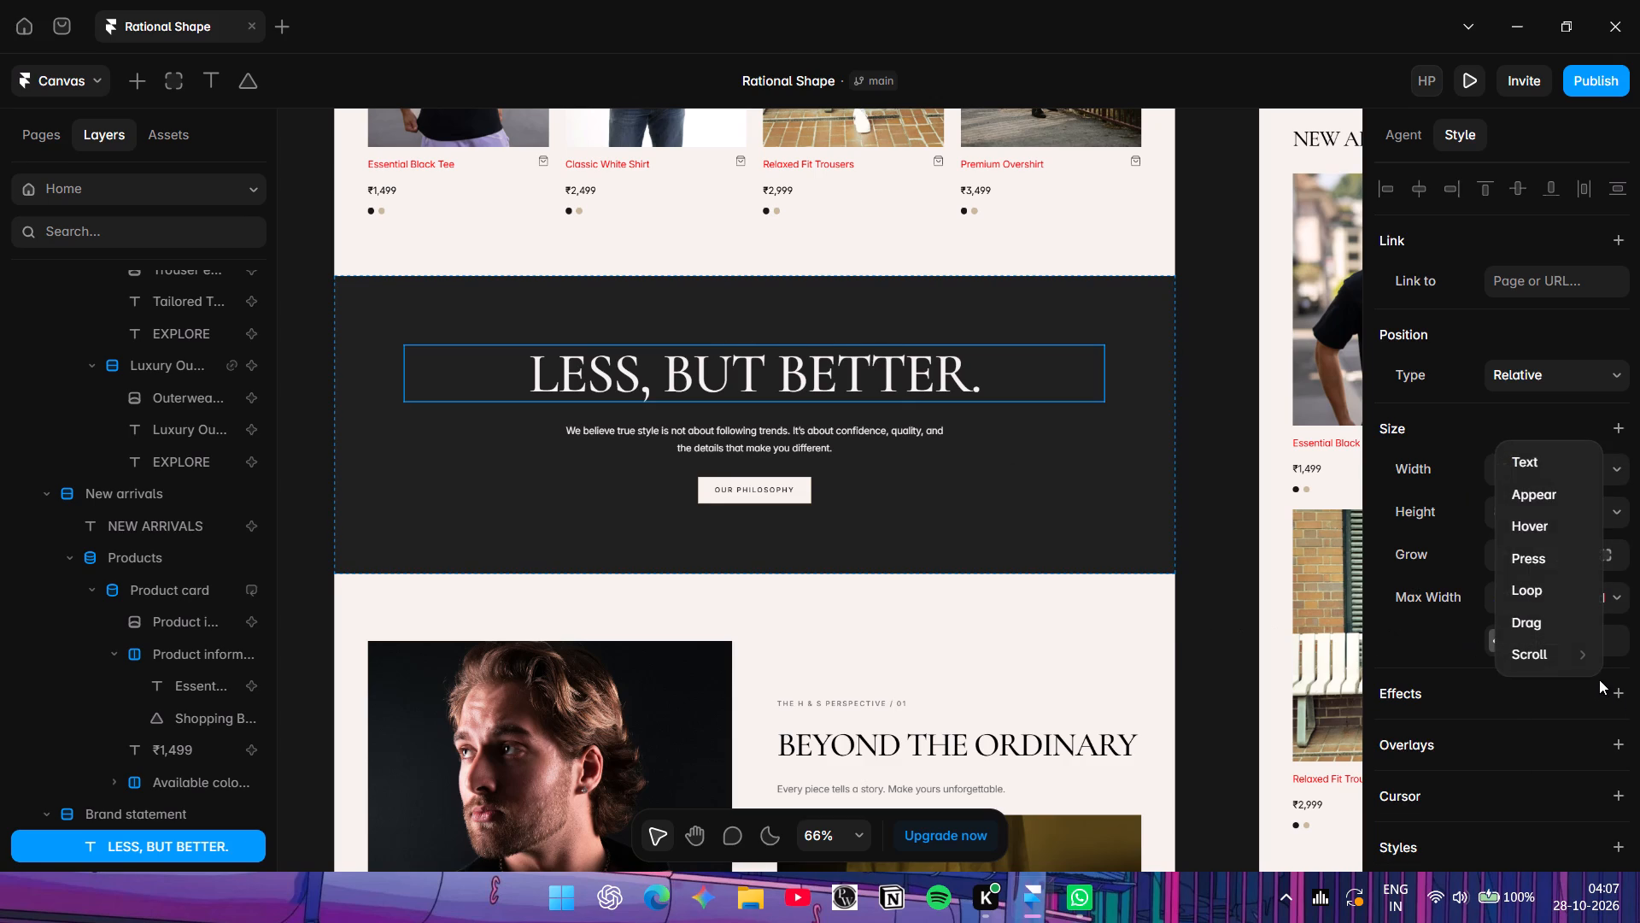
pyautogui.click(1551, 464)
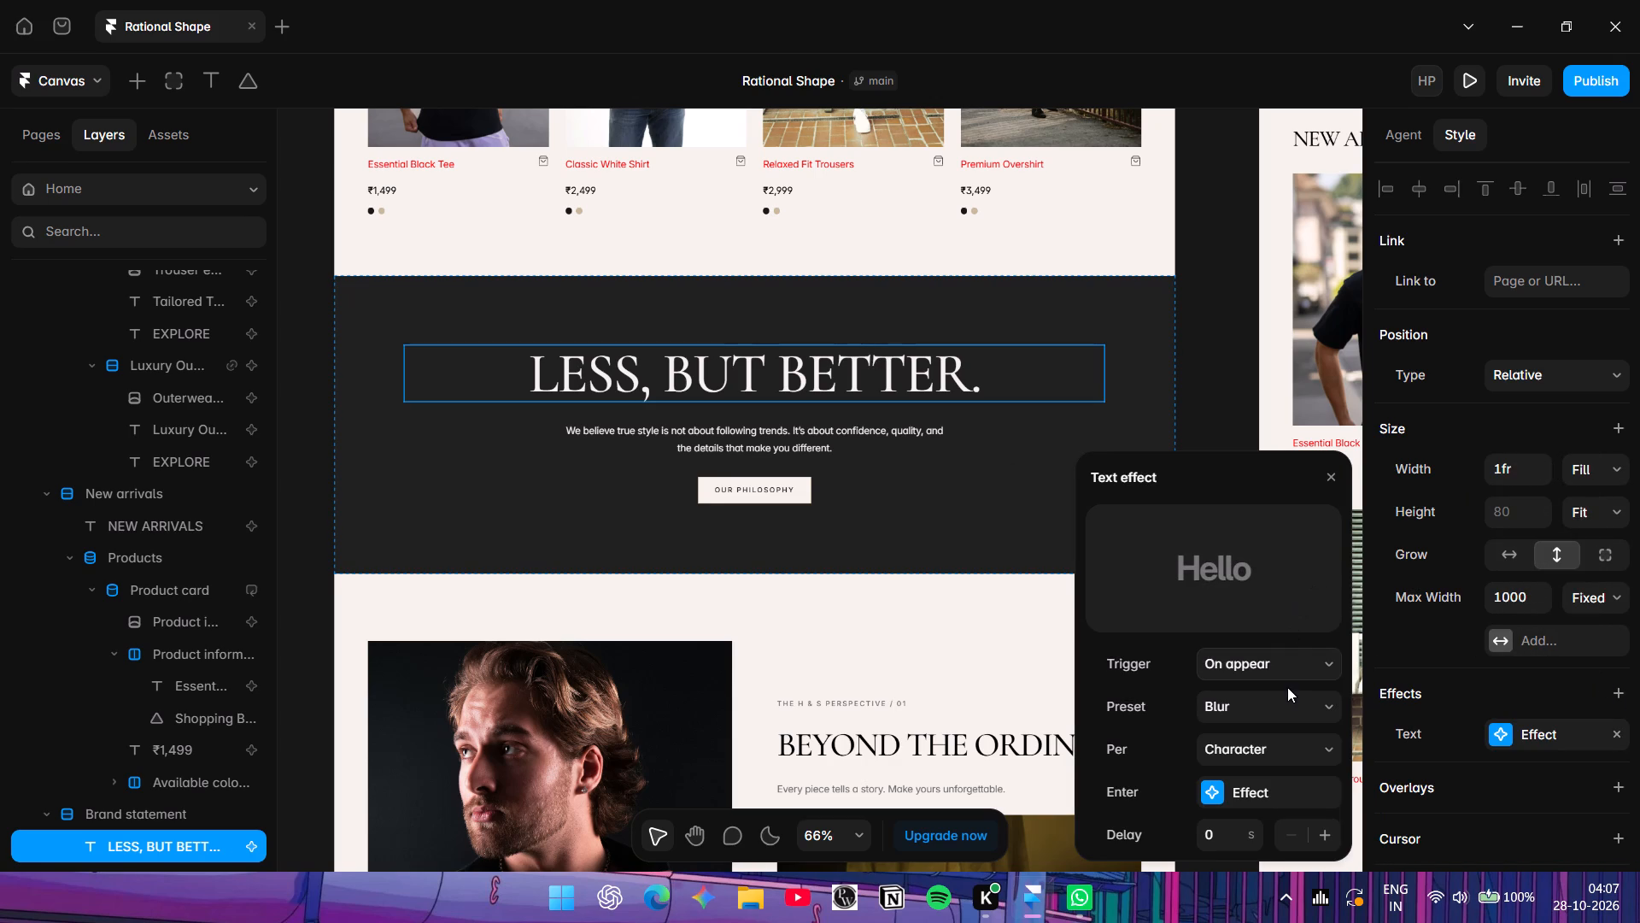
# Try Element, Word and Character splitting for the heading's Text effect, and set it to animate per Line.
pyautogui.click(1303, 699)
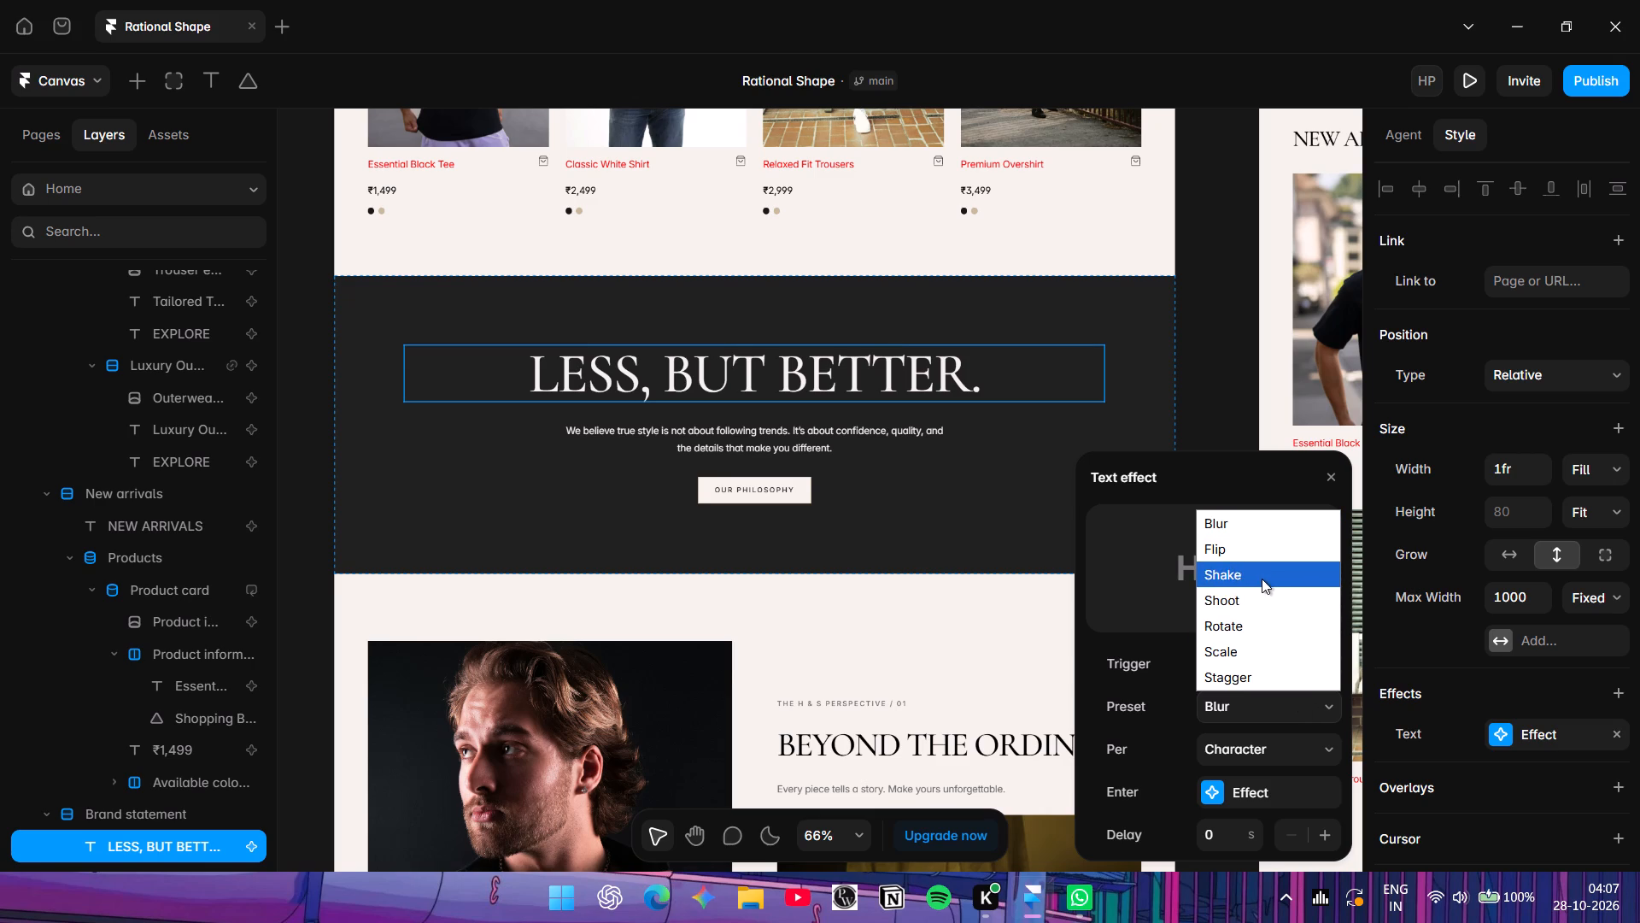
pyautogui.click(1314, 740)
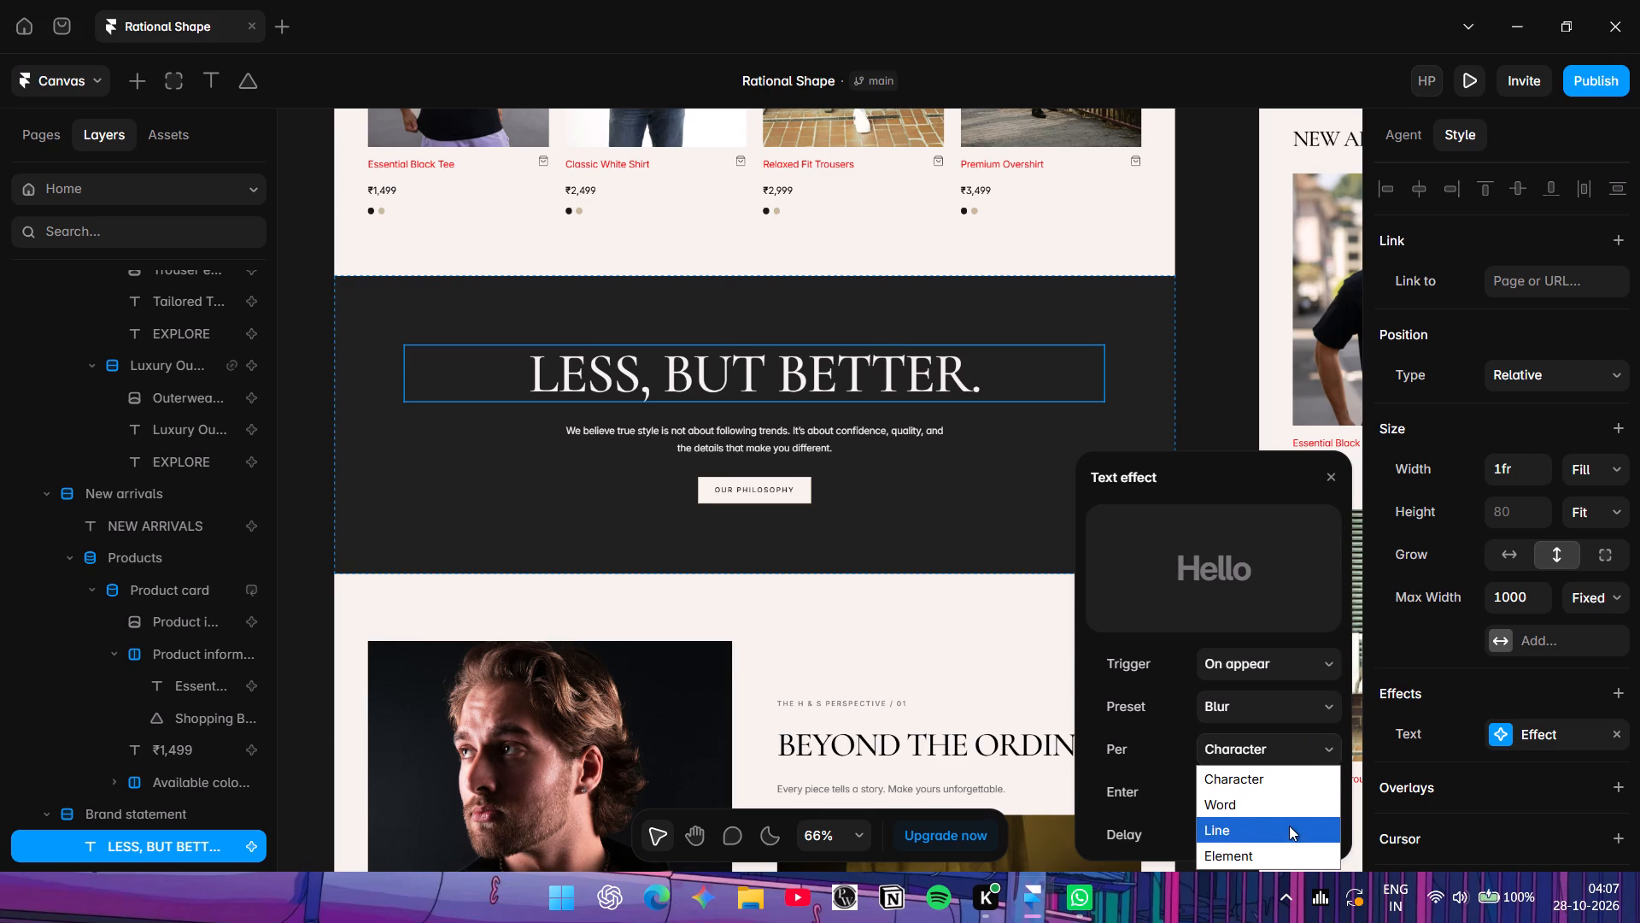
pyautogui.click(1257, 850)
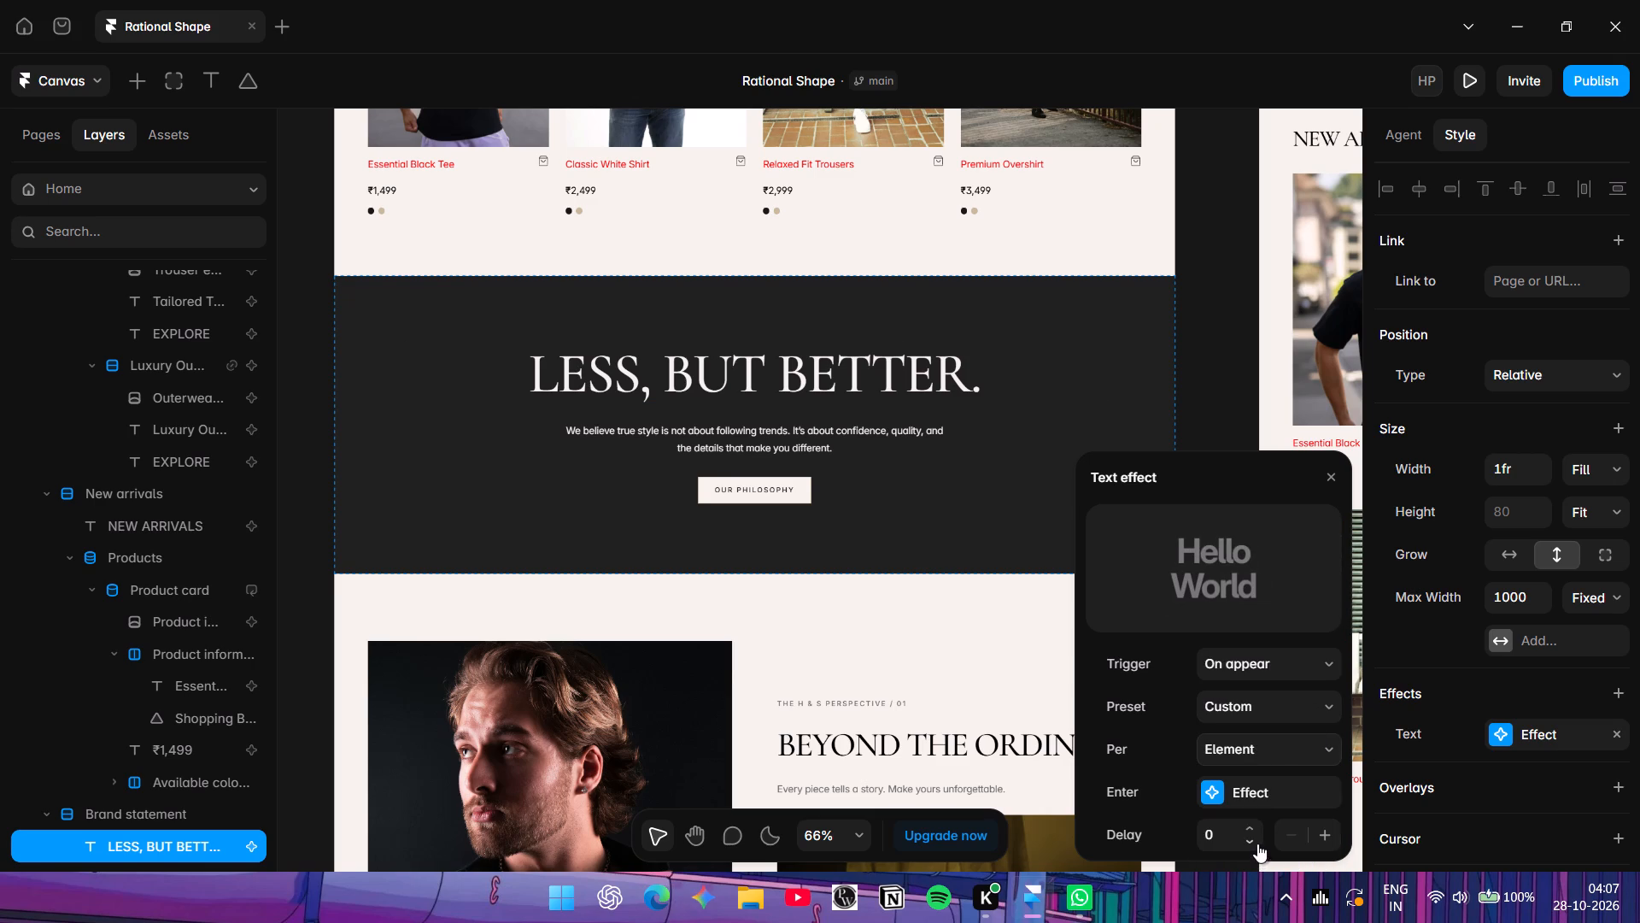
pyautogui.click(1280, 750)
pyautogui.click(1233, 807)
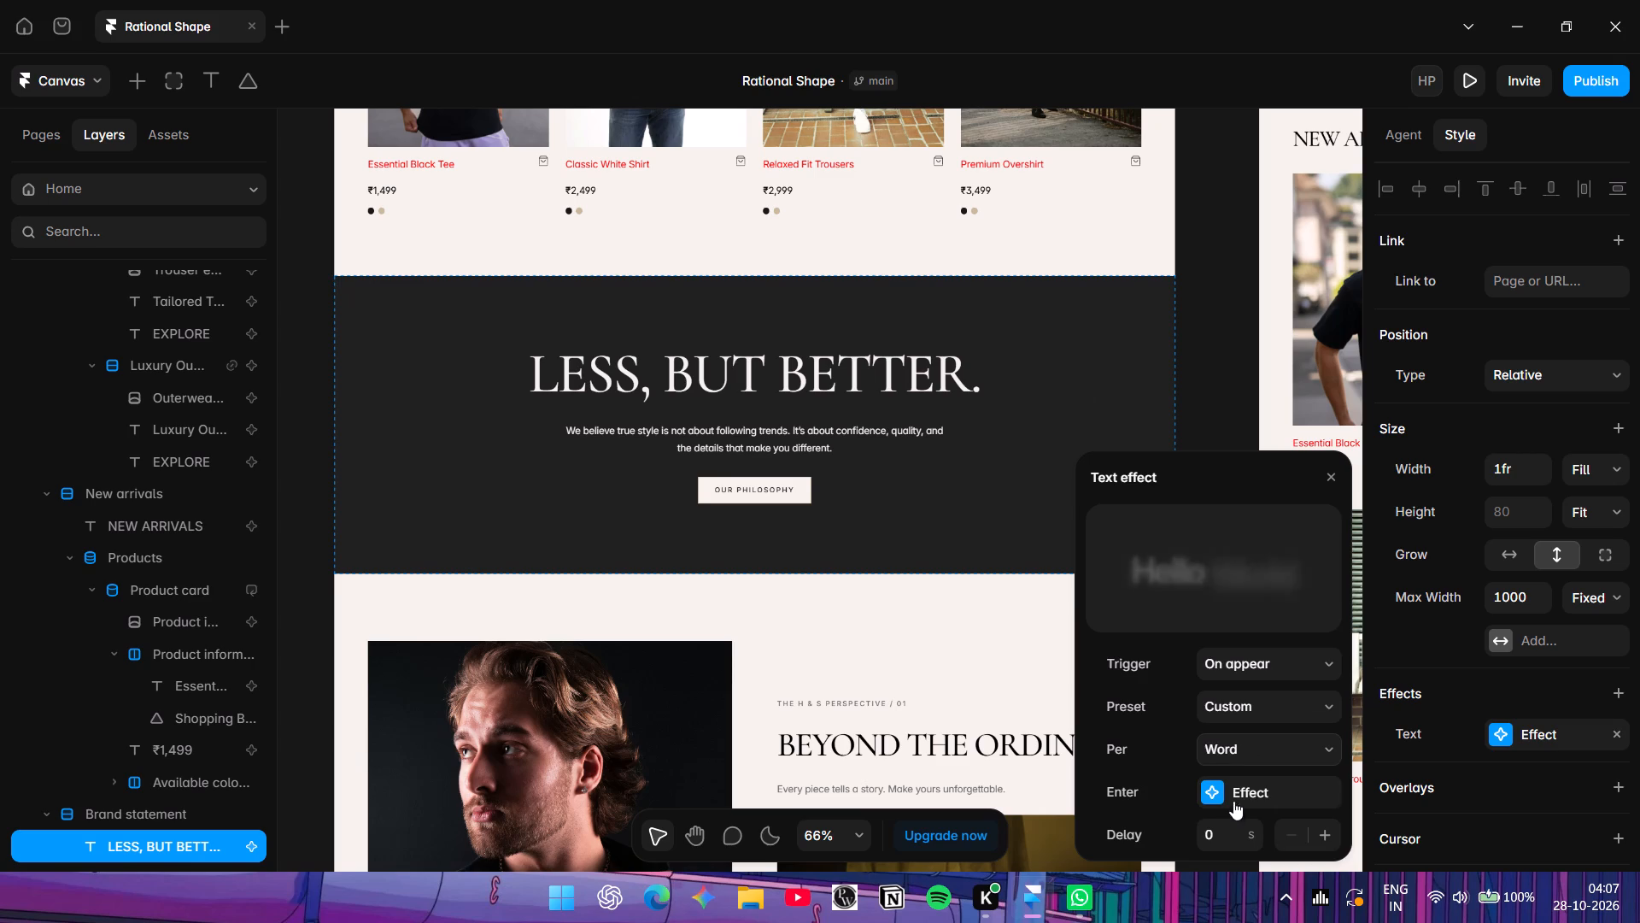
pyautogui.click(1260, 749)
pyautogui.click(1253, 810)
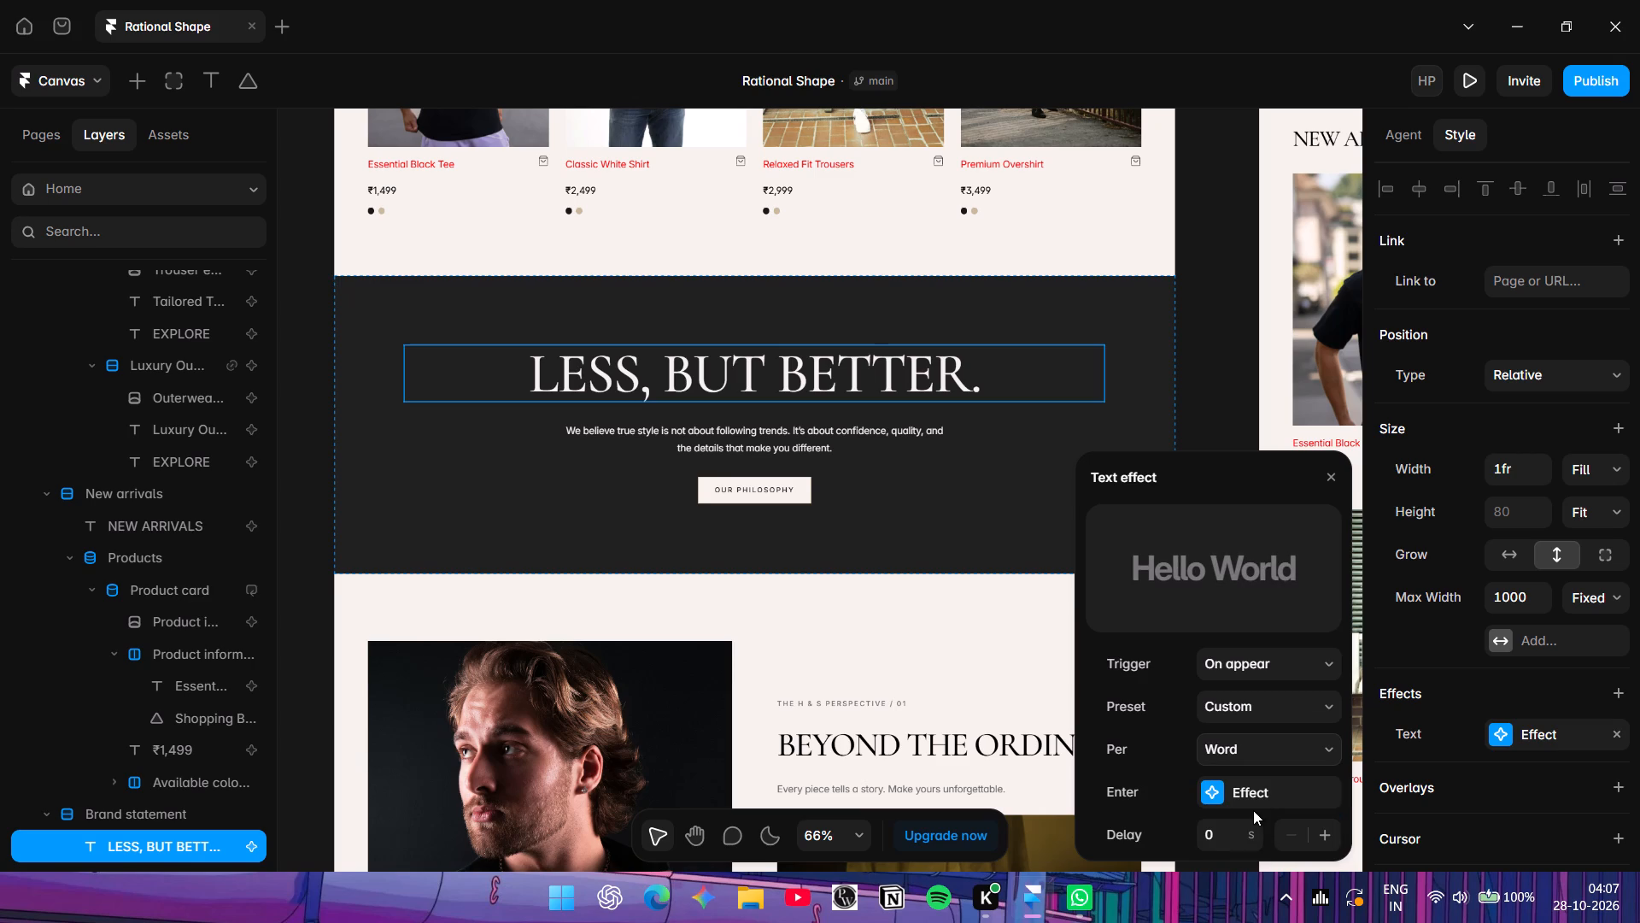
pyautogui.click(1268, 741)
pyautogui.click(1274, 785)
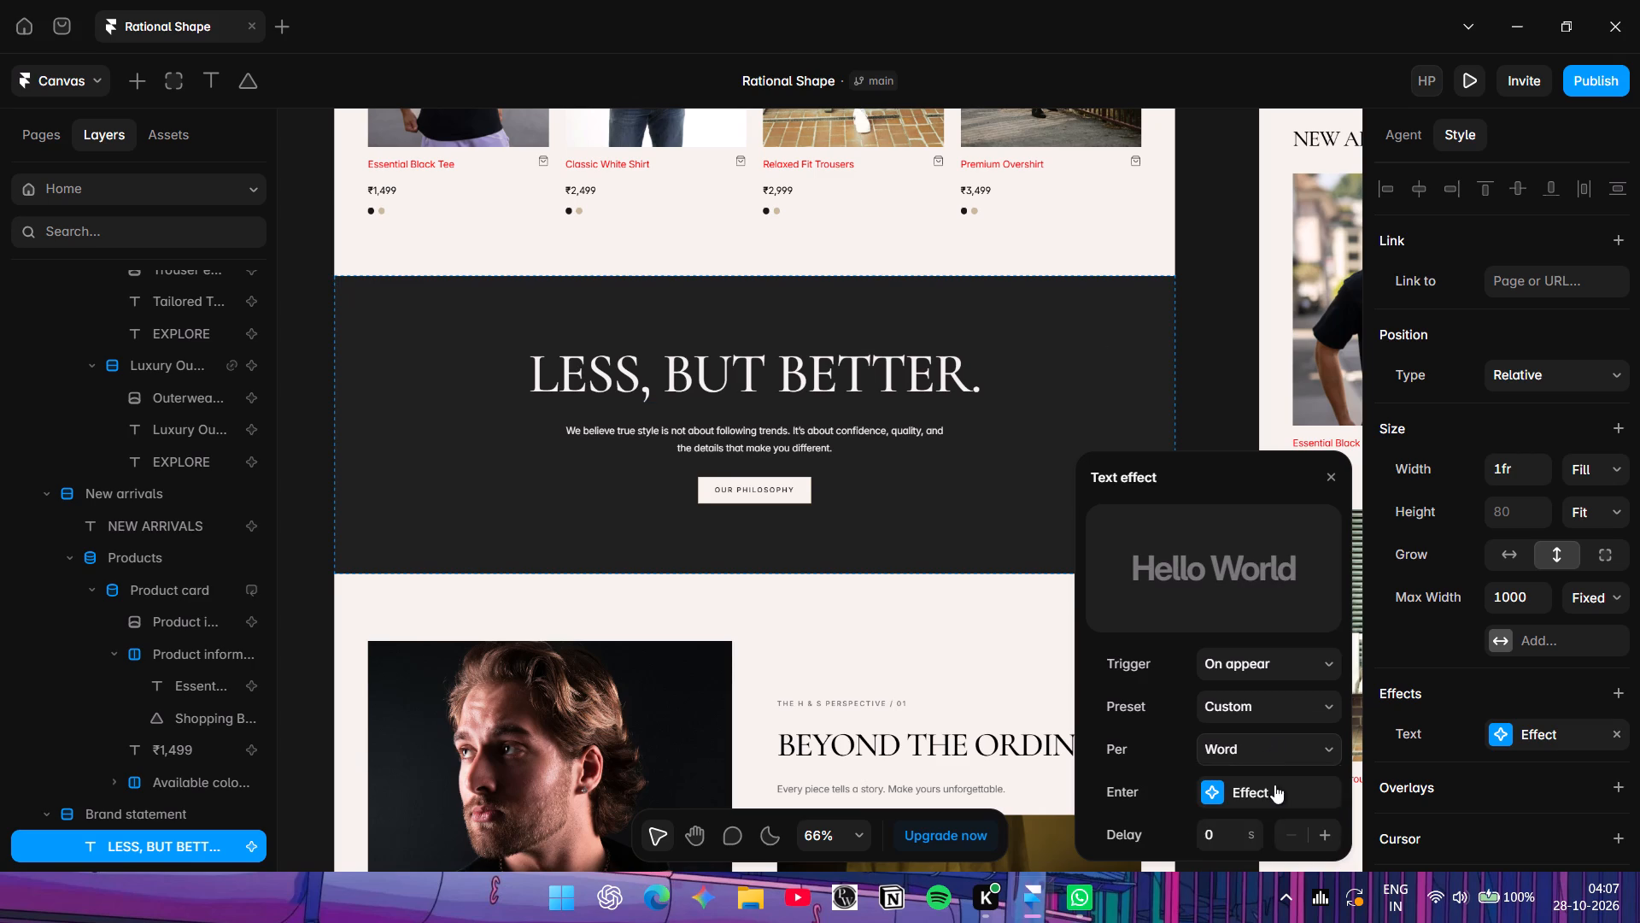
pyautogui.click(1272, 758)
pyautogui.click(1270, 742)
pyautogui.click(1270, 742)
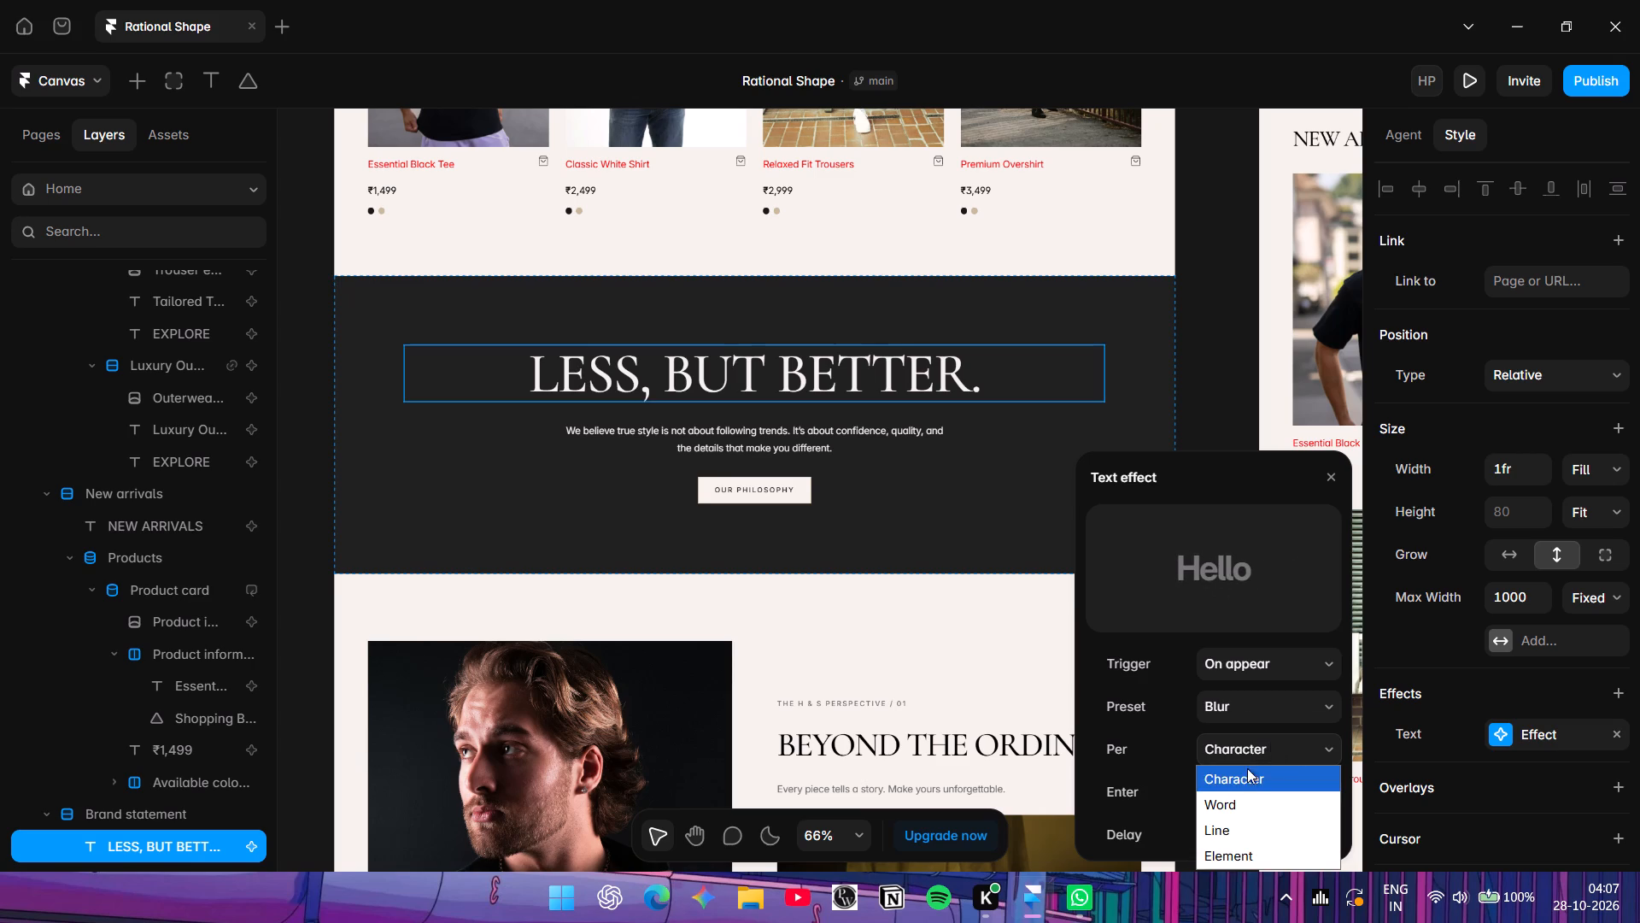
pyautogui.moveTo(1229, 817); pyautogui.dragTo(1226, 841)
# Set the LESS, BUT BETTER. heading's Text effect to animate per Word, keeping the Custom preset and On appear trigger.
pyautogui.click(1278, 706)
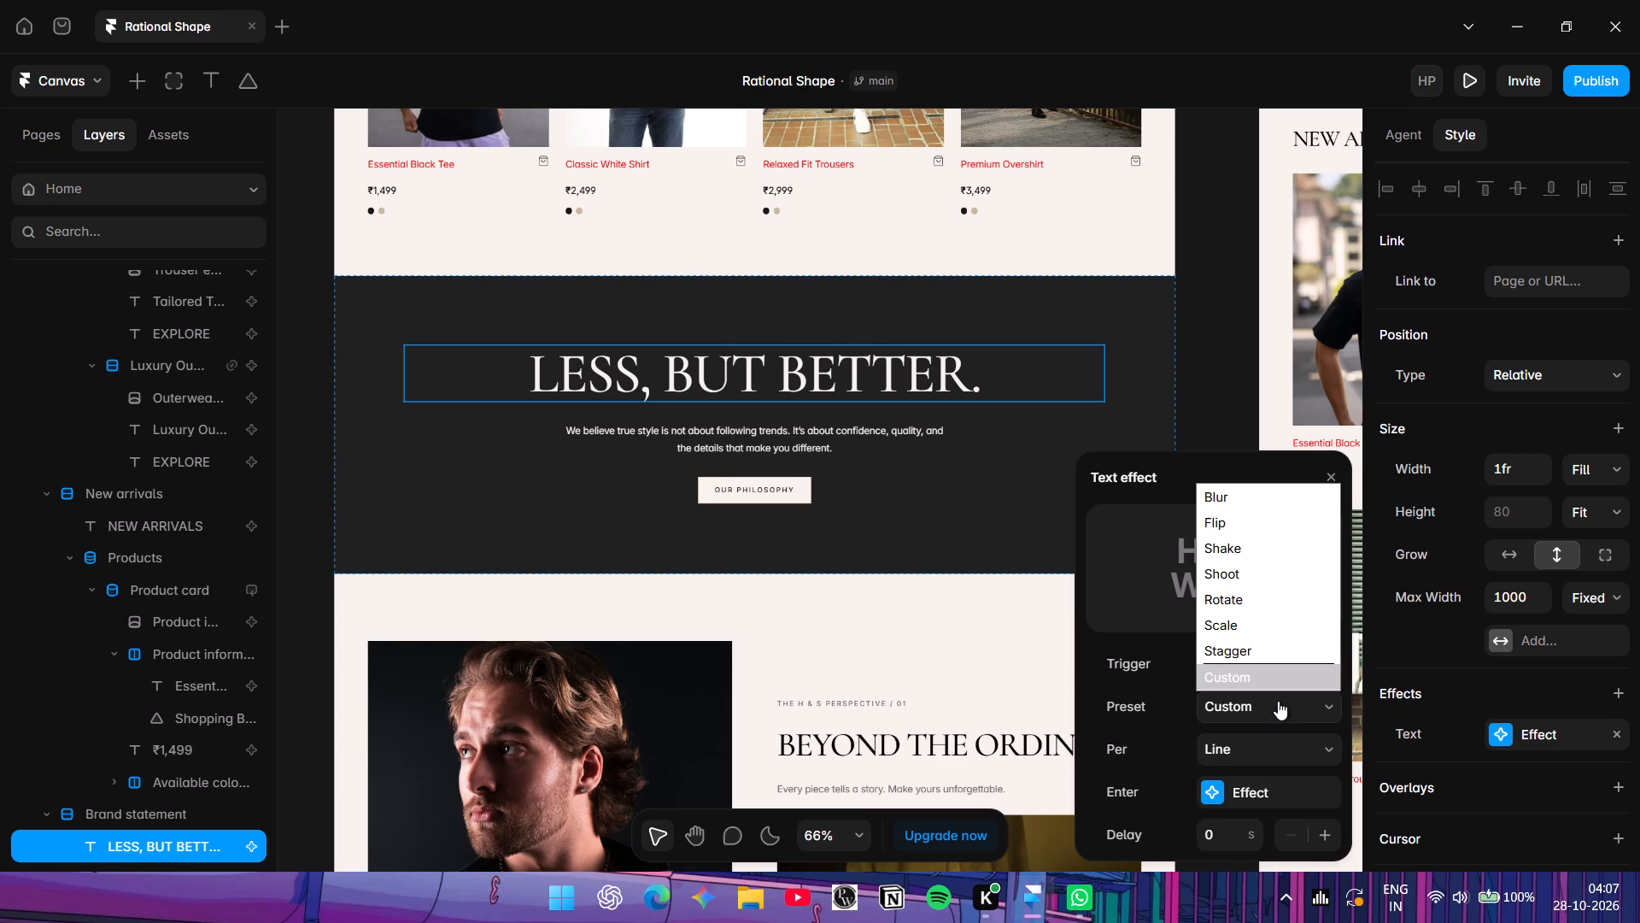
pyautogui.click(1272, 702)
pyautogui.click(1270, 755)
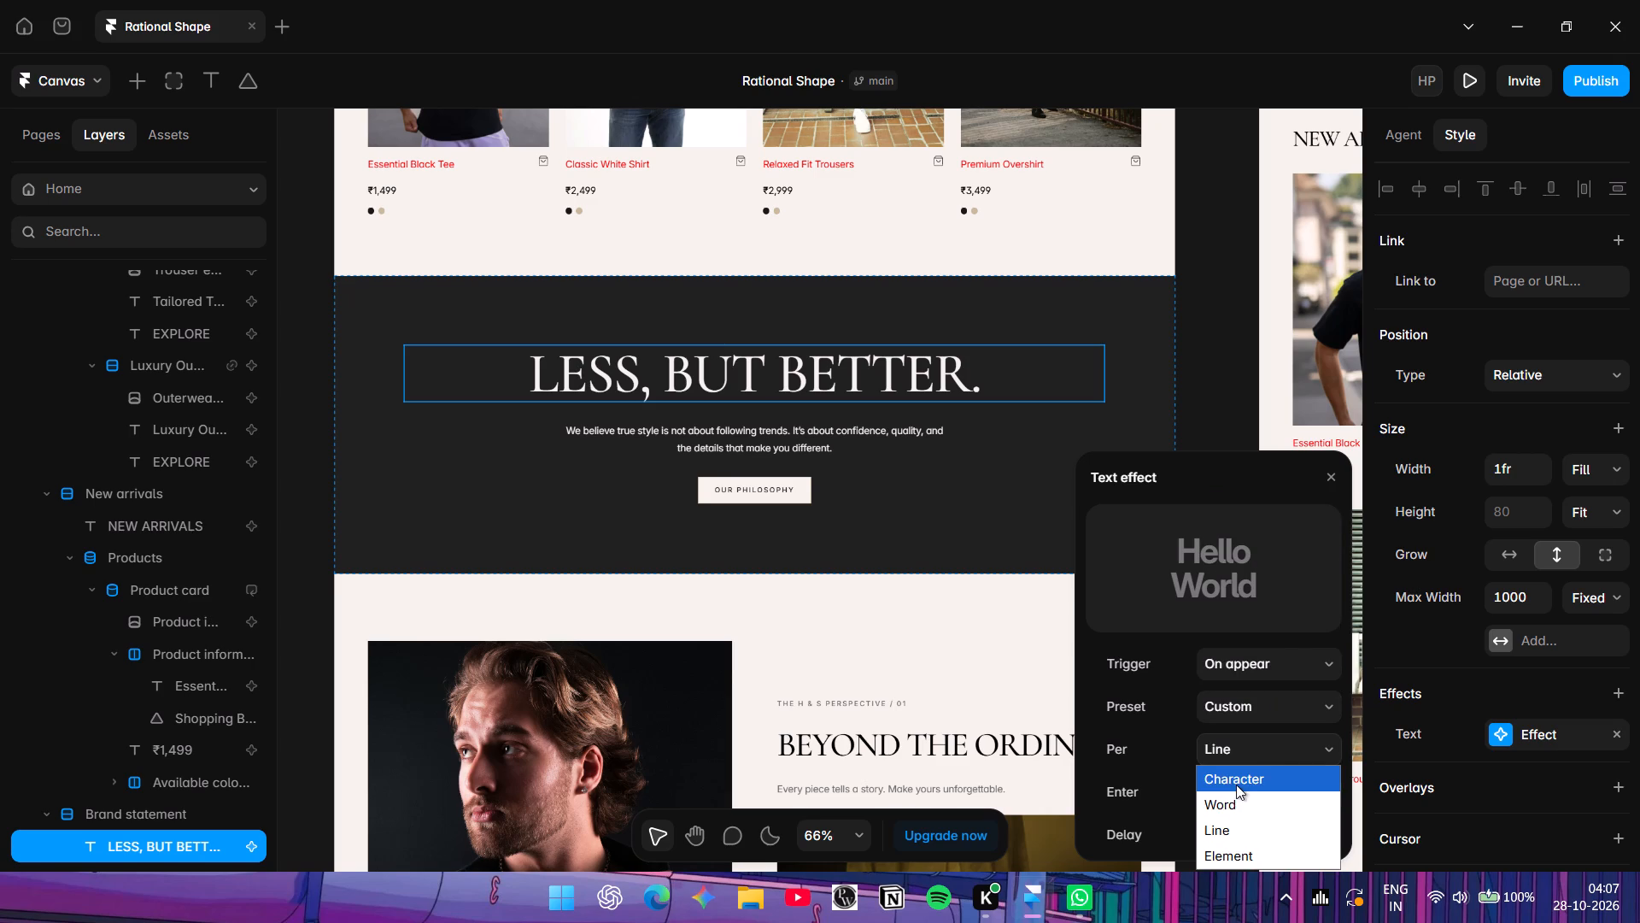
pyautogui.click(1236, 799)
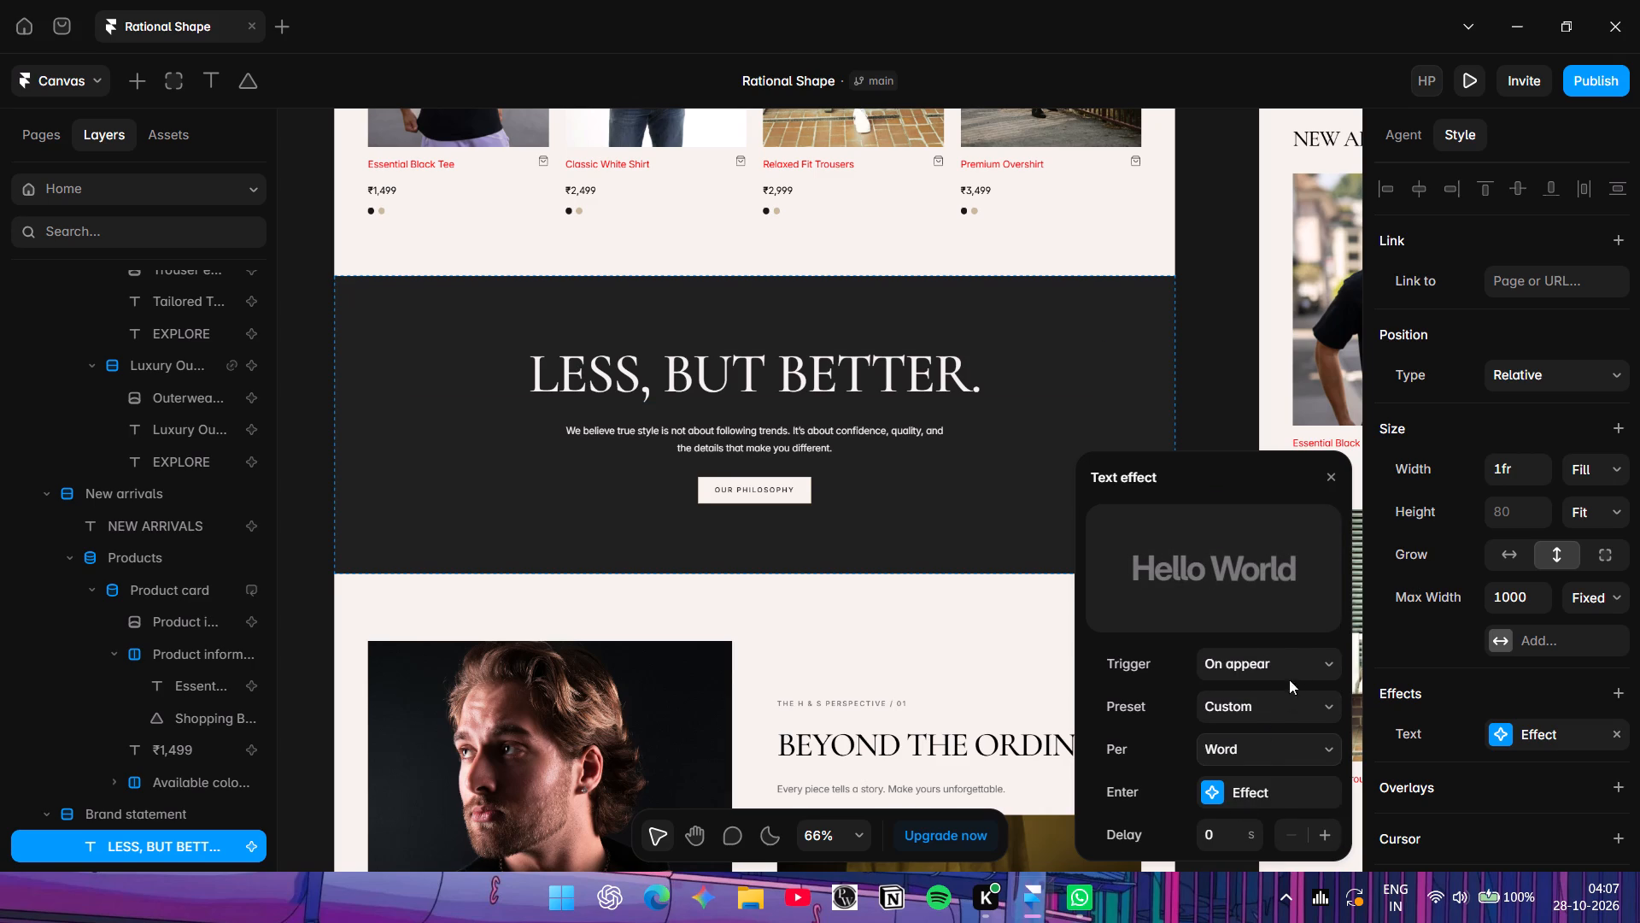
pyautogui.click(1304, 650)
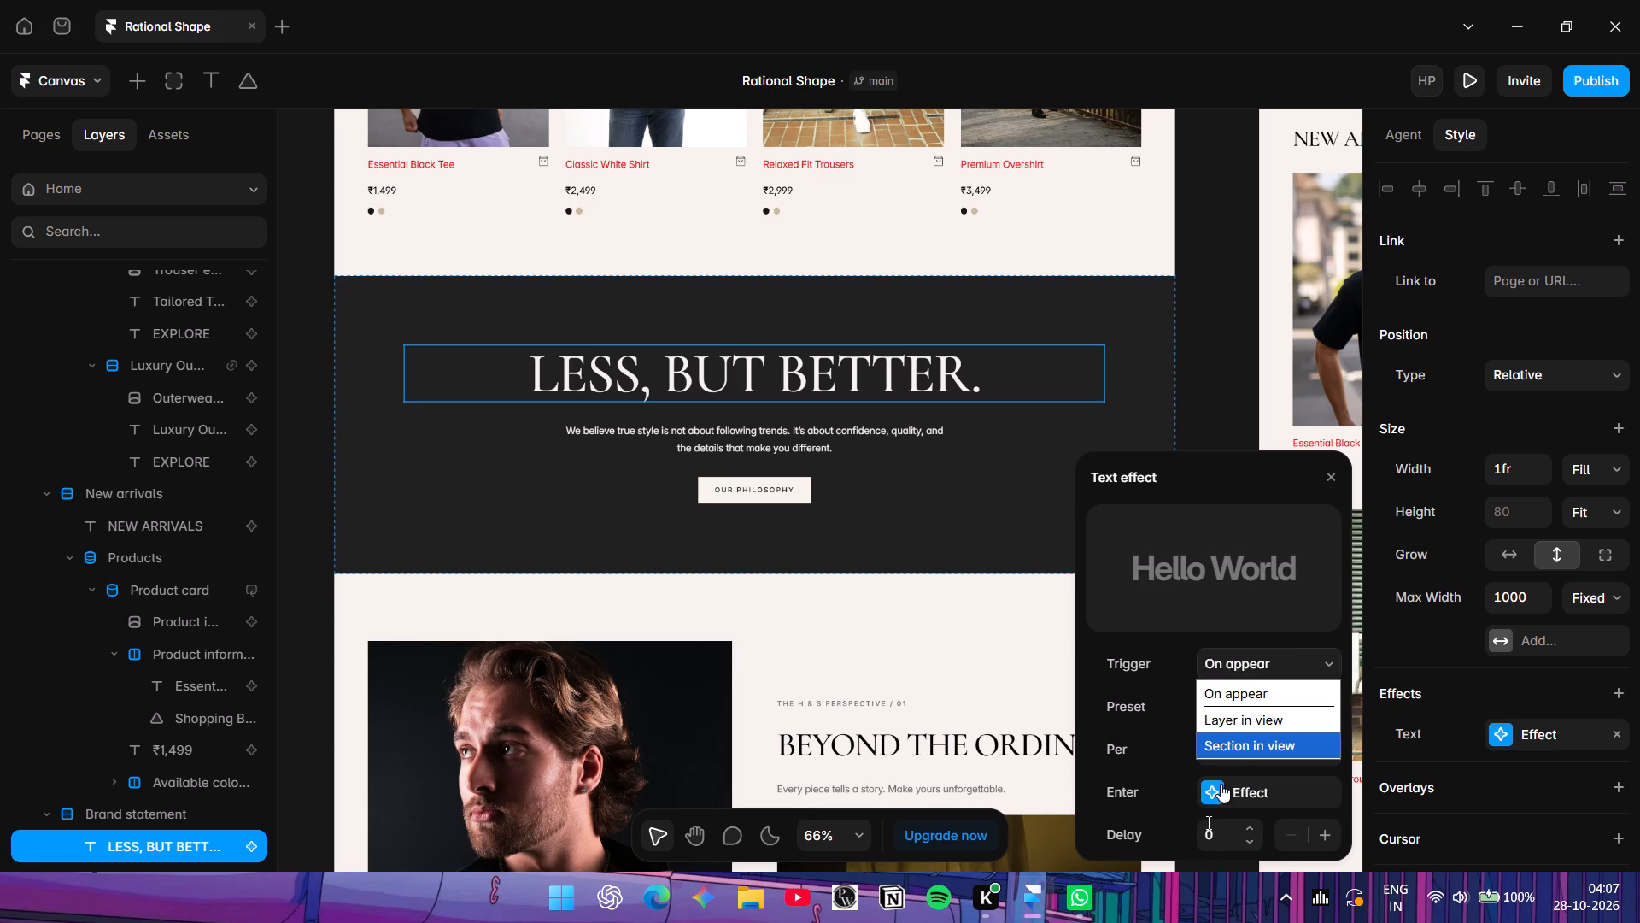
pyautogui.click(1183, 684)
# Set the heading's Enter effect to a scale of 1.1 and a blur of 12.
pyautogui.click(1208, 796)
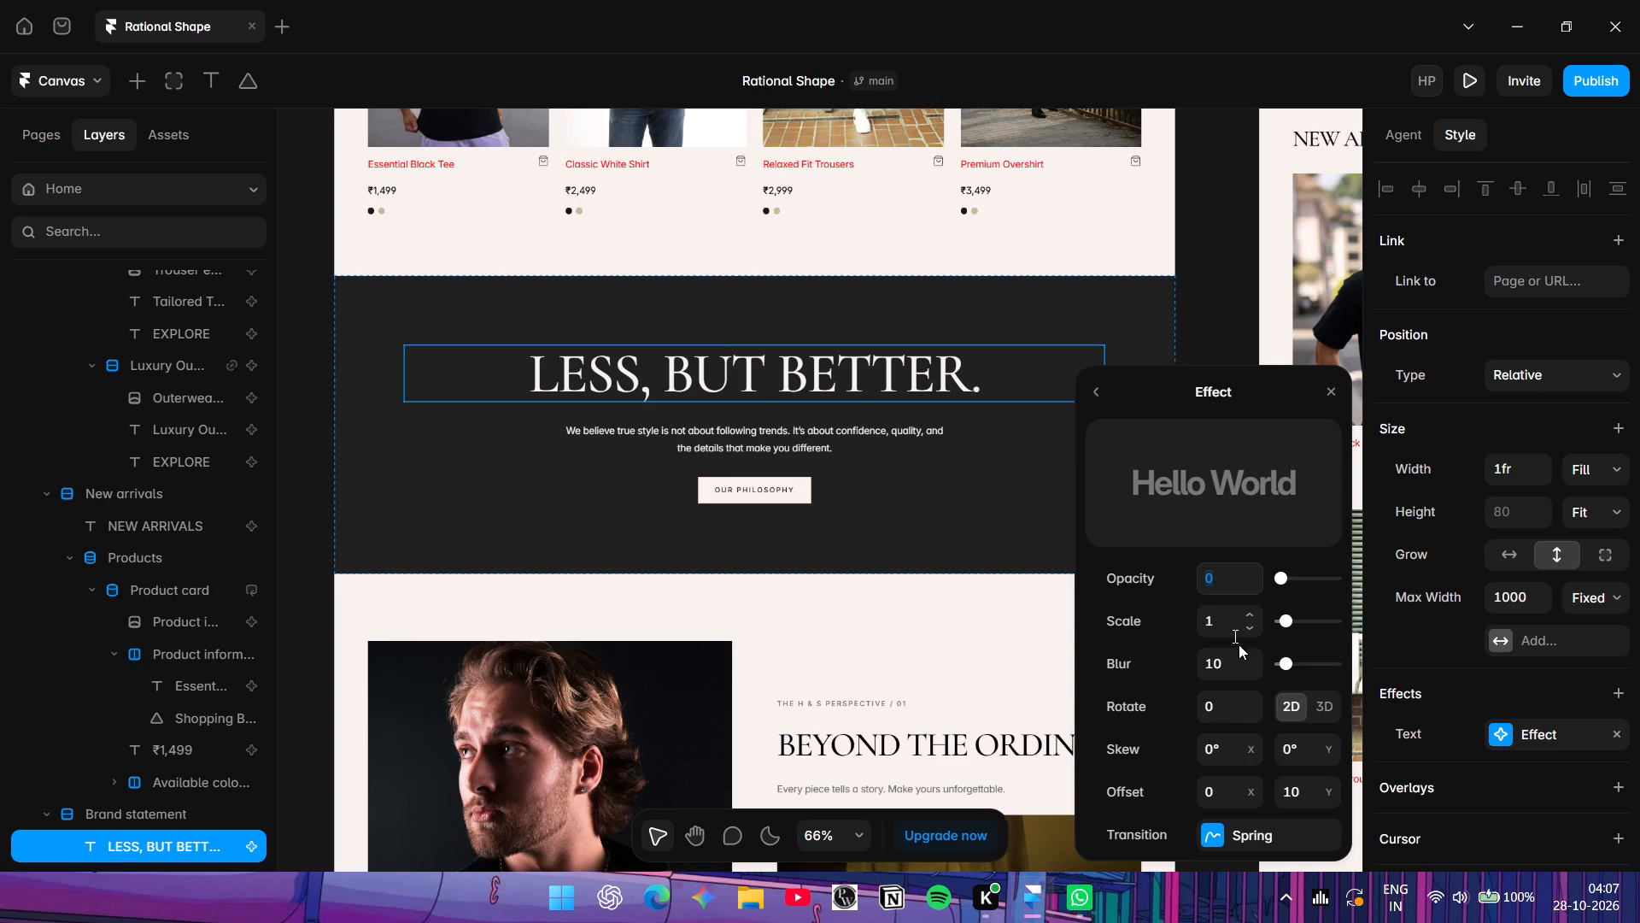
pyautogui.click(1245, 617)
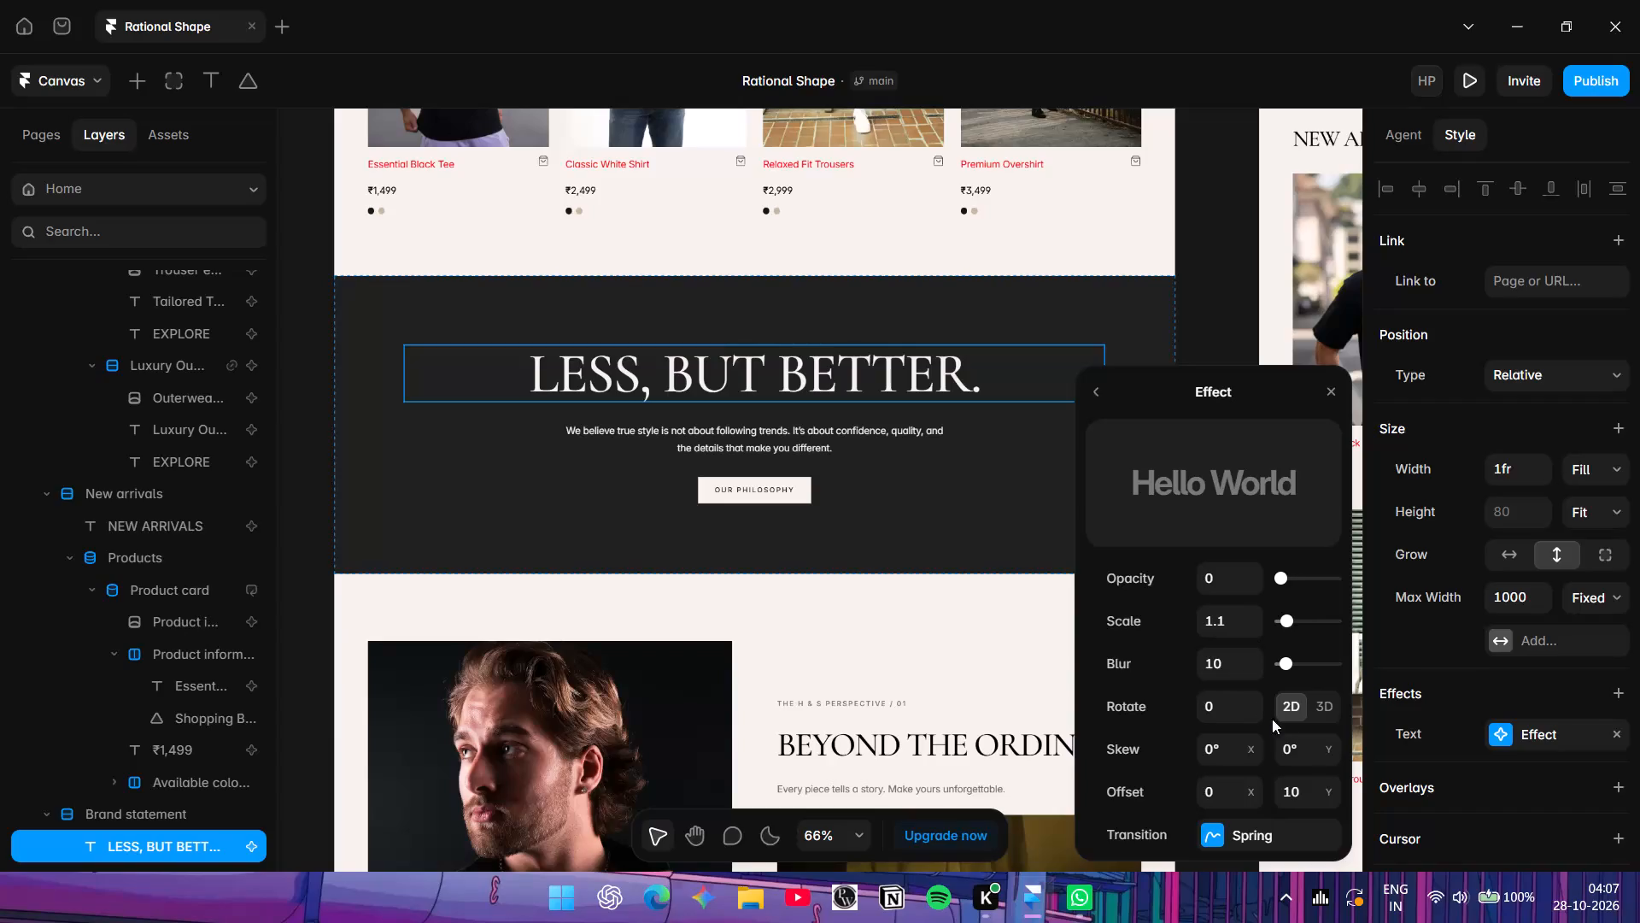
pyautogui.doubleClick(1249, 655)
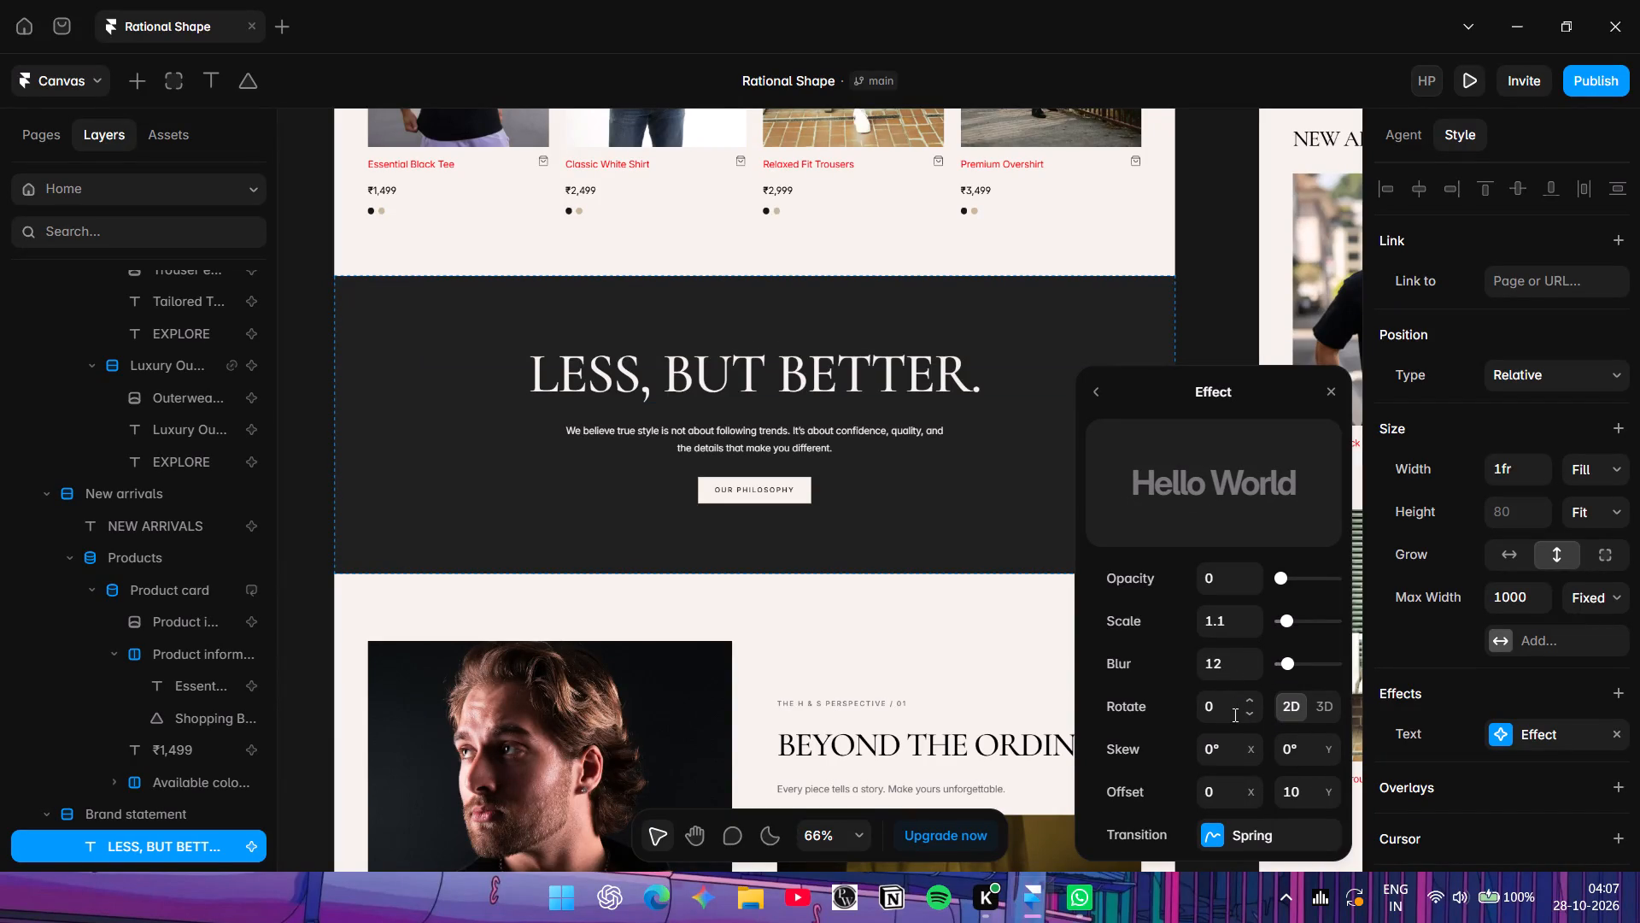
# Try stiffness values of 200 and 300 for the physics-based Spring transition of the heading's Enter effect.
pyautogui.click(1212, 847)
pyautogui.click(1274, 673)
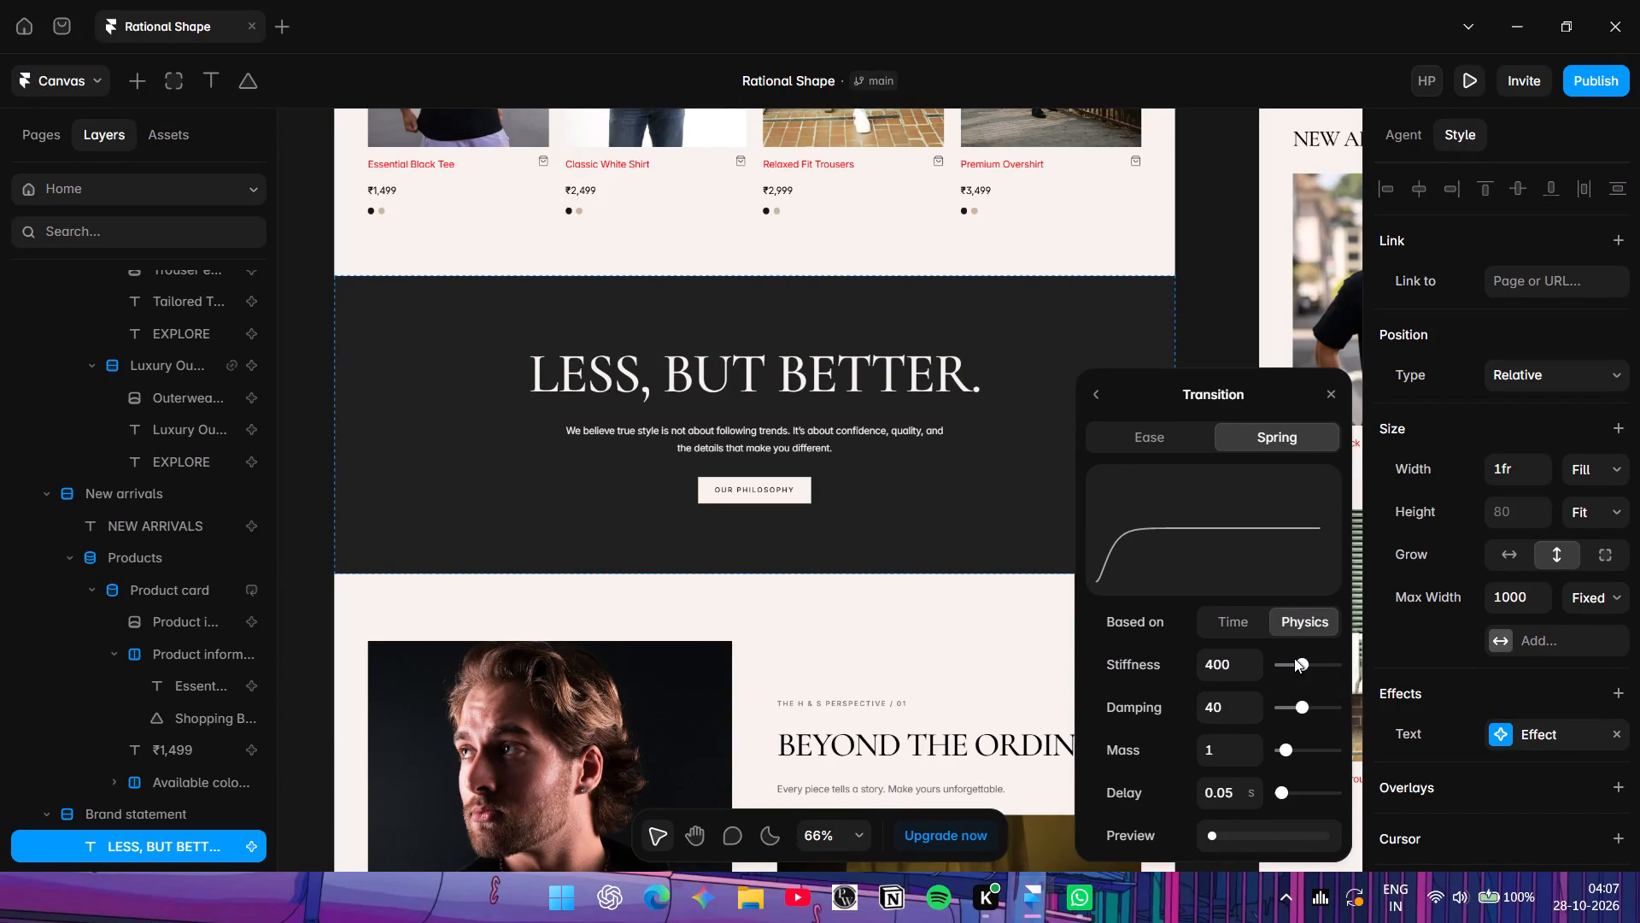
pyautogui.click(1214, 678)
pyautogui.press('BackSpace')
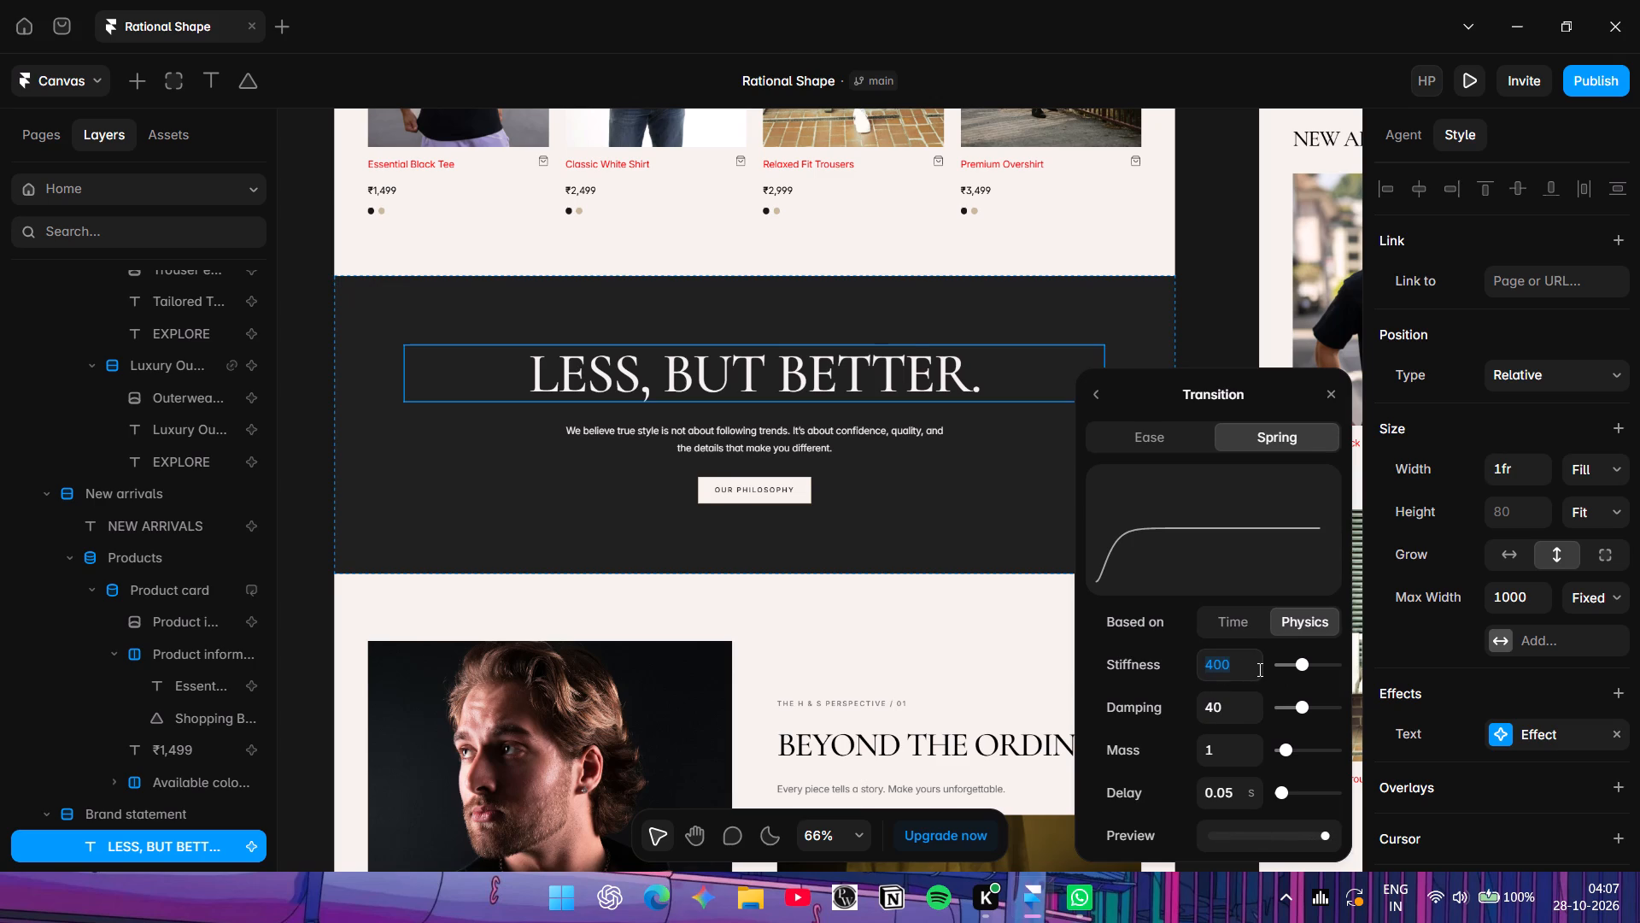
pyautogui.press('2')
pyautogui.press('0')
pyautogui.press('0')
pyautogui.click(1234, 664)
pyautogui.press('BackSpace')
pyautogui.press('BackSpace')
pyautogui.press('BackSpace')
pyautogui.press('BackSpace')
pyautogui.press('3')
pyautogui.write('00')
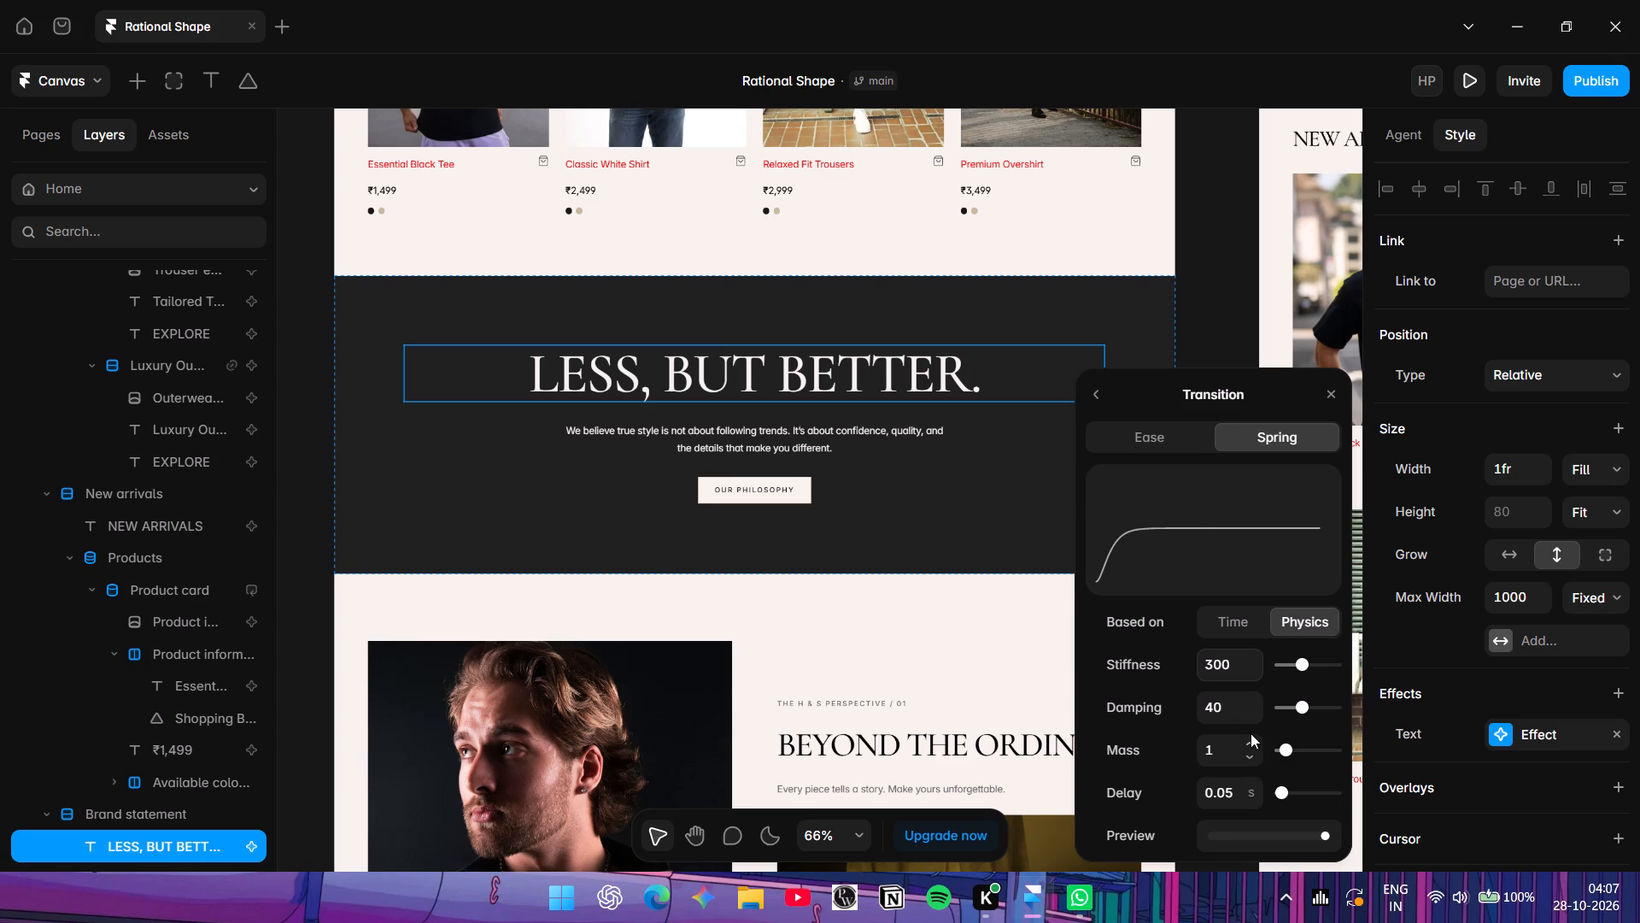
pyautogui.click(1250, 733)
# Switch the heading's Enter transition to Ease in out with a delay of 0.15 s.
pyautogui.click(1209, 615)
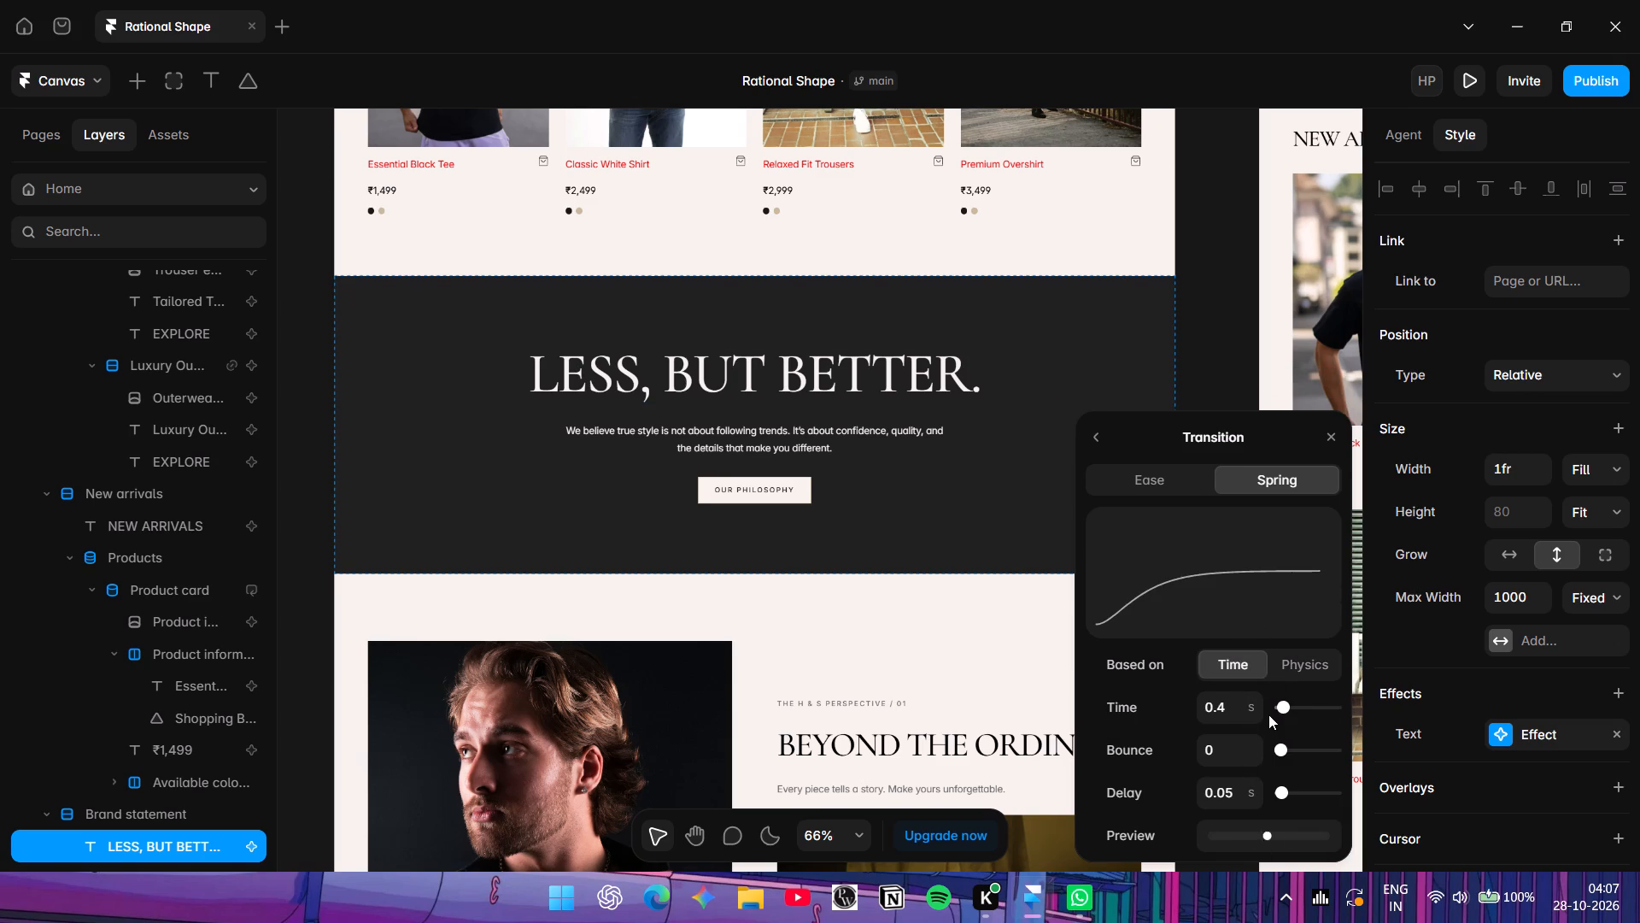
pyautogui.click(1252, 784)
pyautogui.click(1130, 473)
pyautogui.scroll(-1, 1276, 718)
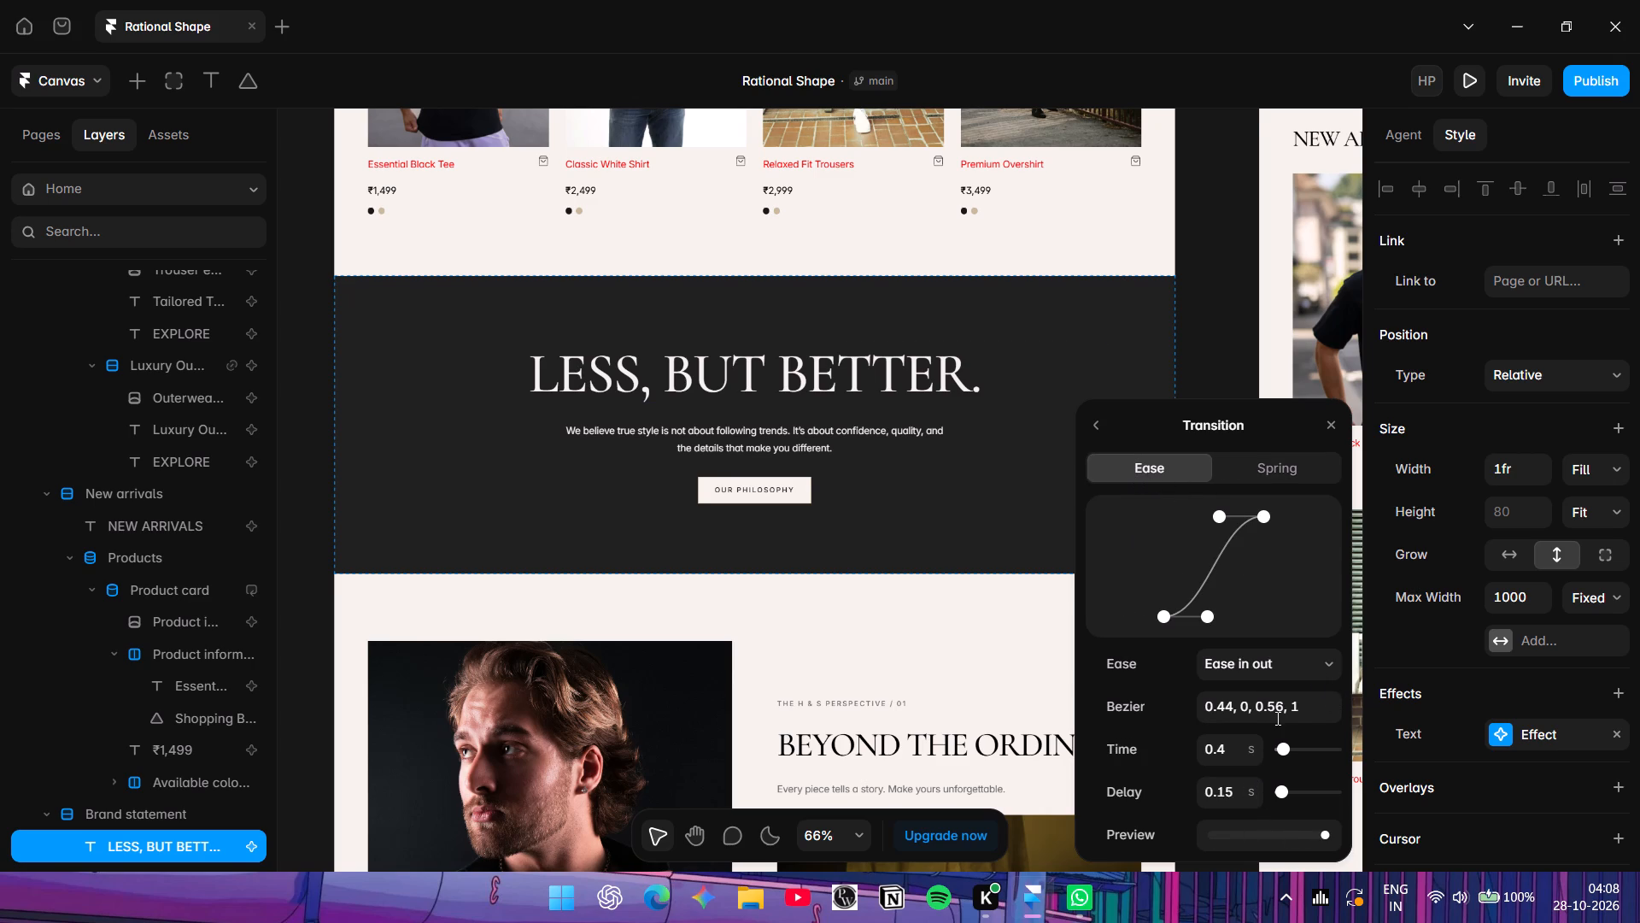
pyautogui.press('Return')
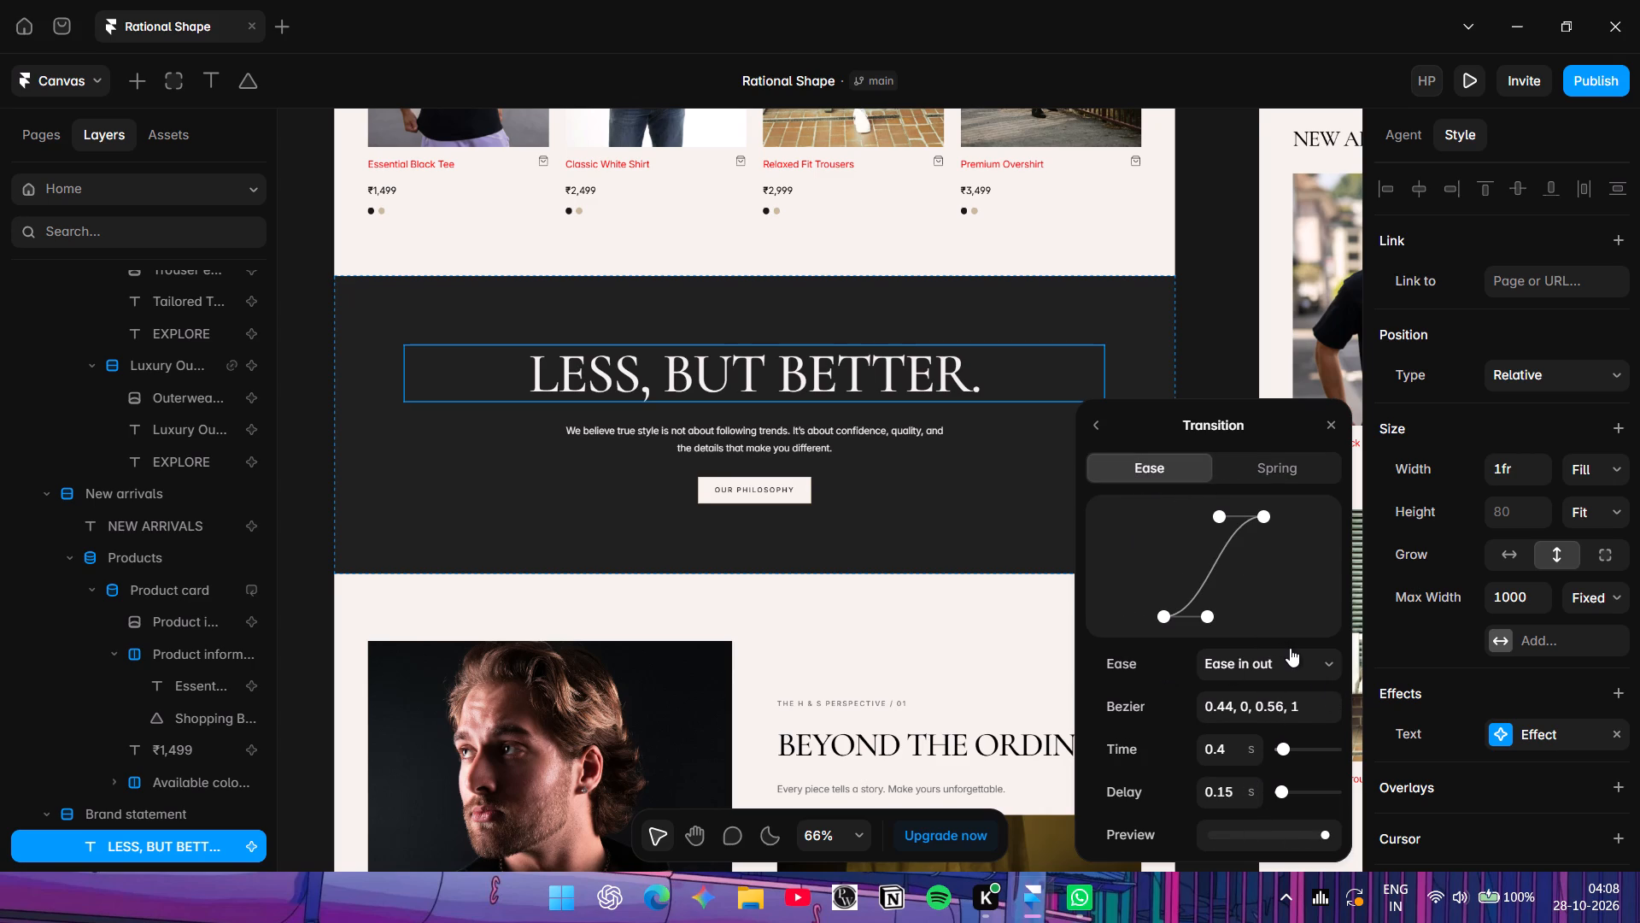
pyautogui.press('Return')
pyautogui.click(1326, 421)
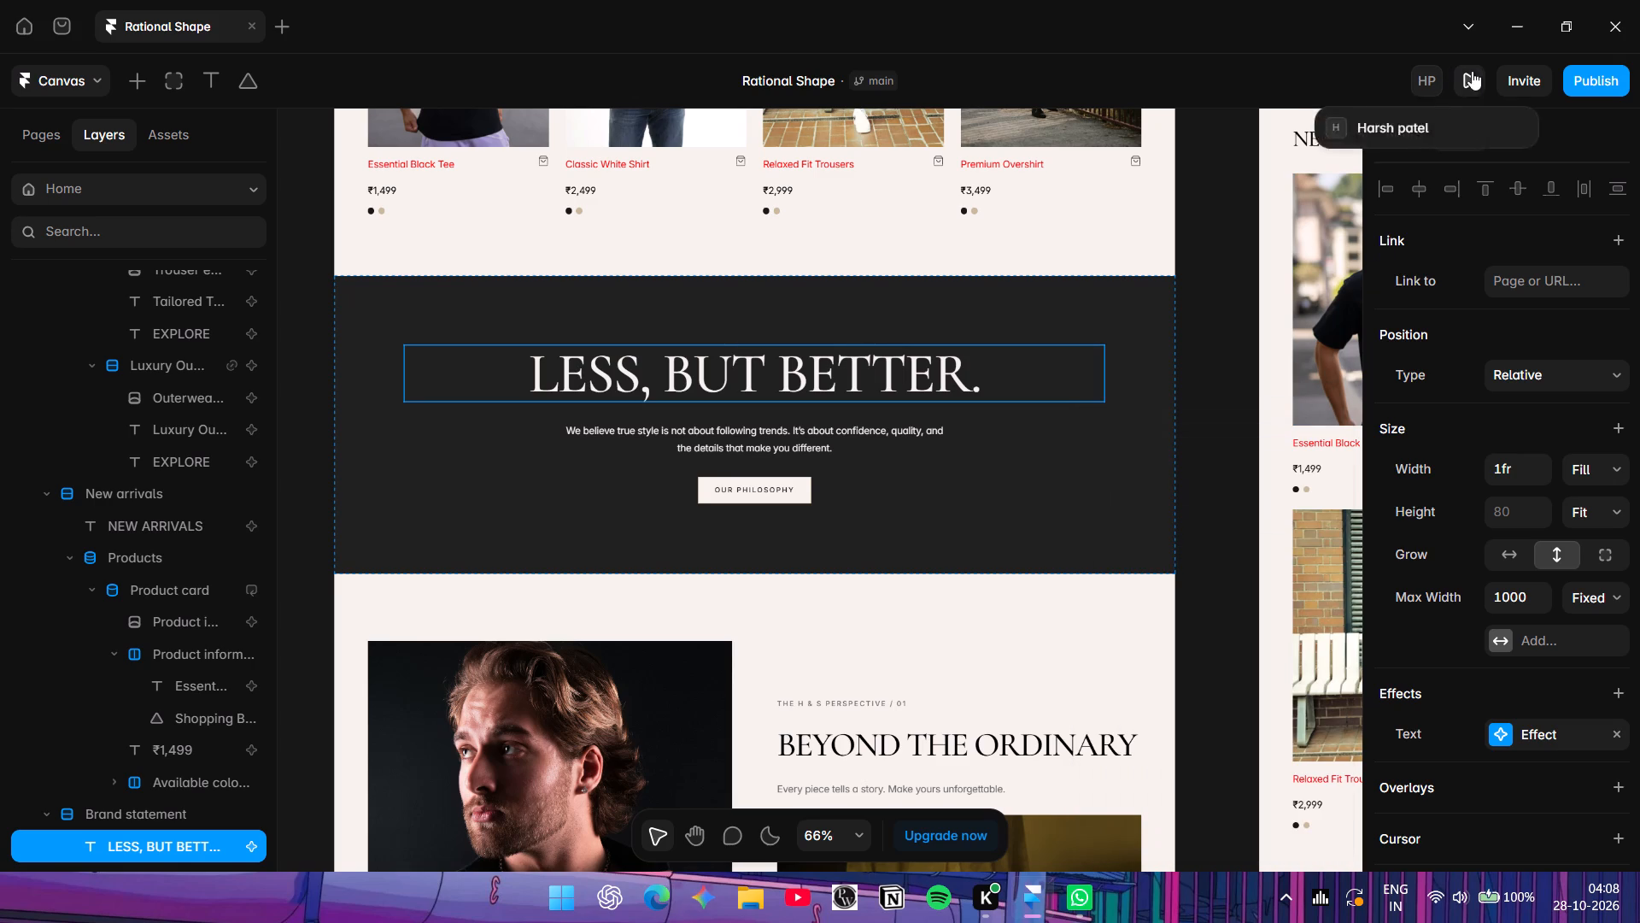
# Preview the page from New Arrivals to LESS, BUT BETTER. to check the heading's animation, and return to the canvas.
pyautogui.click(1477, 73)
pyautogui.scroll(-7, 1084, 212)
pyautogui.scroll(-3, 729, 456)
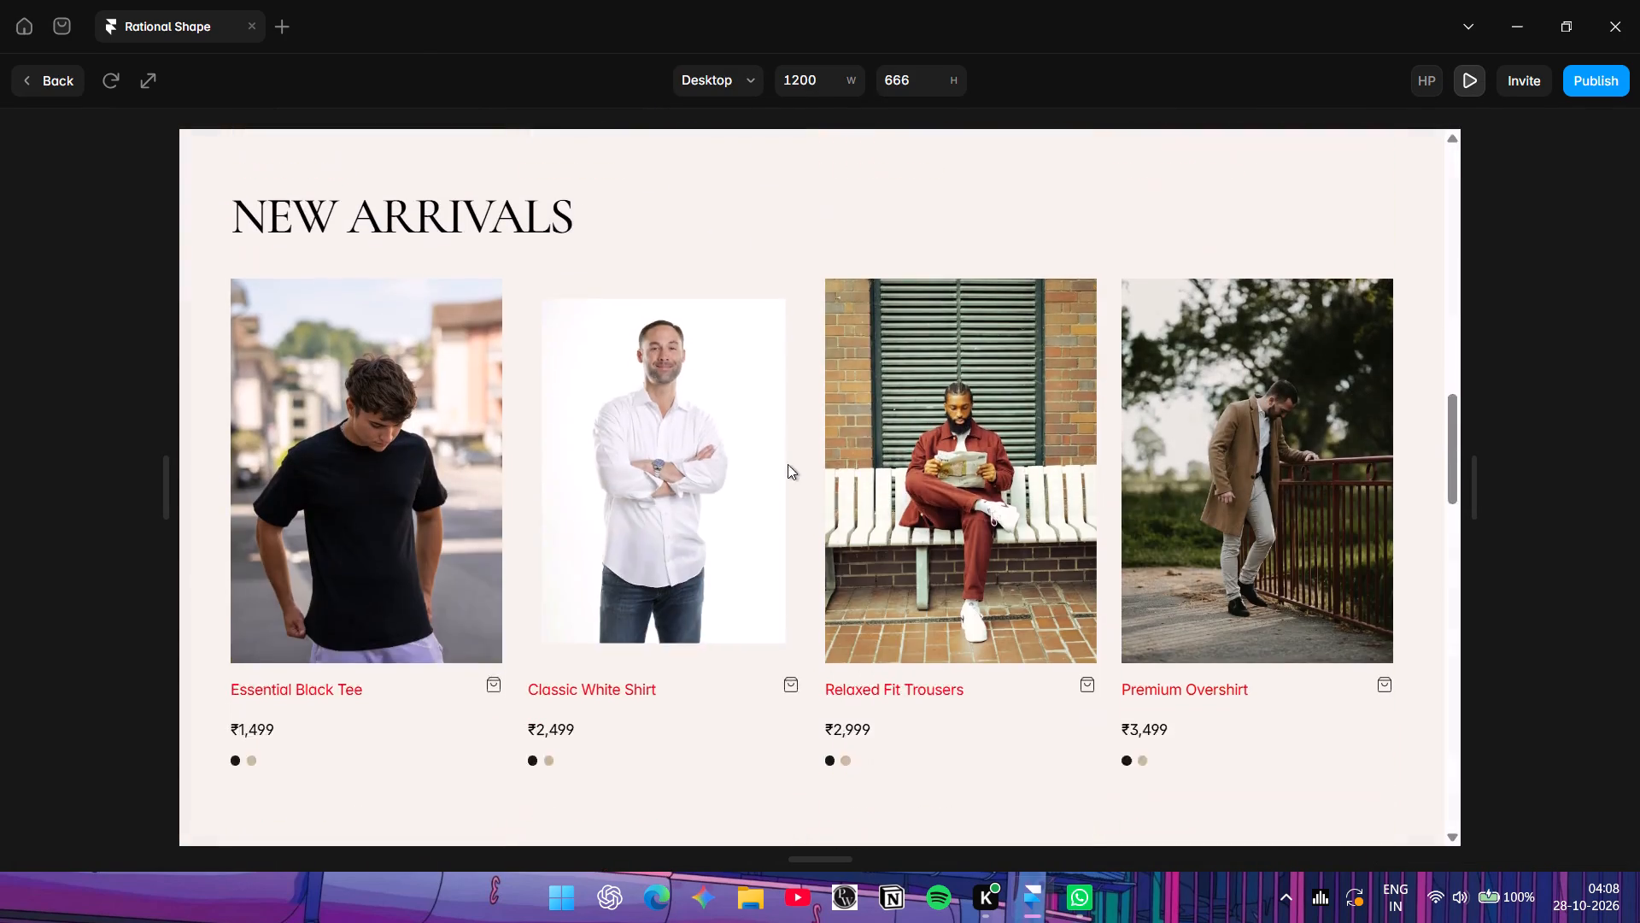
pyautogui.scroll(-2, 788, 464)
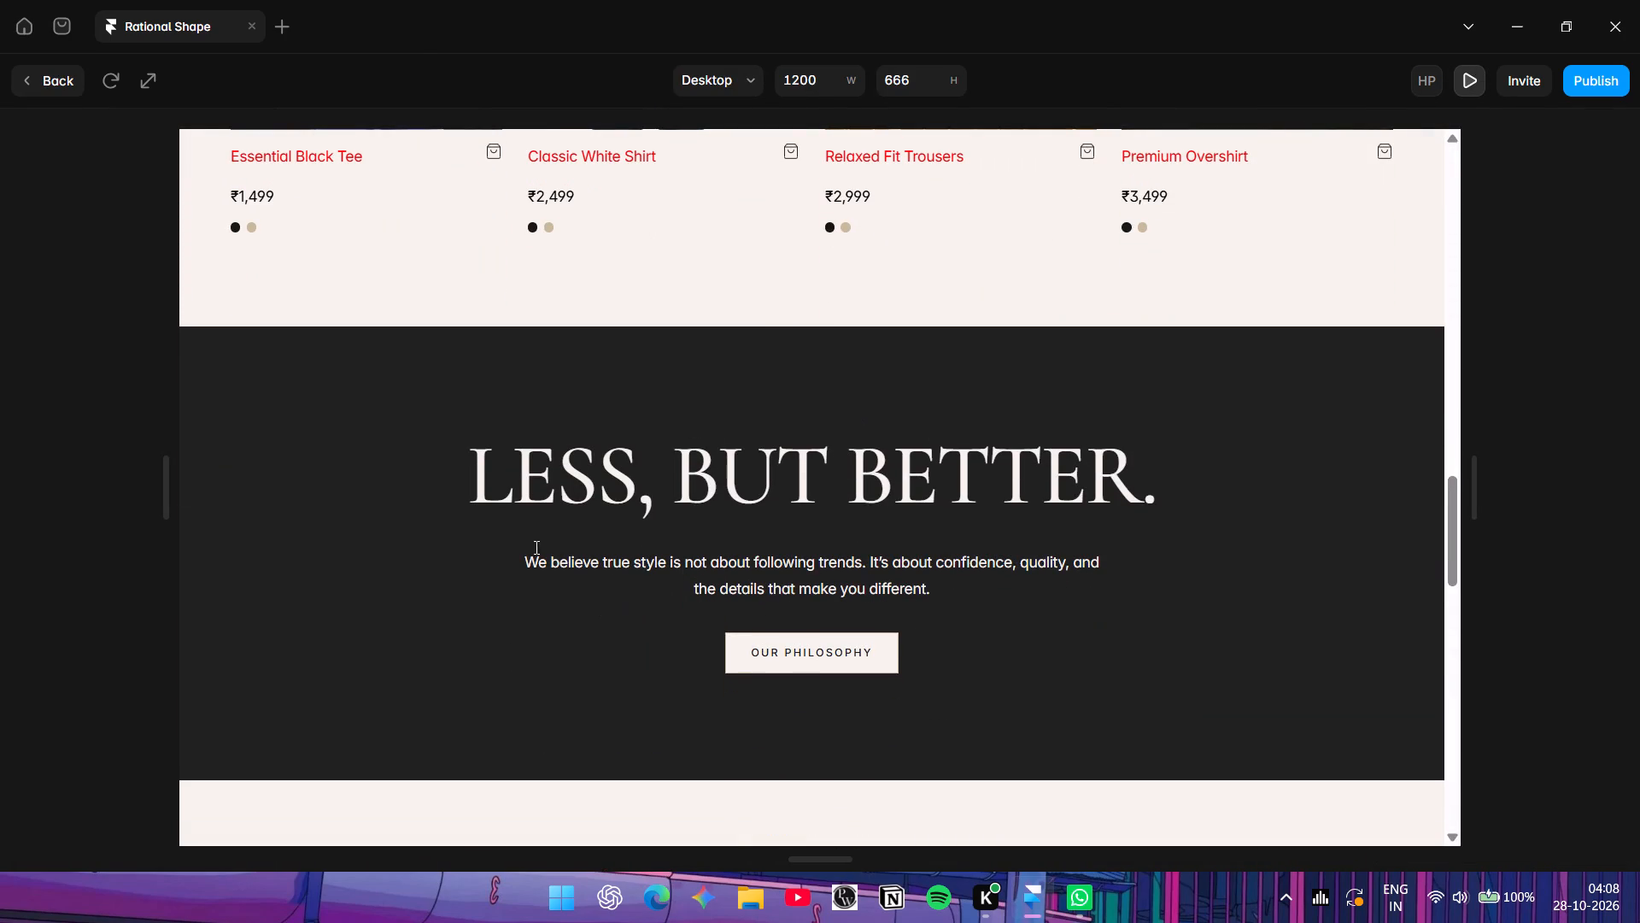
pyautogui.click(66, 71)
# Review the Trigger options of the LESS, BUT BETTER. heading's Text effect, keeping On appear.
pyautogui.click(707, 386)
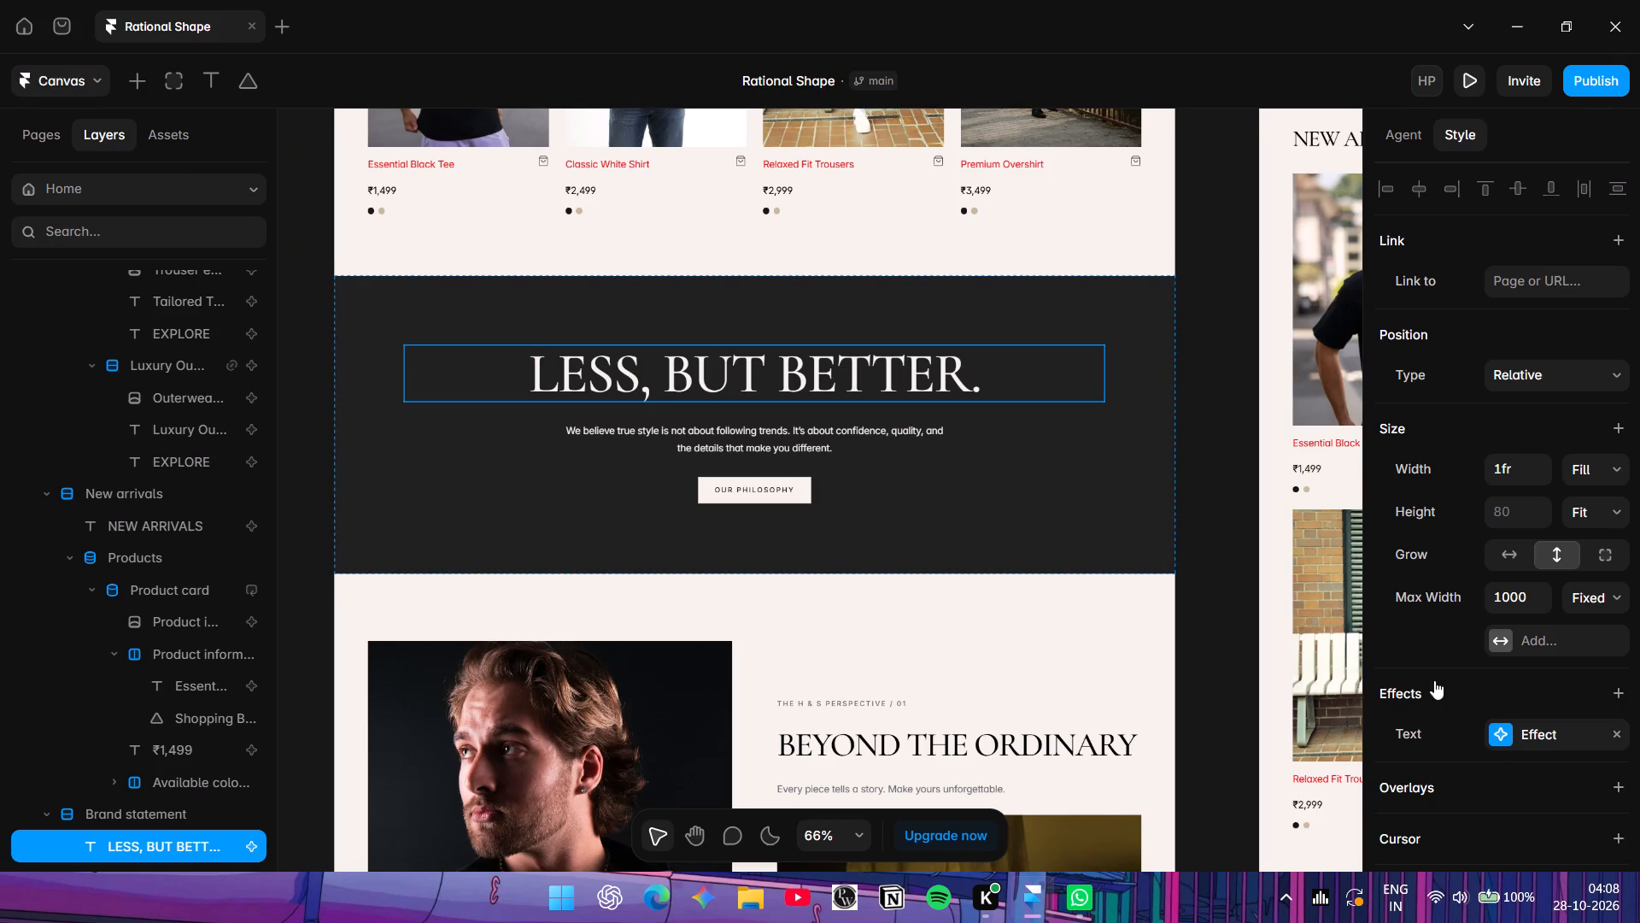
pyautogui.click(1493, 735)
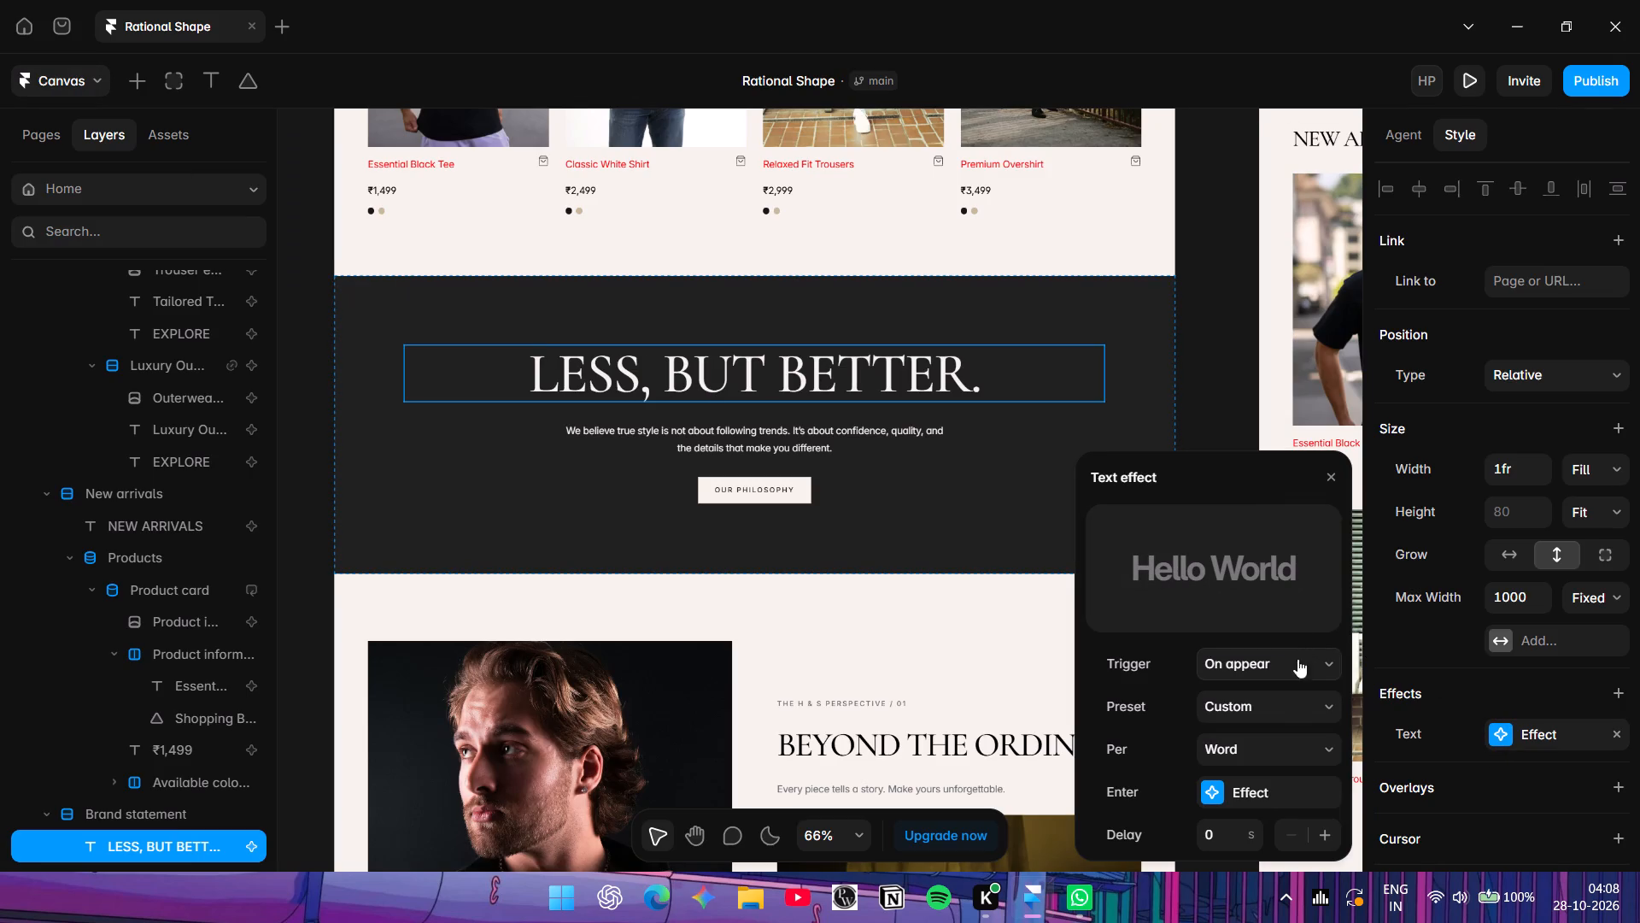
pyautogui.click(1257, 661)
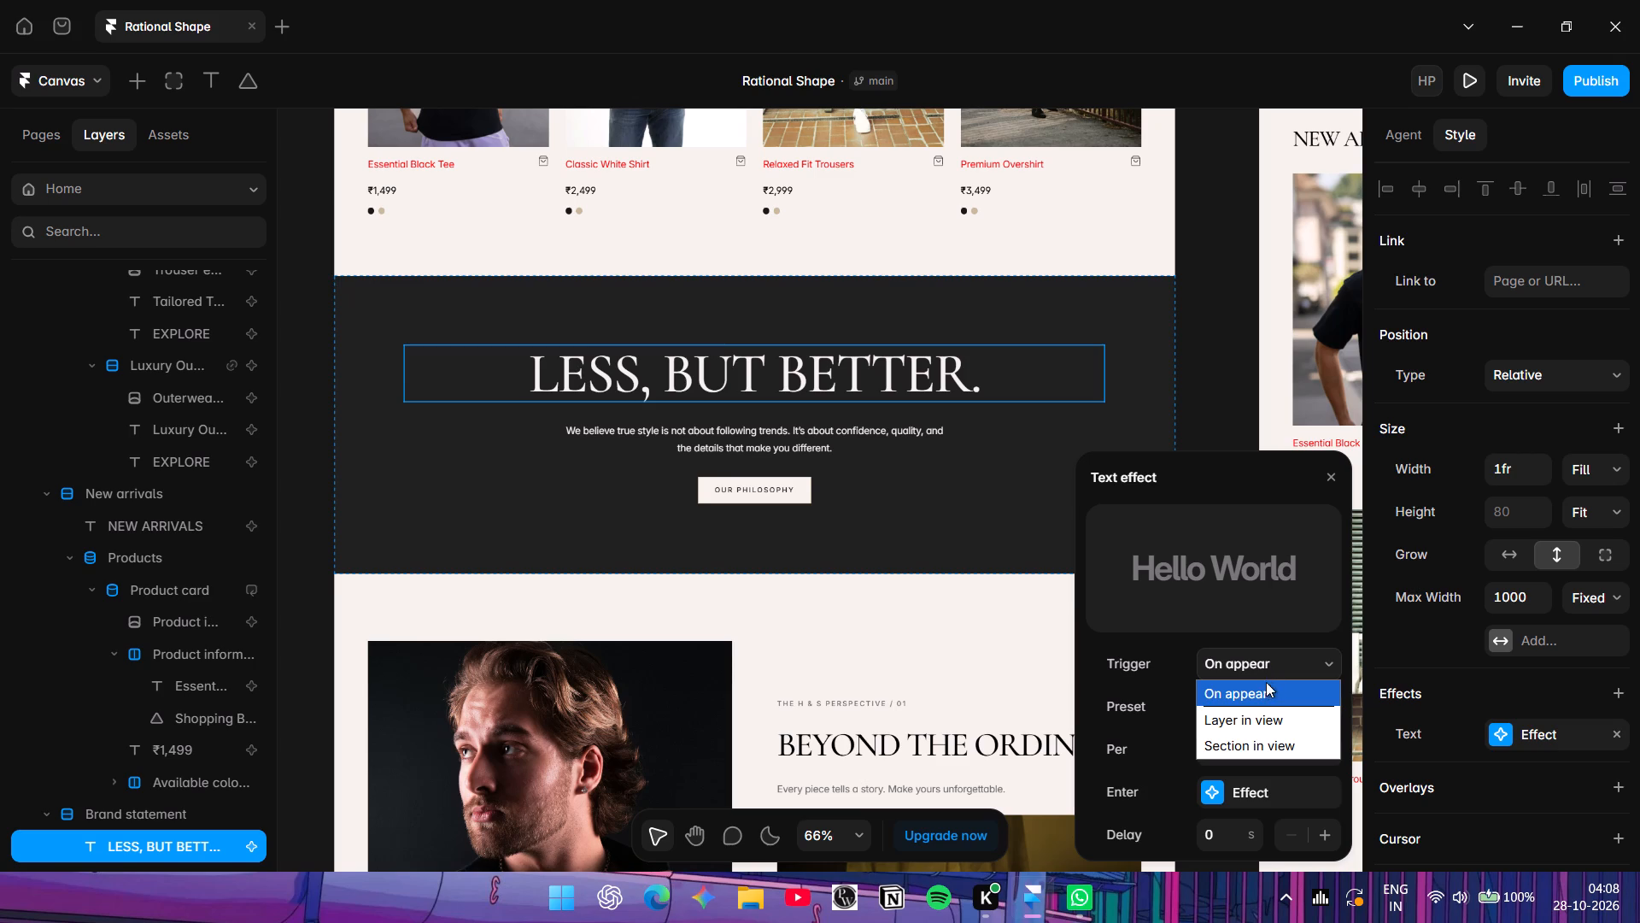
pyautogui.click(1266, 691)
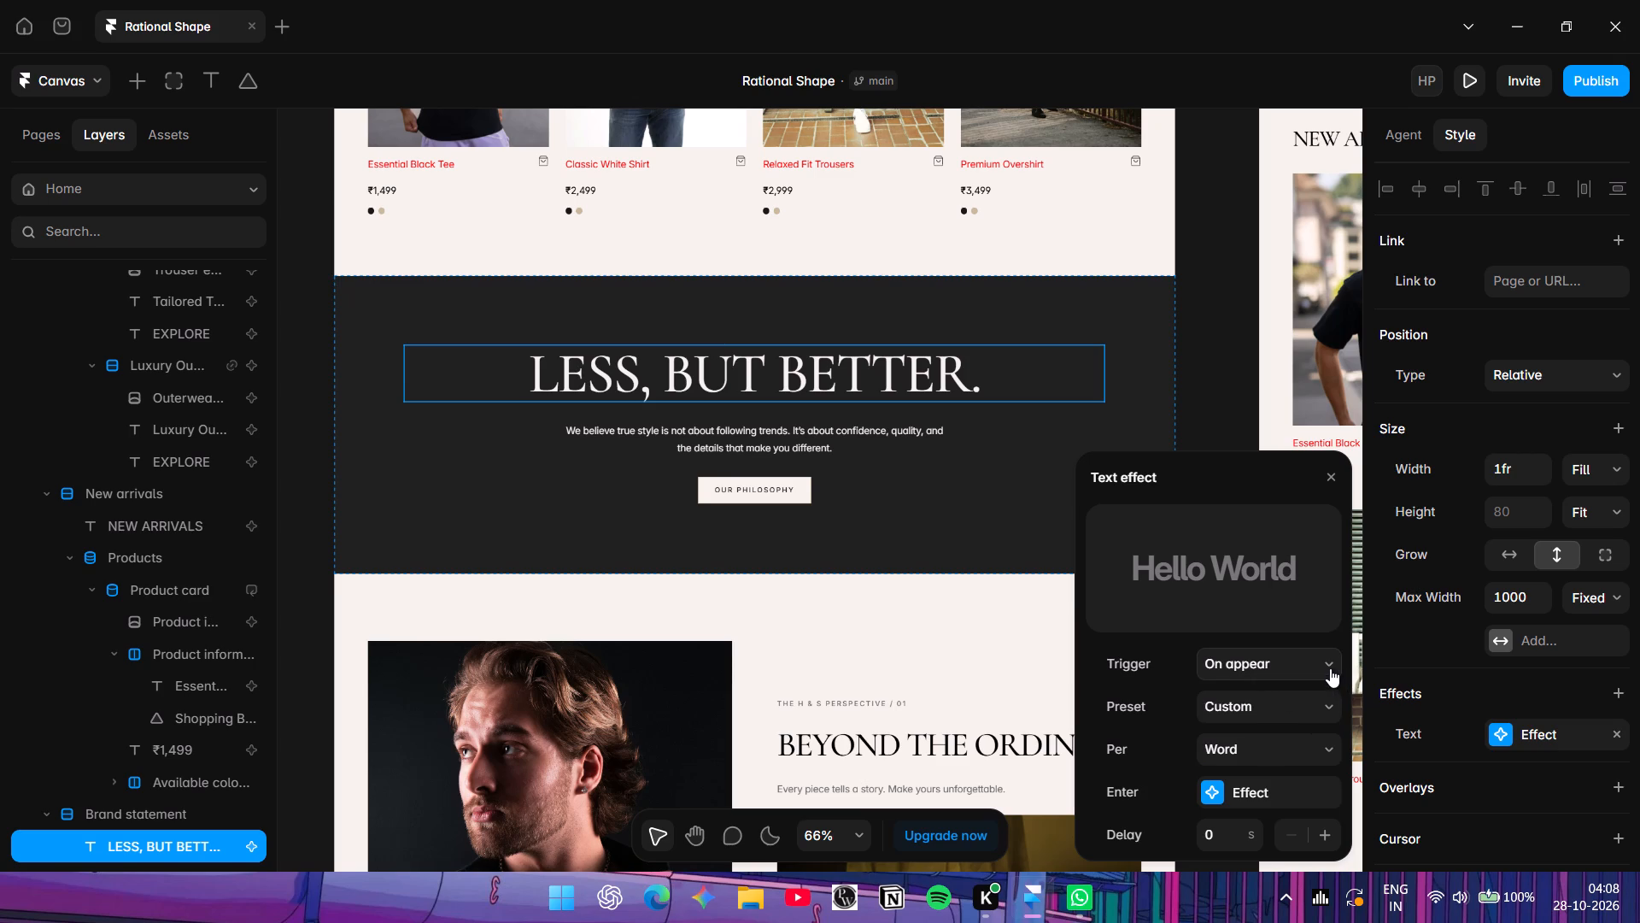
pyautogui.click(1303, 671)
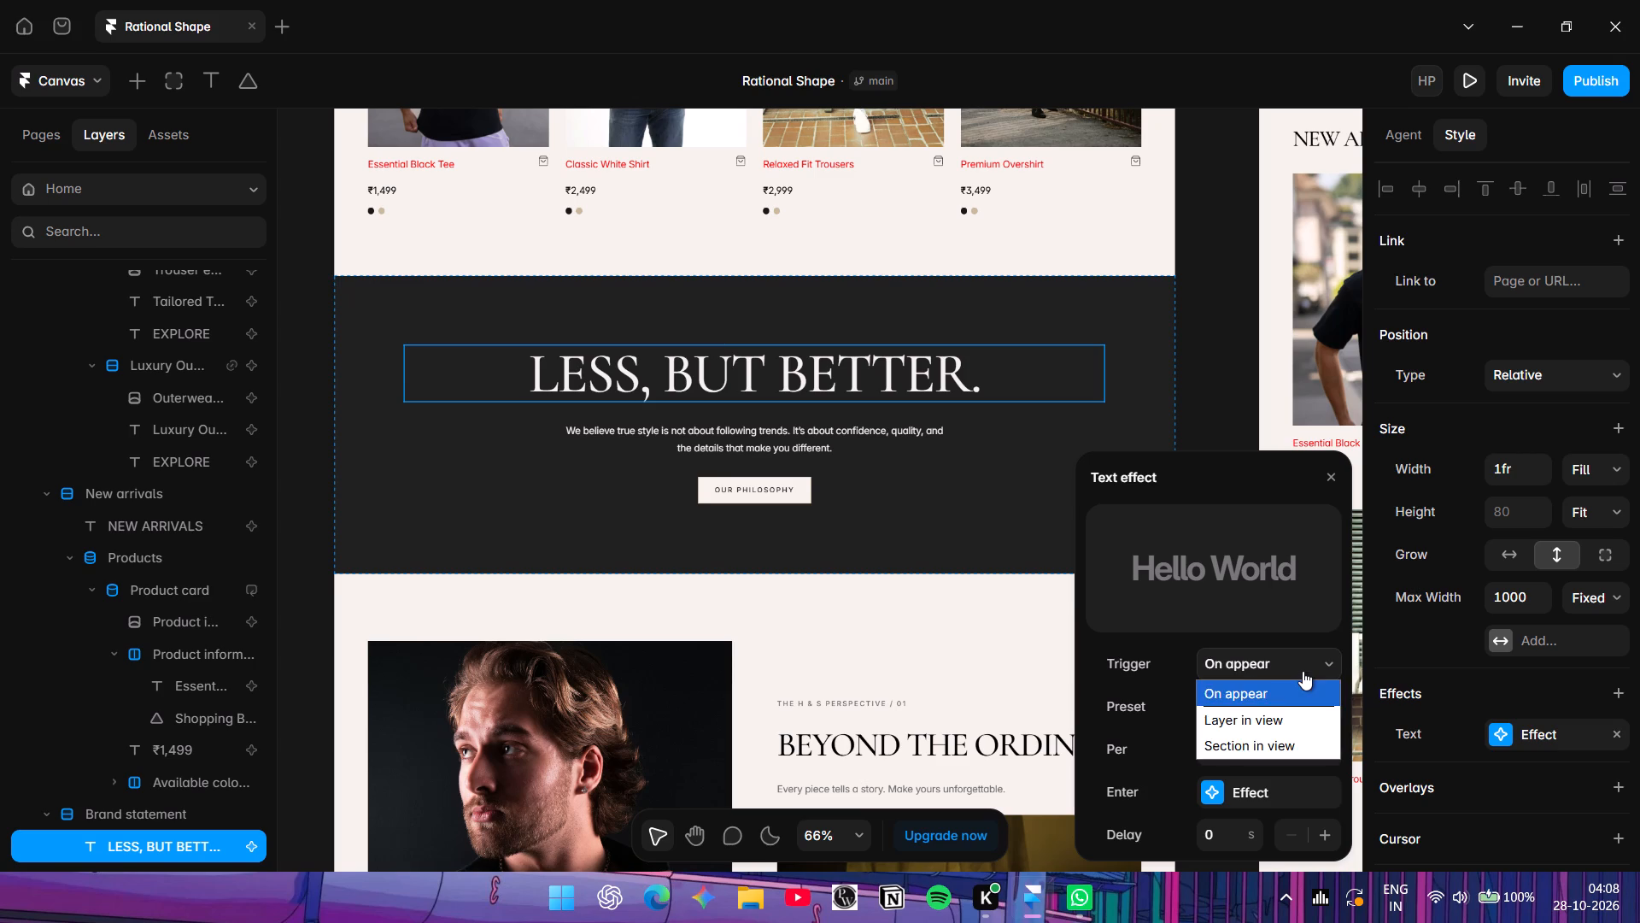
pyautogui.click(1303, 671)
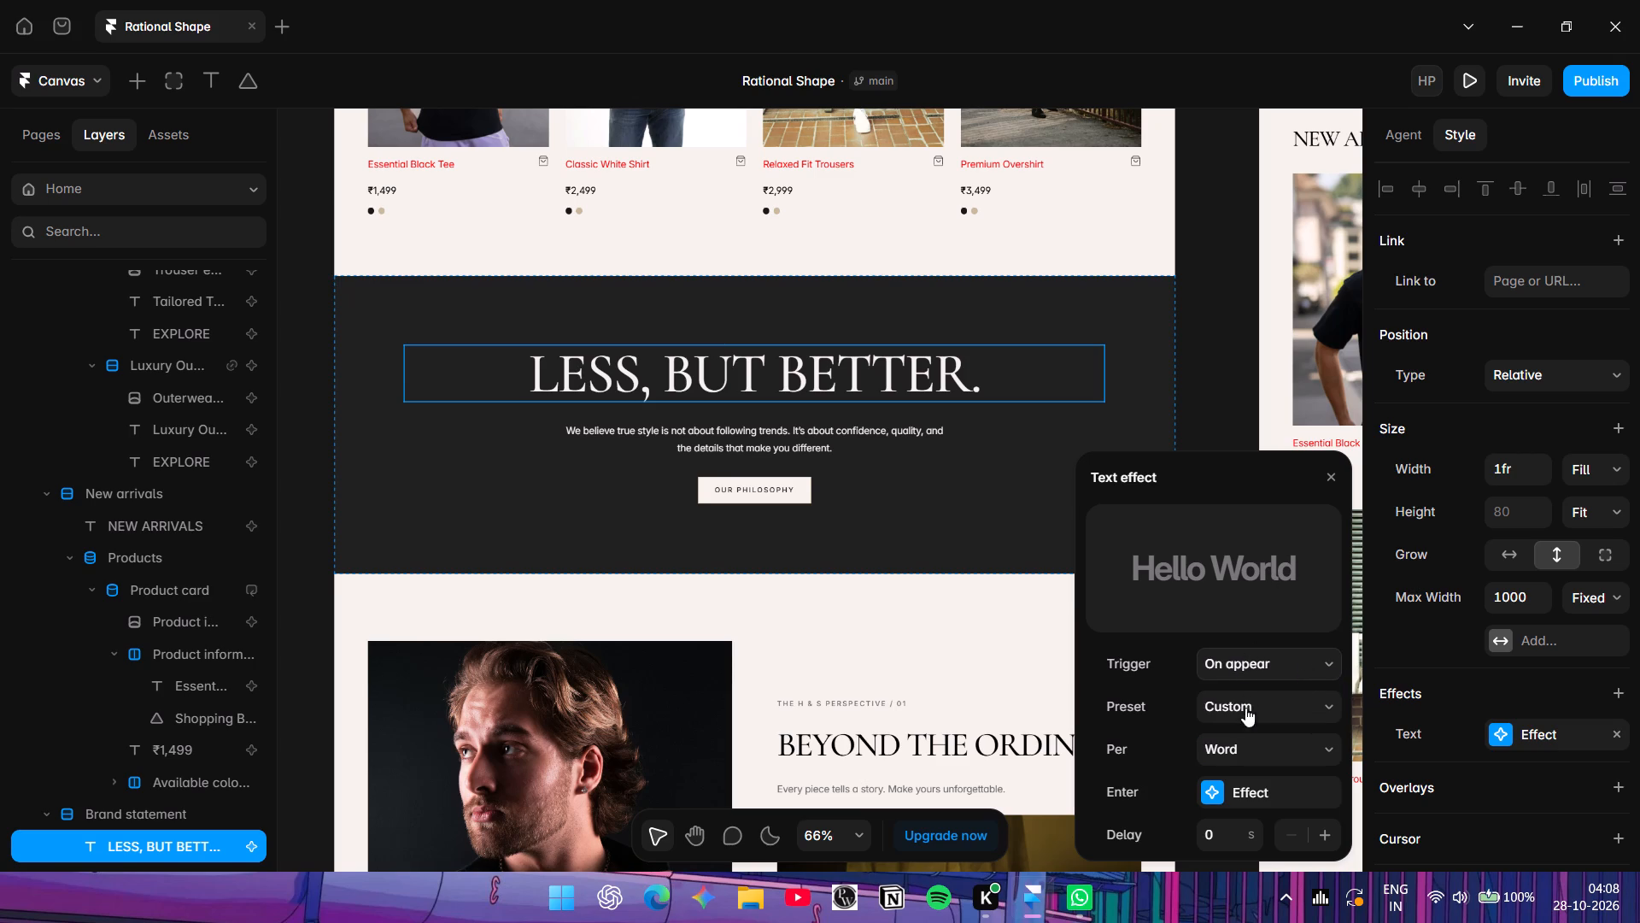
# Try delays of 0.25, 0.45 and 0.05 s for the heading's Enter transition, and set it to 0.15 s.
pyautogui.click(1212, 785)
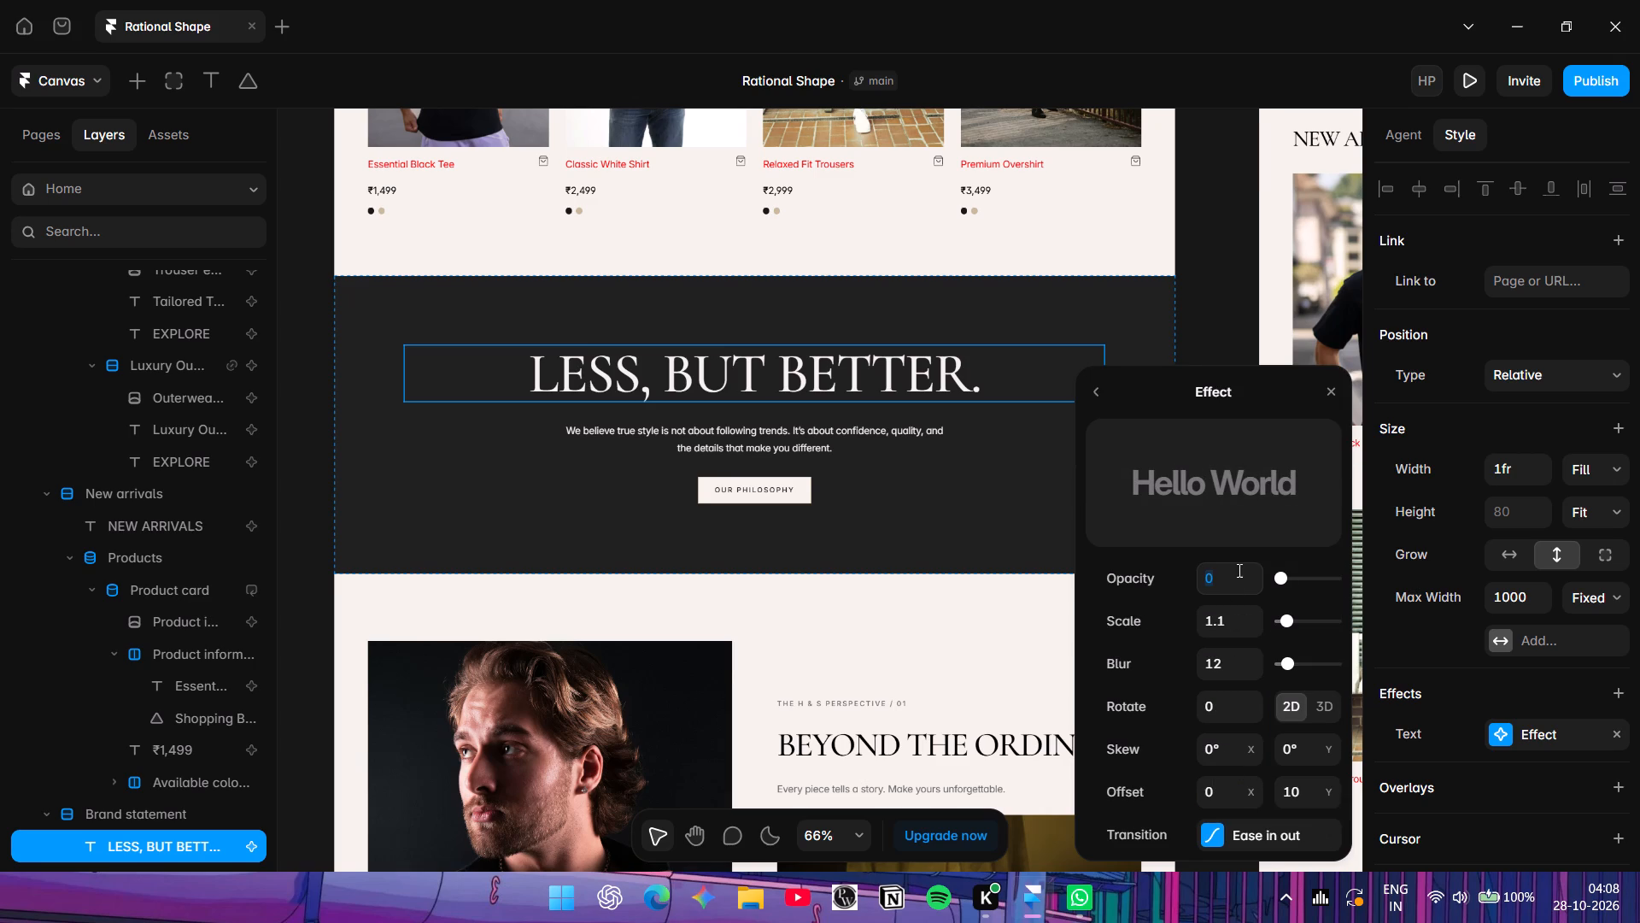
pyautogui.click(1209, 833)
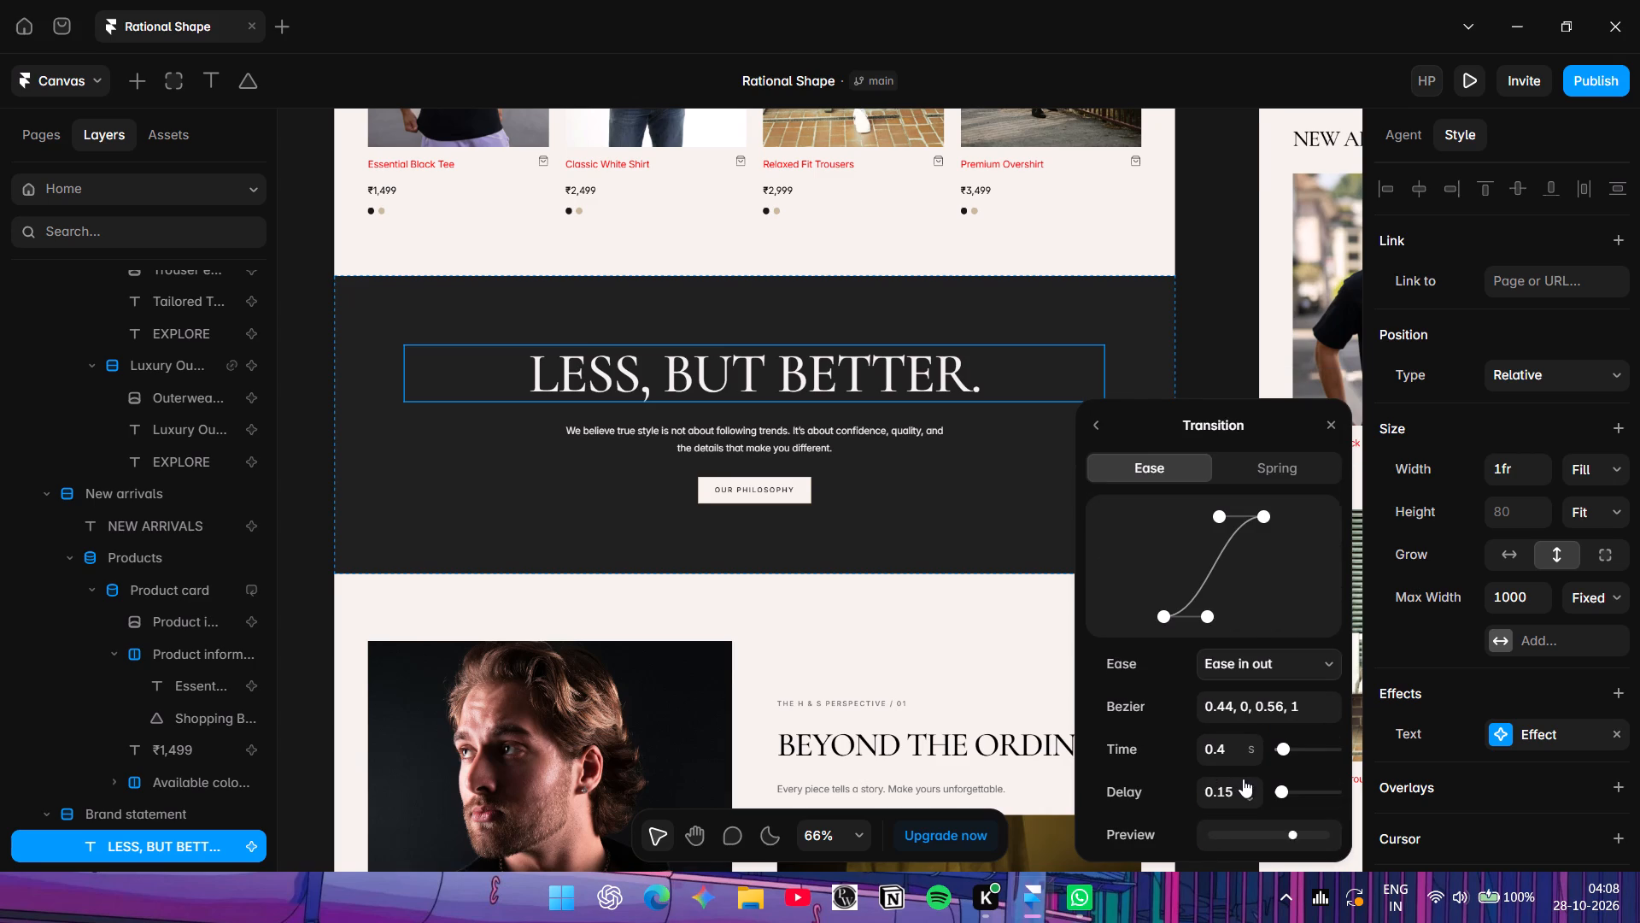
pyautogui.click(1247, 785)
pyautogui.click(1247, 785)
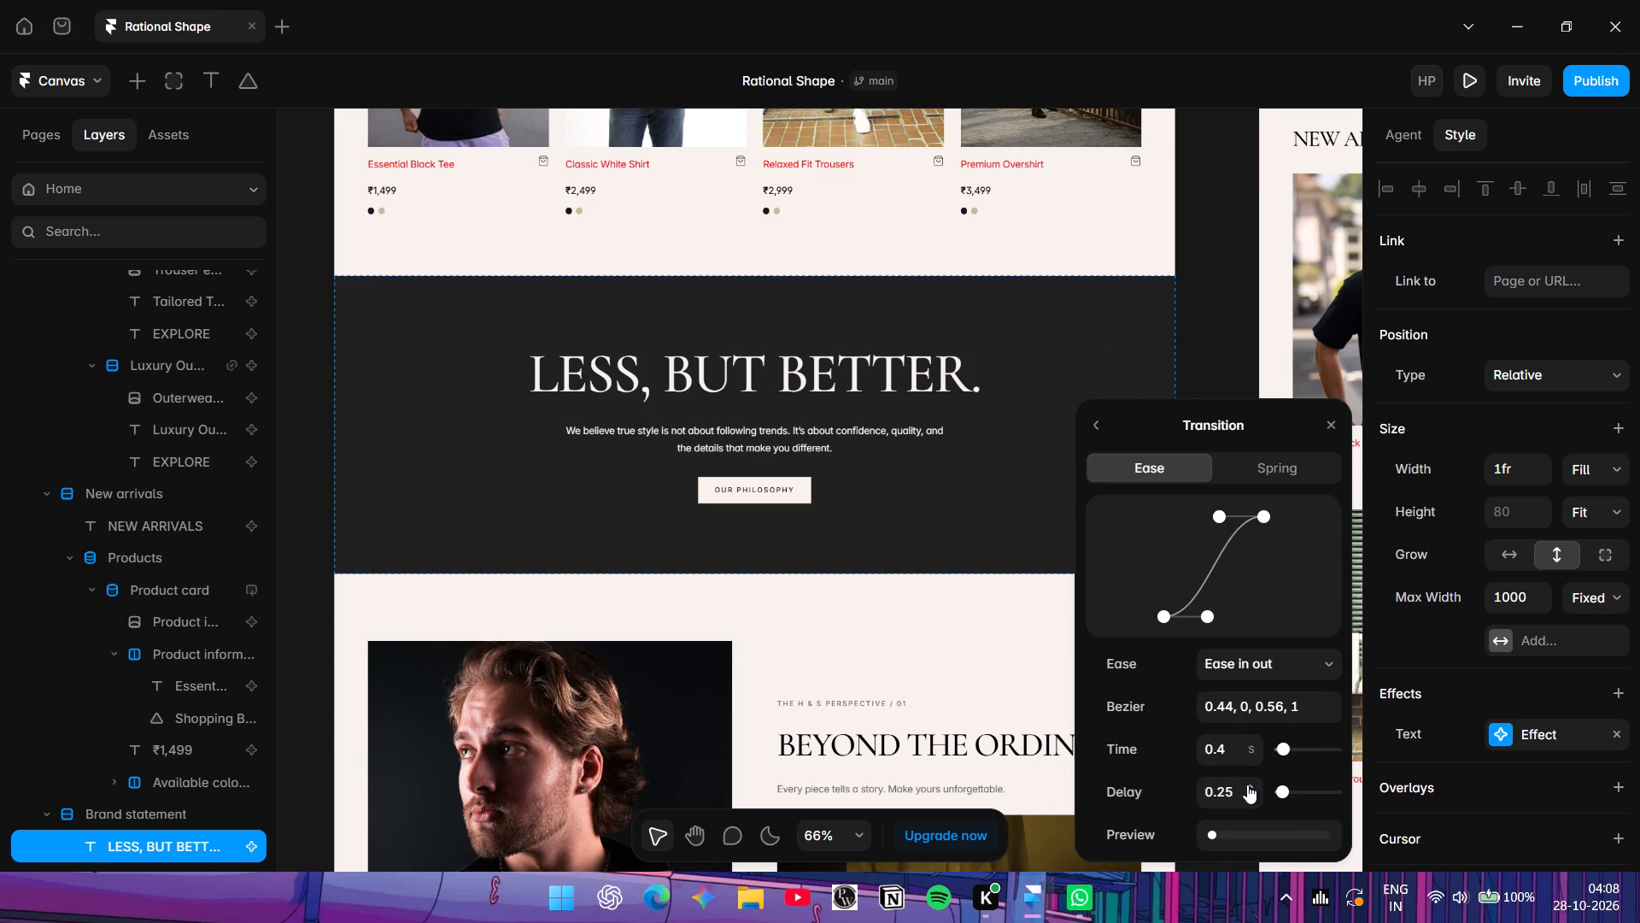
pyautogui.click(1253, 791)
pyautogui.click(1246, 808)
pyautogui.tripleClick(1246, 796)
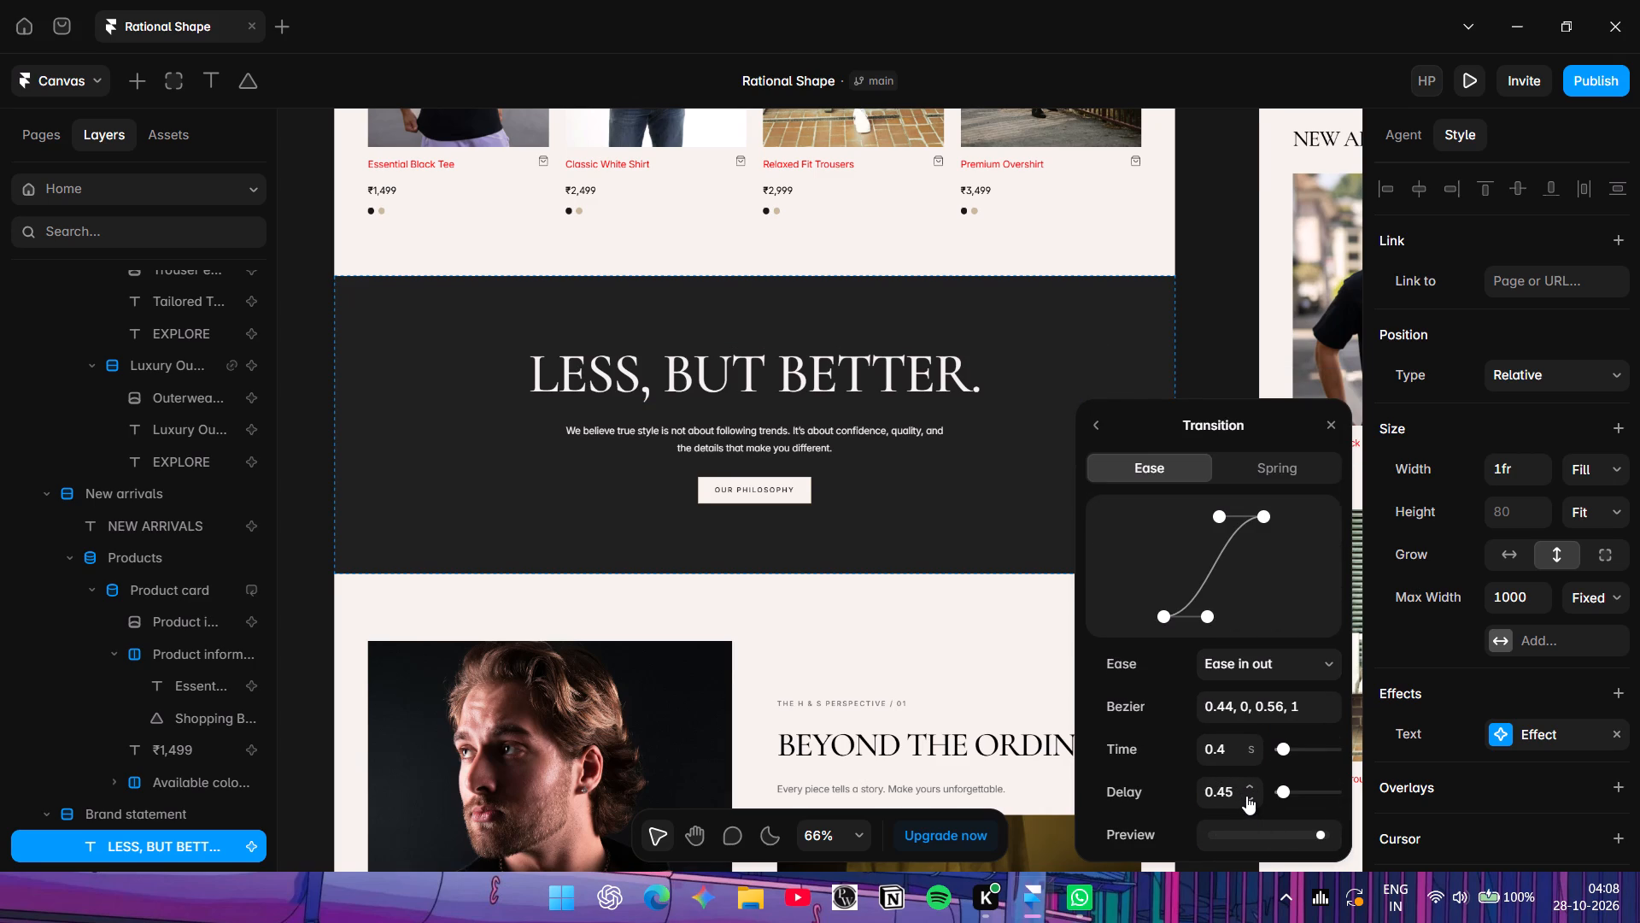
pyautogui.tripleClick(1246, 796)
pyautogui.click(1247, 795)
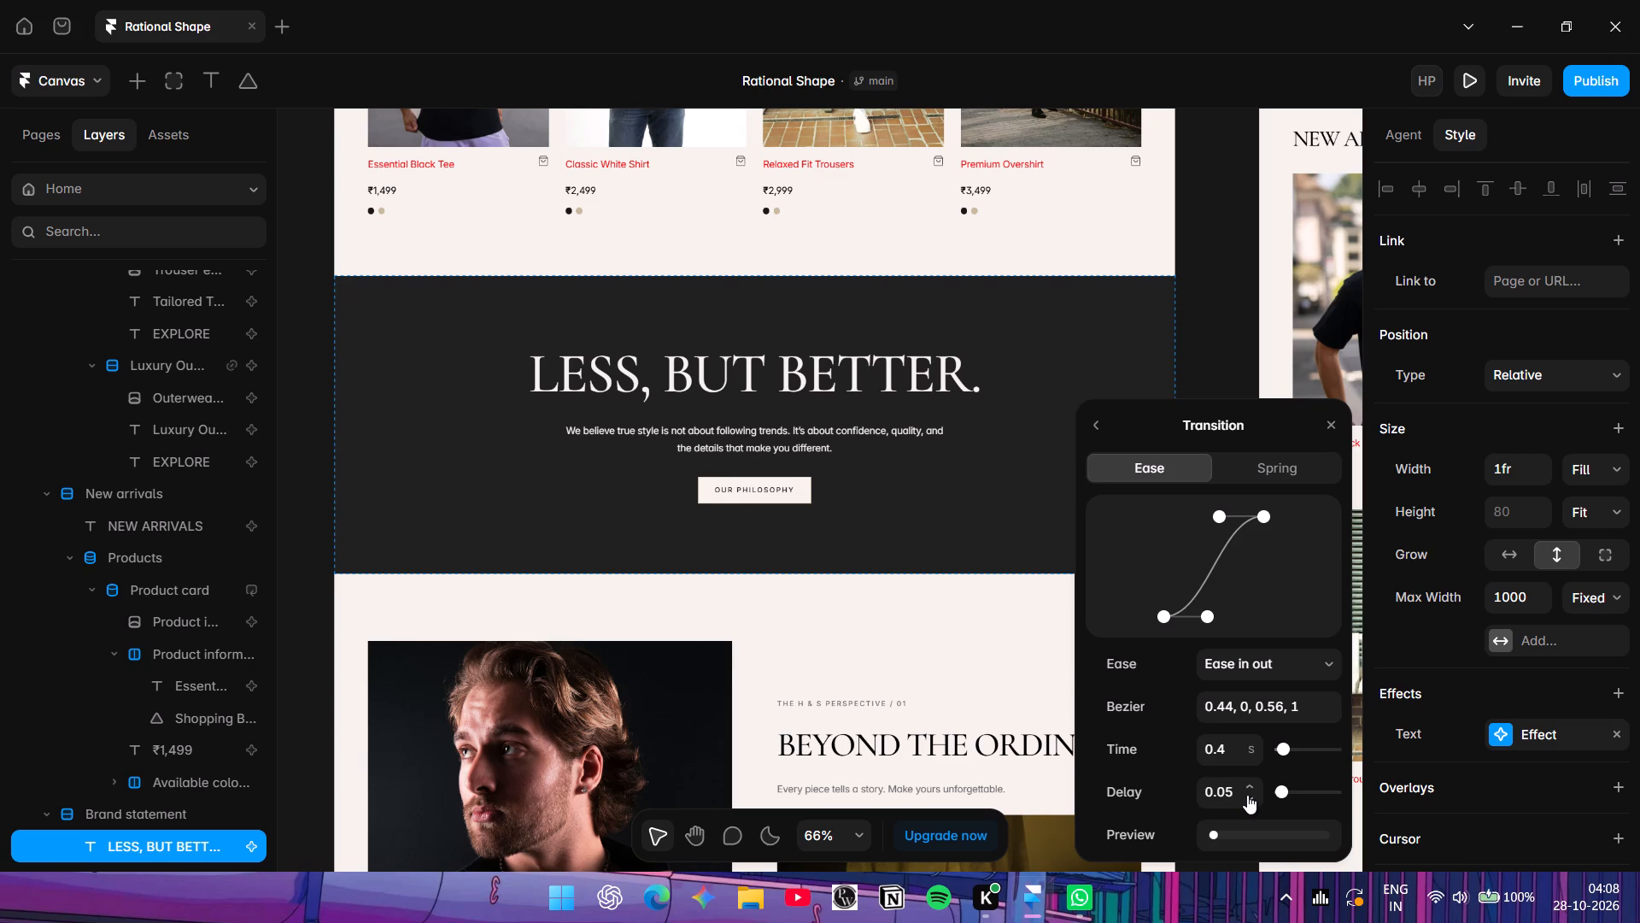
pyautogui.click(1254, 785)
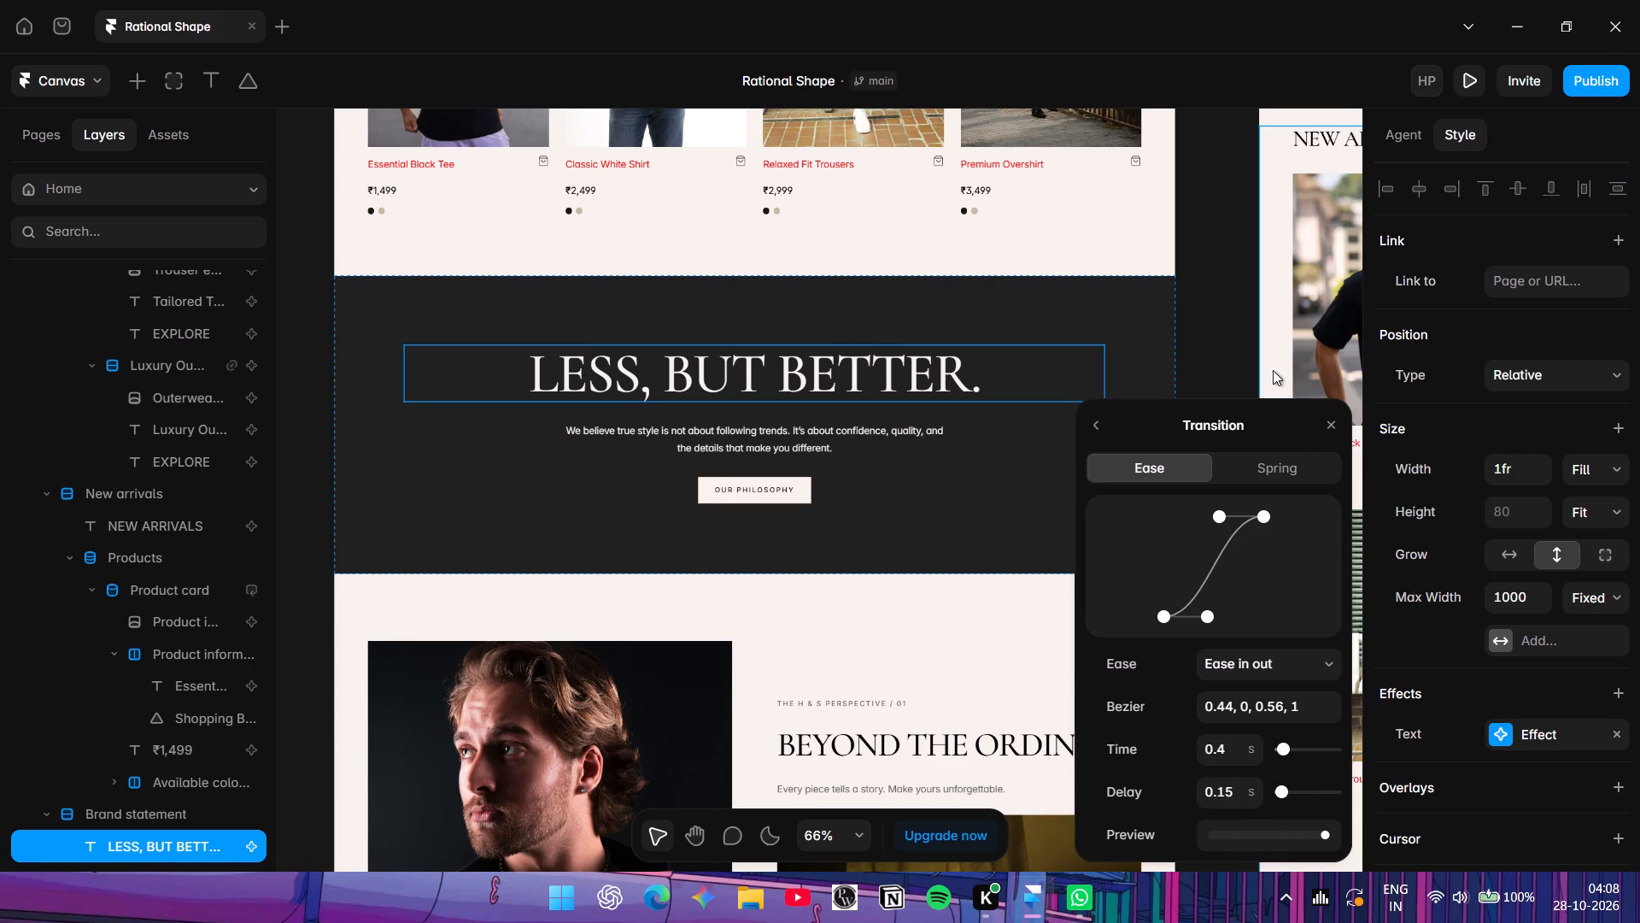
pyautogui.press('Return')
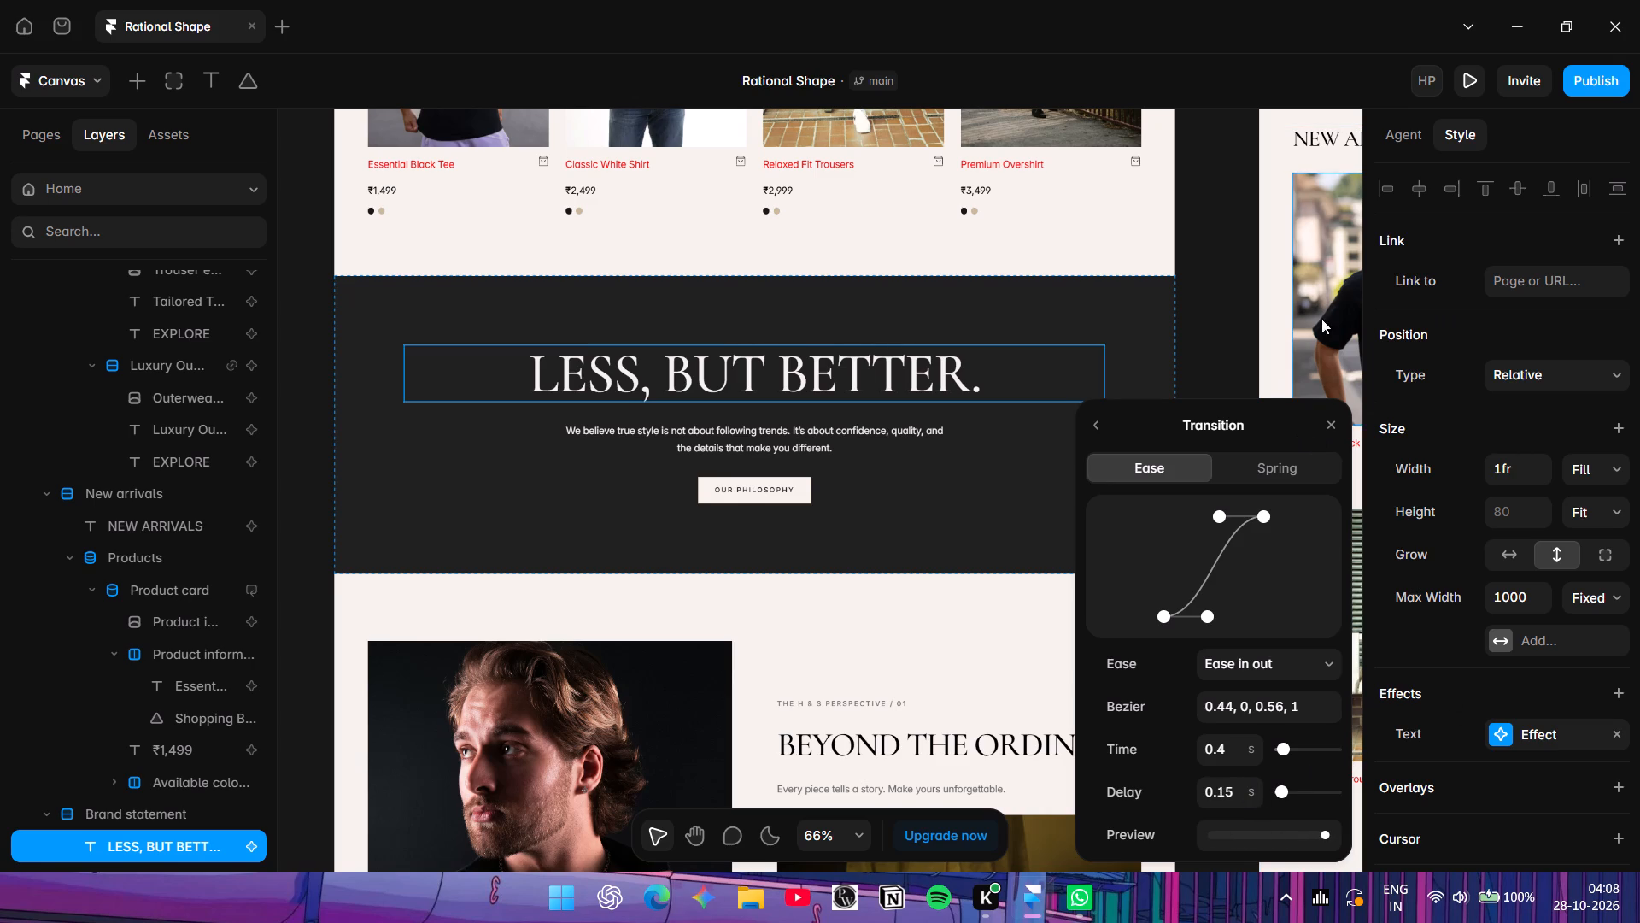
# Preview the page around New Arrivals and LESS, BUT BETTER. to check the heading's animation, and return to the canvas.
pyautogui.click(1328, 424)
pyautogui.click(1471, 81)
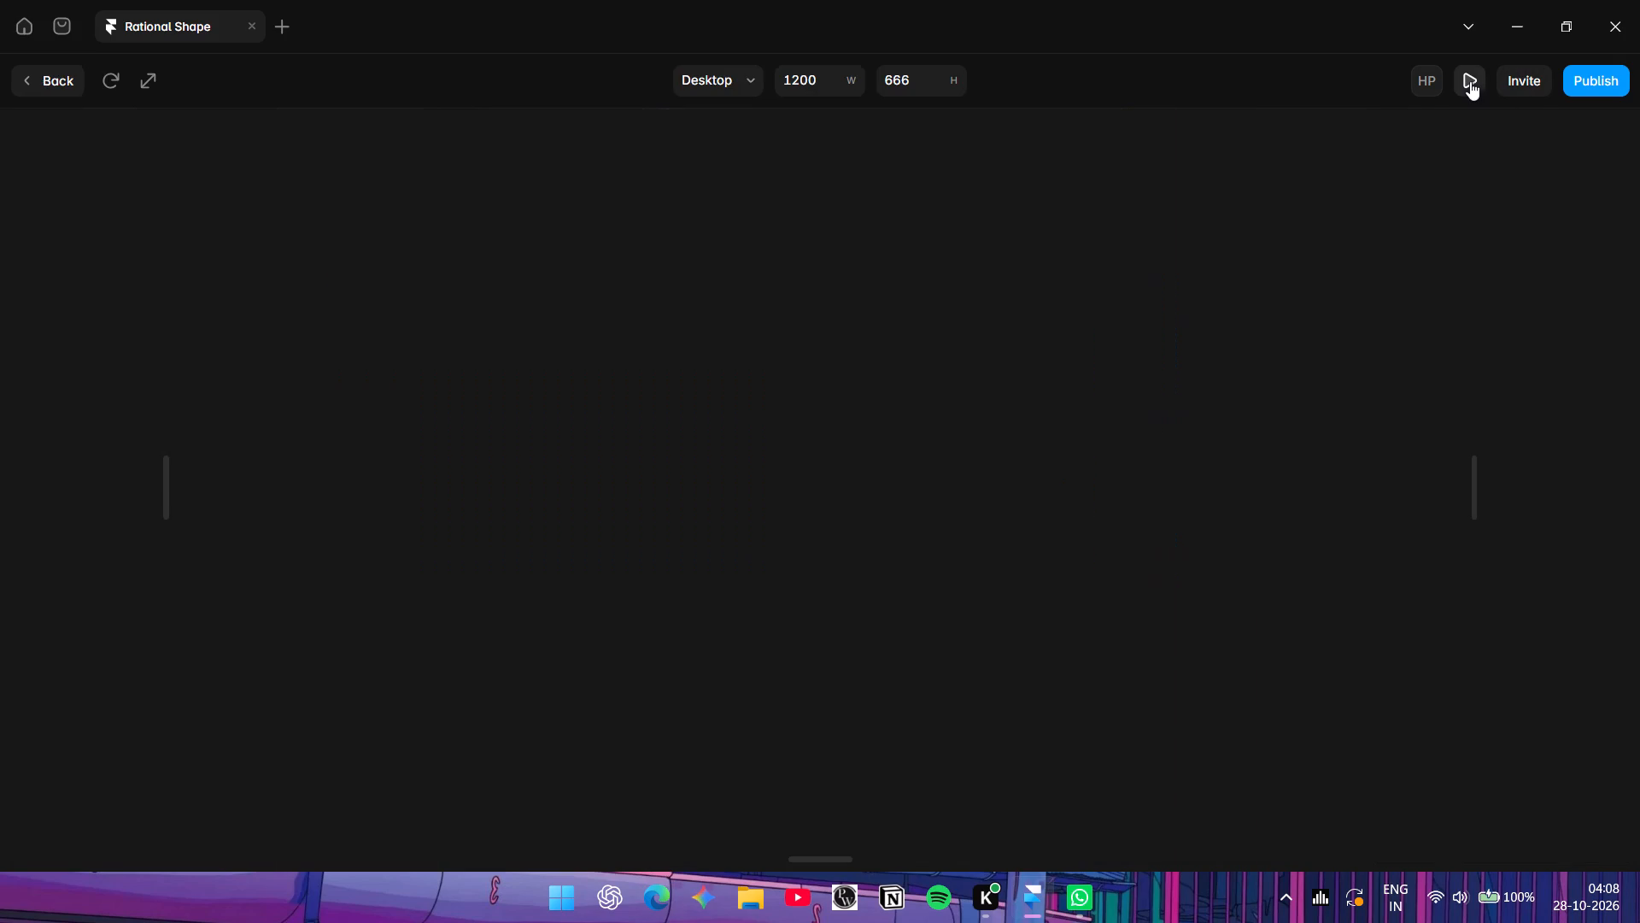
pyautogui.scroll(-12, 1014, 155)
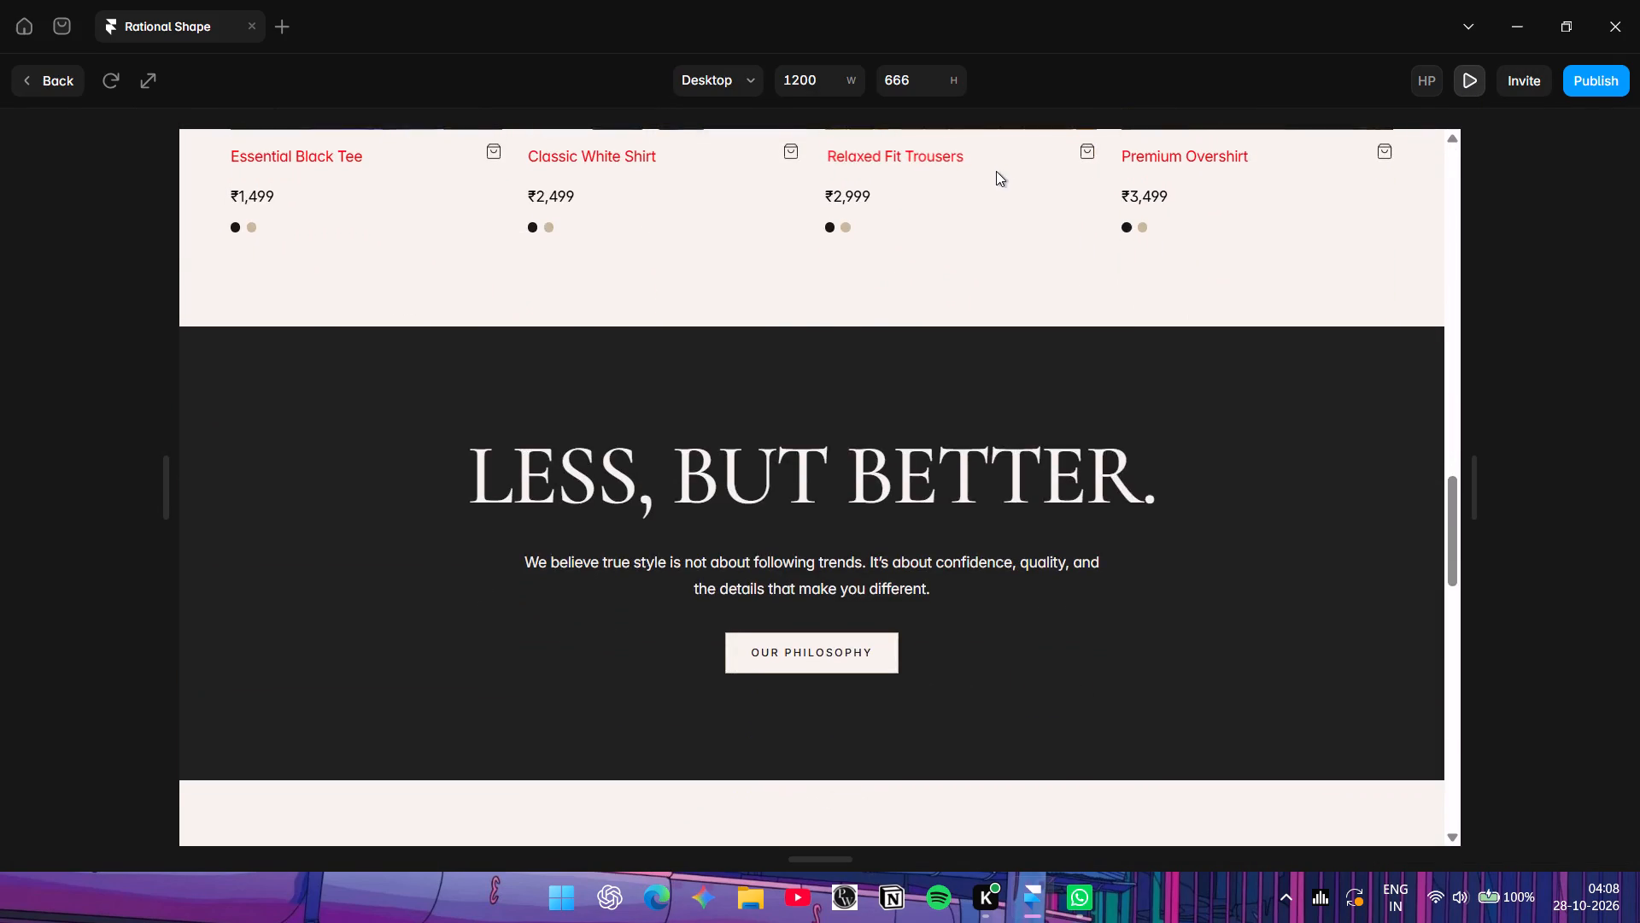
pyautogui.scroll(1, 996, 171)
pyautogui.scroll(2, 969, 256)
pyautogui.scroll(-2, 990, 257)
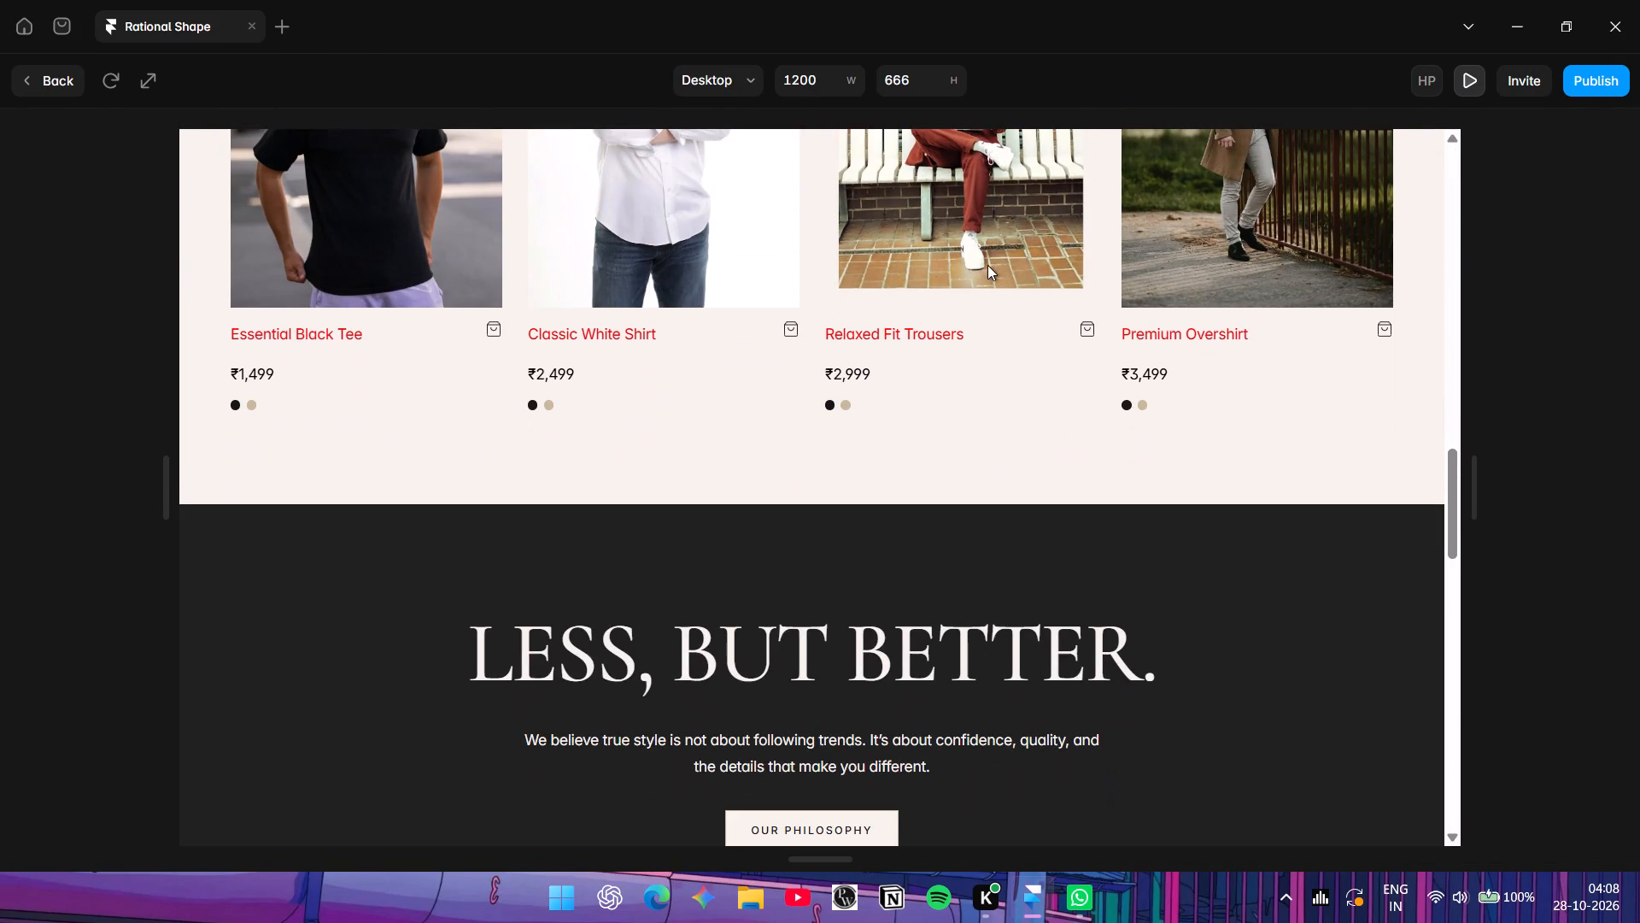
pyautogui.click(47, 95)
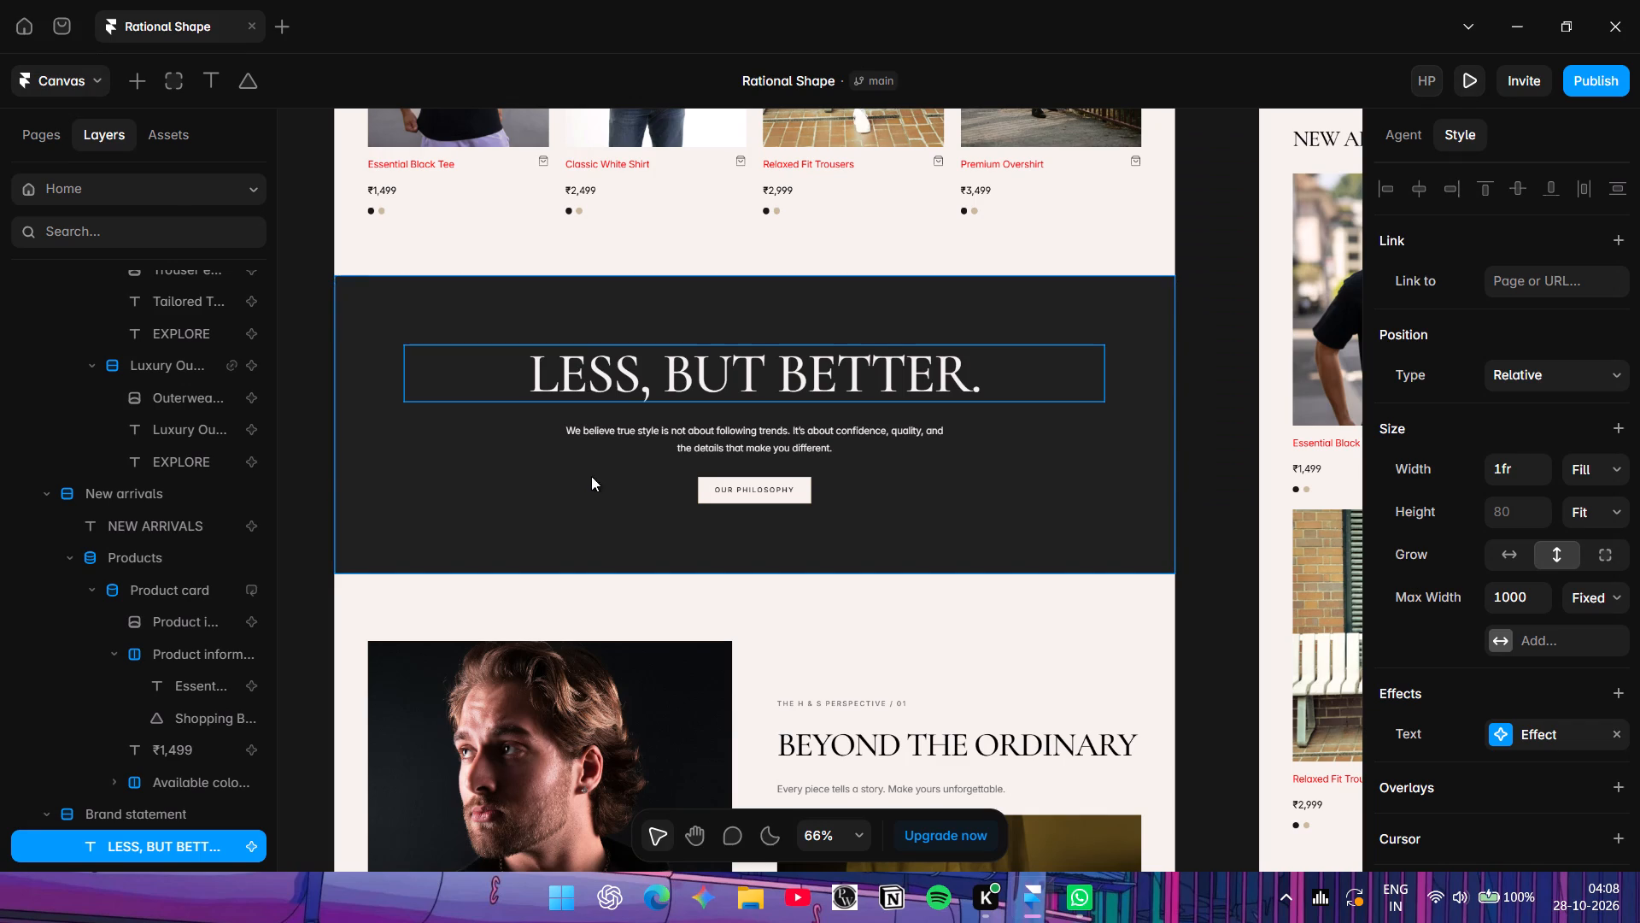
# Set the LESS, BUT BETTER. heading's Text effect trigger to Layer in view, starting at the layer's top, without replay.
pyautogui.click(1492, 733)
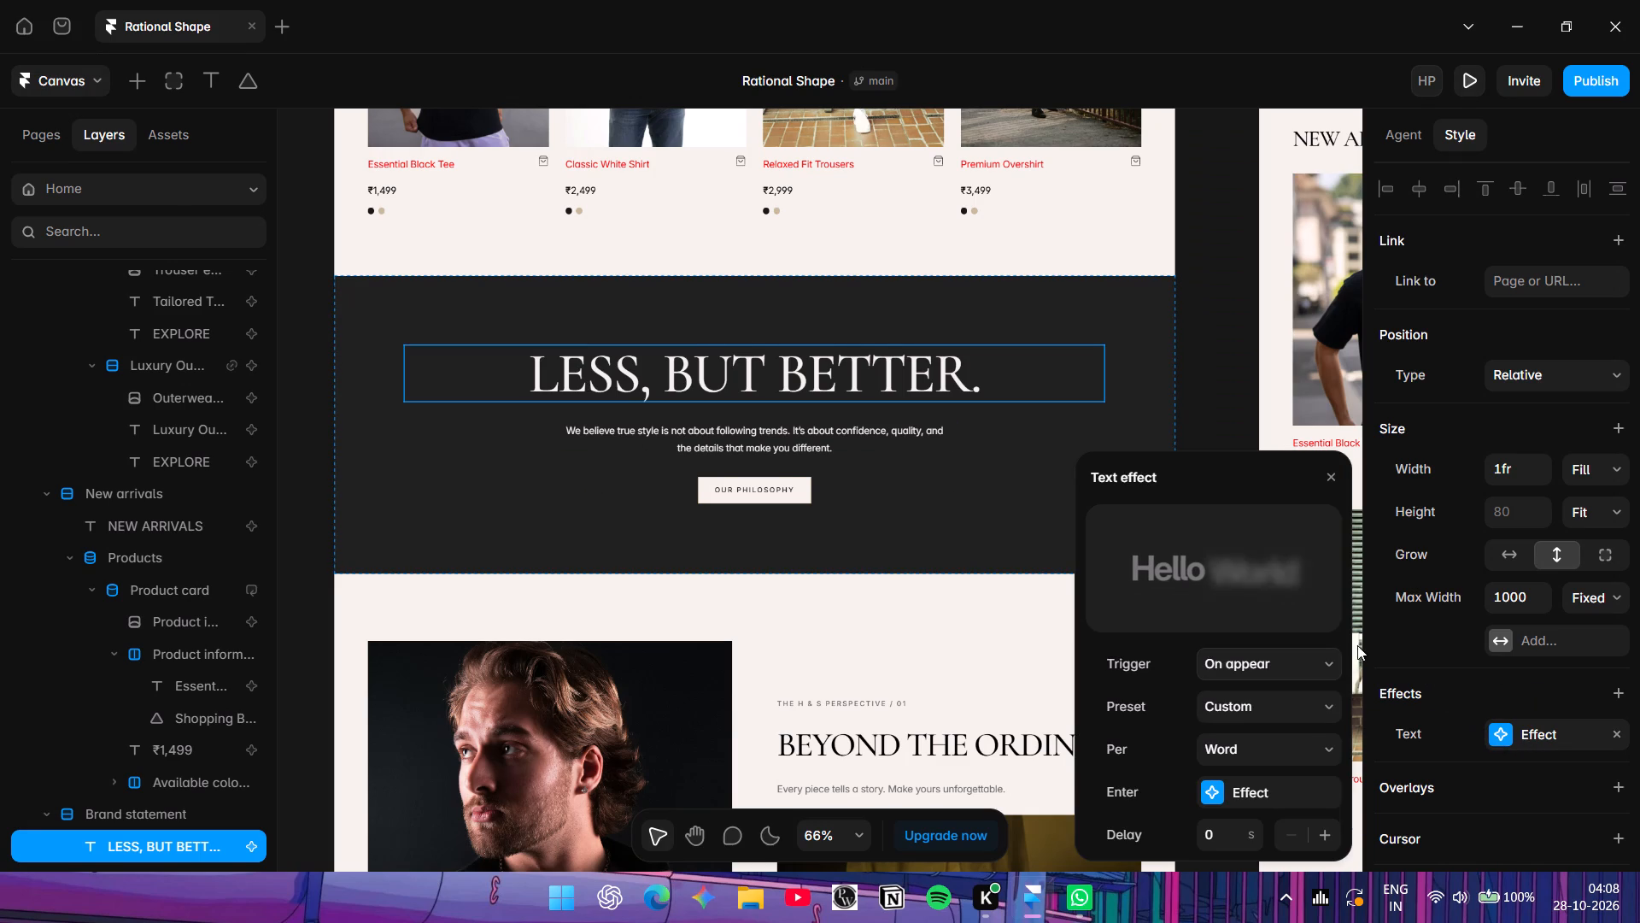
pyautogui.click(1328, 659)
pyautogui.click(1261, 727)
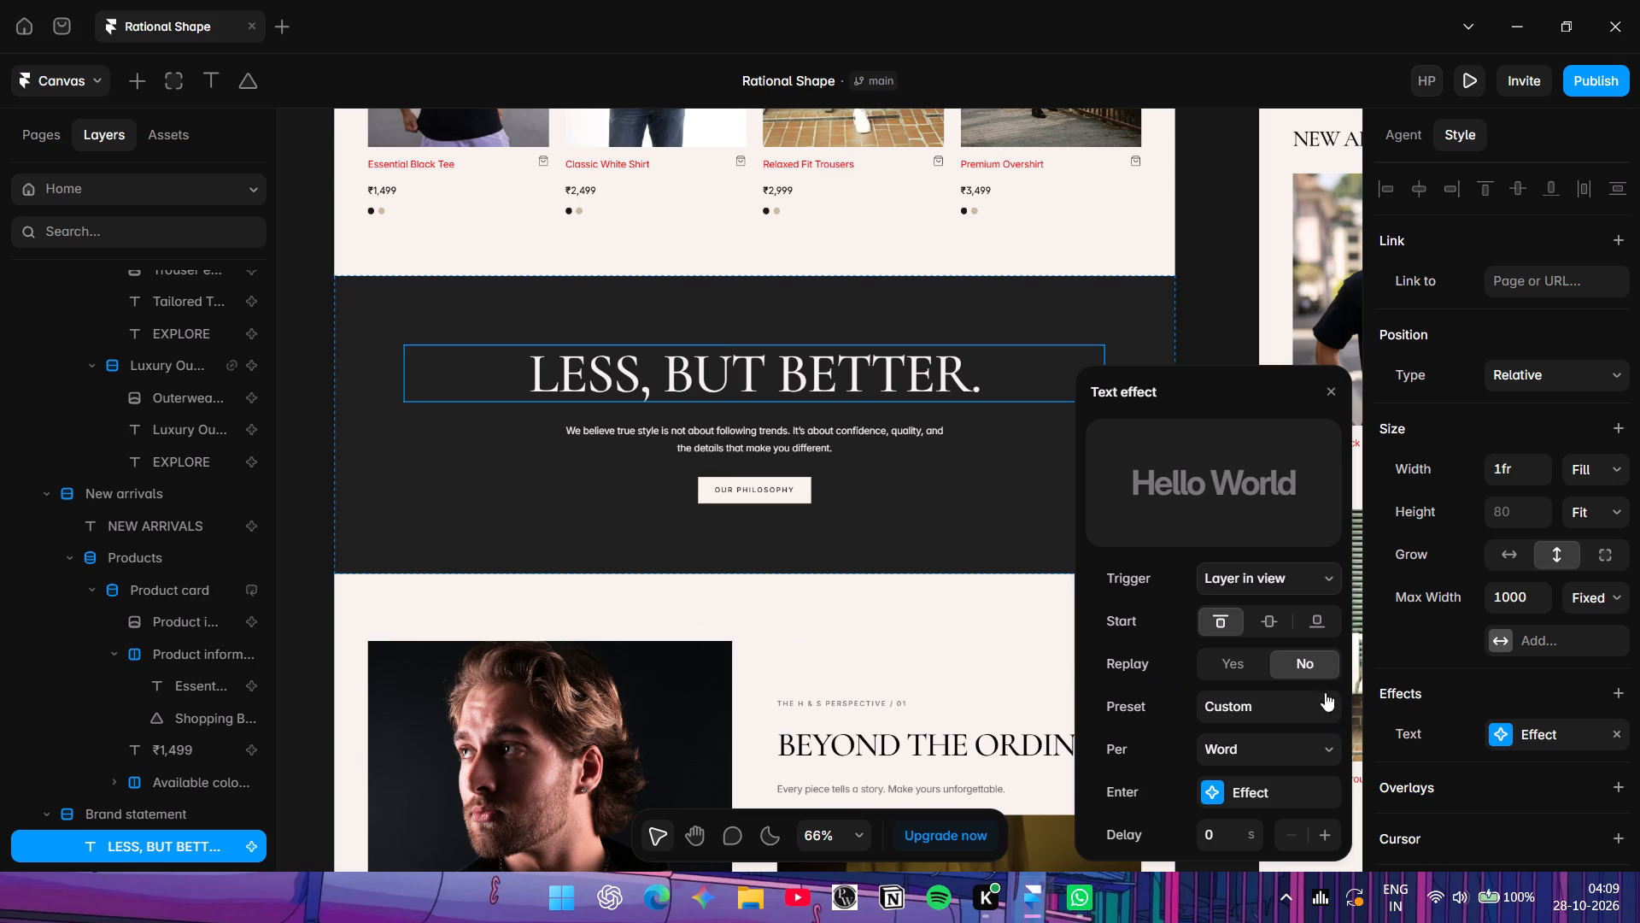
pyautogui.click(1263, 610)
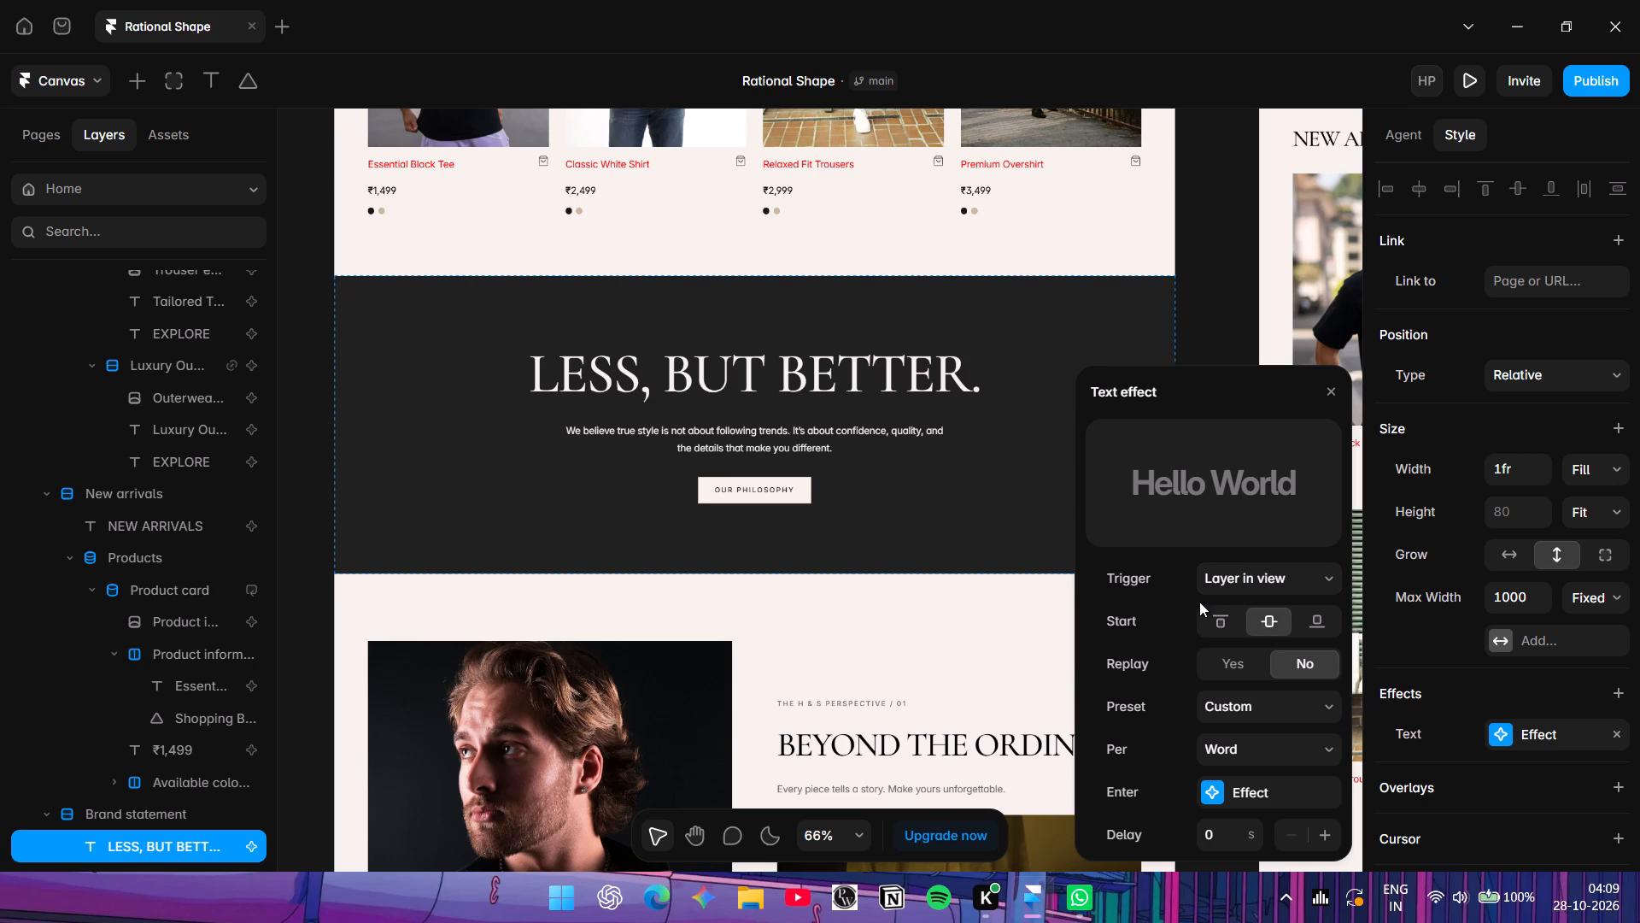
pyautogui.click(1206, 617)
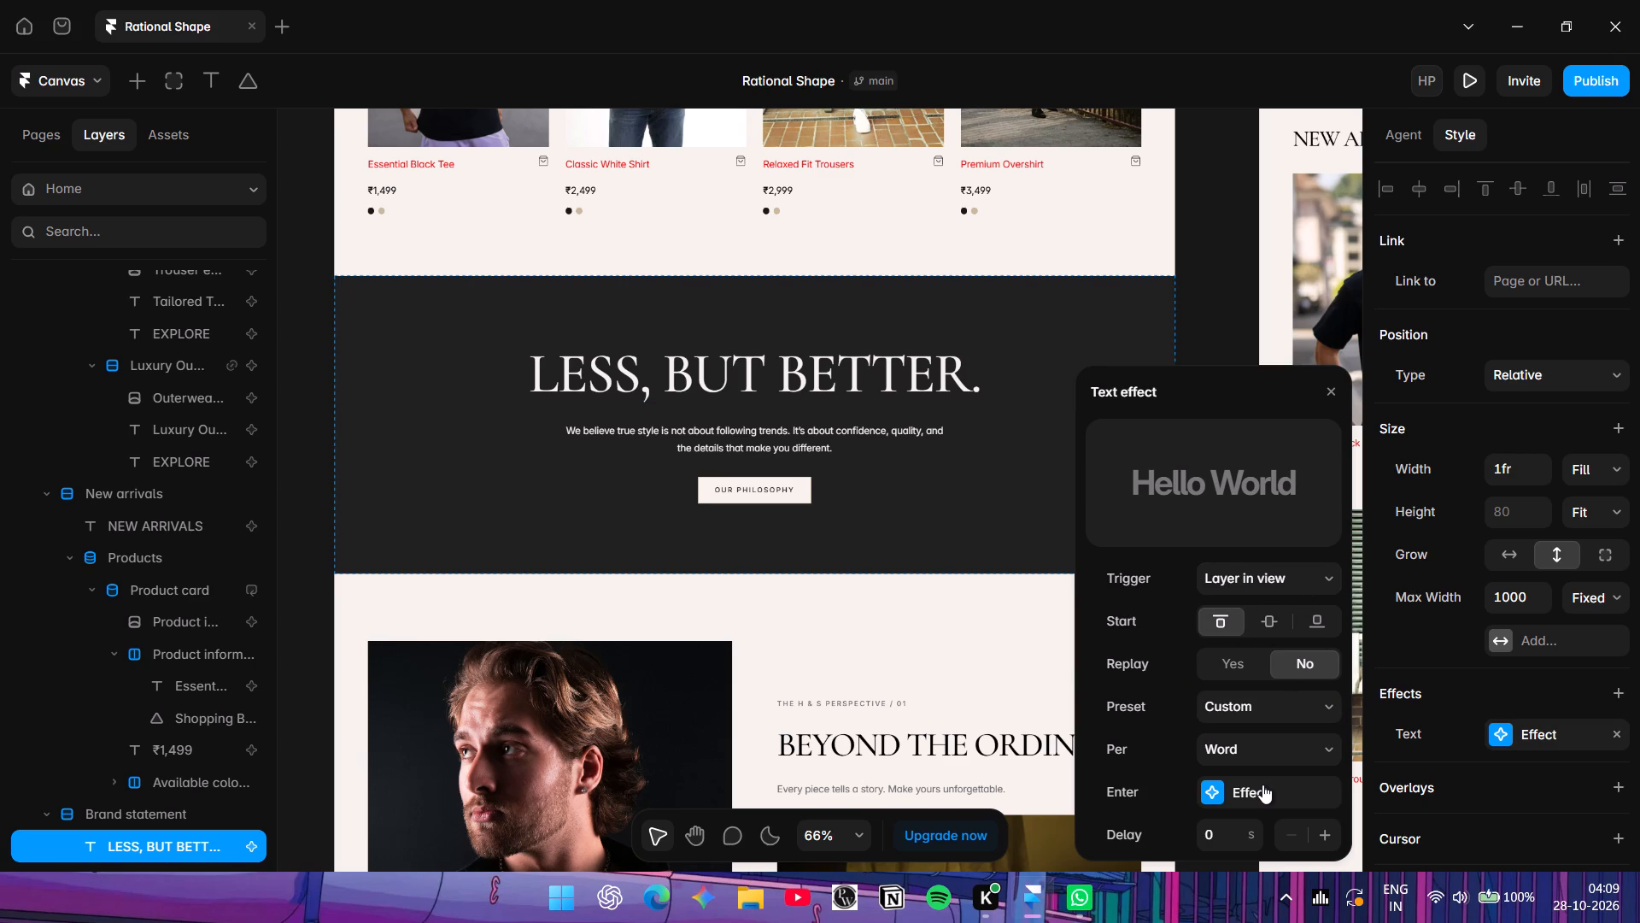
pyautogui.press('Return')
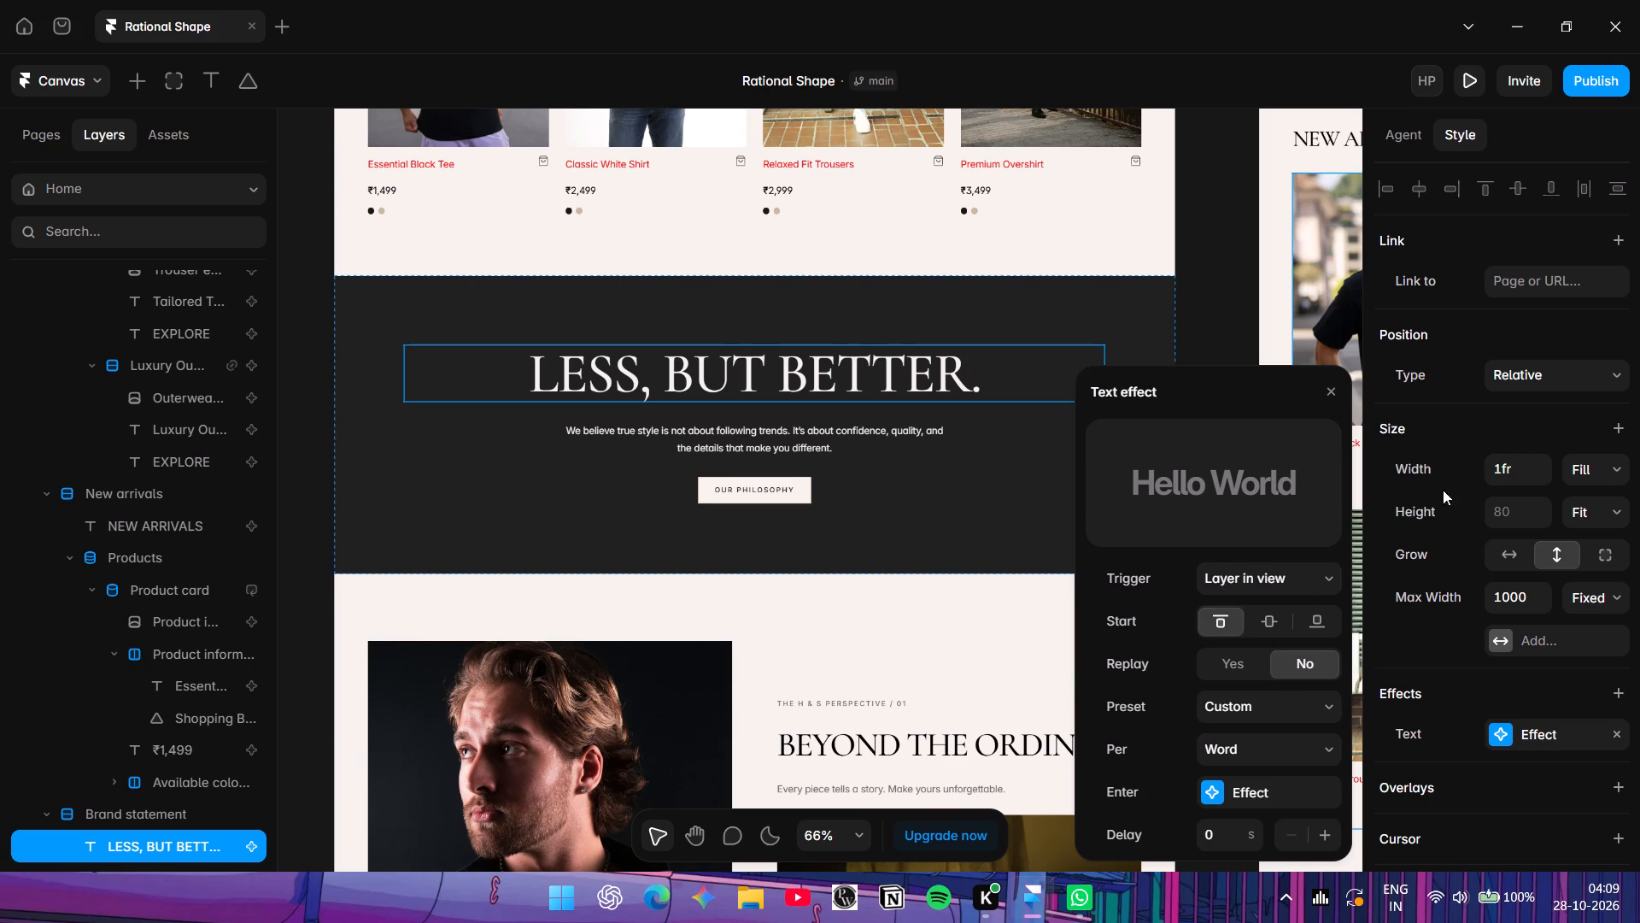
pyautogui.click(1332, 396)
# Preview the page down to LESS, BUT BETTER. to check the heading's Layer in view animation, and return to the canvas.
pyautogui.click(1473, 77)
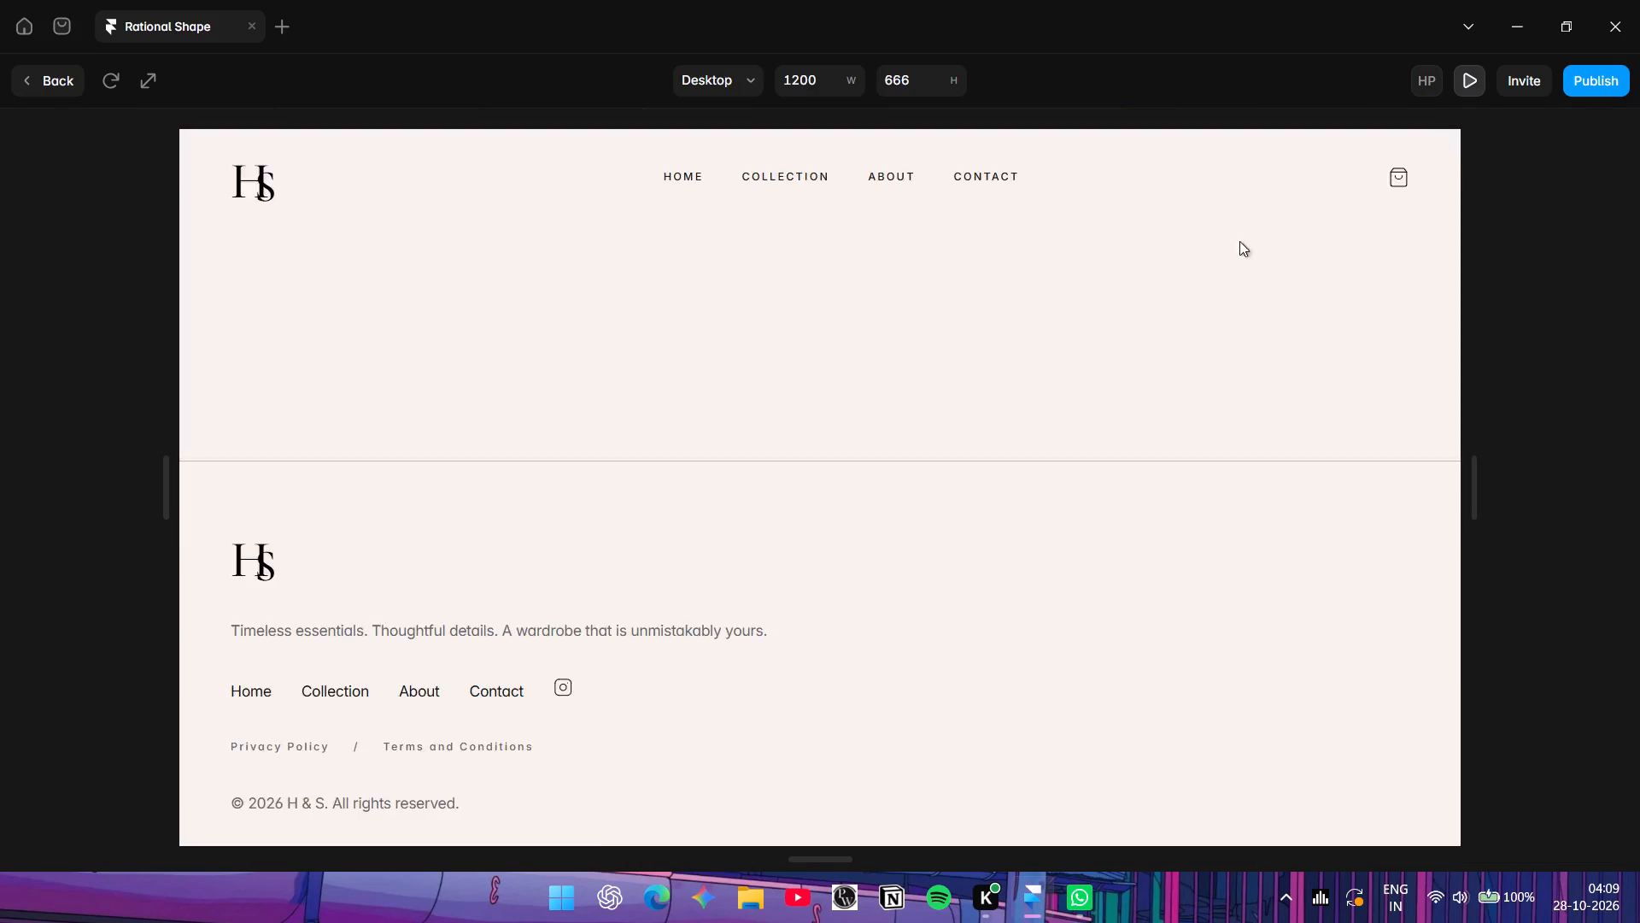
pyautogui.scroll(-9, 935, 366)
pyautogui.scroll(-4, 819, 450)
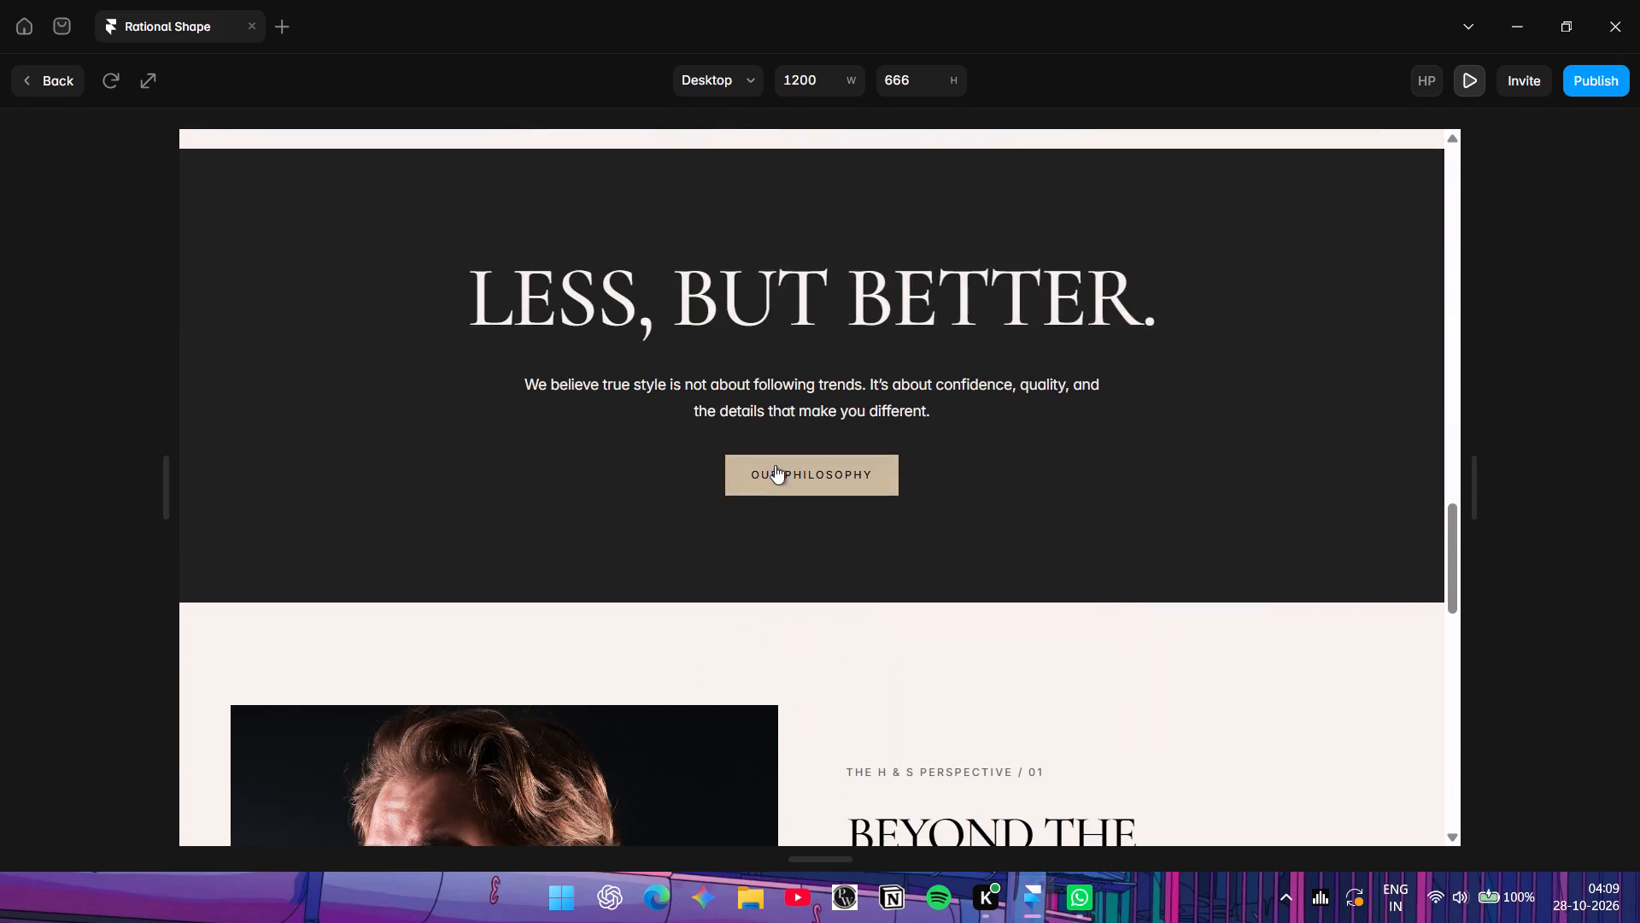
pyautogui.scroll(12, 798, 403)
pyautogui.scroll(-8, 823, 372)
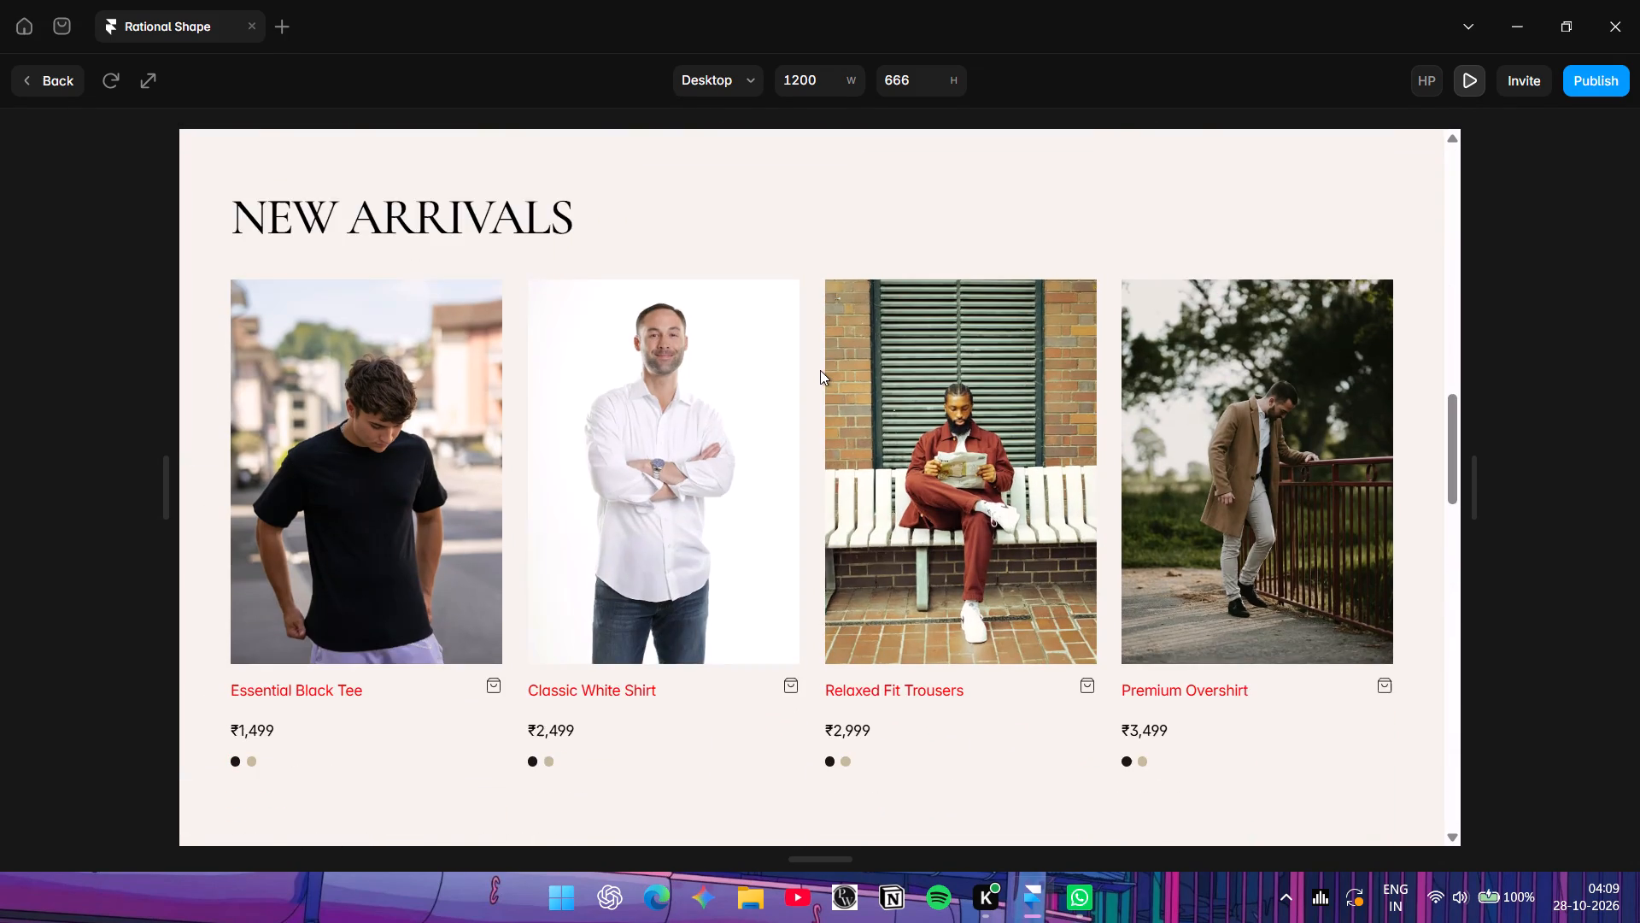
pyautogui.scroll(-3, 820, 370)
pyautogui.click(1473, 77)
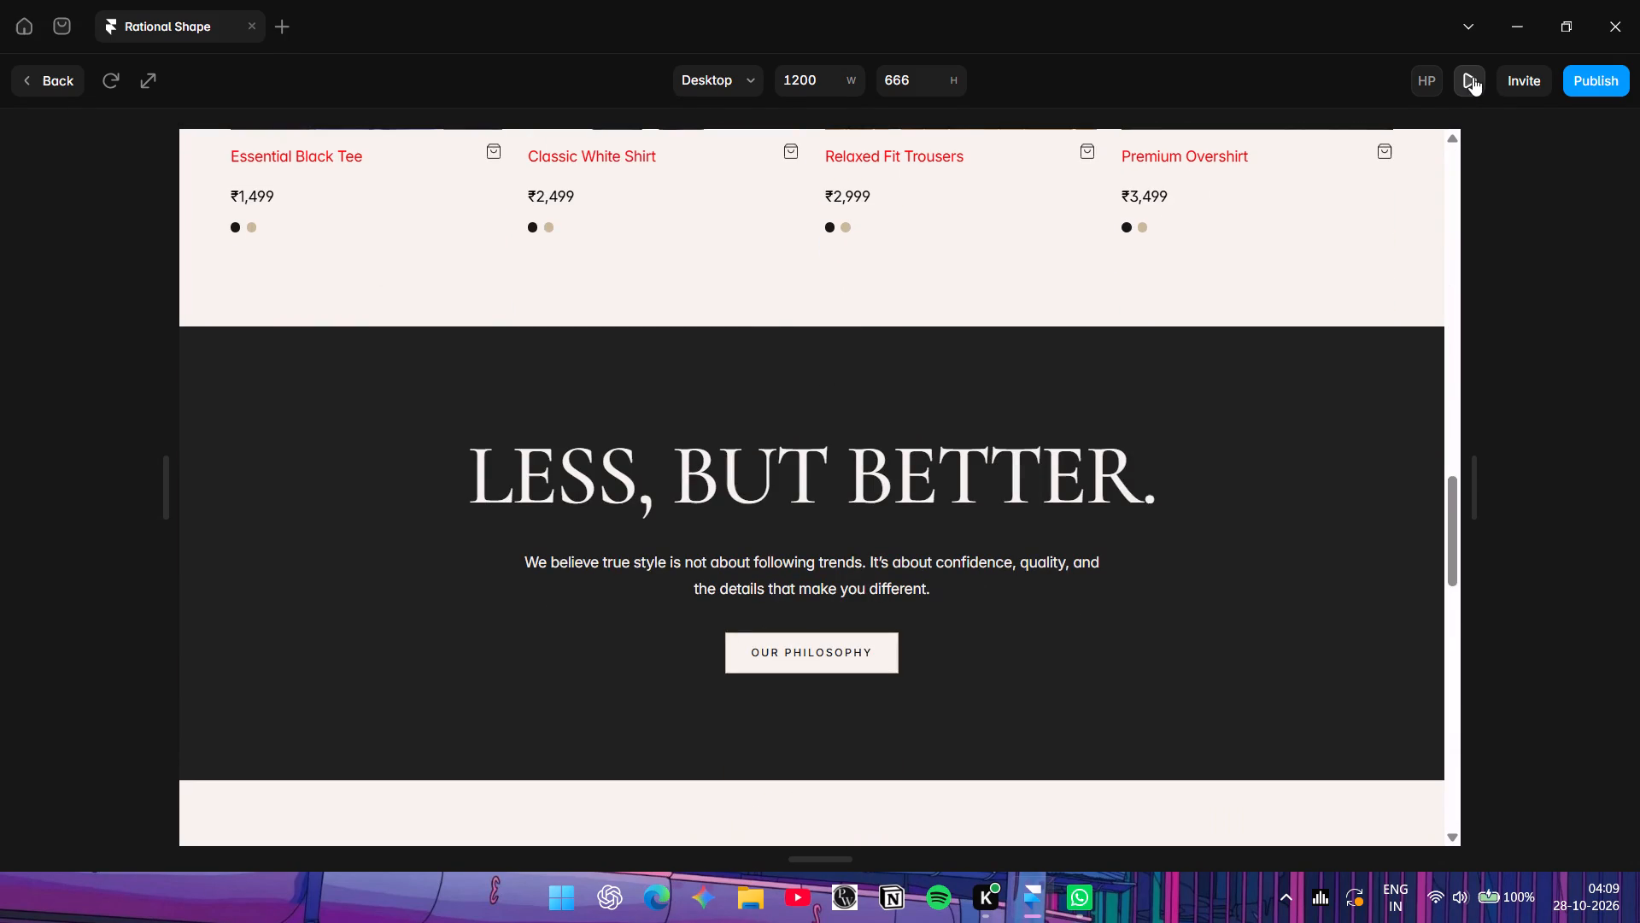
pyautogui.click(1467, 93)
pyautogui.scroll(-5, 817, 357)
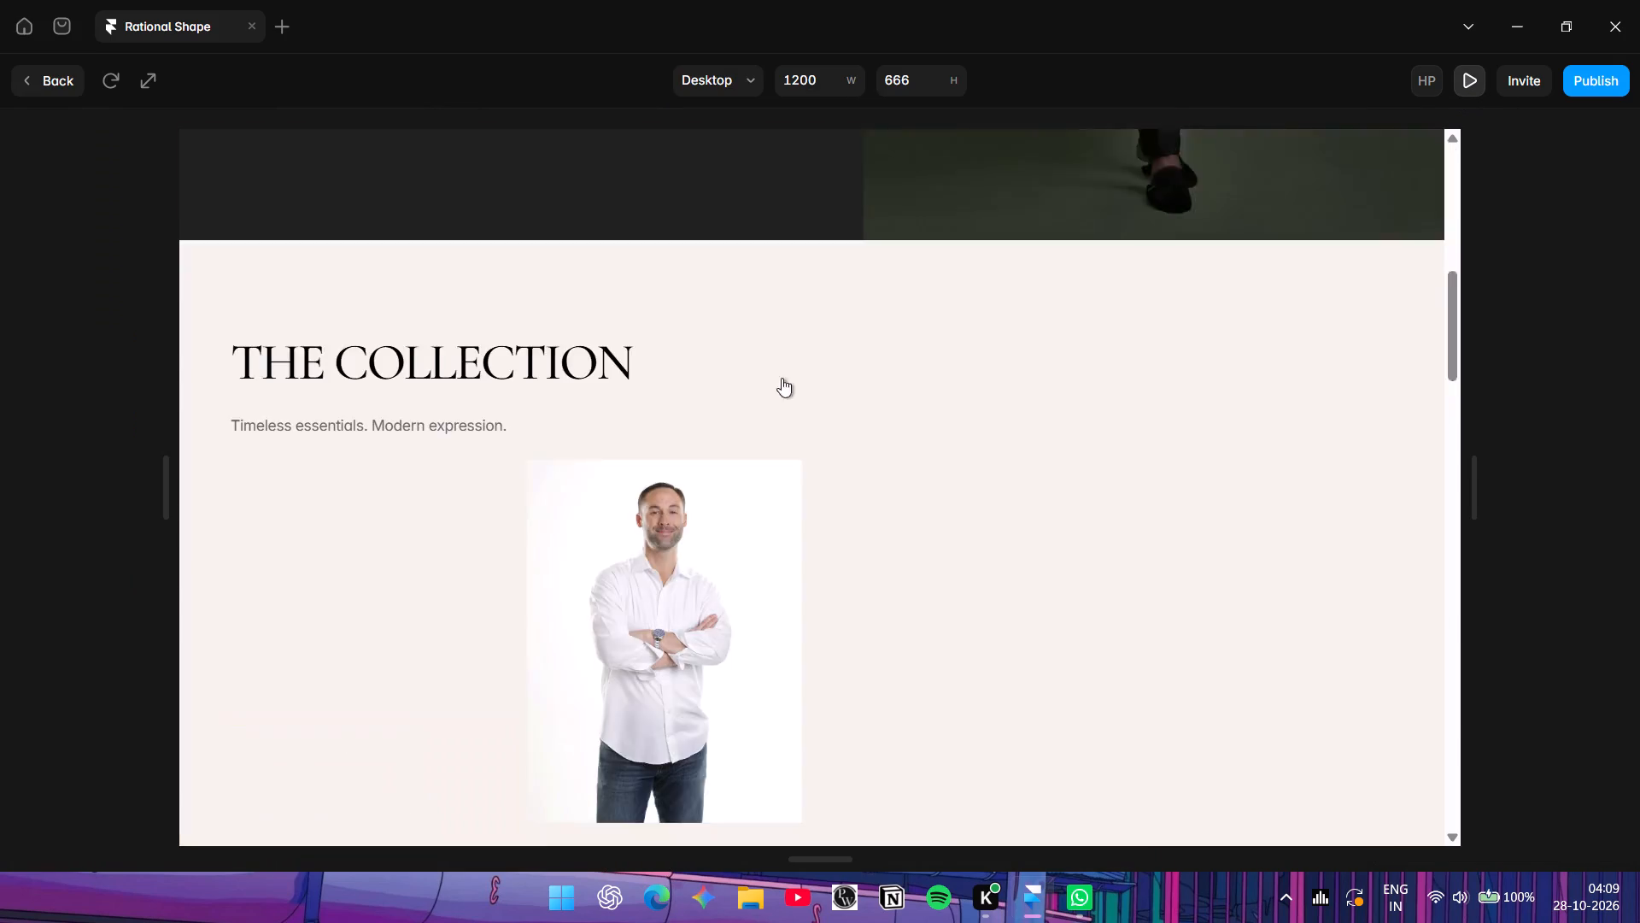
pyautogui.scroll(-7, 782, 378)
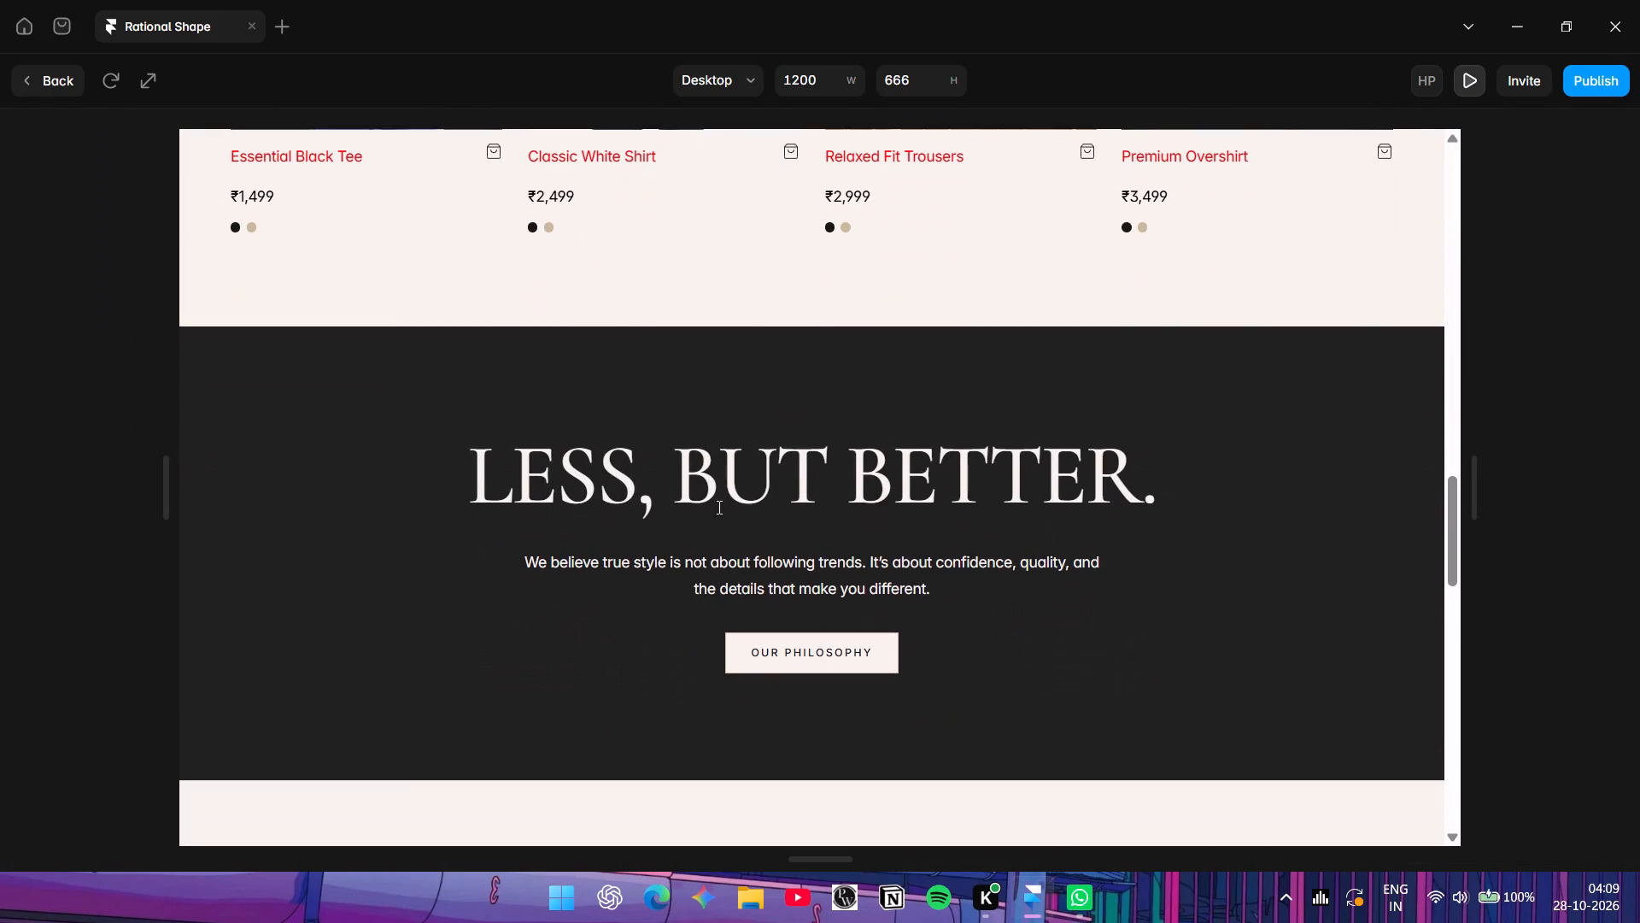
pyautogui.click(709, 556)
pyautogui.click(733, 552)
pyautogui.click(40, 74)
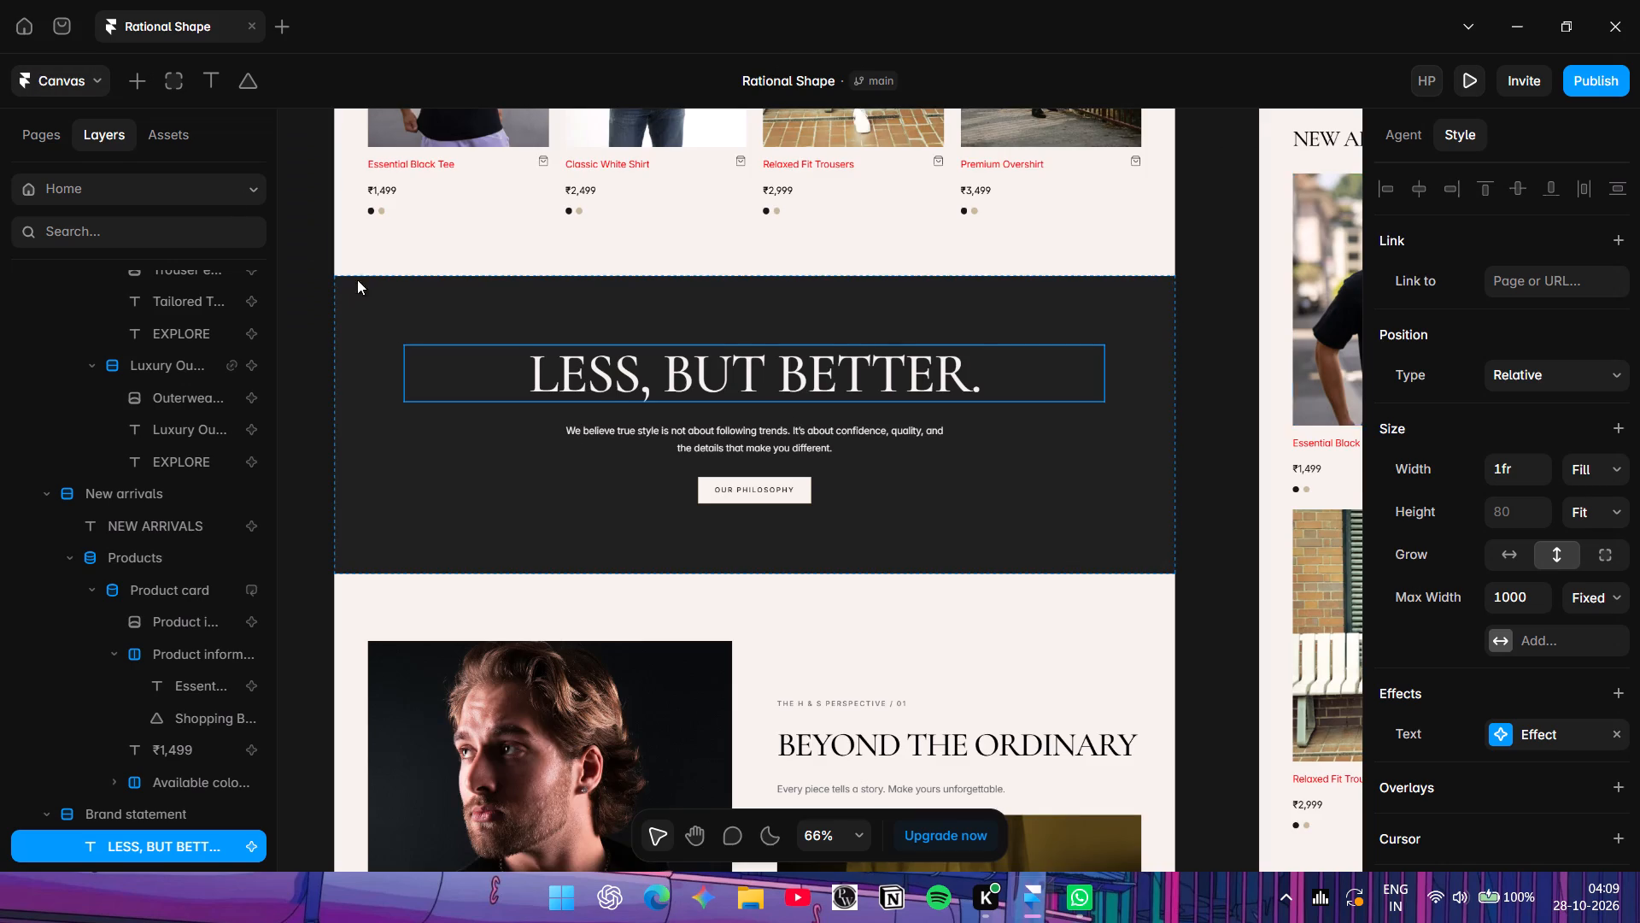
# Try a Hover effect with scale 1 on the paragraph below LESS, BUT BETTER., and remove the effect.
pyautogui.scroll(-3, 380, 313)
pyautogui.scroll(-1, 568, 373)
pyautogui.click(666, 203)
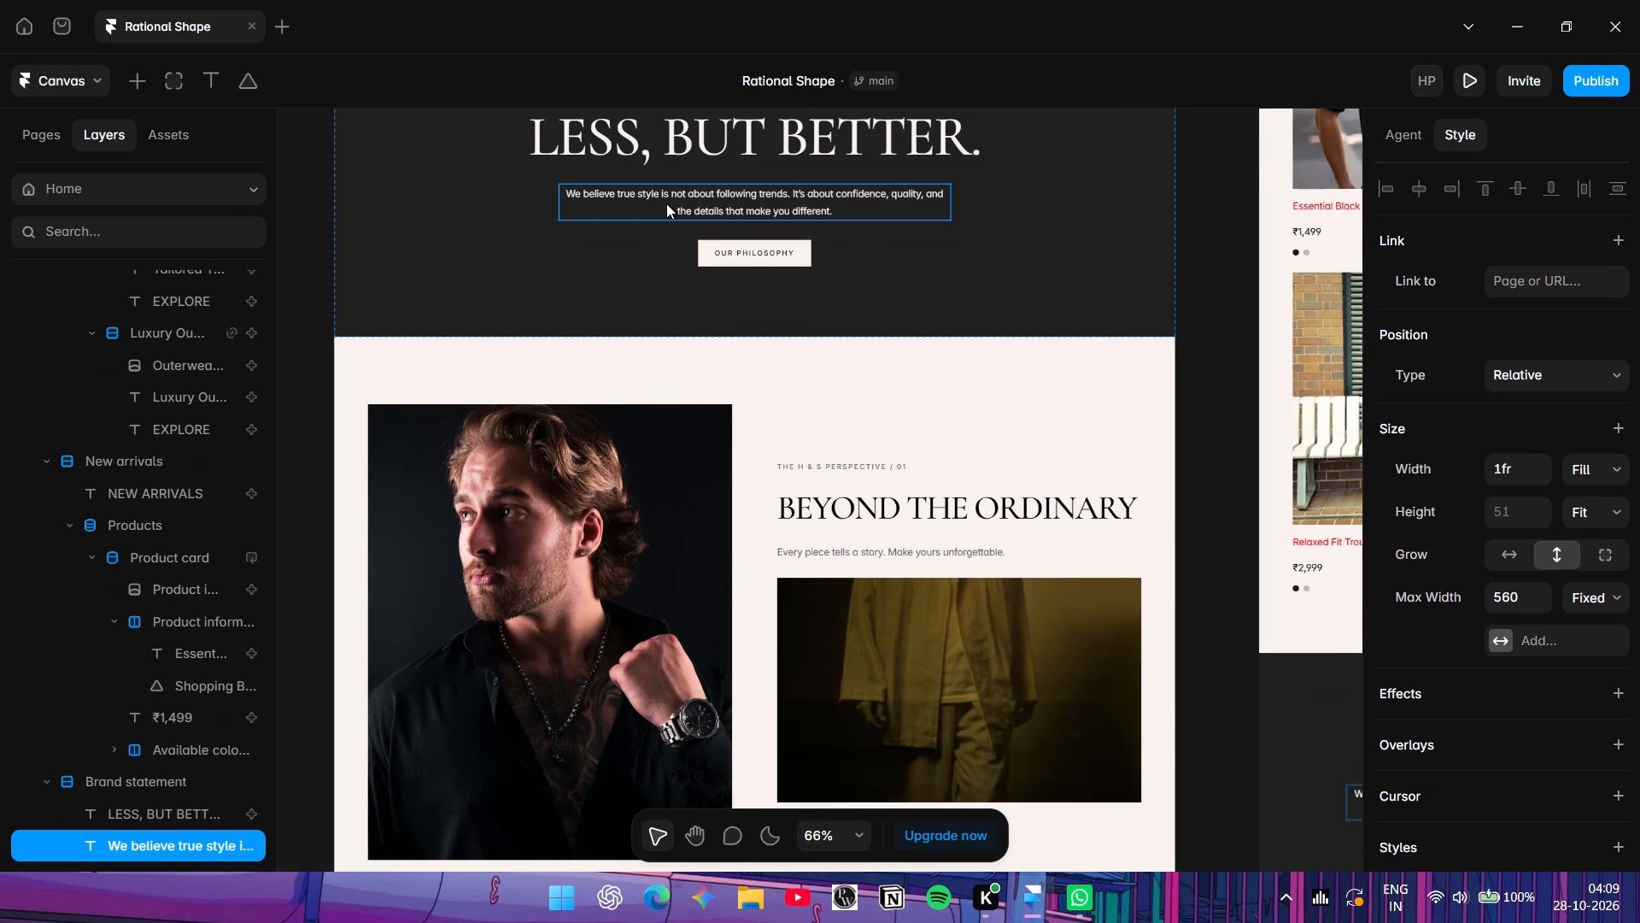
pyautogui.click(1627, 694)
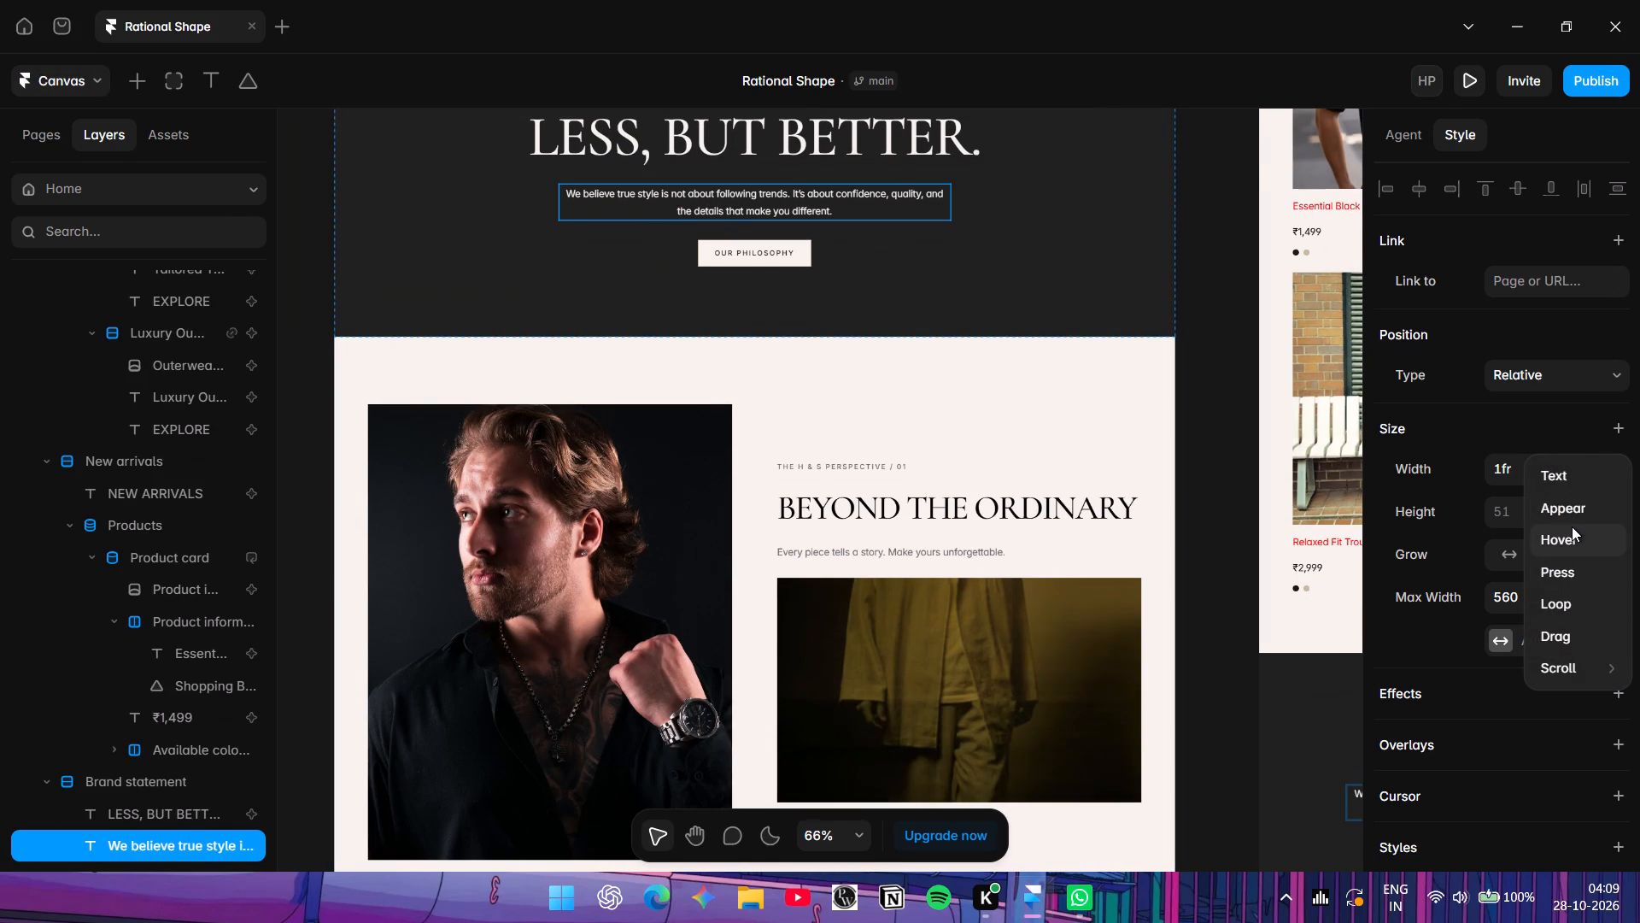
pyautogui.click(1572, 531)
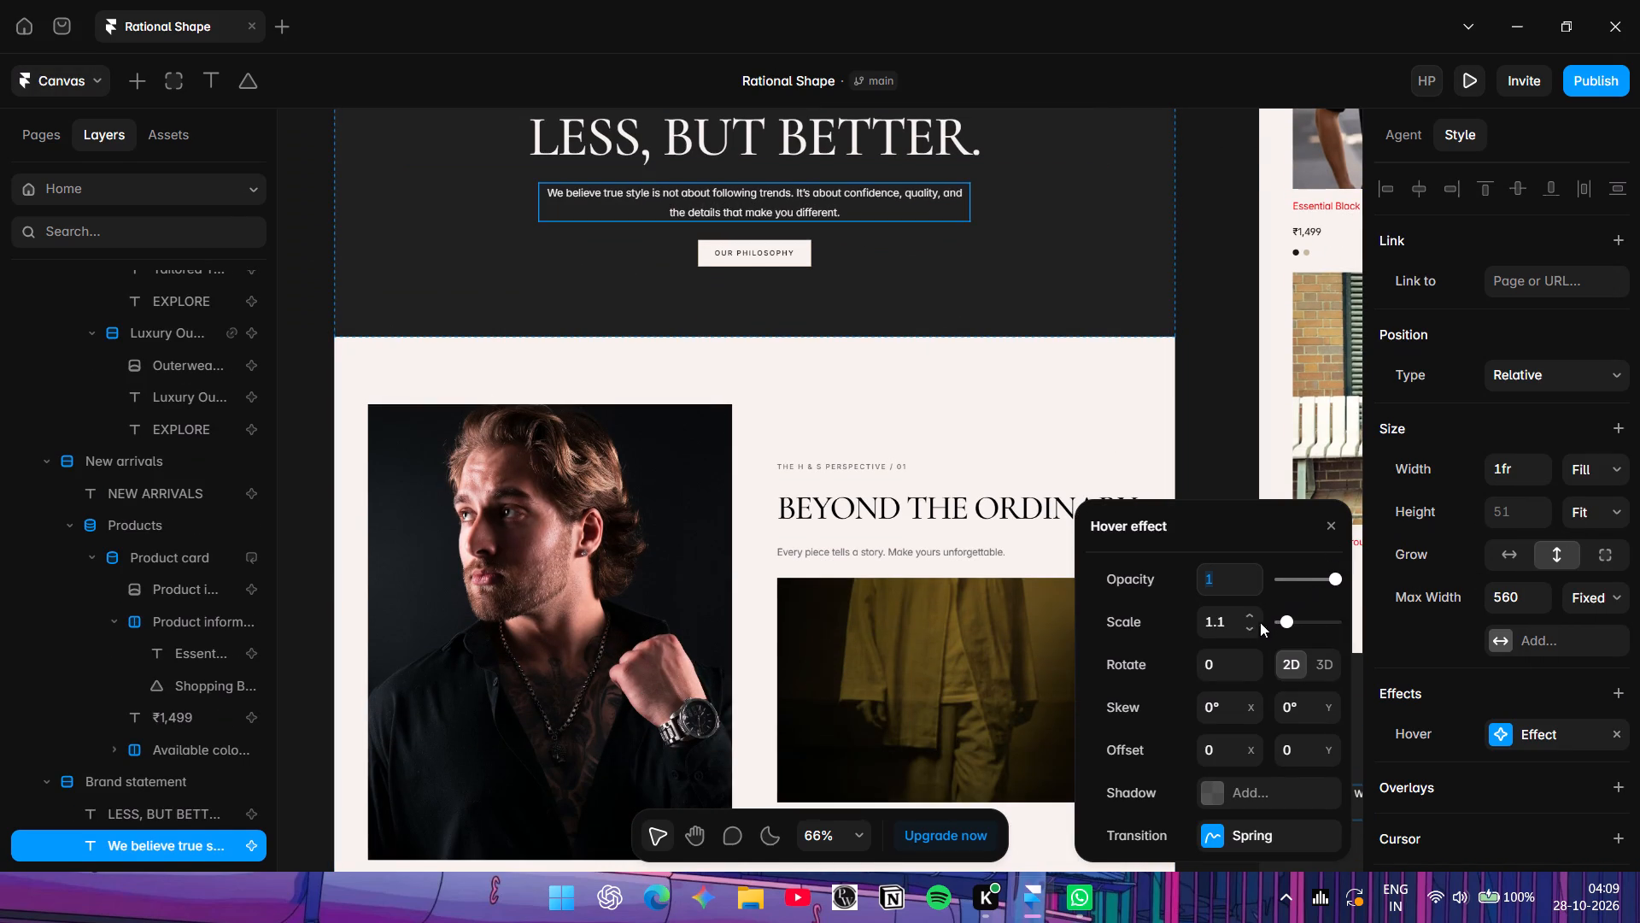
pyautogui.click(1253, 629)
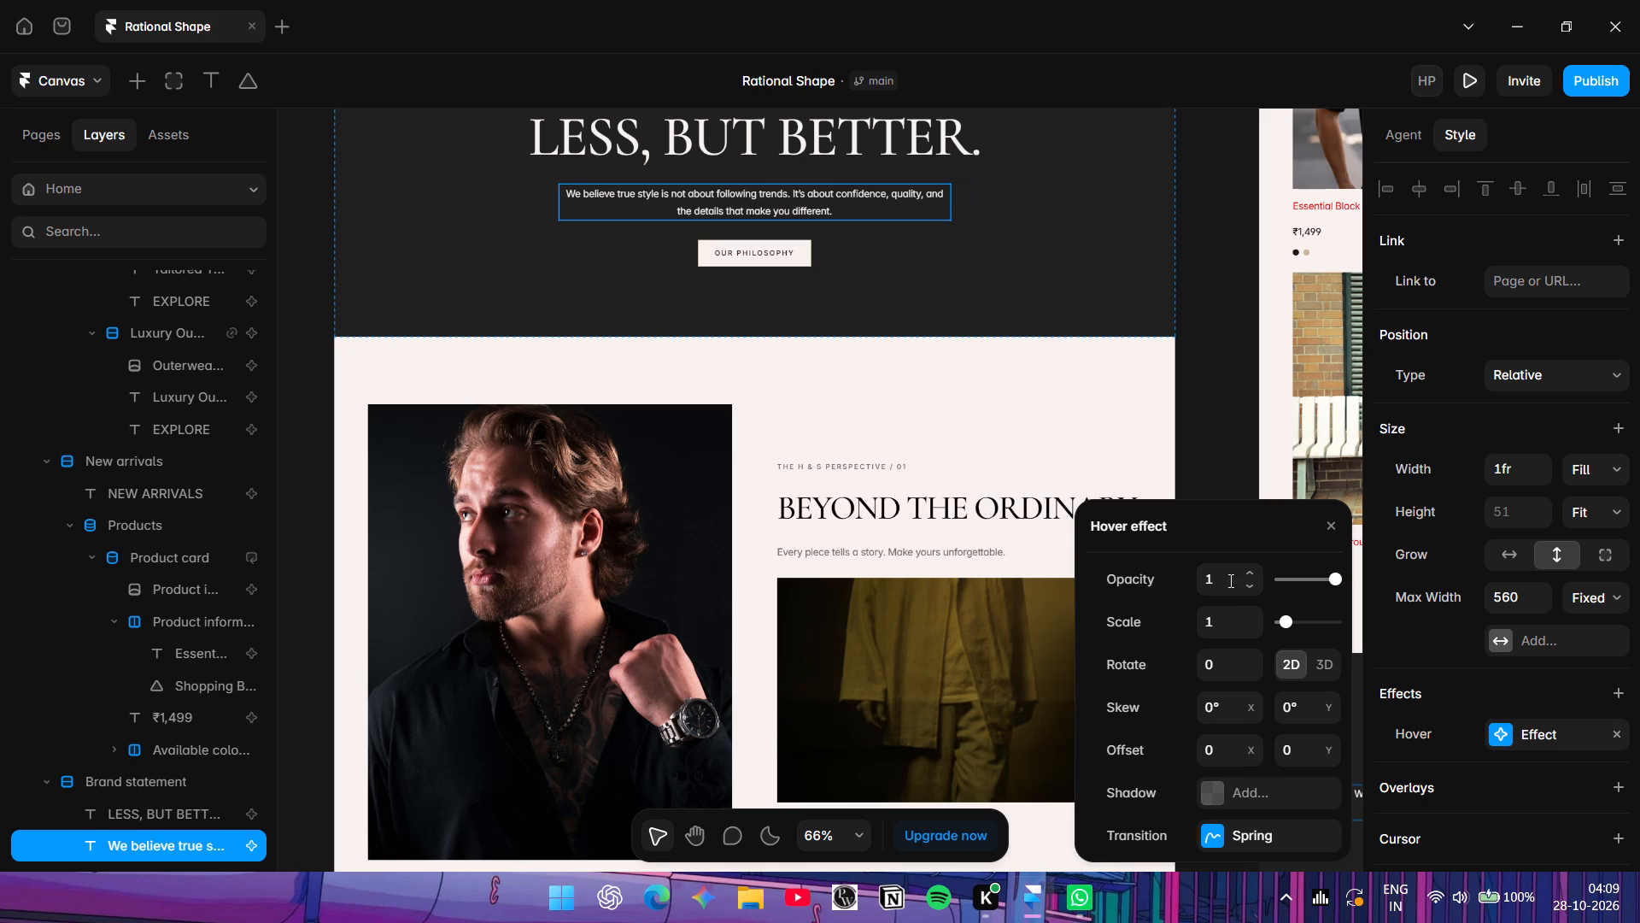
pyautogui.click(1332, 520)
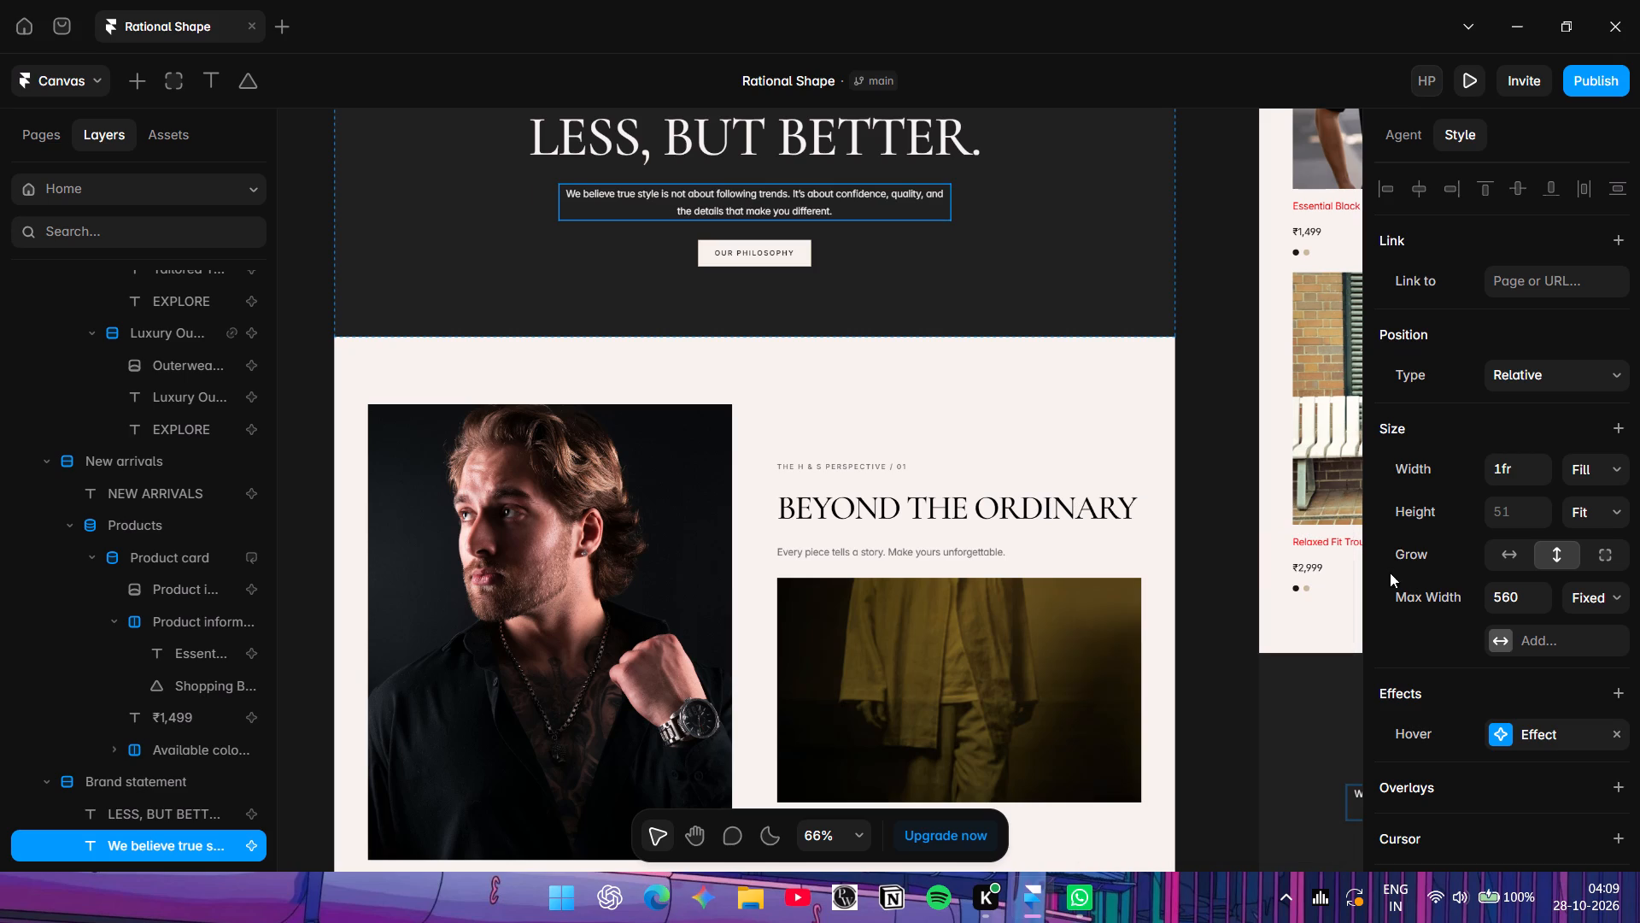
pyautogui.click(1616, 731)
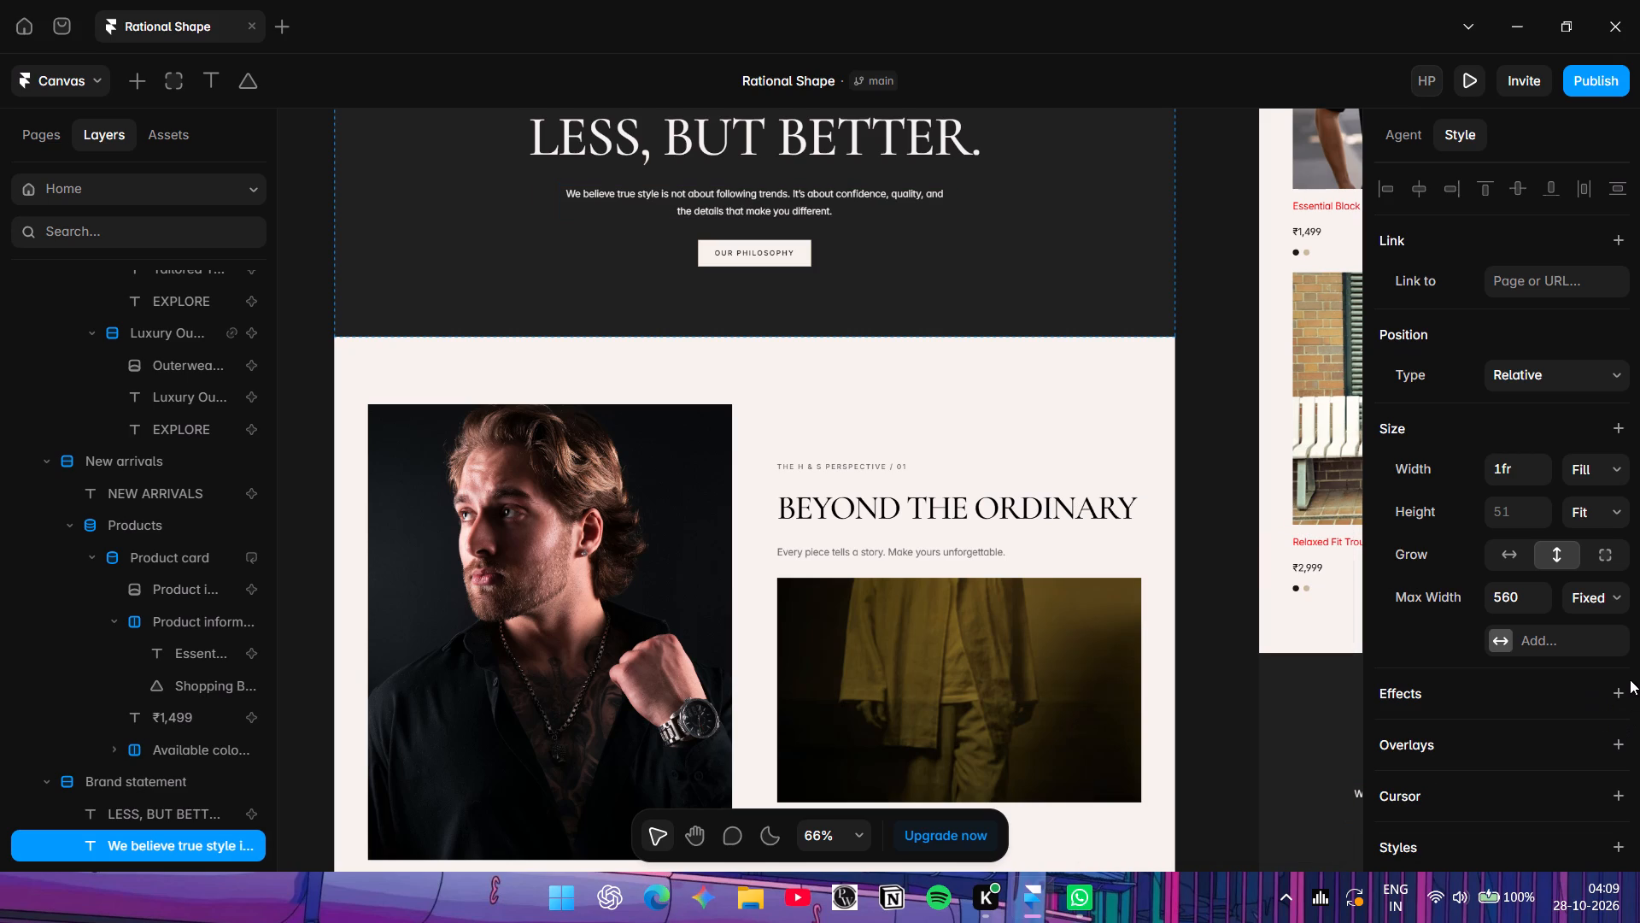
# Add a Text effect to the paragraph below LESS, BUT BETTER. with the trigger Layer in view.
pyautogui.click(1630, 679)
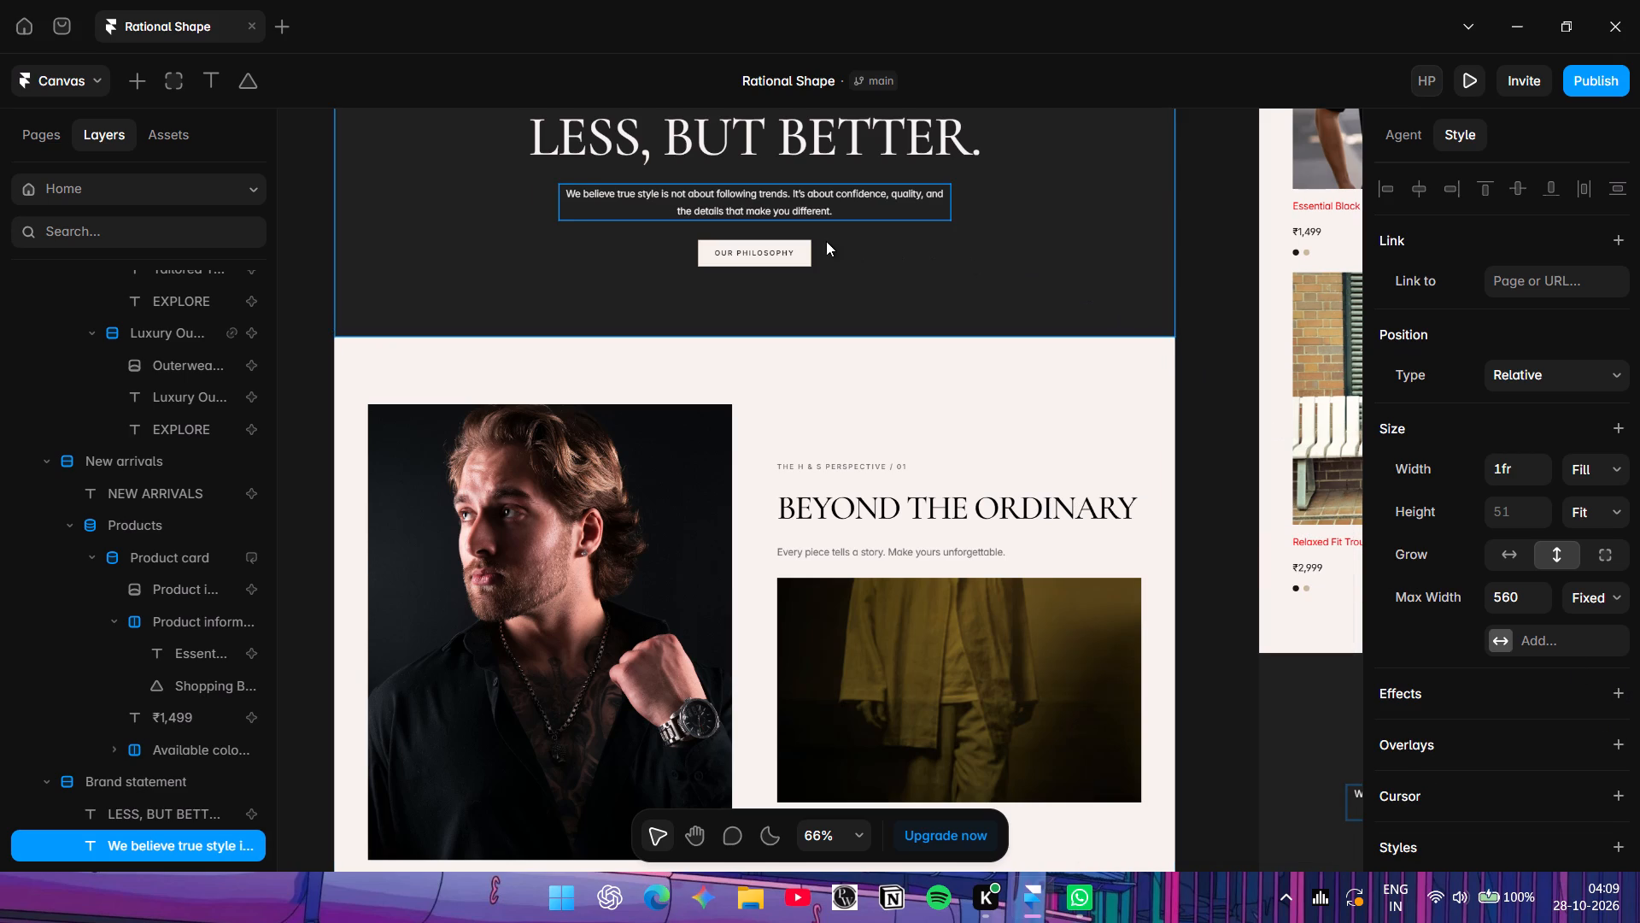
pyautogui.click(794, 199)
pyautogui.click(1615, 687)
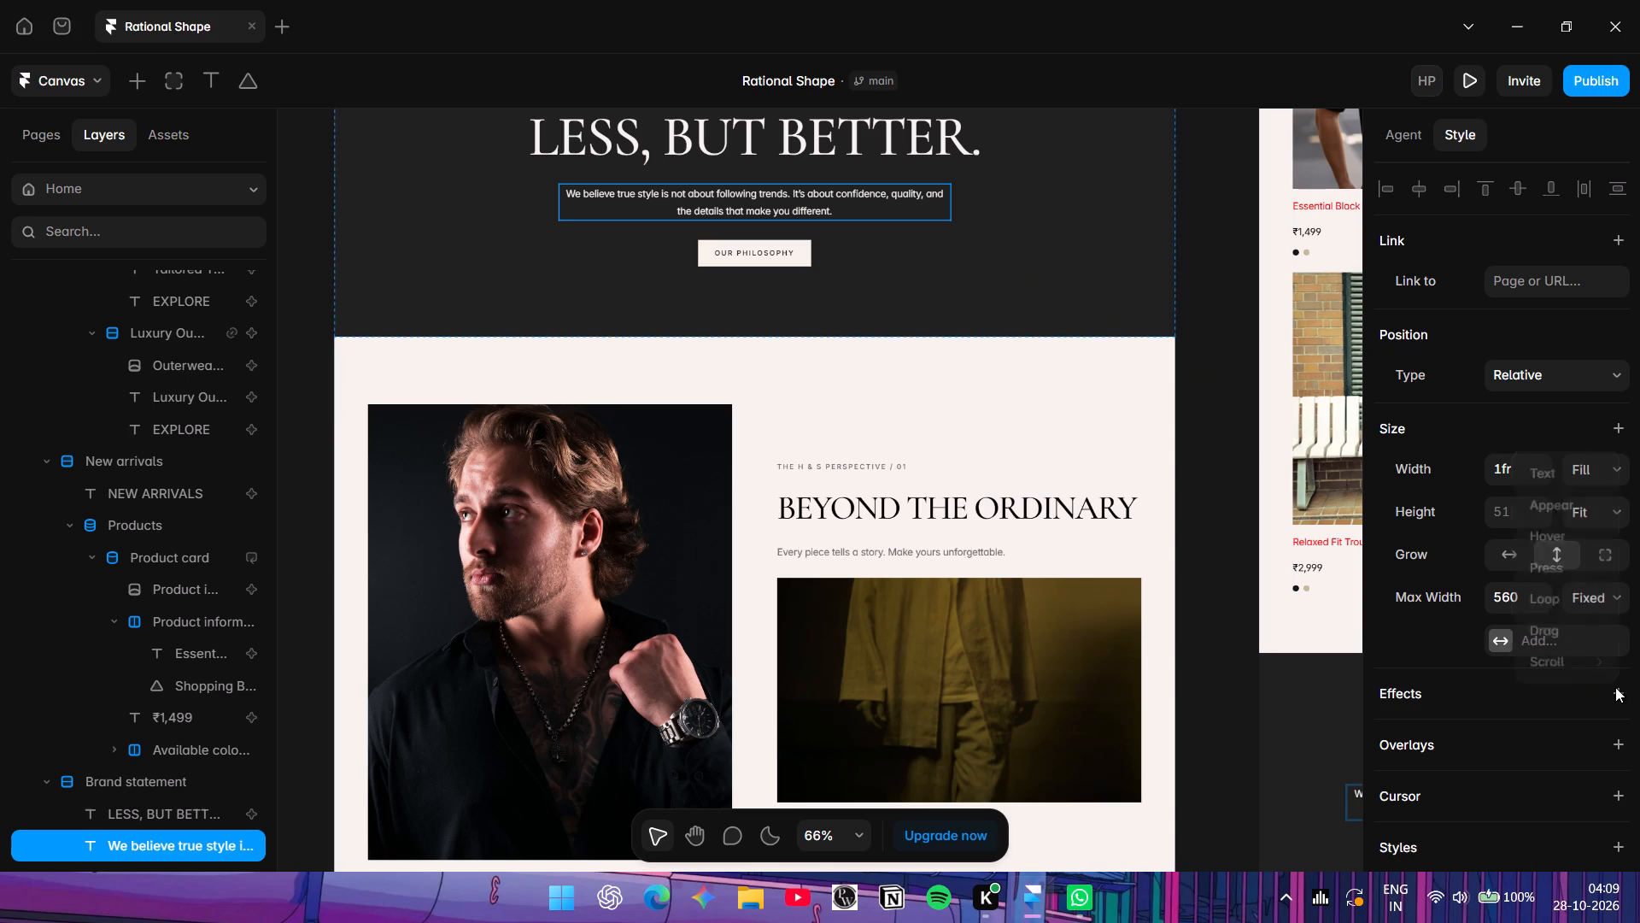
pyautogui.click(1537, 469)
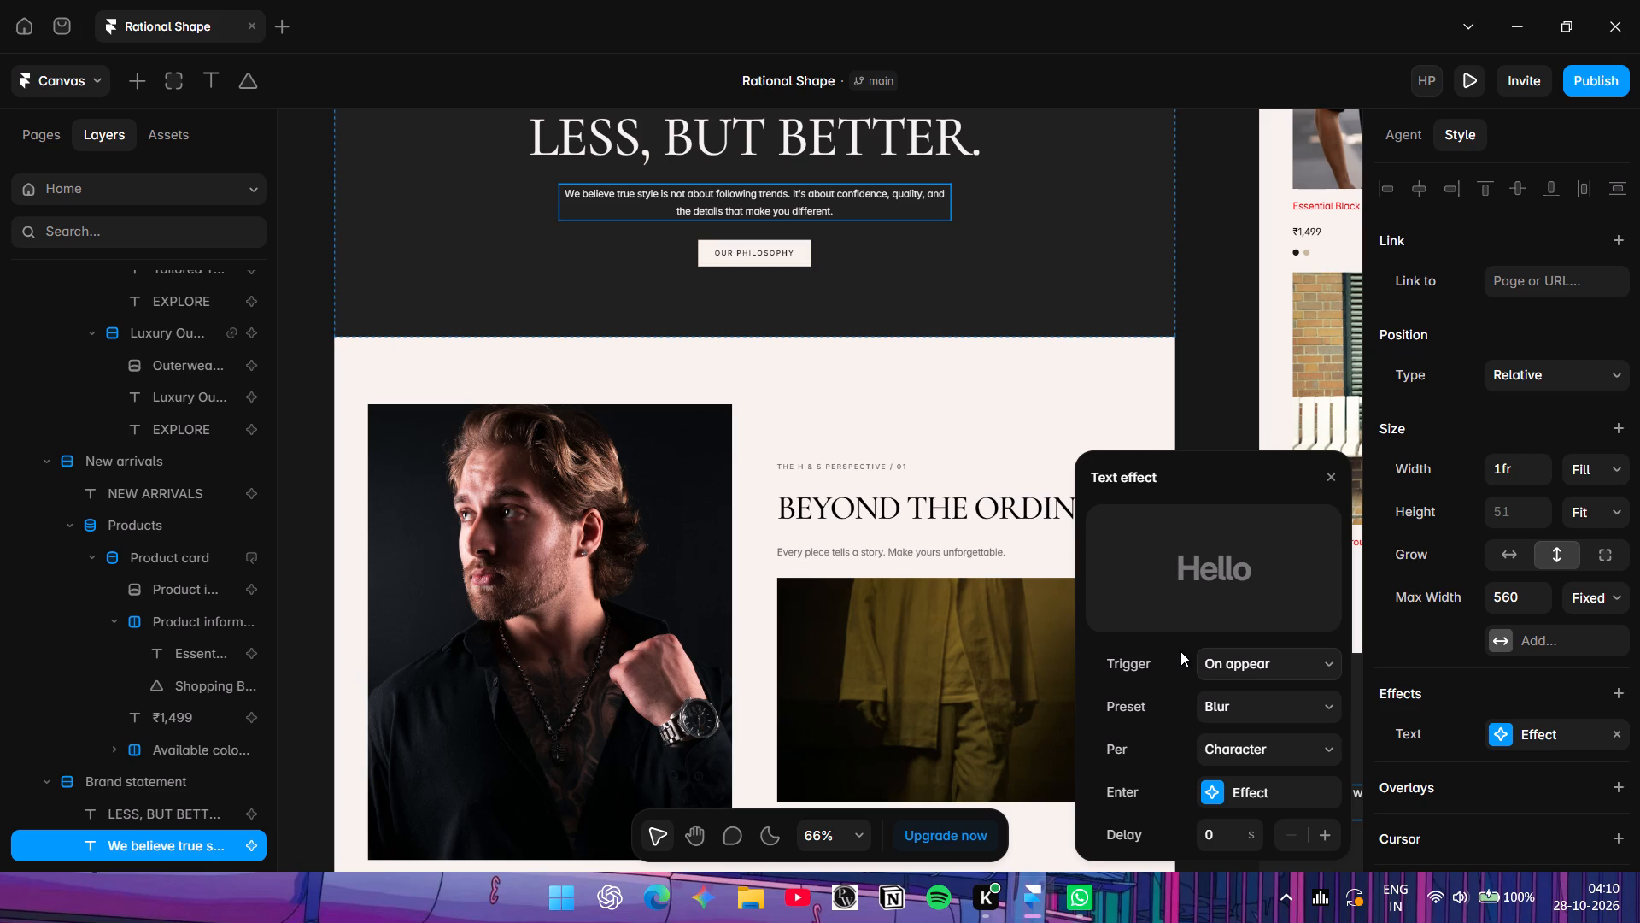
pyautogui.click(1317, 658)
pyautogui.click(1285, 720)
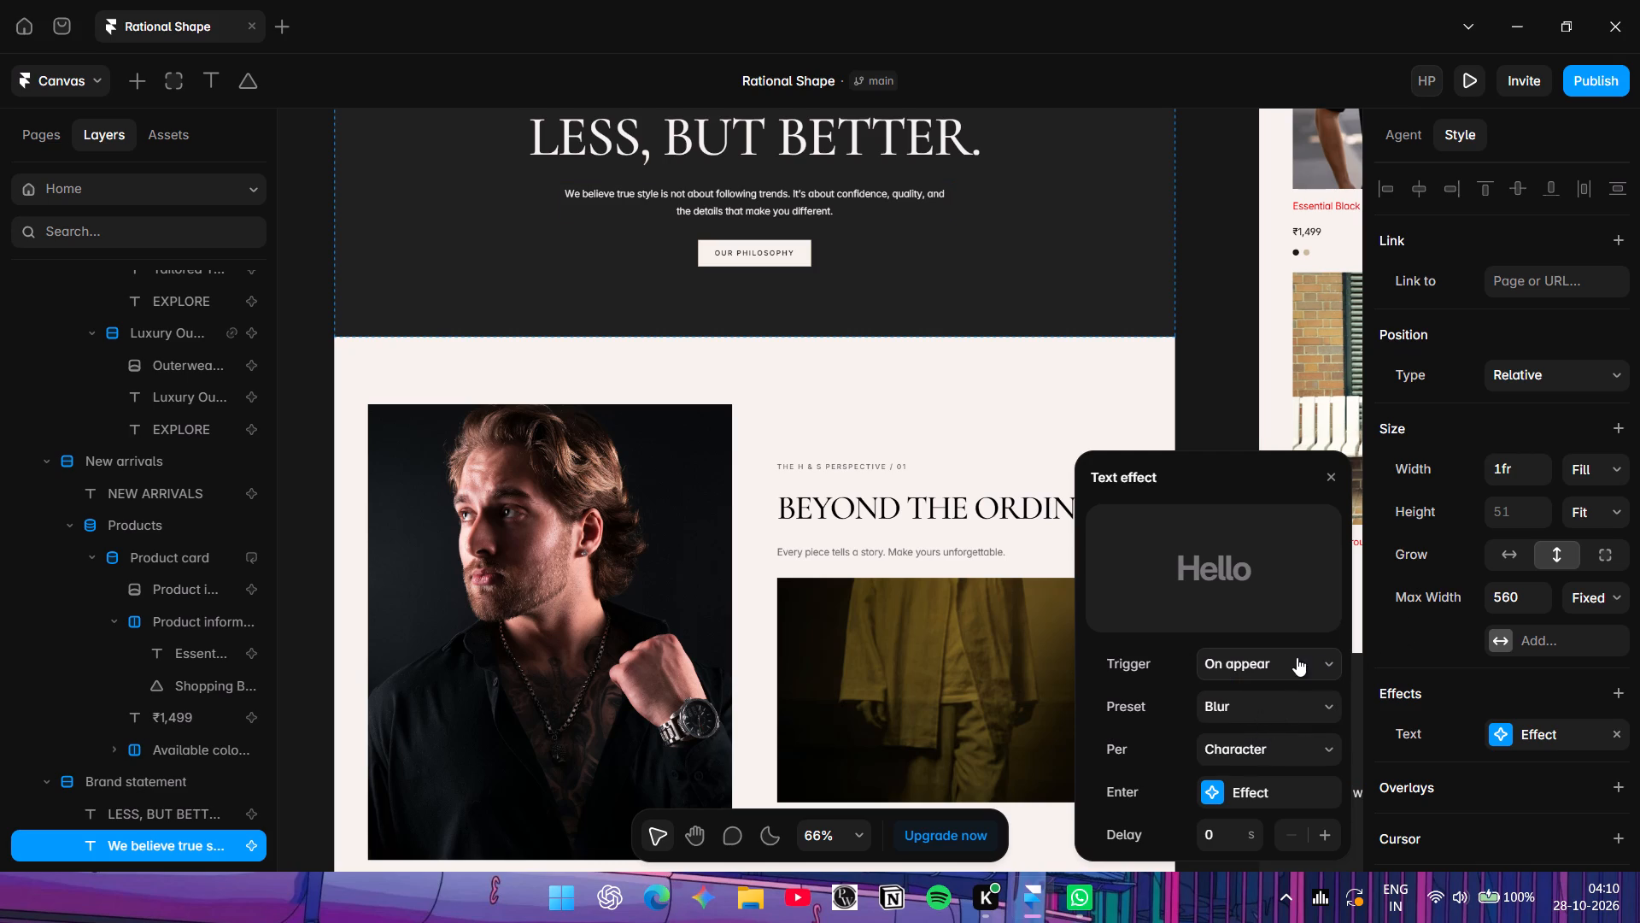
# Review the presets of the paragraph's Text effect and make it animate per Word, trying Character again in between.
pyautogui.click(1315, 715)
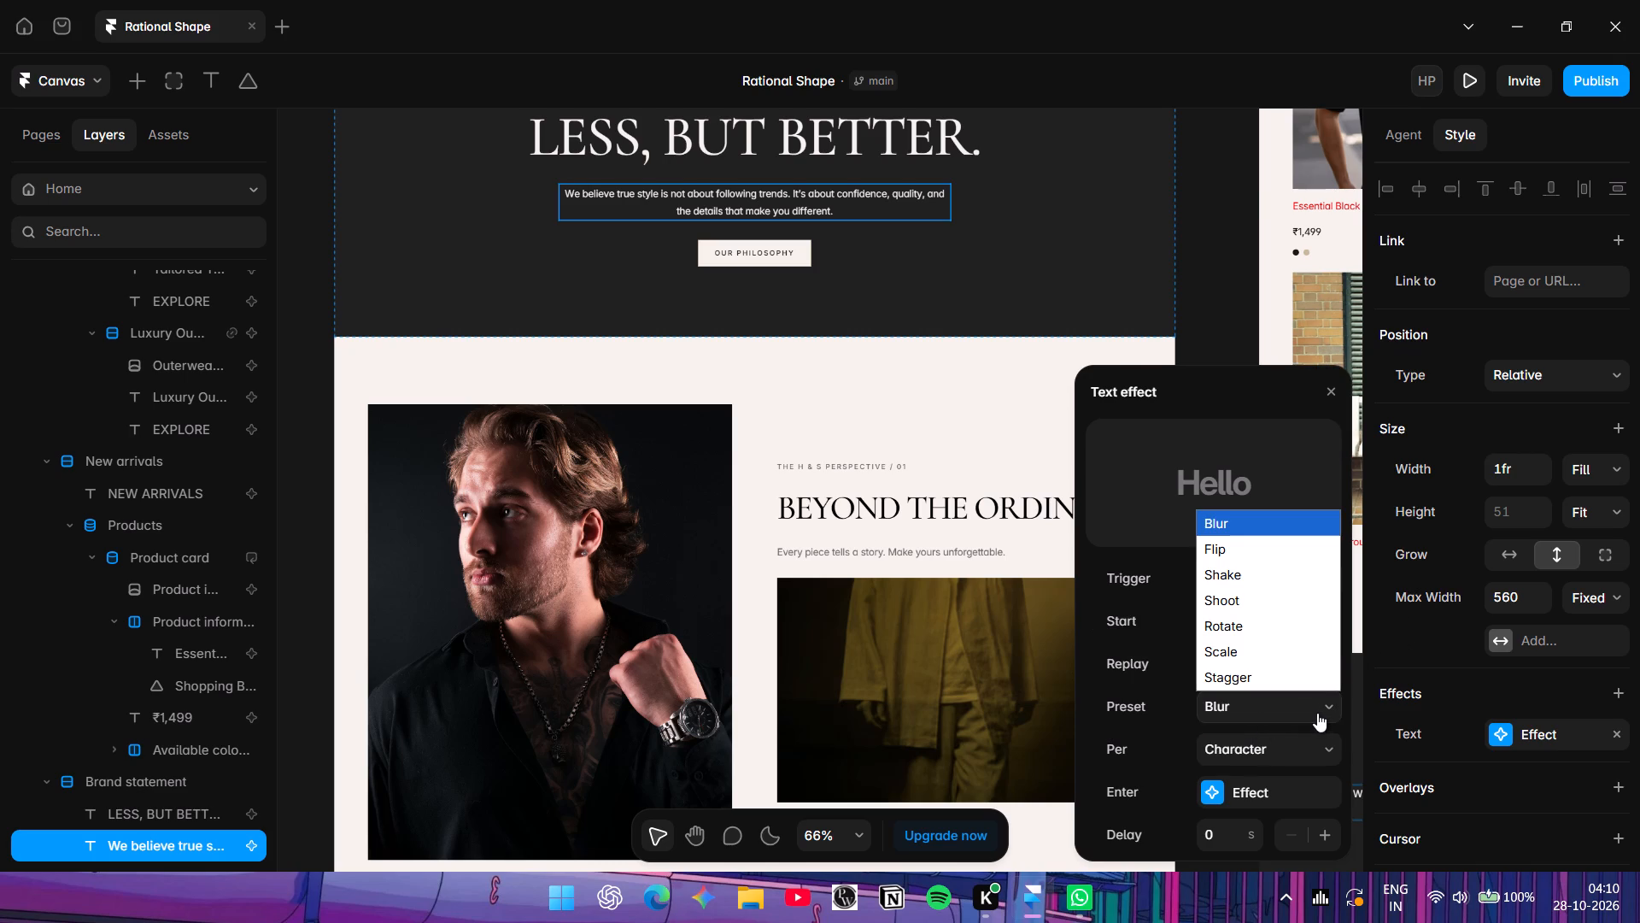
pyautogui.click(1317, 713)
pyautogui.click(1244, 744)
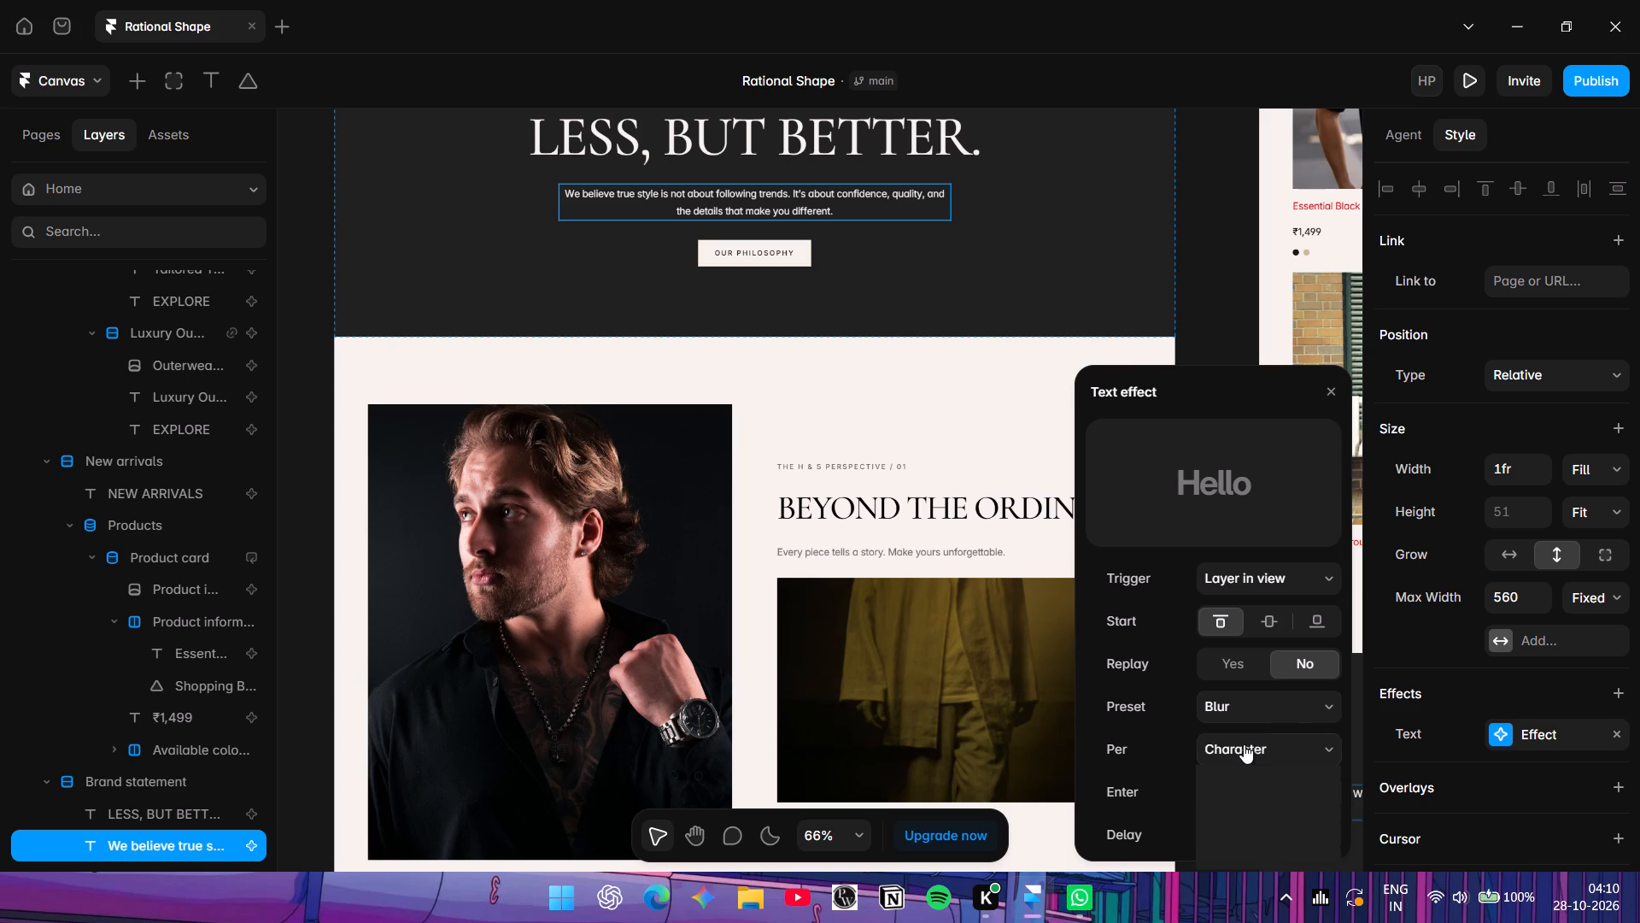
pyautogui.click(1244, 744)
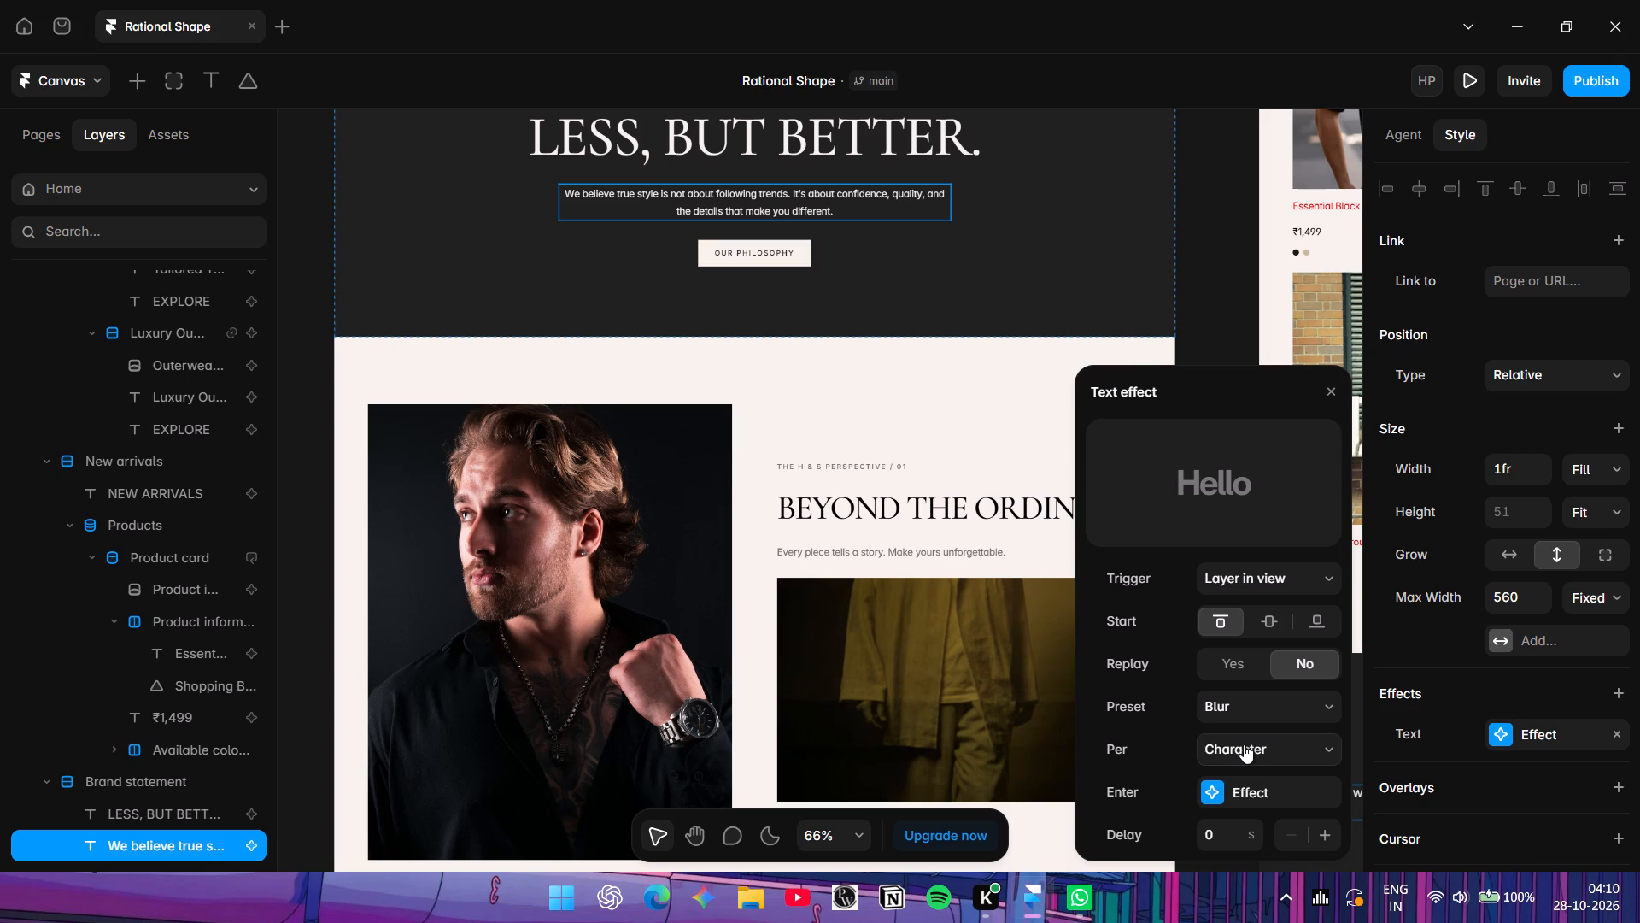
pyautogui.click(1244, 744)
pyautogui.click(1236, 803)
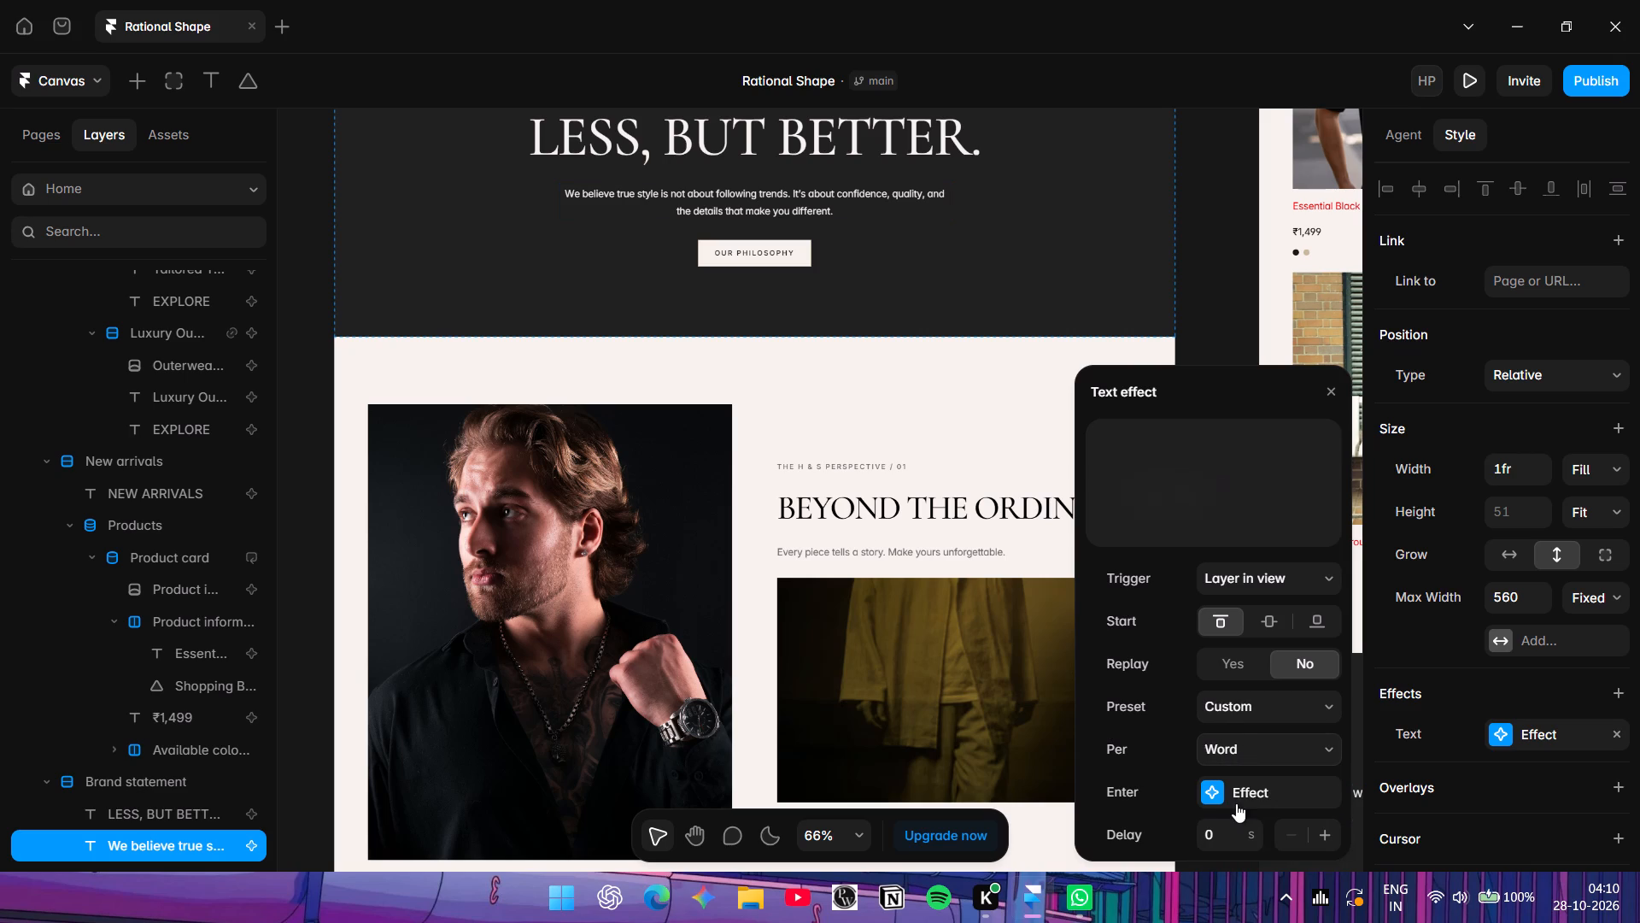
pyautogui.click(1257, 746)
pyautogui.click(1257, 766)
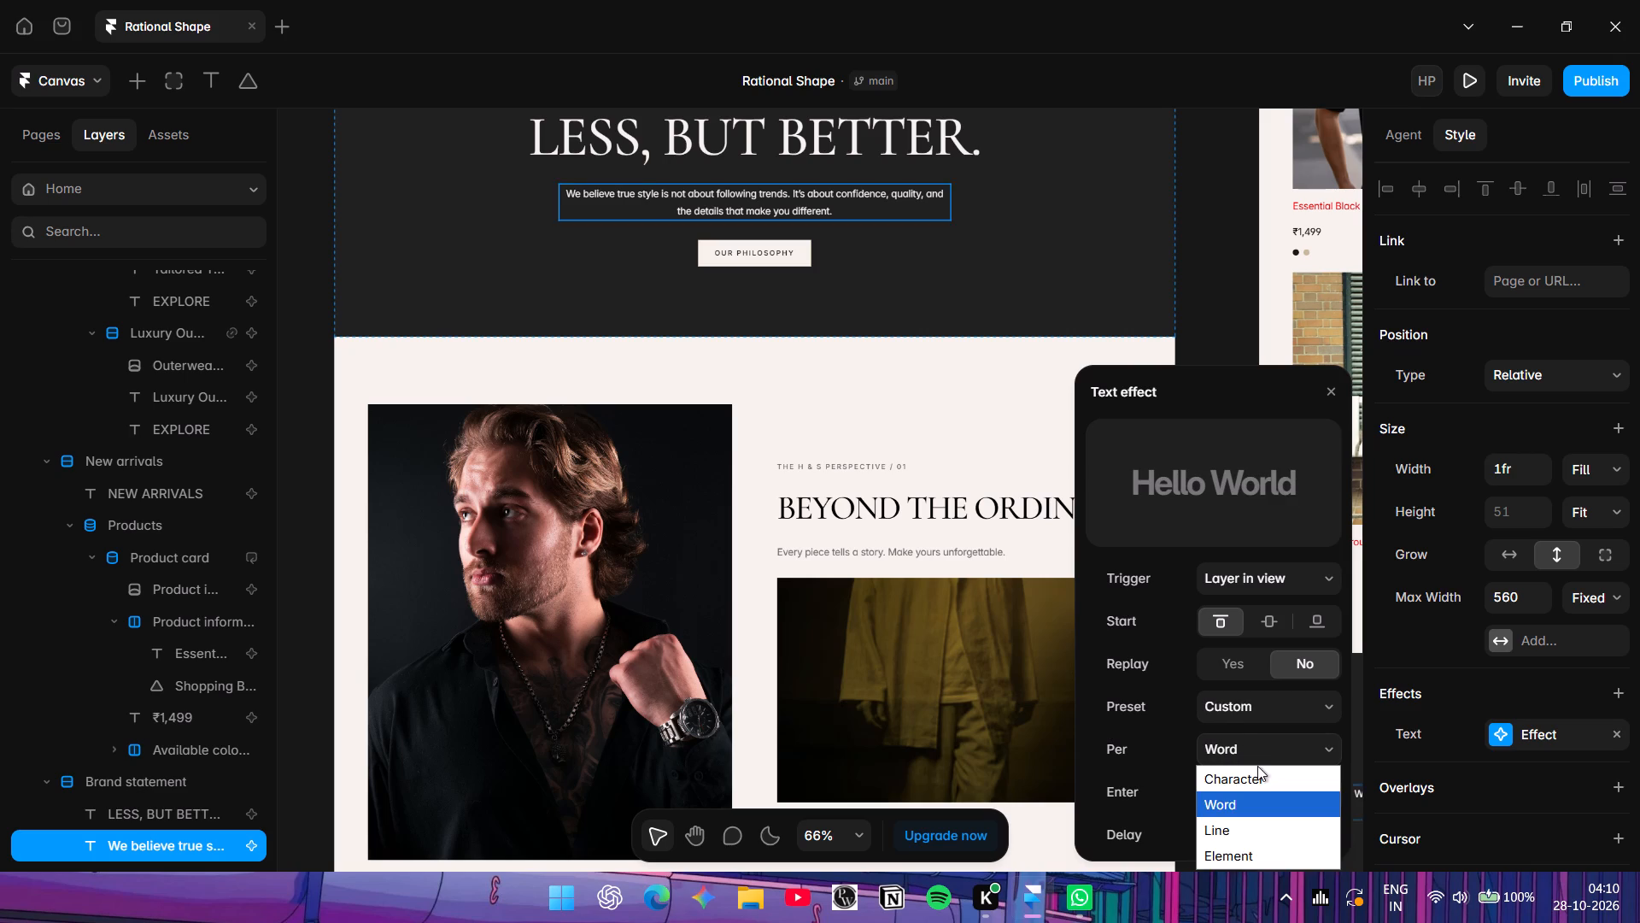
pyautogui.click(1258, 755)
pyautogui.click(1258, 789)
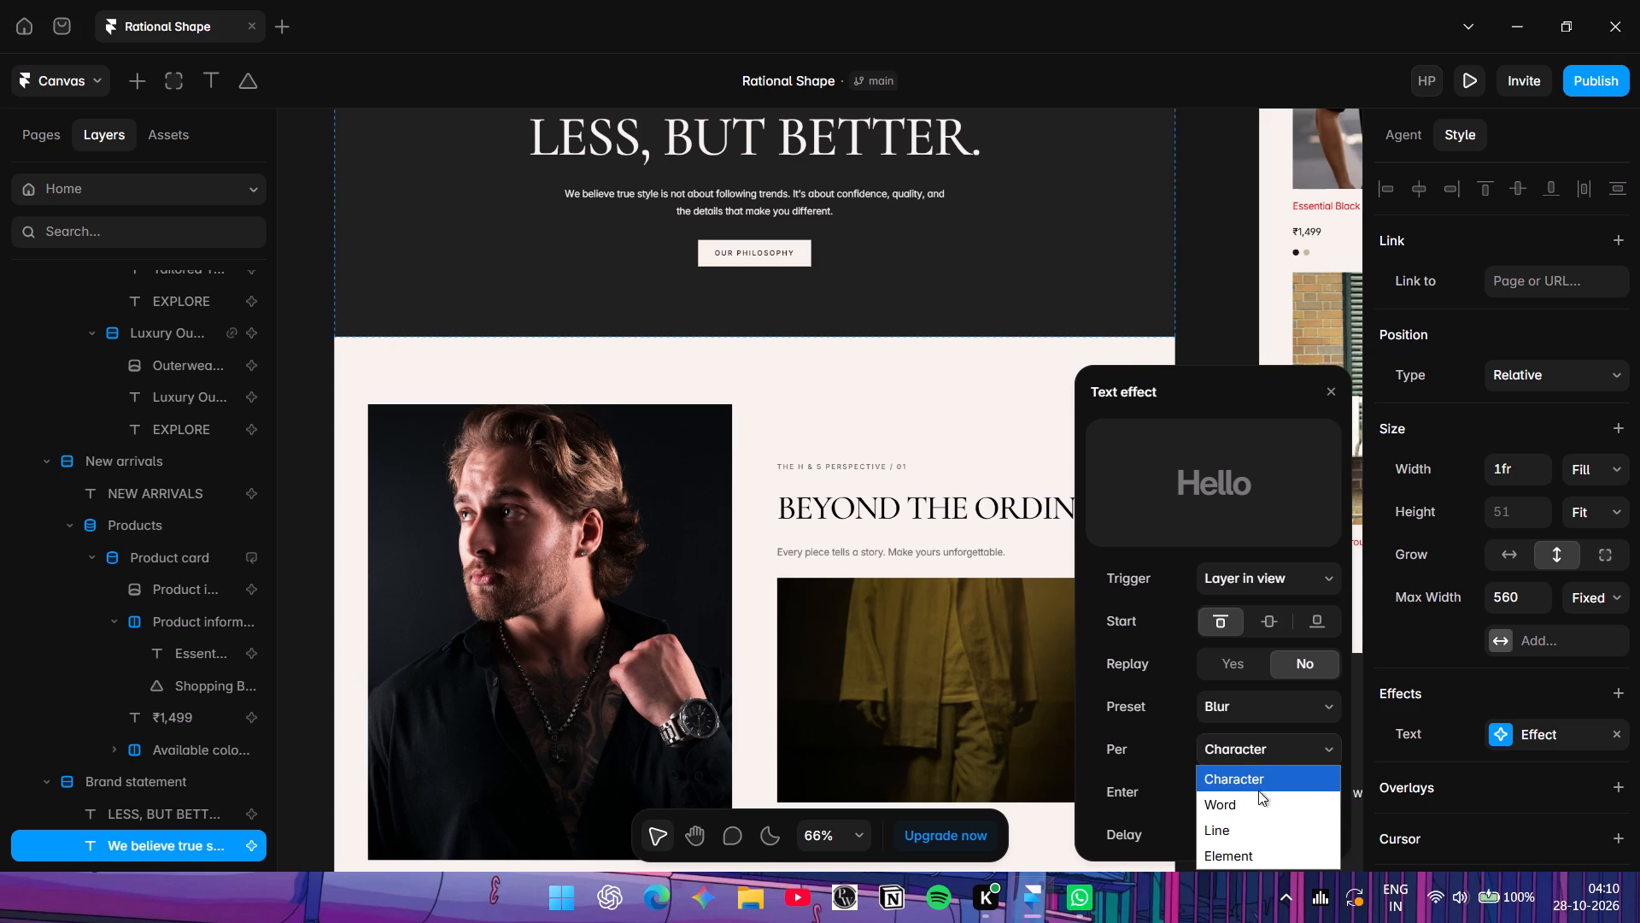
# Set the enter scale of the paragraph's Text effect to 0.9.
pyautogui.click(1221, 797)
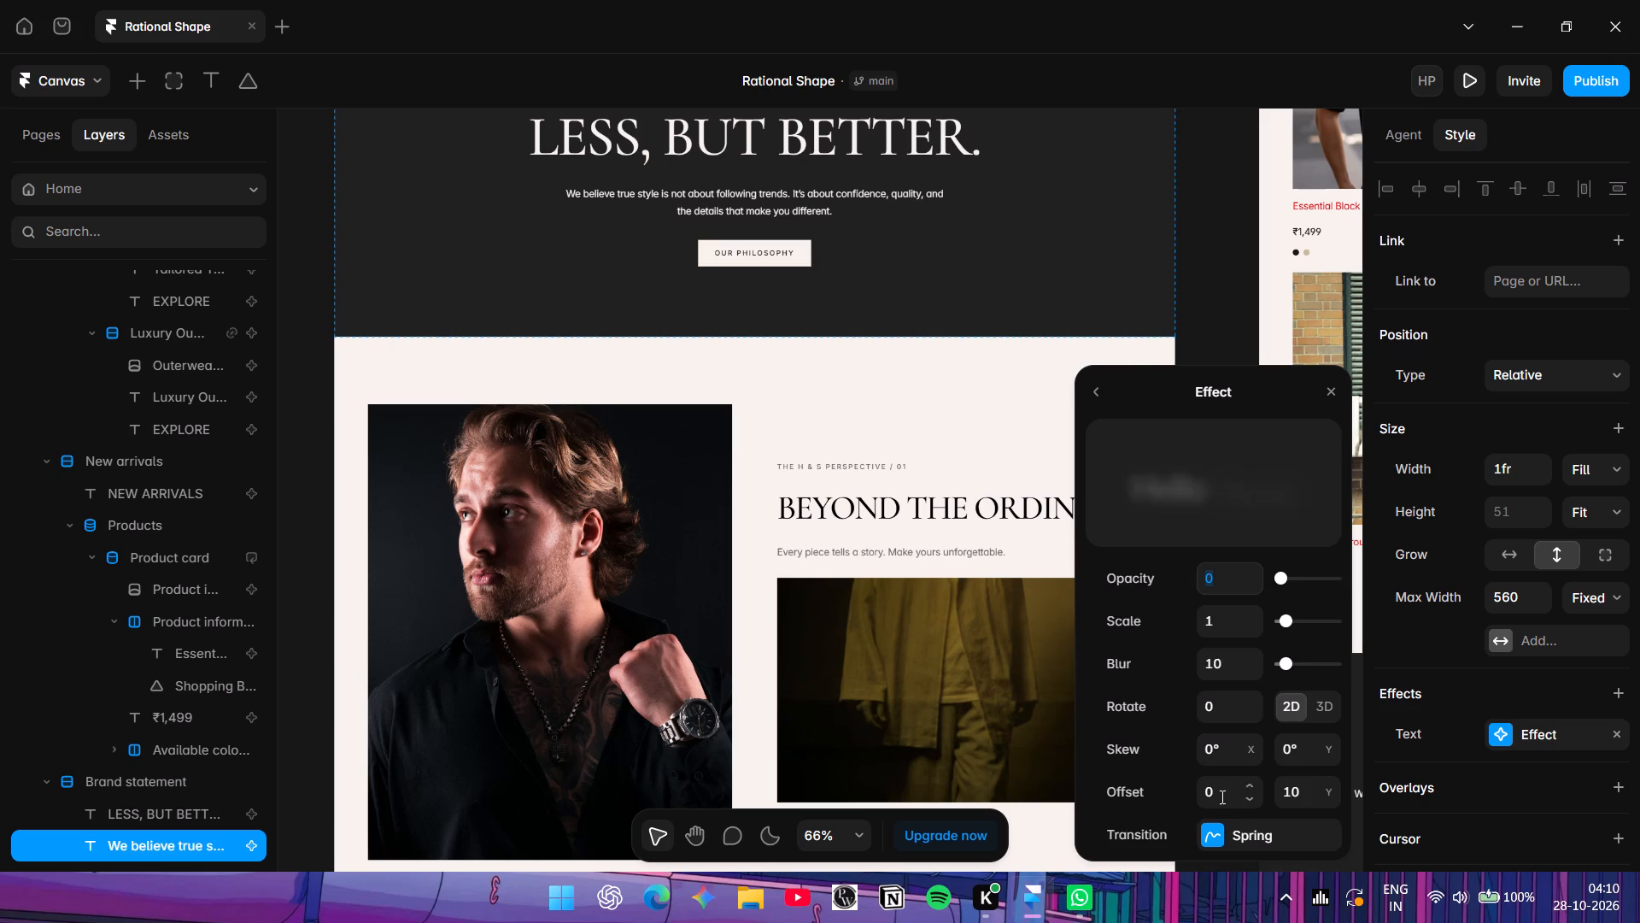
pyautogui.click(1253, 624)
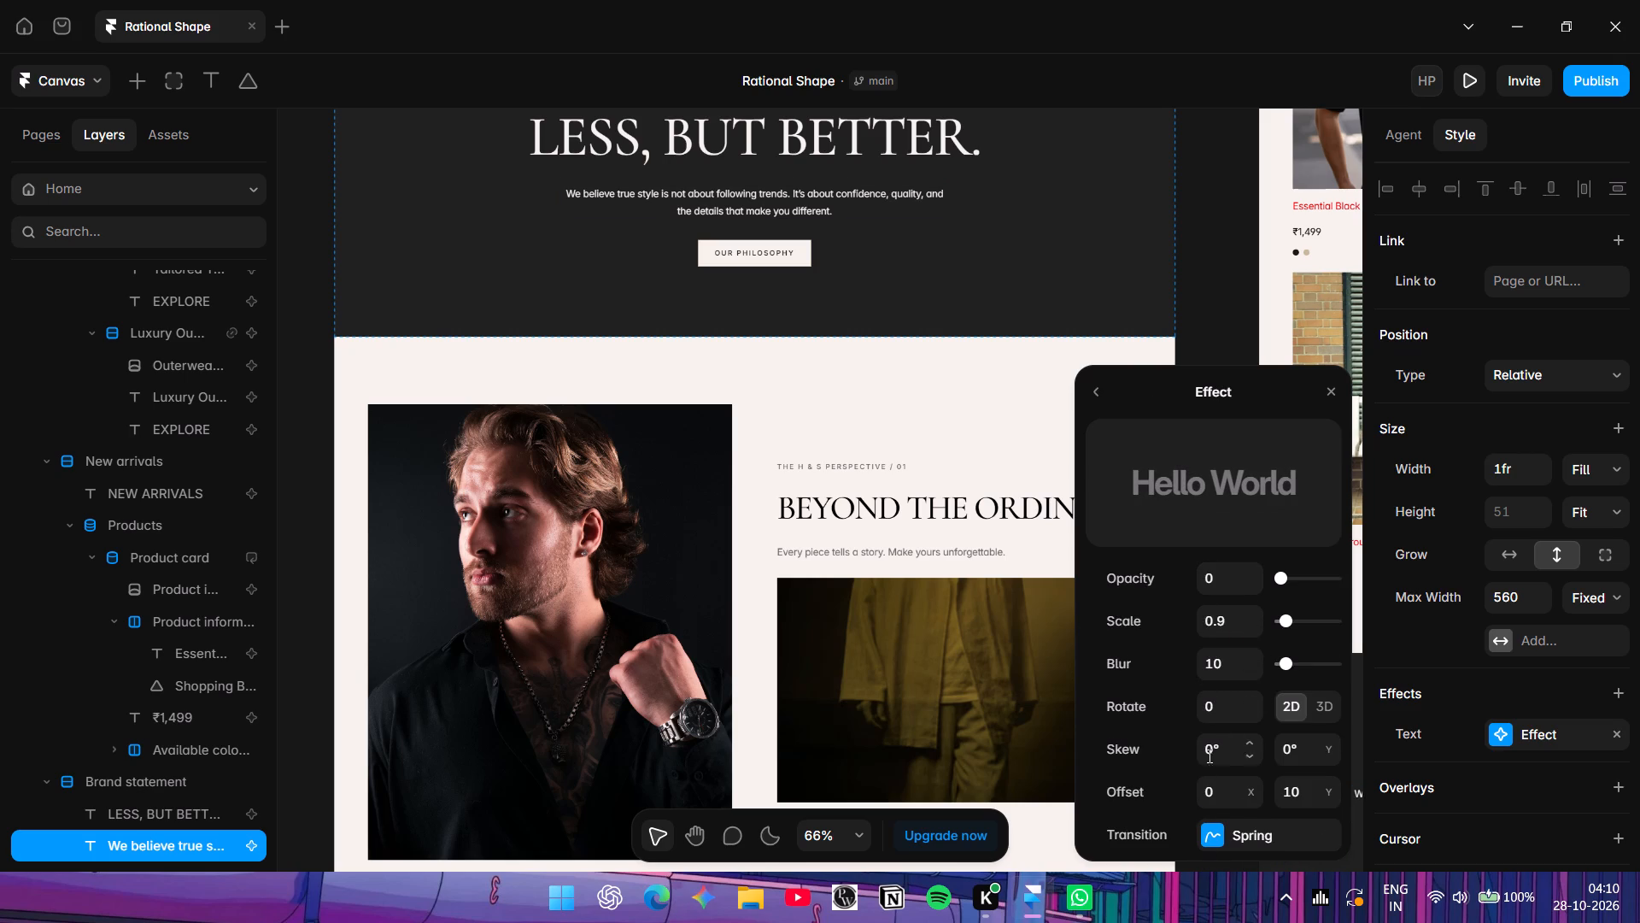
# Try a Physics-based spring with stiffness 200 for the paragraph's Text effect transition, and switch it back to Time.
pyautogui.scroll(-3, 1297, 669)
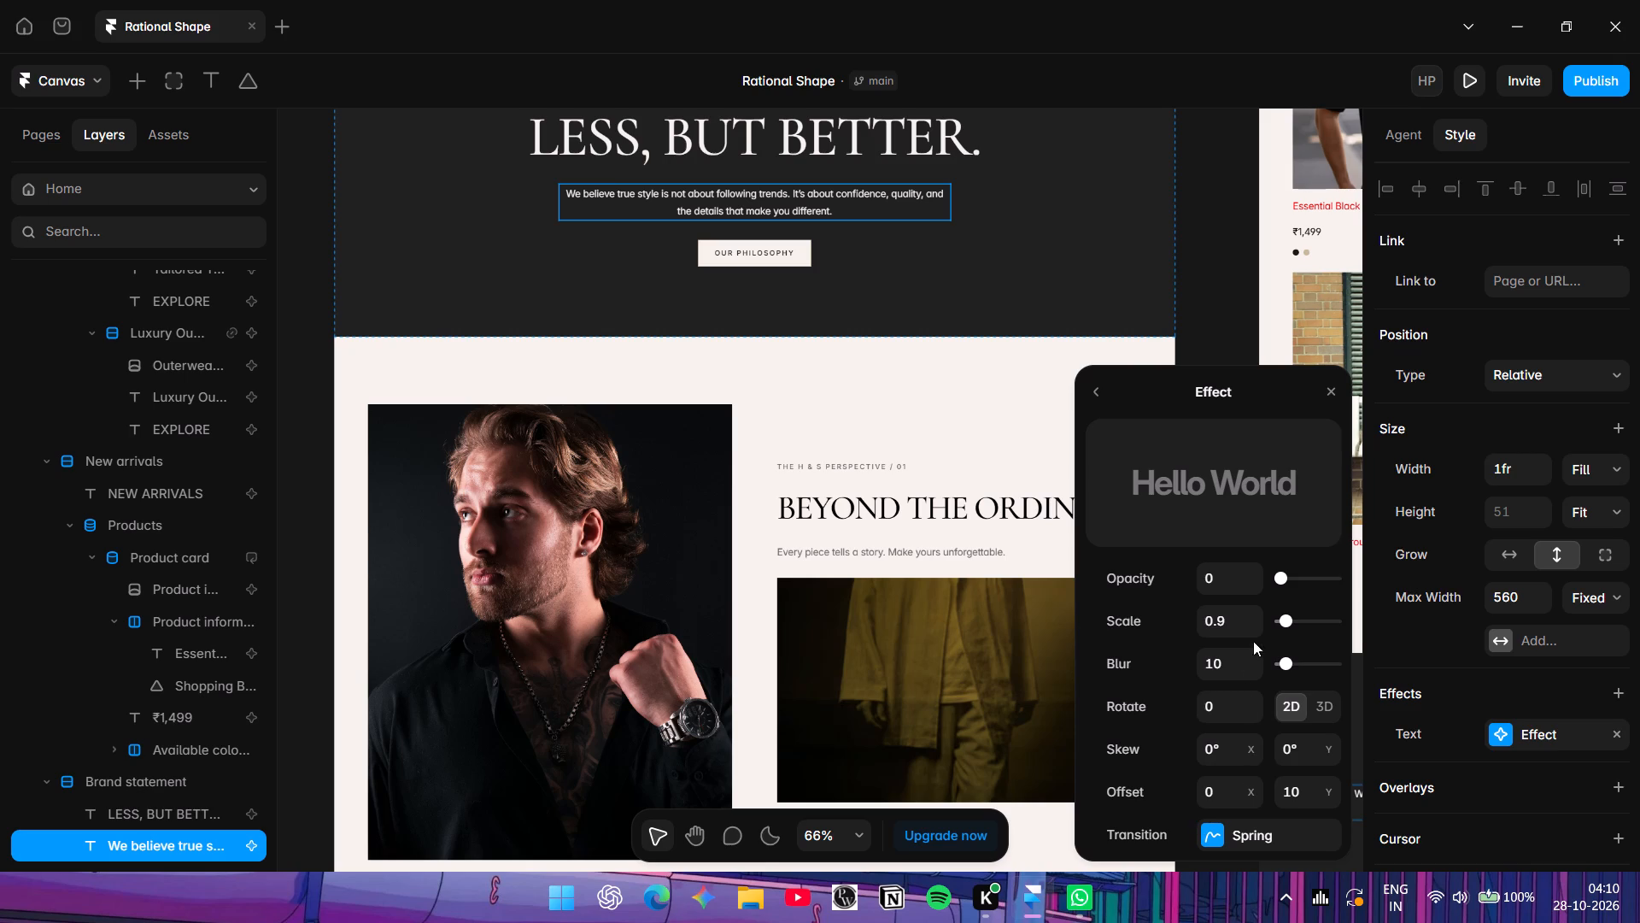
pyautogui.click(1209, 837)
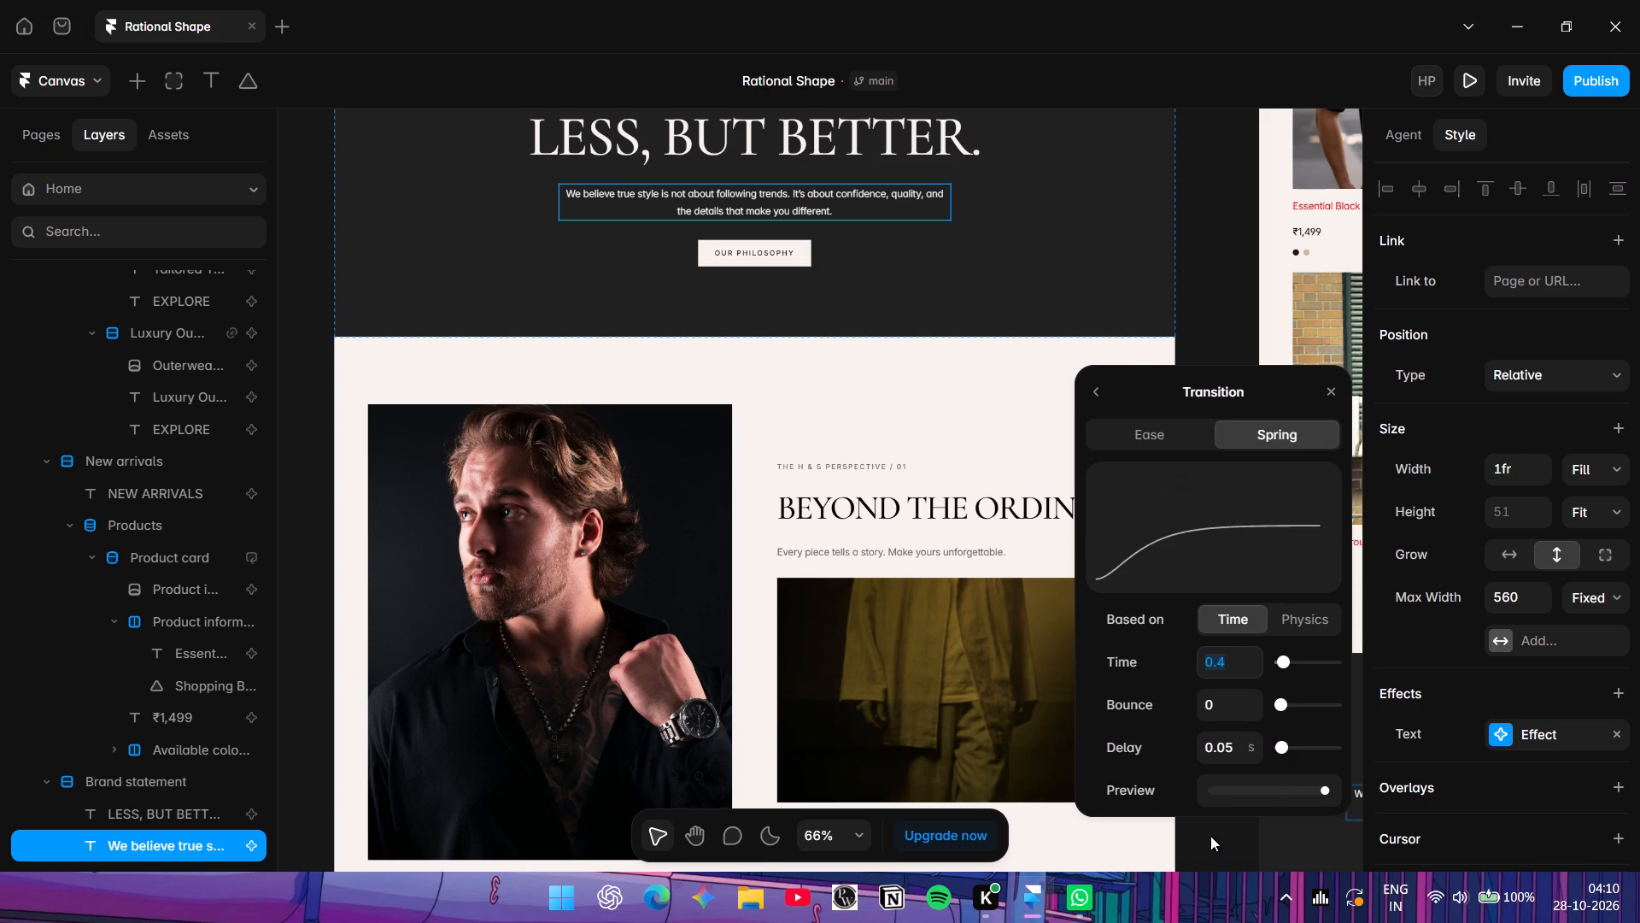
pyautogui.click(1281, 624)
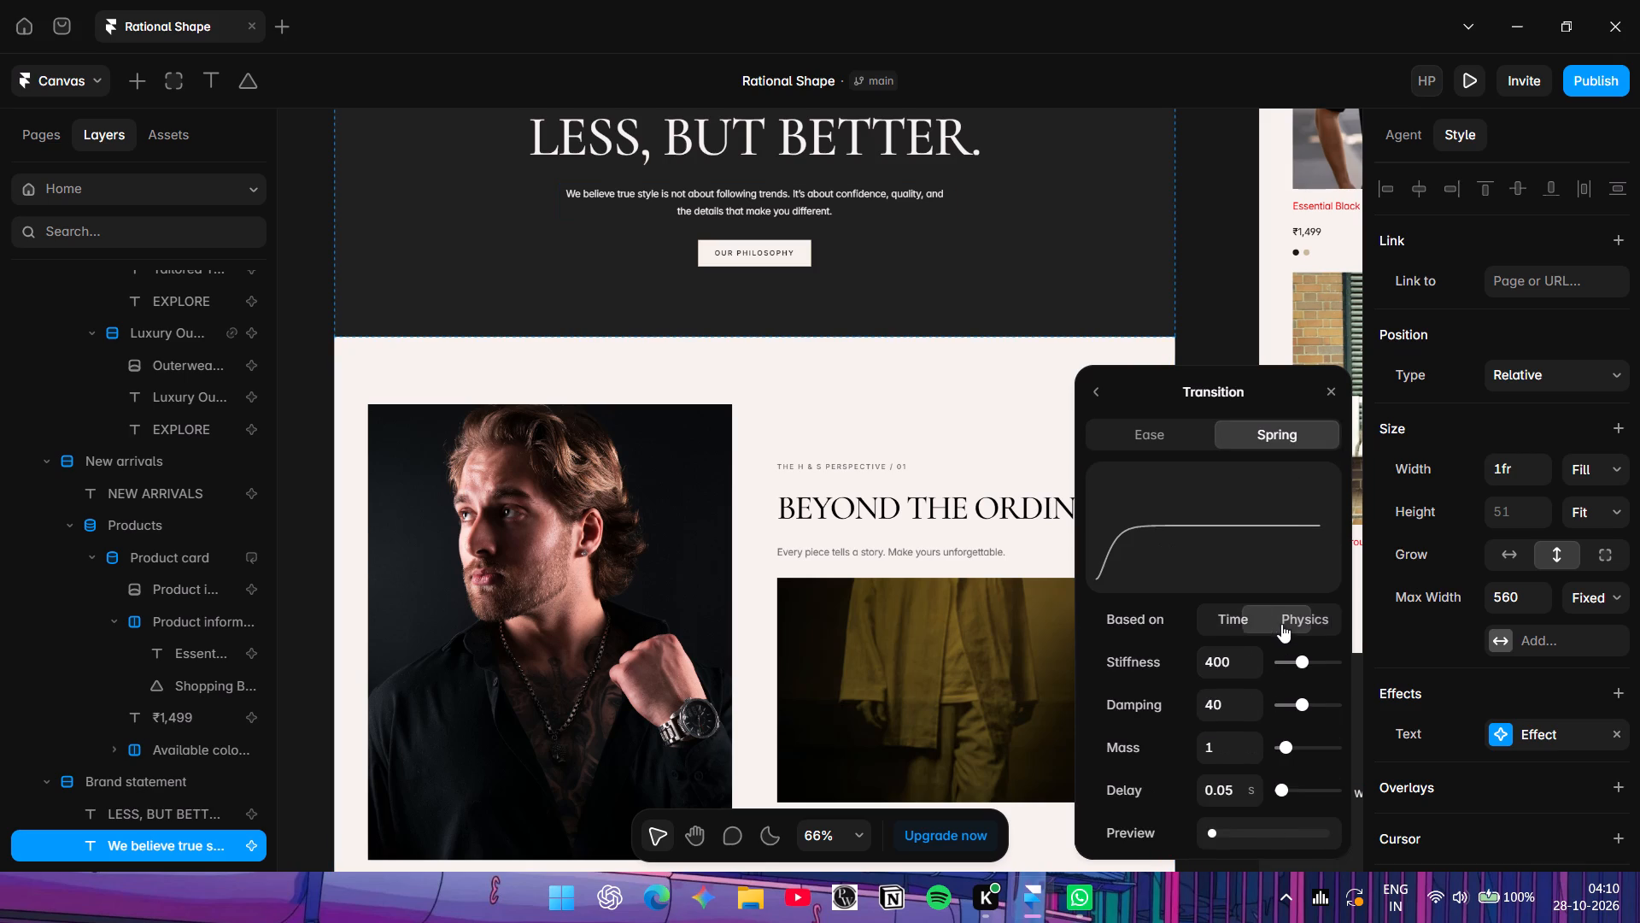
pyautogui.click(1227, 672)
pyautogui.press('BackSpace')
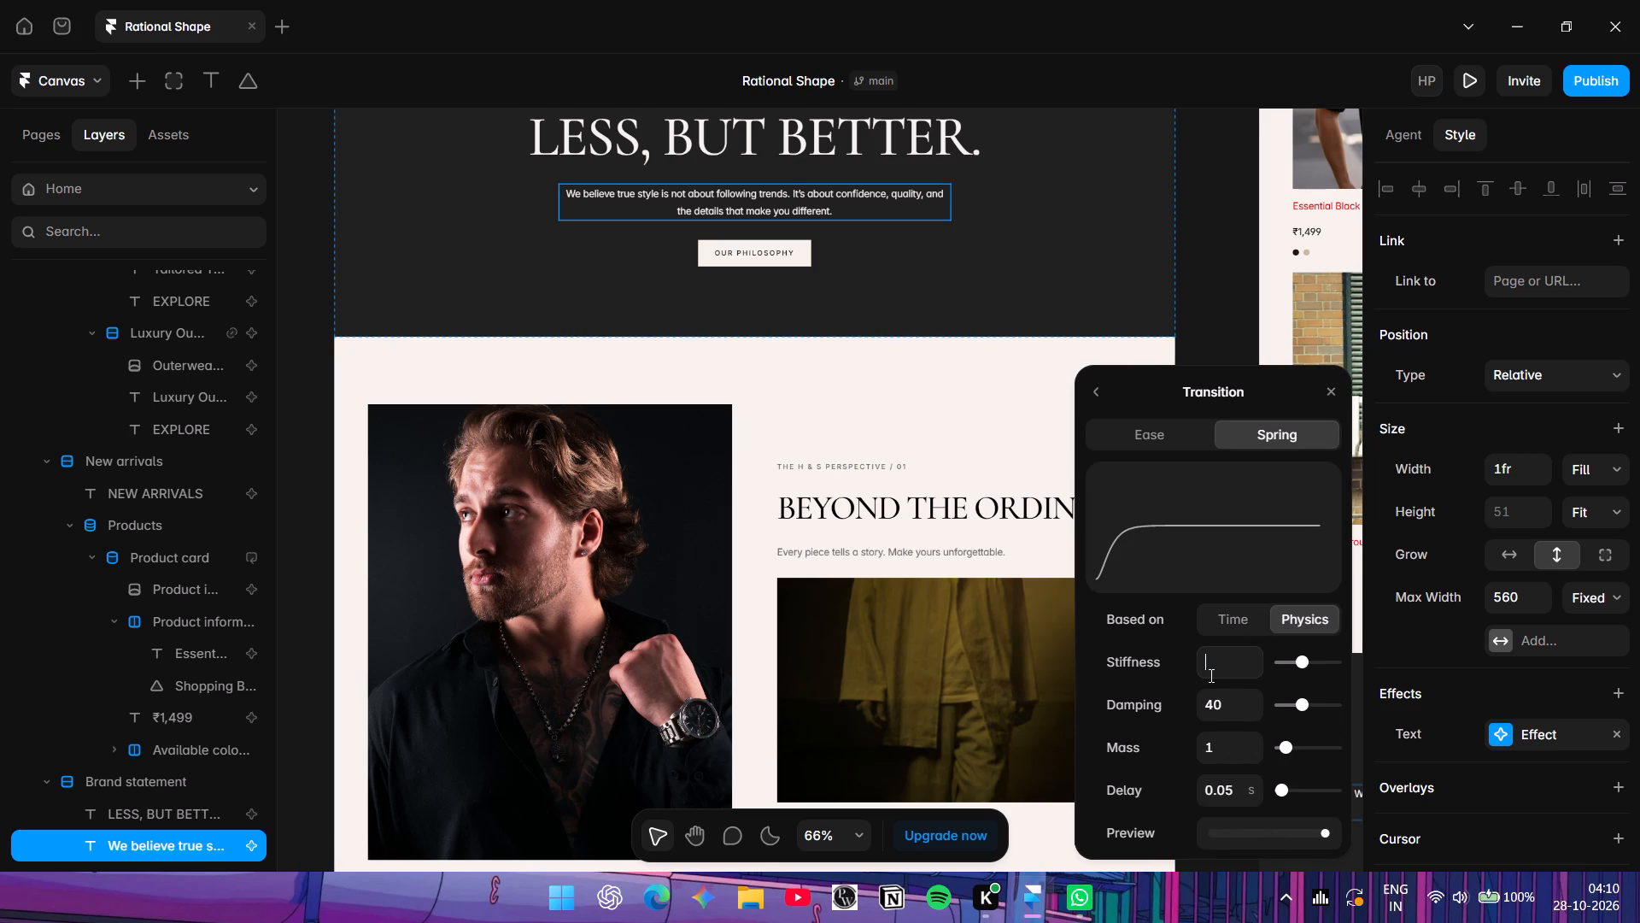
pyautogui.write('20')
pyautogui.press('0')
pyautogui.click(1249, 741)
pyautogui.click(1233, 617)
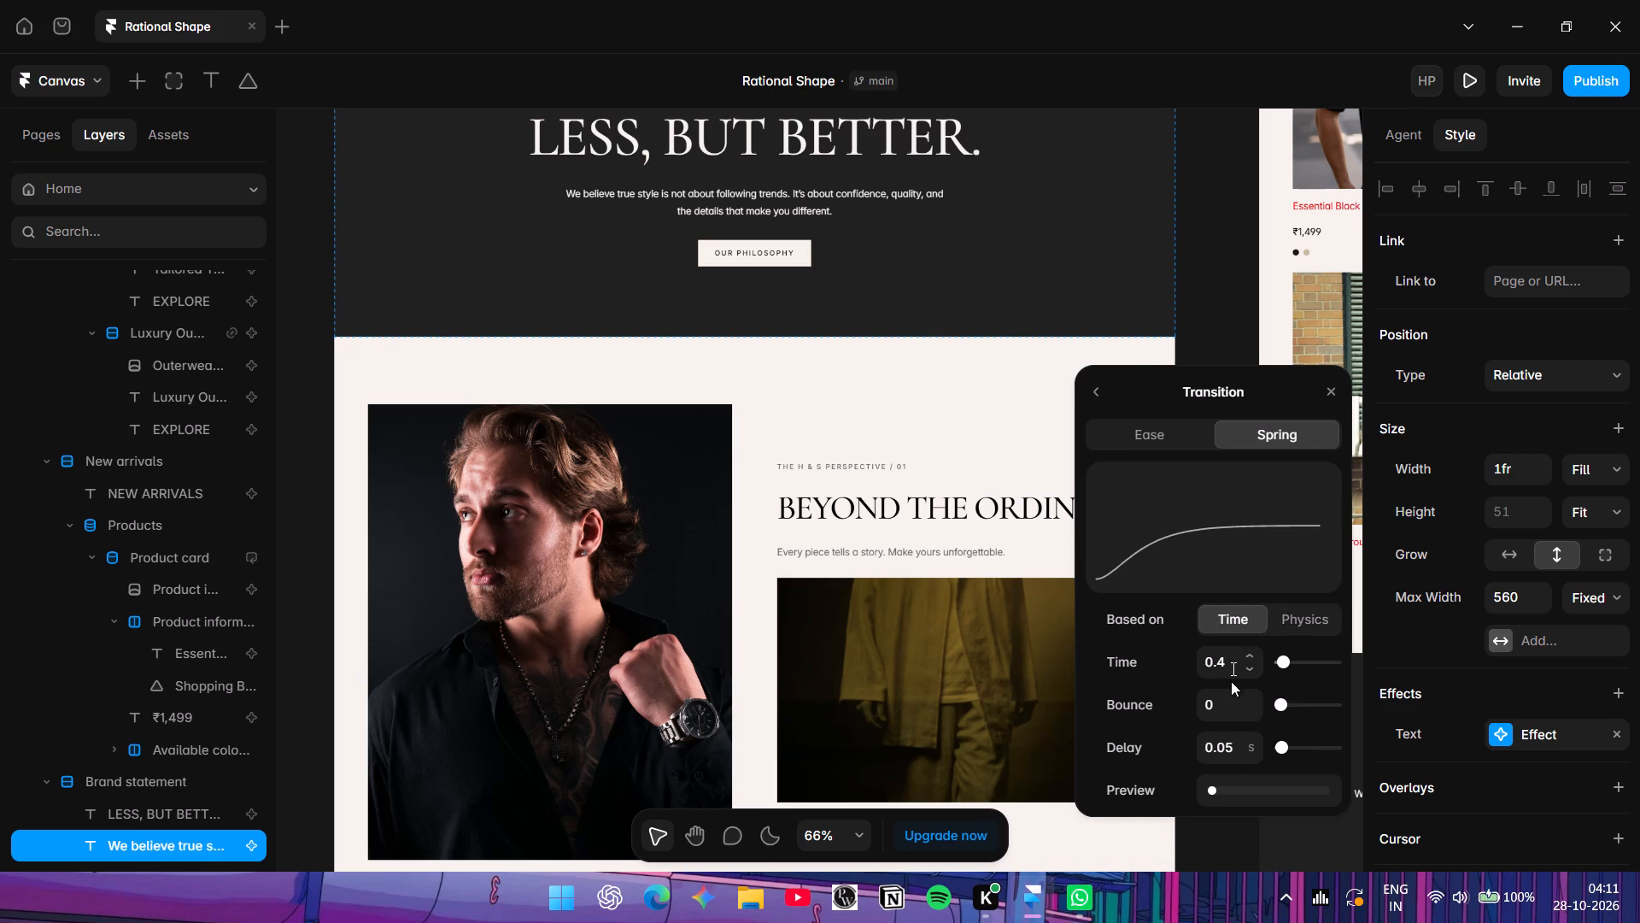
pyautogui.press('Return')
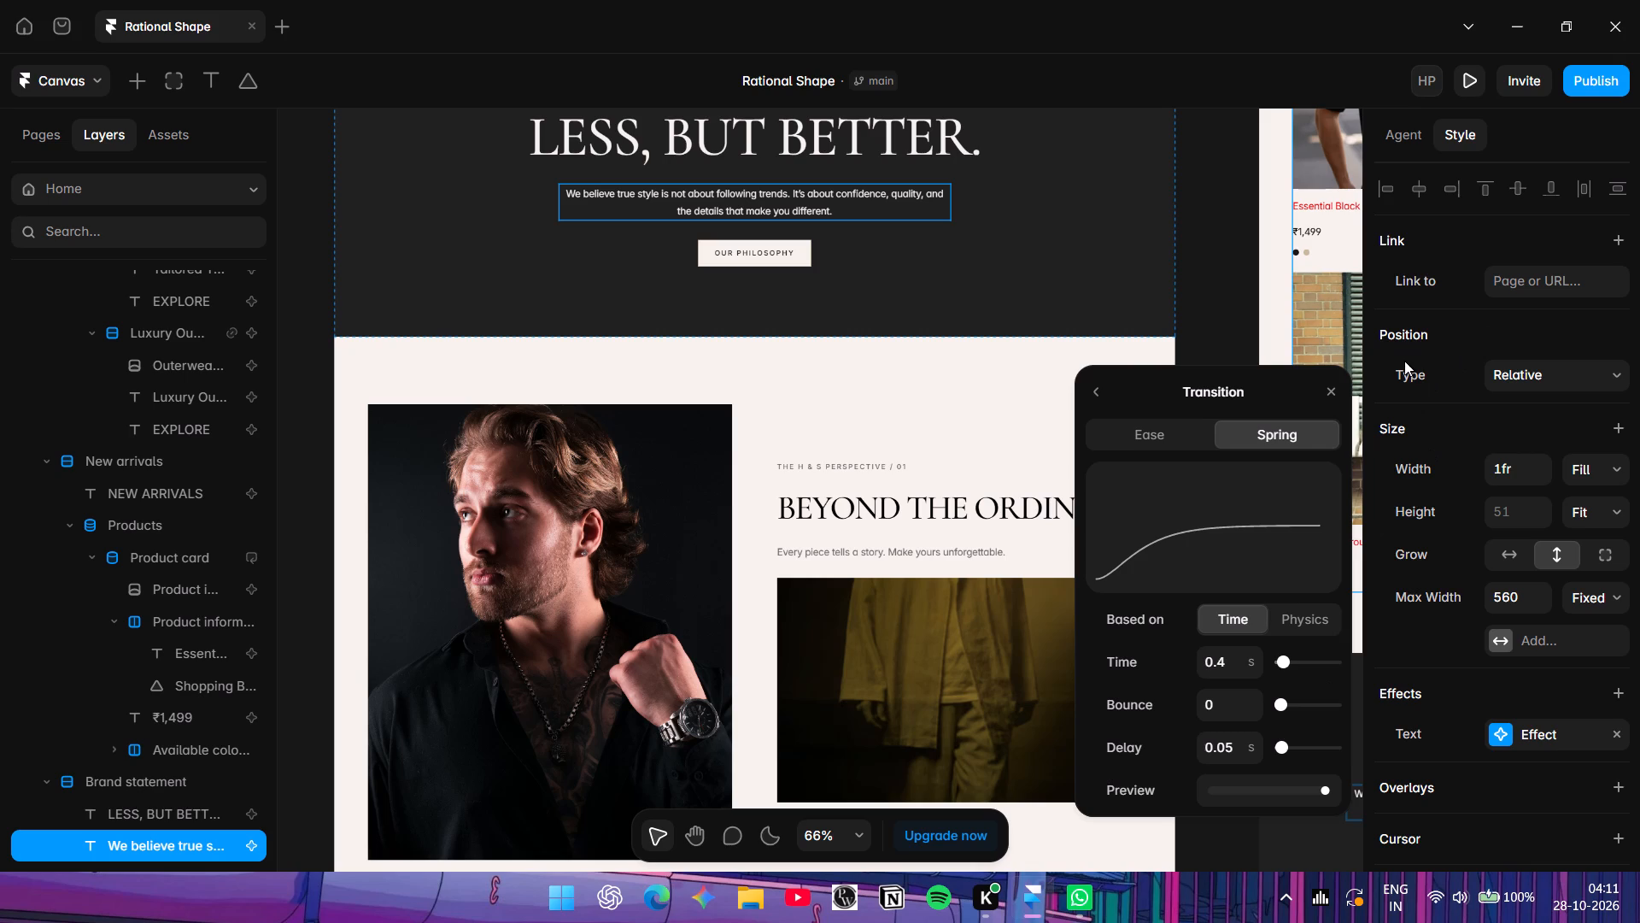
# Preview the page down to the brand statement to check the paragraph's text animation and the OUR PHILOSOPHY button, and return to the canvas.
pyautogui.click(1467, 83)
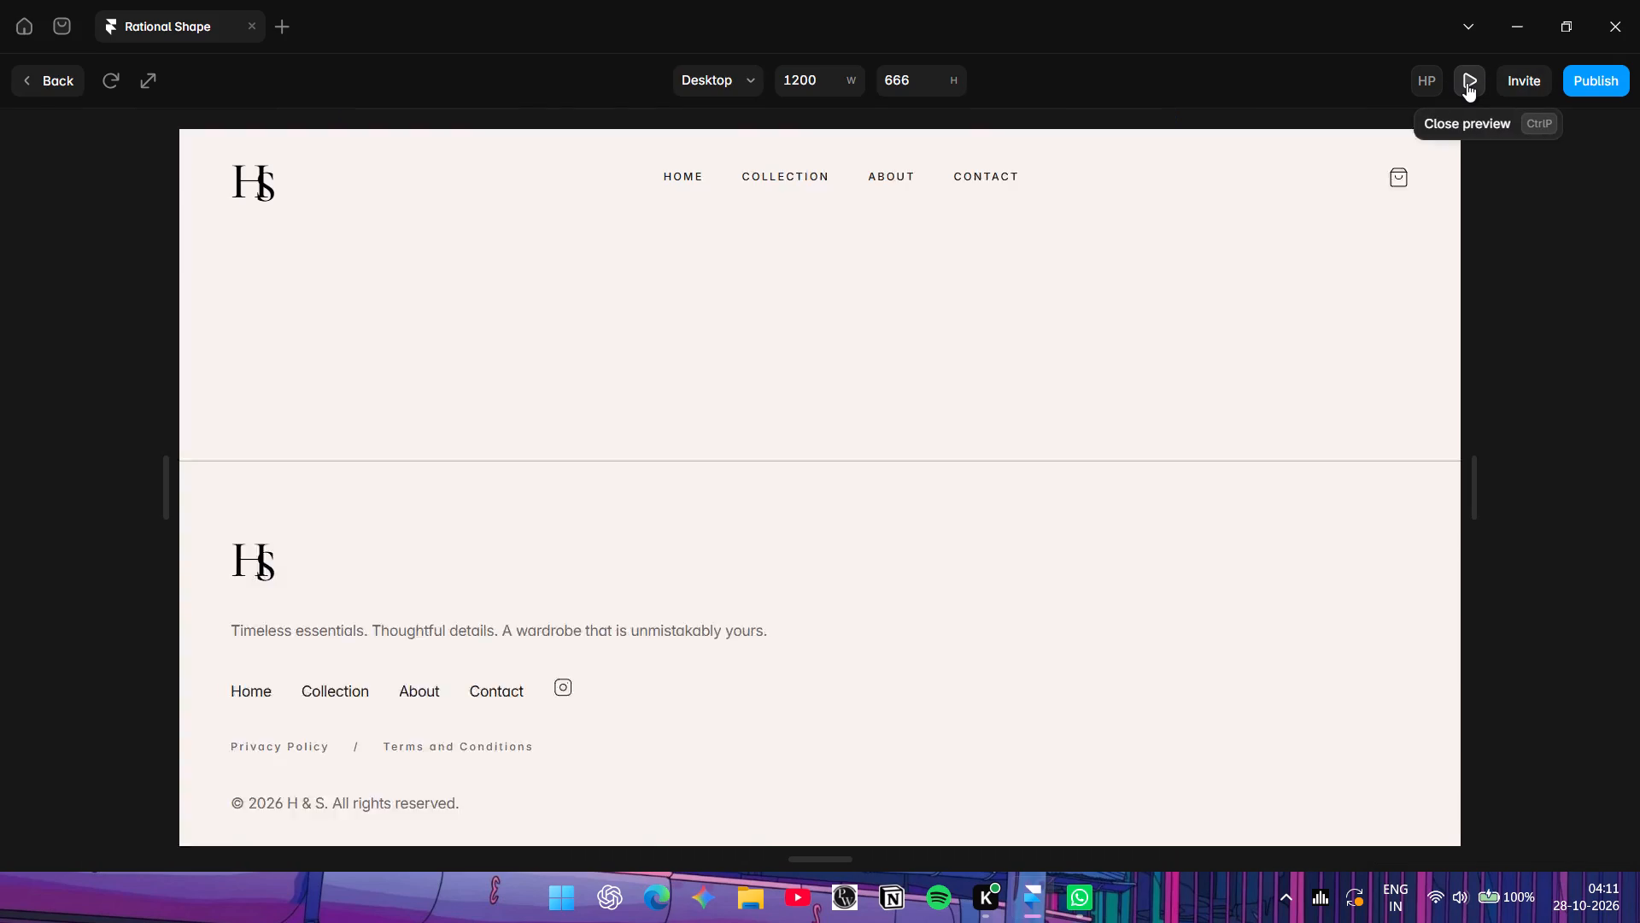
pyautogui.scroll(-4, 957, 522)
pyautogui.scroll(-7, 713, 538)
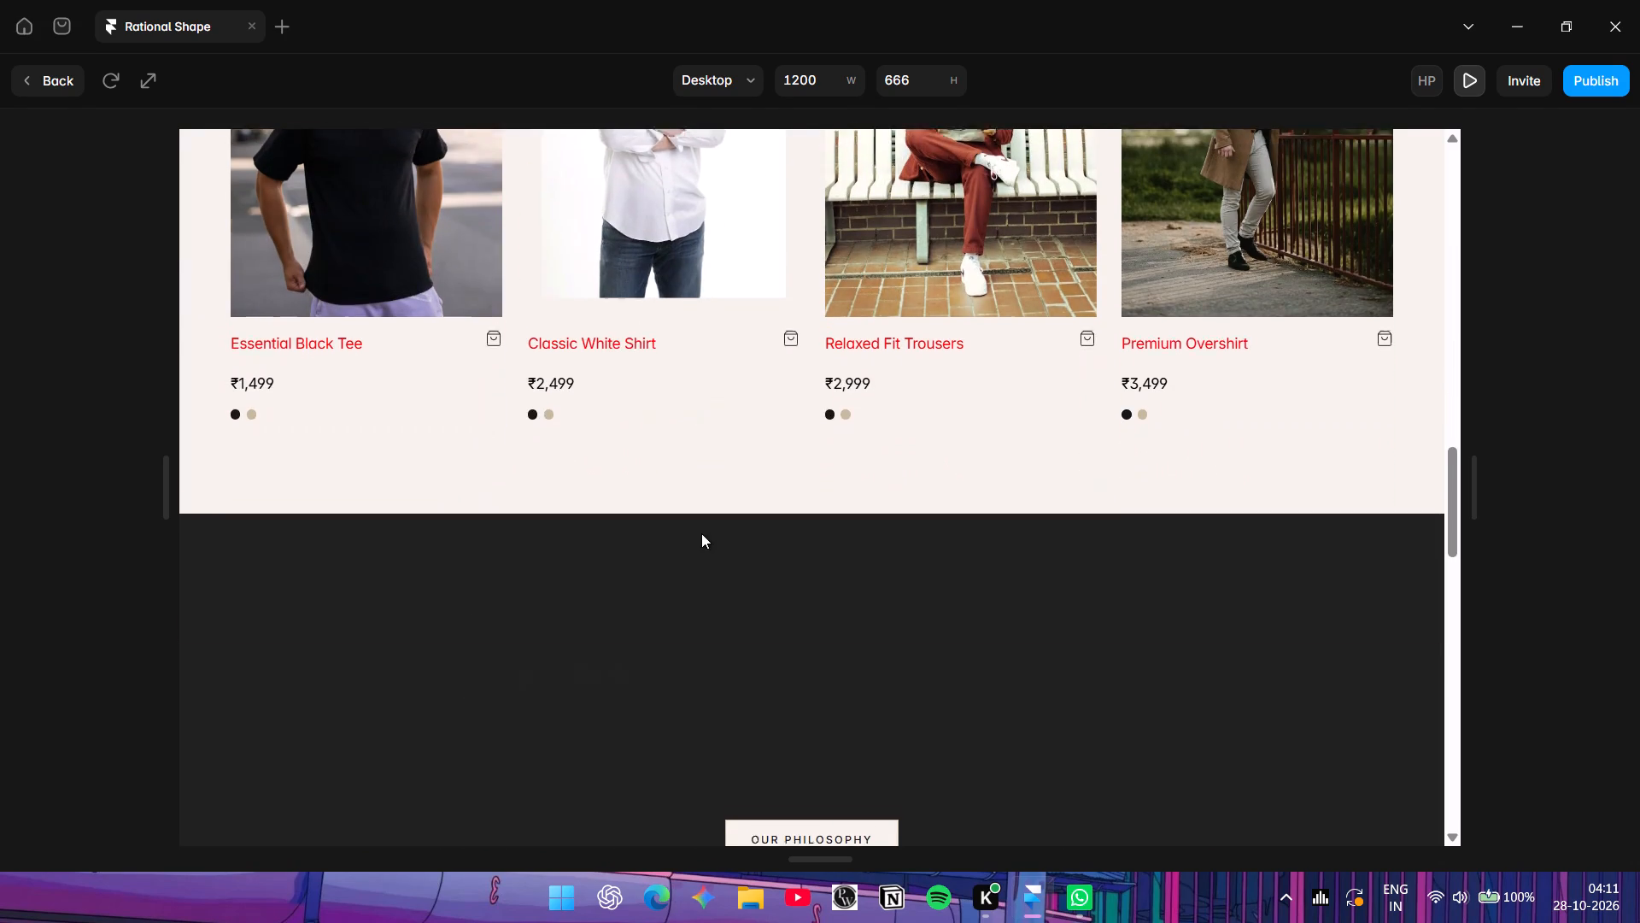
pyautogui.scroll(-2, 700, 532)
pyautogui.scroll(2, 700, 532)
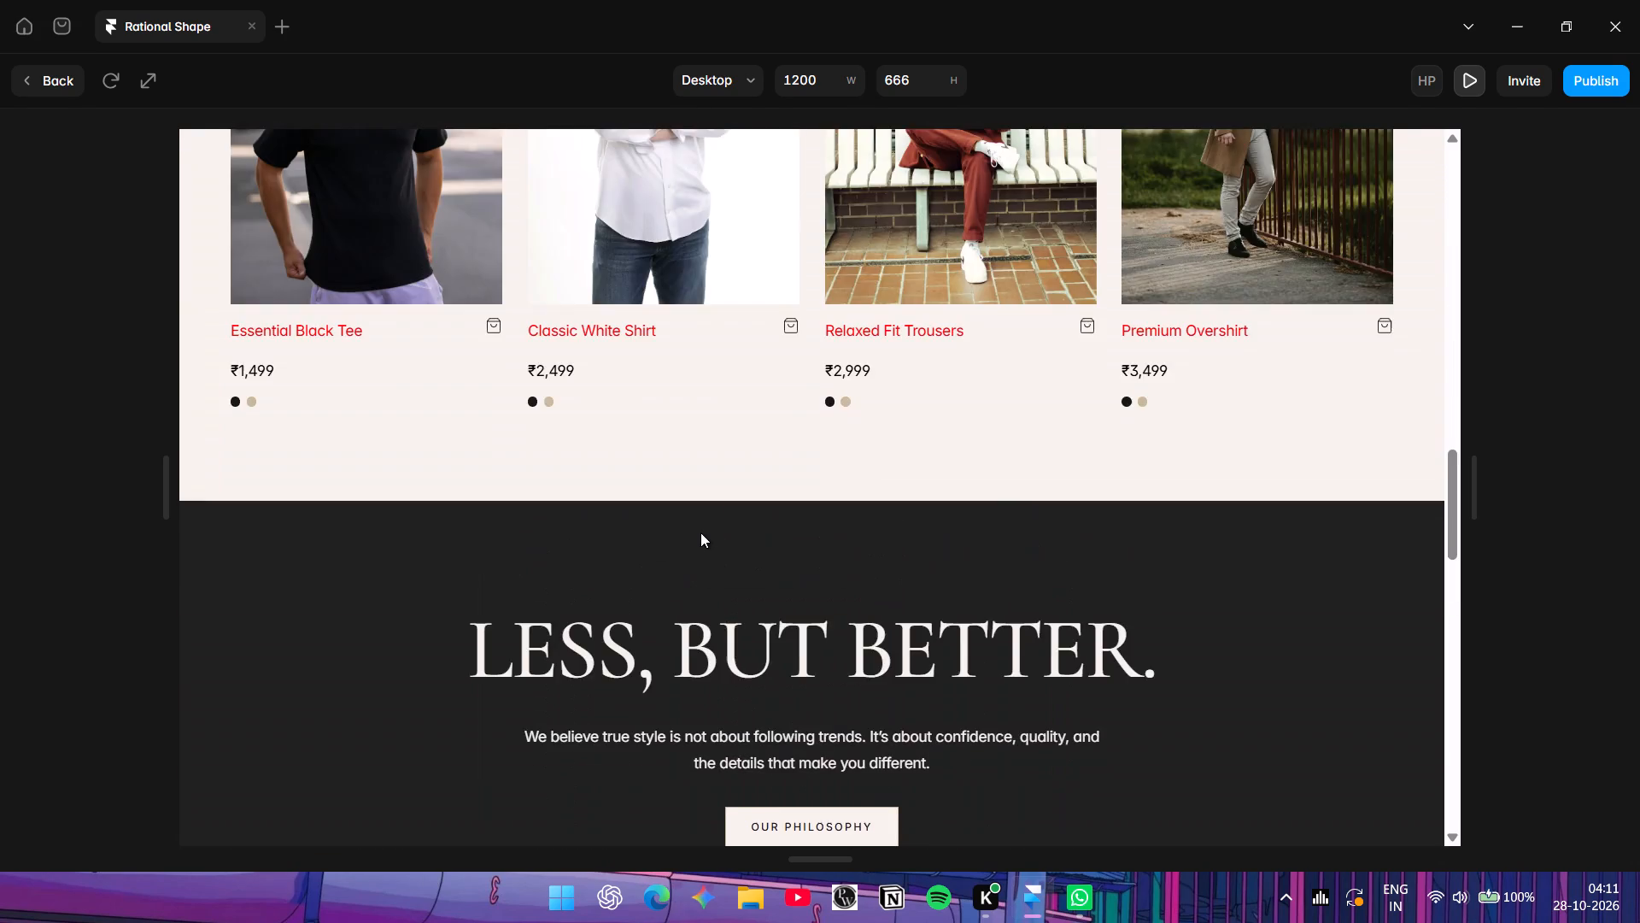
pyautogui.scroll(16, 700, 532)
pyautogui.scroll(-11, 712, 521)
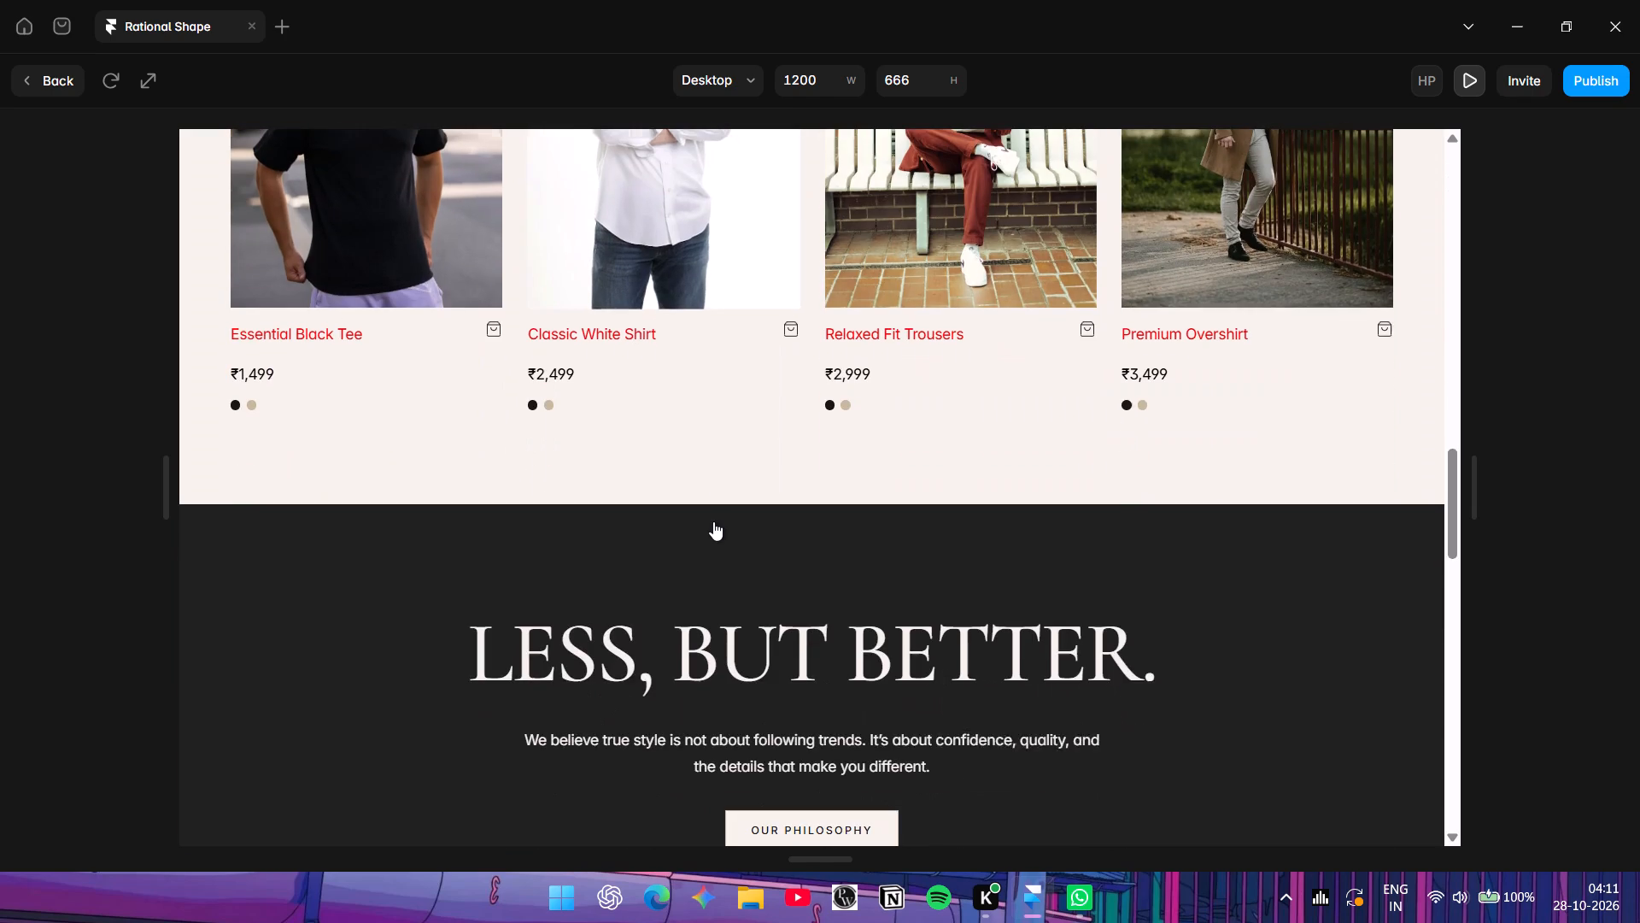
pyautogui.scroll(6, 713, 521)
pyautogui.scroll(-7, 713, 521)
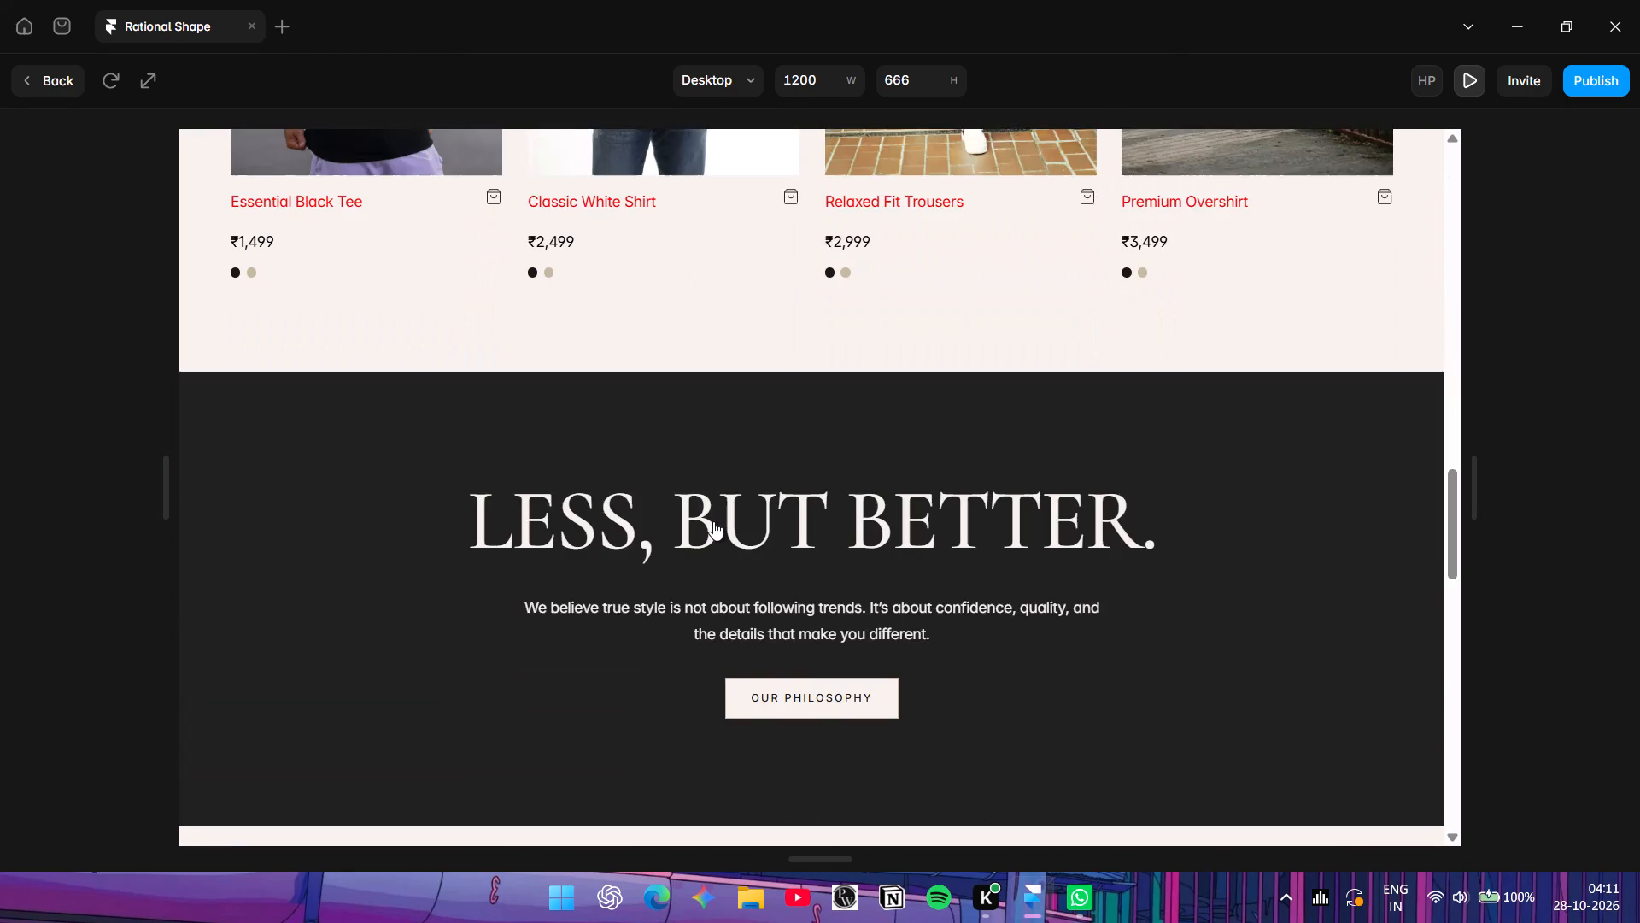
pyautogui.click(779, 646)
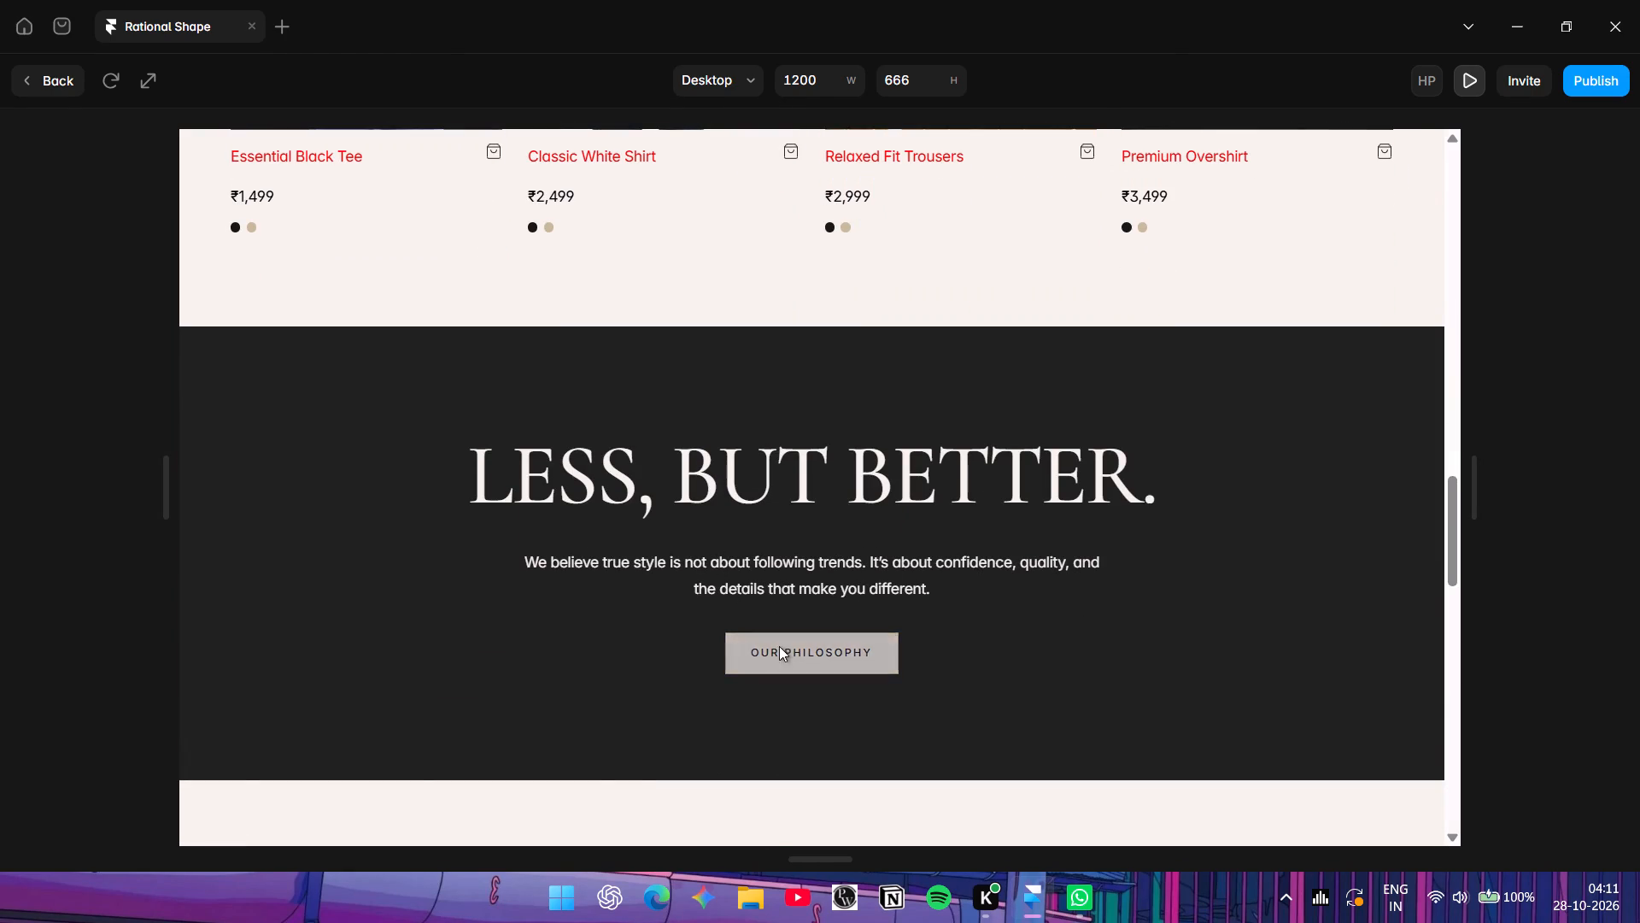
pyautogui.click(42, 76)
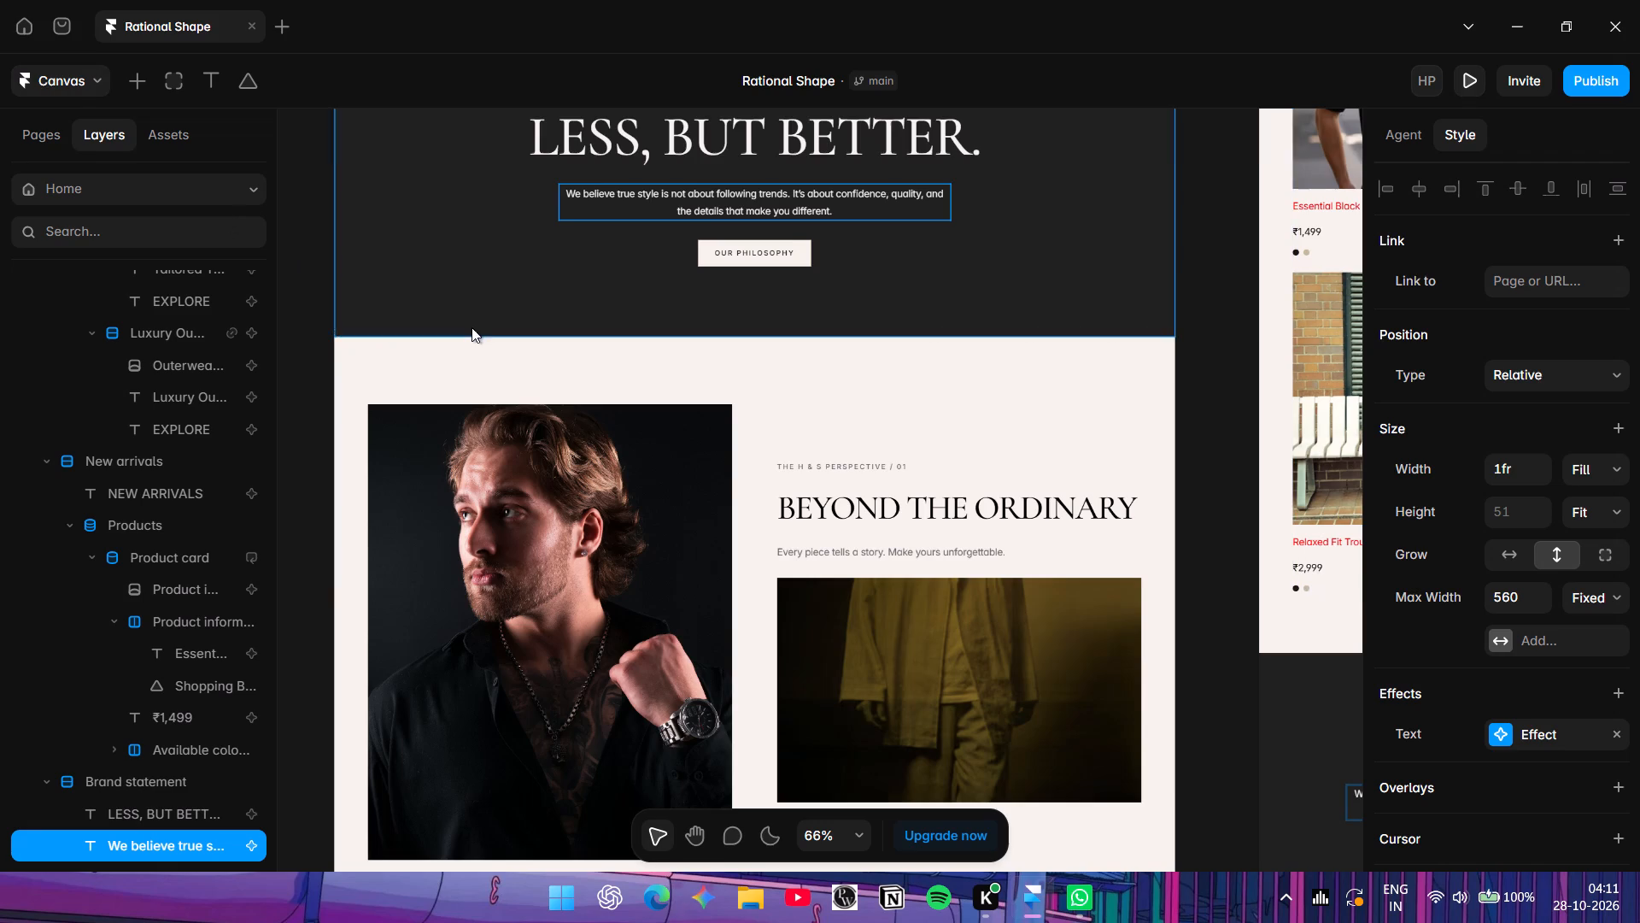
# Add a Hover effect to the OUR PHILOSOPHY button in the brand statement section.
pyautogui.scroll(-3, 481, 330)
pyautogui.scroll(-3, 640, 299)
pyautogui.scroll(6, 852, 312)
pyautogui.click(740, 254)
pyautogui.click(1620, 503)
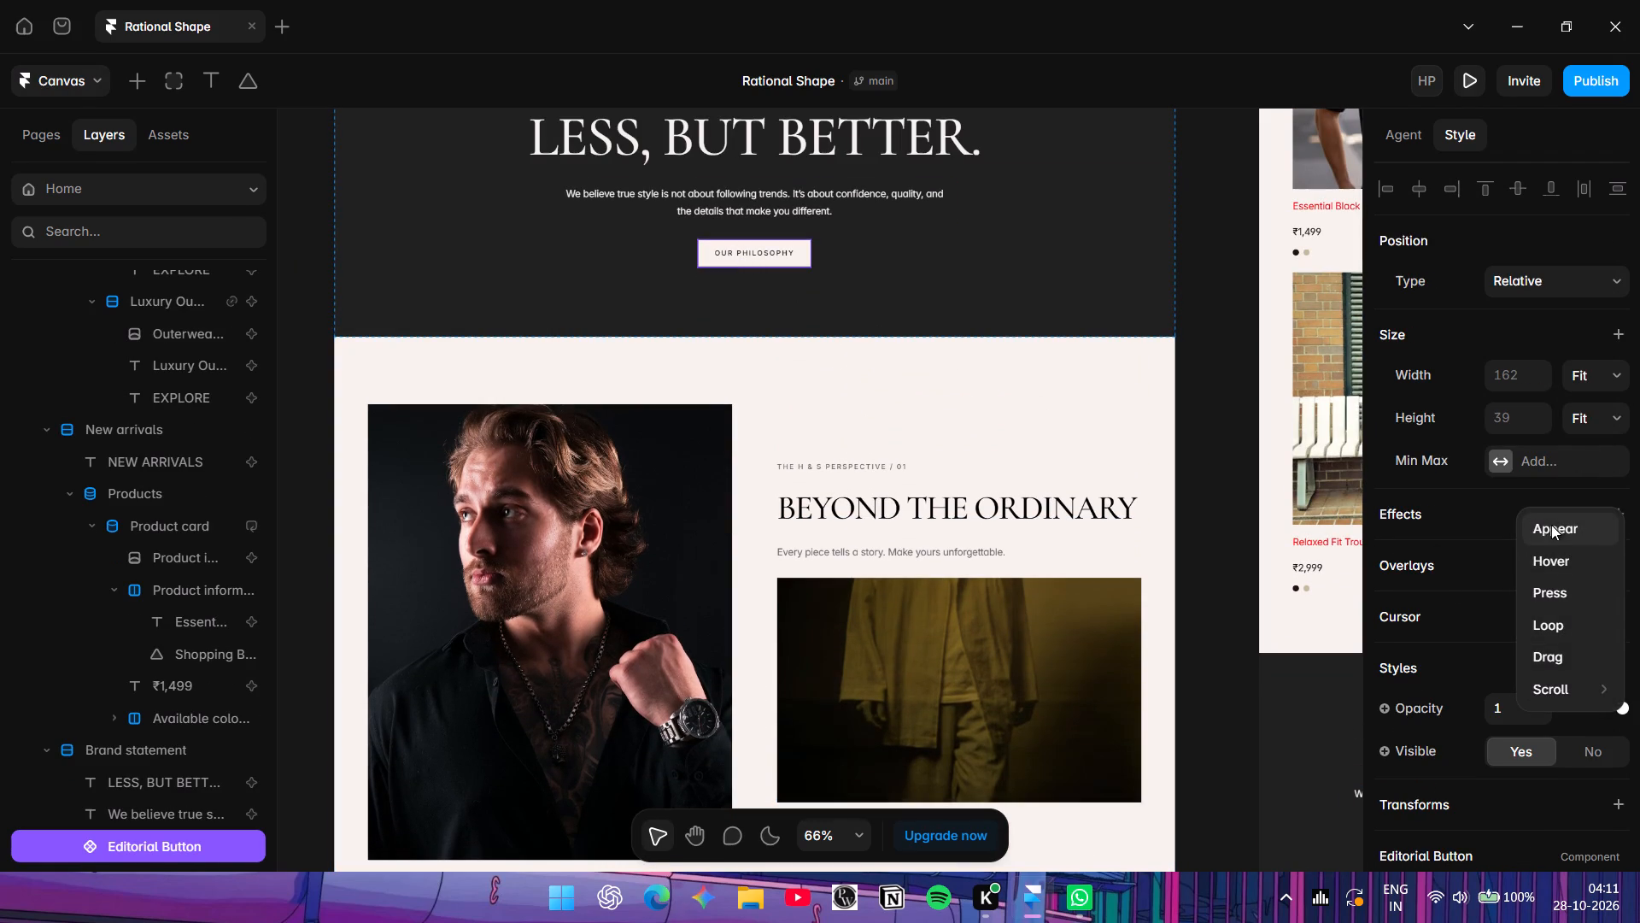
pyautogui.click(1545, 551)
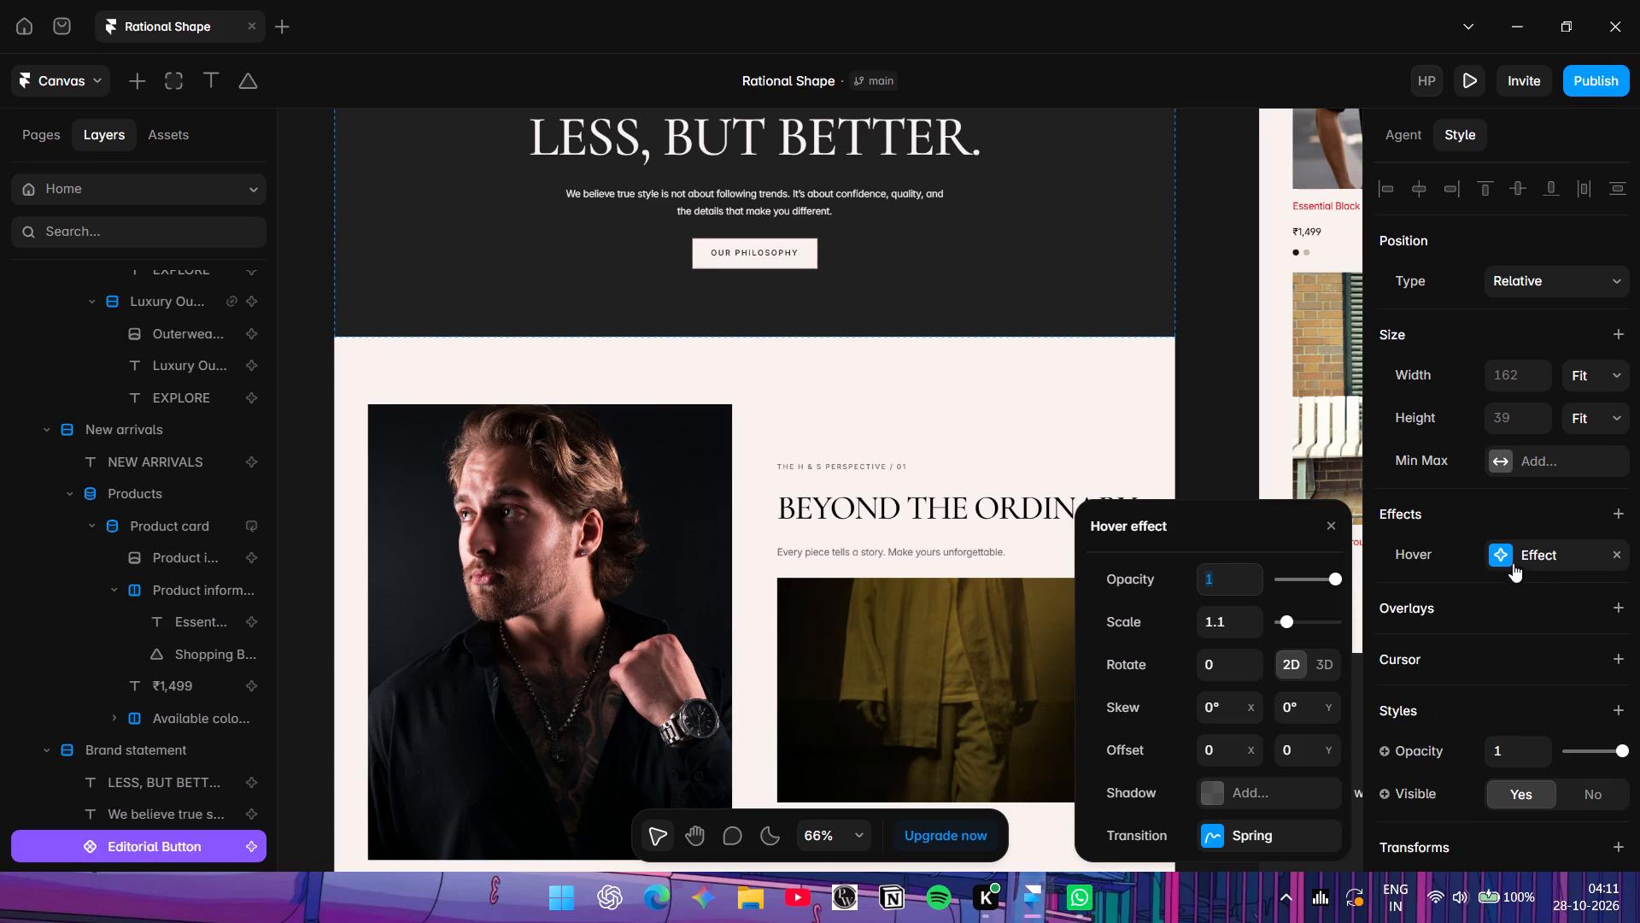
pyautogui.click(1496, 549)
pyautogui.click(1496, 549)
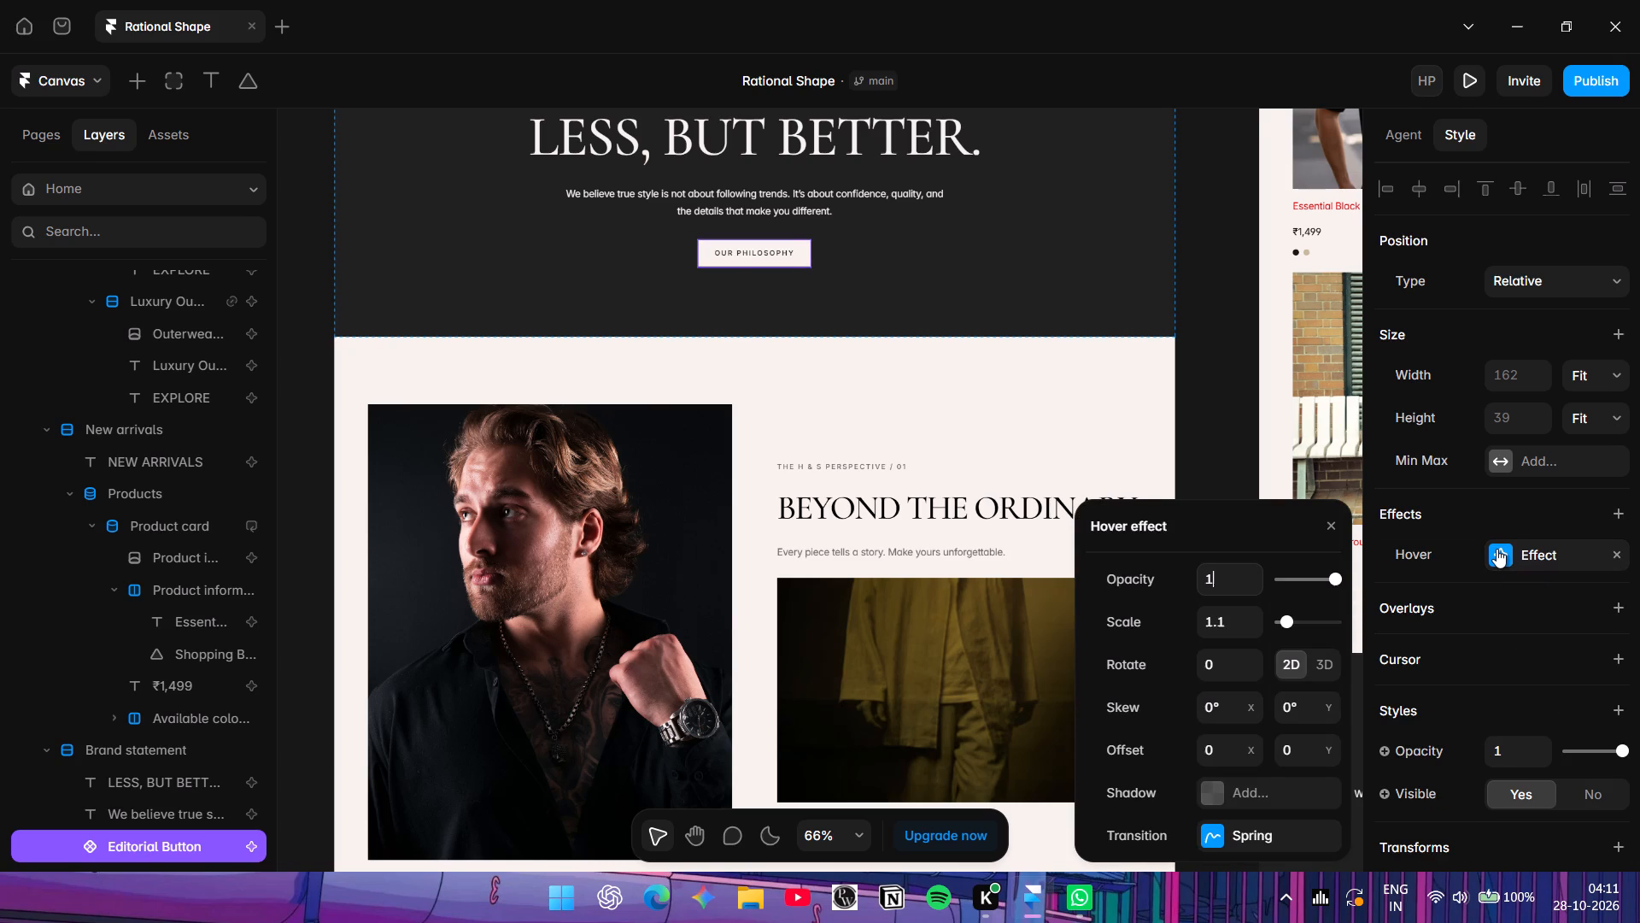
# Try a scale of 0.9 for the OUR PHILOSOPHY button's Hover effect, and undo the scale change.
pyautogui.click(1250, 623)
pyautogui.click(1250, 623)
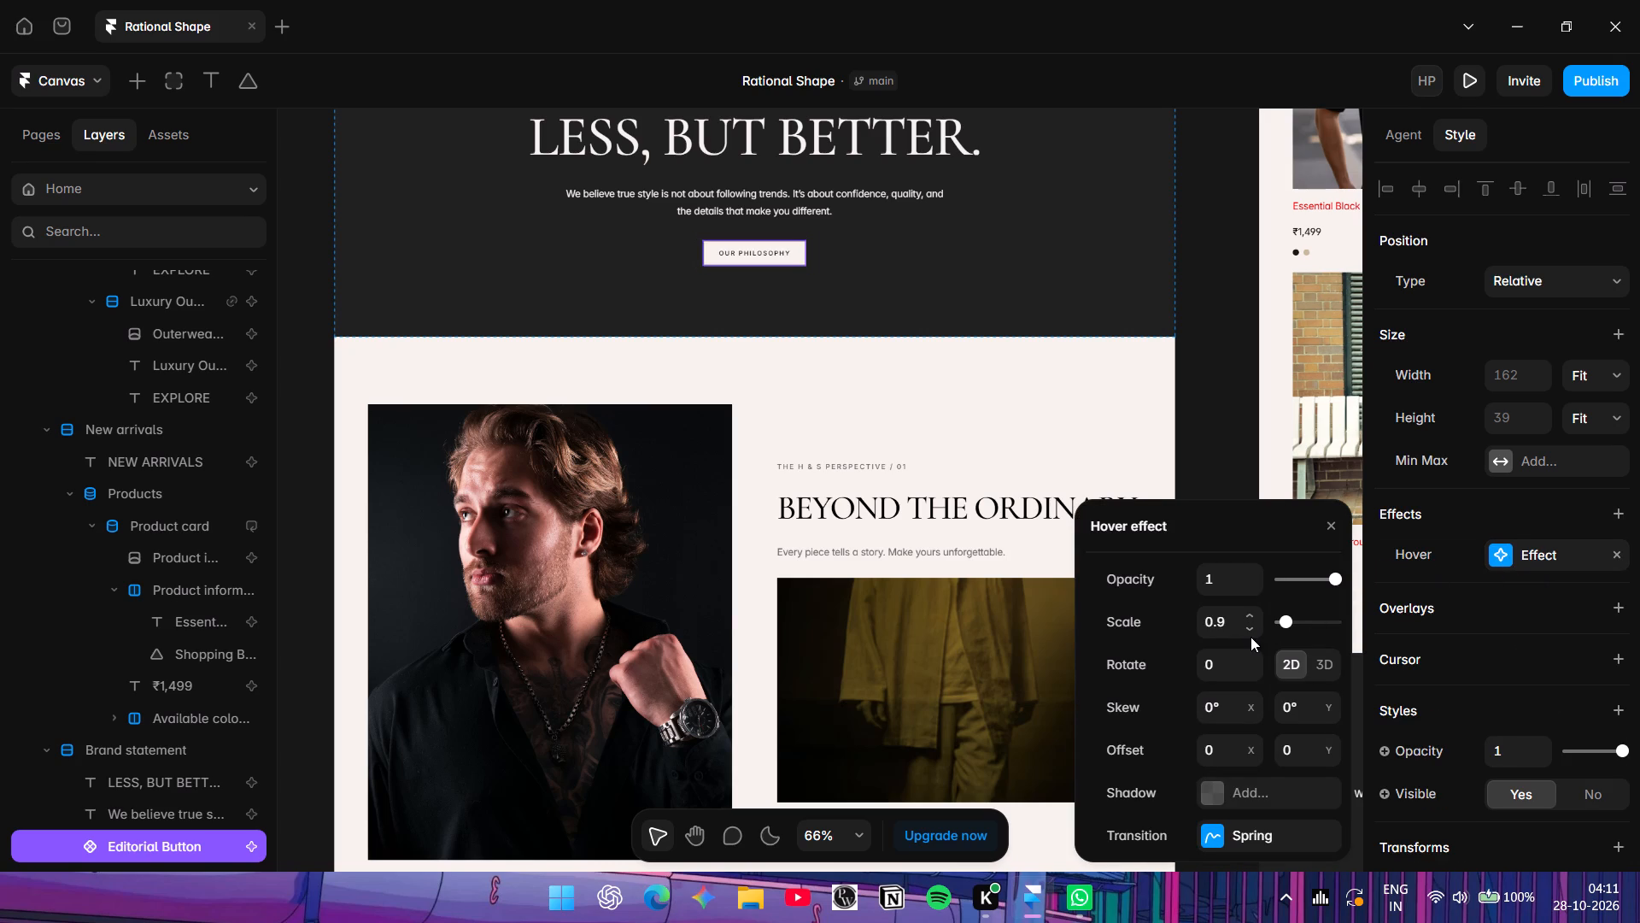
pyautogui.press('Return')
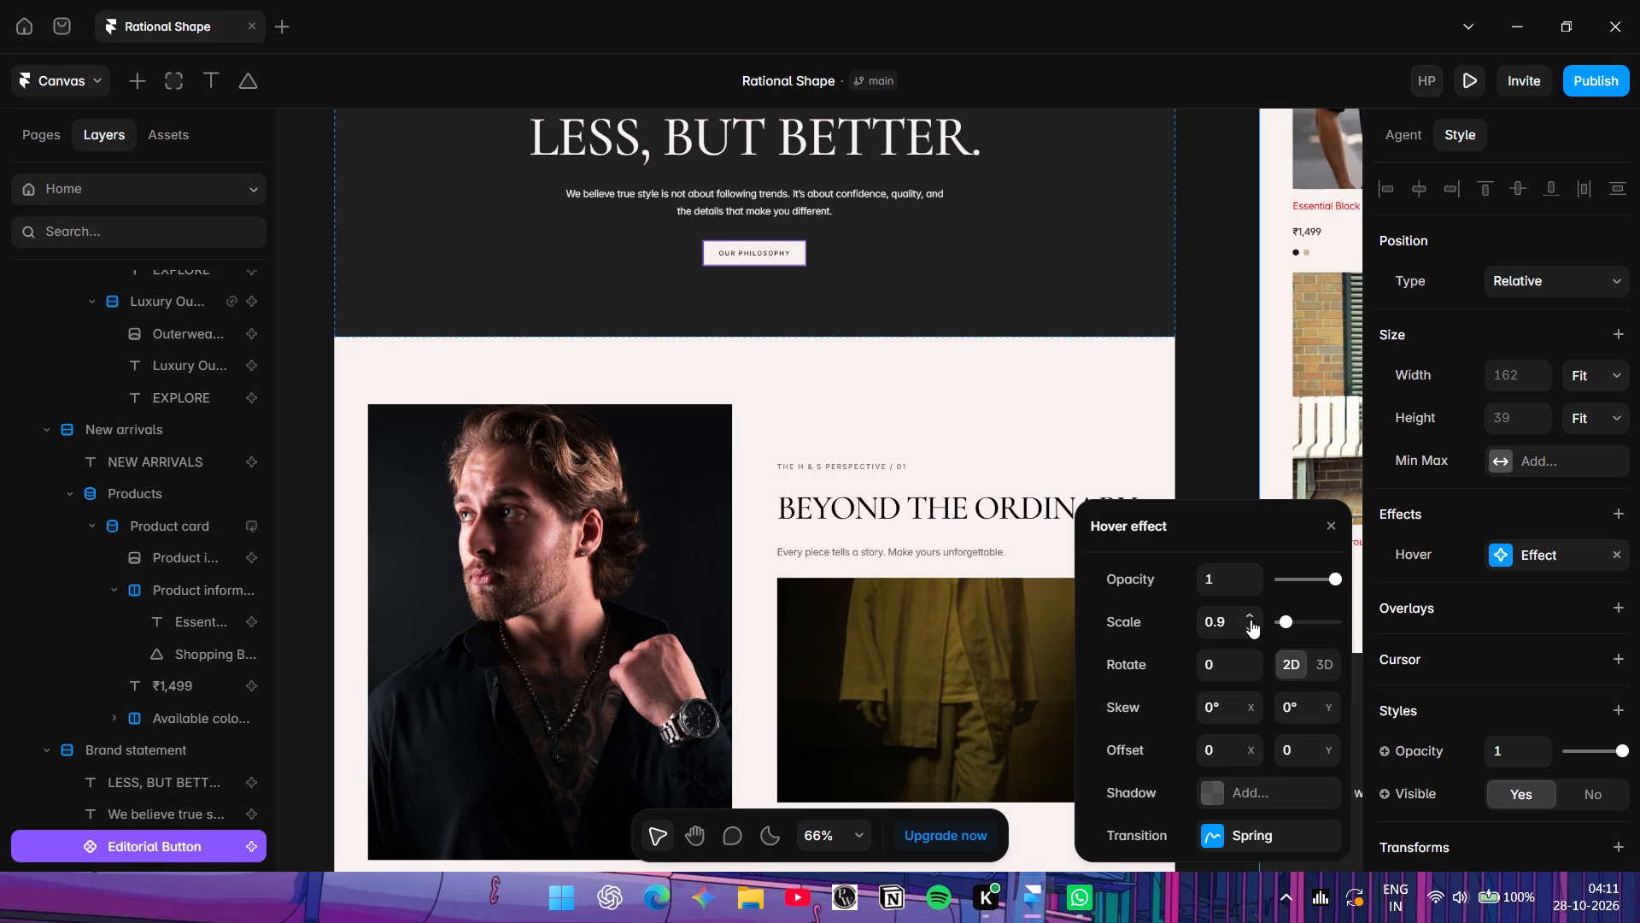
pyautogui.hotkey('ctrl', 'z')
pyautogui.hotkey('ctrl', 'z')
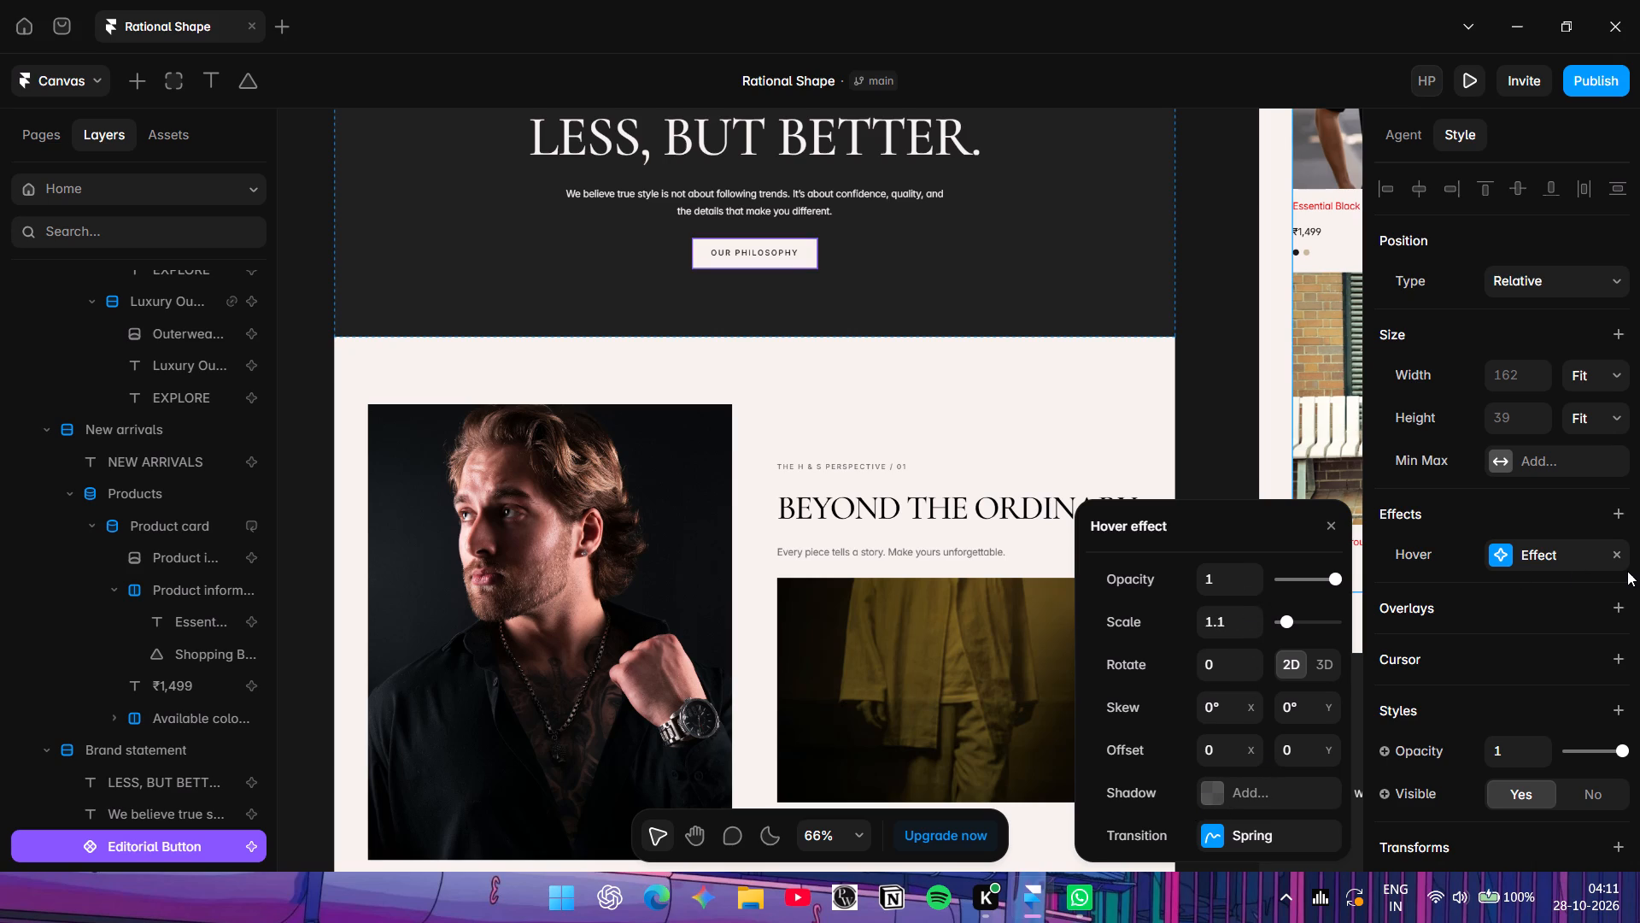
# Set the opacity of the OUR PHILOSOPHY button's Hover effect to 0.5, trying 0.4 in between.
pyautogui.click(1255, 585)
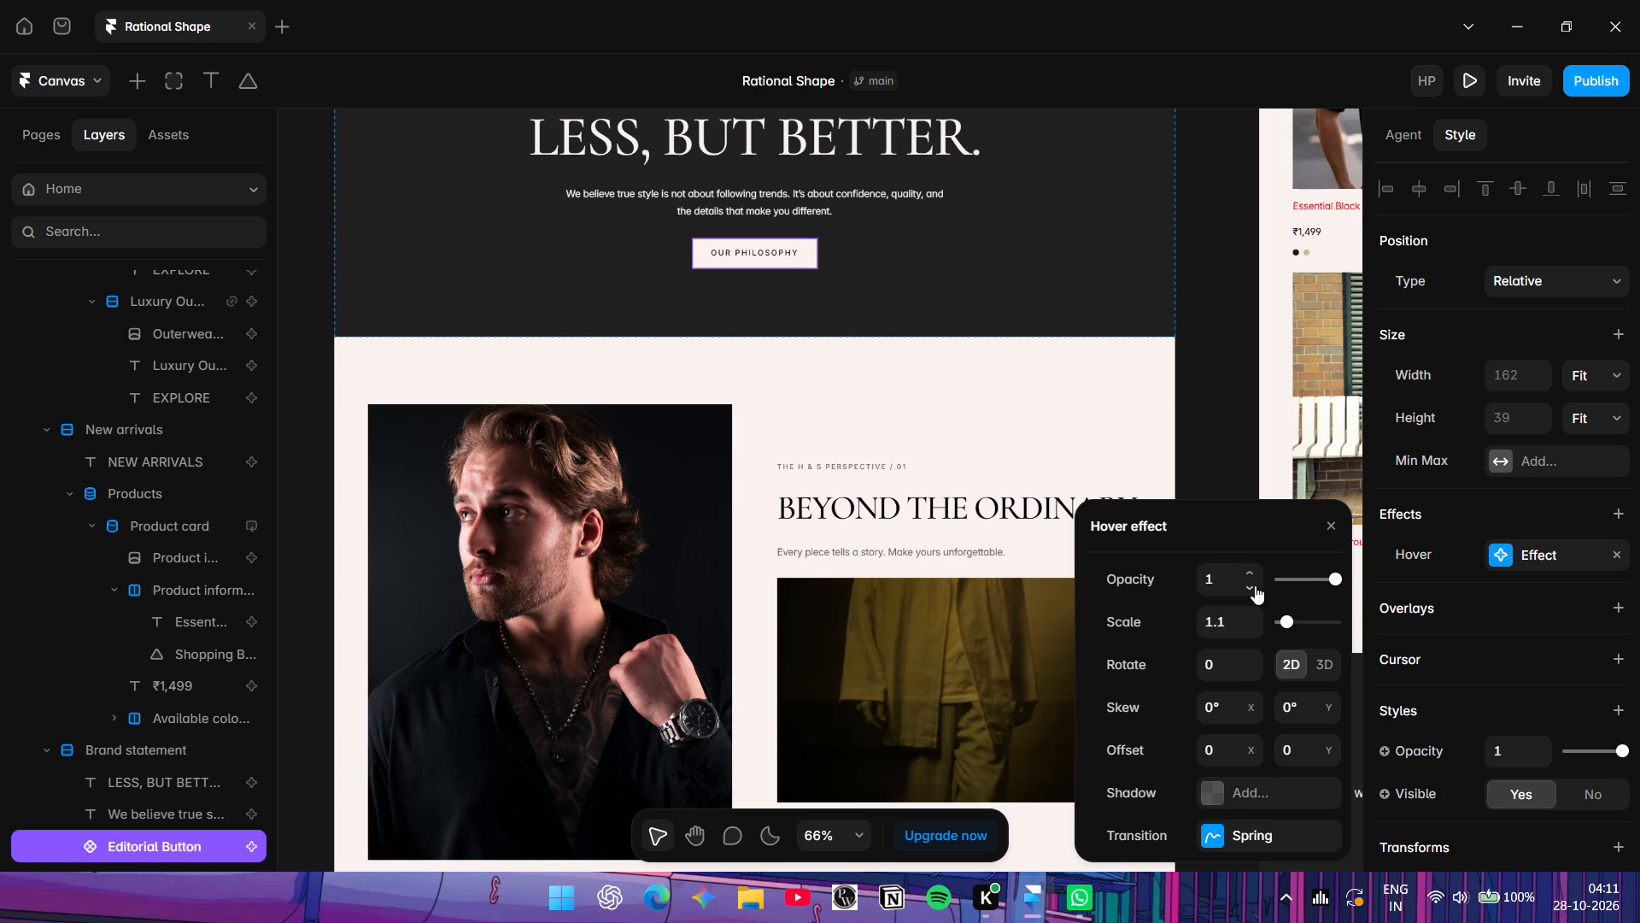
pyautogui.click(1255, 585)
pyautogui.click(1255, 585)
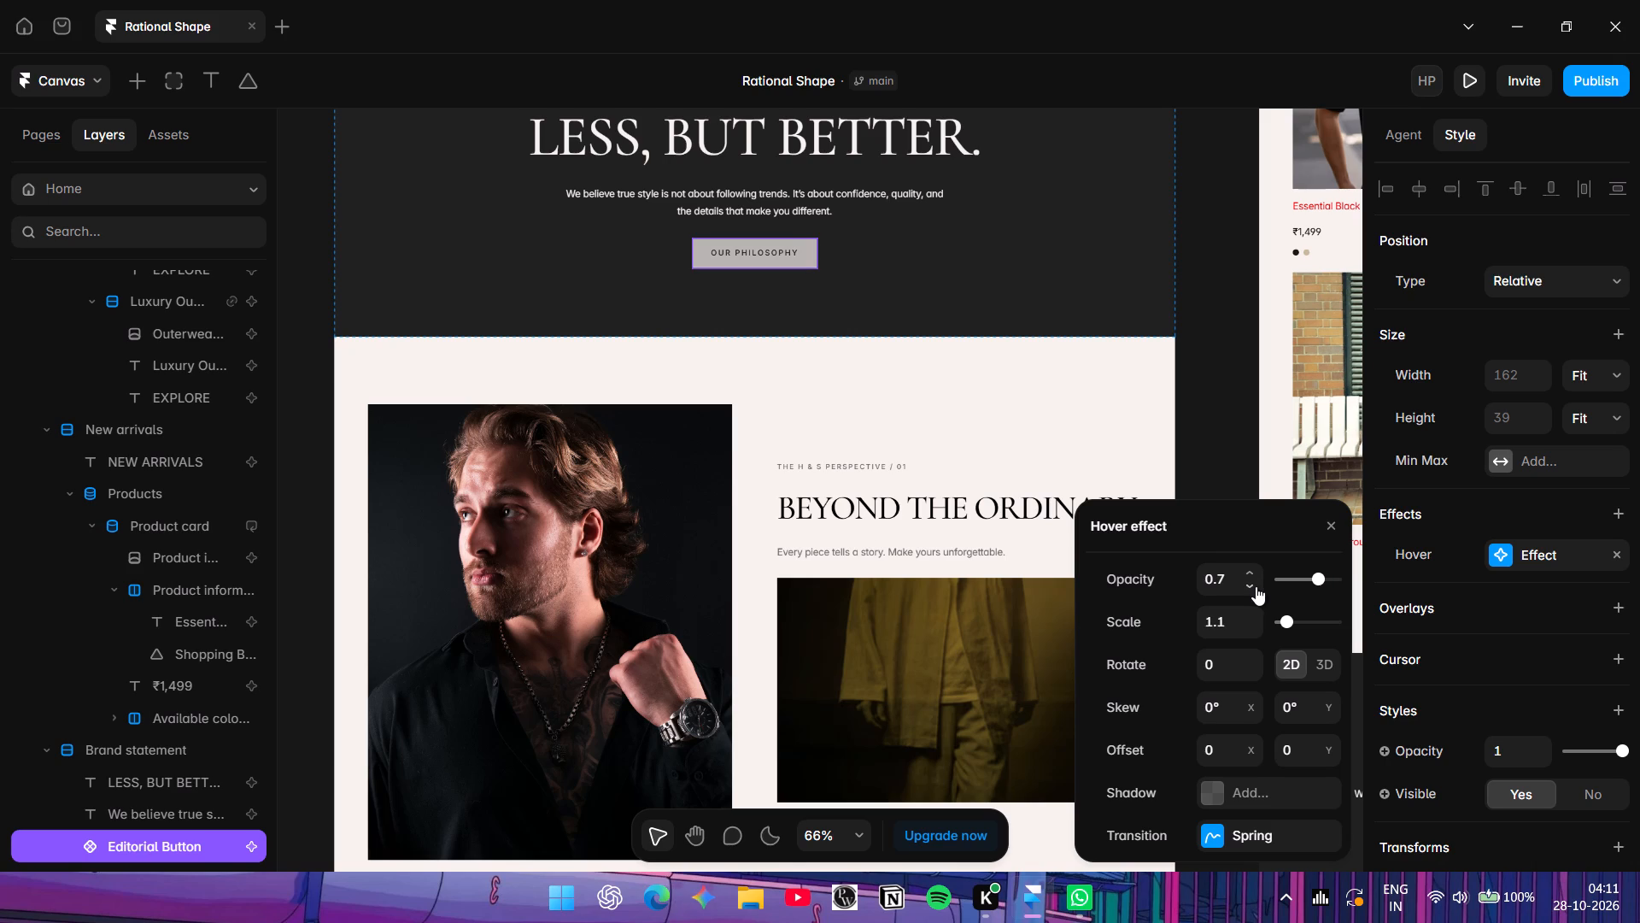
pyautogui.click(1256, 586)
pyautogui.click(1256, 586)
pyautogui.click(1256, 586)
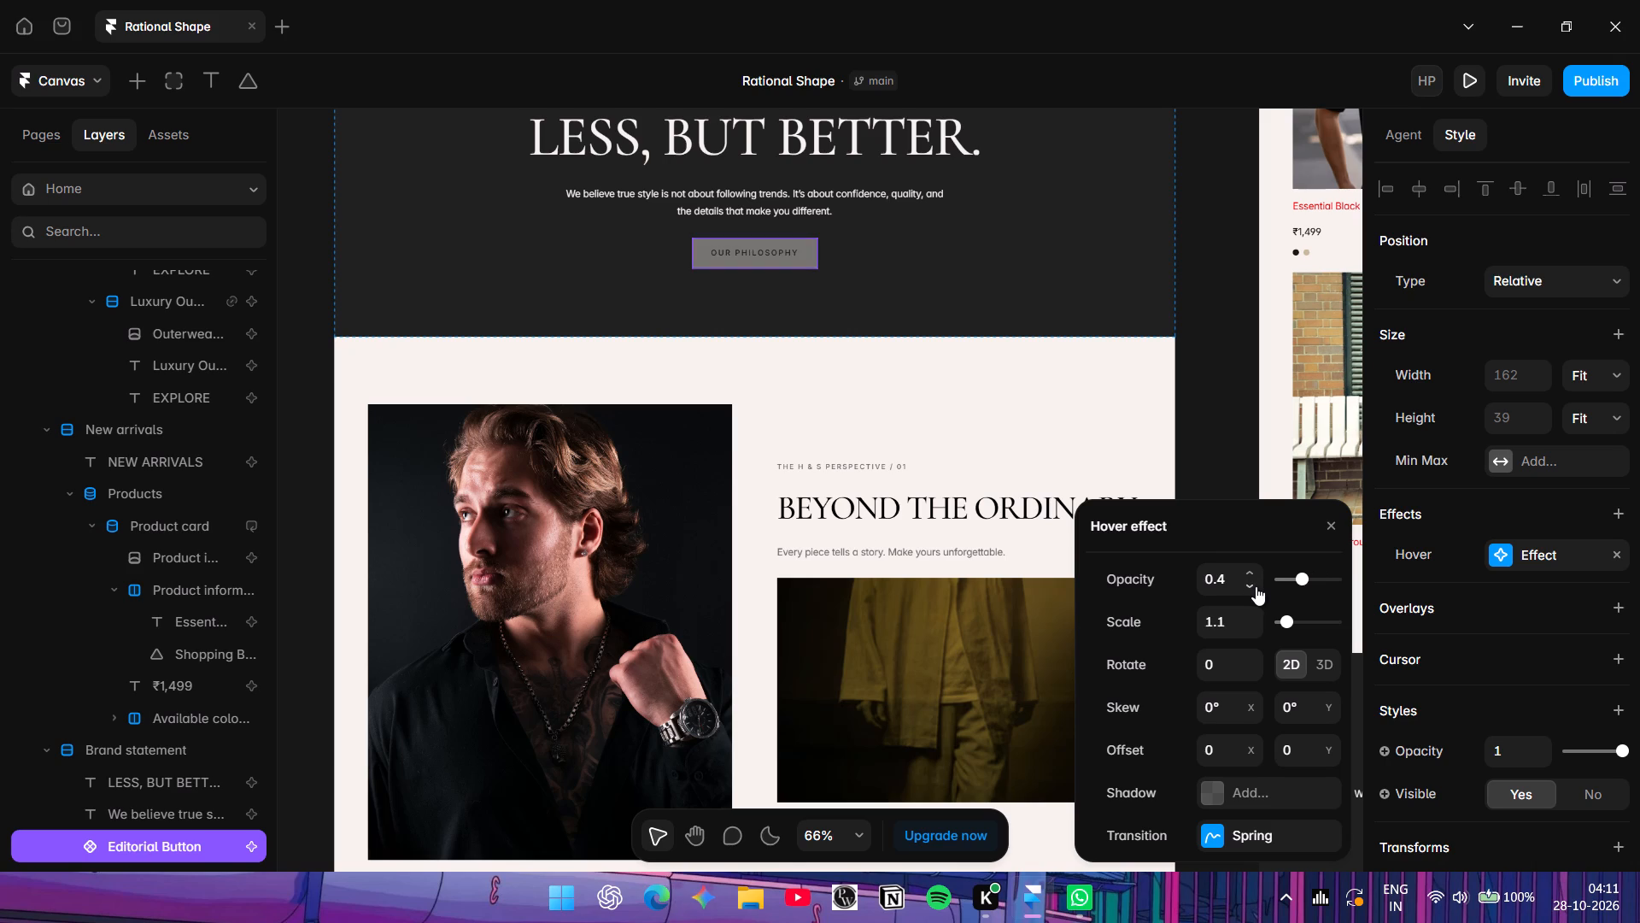
pyautogui.click(1257, 573)
pyautogui.press('Return')
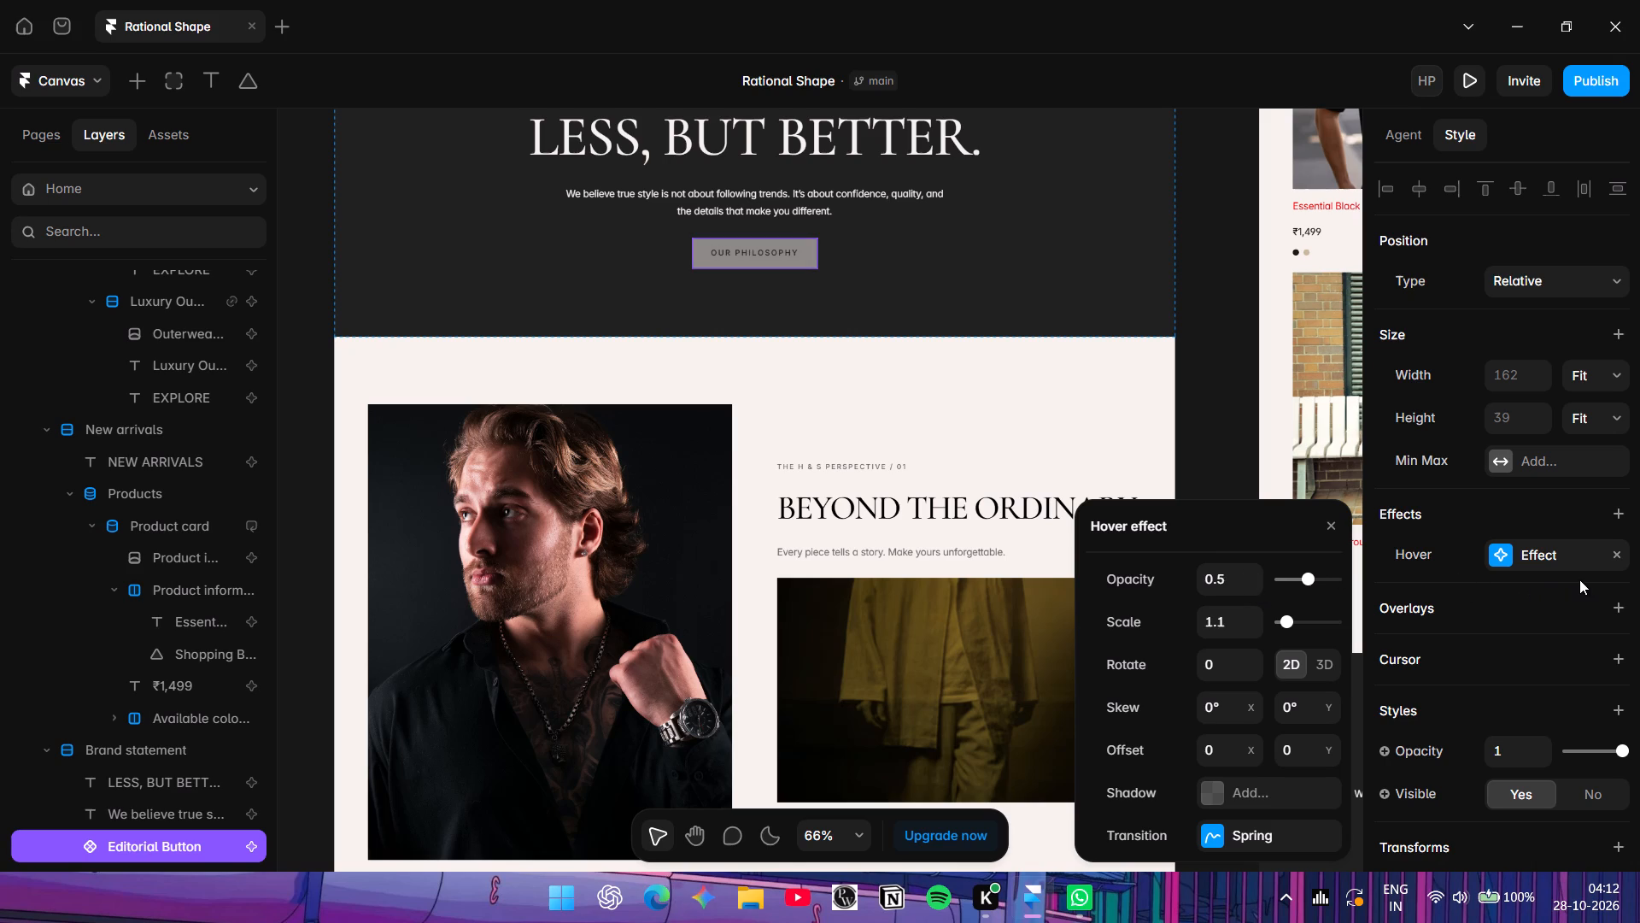
pyautogui.click(1335, 523)
# Add a Press effect with scale 0.8 to the OUR PHILOSOPHY button.
pyautogui.click(1631, 508)
pyautogui.click(1631, 508)
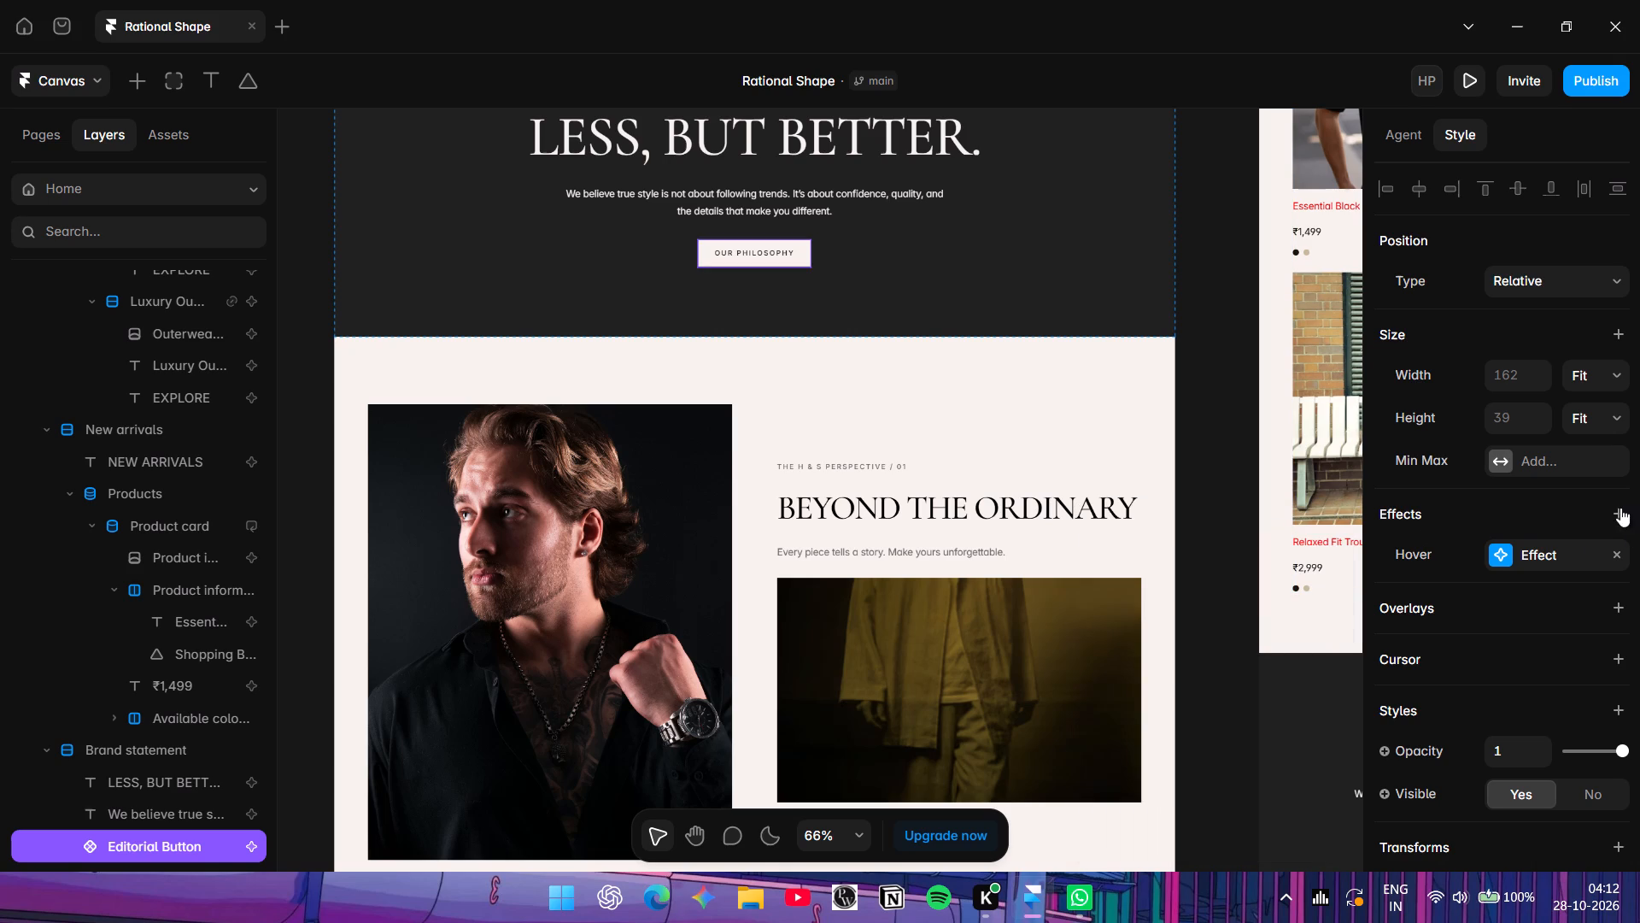
pyautogui.click(1614, 508)
pyautogui.click(1583, 566)
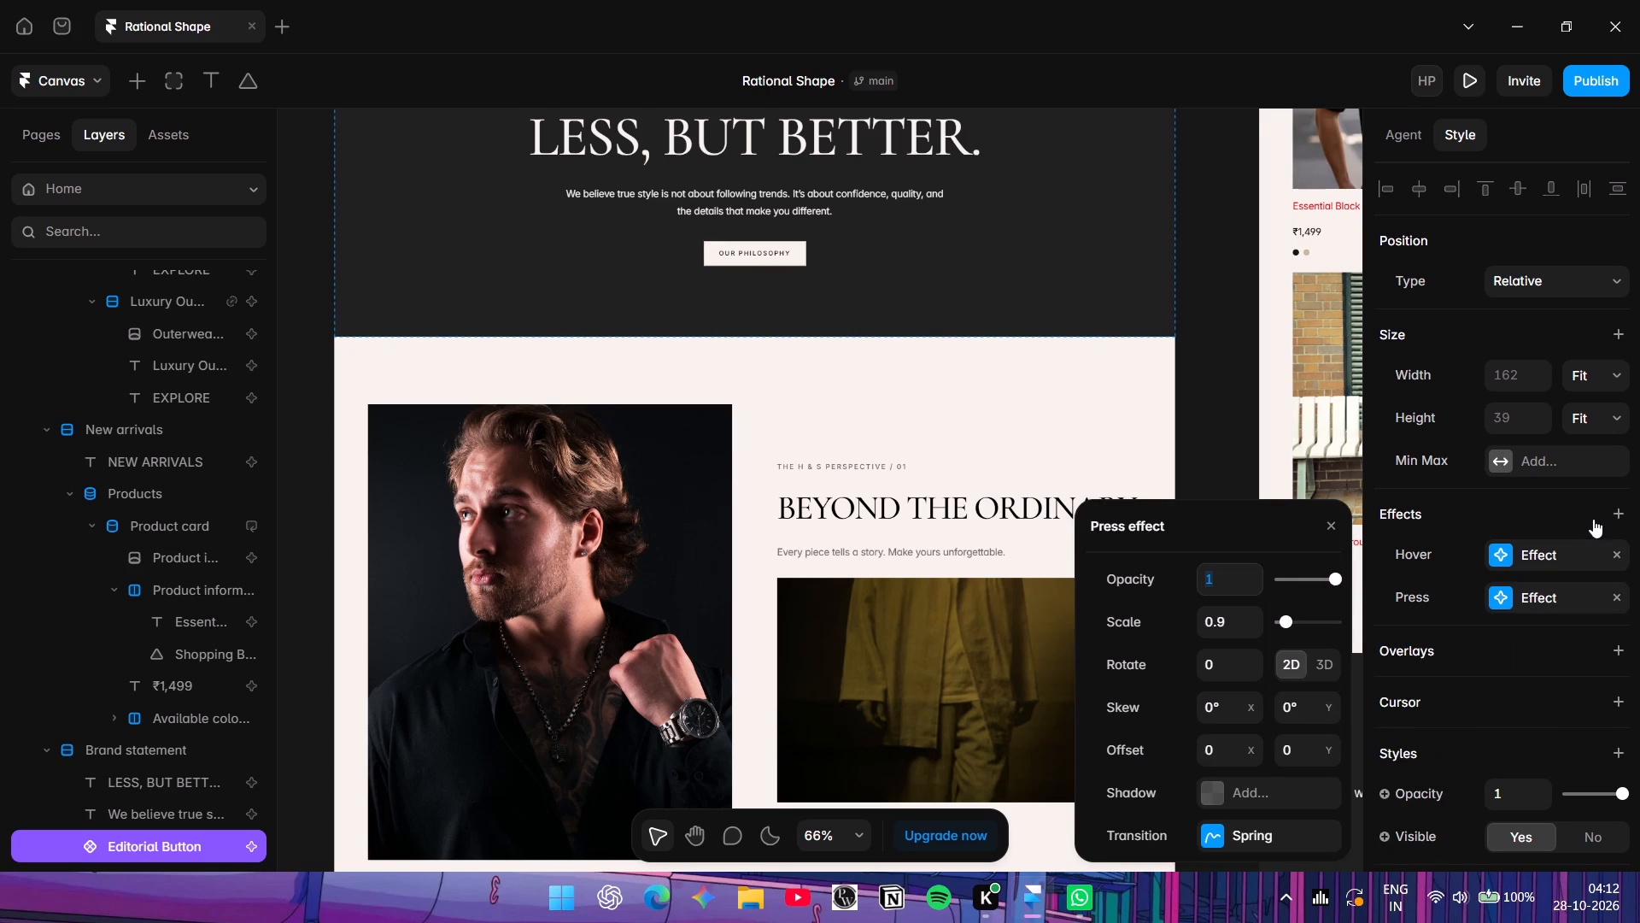
pyautogui.click(1243, 628)
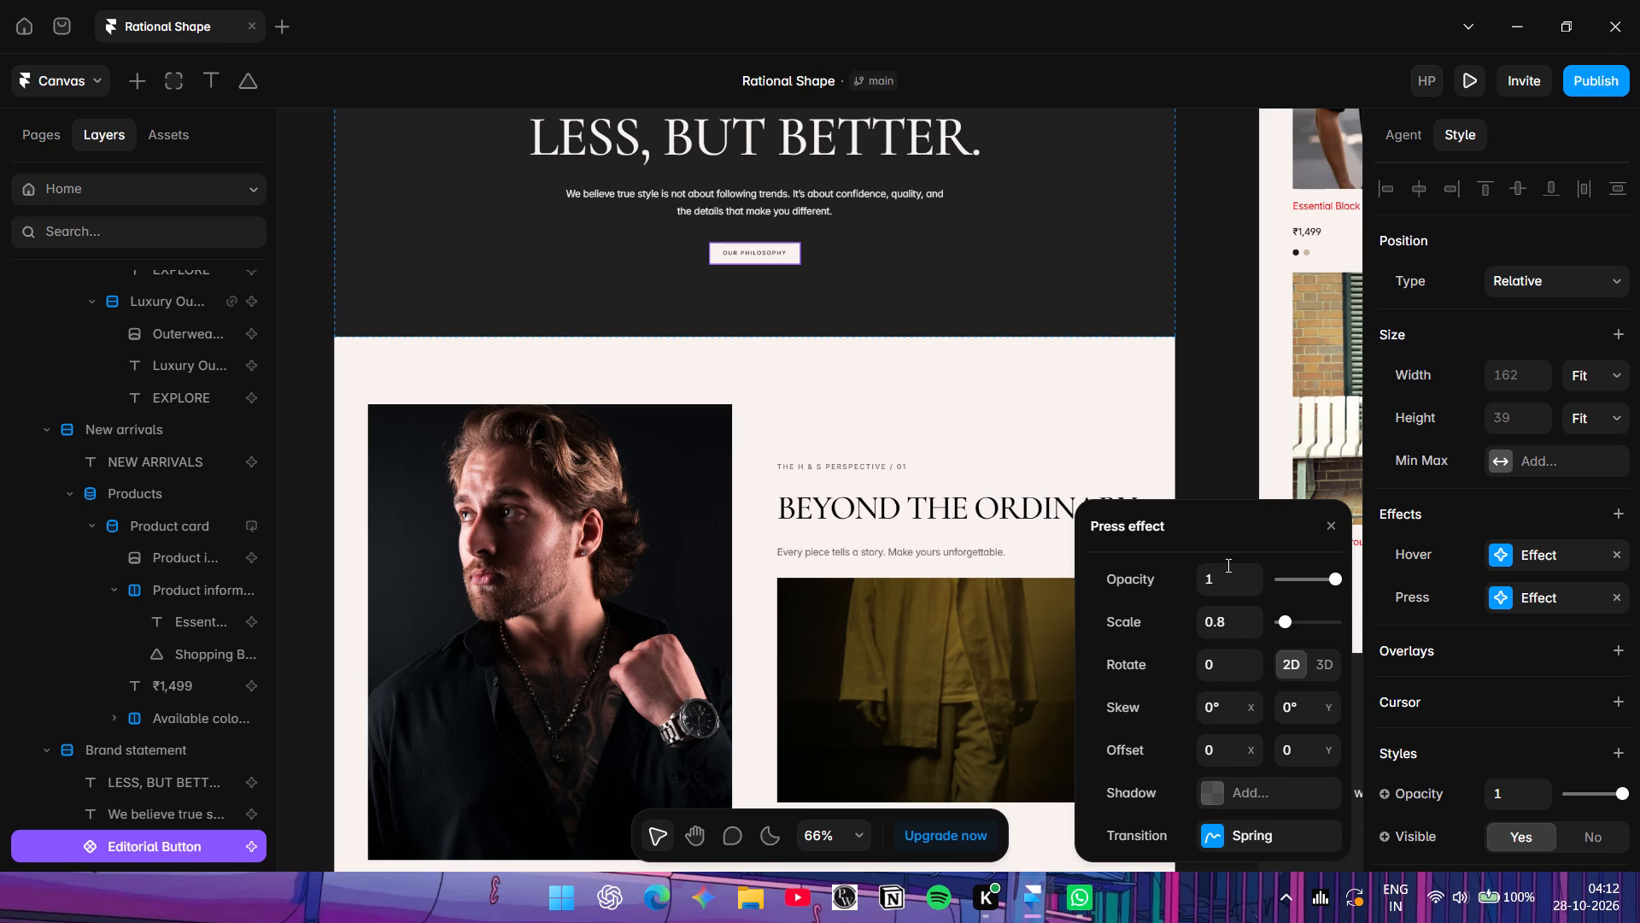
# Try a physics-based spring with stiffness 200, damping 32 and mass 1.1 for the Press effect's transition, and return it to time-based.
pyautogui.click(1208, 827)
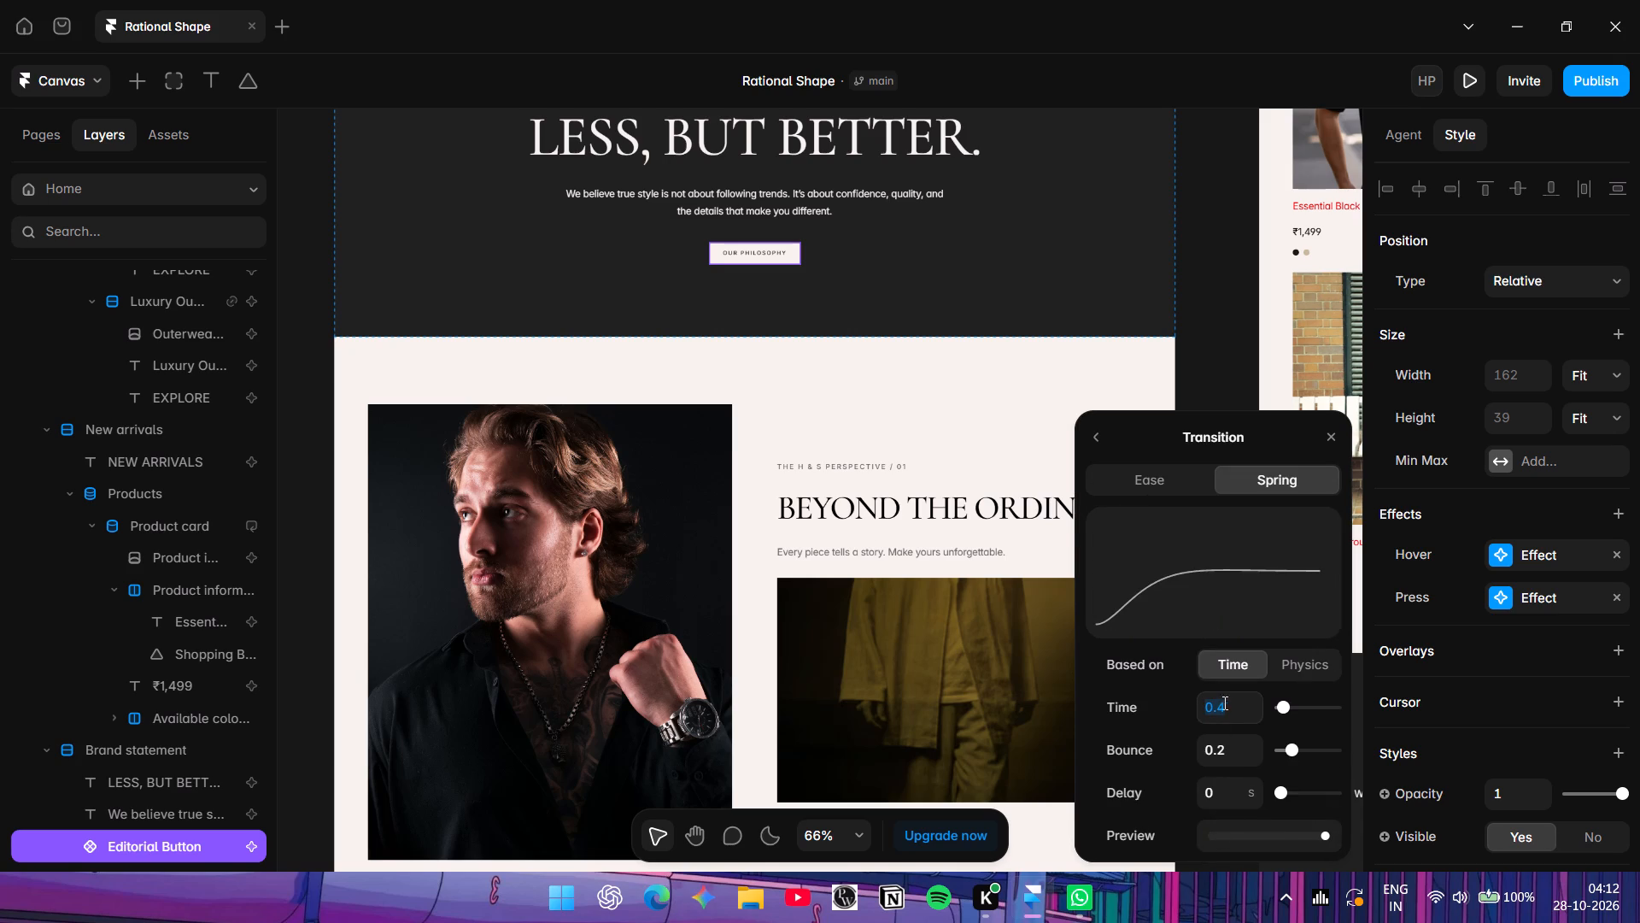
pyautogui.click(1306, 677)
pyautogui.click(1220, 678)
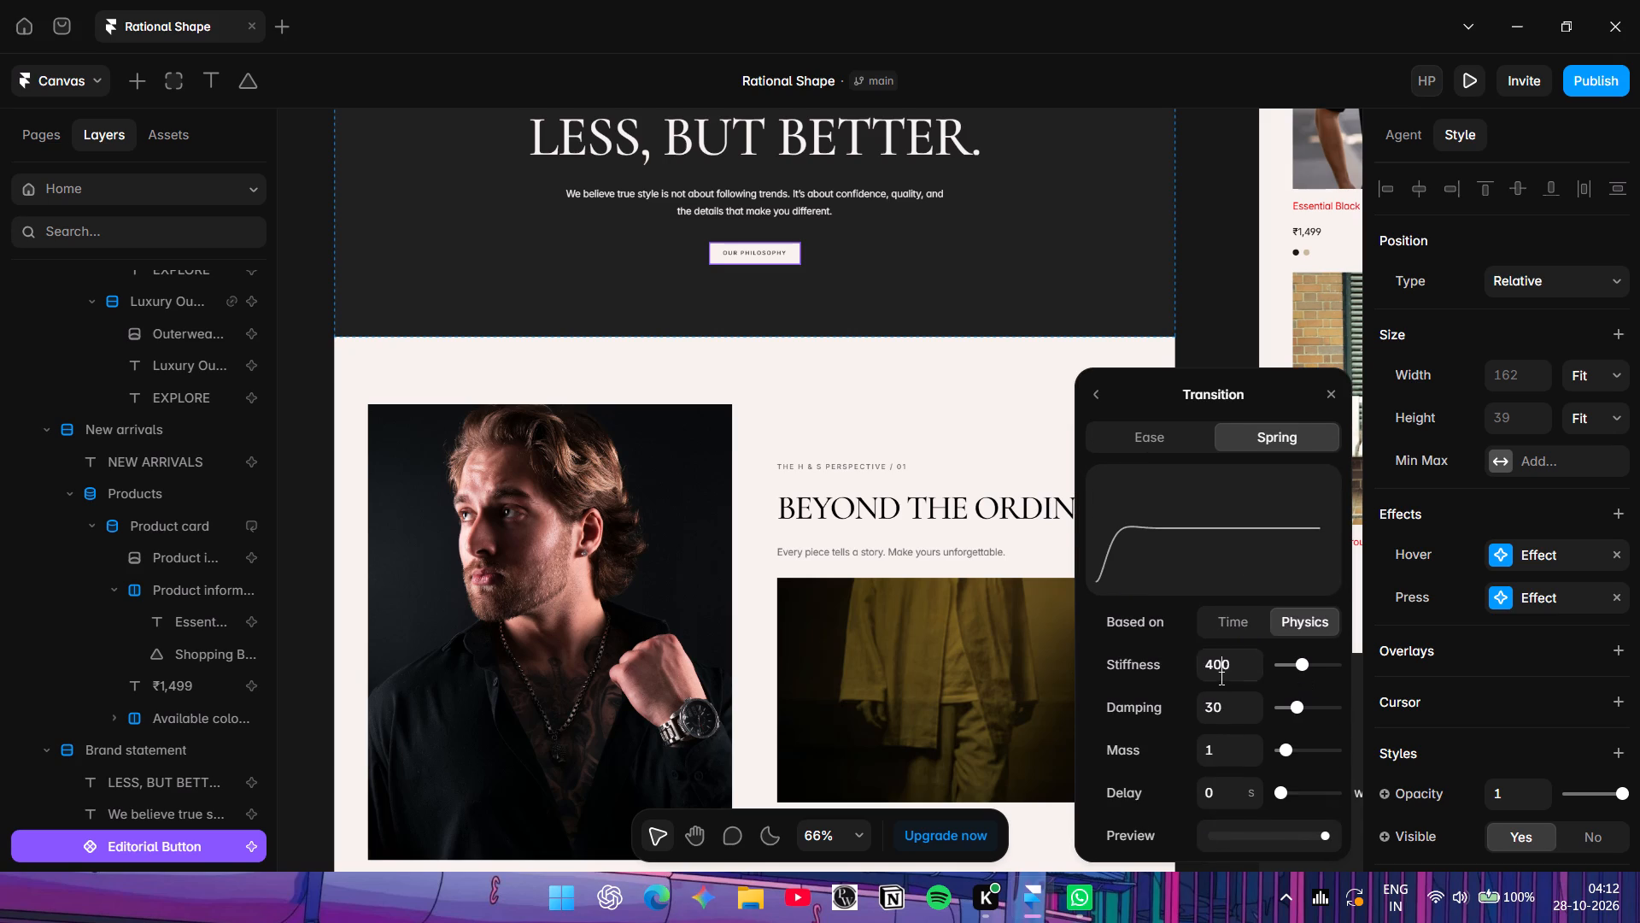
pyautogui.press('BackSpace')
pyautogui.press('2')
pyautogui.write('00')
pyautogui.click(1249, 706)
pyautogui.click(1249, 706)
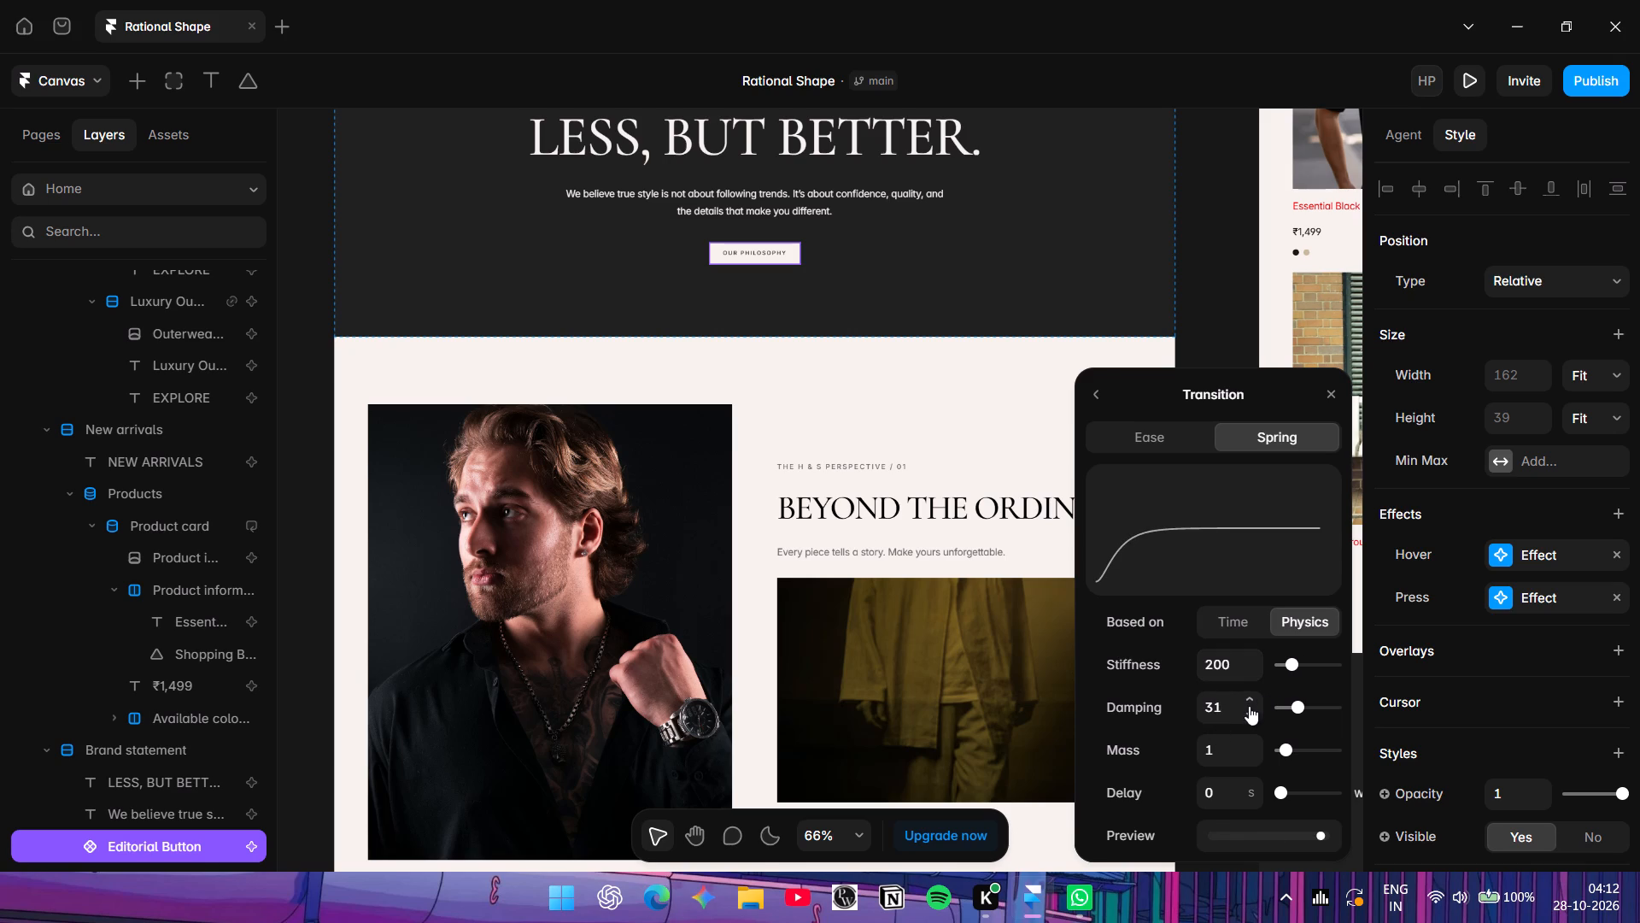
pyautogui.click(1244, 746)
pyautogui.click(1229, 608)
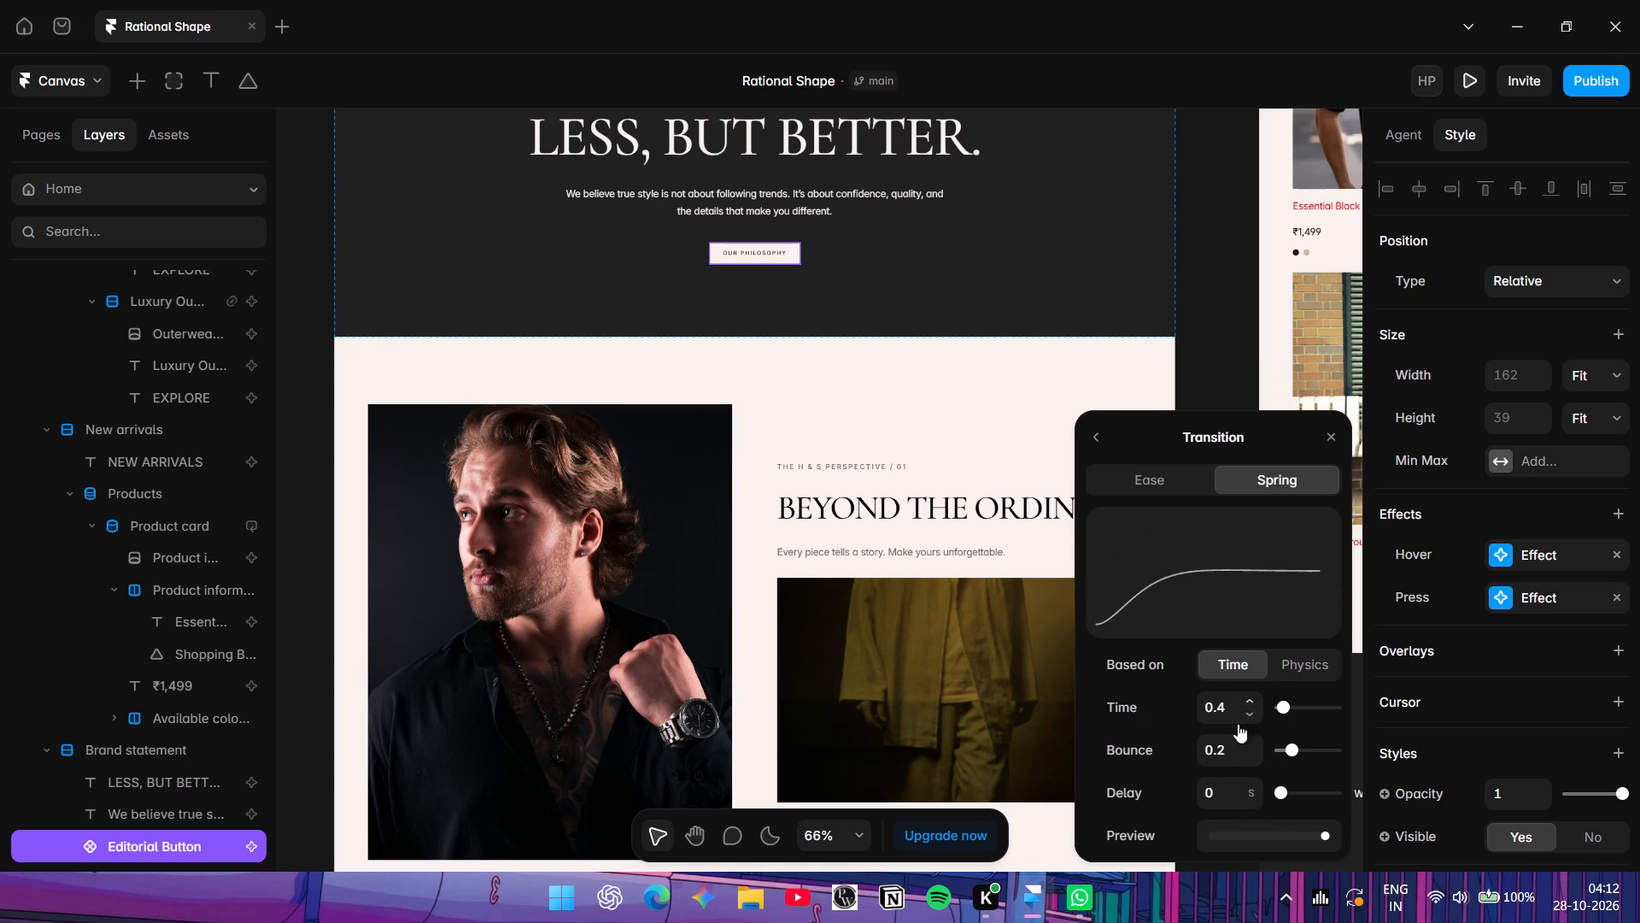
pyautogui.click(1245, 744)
# Change the Press effect's transition from Spring to an Ease in out curve and close its settings.
pyautogui.click(1170, 481)
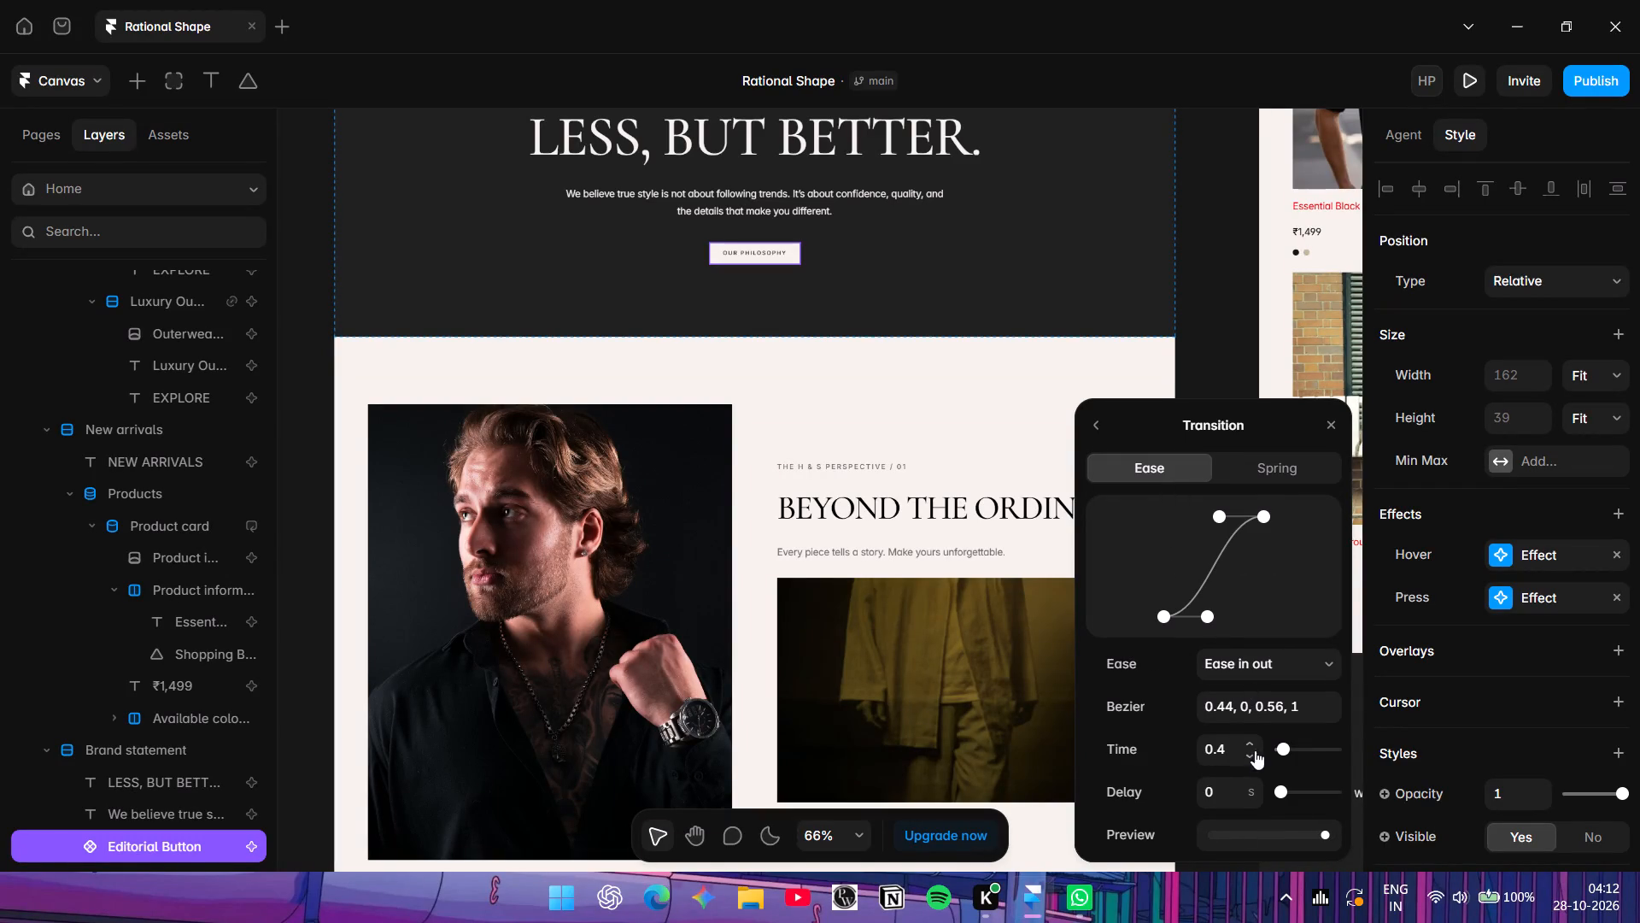
pyautogui.press('Return')
pyautogui.click(1323, 426)
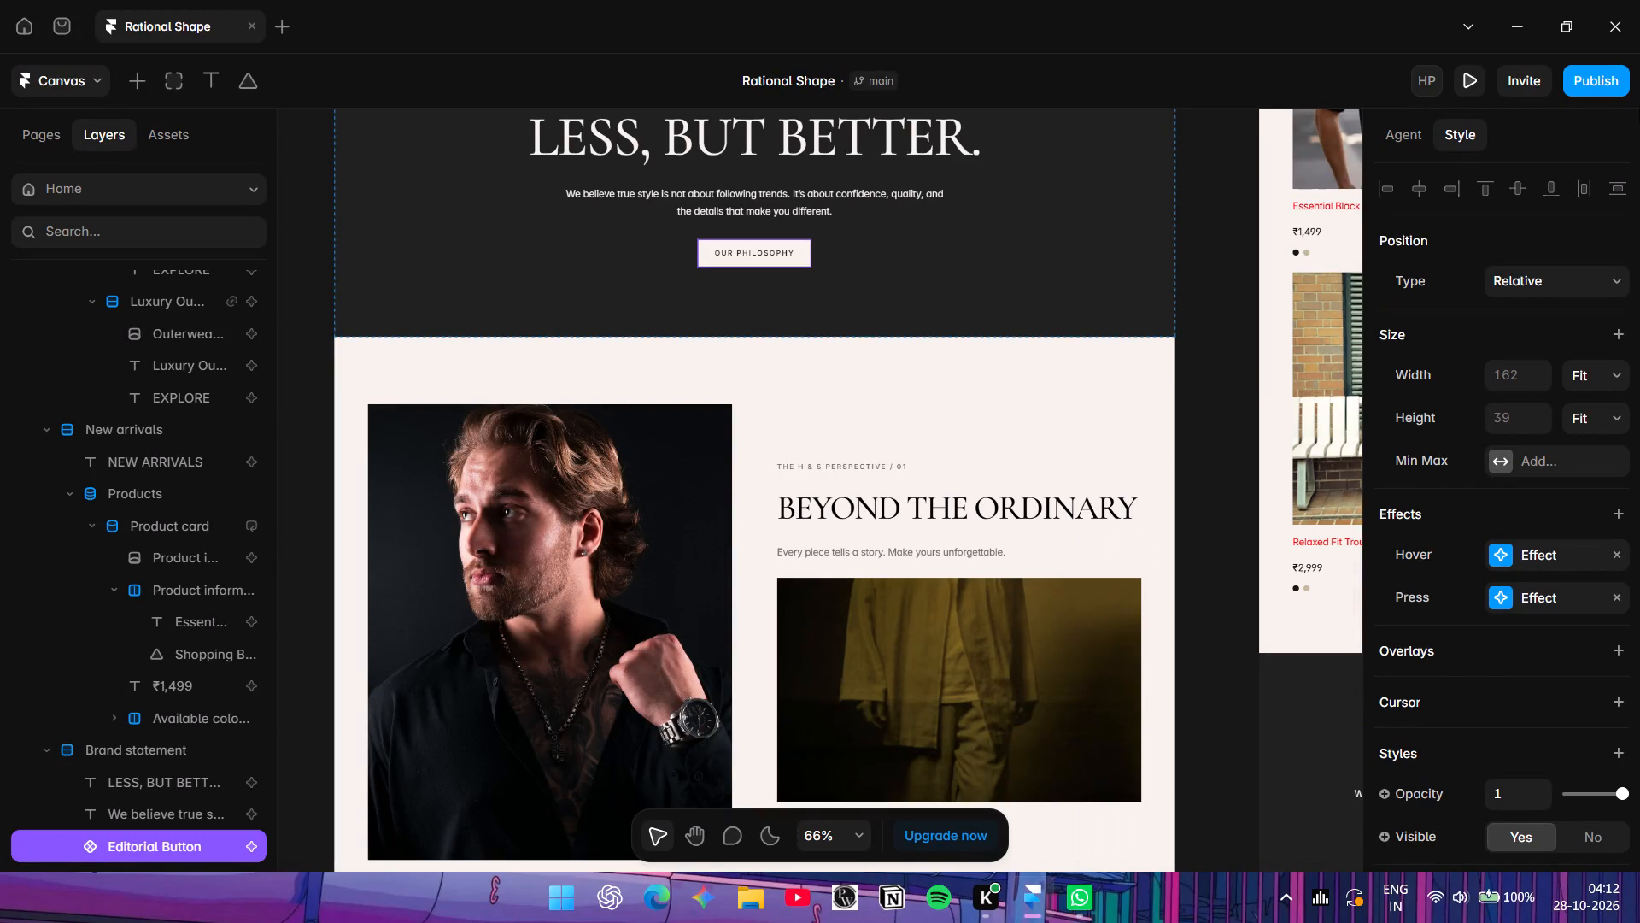
# Preview the site, test the OUR PHILOSOPHY button's hover and press behaviour in the brand statement, and return to the canvas.
pyautogui.click(1452, 91)
pyautogui.click(1458, 88)
pyautogui.scroll(-10, 1332, 169)
pyautogui.scroll(-3, 881, 428)
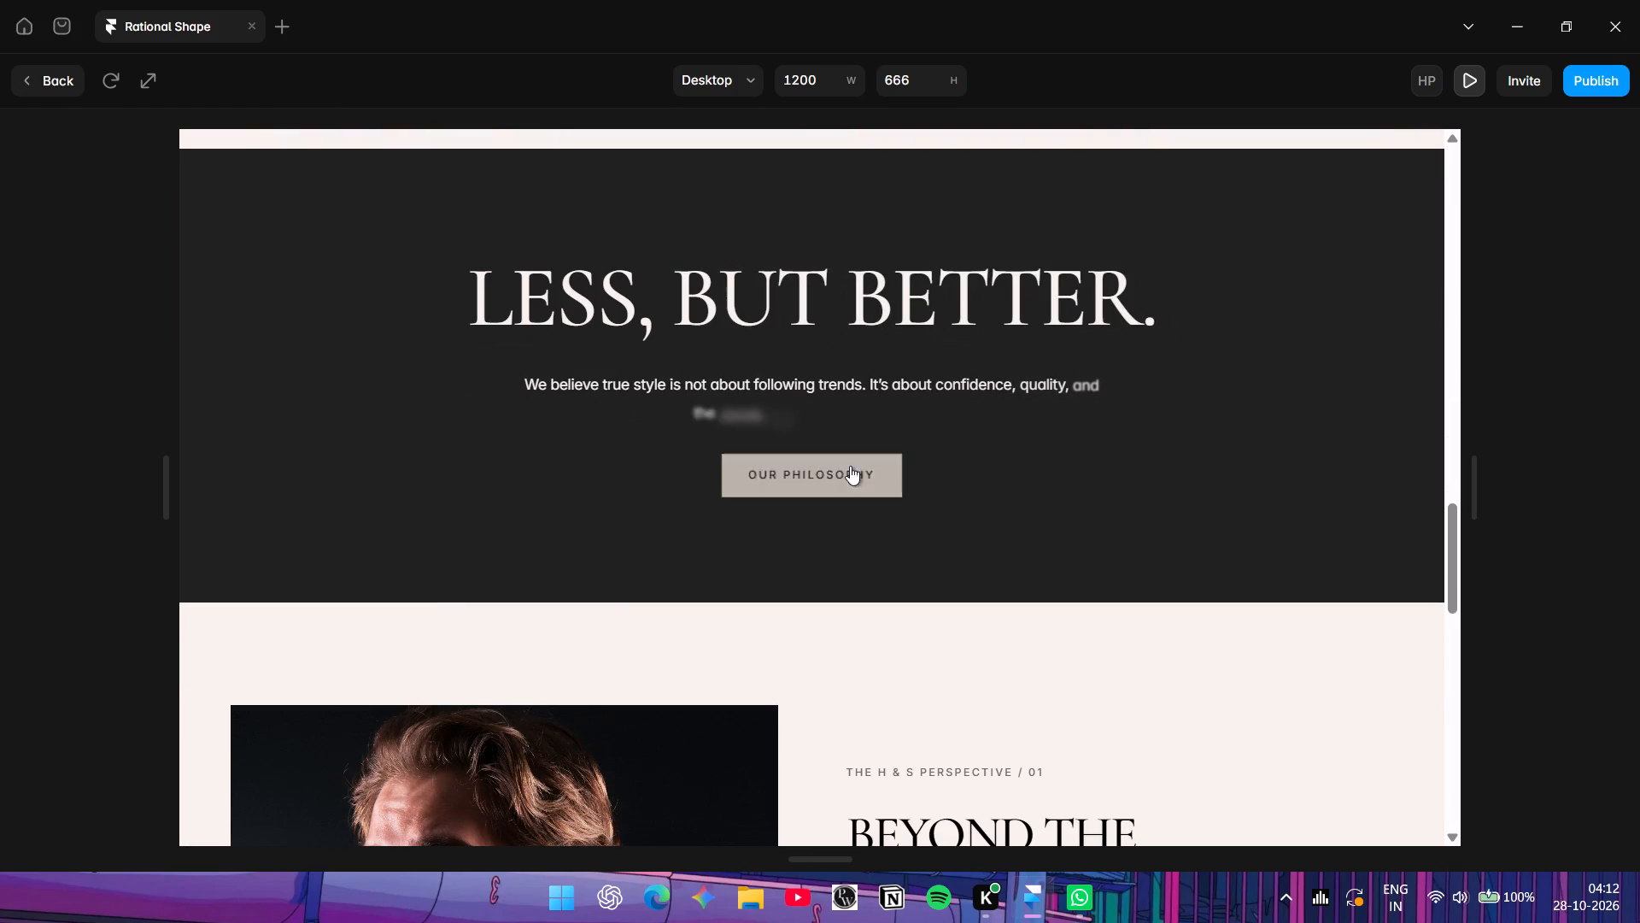
pyautogui.click(794, 489)
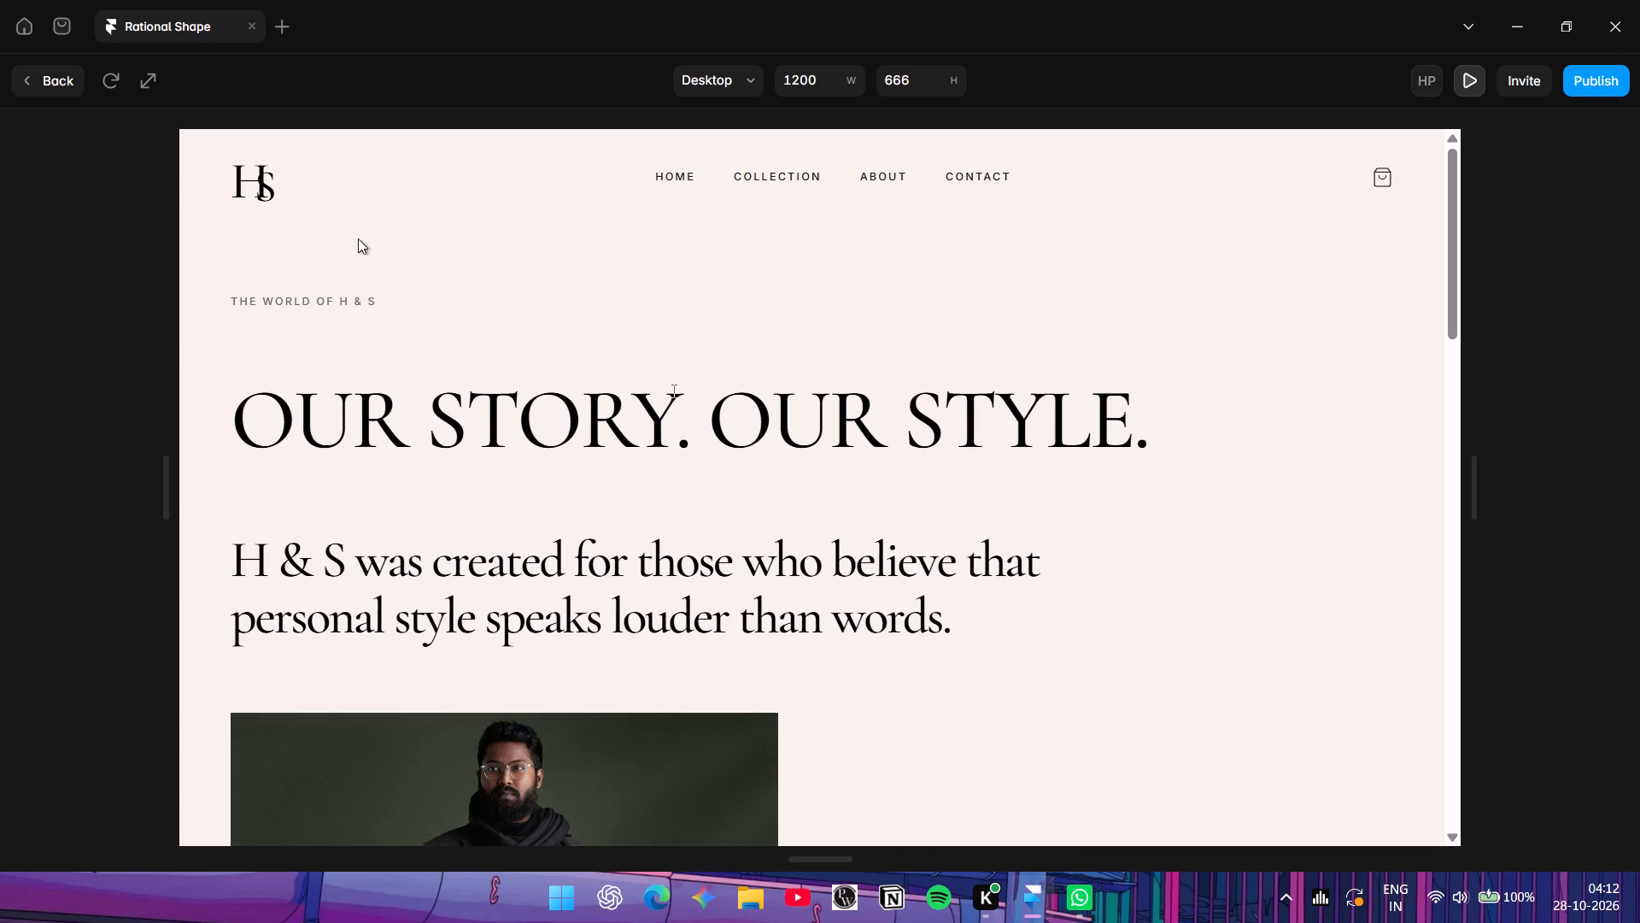
pyautogui.click(74, 76)
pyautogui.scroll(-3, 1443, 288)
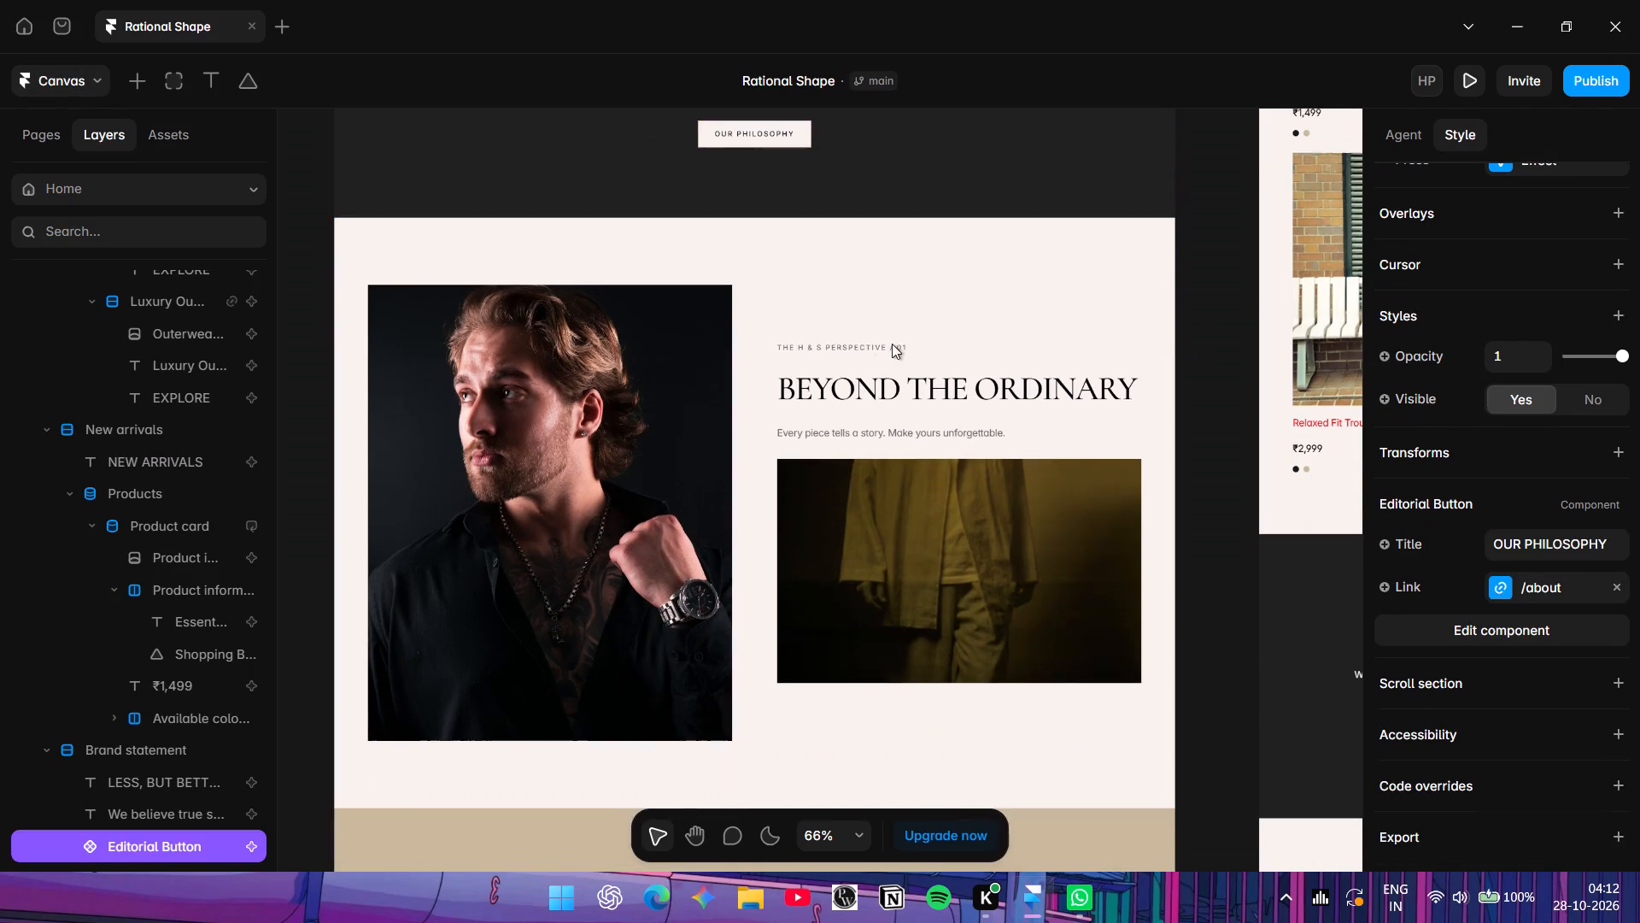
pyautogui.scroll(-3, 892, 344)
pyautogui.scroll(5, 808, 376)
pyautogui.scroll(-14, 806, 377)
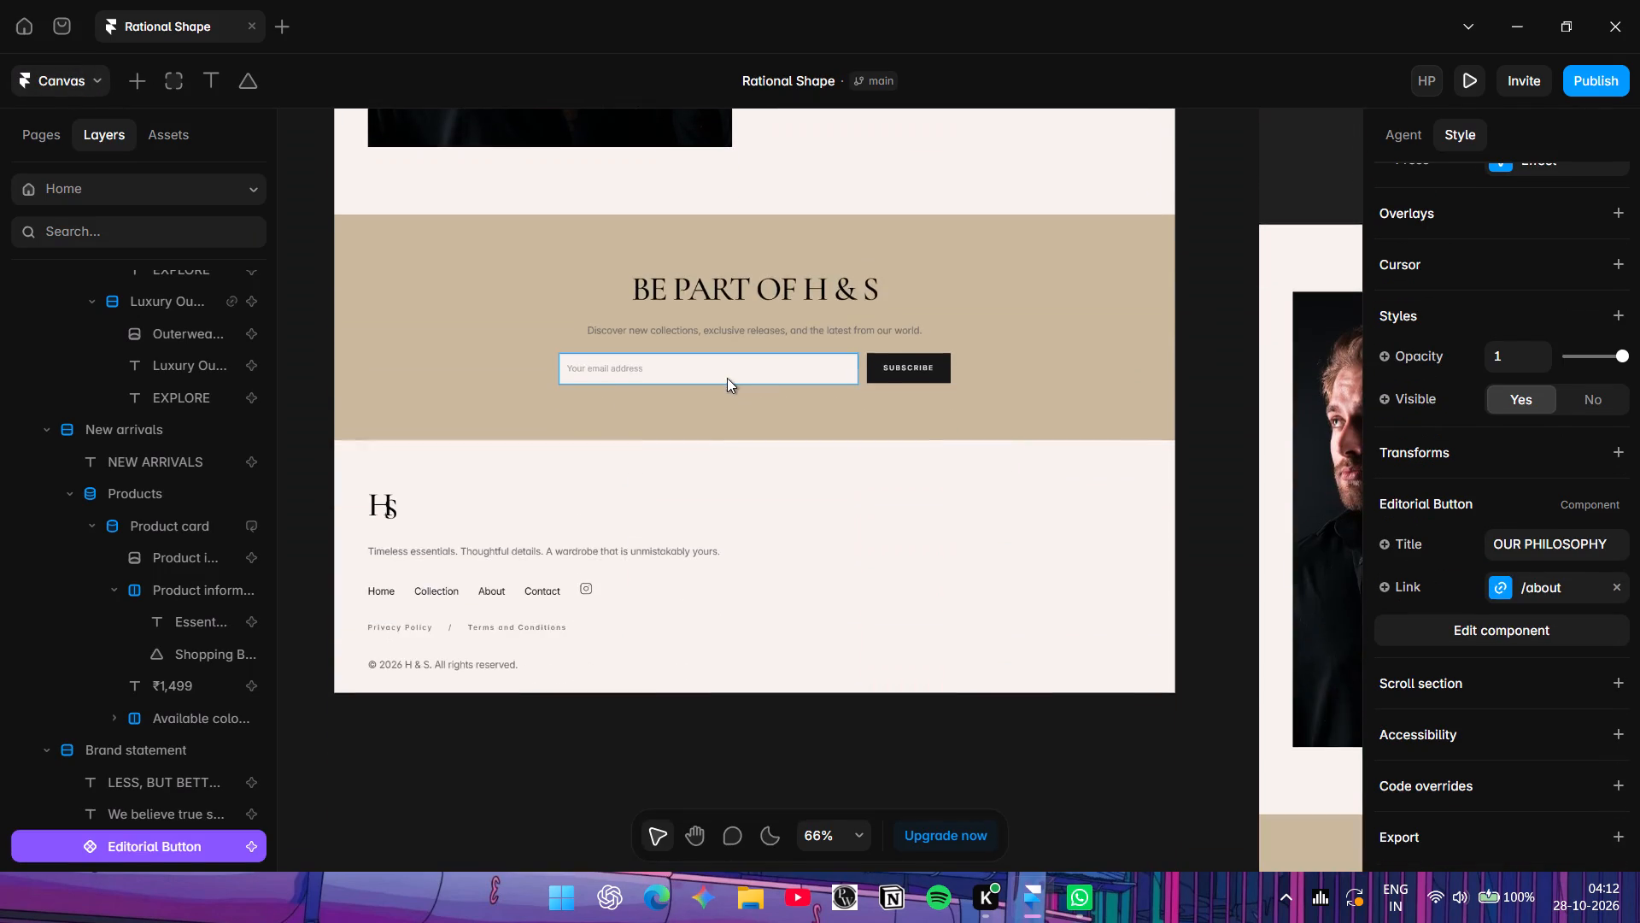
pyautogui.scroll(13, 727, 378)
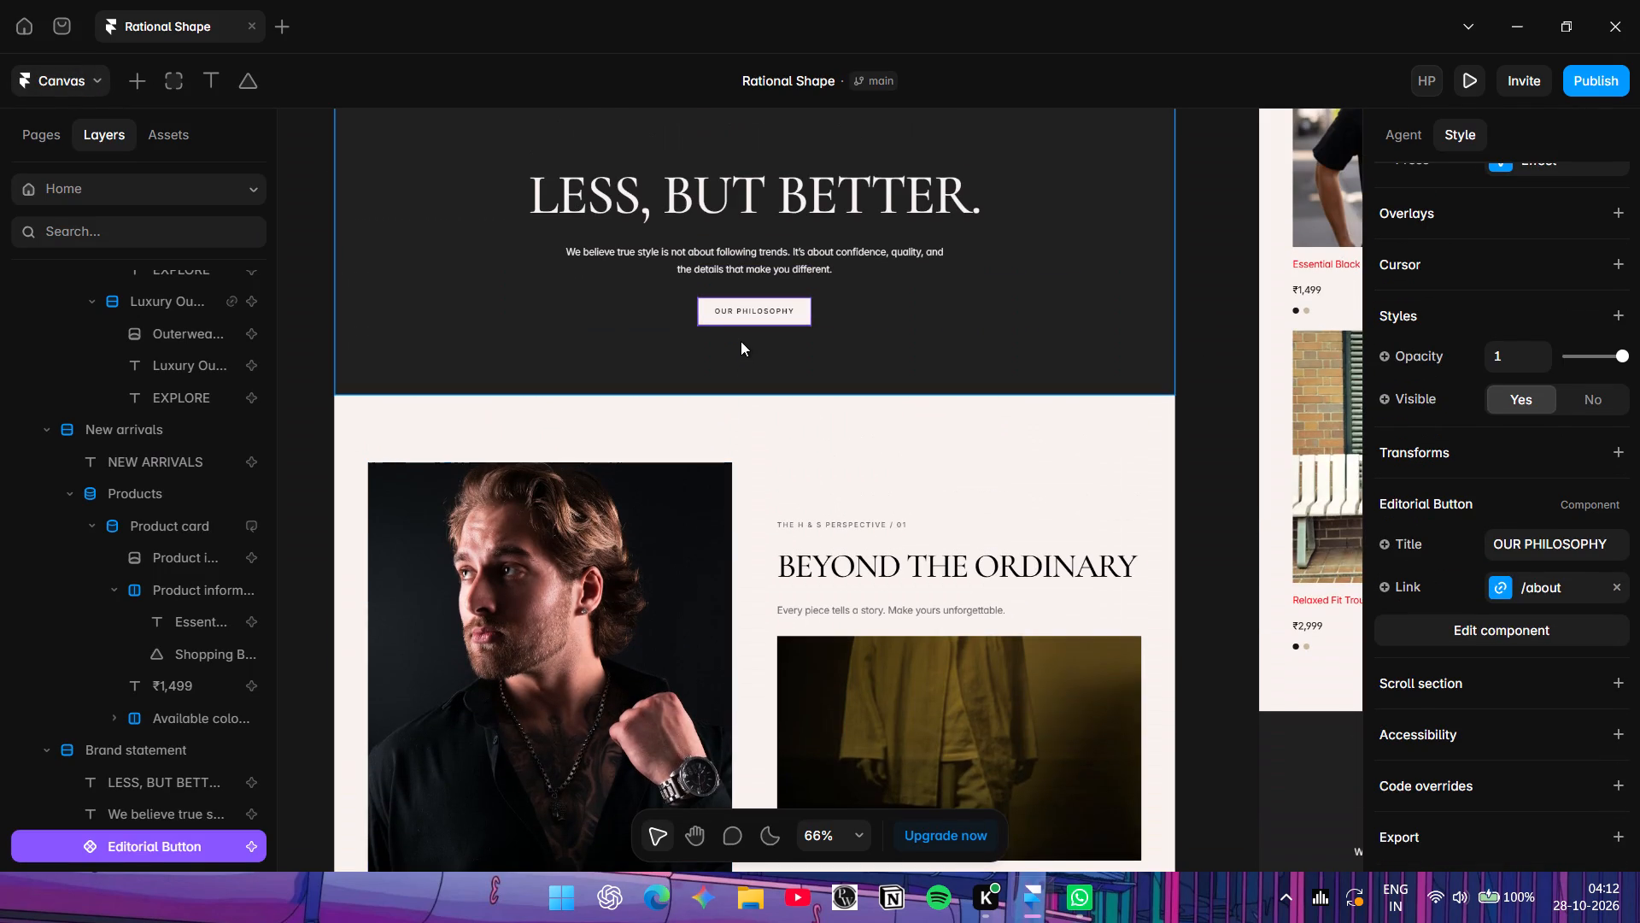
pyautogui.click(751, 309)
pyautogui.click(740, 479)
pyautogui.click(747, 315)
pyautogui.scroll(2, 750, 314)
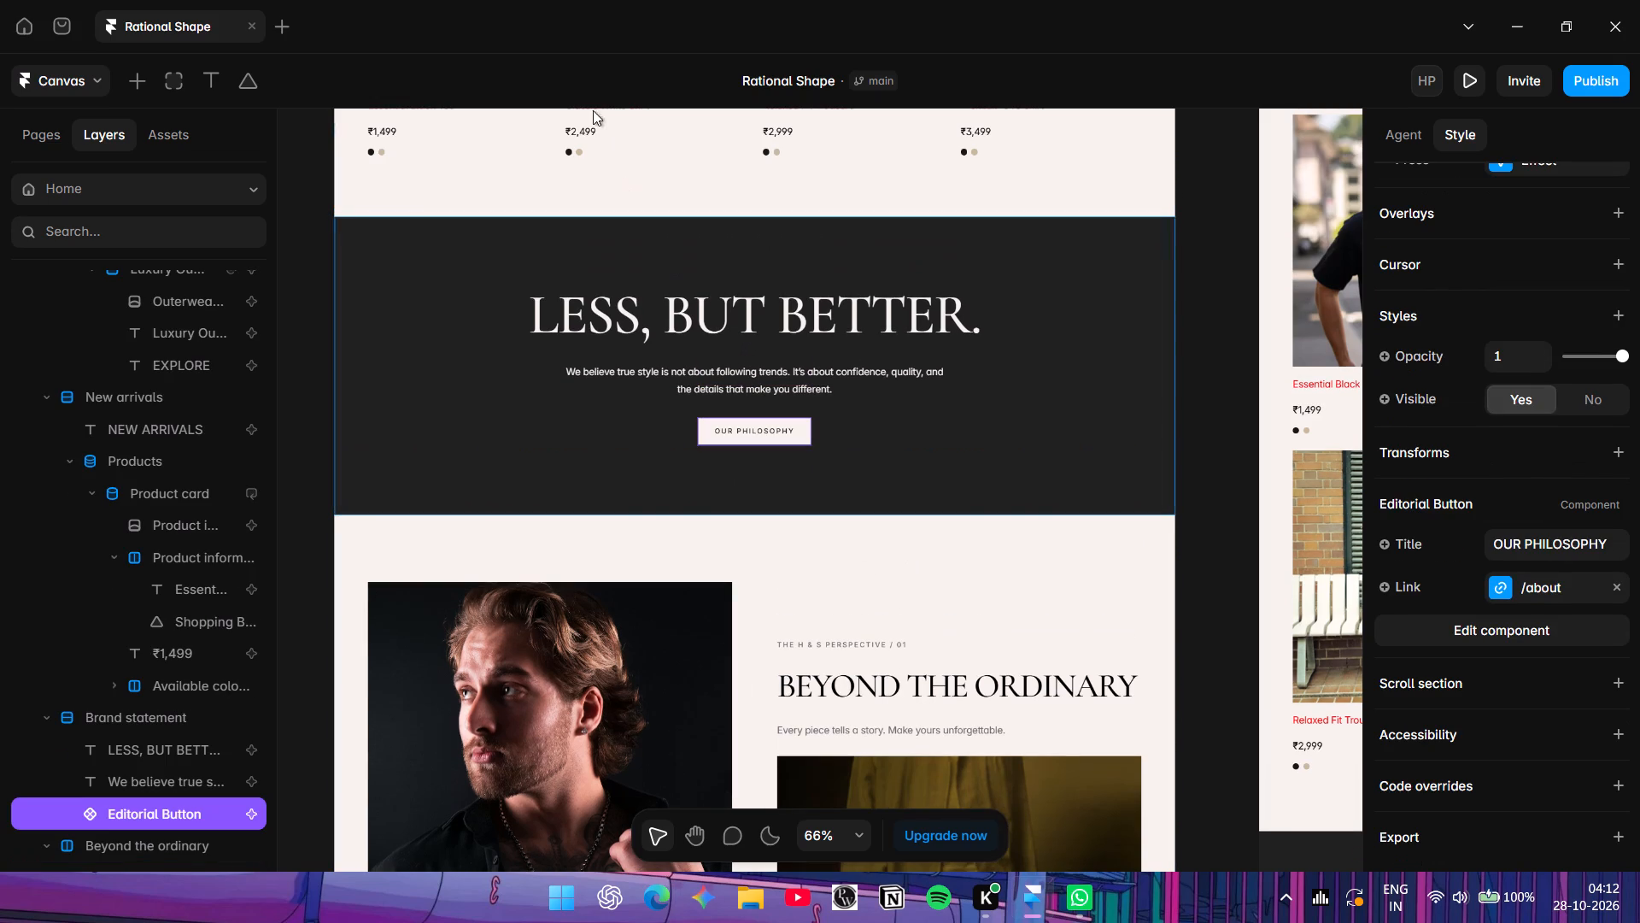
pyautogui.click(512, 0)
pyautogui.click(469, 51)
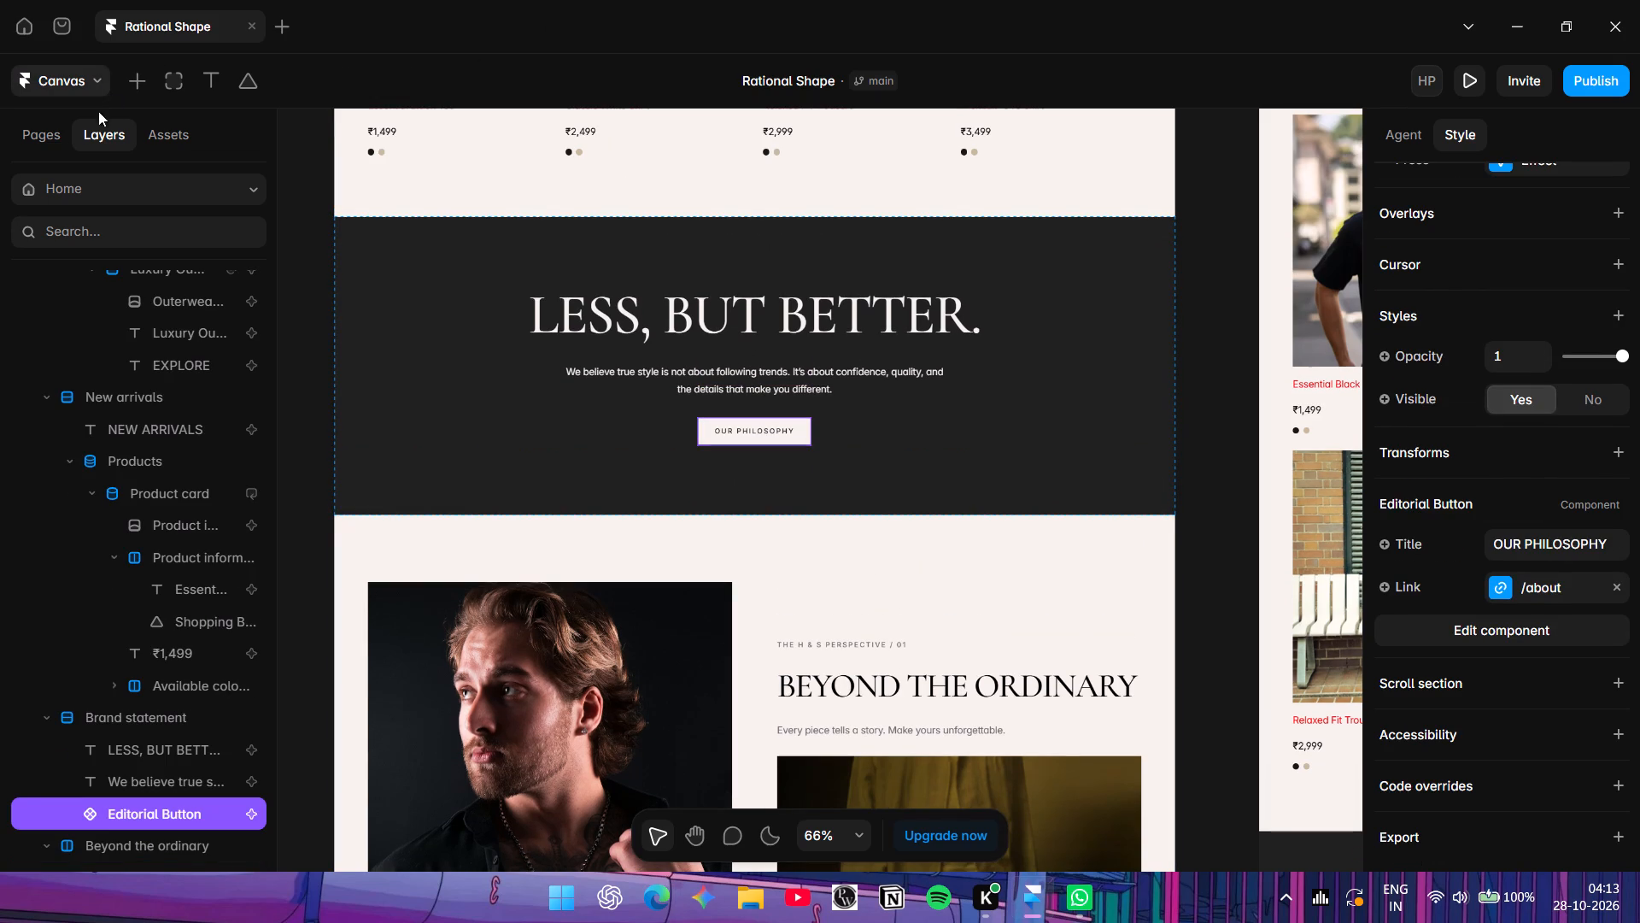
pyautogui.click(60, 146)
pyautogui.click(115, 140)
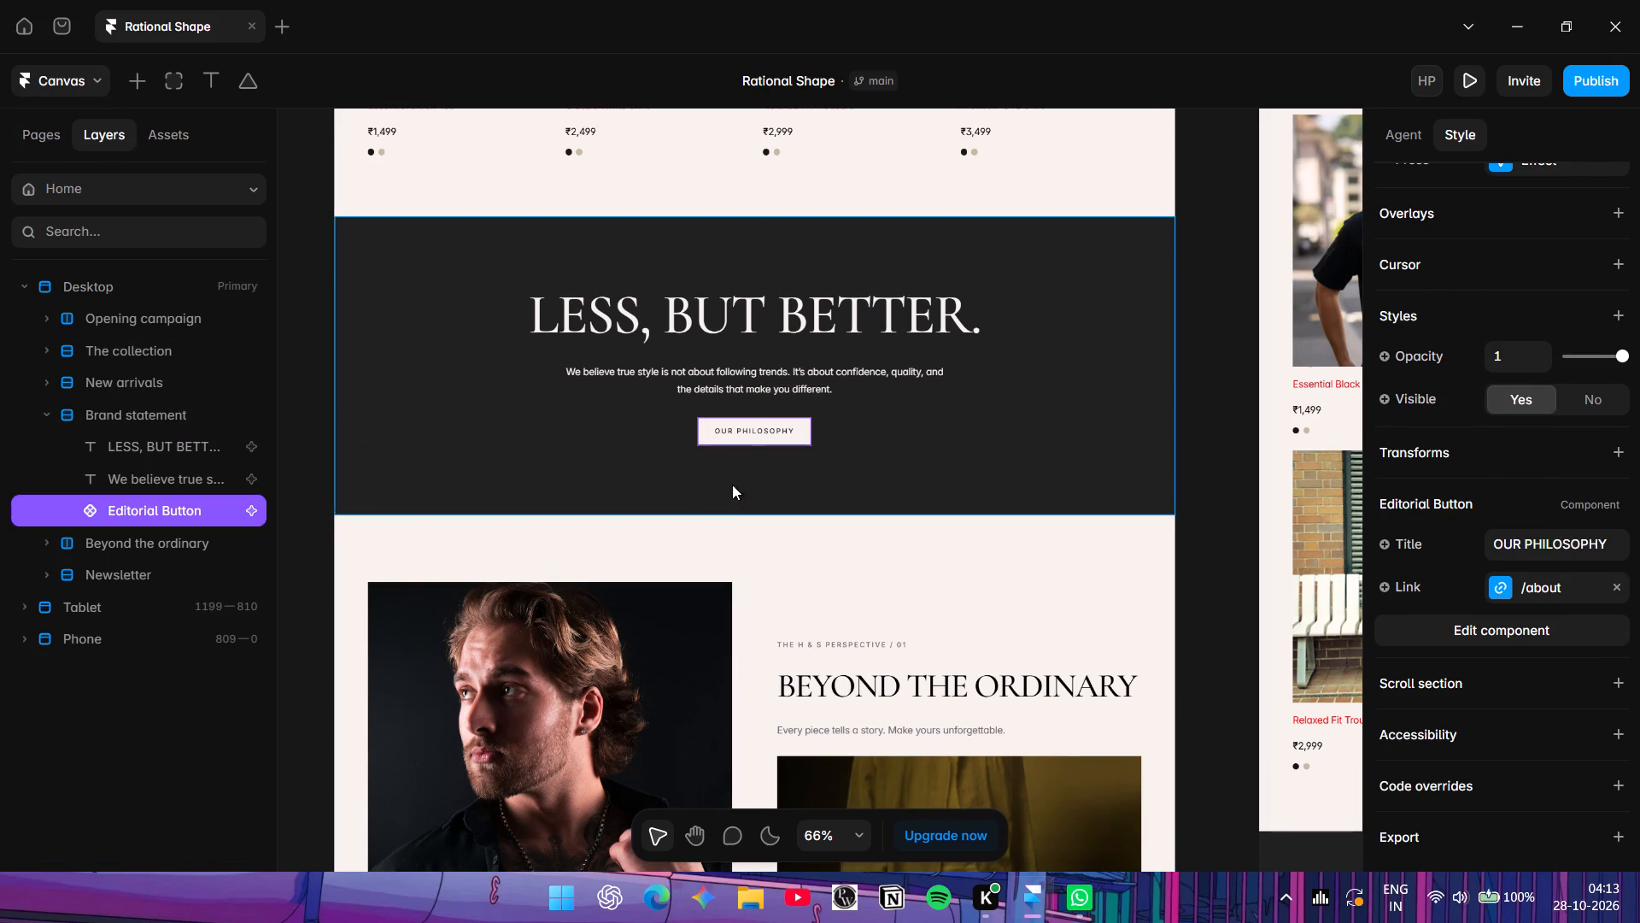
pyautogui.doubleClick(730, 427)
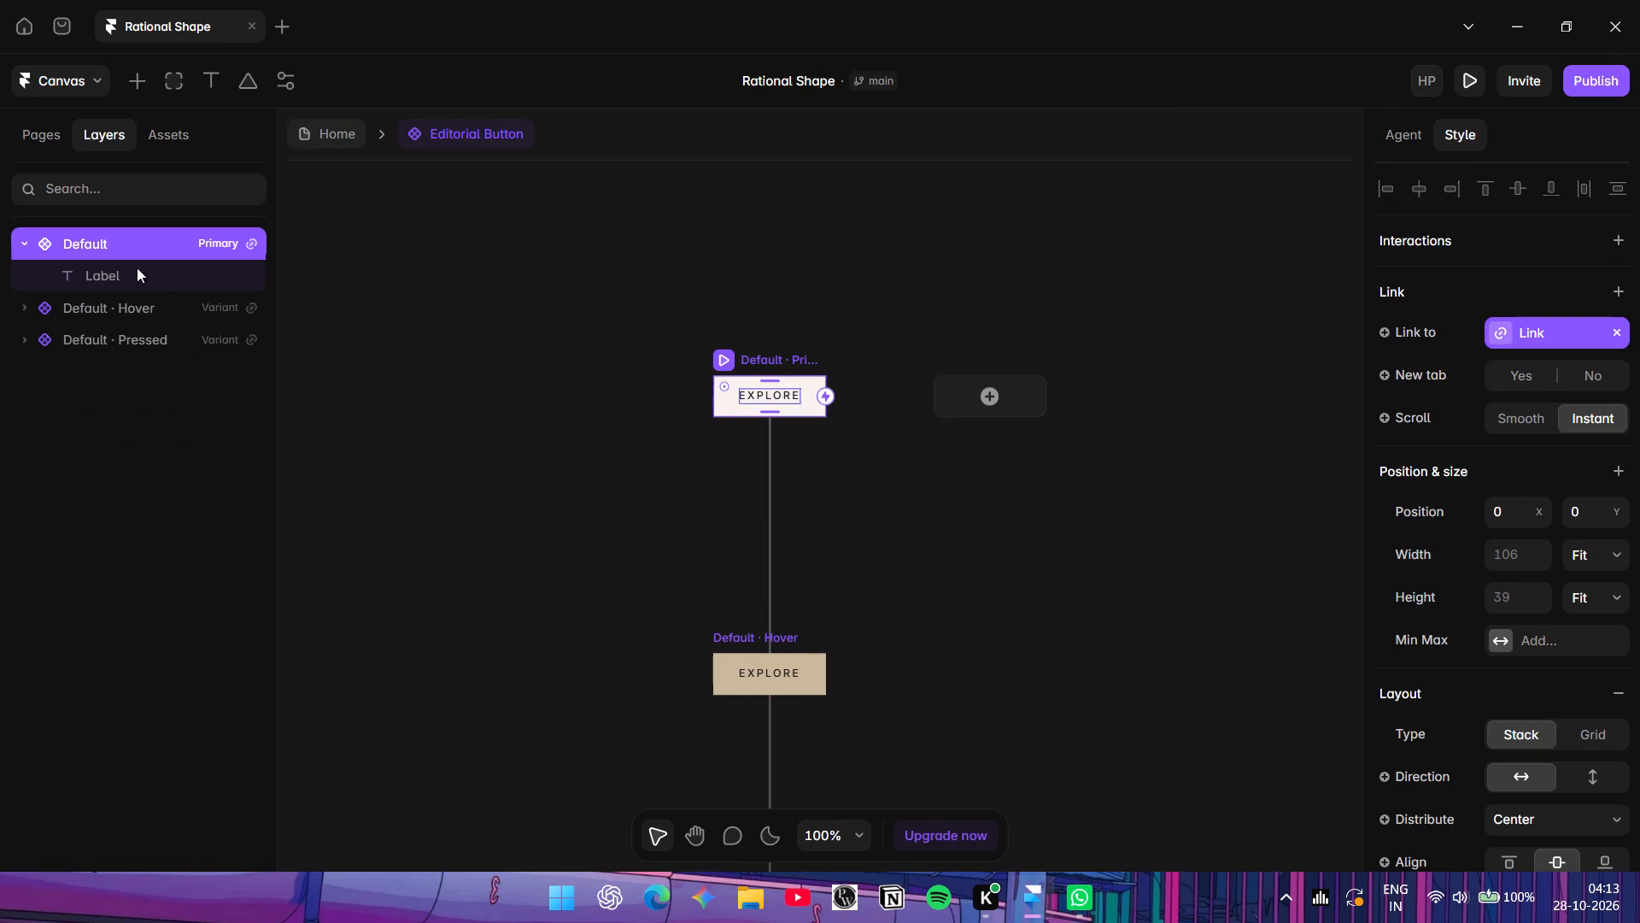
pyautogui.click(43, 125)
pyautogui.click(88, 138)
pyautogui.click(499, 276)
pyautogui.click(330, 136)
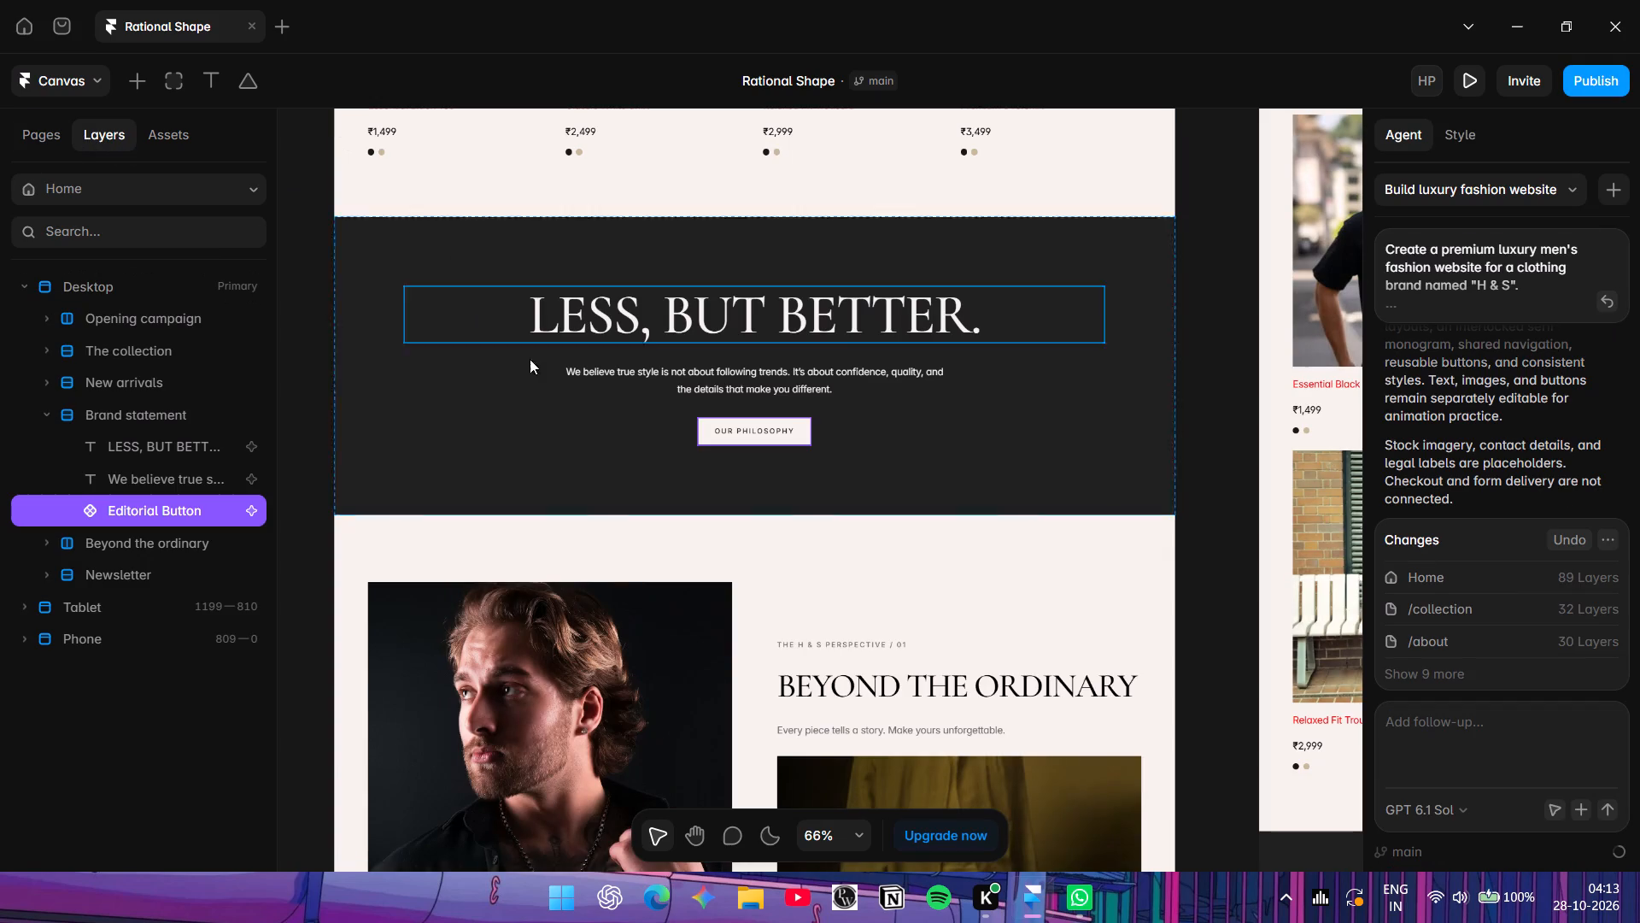
# Set the scale of the OUR PHILOSOPHY button's Hover effect to 0.9, trying 1 and checking the Press effect in between.
pyautogui.scroll(-1, 668, 432)
pyautogui.click(752, 376)
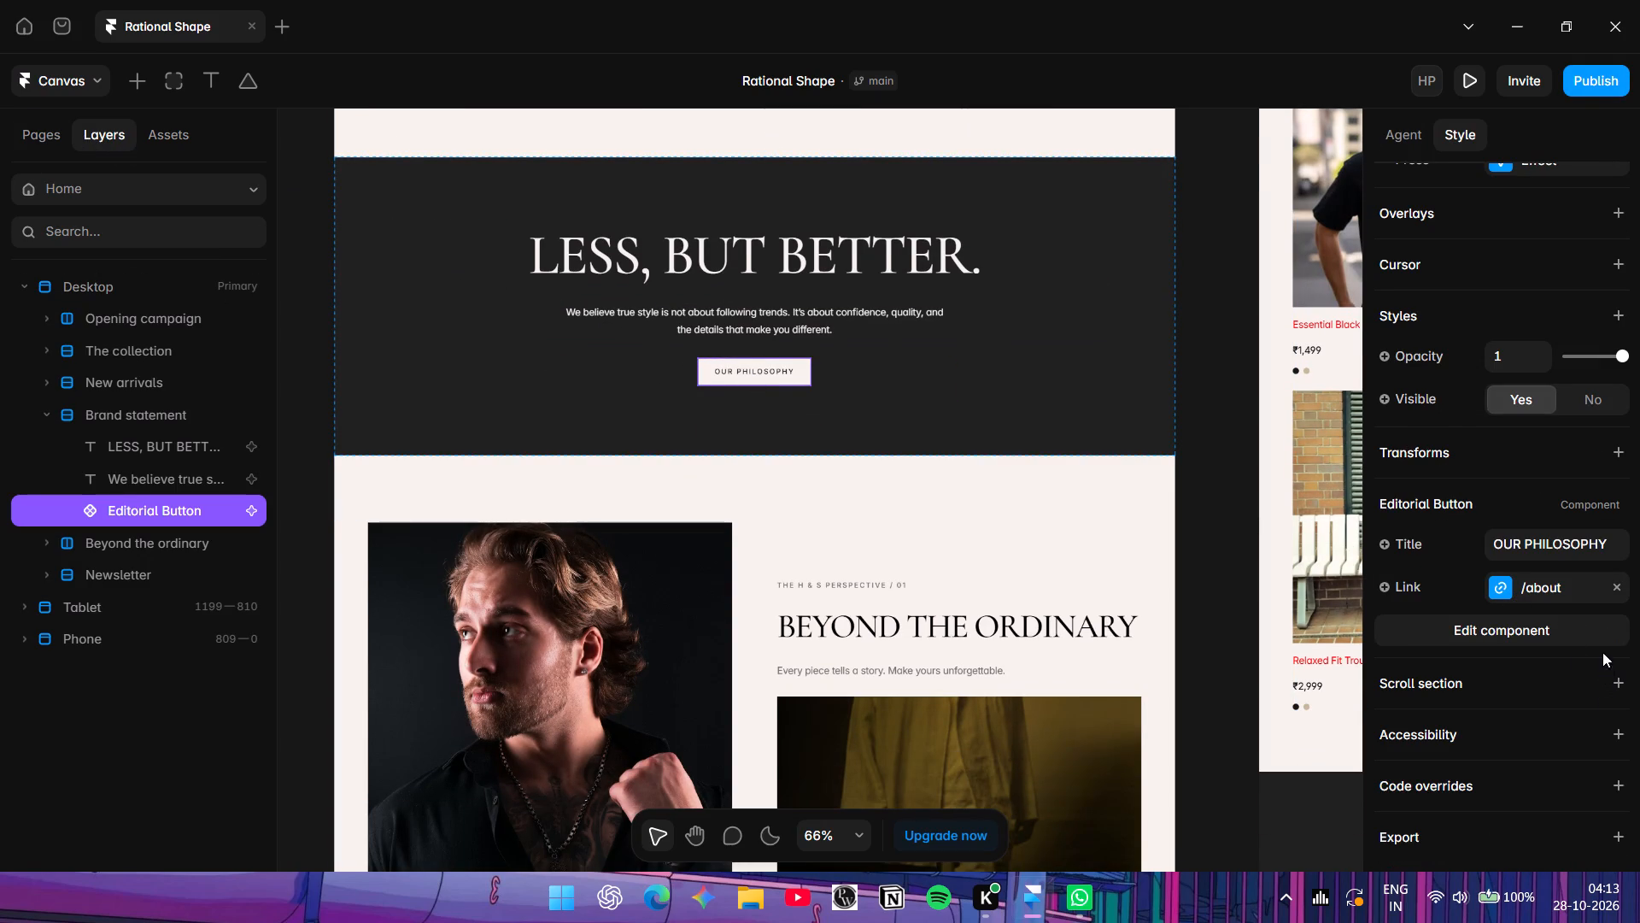
pyautogui.scroll(-2, 1597, 637)
pyautogui.scroll(2, 1512, 589)
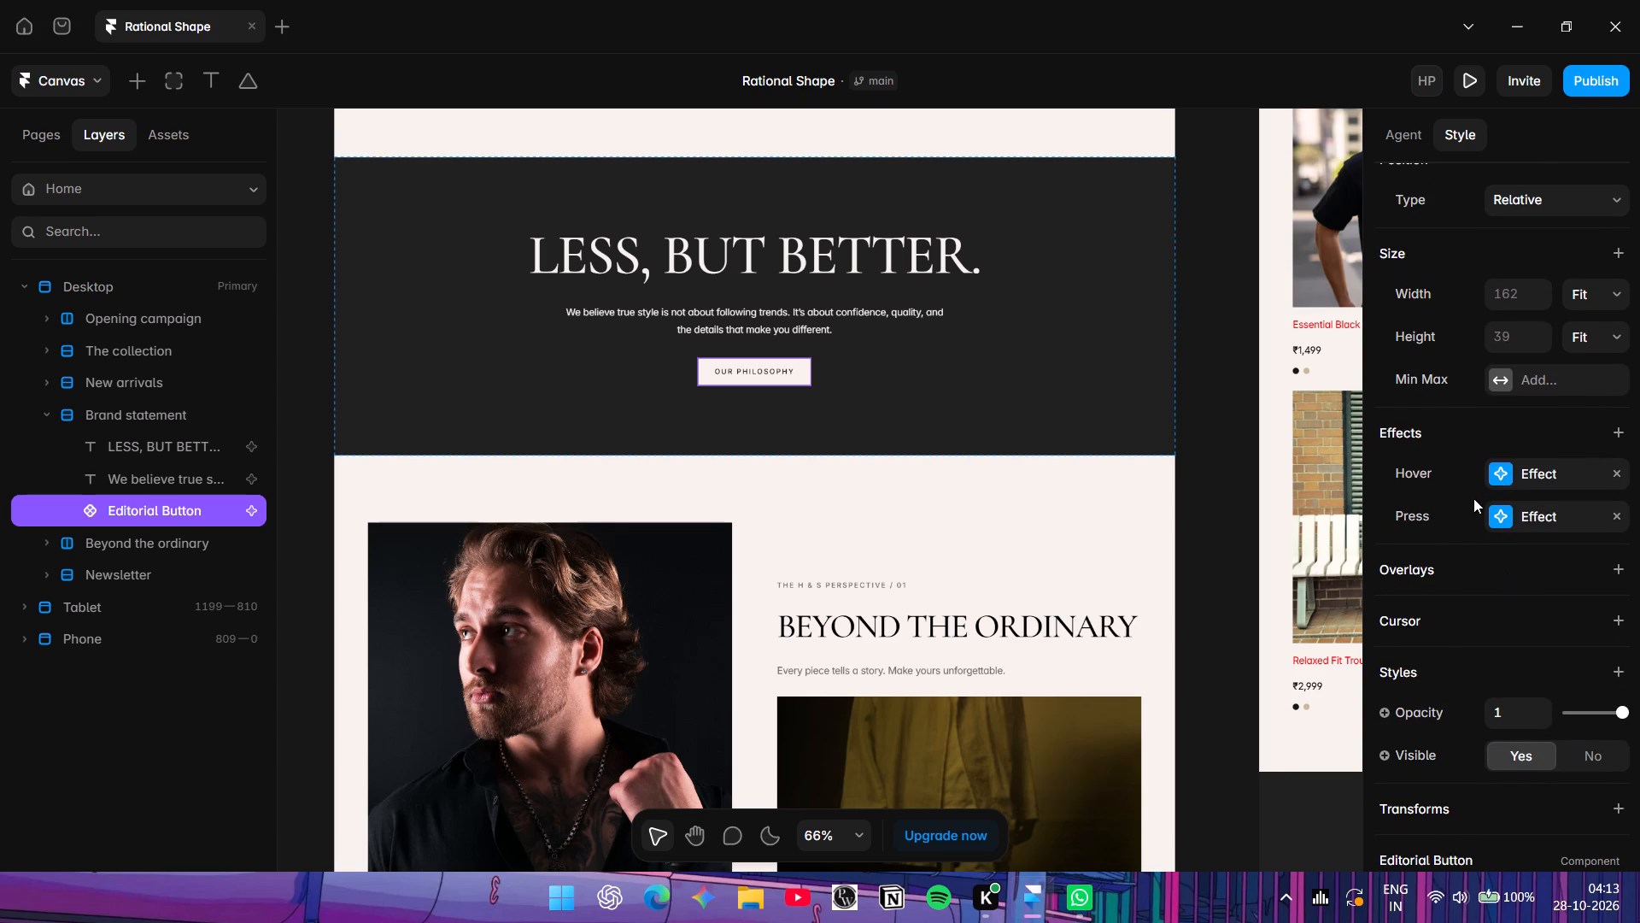
pyautogui.click(1501, 467)
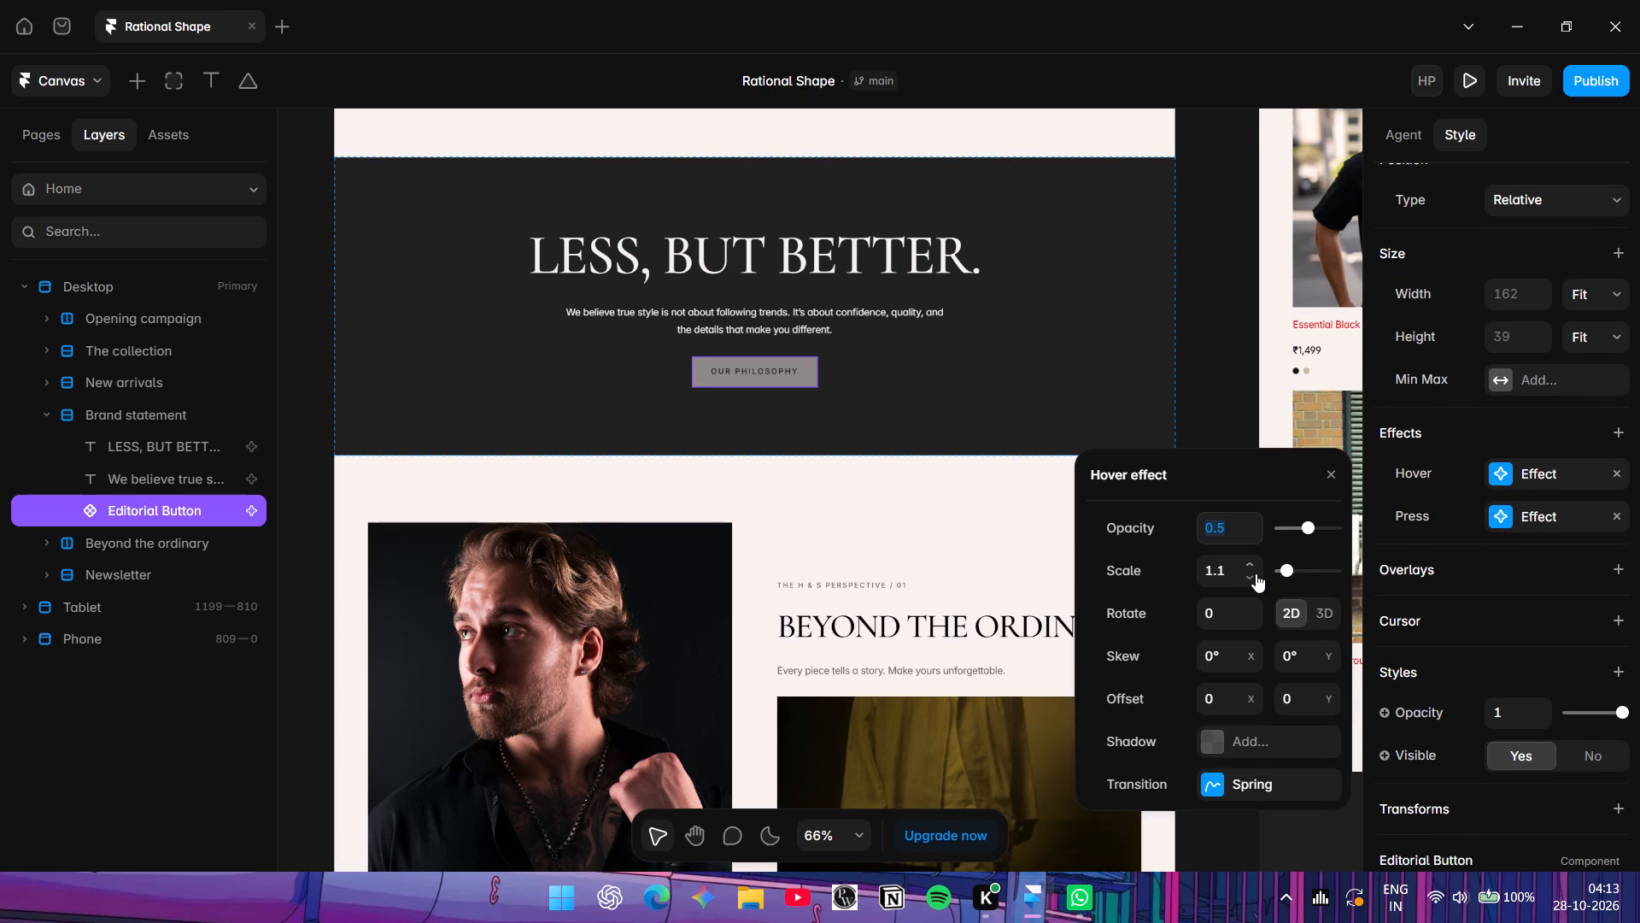
pyautogui.click(1255, 574)
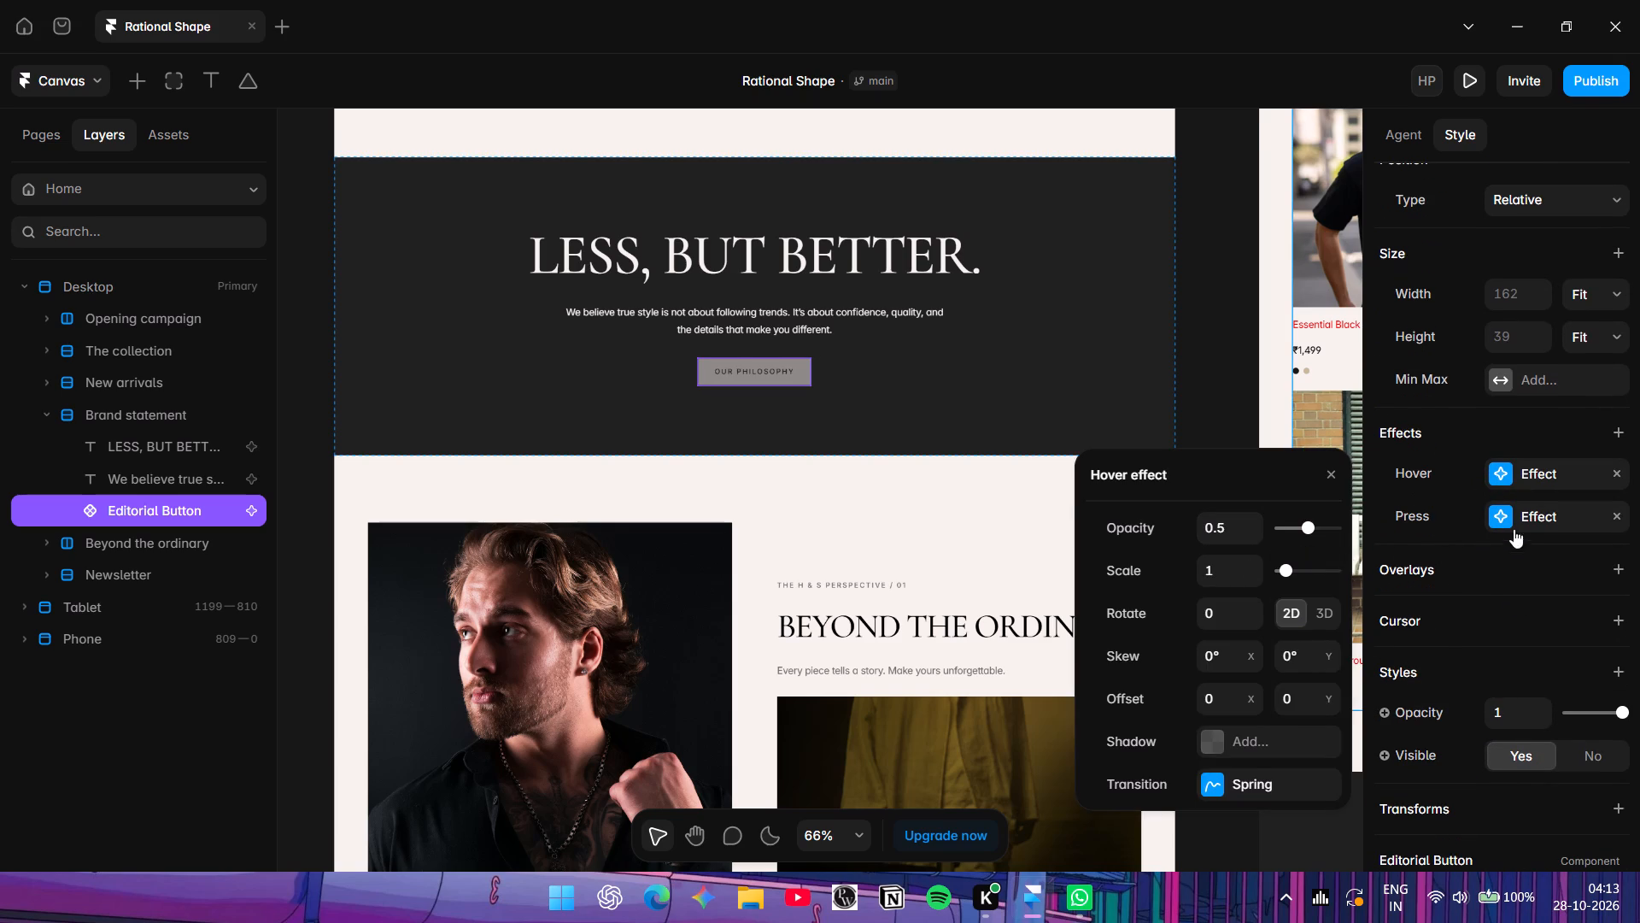
pyautogui.click(1495, 513)
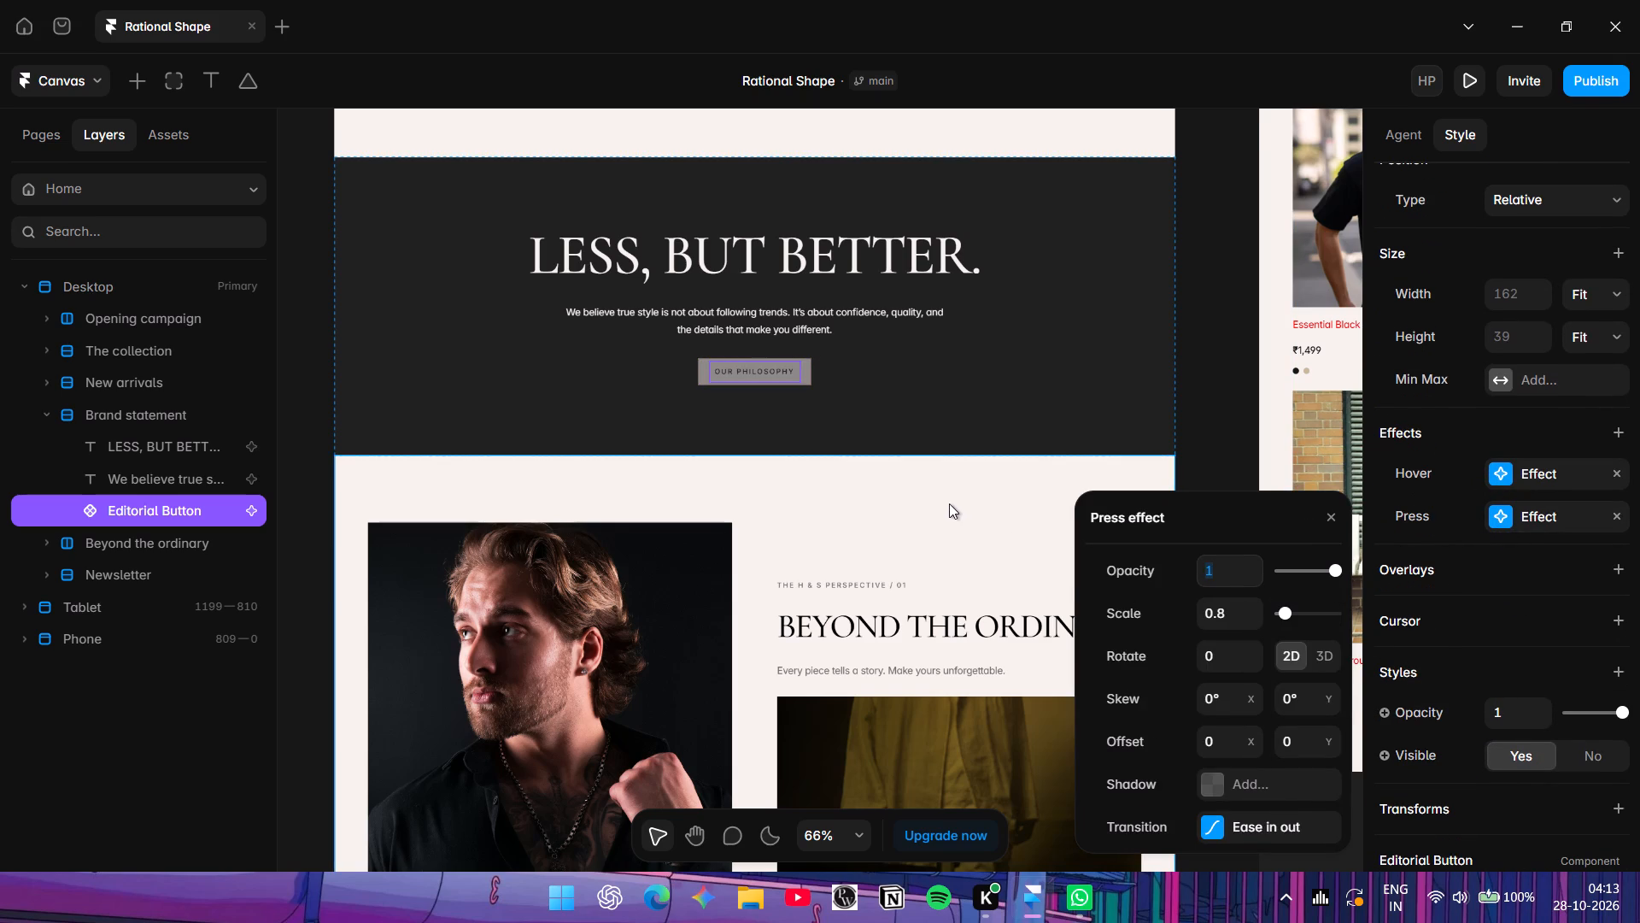
pyautogui.press('Return')
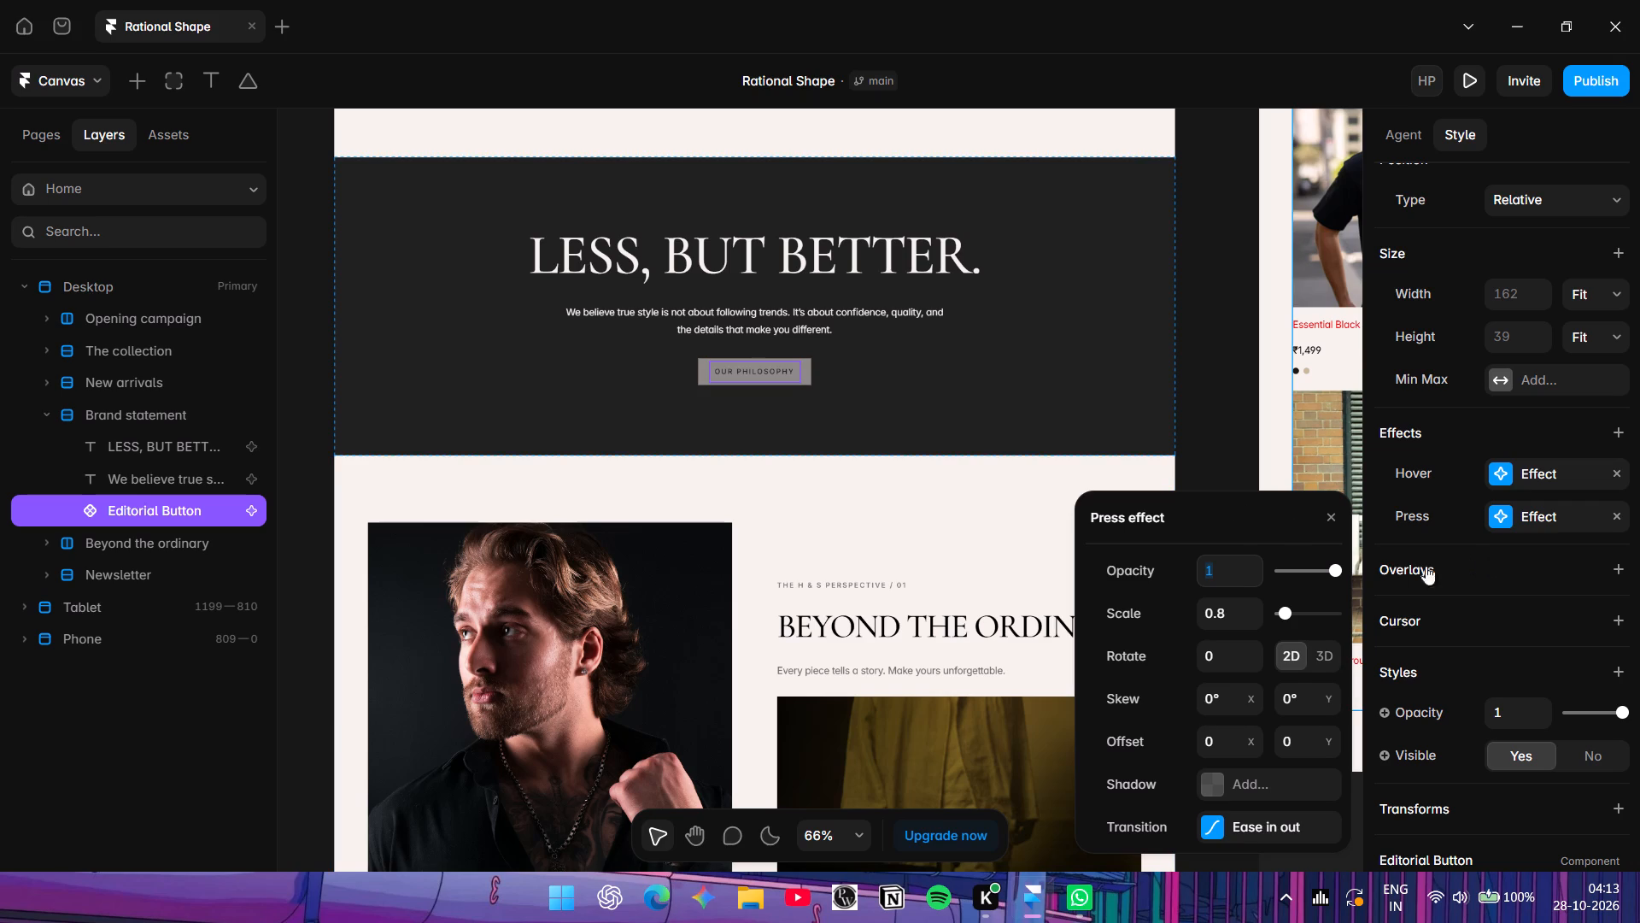
pyautogui.click(1495, 477)
pyautogui.click(1241, 574)
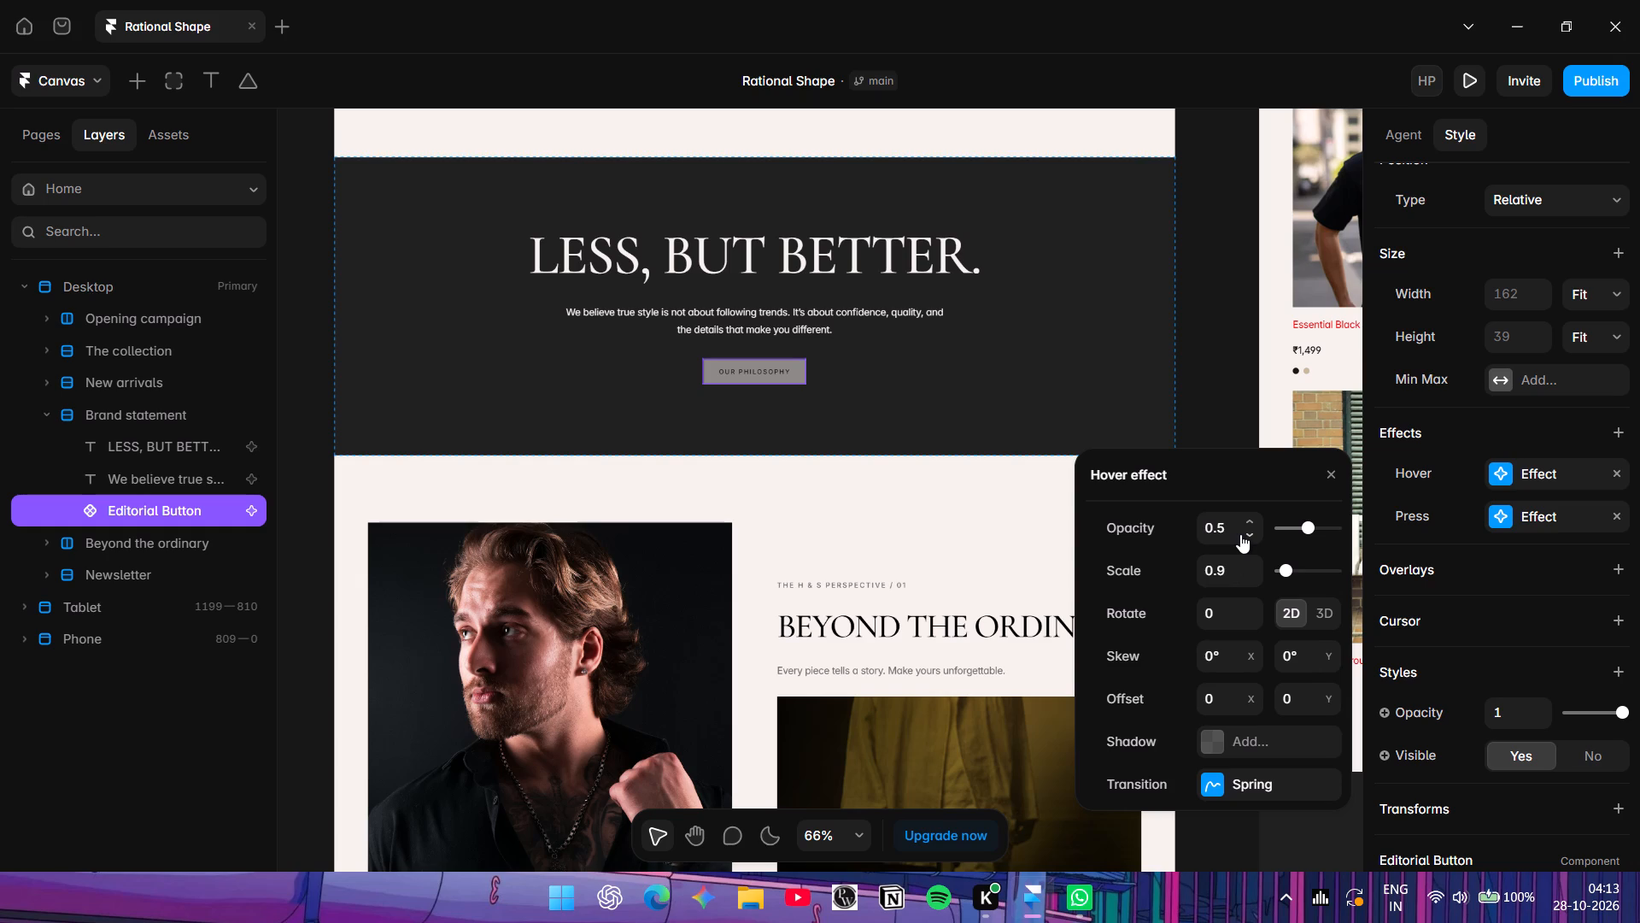
pyautogui.press('Return')
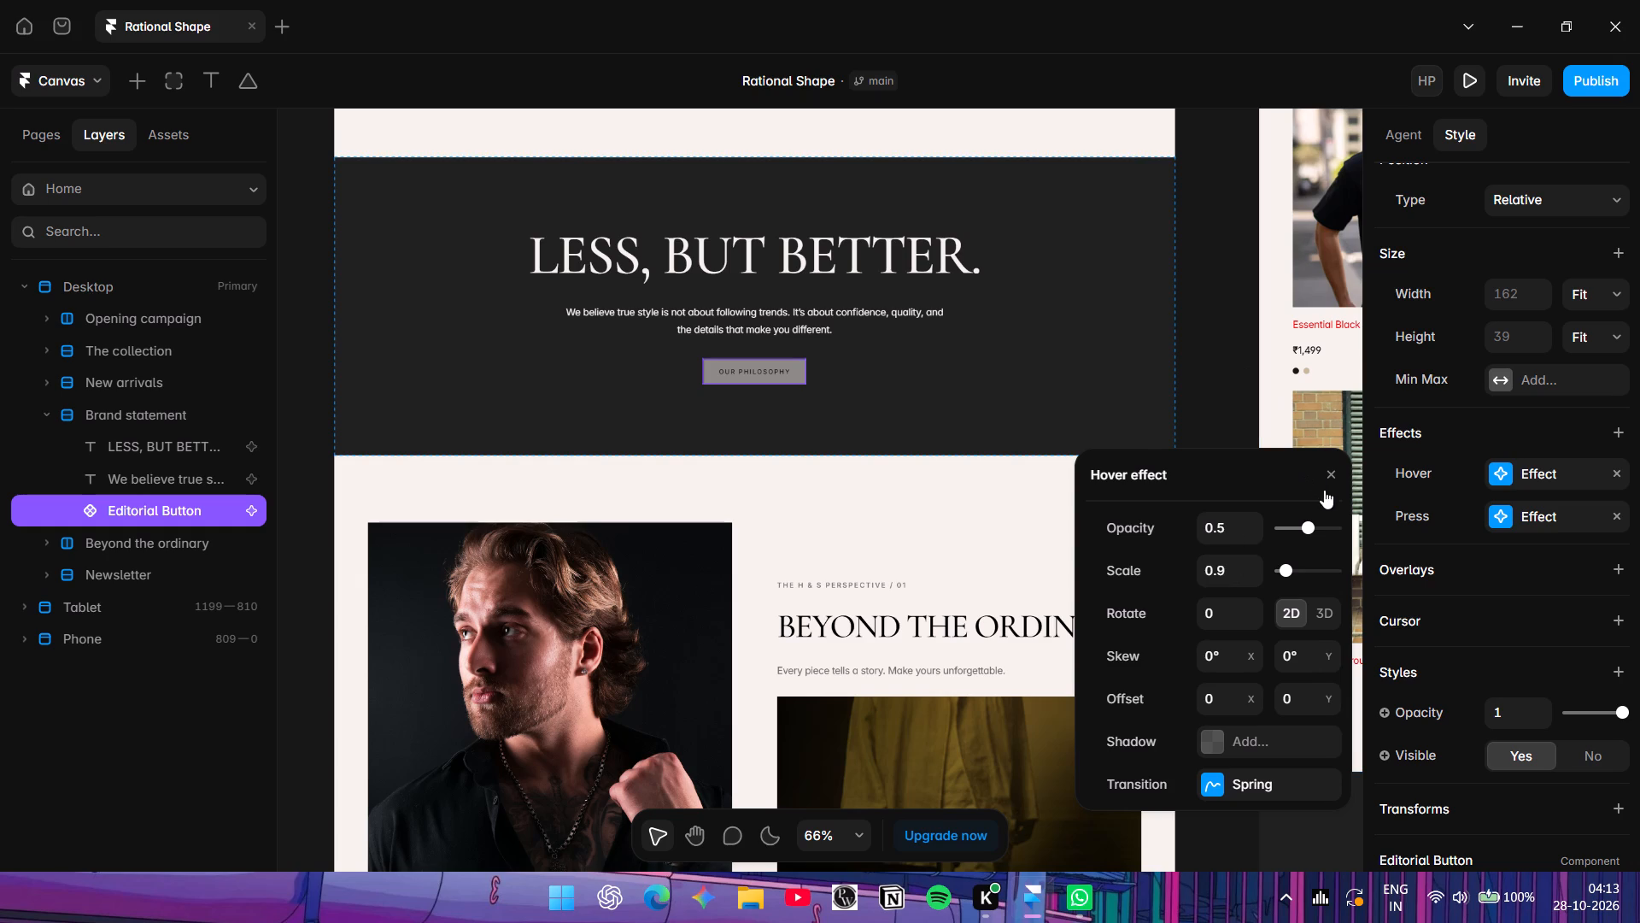
pyautogui.click(1330, 479)
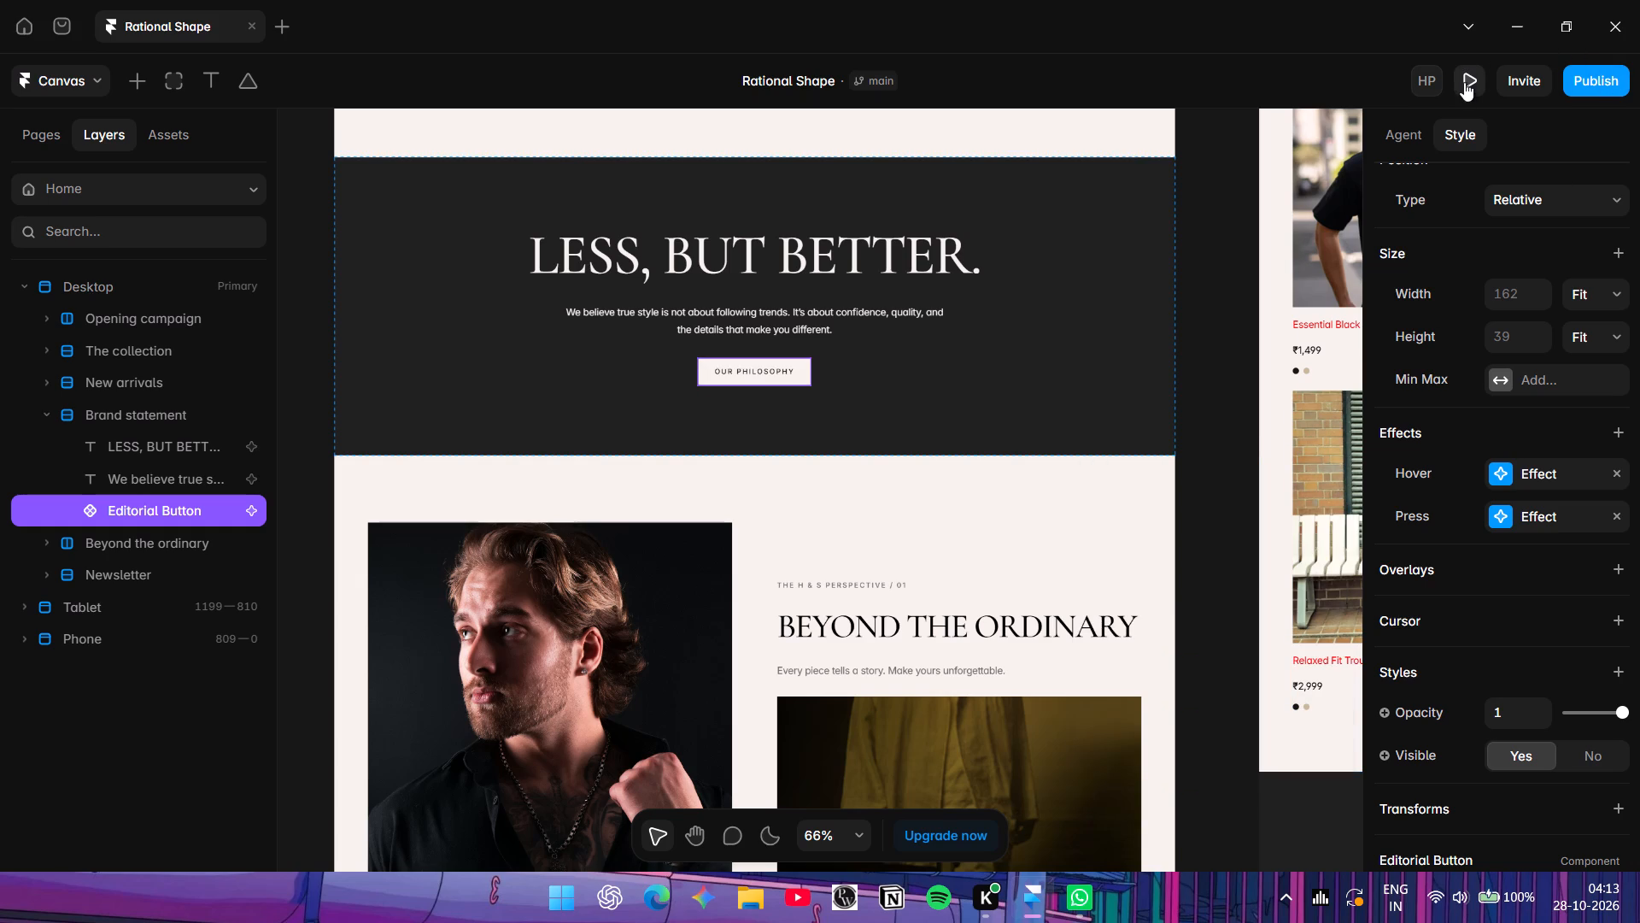
# Preview the site and check the OUR PHILOSOPHY button's Hover effect in the brand statement section.
pyautogui.click(1465, 85)
pyautogui.scroll(-11, 660, 510)
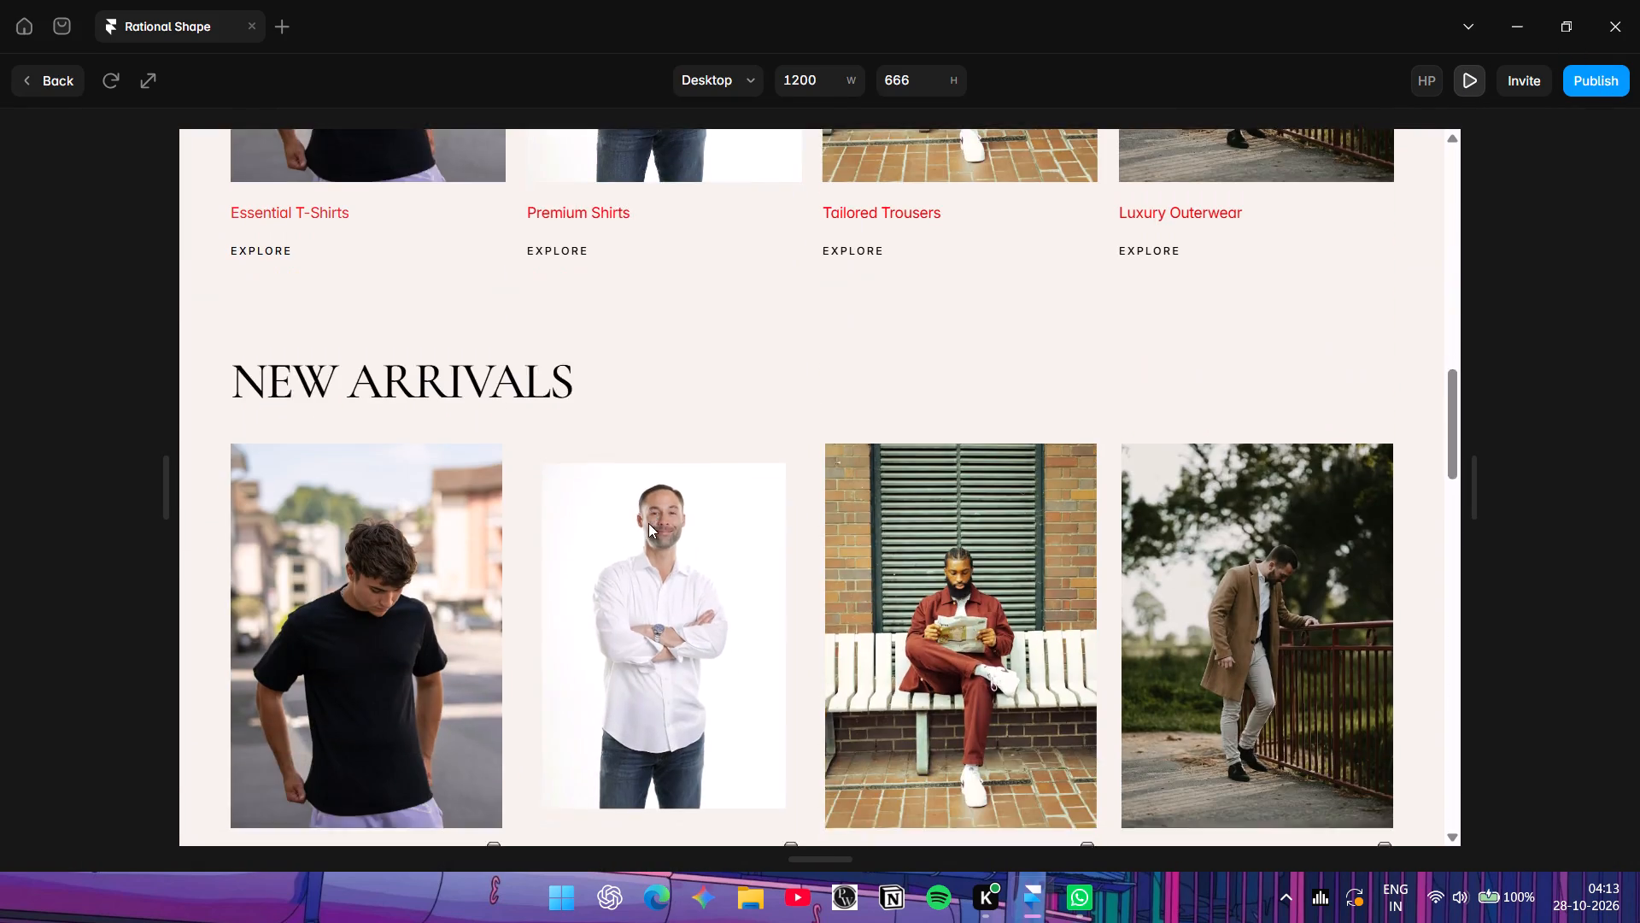
pyautogui.scroll(-3, 648, 523)
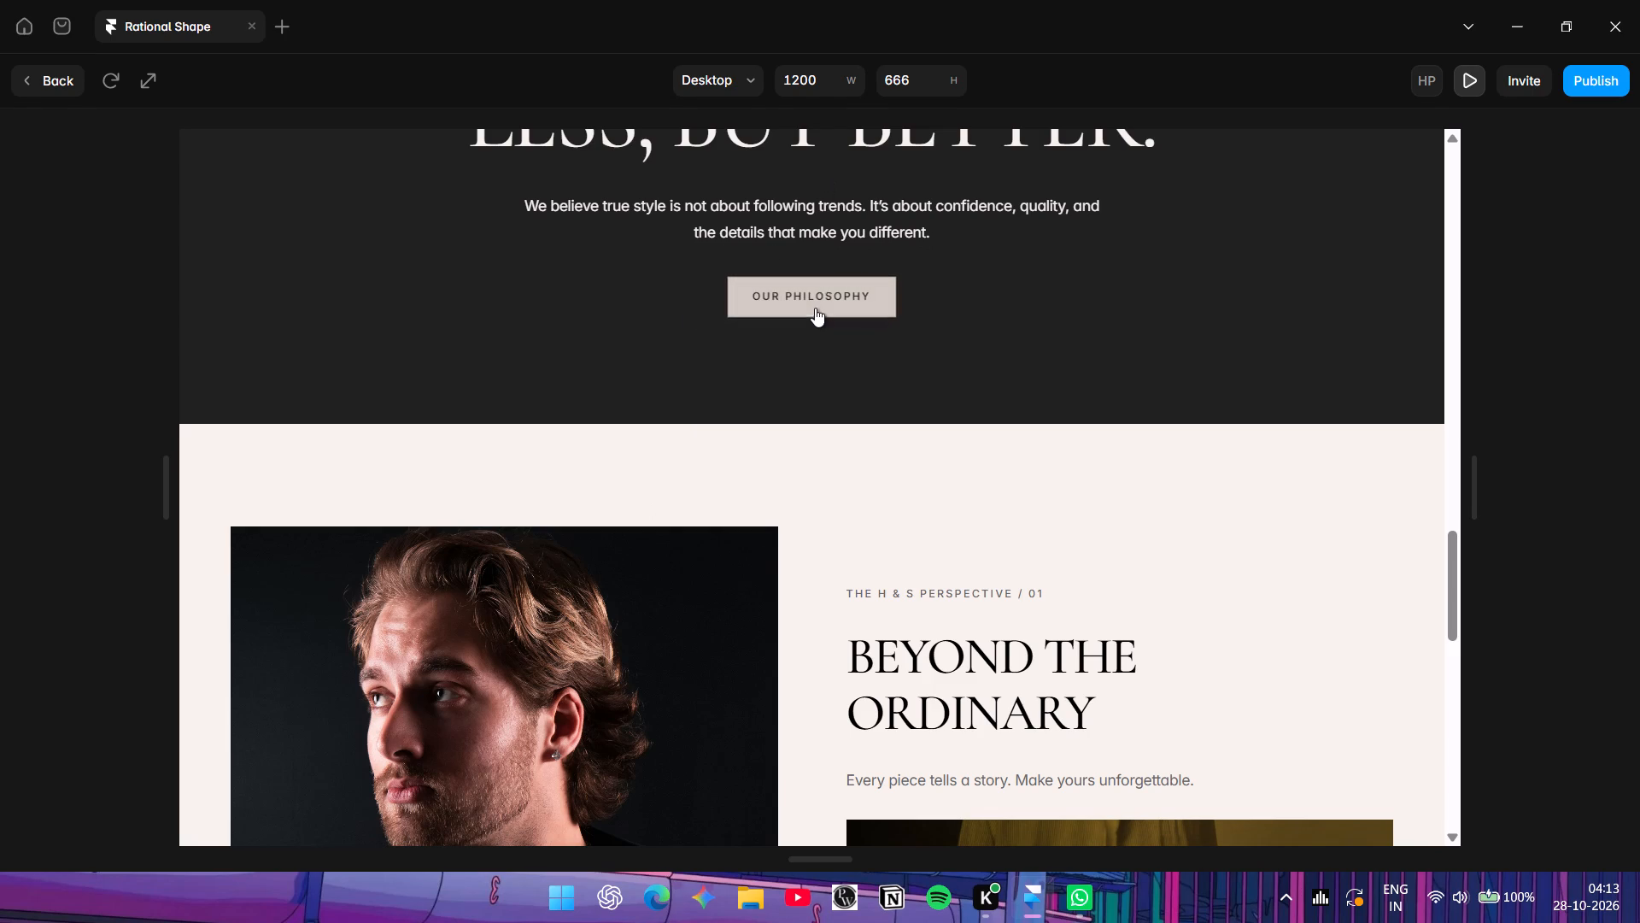
# Examine the BEYOND THE ORDINARY section's images and text, including the THE H & S PERSPECTIVE / 01 line, in the preview.
pyautogui.scroll(-2, 844, 382)
pyautogui.scroll(-2, 736, 409)
pyautogui.scroll(1, 668, 420)
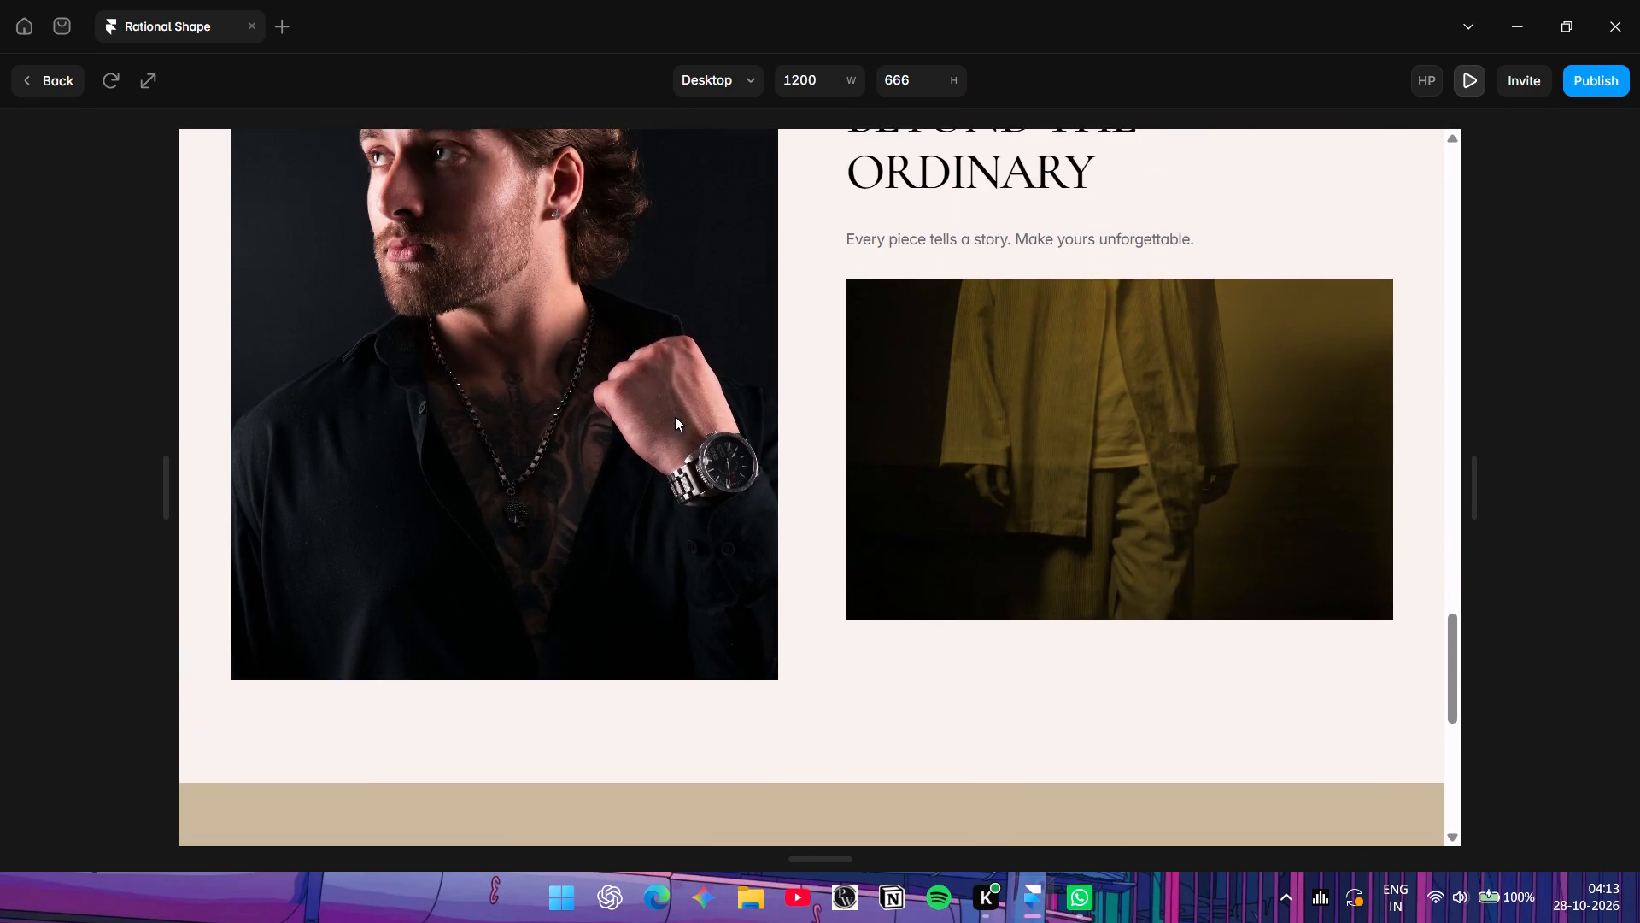
pyautogui.scroll(3, 675, 416)
pyautogui.scroll(-2, 755, 506)
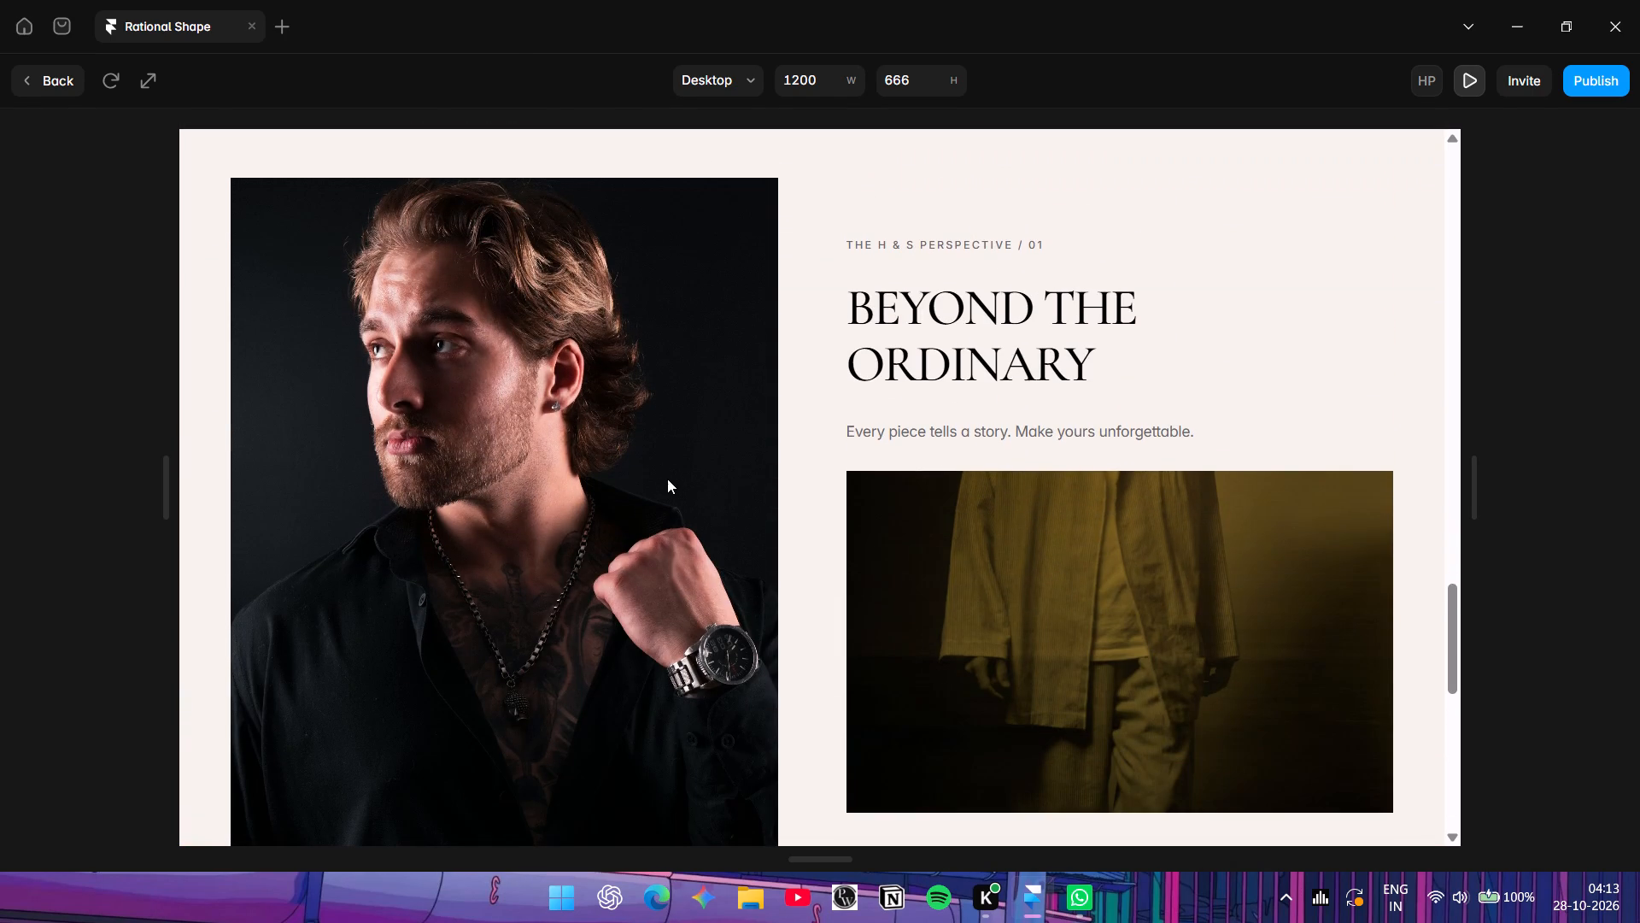
pyautogui.click(950, 232)
pyautogui.click(968, 279)
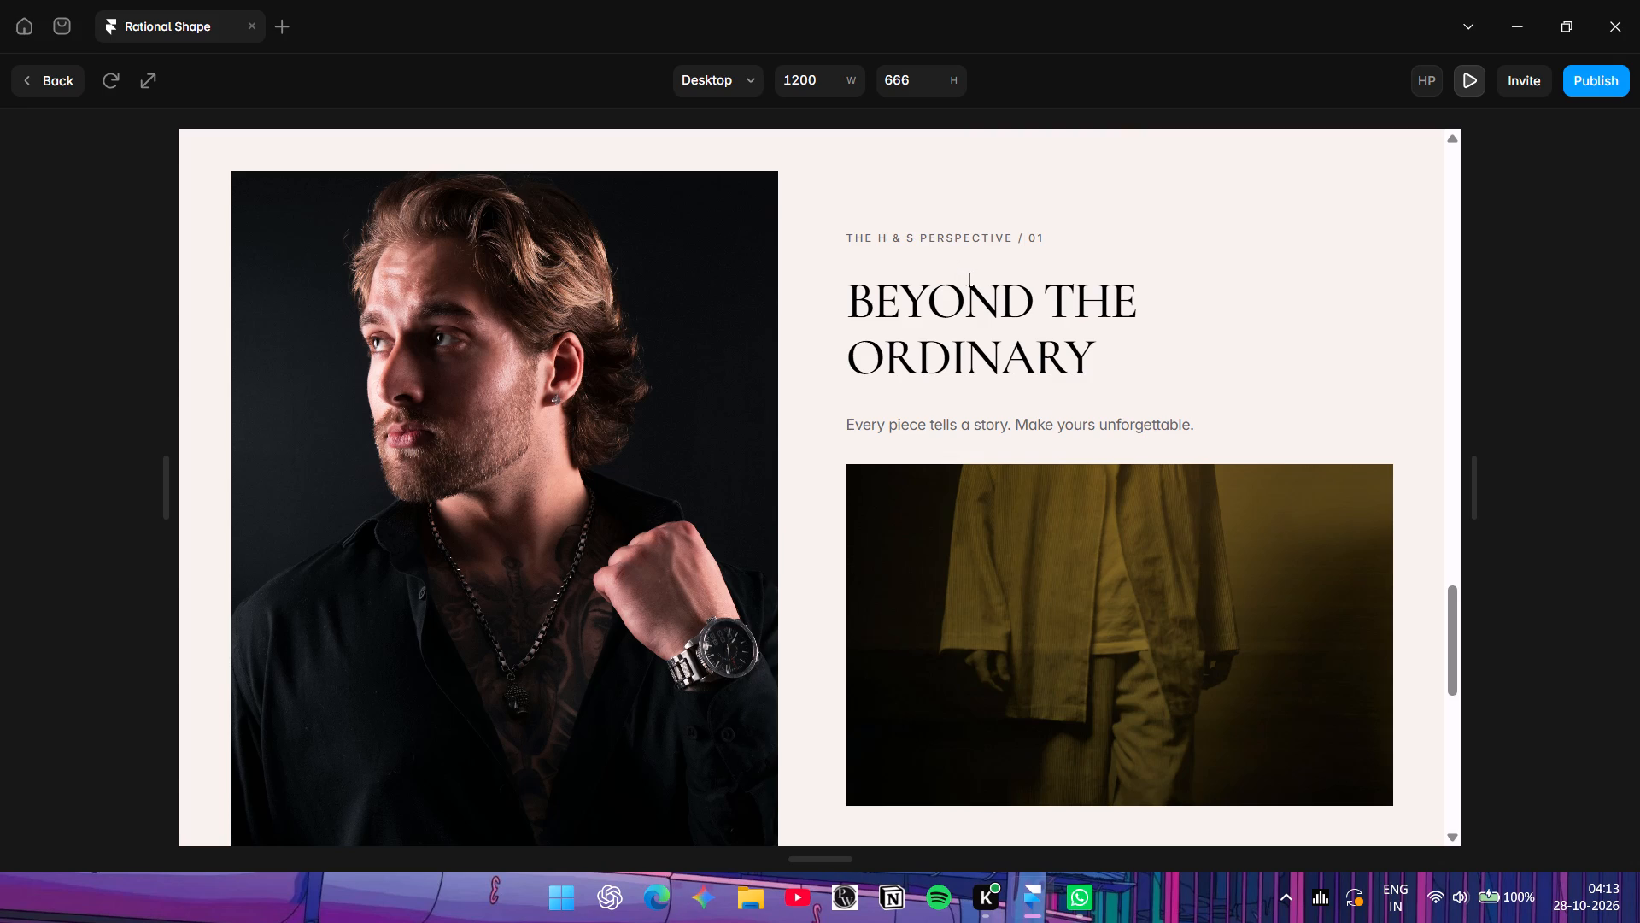
pyautogui.click(958, 233)
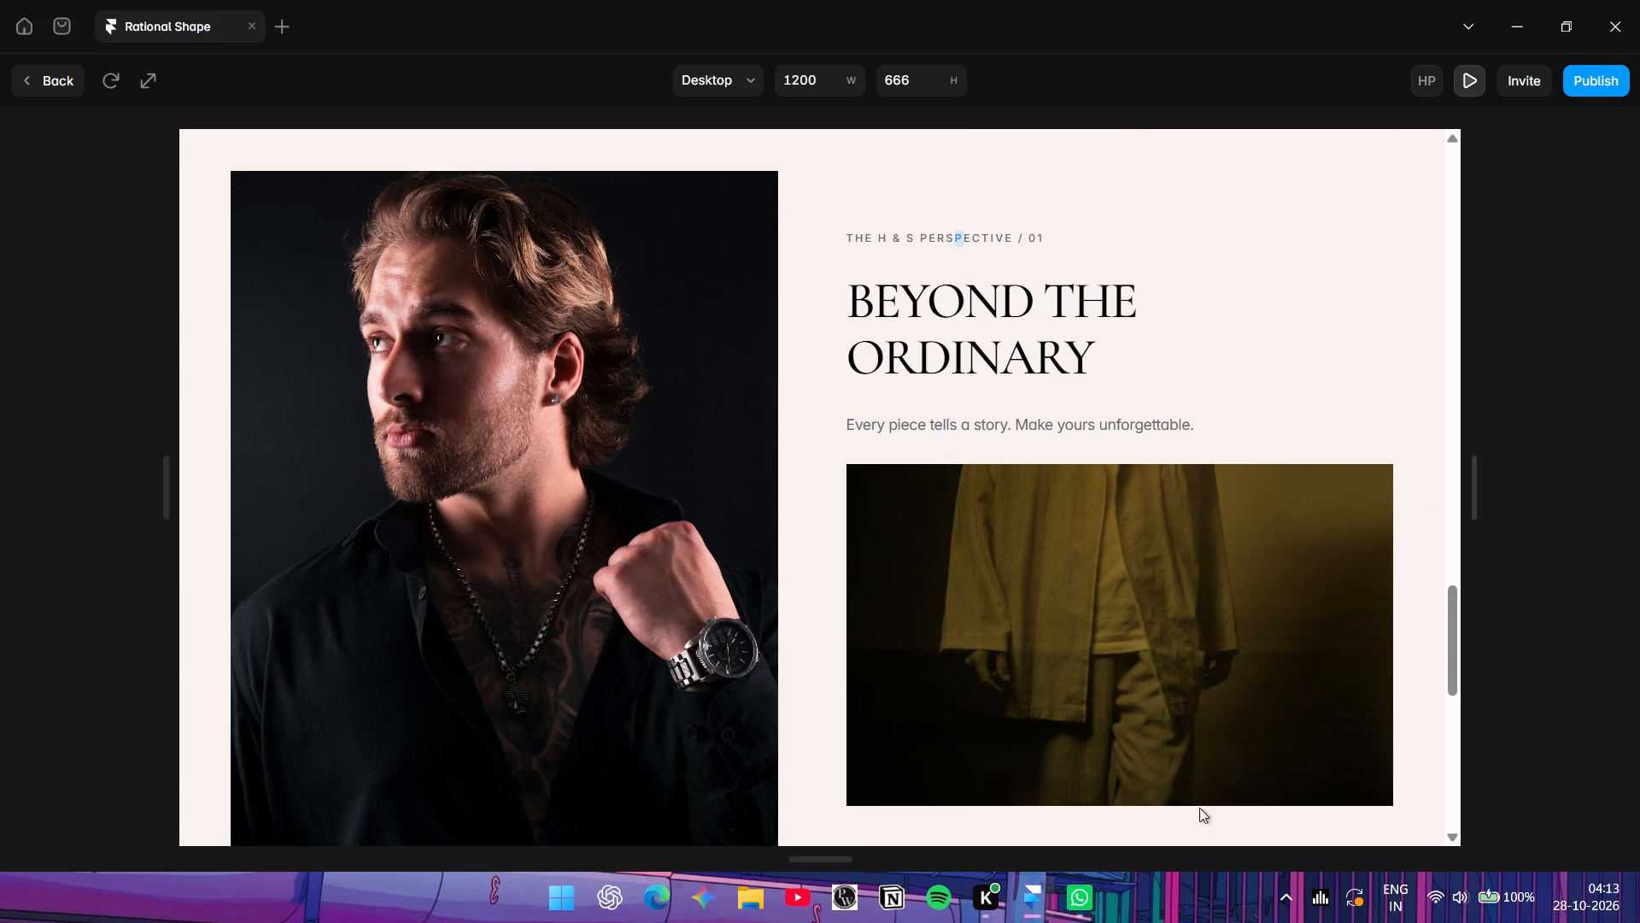
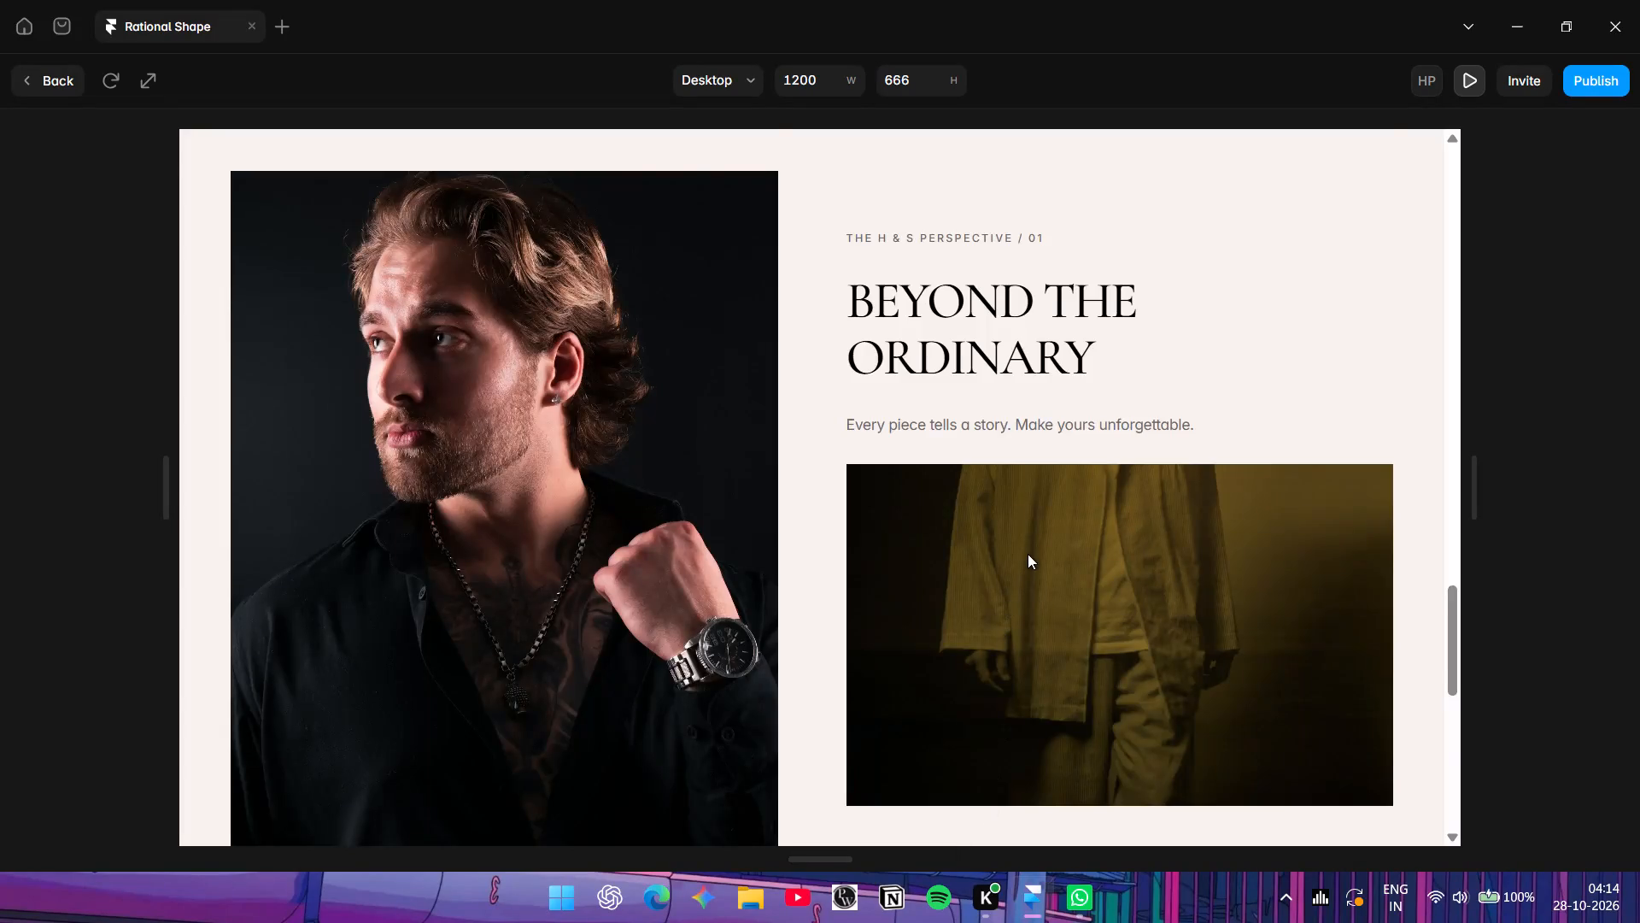
# Review the "Beyond the Ordinary" section and its text in the preview, and return to the canvas.
pyautogui.scroll(-2, 1028, 554)
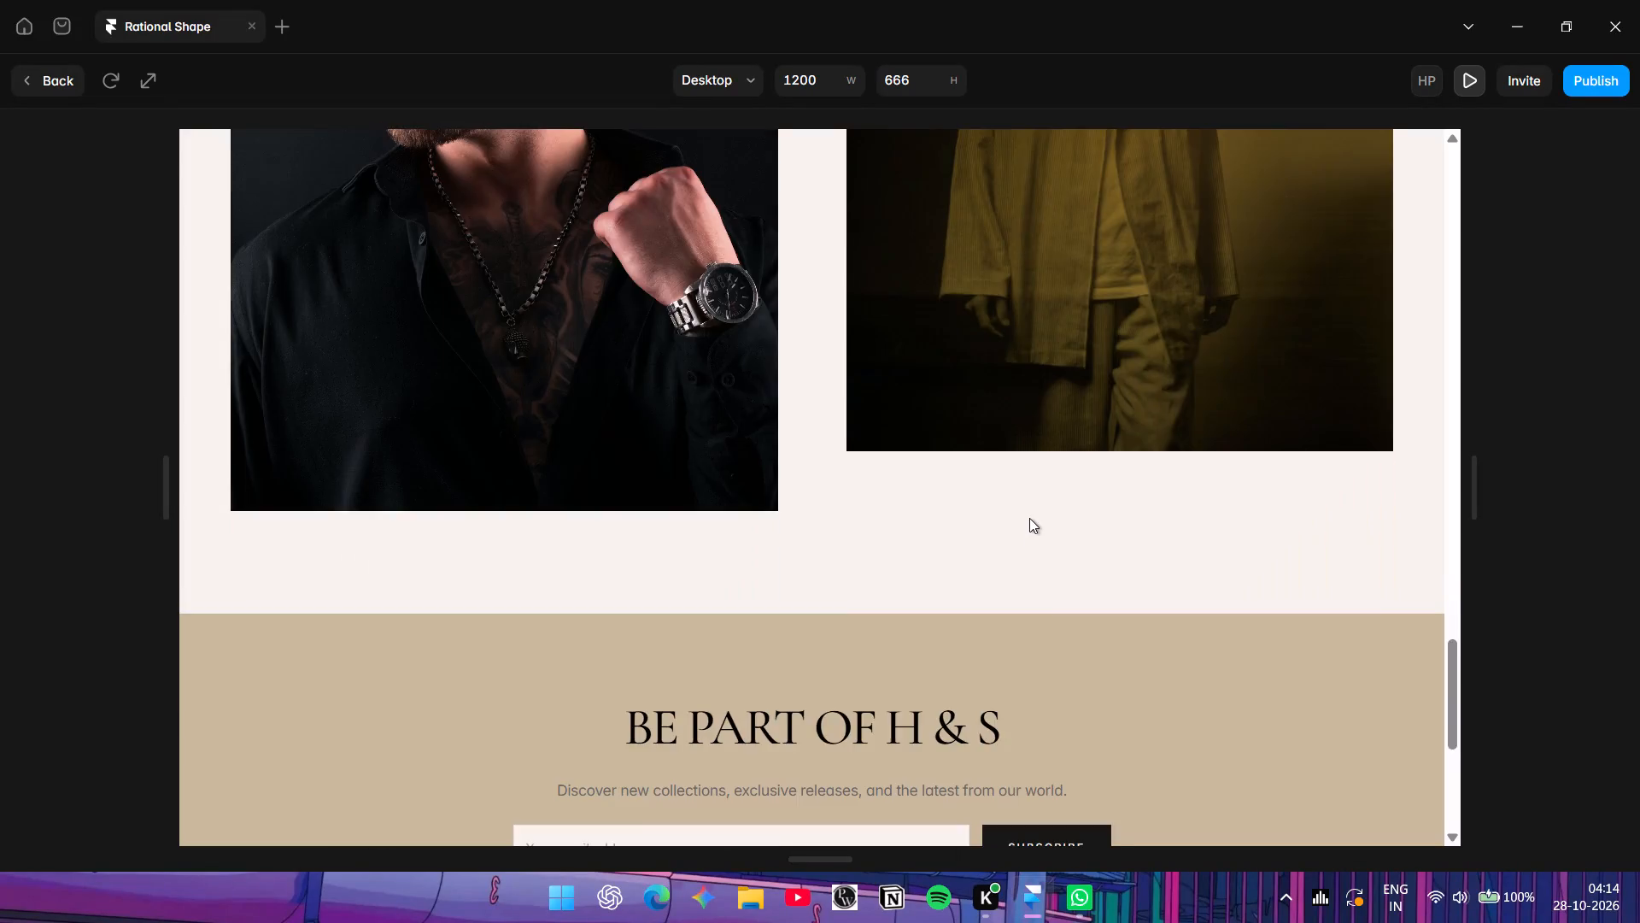
pyautogui.scroll(5, 1029, 517)
pyautogui.scroll(-2, 1000, 520)
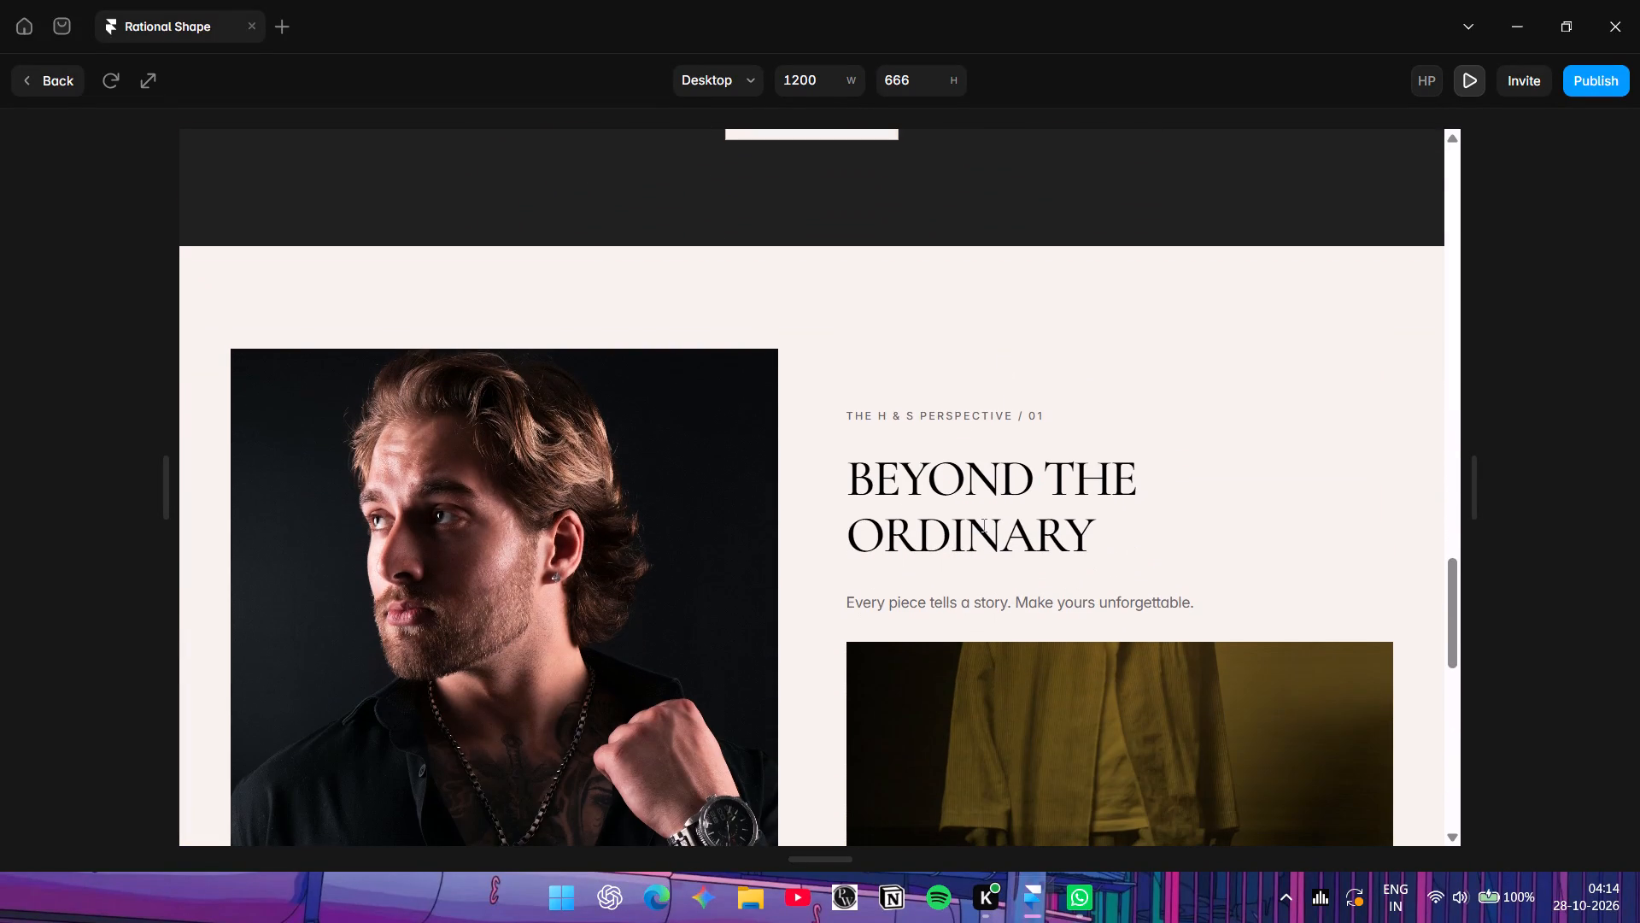
pyautogui.click(964, 422)
pyautogui.click(964, 409)
pyautogui.moveTo(990, 409); pyautogui.dragTo(819, 424)
pyautogui.click(1045, 406)
pyautogui.click(79, 92)
# Add a Text effect to the perspective label, "BEYOND THE ORDINARY" heading and tagline together in the Editorial story stack.
pyautogui.scroll(-3, 626, 435)
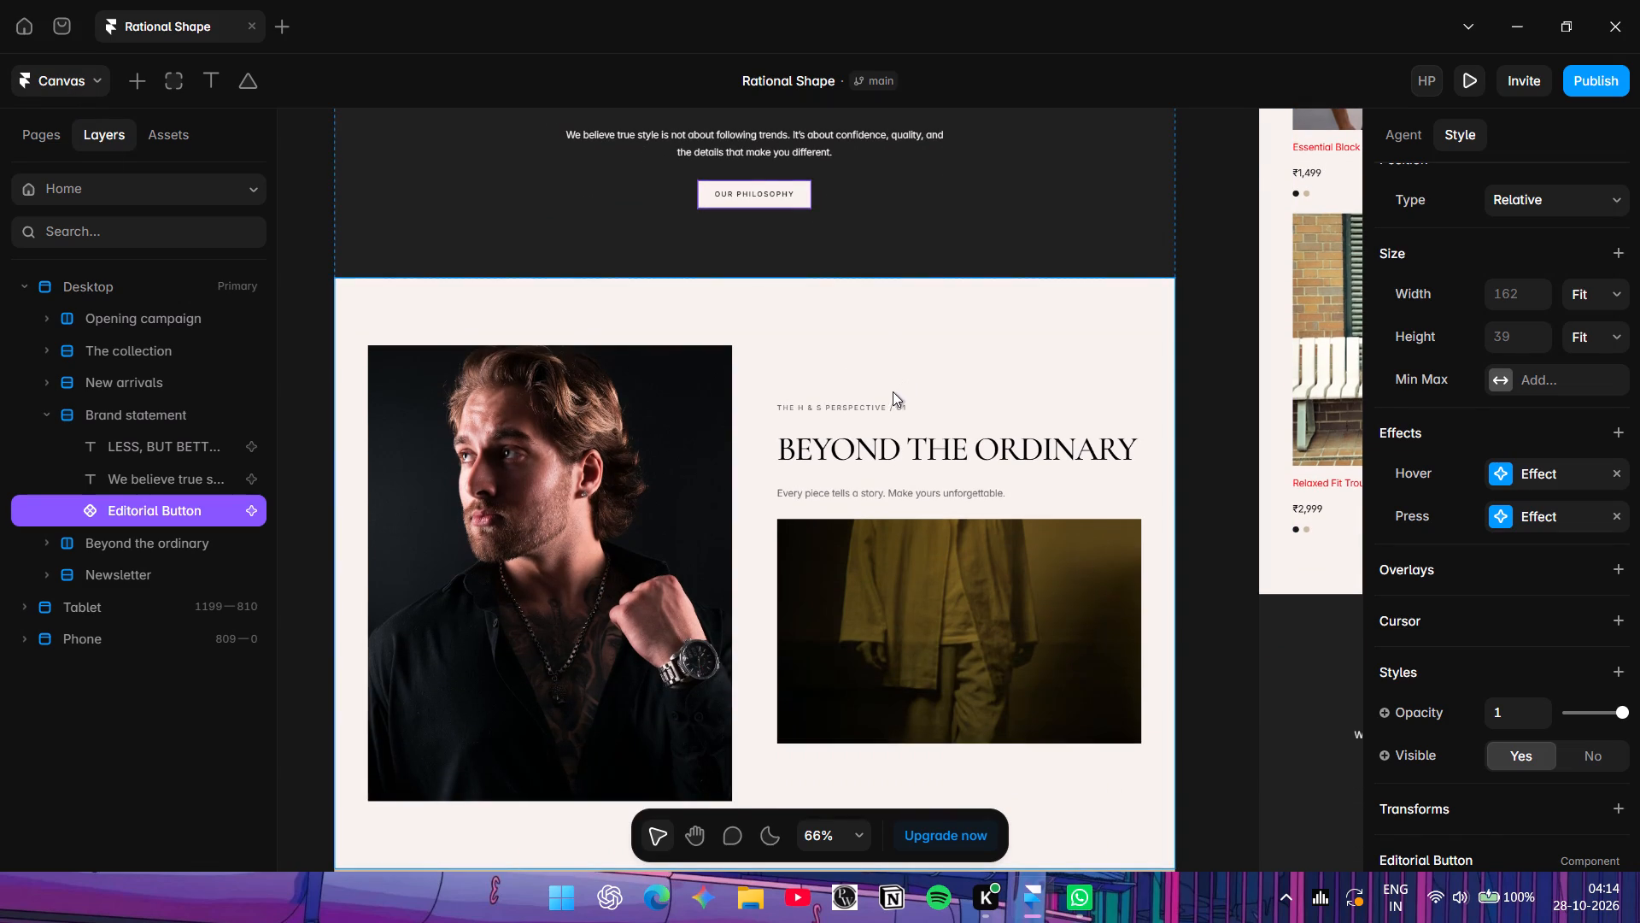
pyautogui.click(878, 399)
pyautogui.click(869, 413)
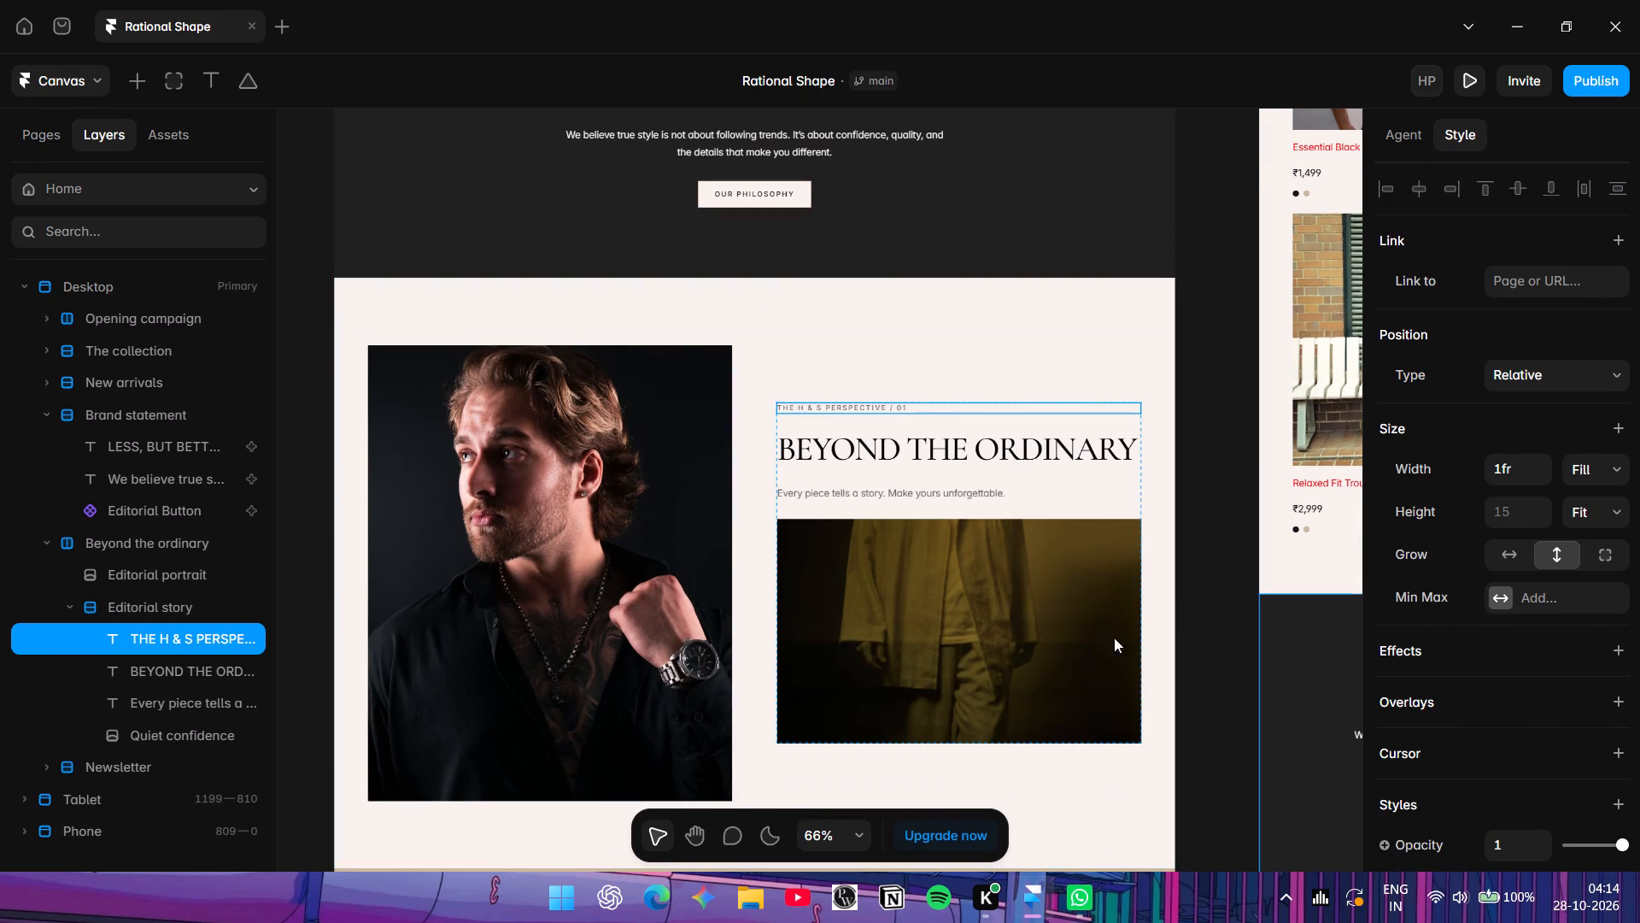
pyautogui.click(973, 432)
pyautogui.click(840, 426)
pyautogui.click(839, 420)
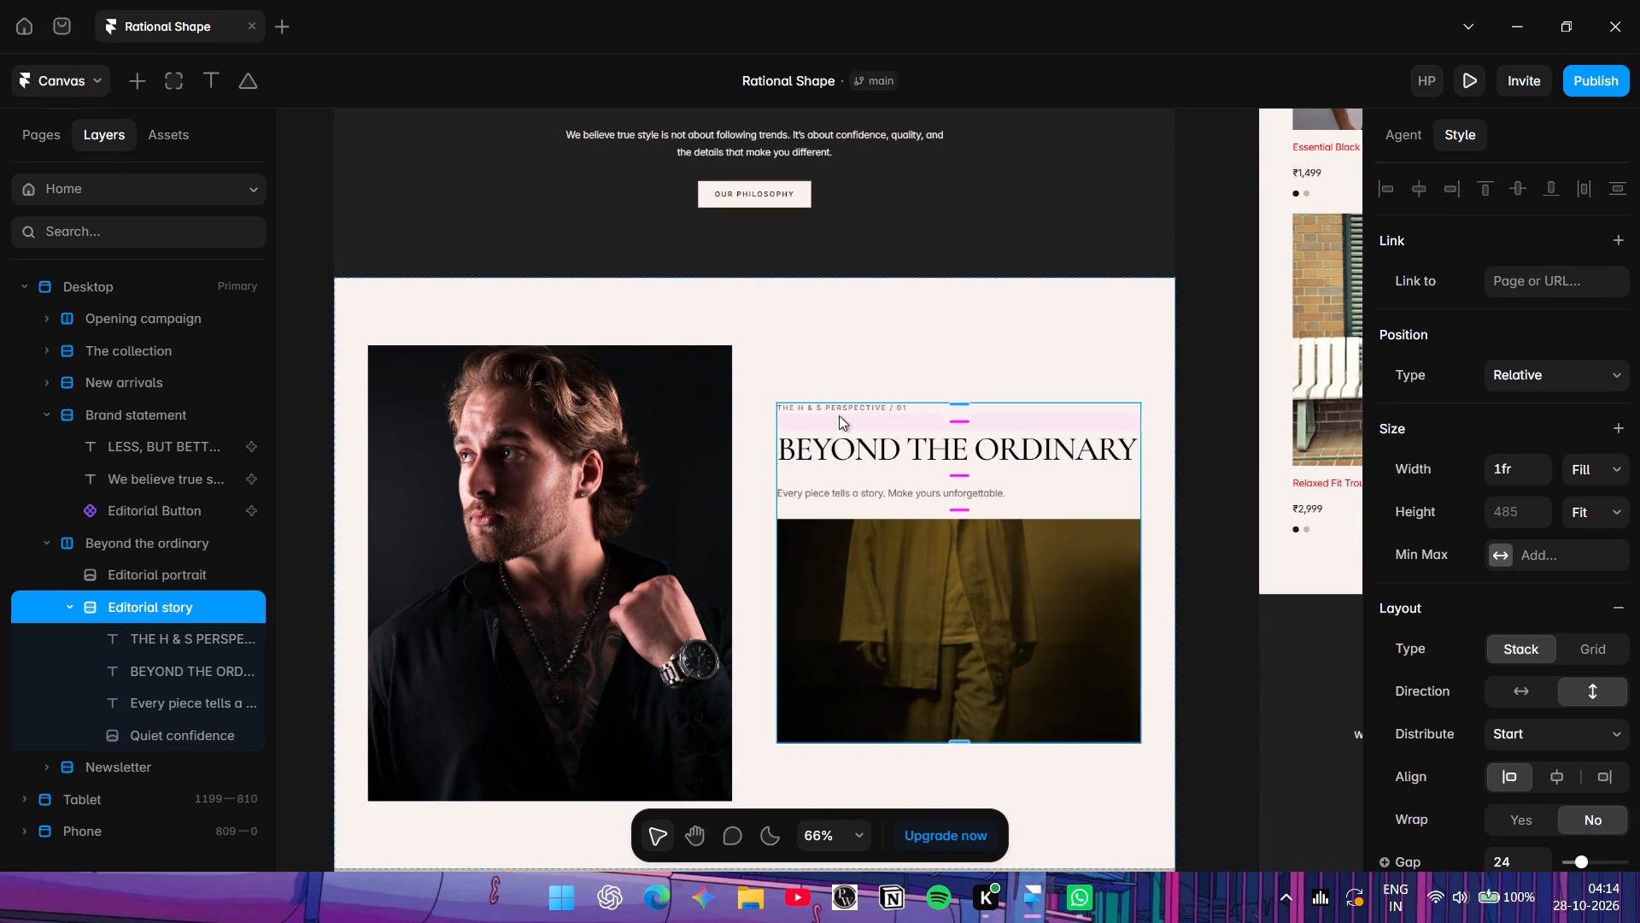
pyautogui.click(836, 404)
pyautogui.keyDown('shift'); pyautogui.click(838, 495); pyautogui.keyUp('shift')
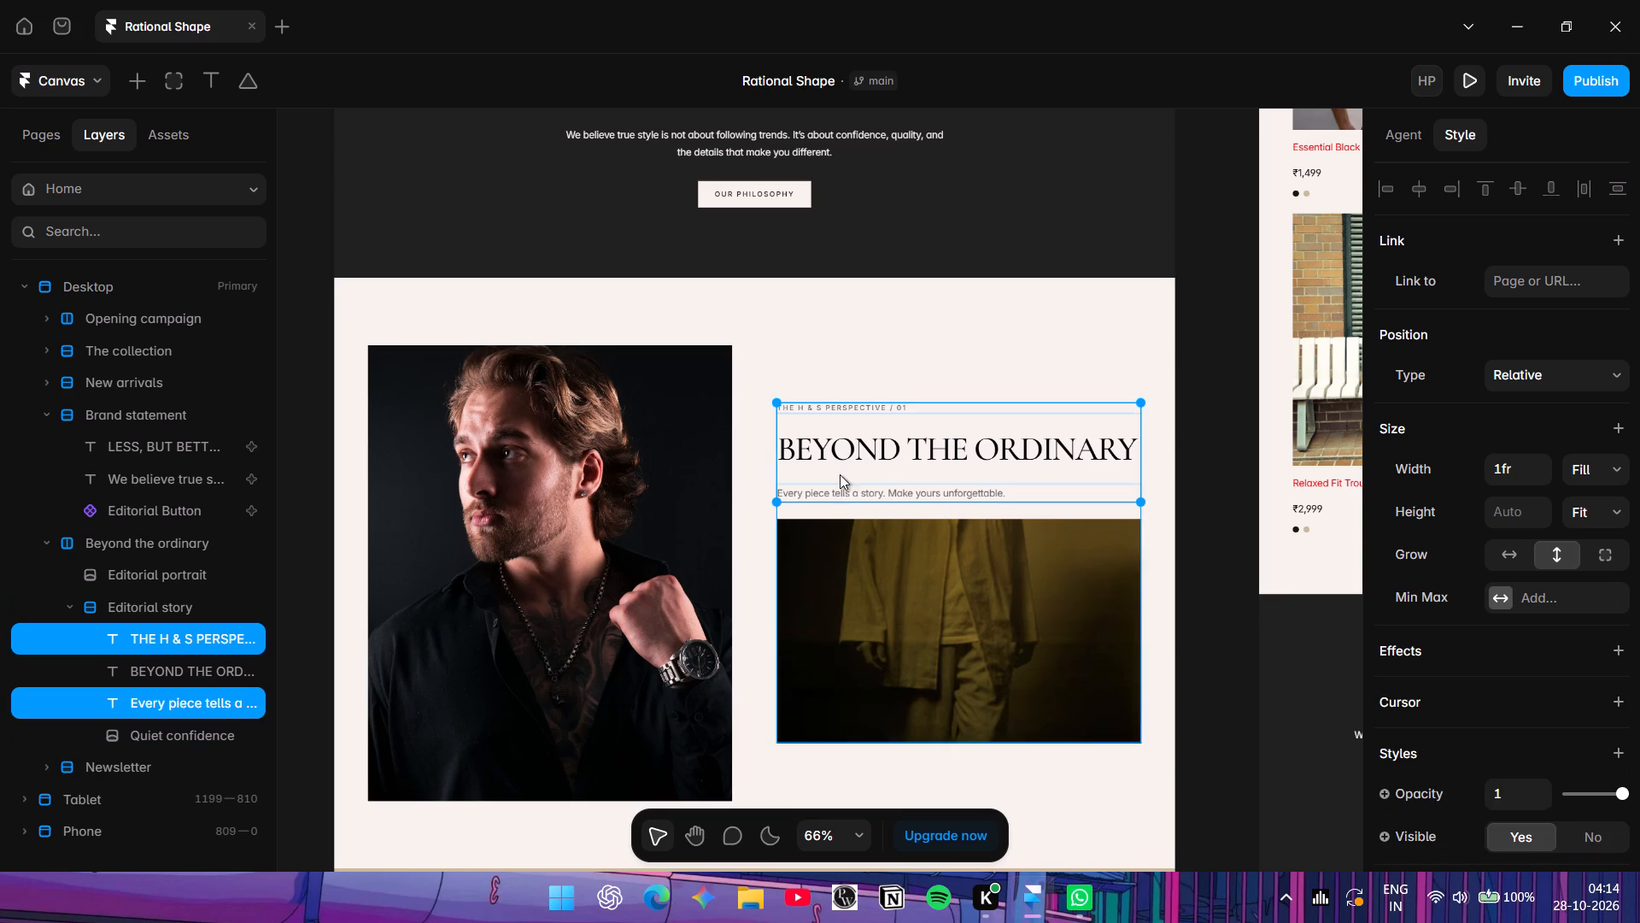
pyautogui.click(959, 445)
pyautogui.click(879, 403)
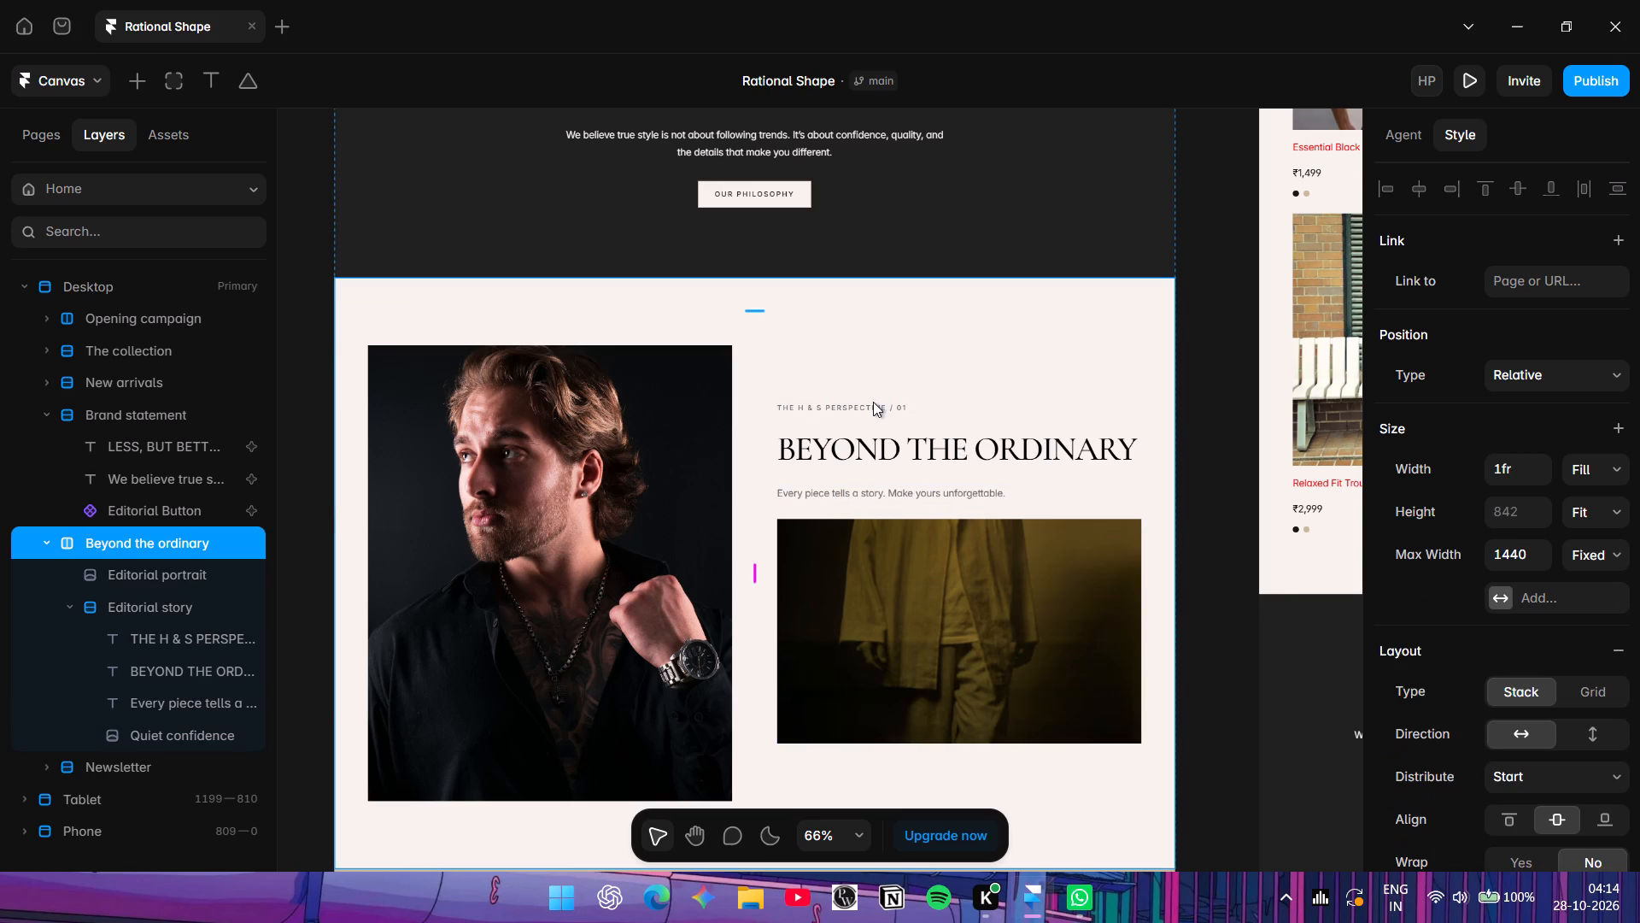
pyautogui.keyDown('shift'); pyautogui.click(871, 402); pyautogui.keyUp('shift')
pyautogui.click(869, 412)
pyautogui.keyDown('shift'); pyautogui.click(866, 450); pyautogui.keyUp('shift')
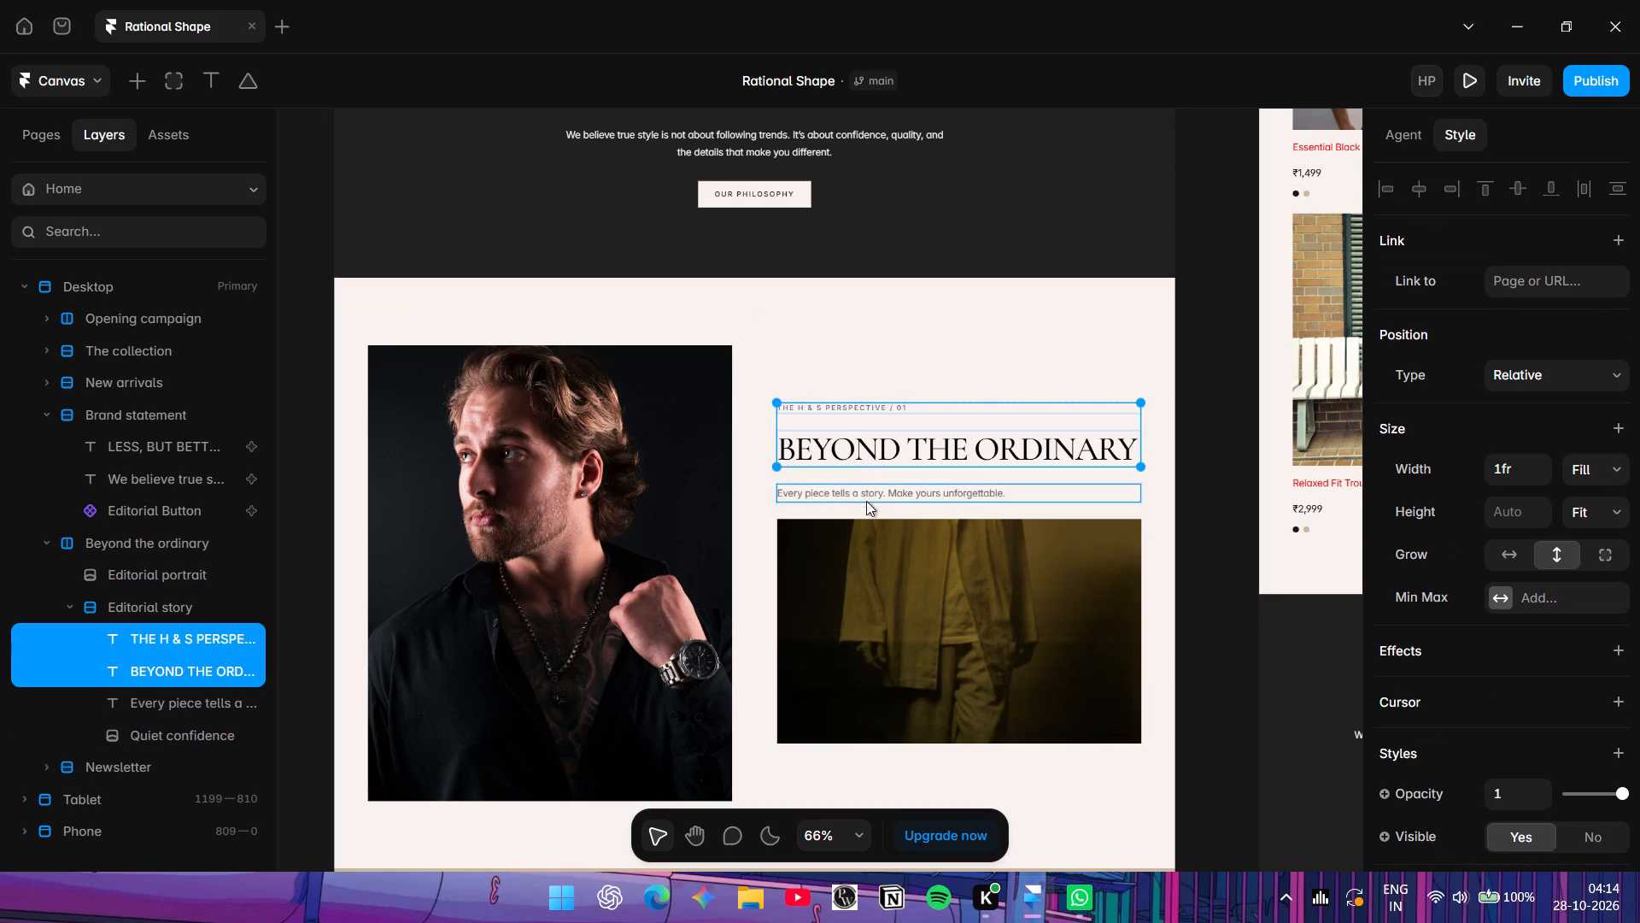
pyautogui.keyDown('shift'); pyautogui.click(866, 501); pyautogui.keyUp('shift')
pyautogui.click(1616, 651)
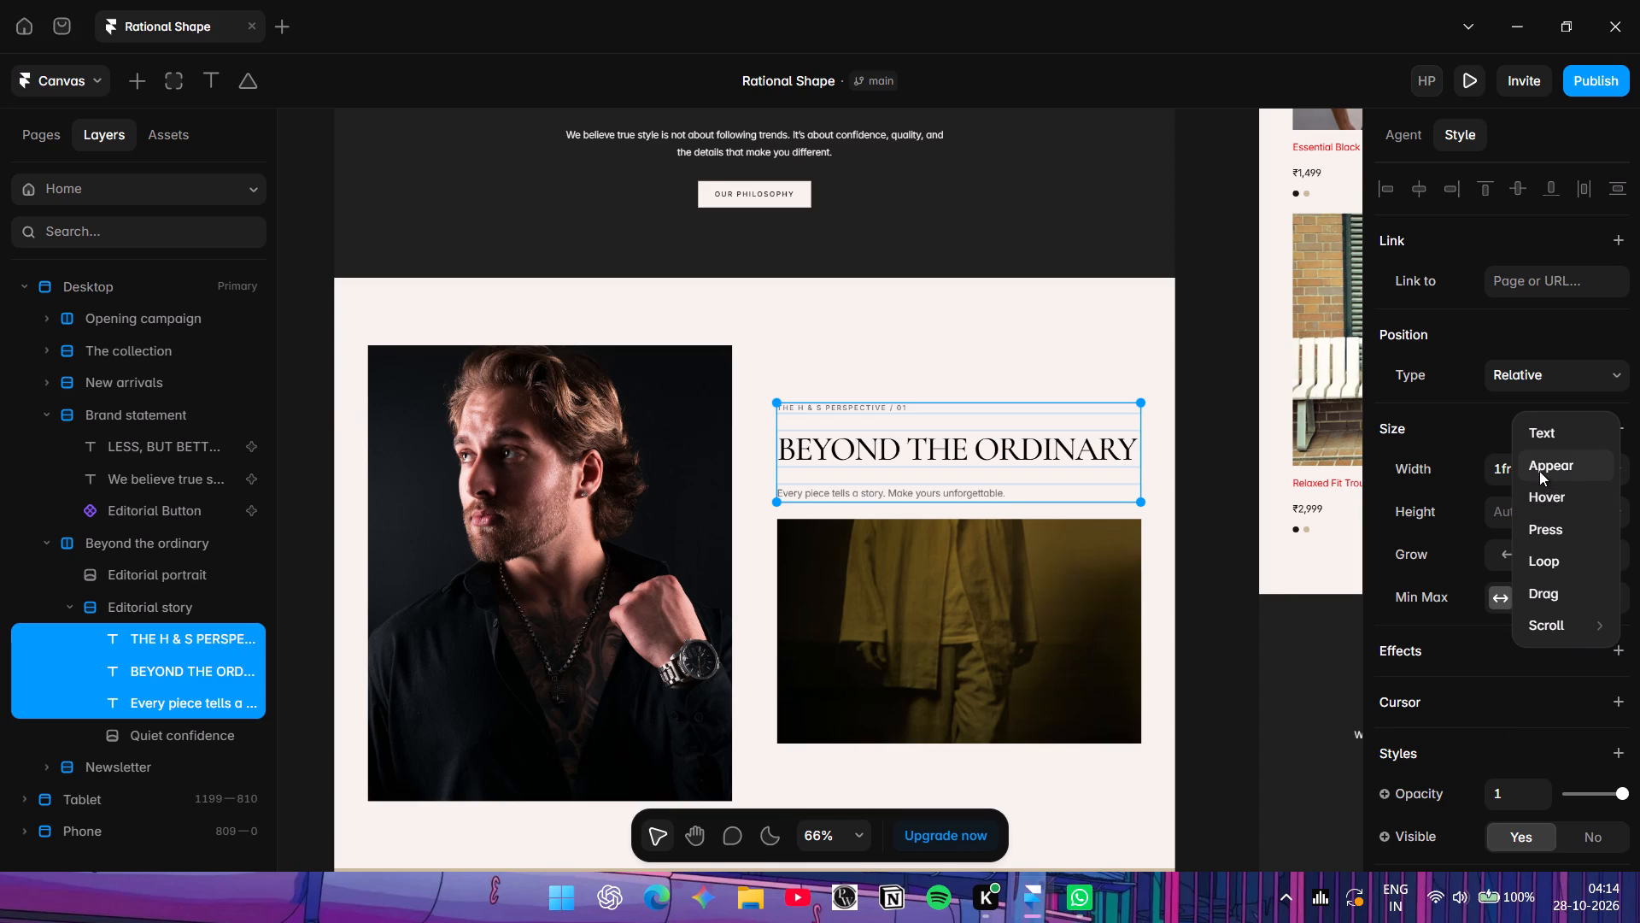
pyautogui.click(1544, 431)
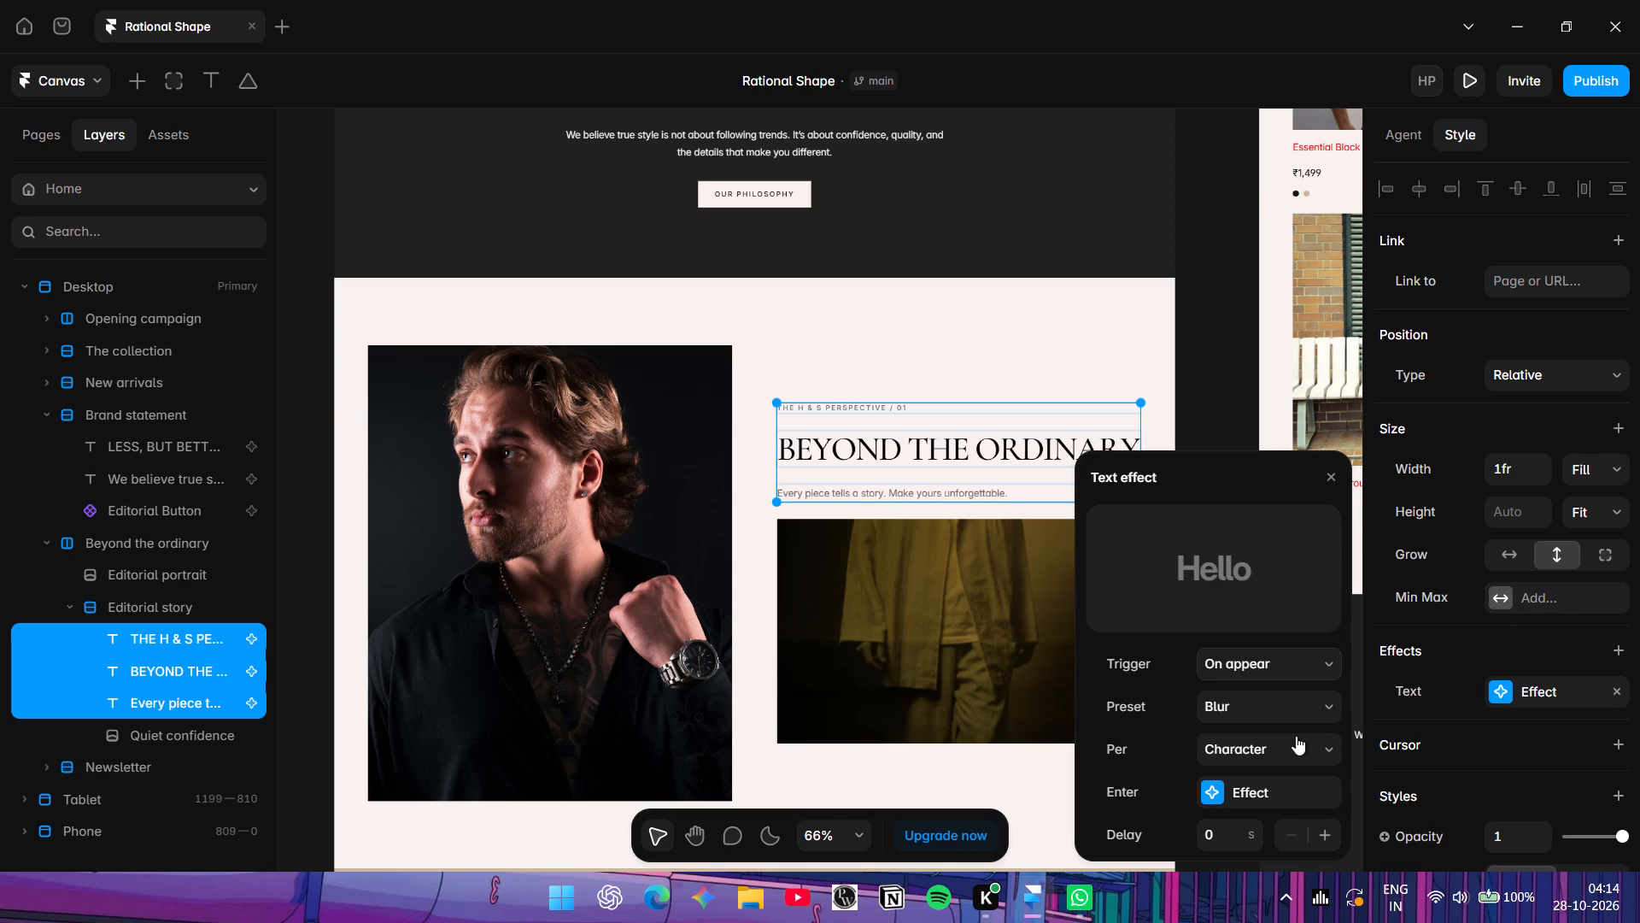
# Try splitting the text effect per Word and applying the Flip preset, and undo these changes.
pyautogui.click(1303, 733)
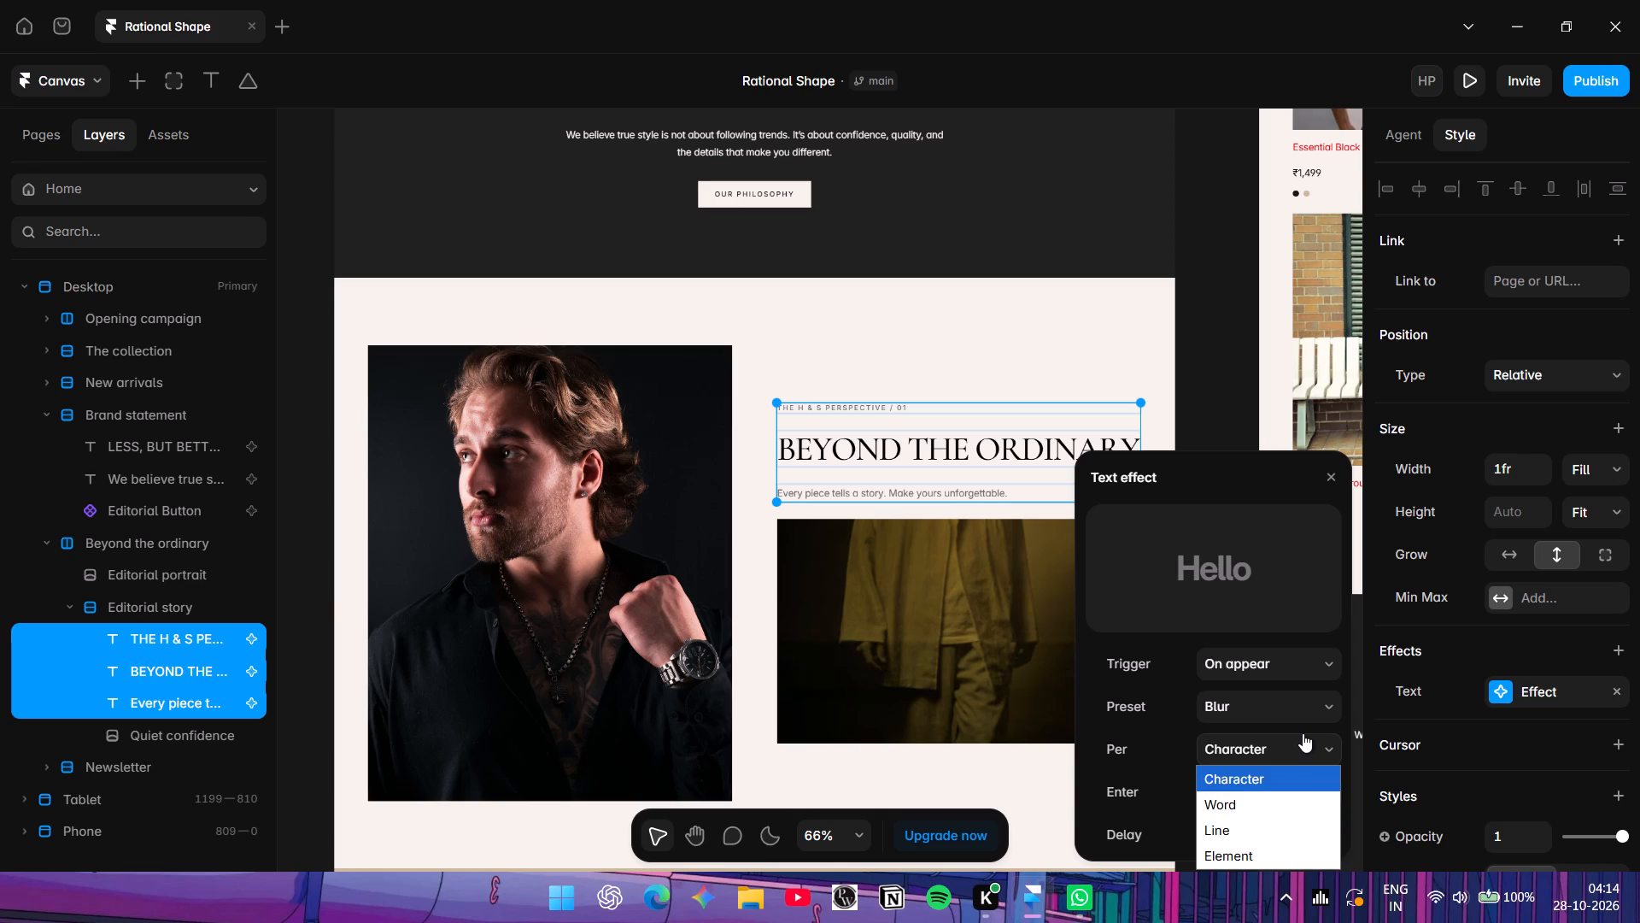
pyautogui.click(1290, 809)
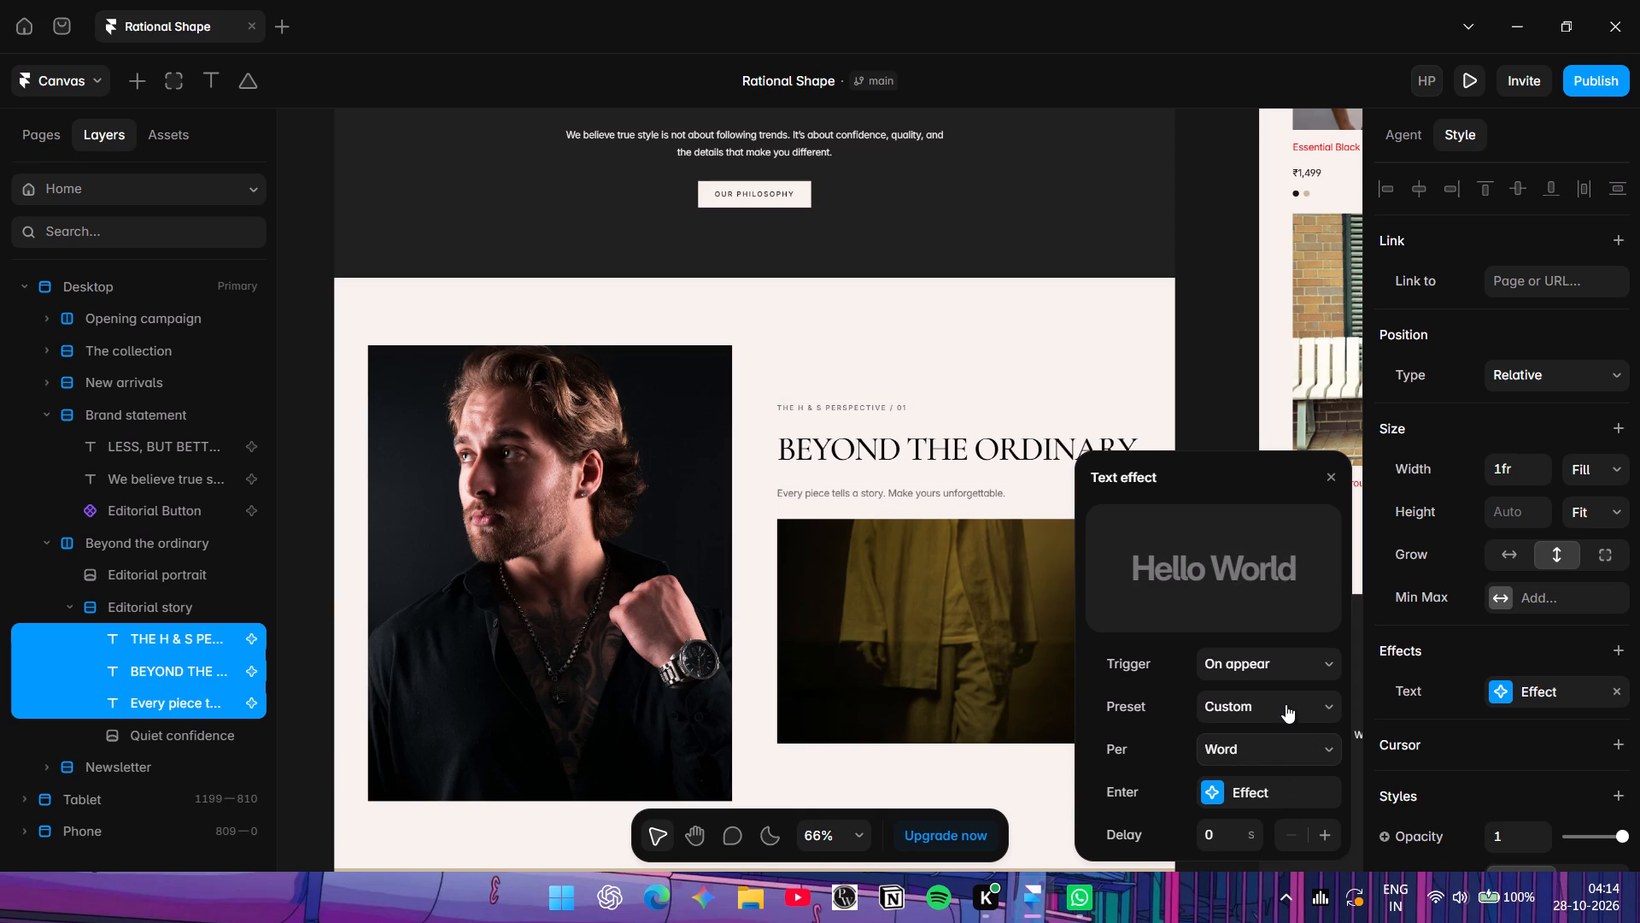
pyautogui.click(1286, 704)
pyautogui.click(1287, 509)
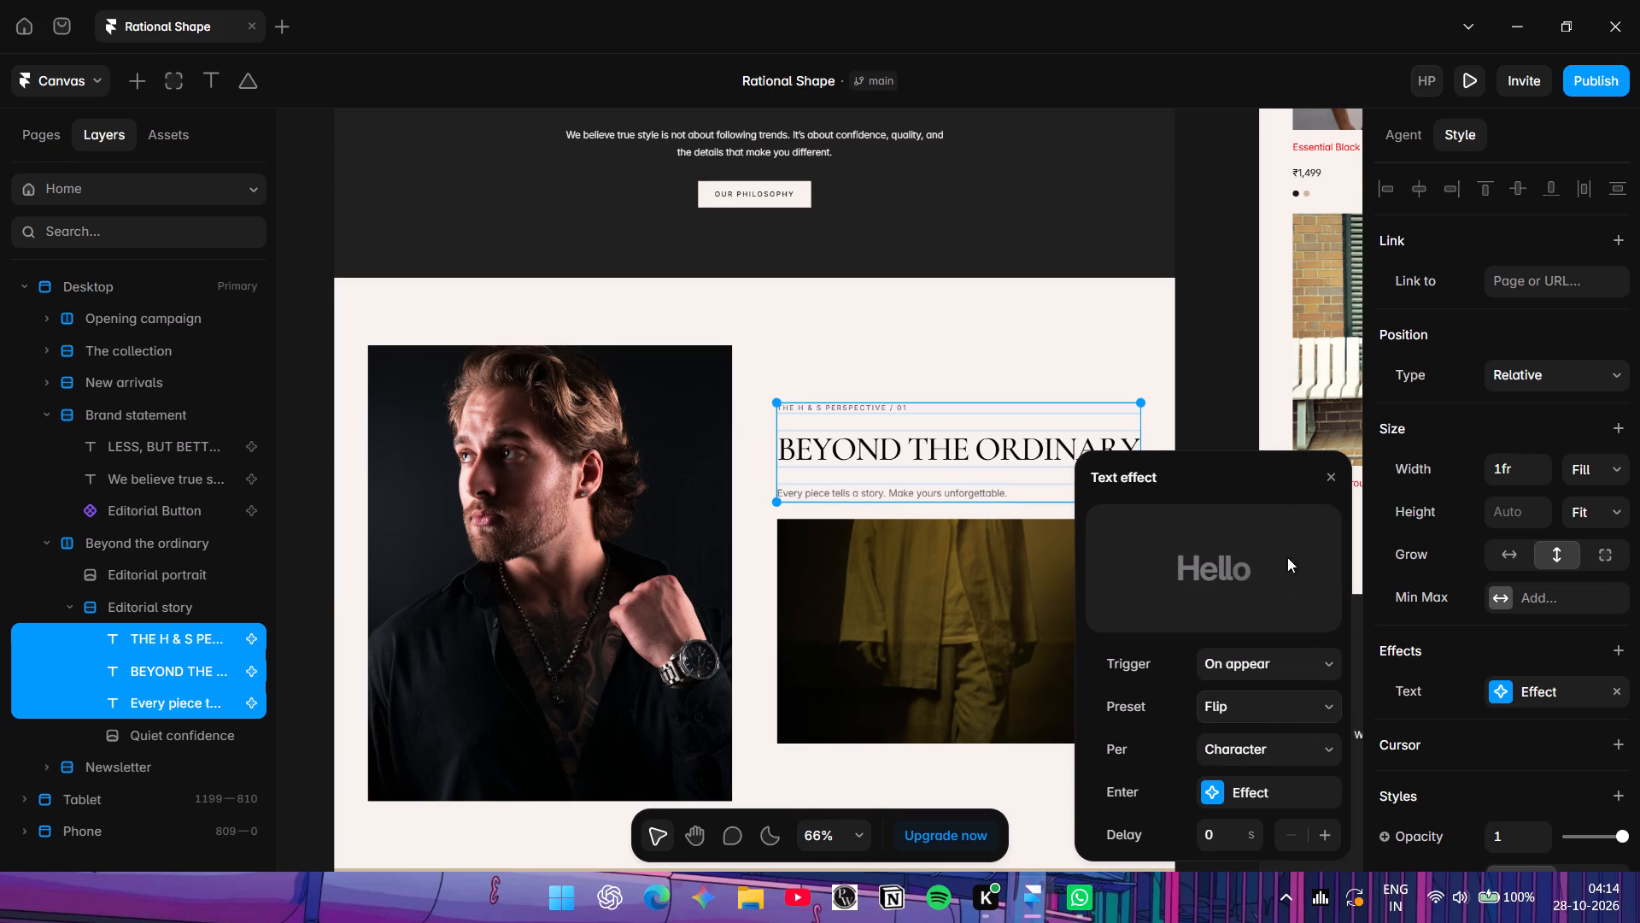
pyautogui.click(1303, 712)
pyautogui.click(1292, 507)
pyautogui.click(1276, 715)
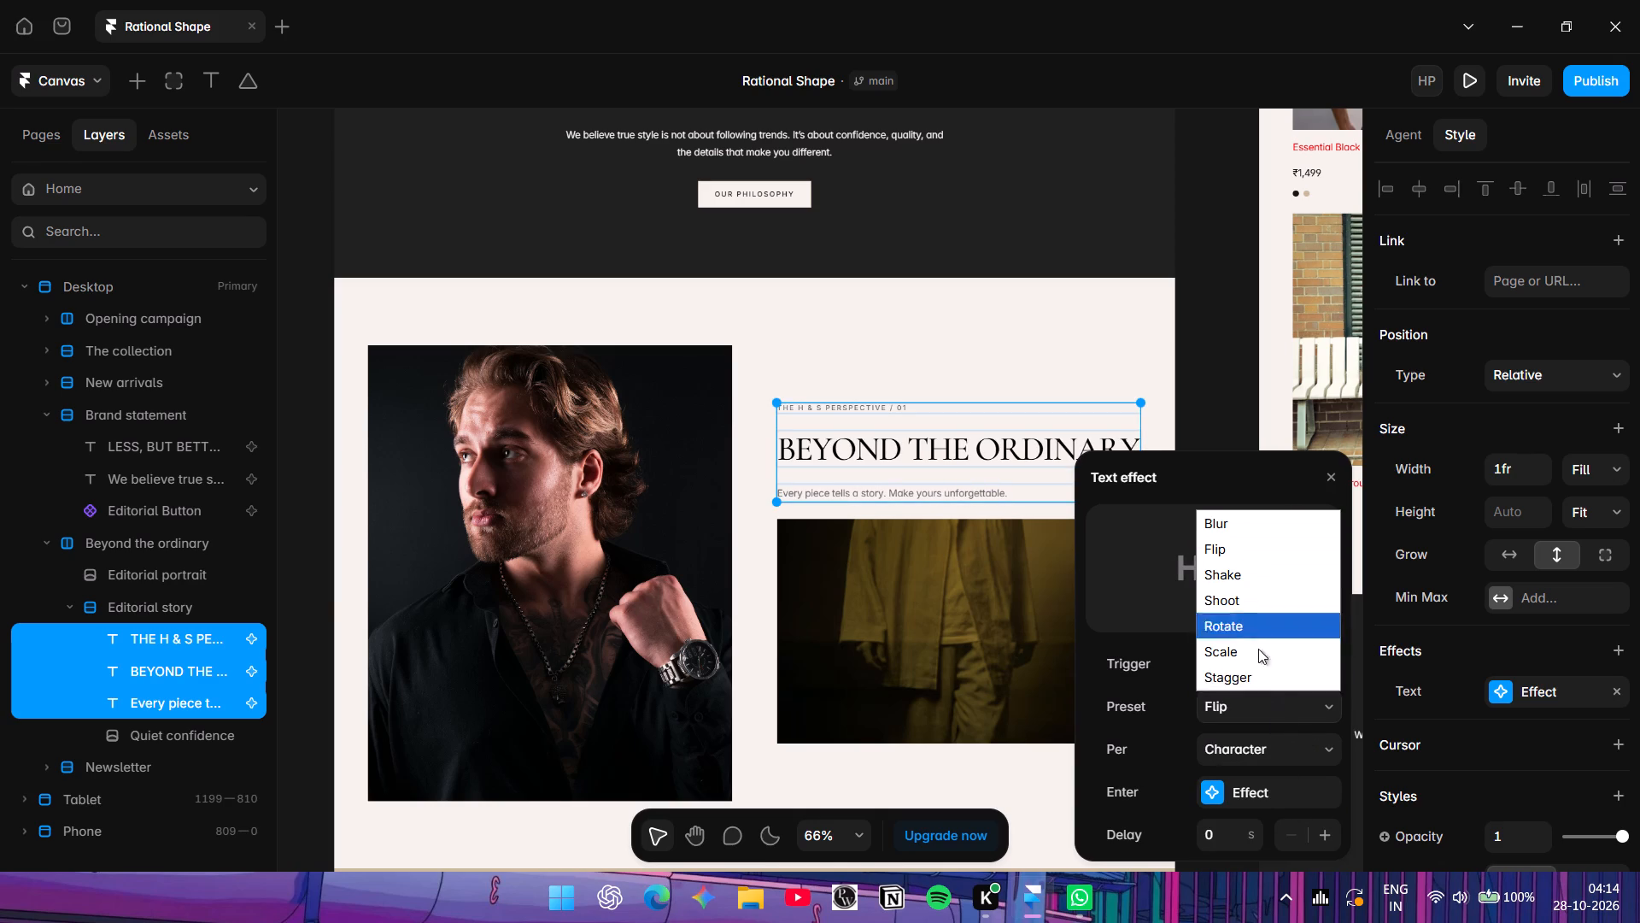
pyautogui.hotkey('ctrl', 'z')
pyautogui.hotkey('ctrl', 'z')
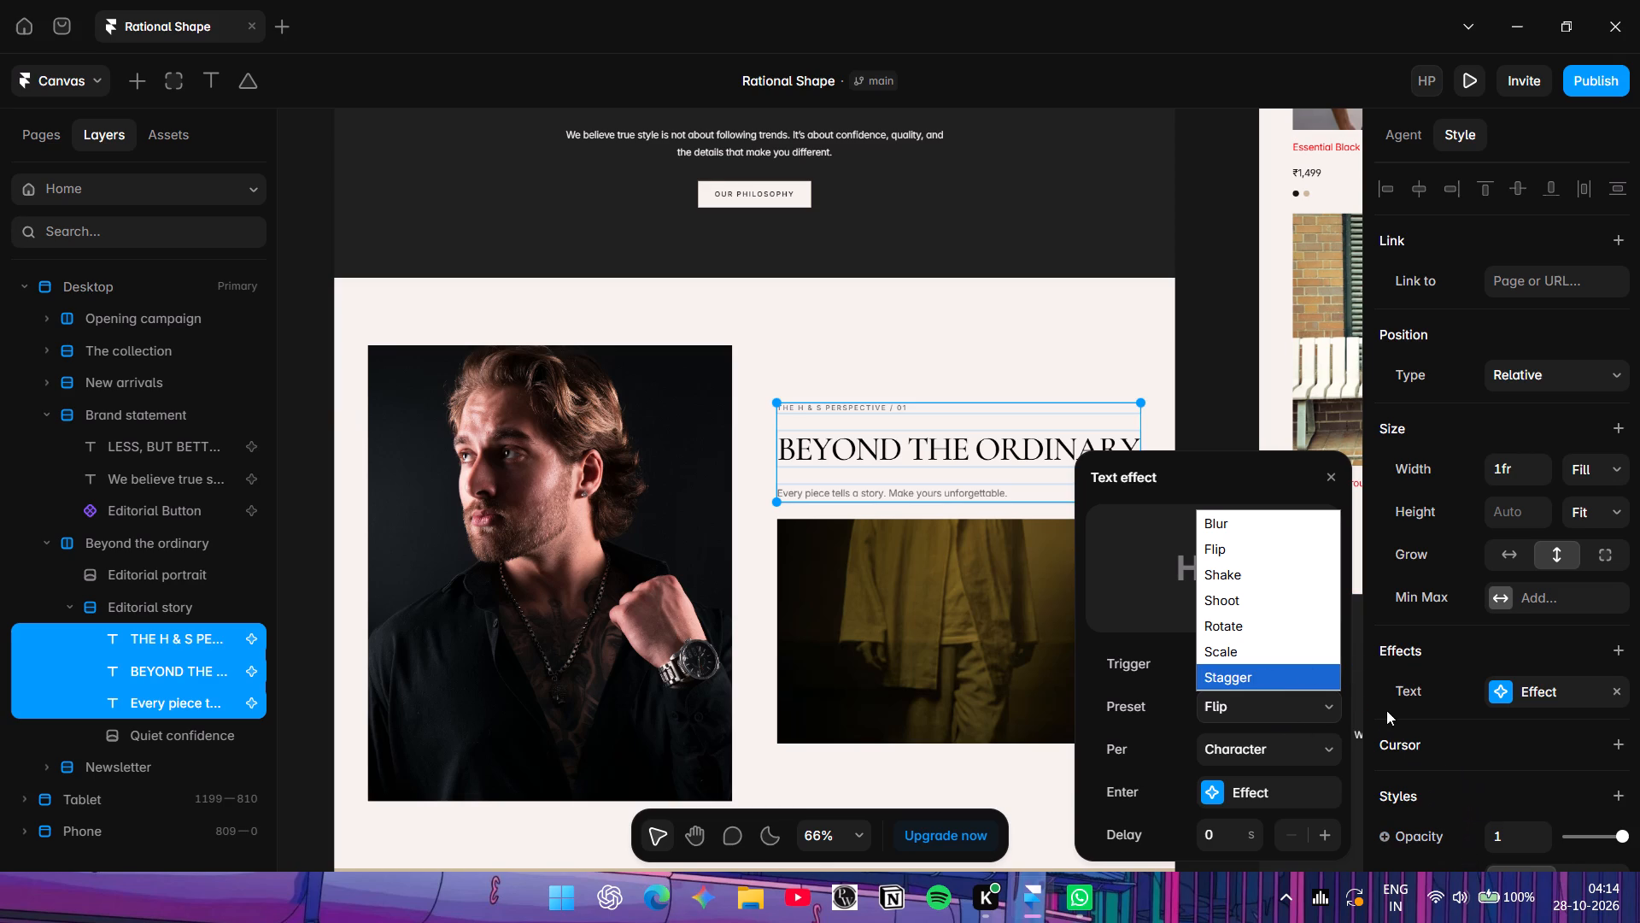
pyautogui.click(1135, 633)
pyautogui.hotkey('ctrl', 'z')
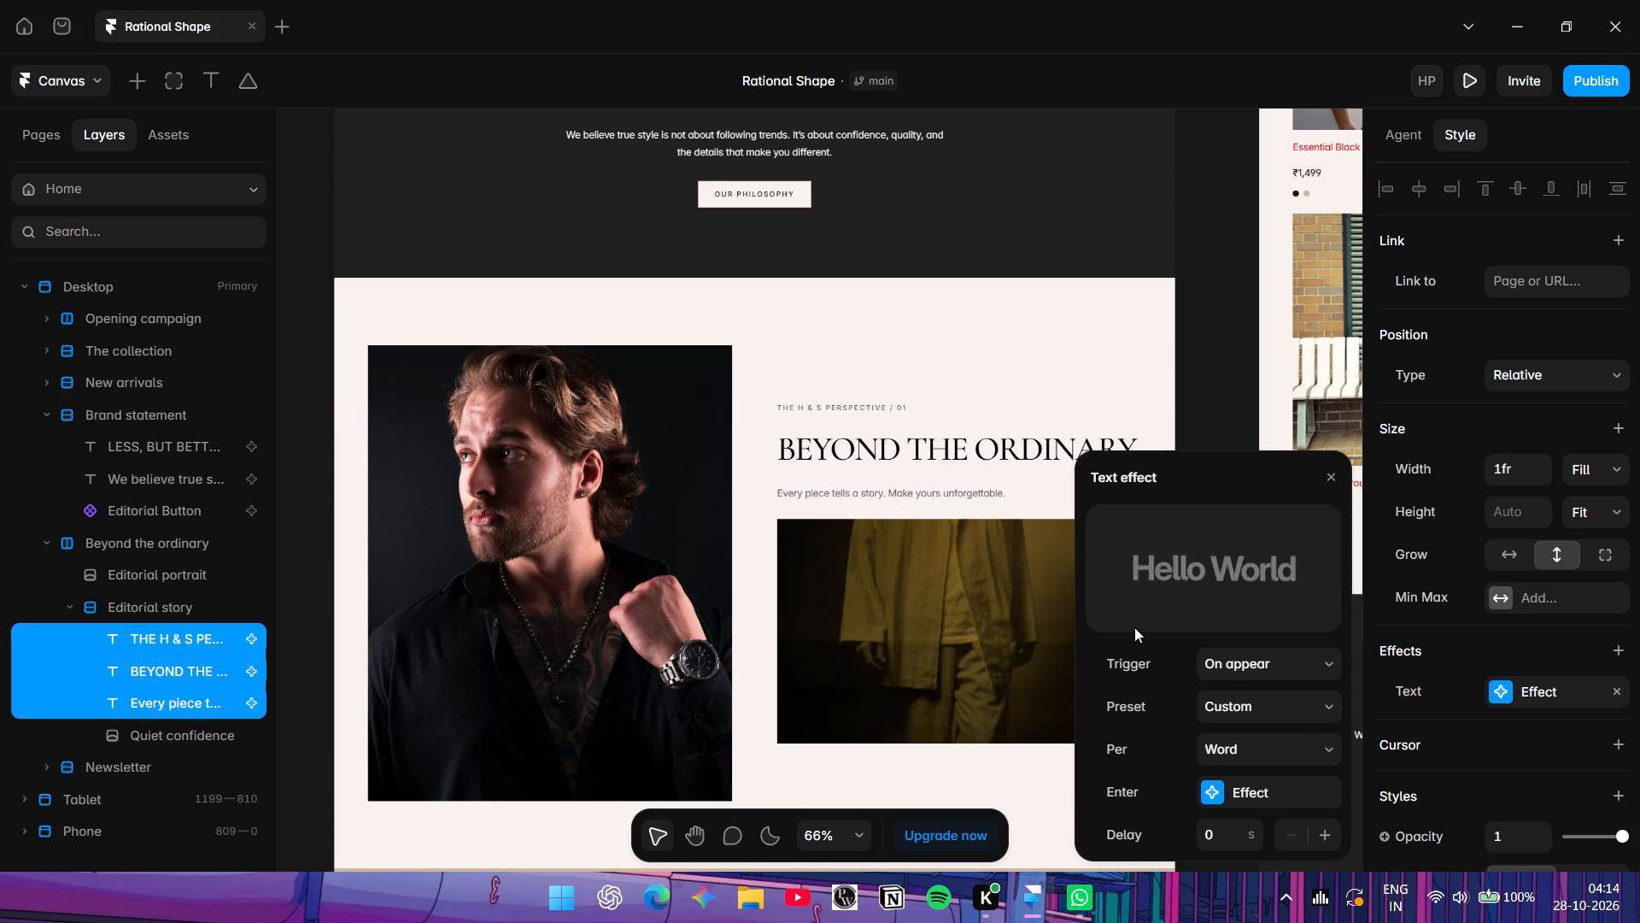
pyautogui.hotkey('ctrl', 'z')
# Set the text effect to animate per Word with the Layer in view trigger.
pyautogui.click(1279, 761)
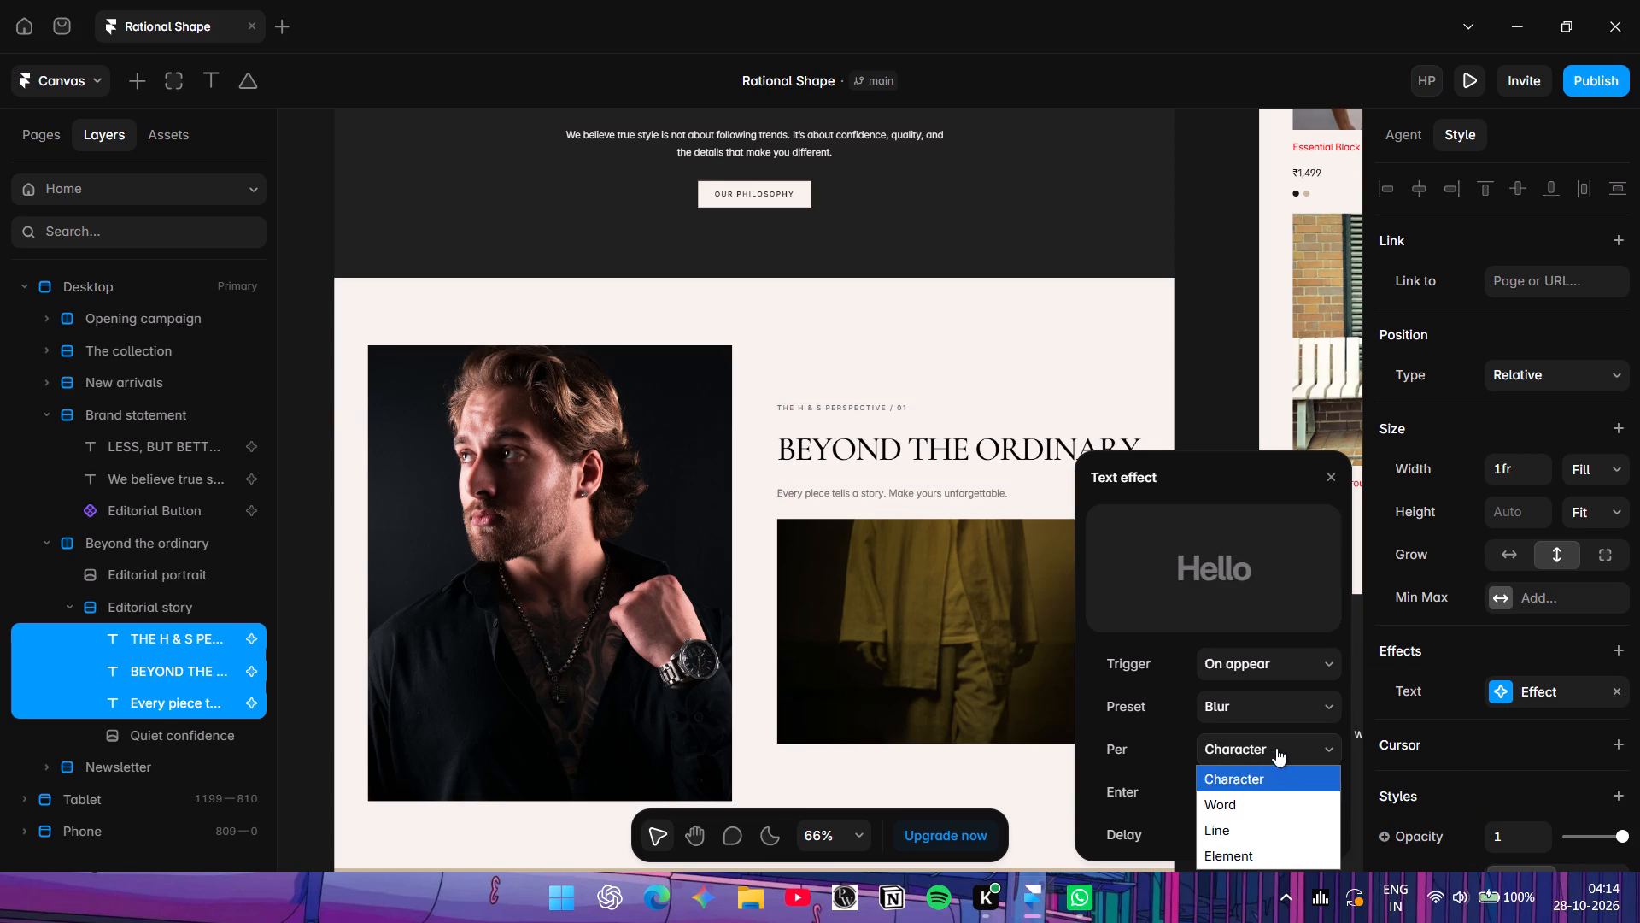
pyautogui.click(1280, 800)
pyautogui.click(1278, 665)
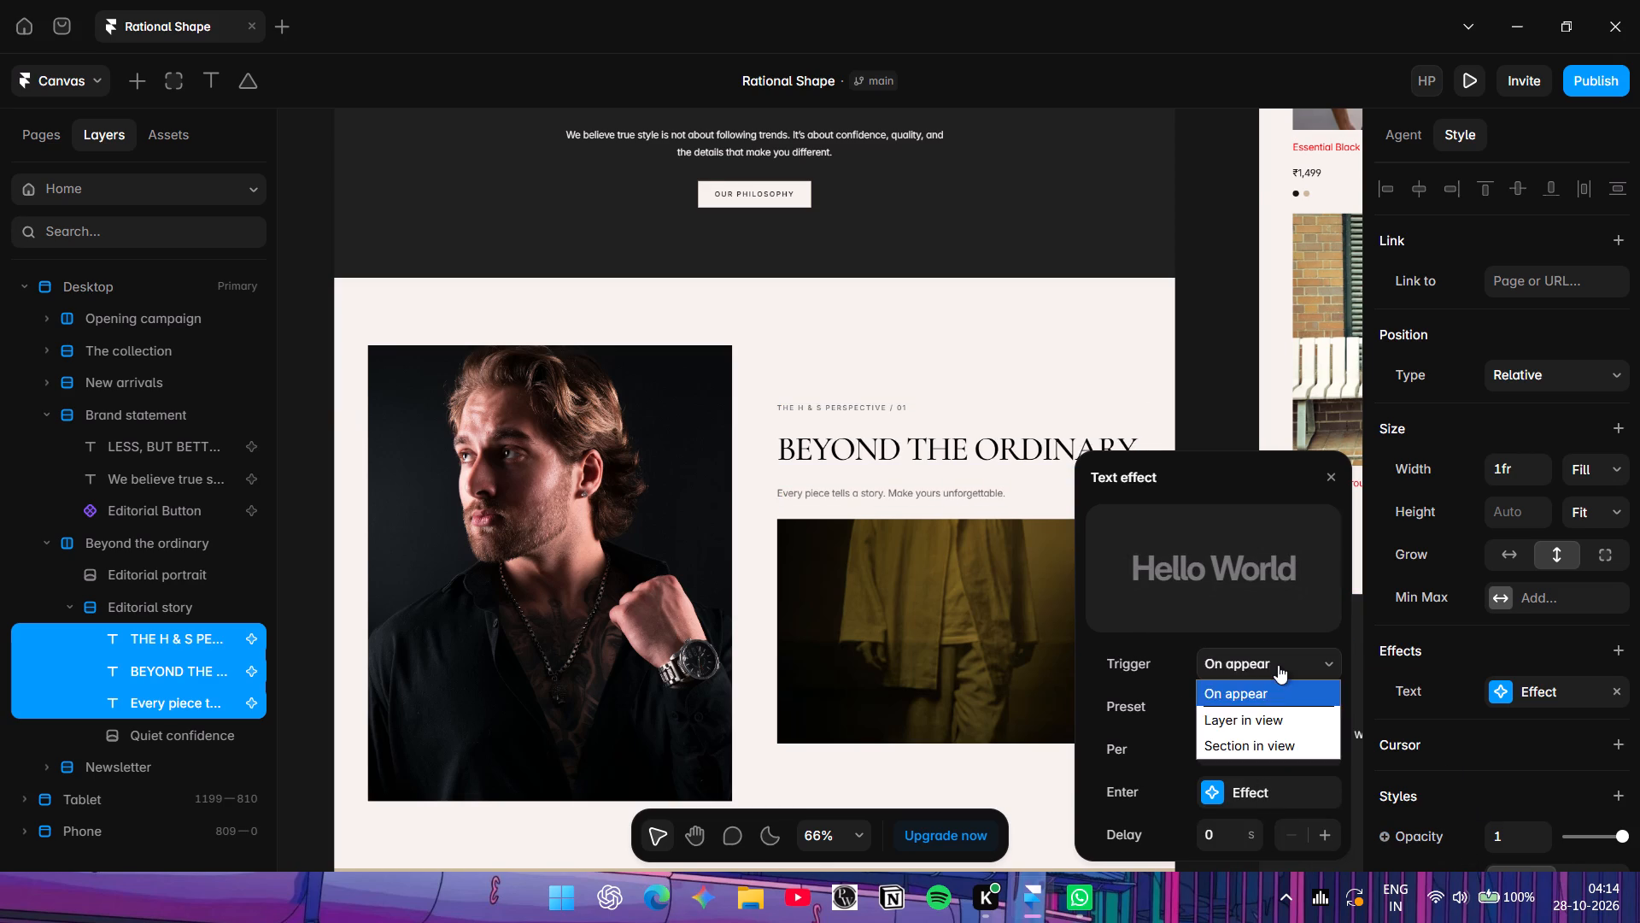
pyautogui.click(1278, 729)
# Open the transition settings of the text effect's Enter effect.
pyautogui.click(1206, 791)
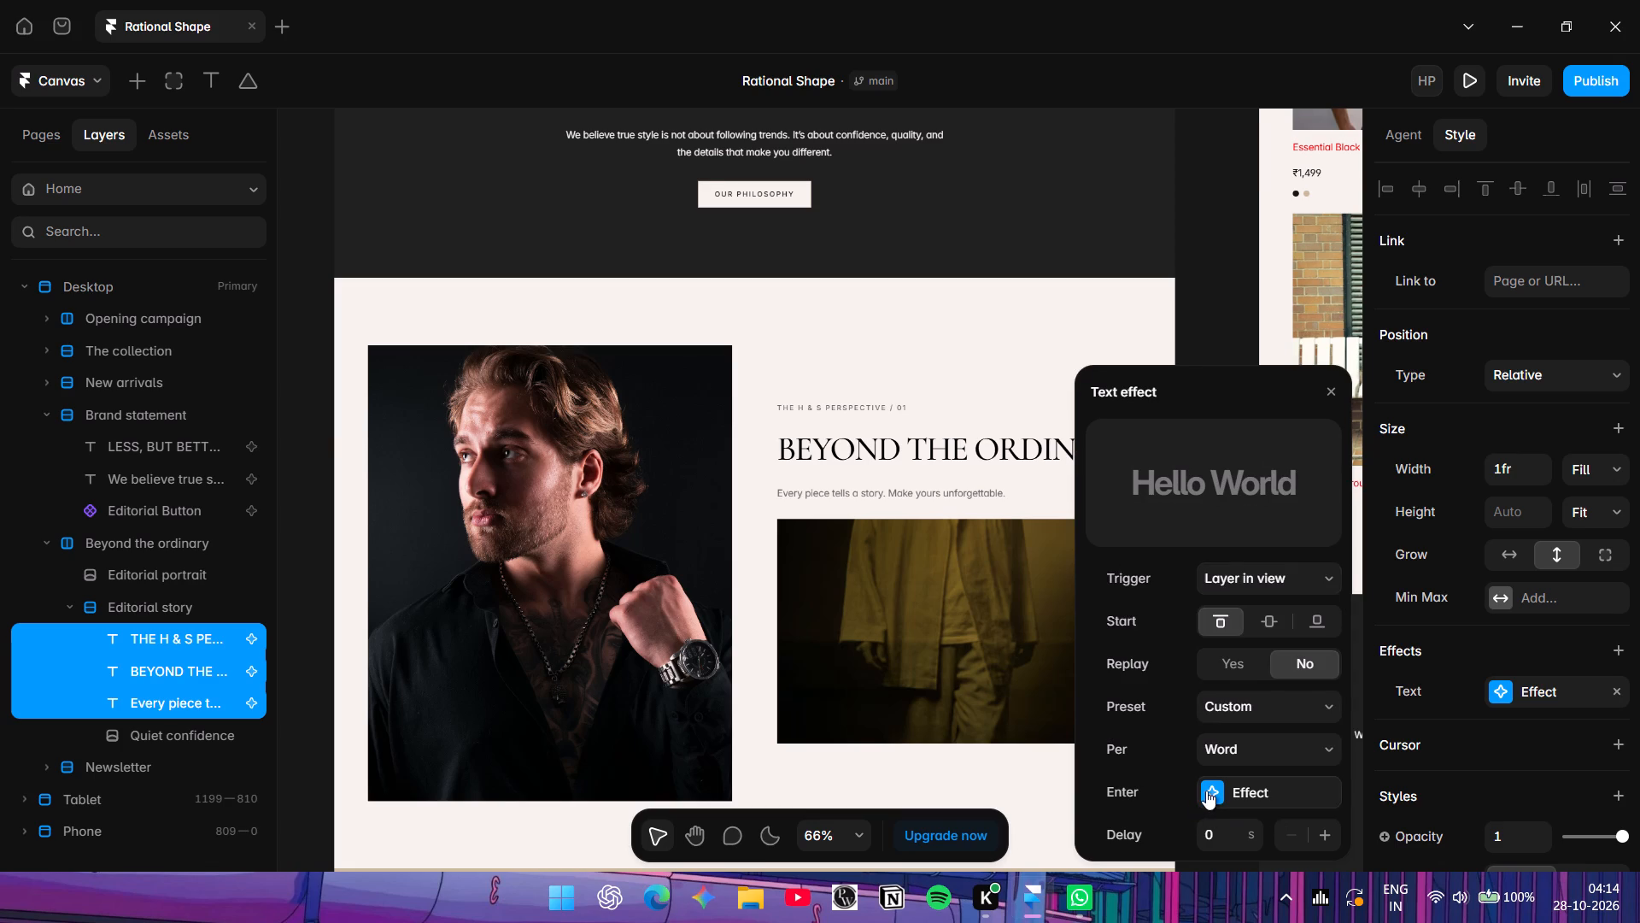
pyautogui.click(1252, 635)
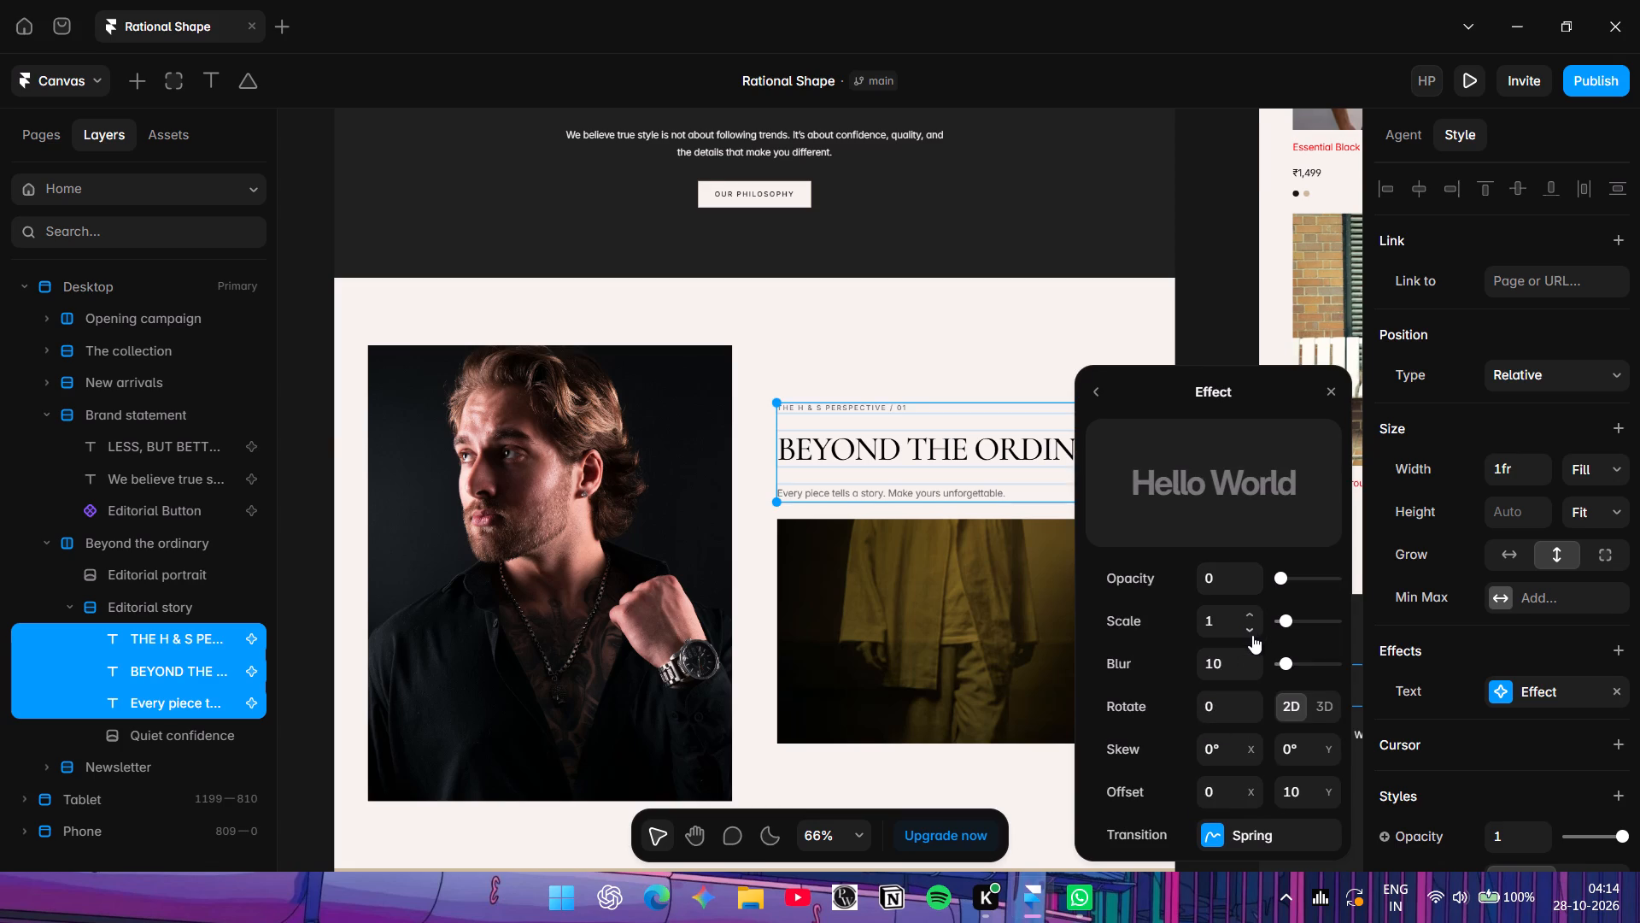
pyautogui.click(1227, 849)
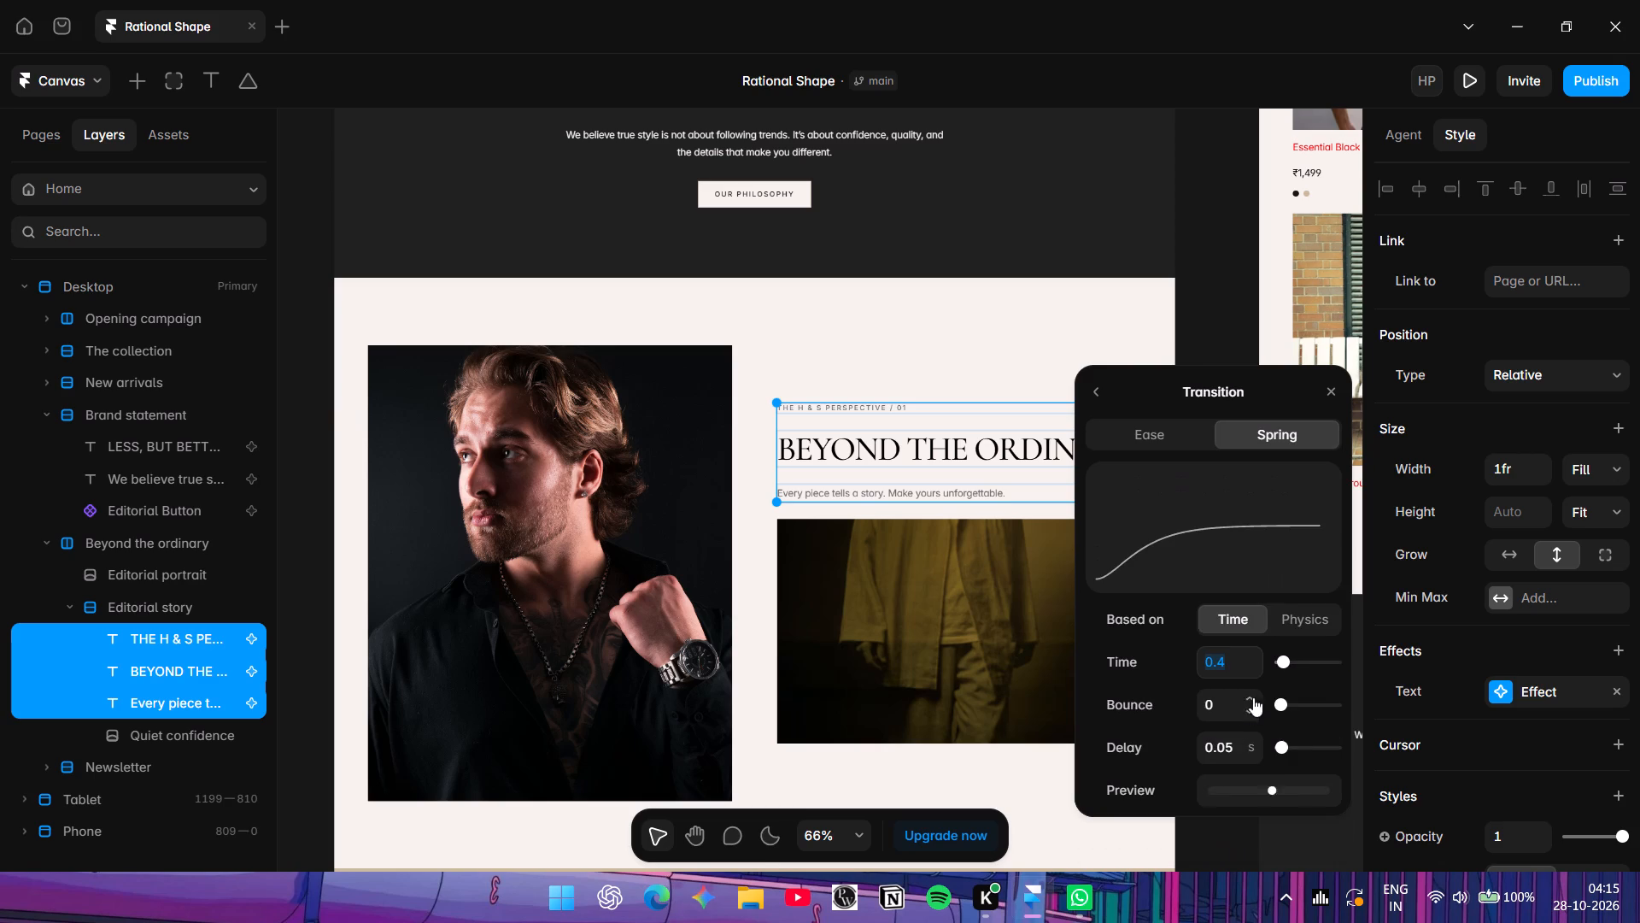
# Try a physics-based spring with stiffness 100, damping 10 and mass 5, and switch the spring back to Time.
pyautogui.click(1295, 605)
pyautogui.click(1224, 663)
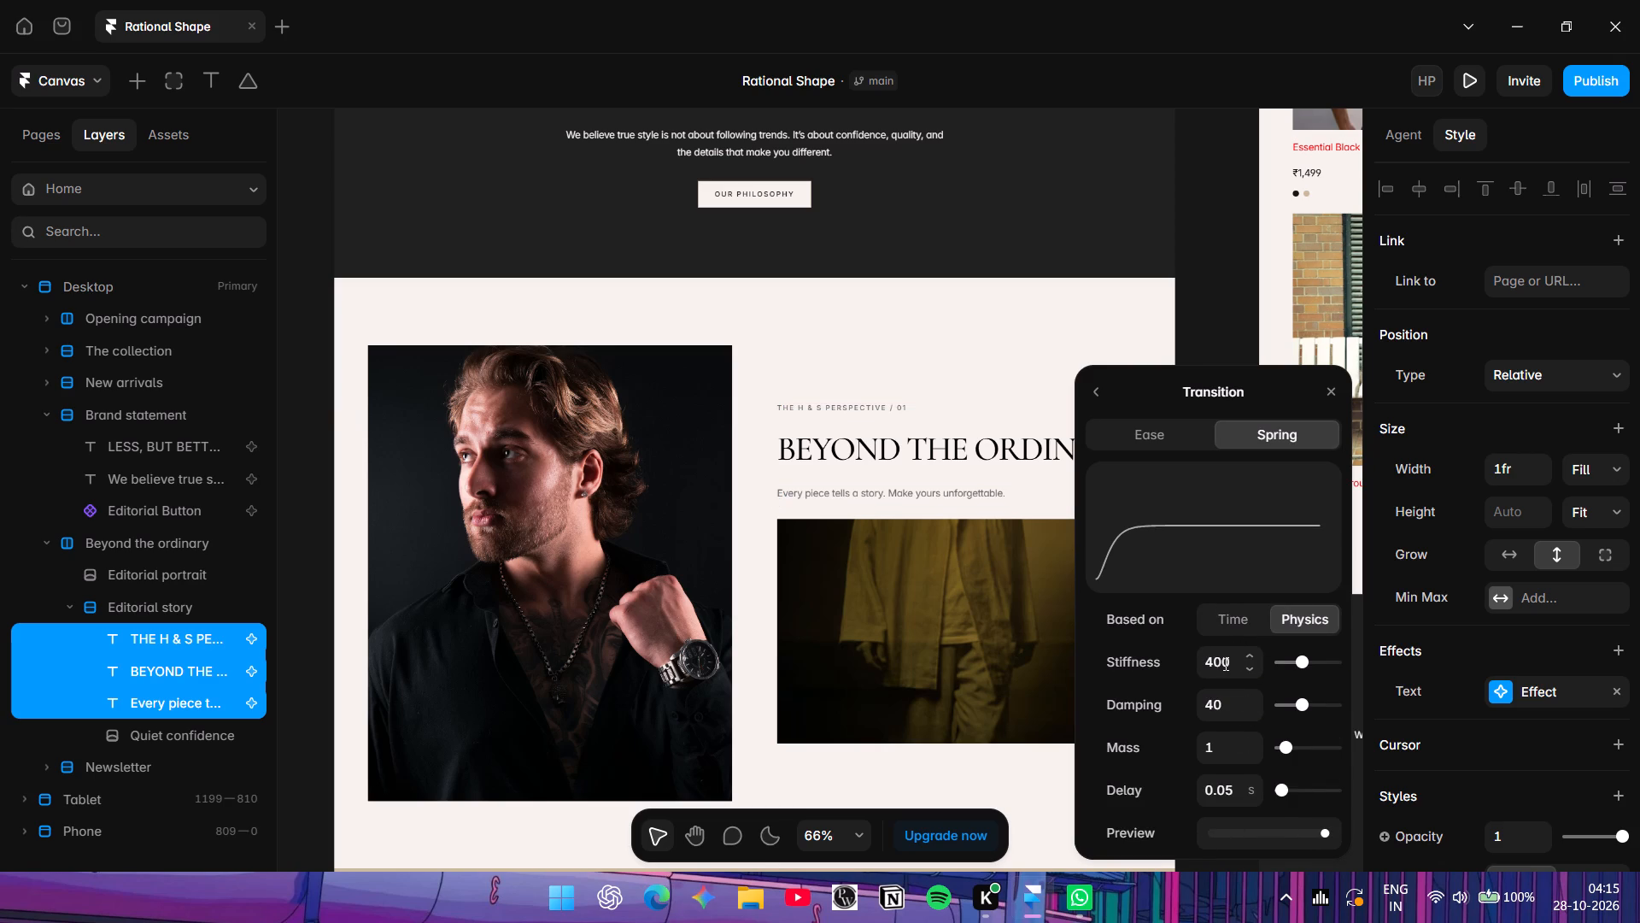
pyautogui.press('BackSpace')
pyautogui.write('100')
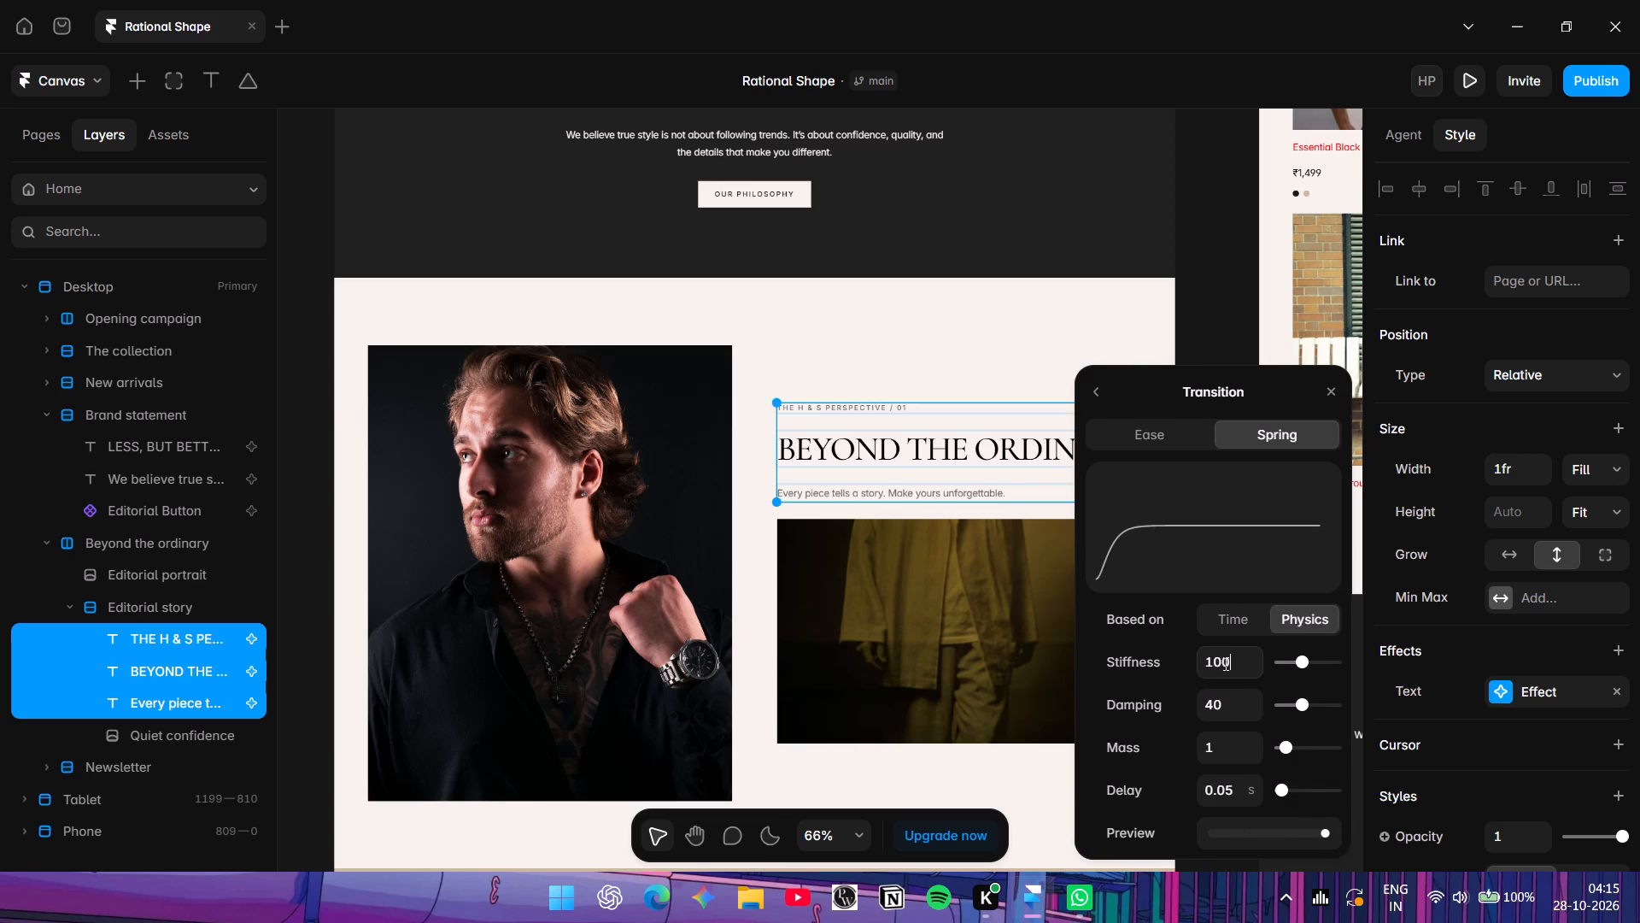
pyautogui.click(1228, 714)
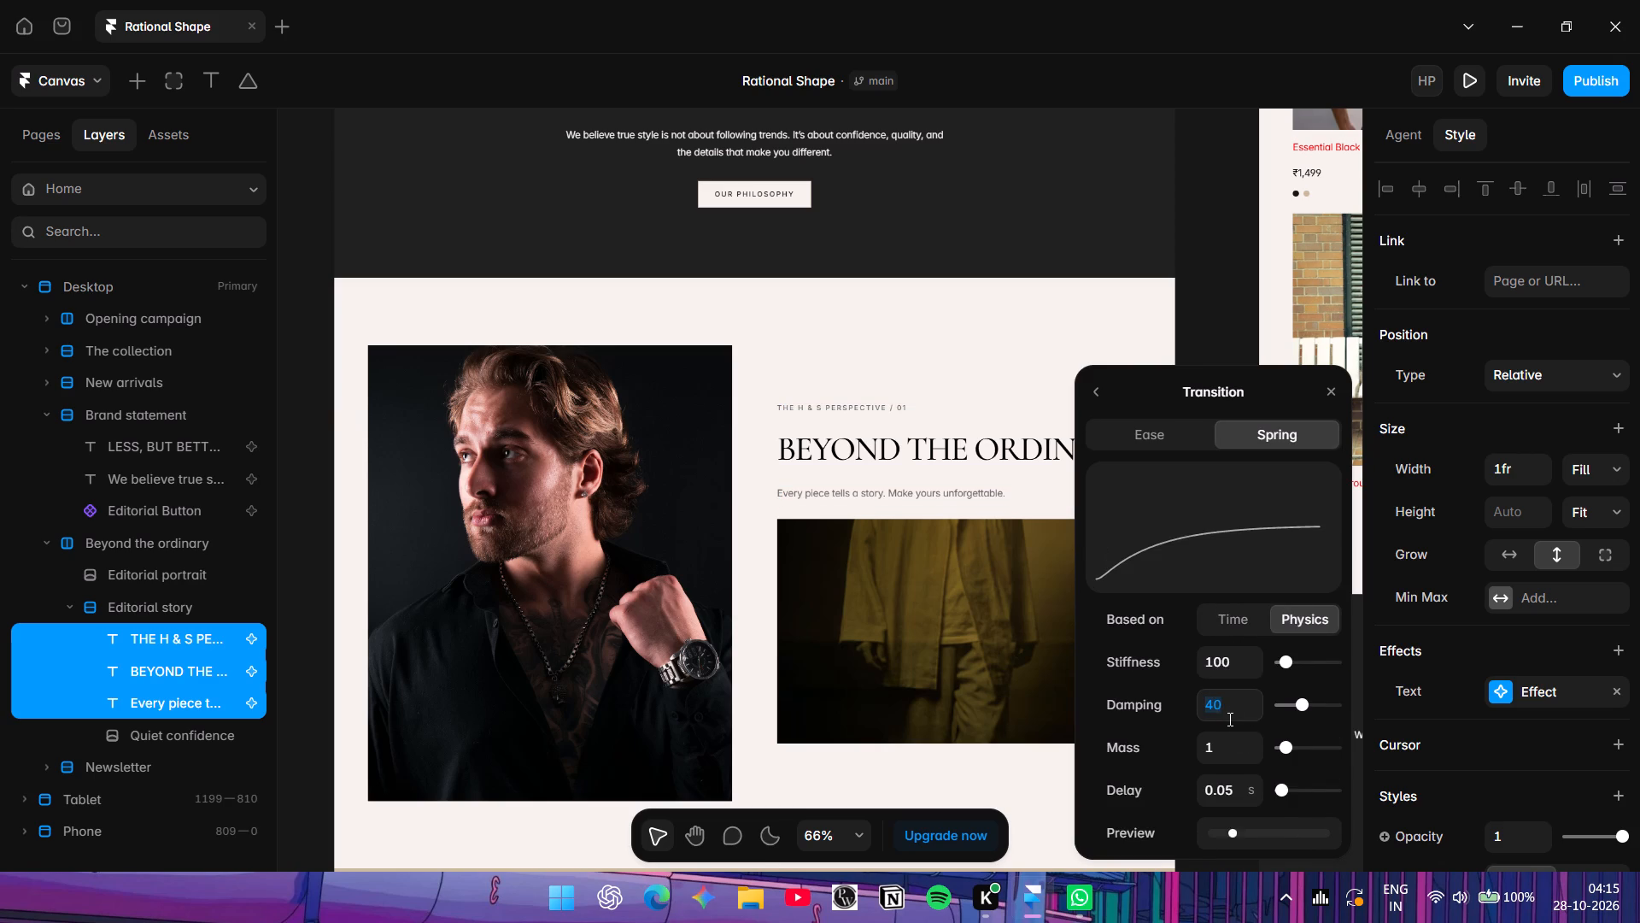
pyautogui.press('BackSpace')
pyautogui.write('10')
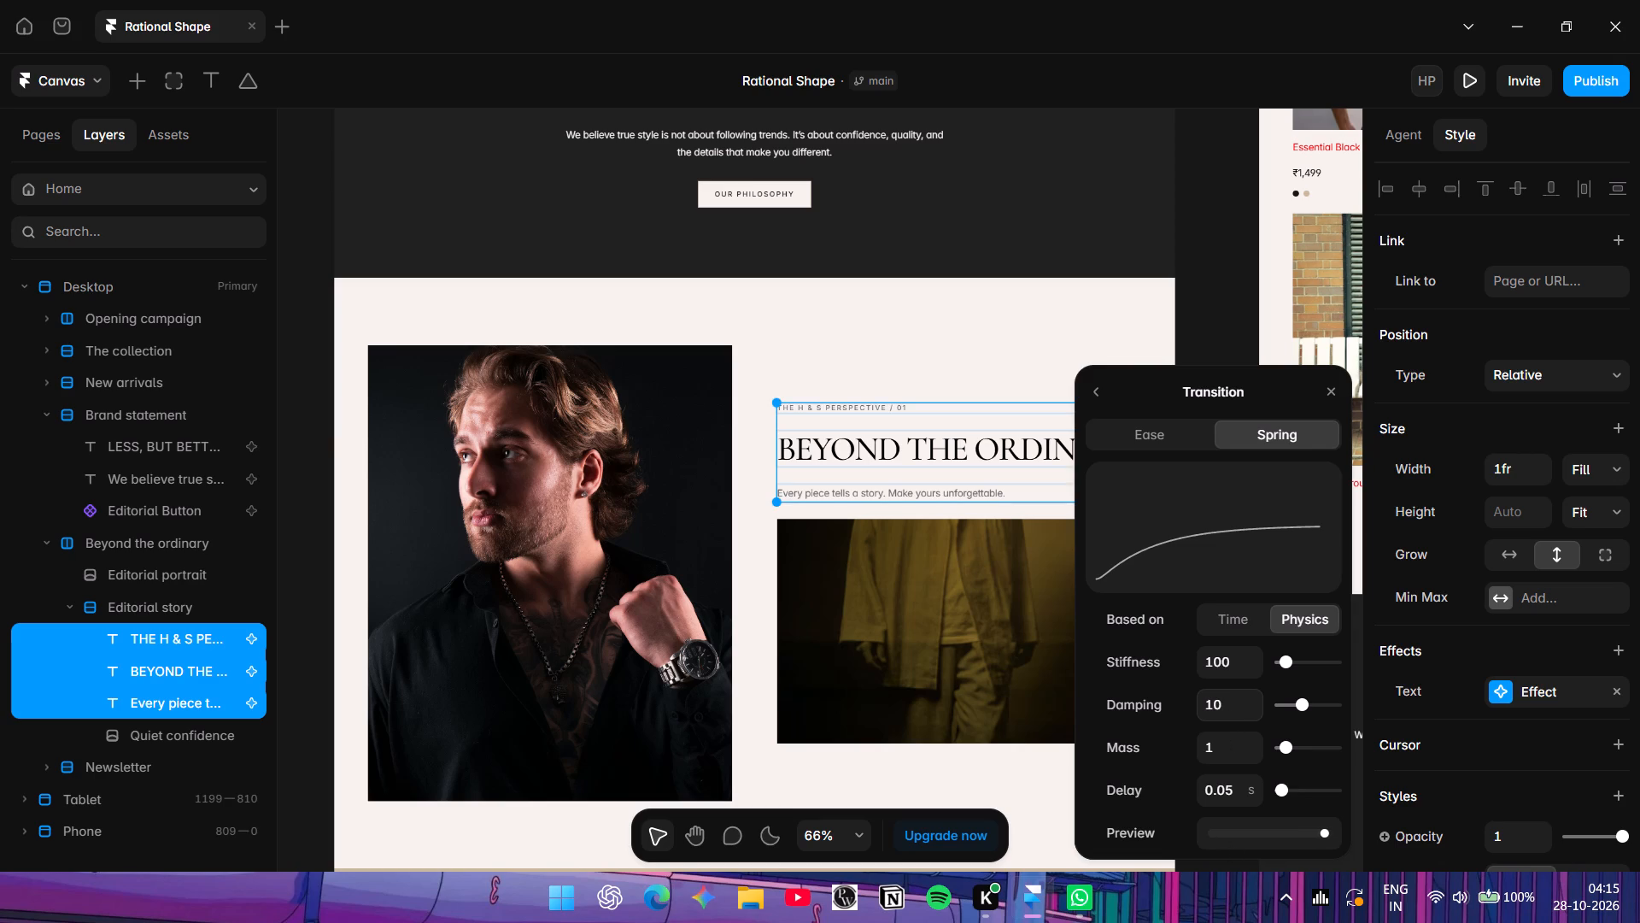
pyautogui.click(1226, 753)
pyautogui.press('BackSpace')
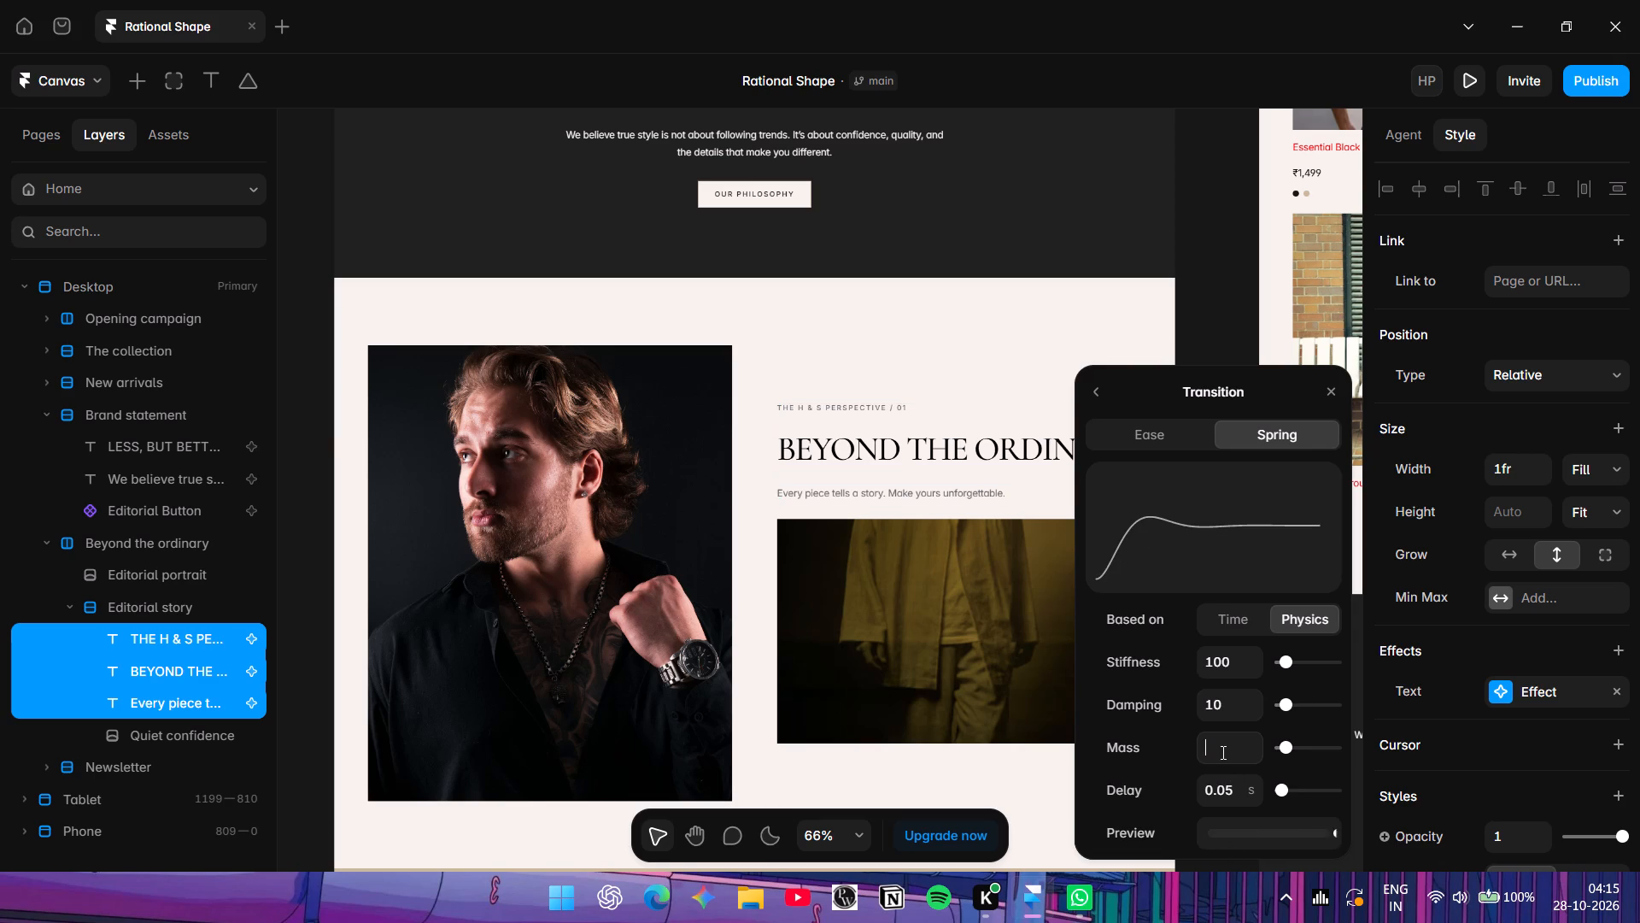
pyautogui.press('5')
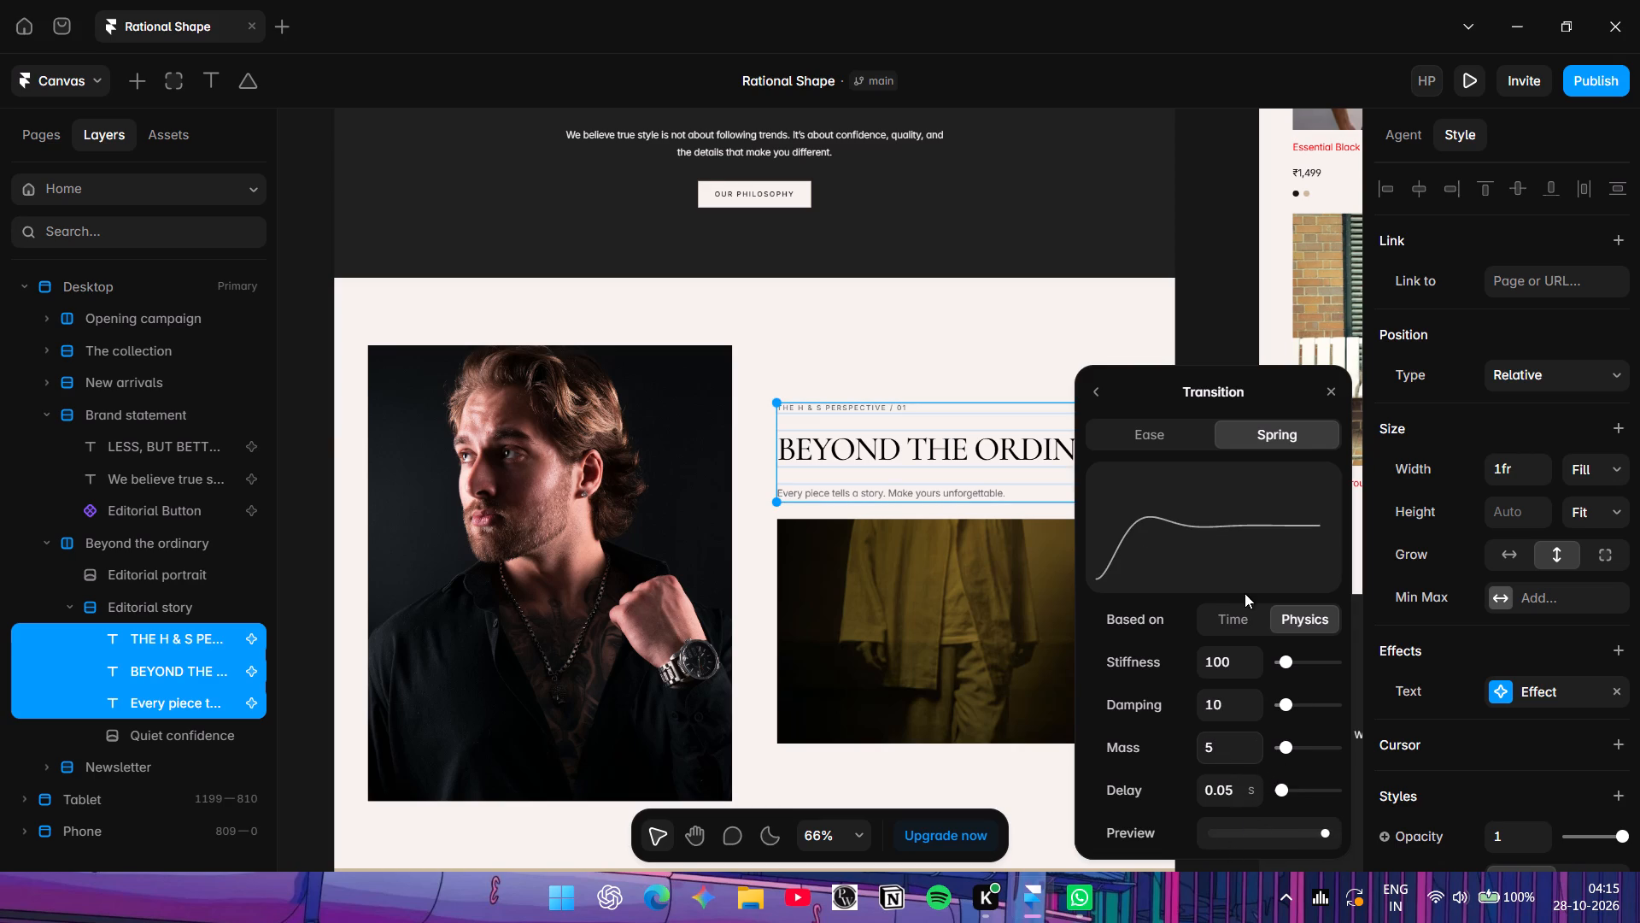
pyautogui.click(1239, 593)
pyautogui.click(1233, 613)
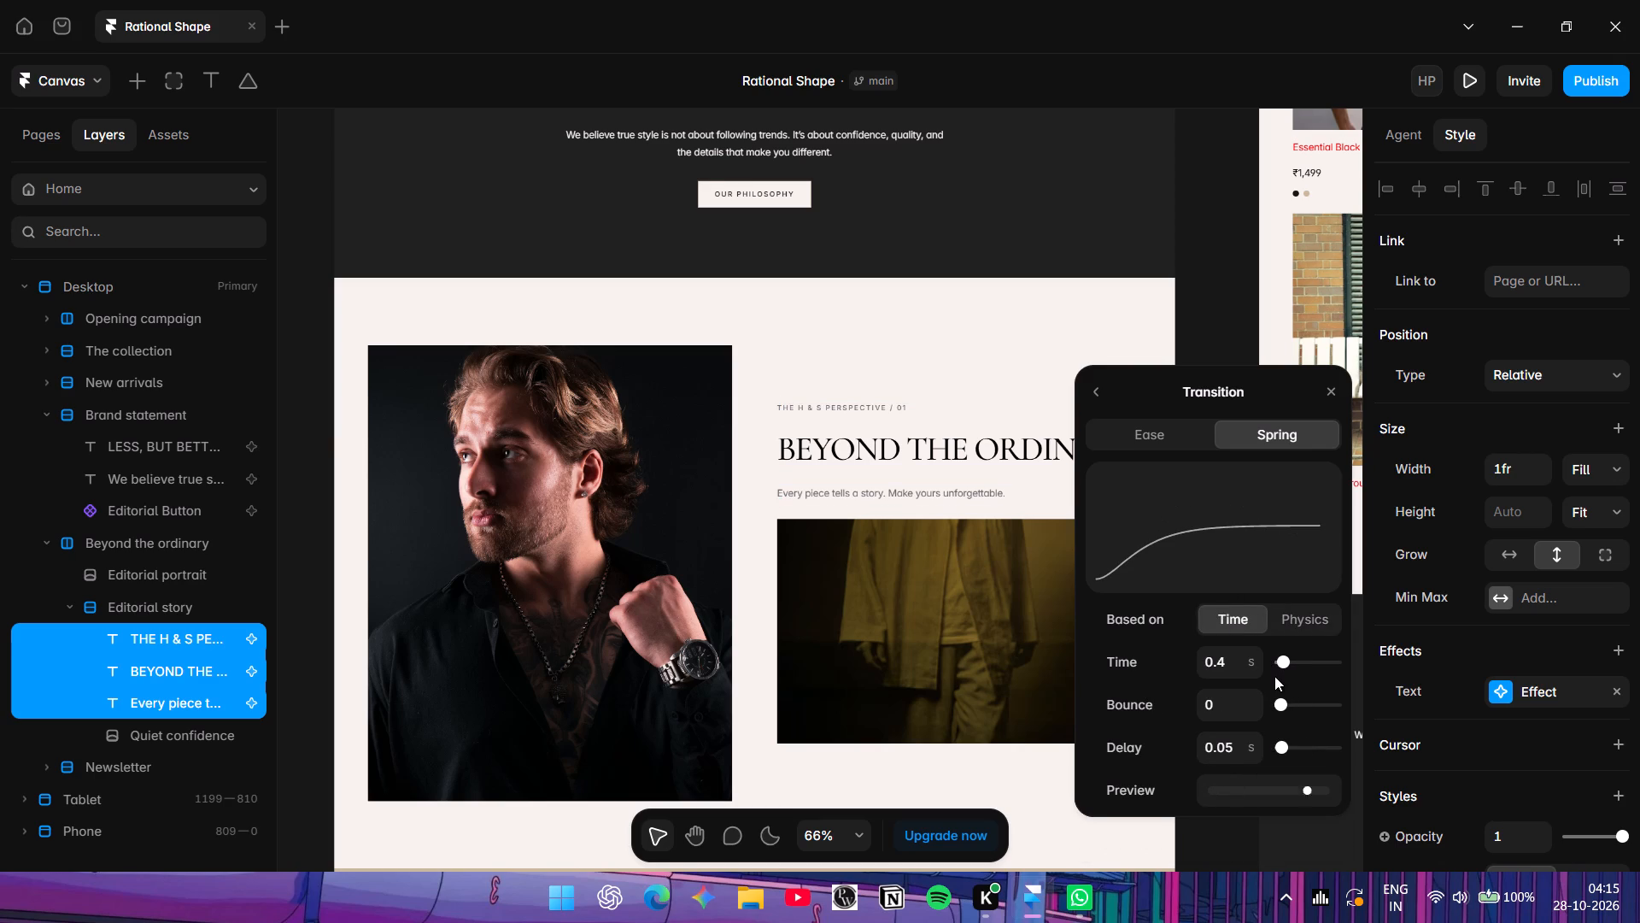
# Change the Enter transition to an Ease type using Ease in out, and close the effect settings.
pyautogui.click(1192, 439)
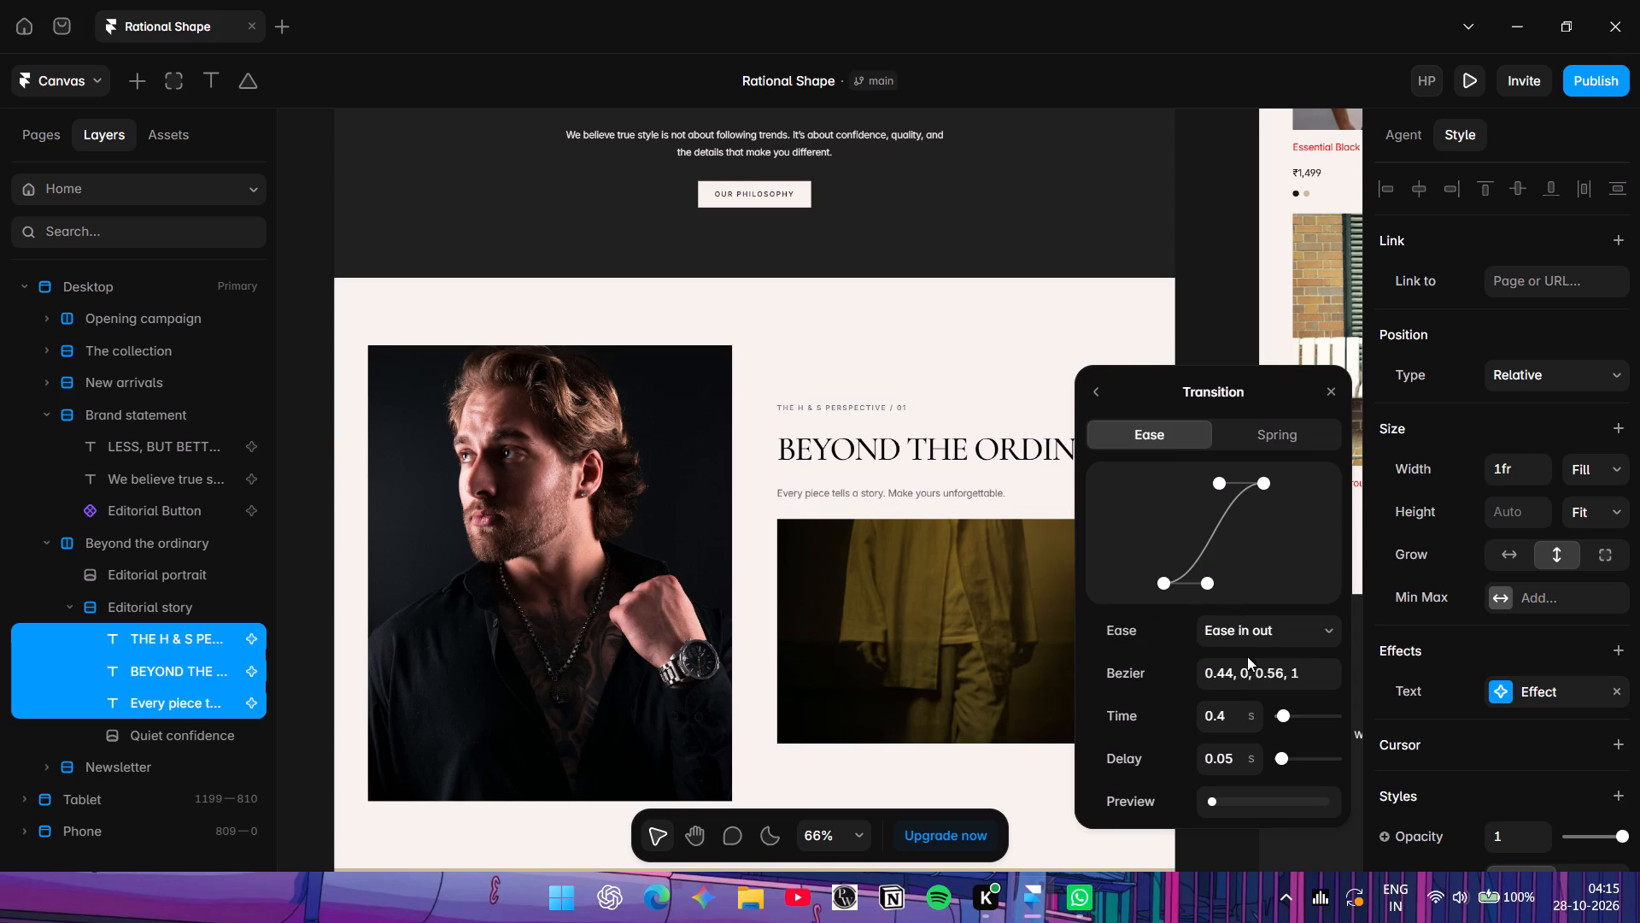
pyautogui.click(1291, 644)
pyautogui.click(1295, 708)
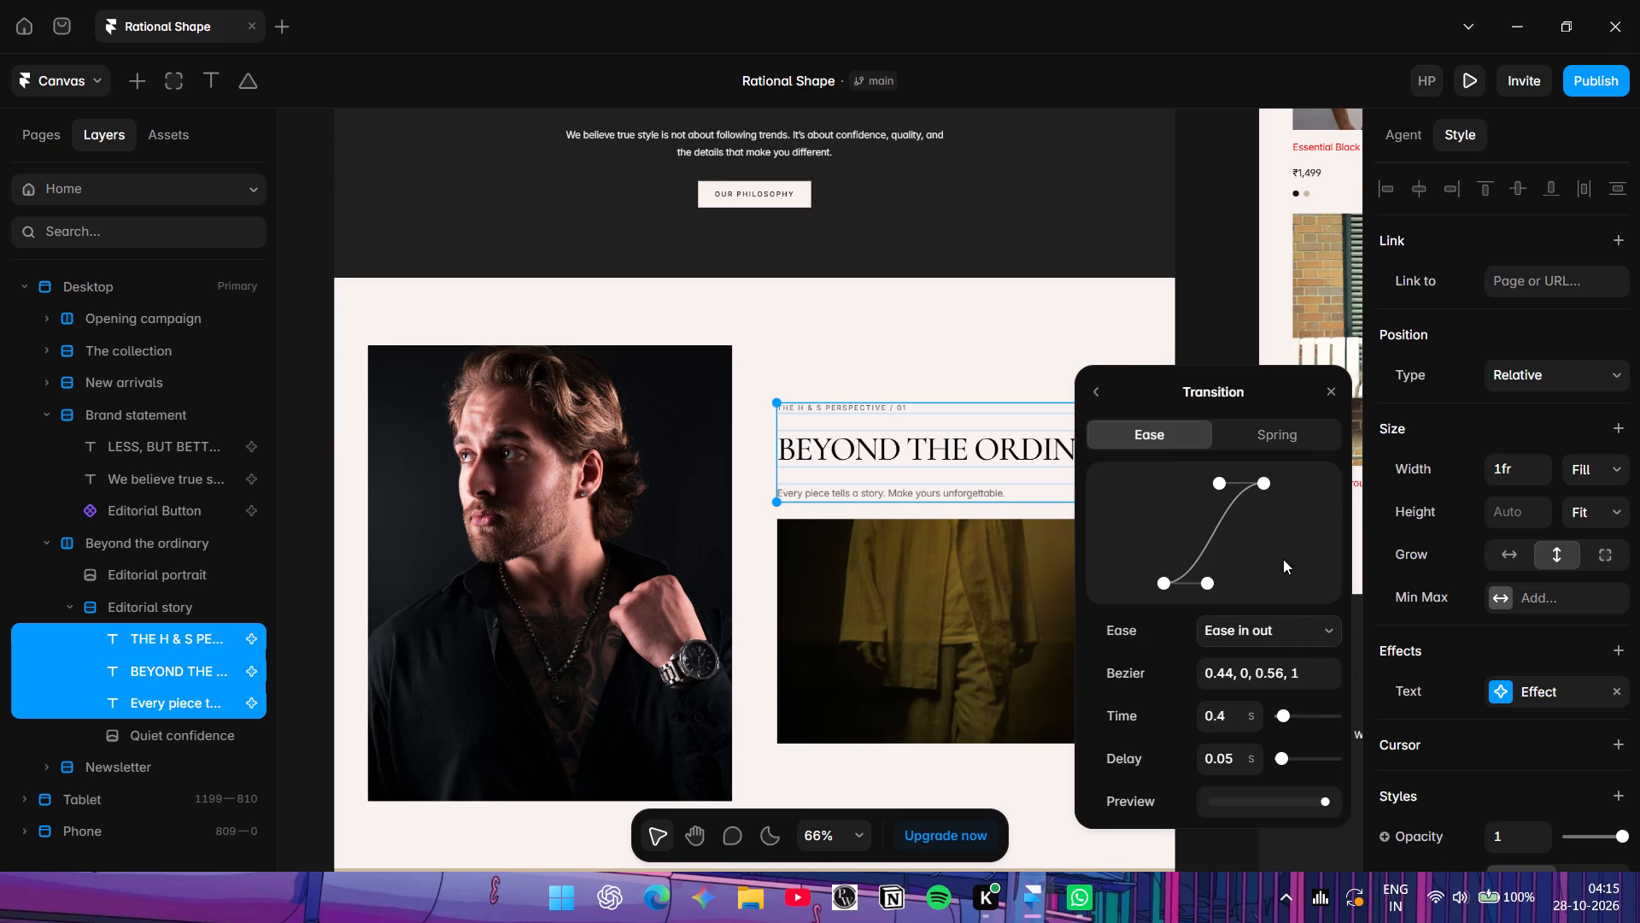
pyautogui.click(1333, 385)
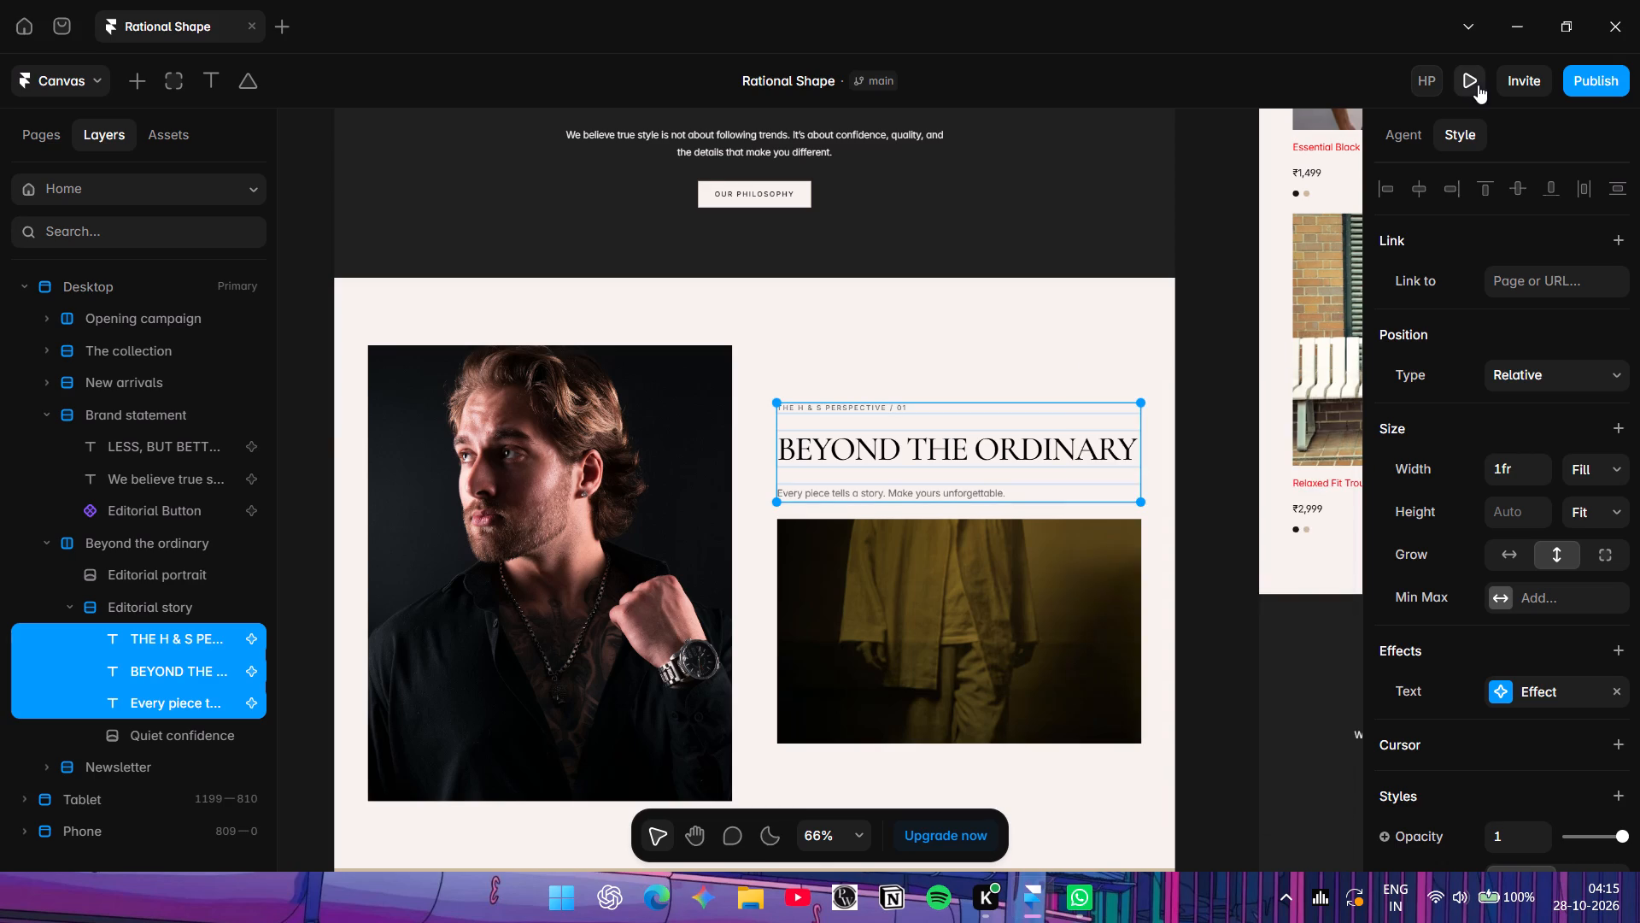
# Preview the page and check the text reveal animations around the "Less, but better" and "Beyond the Ordinary" sections.
pyautogui.click(1478, 85)
pyautogui.scroll(-13, 1055, 479)
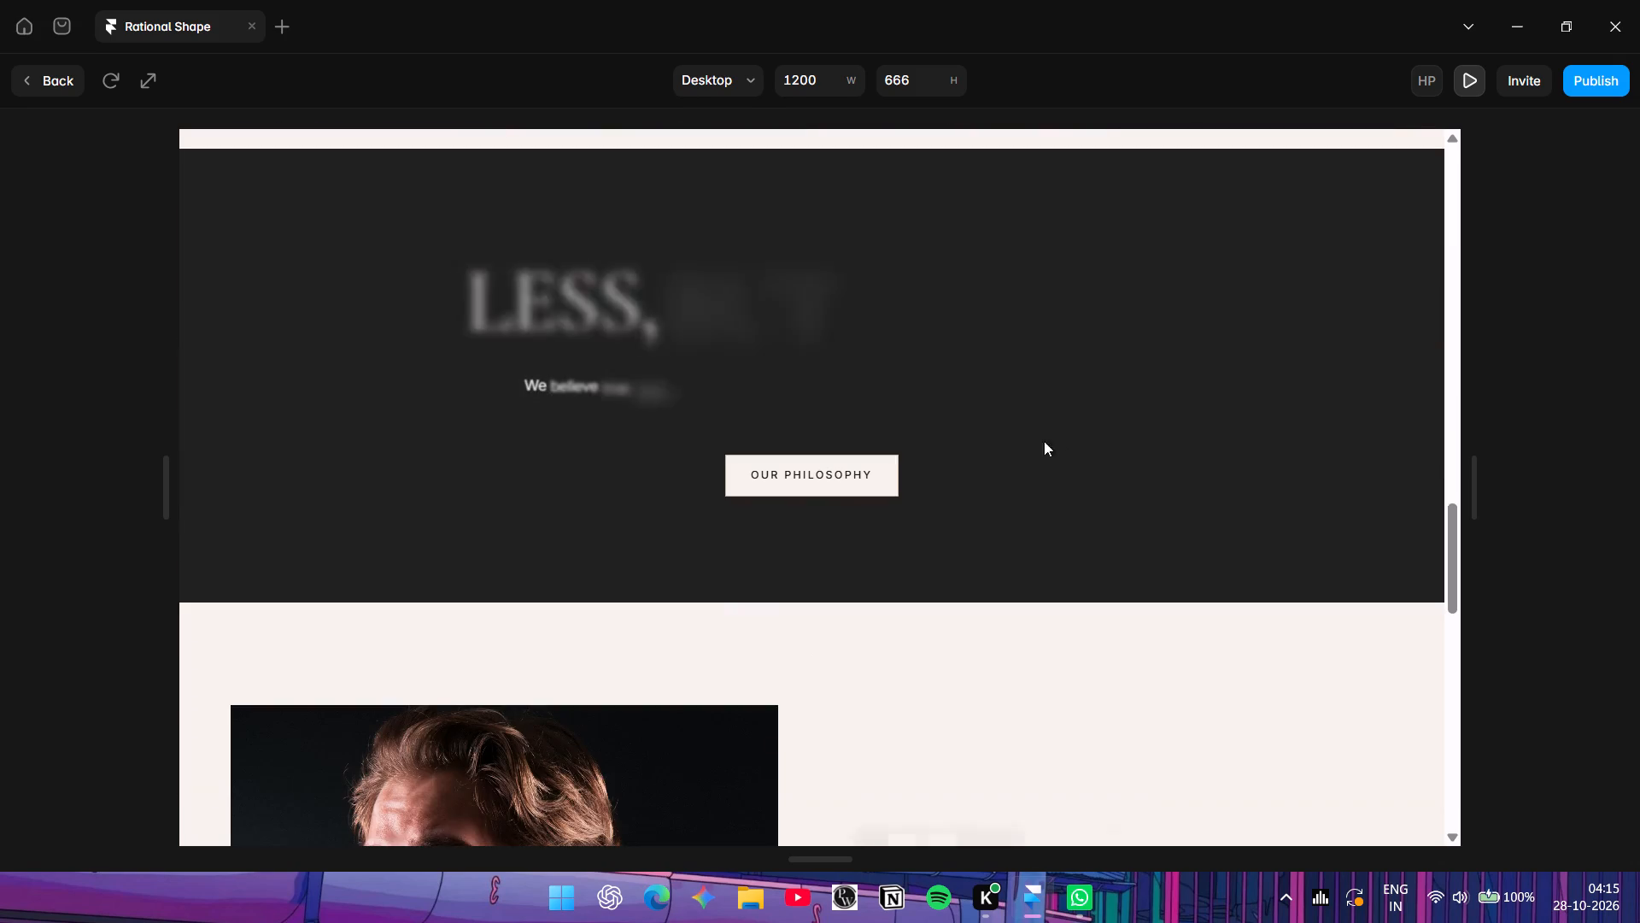
pyautogui.scroll(-2, 864, 485)
pyautogui.scroll(4, 968, 371)
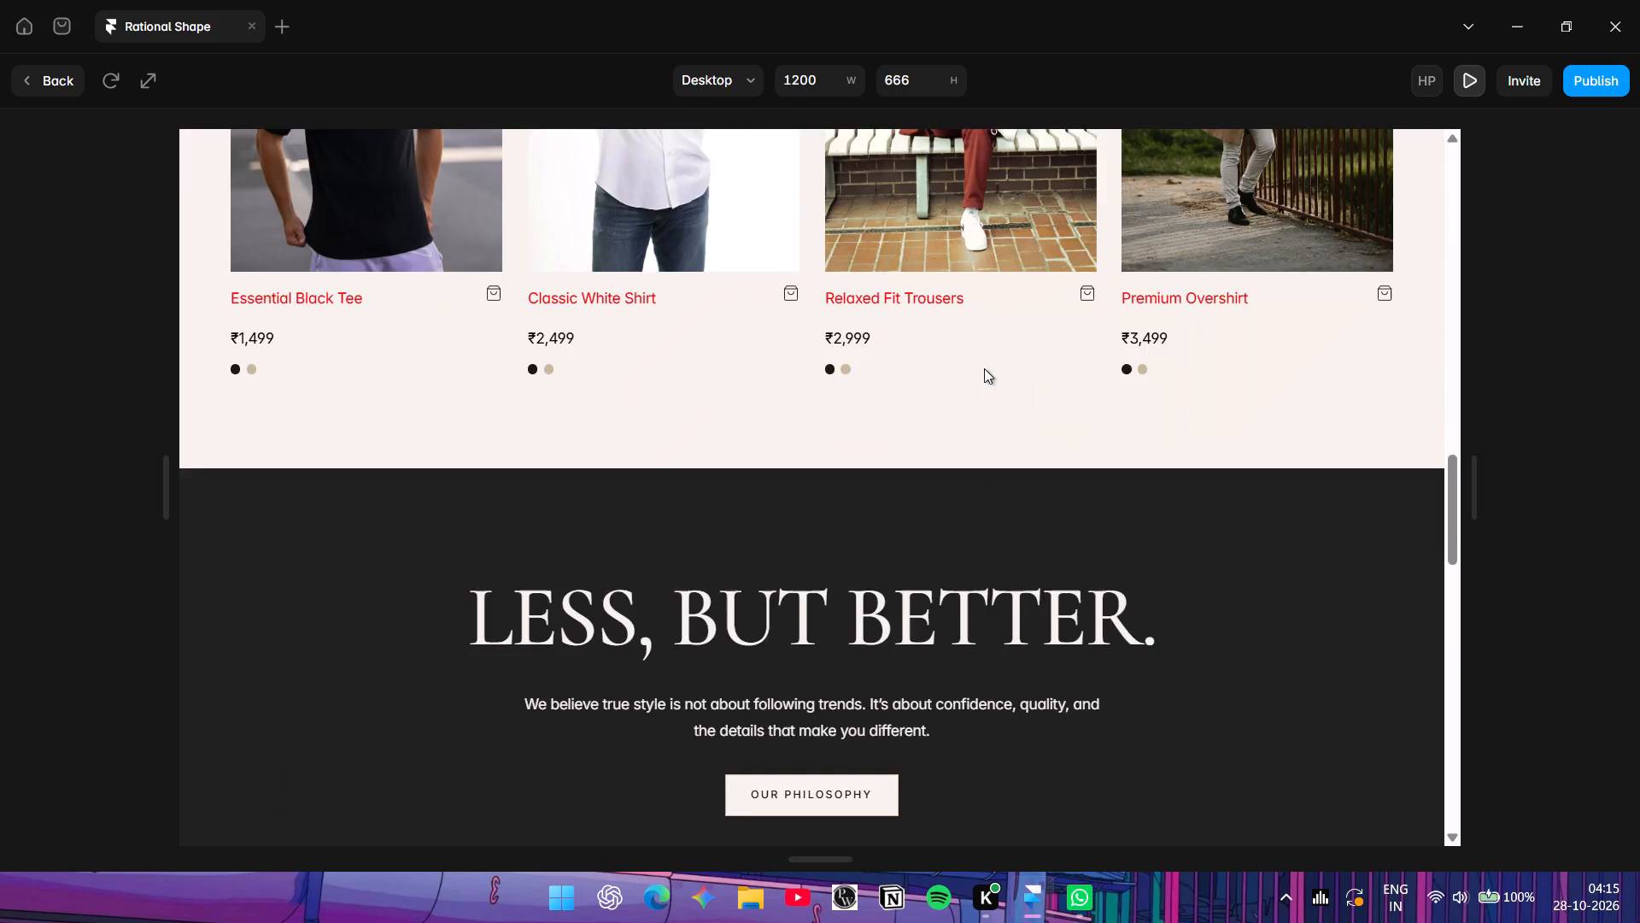
pyautogui.scroll(-4, 984, 368)
pyautogui.scroll(7, 992, 345)
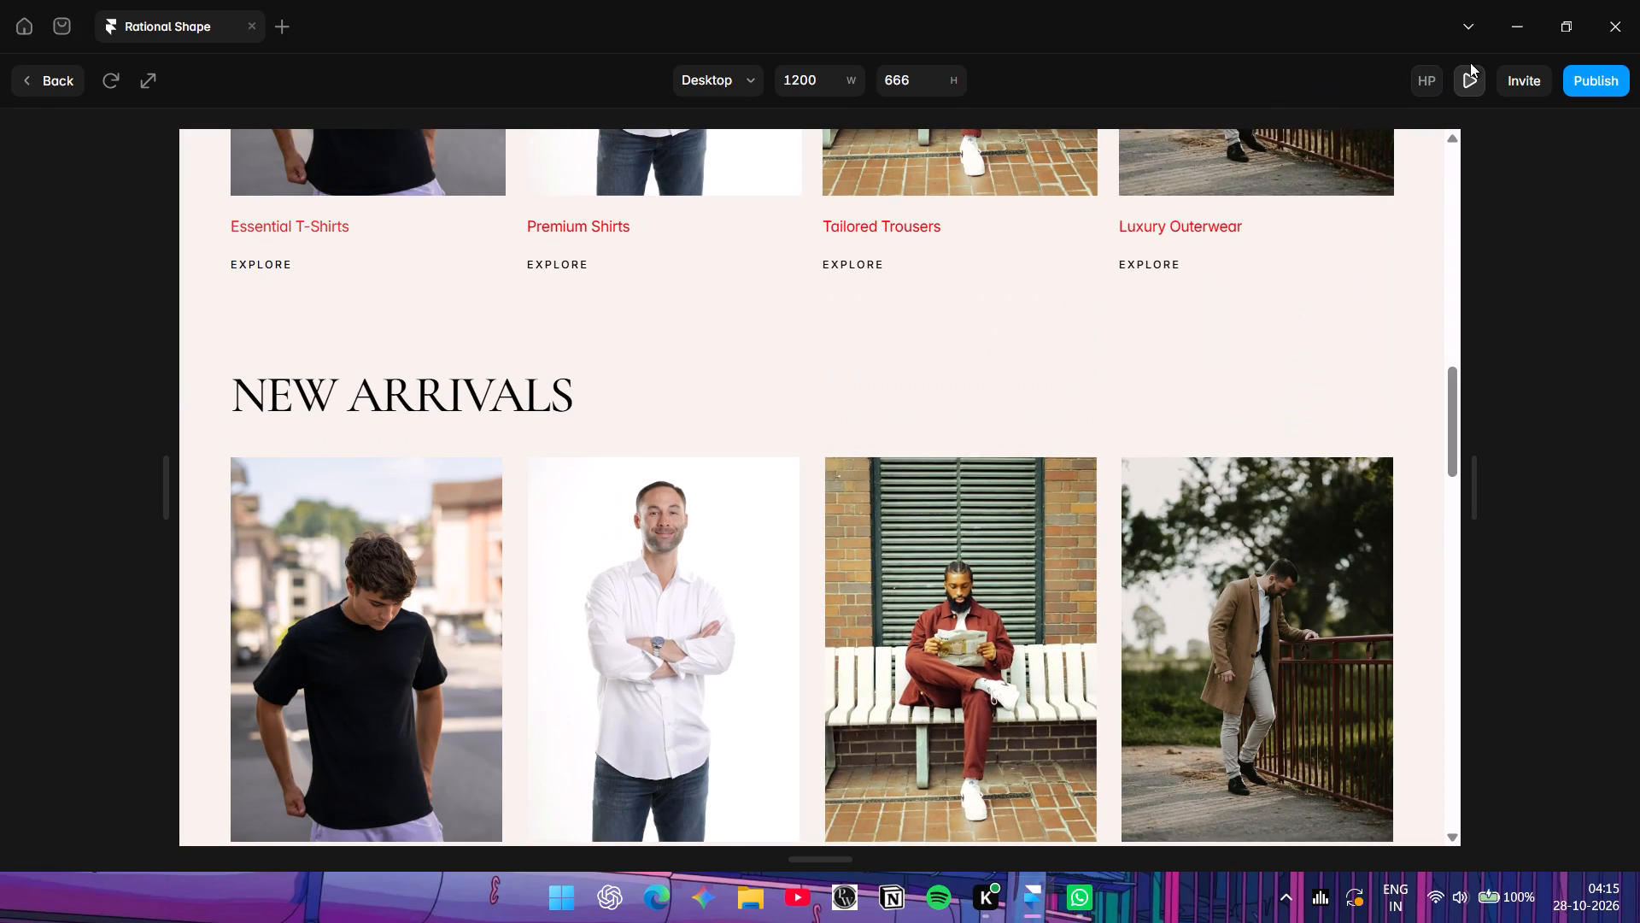
# Restart the preview, check the text reveals down to the "Beyond the Ordinary" section, and return to the canvas.
pyautogui.click(1473, 68)
pyautogui.click(1472, 78)
pyautogui.scroll(-11, 1464, 89)
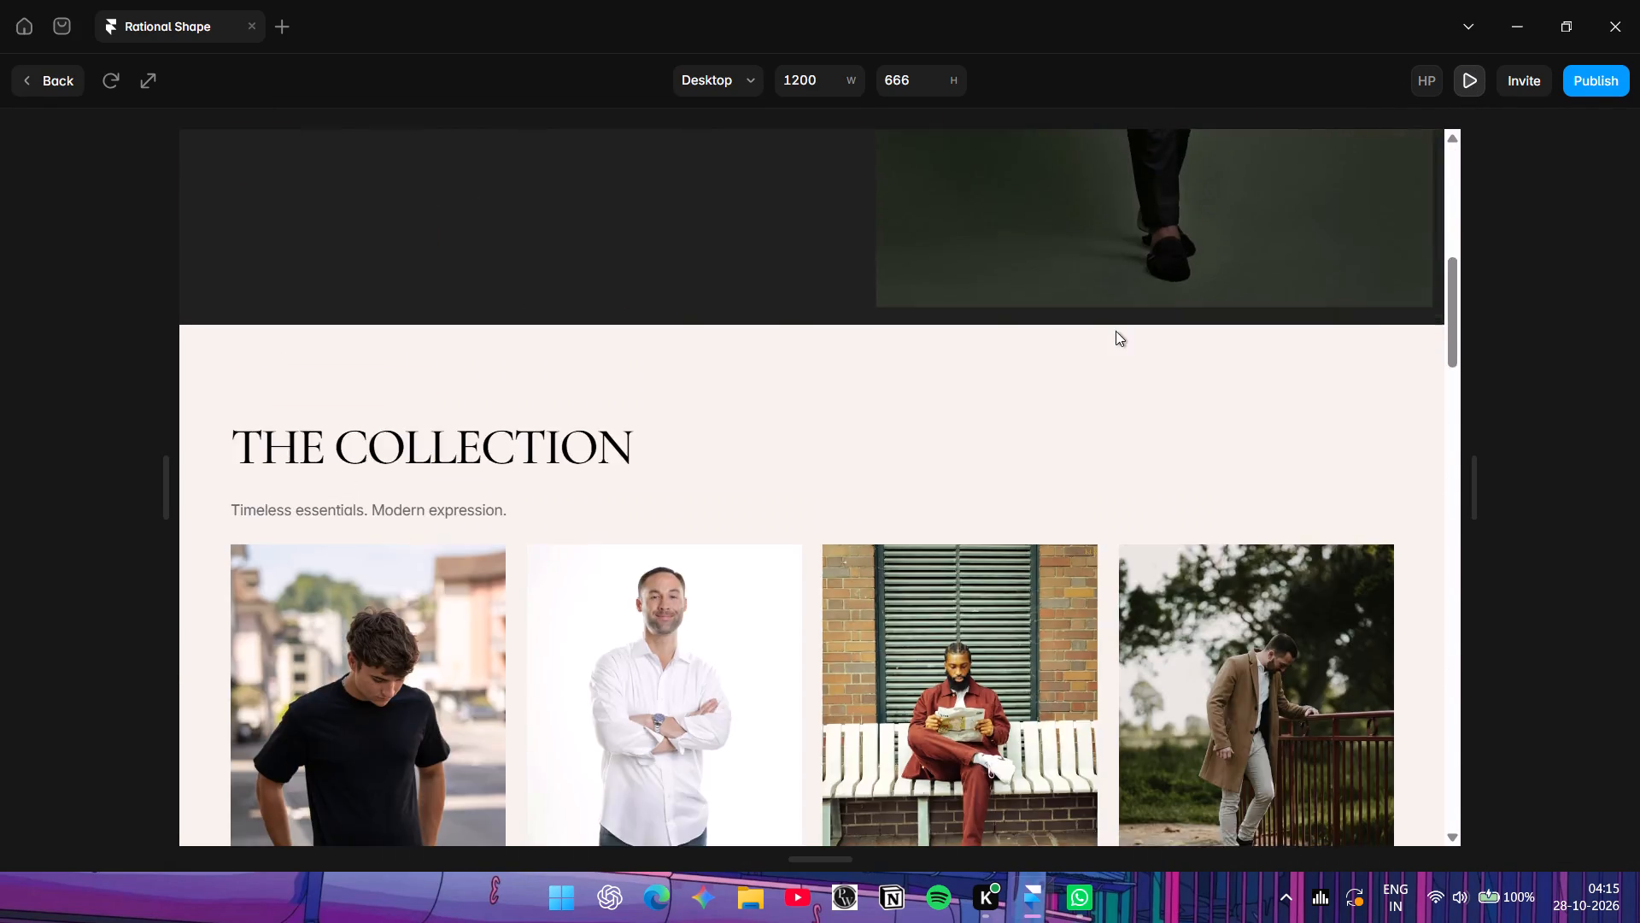
pyautogui.scroll(-4, 1116, 331)
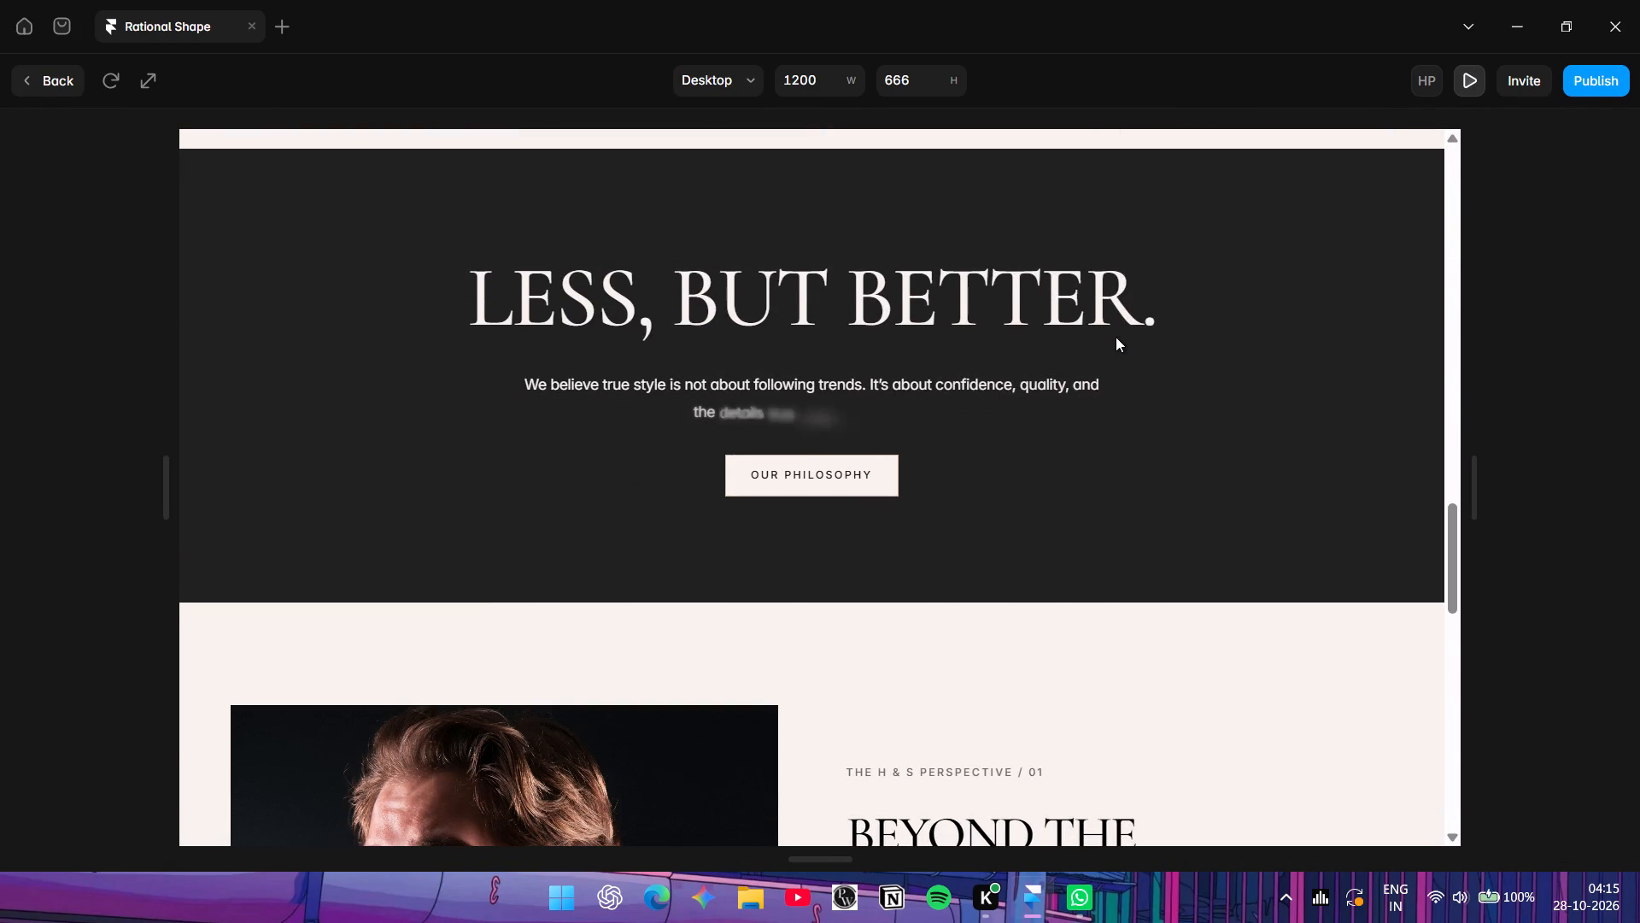
pyautogui.scroll(-2, 1116, 337)
pyautogui.scroll(1, 1116, 337)
pyautogui.scroll(-1, 1116, 337)
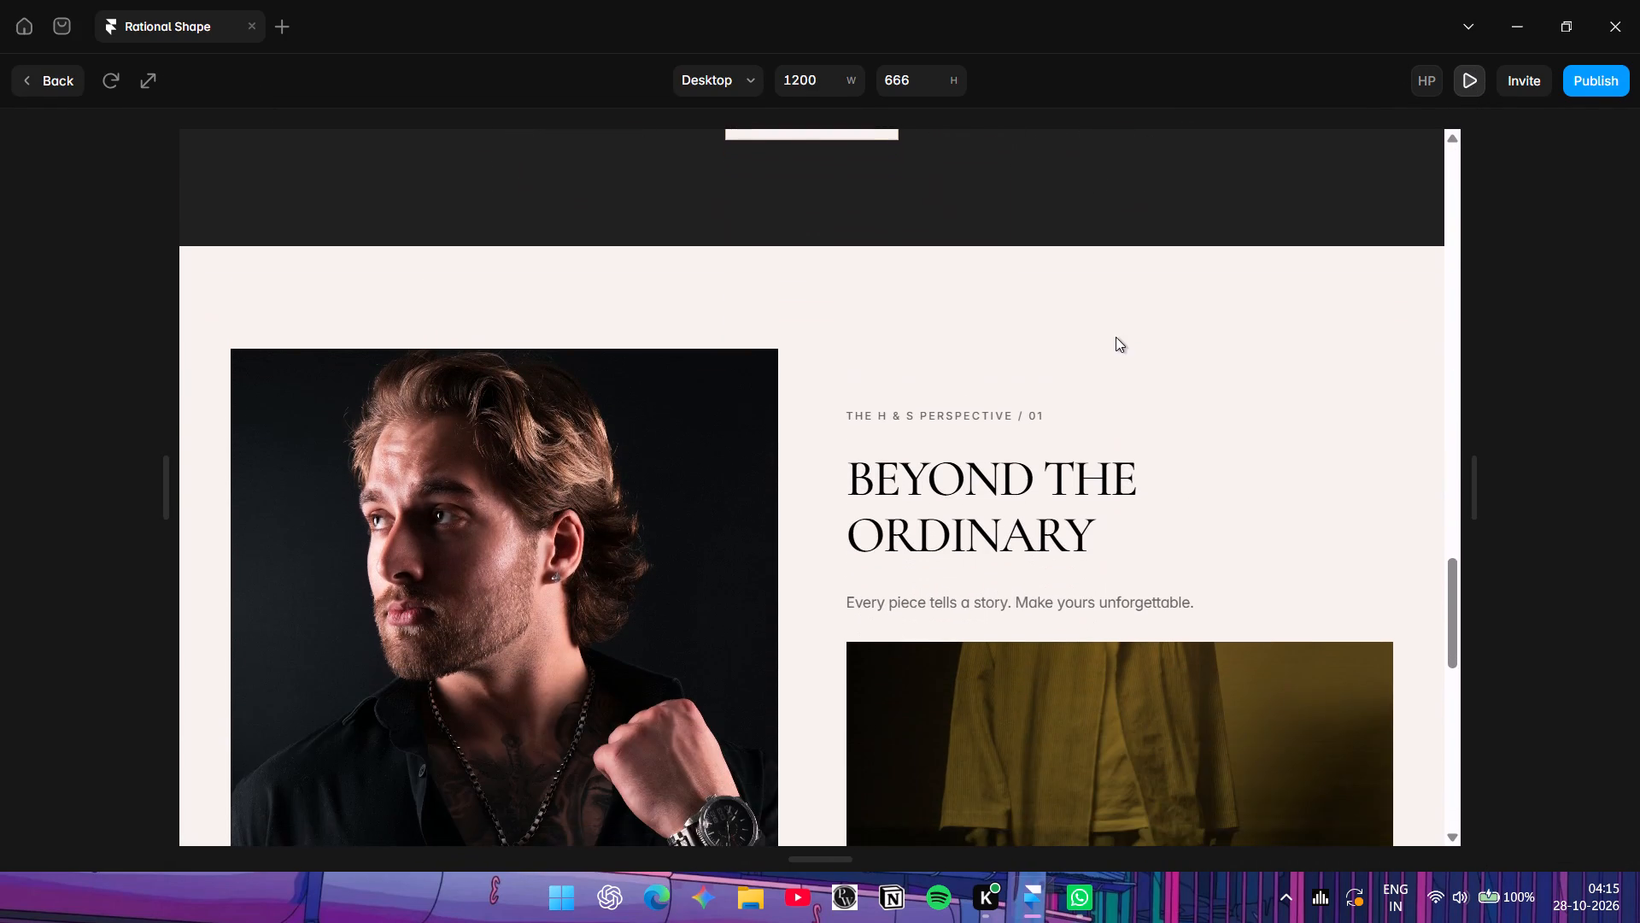
pyautogui.scroll(-3, 1116, 337)
pyautogui.scroll(4, 1063, 395)
pyautogui.scroll(-2, 1058, 386)
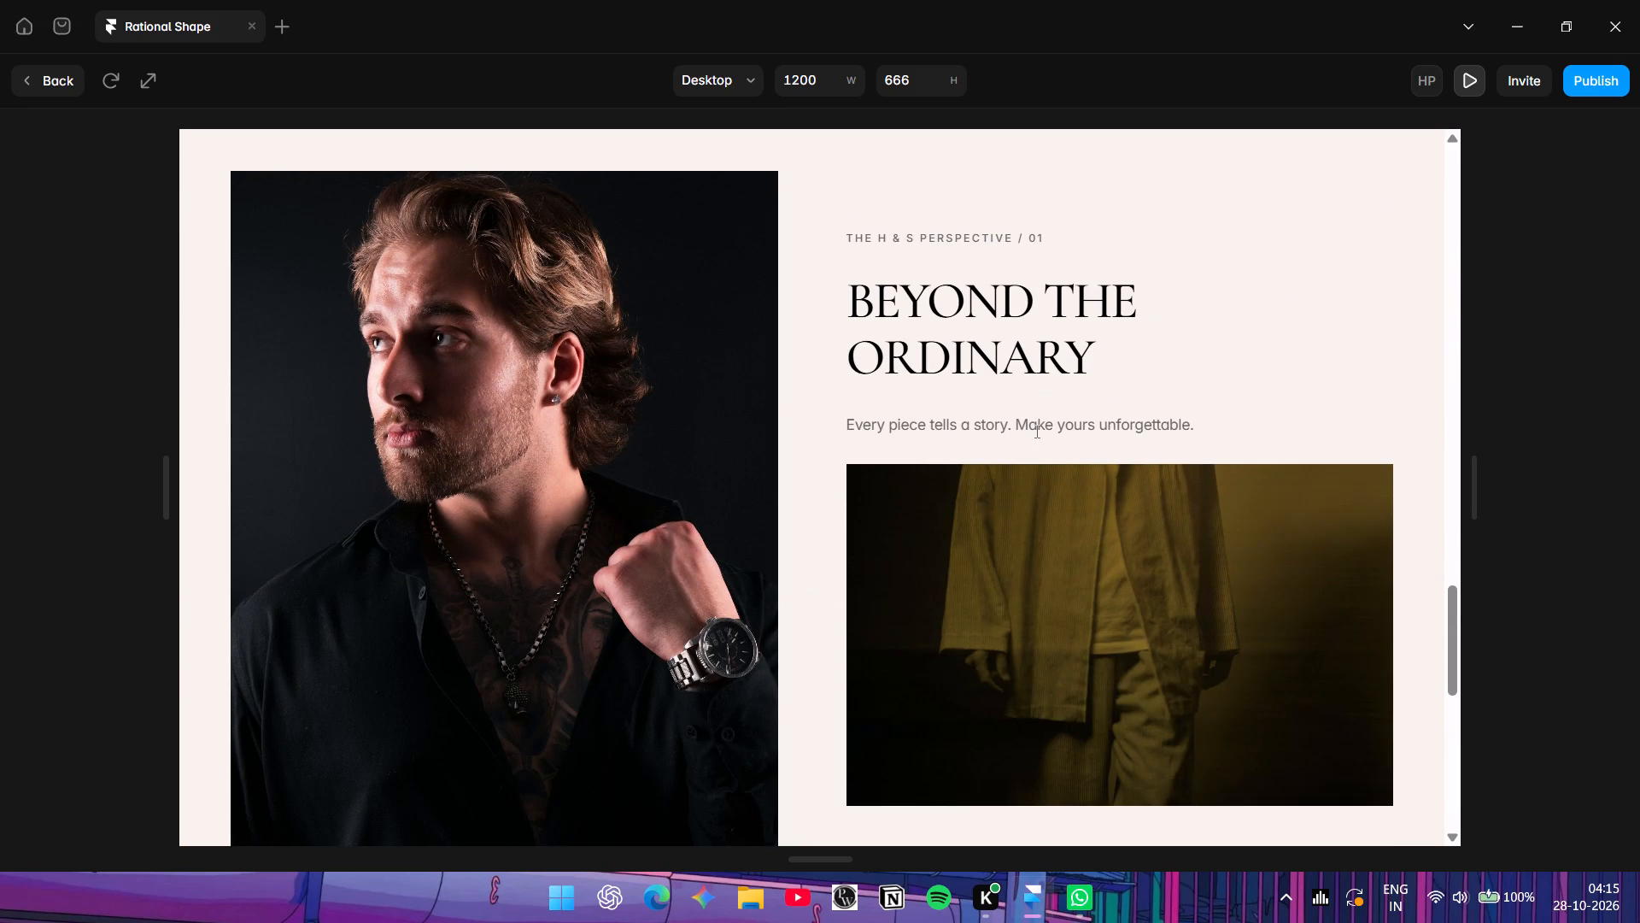
pyautogui.click(700, 592)
pyautogui.click(647, 534)
pyautogui.click(56, 65)
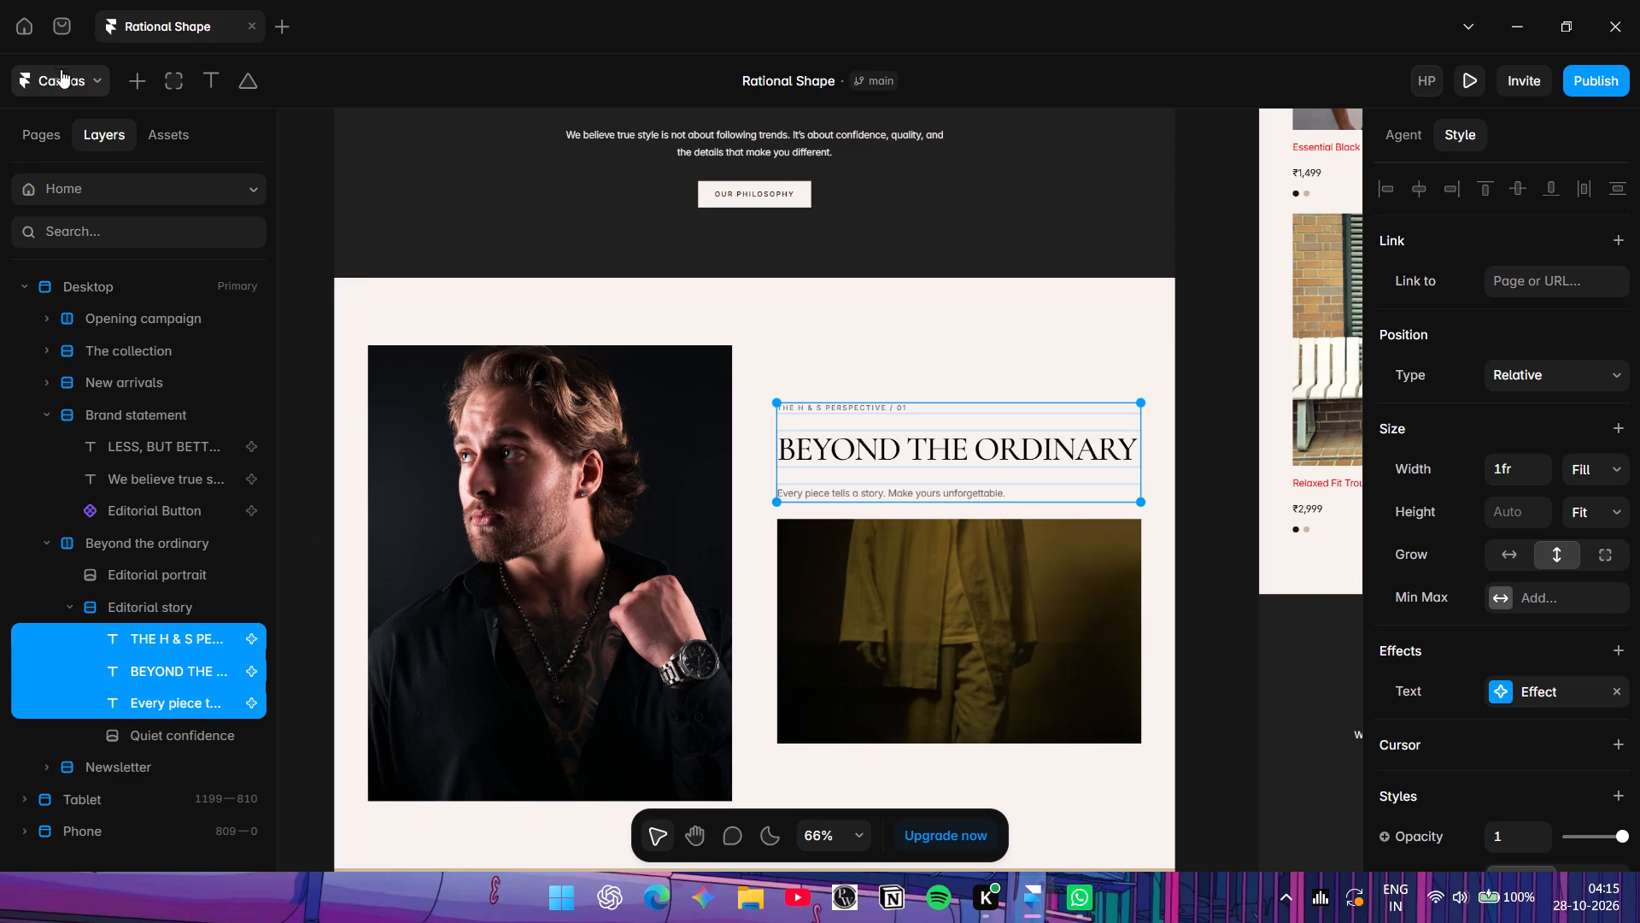
# Add a Hover effect to the Editorial portrait image and set its scale to 0.9.
pyautogui.click(483, 420)
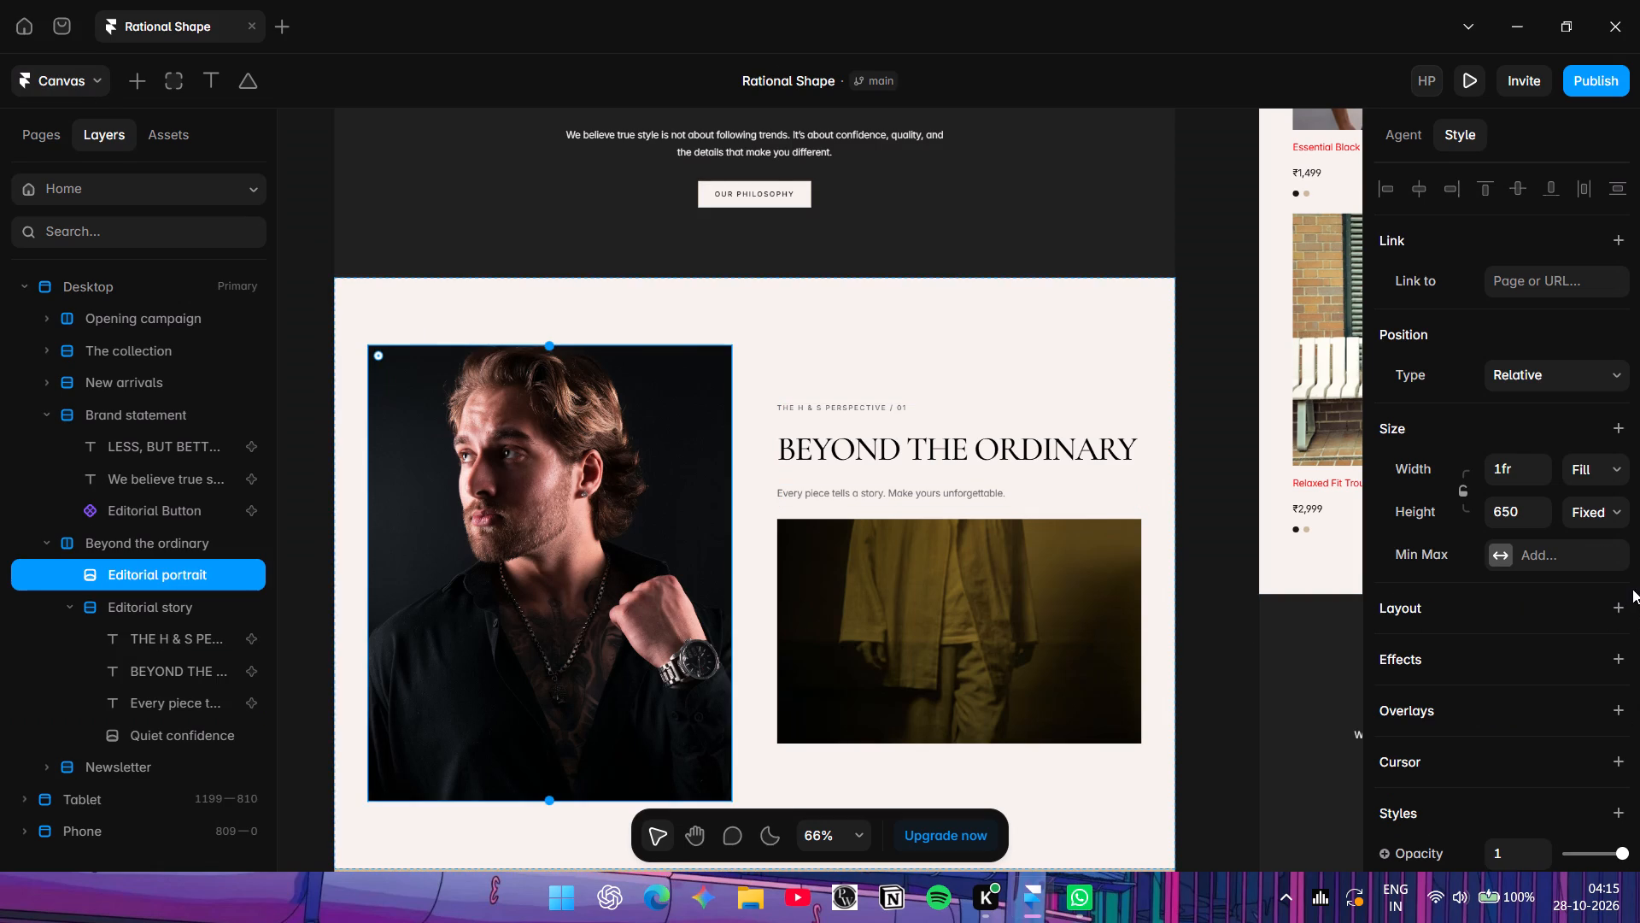
pyautogui.click(1607, 646)
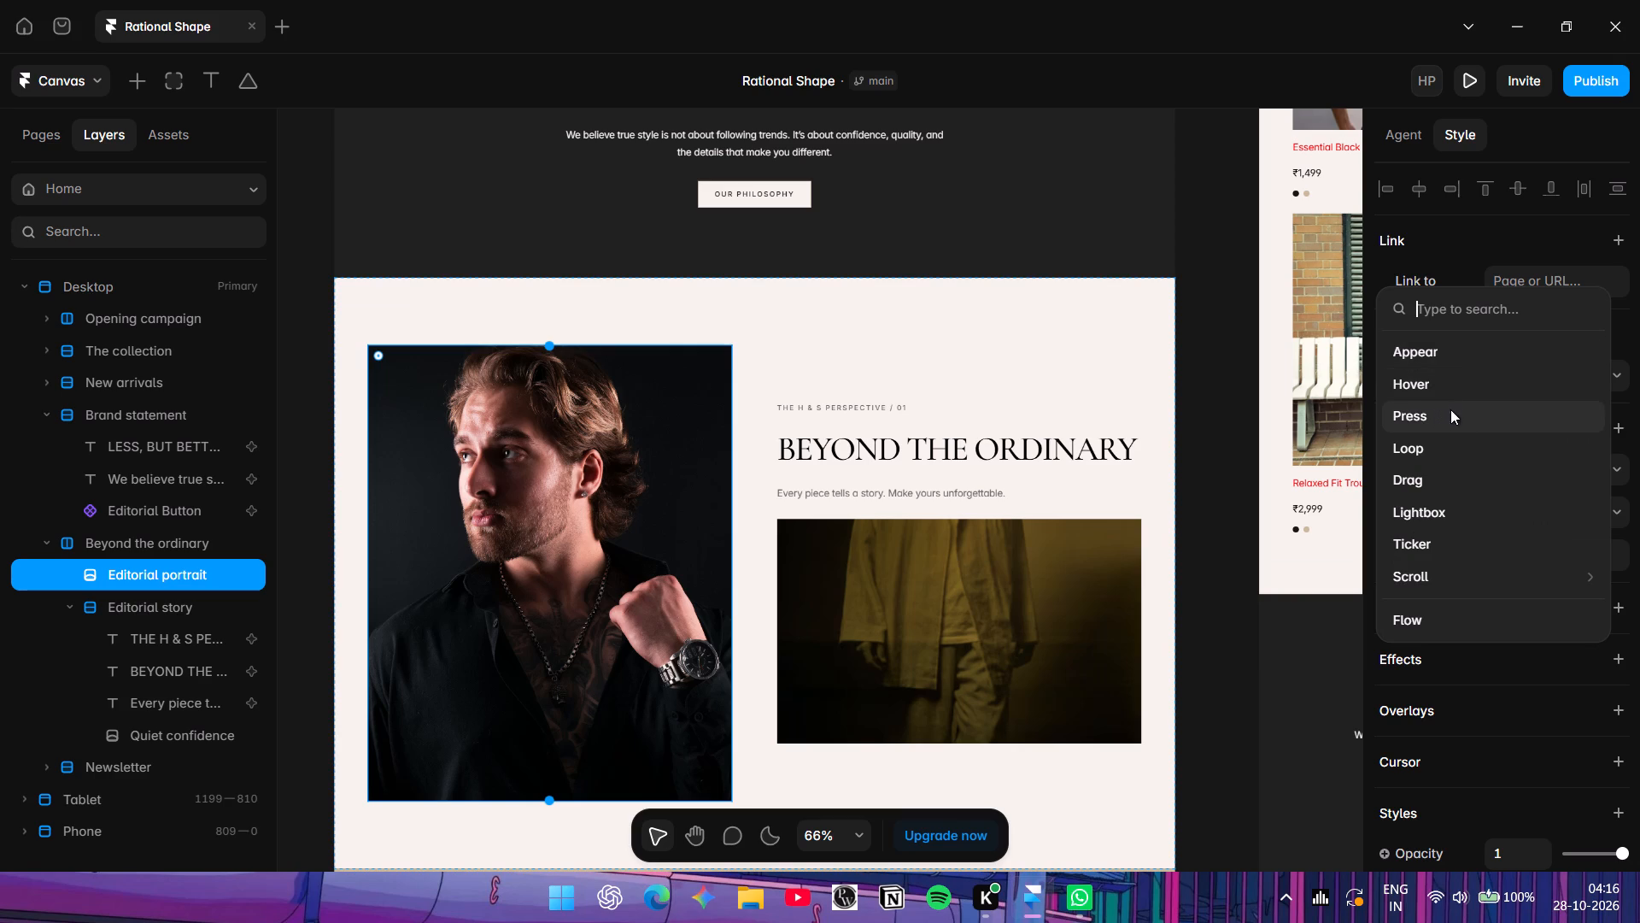
pyautogui.click(1484, 387)
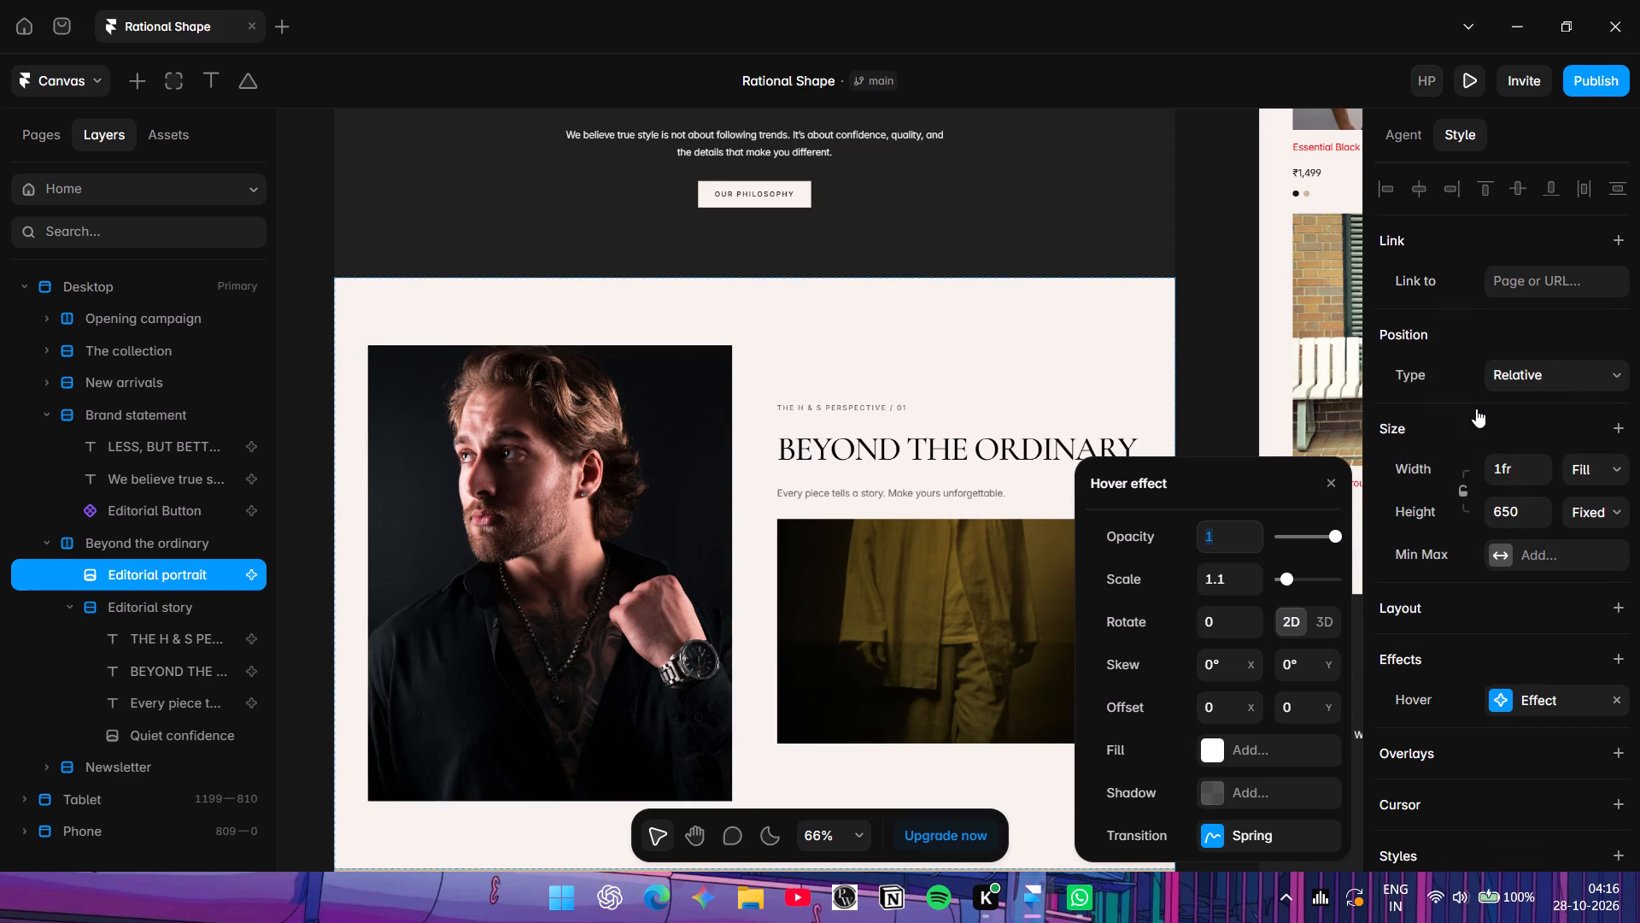
pyautogui.doubleClick(1254, 586)
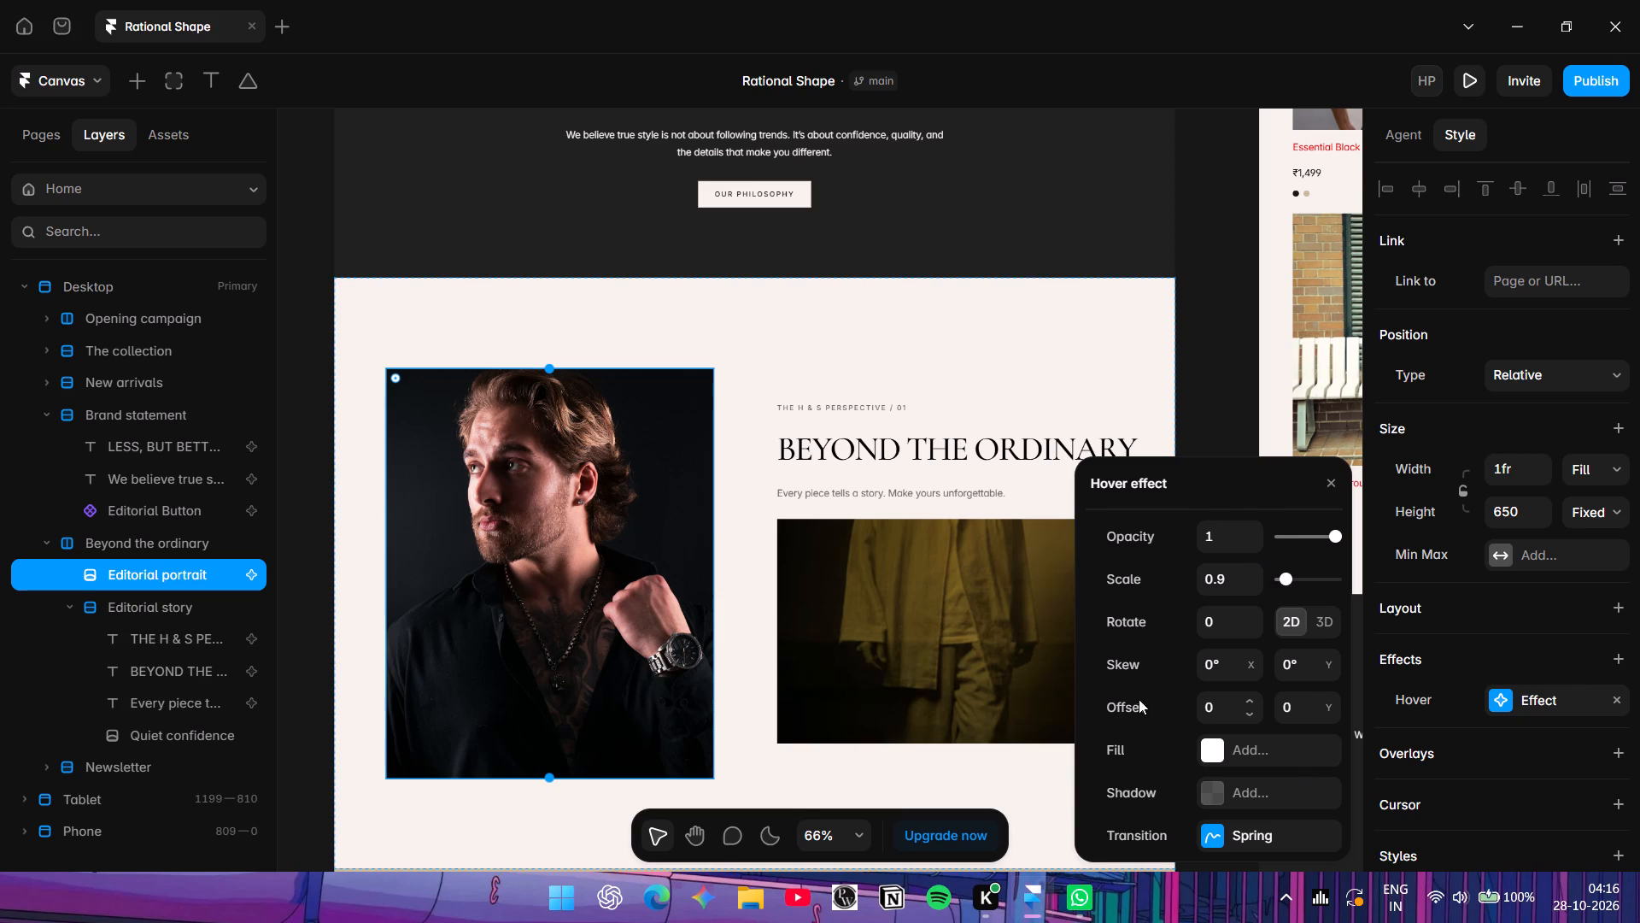
# Add a fill to the portrait's hover effect and pick the blue colour 0080FF.
pyautogui.click(1215, 746)
pyautogui.click(1218, 738)
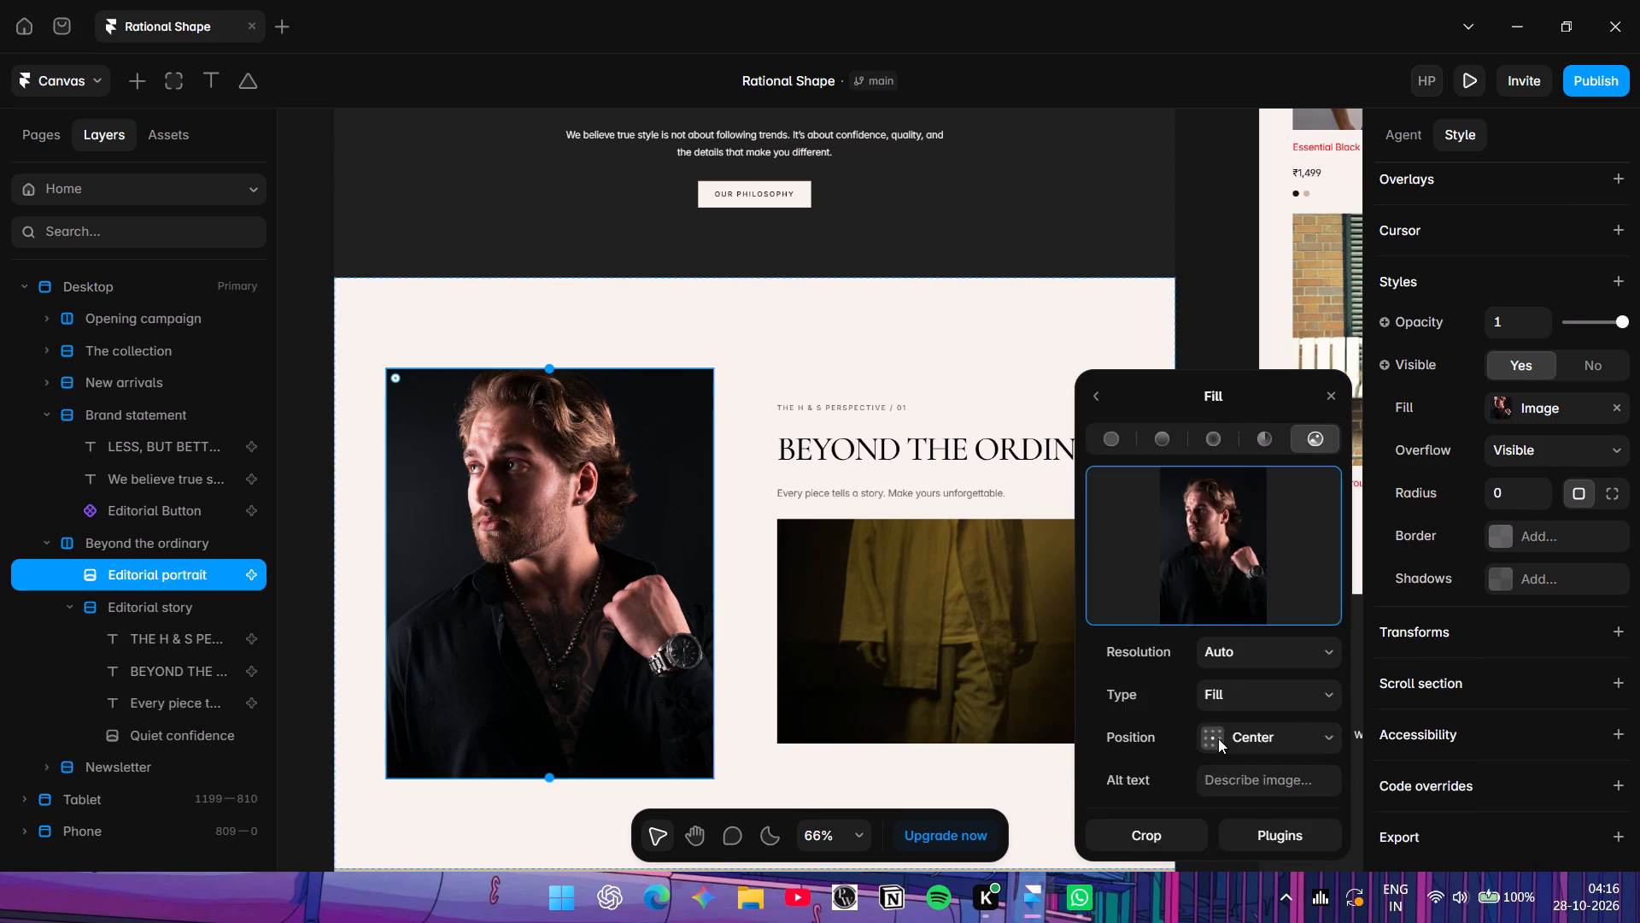
pyautogui.moveTo(1244, 401); pyautogui.dragTo(1585, 138)
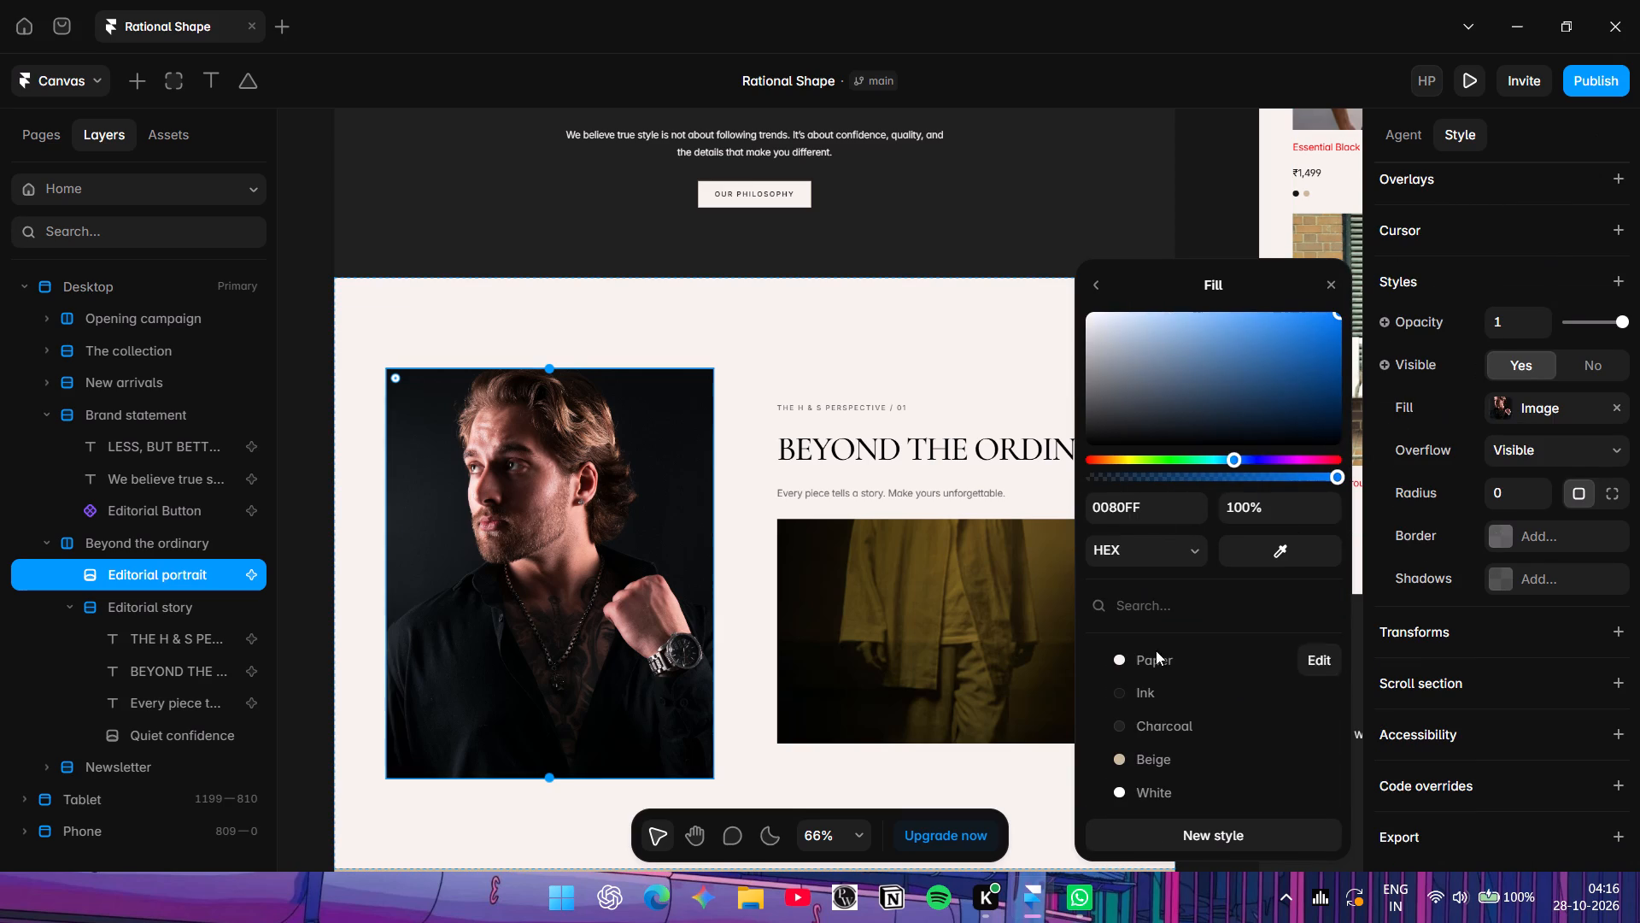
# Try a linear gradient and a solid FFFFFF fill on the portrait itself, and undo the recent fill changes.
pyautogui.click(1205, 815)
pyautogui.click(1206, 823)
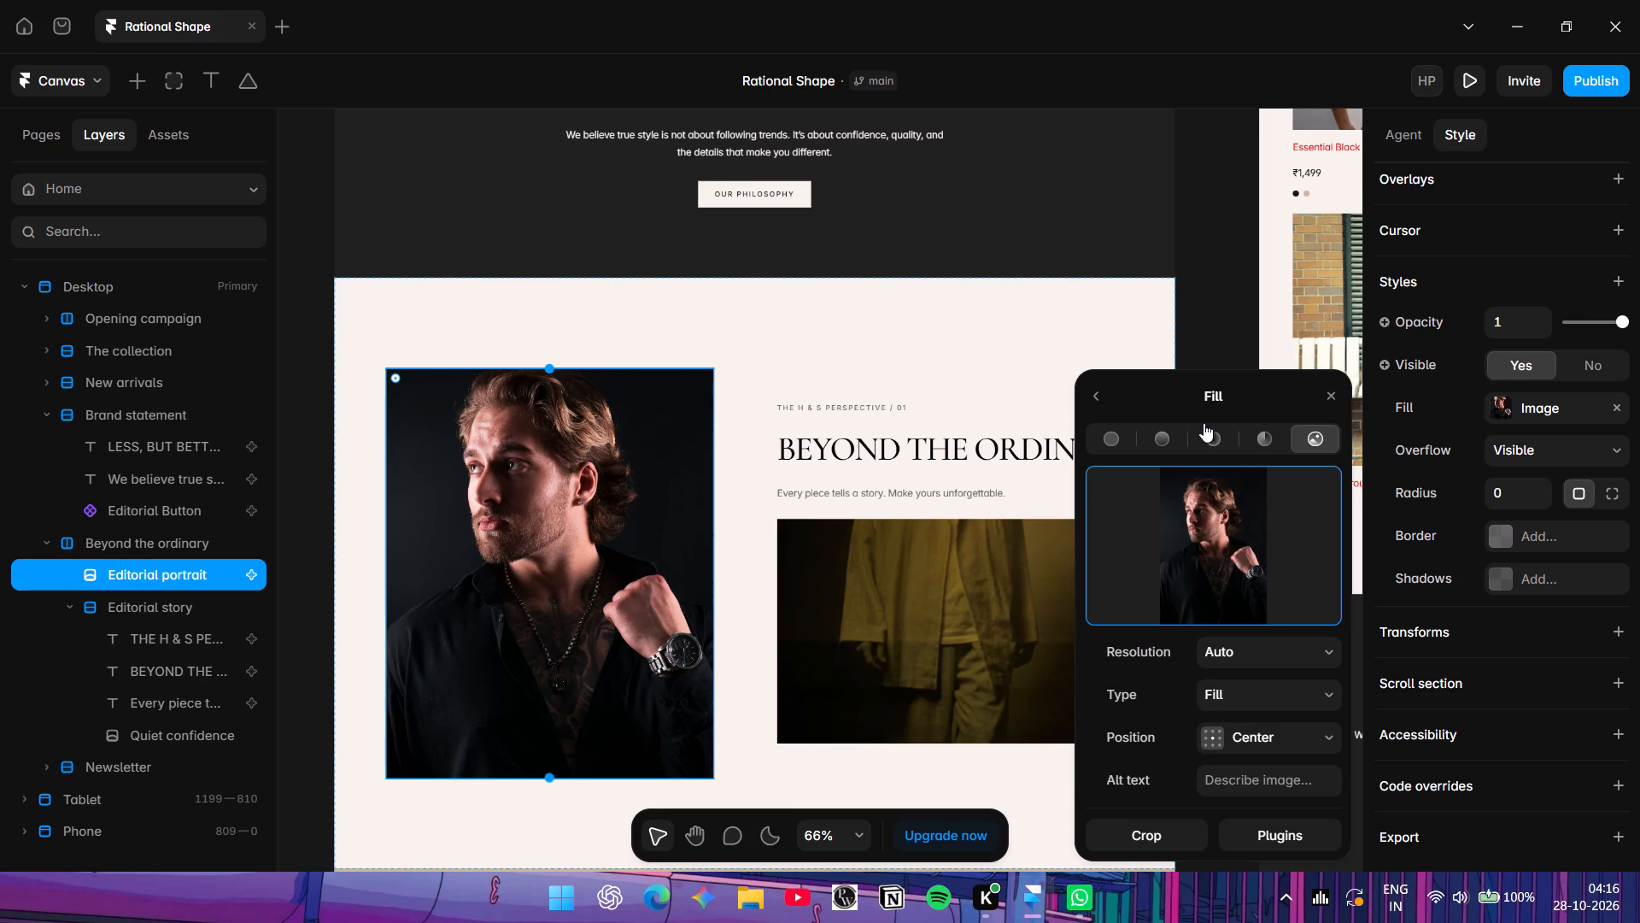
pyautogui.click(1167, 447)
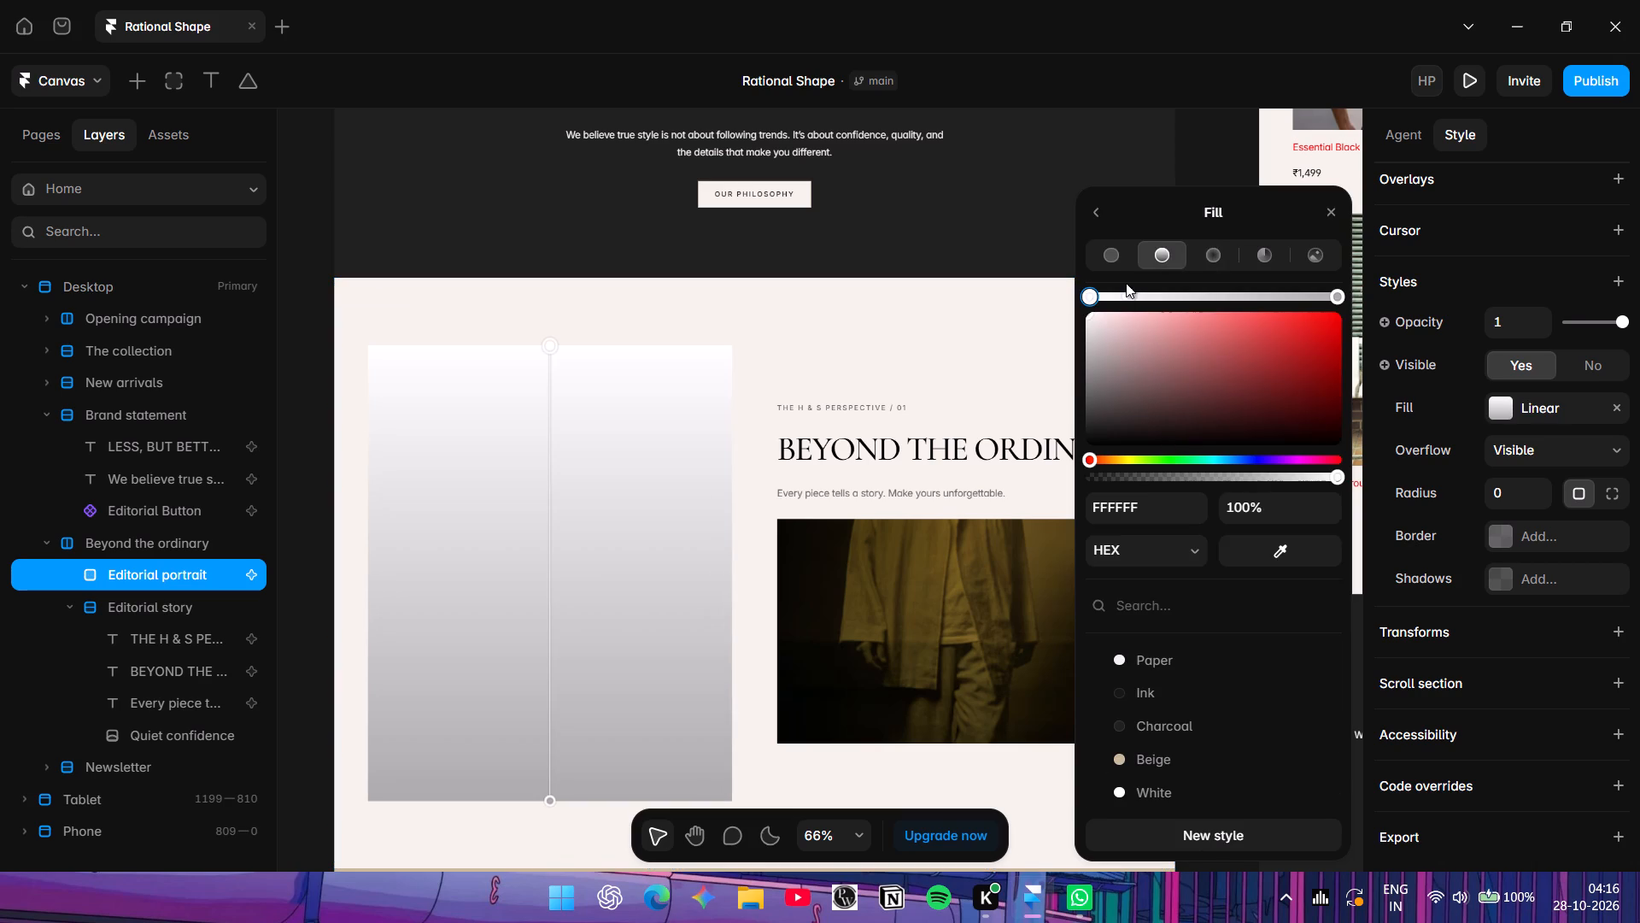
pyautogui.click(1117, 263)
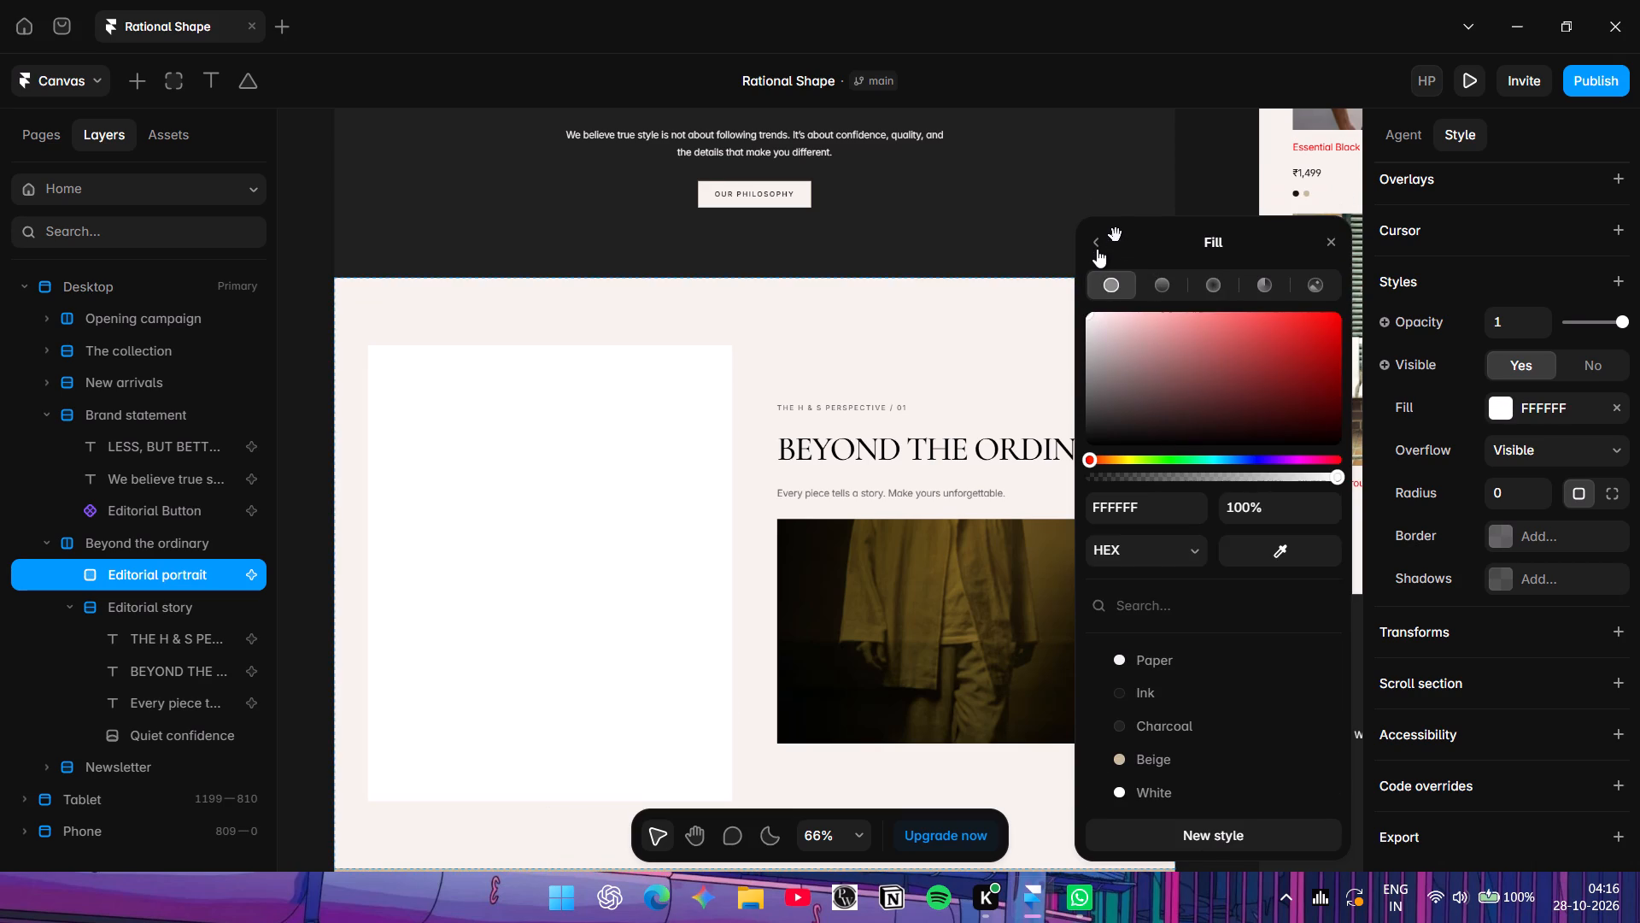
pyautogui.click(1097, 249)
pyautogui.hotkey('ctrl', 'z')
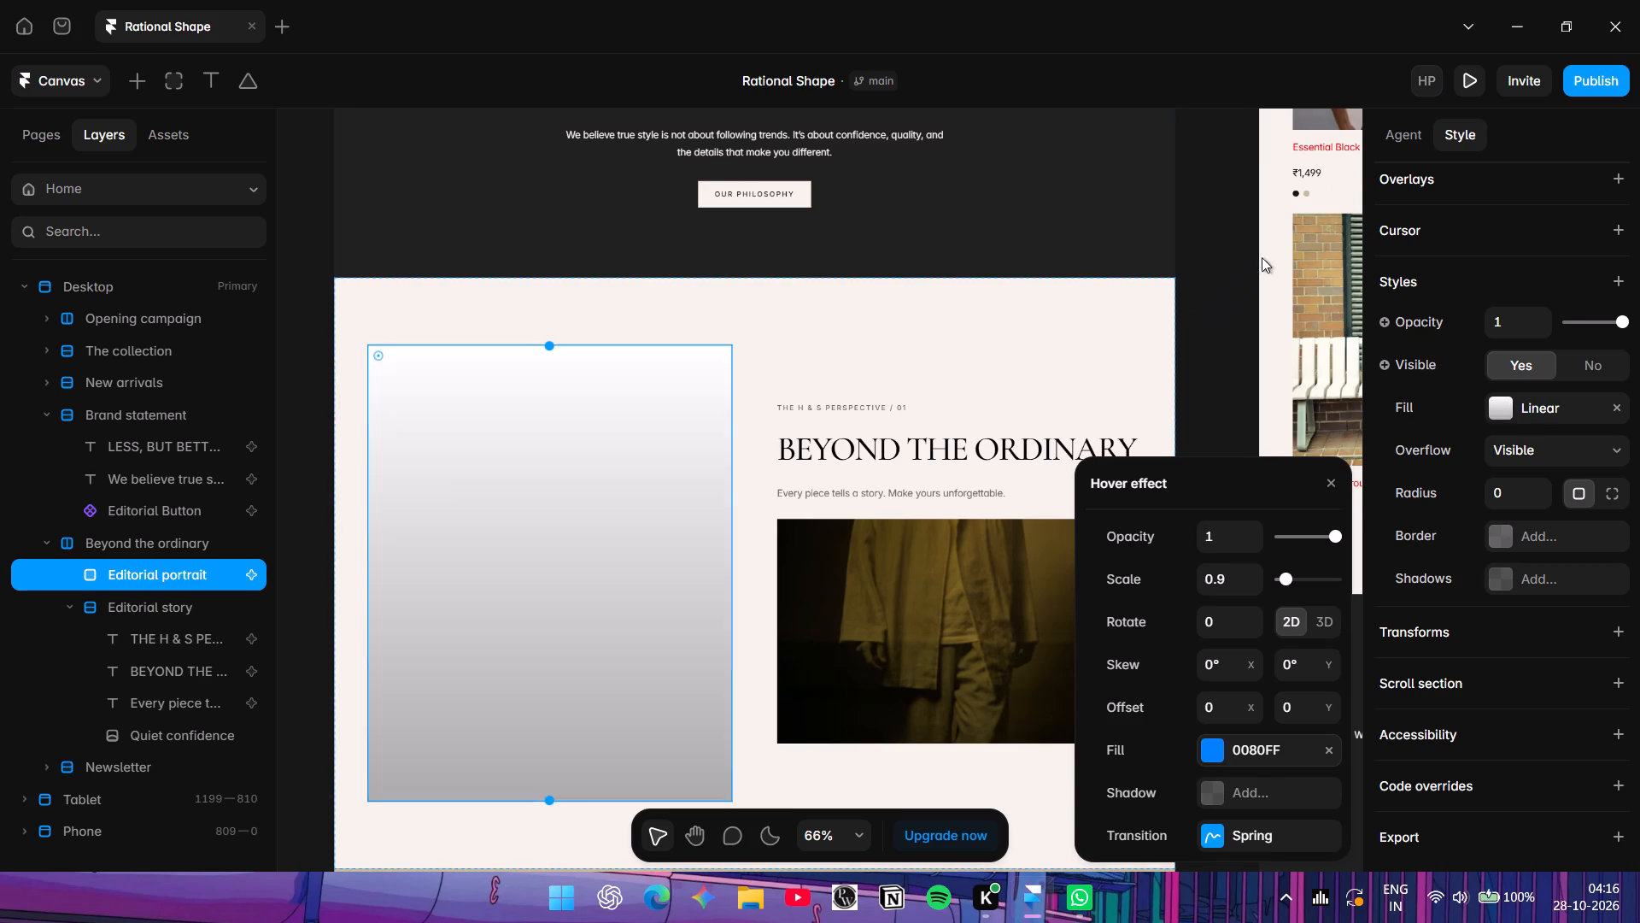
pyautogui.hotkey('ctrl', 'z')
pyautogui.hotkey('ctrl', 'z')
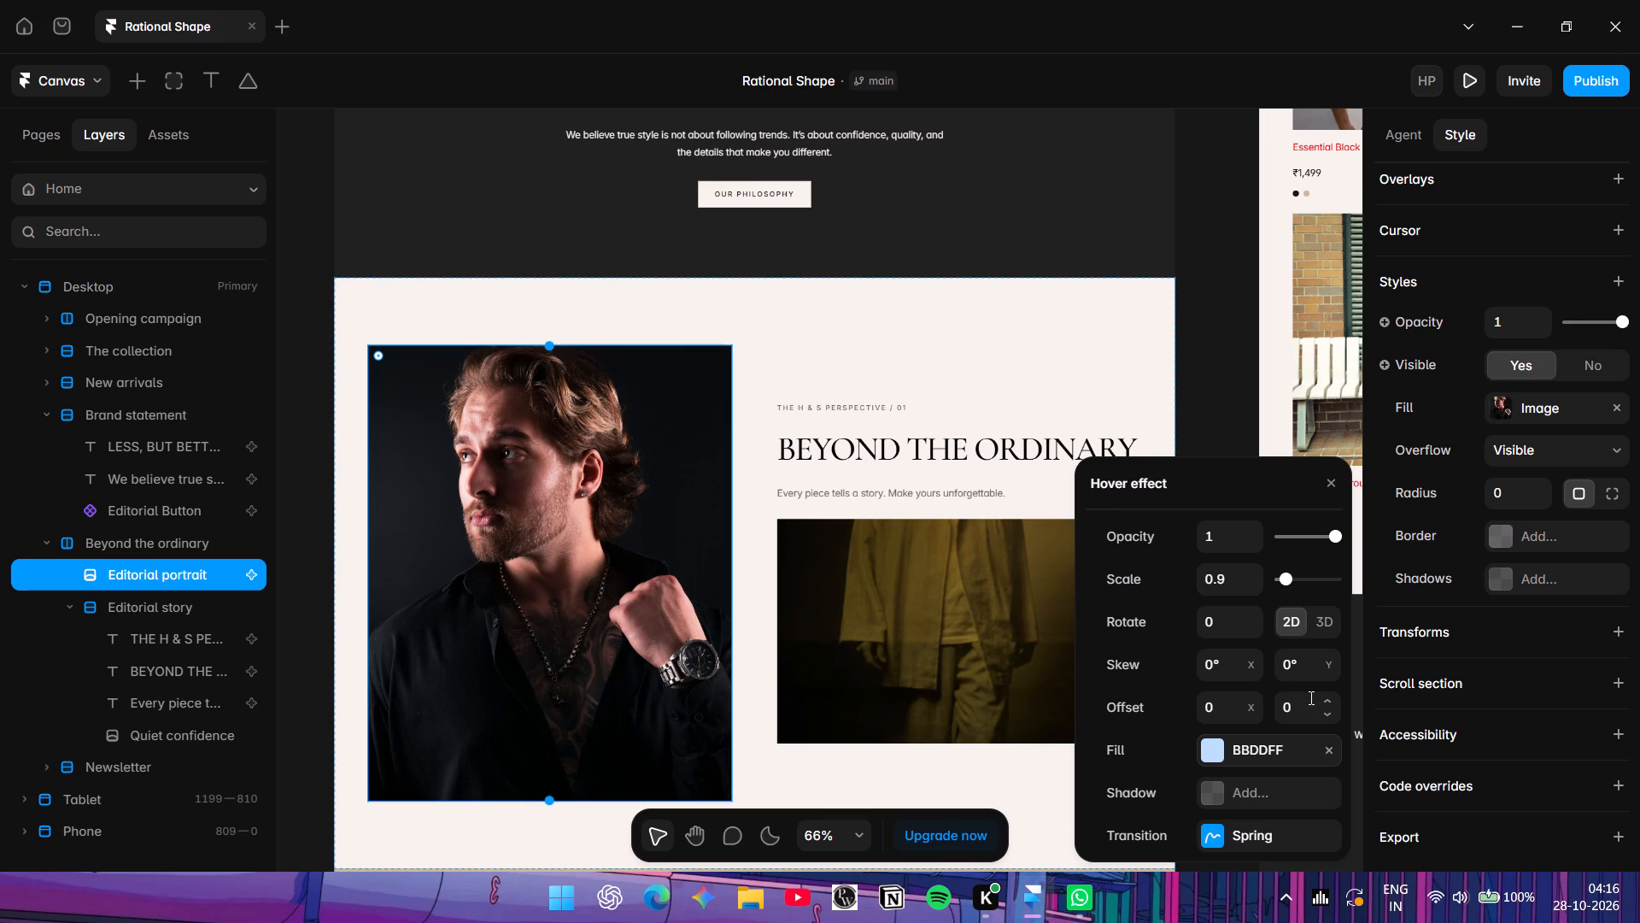
# Add a shadow to the portrait's hover effect and set its colour to FF0000 at 100% opacity.
pyautogui.click(1217, 797)
pyautogui.click(1222, 786)
pyautogui.click(1209, 620)
pyautogui.moveTo(1252, 391); pyautogui.dragTo(1372, 296)
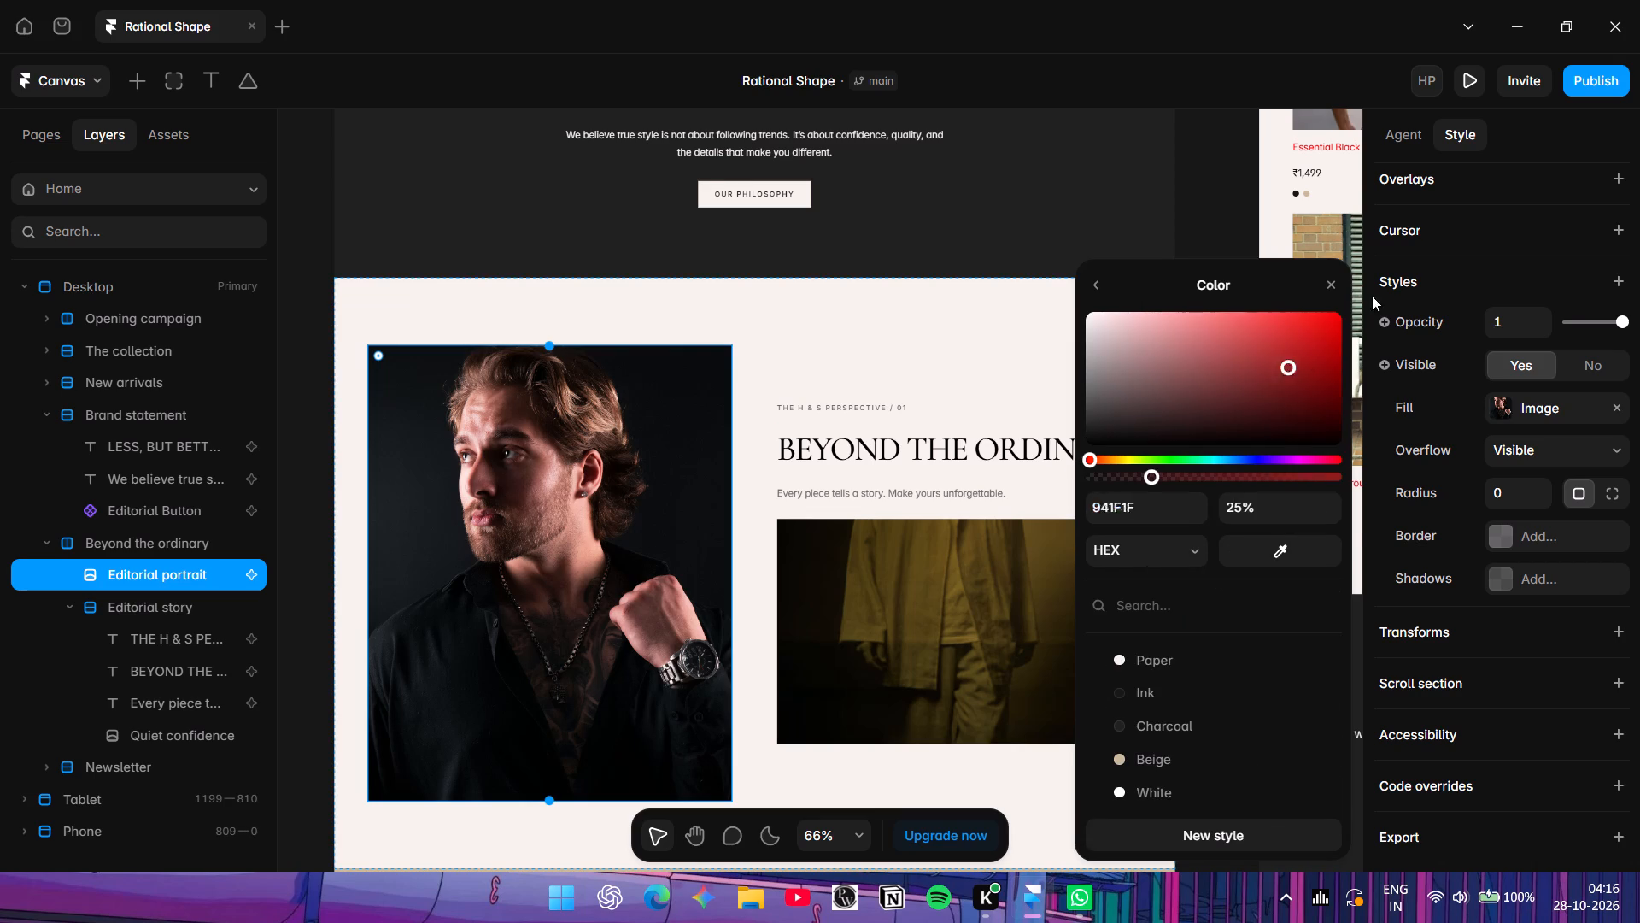
pyautogui.moveTo(1372, 296); pyautogui.dragTo(1639, 86)
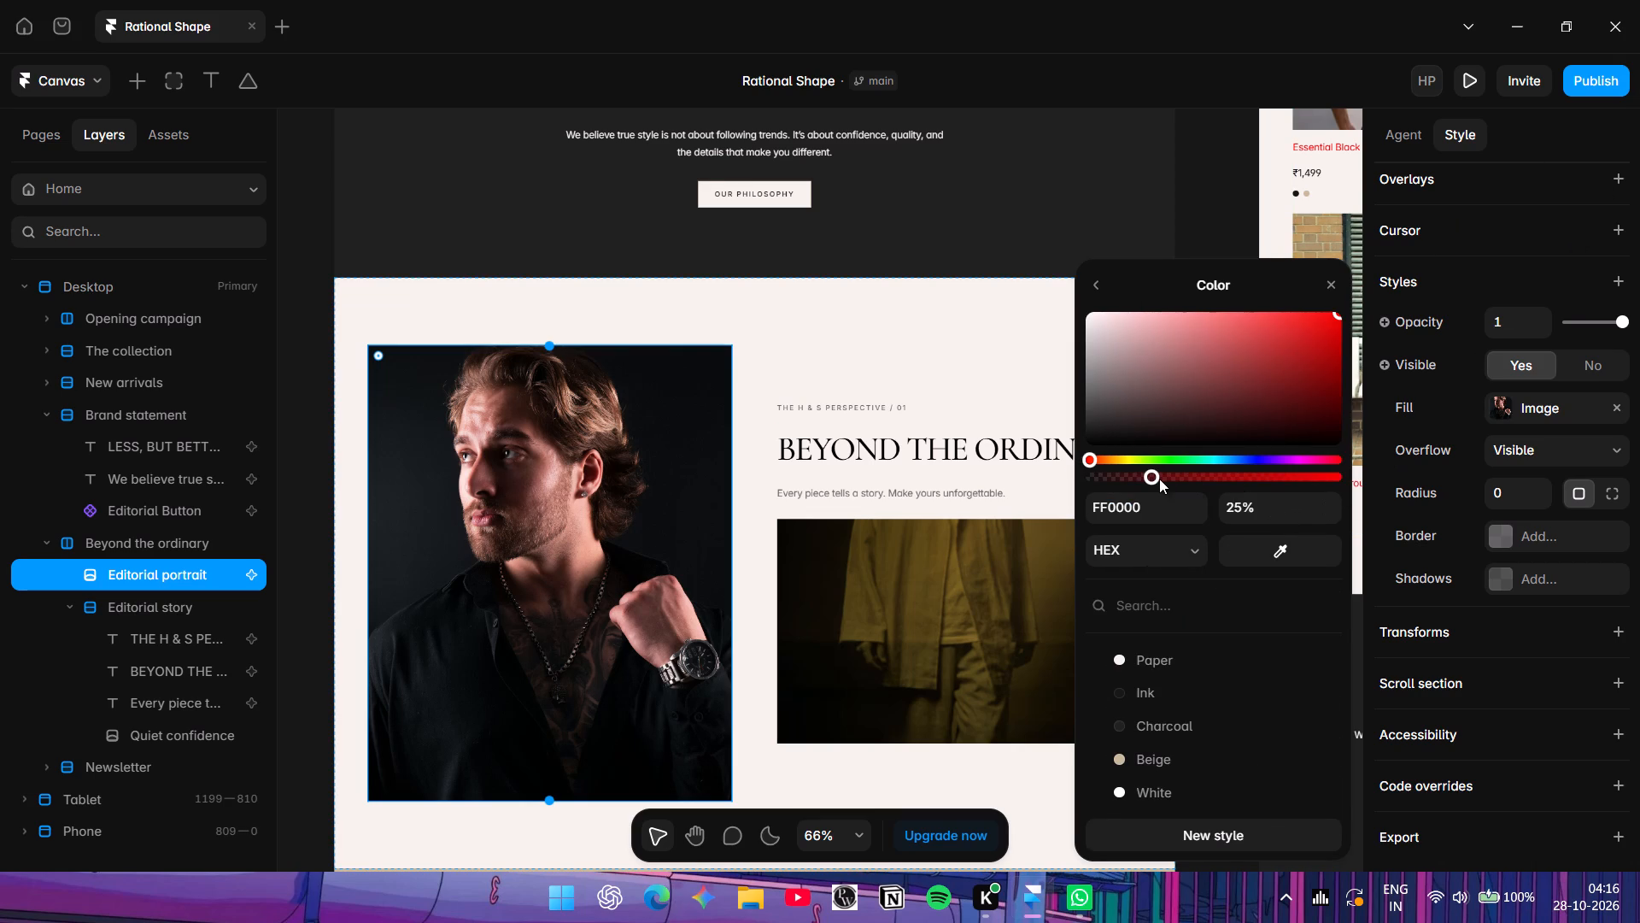
pyautogui.moveTo(1159, 479); pyautogui.dragTo(1639, 451)
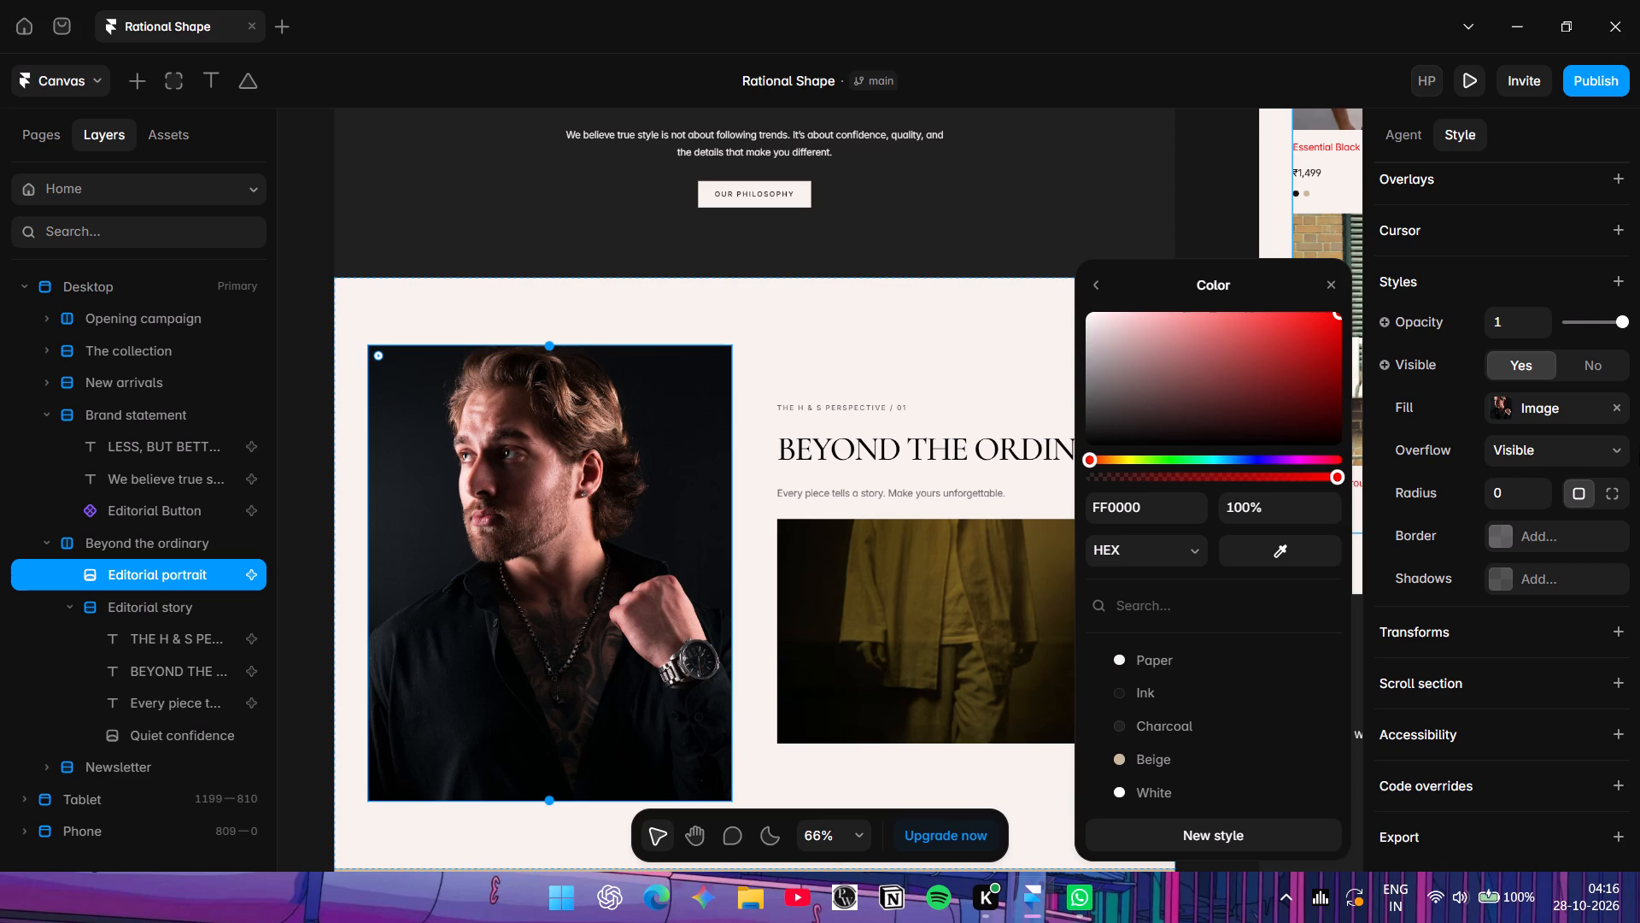
pyautogui.moveTo(1639, 451); pyautogui.dragTo(1639, 419)
pyautogui.click(1102, 273)
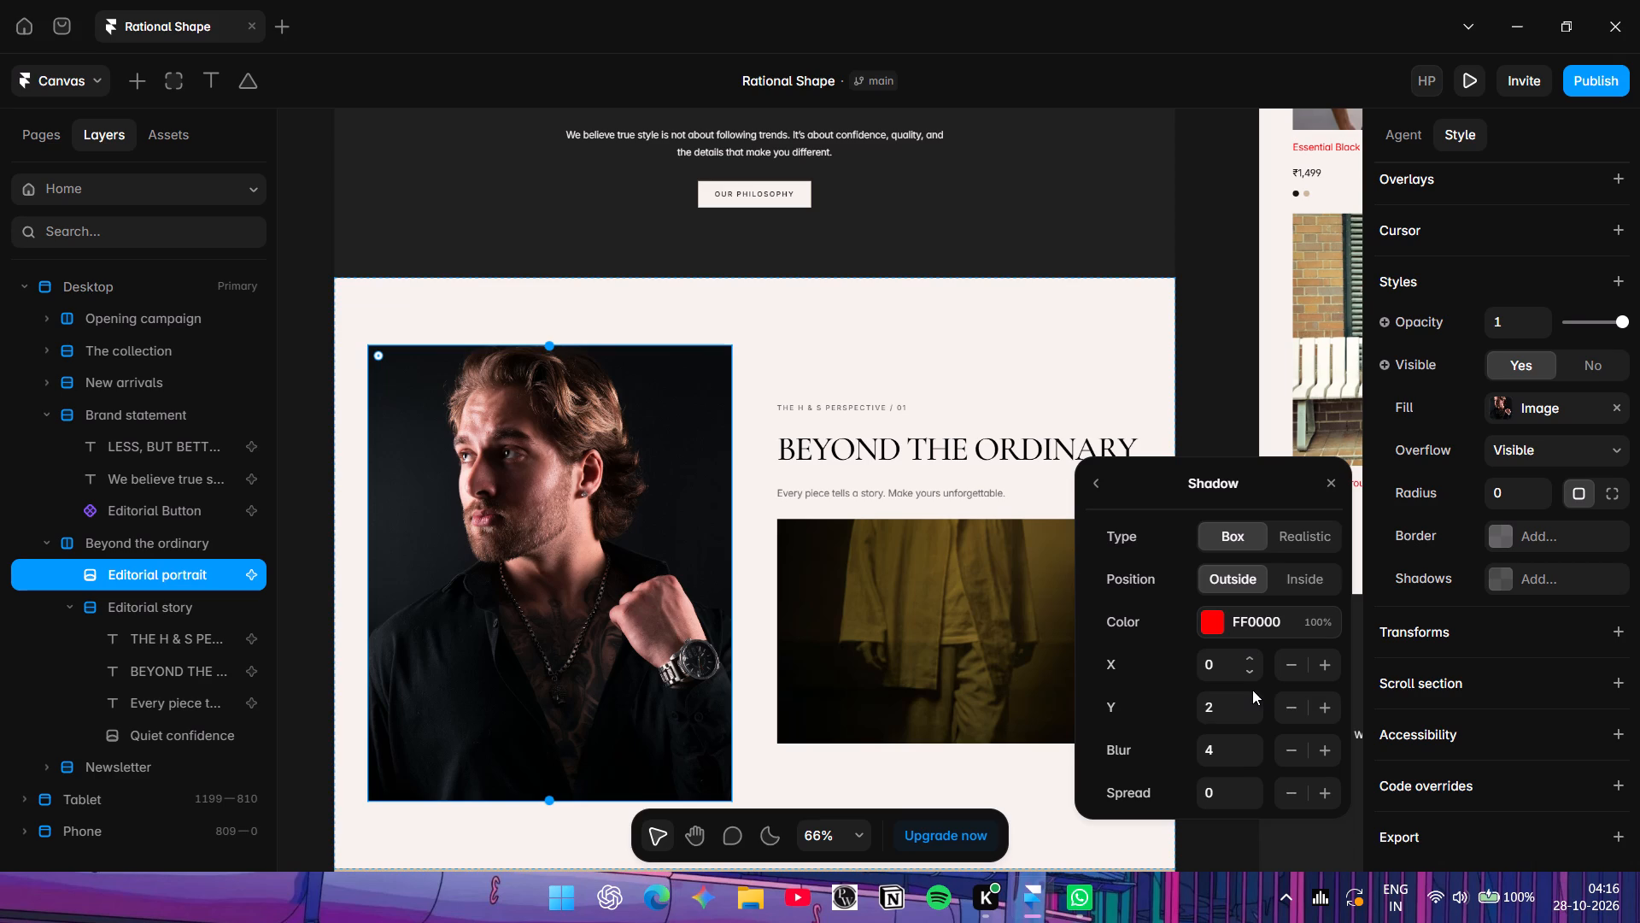
# Set the hover shadow's Y offset to 3, close the effect settings and keep the portrait selected.
pyautogui.tripleClick(1246, 705)
pyautogui.tripleClick(1247, 704)
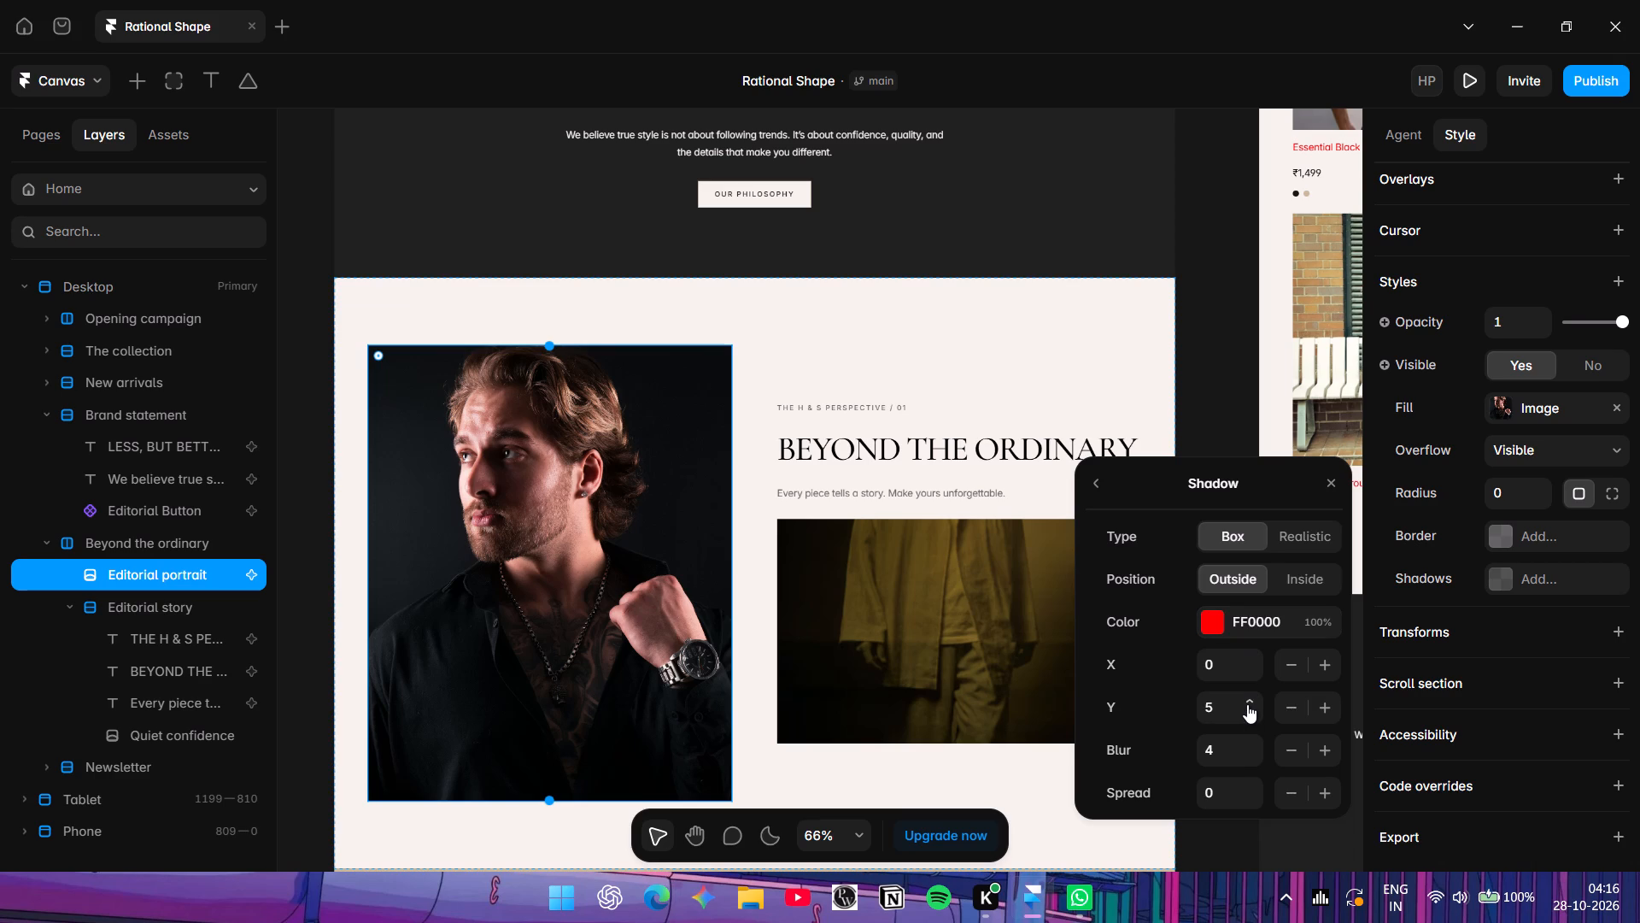
pyautogui.tripleClick(1247, 704)
pyautogui.tripleClick(1247, 704)
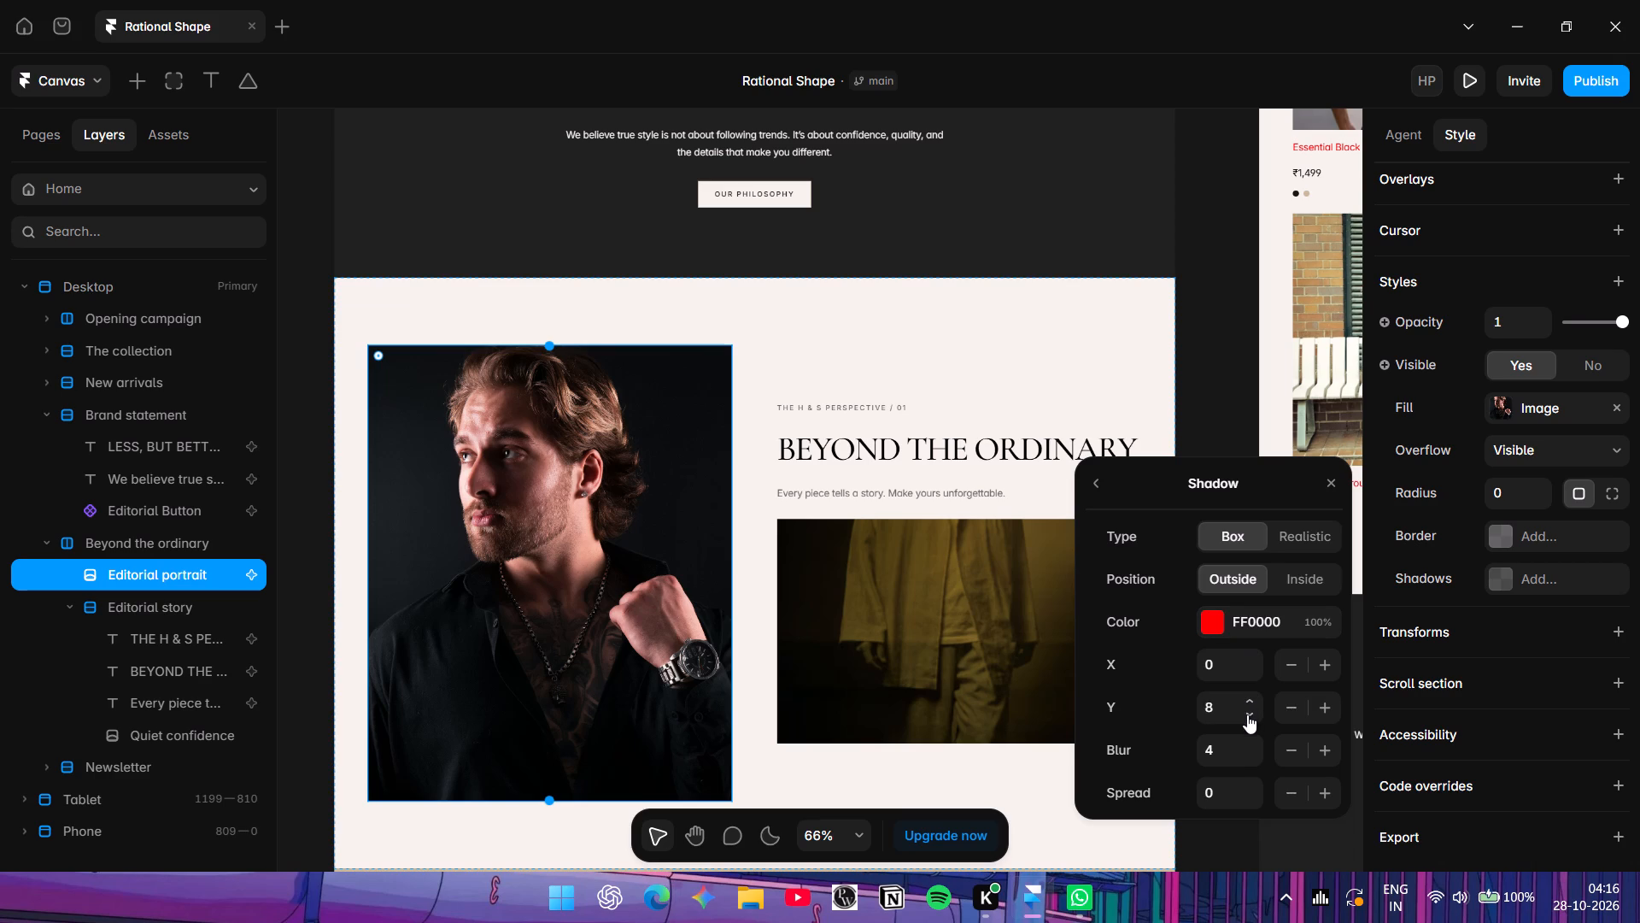
pyautogui.tripleClick(1247, 714)
pyautogui.tripleClick(1247, 714)
pyautogui.doubleClick(1247, 714)
pyautogui.click(1059, 473)
pyautogui.click(654, 506)
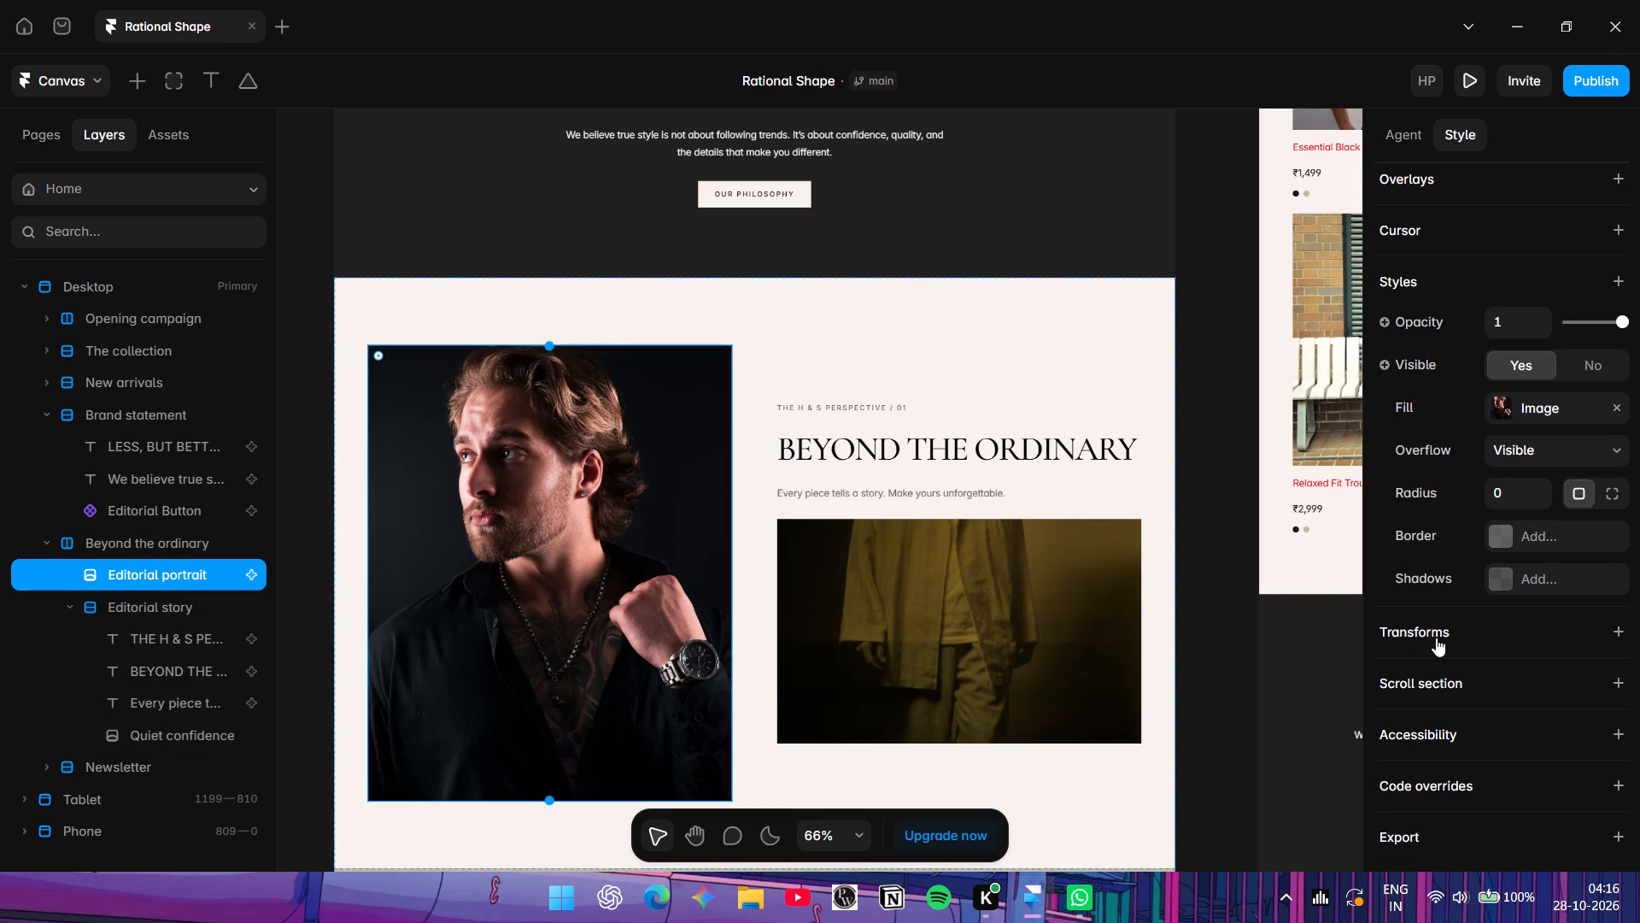
# Reopen the portrait's hover effect and reduce its scale to 0.8.
pyautogui.scroll(1, 1481, 614)
pyautogui.scroll(-3, 1544, 603)
pyautogui.scroll(3, 1535, 597)
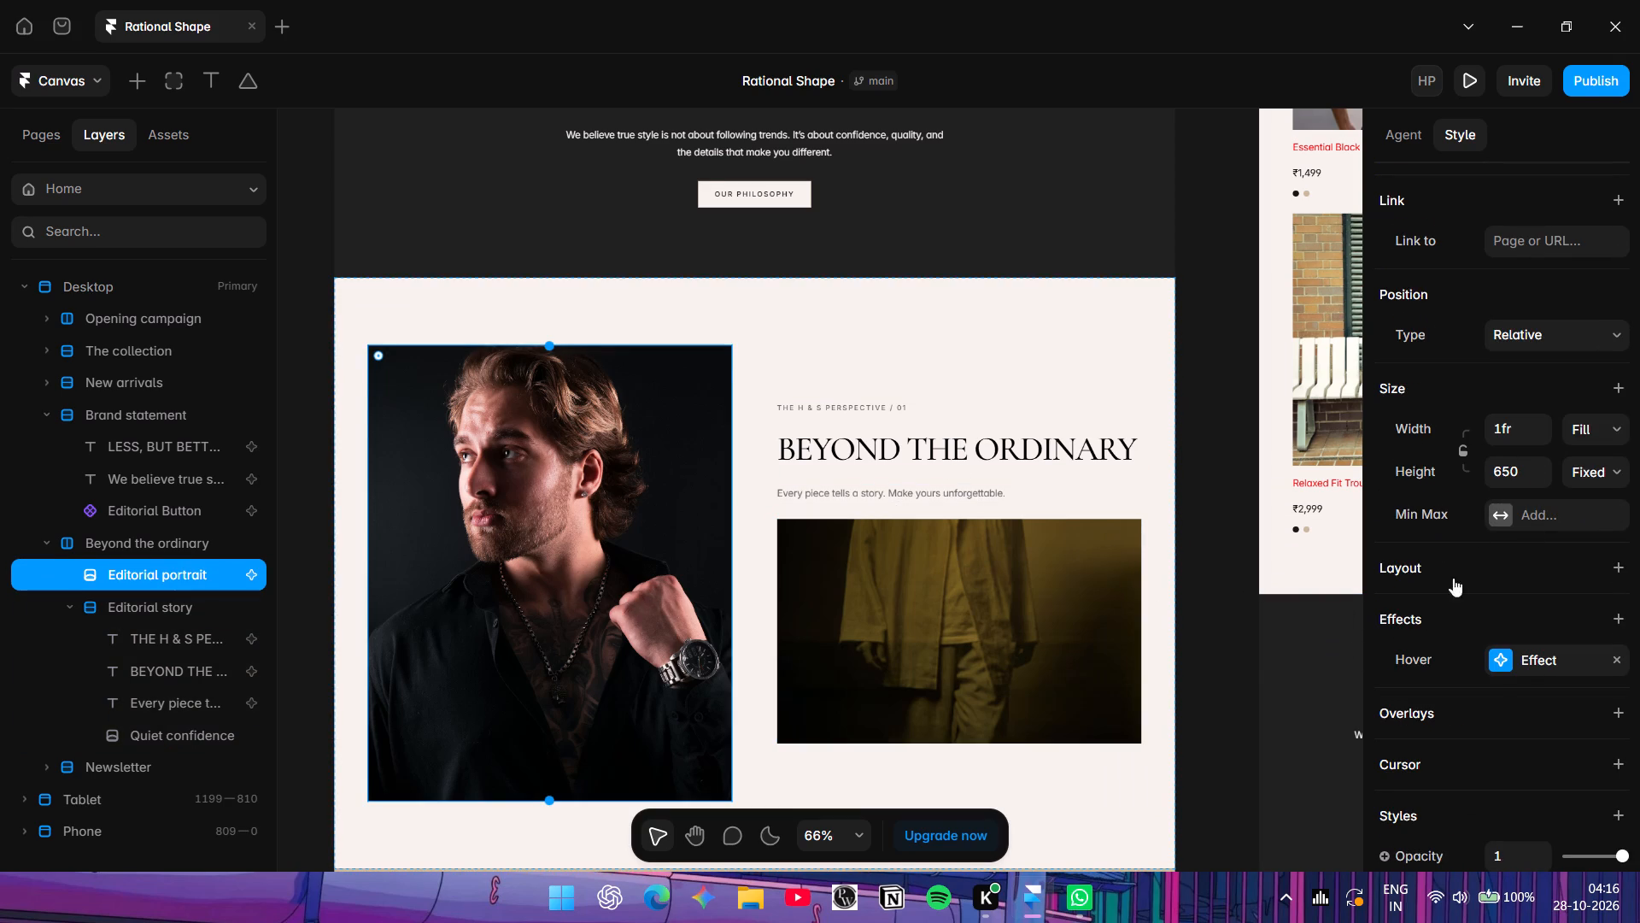
pyautogui.click(1493, 673)
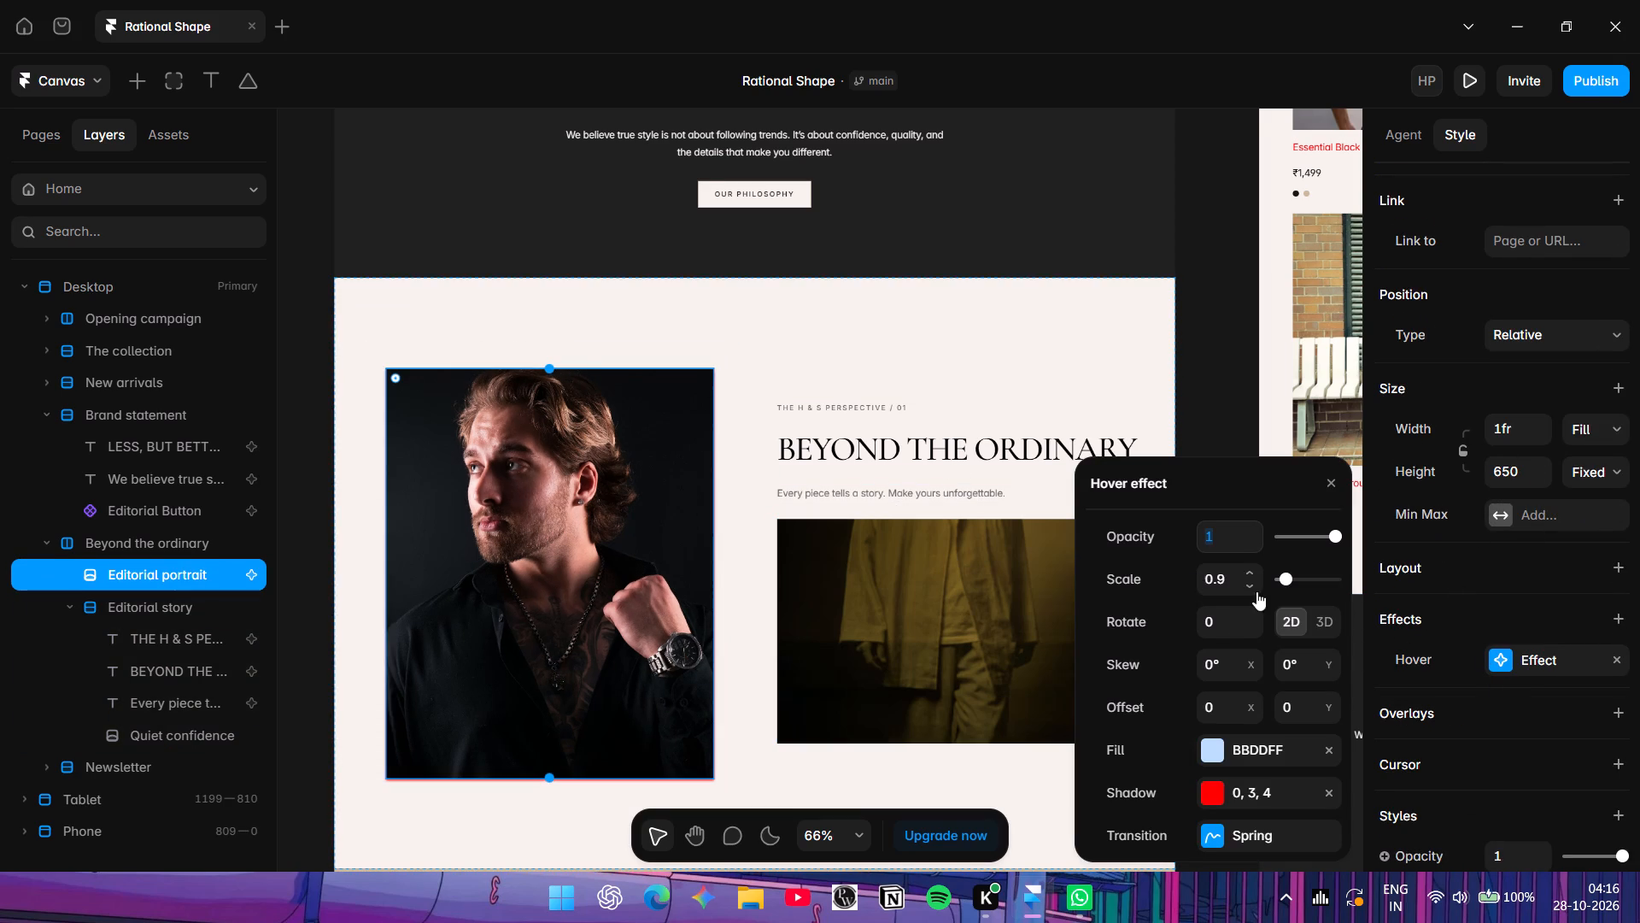
pyautogui.click(1243, 584)
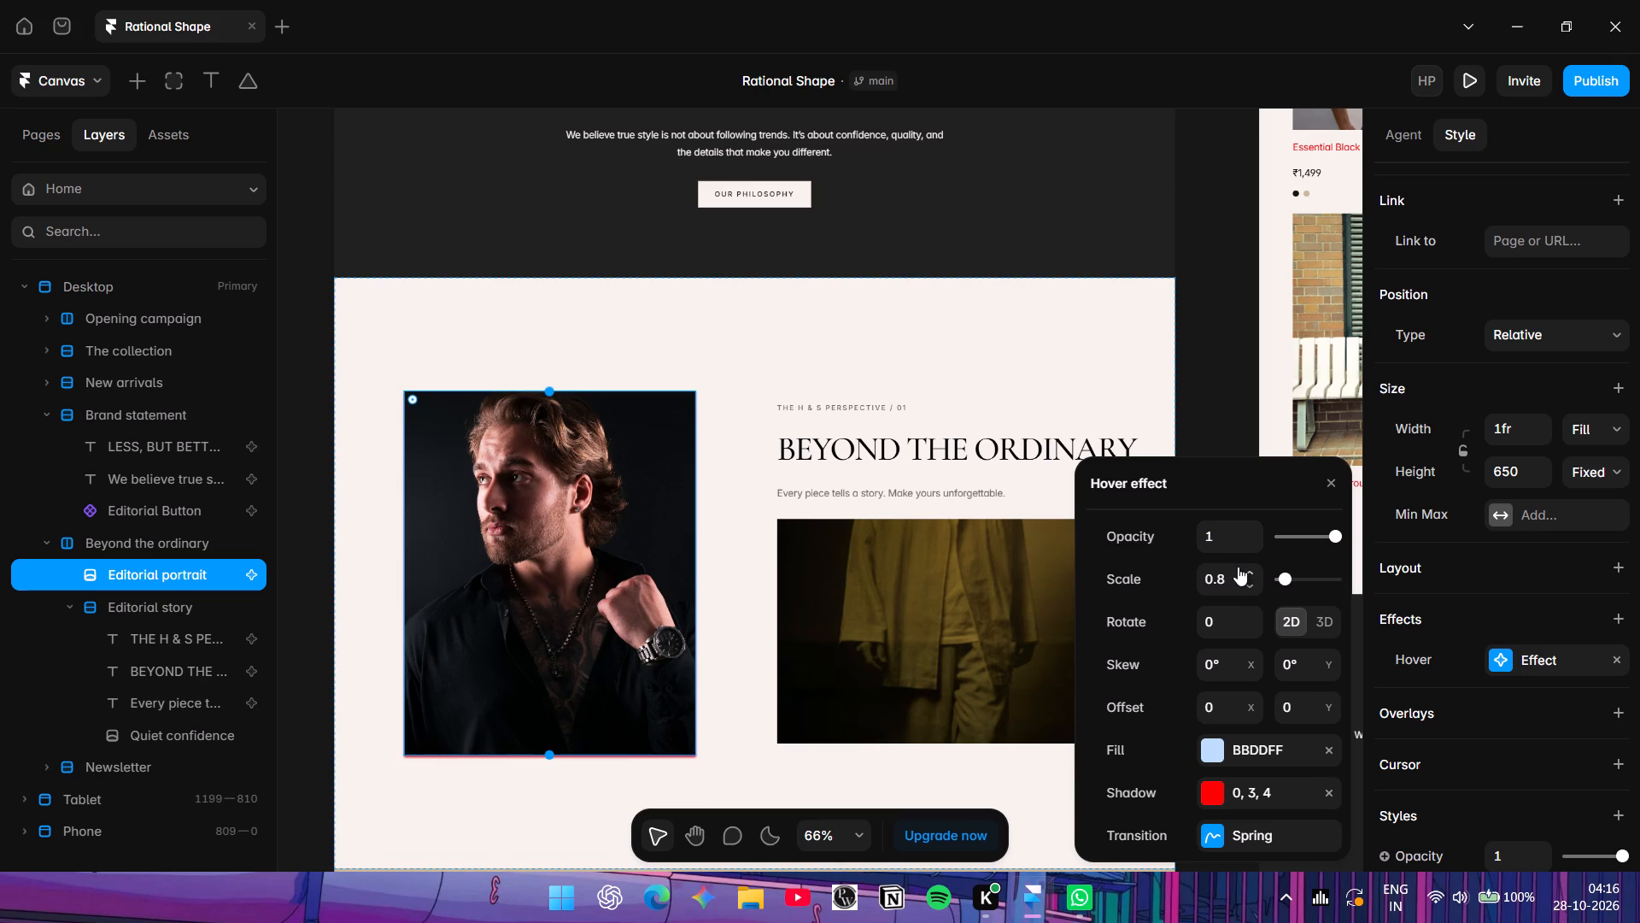
# Switch the portrait's hover transition from a spring to an Ease in out curve and close the effect settings.
pyautogui.click(1224, 834)
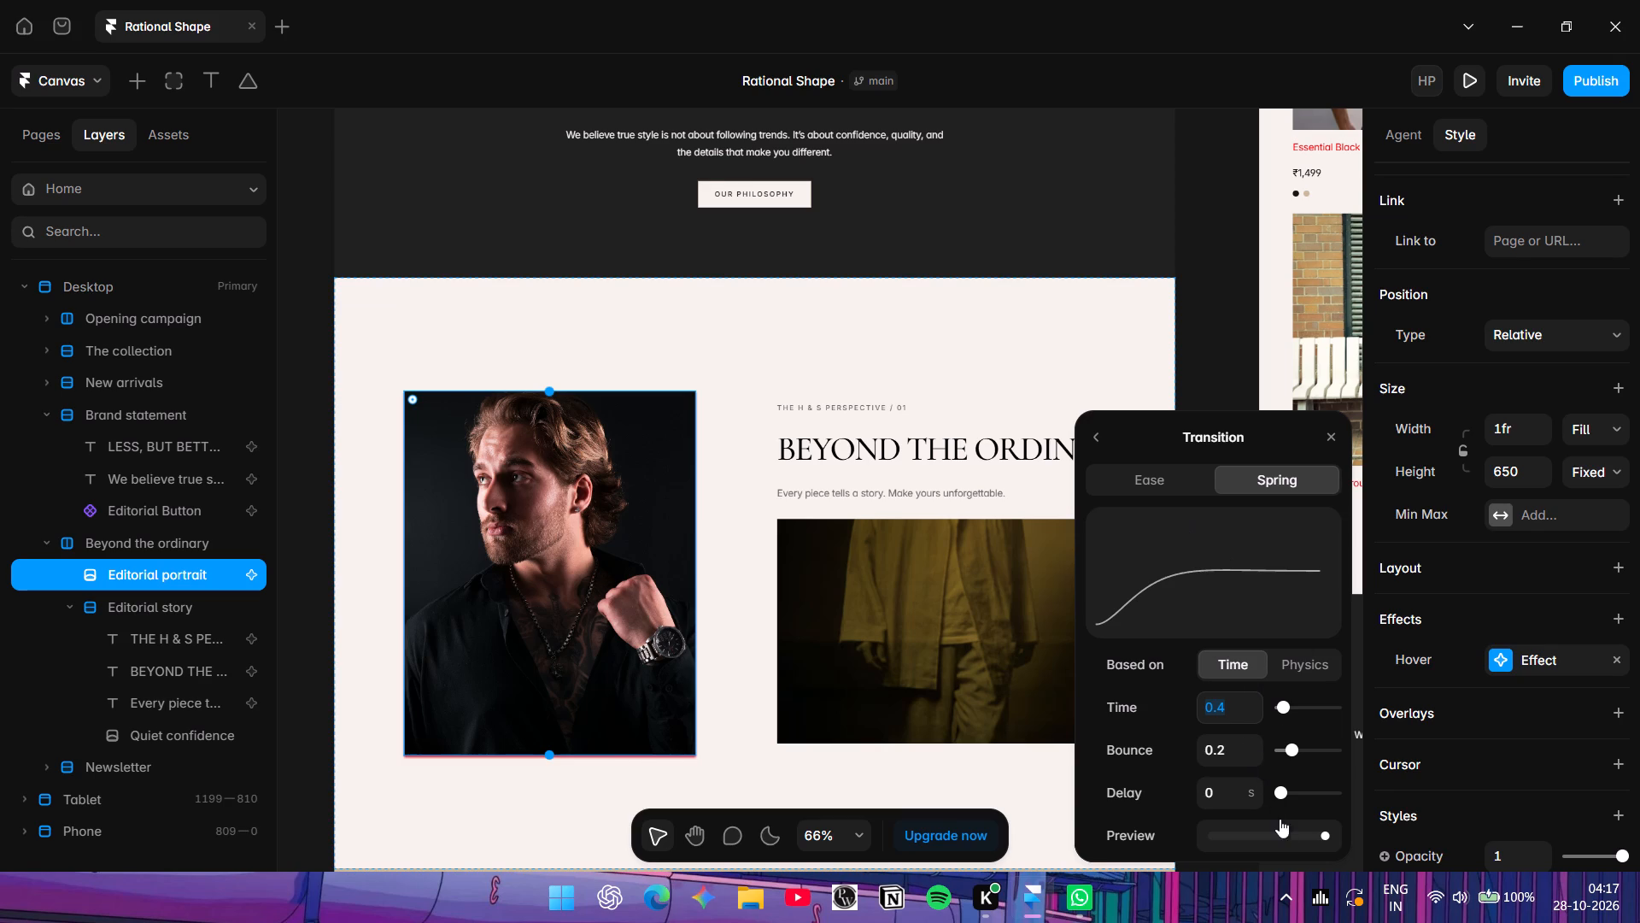
pyautogui.click(1150, 481)
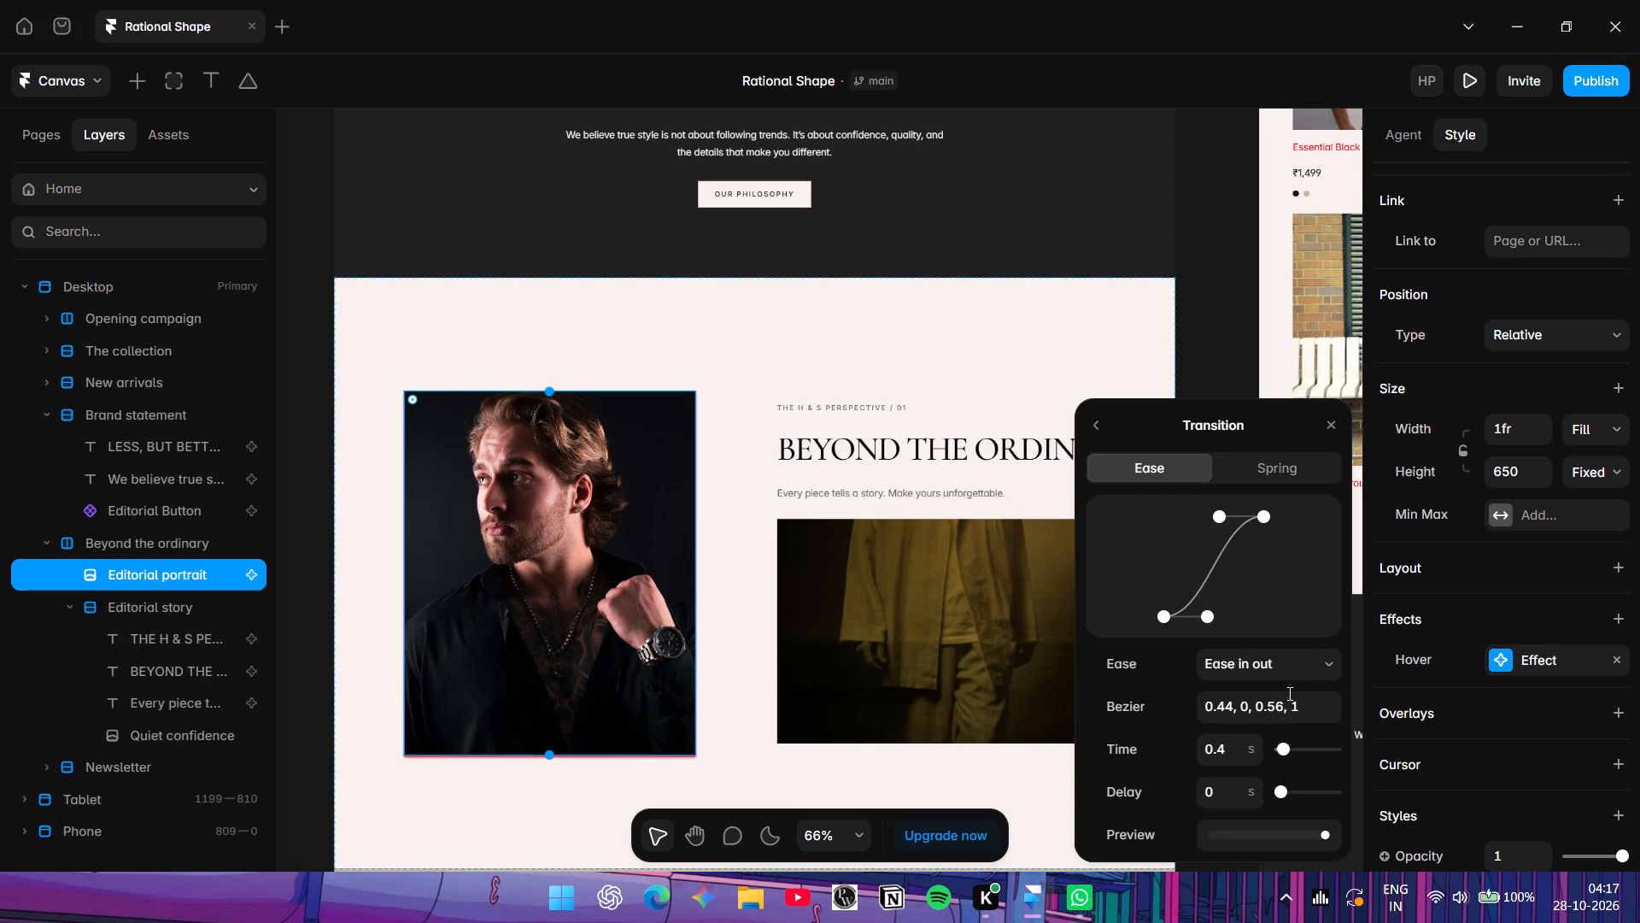
pyautogui.press('Return')
pyautogui.click(1324, 430)
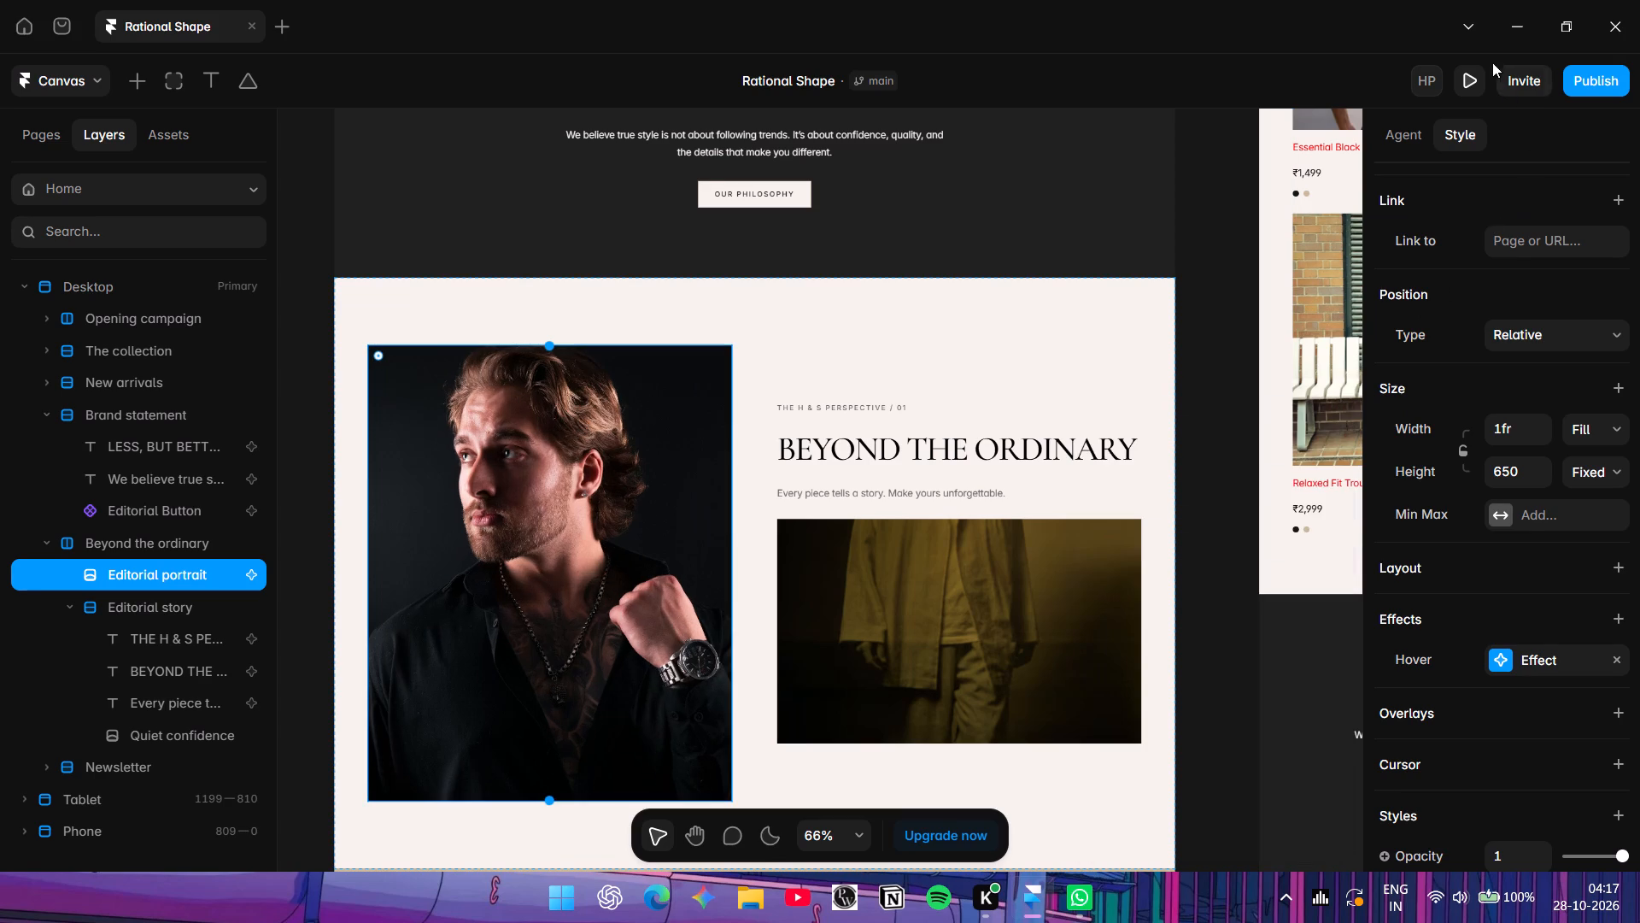
# Preview the desktop page, examine the portrait's hover behaviour in the Beyond the Ordinary section, and return to the canvas.
pyautogui.click(1462, 75)
pyautogui.scroll(-4, 743, 431)
pyautogui.scroll(-2, 664, 486)
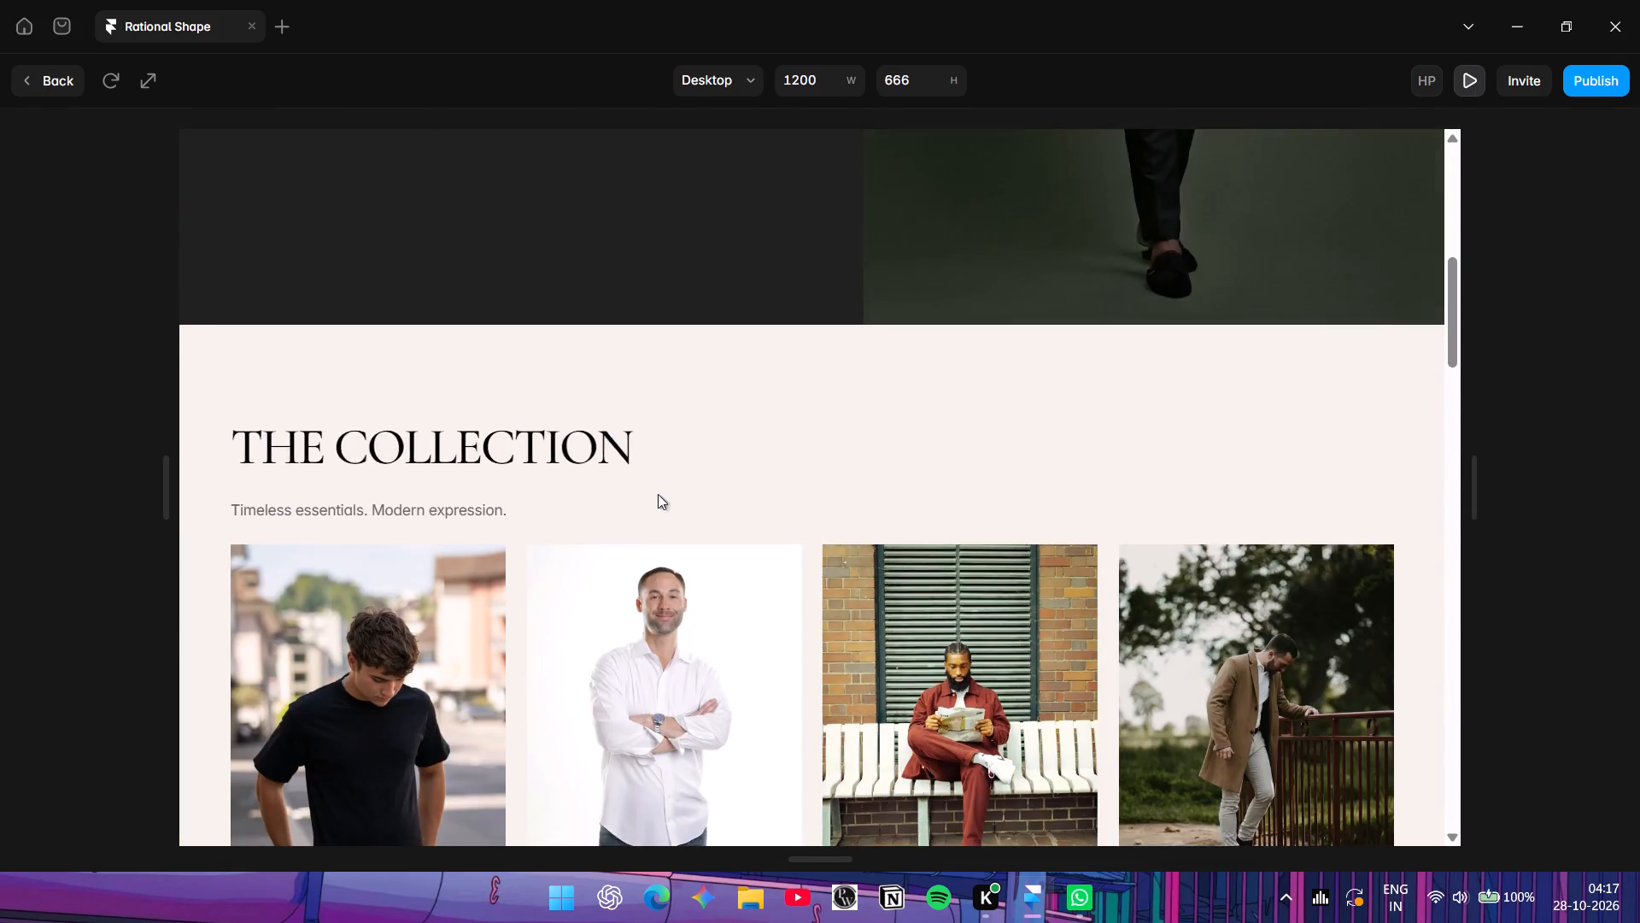
pyautogui.scroll(-9, 658, 494)
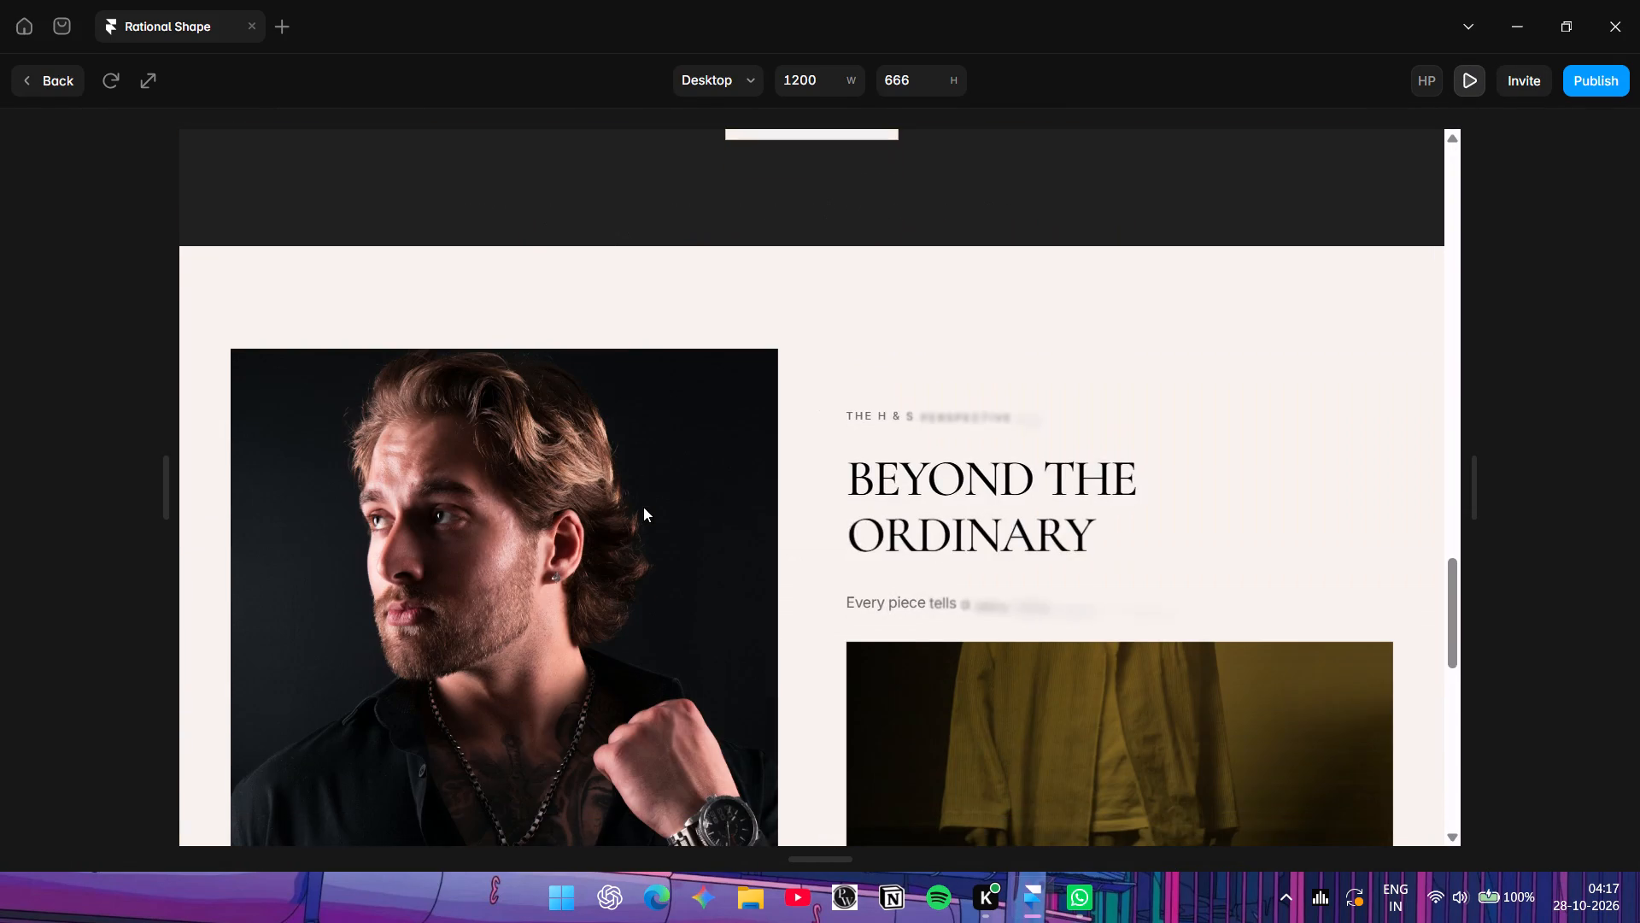
pyautogui.scroll(-3, 643, 507)
pyautogui.scroll(3, 808, 447)
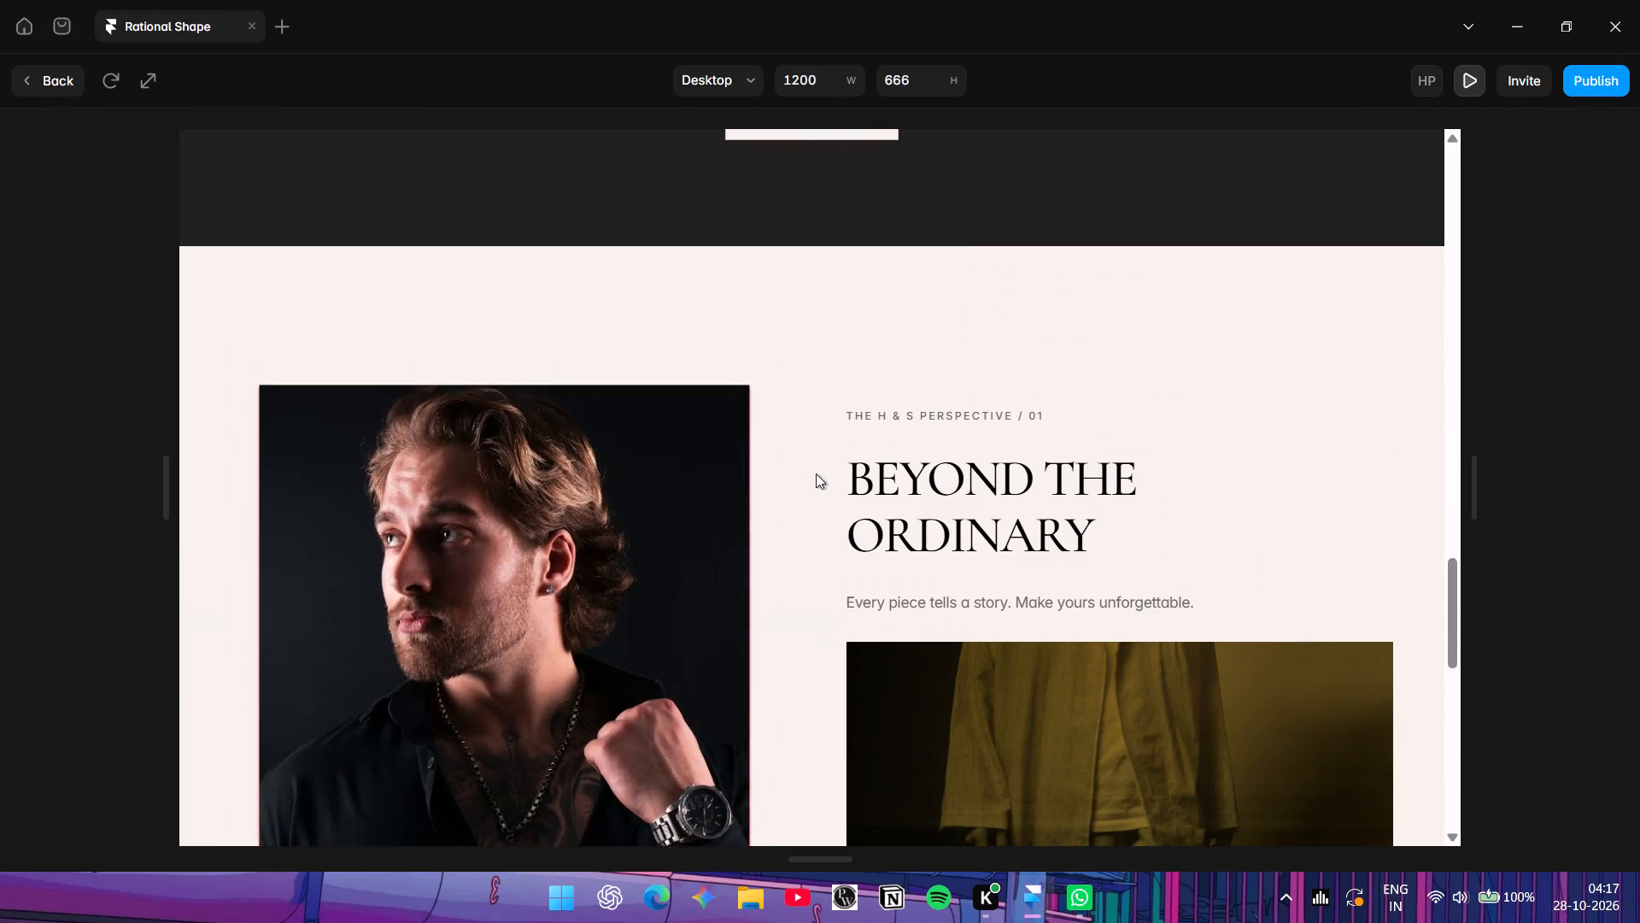
pyautogui.scroll(-2, 539, 527)
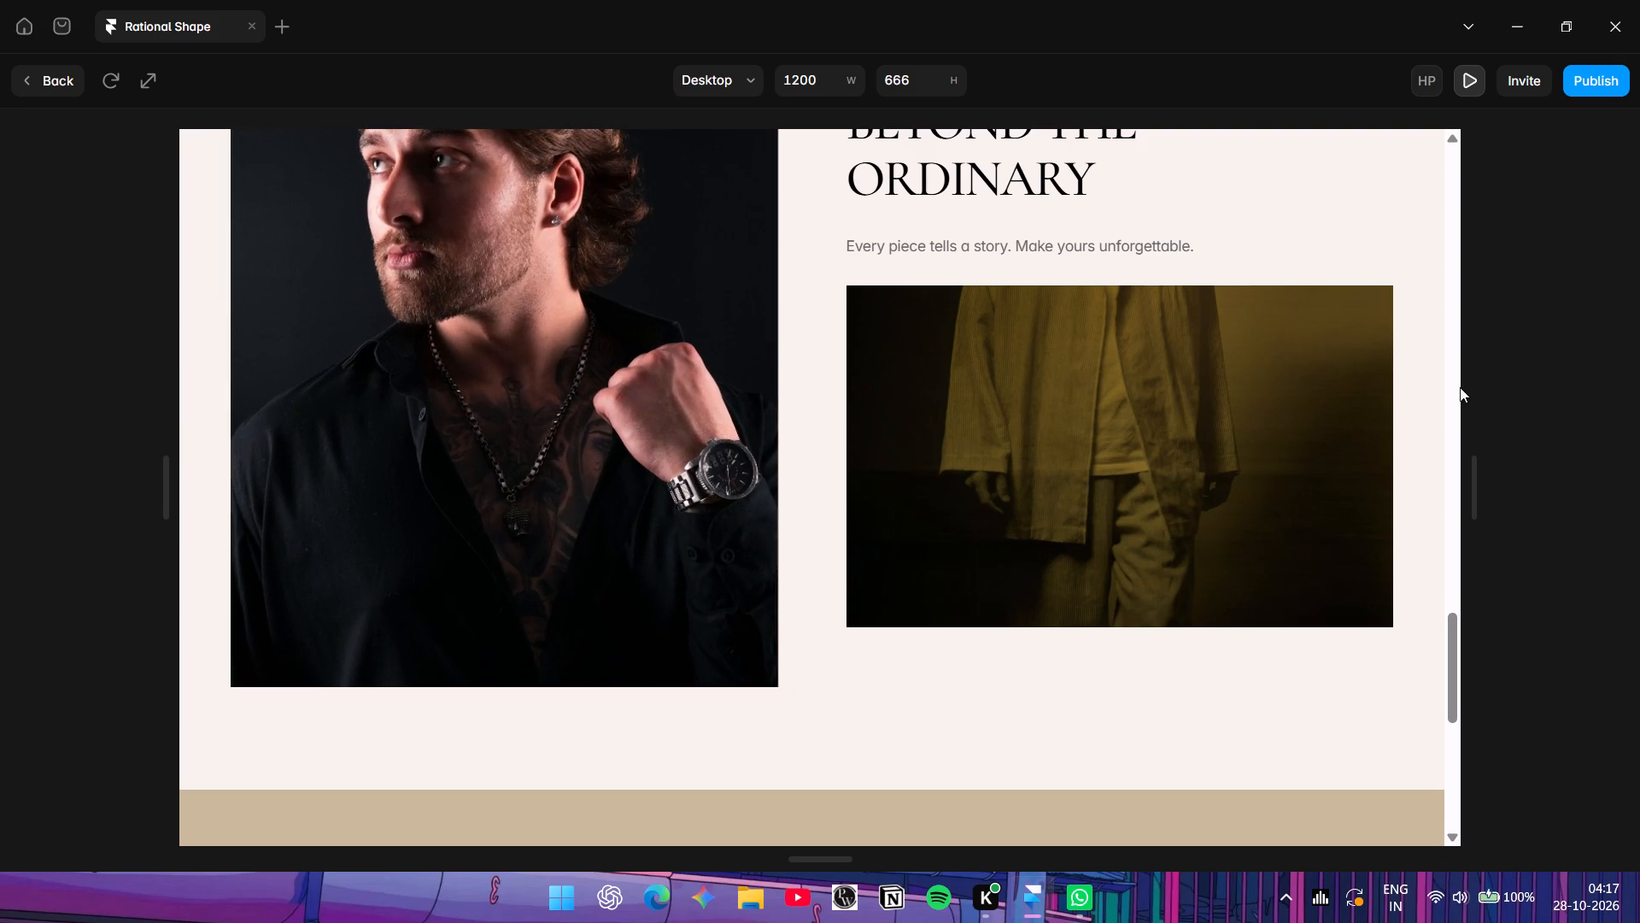
pyautogui.click(50, 86)
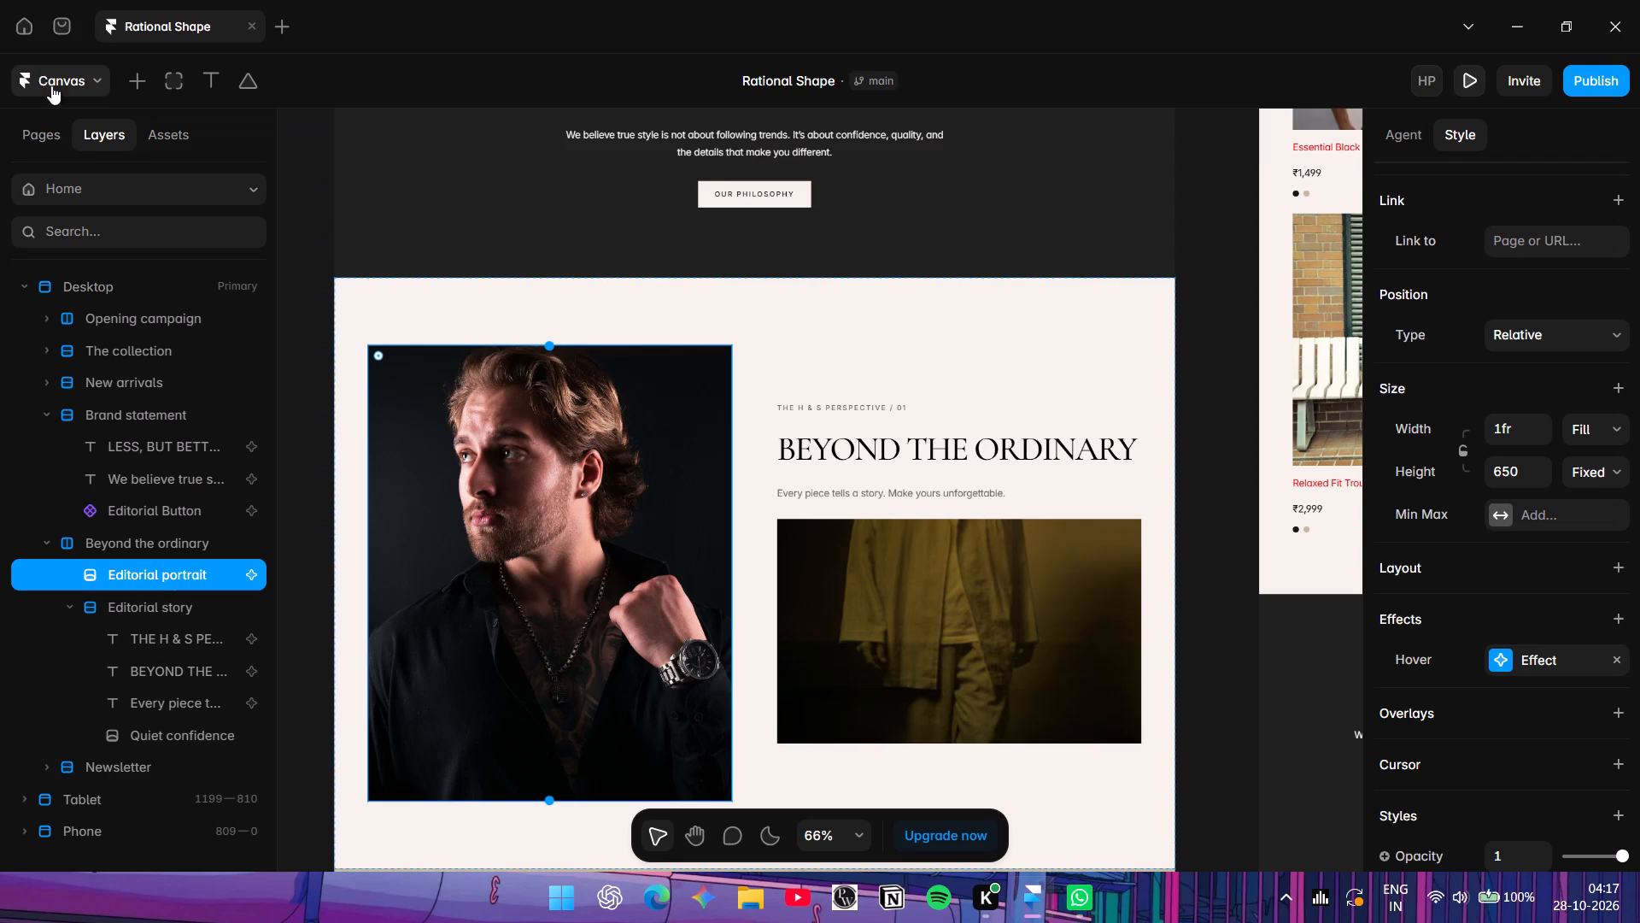
# Add a hover effect to the Quiet confidence image in the editorial story and set its scale to 0.9.
pyautogui.scroll(-1, 560, 455)
pyautogui.click(927, 528)
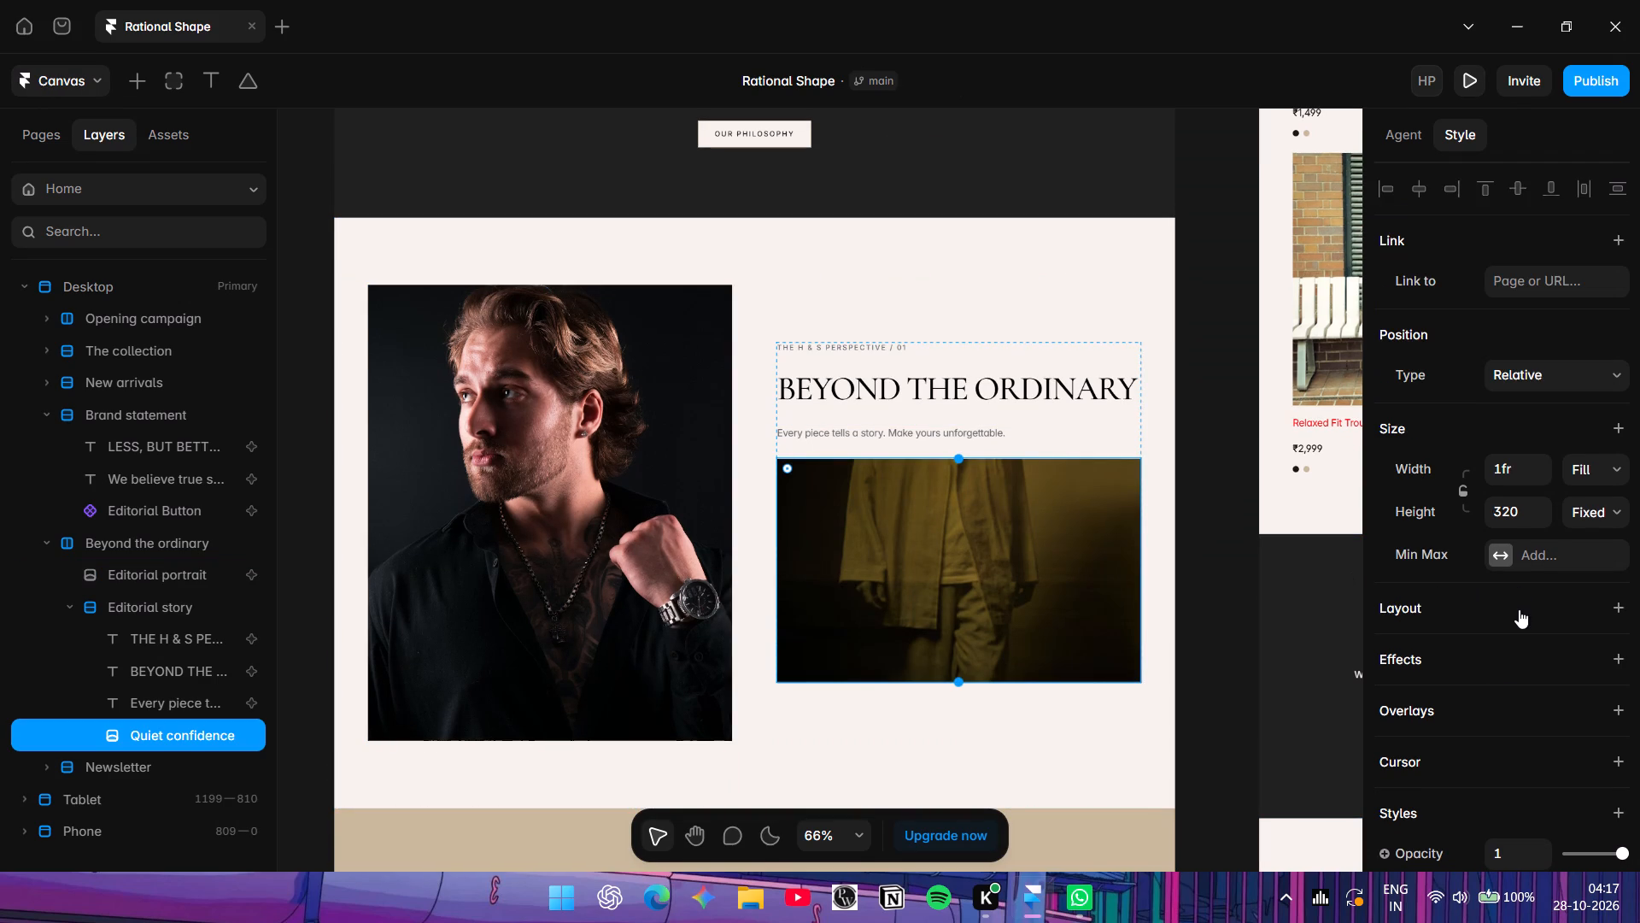
pyautogui.click(1523, 647)
pyautogui.click(1350, 391)
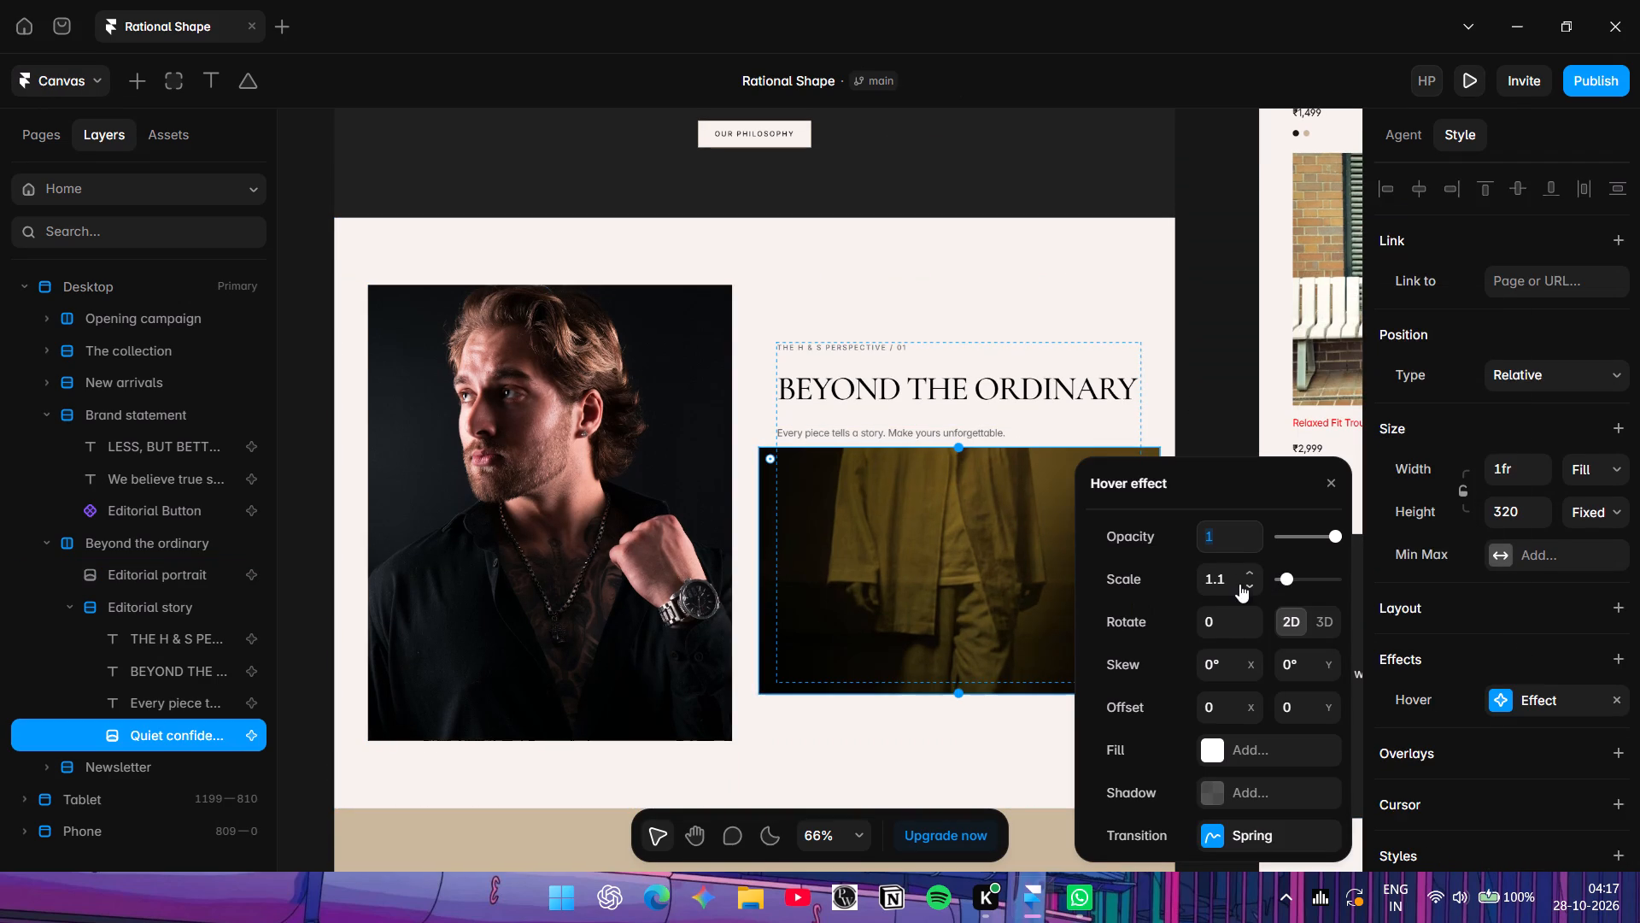
pyautogui.doubleClick(1242, 584)
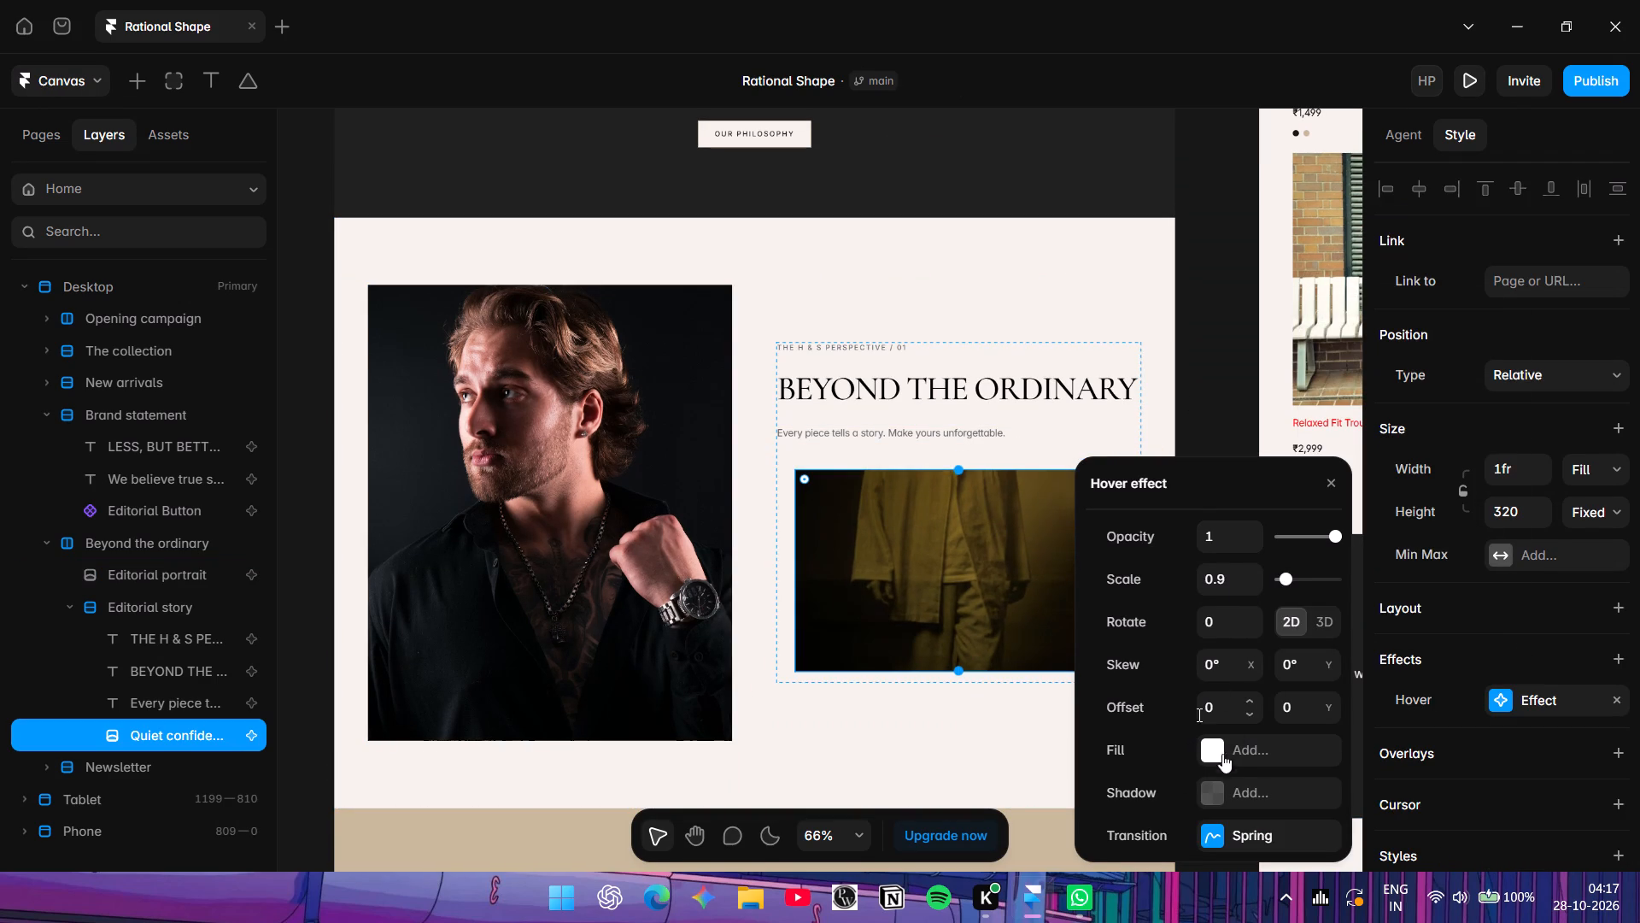
# Add a shadow to the Quiet confidence image's hover effect and set its colour to 0026FF.
pyautogui.click(1213, 783)
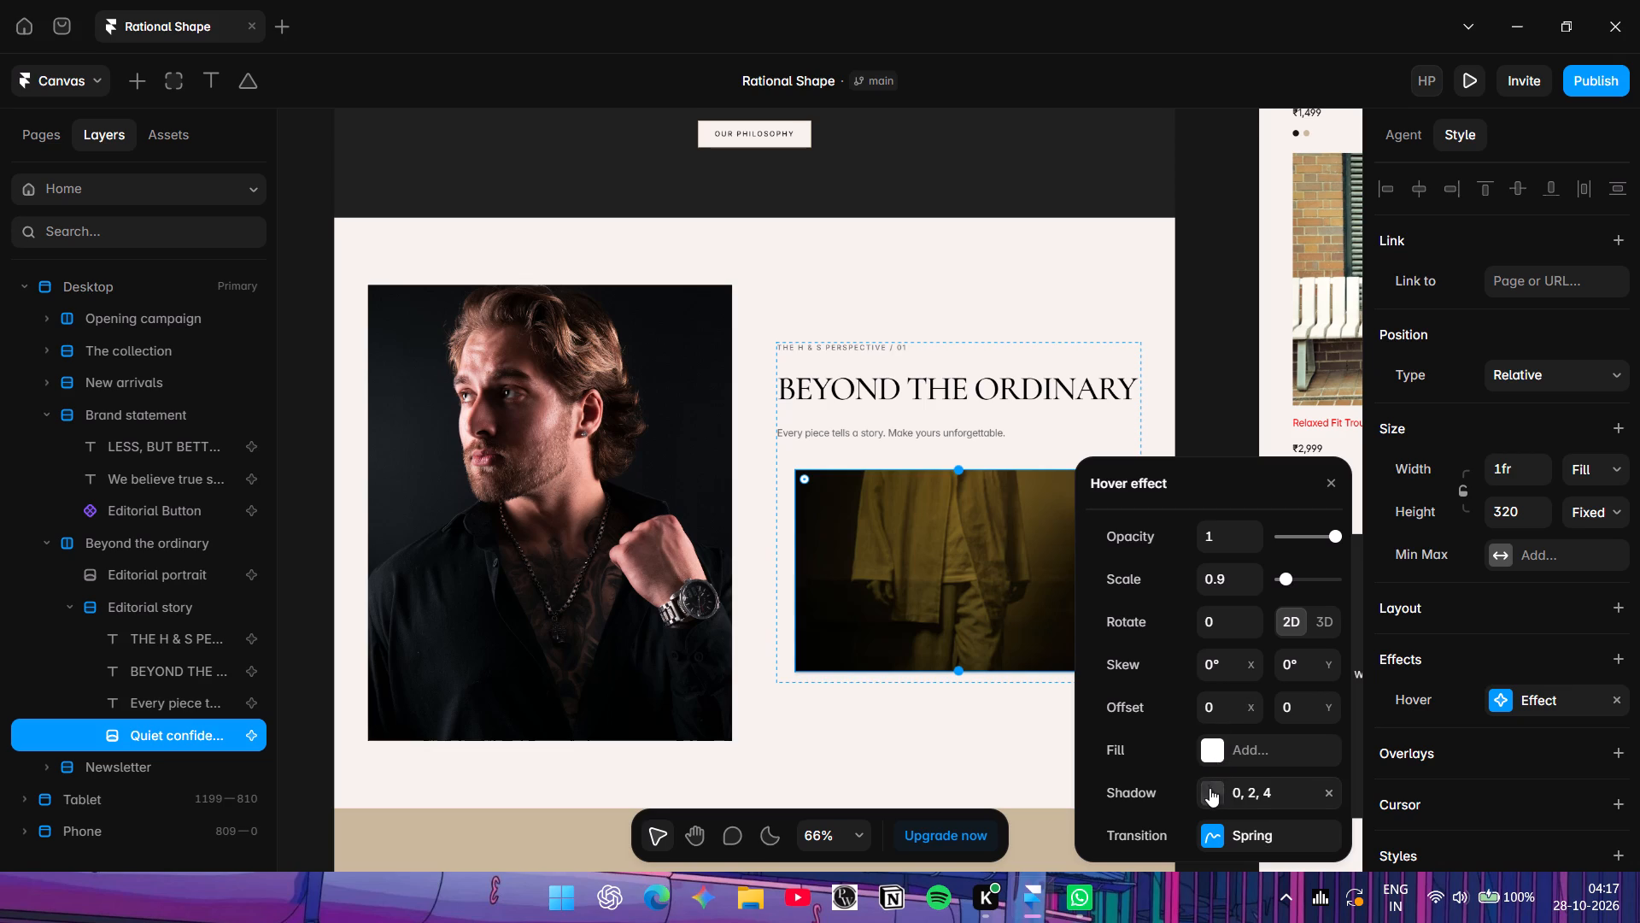
pyautogui.click(1209, 788)
pyautogui.click(1204, 630)
pyautogui.moveTo(1198, 400); pyautogui.dragTo(1230, 376)
pyautogui.moveTo(1211, 464); pyautogui.dragTo(1255, 467)
pyautogui.doubleClick(1239, 454)
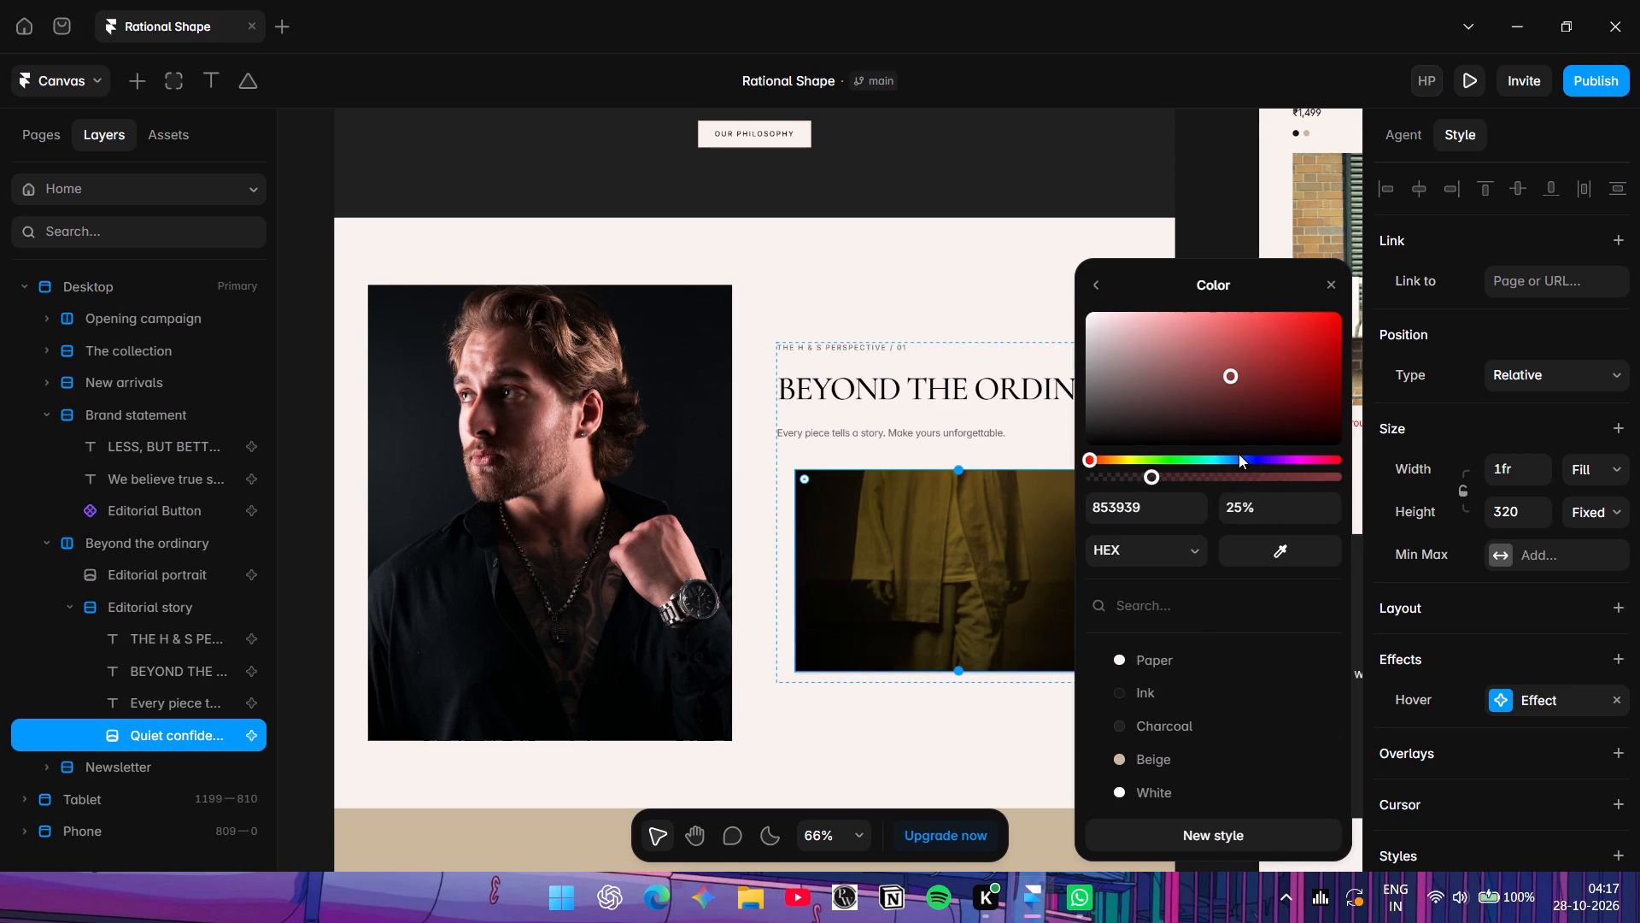
pyautogui.moveTo(1086, 456); pyautogui.dragTo(1250, 462)
pyautogui.moveTo(1258, 362); pyautogui.dragTo(1533, 274)
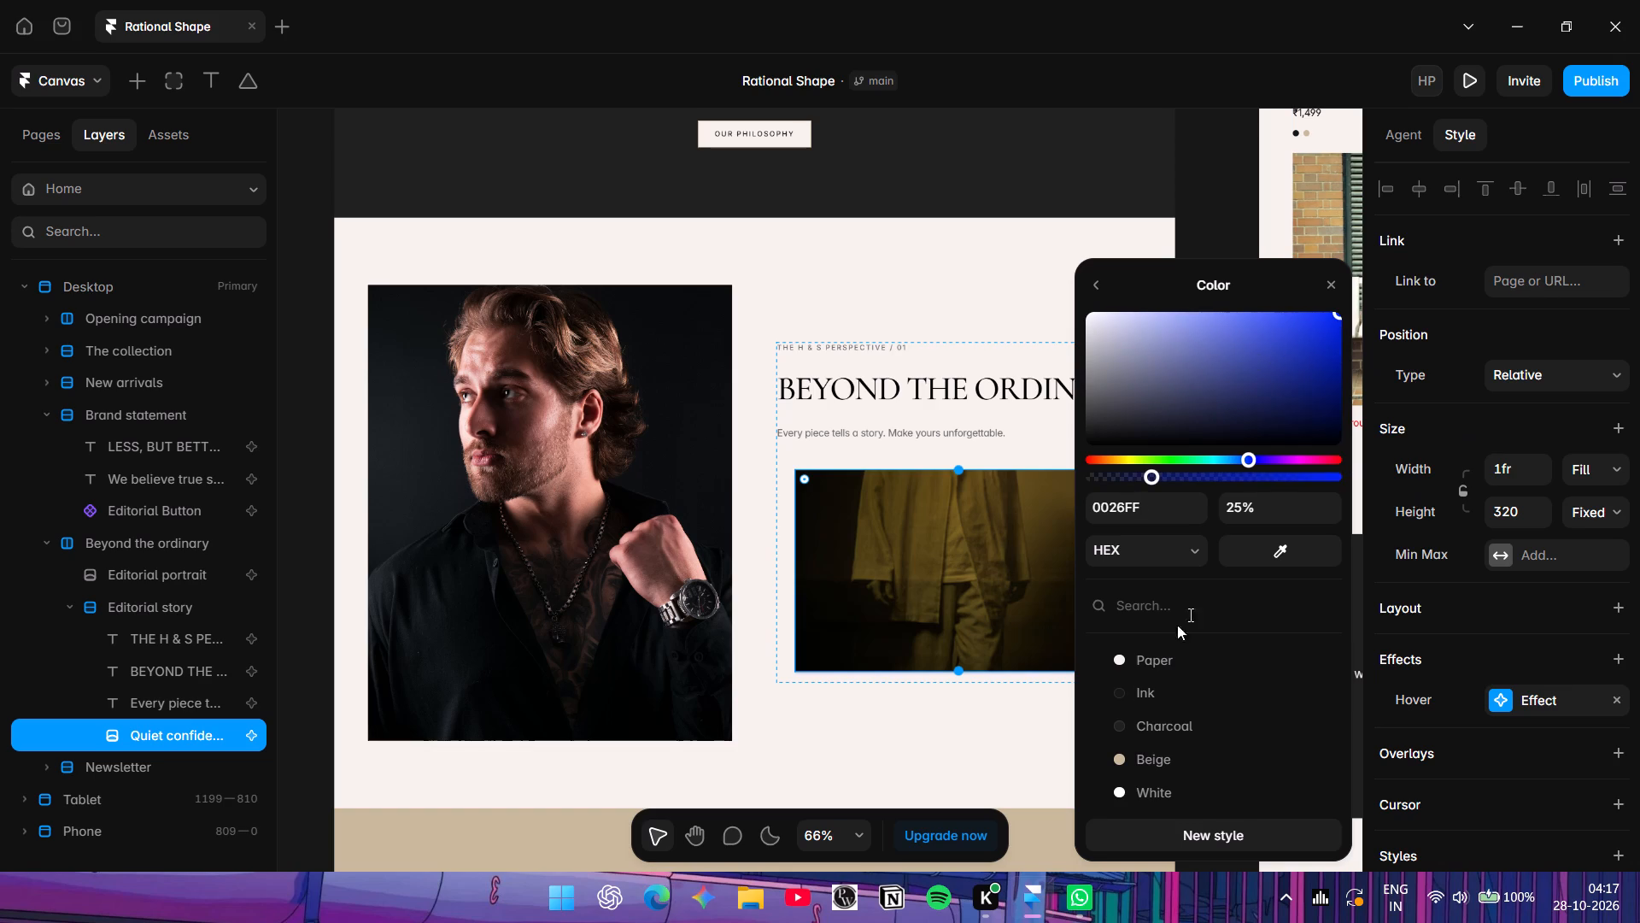
pyautogui.click(1107, 273)
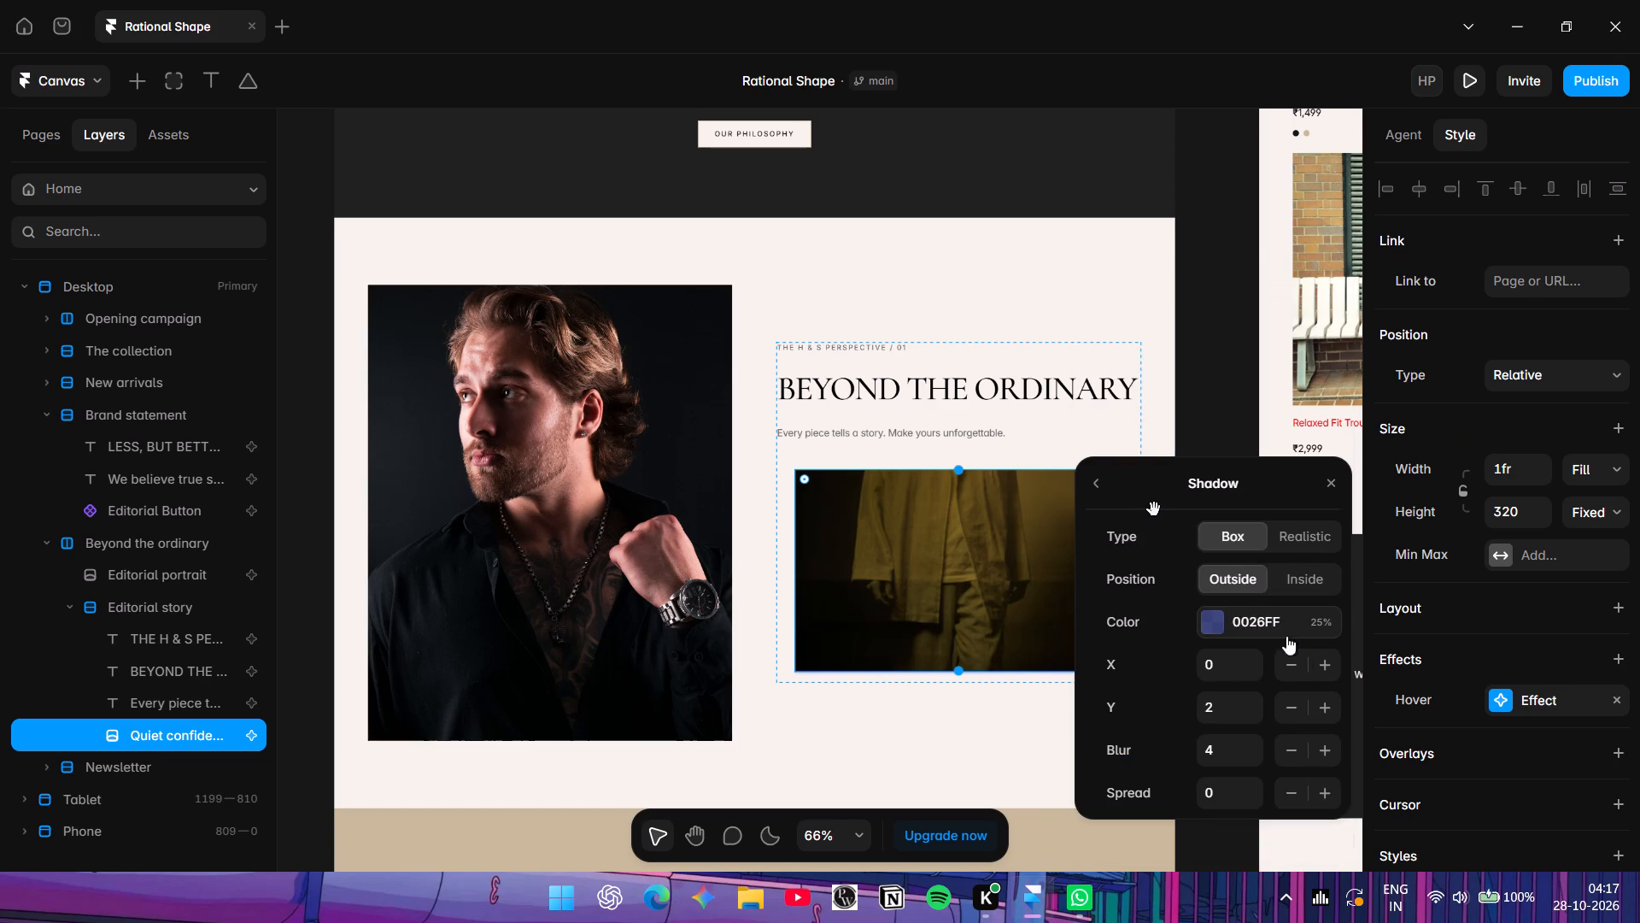
pyautogui.click(1085, 473)
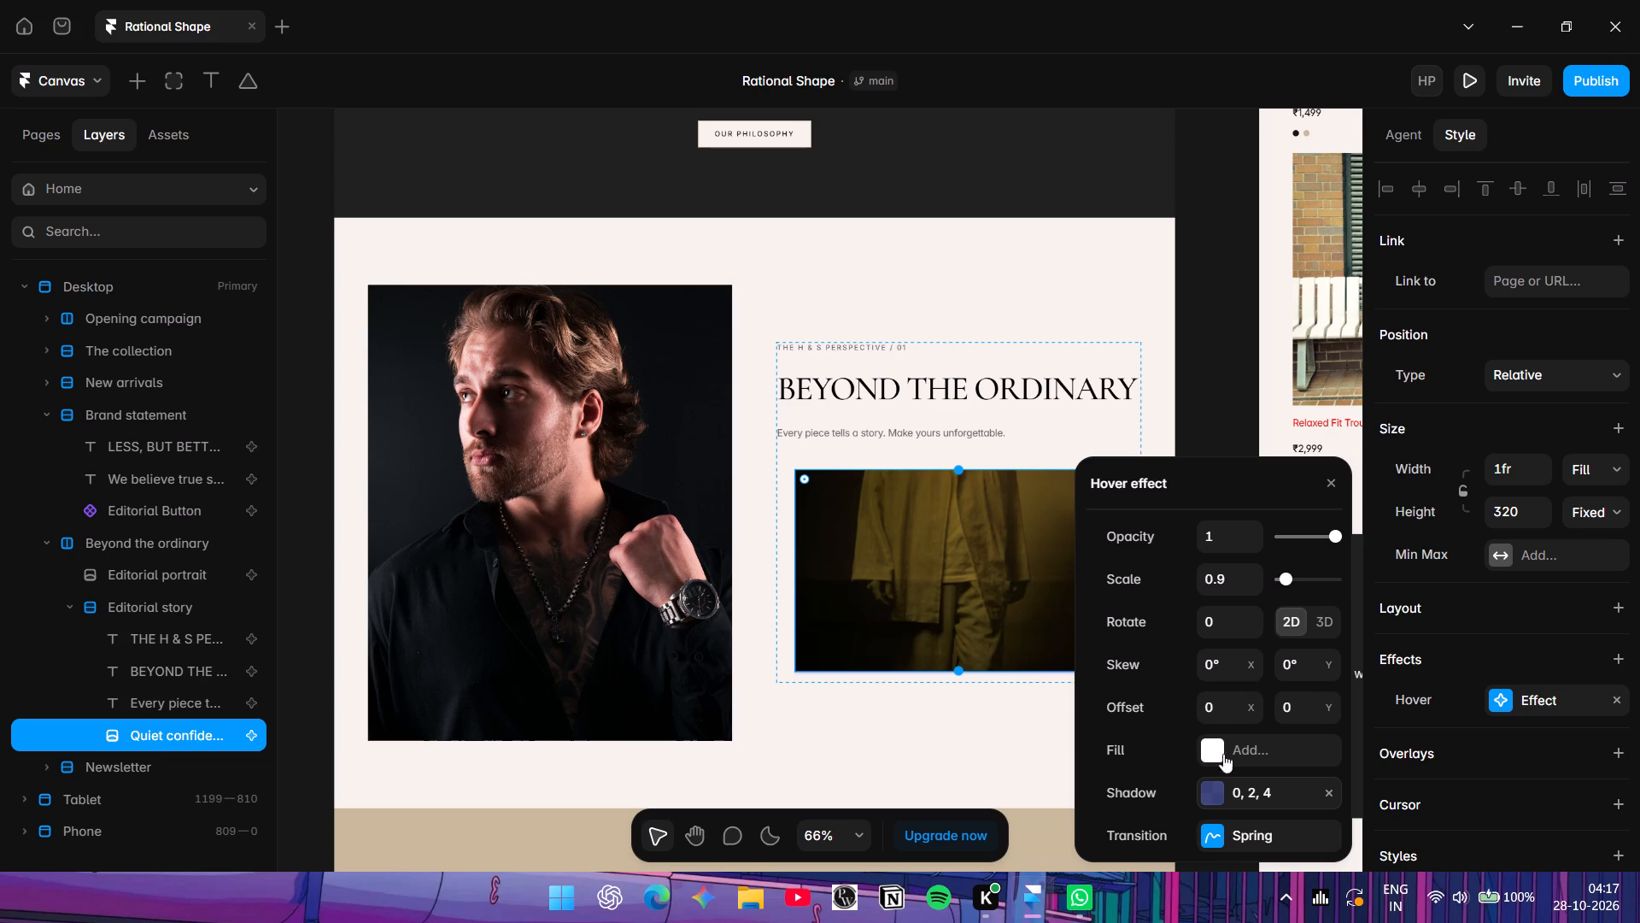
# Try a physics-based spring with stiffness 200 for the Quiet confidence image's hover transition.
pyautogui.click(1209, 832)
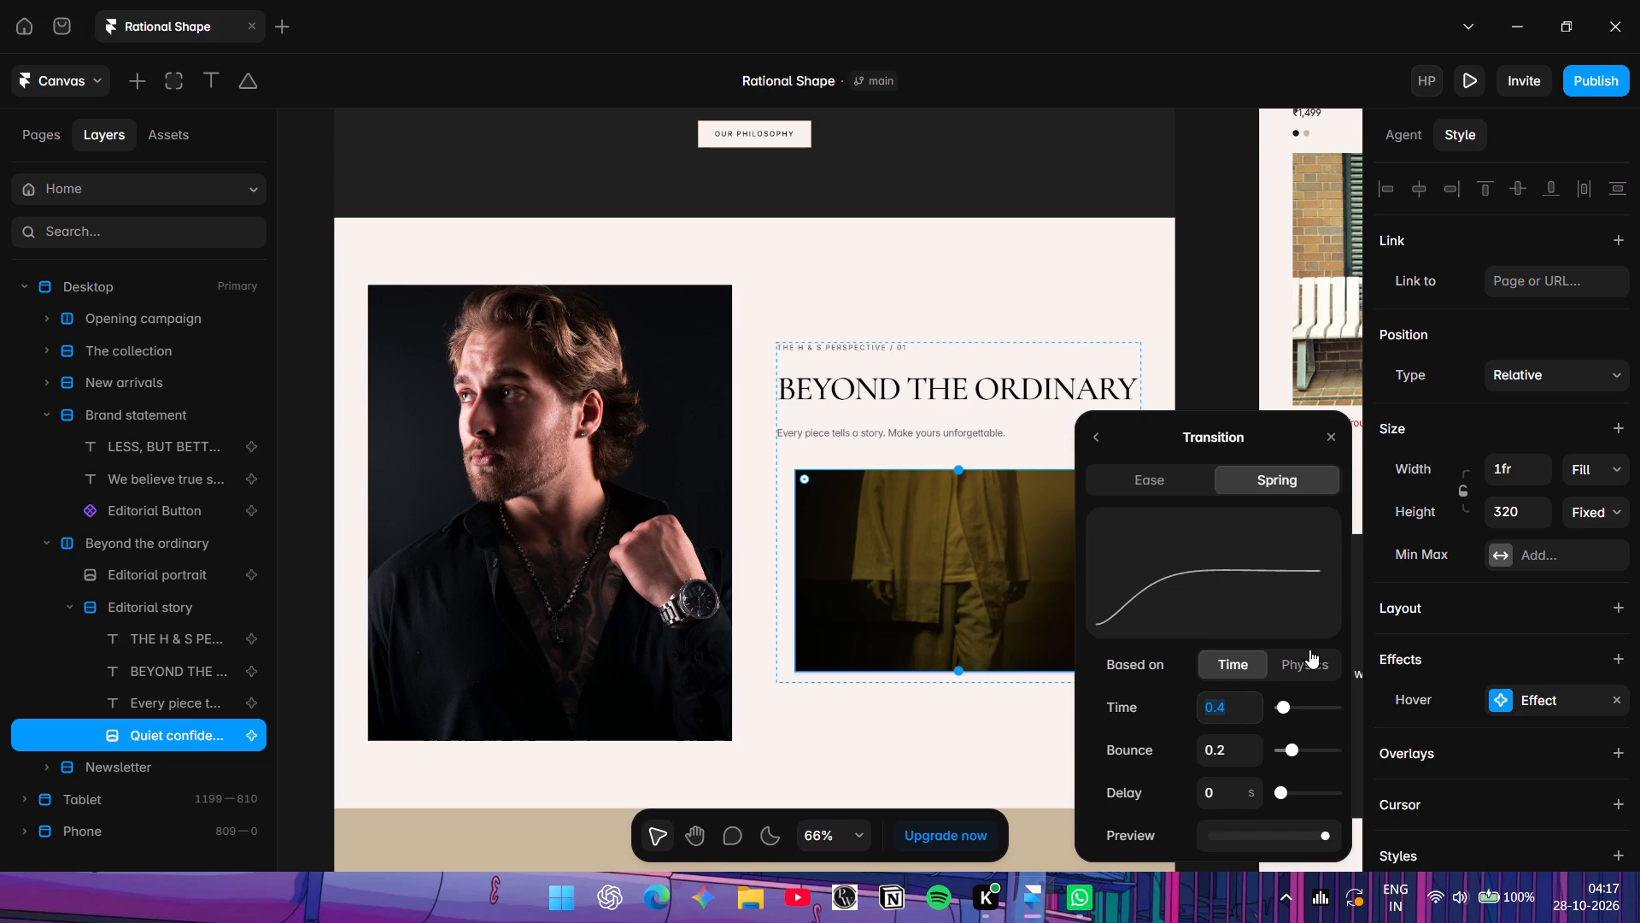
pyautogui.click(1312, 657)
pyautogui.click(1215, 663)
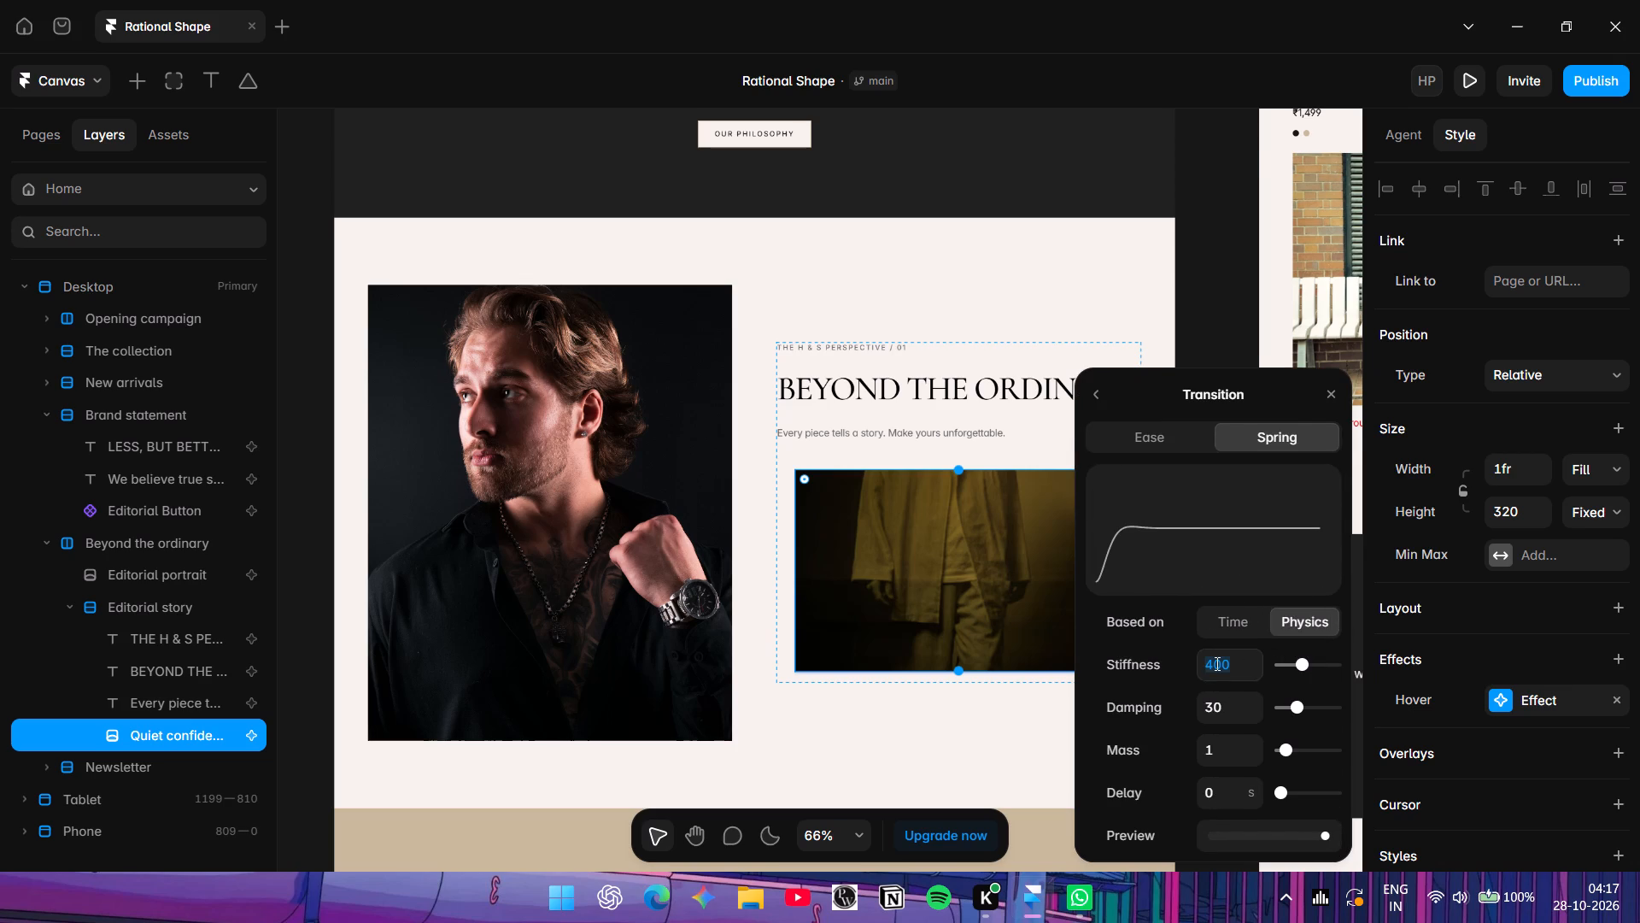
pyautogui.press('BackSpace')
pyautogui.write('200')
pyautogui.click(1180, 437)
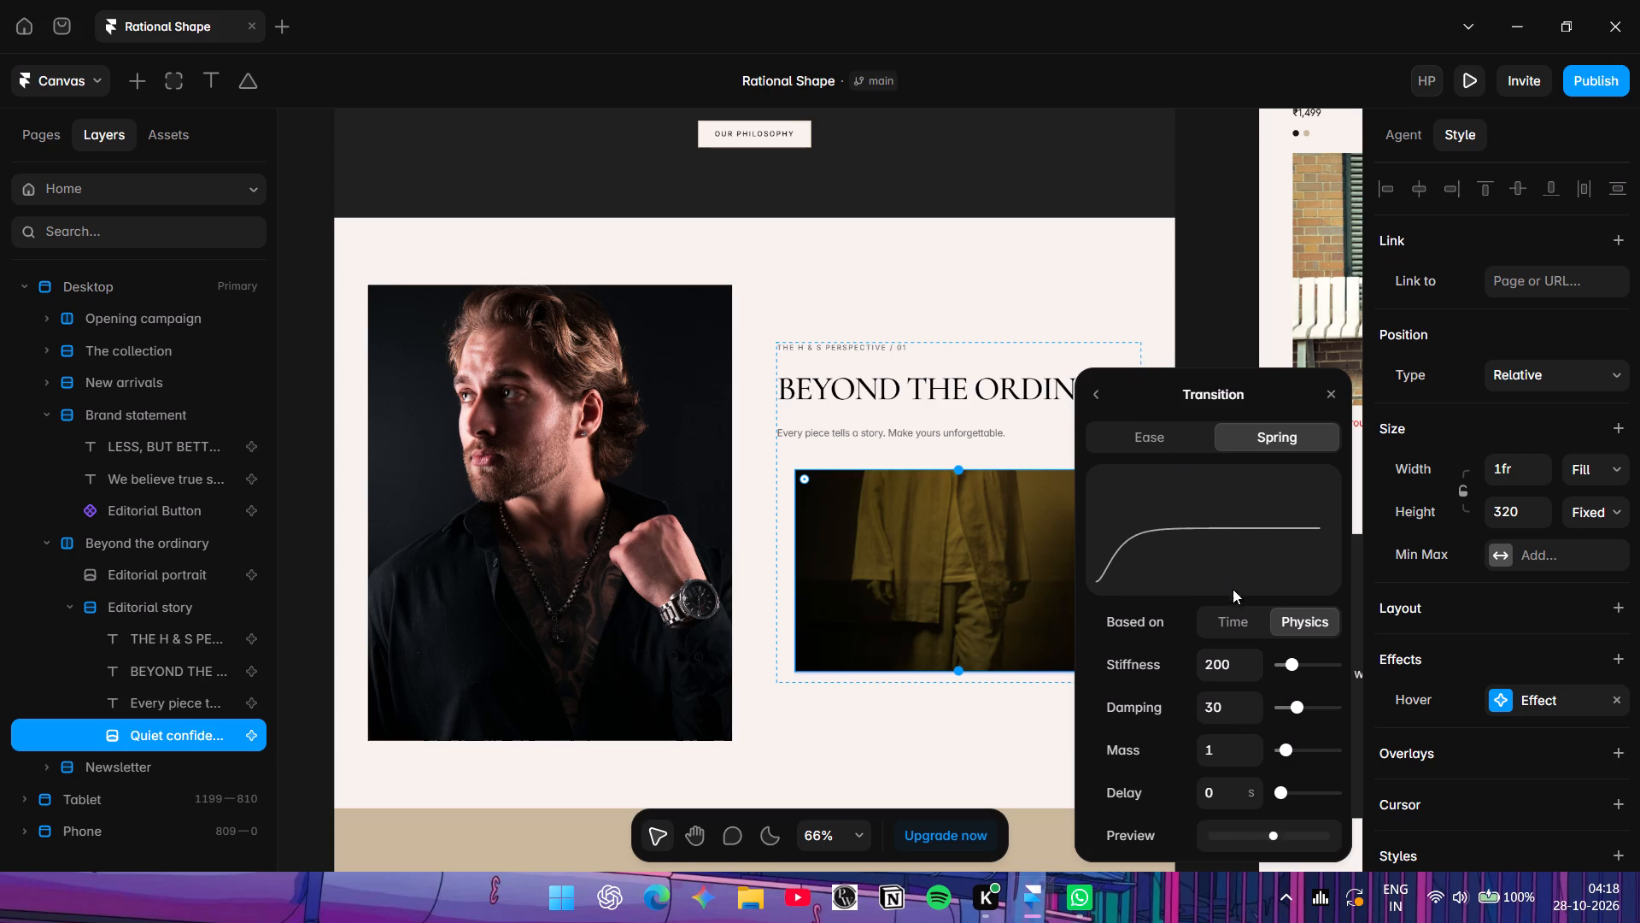
# Base the image's hover spring on time, set its bounce to 0.3, and close the effect settings.
pyautogui.click(1244, 632)
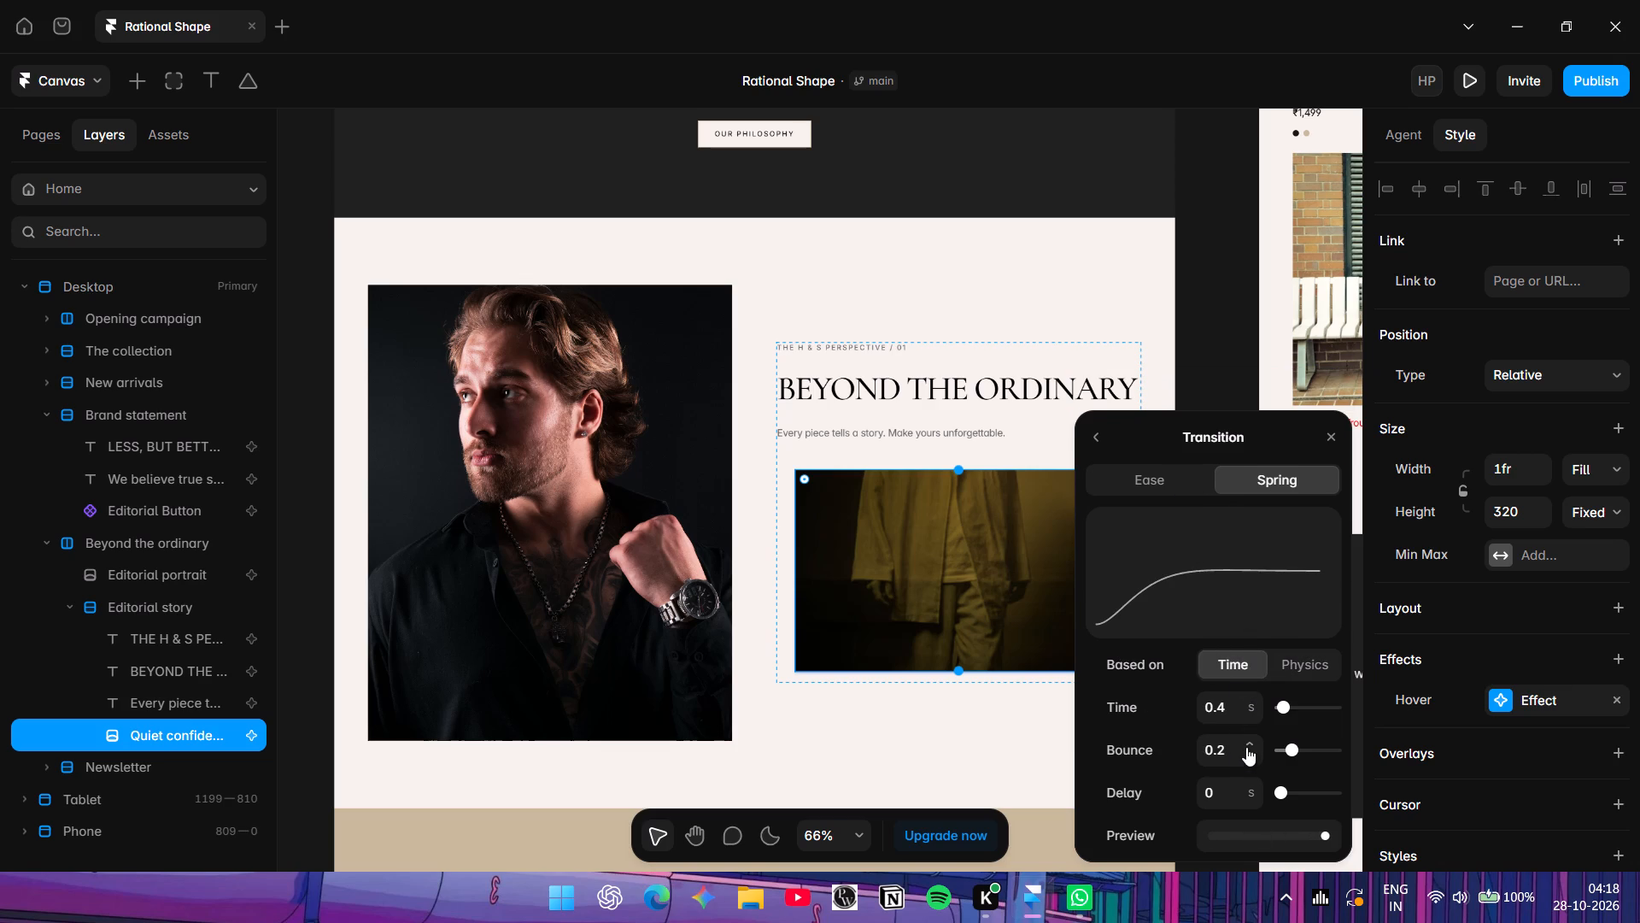
pyautogui.click(1247, 746)
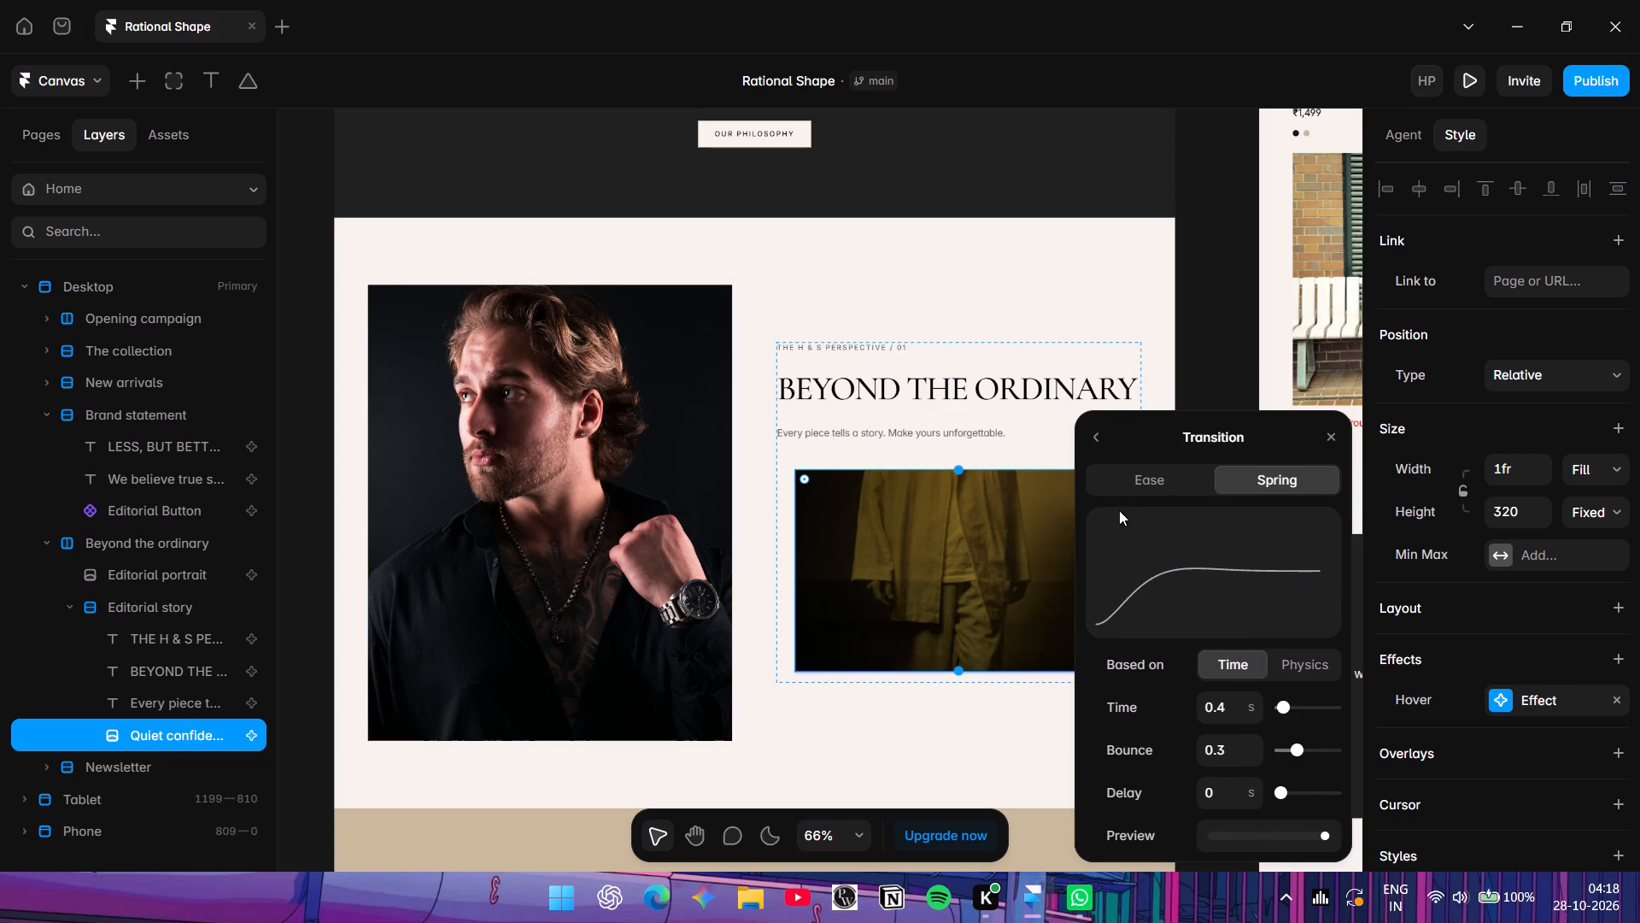
pyautogui.press('Return')
pyautogui.click(1331, 443)
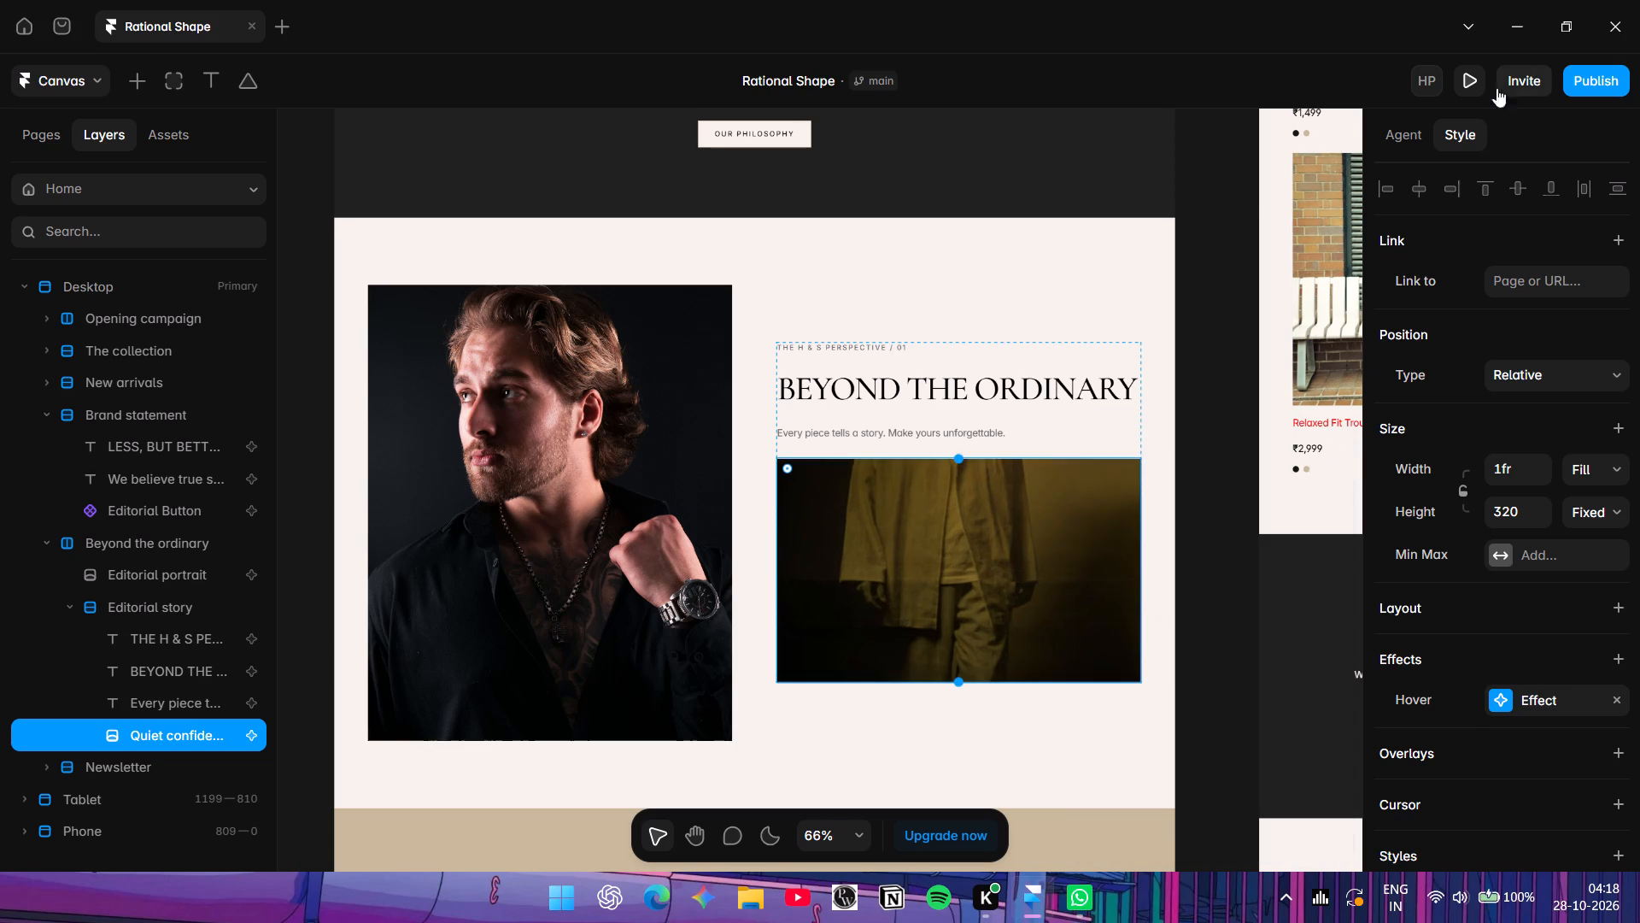
# Preview the desktop page, examine the hover effects in the Beyond the Ordinary section, and return to the canvas.
pyautogui.click(1469, 73)
pyautogui.scroll(-11, 1170, 335)
pyautogui.scroll(-3, 1049, 395)
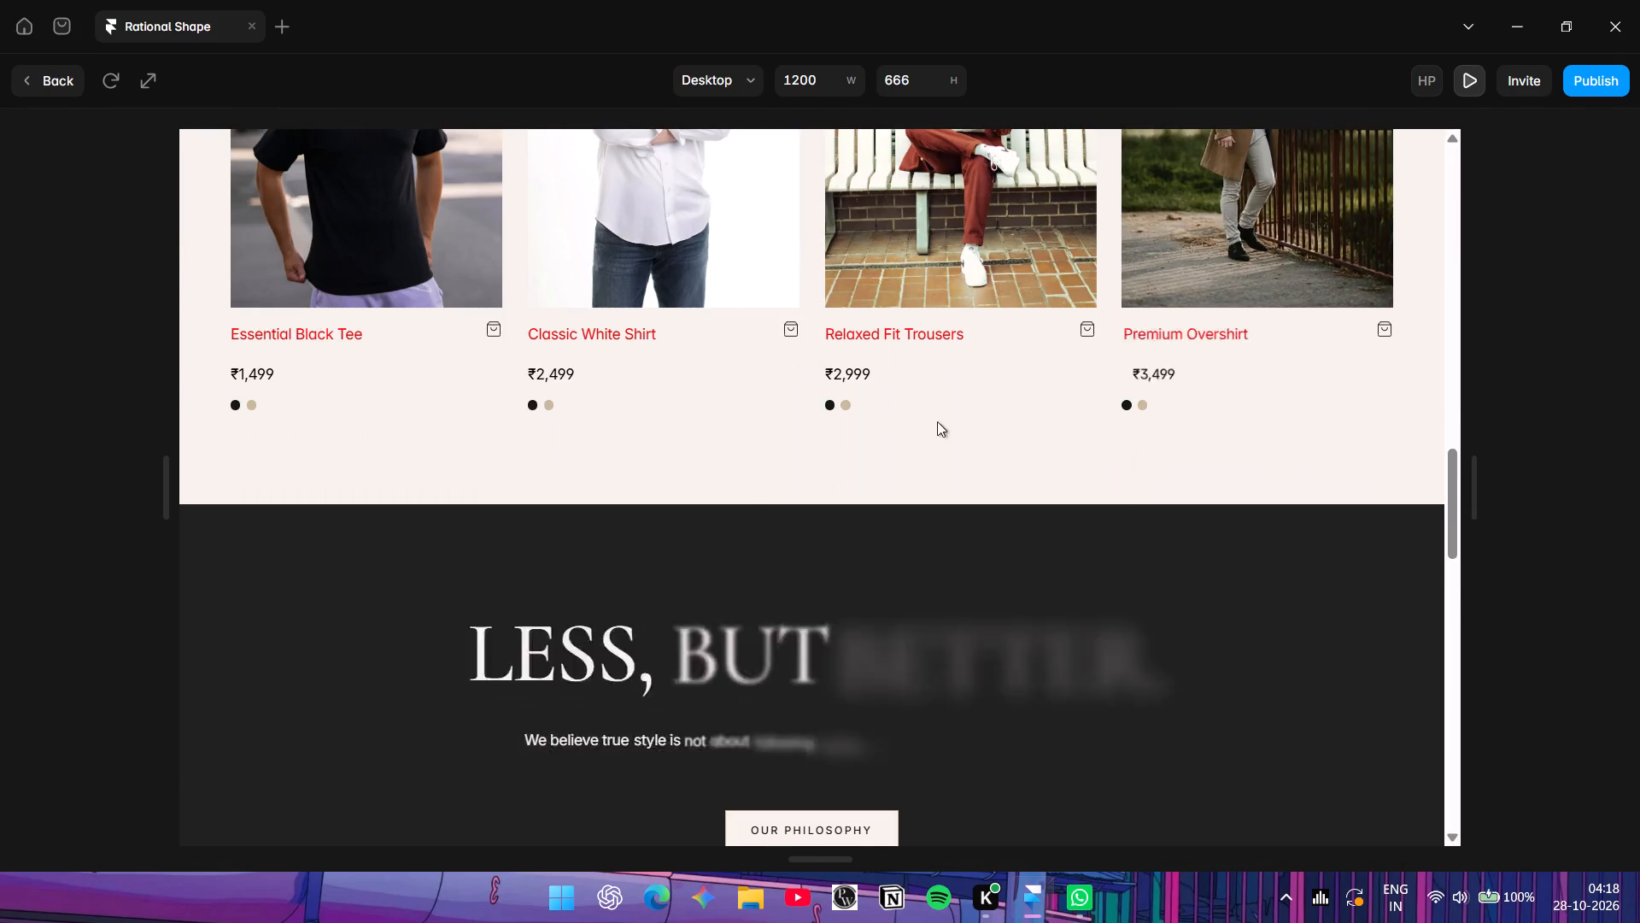
pyautogui.scroll(-3, 937, 421)
pyautogui.scroll(3, 1044, 261)
pyautogui.scroll(-4, 1042, 256)
pyautogui.scroll(3, 1040, 256)
pyautogui.scroll(-5, 968, 281)
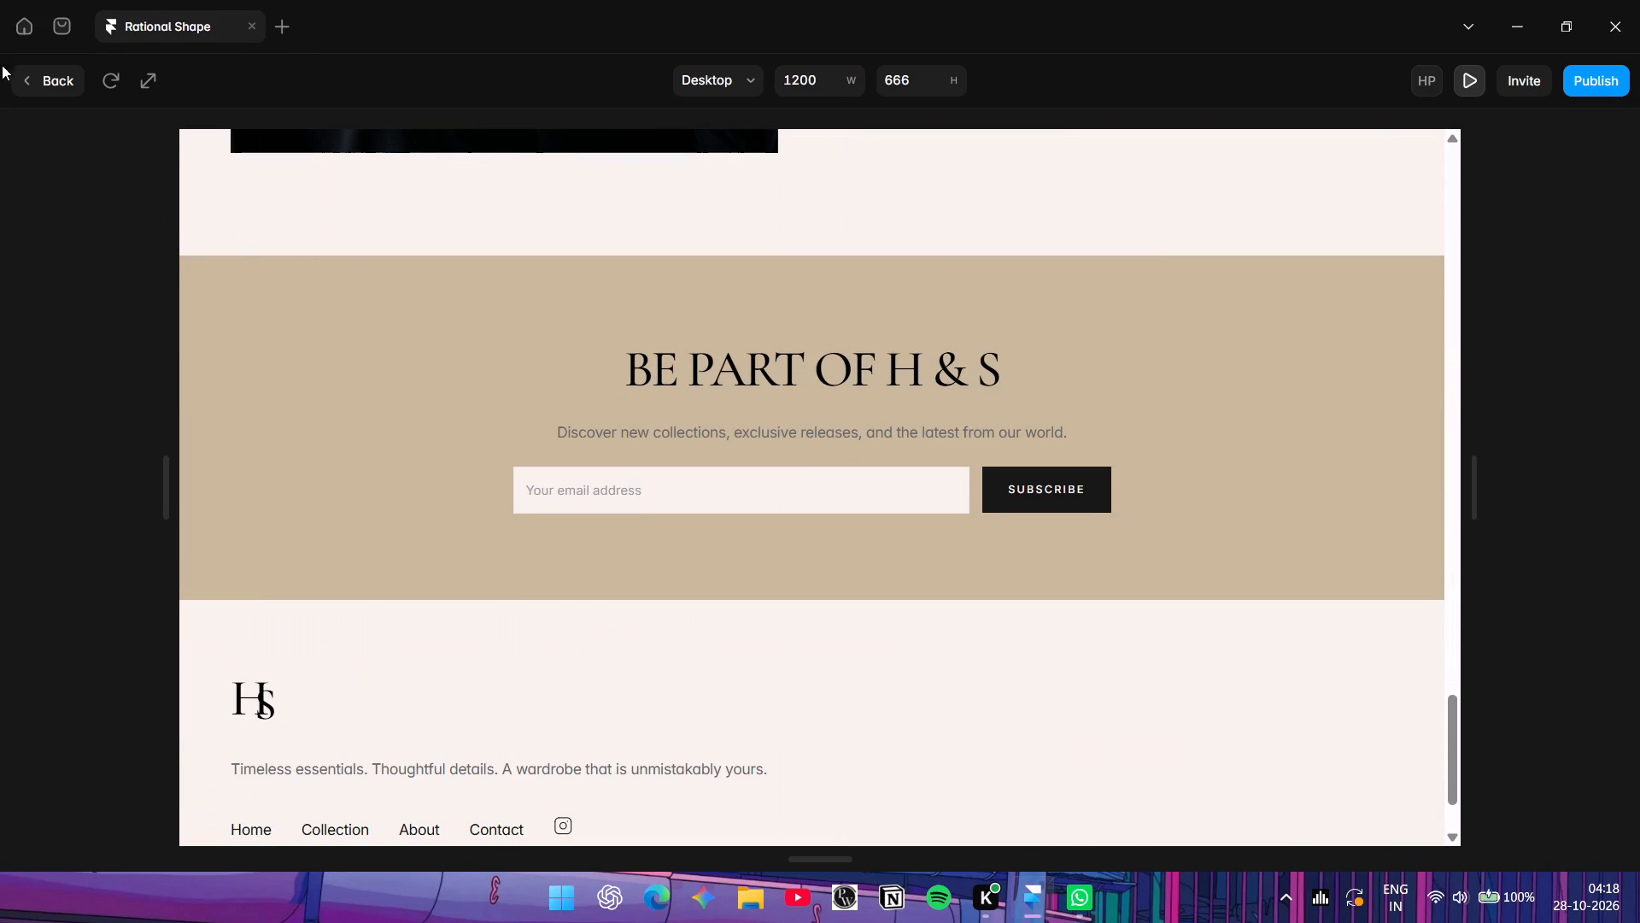
pyautogui.click(52, 75)
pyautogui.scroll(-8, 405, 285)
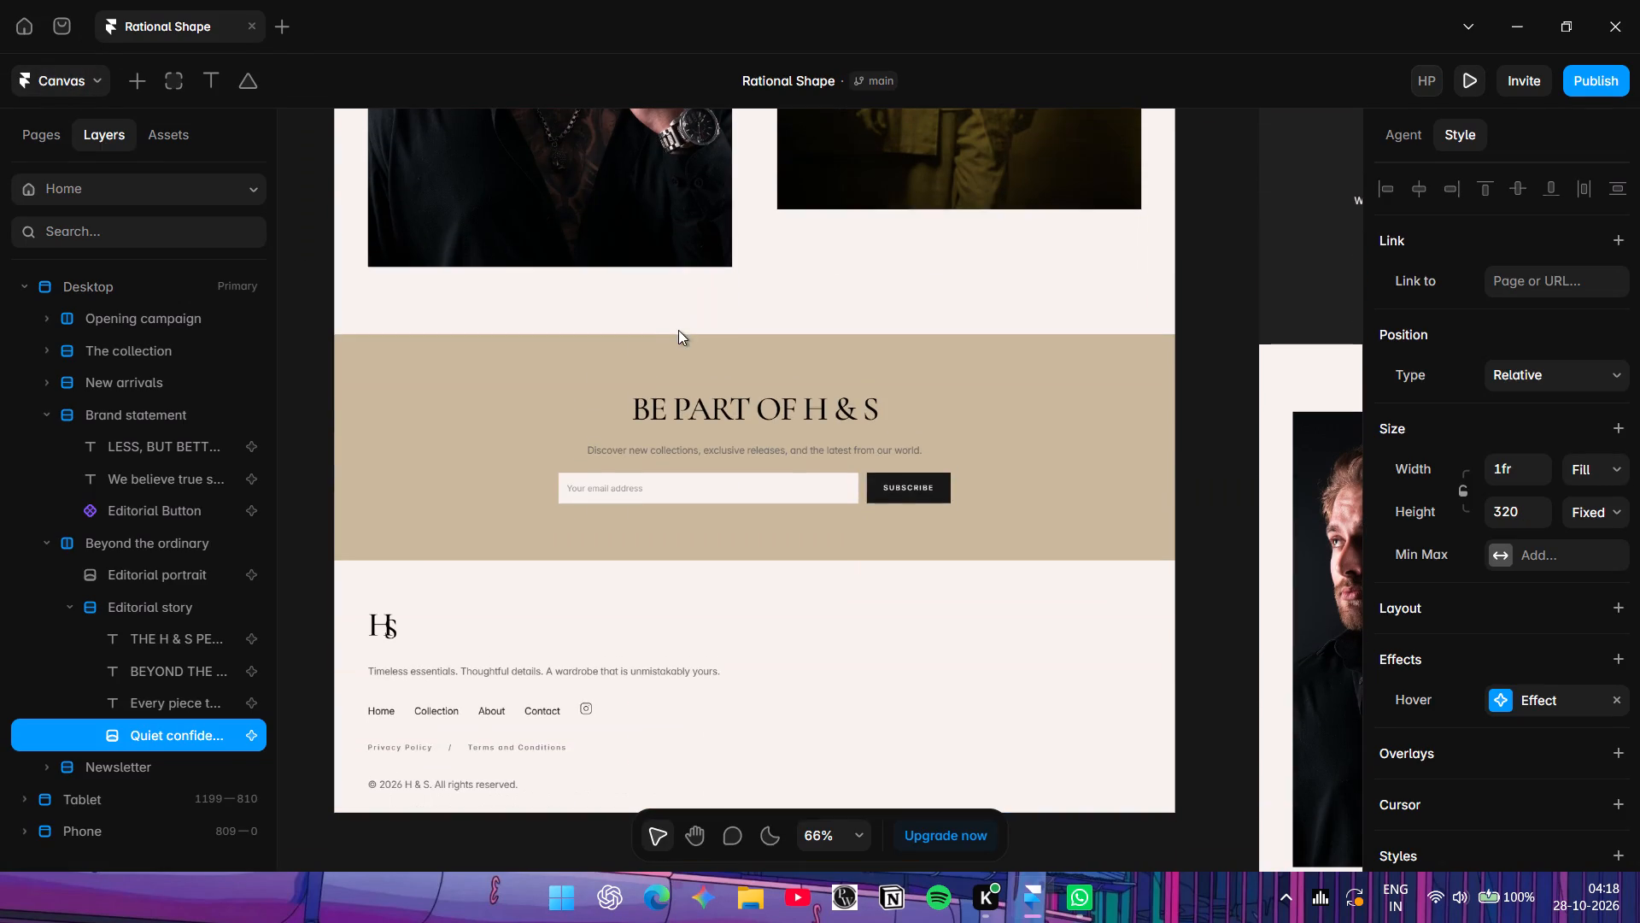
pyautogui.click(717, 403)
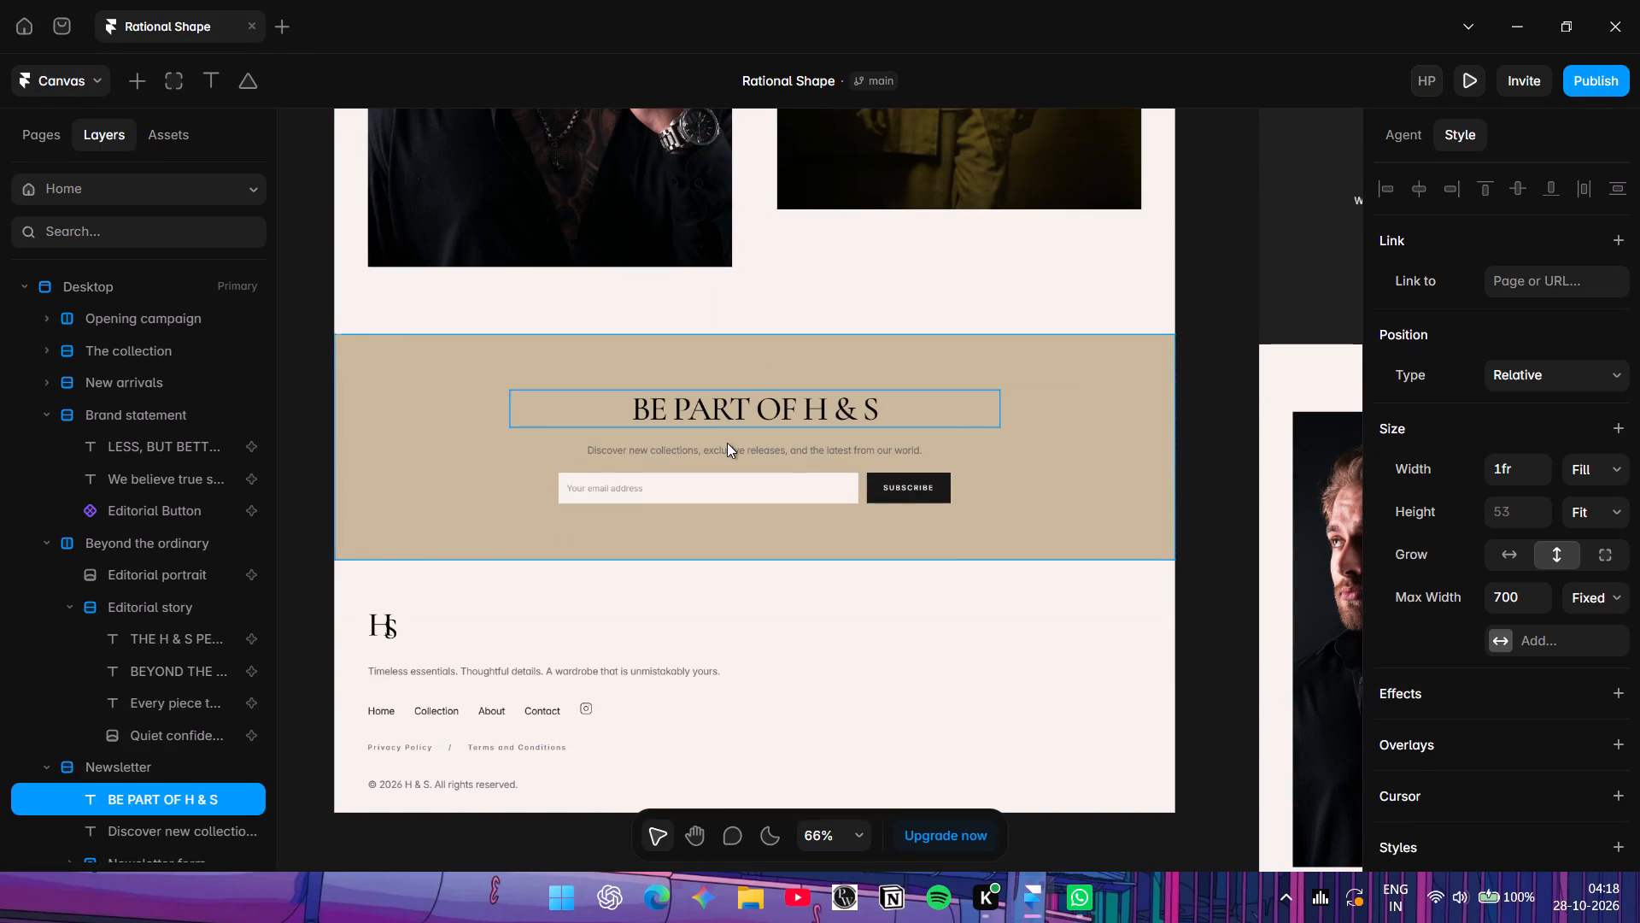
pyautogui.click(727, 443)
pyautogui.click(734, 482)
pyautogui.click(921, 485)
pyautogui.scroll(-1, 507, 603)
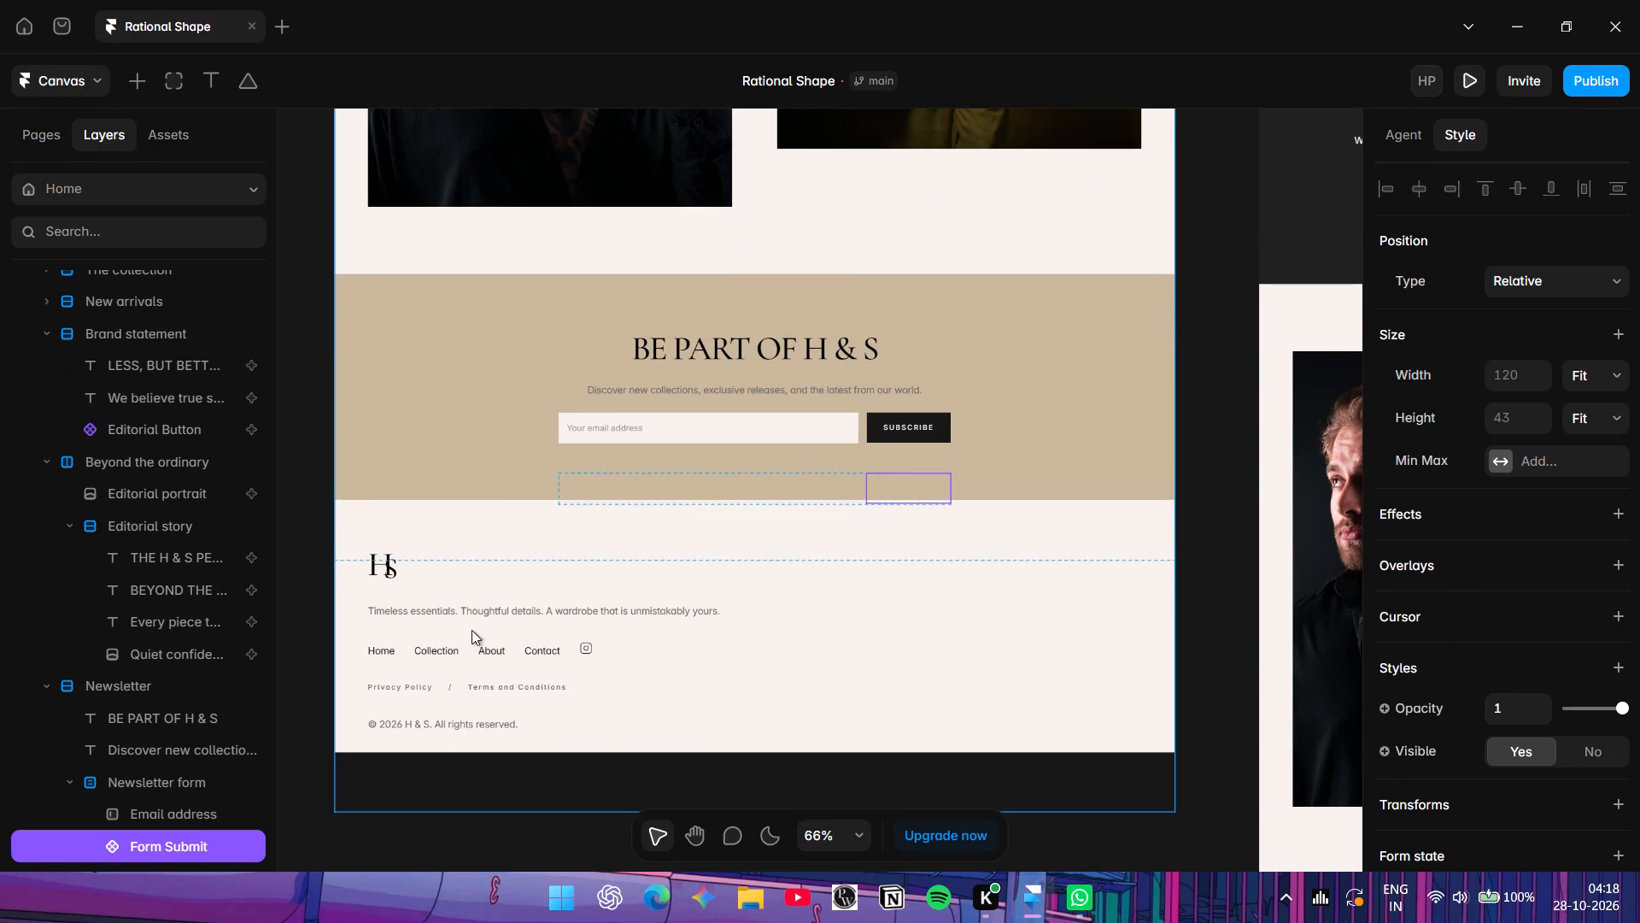
# Add a hover effect to the newsletter heading "BE PART OF H & S" and set its scale to 0.9.
pyautogui.click(733, 338)
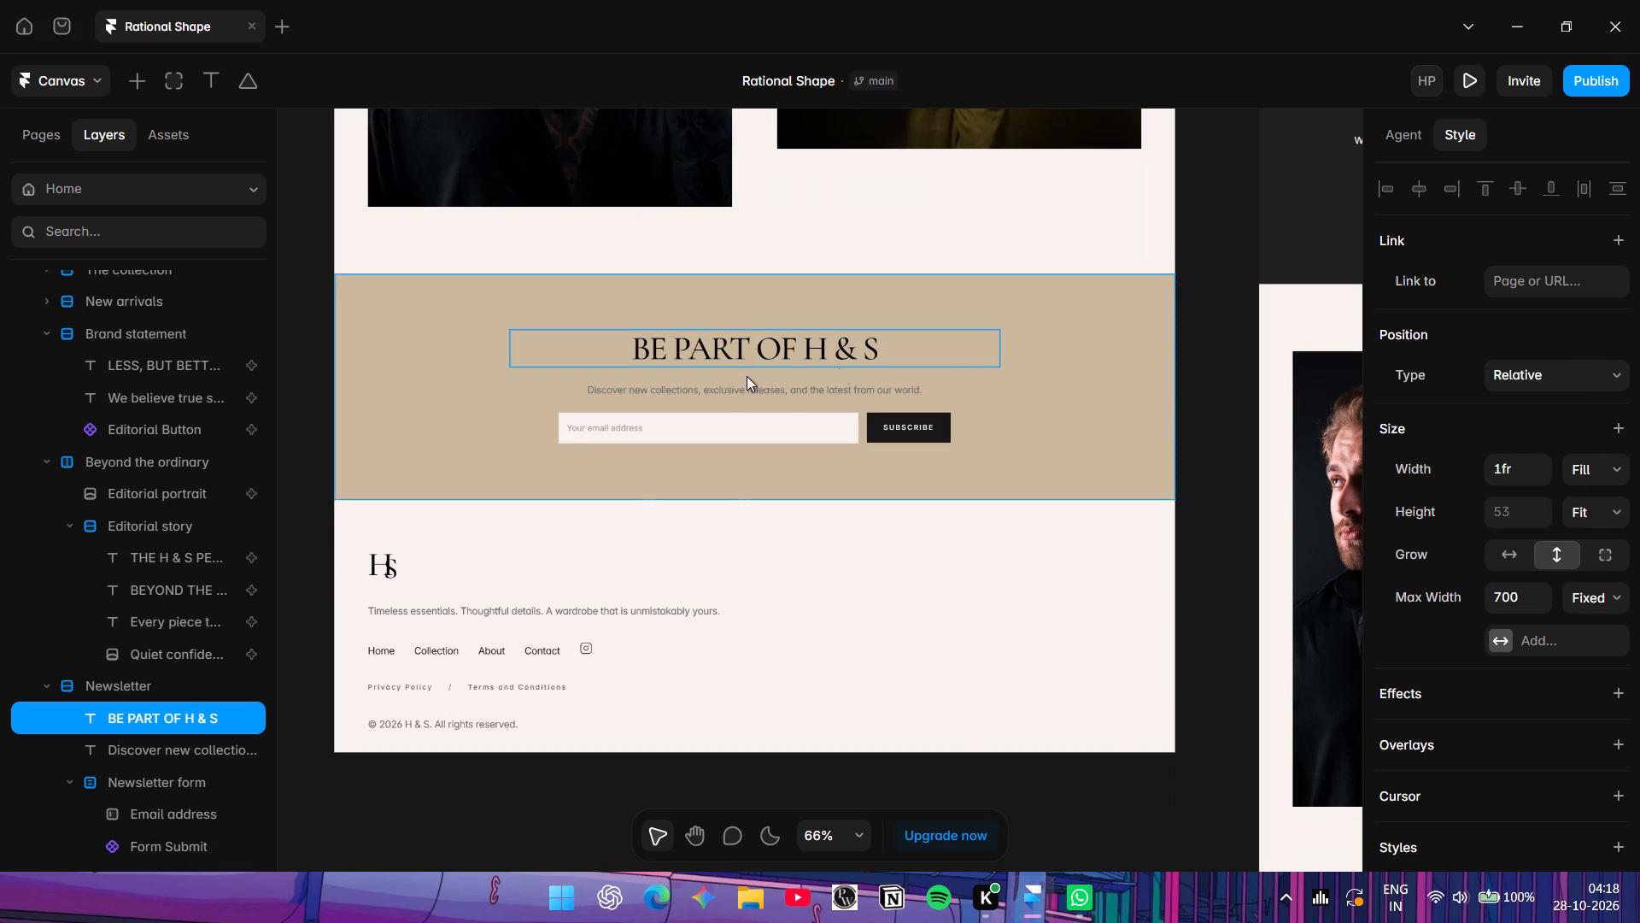
pyautogui.click(1532, 707)
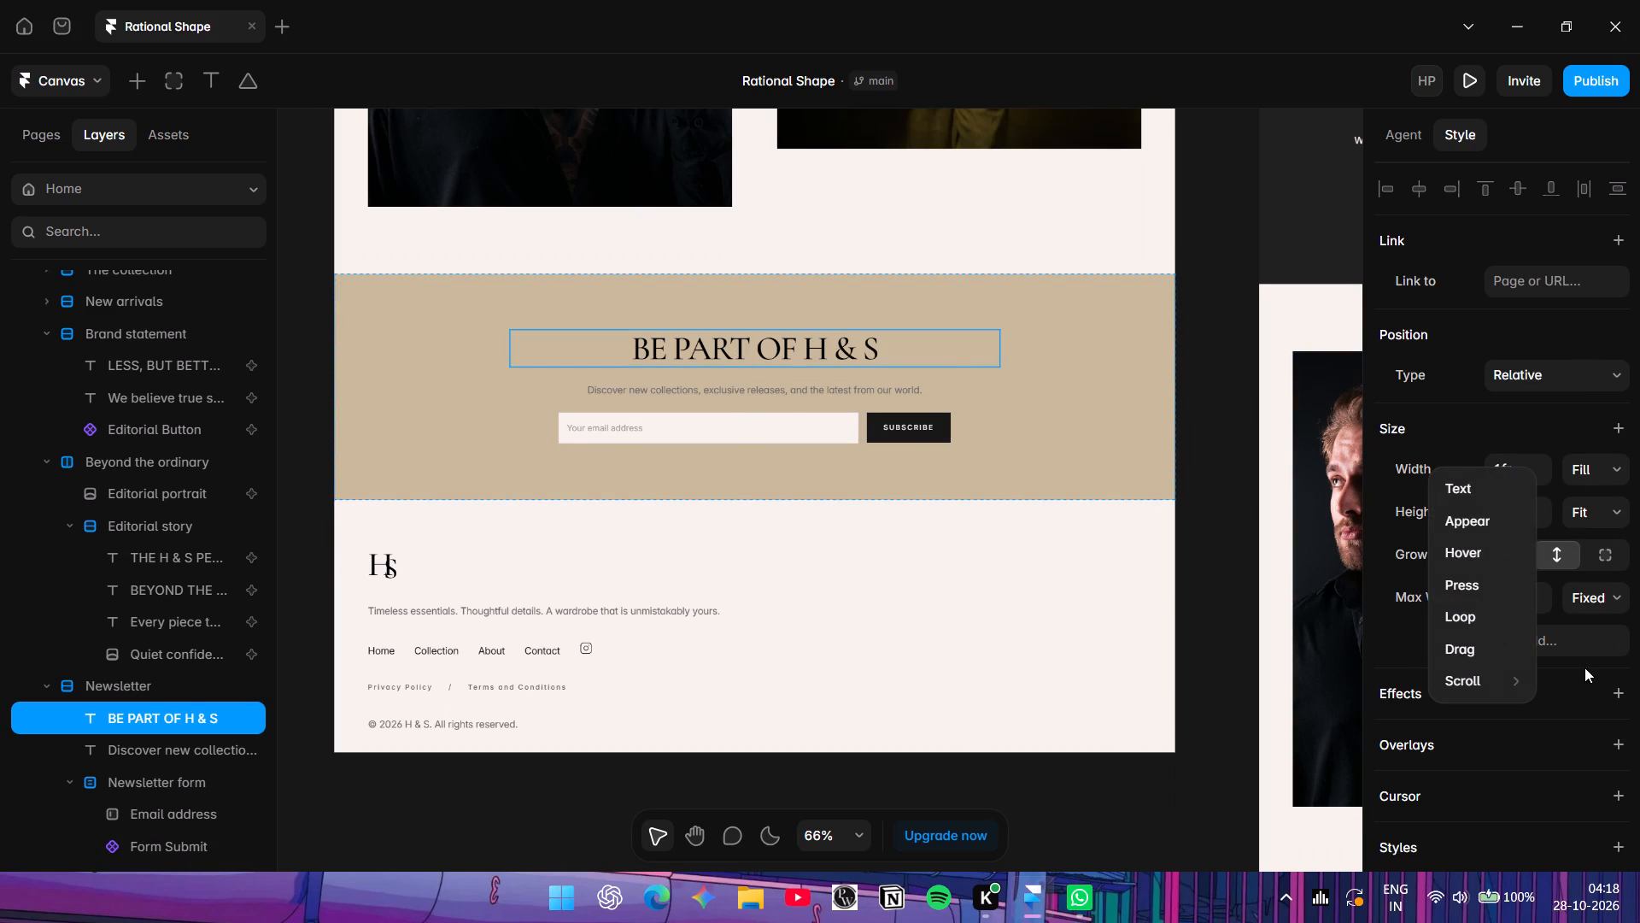
pyautogui.click(1467, 545)
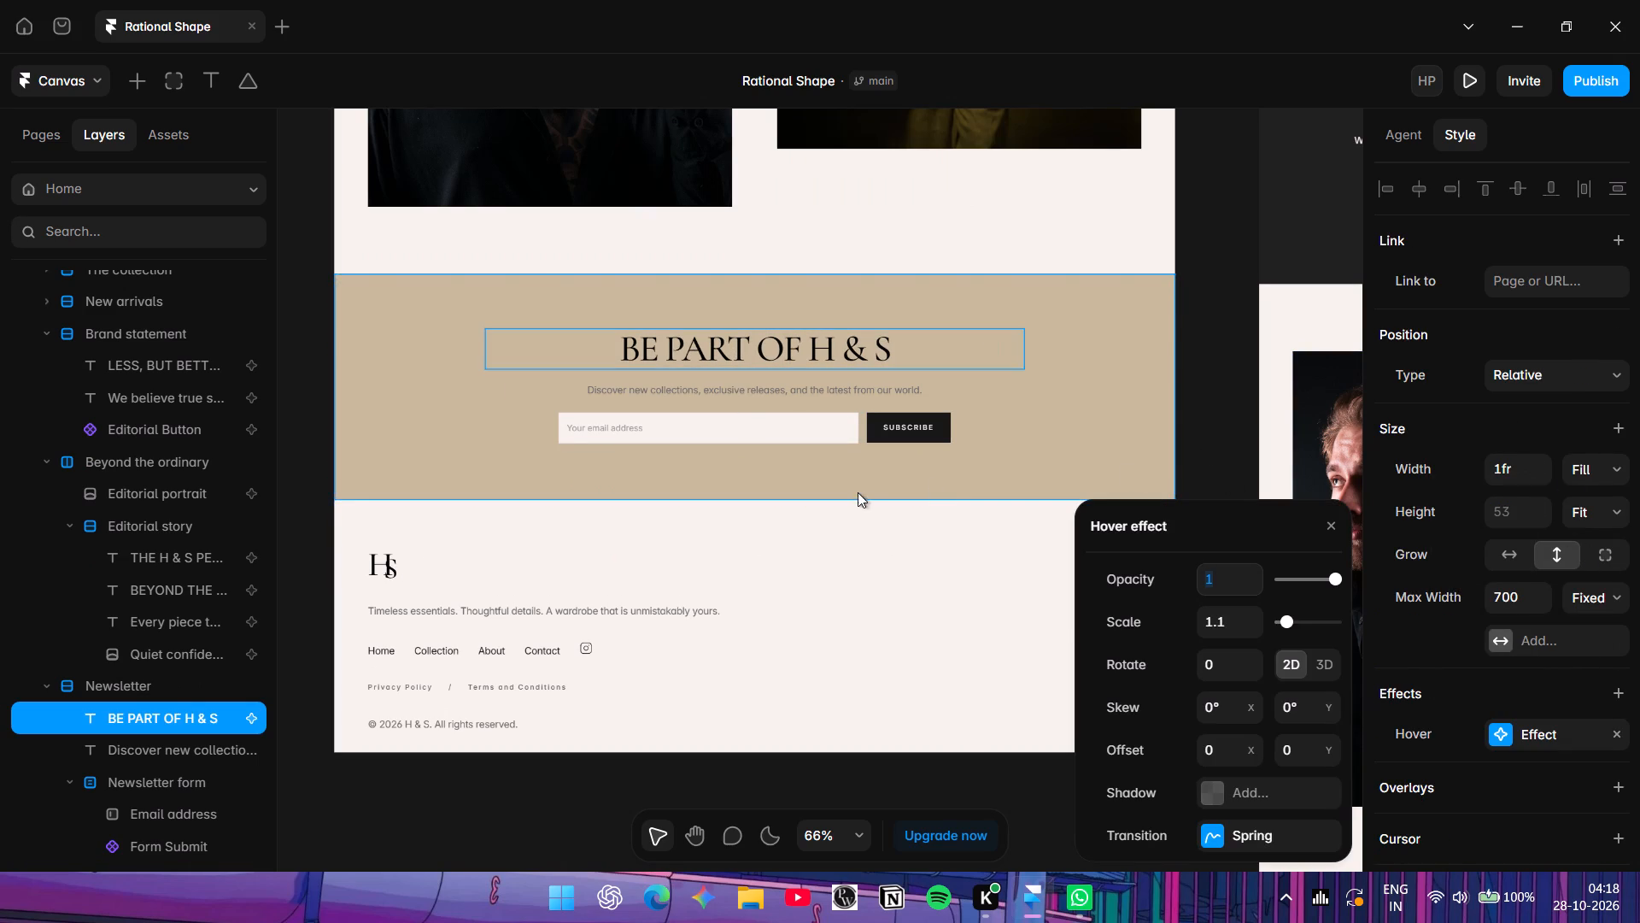
pyautogui.click(1239, 625)
pyautogui.click(1239, 625)
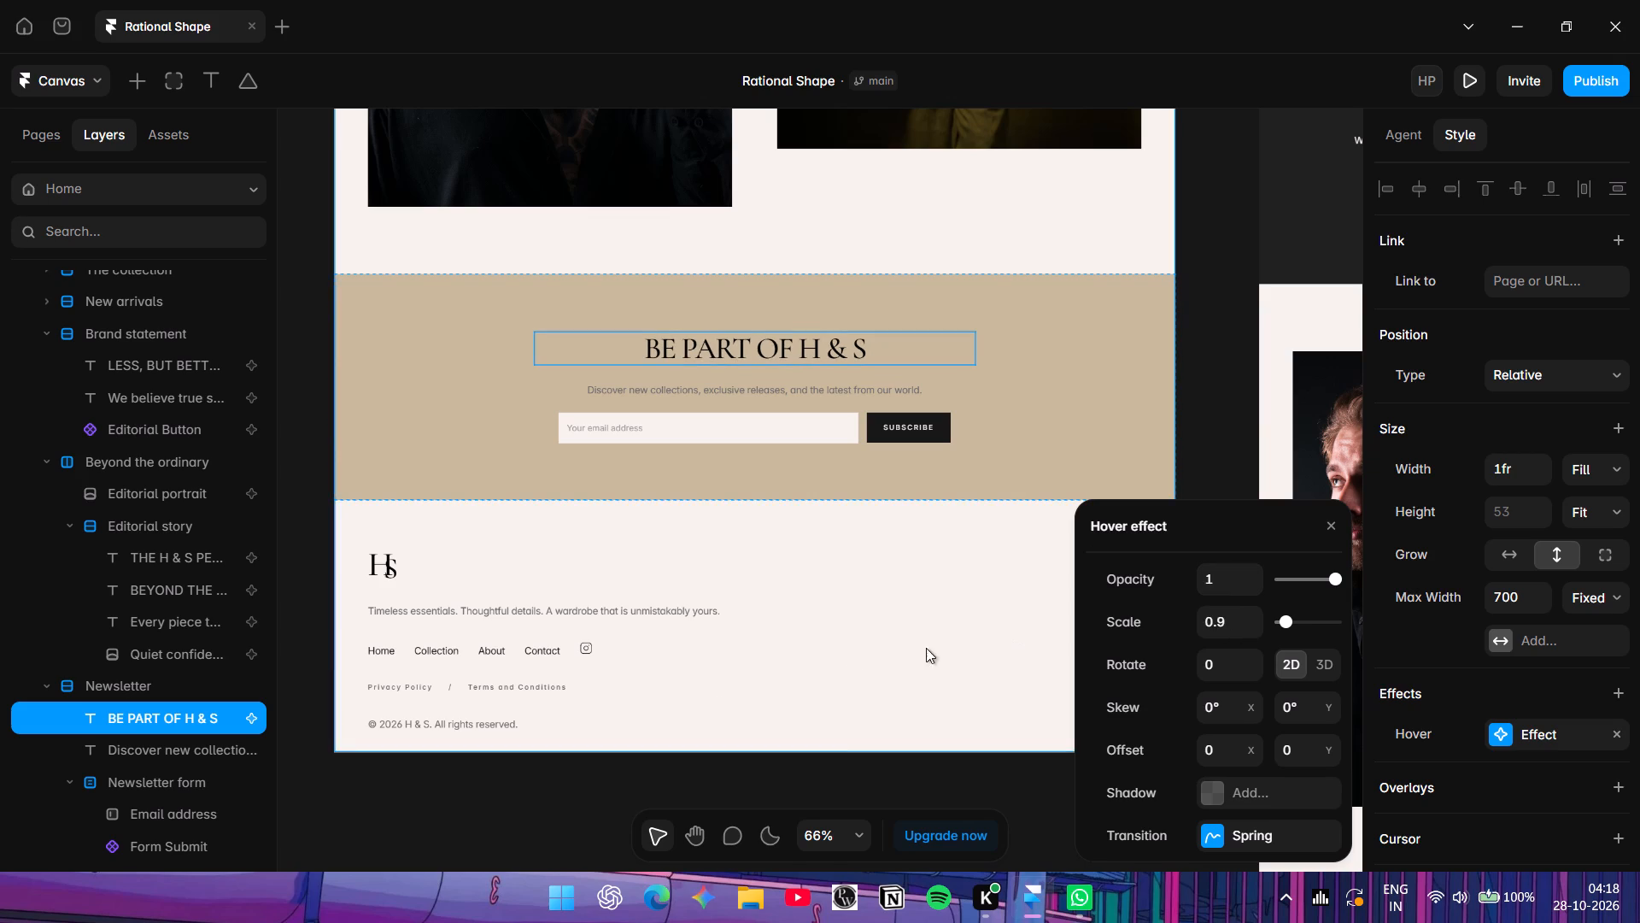
pyautogui.scroll(-1, 1262, 779)
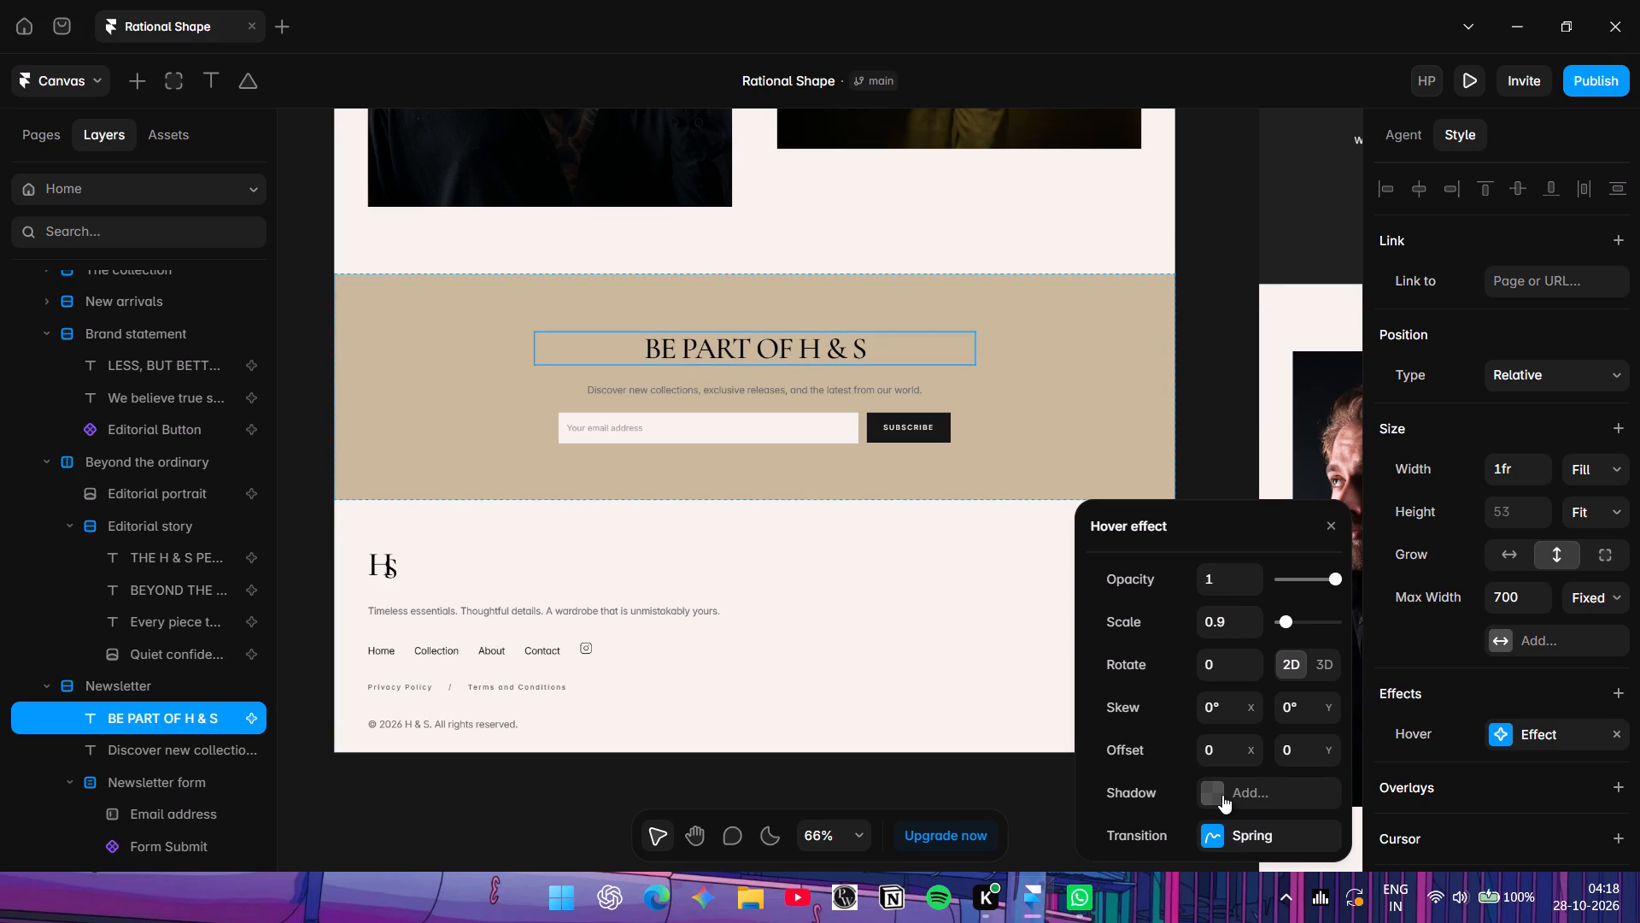
# Add a shadow to the newsletter heading's hover effect and colour it FF0000 at 100% opacity.
pyautogui.click(1222, 795)
pyautogui.click(1222, 794)
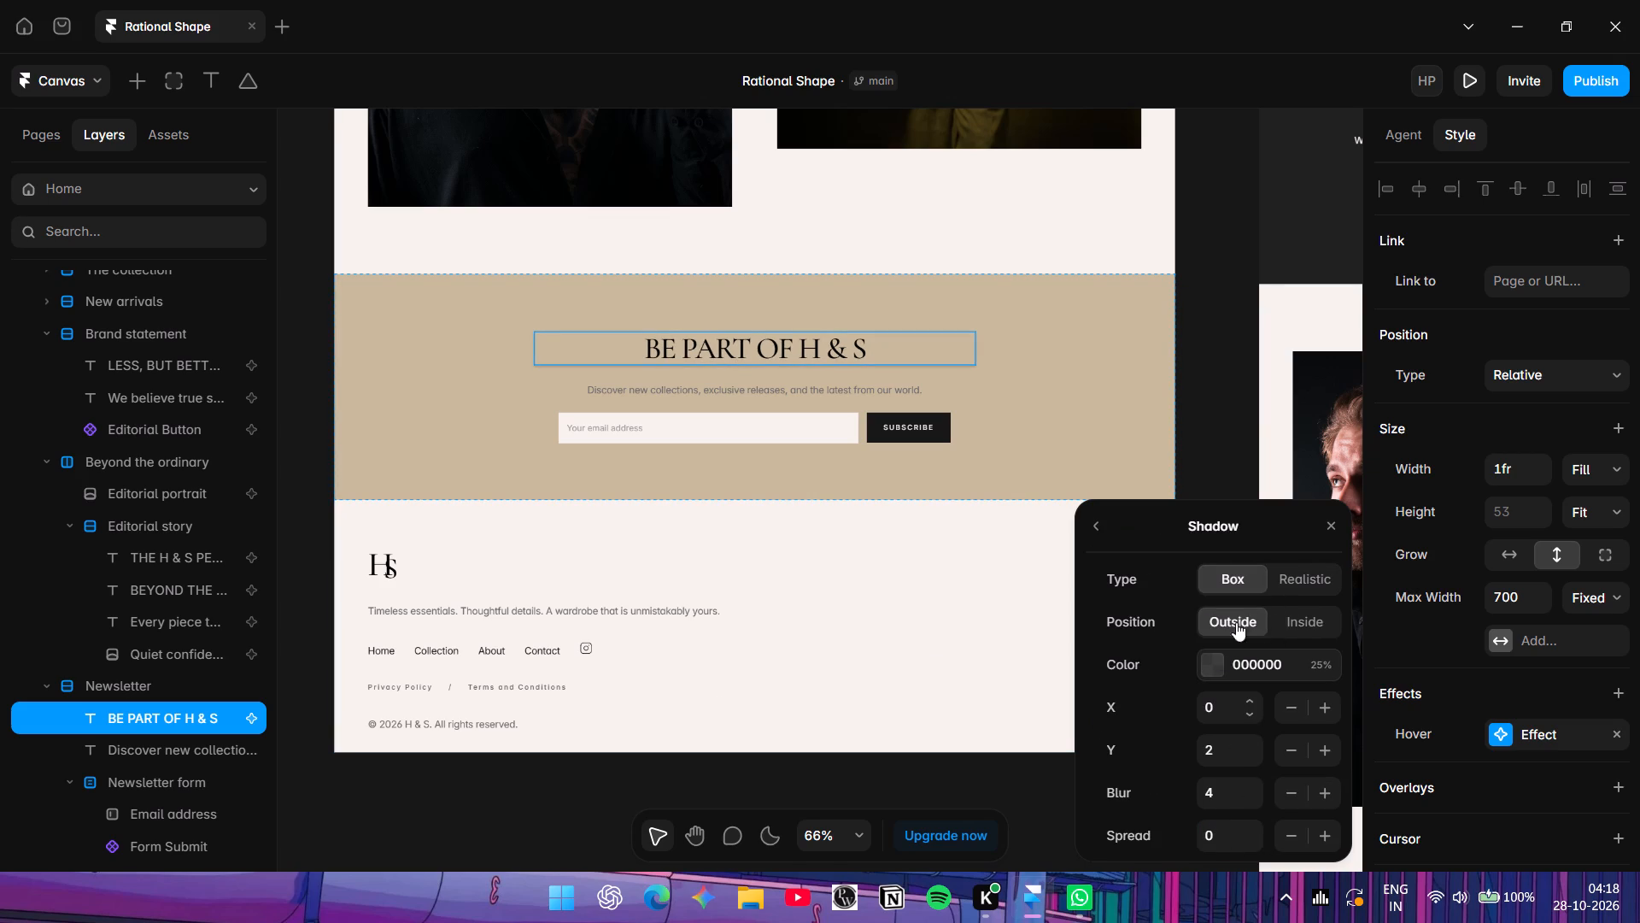
pyautogui.click(1212, 656)
pyautogui.moveTo(1215, 388); pyautogui.dragTo(1639, 77)
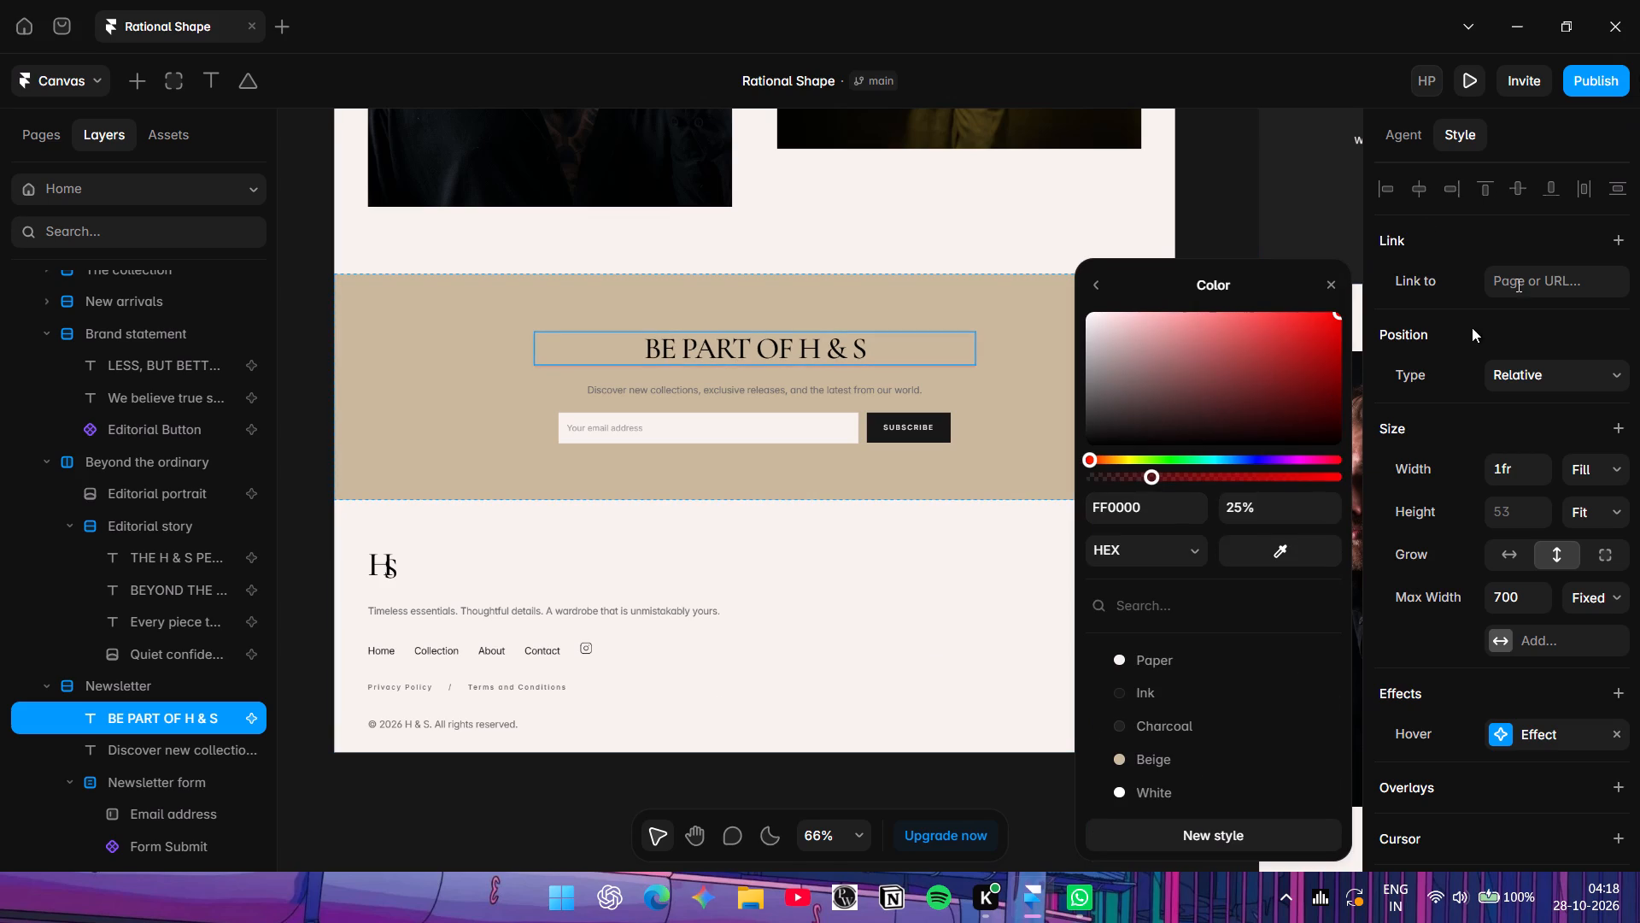
pyautogui.moveTo(1284, 358); pyautogui.dragTo(1451, 216)
pyautogui.moveTo(1451, 216); pyautogui.dragTo(1484, 169)
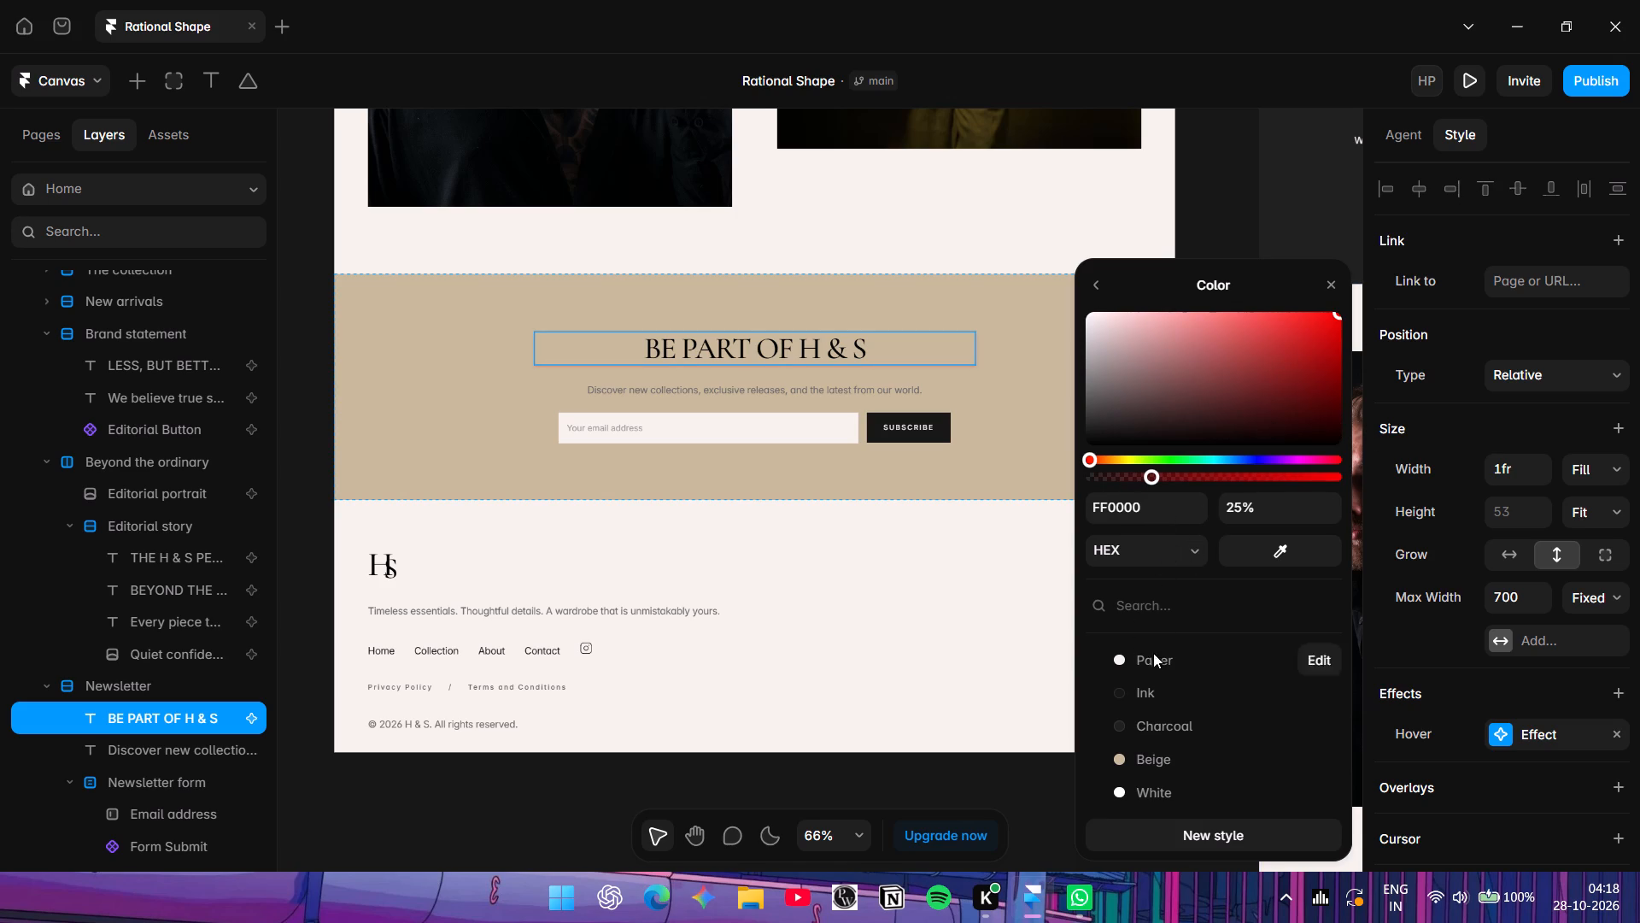
pyautogui.scroll(-3, 1174, 567)
pyautogui.moveTo(1152, 477); pyautogui.dragTo(1639, 426)
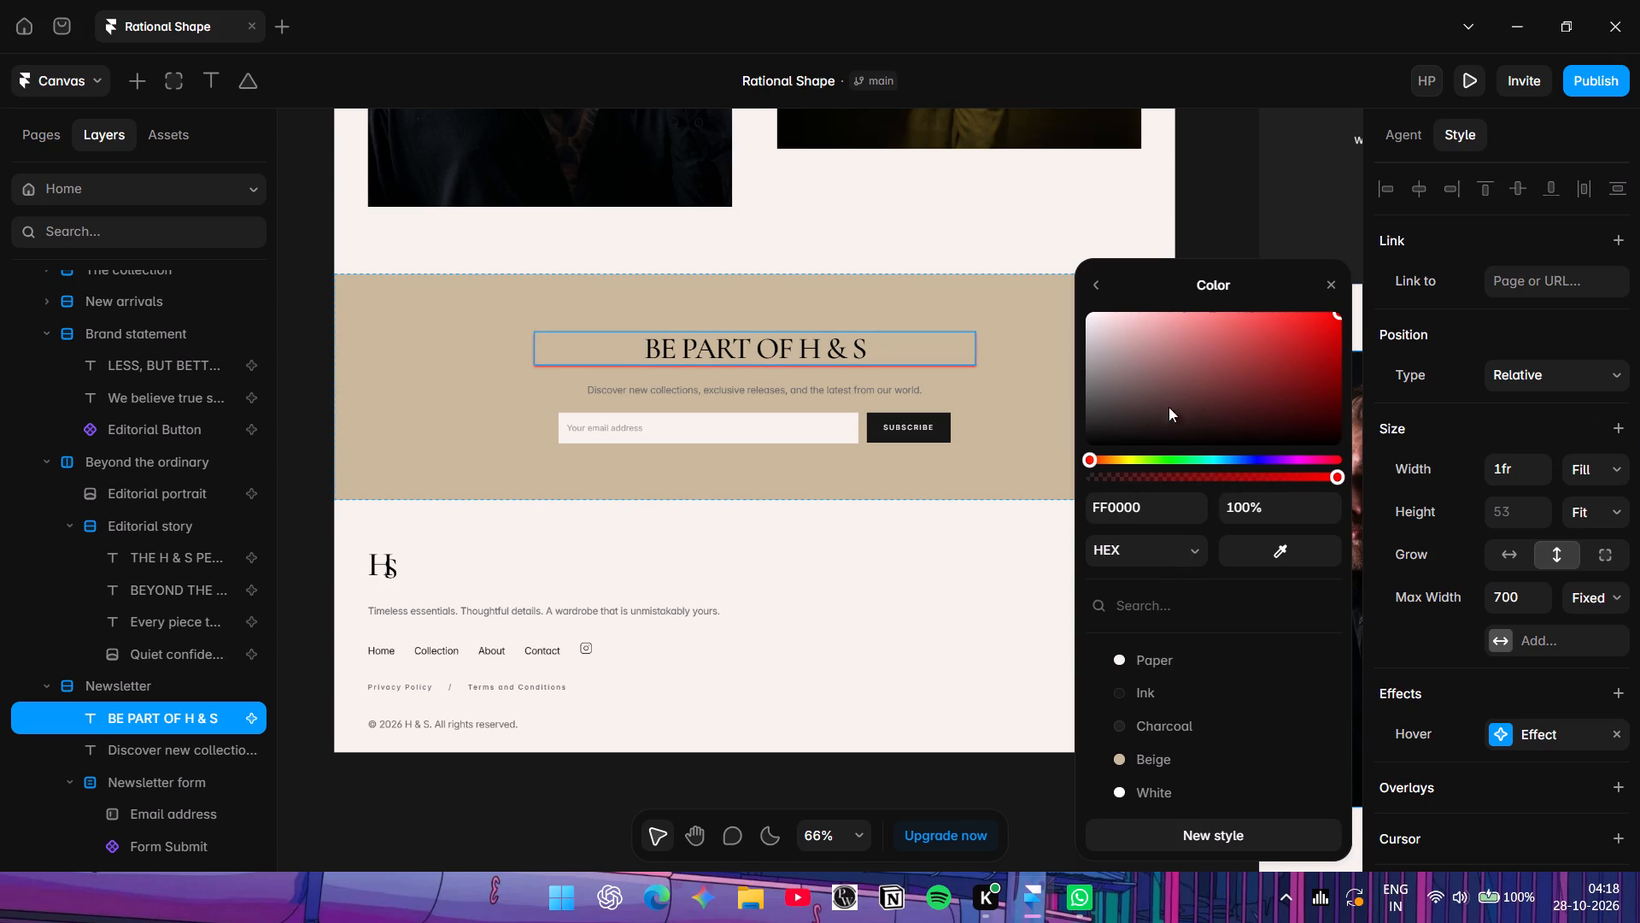
pyautogui.click(1092, 289)
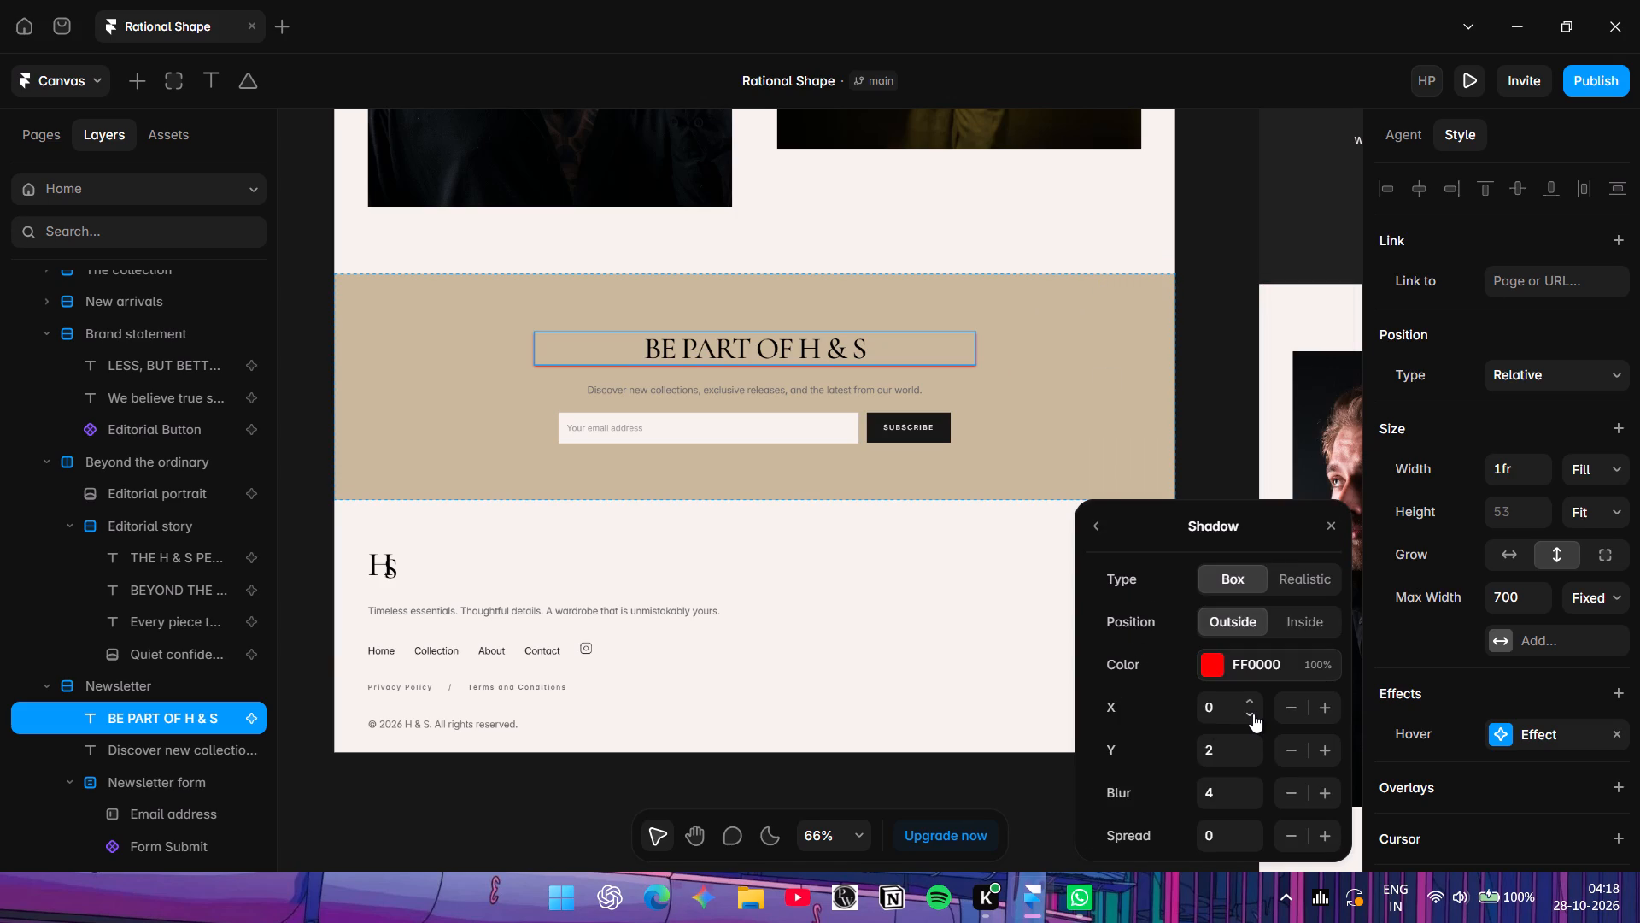
# Set the heading's hover shadow offset to X -2 and Y -3.
pyautogui.tripleClick(1253, 714)
pyautogui.tripleClick(1253, 714)
pyautogui.tripleClick(1255, 710)
pyautogui.click(1257, 706)
pyautogui.tripleClick(1249, 761)
pyautogui.doubleClick(1249, 761)
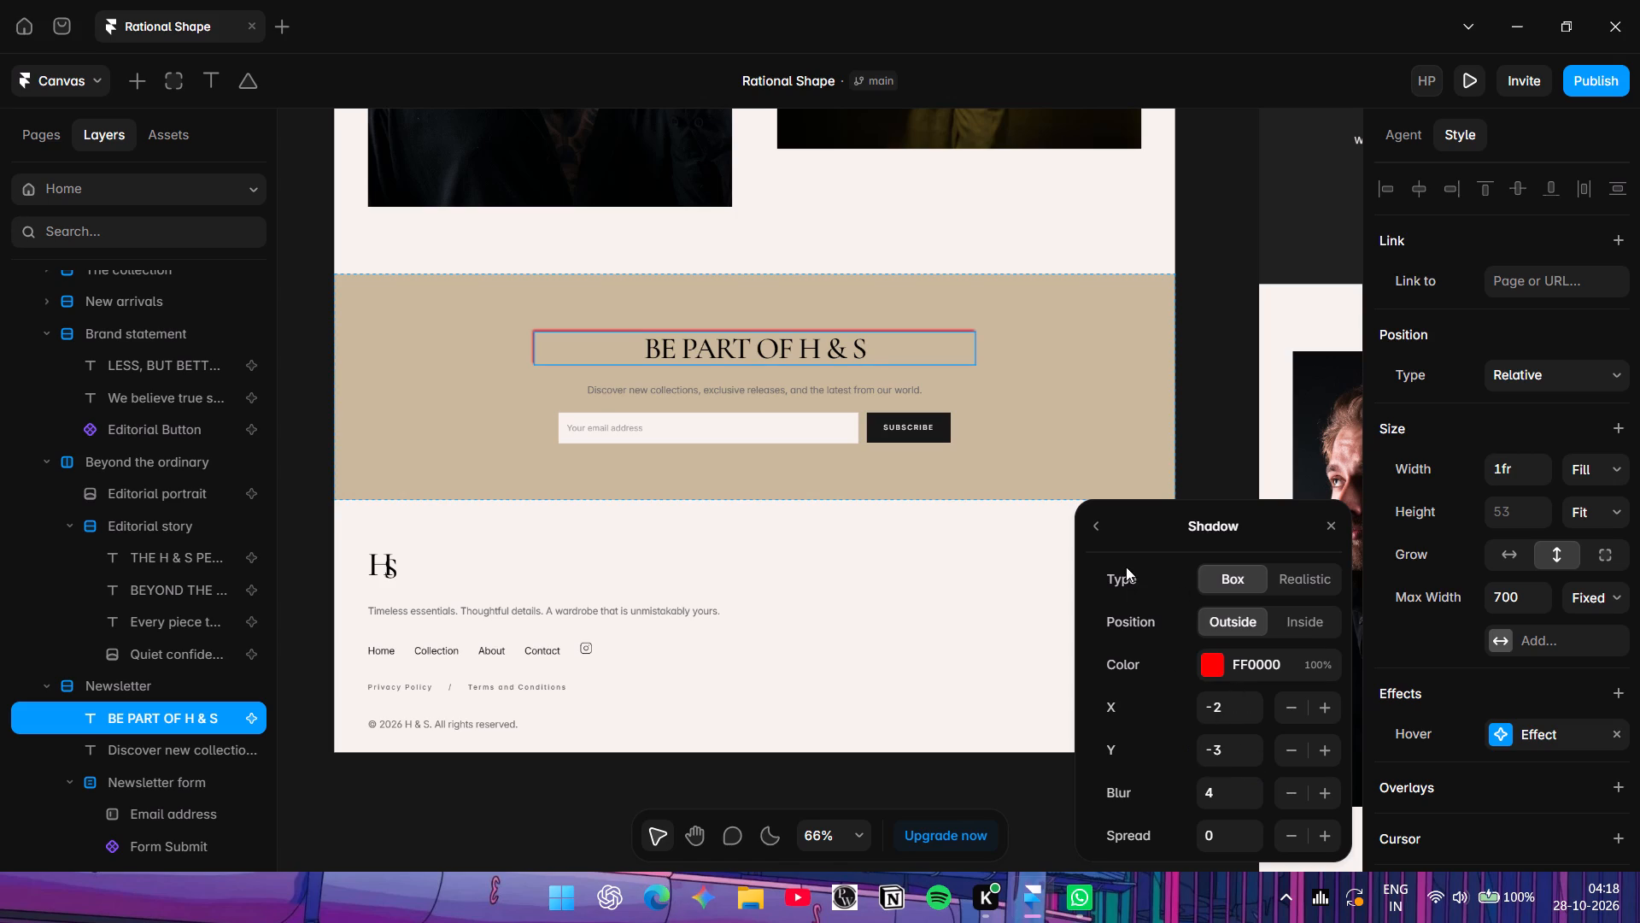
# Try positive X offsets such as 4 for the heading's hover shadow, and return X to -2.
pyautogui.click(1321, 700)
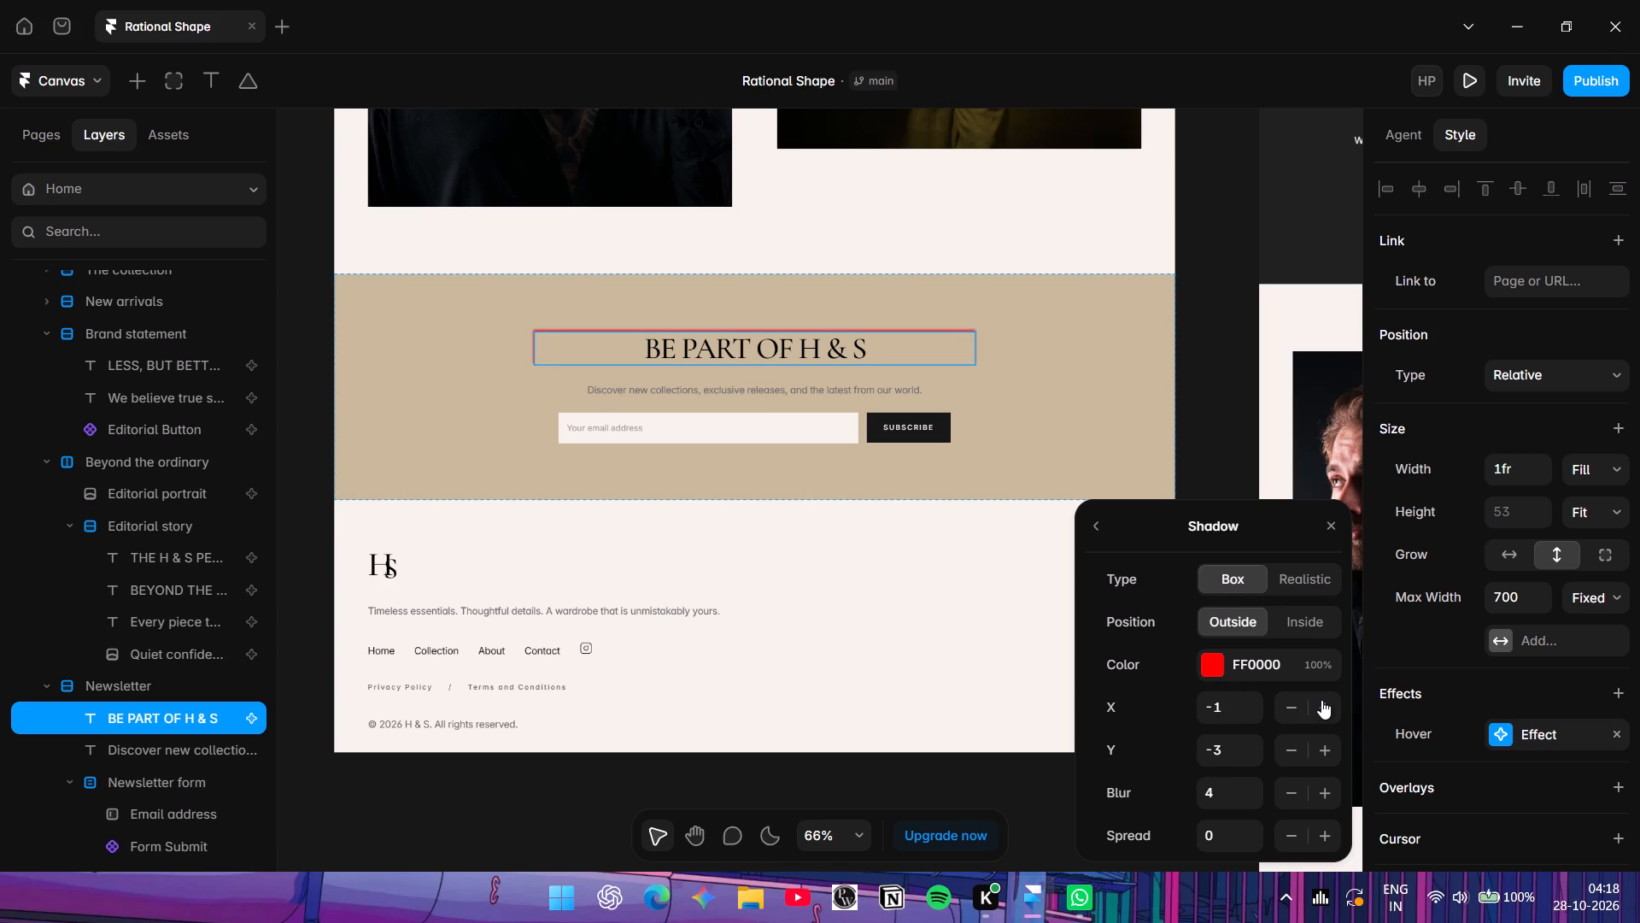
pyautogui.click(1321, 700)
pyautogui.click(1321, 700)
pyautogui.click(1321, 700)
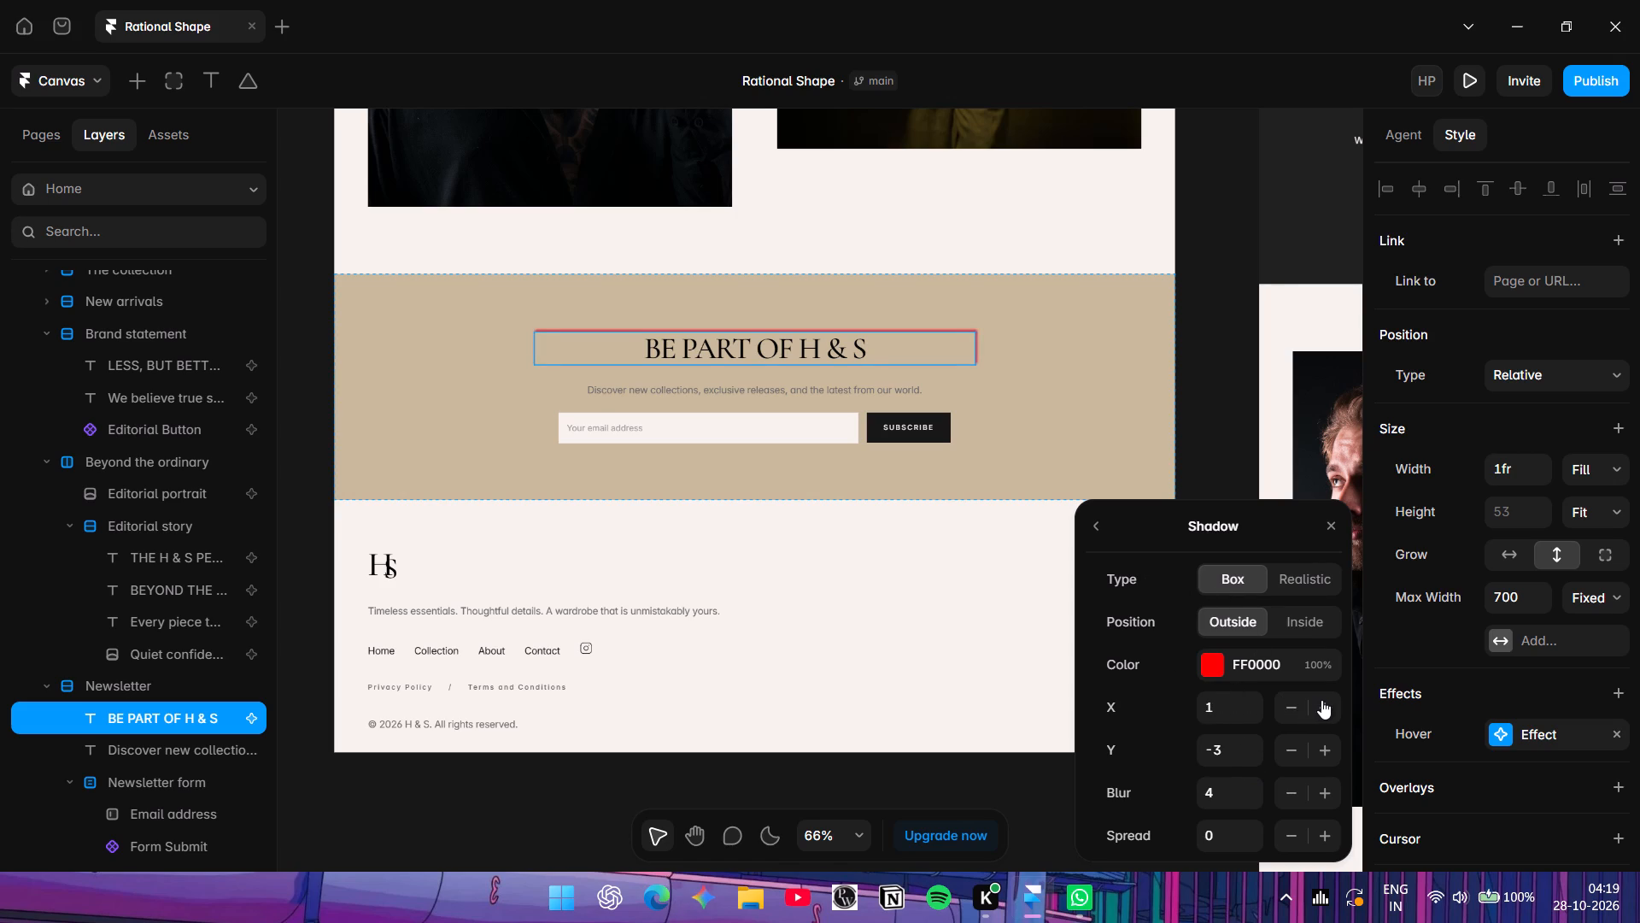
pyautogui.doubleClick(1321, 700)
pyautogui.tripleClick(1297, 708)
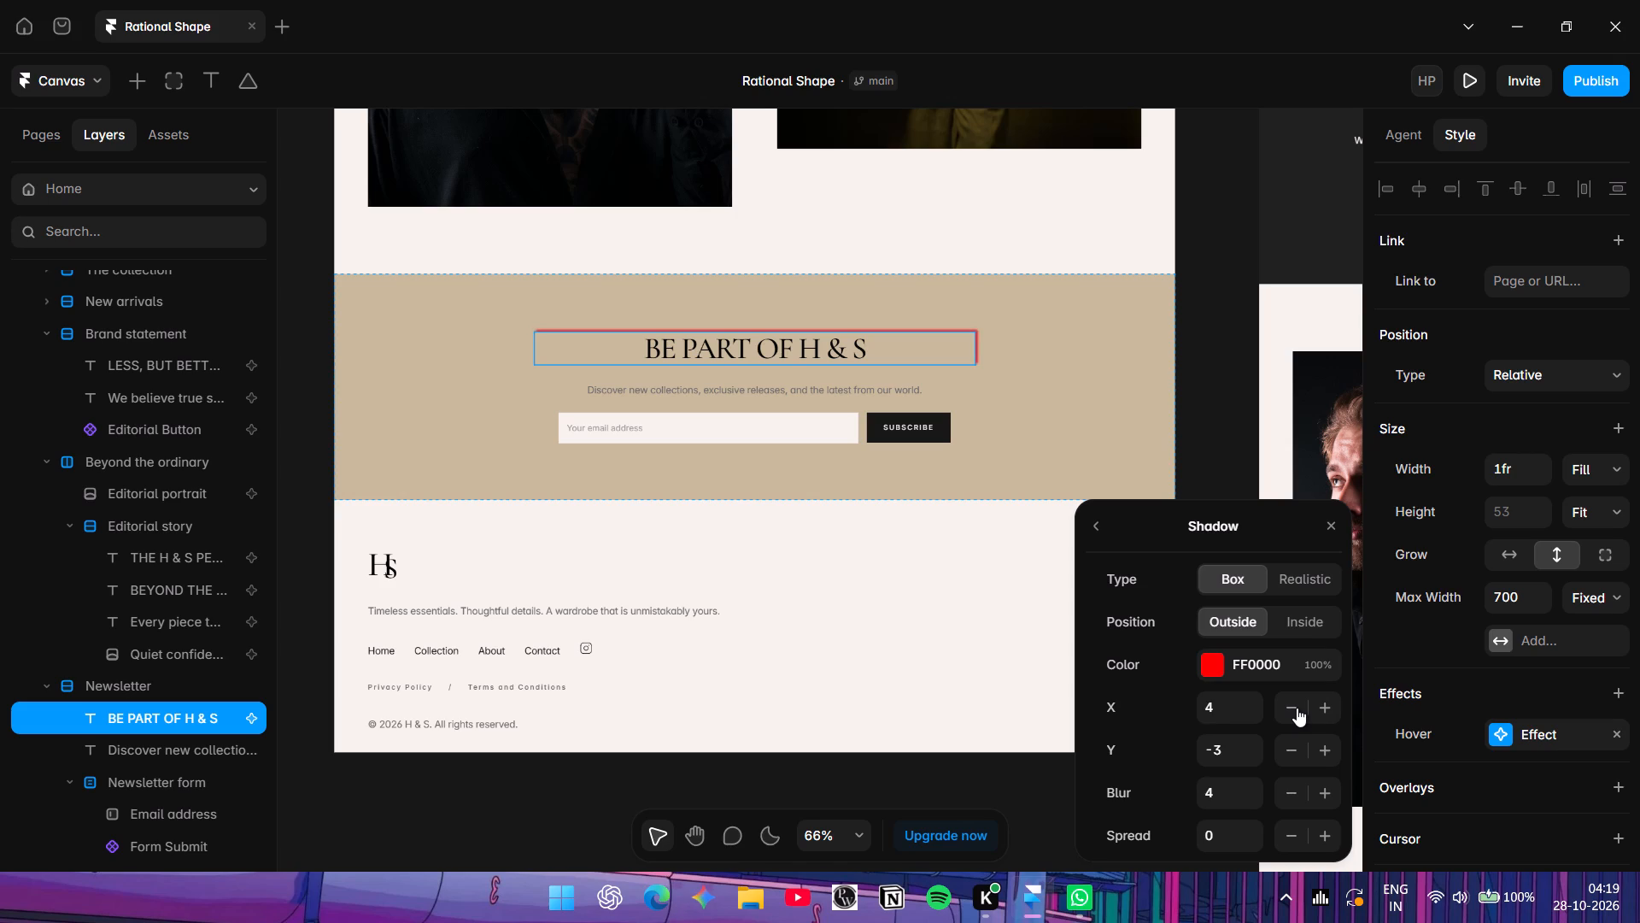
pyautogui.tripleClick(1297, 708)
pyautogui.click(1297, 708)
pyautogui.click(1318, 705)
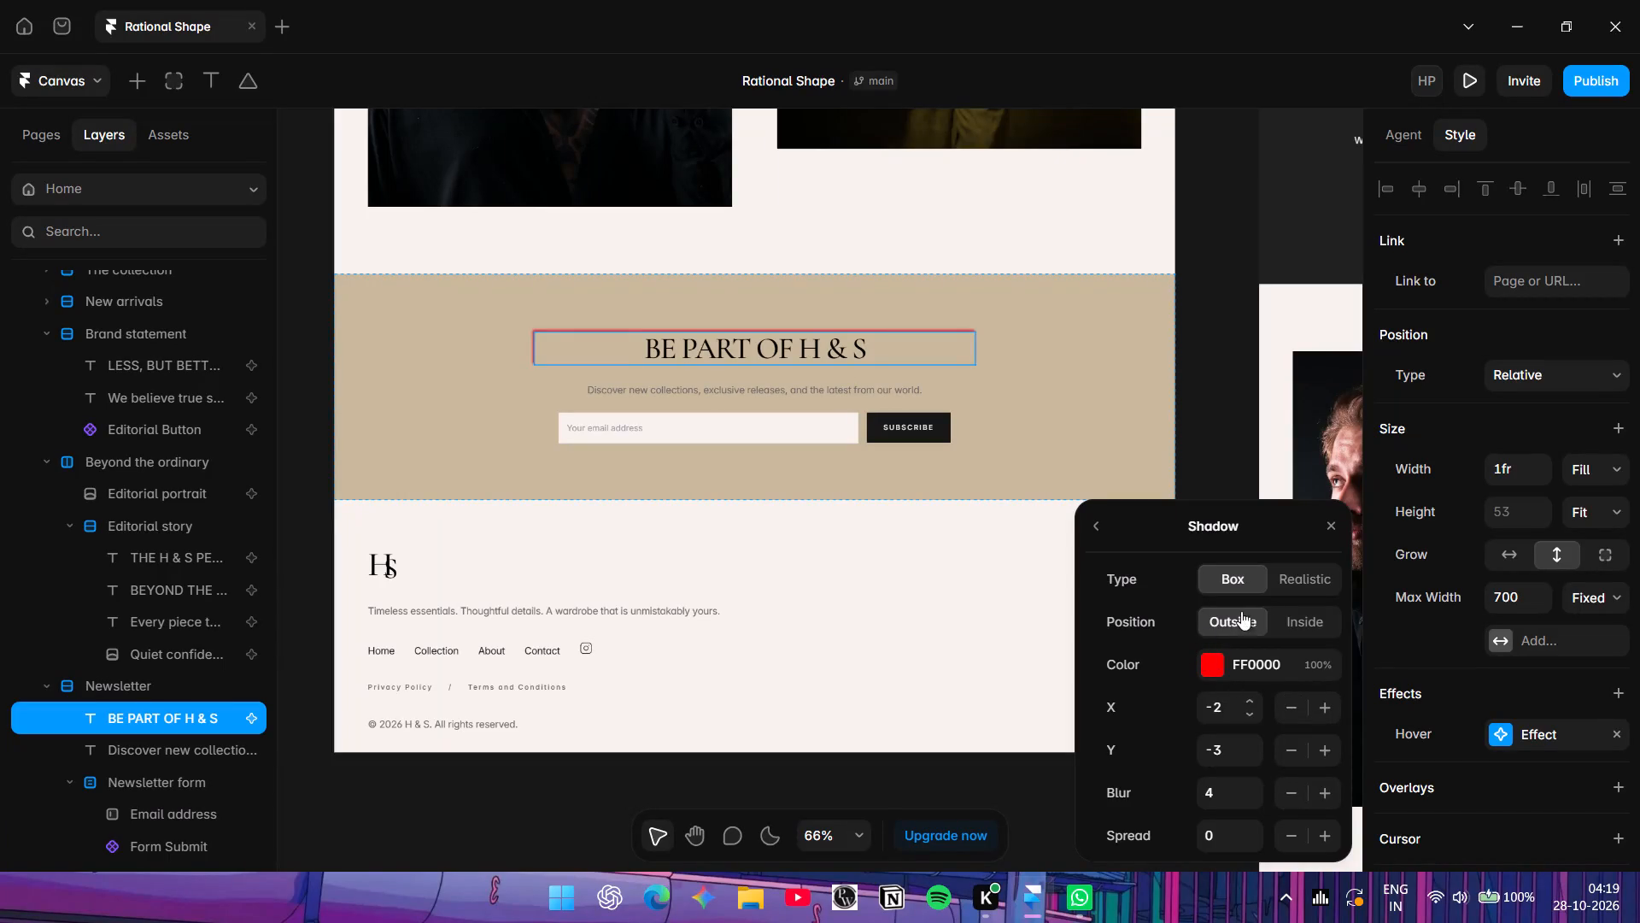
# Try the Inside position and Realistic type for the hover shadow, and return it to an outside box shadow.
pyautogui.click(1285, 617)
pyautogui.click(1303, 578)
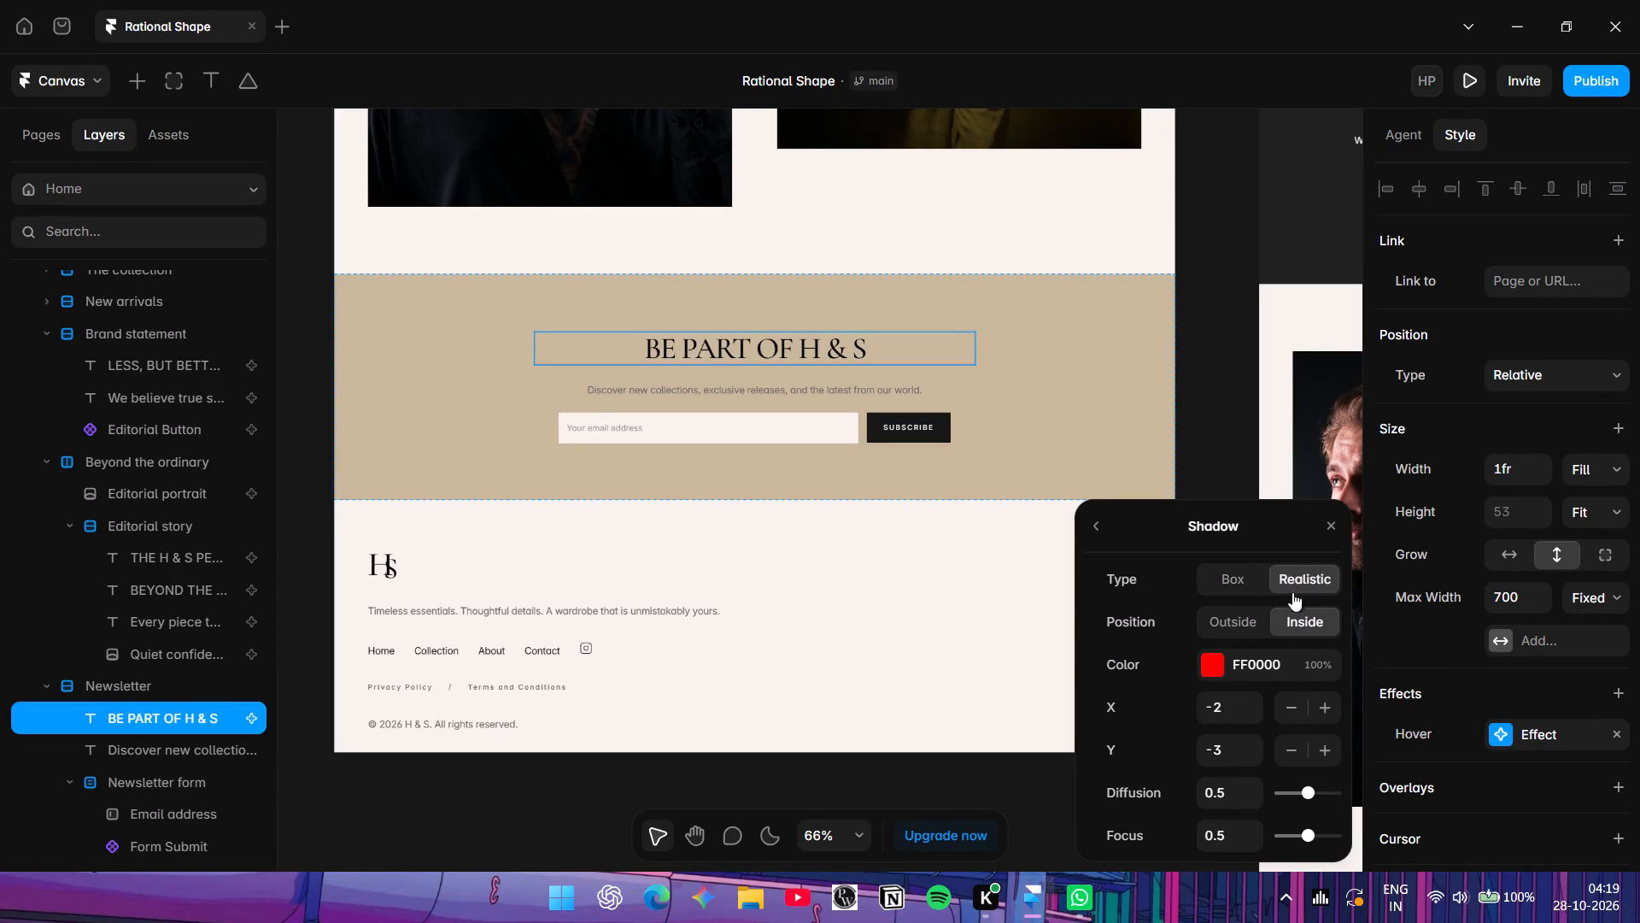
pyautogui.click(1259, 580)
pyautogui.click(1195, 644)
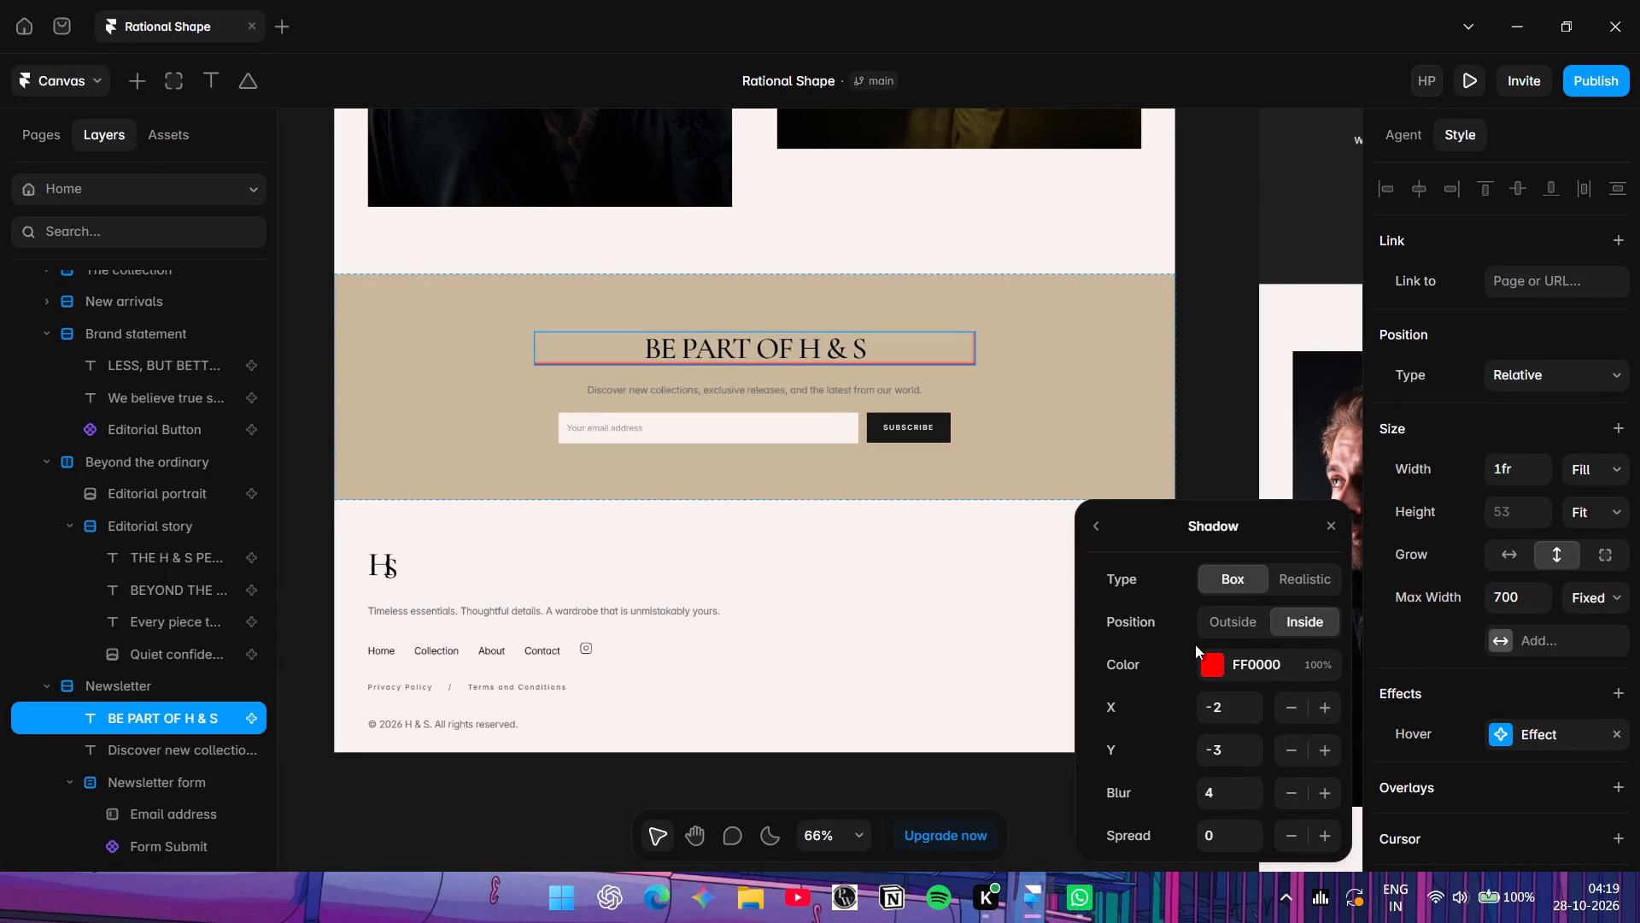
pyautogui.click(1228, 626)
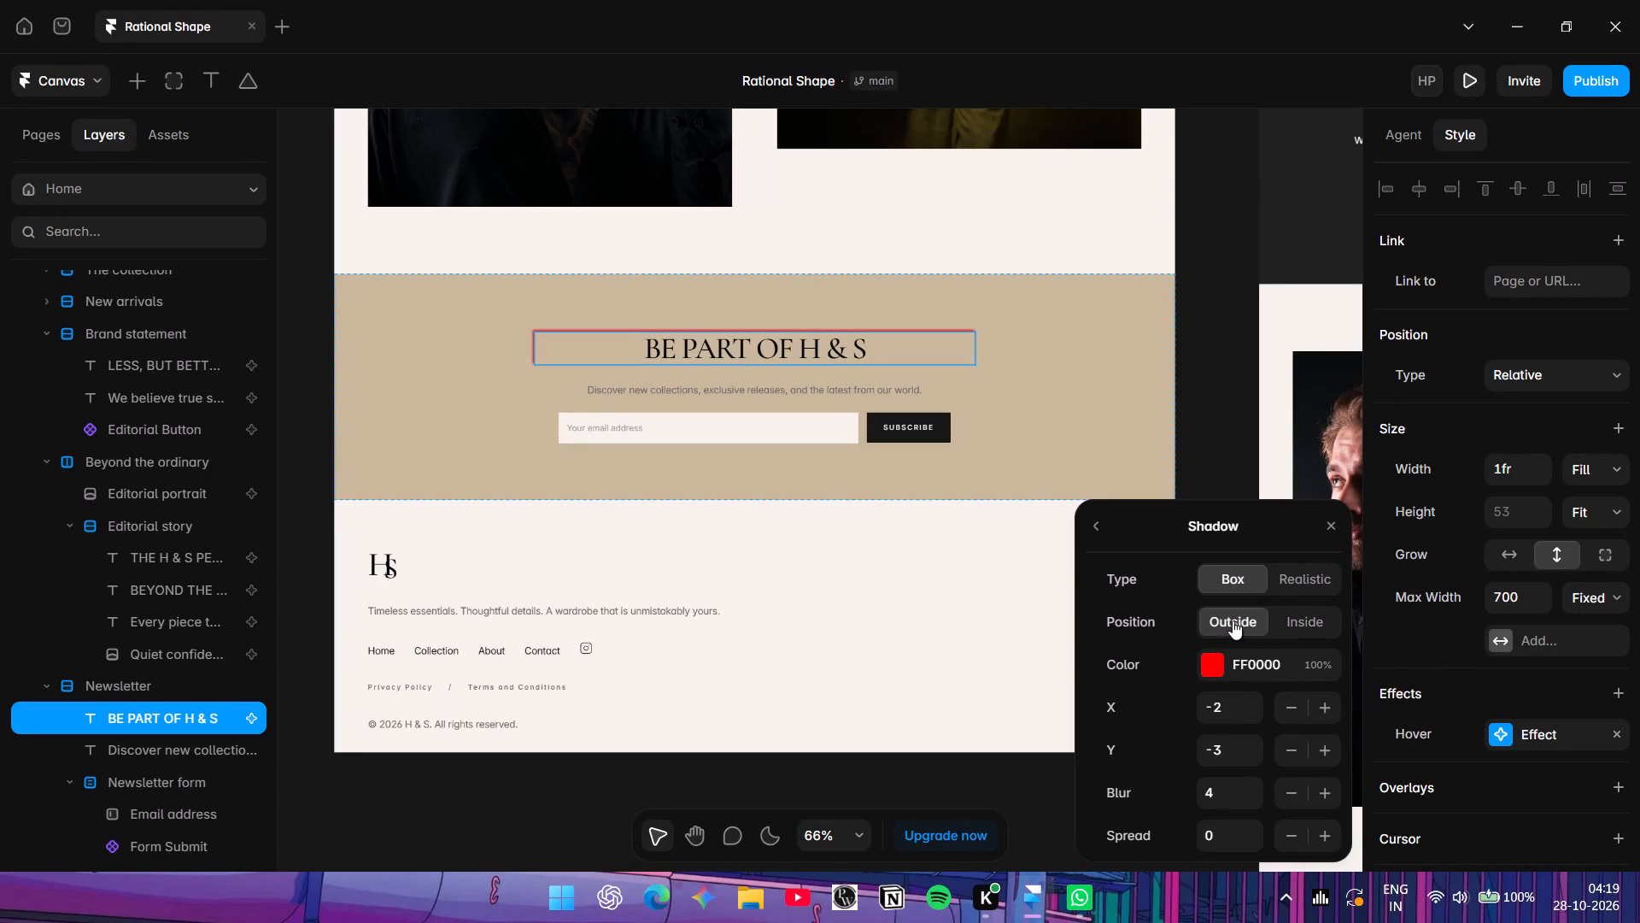
# Set the hover shadow's blur to 7 and return to the hover effect settings.
pyautogui.scroll(-3, 1258, 725)
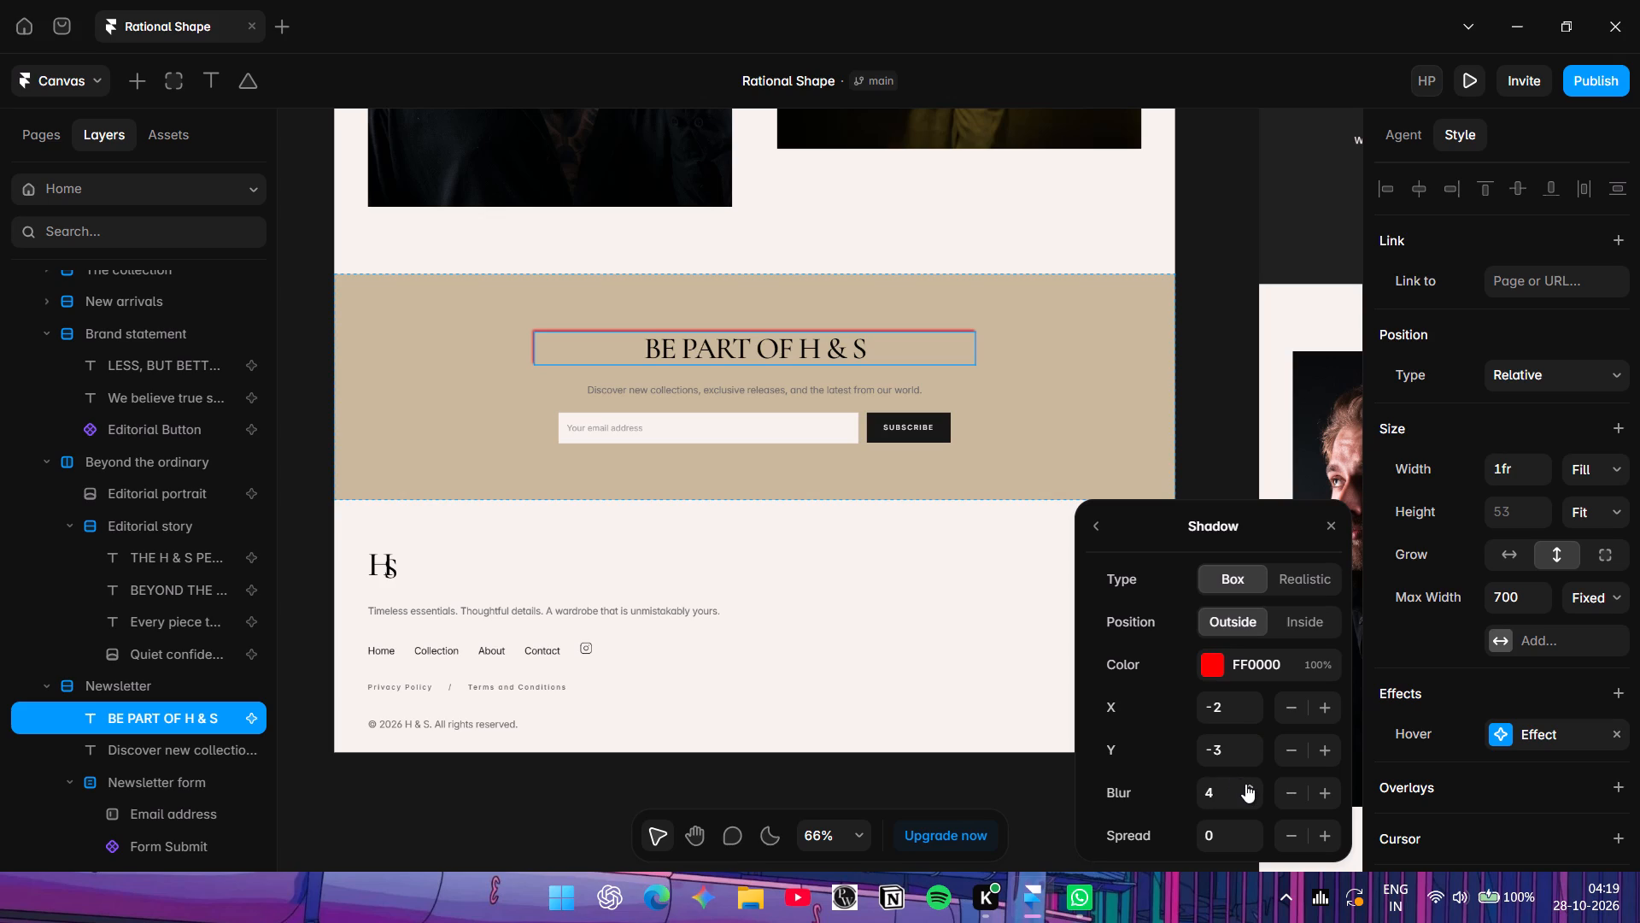
pyautogui.tripleClick(1245, 784)
pyautogui.tripleClick(1245, 784)
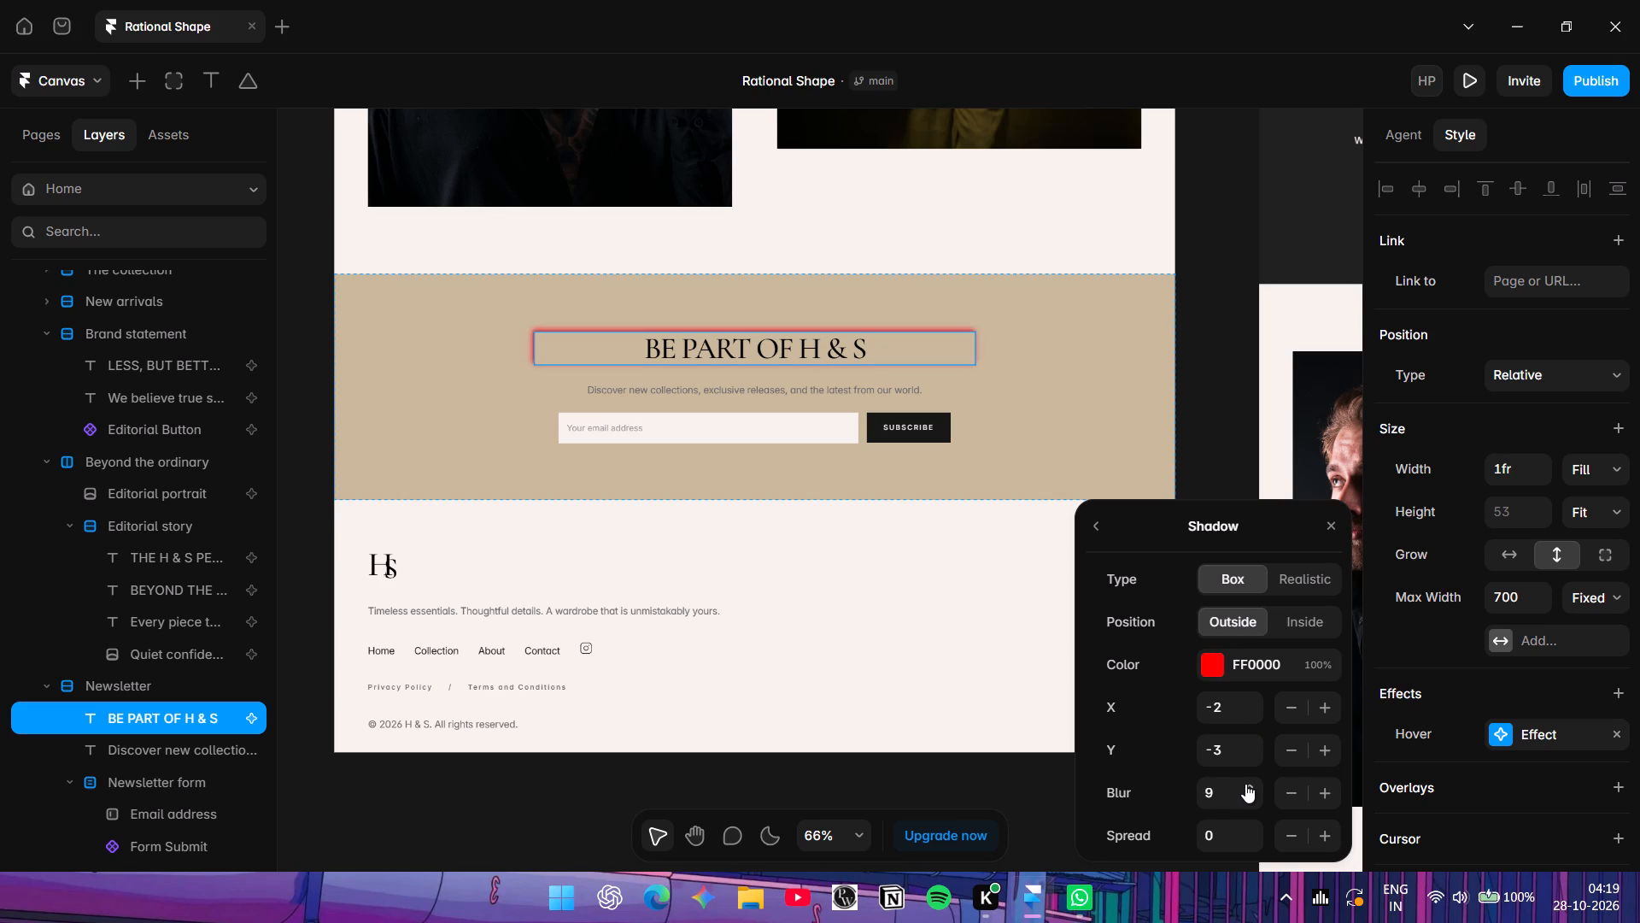
pyautogui.click(1245, 784)
pyautogui.click(1245, 784)
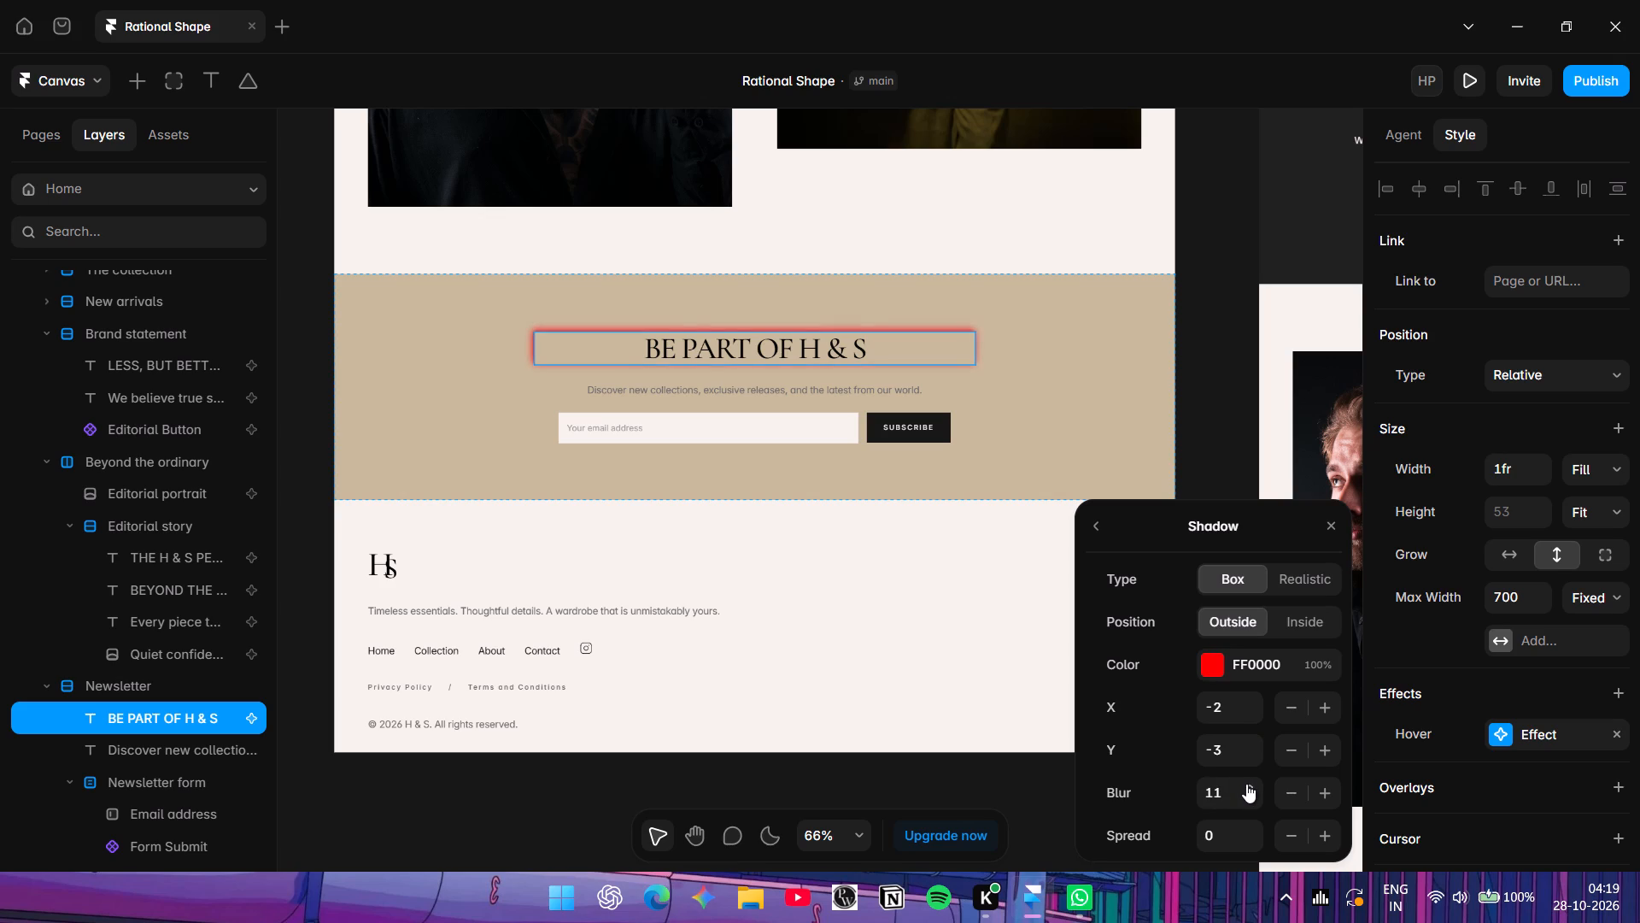
pyautogui.tripleClick(1244, 796)
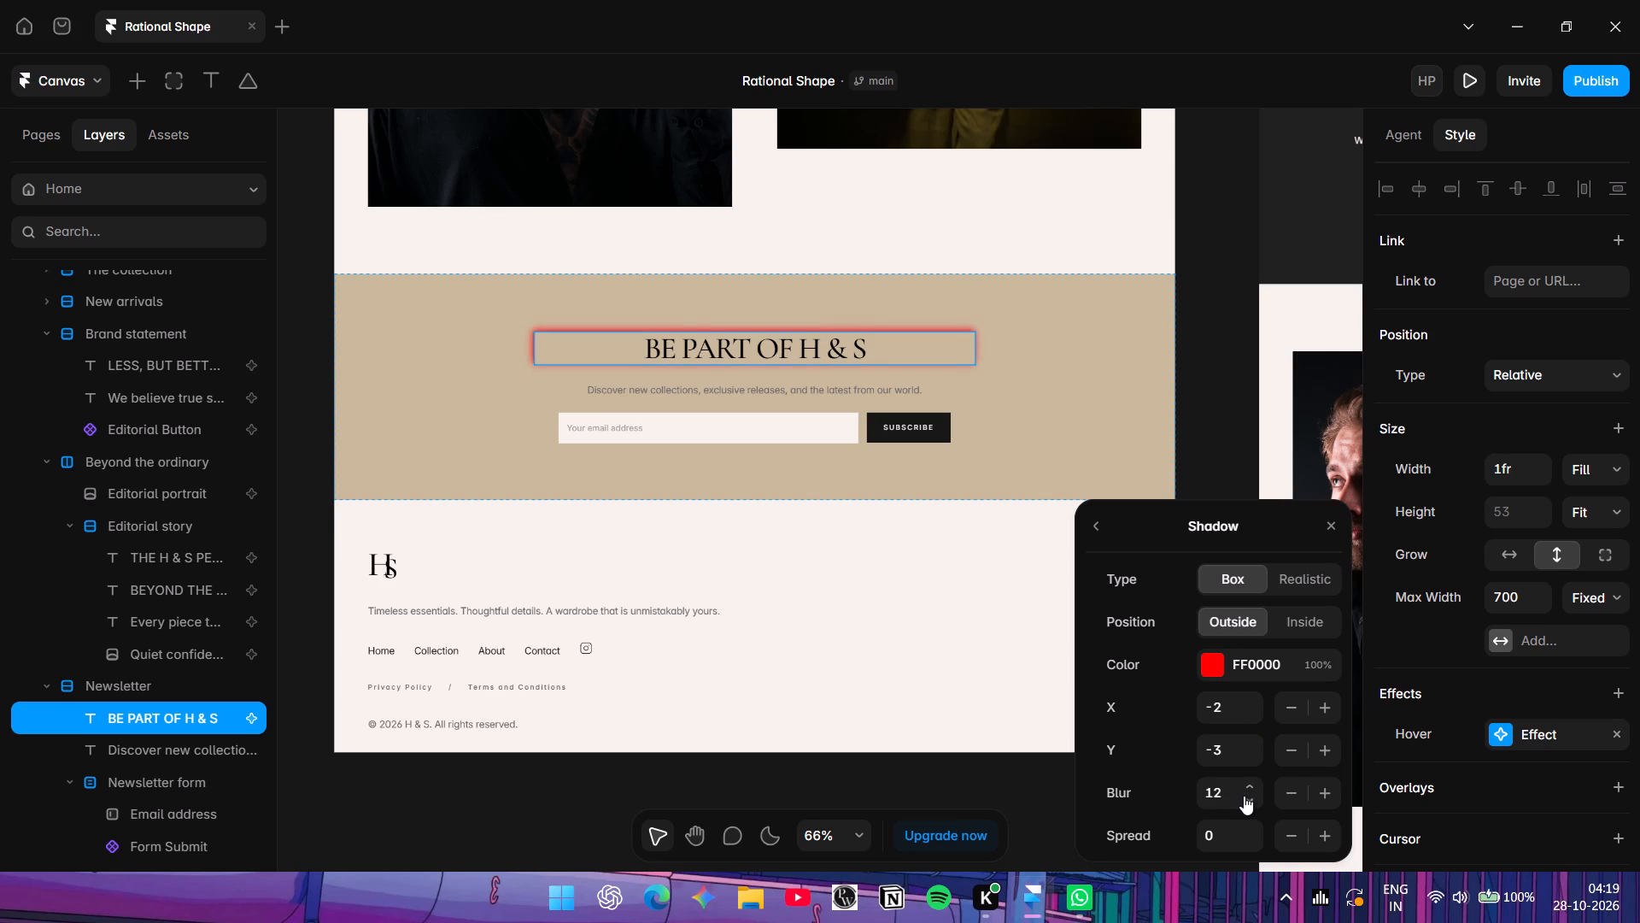
pyautogui.click(1245, 797)
pyautogui.click(1245, 797)
pyautogui.scroll(-2, 1219, 813)
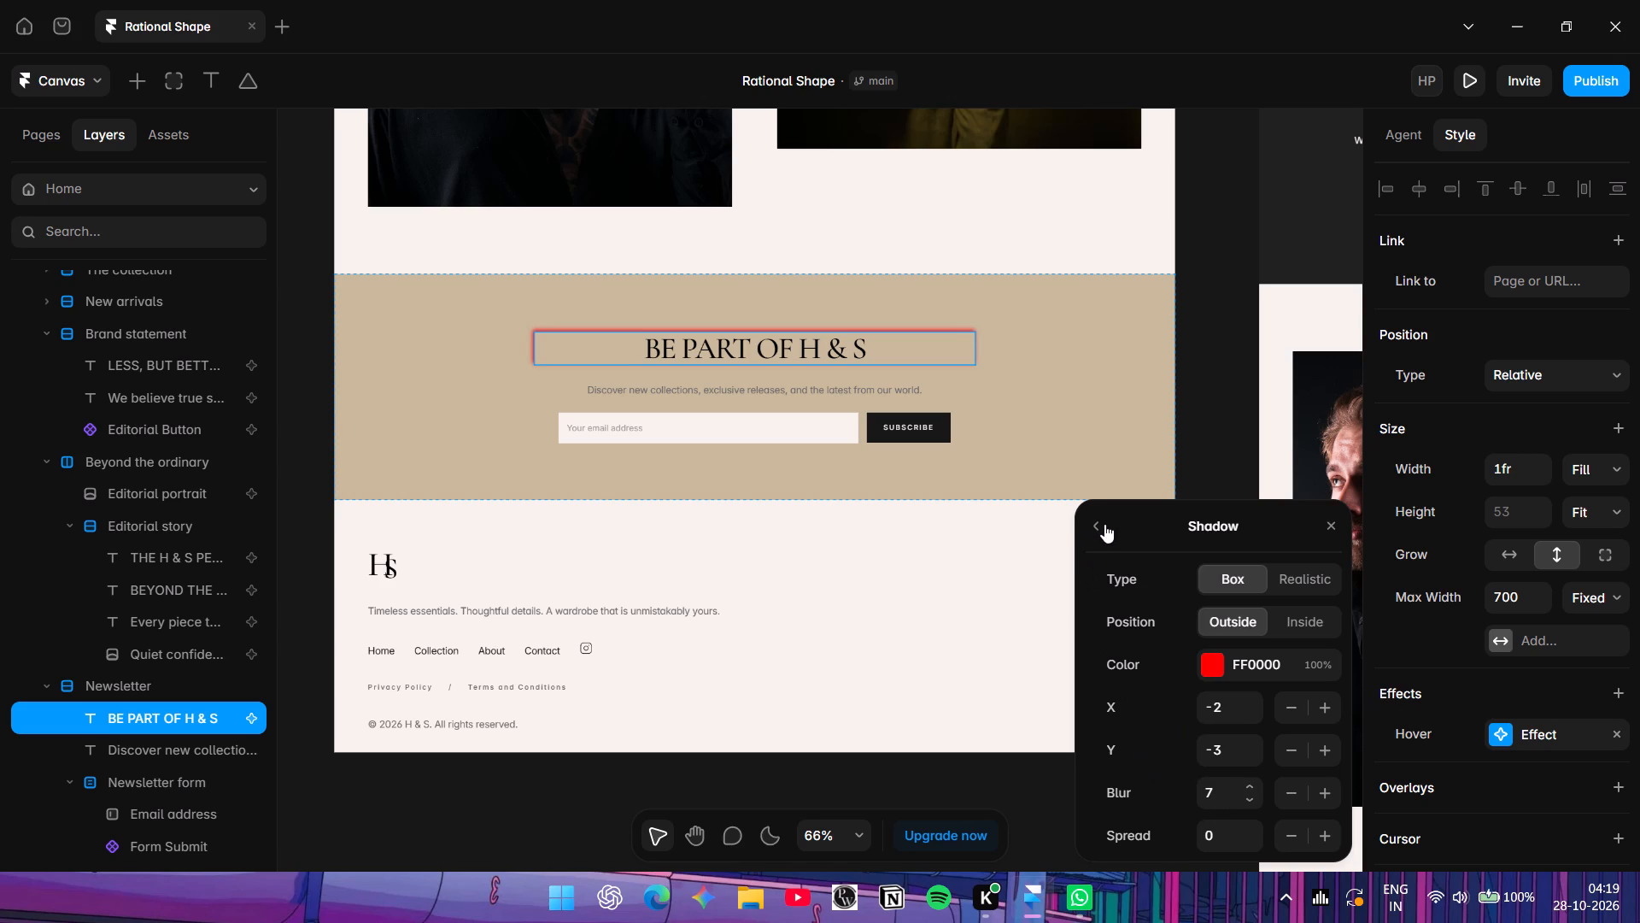
pyautogui.click(1104, 524)
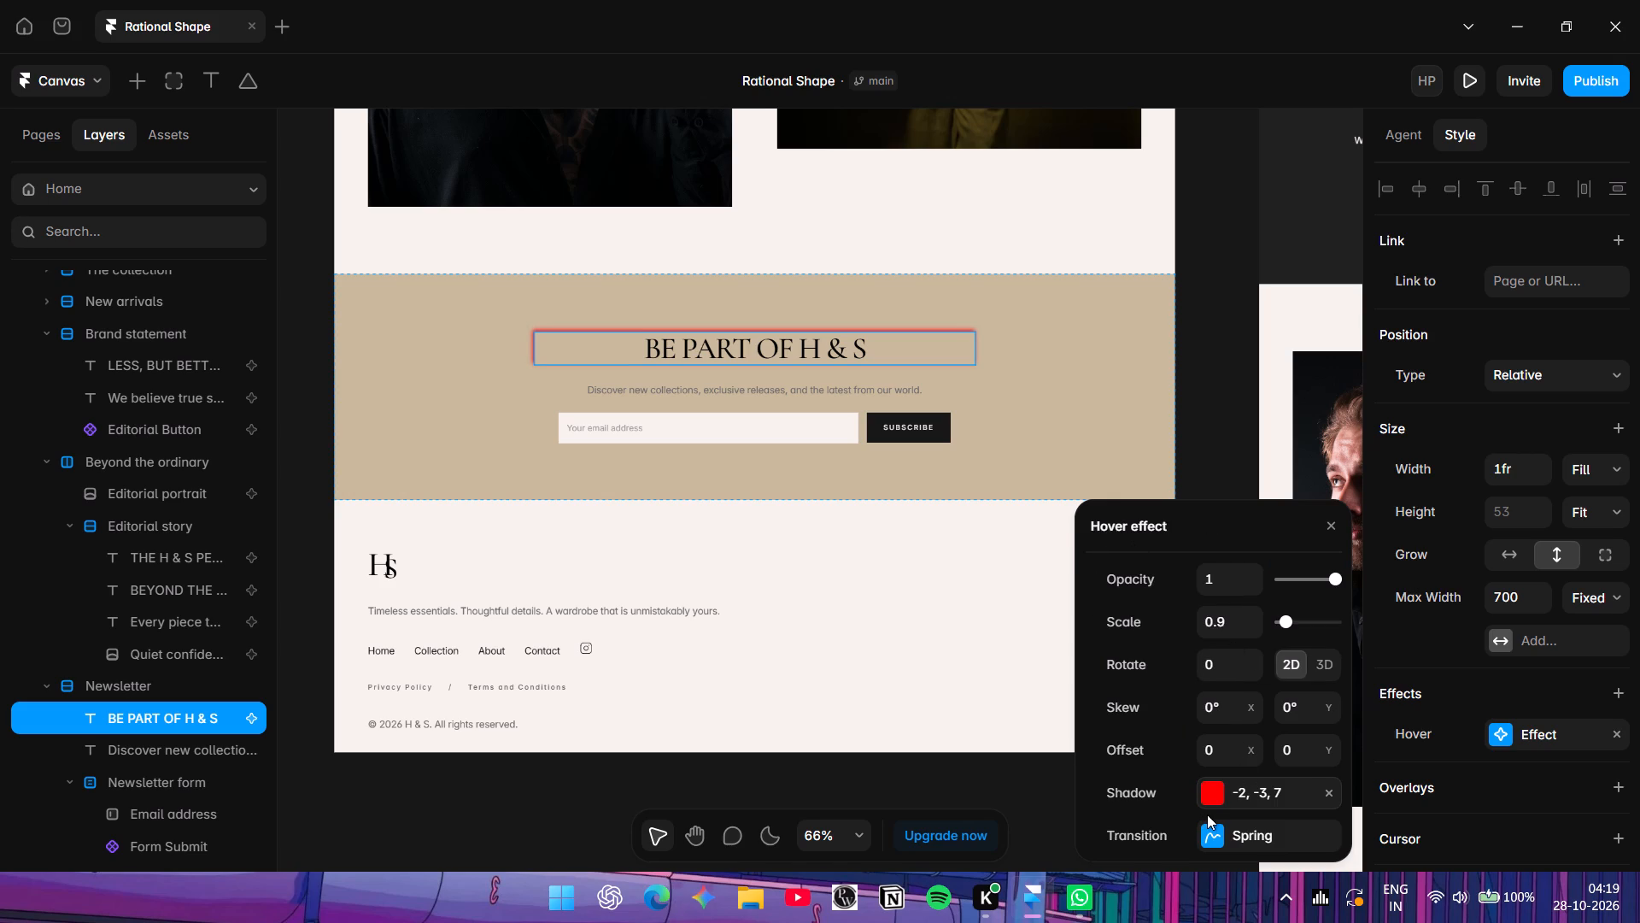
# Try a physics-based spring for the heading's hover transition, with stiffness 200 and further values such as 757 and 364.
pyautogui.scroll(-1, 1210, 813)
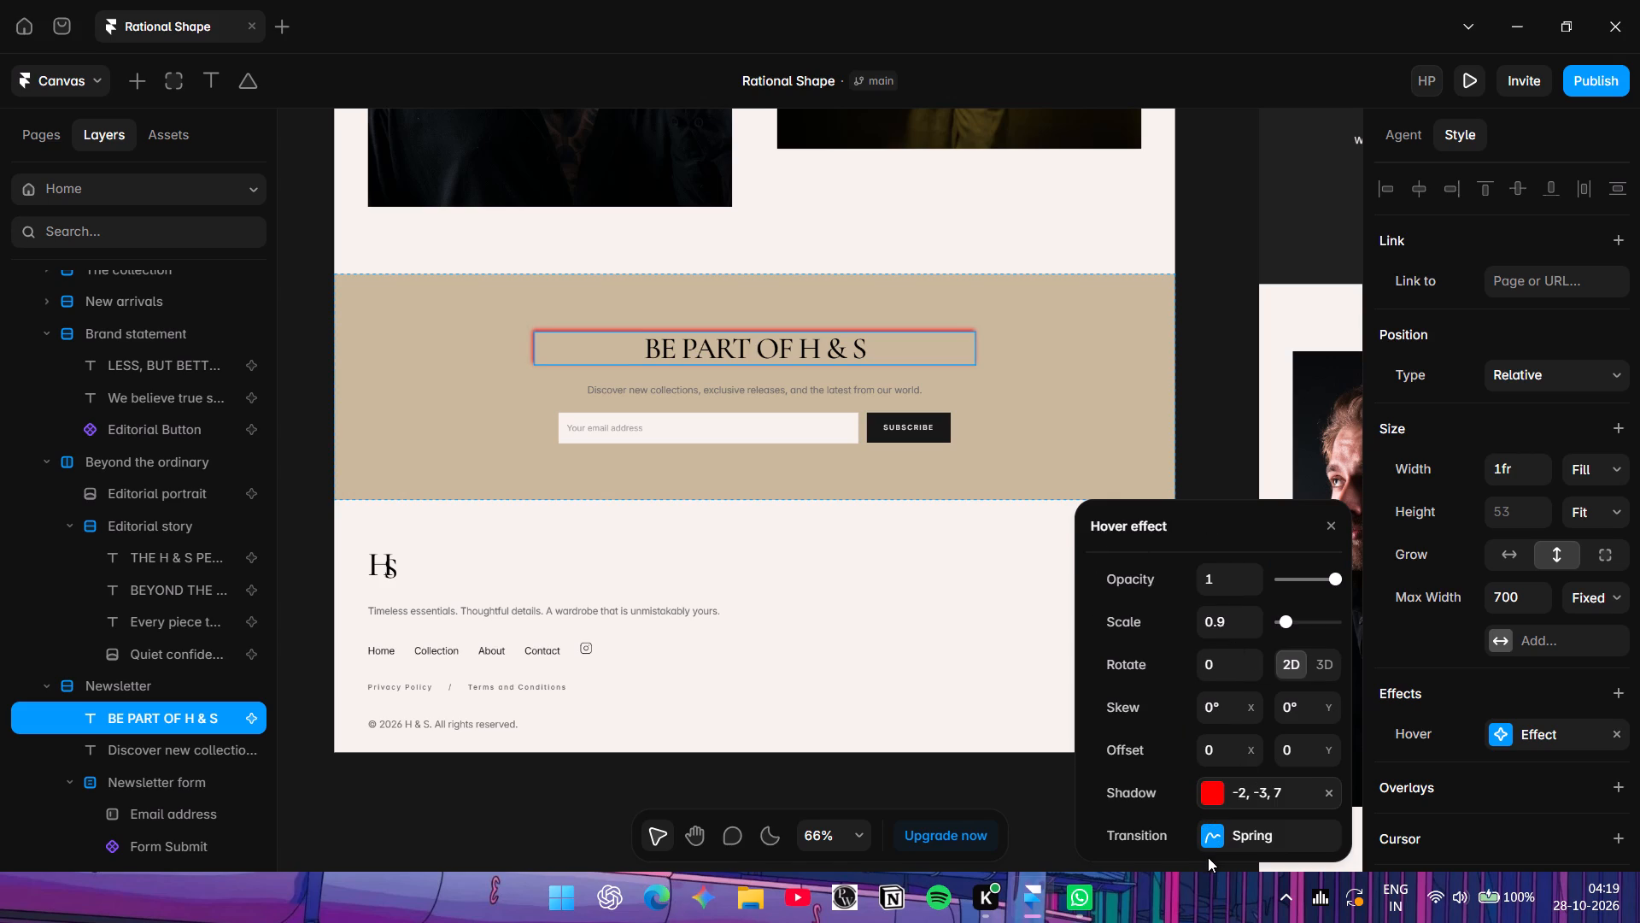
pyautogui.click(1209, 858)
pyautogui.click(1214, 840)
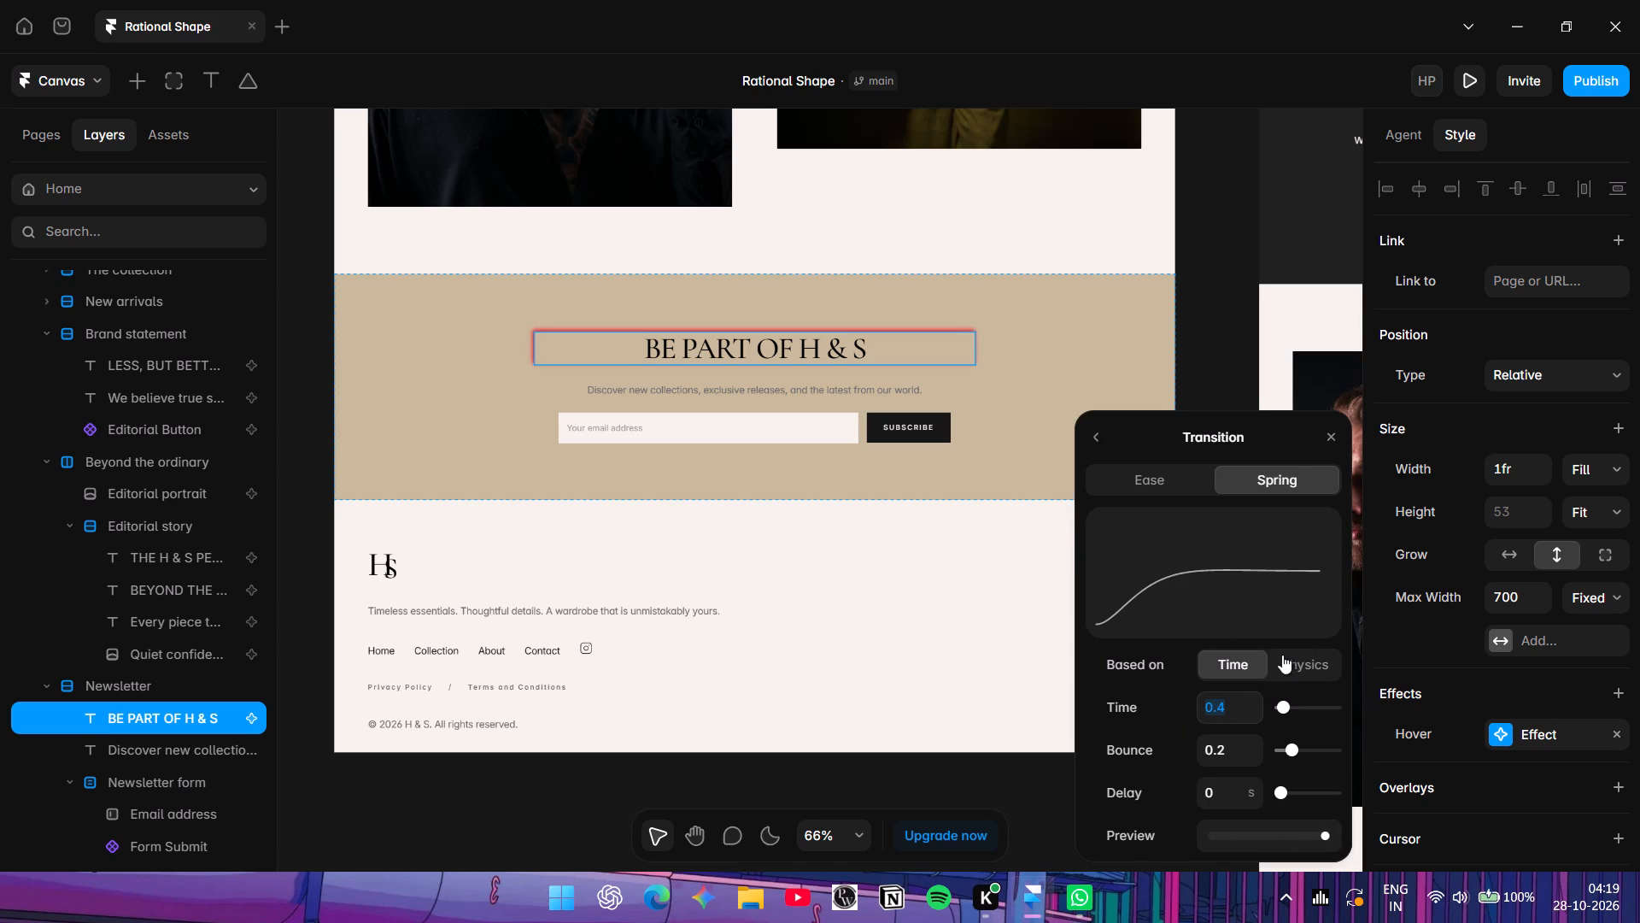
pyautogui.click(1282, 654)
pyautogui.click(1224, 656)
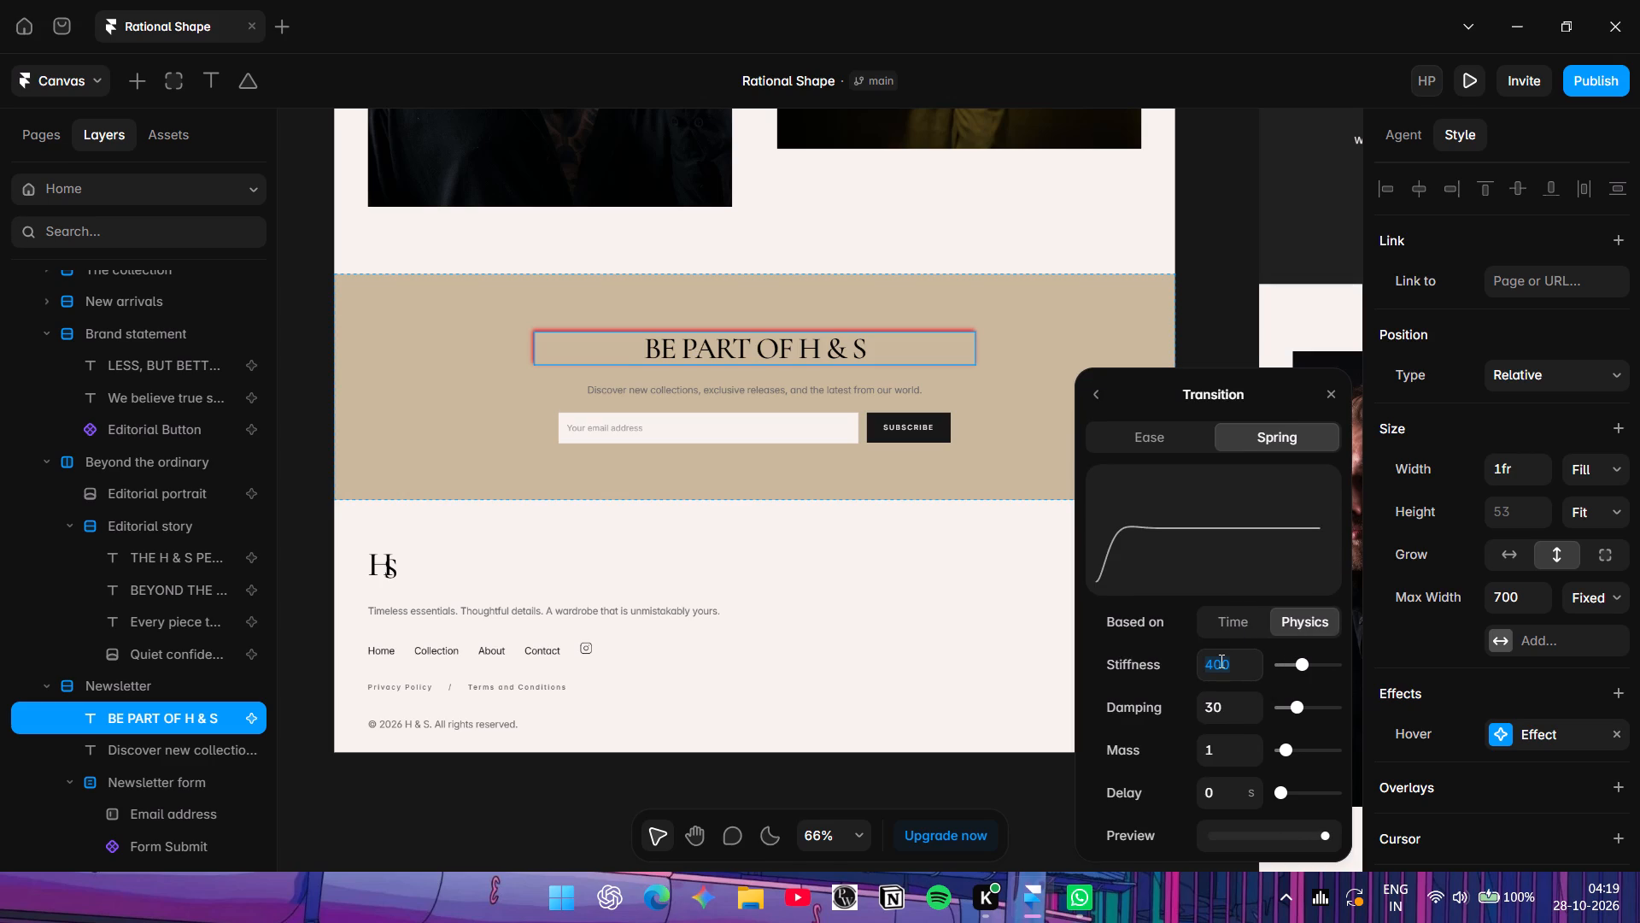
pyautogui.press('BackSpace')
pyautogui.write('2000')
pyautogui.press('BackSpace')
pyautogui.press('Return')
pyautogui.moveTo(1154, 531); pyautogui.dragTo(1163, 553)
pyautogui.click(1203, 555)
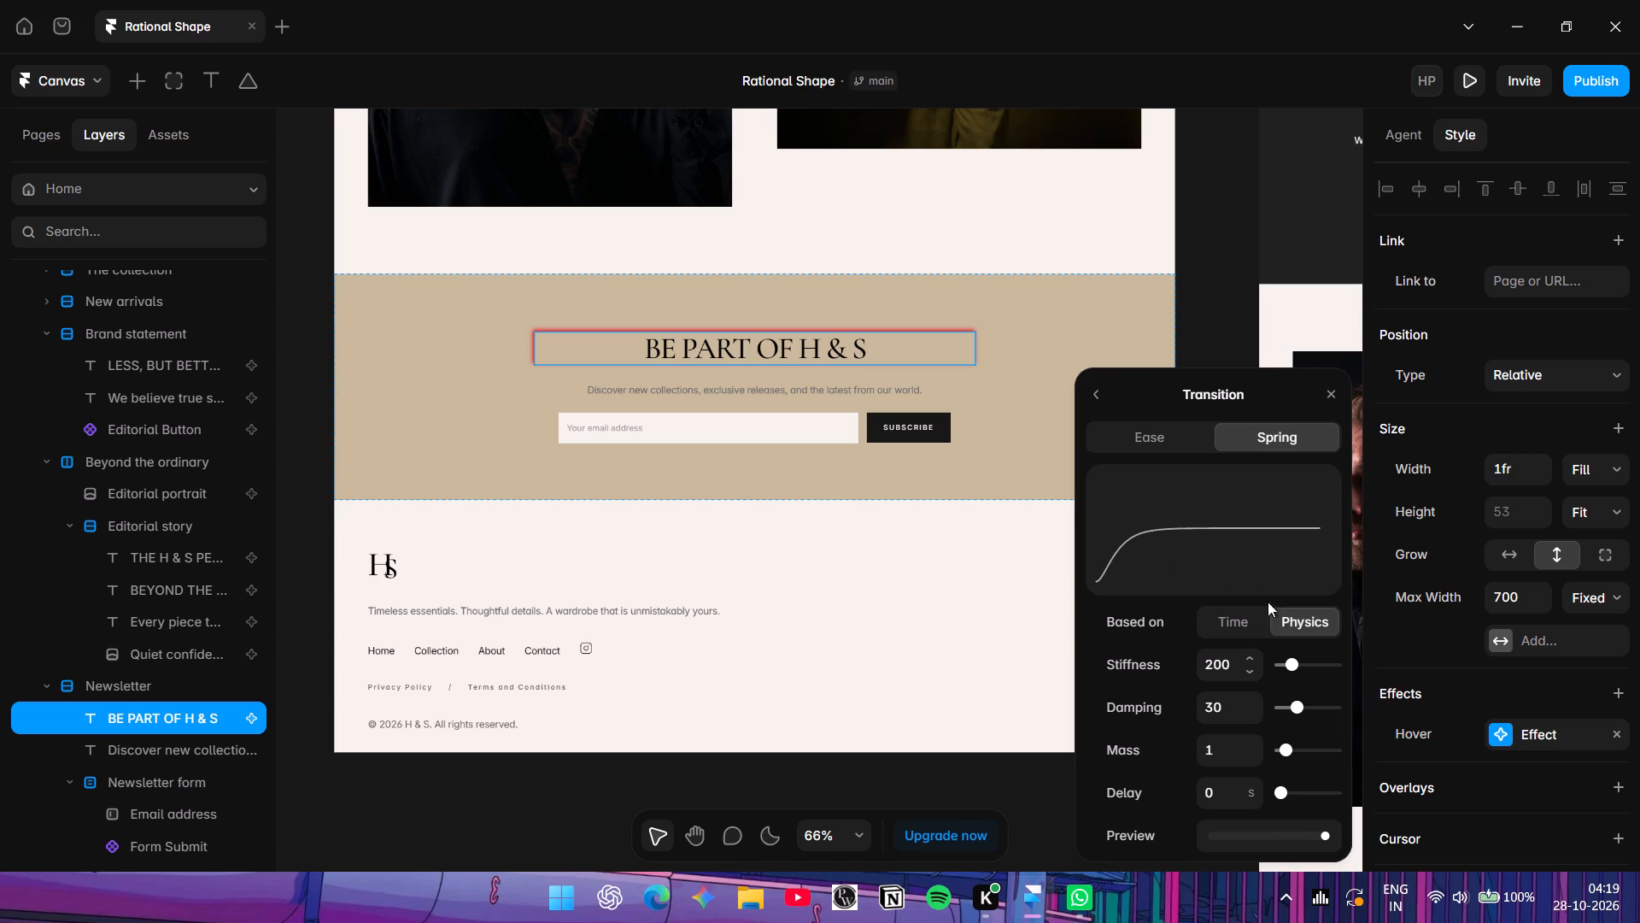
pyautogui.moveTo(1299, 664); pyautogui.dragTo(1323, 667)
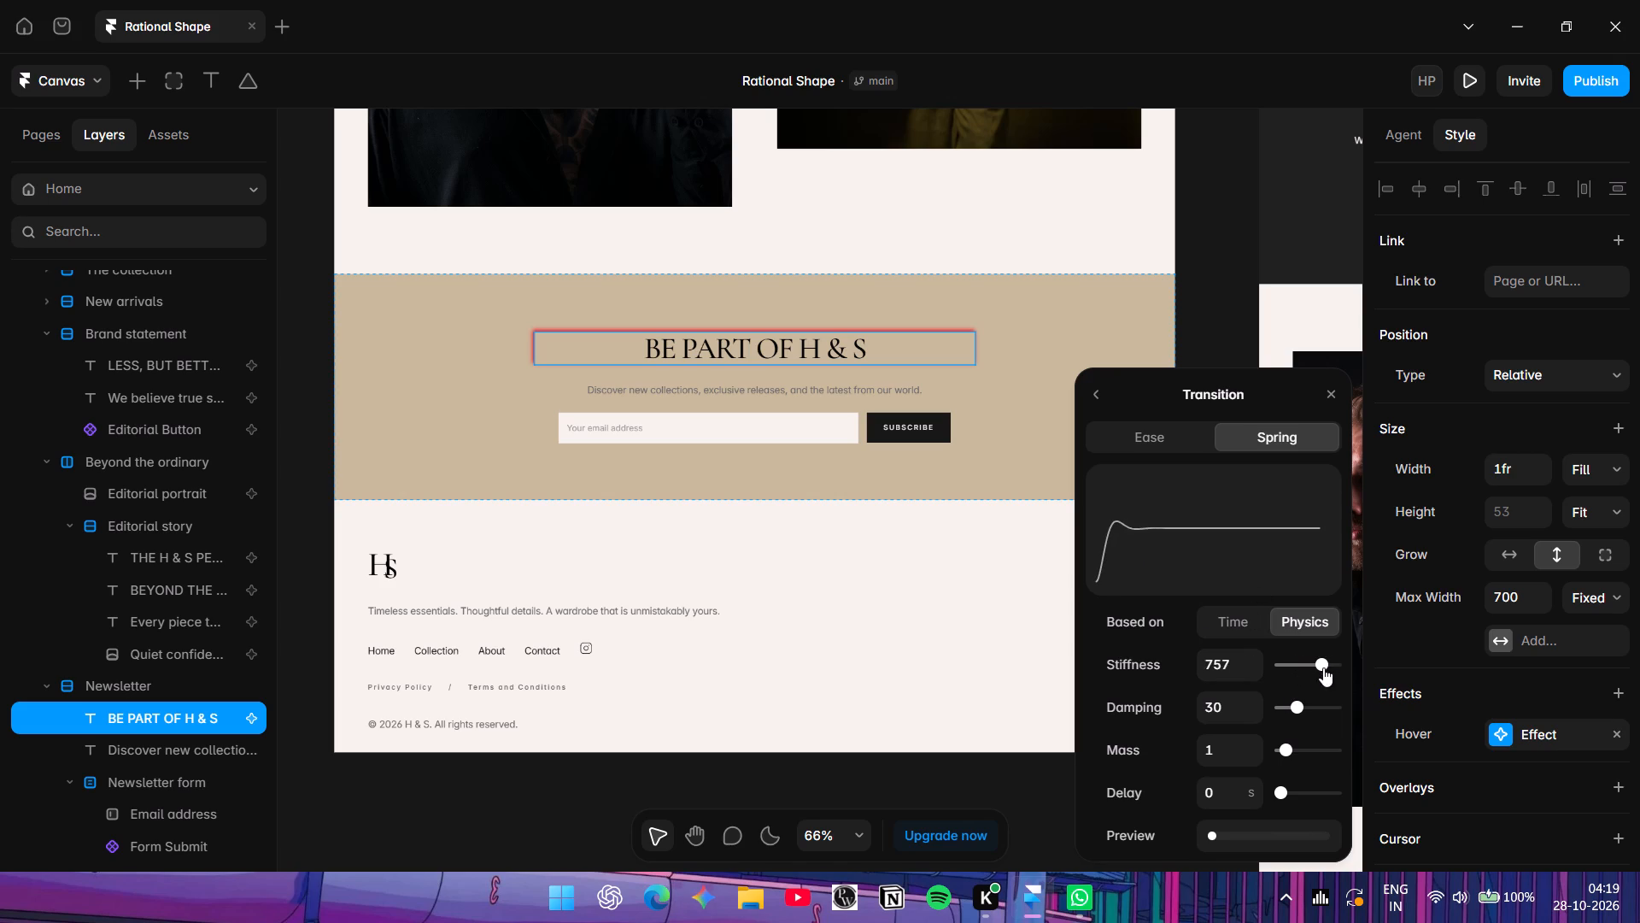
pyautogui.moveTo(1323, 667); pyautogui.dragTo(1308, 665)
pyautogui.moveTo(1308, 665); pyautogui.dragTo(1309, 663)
# Switch the heading's hover transition to Ease with a custom Bezier curve of about 0.44, 0, 0.26, 1.08, and close the settings.
pyautogui.click(1166, 434)
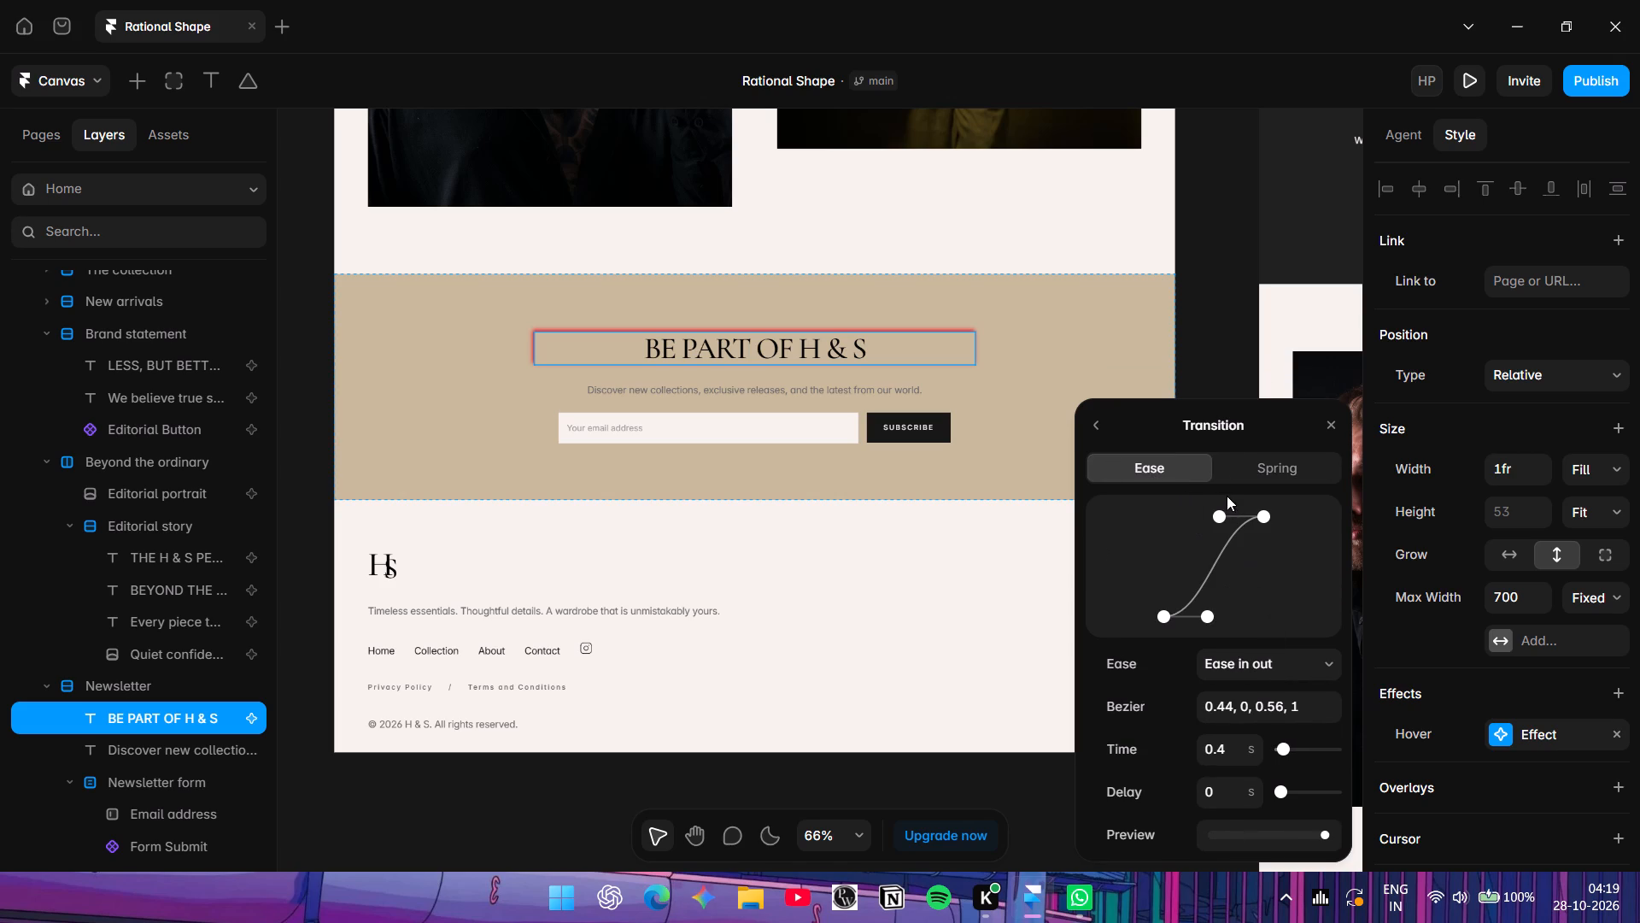
pyautogui.moveTo(1220, 507); pyautogui.dragTo(1190, 499)
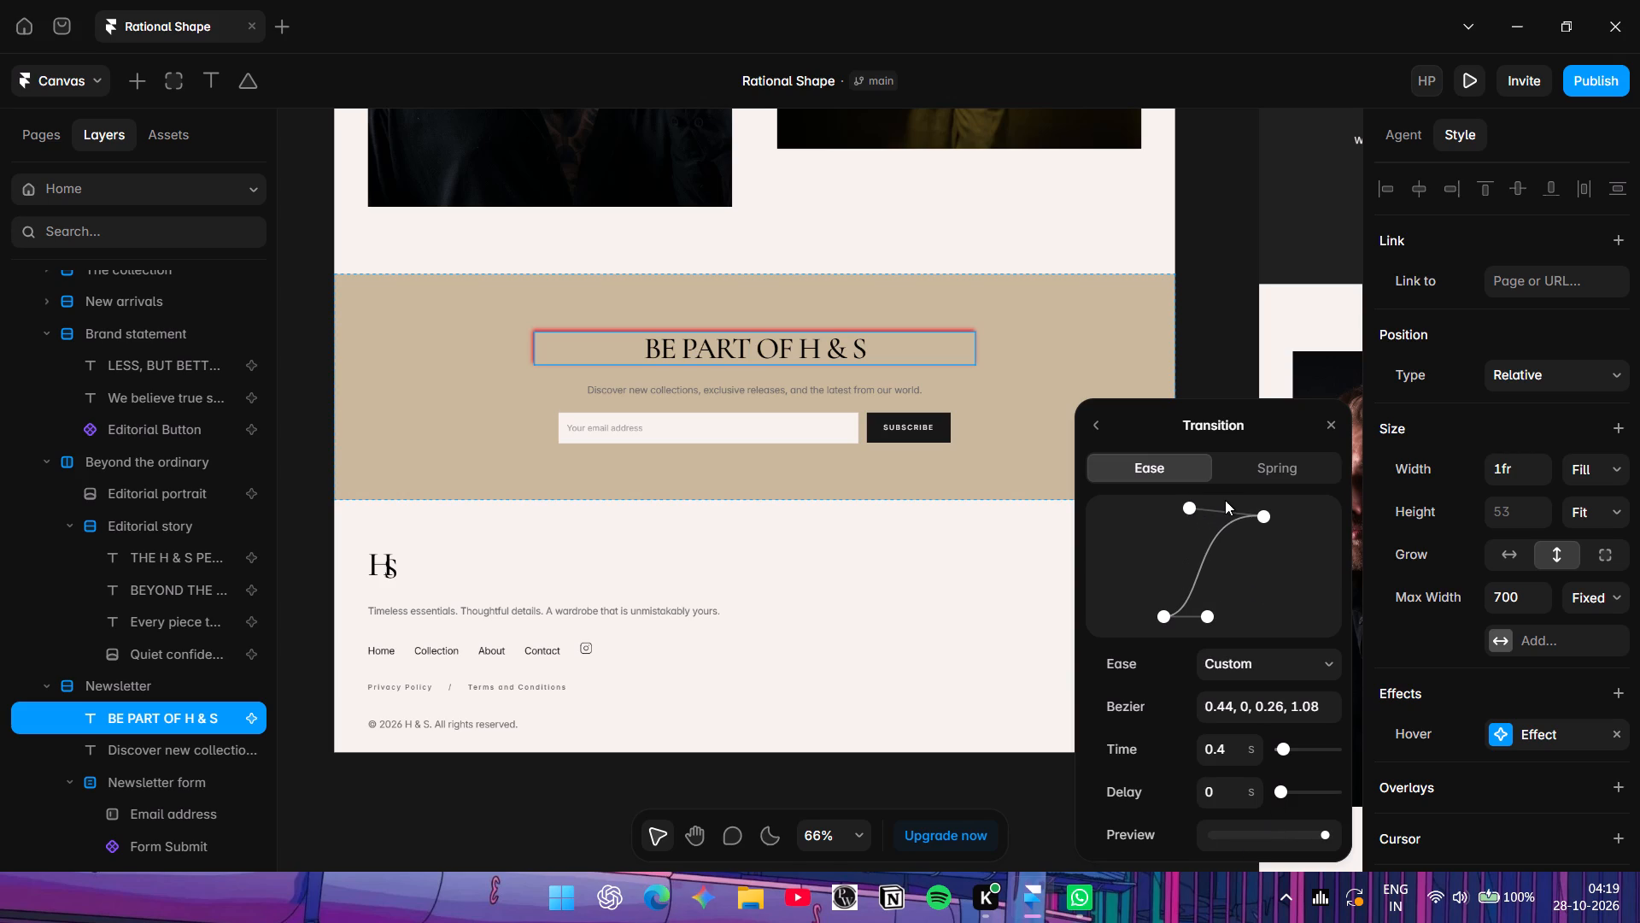
pyautogui.press('4')
pyautogui.press('Return')
pyautogui.press('Return')
pyautogui.press('Return')
pyautogui.click(1331, 418)
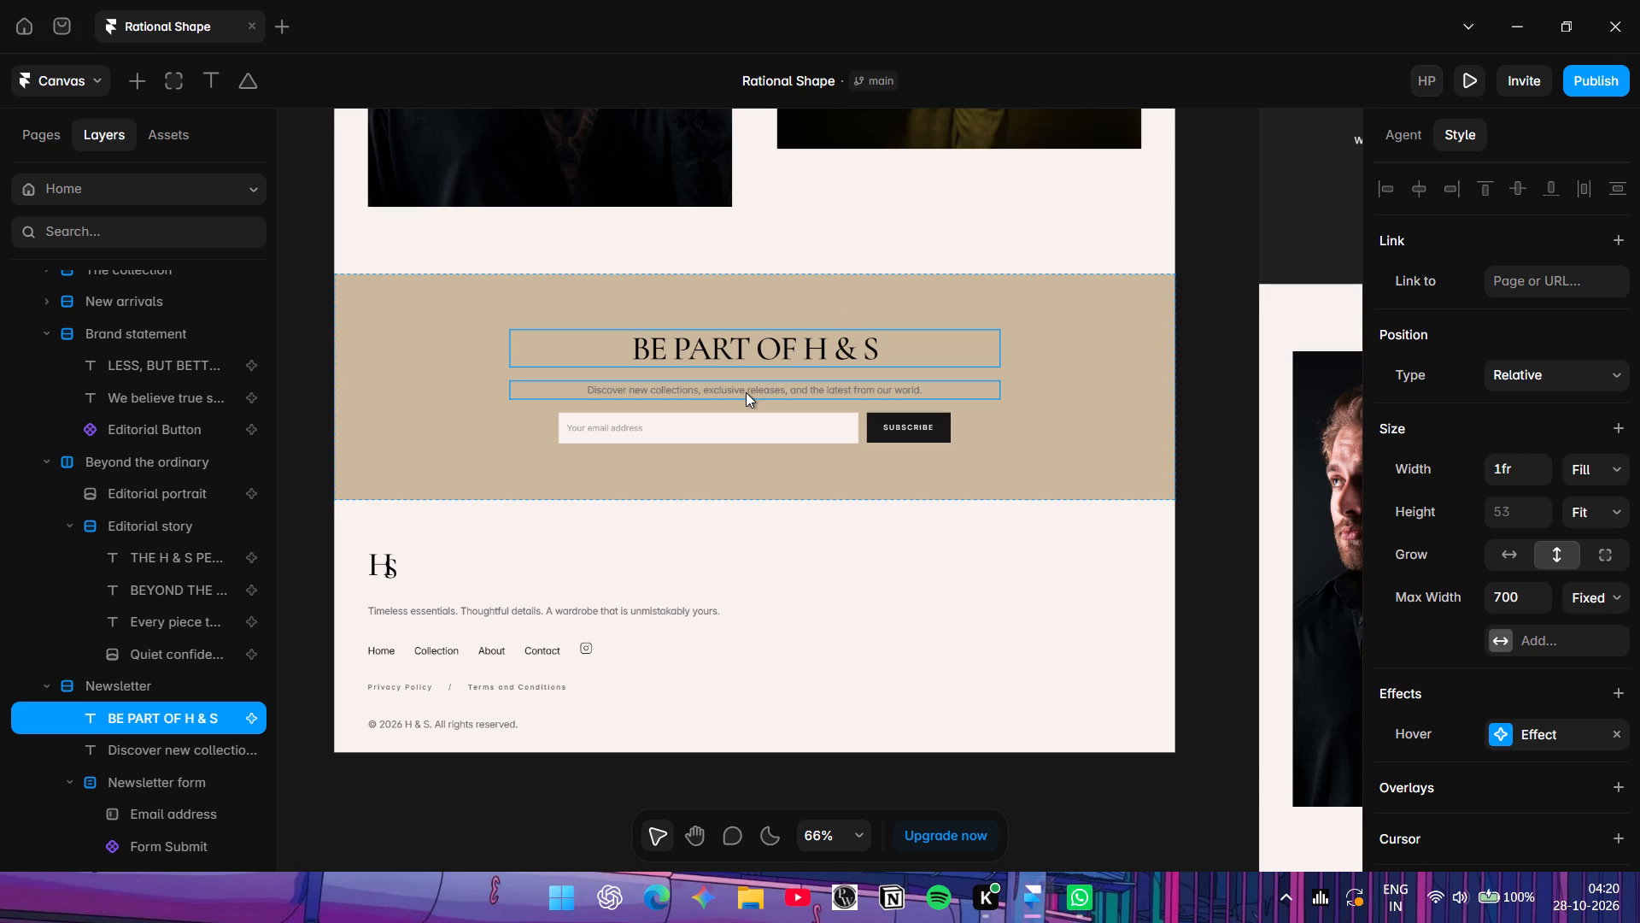
# Preview the page at the newsletter section to check the BE PART OF H & S heading's hover effect, and return to the canvas.
pyautogui.click(787, 338)
pyautogui.scroll(-6, 819, 325)
pyautogui.scroll(9, 832, 308)
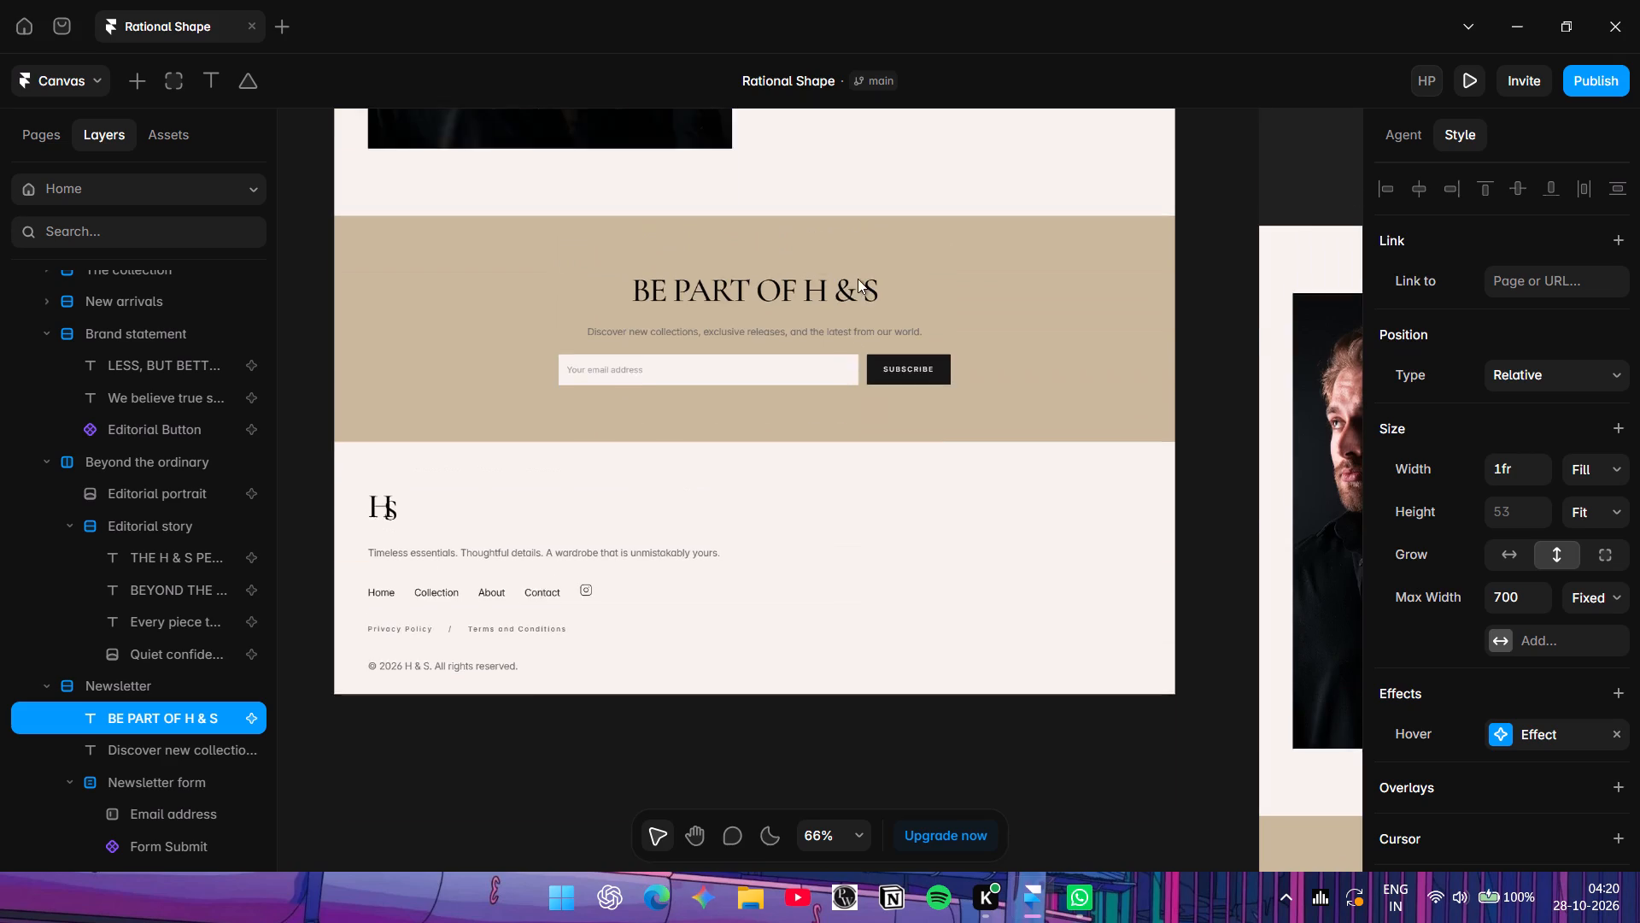
pyautogui.scroll(20, 858, 279)
pyautogui.scroll(4, 858, 279)
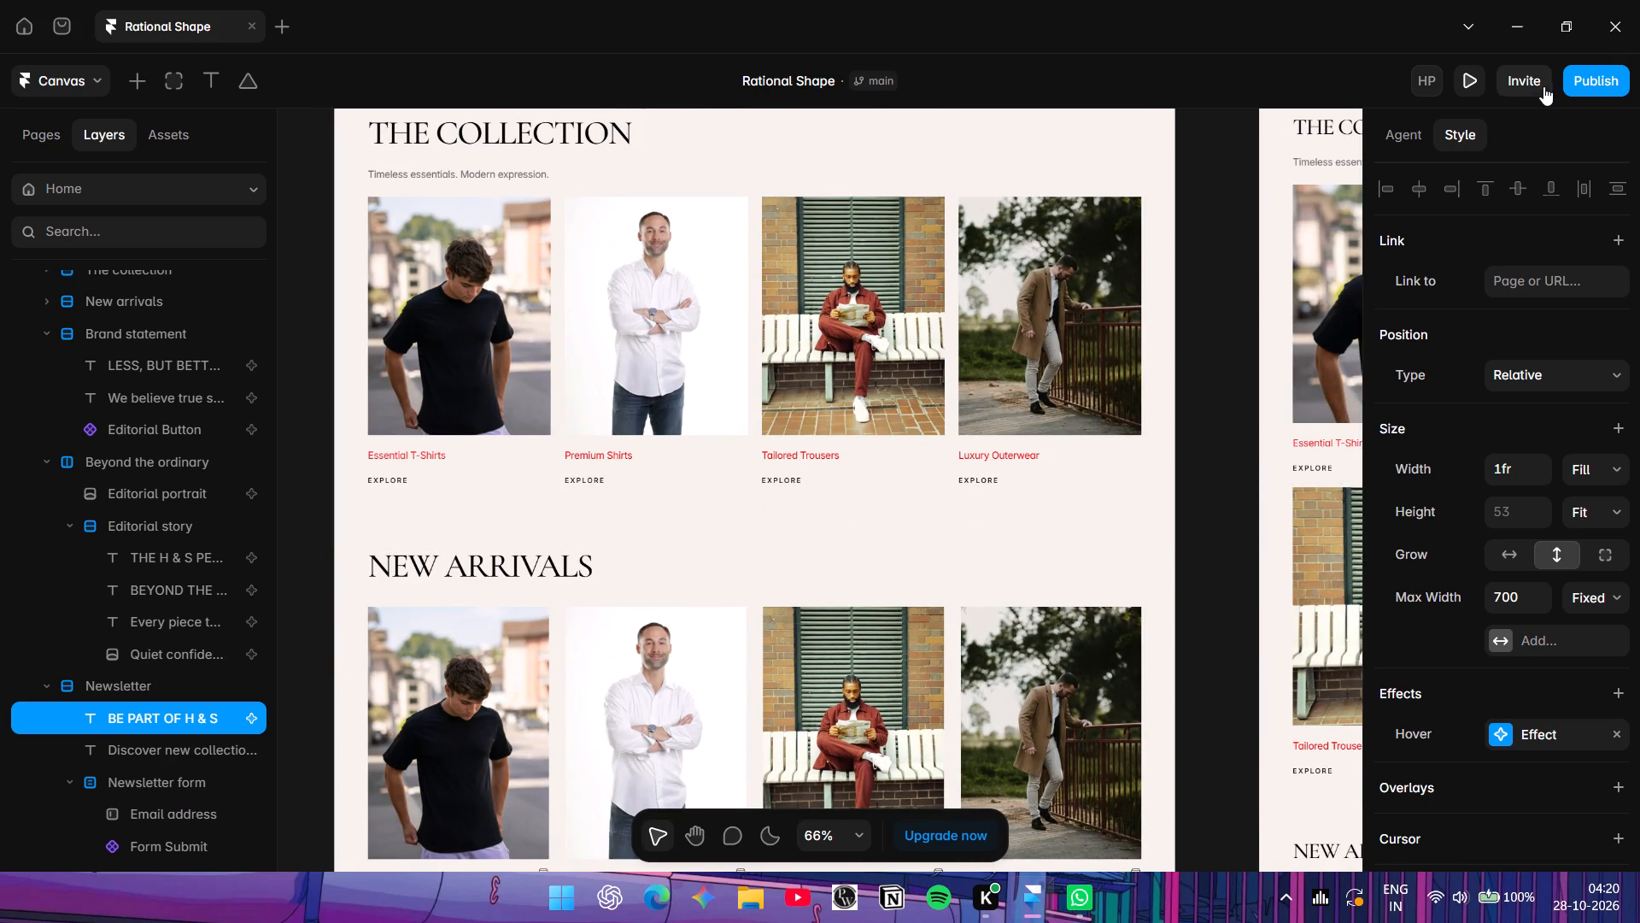
pyautogui.click(1463, 84)
pyautogui.scroll(-7, 932, 244)
pyautogui.scroll(-5, 366, 413)
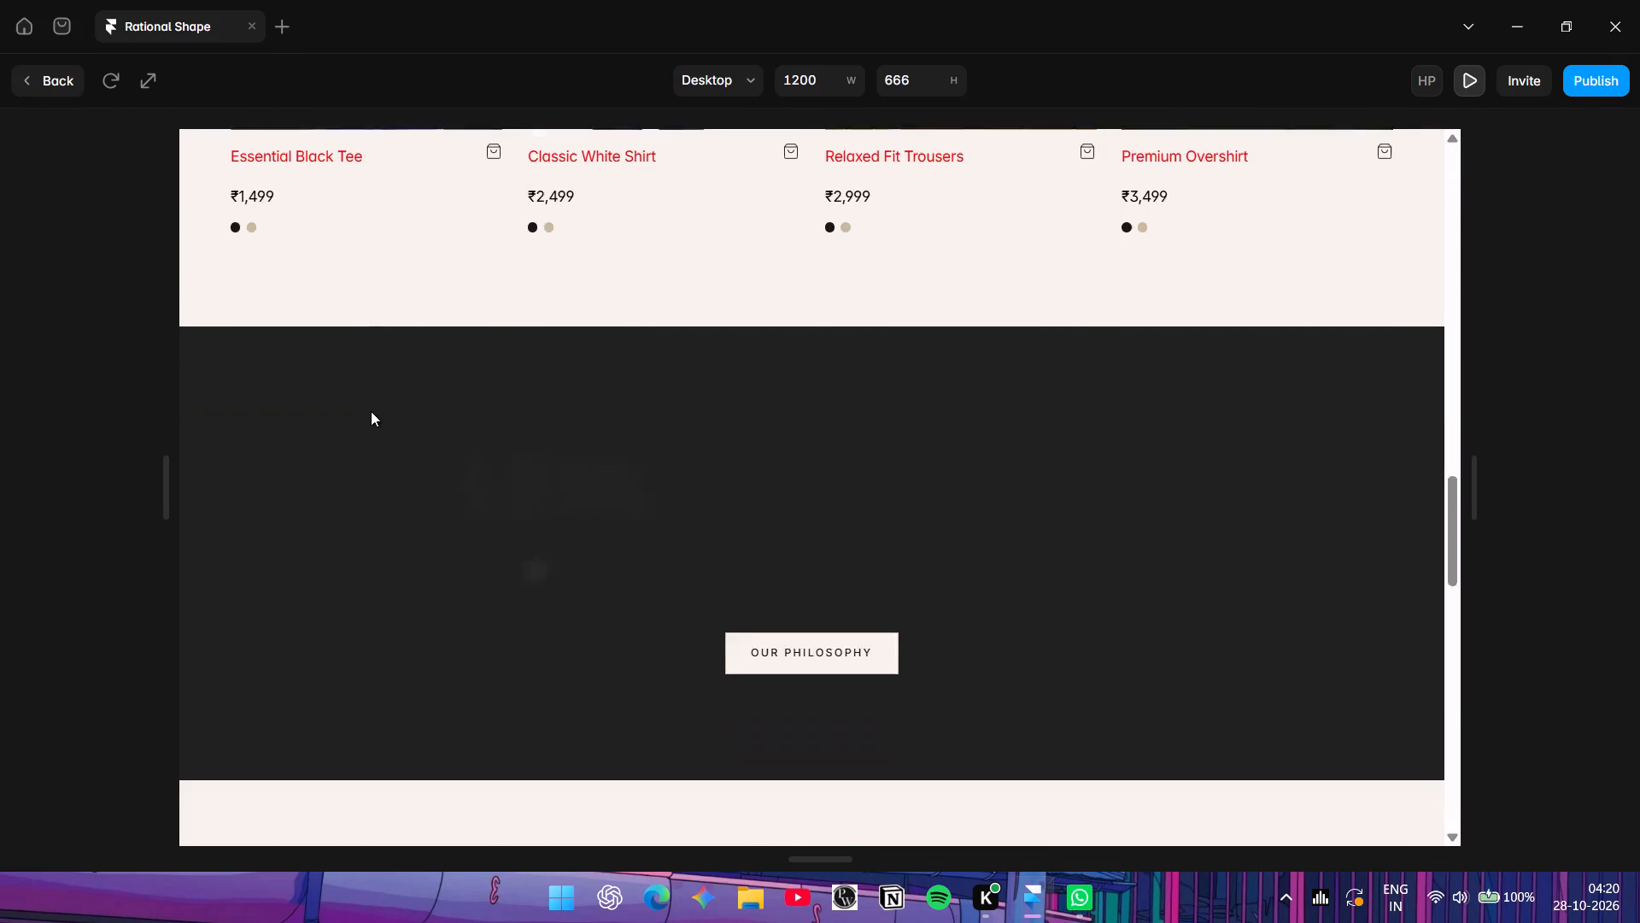
pyautogui.scroll(-3, 377, 407)
pyautogui.scroll(-3, 654, 367)
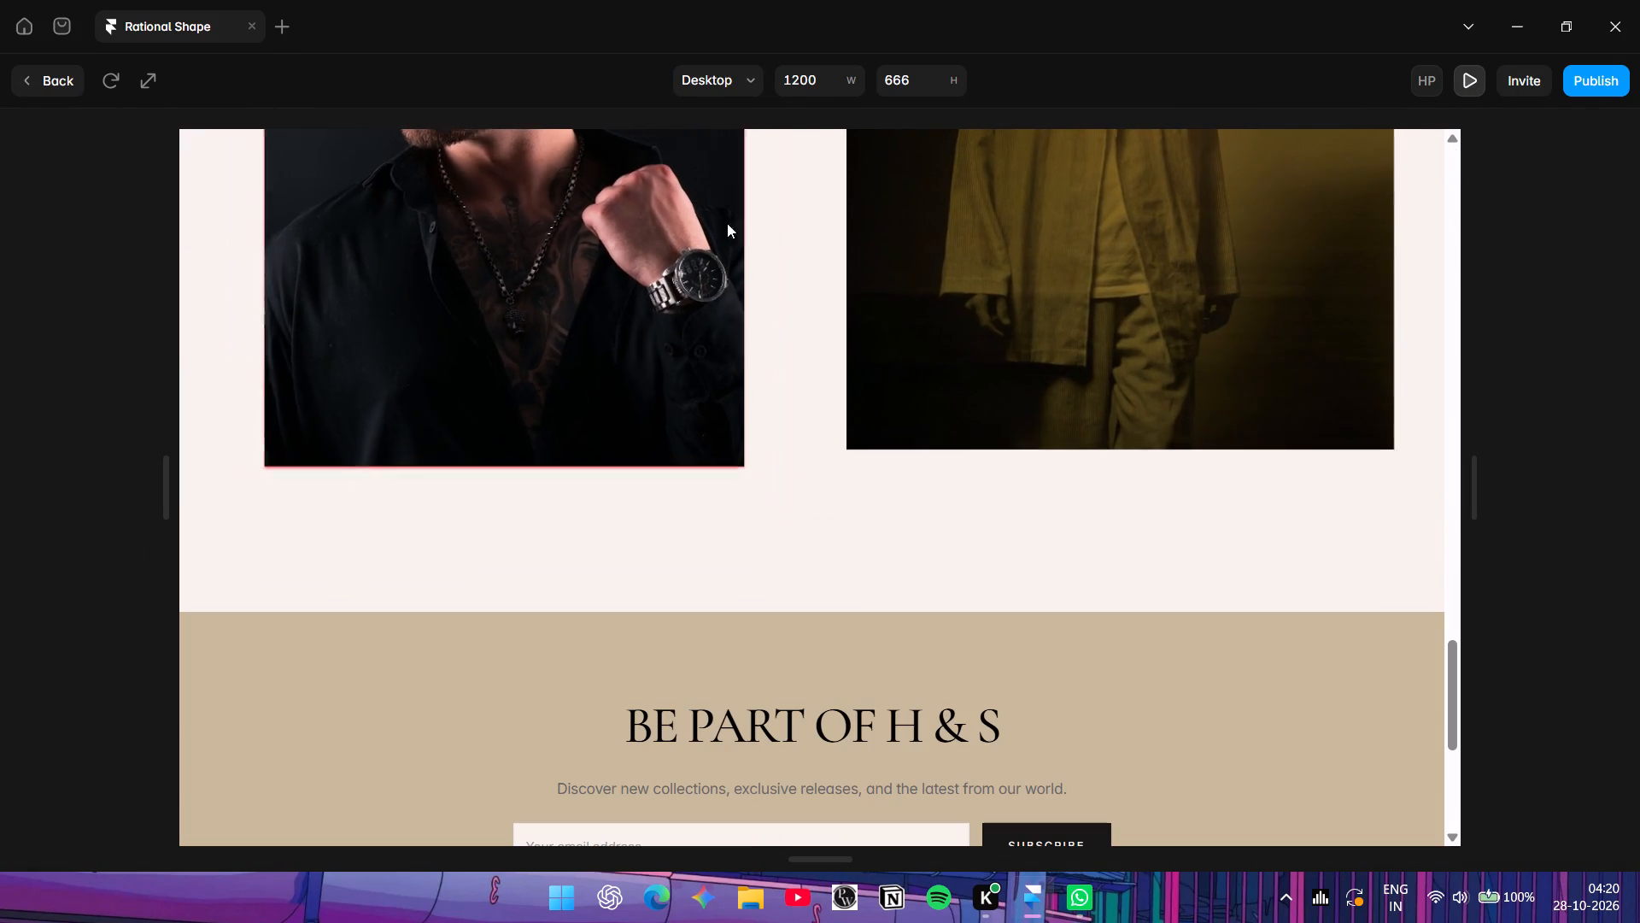
pyautogui.scroll(-2, 894, 597)
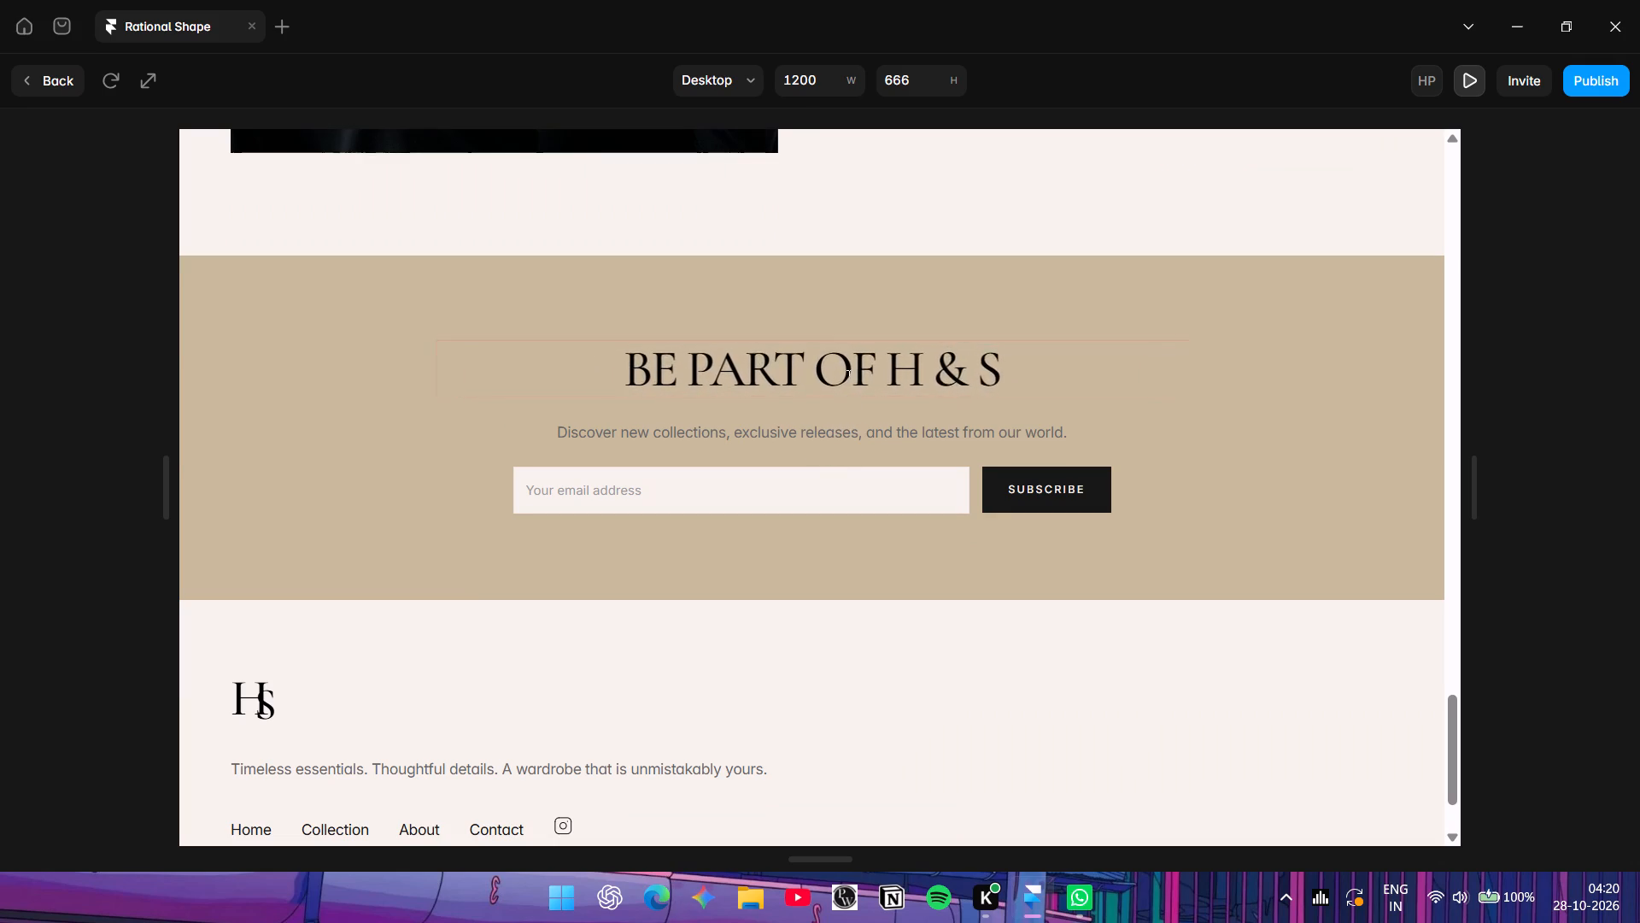
pyautogui.click(811, 428)
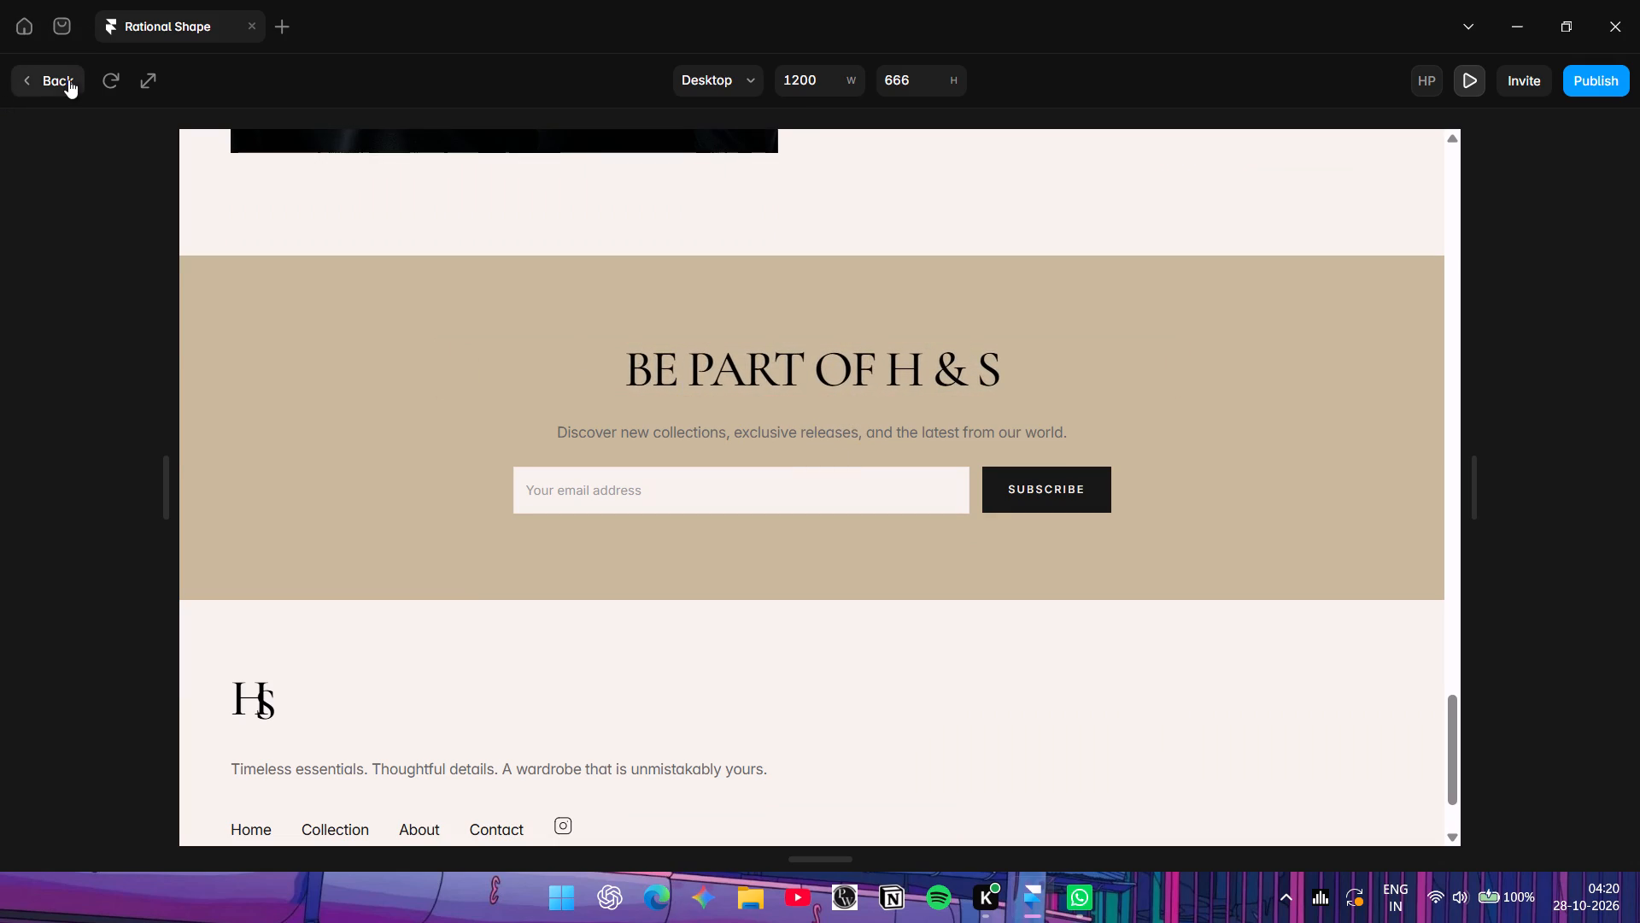
pyautogui.click(68, 79)
# Add a Hover effect with scale 0.9 to the newsletter description text, "Discover new collections…".
pyautogui.scroll(-9, 383, 336)
pyautogui.scroll(-7, 768, 382)
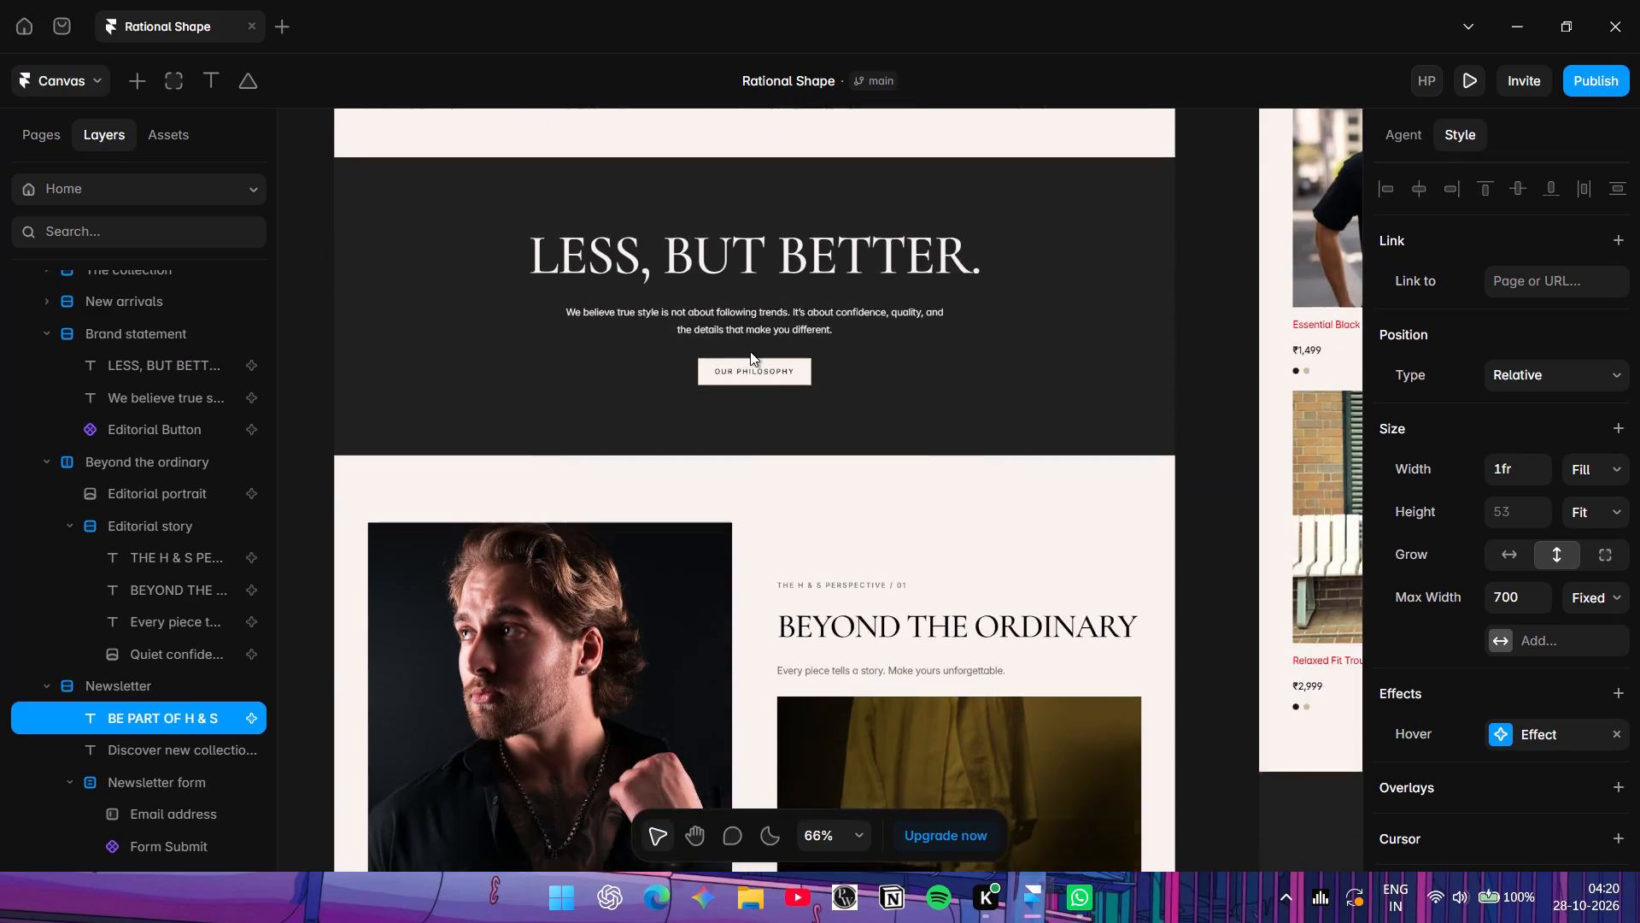
pyautogui.scroll(-10, 750, 351)
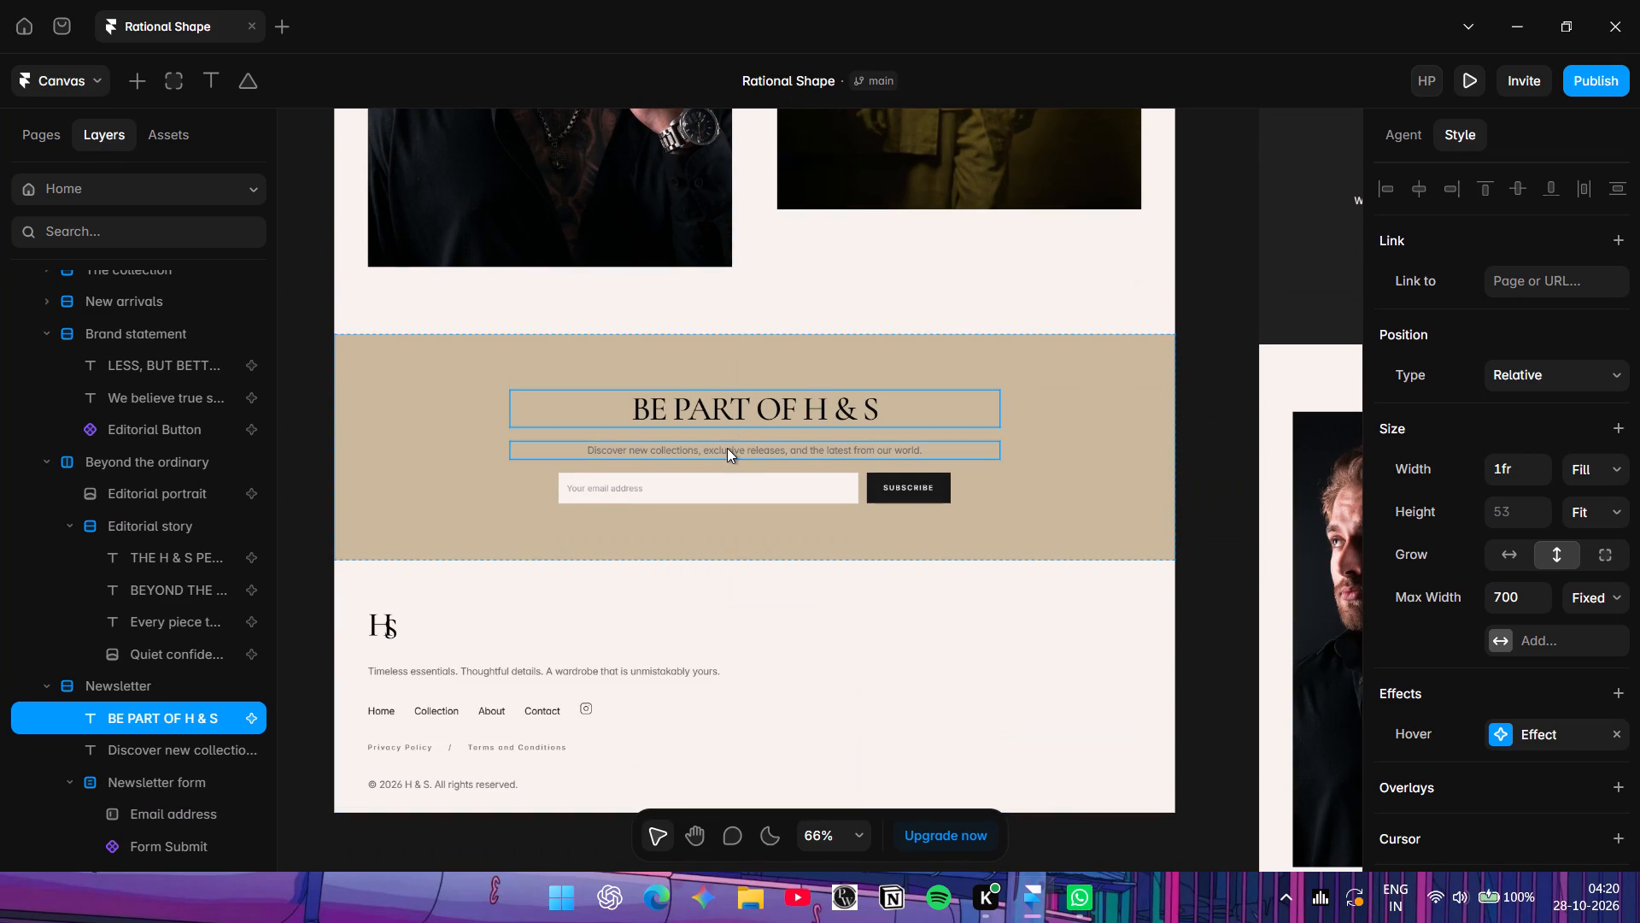
pyautogui.click(727, 448)
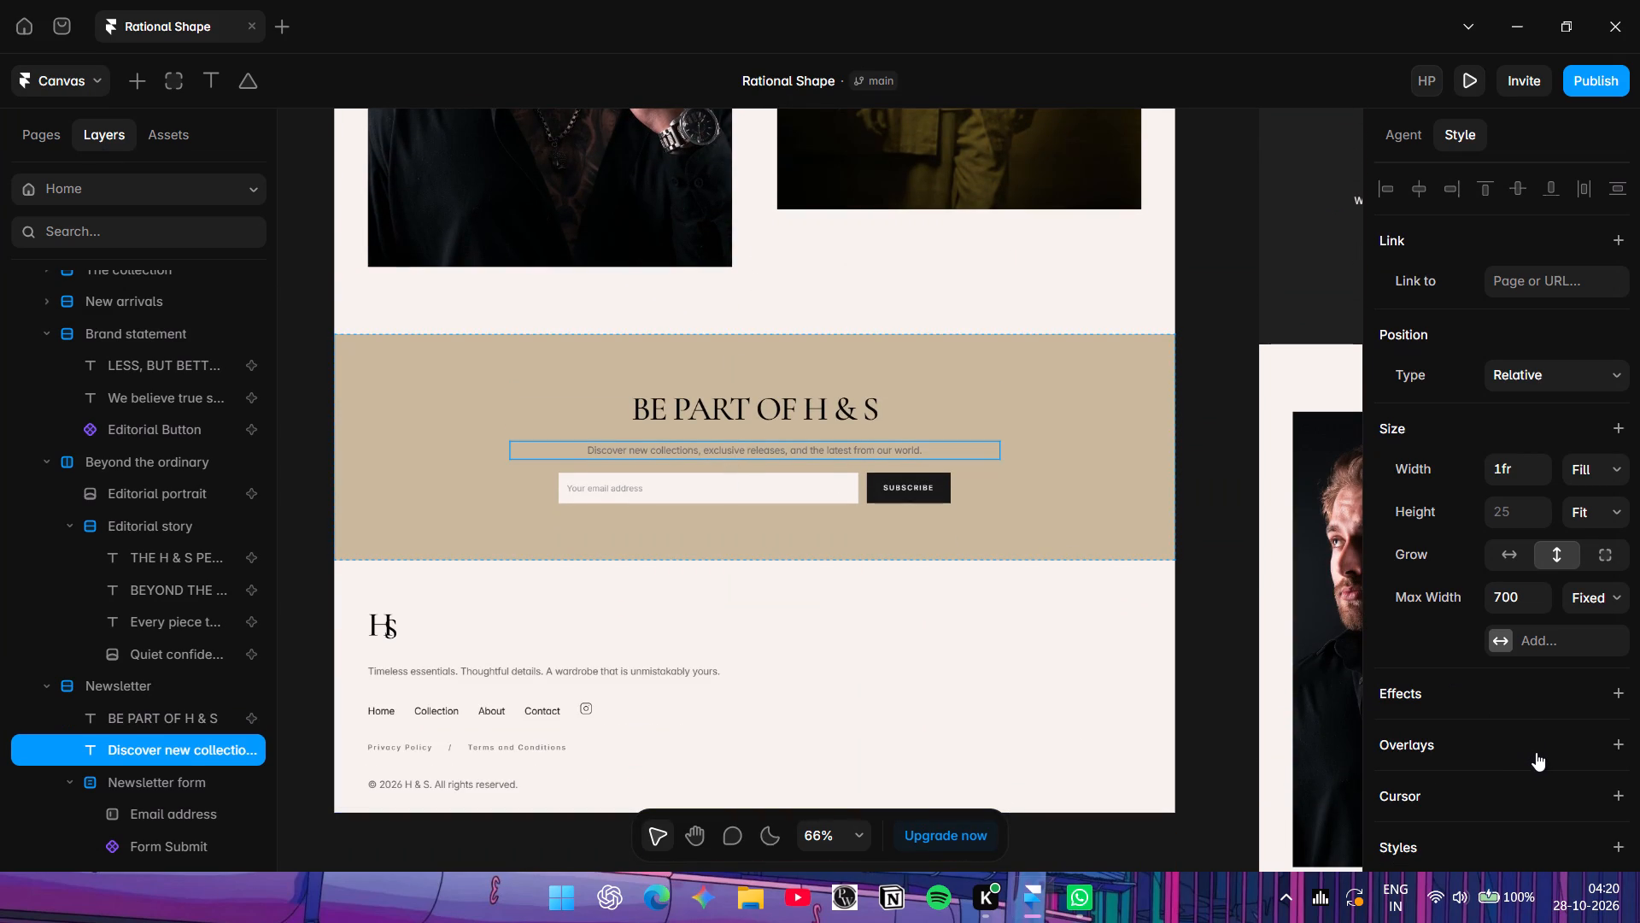
pyautogui.click(1562, 705)
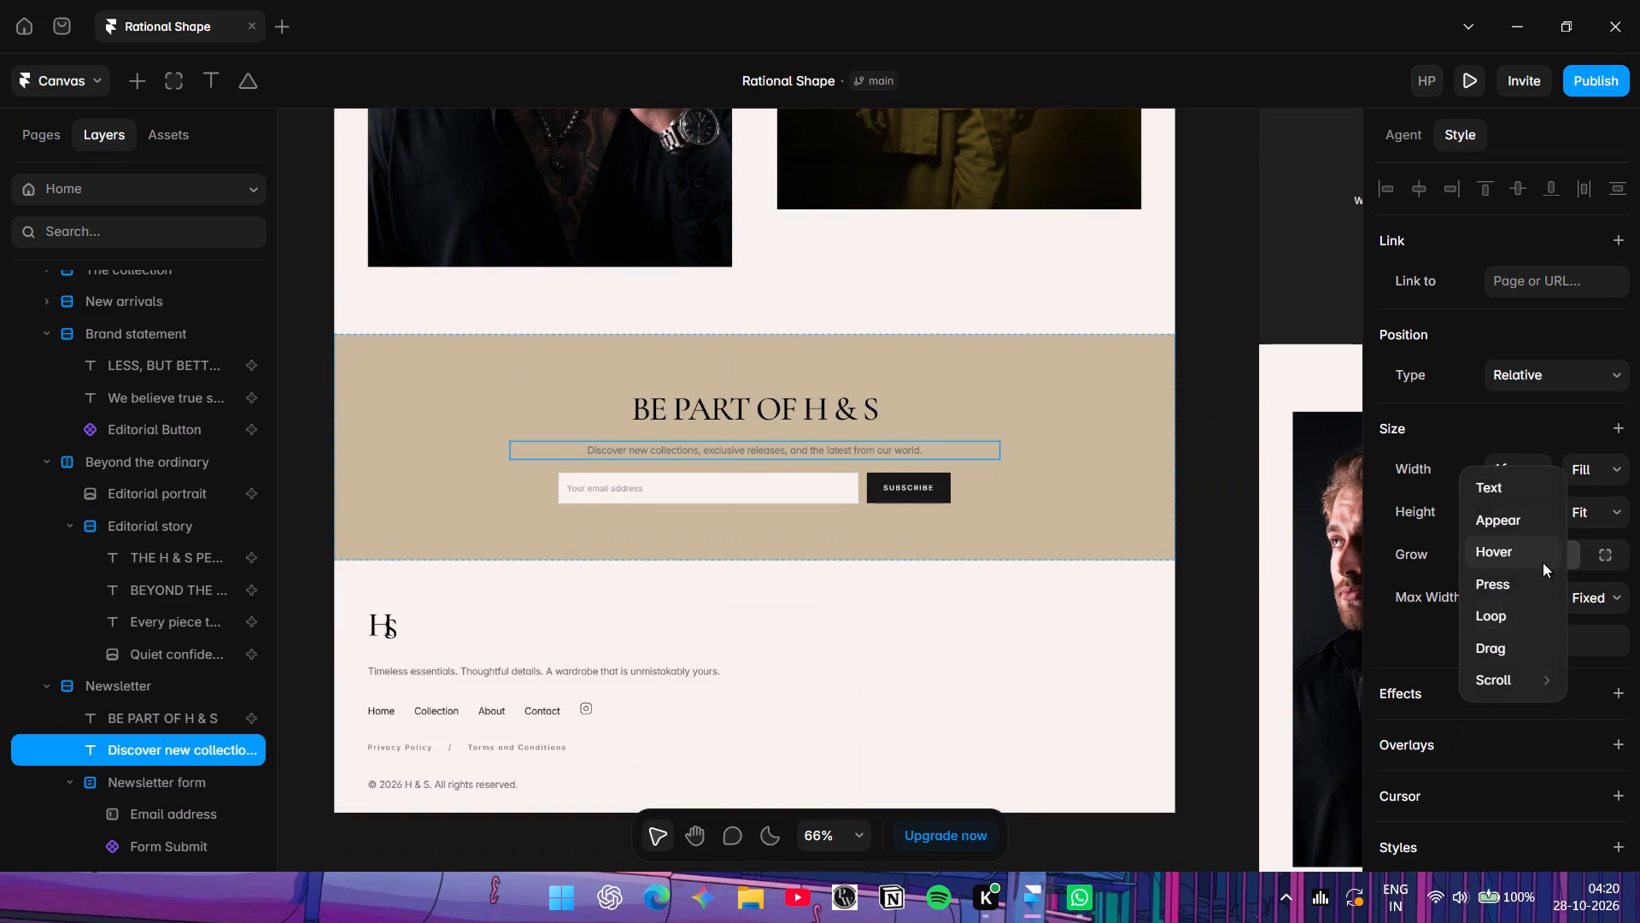
pyautogui.click(1539, 540)
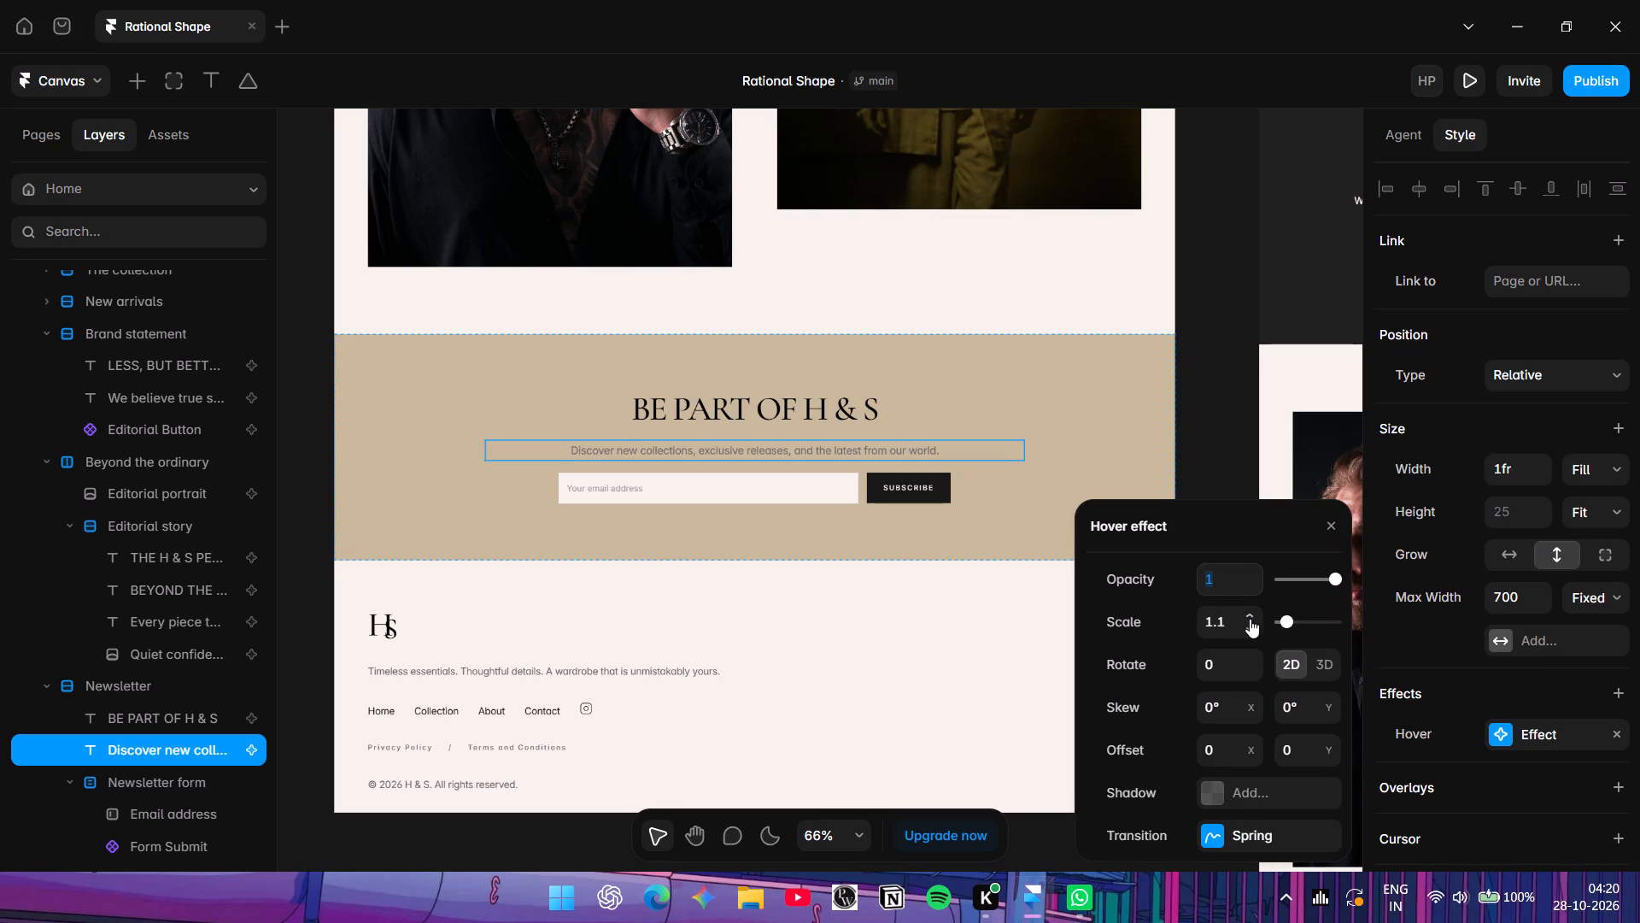
pyautogui.doubleClick(1250, 622)
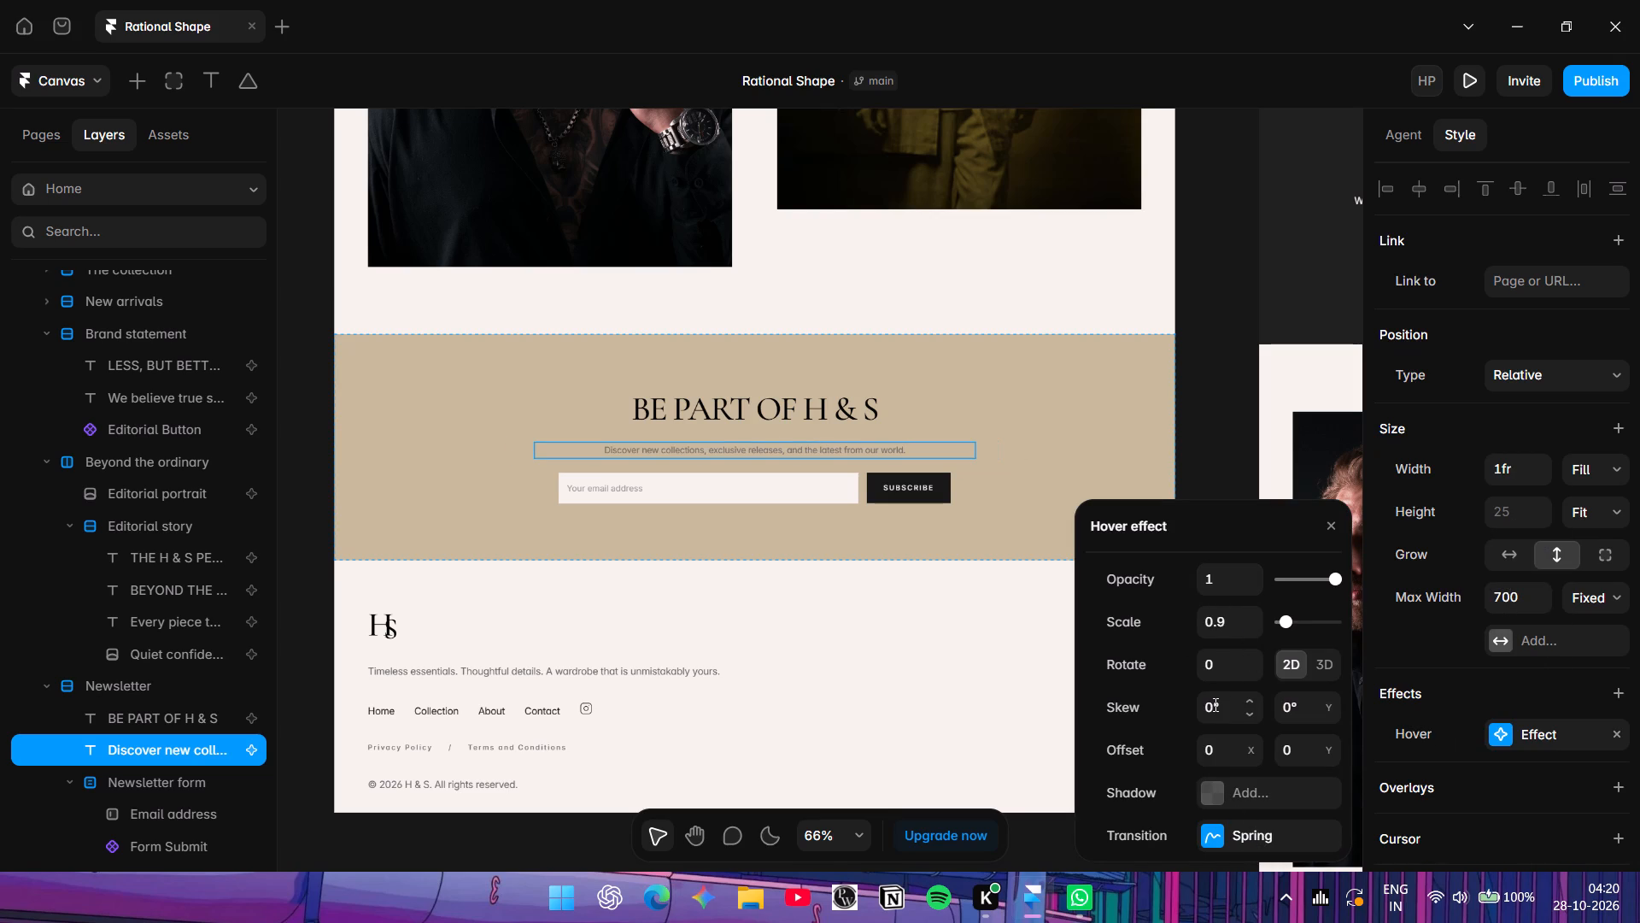
# Add a shadow to the description's hover effect, coloured FF0000 at 100% opacity.
pyautogui.click(1202, 785)
pyautogui.click(1203, 793)
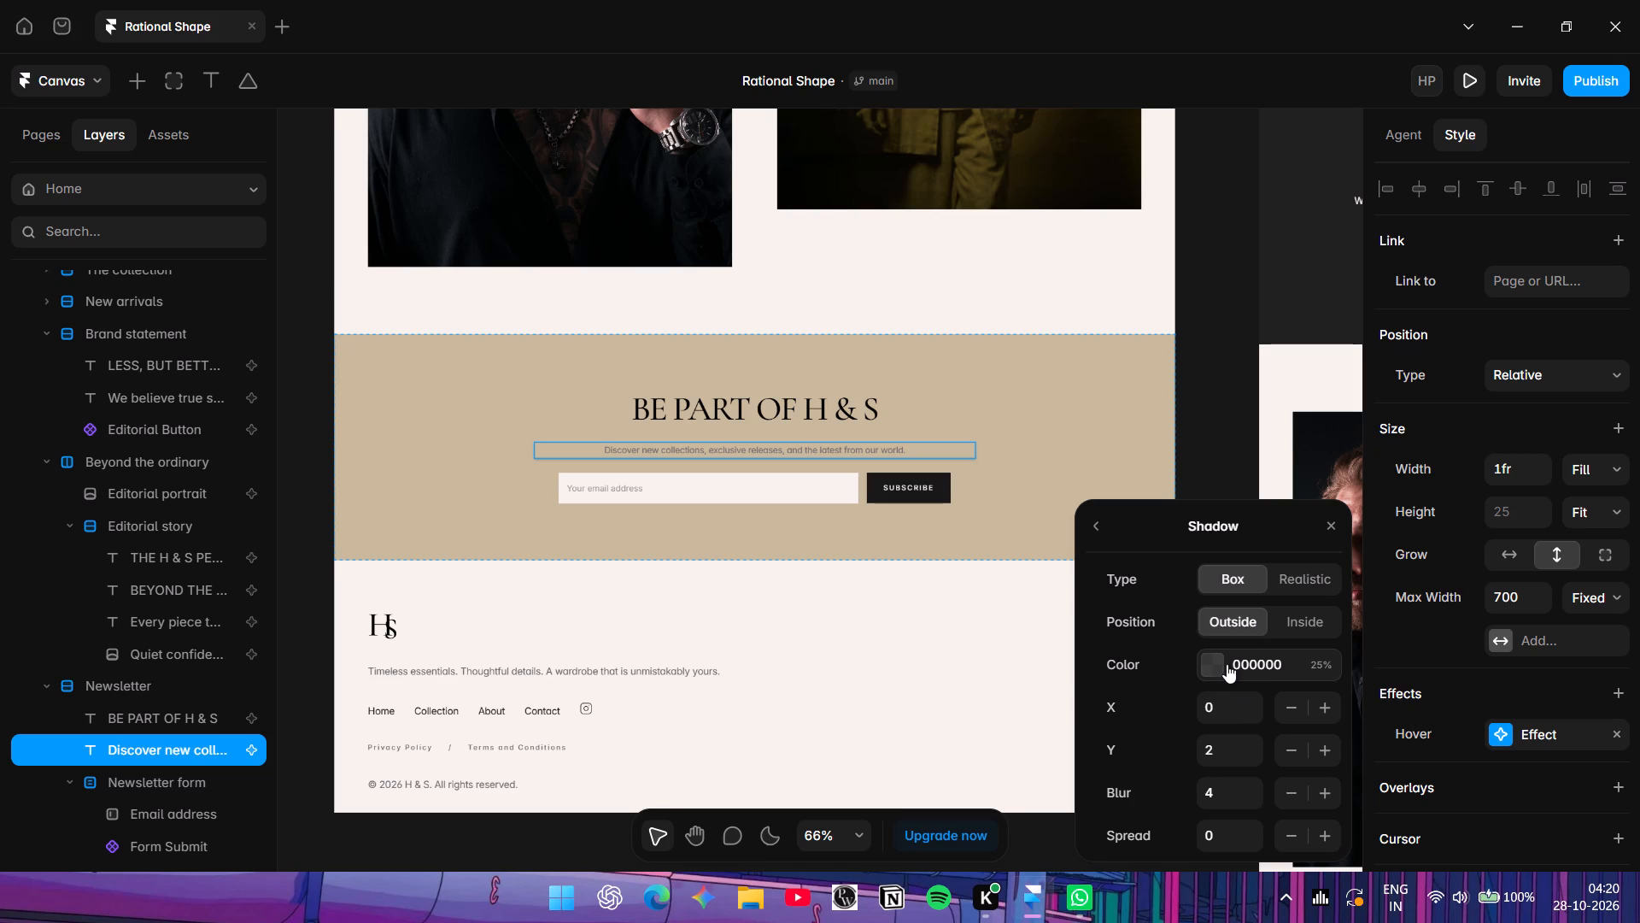
pyautogui.click(1227, 664)
pyautogui.moveTo(1256, 422); pyautogui.dragTo(1383, 73)
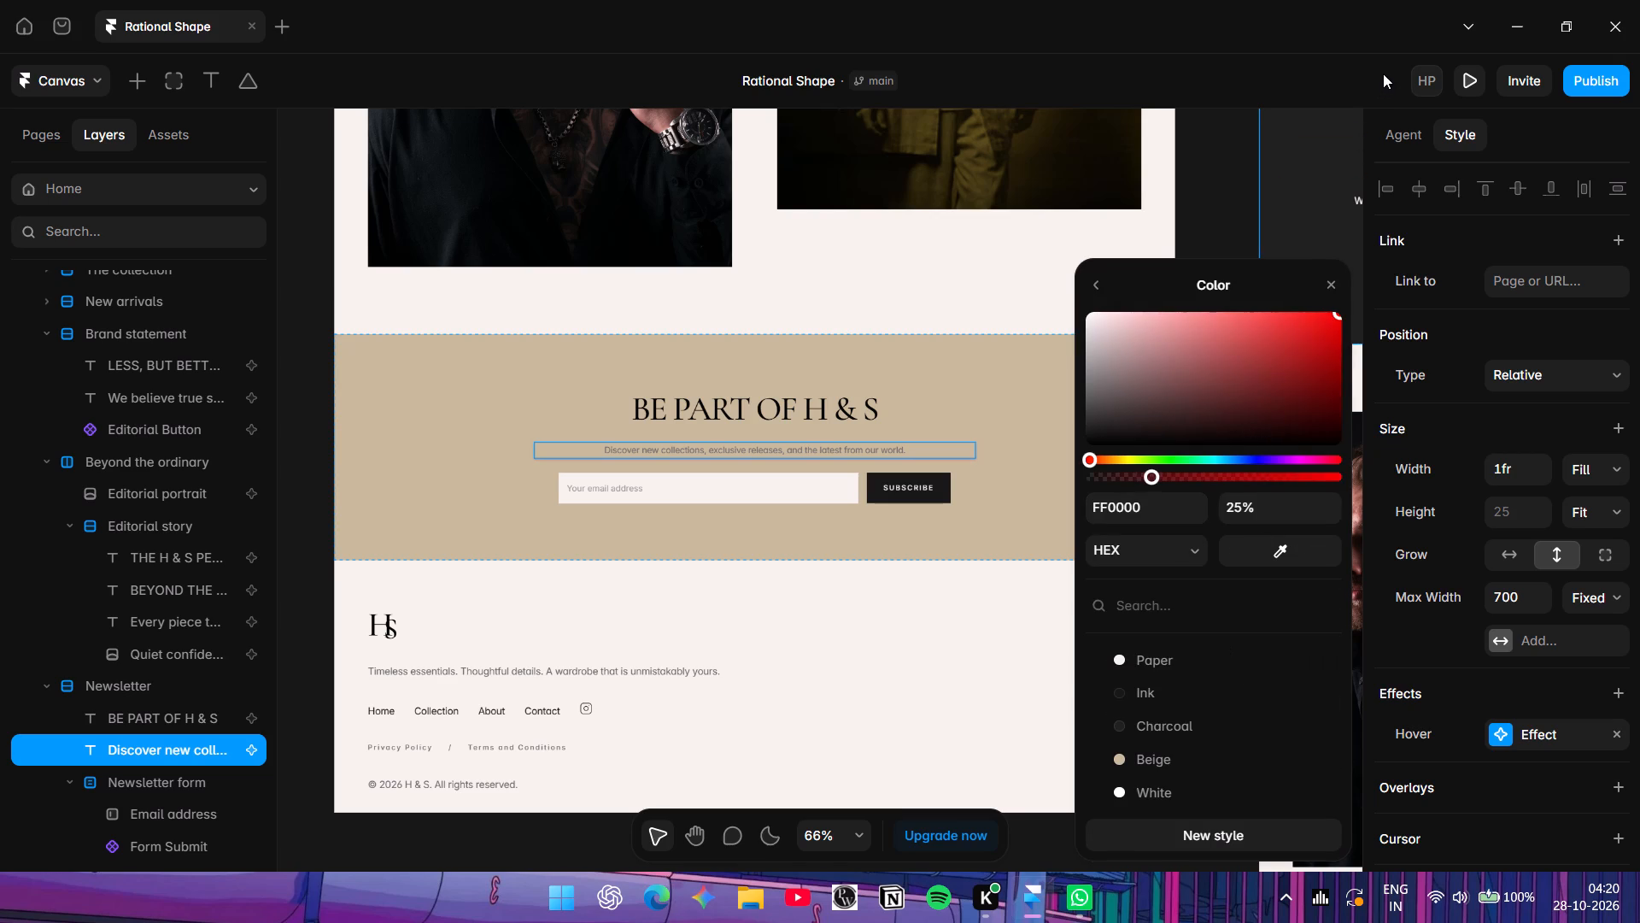
pyautogui.moveTo(1383, 73); pyautogui.dragTo(1383, 74)
pyautogui.moveTo(1156, 478); pyautogui.dragTo(1538, 509)
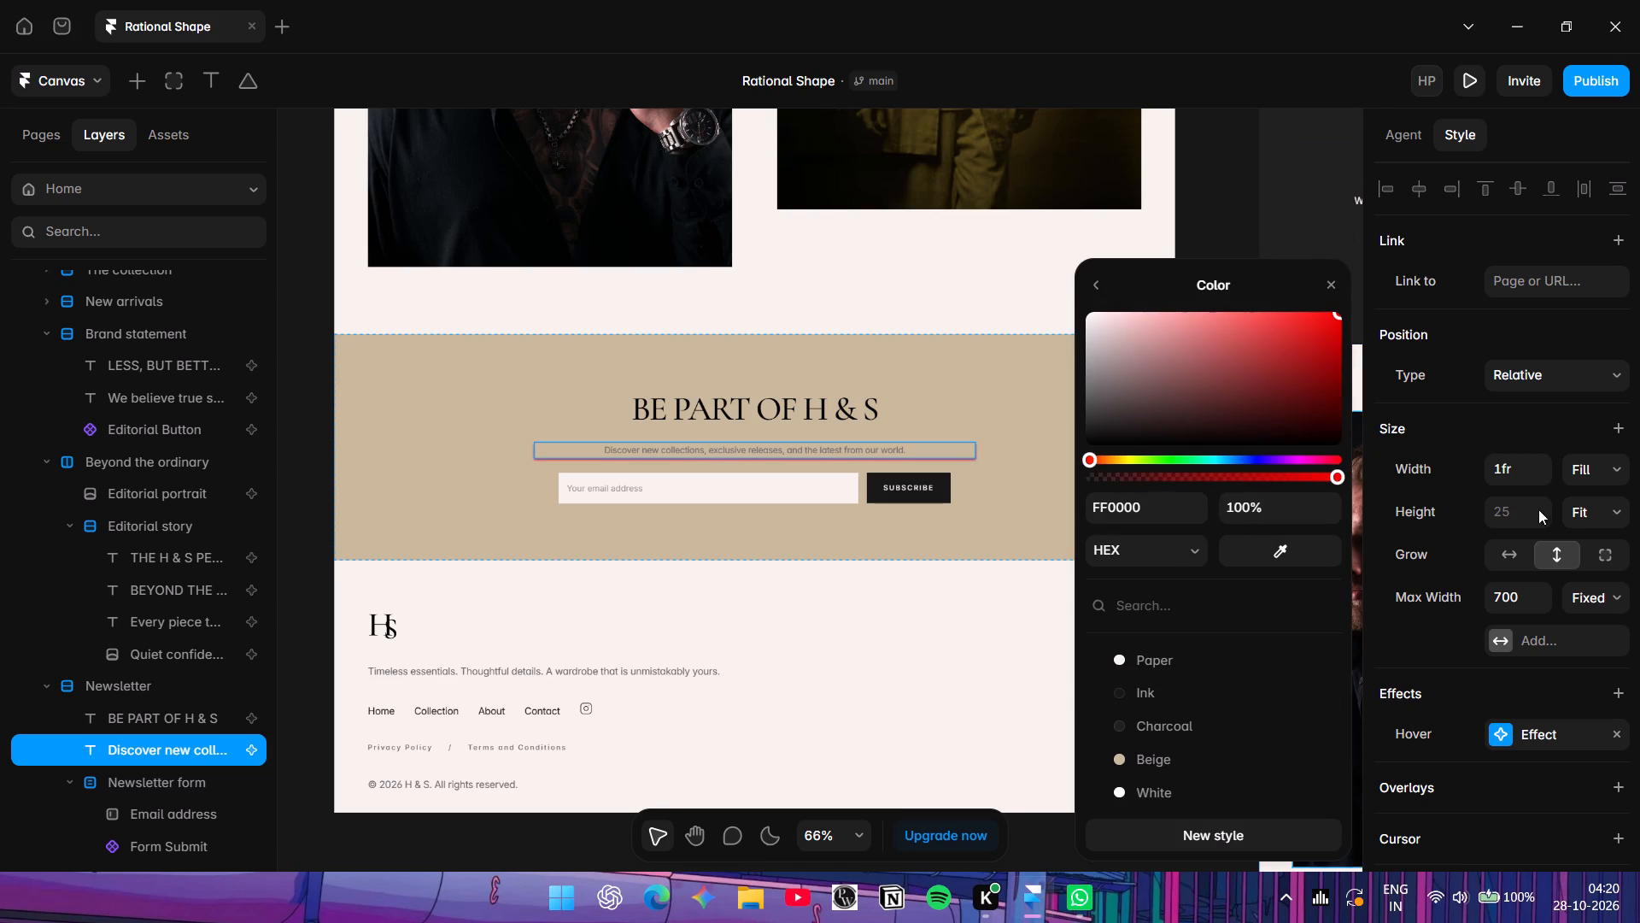
pyautogui.moveTo(1538, 509); pyautogui.dragTo(1639, 512)
pyautogui.click(1090, 273)
# Switch the description's hover shadow to the Inside position, with X -1, Y 4 and blur 5.
pyautogui.click(1315, 614)
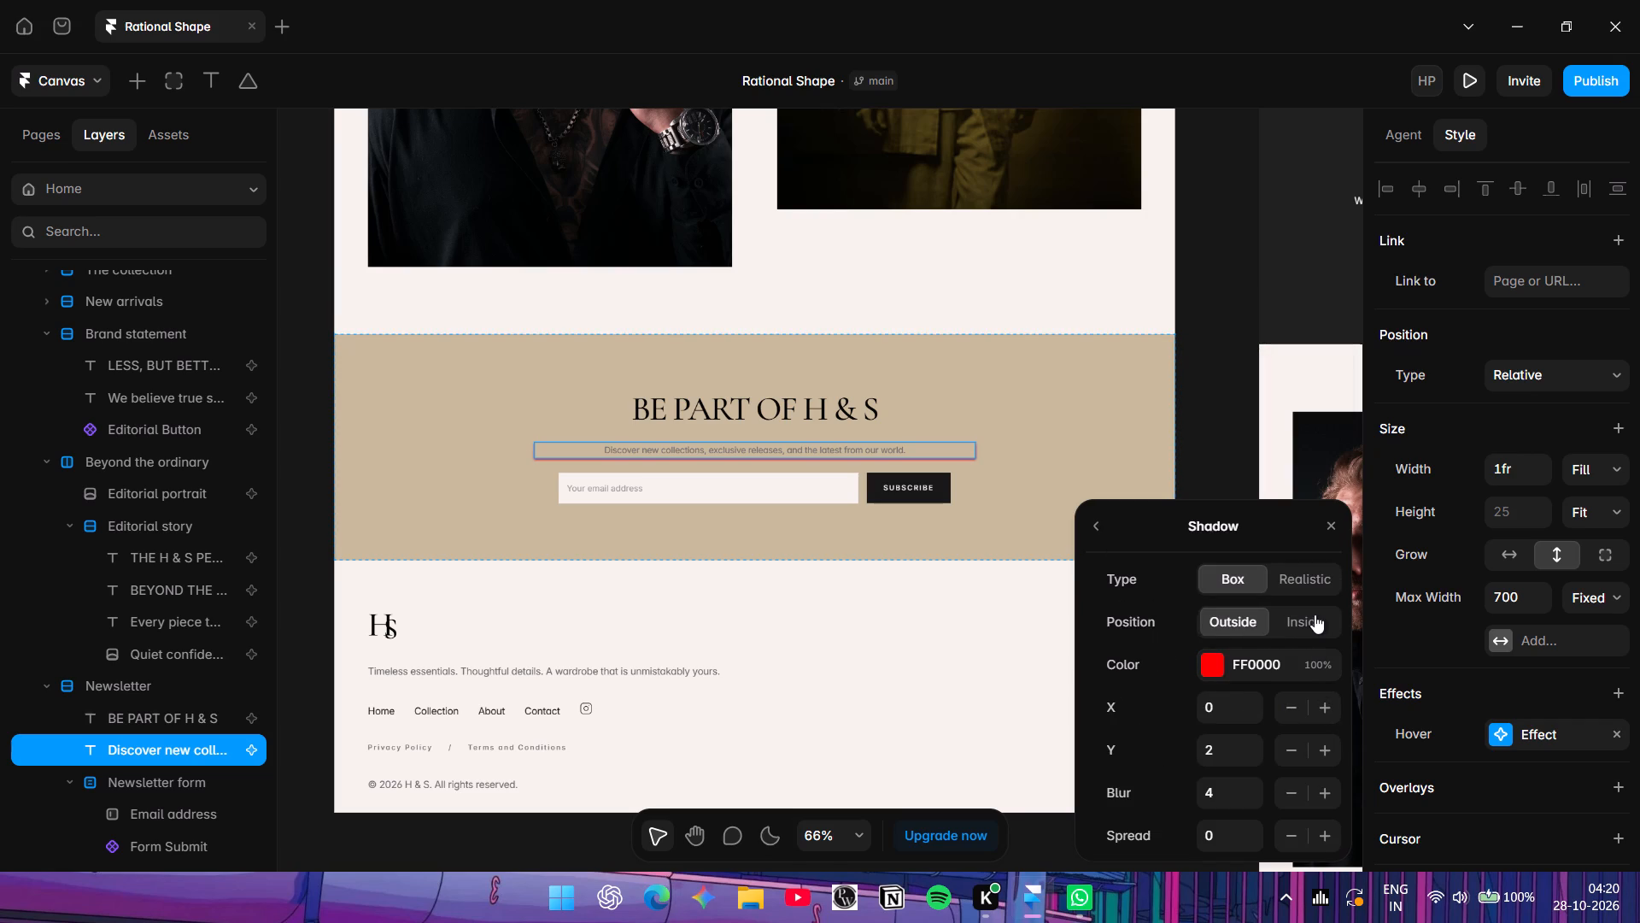
pyautogui.click(1289, 708)
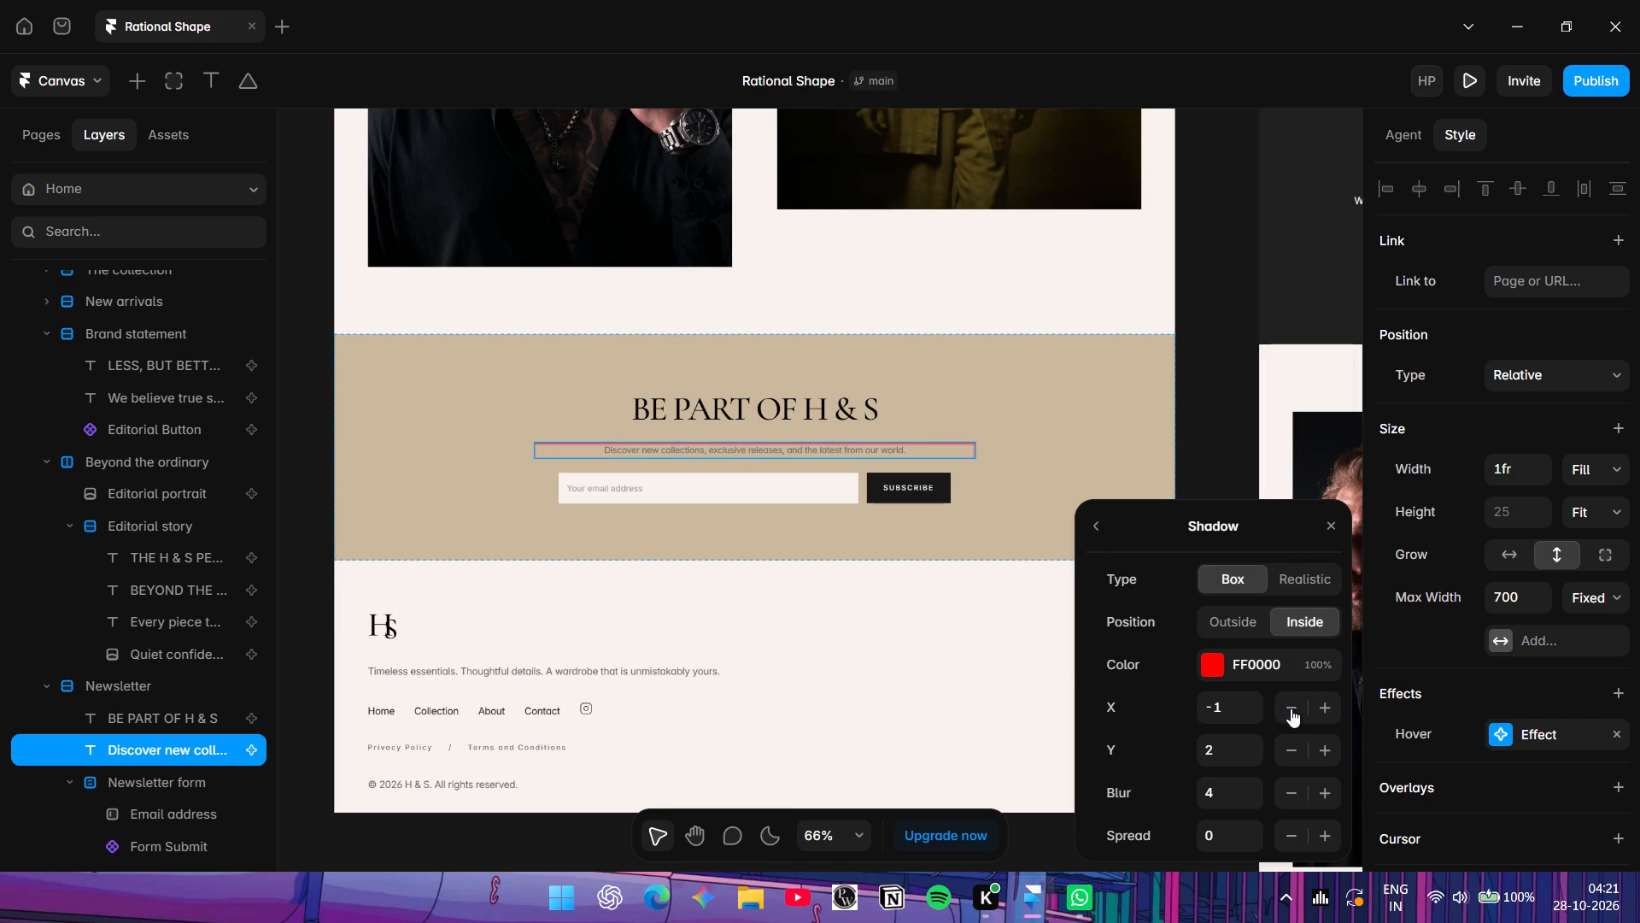
pyautogui.click(1256, 787)
pyautogui.tripleClick(1288, 746)
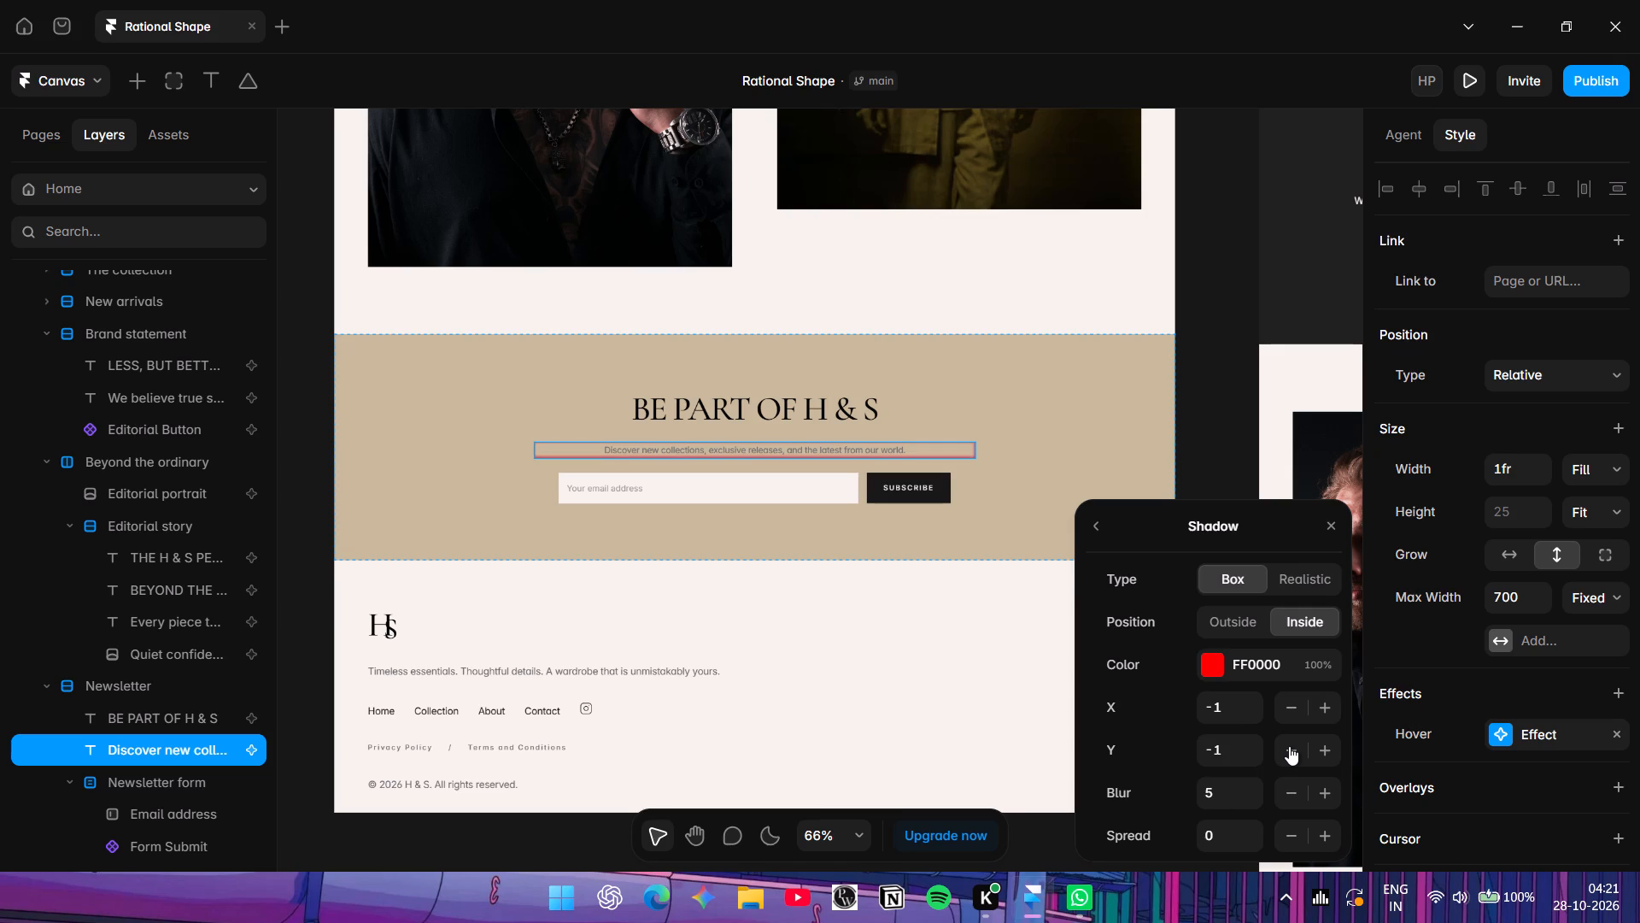
pyautogui.tripleClick(1289, 746)
pyautogui.doubleClick(1329, 736)
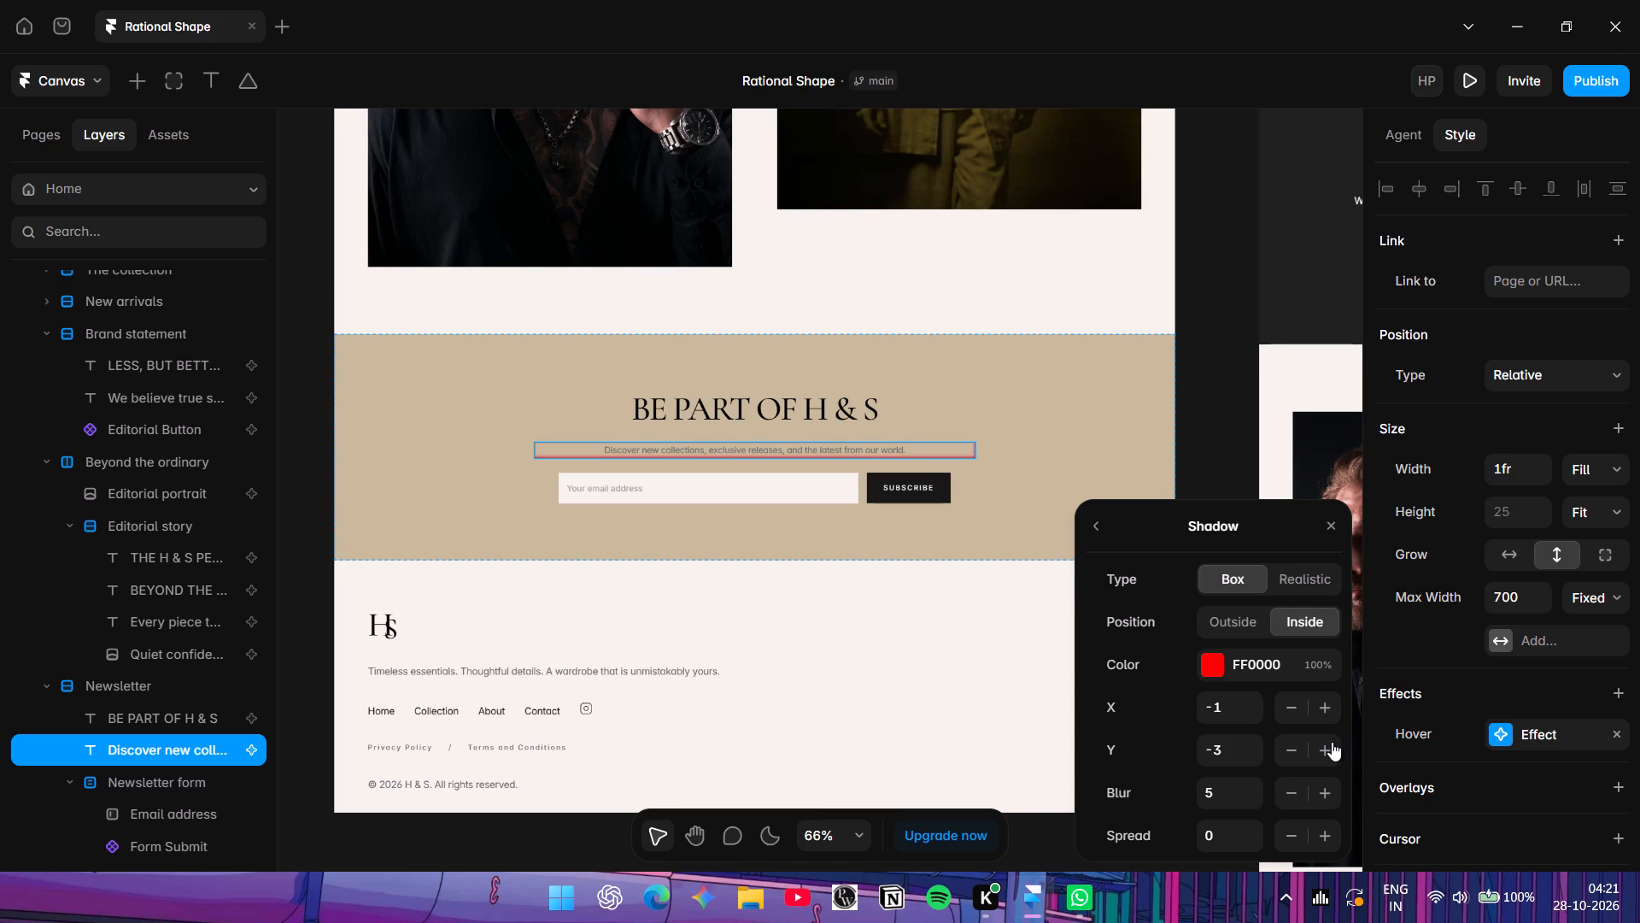
pyautogui.click(1329, 751)
pyautogui.click(1329, 751)
pyautogui.click(1327, 751)
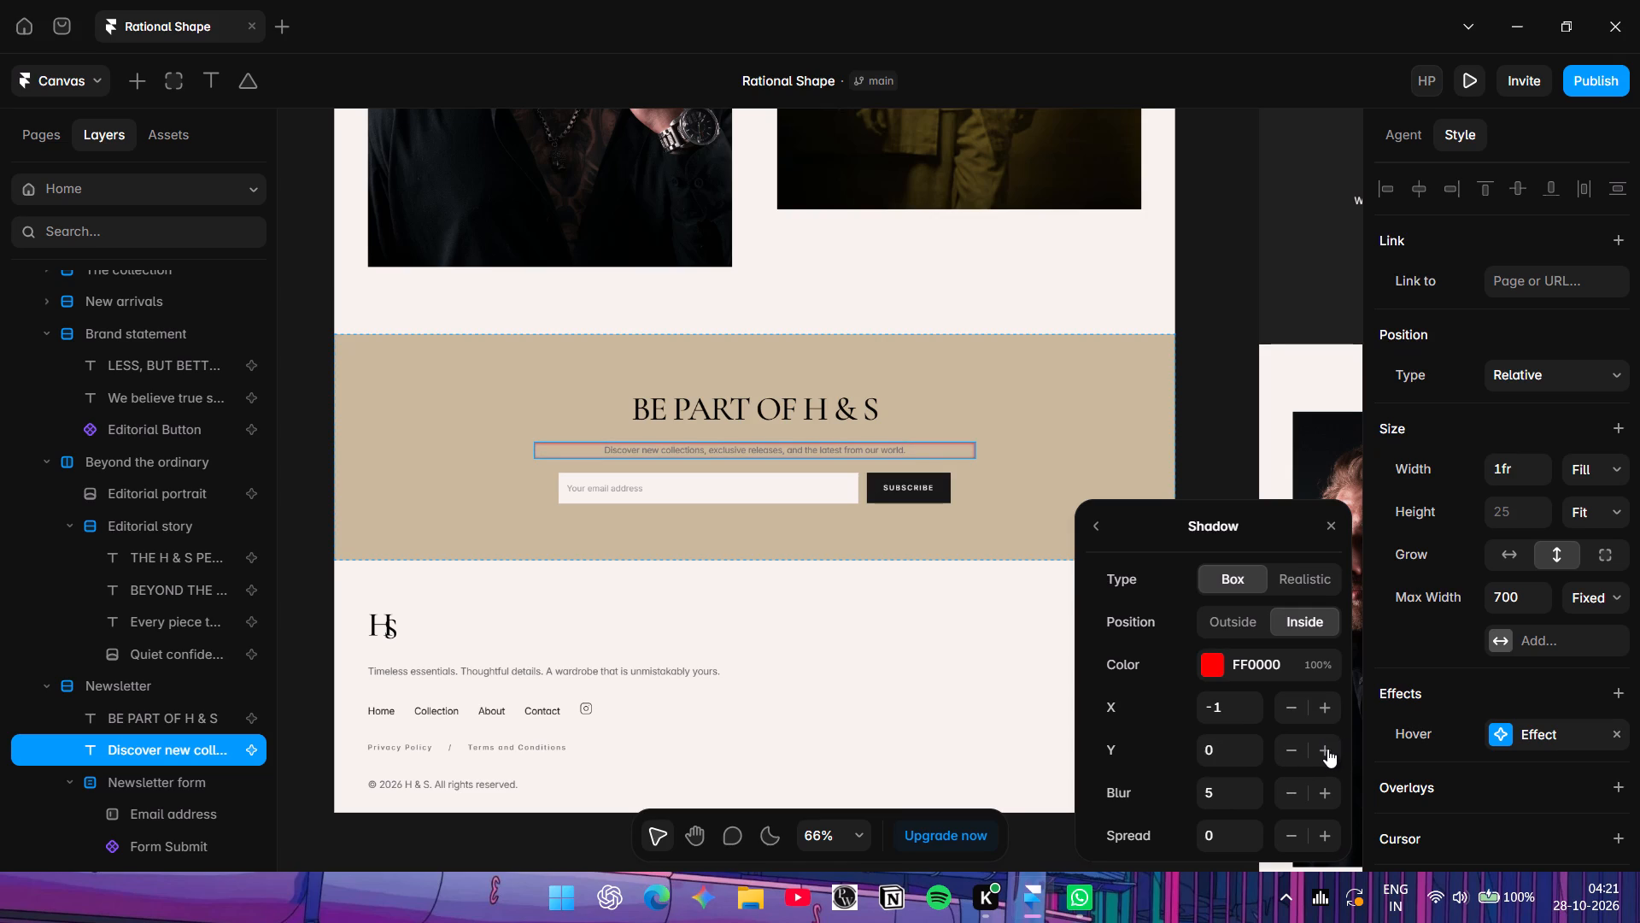
pyautogui.click(1327, 749)
pyautogui.click(1327, 749)
pyautogui.click(1327, 749)
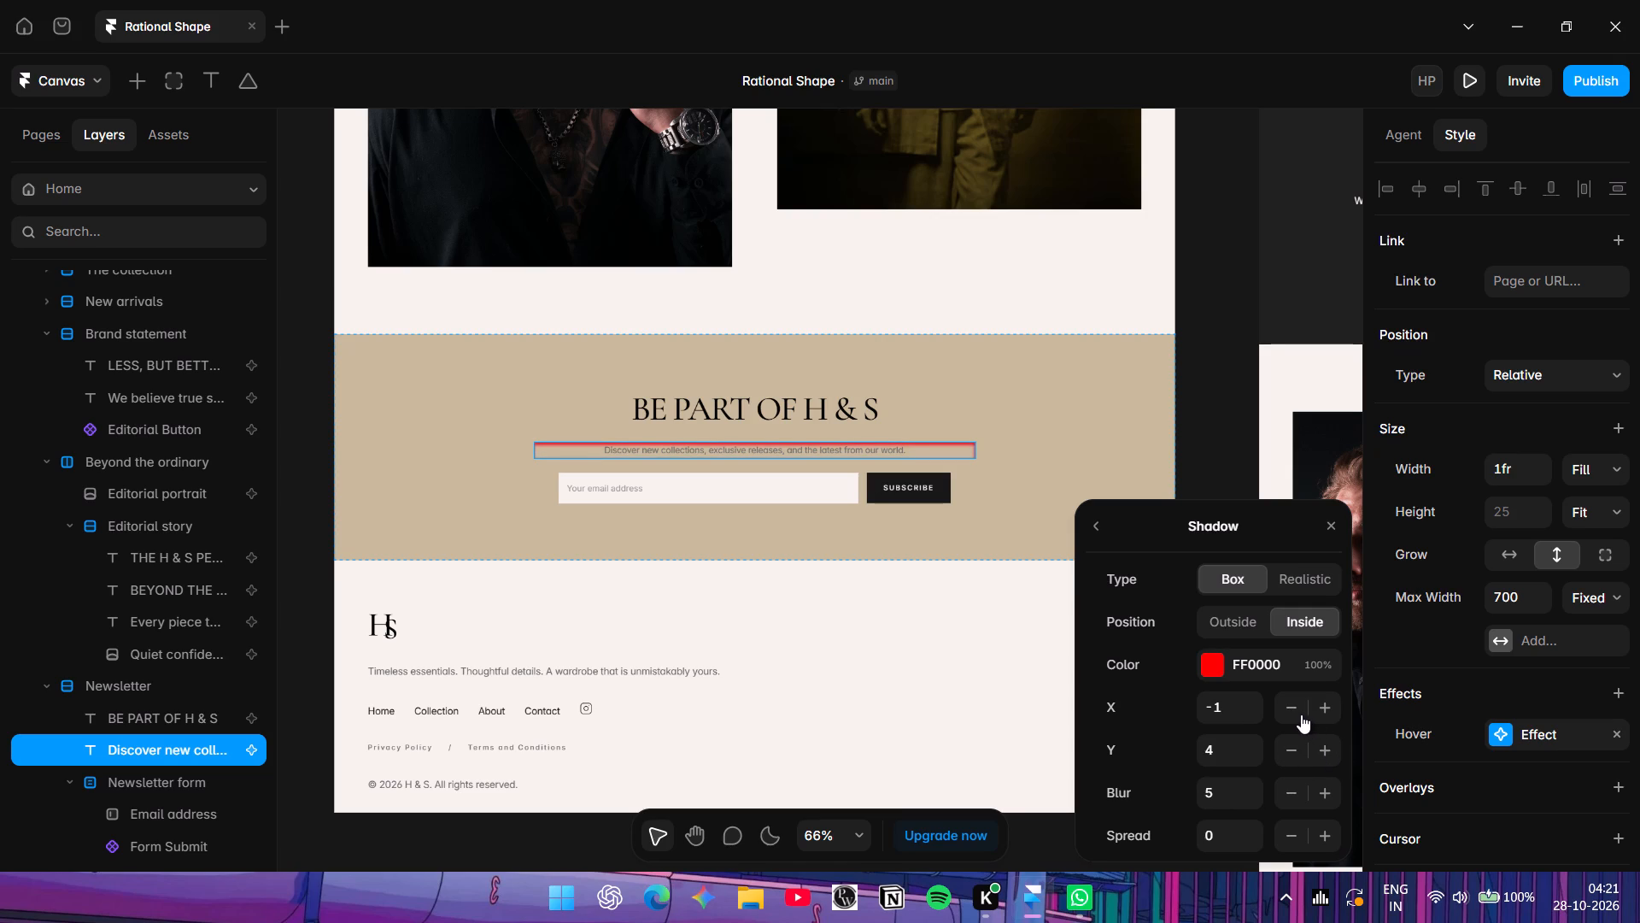
# Try a stronger horizontal shadow offset of -6, and settle the offsets at X -1 and Y 3.
pyautogui.tripleClick(1301, 714)
pyautogui.doubleClick(1301, 714)
pyautogui.click(1301, 714)
pyautogui.doubleClick(1330, 713)
pyautogui.click(1331, 710)
pyautogui.click(1331, 710)
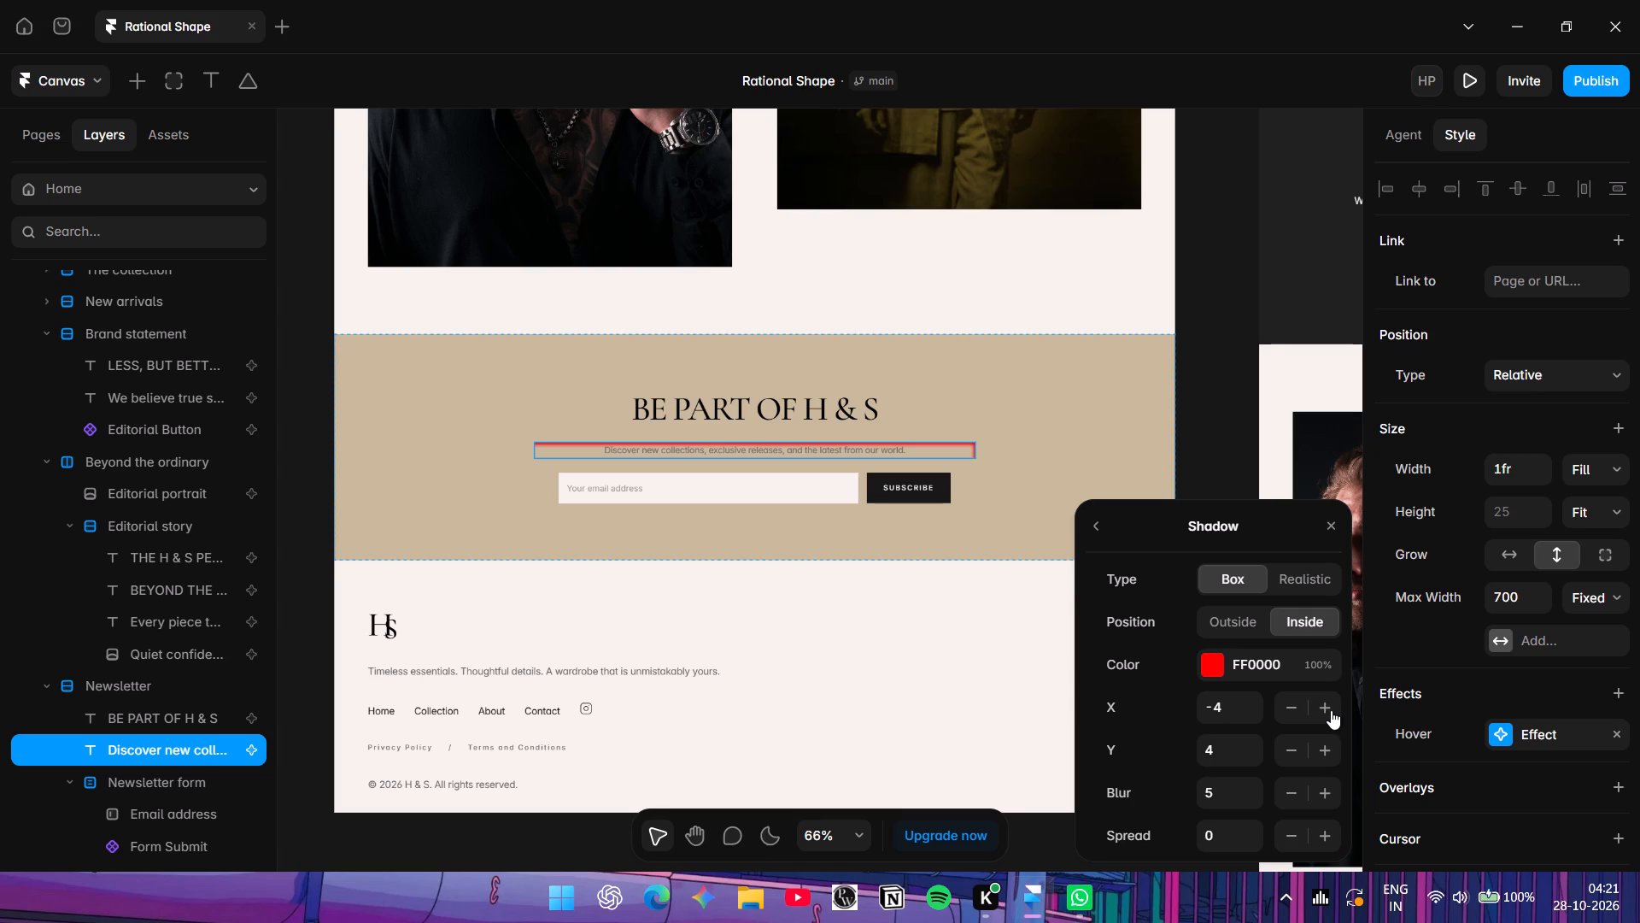
pyautogui.click(1331, 710)
pyautogui.click(1331, 710)
pyautogui.click(1293, 750)
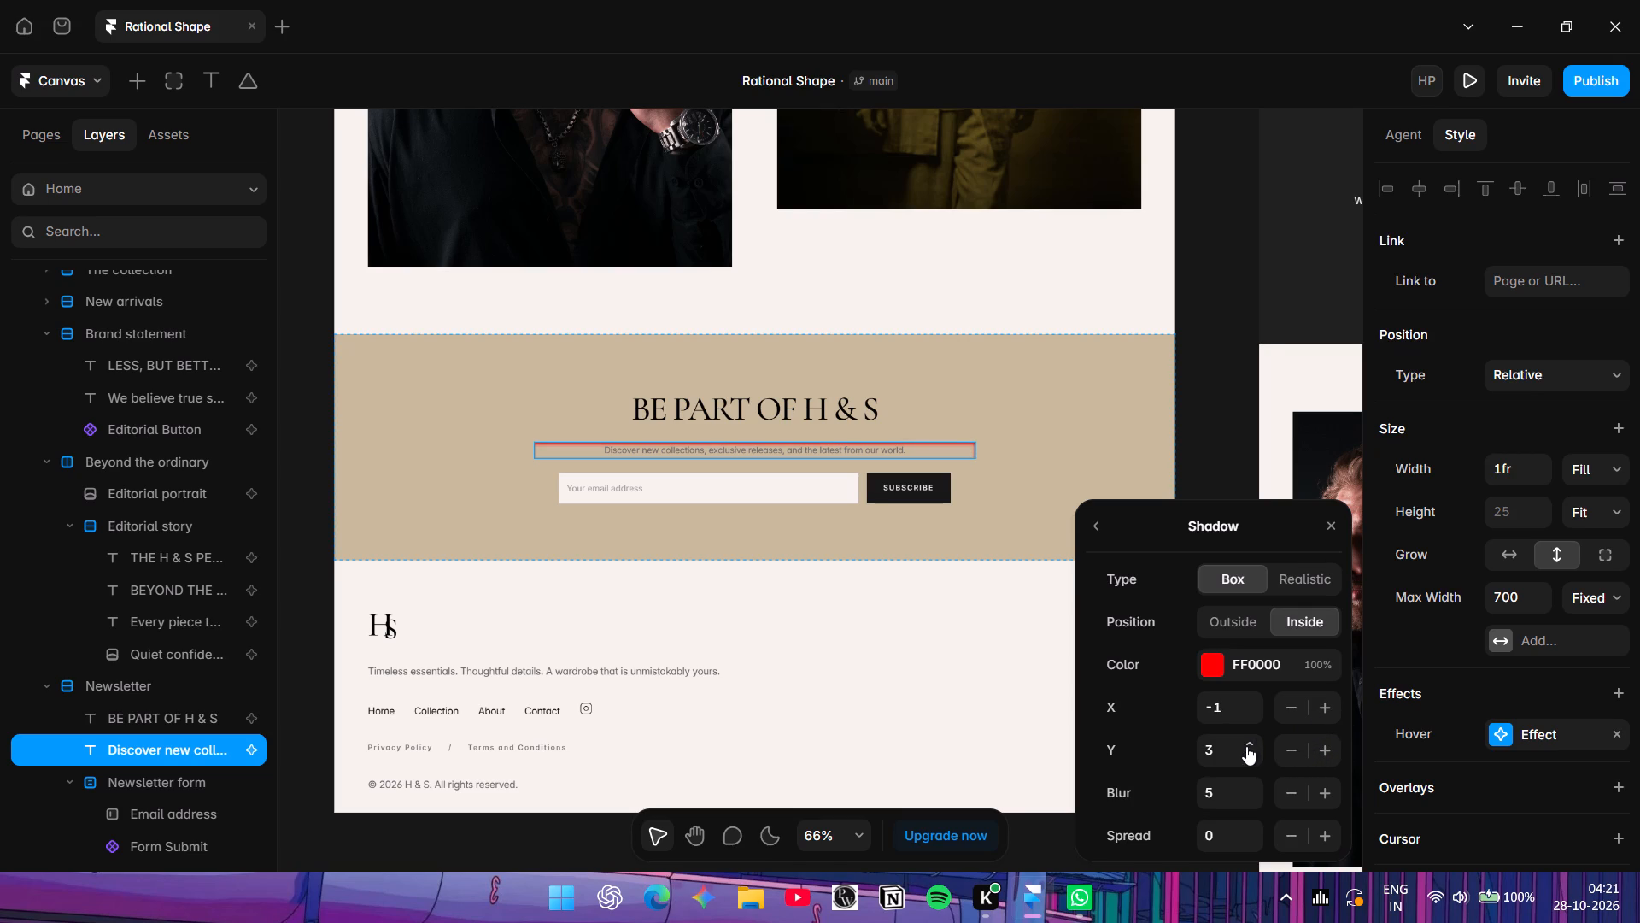
# Try a hover shadow blur of 7, set it to 3, and return to the hover effect settings.
pyautogui.tripleClick(1245, 783)
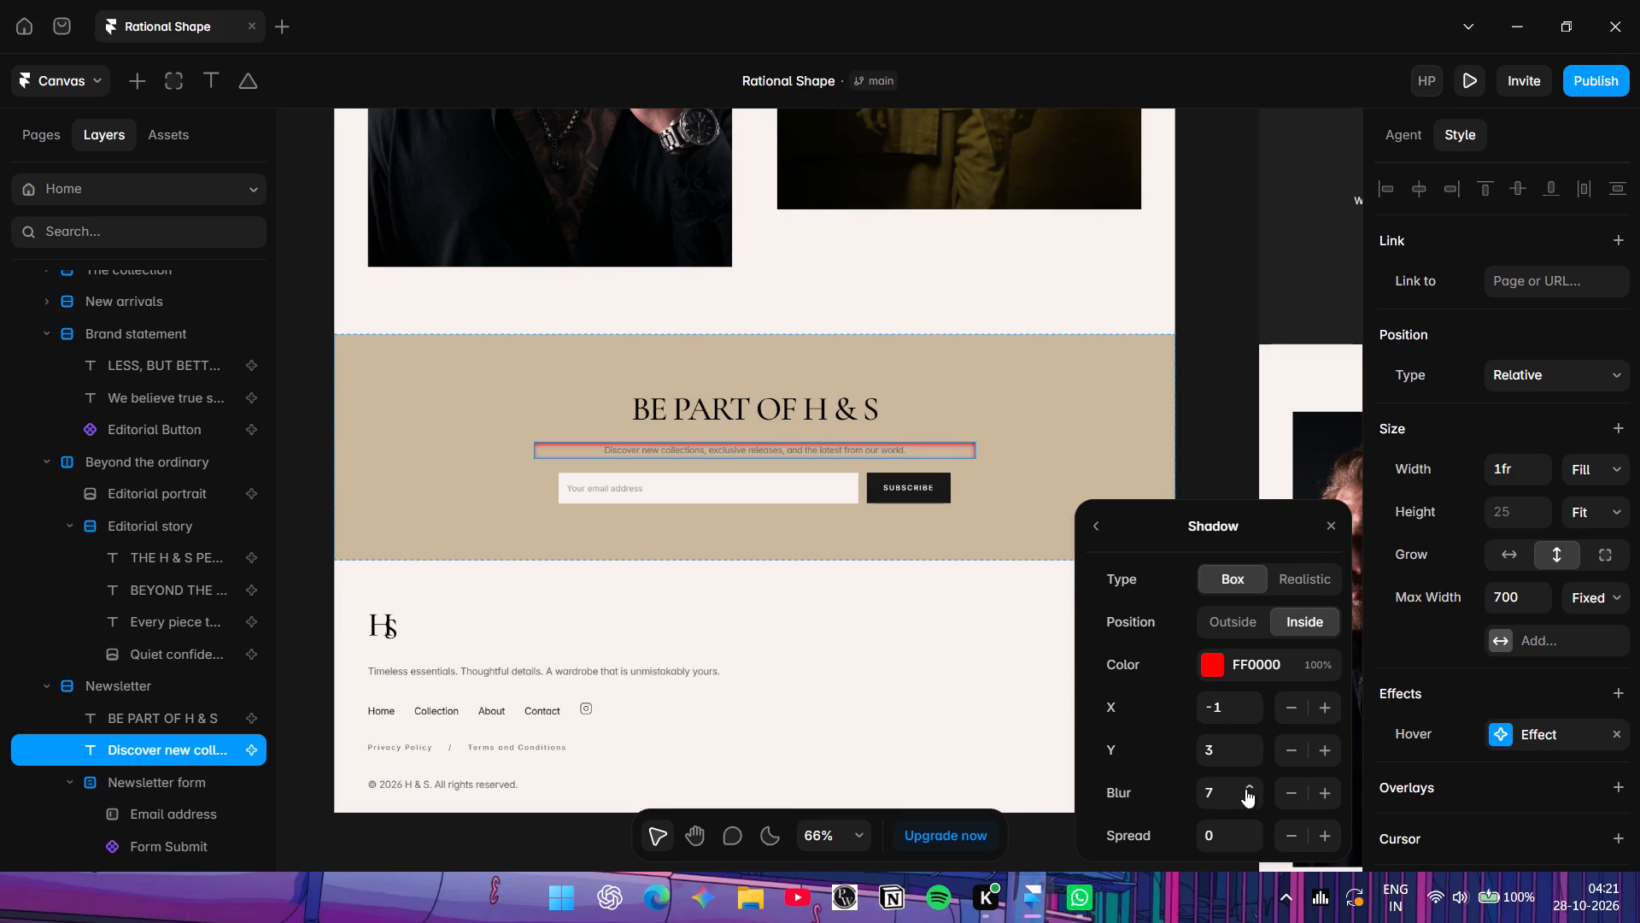
pyautogui.tripleClick(1248, 797)
pyautogui.tripleClick(1249, 797)
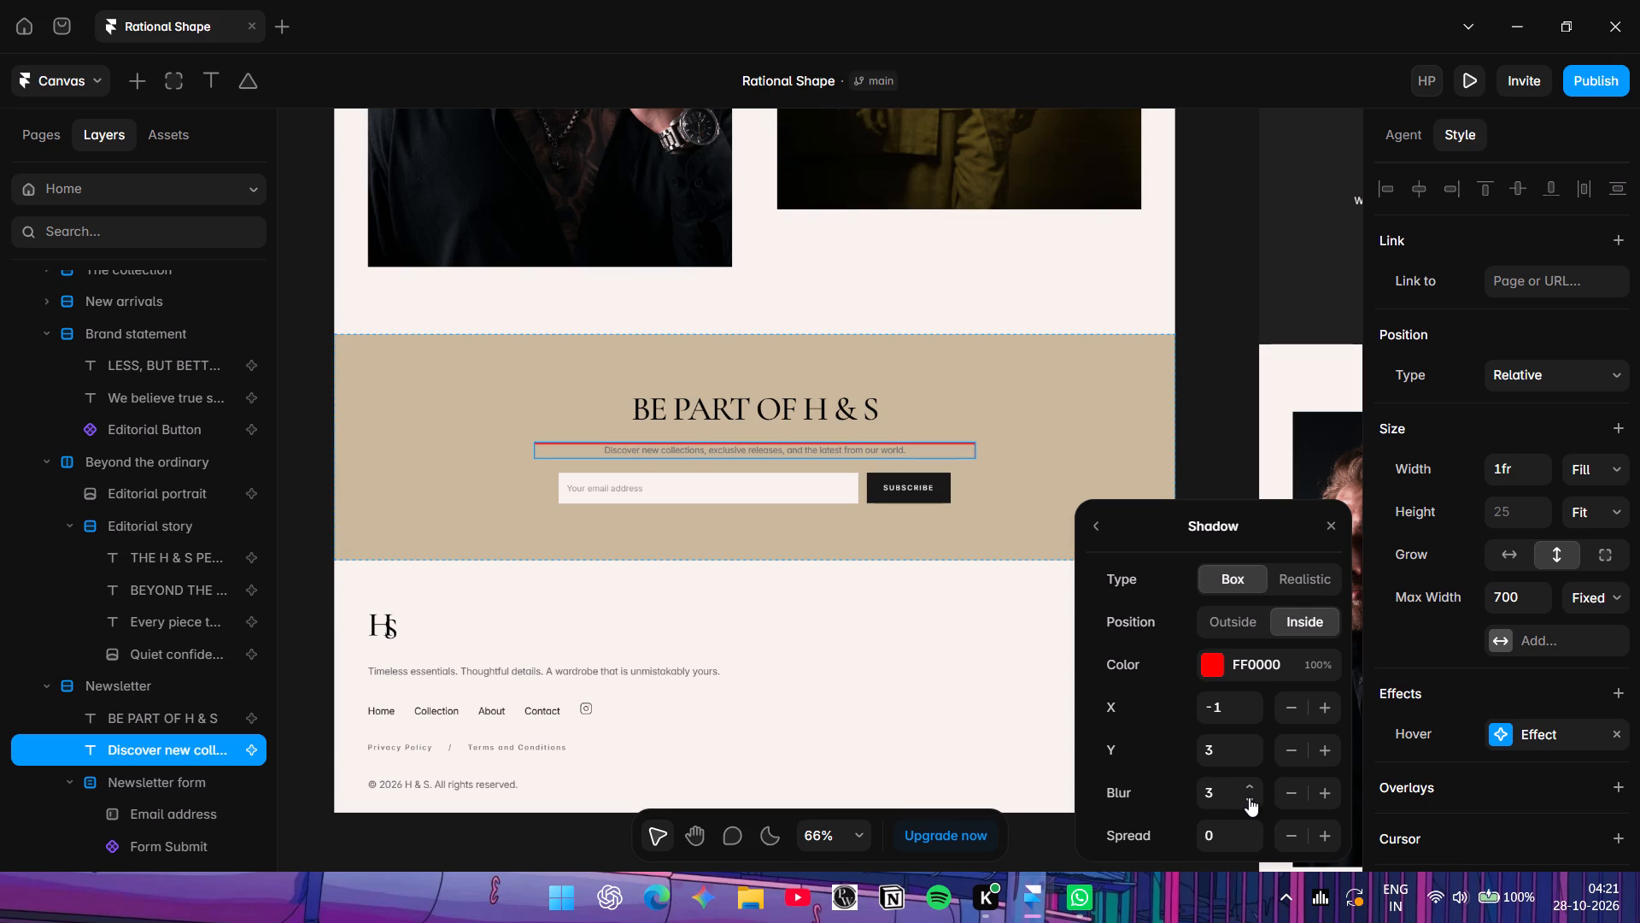
pyautogui.click(1255, 784)
pyautogui.click(1104, 520)
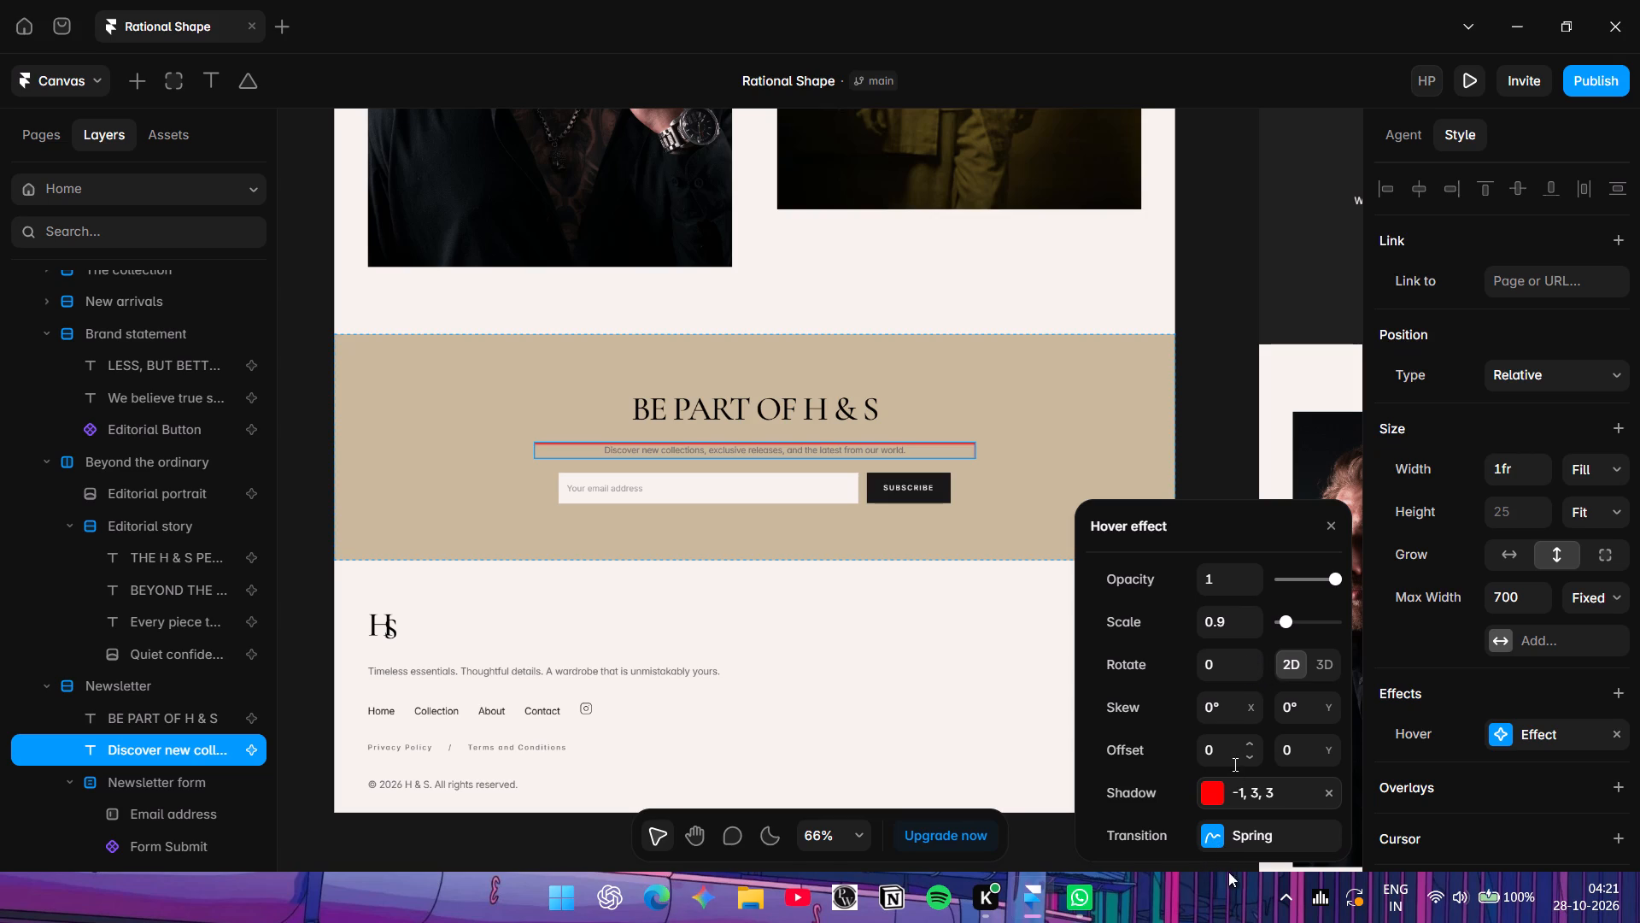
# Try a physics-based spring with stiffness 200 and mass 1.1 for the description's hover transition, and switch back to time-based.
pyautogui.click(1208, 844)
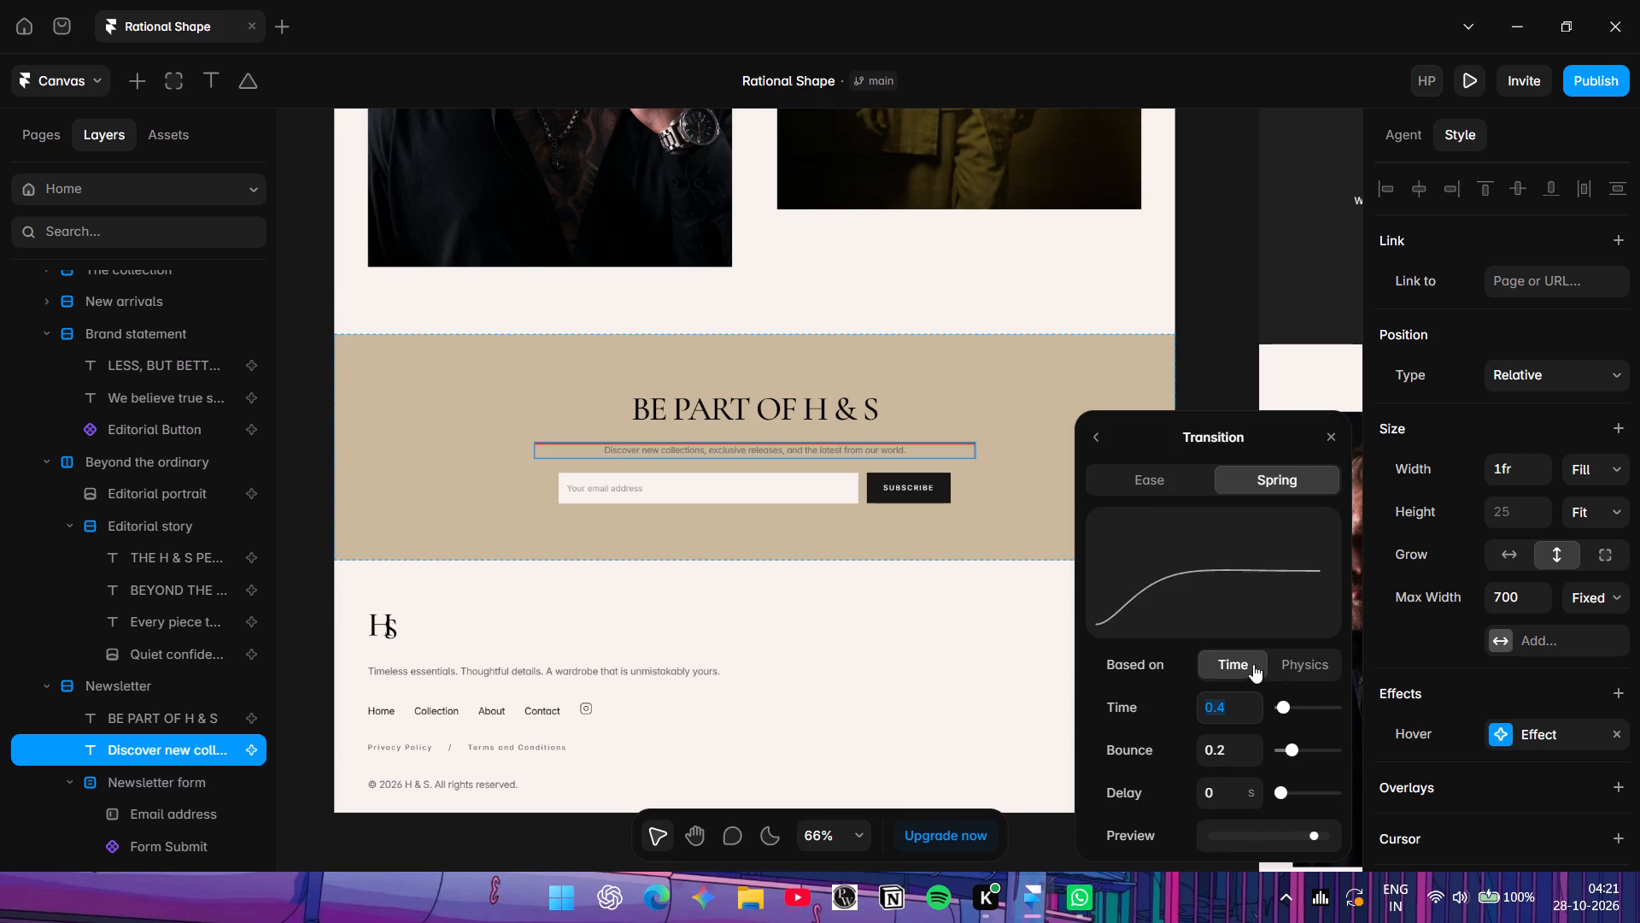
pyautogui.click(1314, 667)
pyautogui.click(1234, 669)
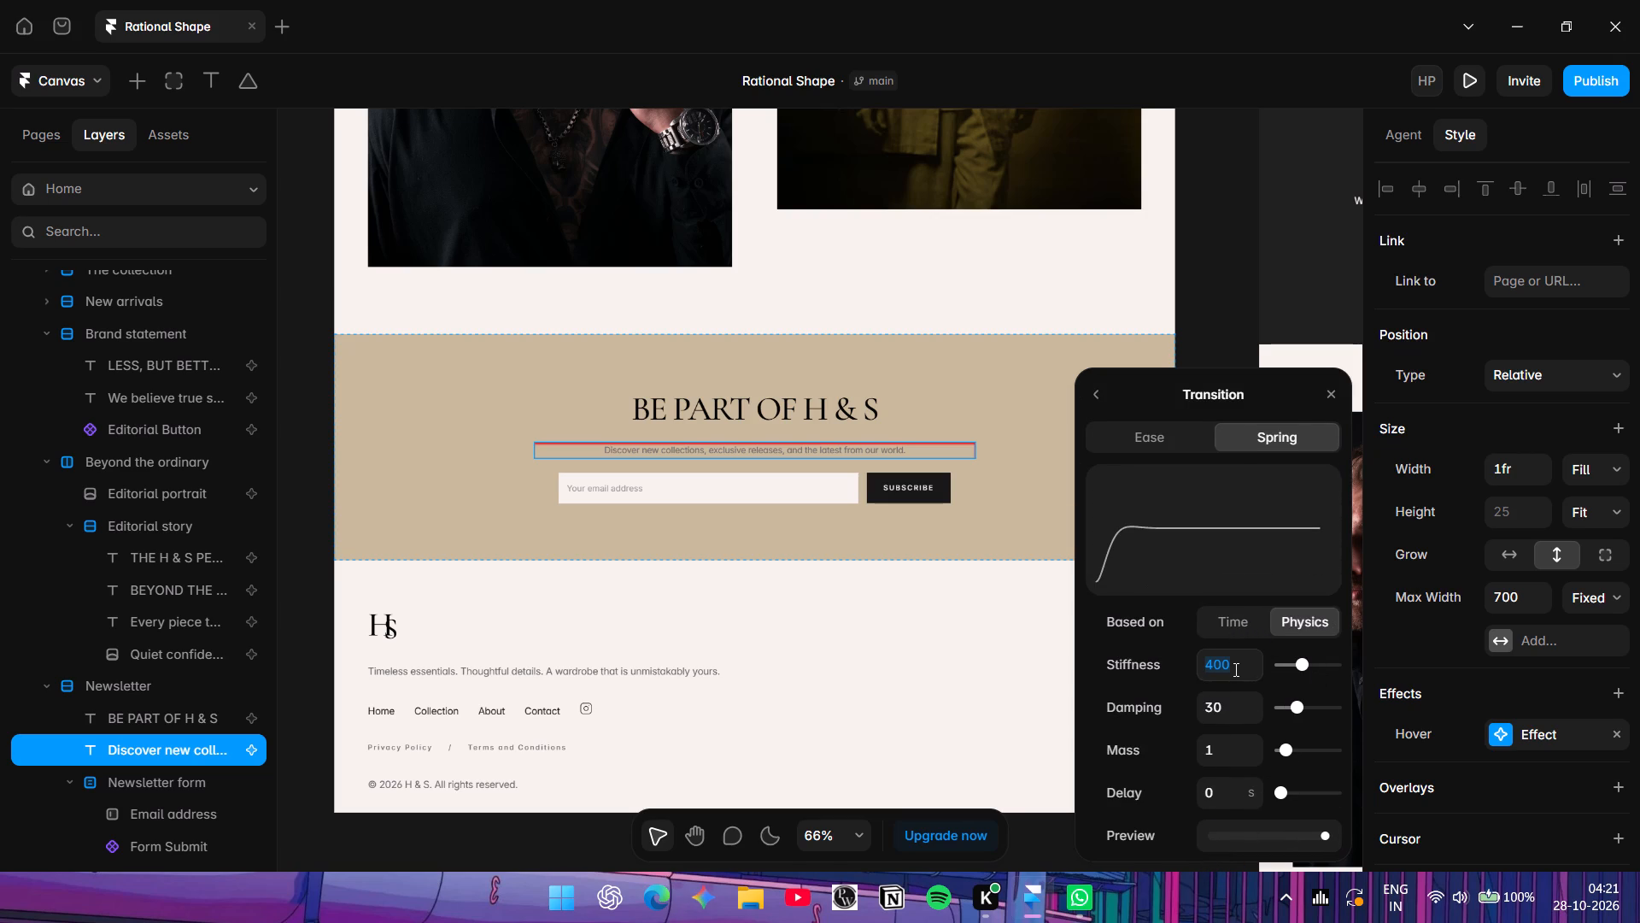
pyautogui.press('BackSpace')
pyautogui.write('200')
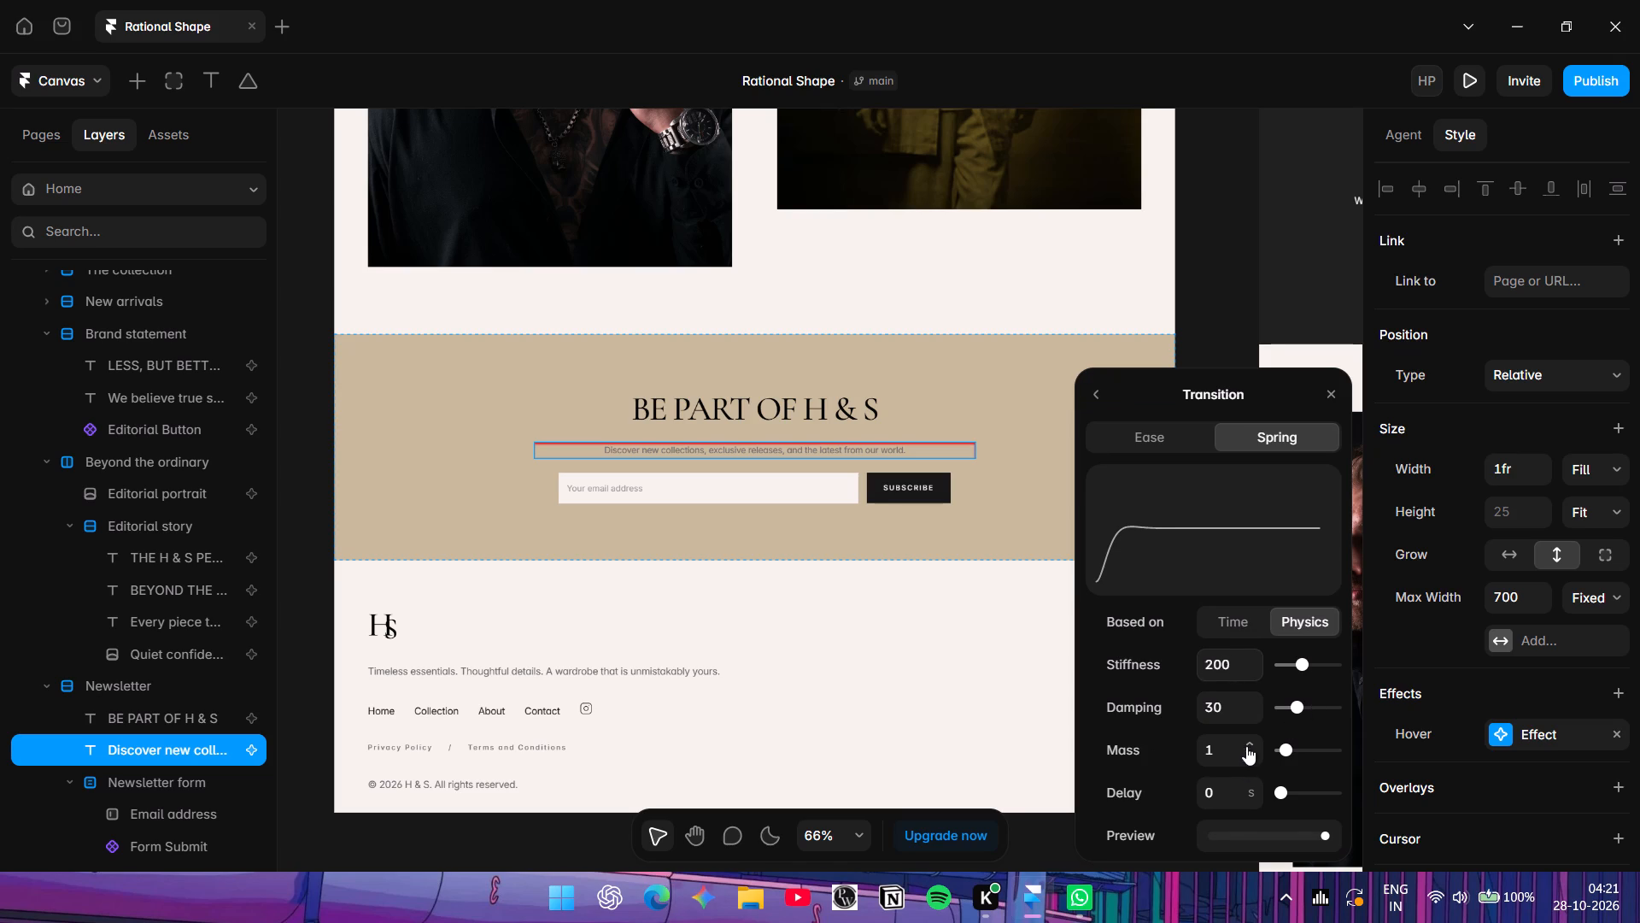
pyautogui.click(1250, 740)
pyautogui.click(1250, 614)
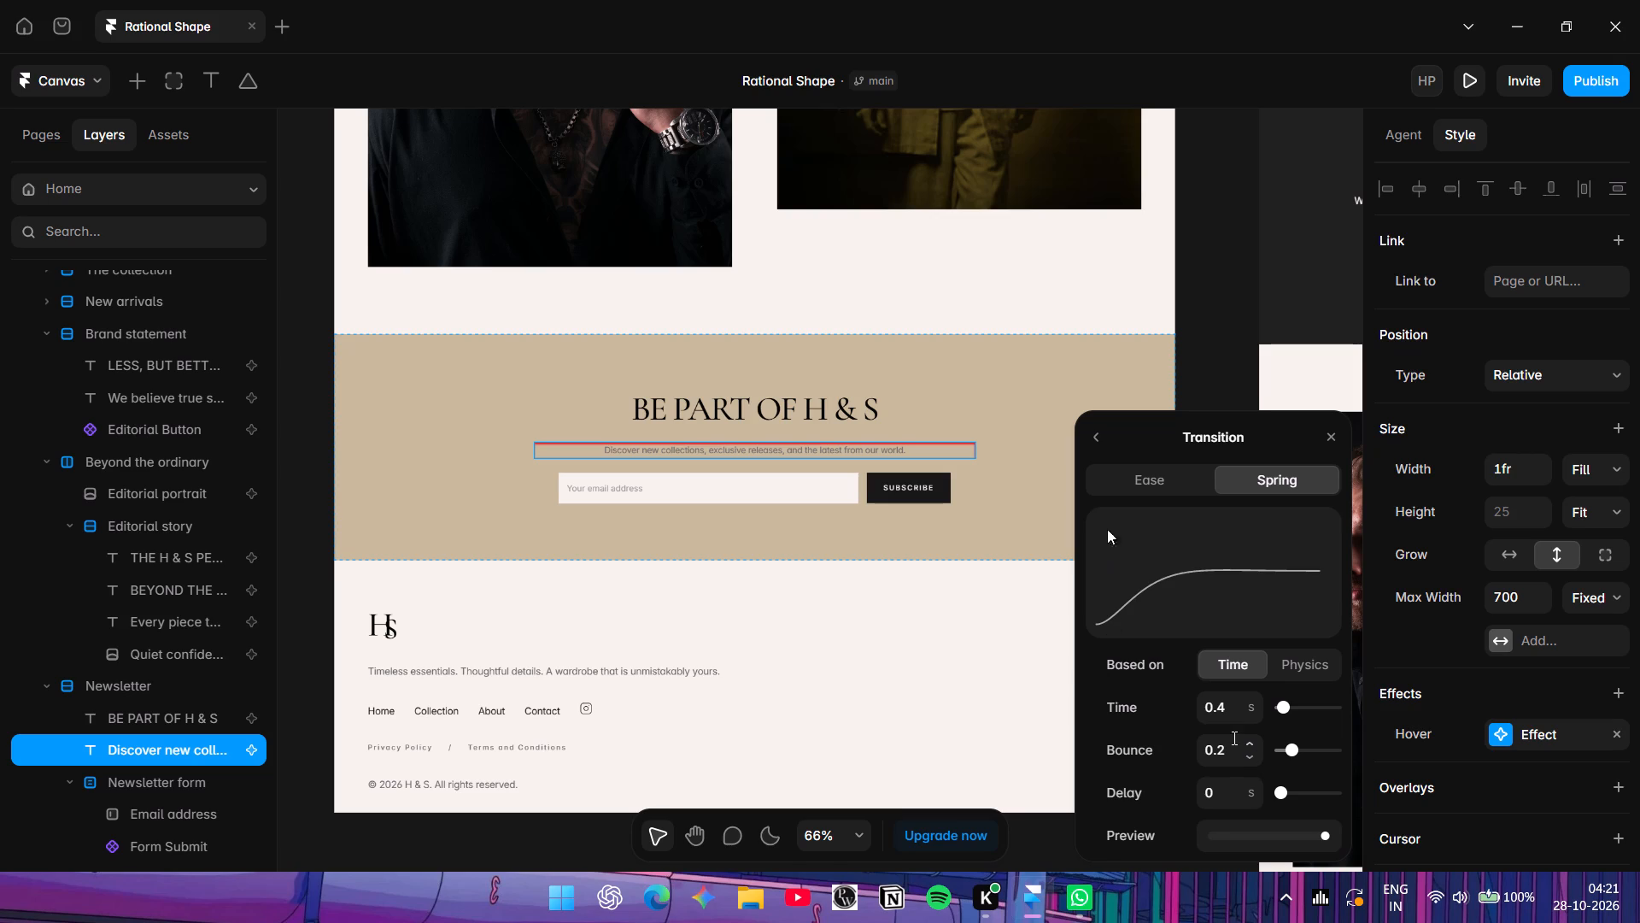
# Switch the description's hover transition to Ease in out, try durations up to 0.9 s, and settle on 0.4 s.
pyautogui.click(1120, 473)
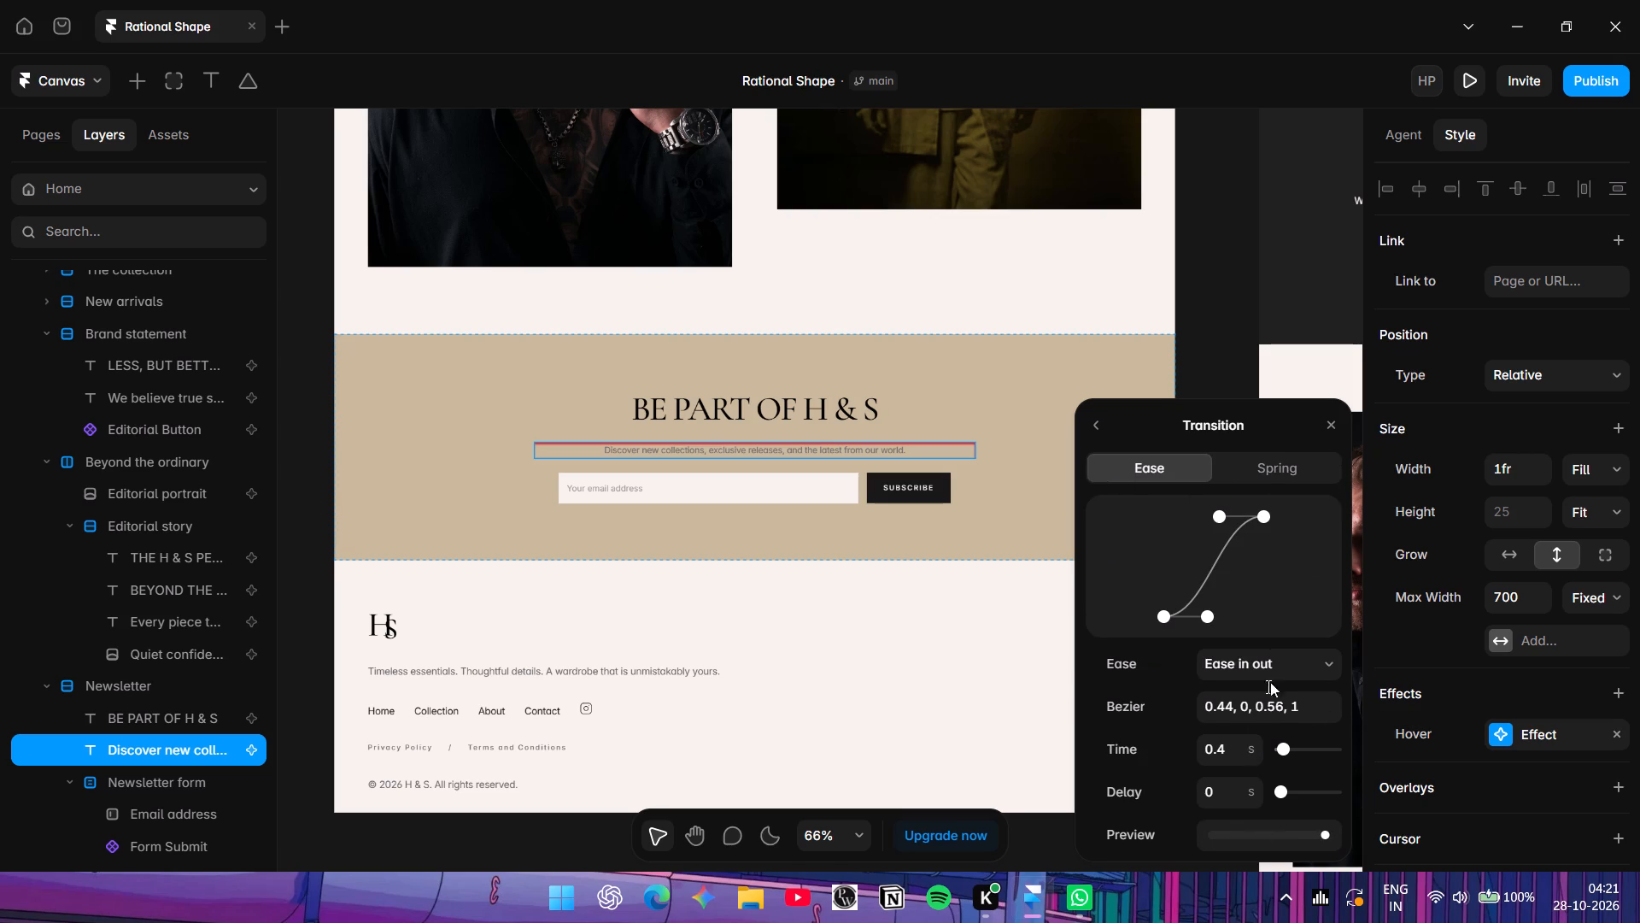
pyautogui.click(1275, 671)
pyautogui.click(1275, 671)
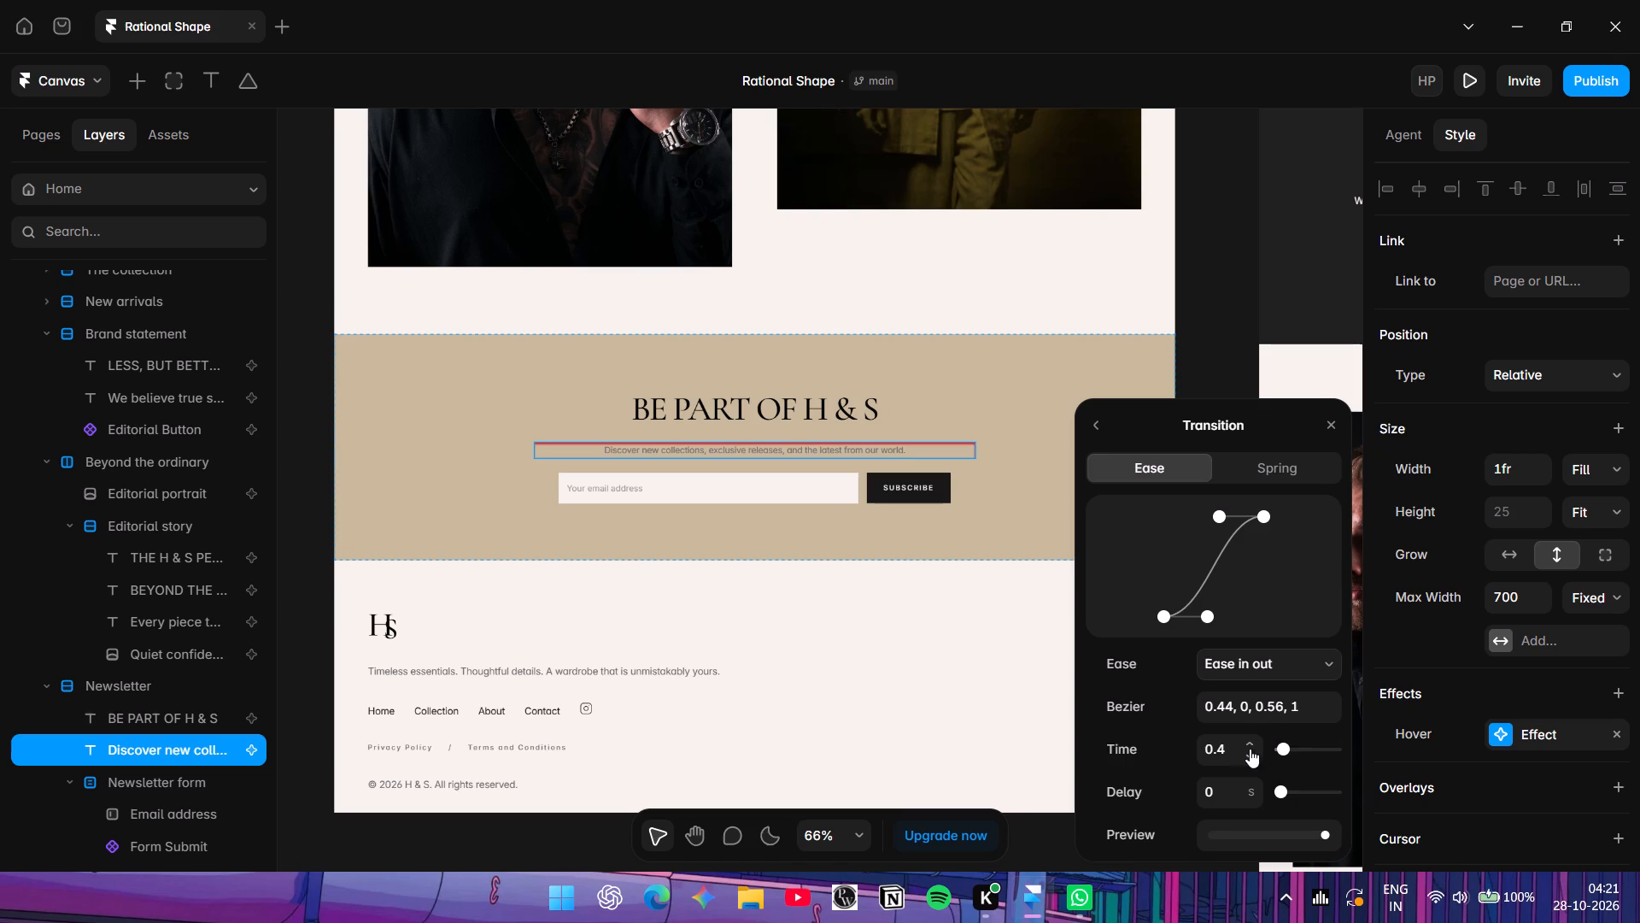
pyautogui.click(1250, 749)
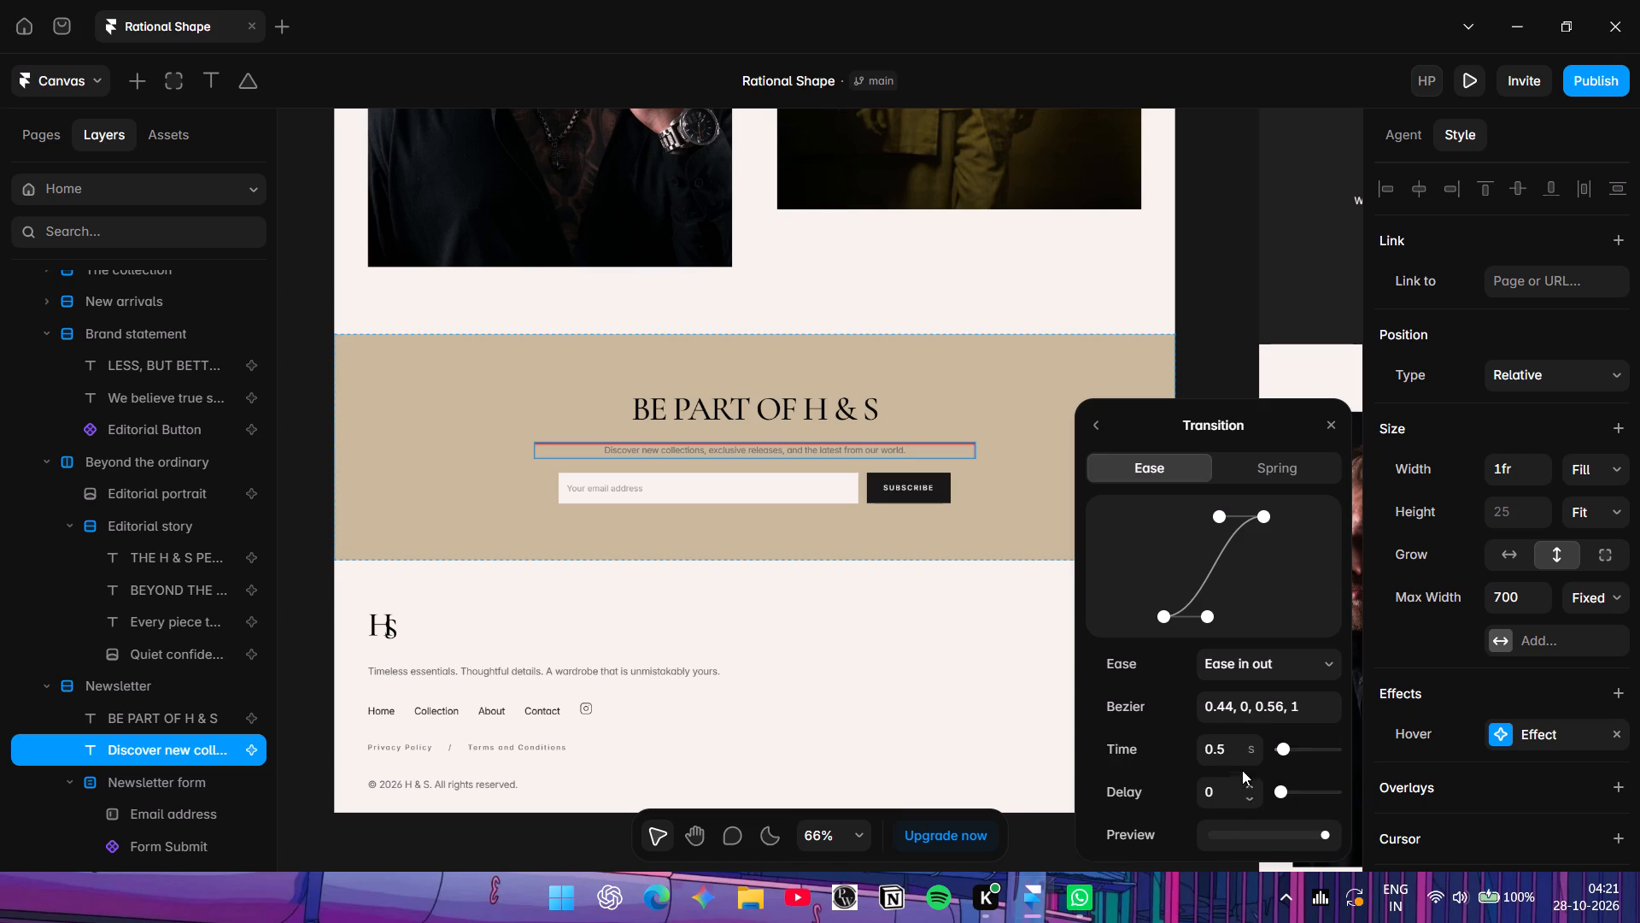
pyautogui.doubleClick(1242, 749)
pyautogui.click(1242, 744)
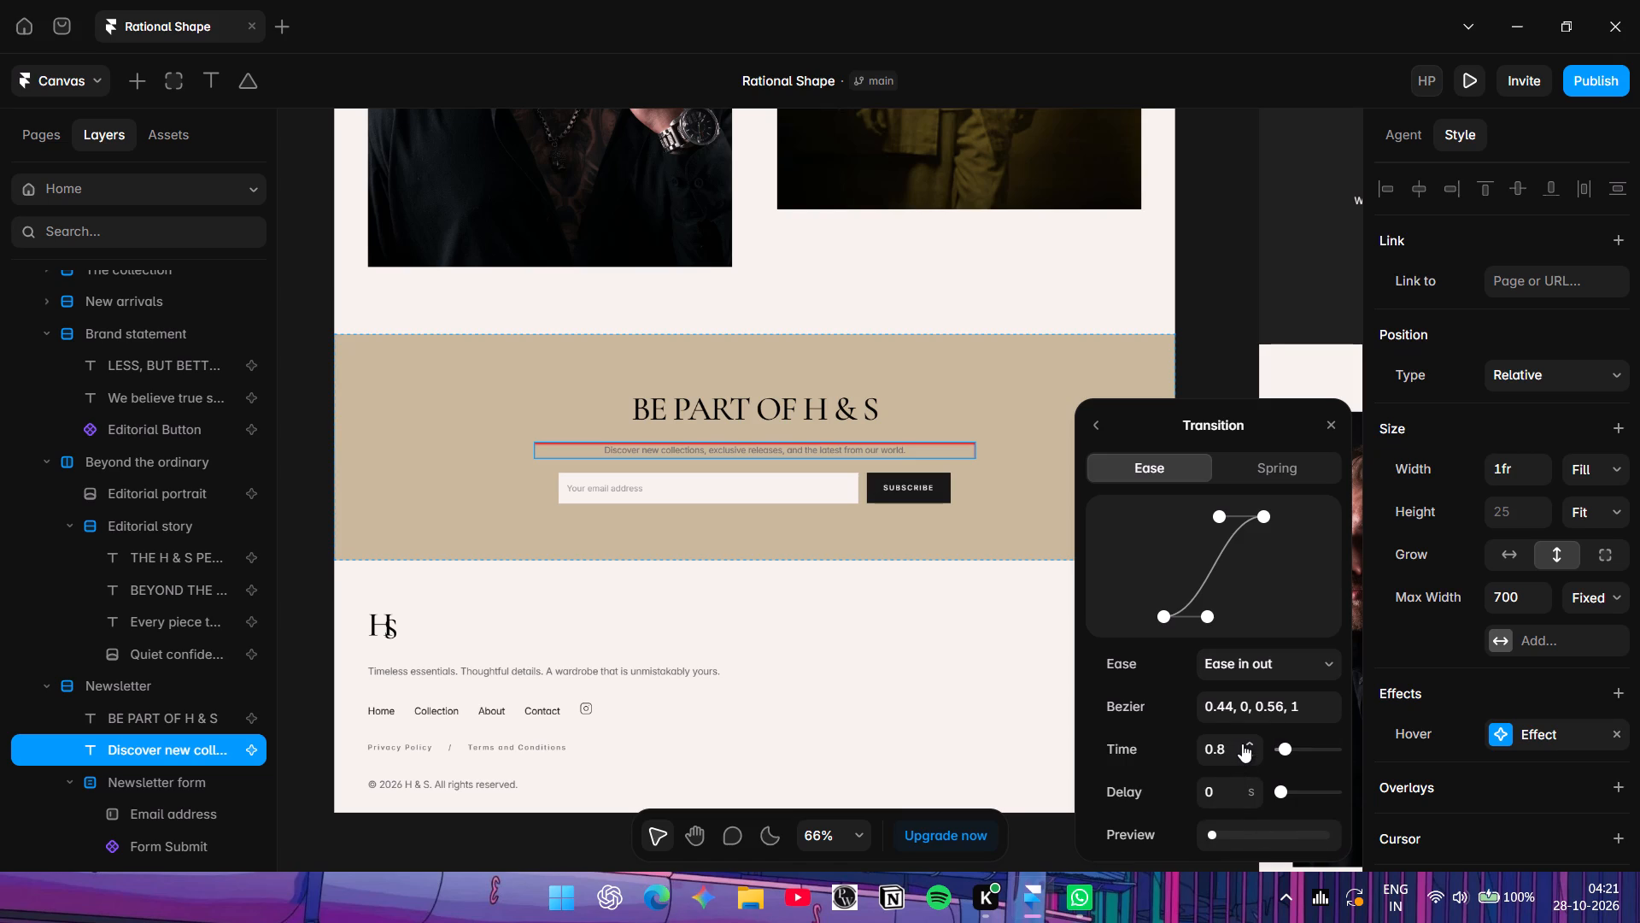
pyautogui.click(1244, 743)
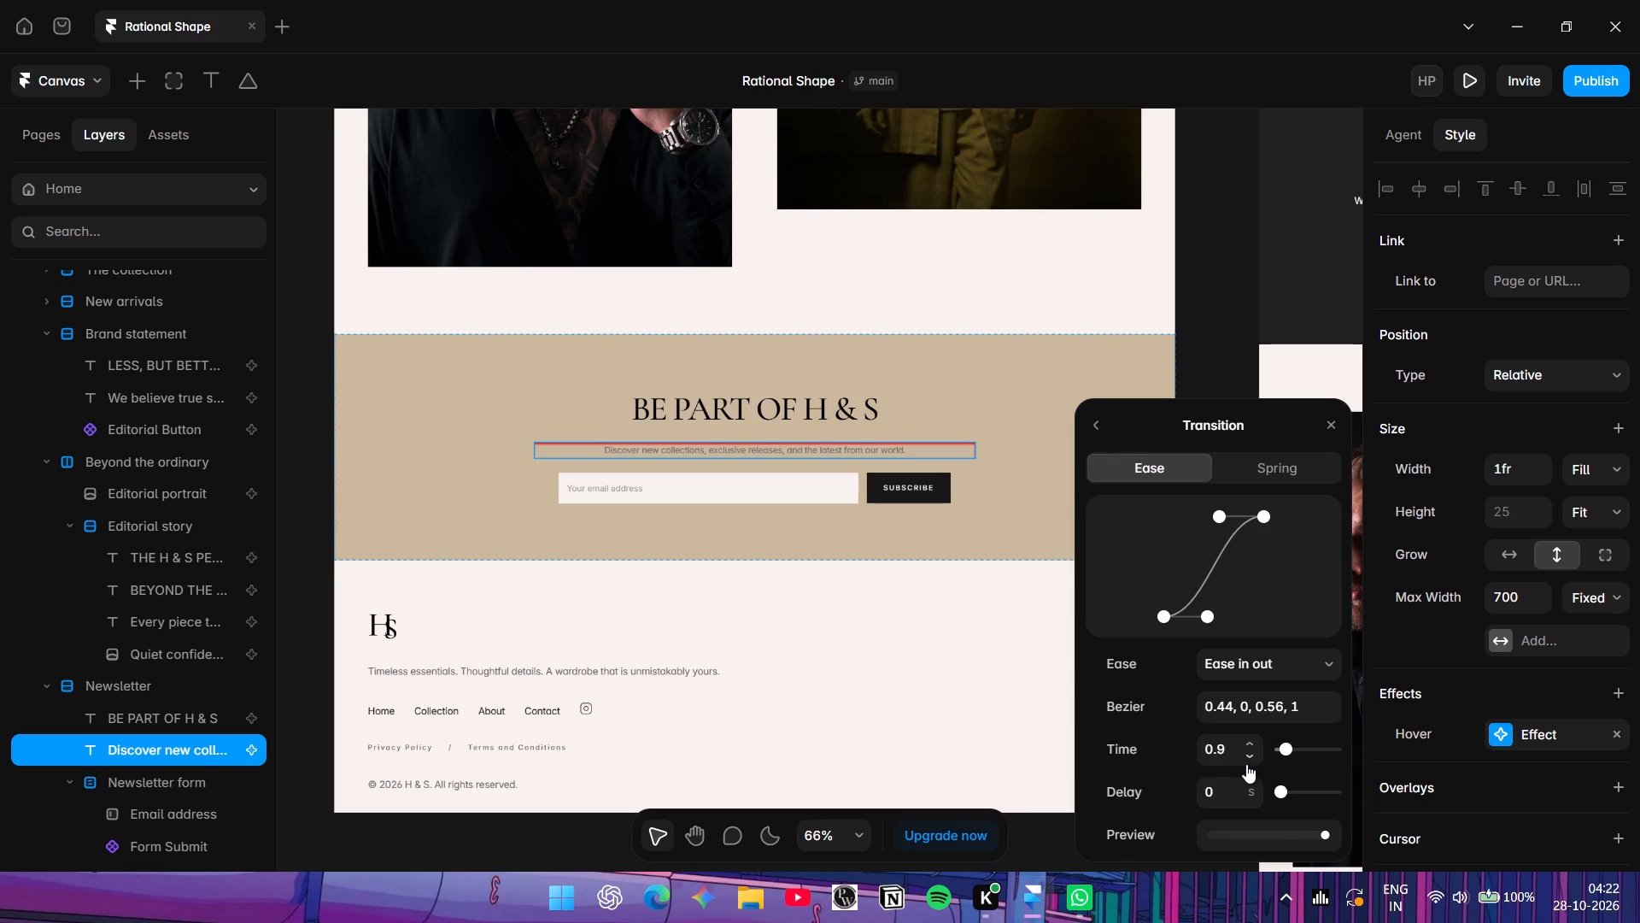
pyautogui.tripleClick(1246, 755)
pyautogui.click(1248, 755)
pyautogui.click(1246, 755)
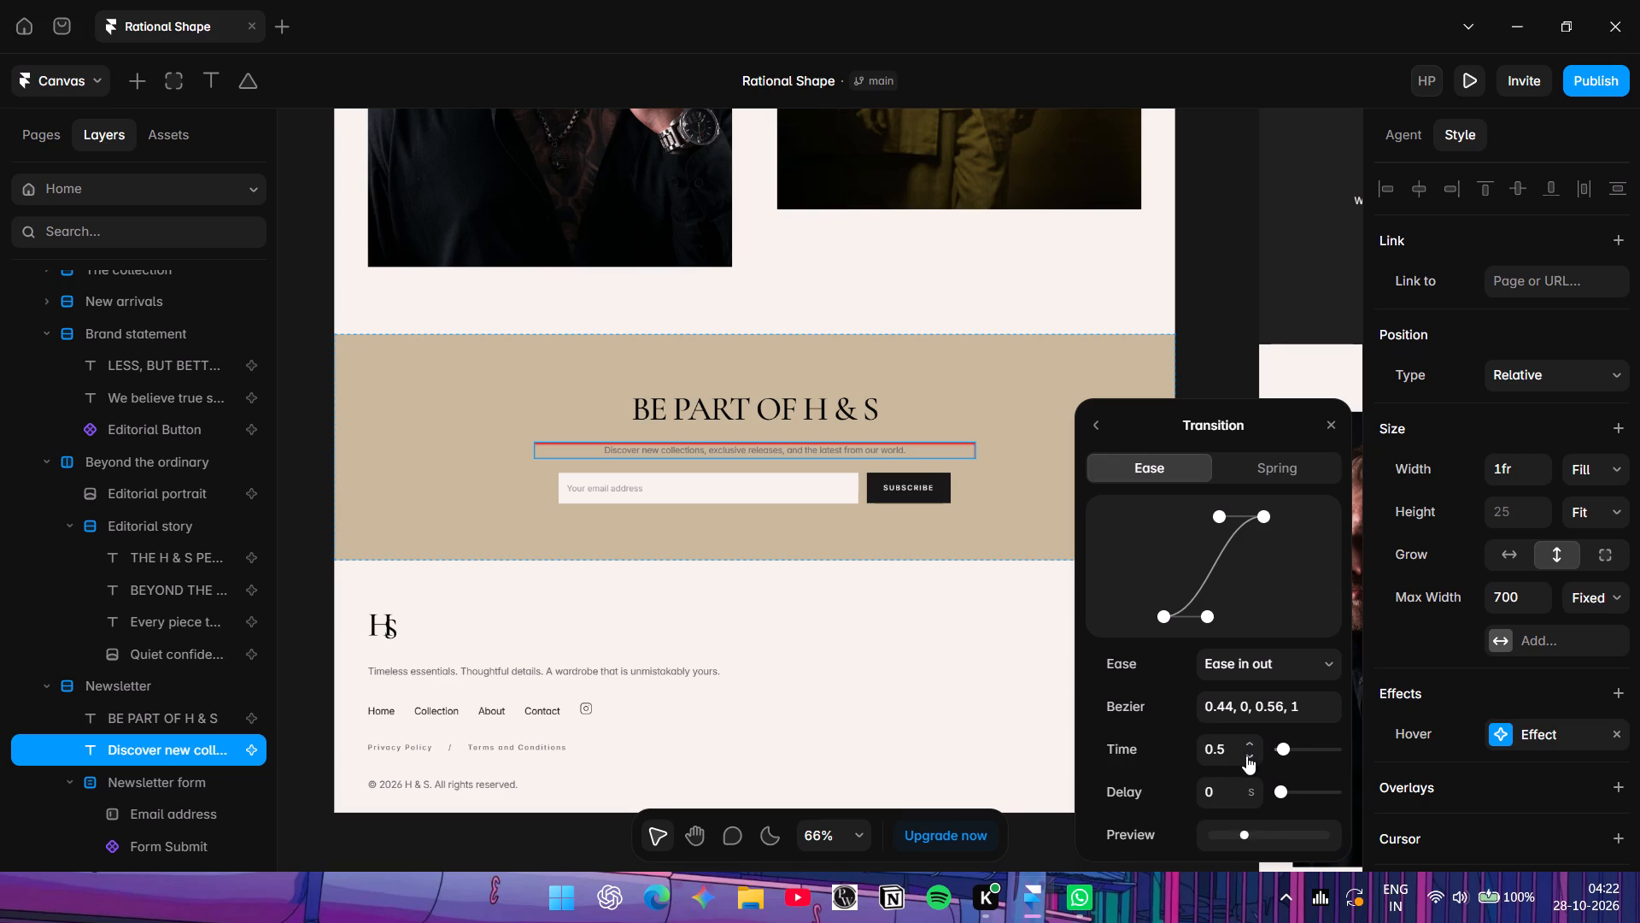
pyautogui.click(1250, 755)
pyautogui.press('Return')
pyautogui.click(1332, 422)
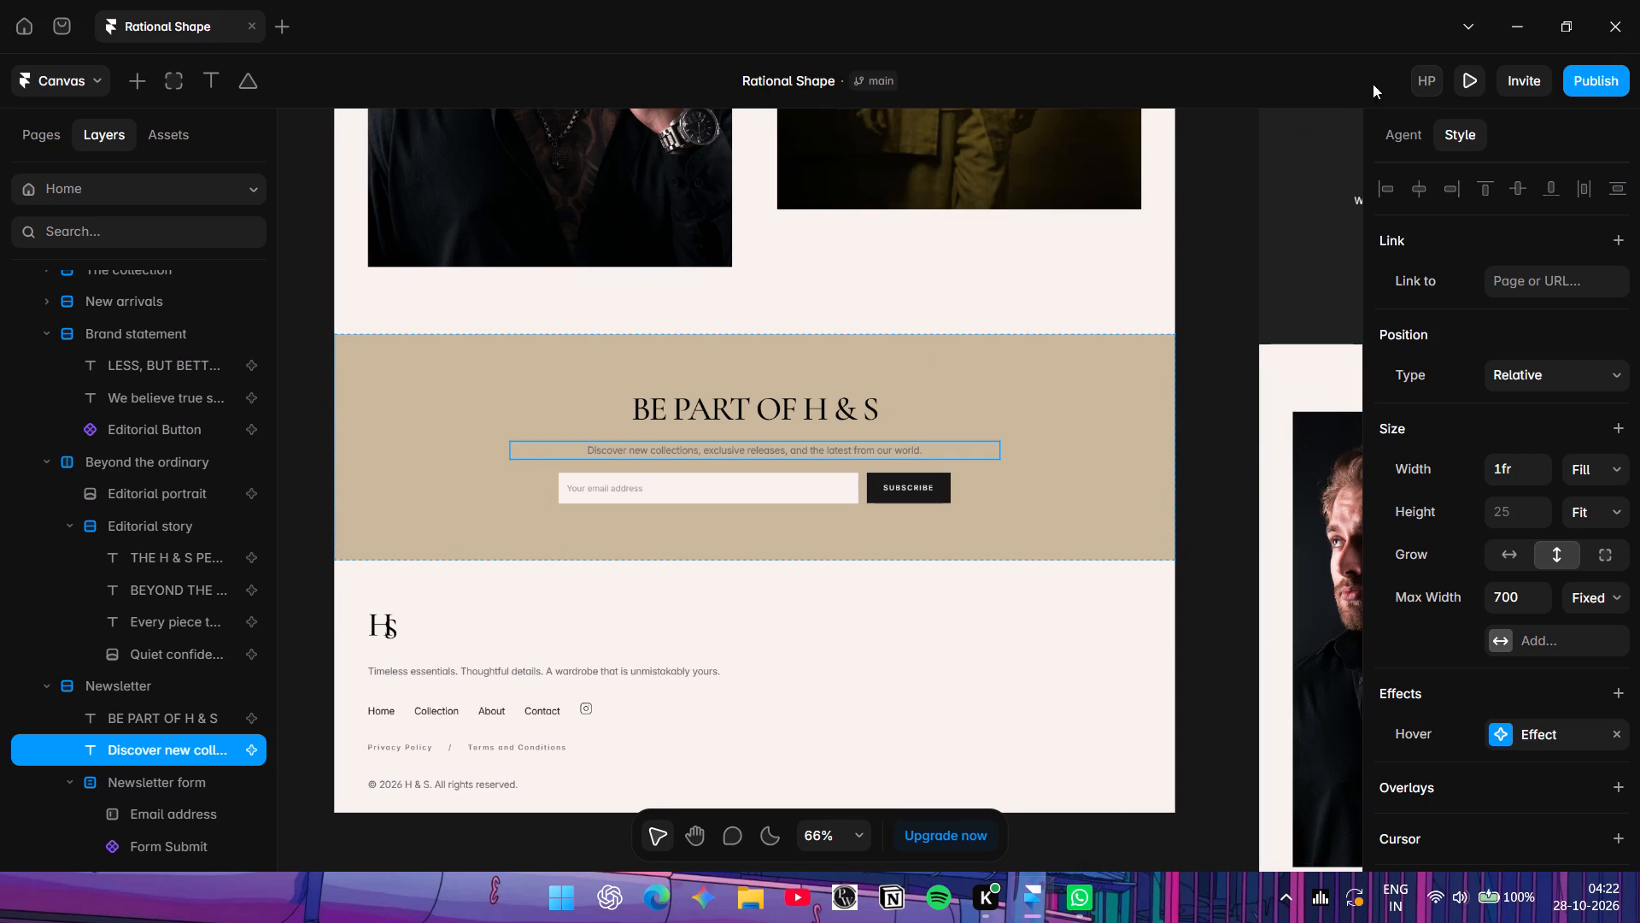
# Preview the page, check the hover effects in the newsletter section, and return to the canvas.
pyautogui.click(1469, 84)
pyautogui.scroll(-14, 858, 478)
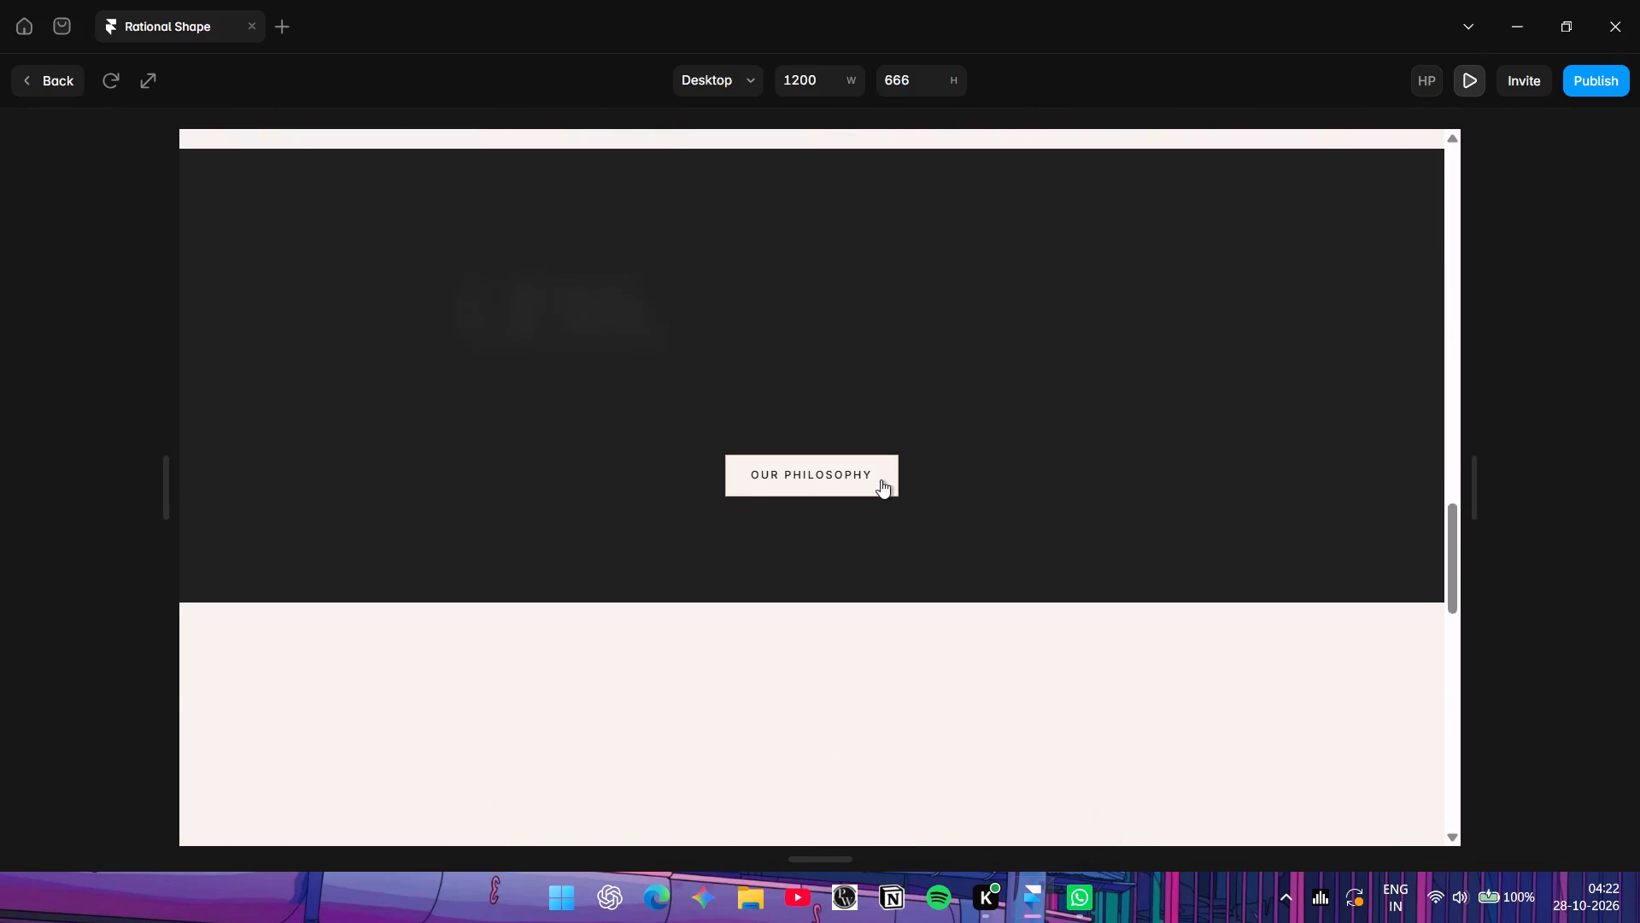
pyautogui.scroll(-9, 881, 479)
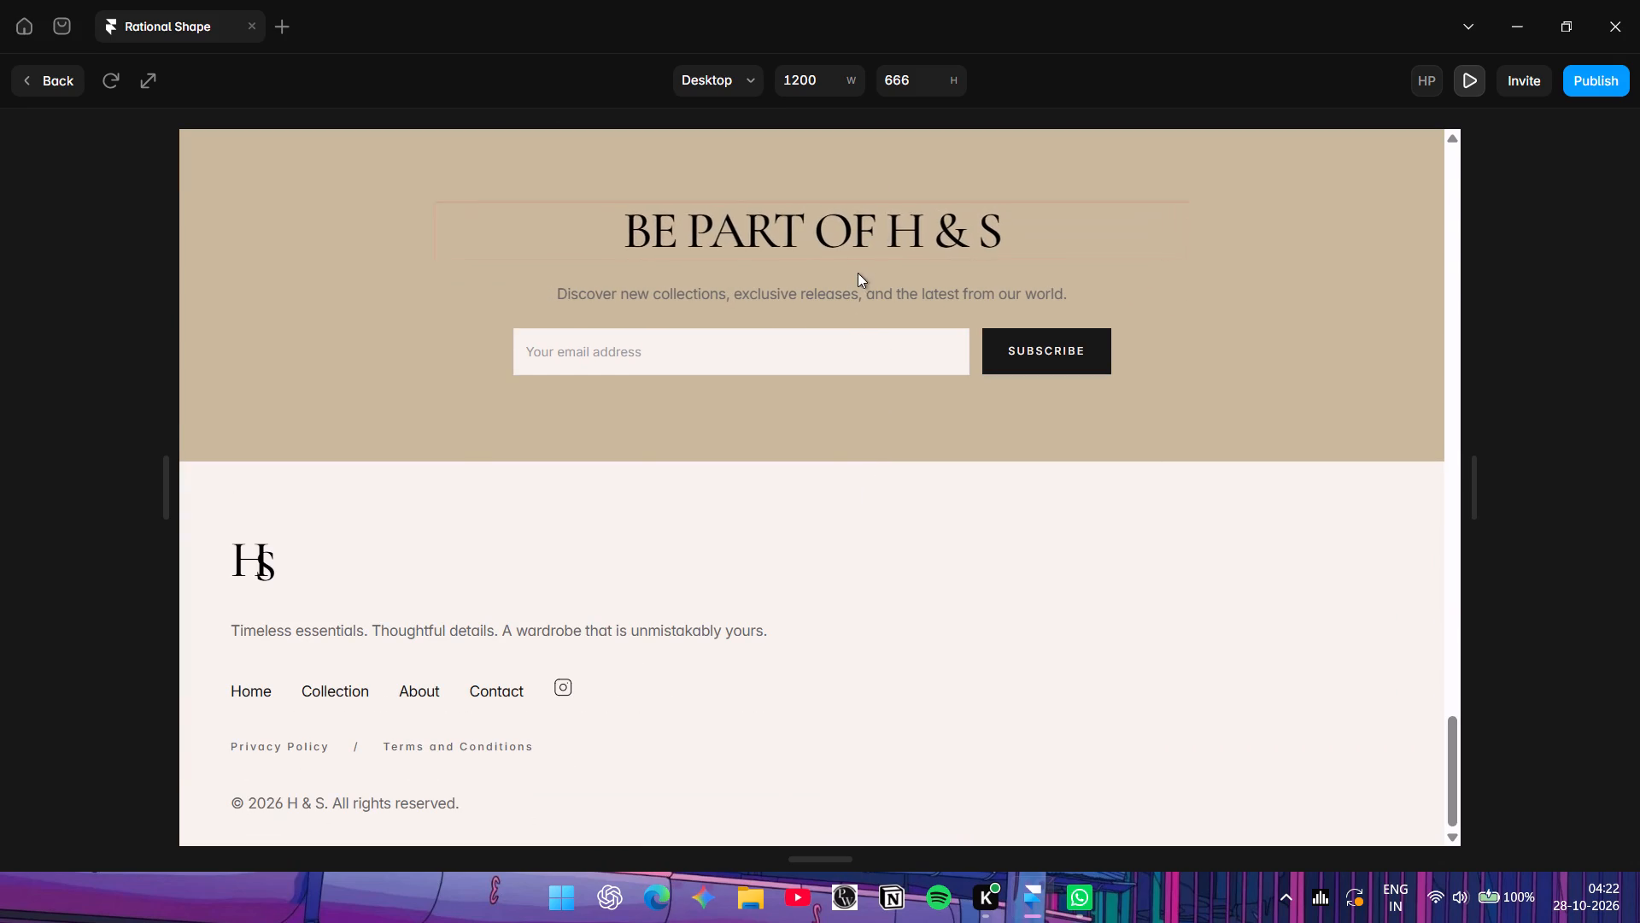
pyautogui.scroll(2, 840, 387)
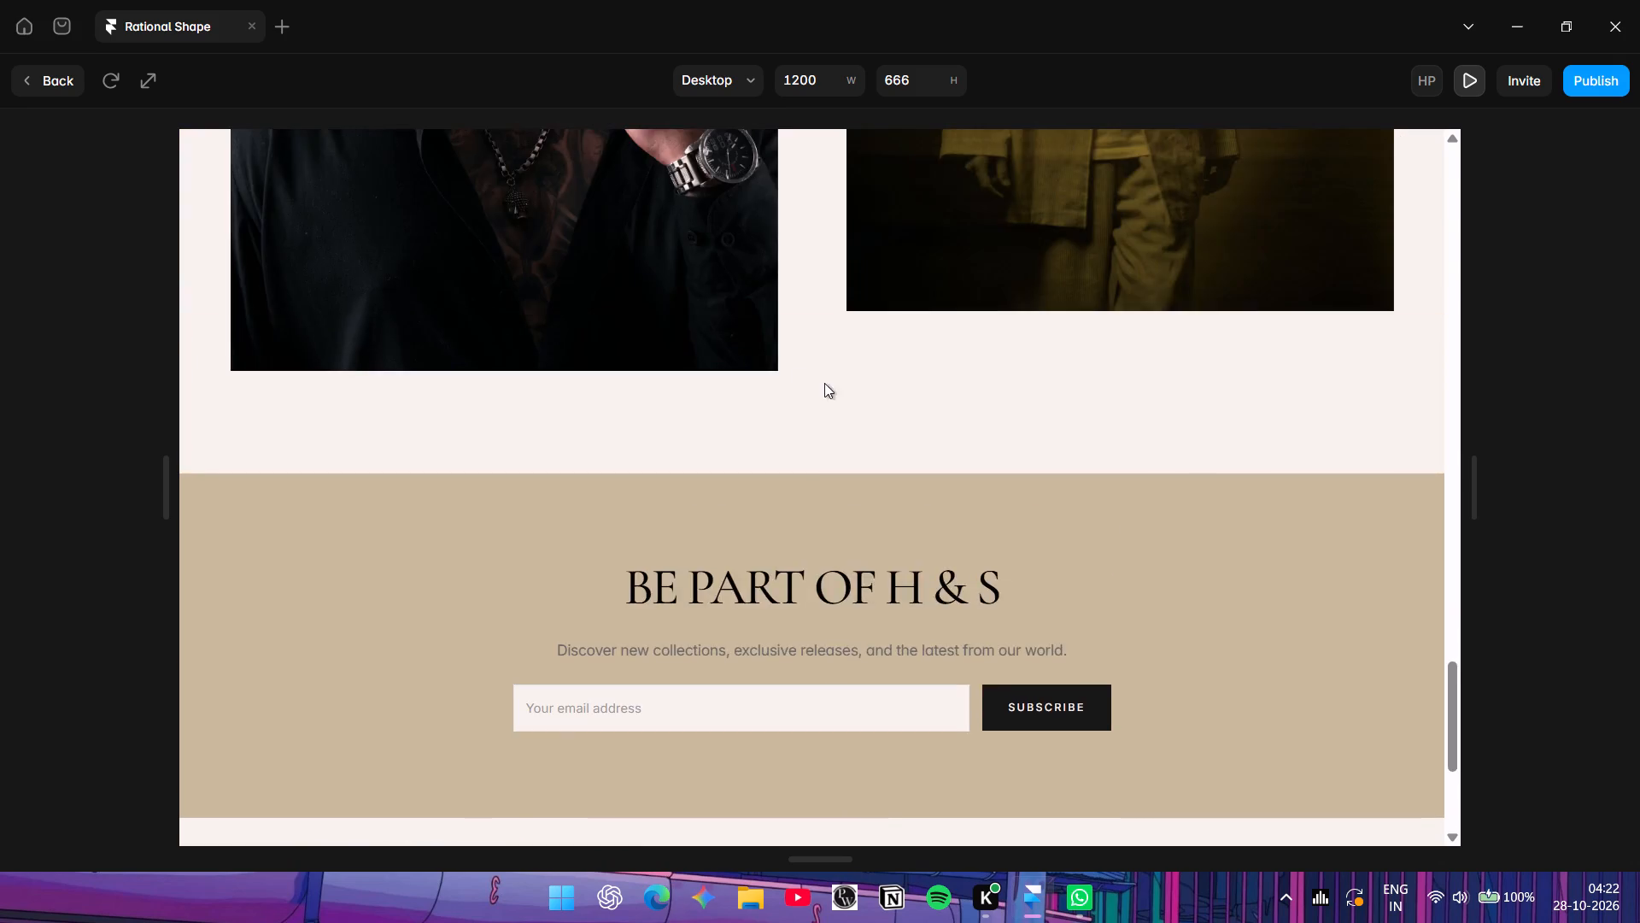
pyautogui.scroll(3, 795, 371)
pyautogui.click(52, 70)
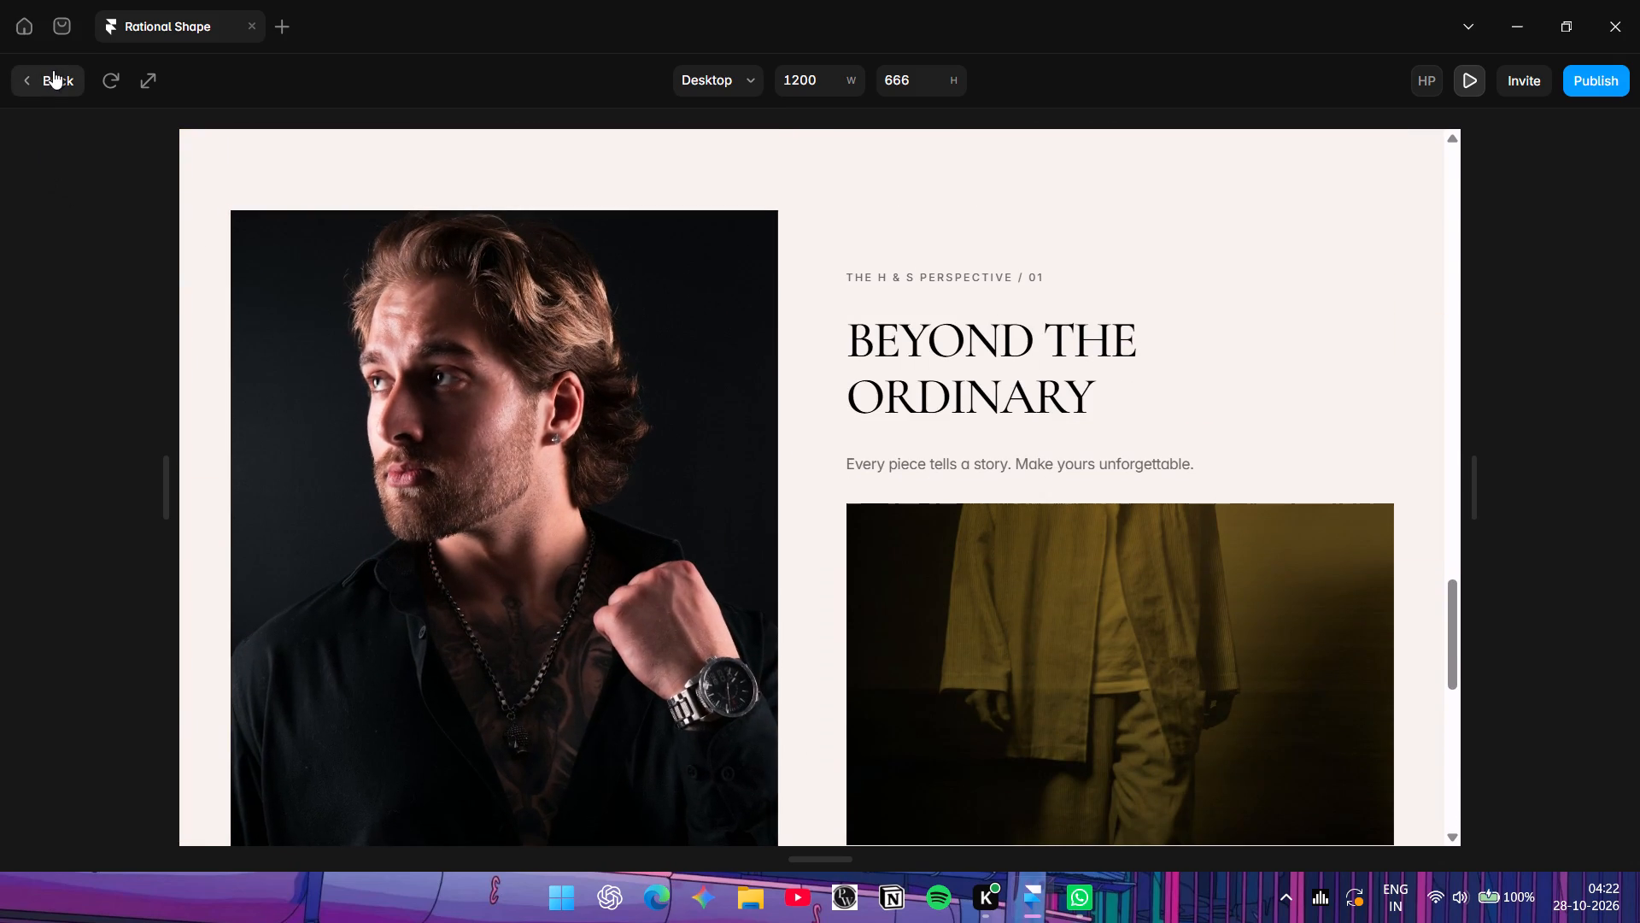
# Select the newsletter form's email field and Subscribe button together and look through their style settings for available effects.
pyautogui.scroll(-2, 349, 339)
pyautogui.click(751, 373)
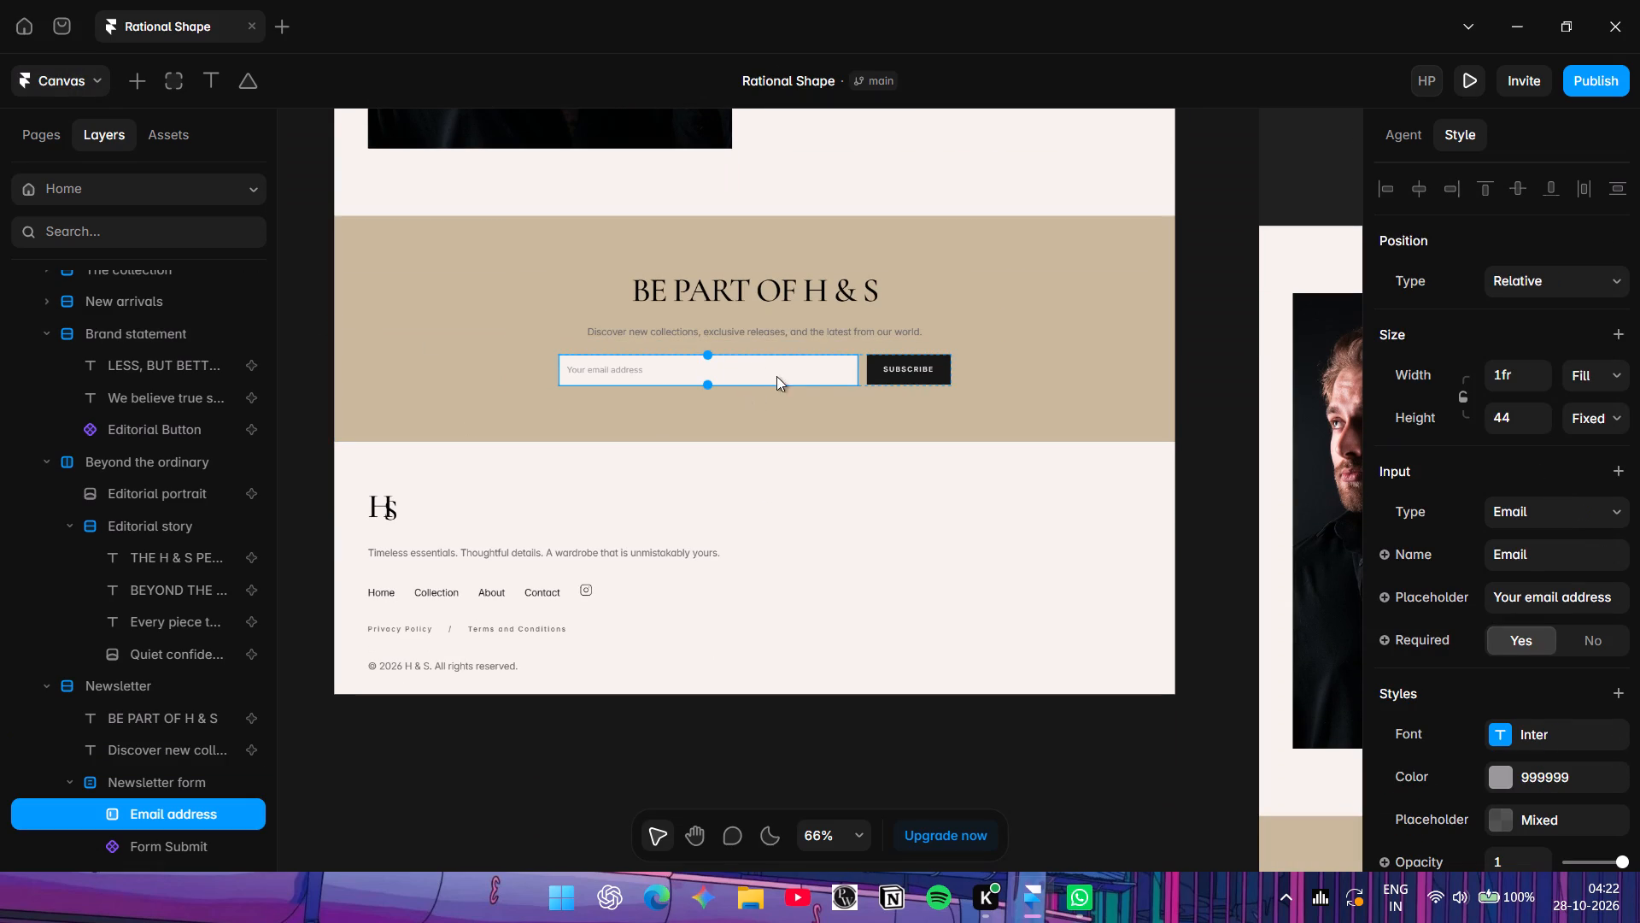
pyautogui.keyDown('shift'); pyautogui.click(930, 382); pyautogui.keyUp('shift')
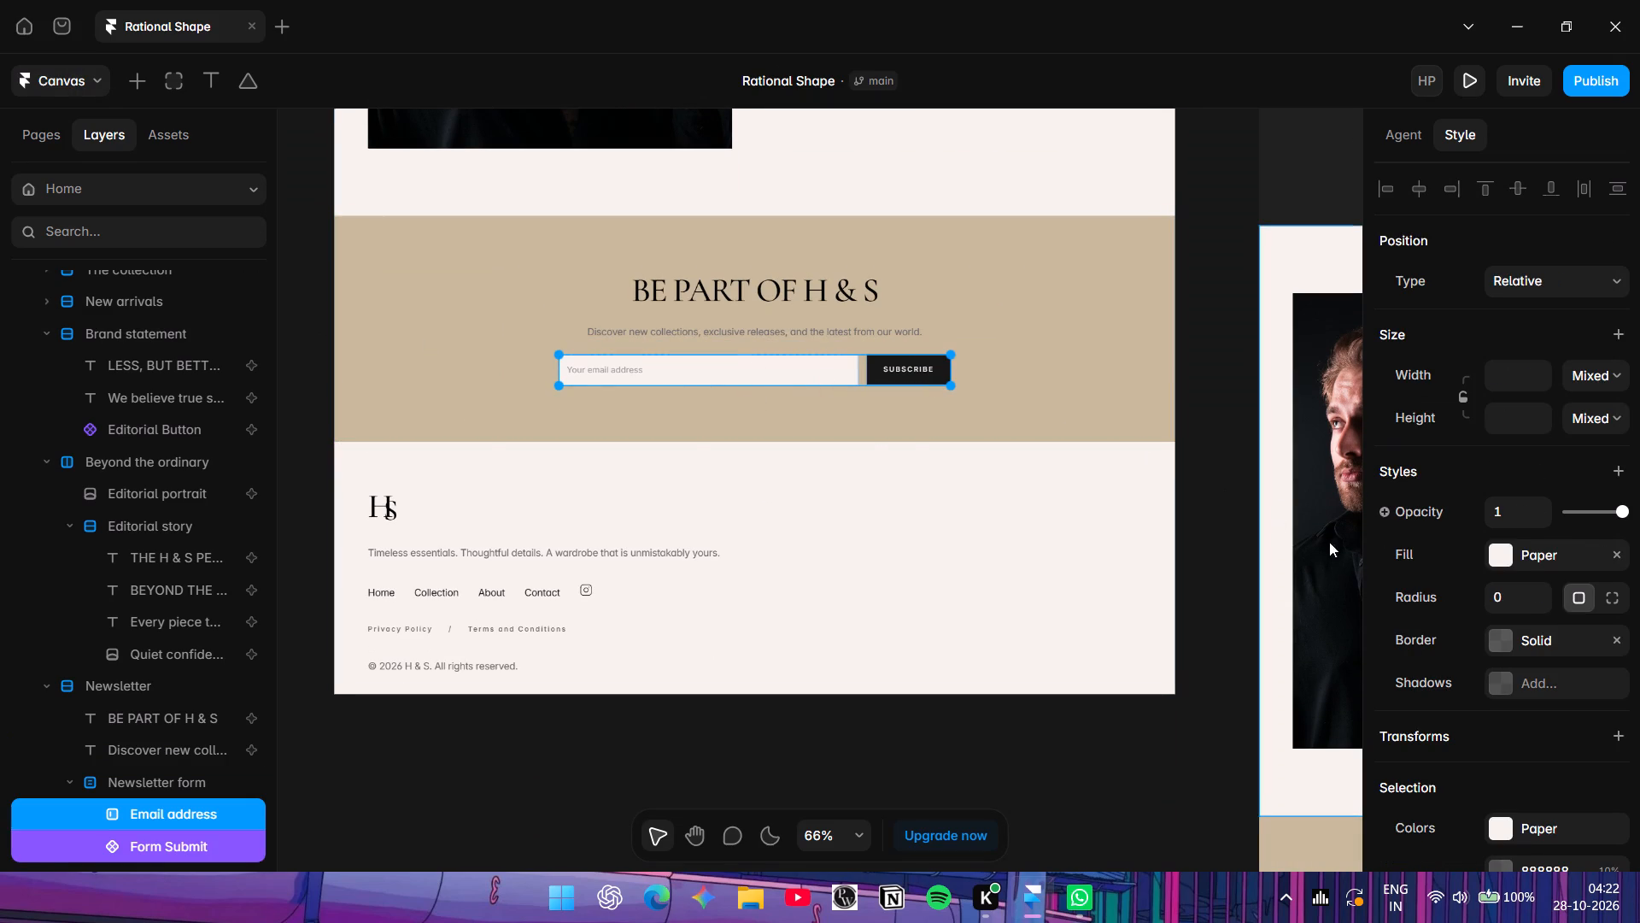
pyautogui.scroll(-2, 1490, 689)
pyautogui.scroll(1, 1509, 661)
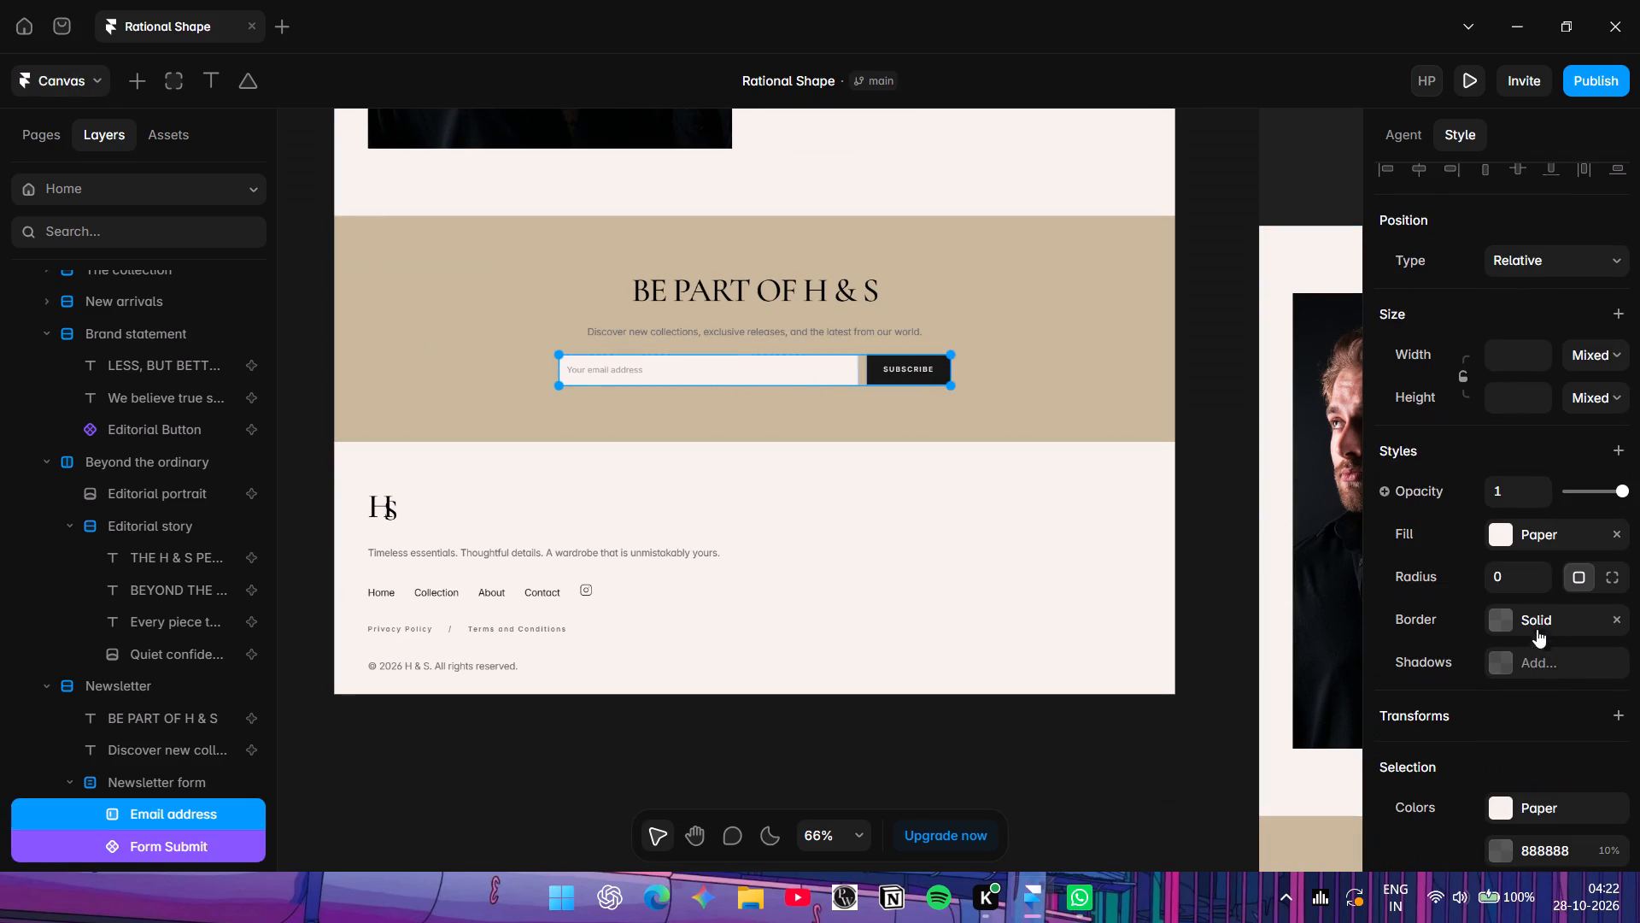
pyautogui.scroll(1, 1538, 607)
pyautogui.scroll(-7, 1539, 602)
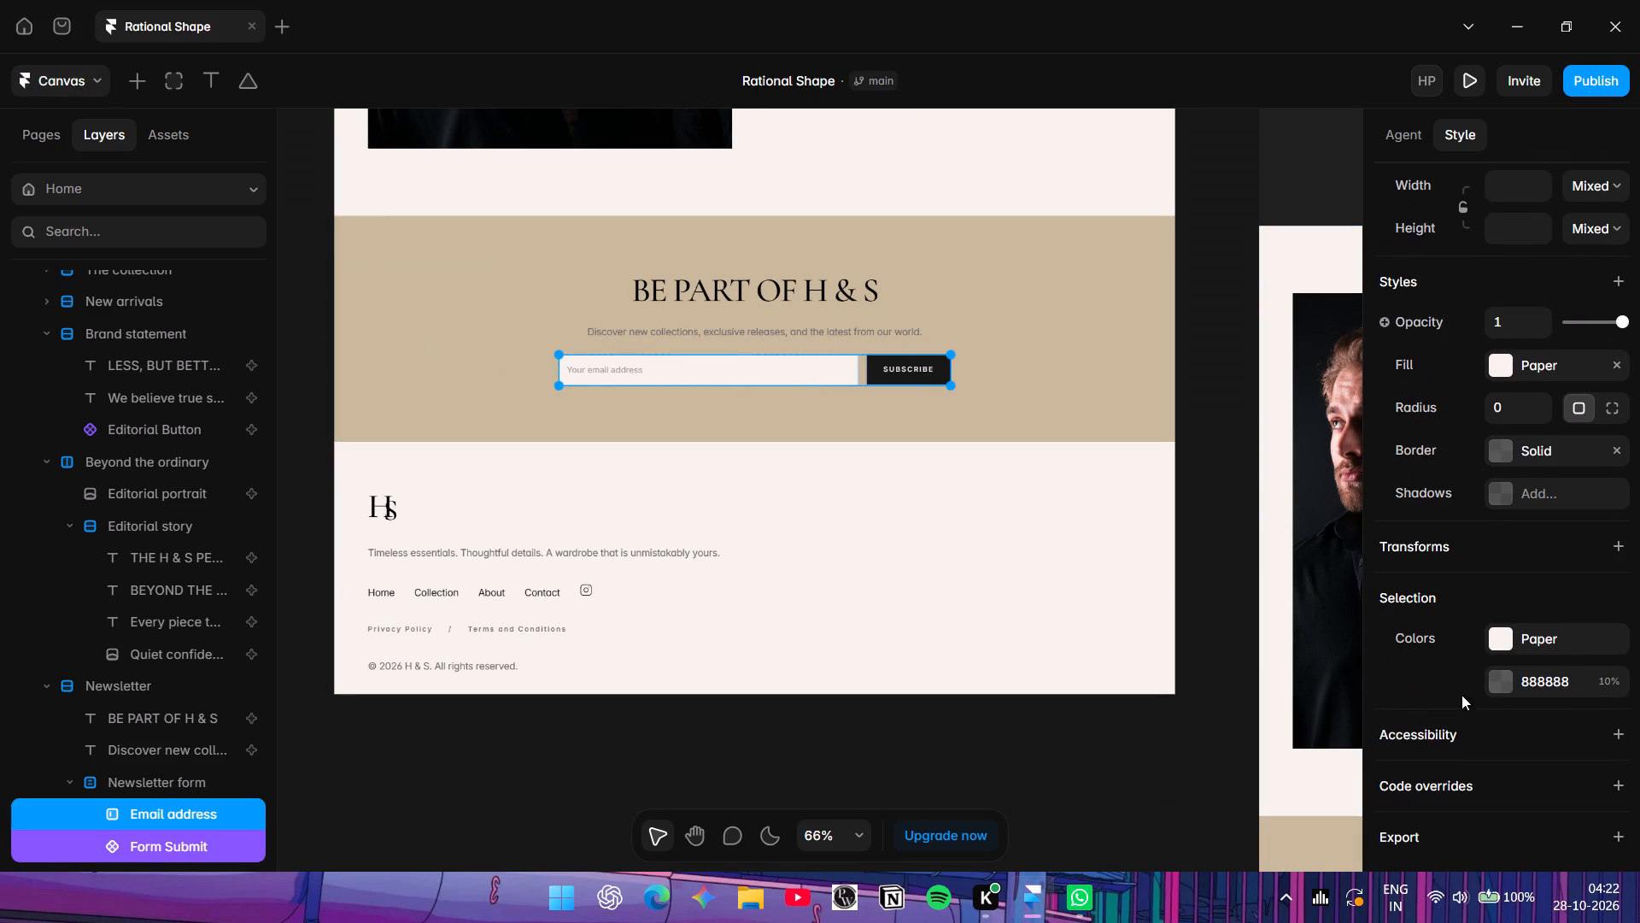
pyautogui.scroll(-3, 1451, 703)
pyautogui.scroll(4, 1450, 703)
pyautogui.scroll(-6, 1450, 686)
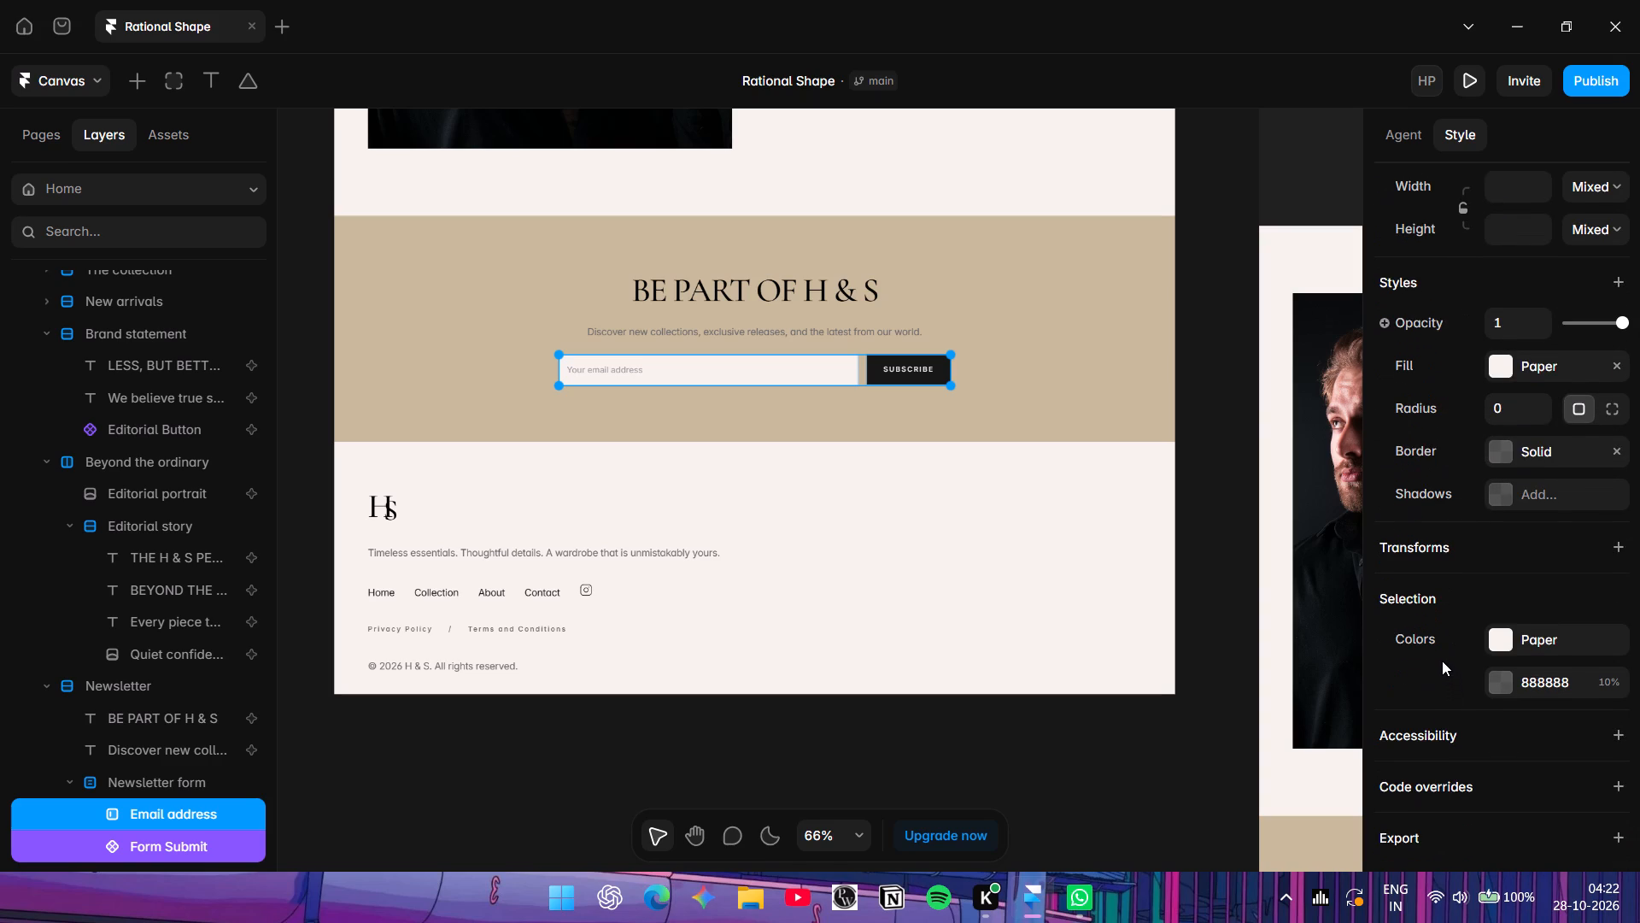
# Add PNG export presets at 1x, 2x, 3x and 4x for the selected email field and Subscribe button.
pyautogui.click(1616, 839)
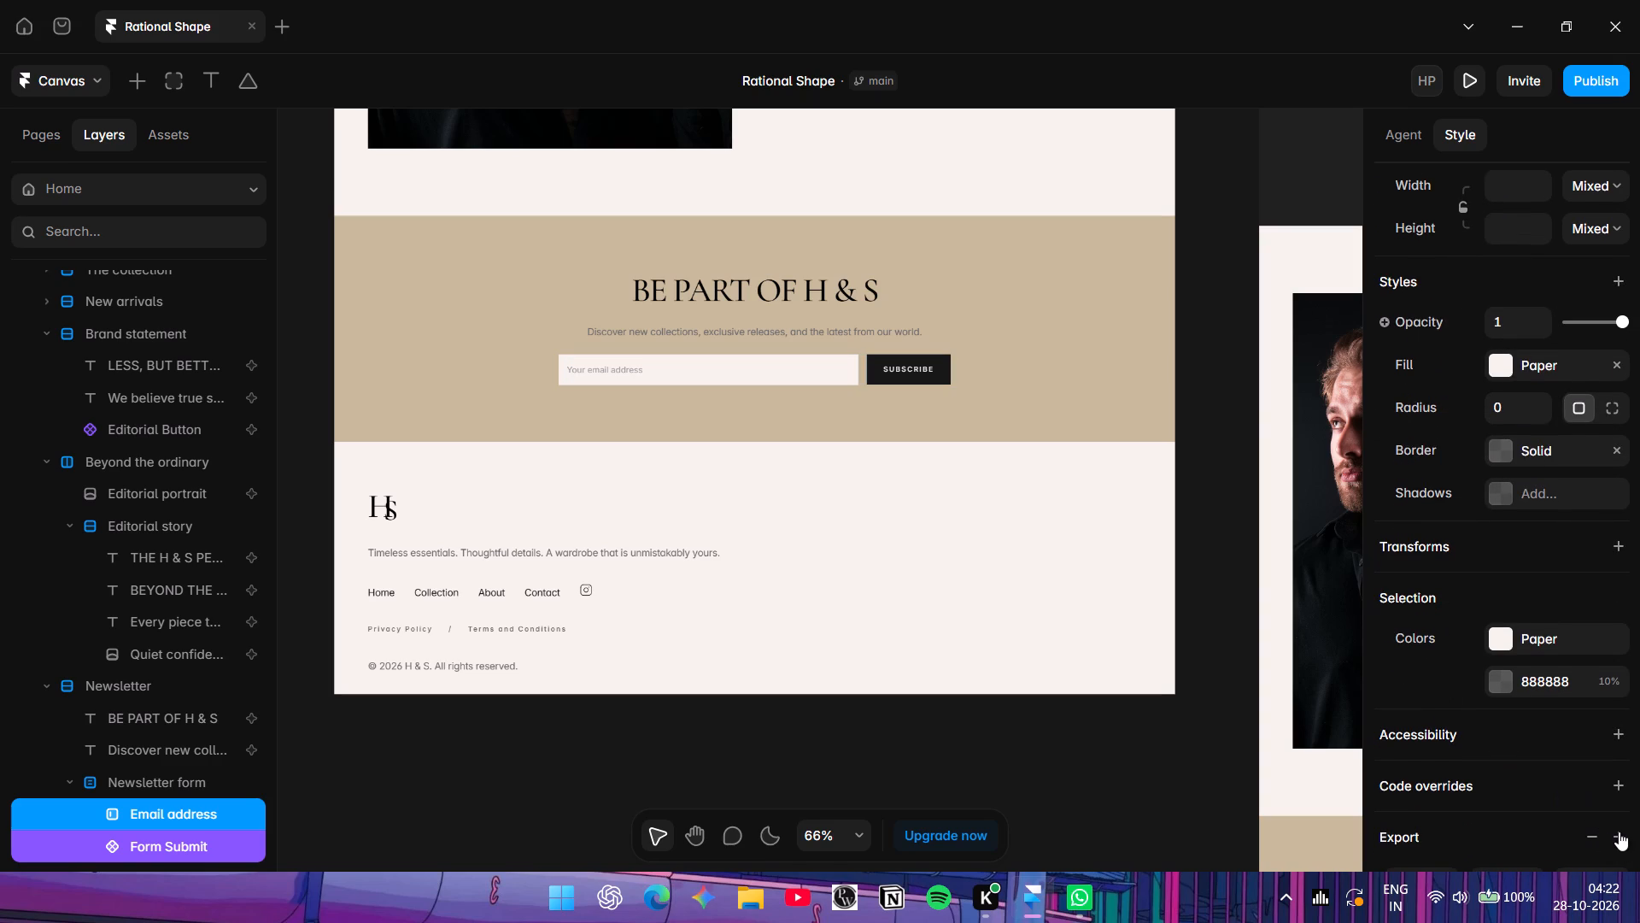
pyautogui.click(1619, 832)
pyautogui.click(1619, 832)
pyautogui.click(1494, 844)
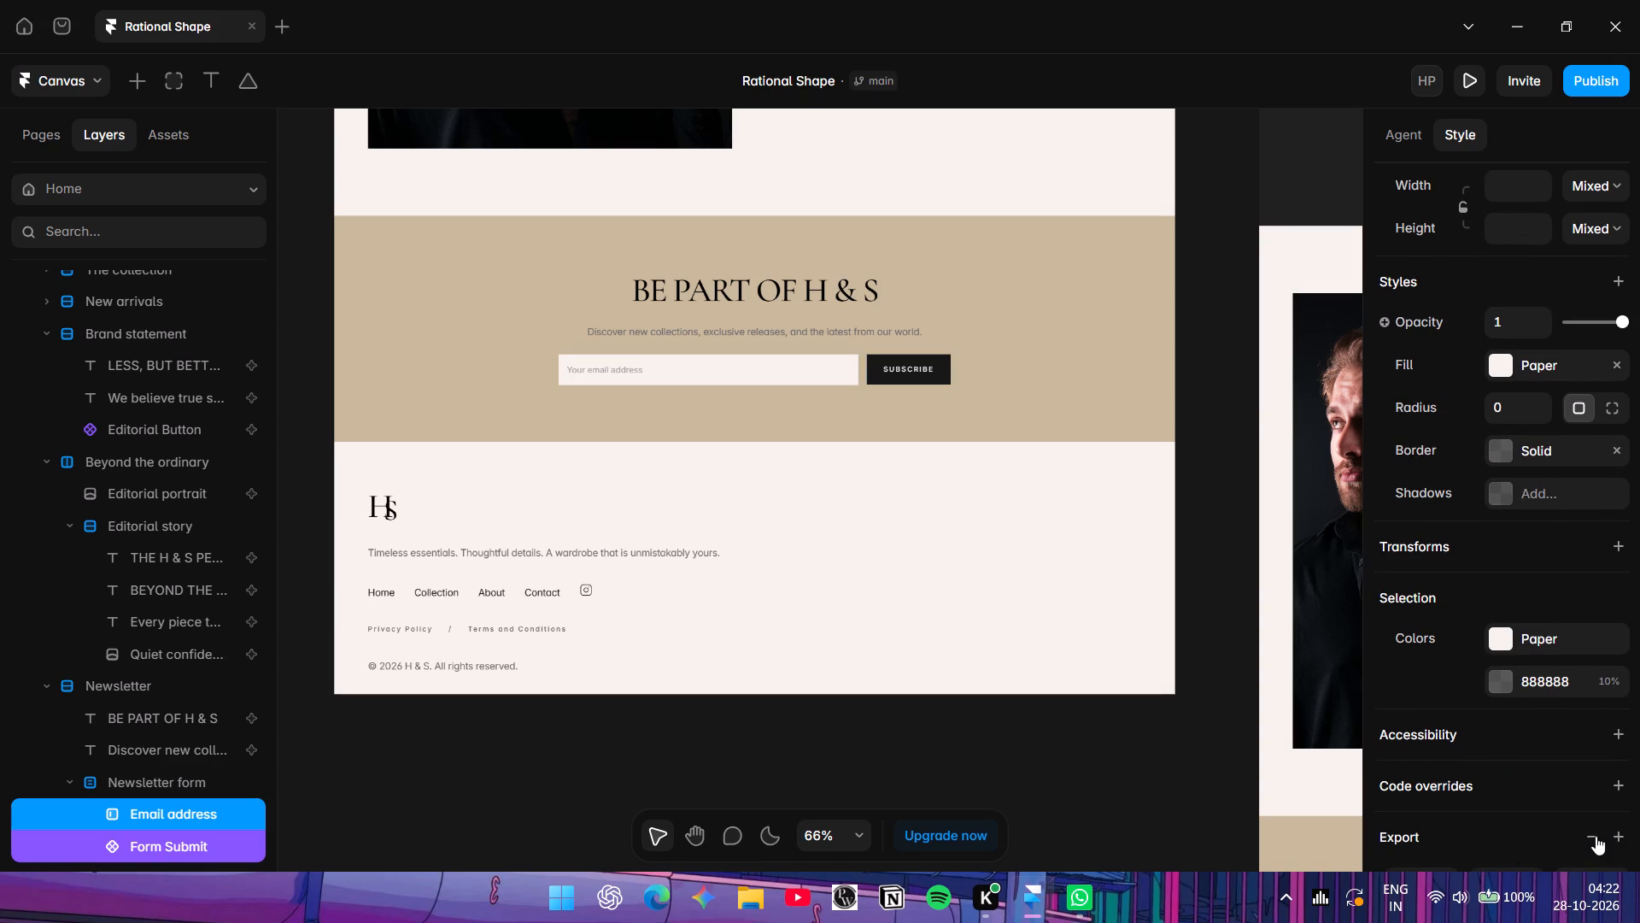
pyautogui.click(1596, 836)
pyautogui.click(1635, 824)
pyautogui.click(1574, 841)
pyautogui.click(1577, 811)
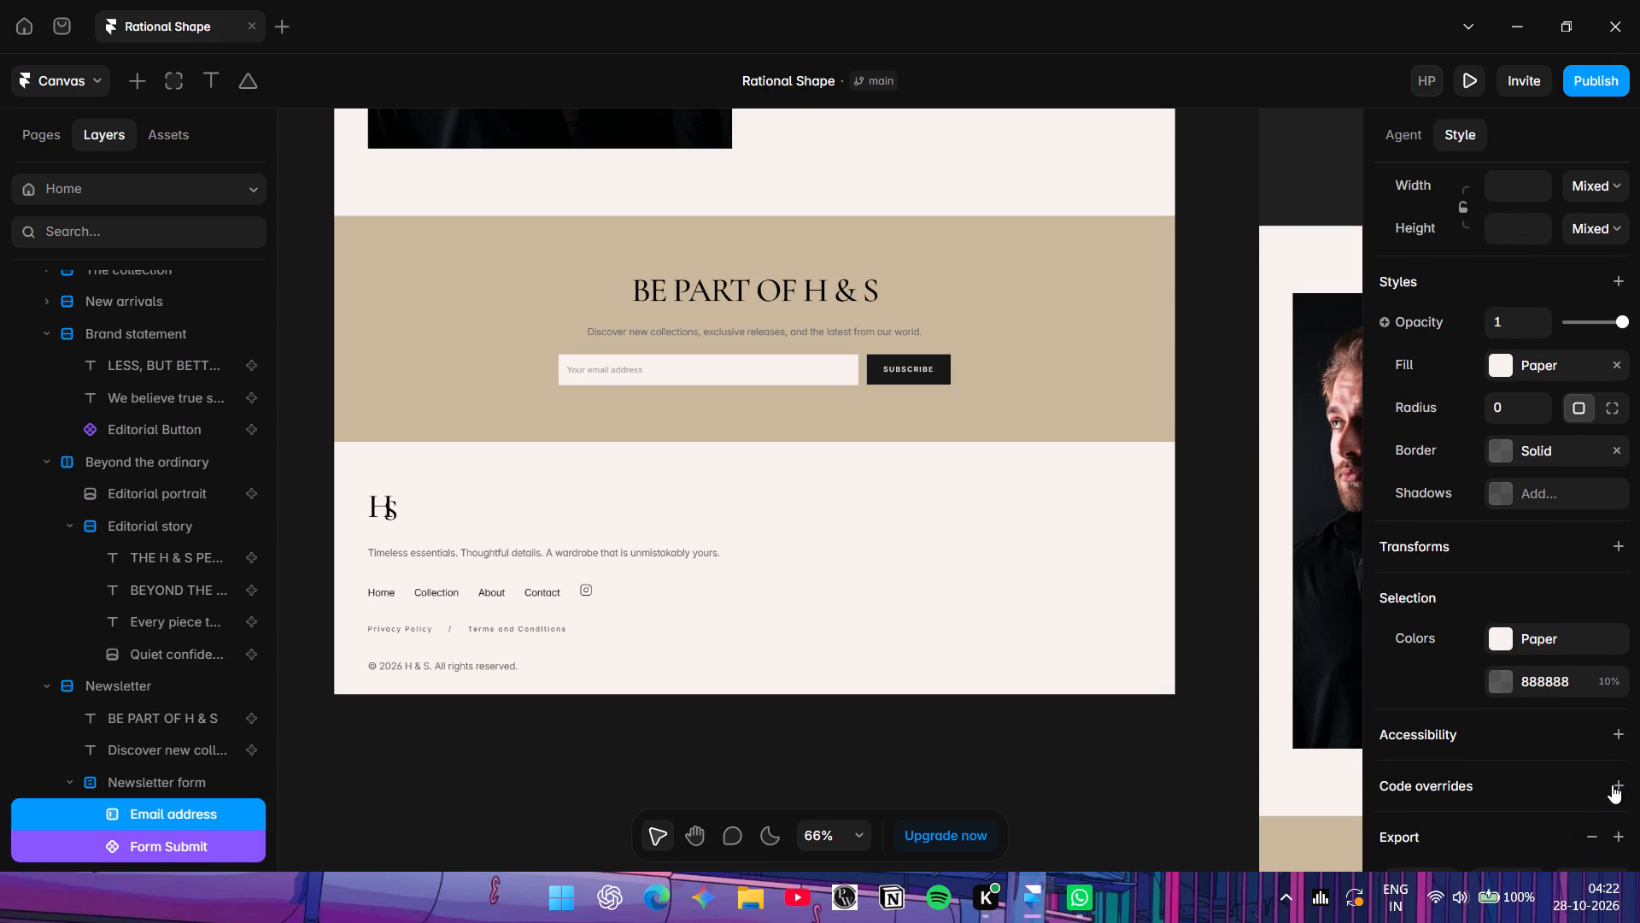
# Add a code override entry without a file to the selected form elements, and check their accessibility options.
pyautogui.click(1612, 785)
pyautogui.click(1626, 740)
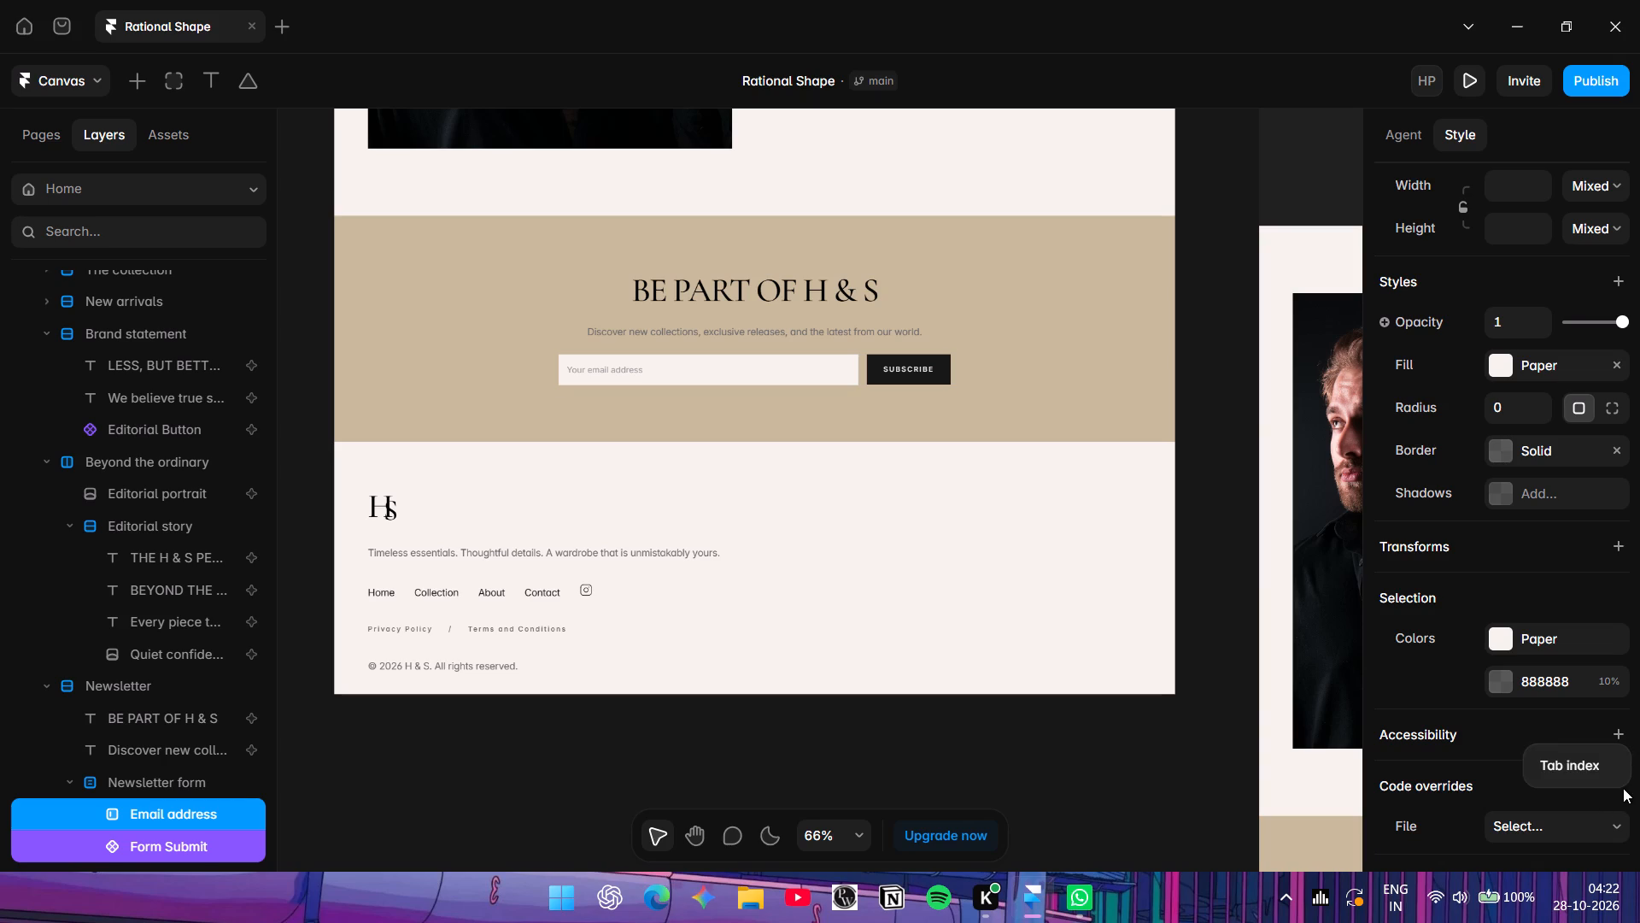
pyautogui.click(1623, 788)
# Examine the style settings of the email field, the field and Subscribe button together, and the Newsletter section.
pyautogui.click(881, 556)
pyautogui.click(791, 329)
pyautogui.click(789, 370)
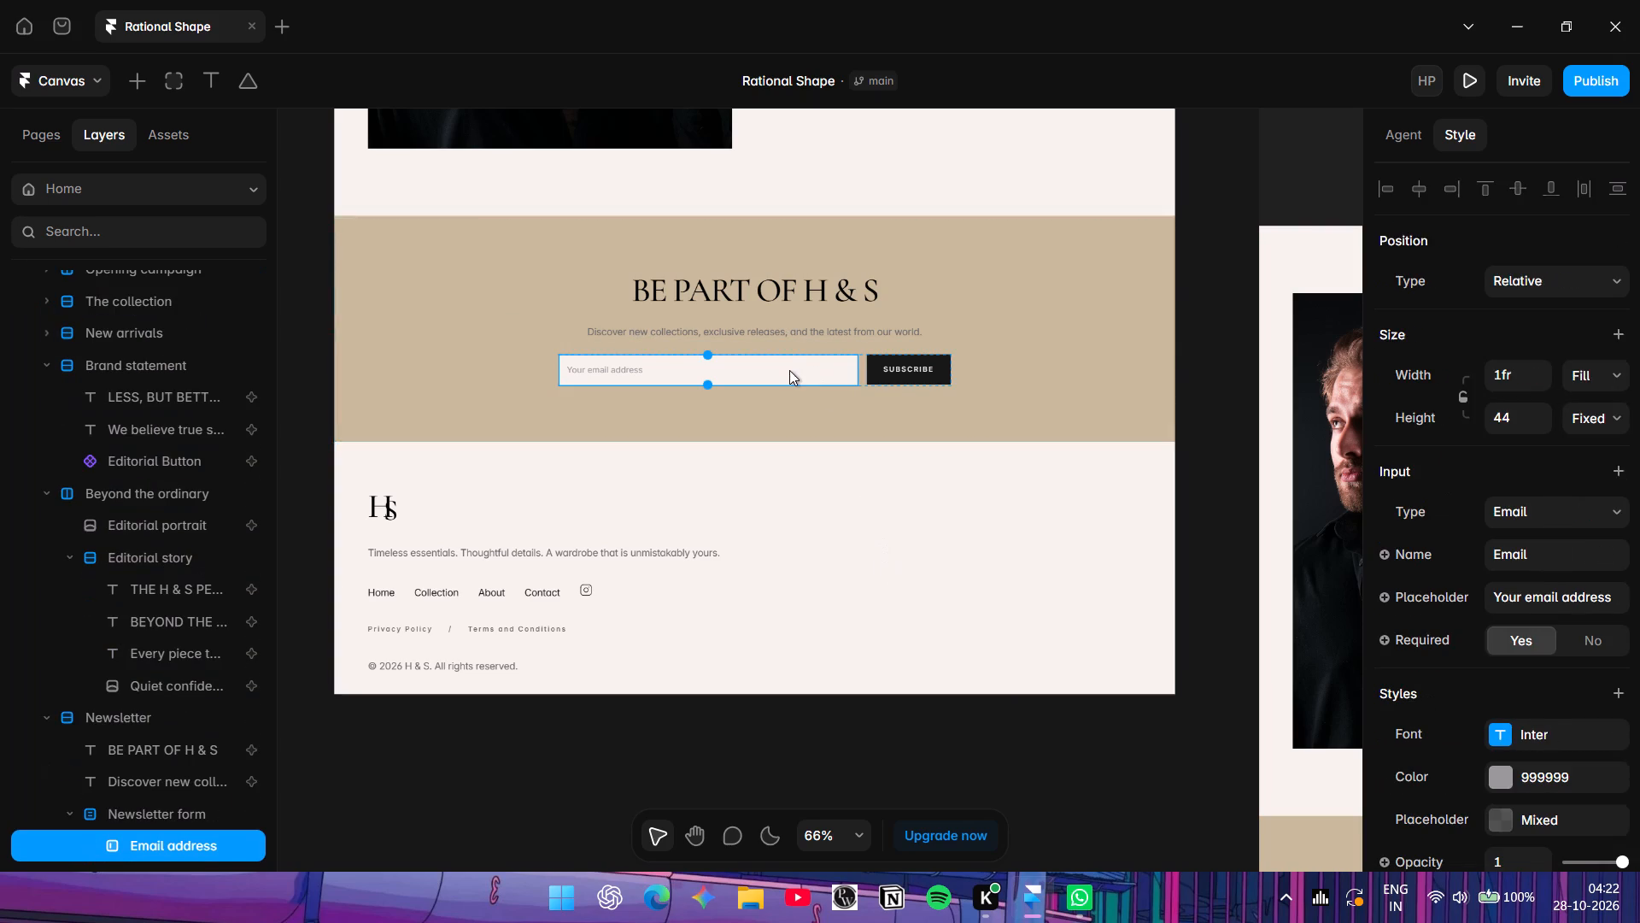
pyautogui.scroll(-4, 1390, 683)
pyautogui.scroll(4, 1617, 713)
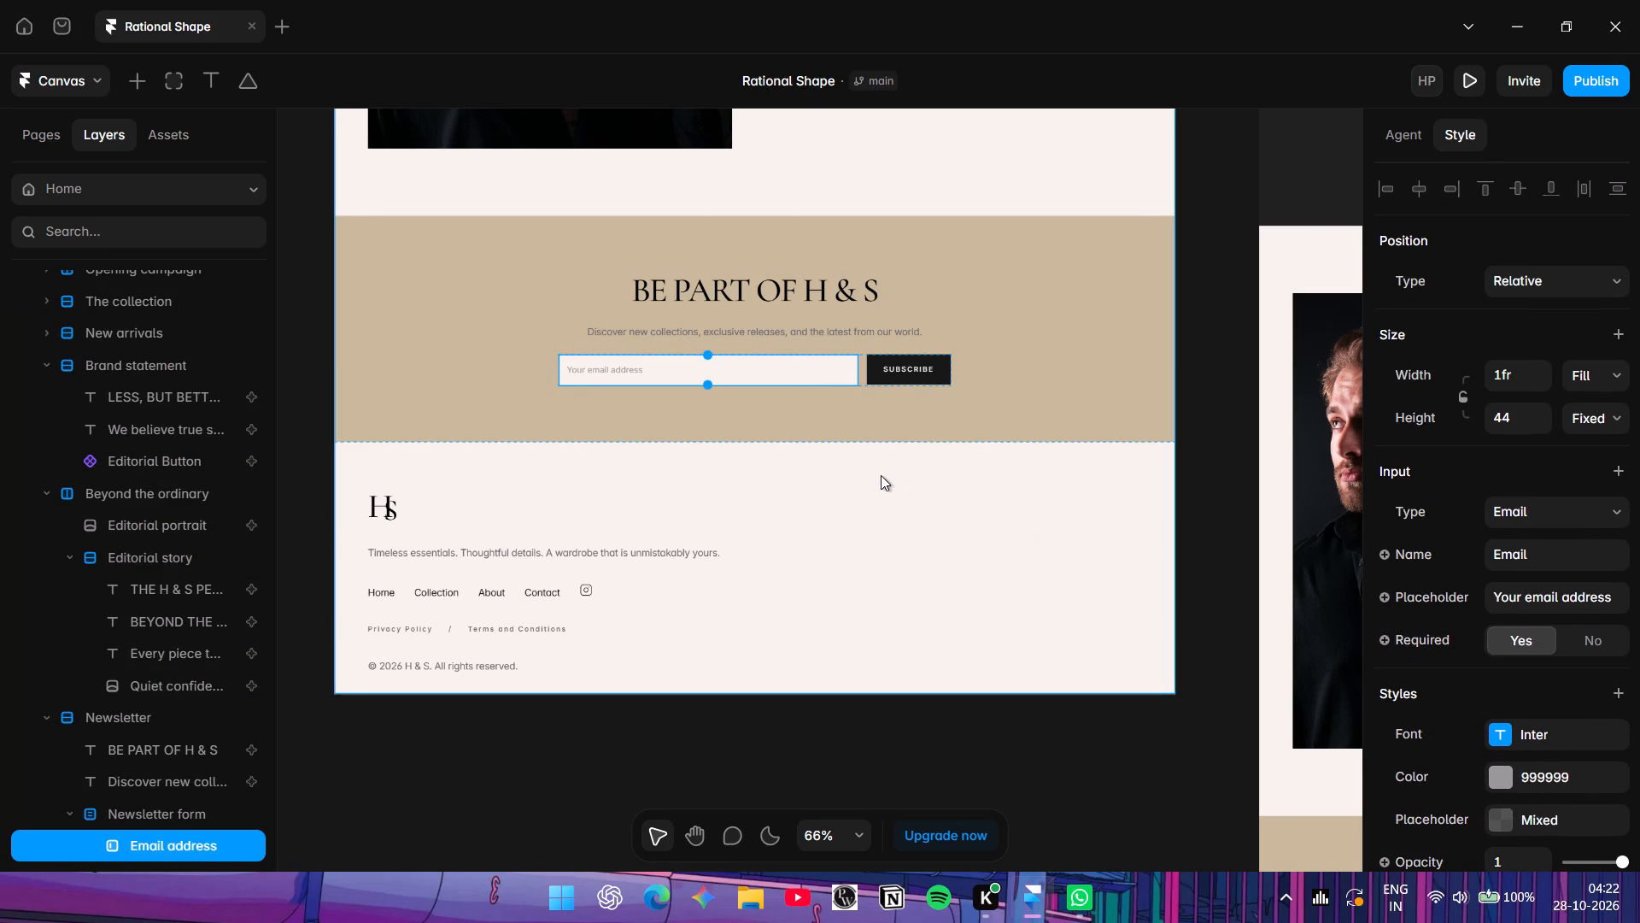
pyautogui.keyDown('shift'); pyautogui.click(889, 379); pyautogui.keyUp('shift')
pyautogui.scroll(-4, 1301, 570)
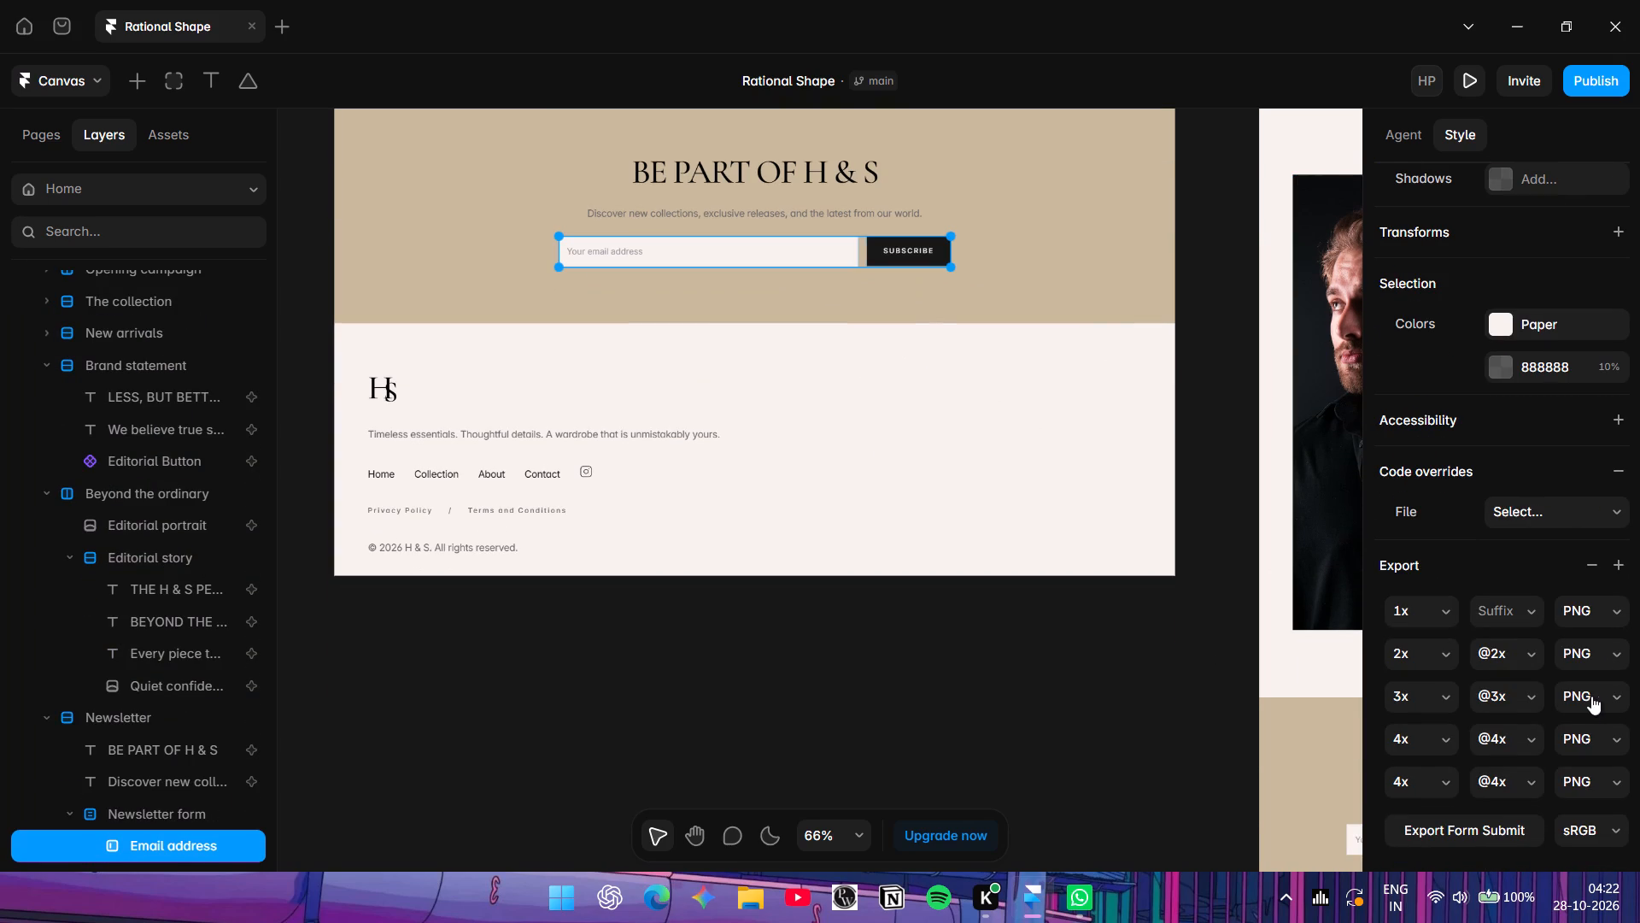
pyautogui.scroll(3, 1549, 430)
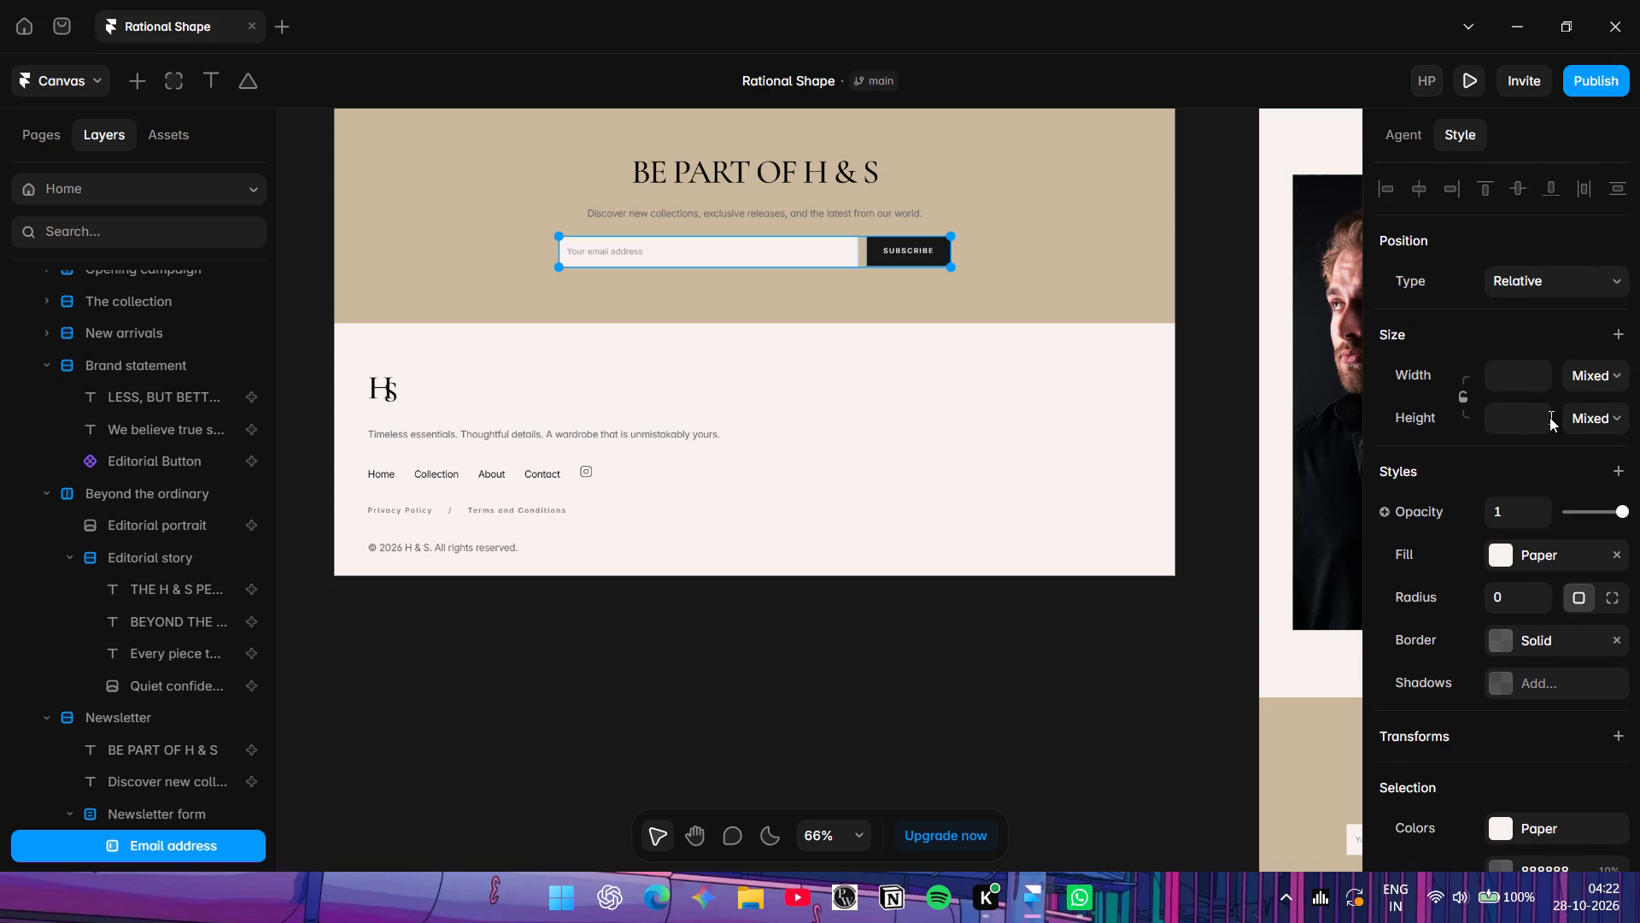
pyautogui.scroll(-6, 1549, 417)
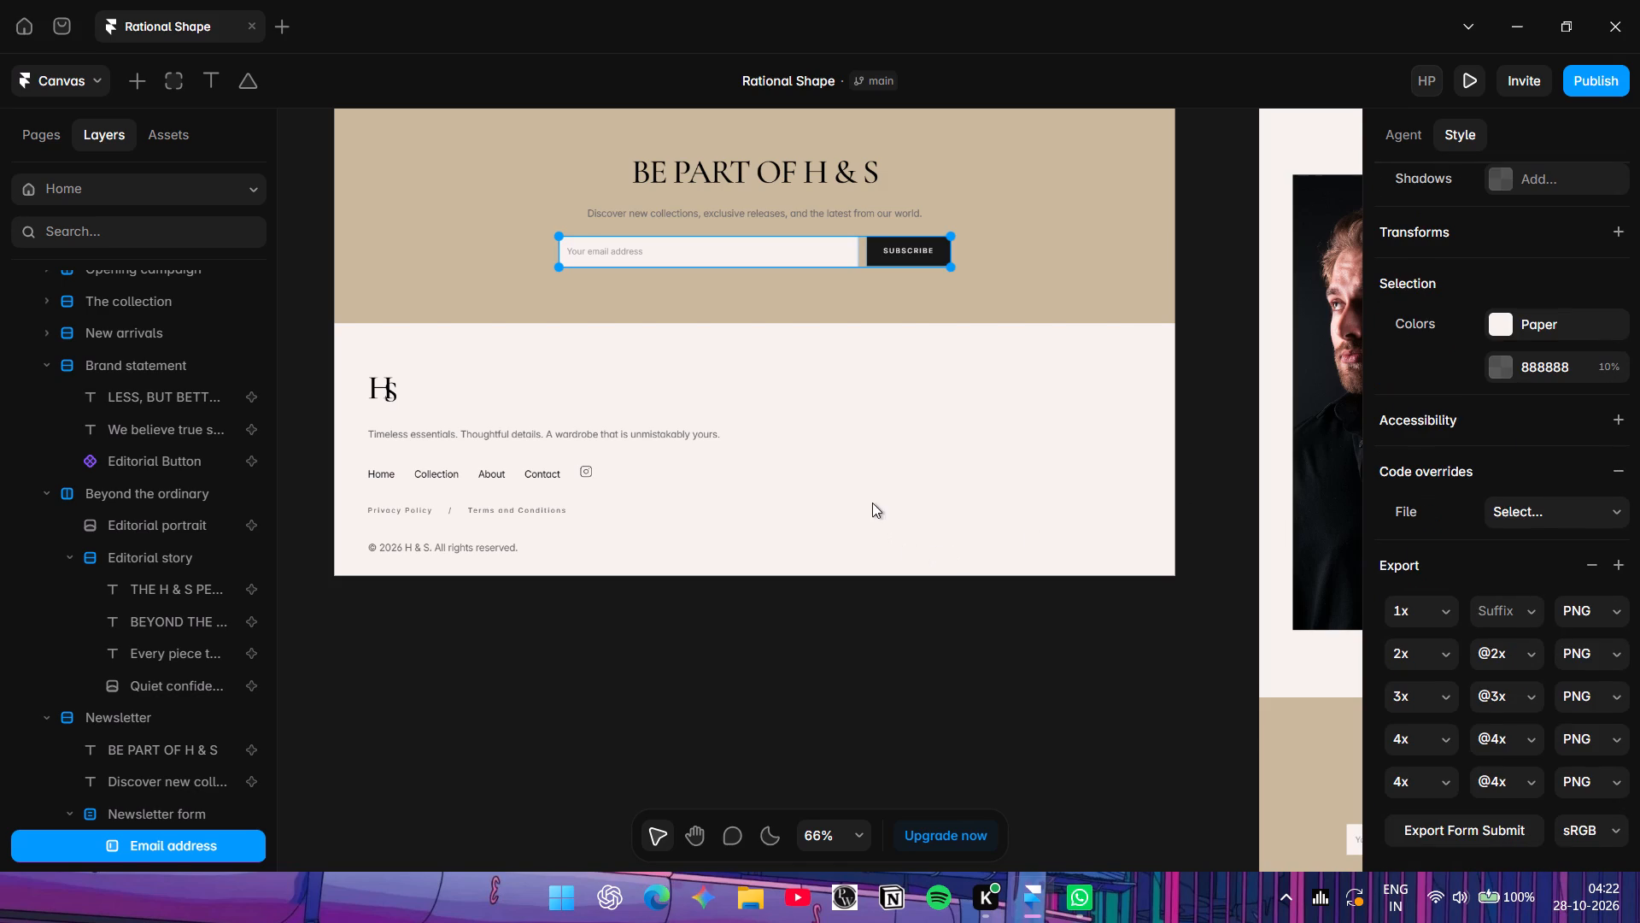
pyautogui.click(872, 503)
pyautogui.click(758, 267)
pyautogui.scroll(-2, 1161, 497)
pyautogui.scroll(3, 995, 516)
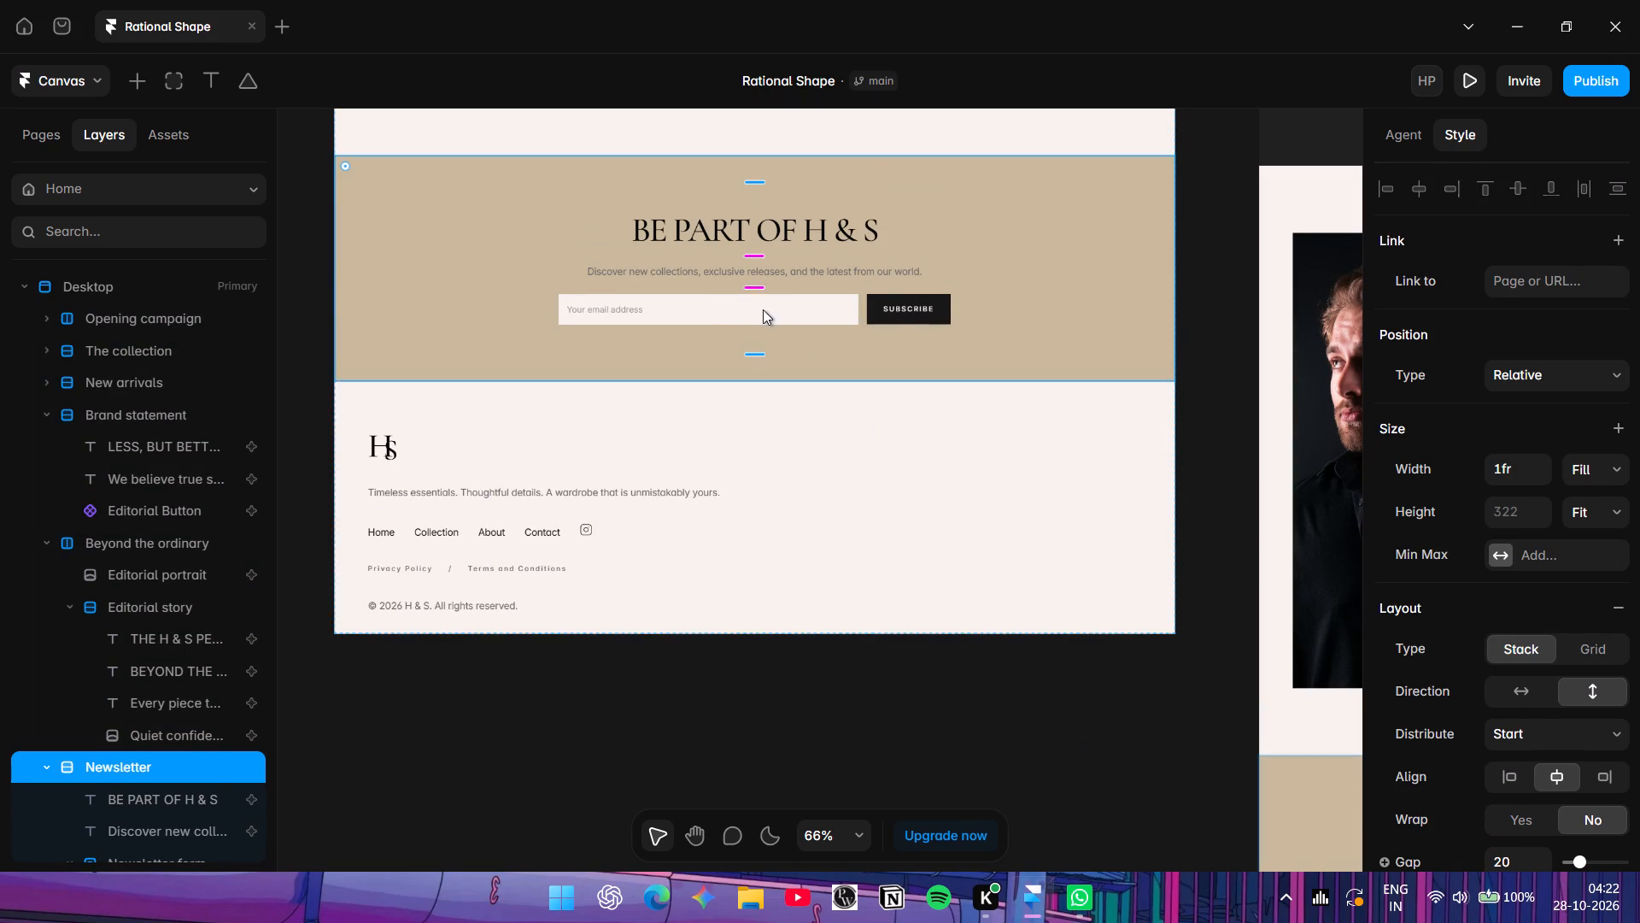
# Examine the style and input settings of the newsletter form's email field for available effects.
pyautogui.click(763, 309)
pyautogui.scroll(-2, 1621, 552)
pyautogui.scroll(-1, 1504, 602)
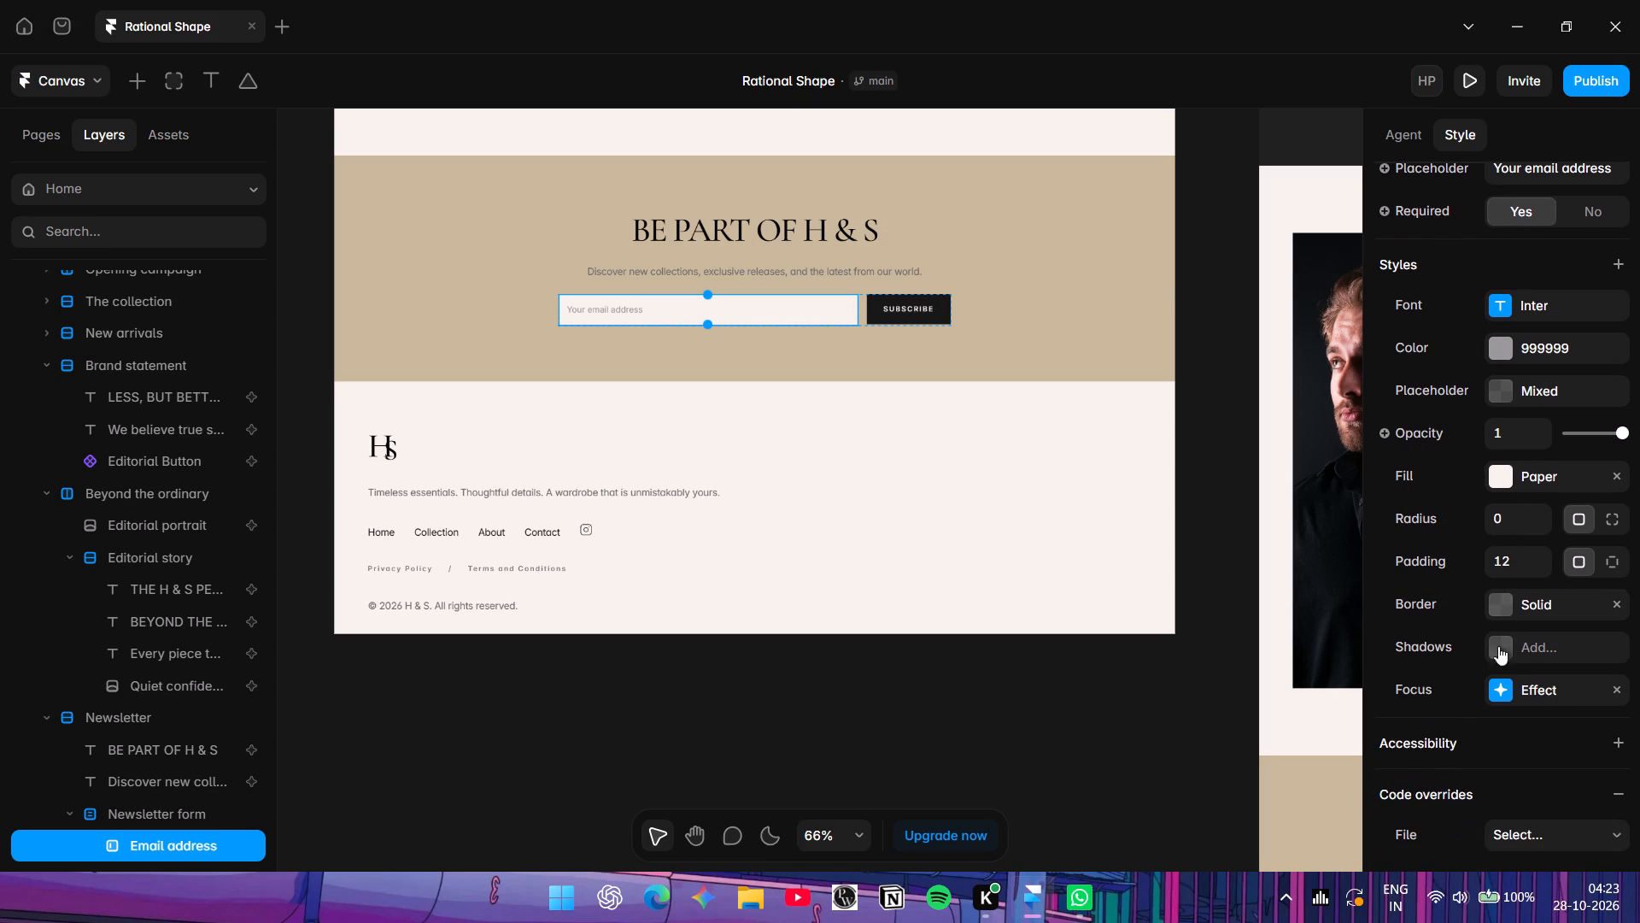
pyautogui.scroll(-6, 1498, 693)
pyautogui.scroll(5, 1508, 672)
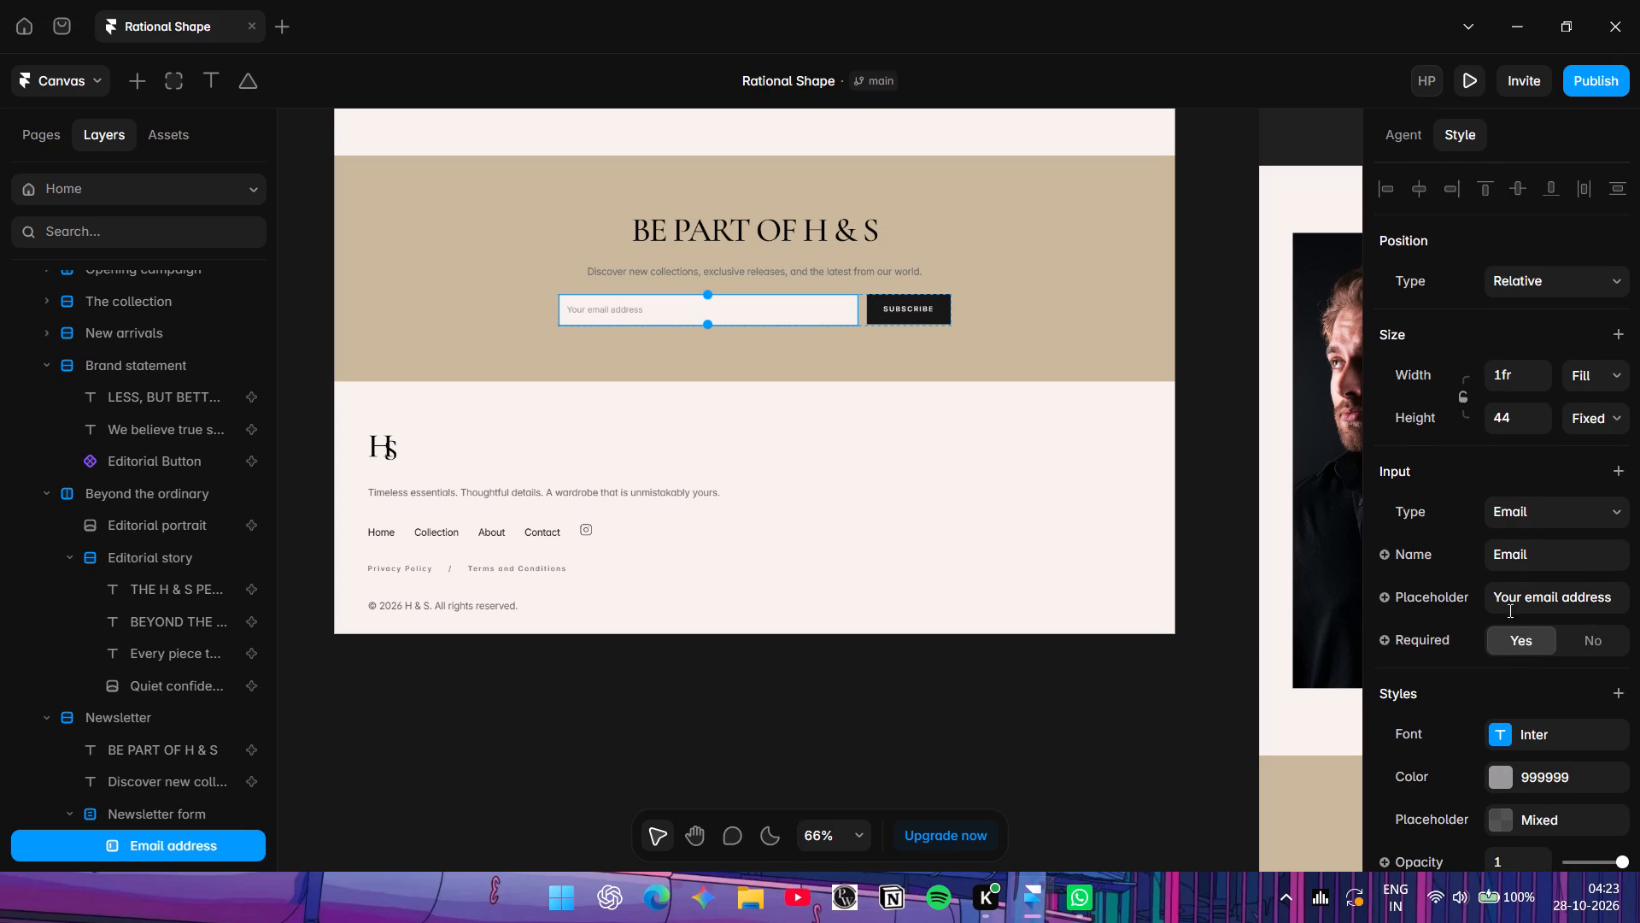
pyautogui.scroll(3, 1506, 580)
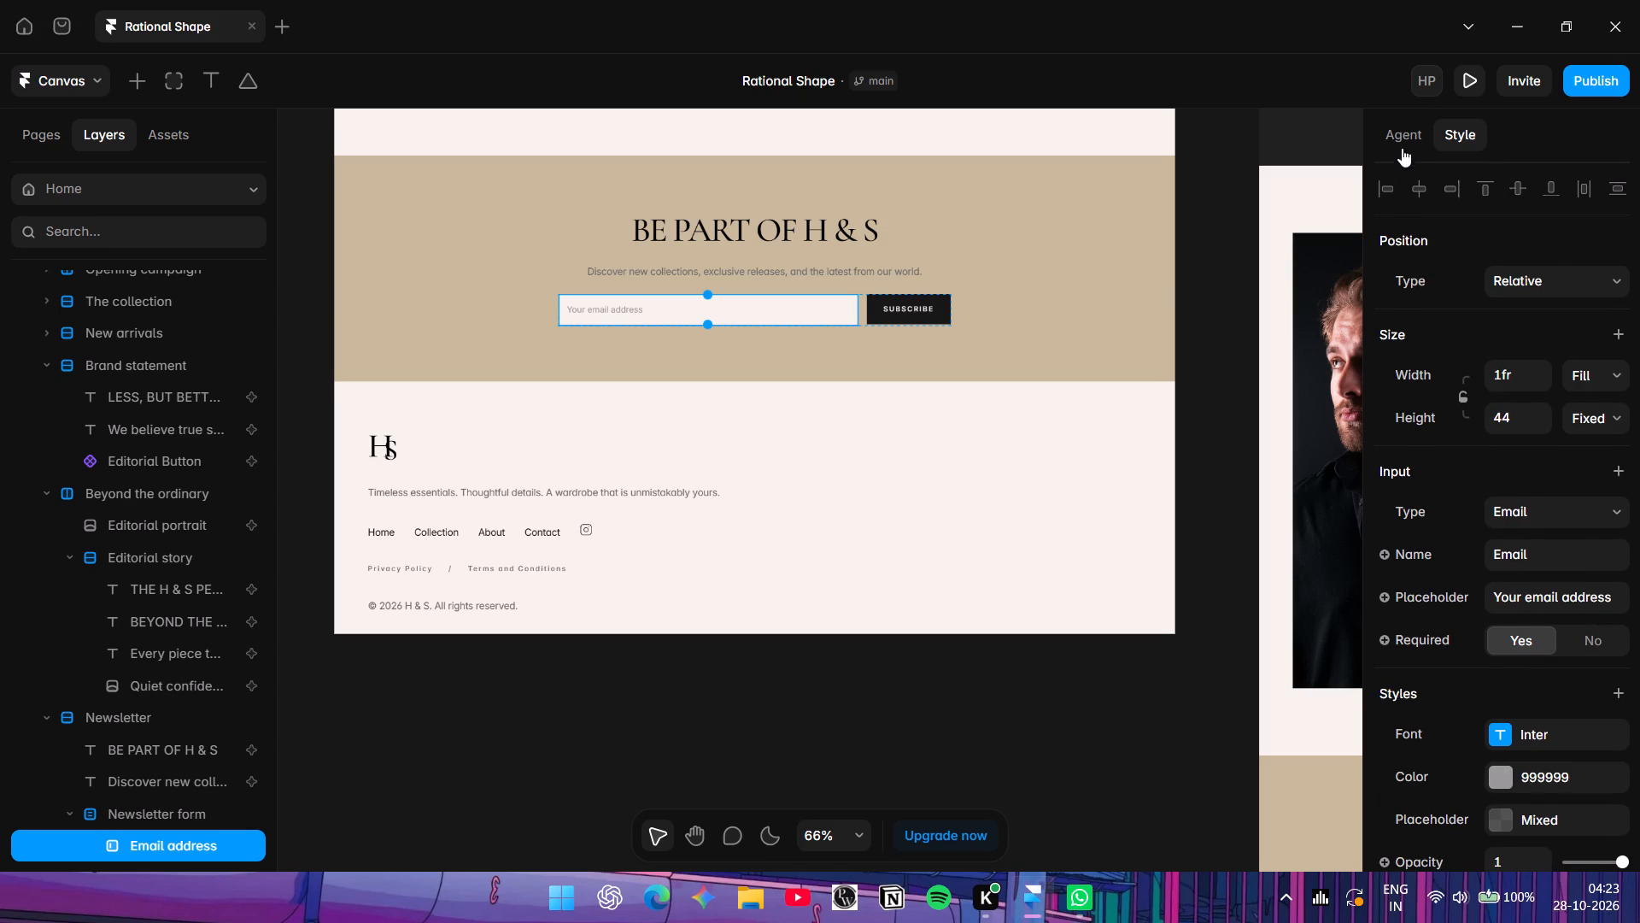
pyautogui.click(1402, 144)
pyautogui.click(1470, 121)
pyautogui.scroll(-5, 1517, 385)
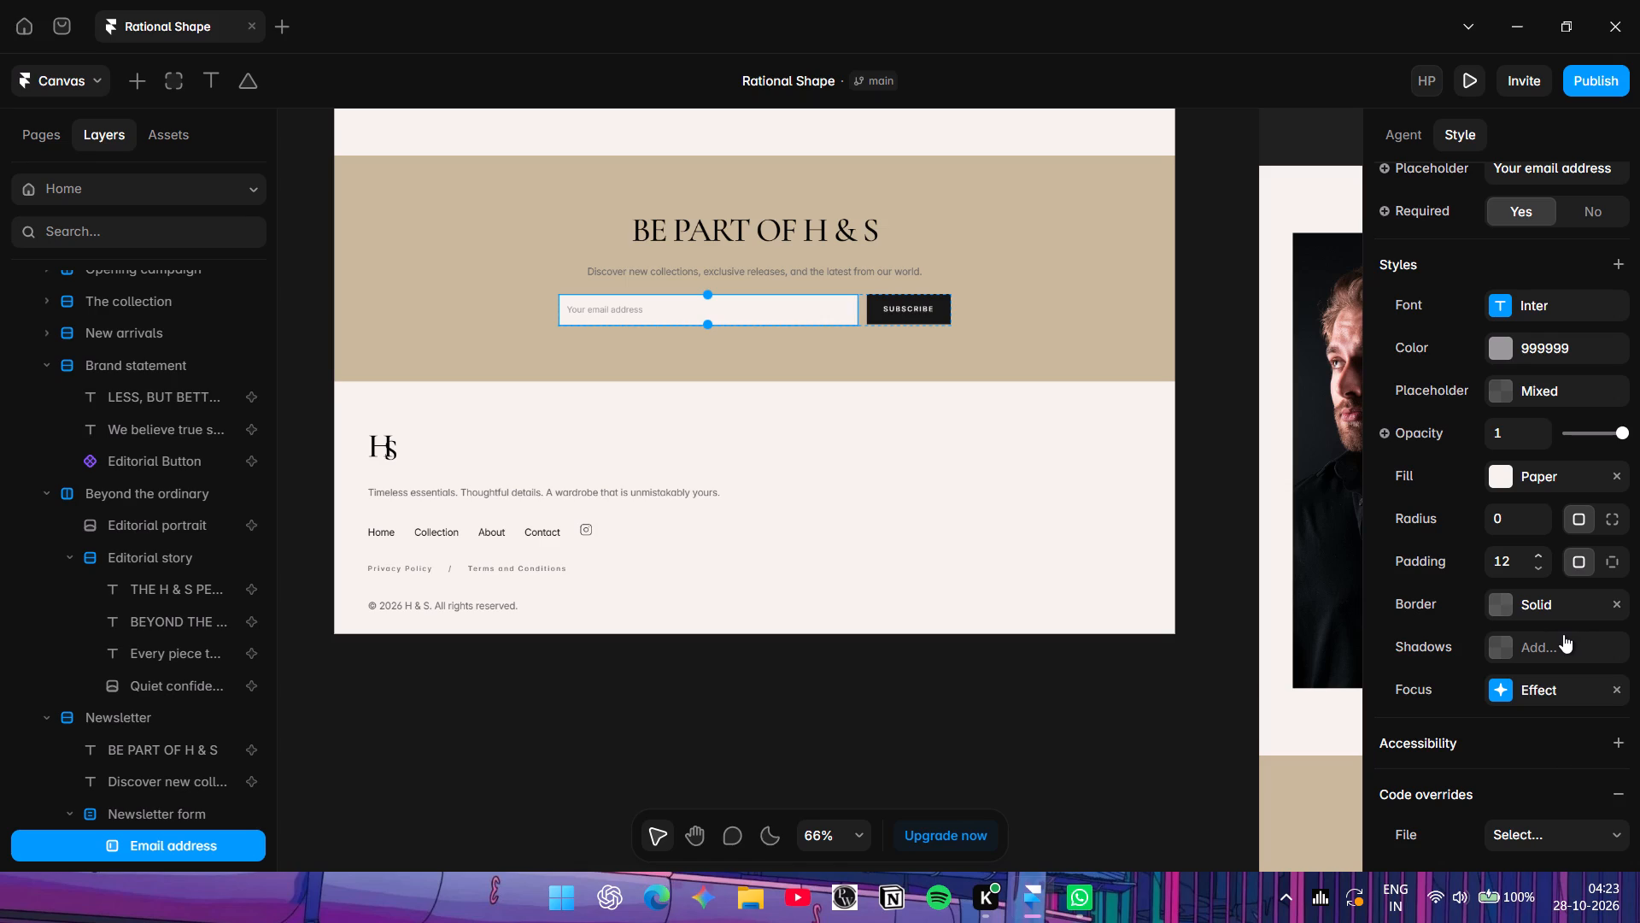
pyautogui.scroll(-4, 1543, 751)
pyautogui.scroll(-4, 1457, 545)
pyautogui.scroll(2, 1457, 545)
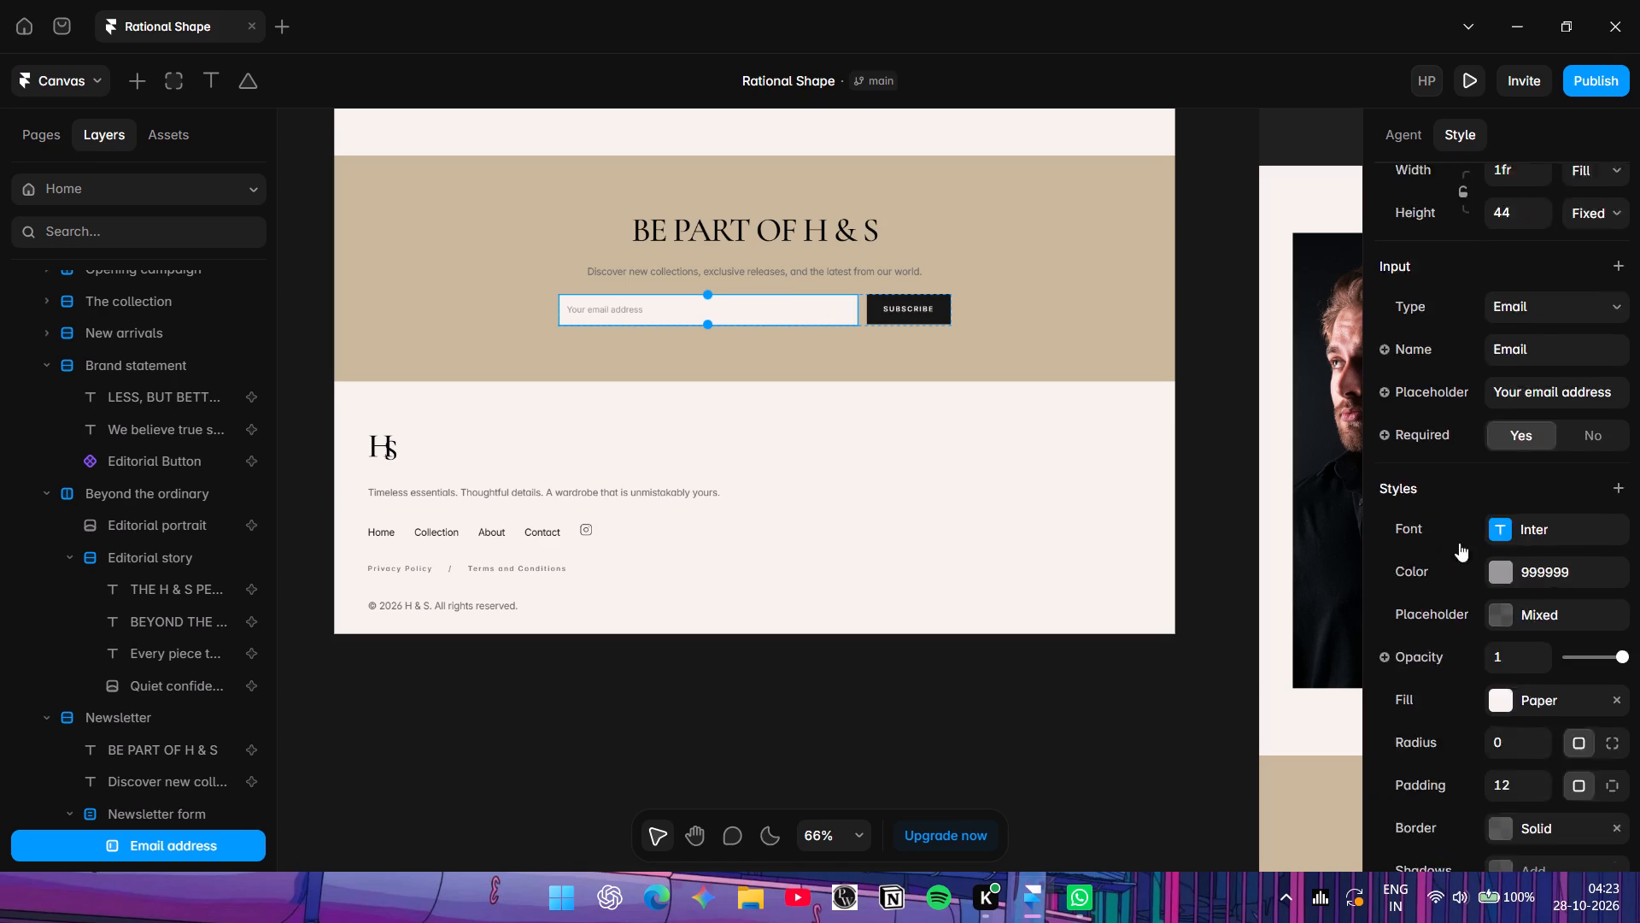
pyautogui.scroll(2, 1459, 543)
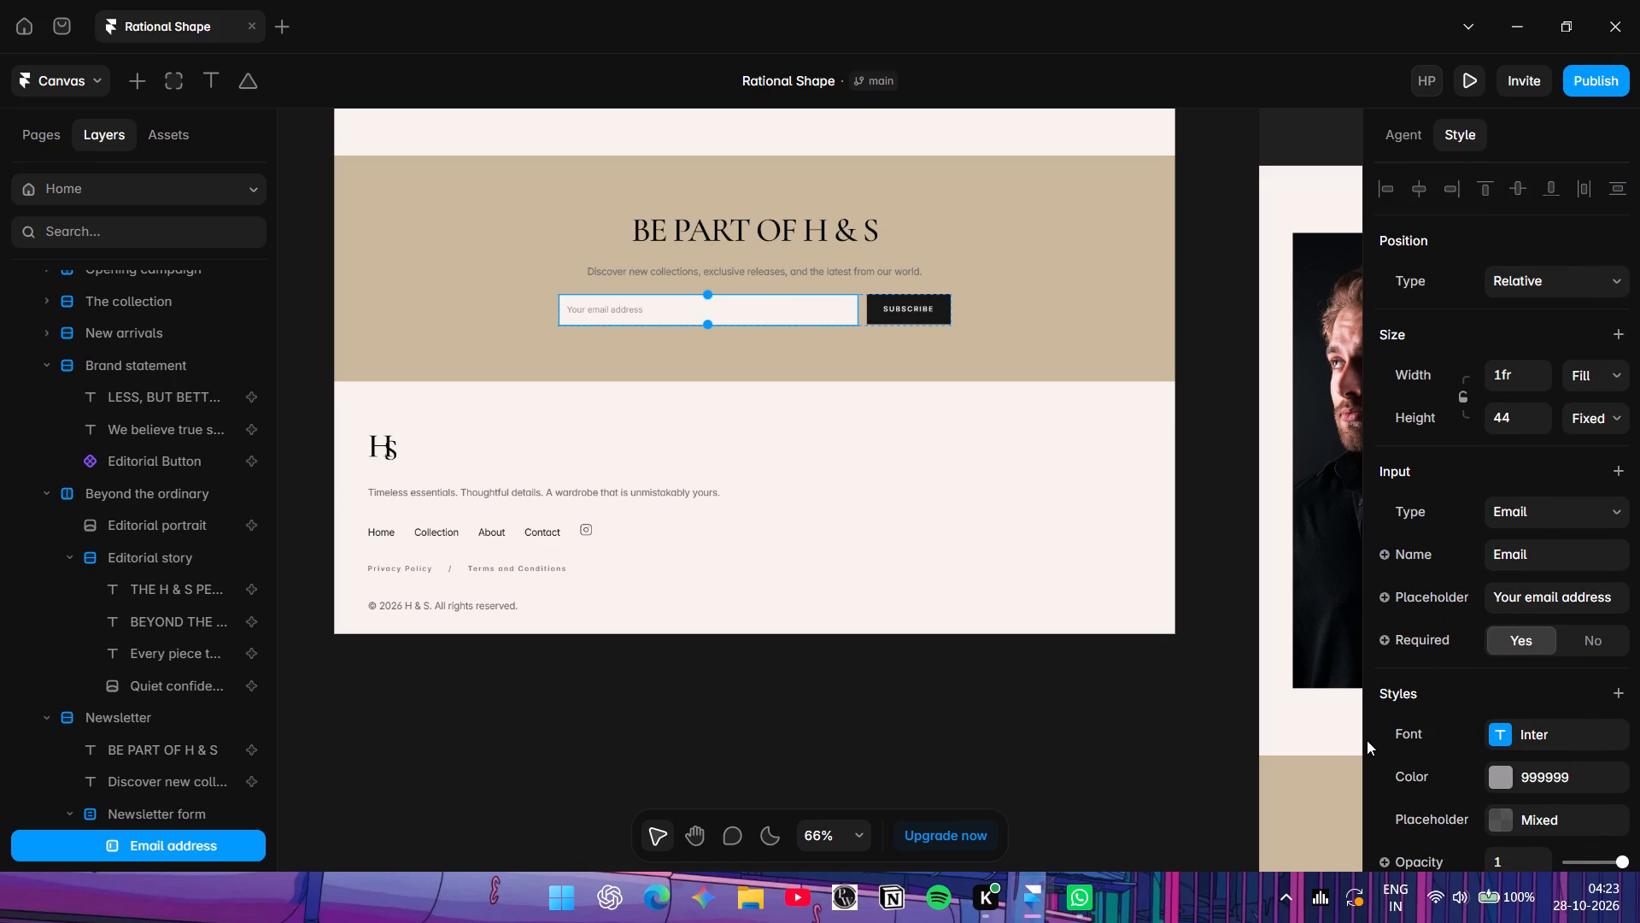
# Set both the placeholder colour and the text colour of the email field to red FF0000.
pyautogui.click(1498, 820)
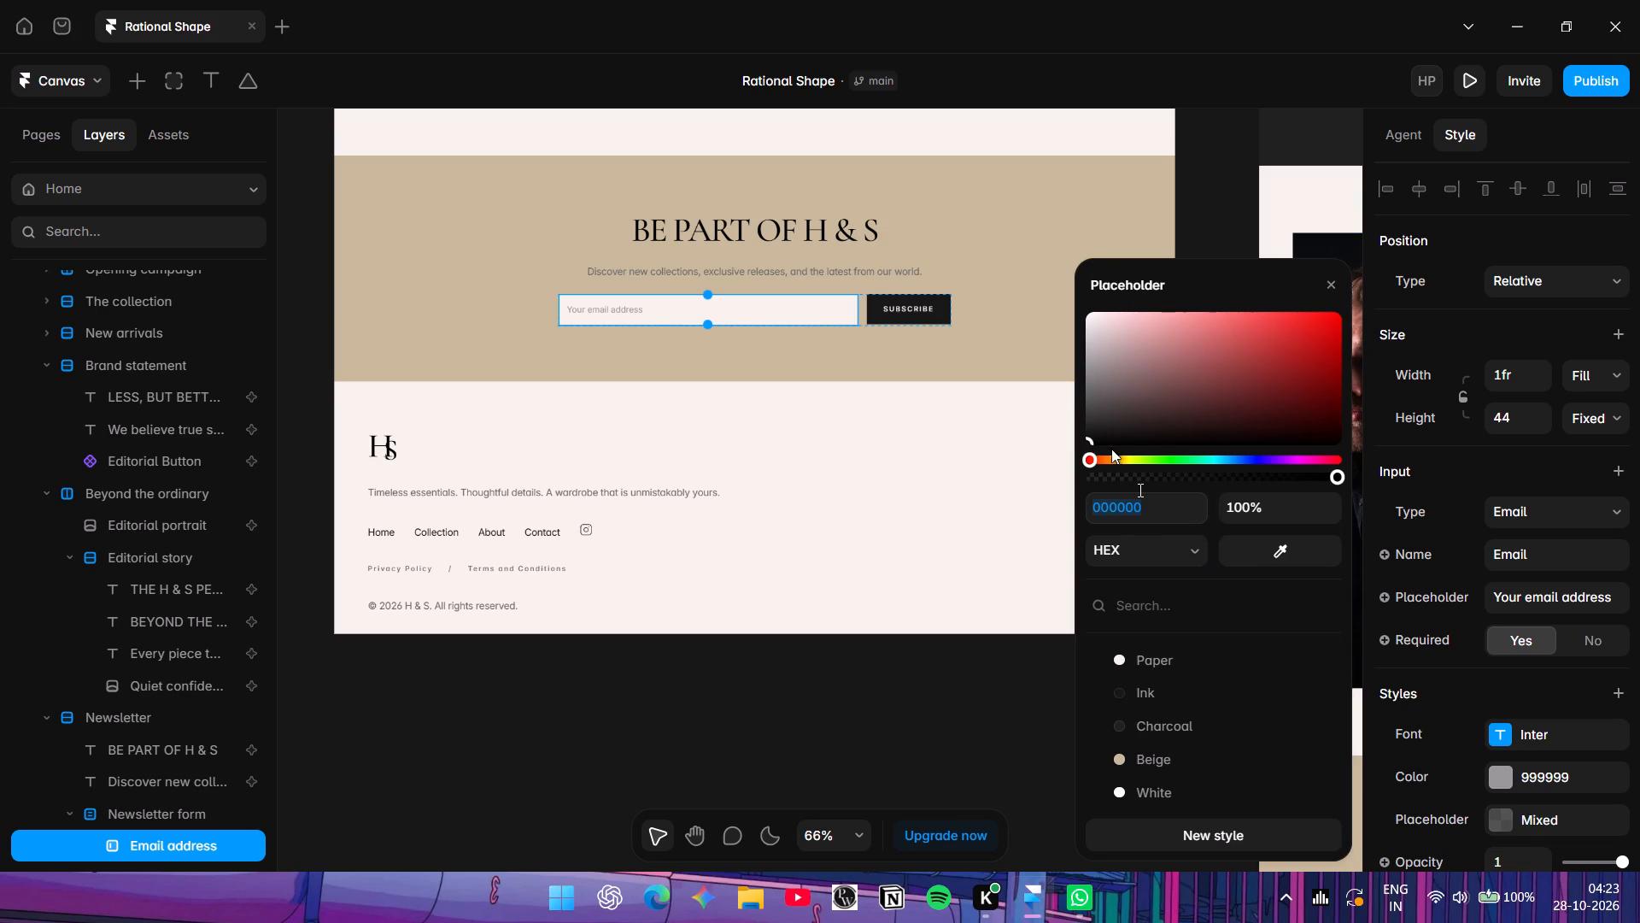
pyautogui.moveTo(1081, 439); pyautogui.dragTo(1329, 347)
pyautogui.moveTo(1092, 442); pyautogui.dragTo(1539, 242)
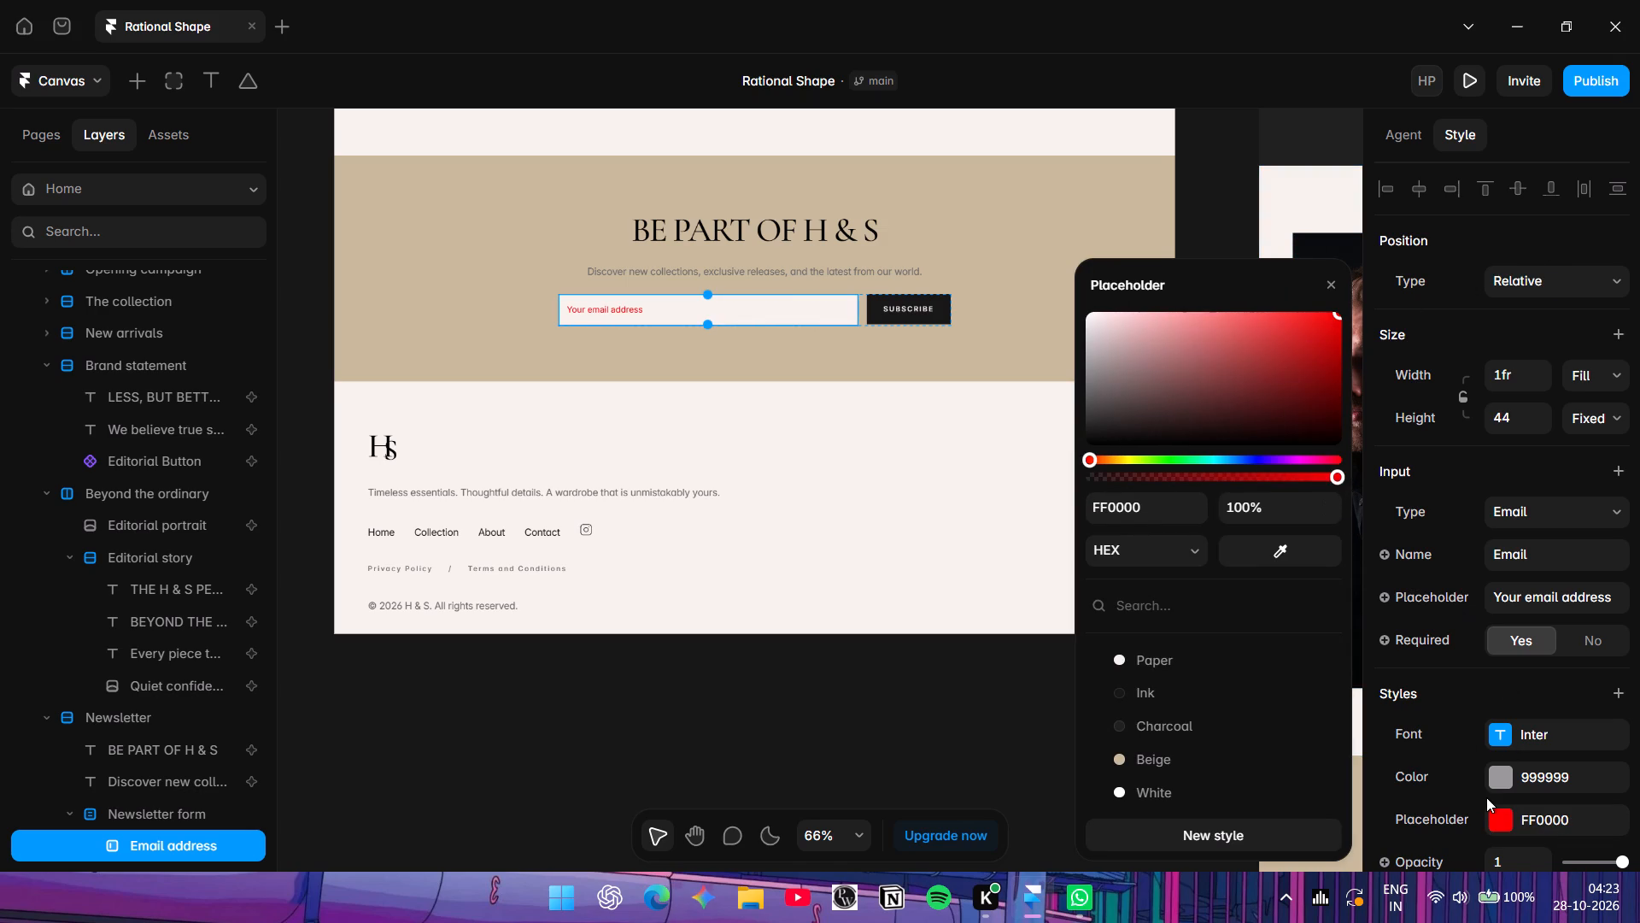
pyautogui.click(1491, 777)
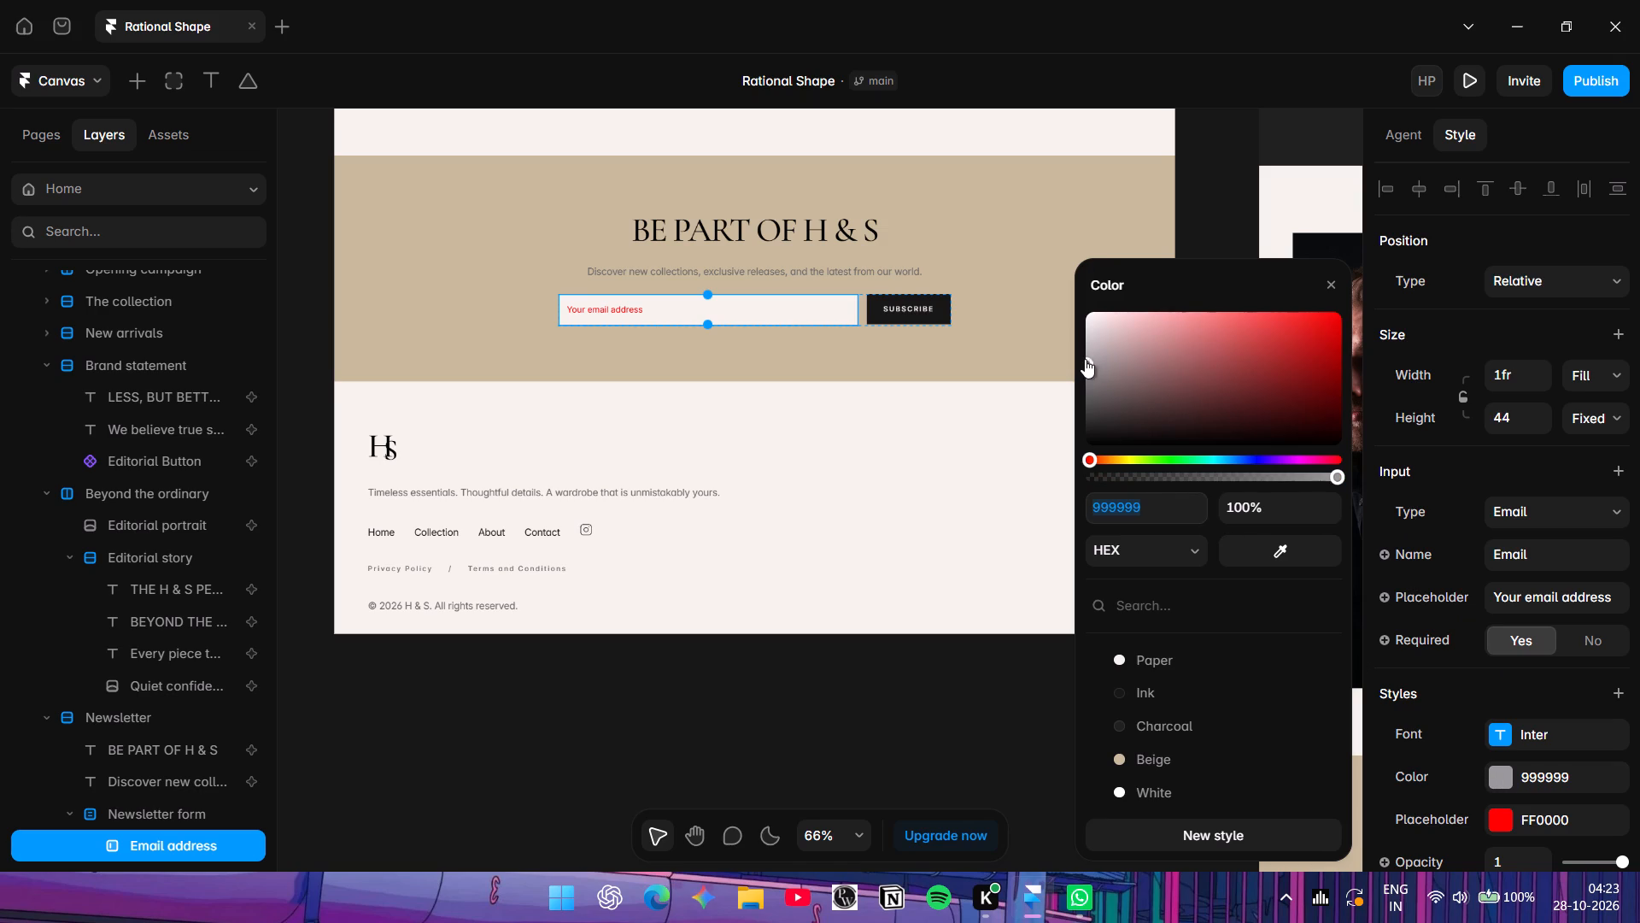
pyautogui.moveTo(1085, 359); pyautogui.dragTo(1472, 360)
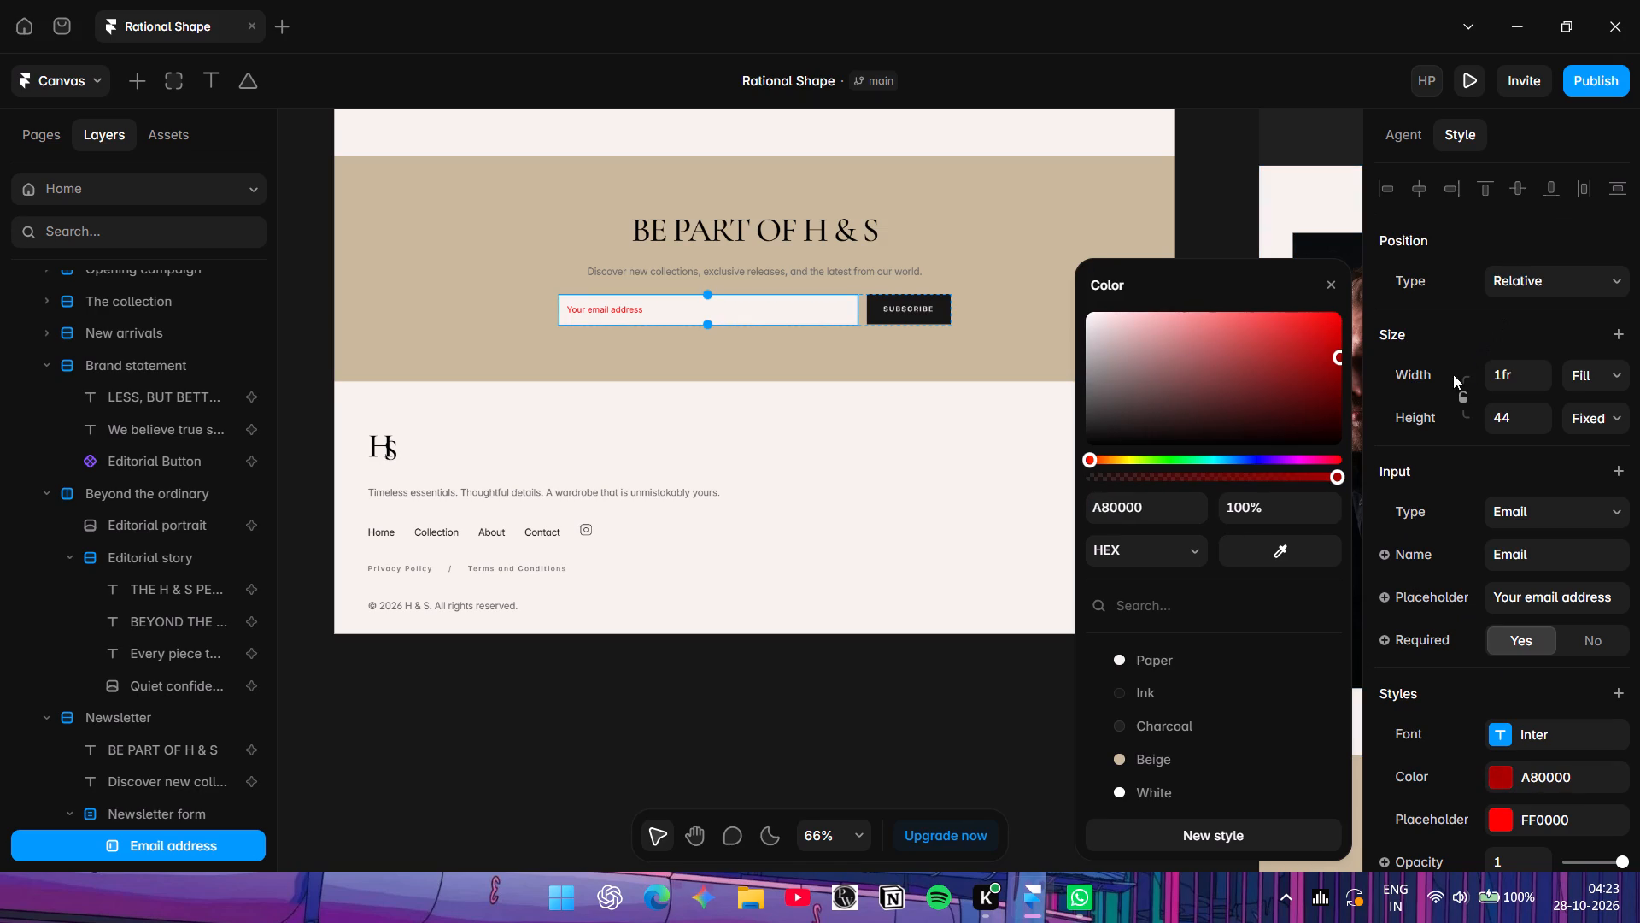
pyautogui.moveTo(1337, 354); pyautogui.dragTo(1374, 183)
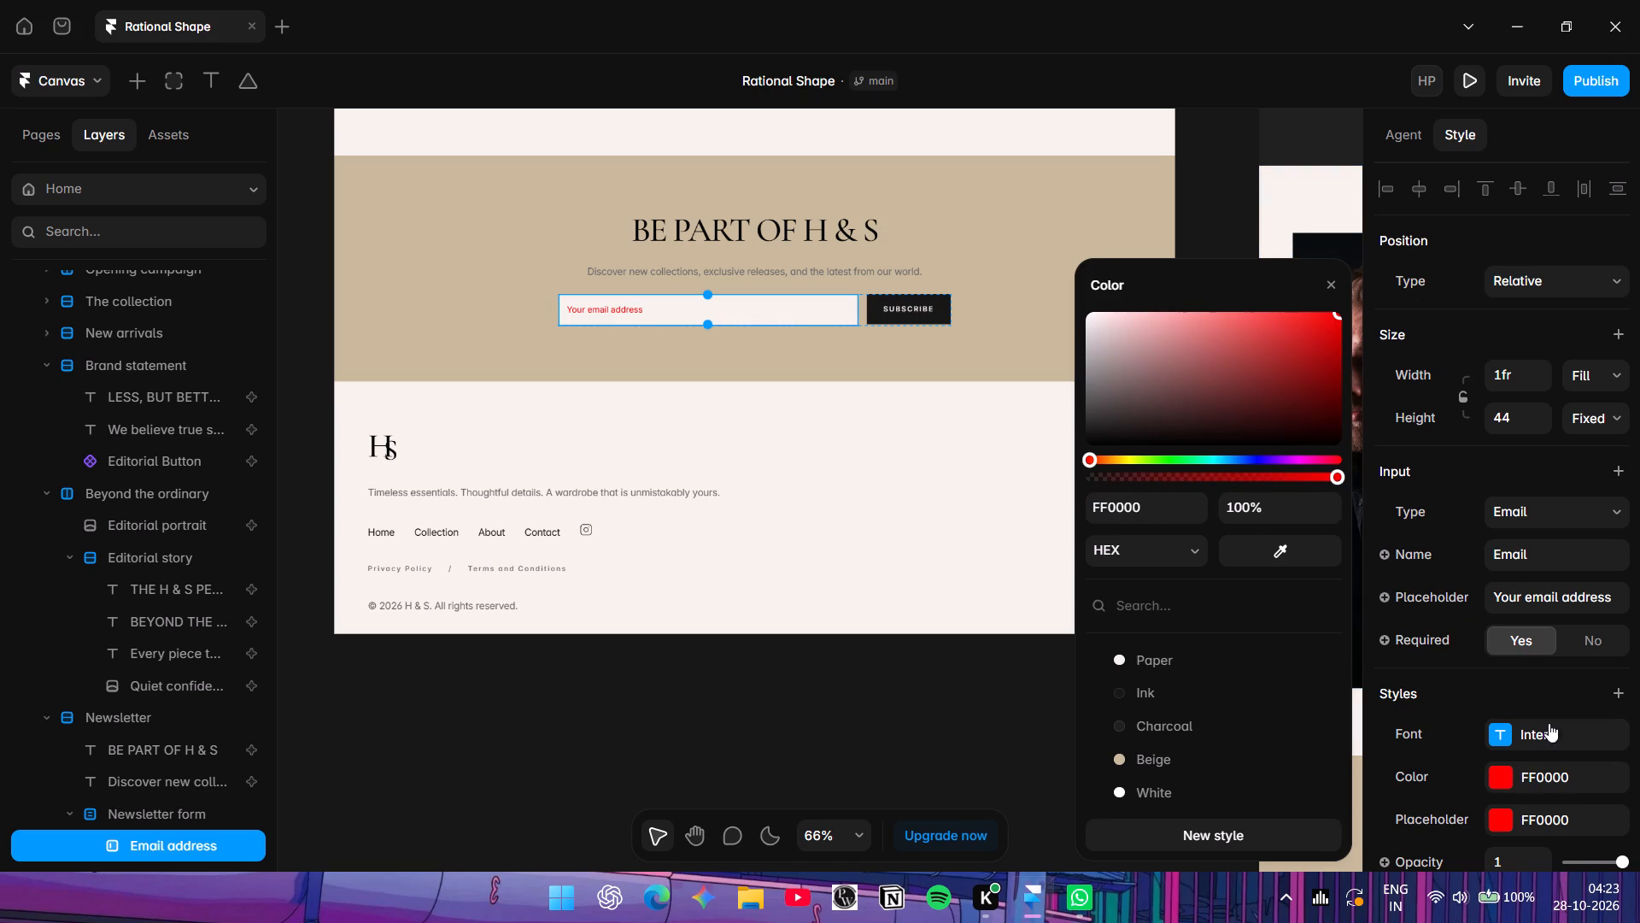
# Try the Italic weight on the email field's Inter font, and settle on Semibold.
pyautogui.click(1489, 733)
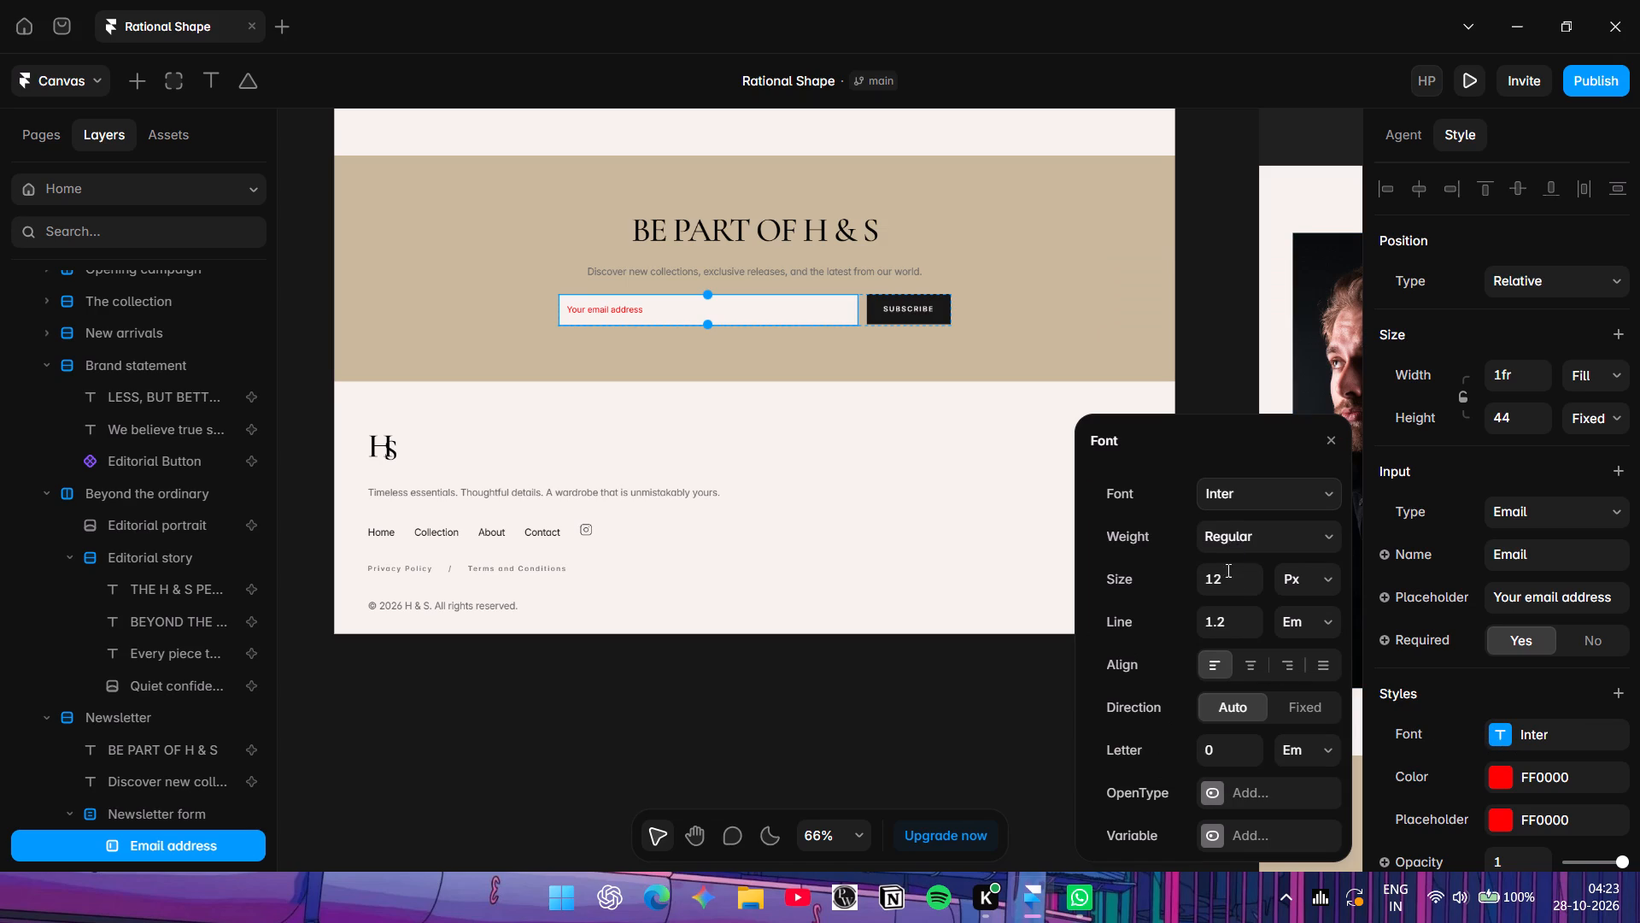
pyautogui.click(1333, 535)
pyautogui.click(1307, 192)
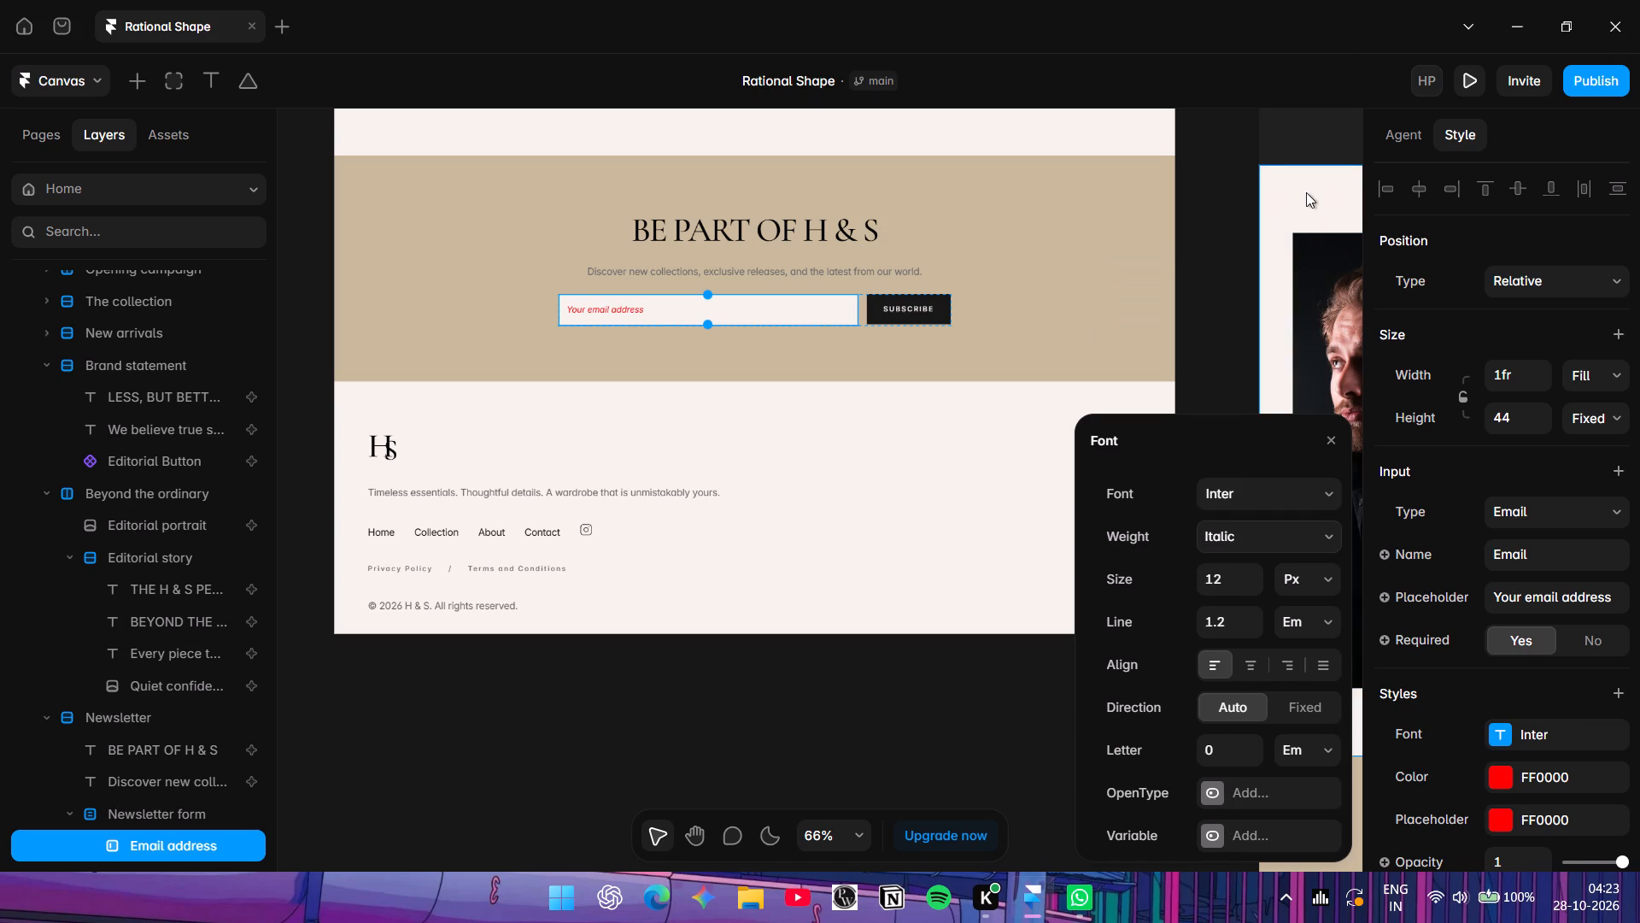
pyautogui.click(1319, 544)
pyautogui.click(1260, 263)
pyautogui.click(1306, 546)
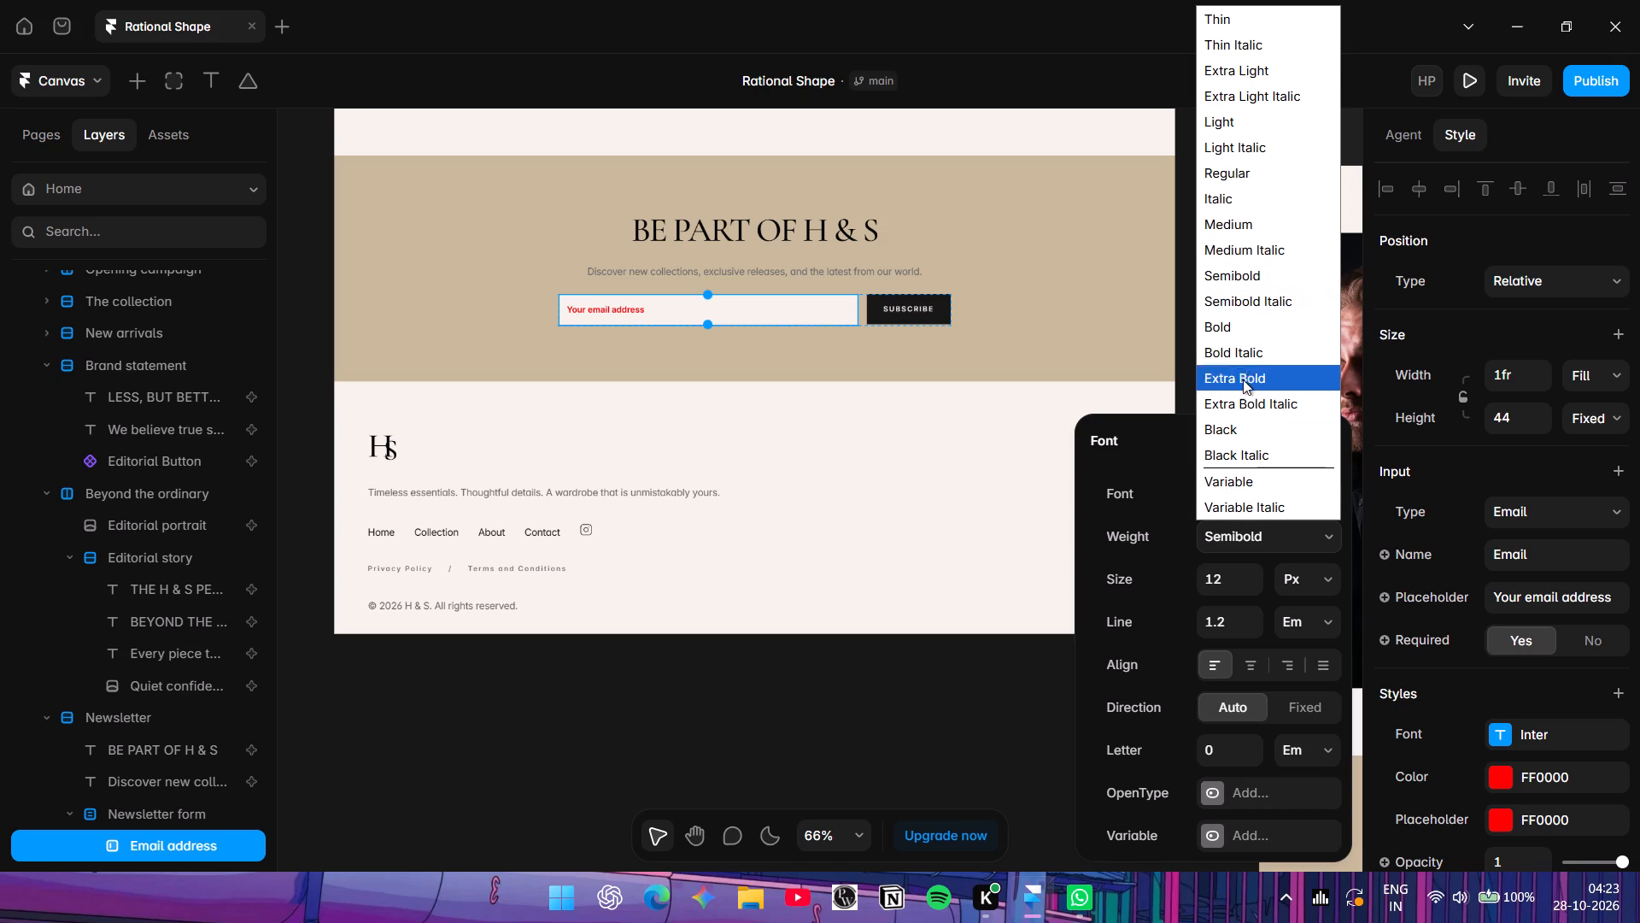
pyautogui.click(1234, 265)
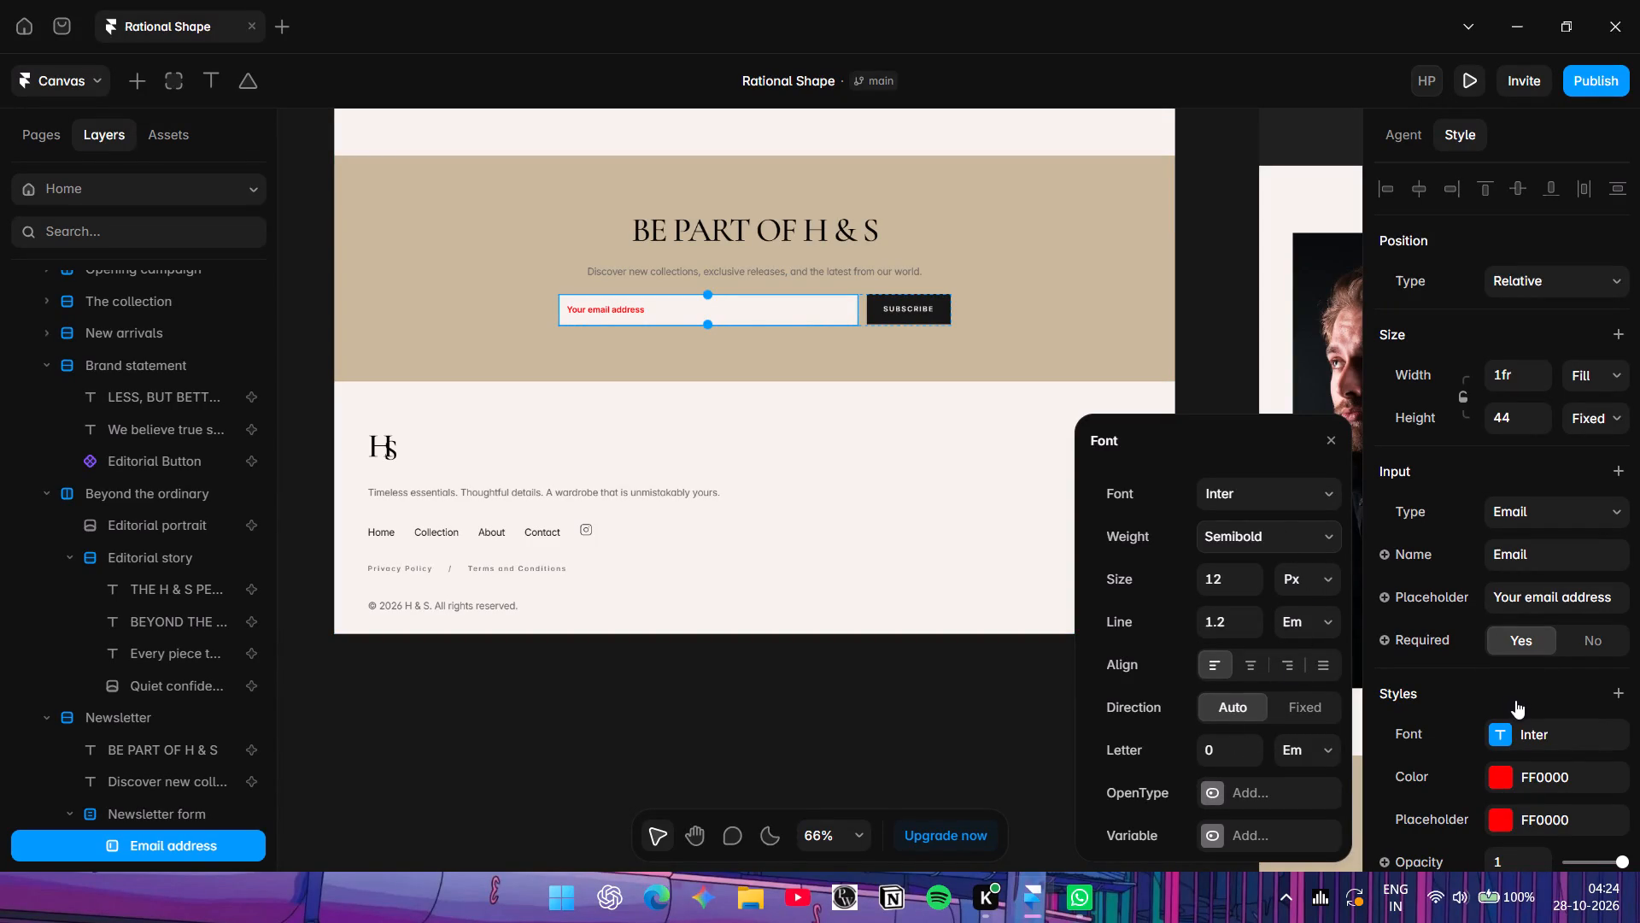
# Change the email field's fill to black 000000, trying orange FFAA00 on the way.
pyautogui.scroll(-2, 1562, 744)
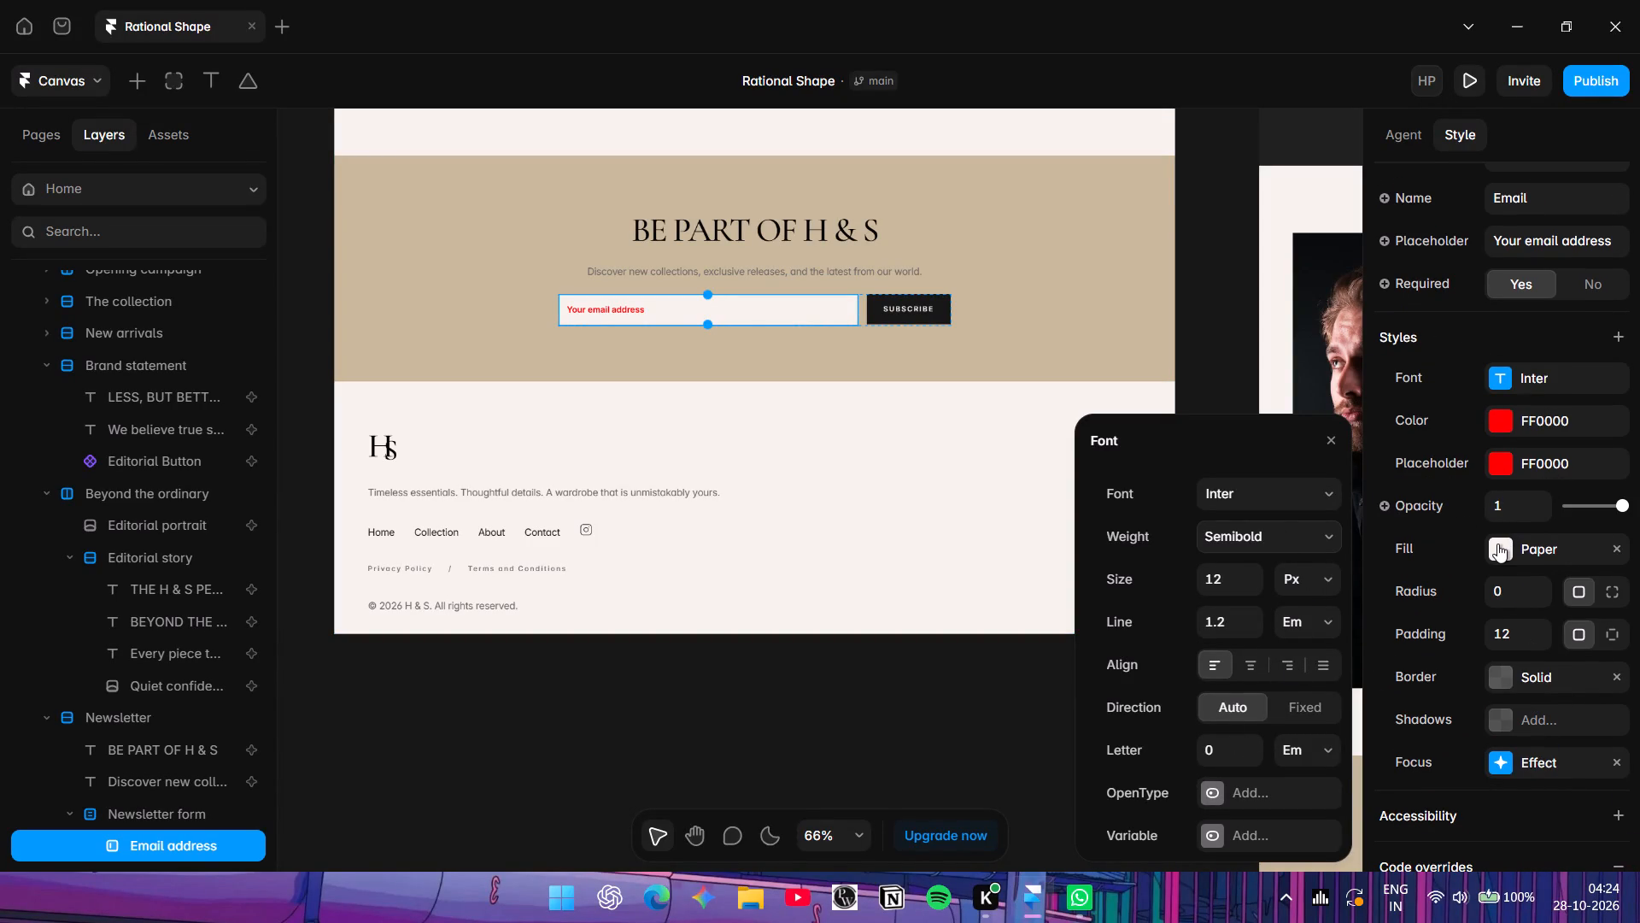
pyautogui.click(1497, 544)
pyautogui.moveTo(1245, 387); pyautogui.dragTo(1414, 268)
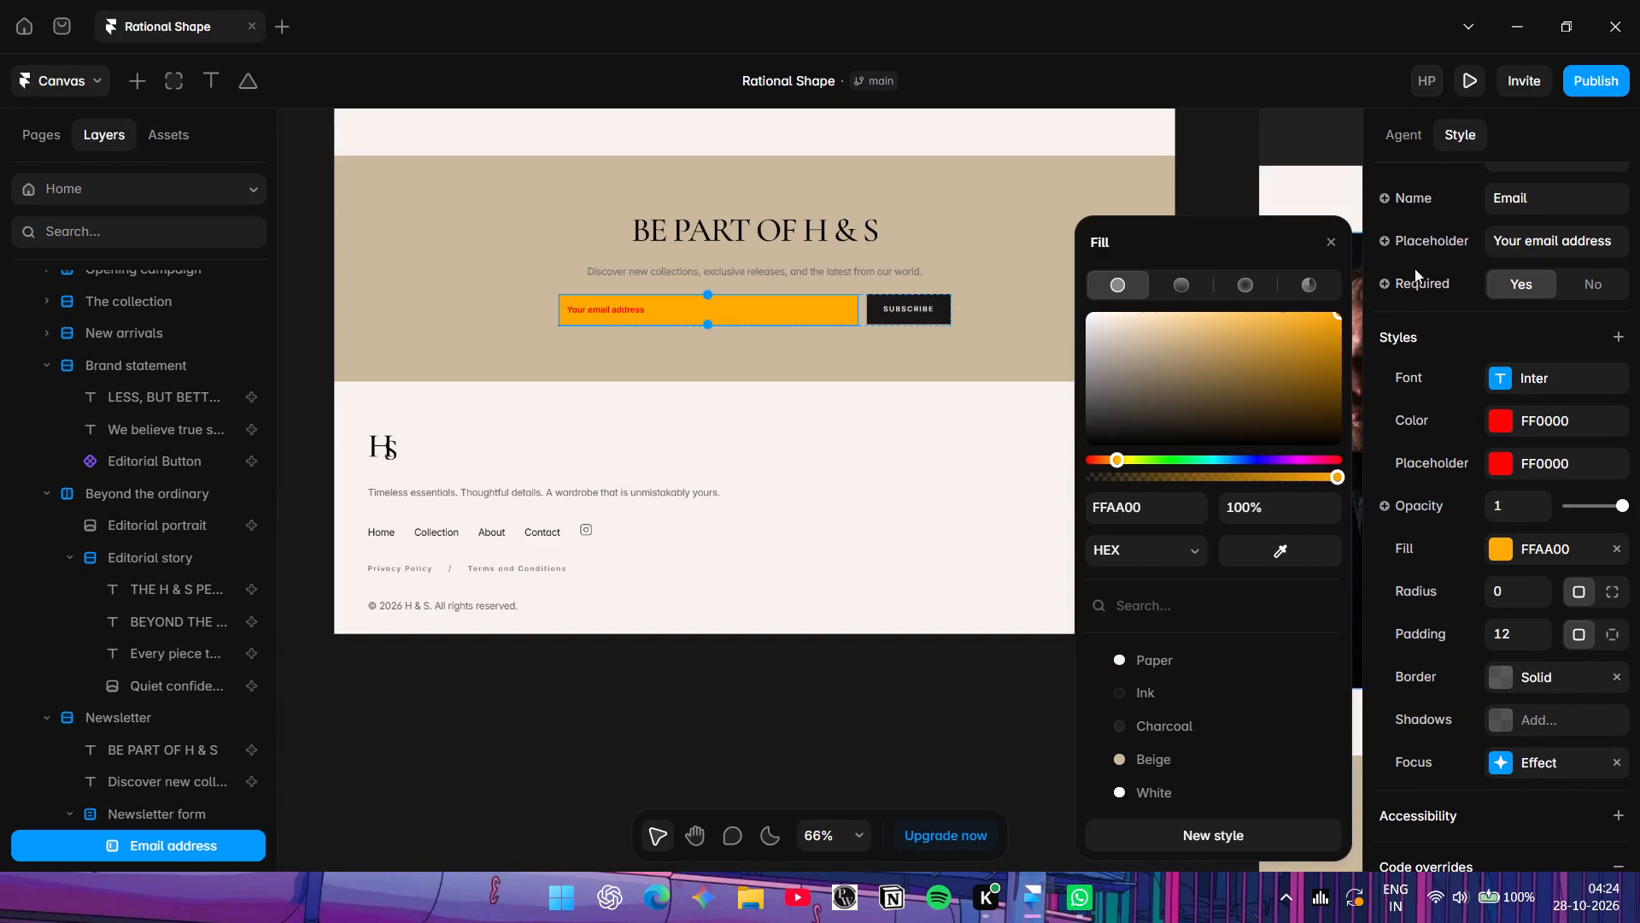
pyautogui.moveTo(1414, 268); pyautogui.dragTo(874, 500)
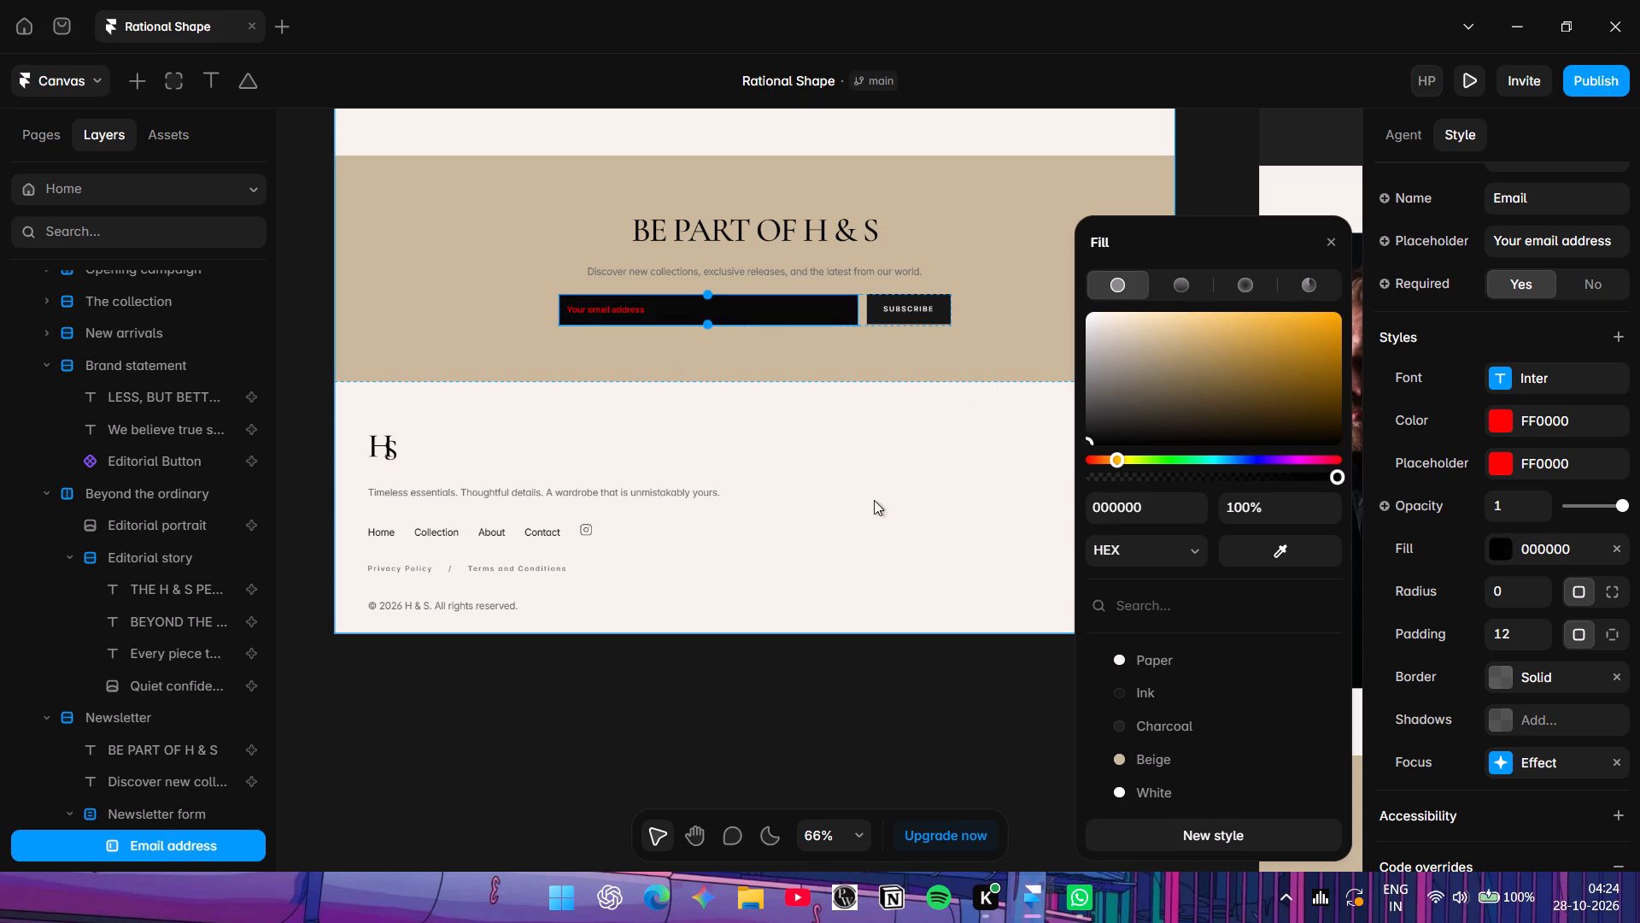
pyautogui.moveTo(874, 500); pyautogui.dragTo(612, 691)
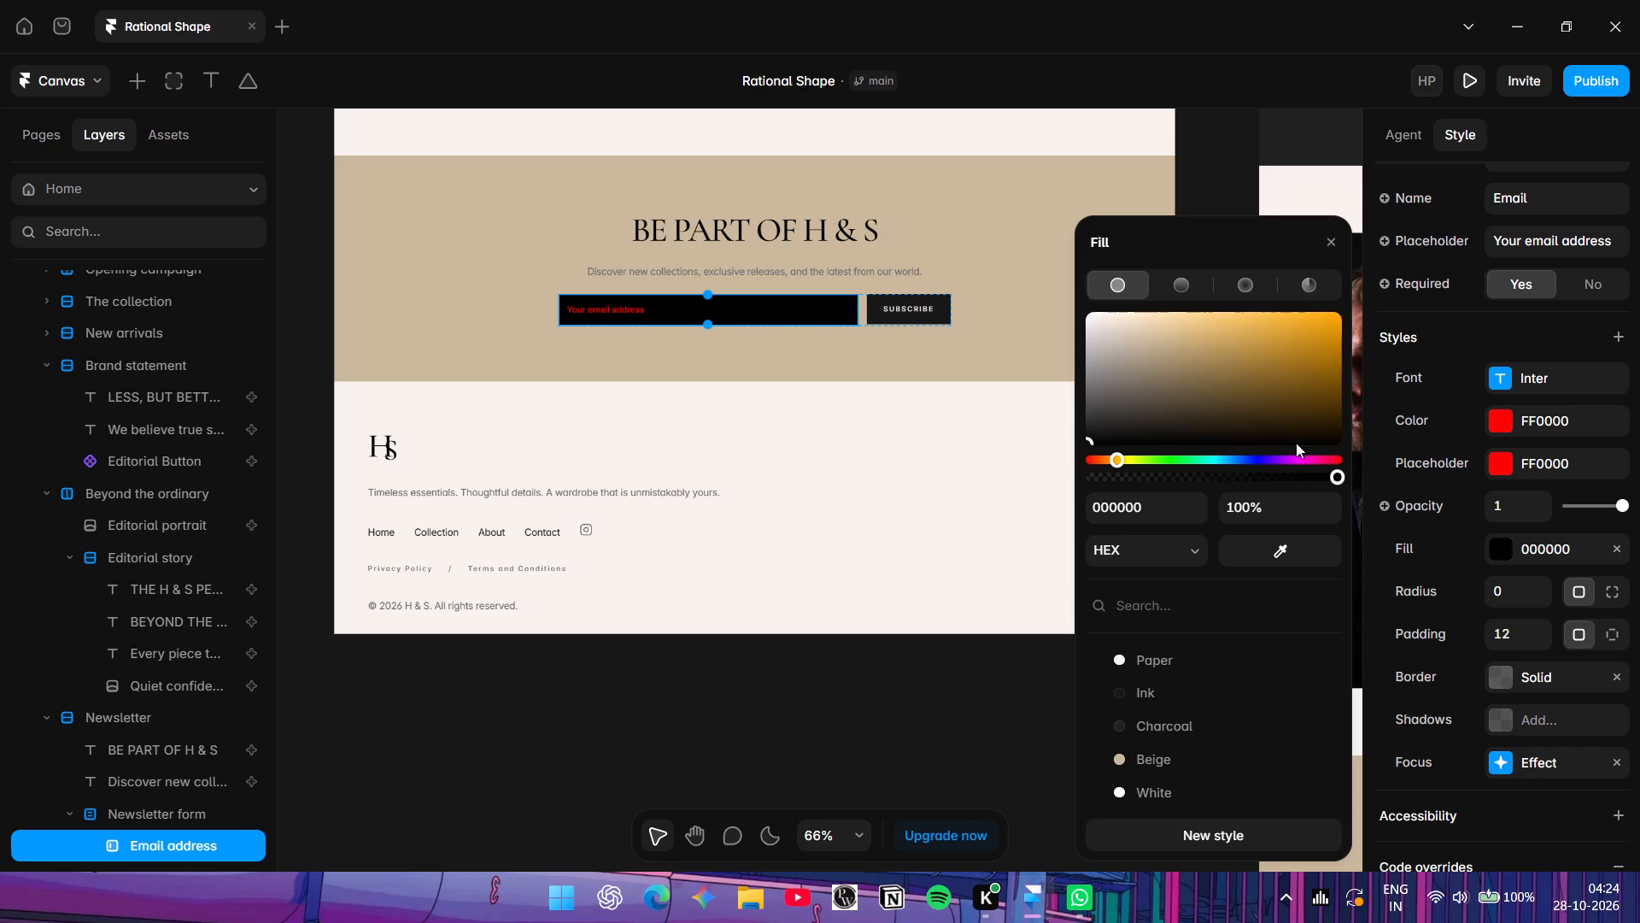
pyautogui.click(1341, 235)
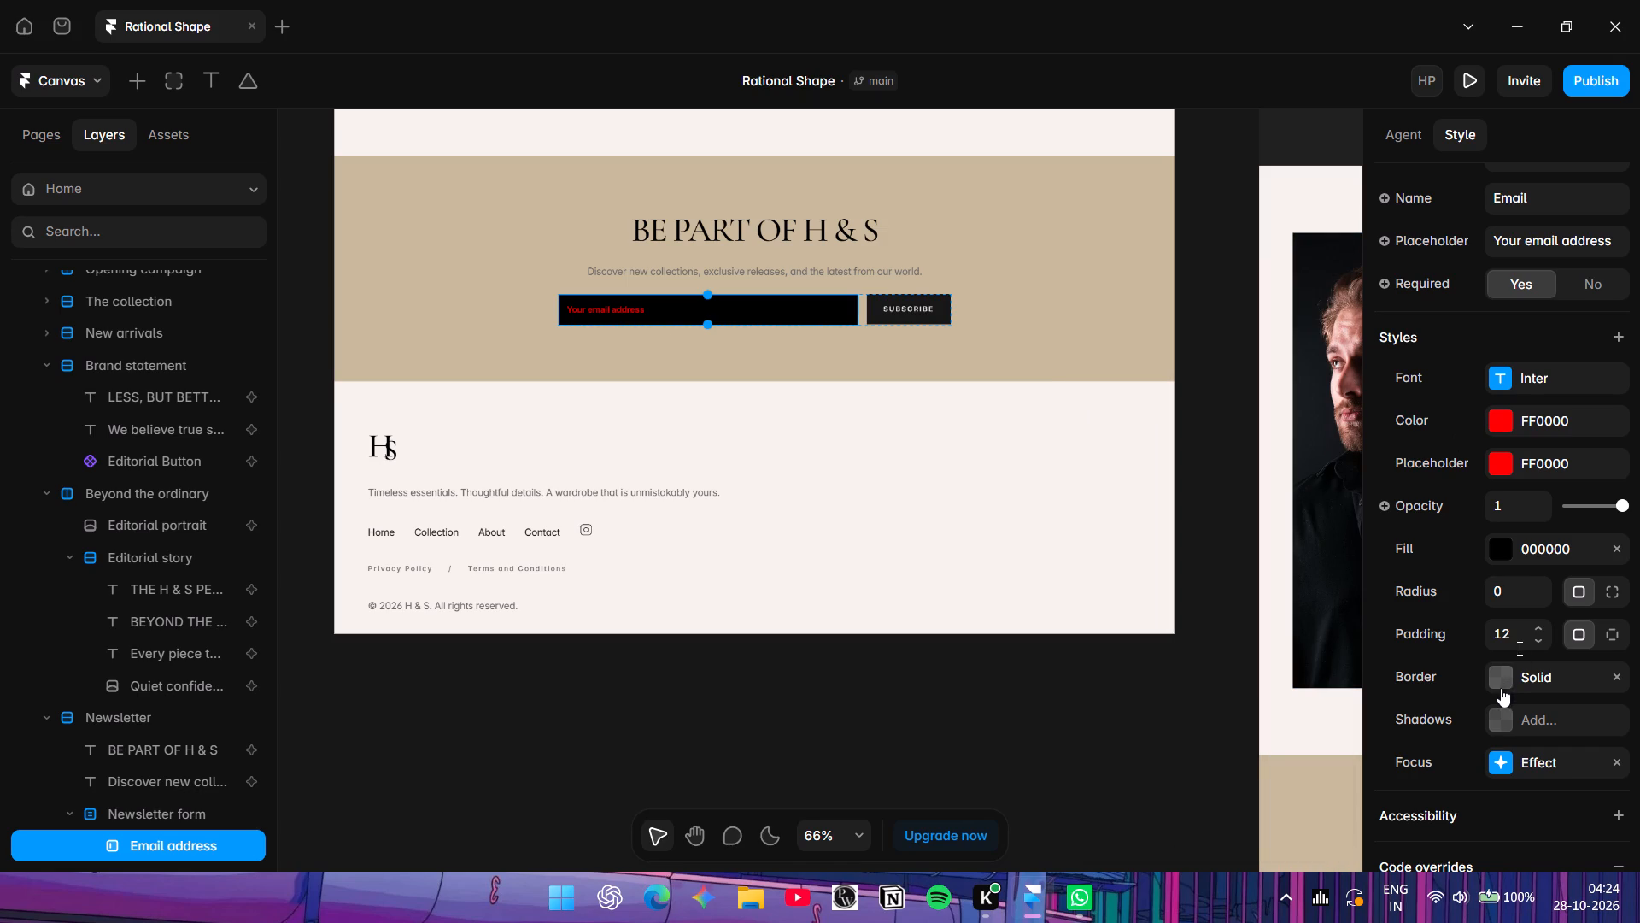
pyautogui.click(1494, 681)
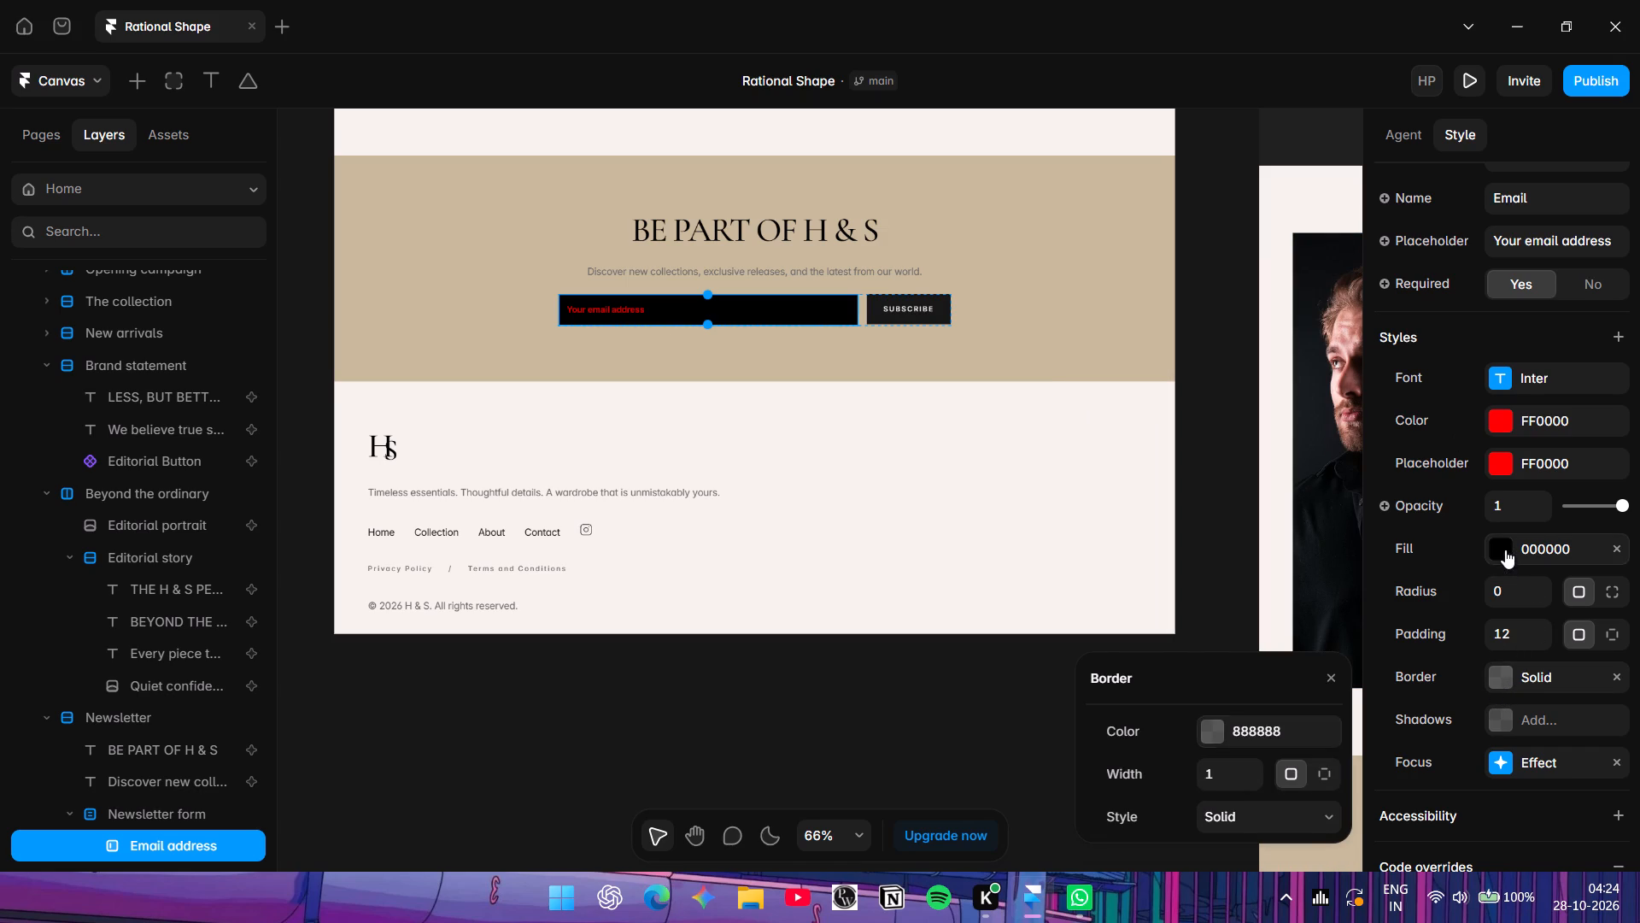
pyautogui.click(1505, 550)
pyautogui.moveTo(1202, 419); pyautogui.dragTo(1116, 436)
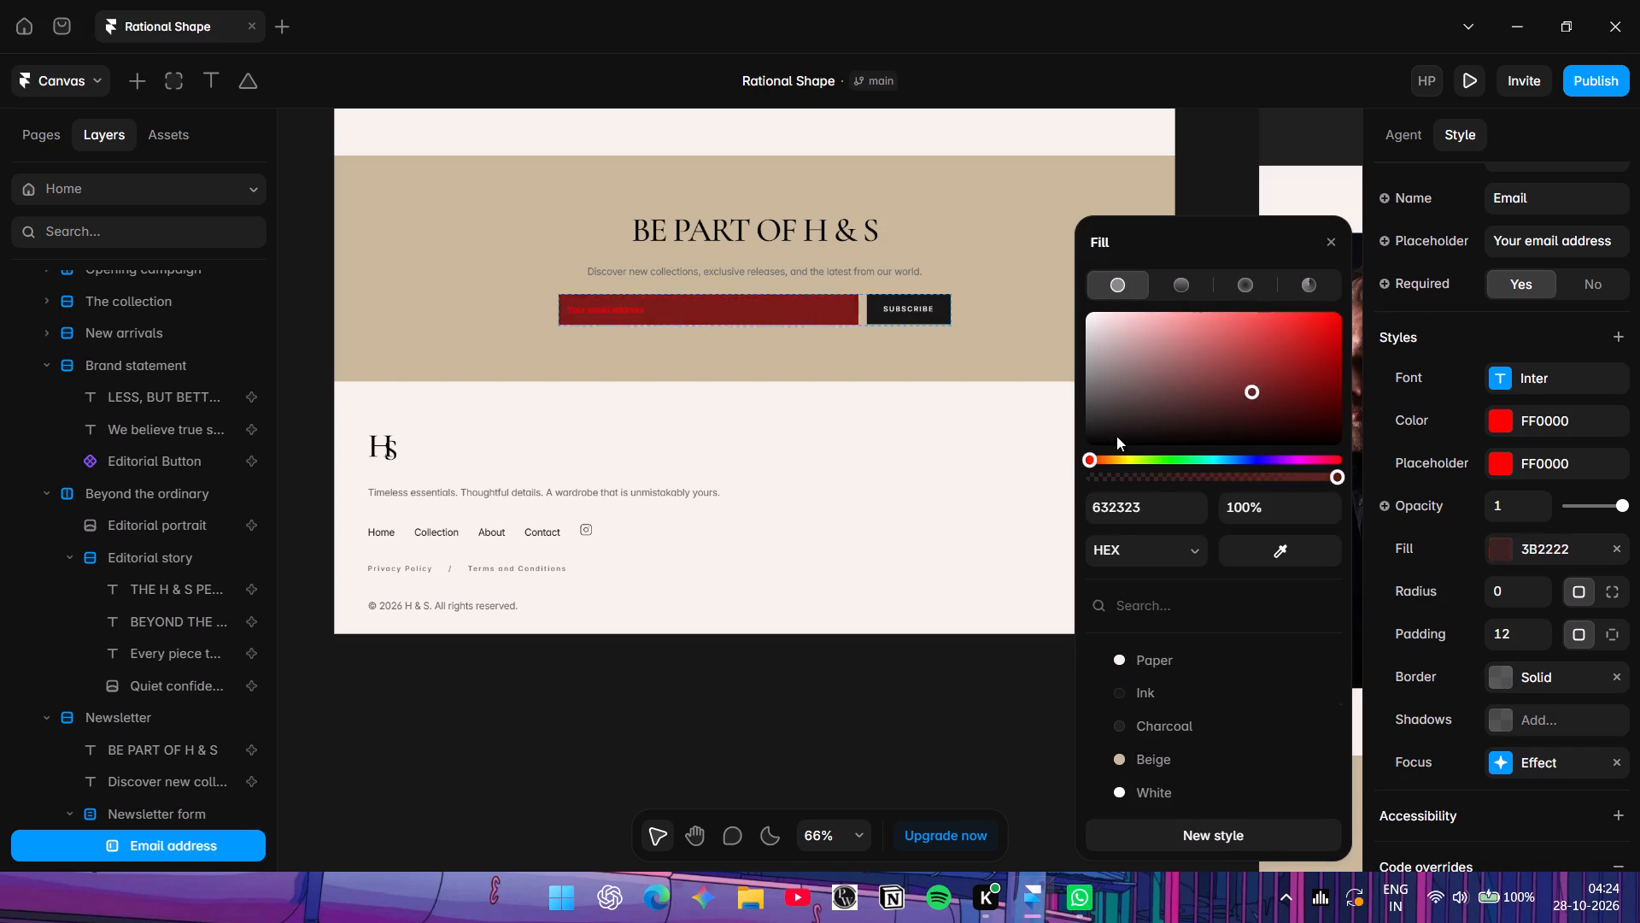
pyautogui.moveTo(1116, 436); pyautogui.dragTo(678, 573)
pyautogui.click(1330, 235)
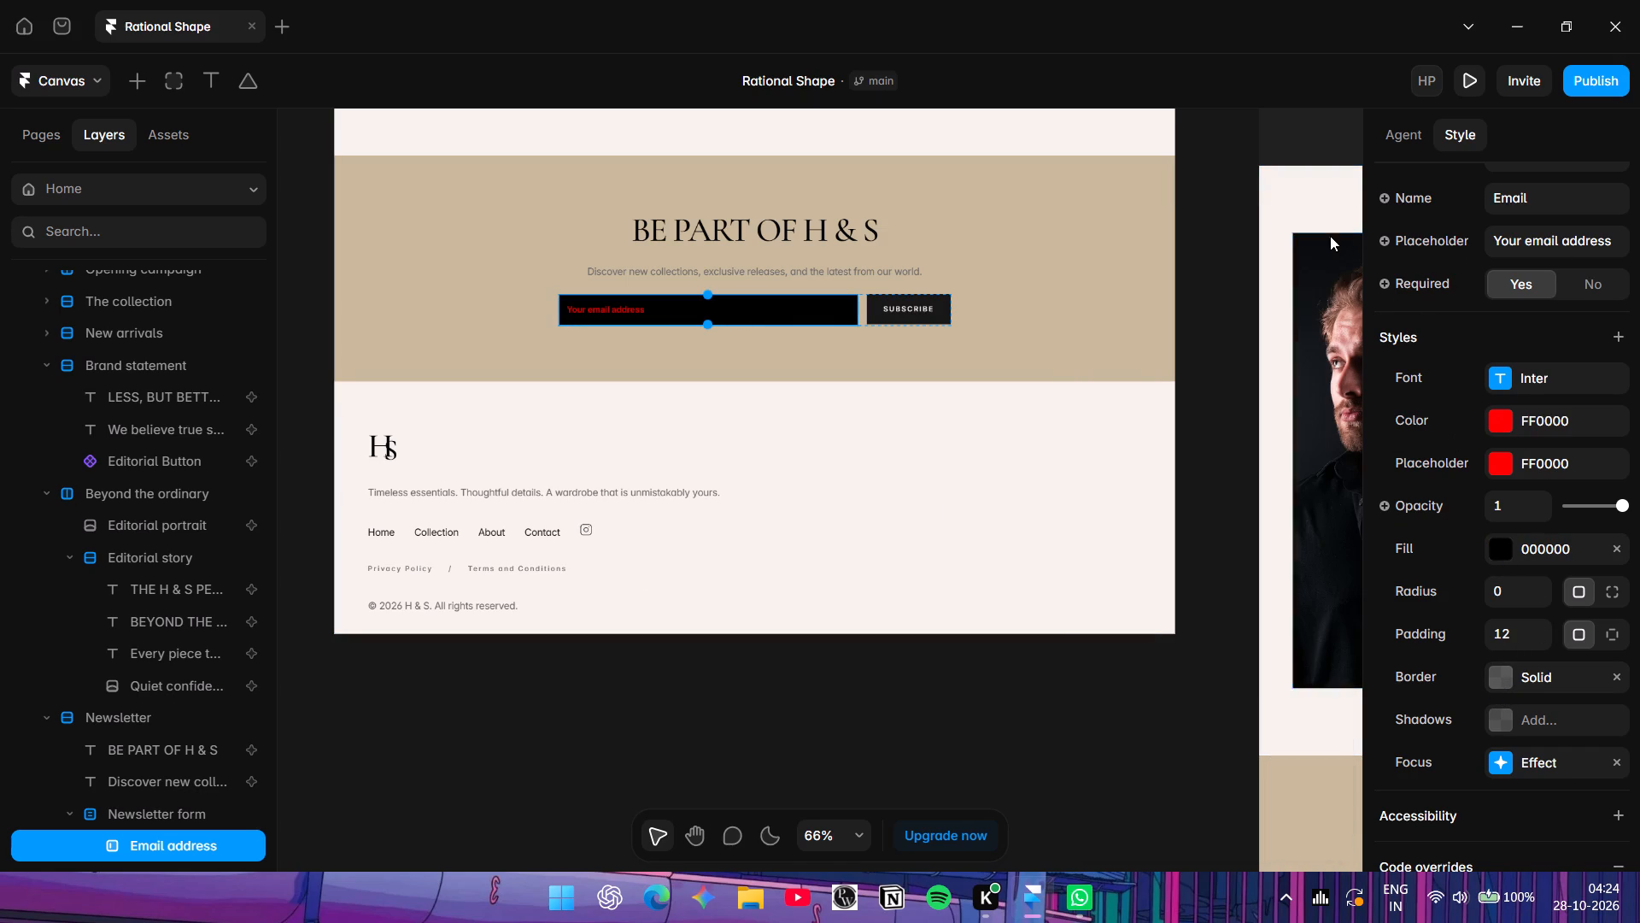
# Set the colour of the email field's solid border to red FF0000.
pyautogui.click(1496, 684)
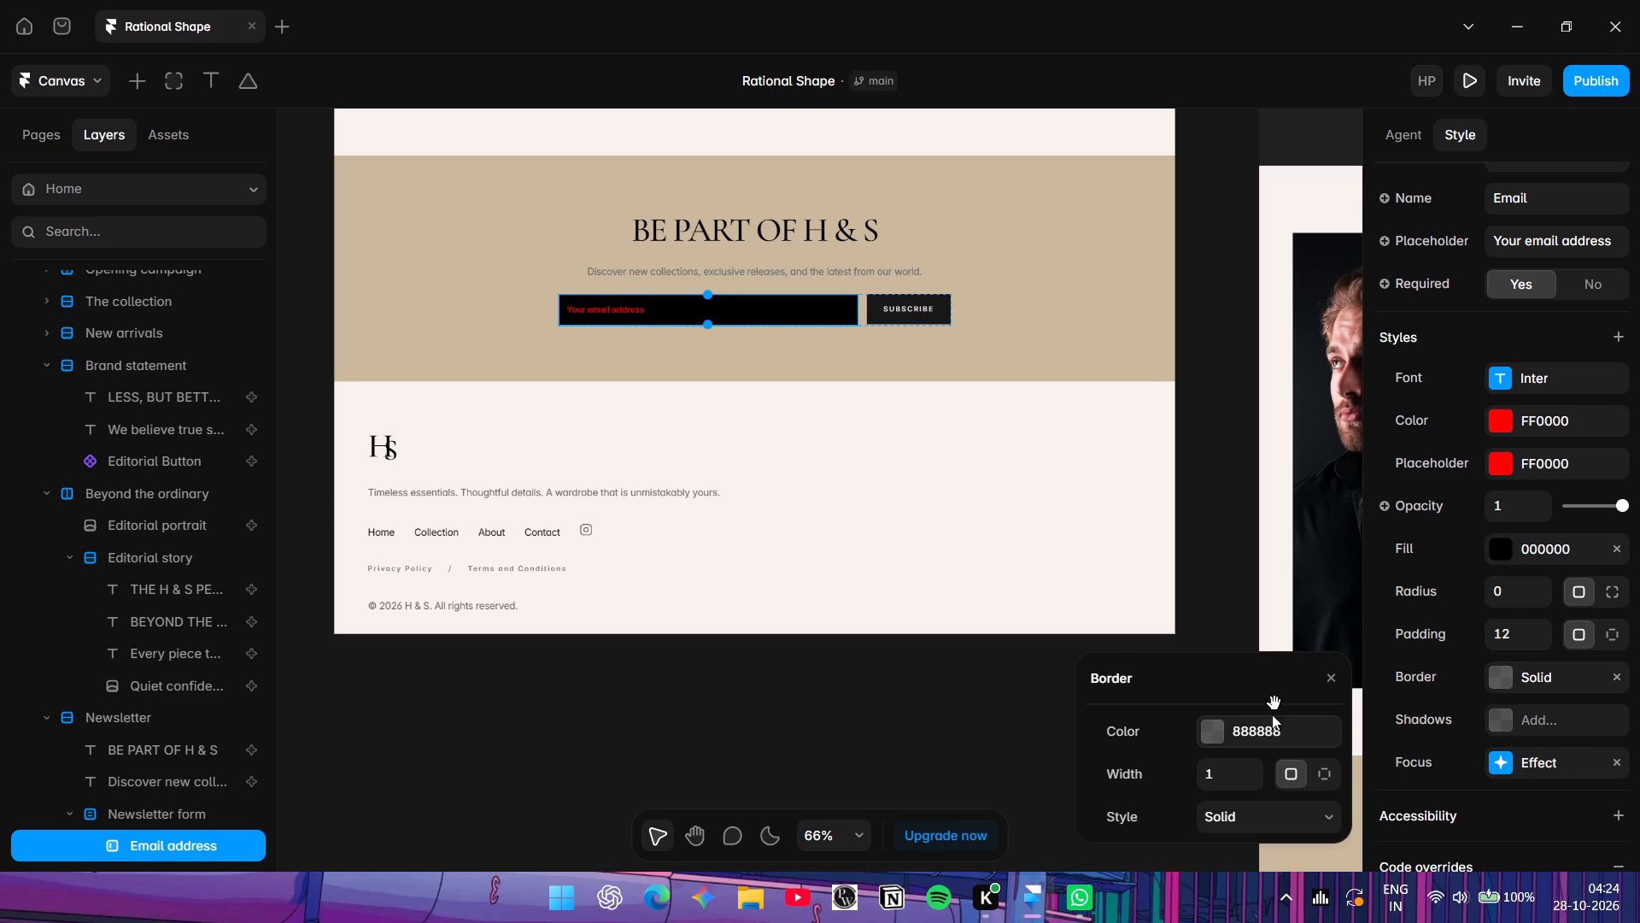
pyautogui.click(1206, 740)
pyautogui.moveTo(1197, 386); pyautogui.dragTo(1532, 177)
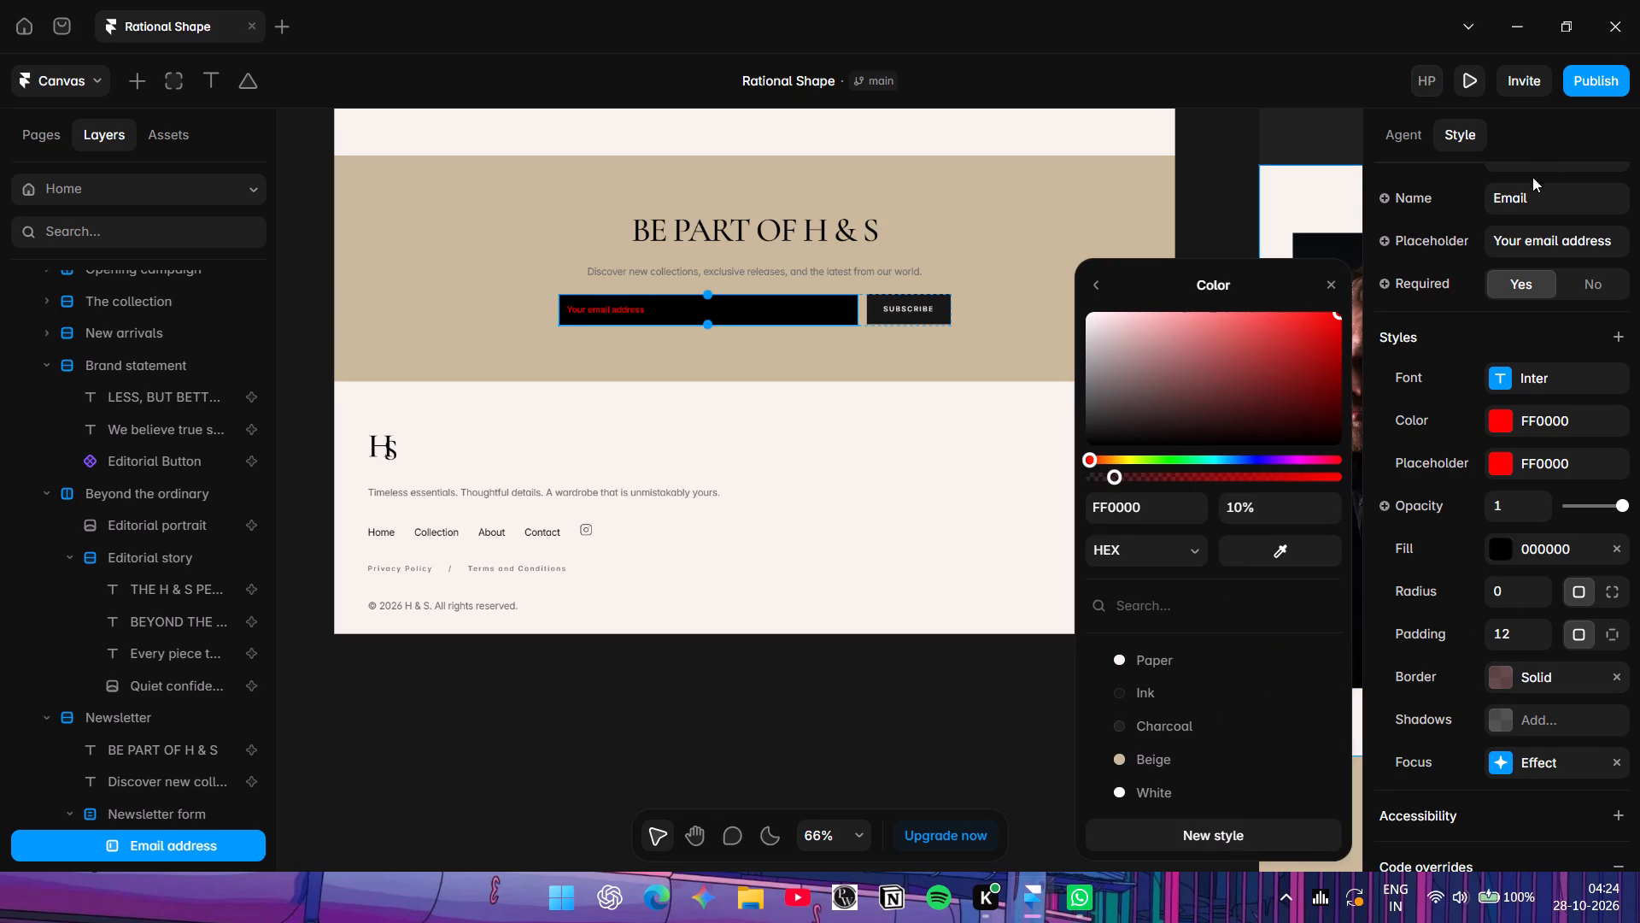
pyautogui.moveTo(1532, 177); pyautogui.dragTo(1637, 171)
pyautogui.click(1109, 291)
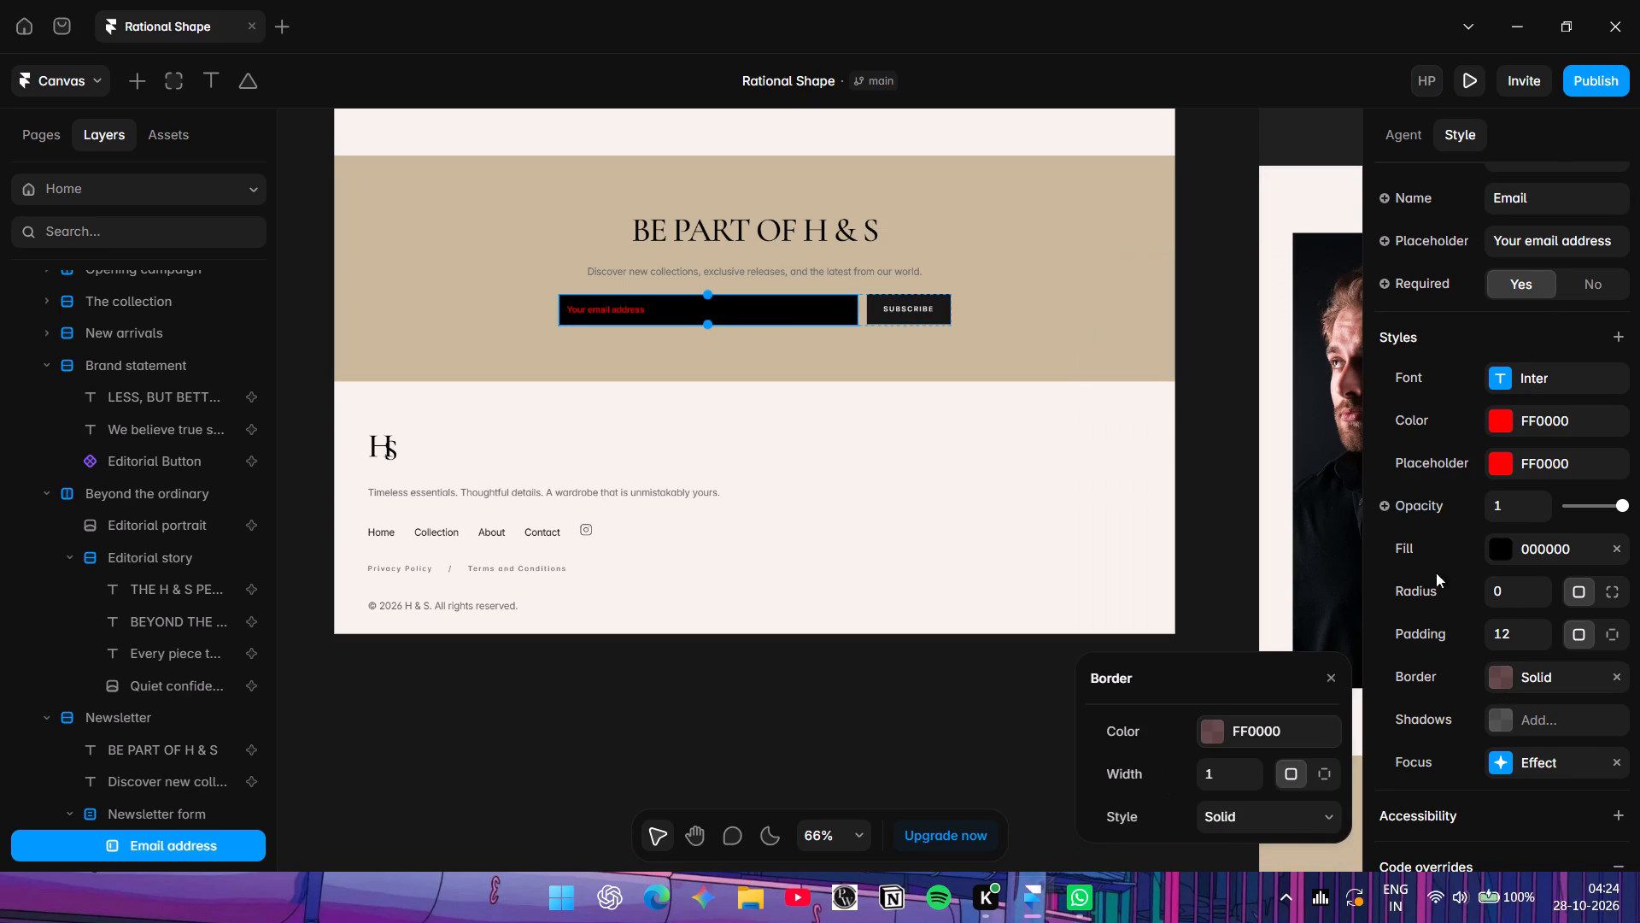
# Add an outside box shadow to the email field and colour it red FF0000.
pyautogui.click(1511, 721)
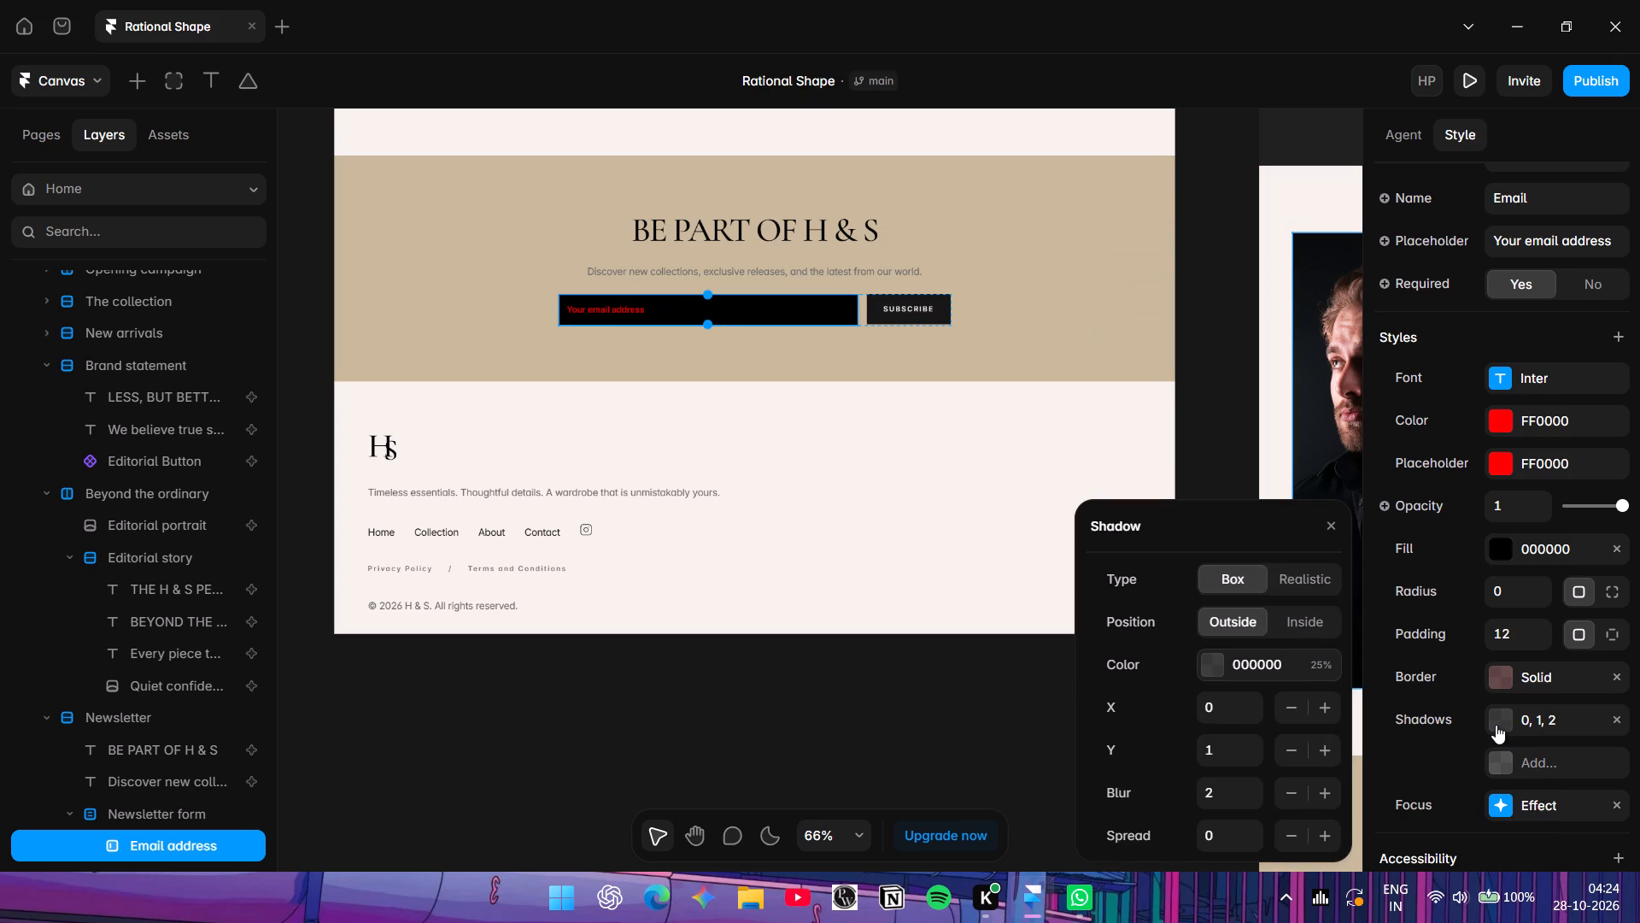
pyautogui.click(1499, 726)
pyautogui.click(1502, 714)
pyautogui.click(1207, 658)
pyautogui.moveTo(1226, 391); pyautogui.dragTo(1485, 163)
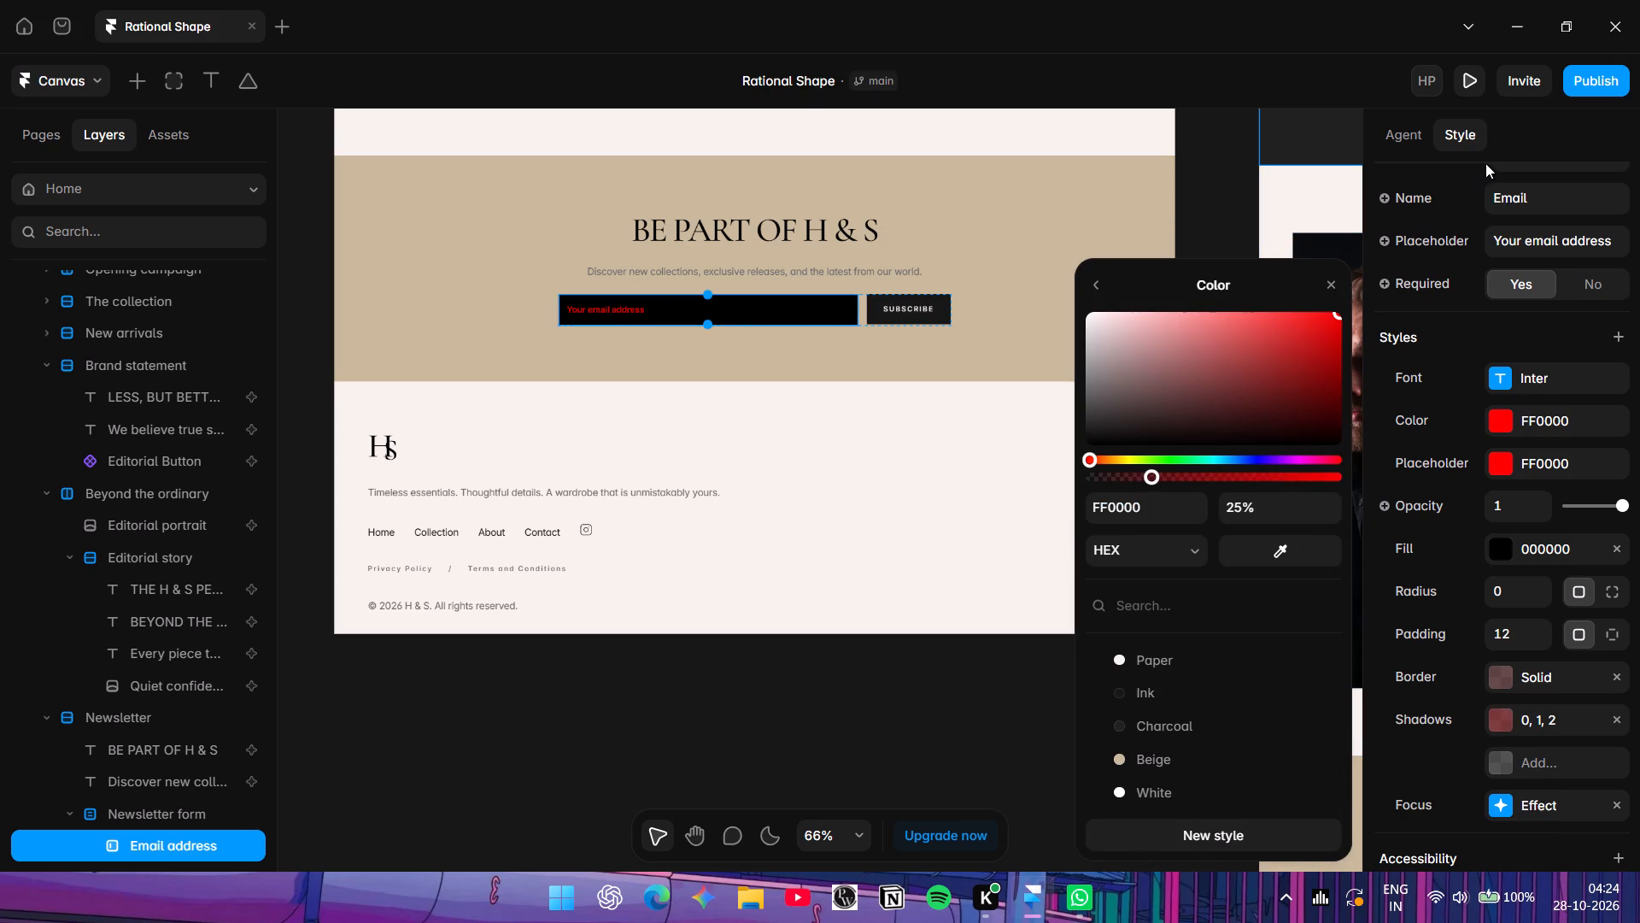
pyautogui.moveTo(1485, 163); pyautogui.dragTo(1597, 240)
pyautogui.click(1097, 271)
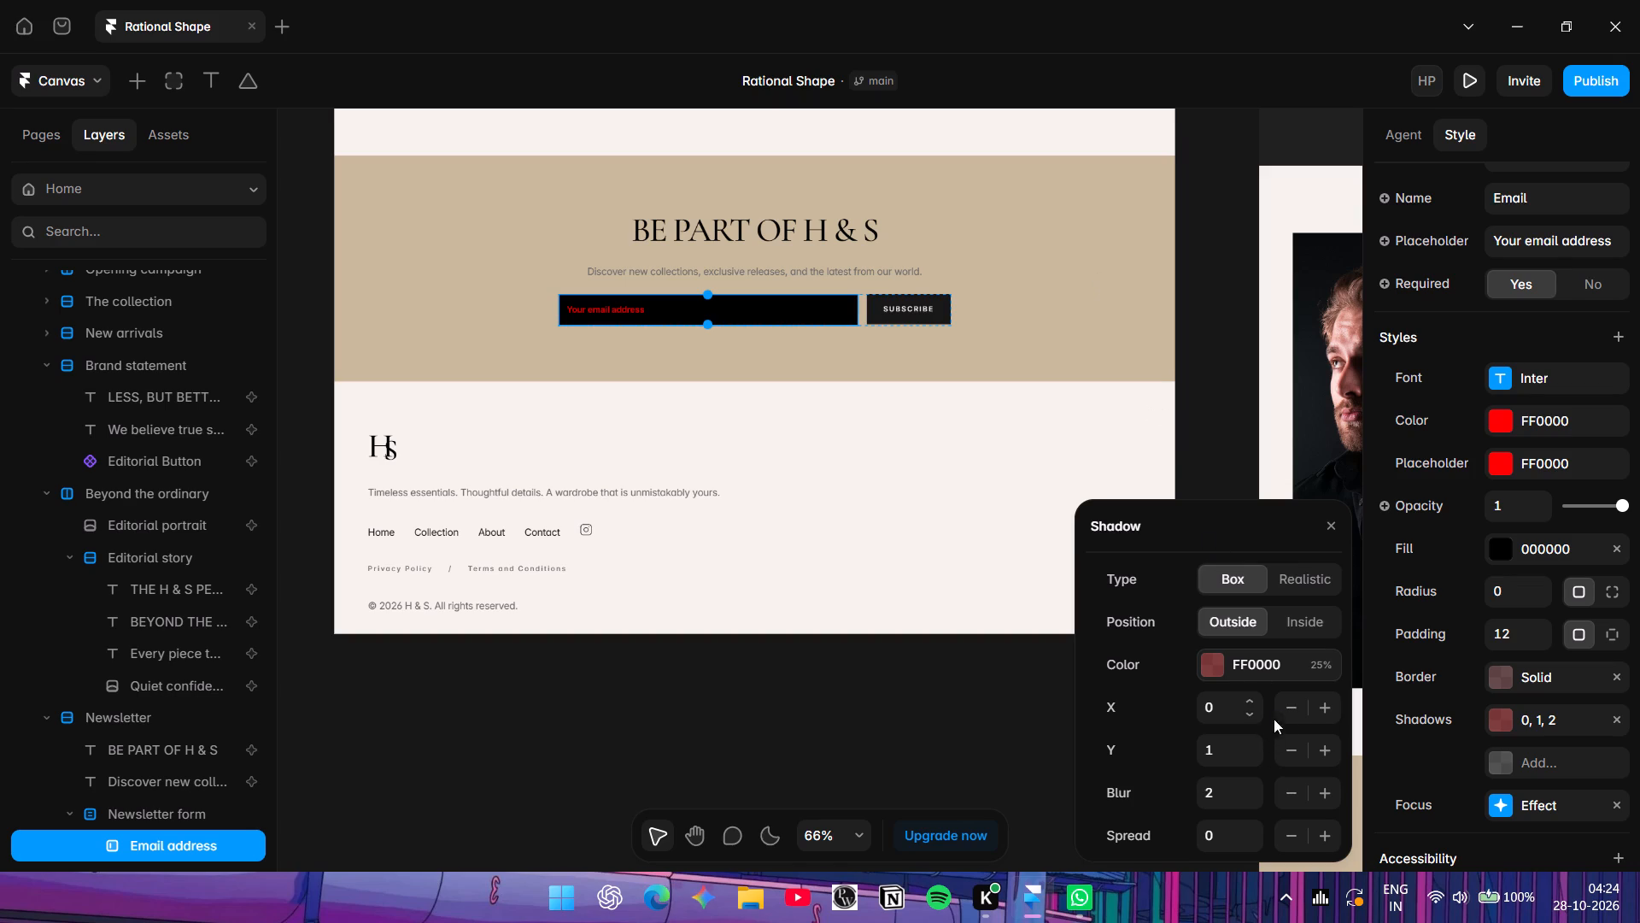
# Set the email field's red shadow to X offset -3, Y offset -4 and blur 4.
pyautogui.tripleClick(1293, 706)
pyautogui.click(1294, 705)
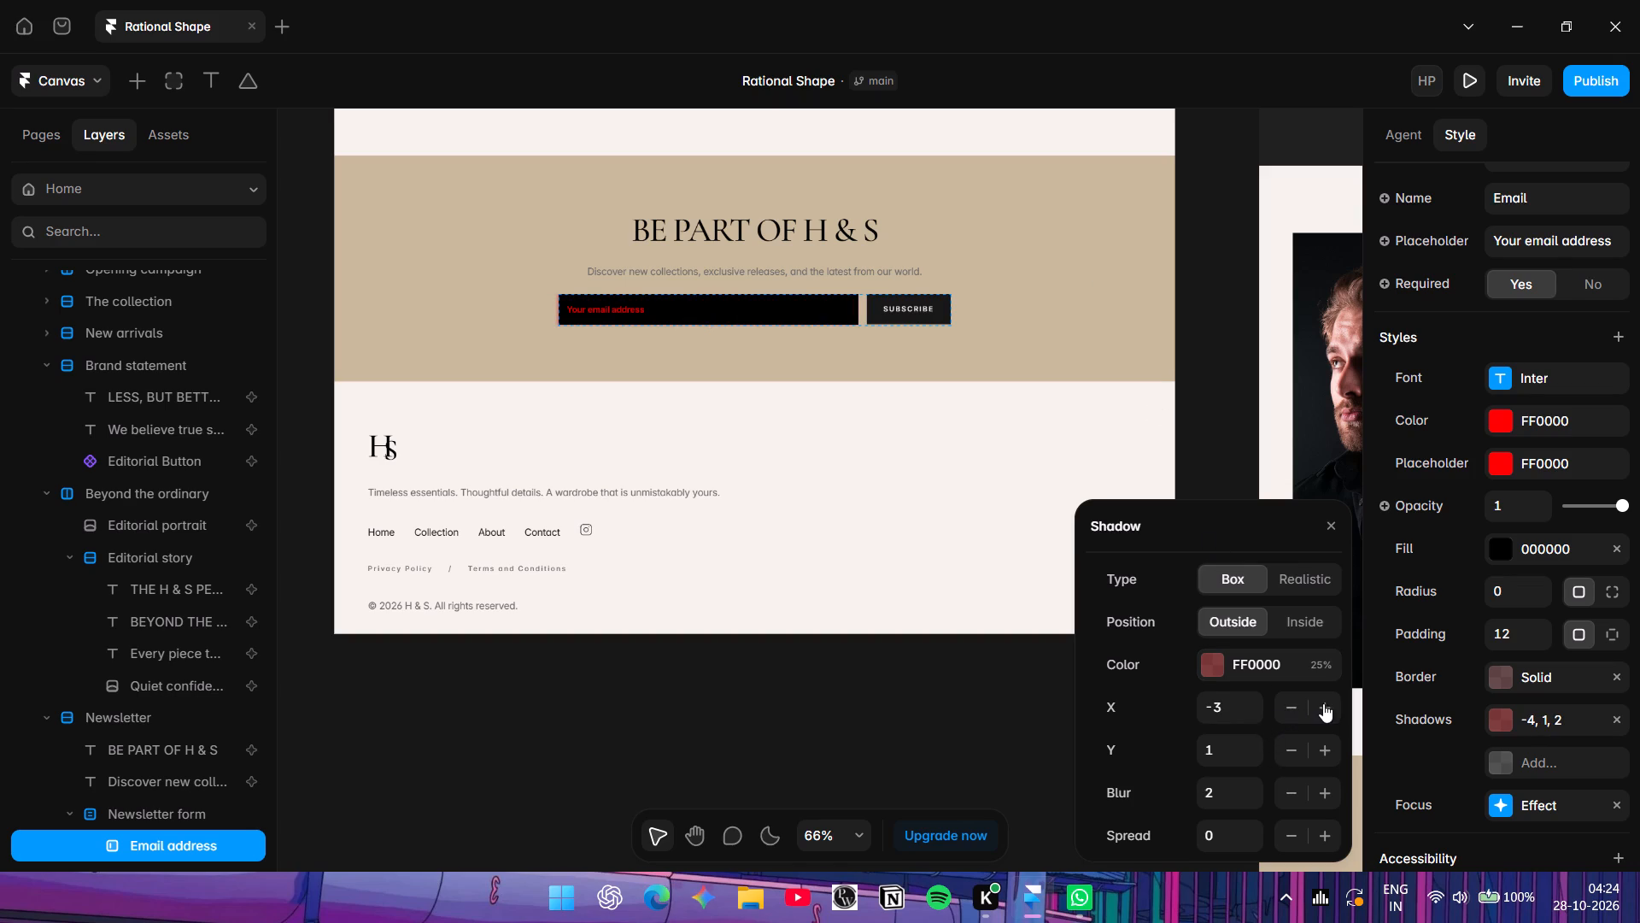
pyautogui.click(1325, 703)
pyautogui.tripleClick(1289, 747)
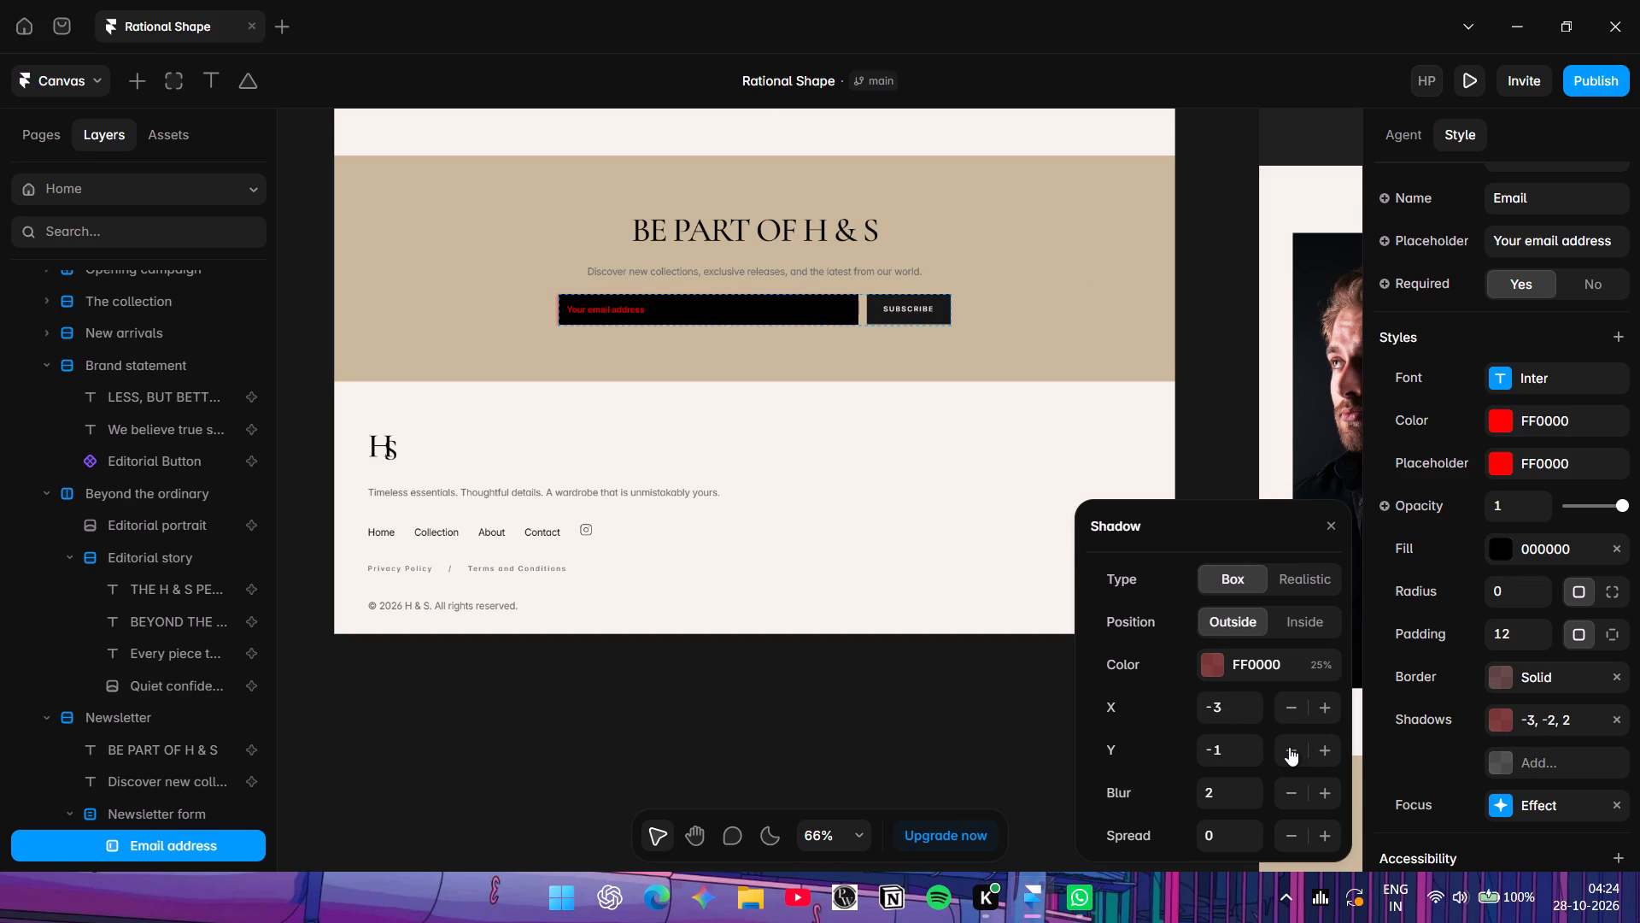
pyautogui.doubleClick(1289, 747)
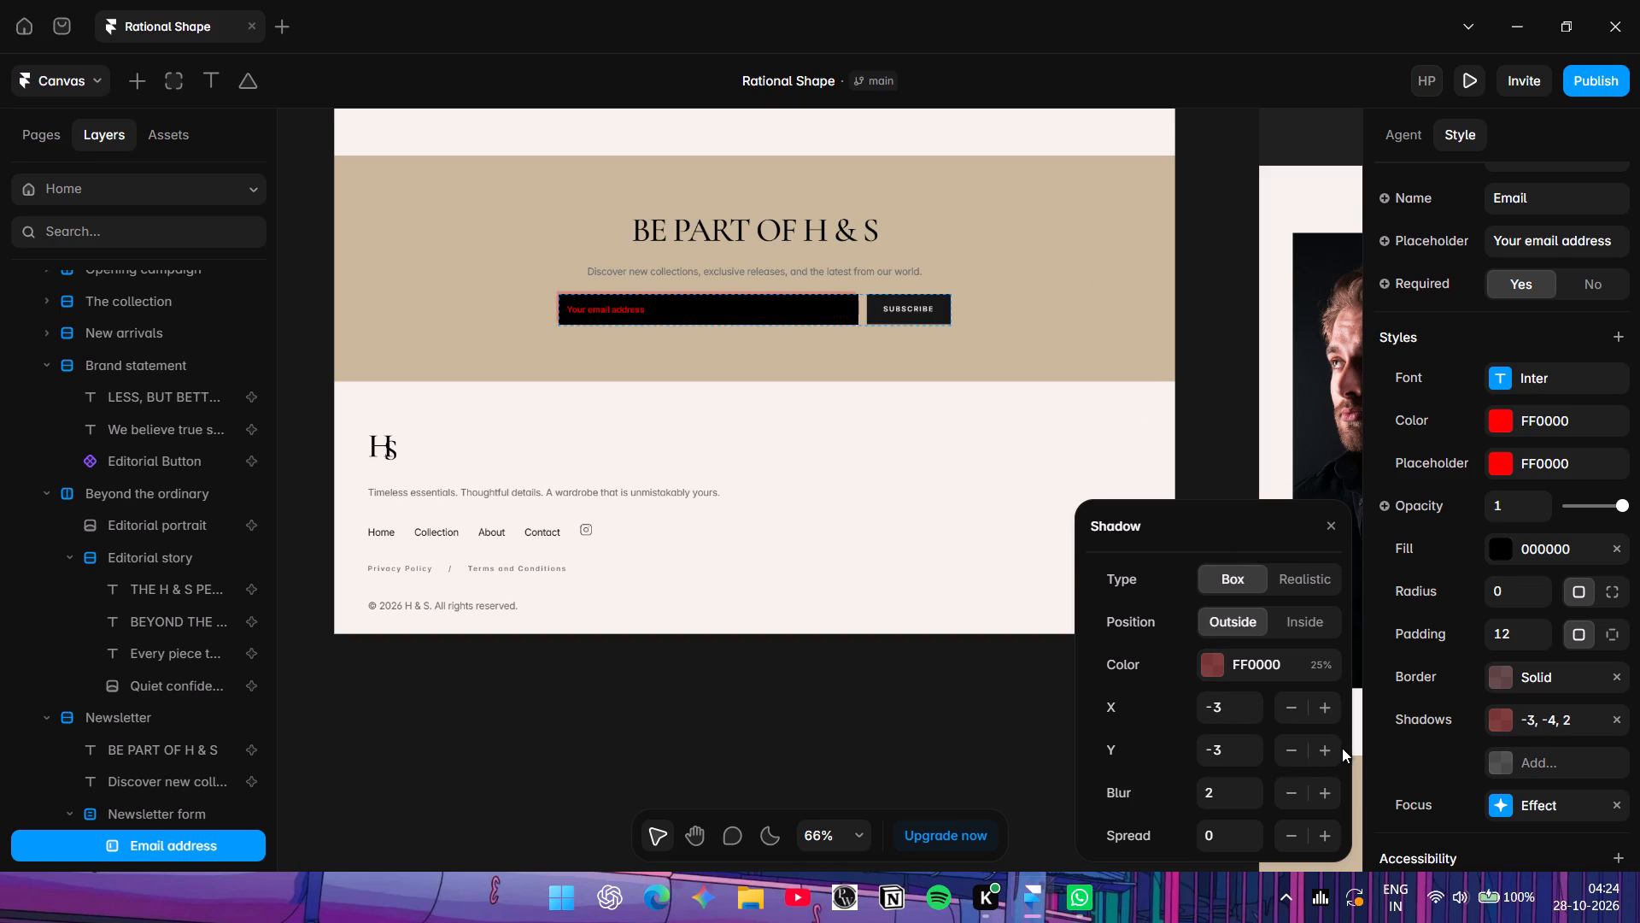
pyautogui.doubleClick(1250, 788)
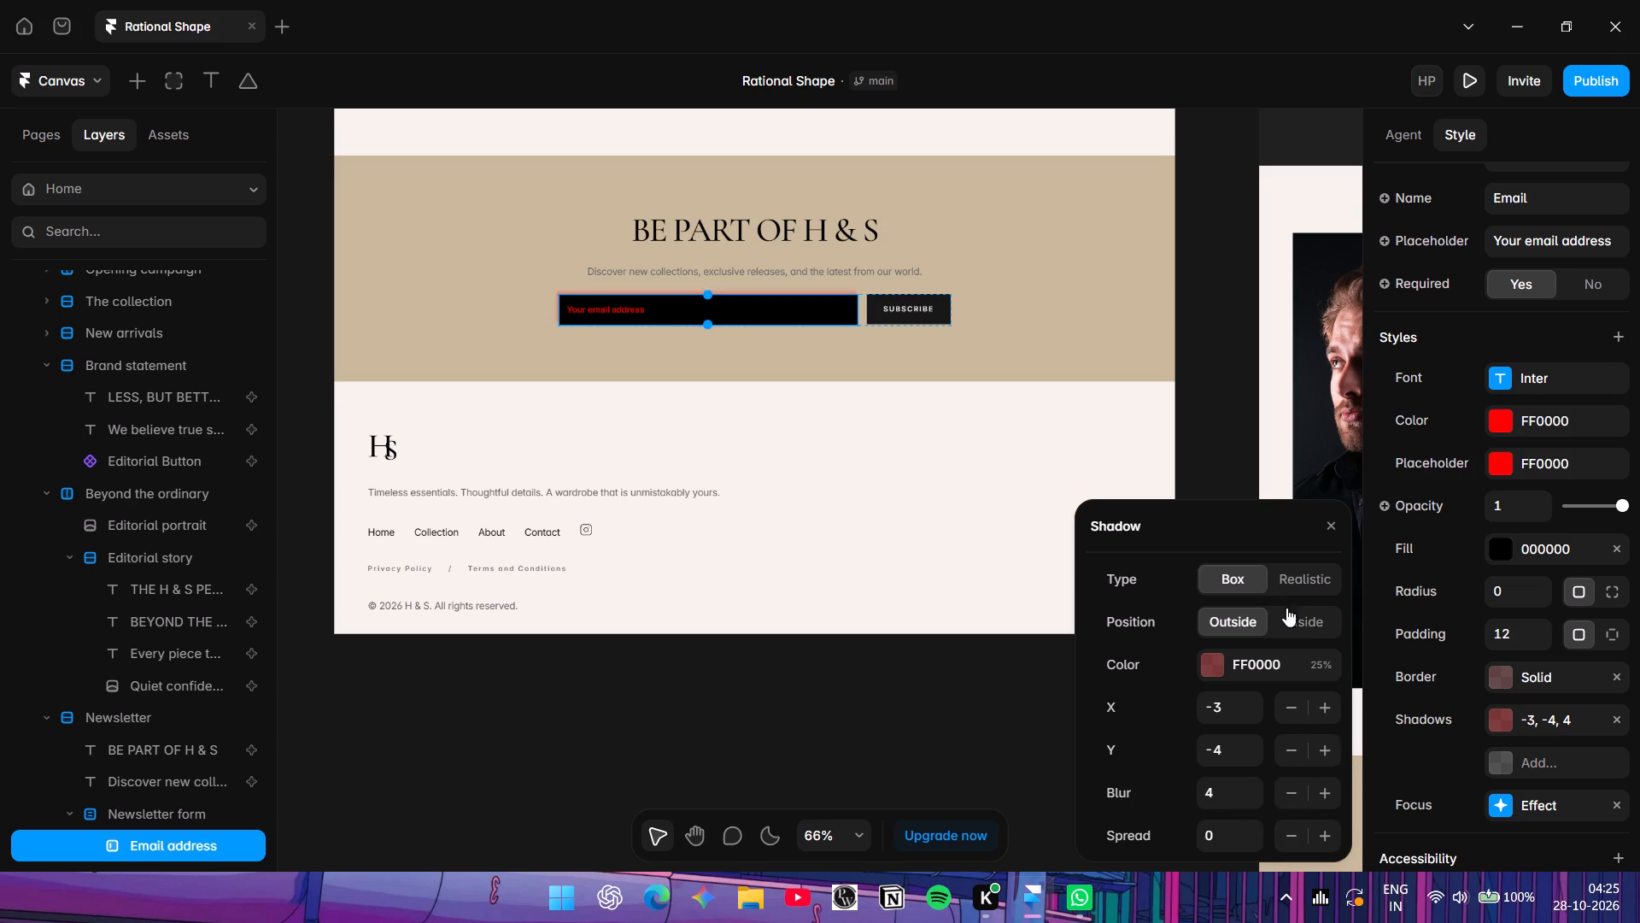
# Add a second outside box shadow (0, 2, 4) to the email field and colour it red FF0000.
pyautogui.click(1488, 756)
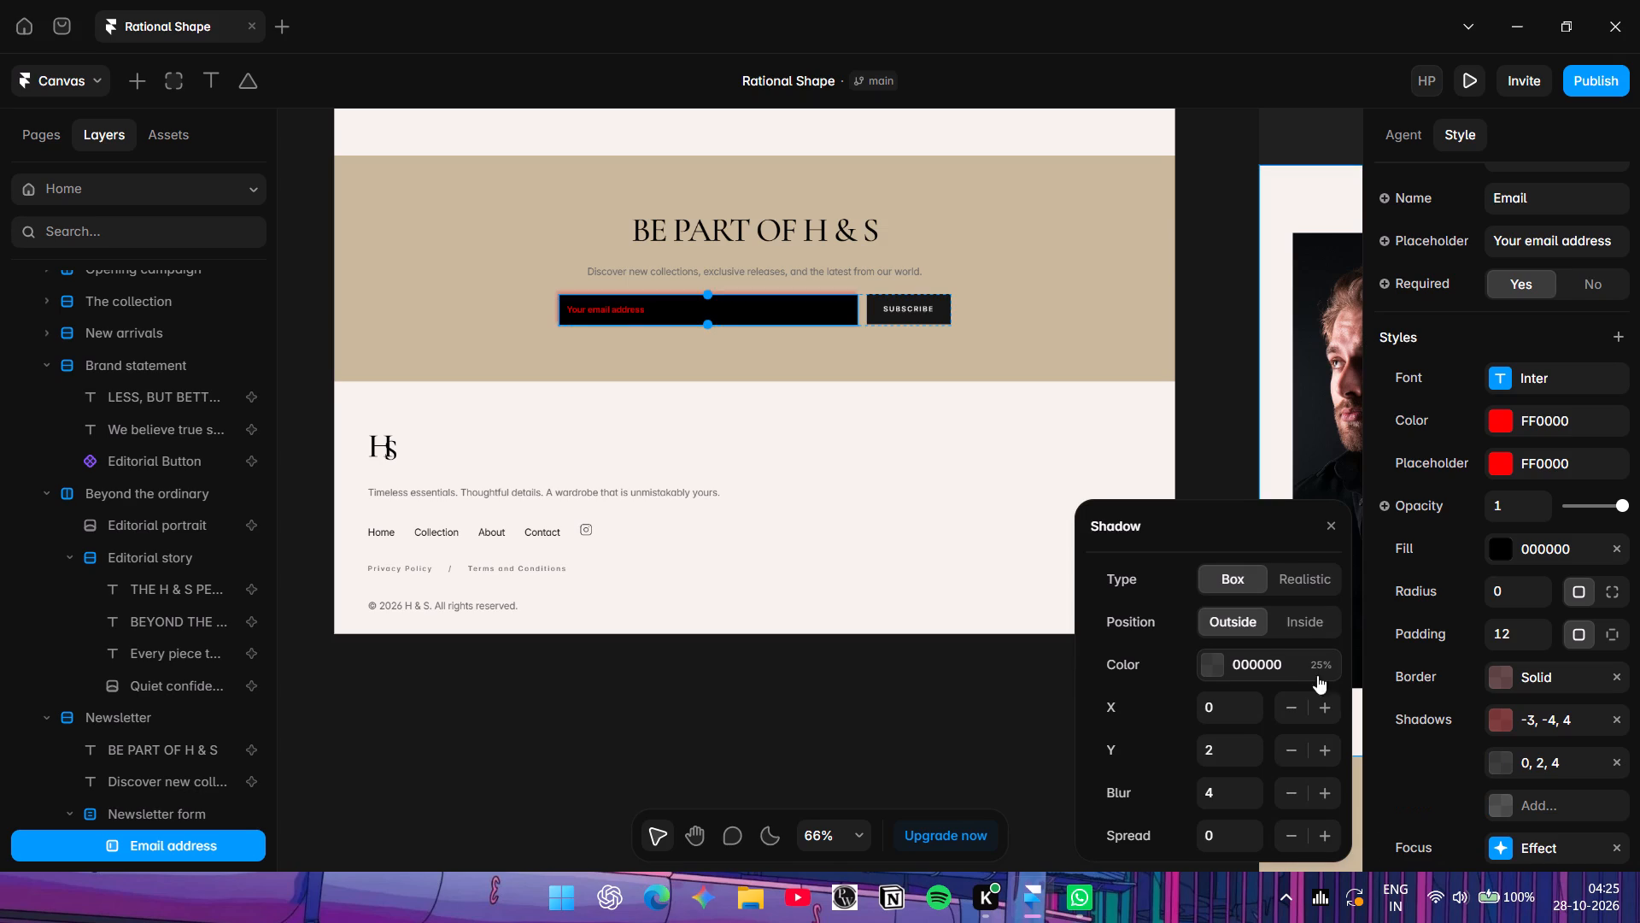
pyautogui.click(1219, 657)
pyautogui.moveTo(1217, 403); pyautogui.dragTo(1517, 201)
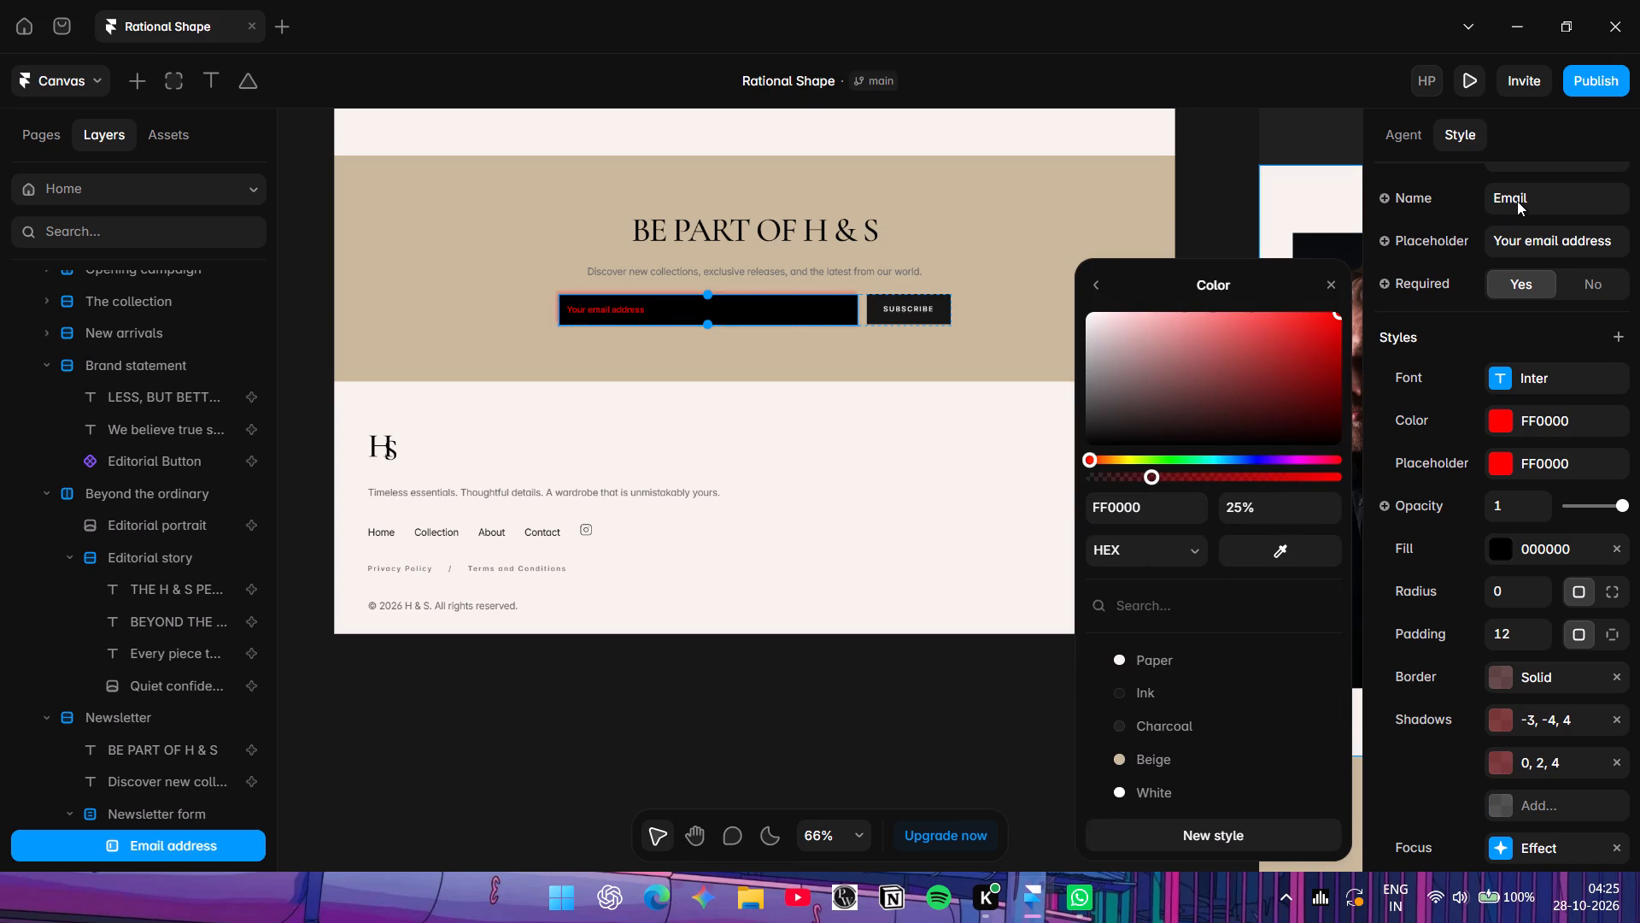
pyautogui.moveTo(1517, 201); pyautogui.dragTo(1639, 235)
pyautogui.moveTo(1639, 235); pyautogui.dragTo(1639, 233)
pyautogui.click(1485, 783)
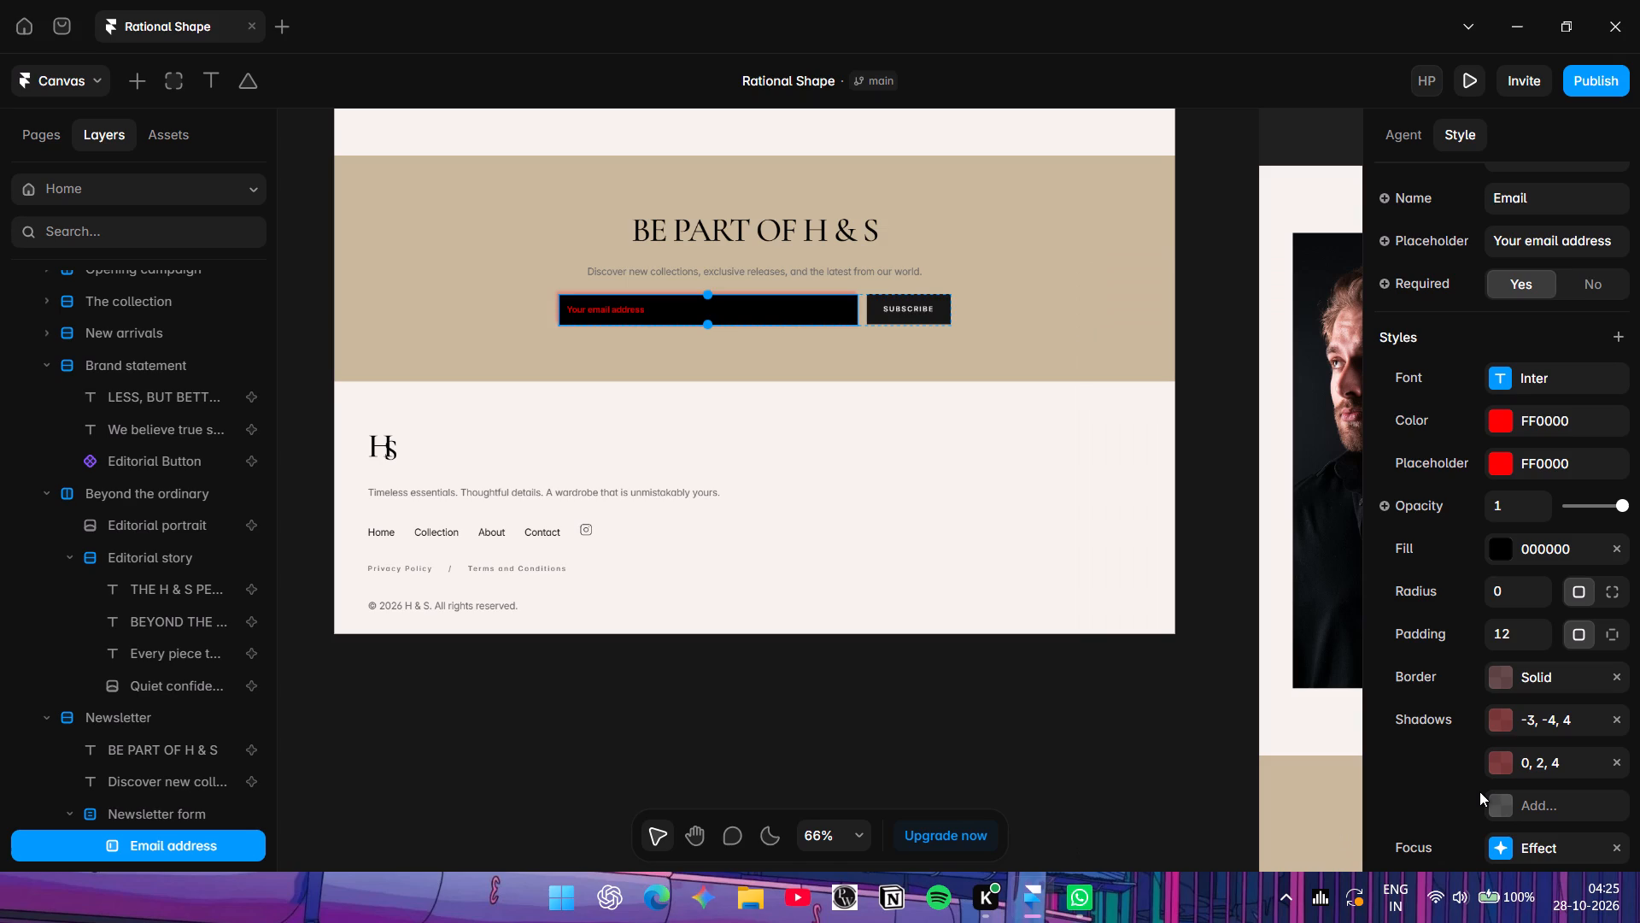
# Add a third outside box shadow (0, 4, 8) to the email field and colour it red.
pyautogui.click(1520, 802)
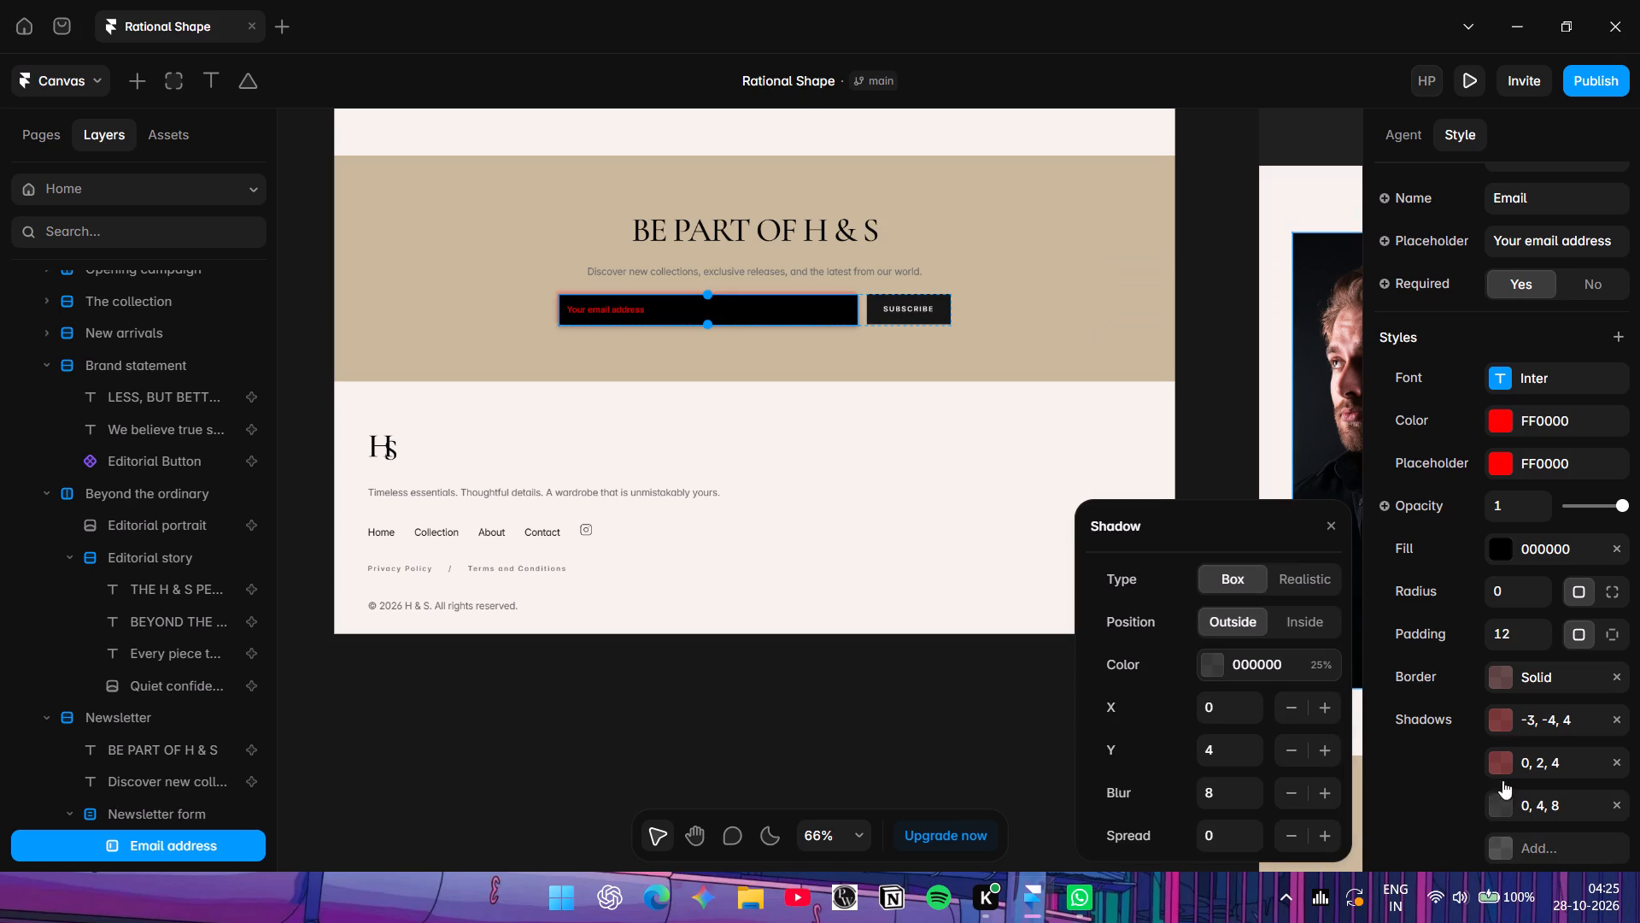
pyautogui.scroll(-3, 1573, 779)
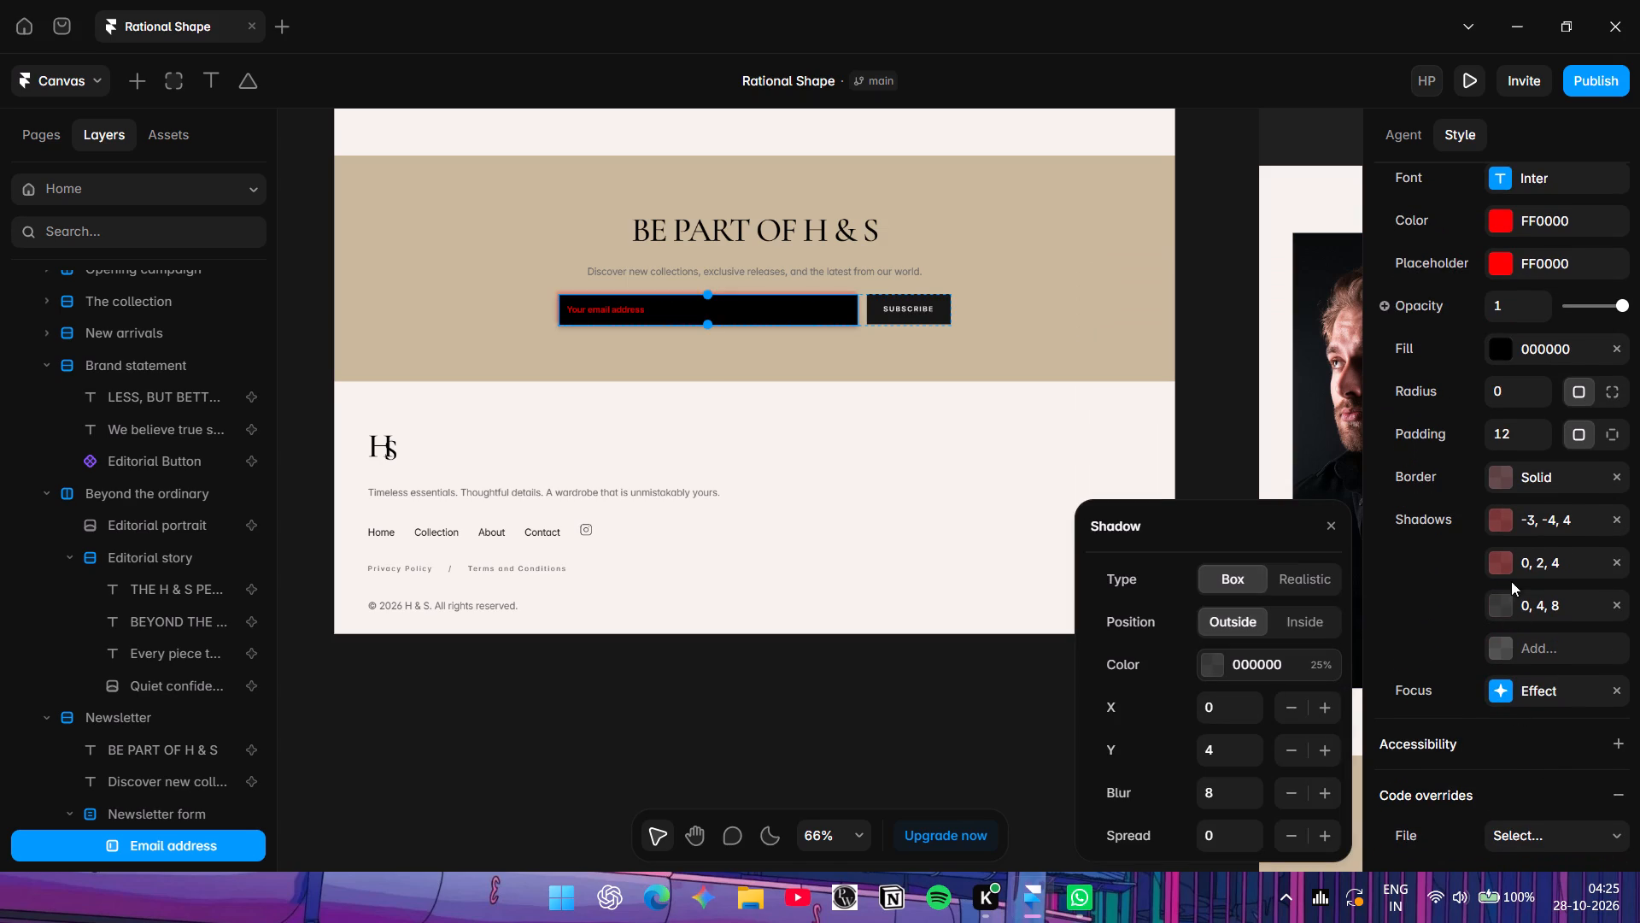
pyautogui.click(1497, 605)
pyautogui.click(1505, 611)
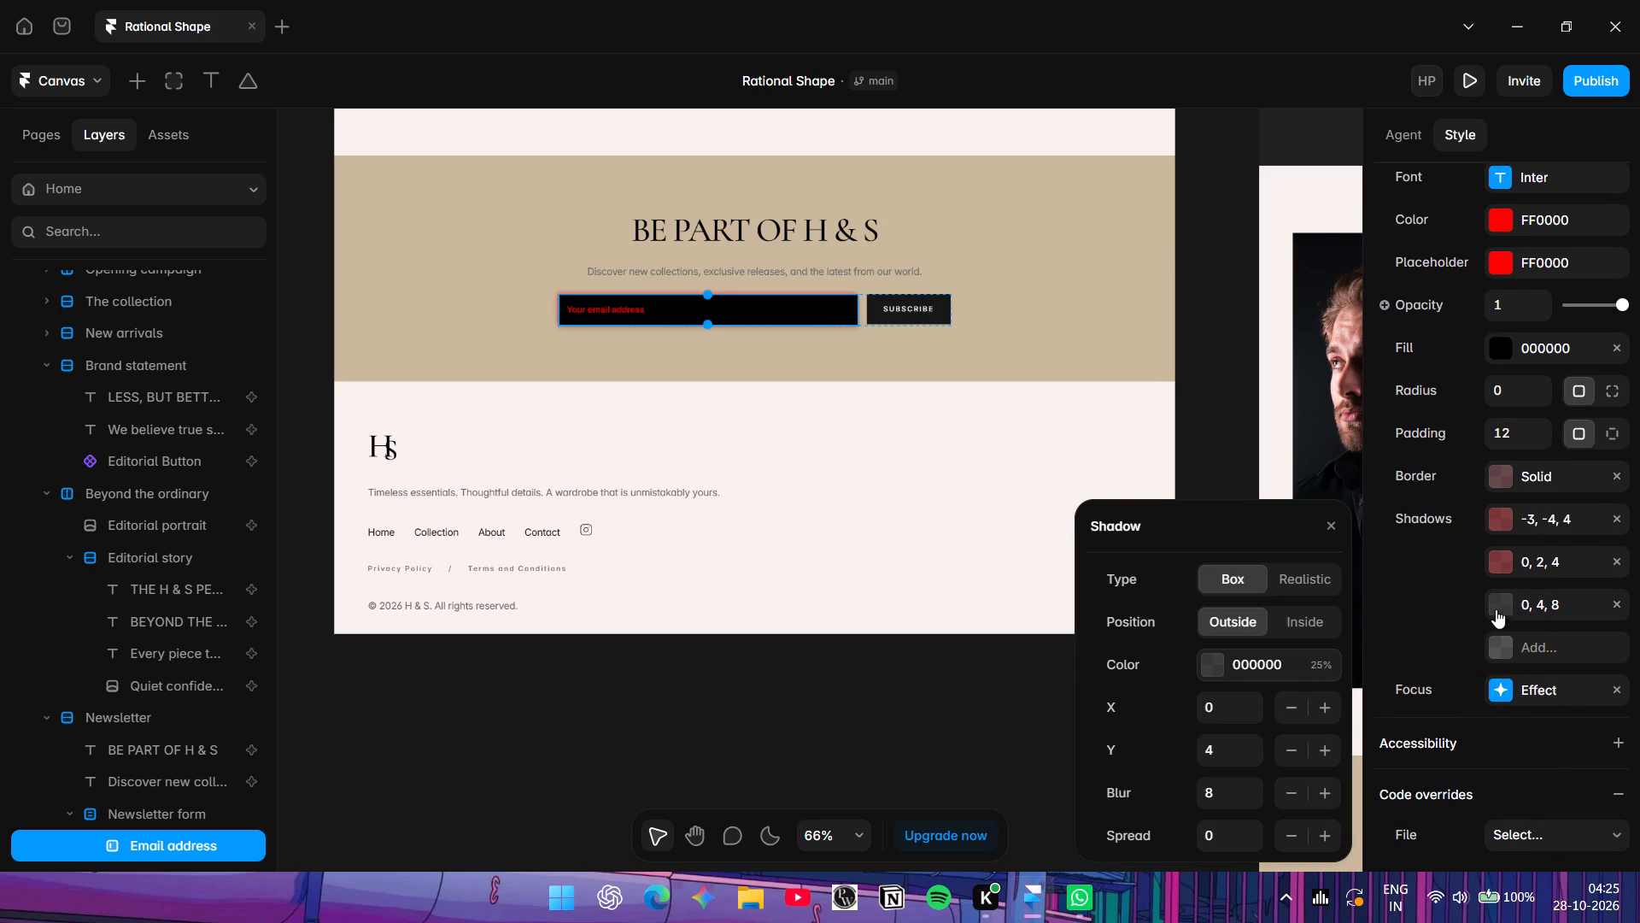
pyautogui.click(1216, 663)
pyautogui.moveTo(1227, 359); pyautogui.dragTo(1259, 346)
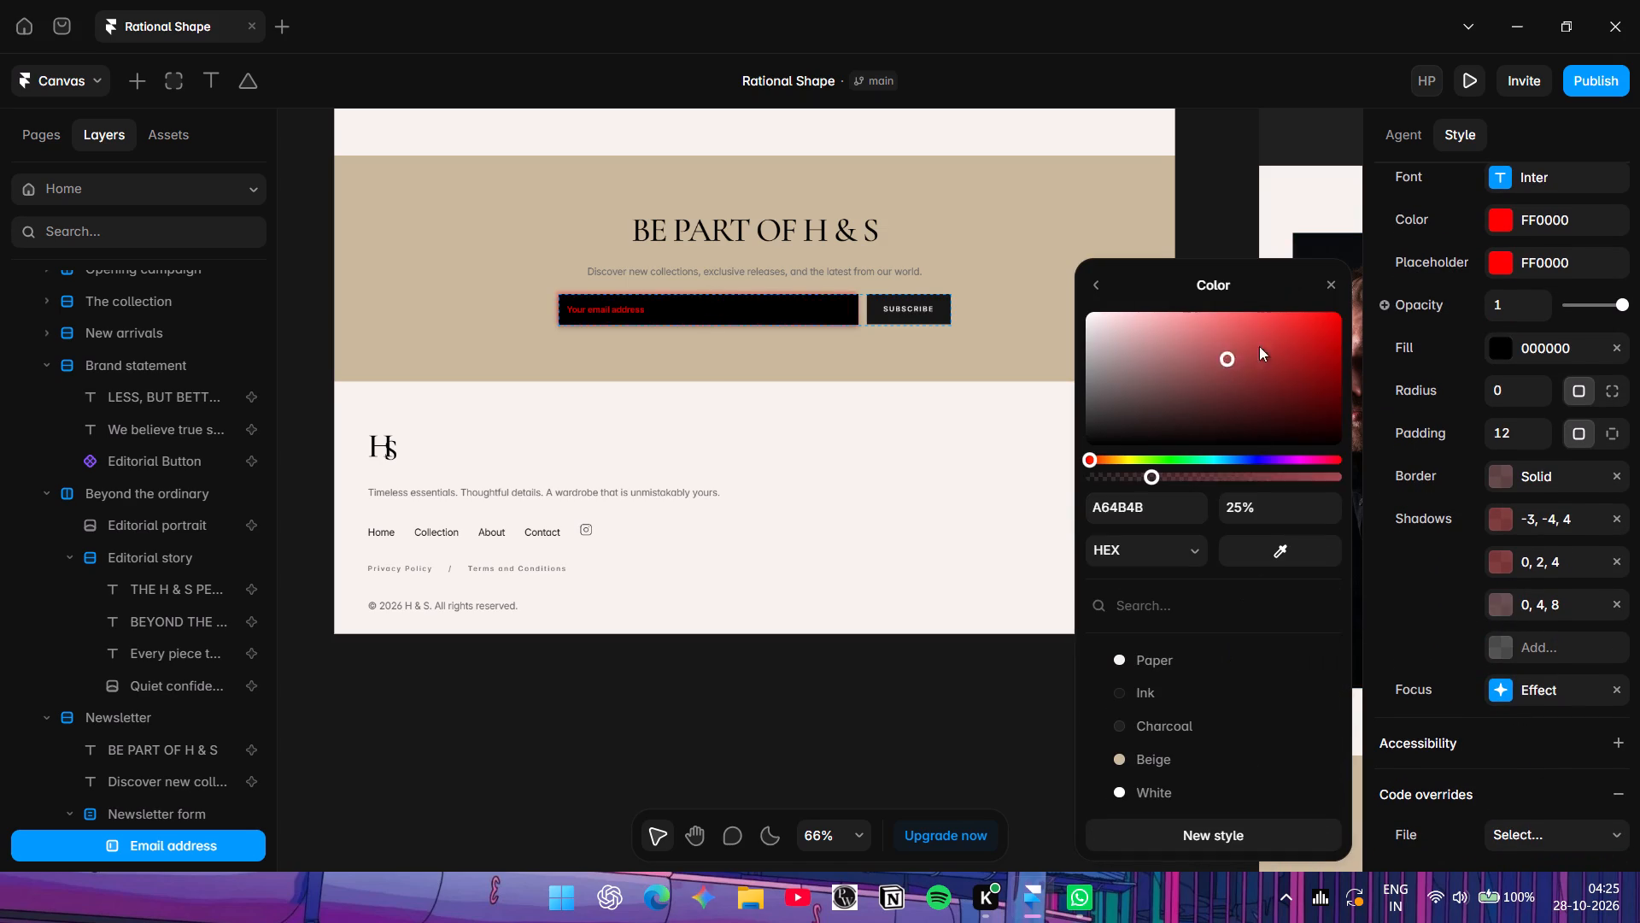
pyautogui.moveTo(1259, 346); pyautogui.dragTo(1608, 197)
pyautogui.click(1504, 622)
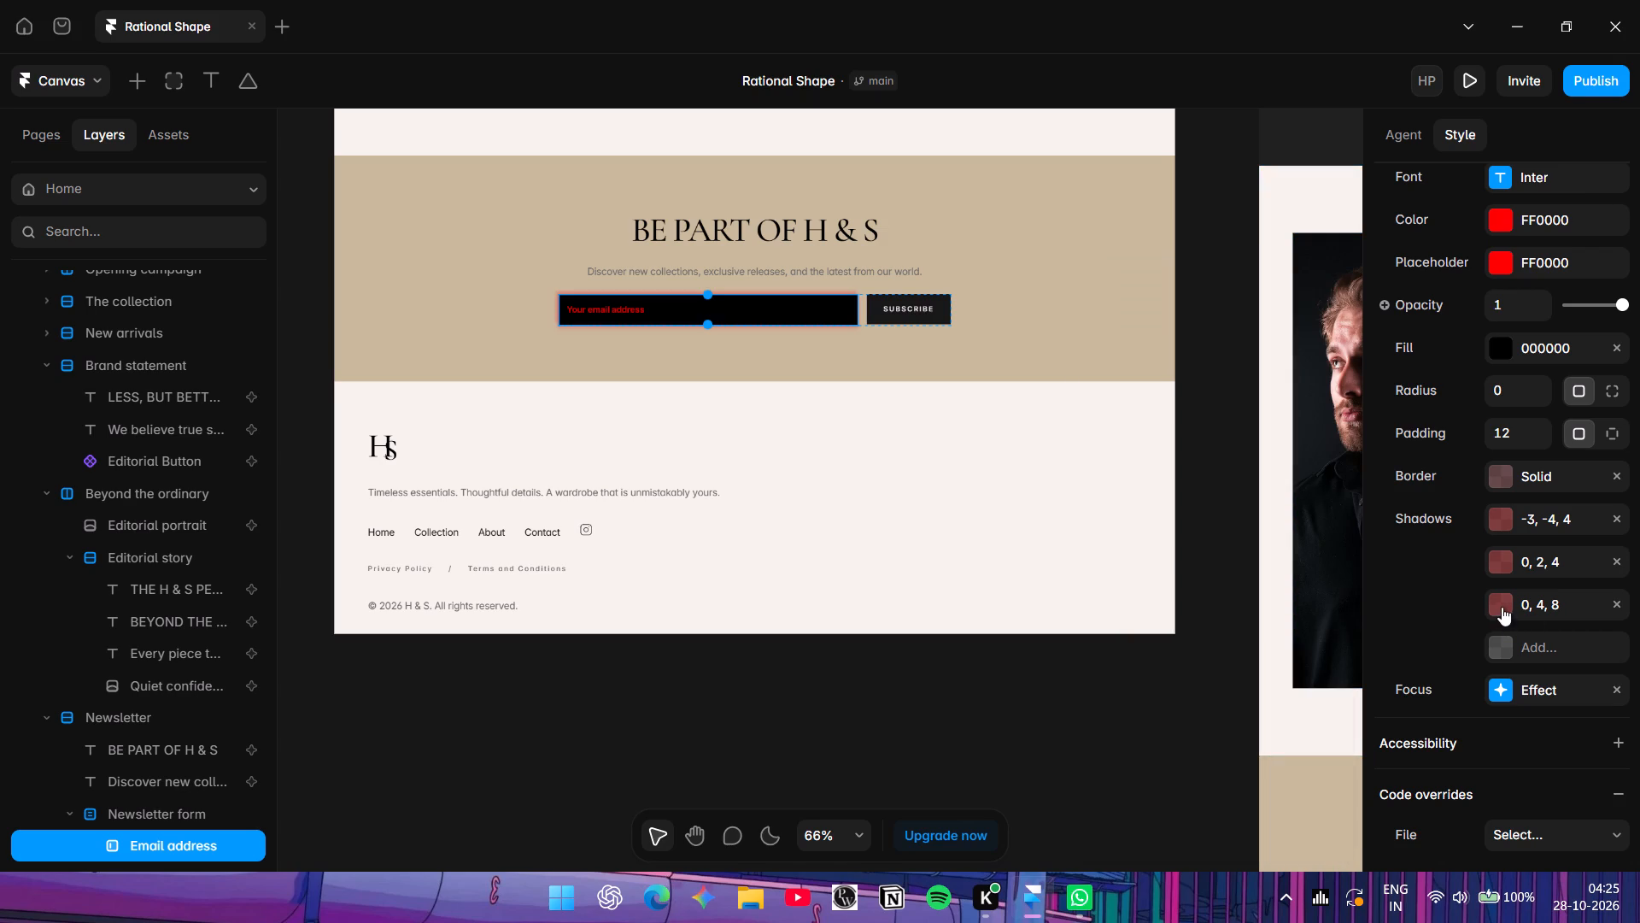
# Add a fourth outside box shadow (0, 8, 16) to the email field and colour it red FF0000.
pyautogui.click(1491, 650)
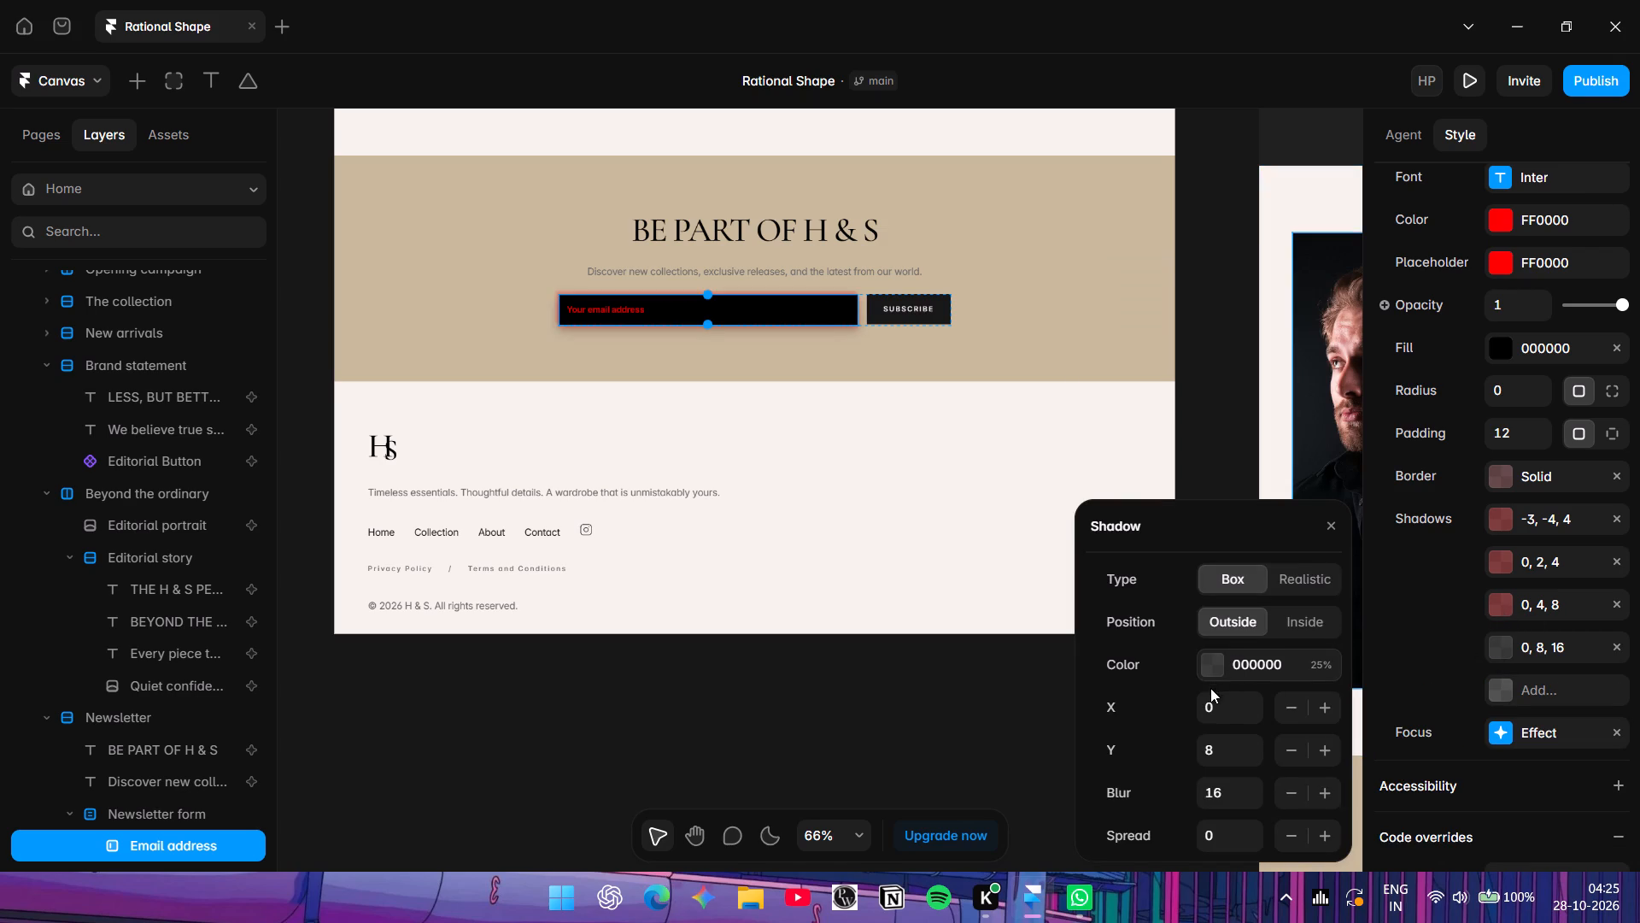
pyautogui.click(1210, 673)
pyautogui.moveTo(1256, 386); pyautogui.dragTo(1592, 450)
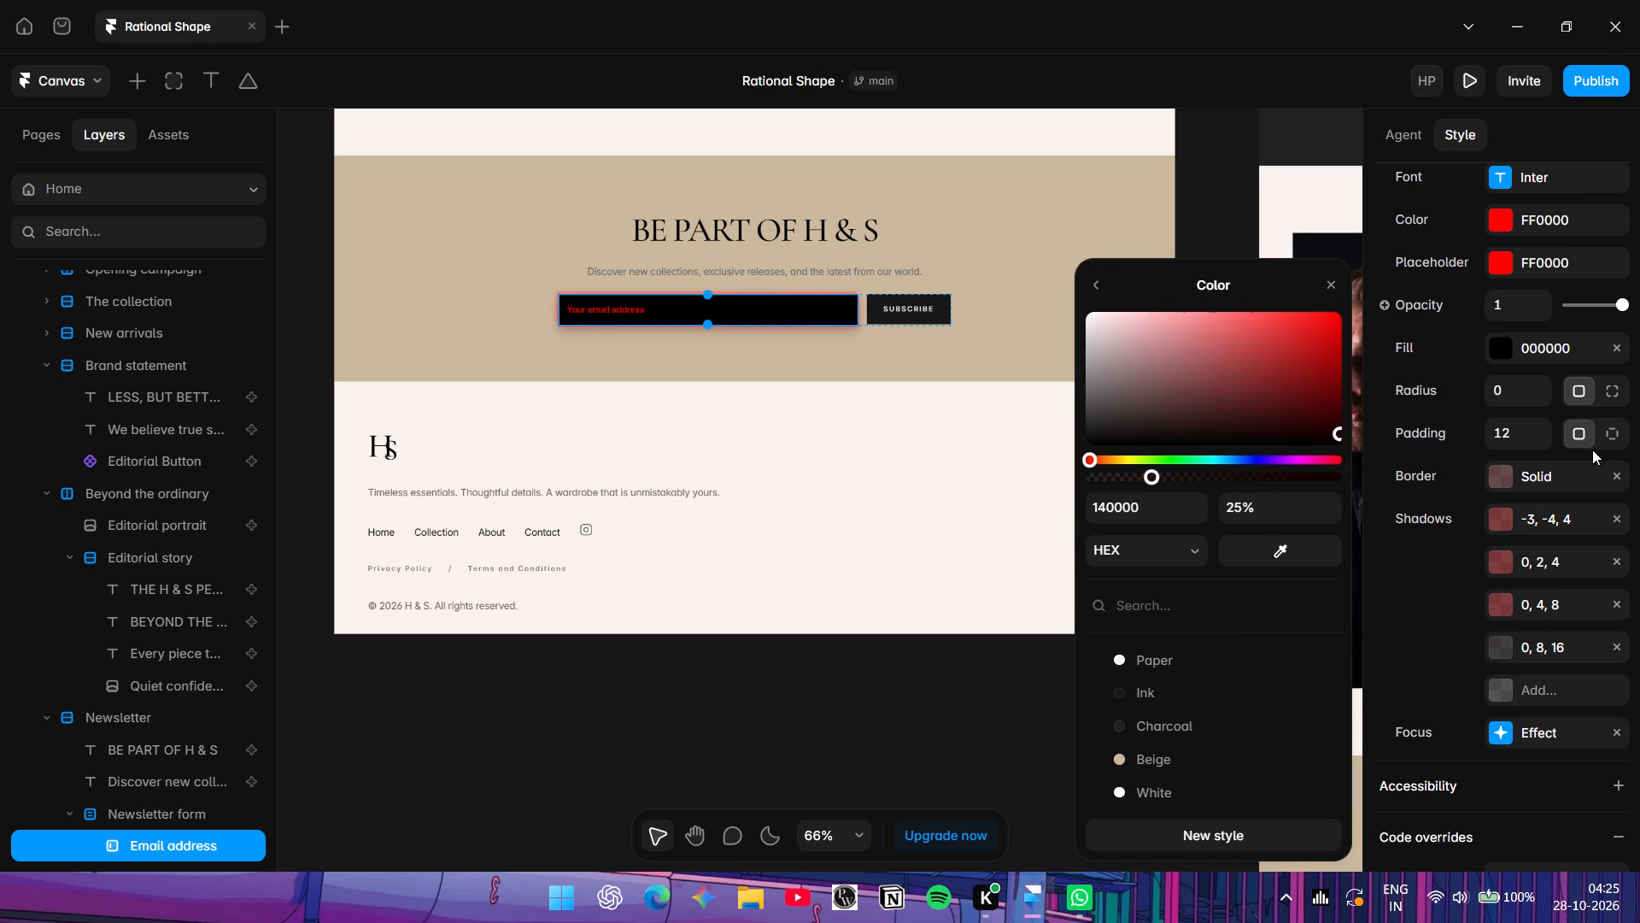
pyautogui.moveTo(1592, 450); pyautogui.dragTo(1639, 438)
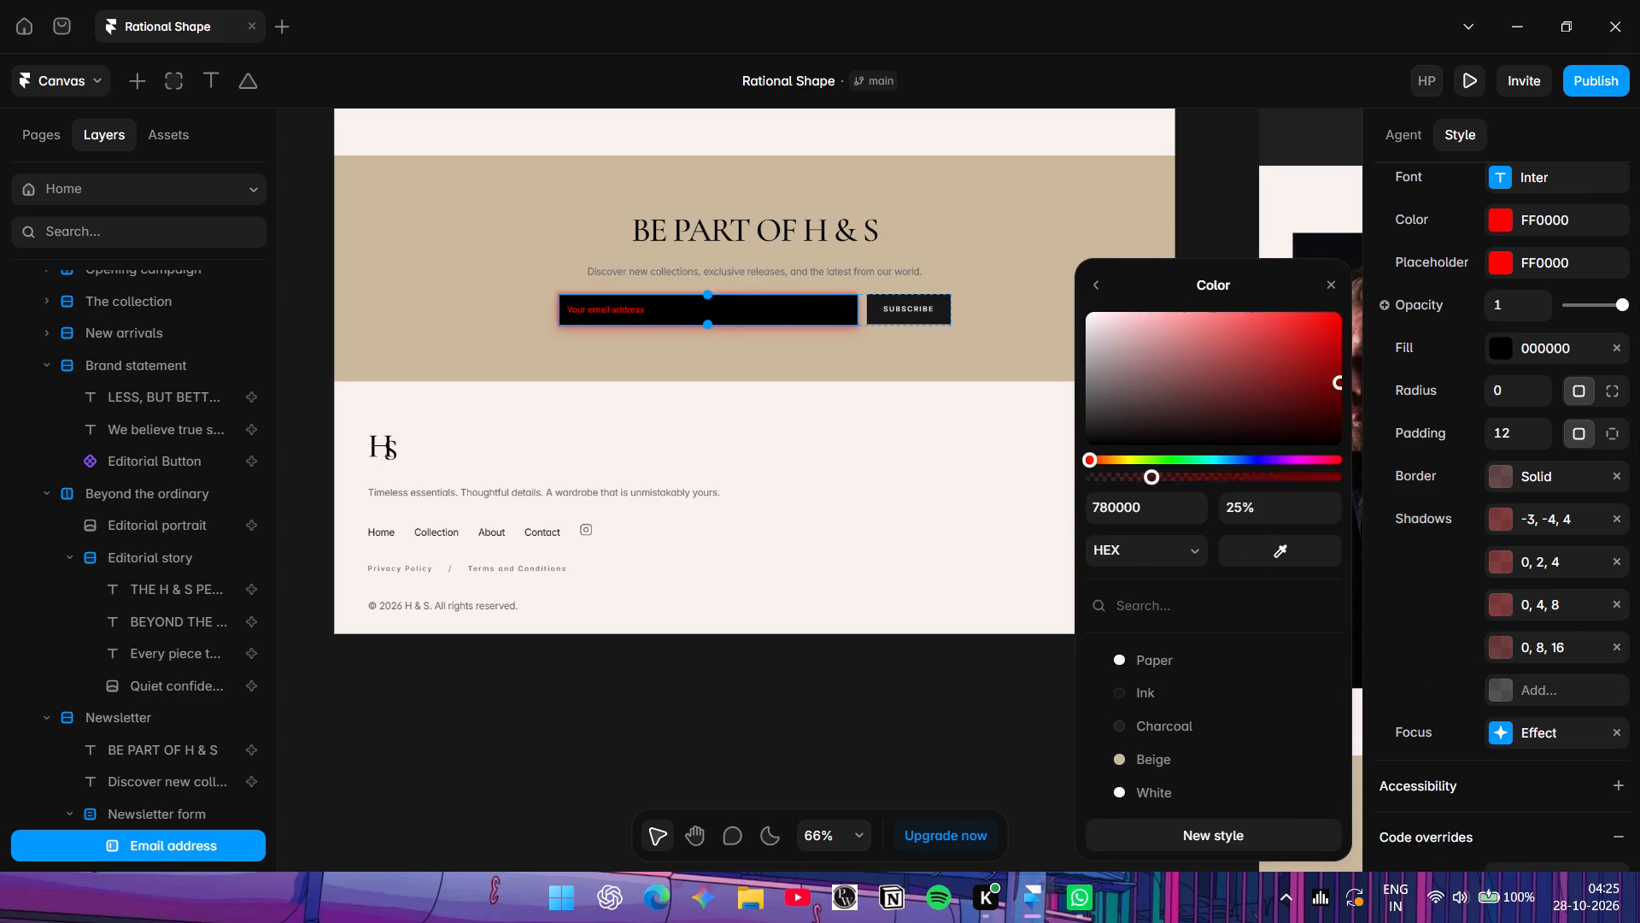
pyautogui.moveTo(1639, 438); pyautogui.dragTo(1639, 21)
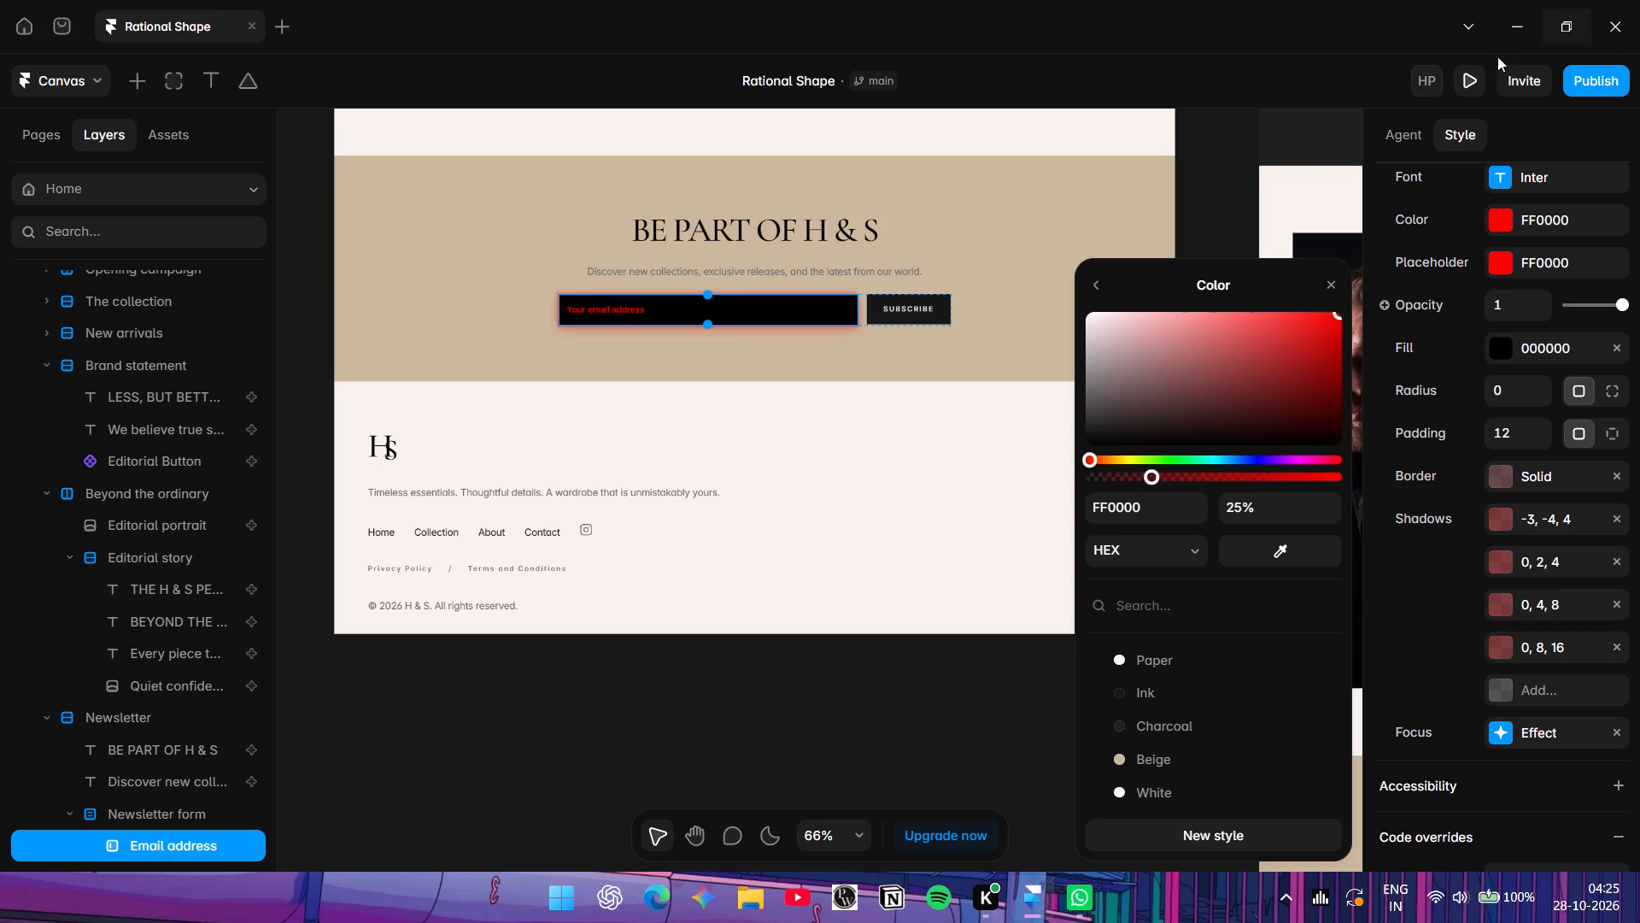
pyautogui.click(1107, 298)
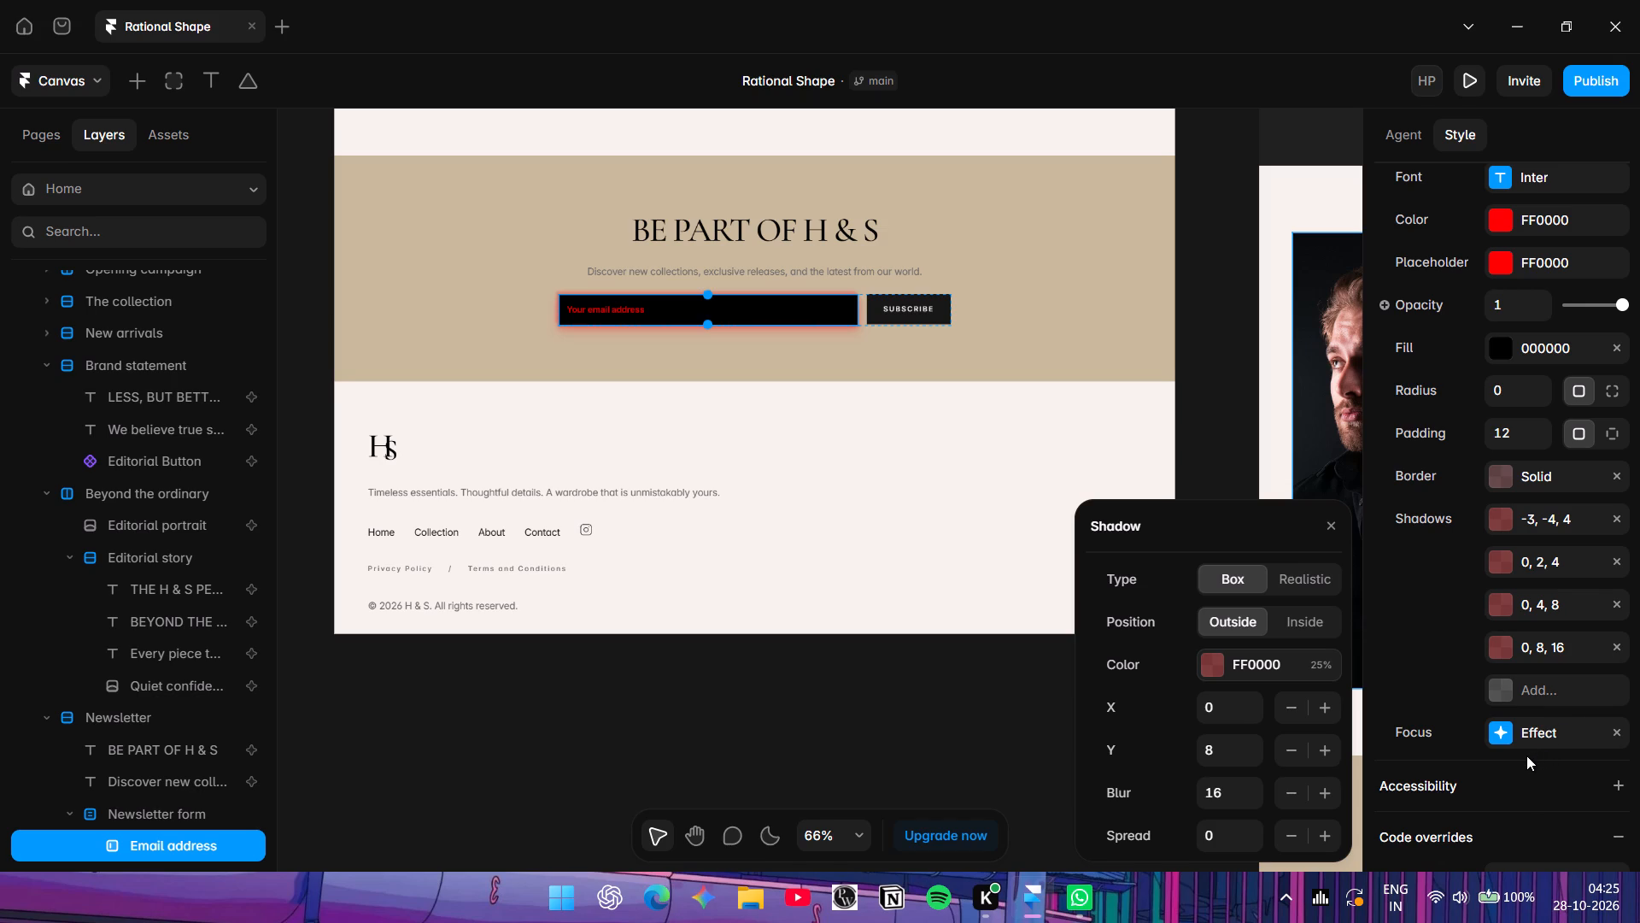
pyautogui.scroll(-2, 1478, 726)
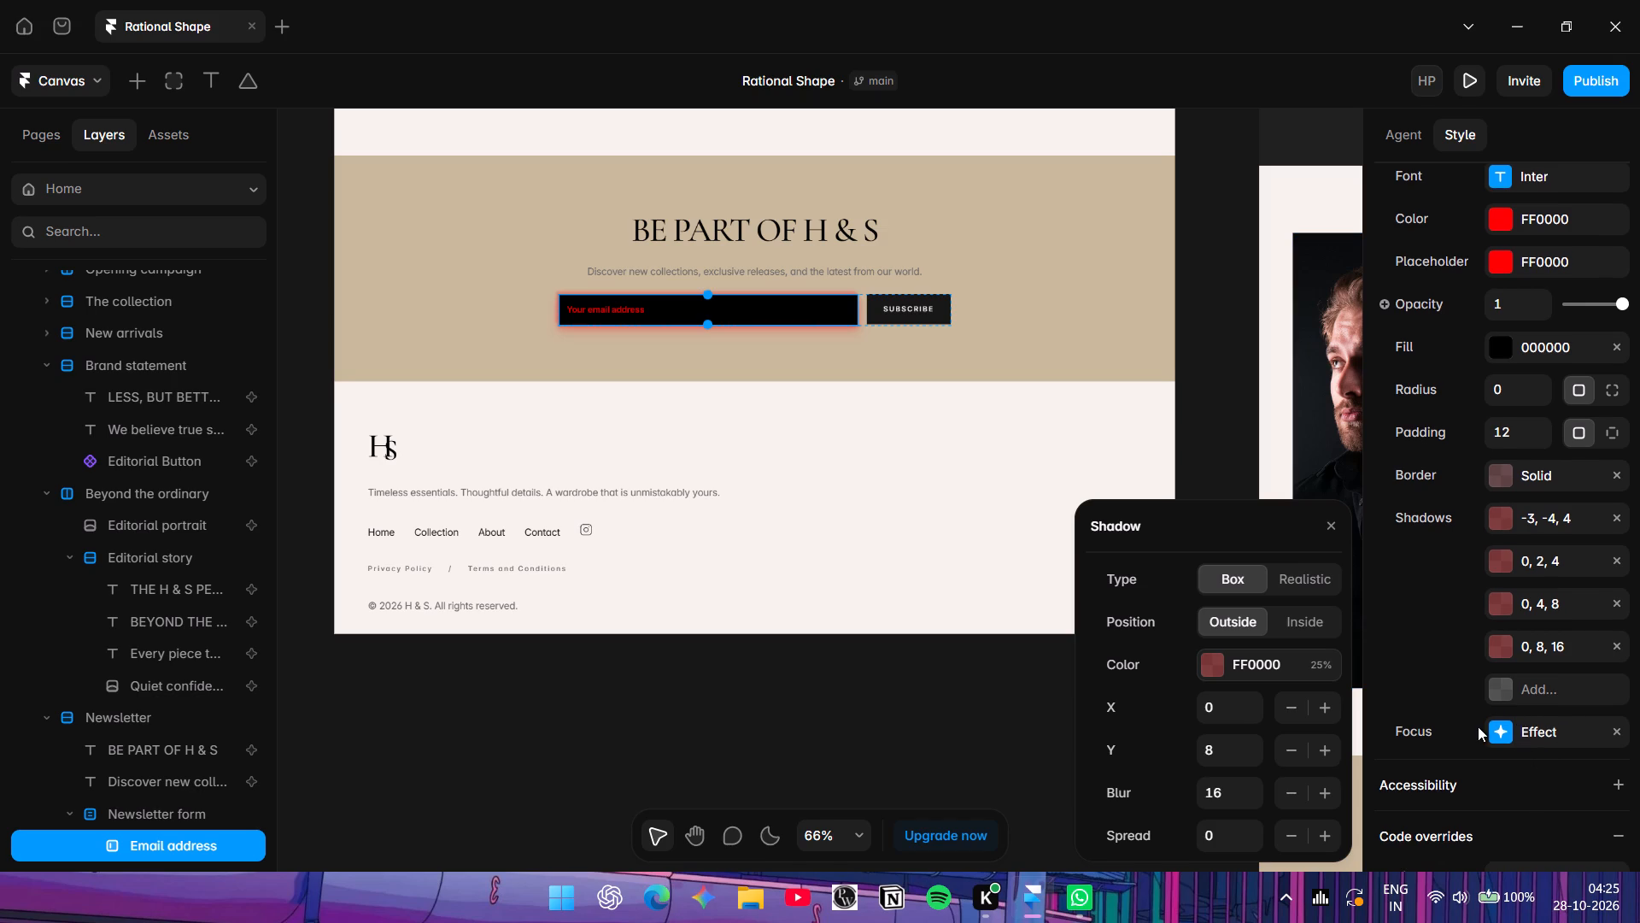
pyautogui.scroll(-8, 1478, 726)
pyautogui.scroll(3, 1485, 701)
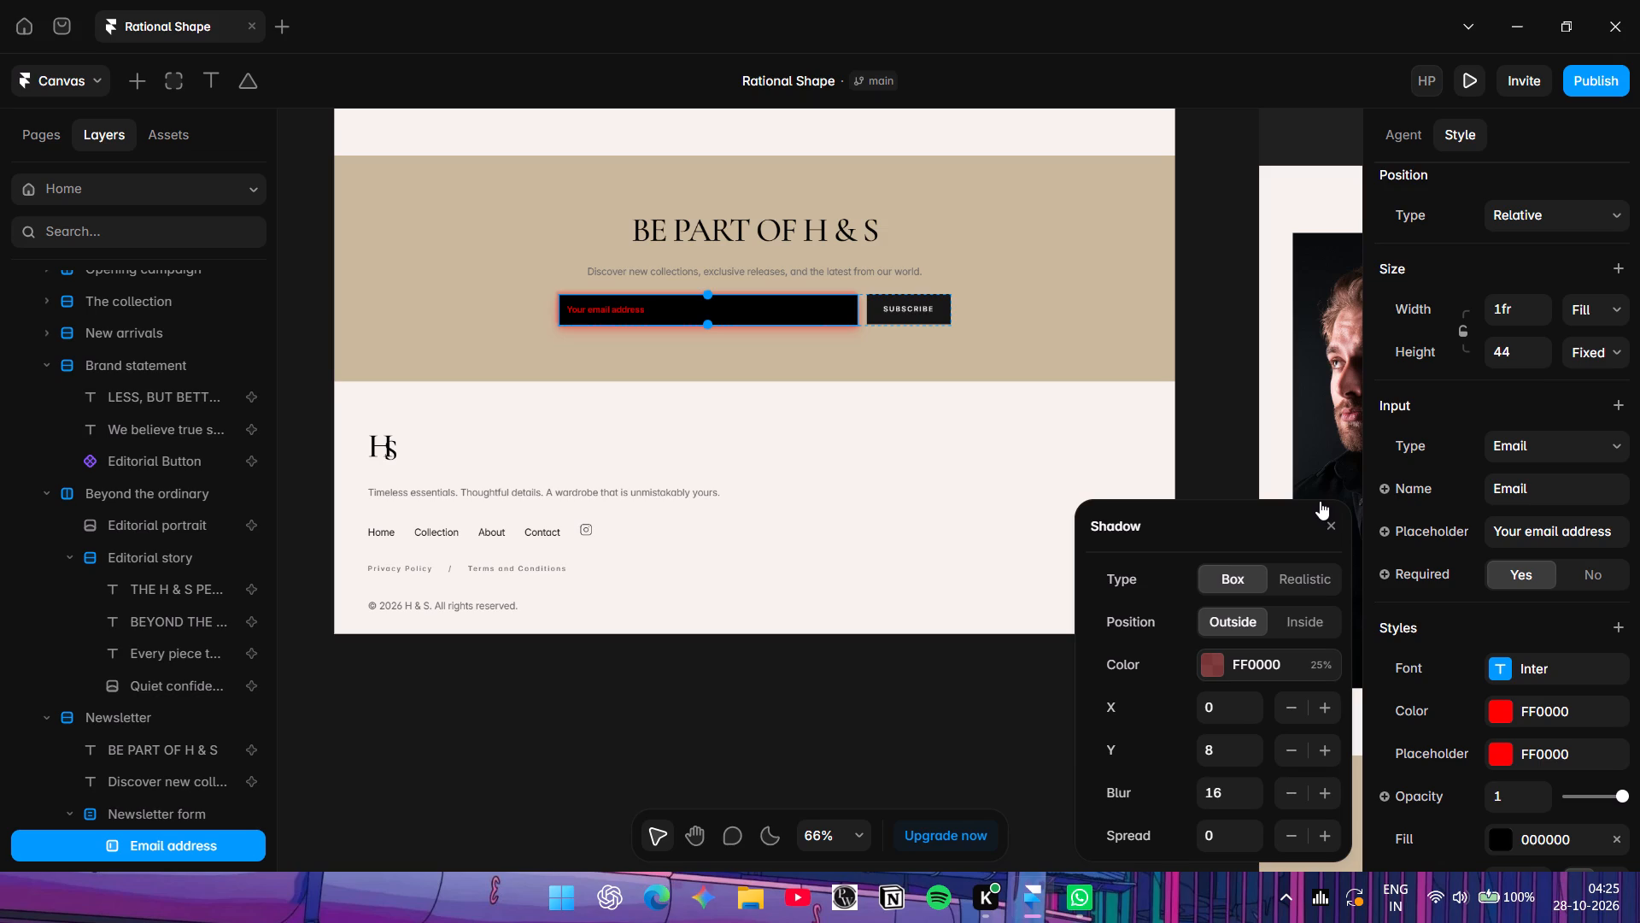
pyautogui.click(1338, 522)
pyautogui.scroll(-2, 1503, 695)
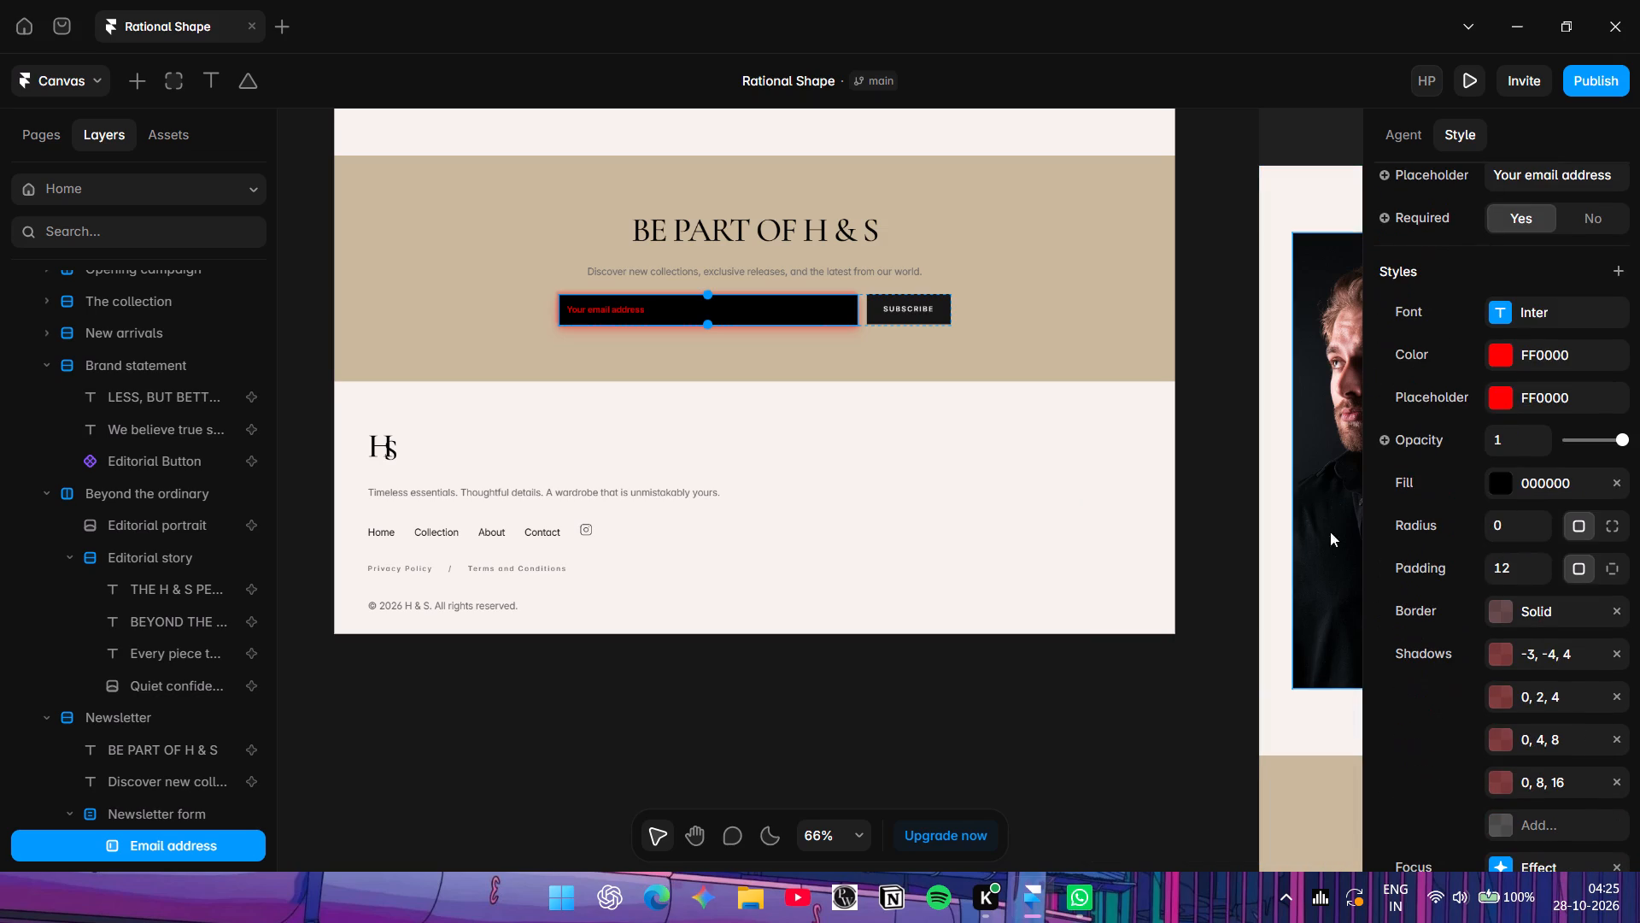
# Add a hover effect to the newsletter form's Subscribe button, including a box shadow of 0, 2, 4.
pyautogui.click(933, 309)
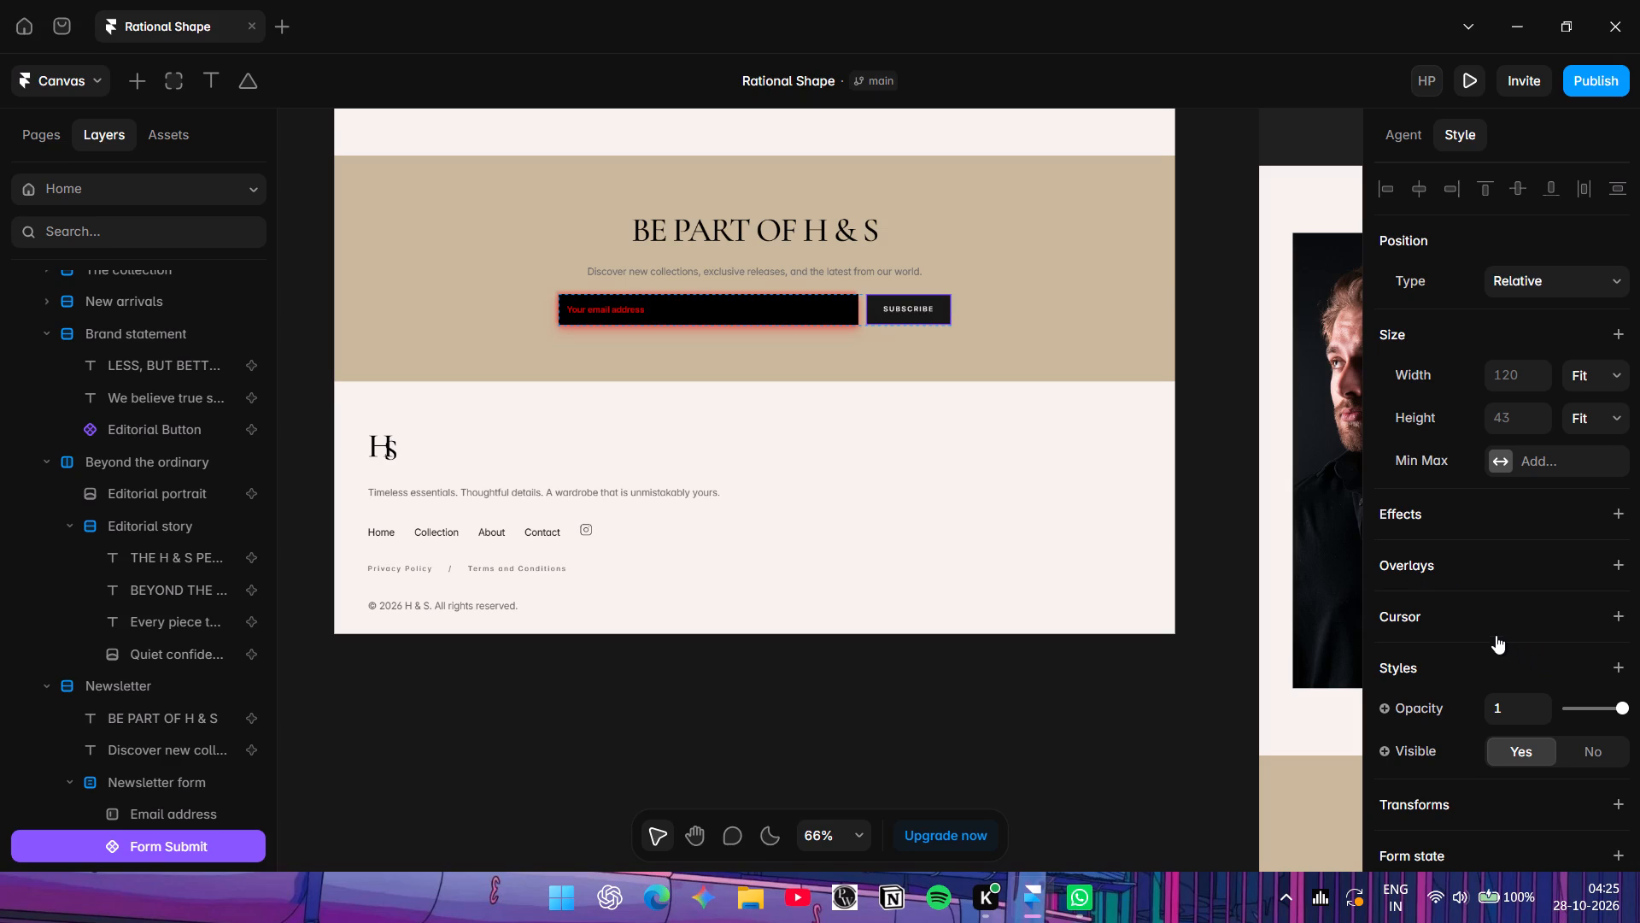
pyautogui.click(1536, 510)
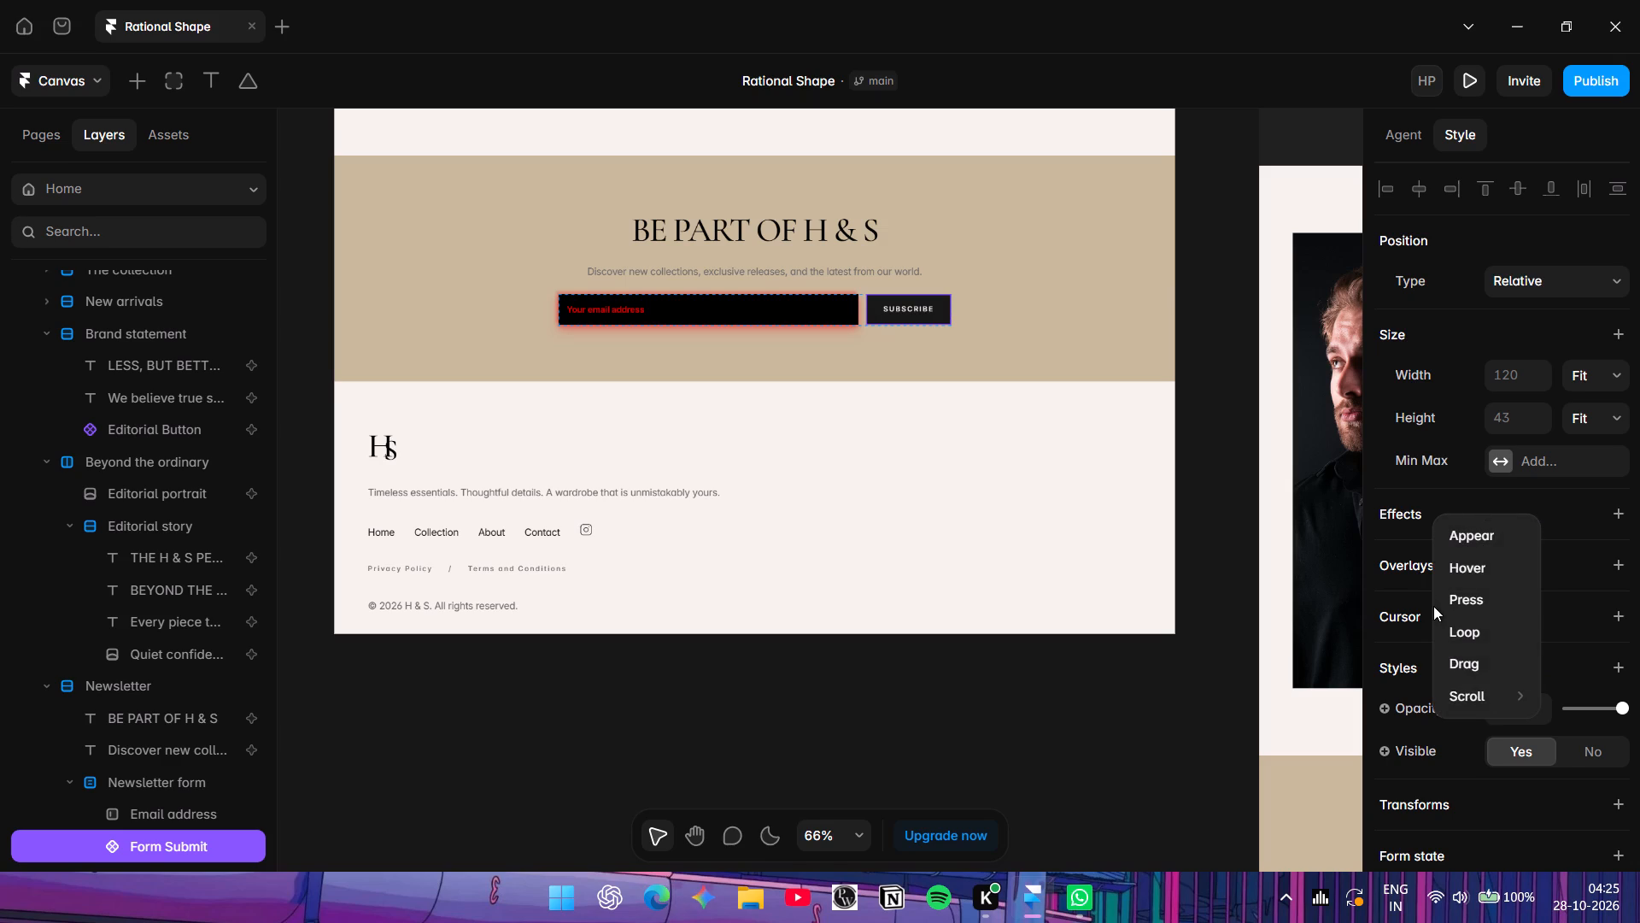
pyautogui.click(1502, 567)
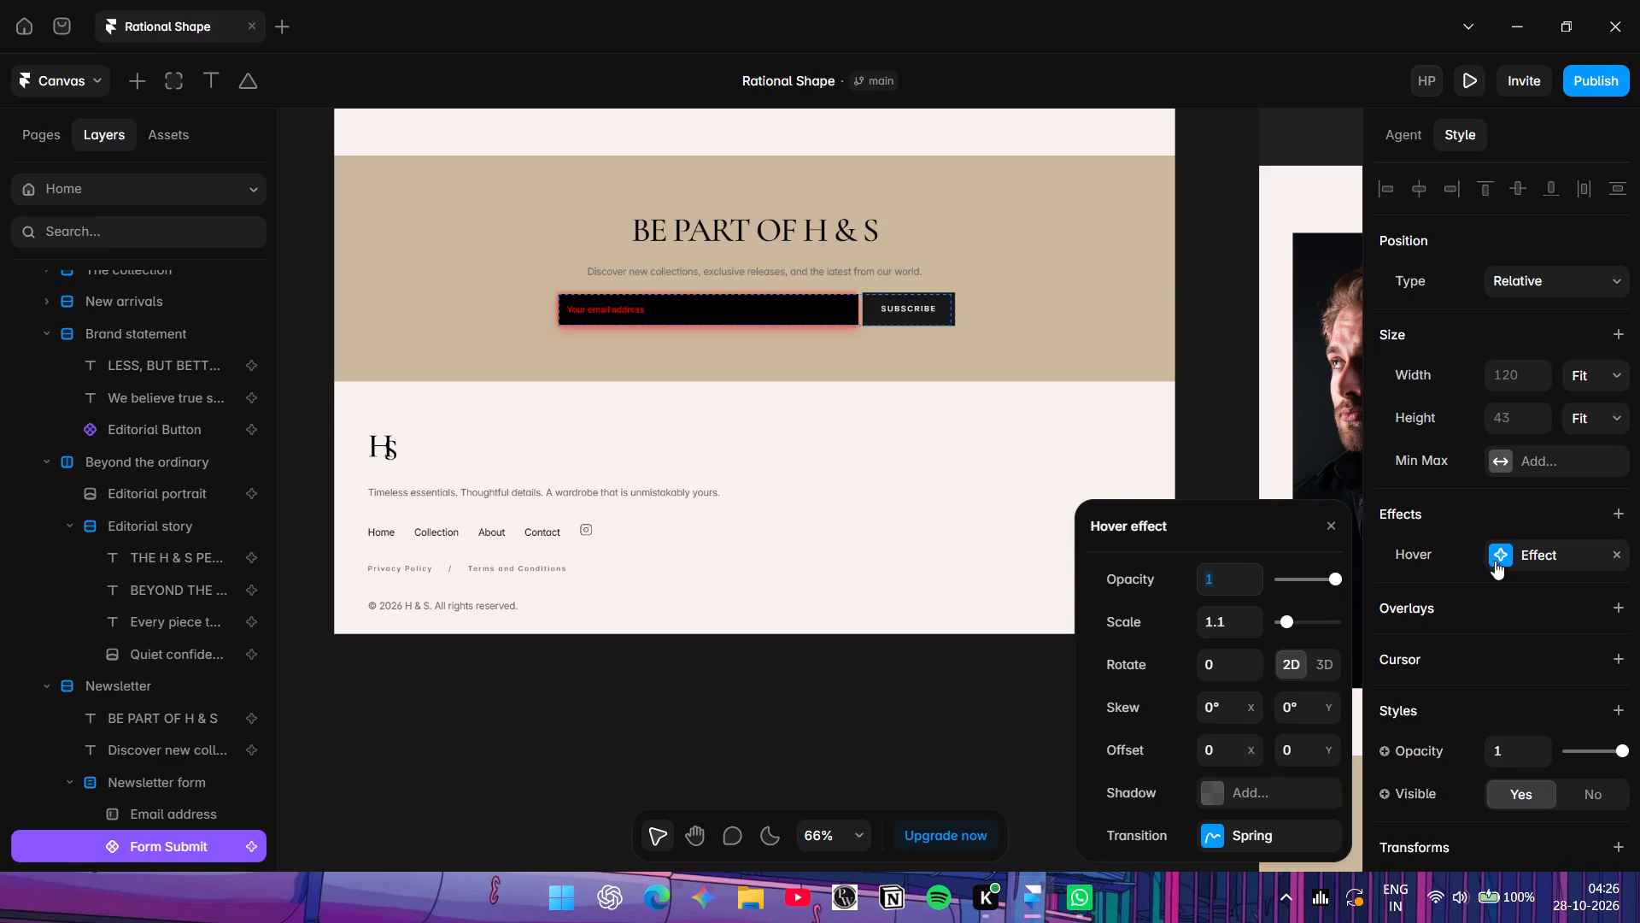
pyautogui.click(1209, 797)
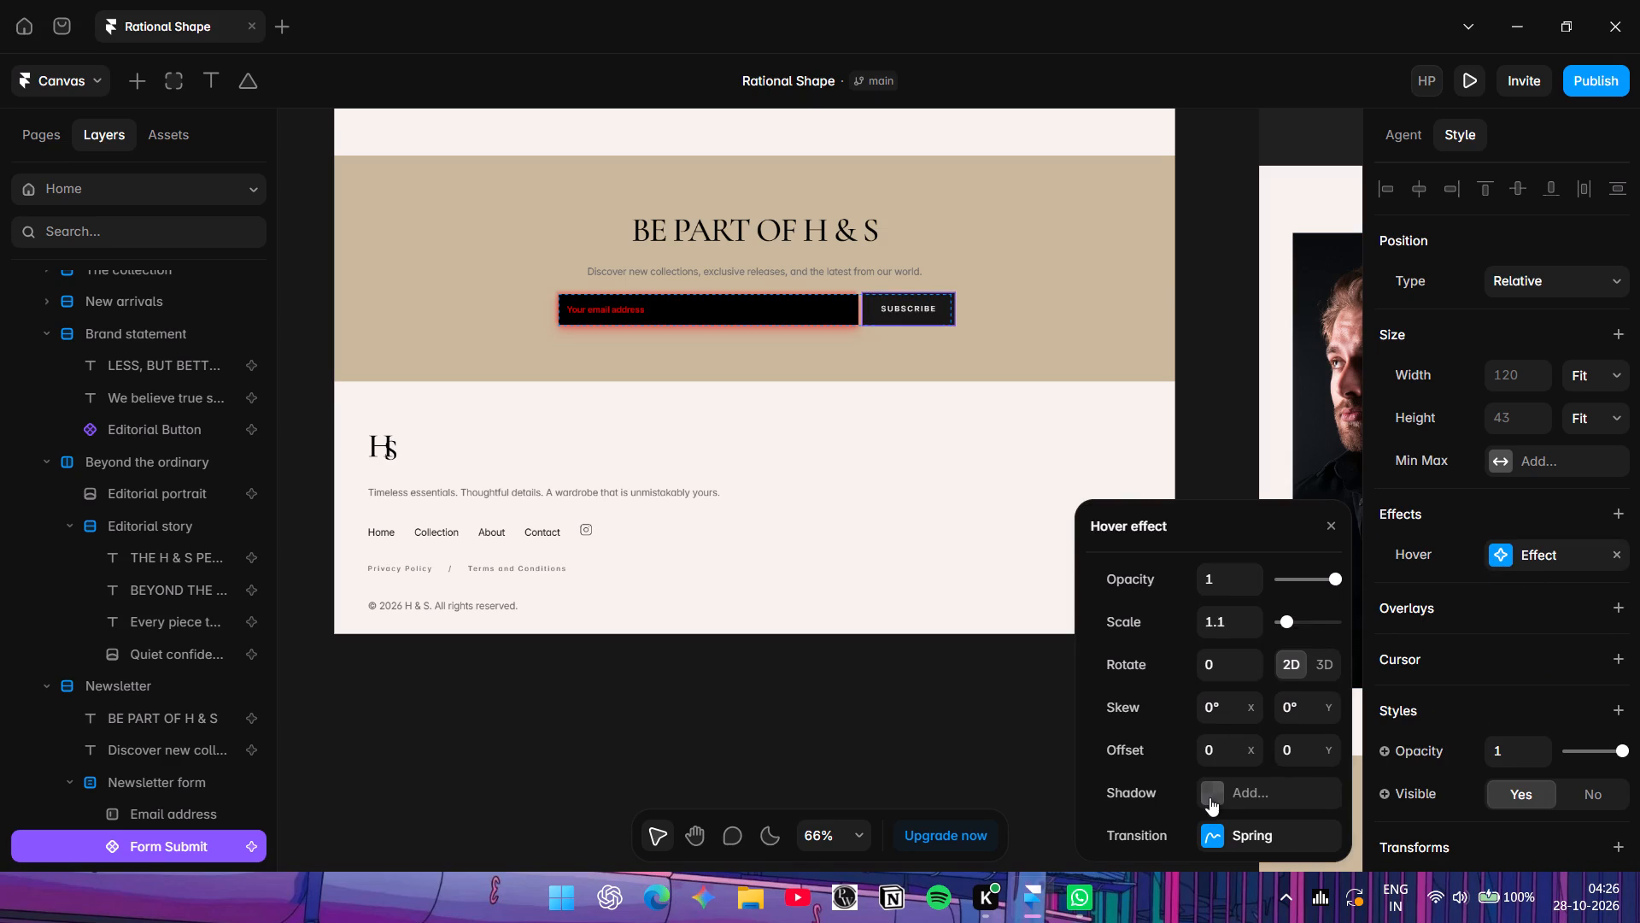
pyautogui.click(898, 310)
pyautogui.click(918, 591)
pyautogui.click(913, 300)
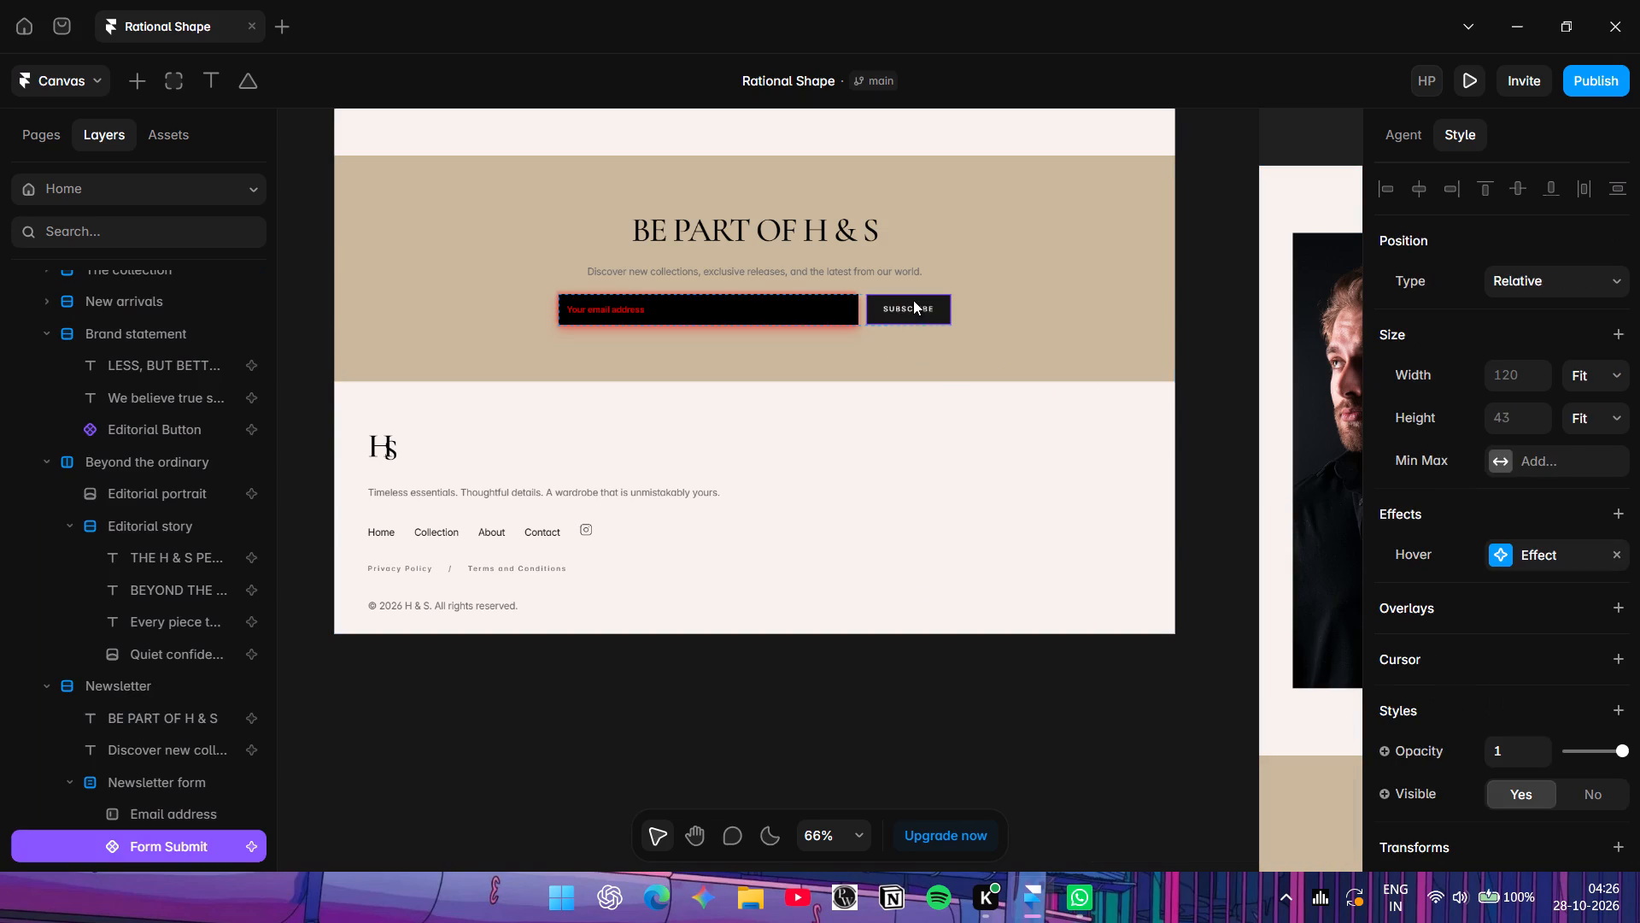
# Colour the shadow in the Subscribe button's hover effect red FF0000.
pyautogui.scroll(-3, 1365, 608)
pyautogui.scroll(-9, 1508, 622)
pyautogui.scroll(1, 1524, 612)
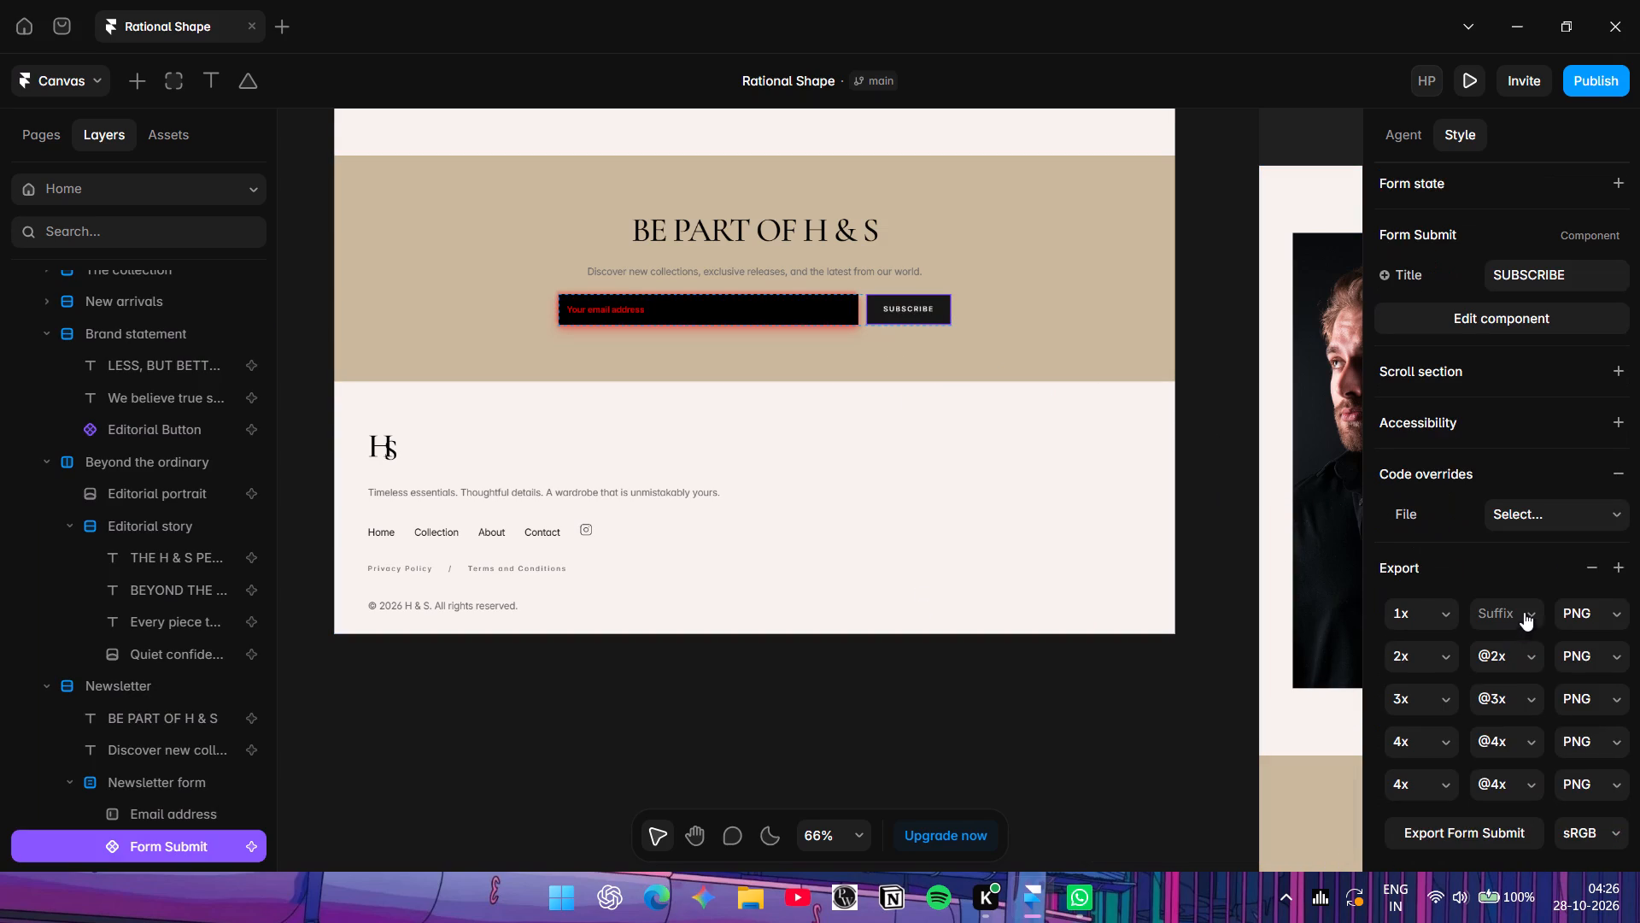
pyautogui.scroll(5, 1524, 612)
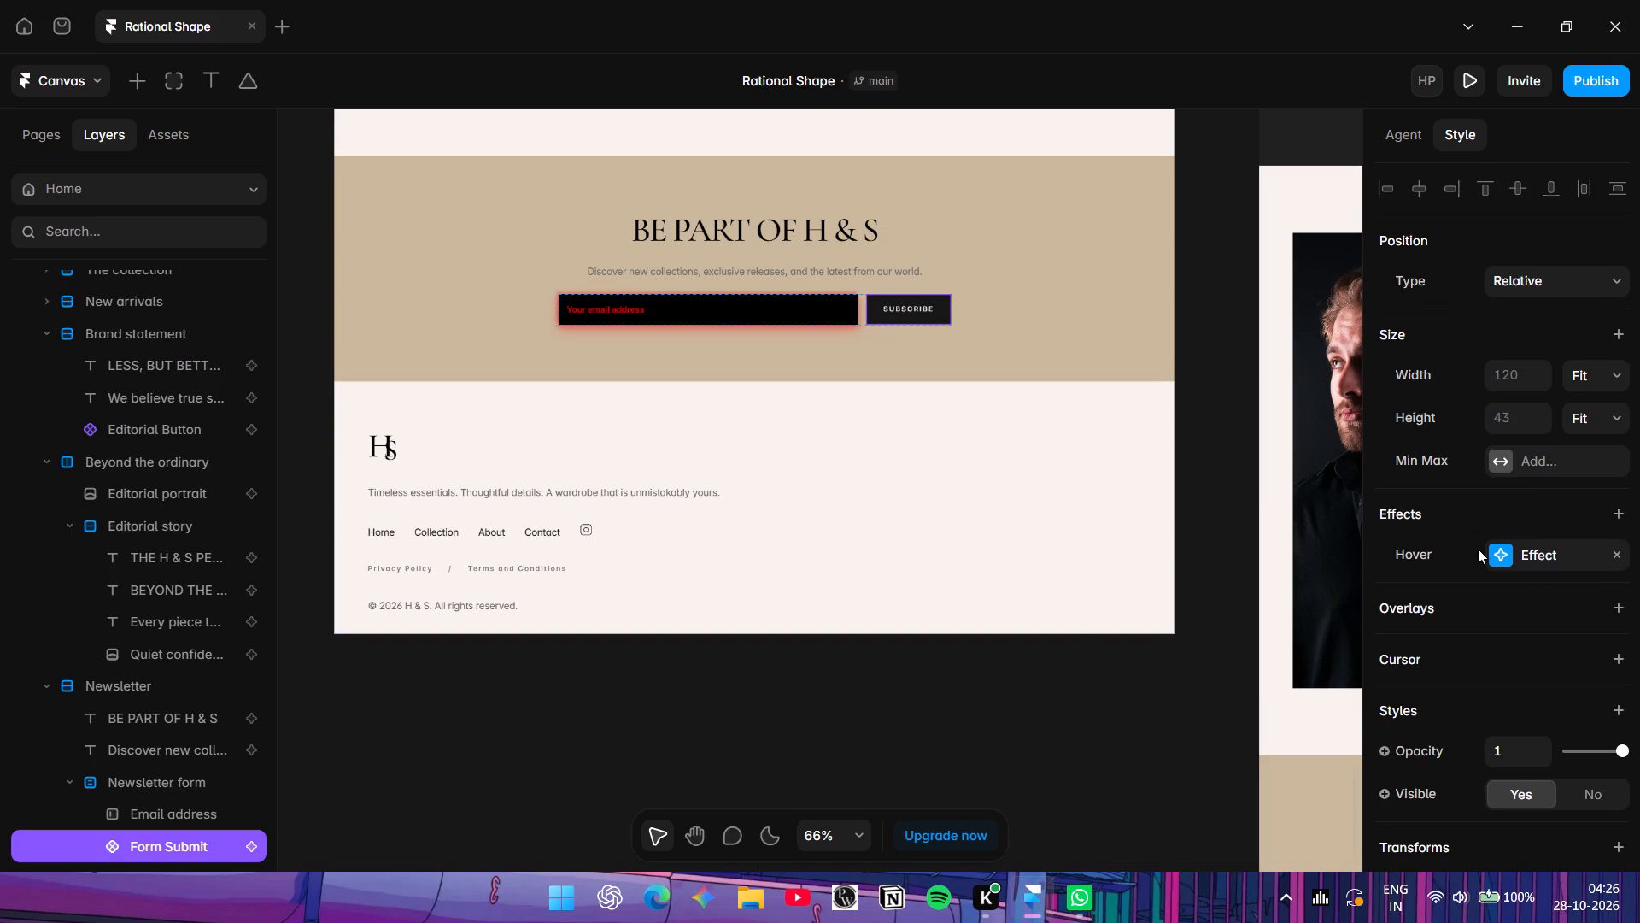
pyautogui.click(1493, 556)
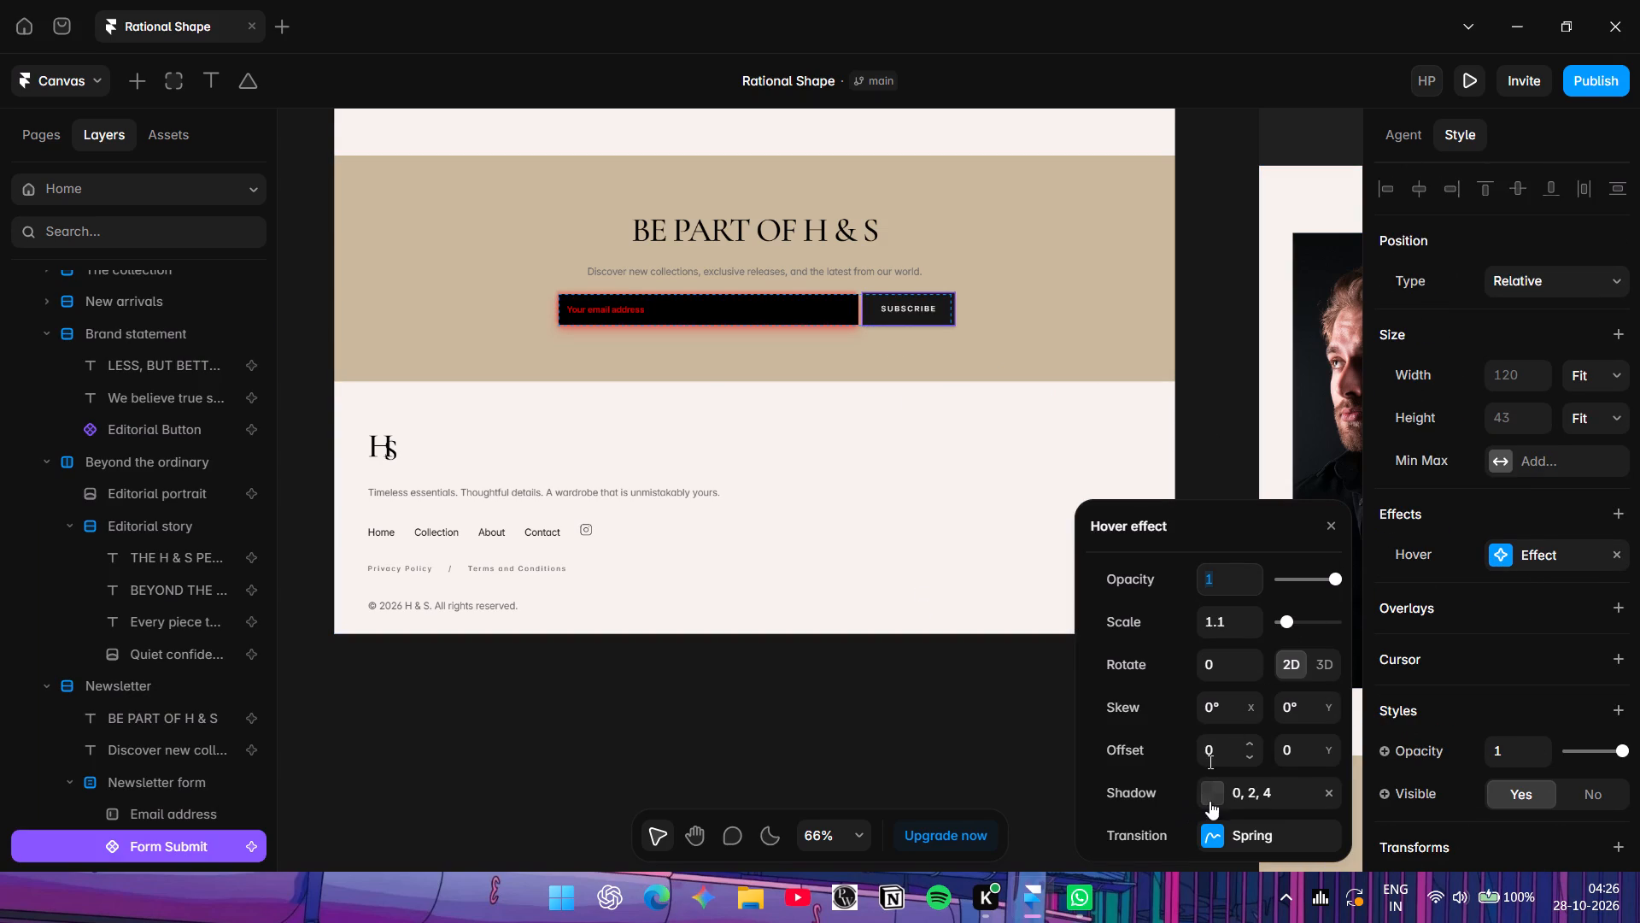
pyautogui.click(1228, 795)
pyautogui.click(1215, 664)
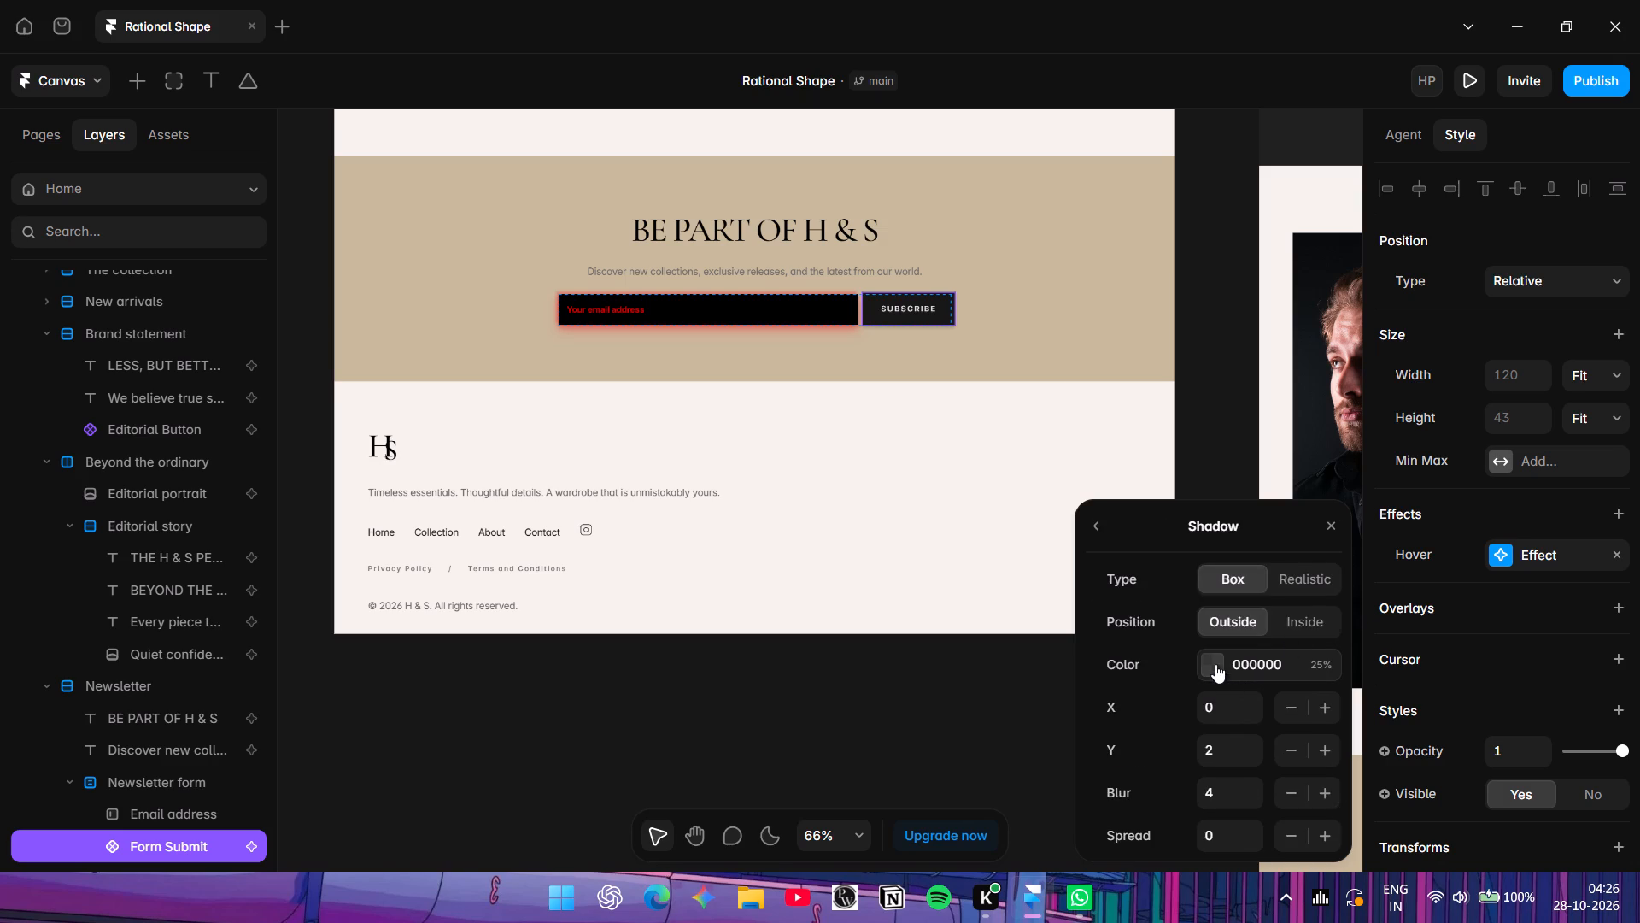
pyautogui.moveTo(1198, 352); pyautogui.dragTo(1614, 186)
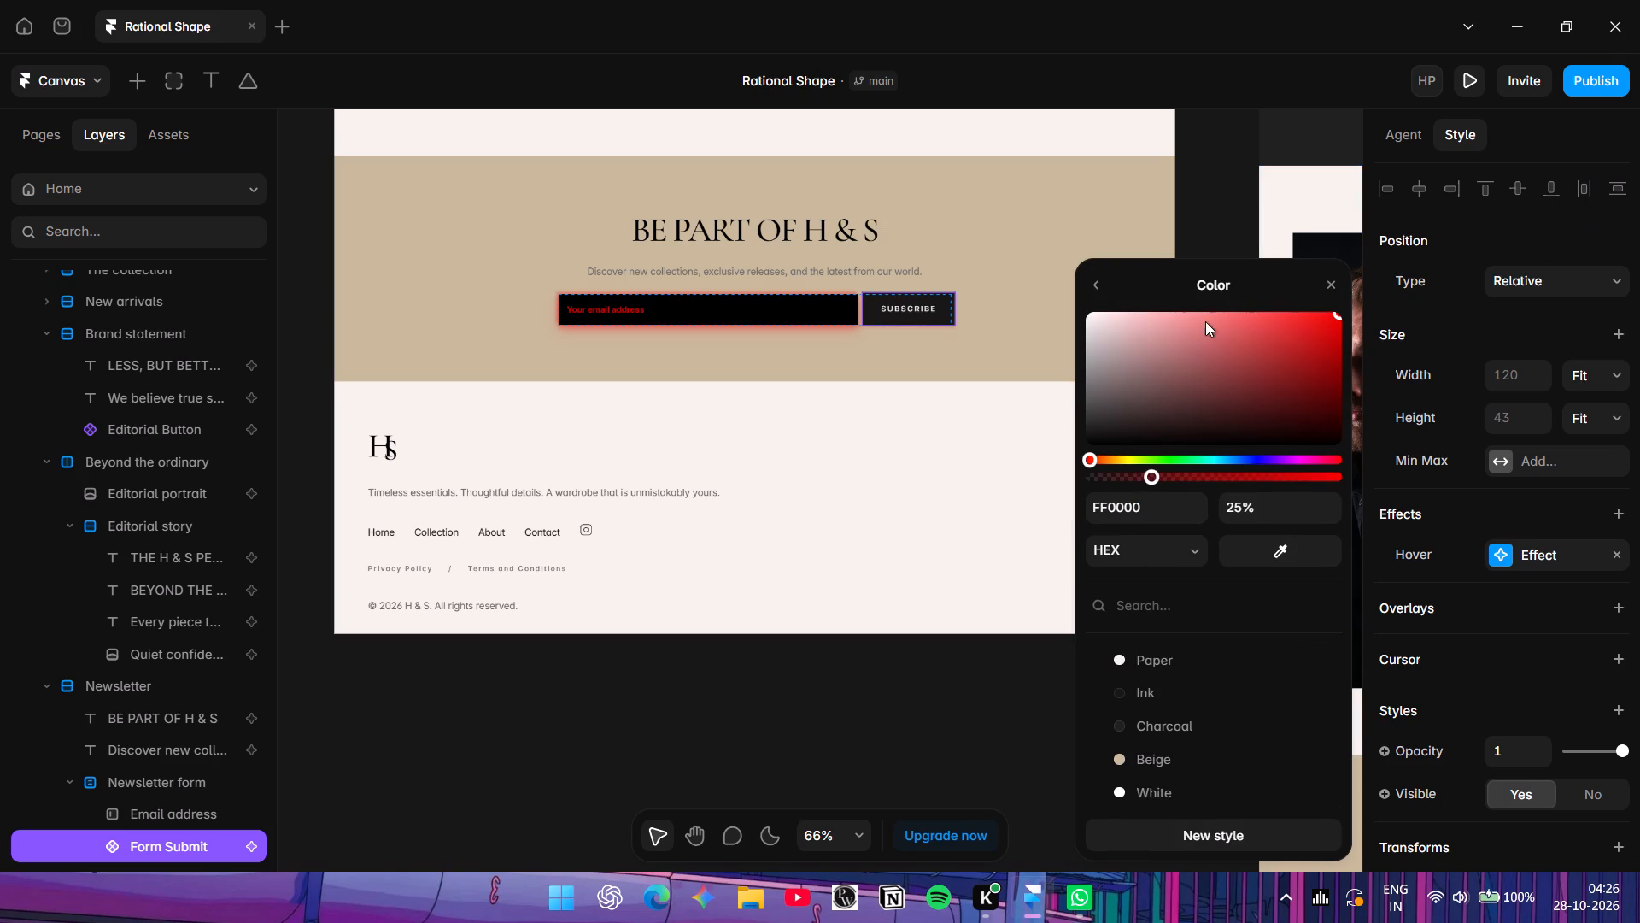
pyautogui.click(1099, 292)
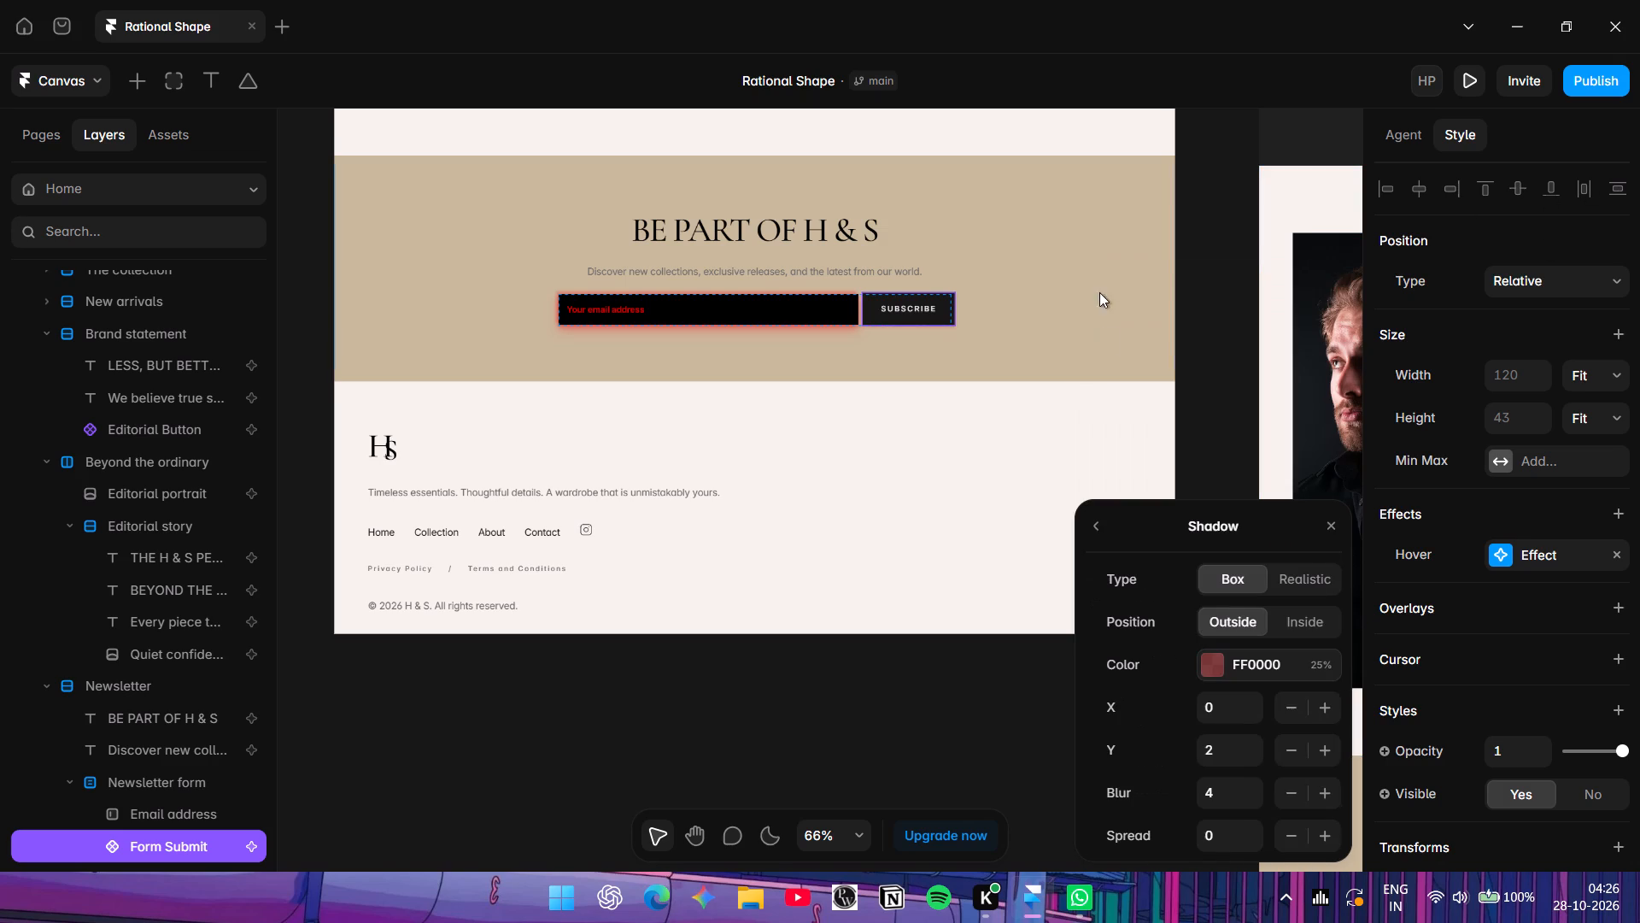
# Set the Subscribe button's hover shadow to X 4, Y -3 and blur 7.
pyautogui.tripleClick(1303, 714)
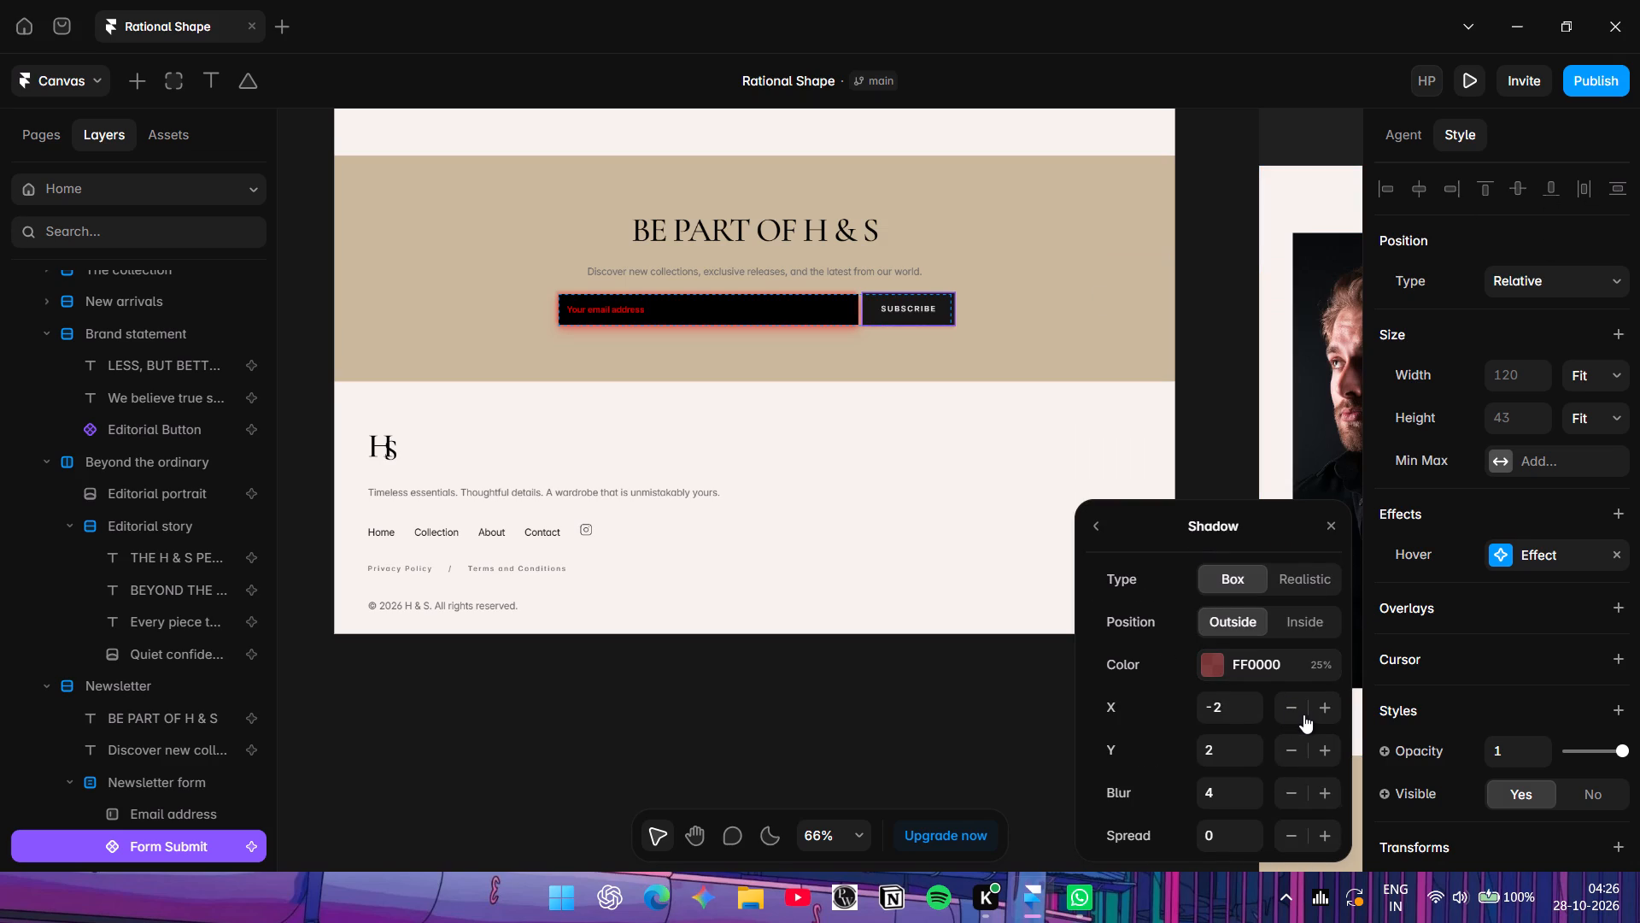
pyautogui.tripleClick(1303, 714)
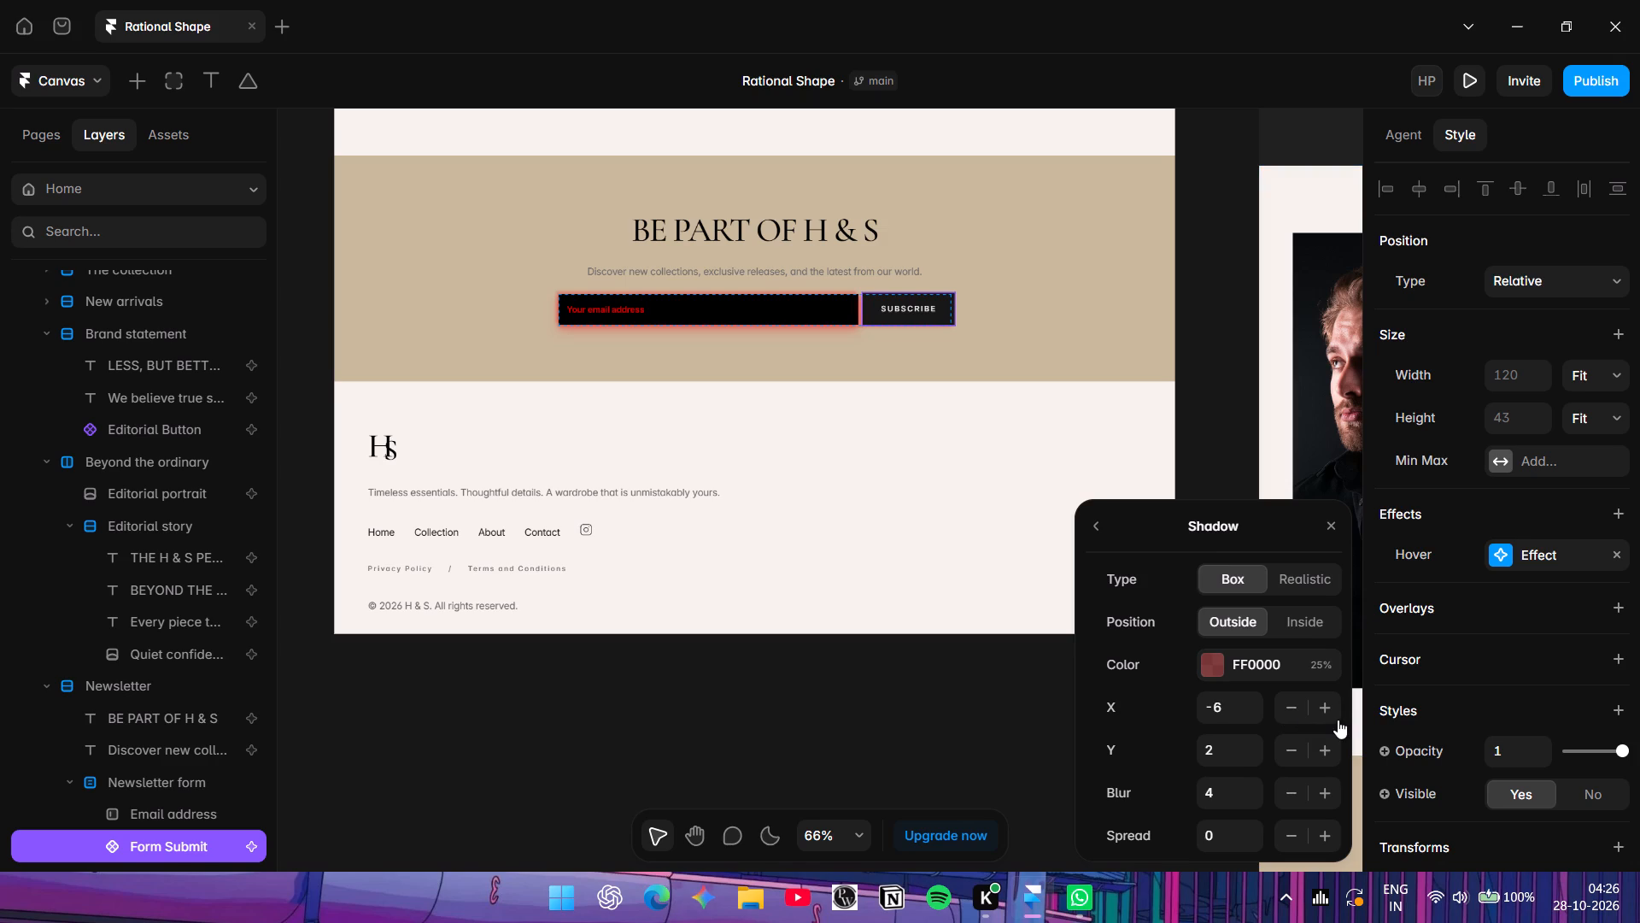
pyautogui.tripleClick(1331, 712)
pyautogui.tripleClick(1329, 693)
pyautogui.tripleClick(1329, 692)
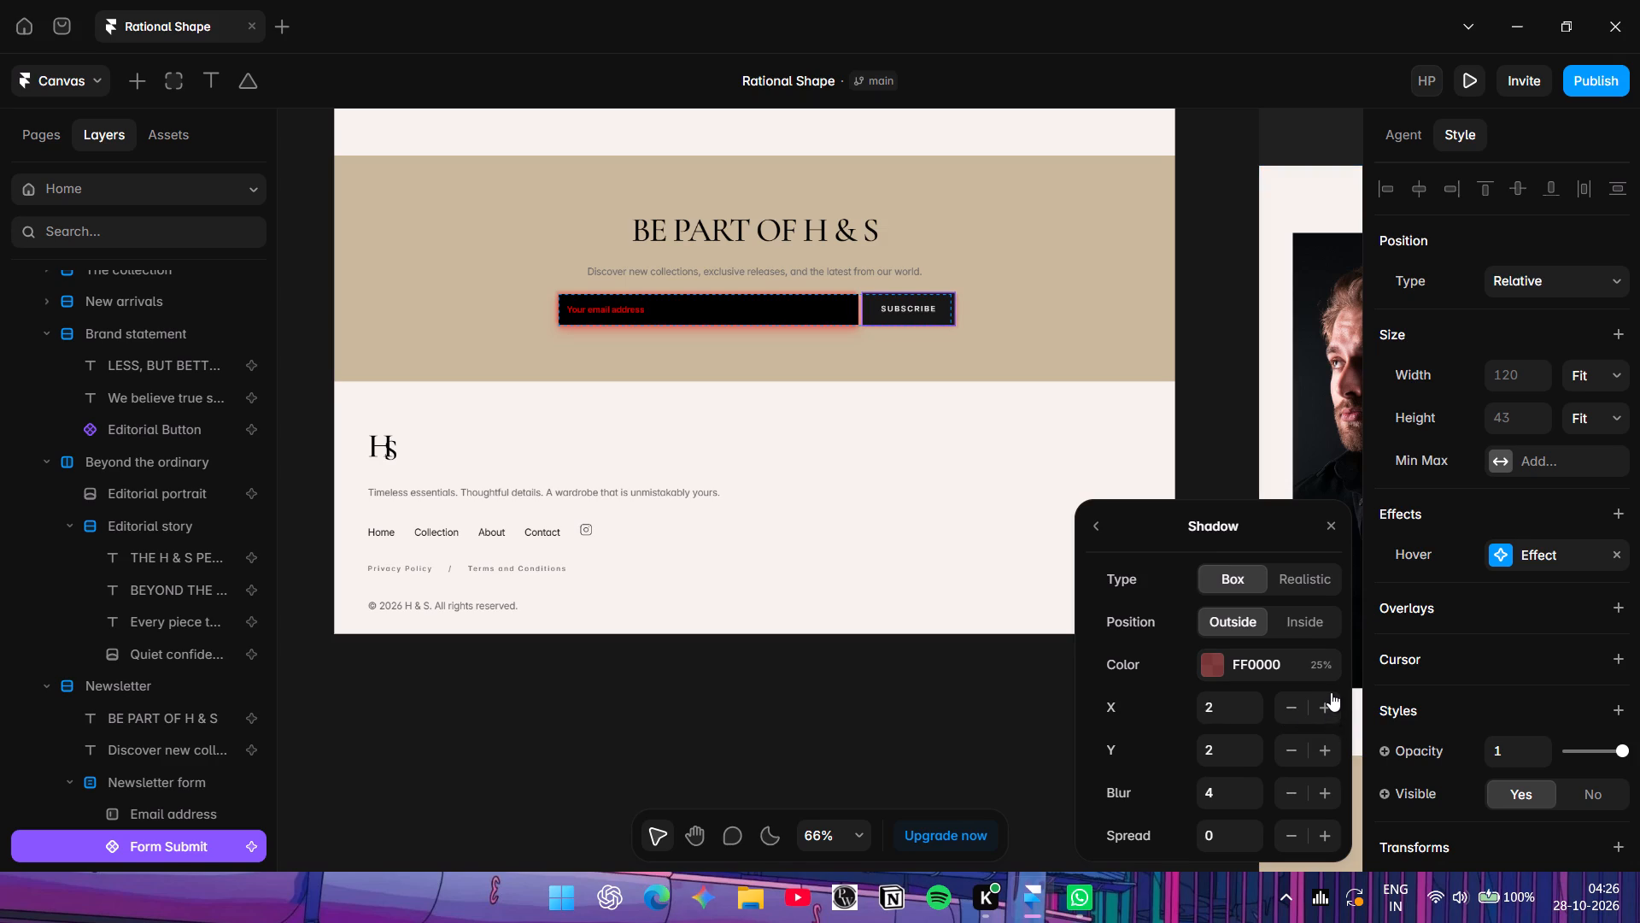
pyautogui.doubleClick(1332, 692)
pyautogui.click(1286, 708)
pyautogui.click(1301, 753)
pyautogui.tripleClick(1301, 753)
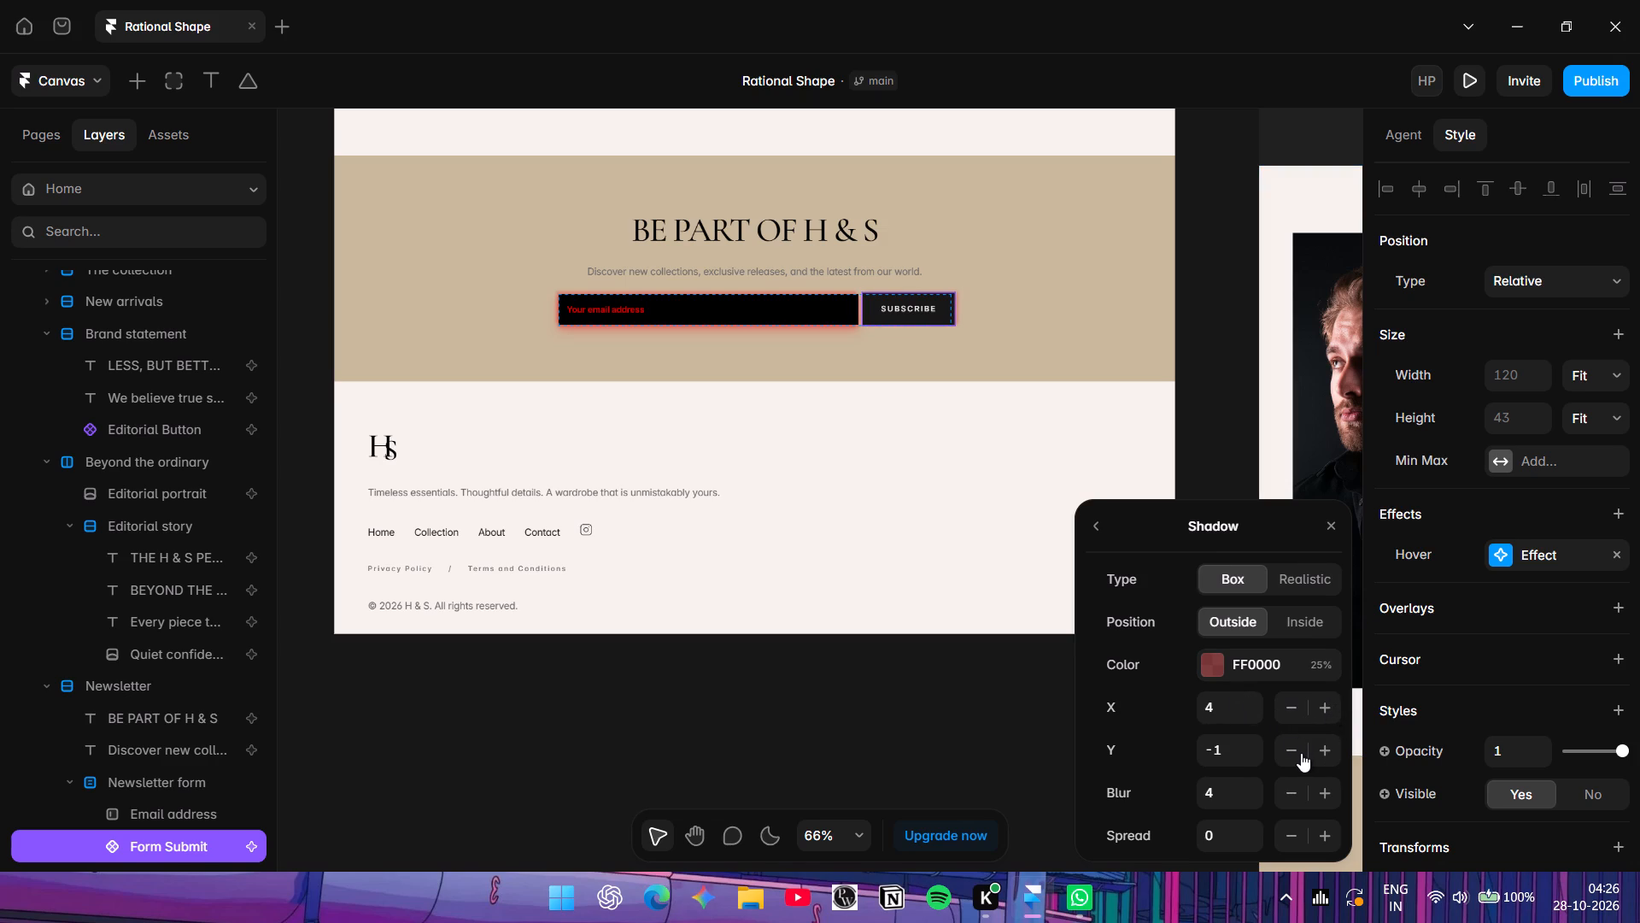
pyautogui.click(1301, 753)
pyautogui.tripleClick(1256, 788)
pyautogui.click(1256, 788)
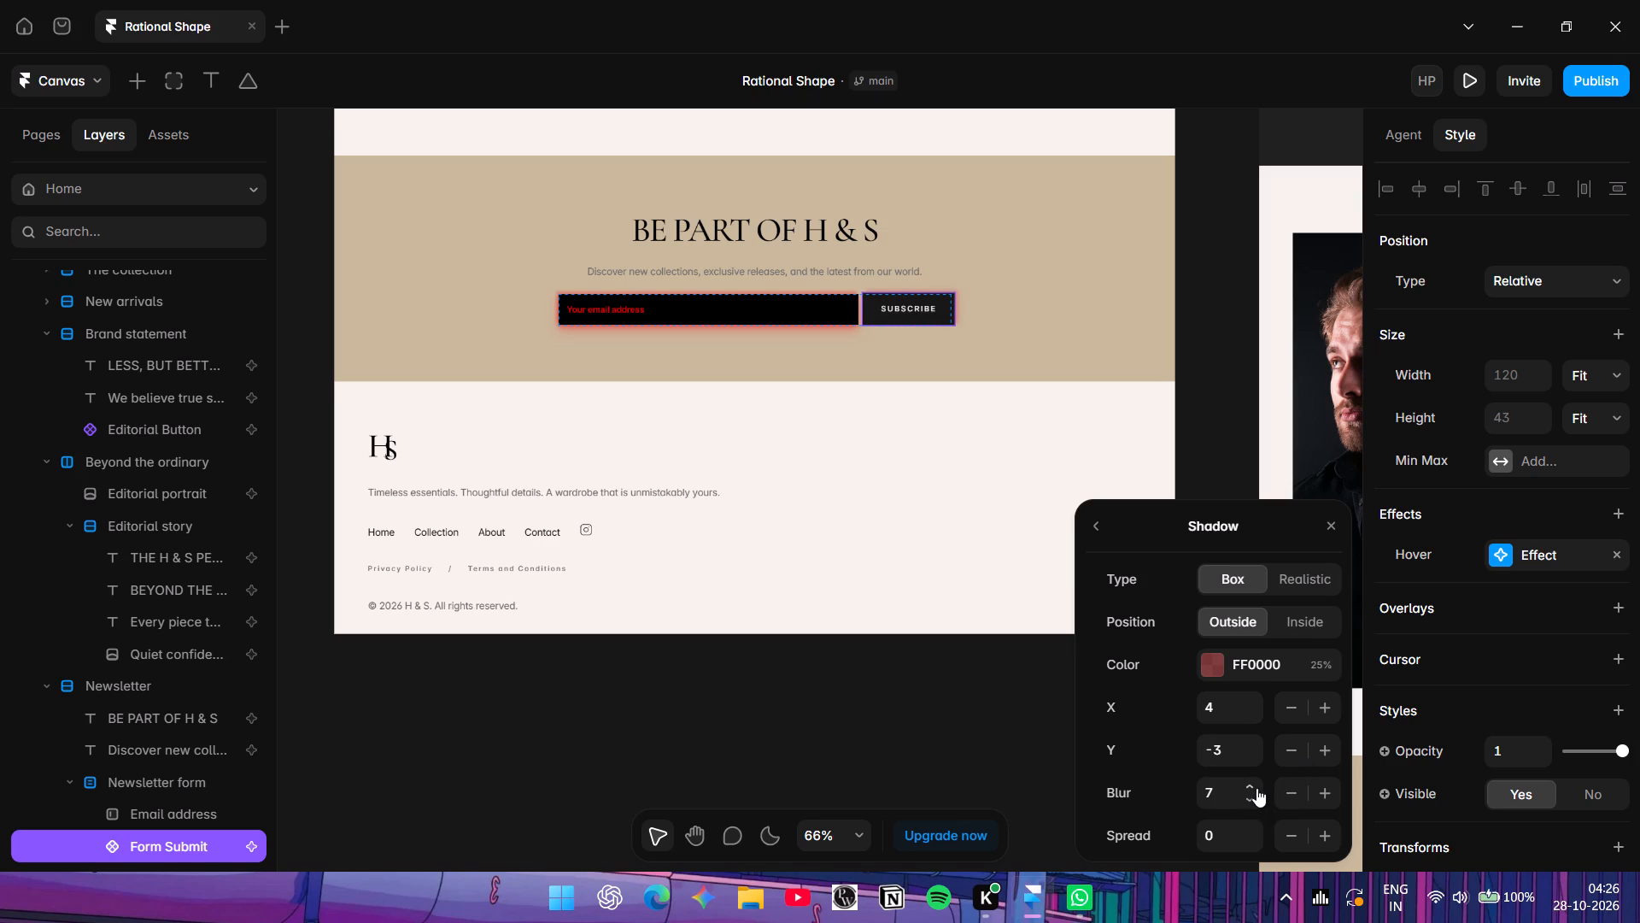
pyautogui.click(1252, 807)
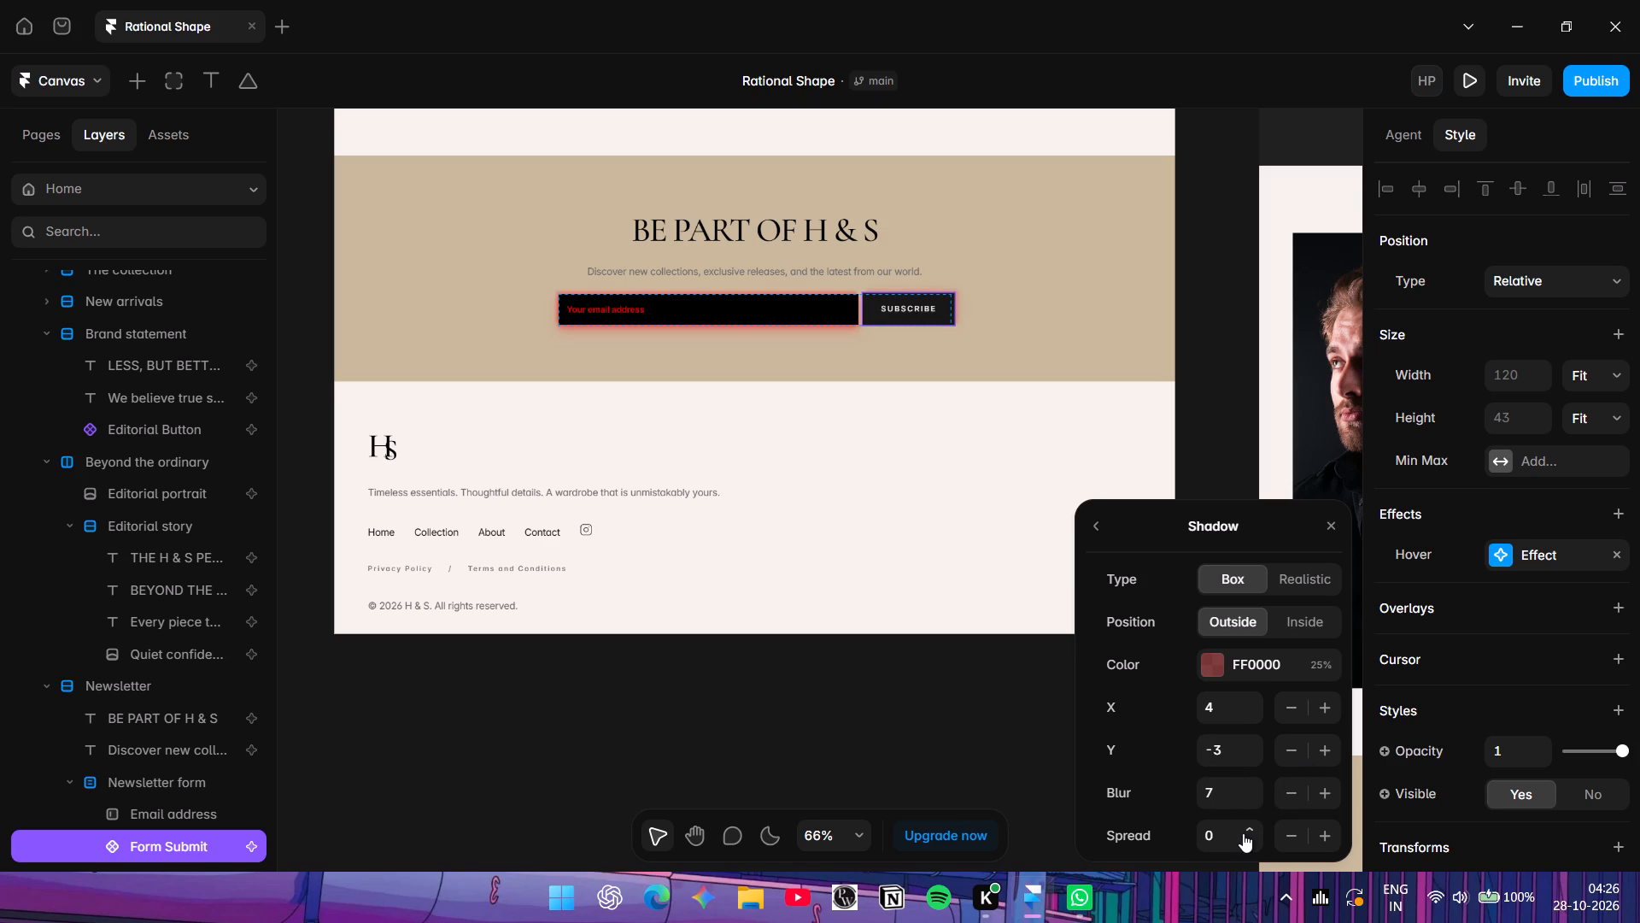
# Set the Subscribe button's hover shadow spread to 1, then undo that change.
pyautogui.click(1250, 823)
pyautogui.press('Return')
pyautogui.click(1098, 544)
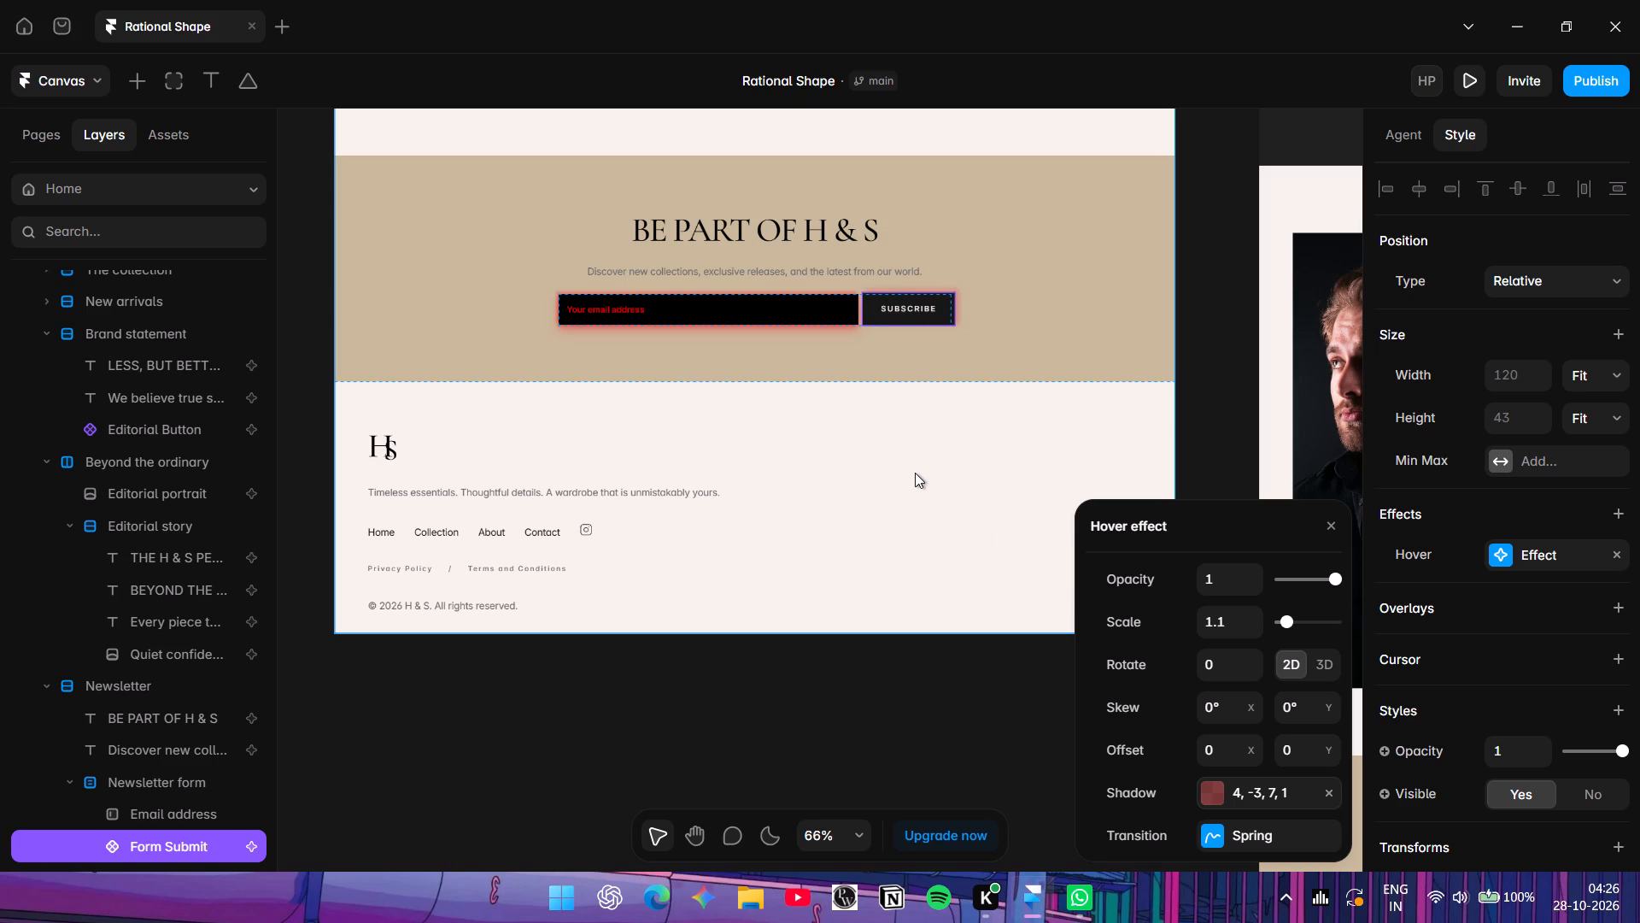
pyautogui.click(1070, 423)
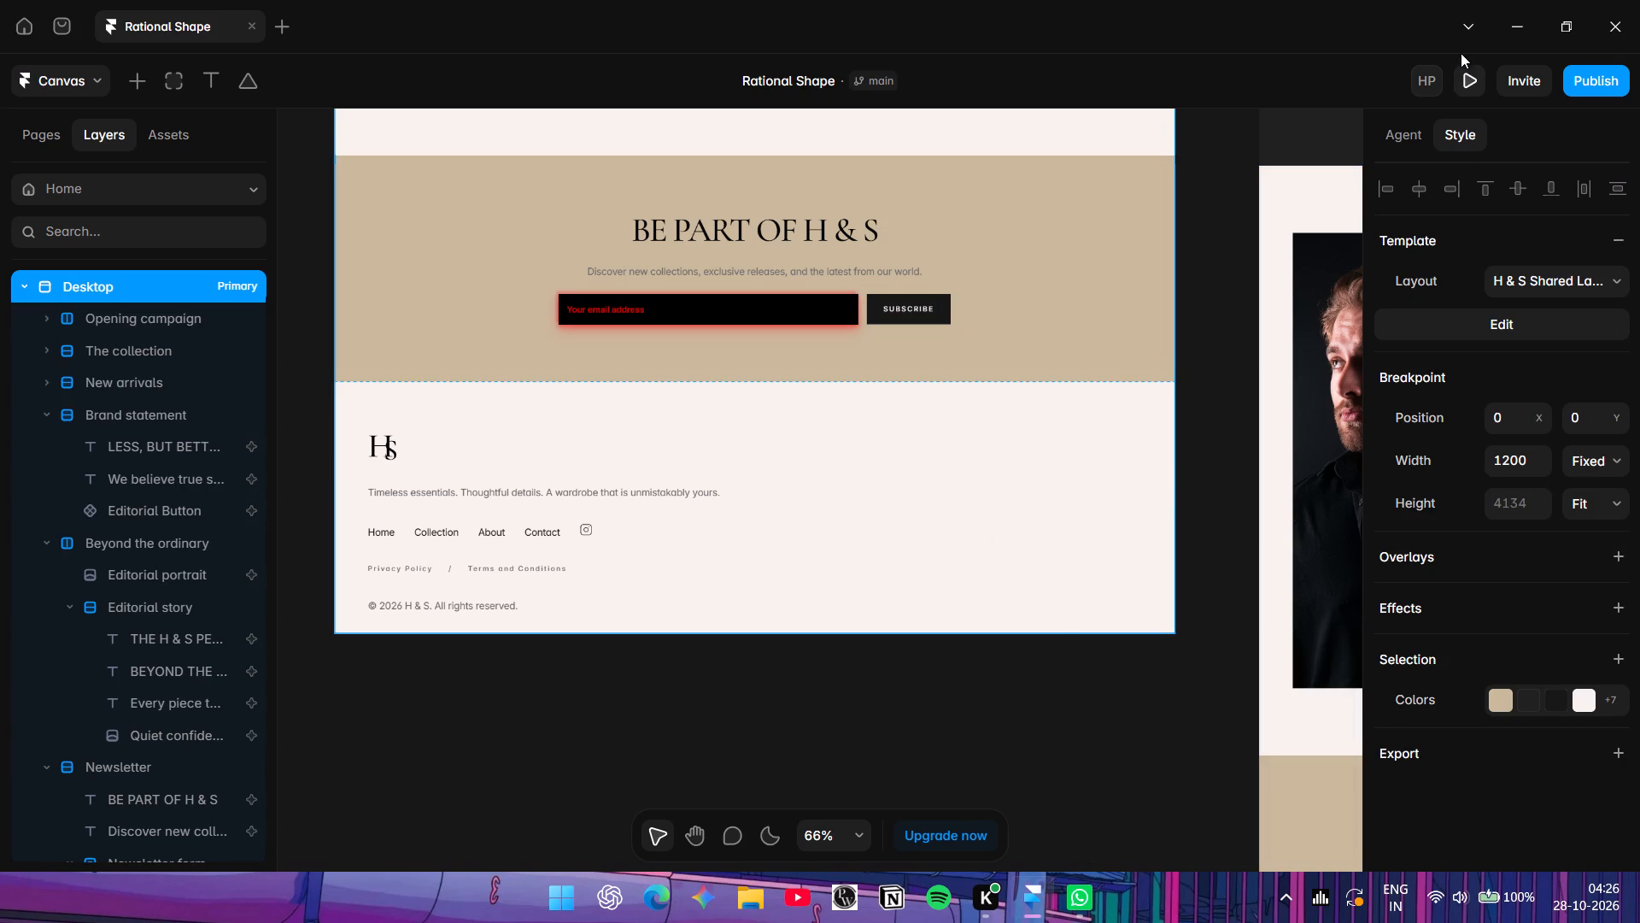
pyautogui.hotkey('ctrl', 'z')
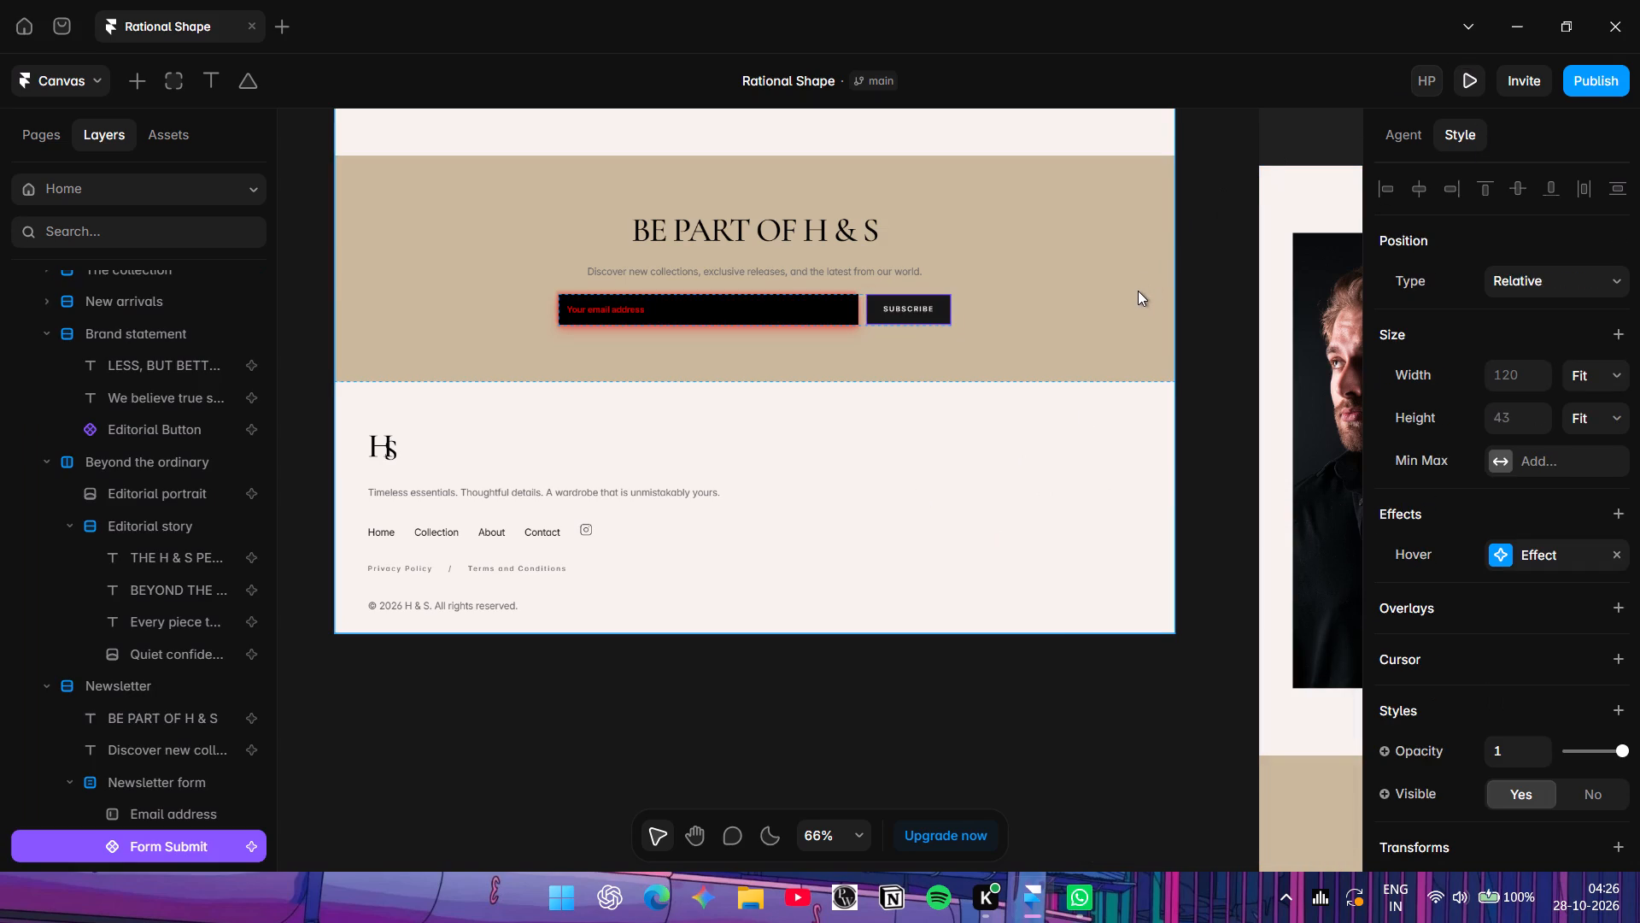
# Reopen the Subscribe button's hover shadow and set its offset to X 5 and Y -5.
pyautogui.click(951, 303)
pyautogui.click(895, 466)
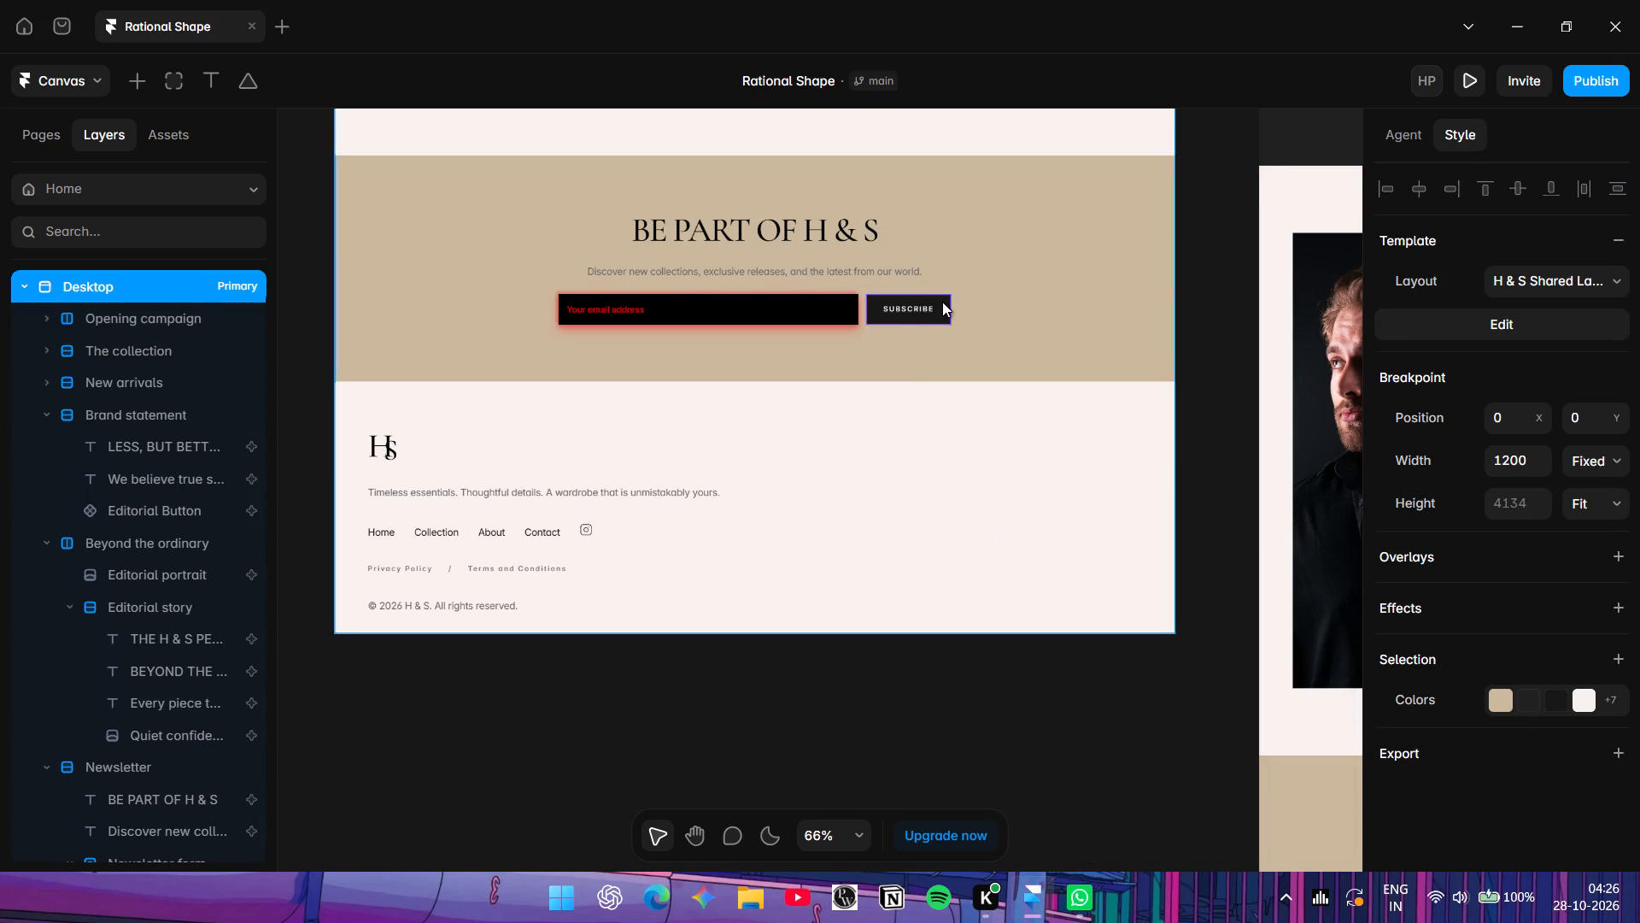
pyautogui.click(935, 303)
pyautogui.click(1502, 536)
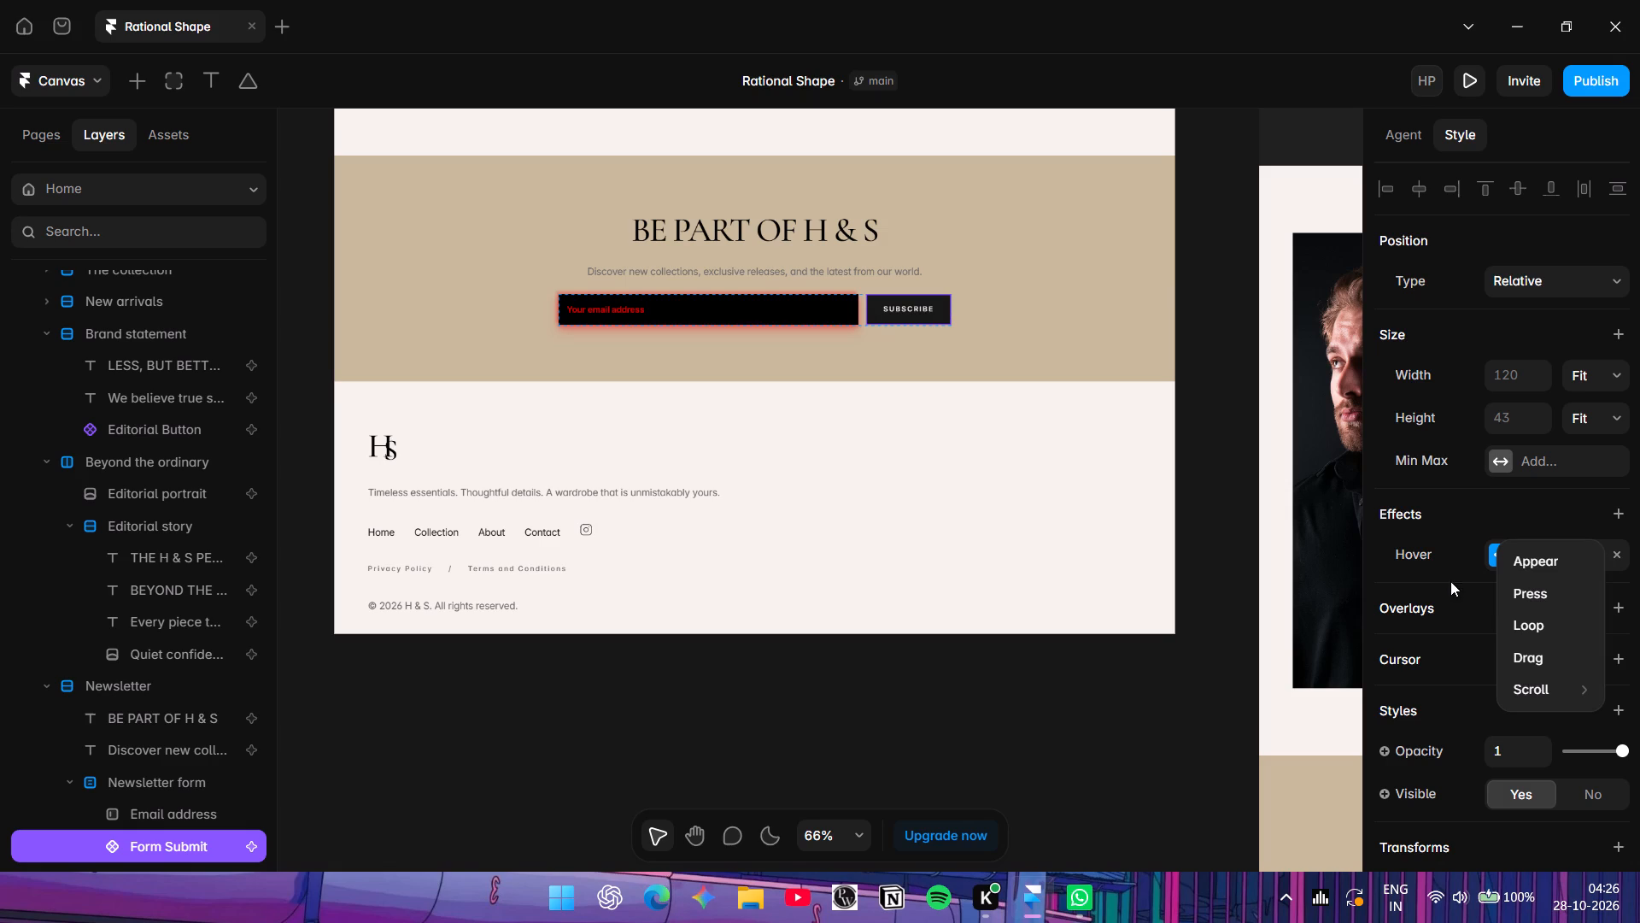
pyautogui.click(1467, 548)
pyautogui.click(1491, 552)
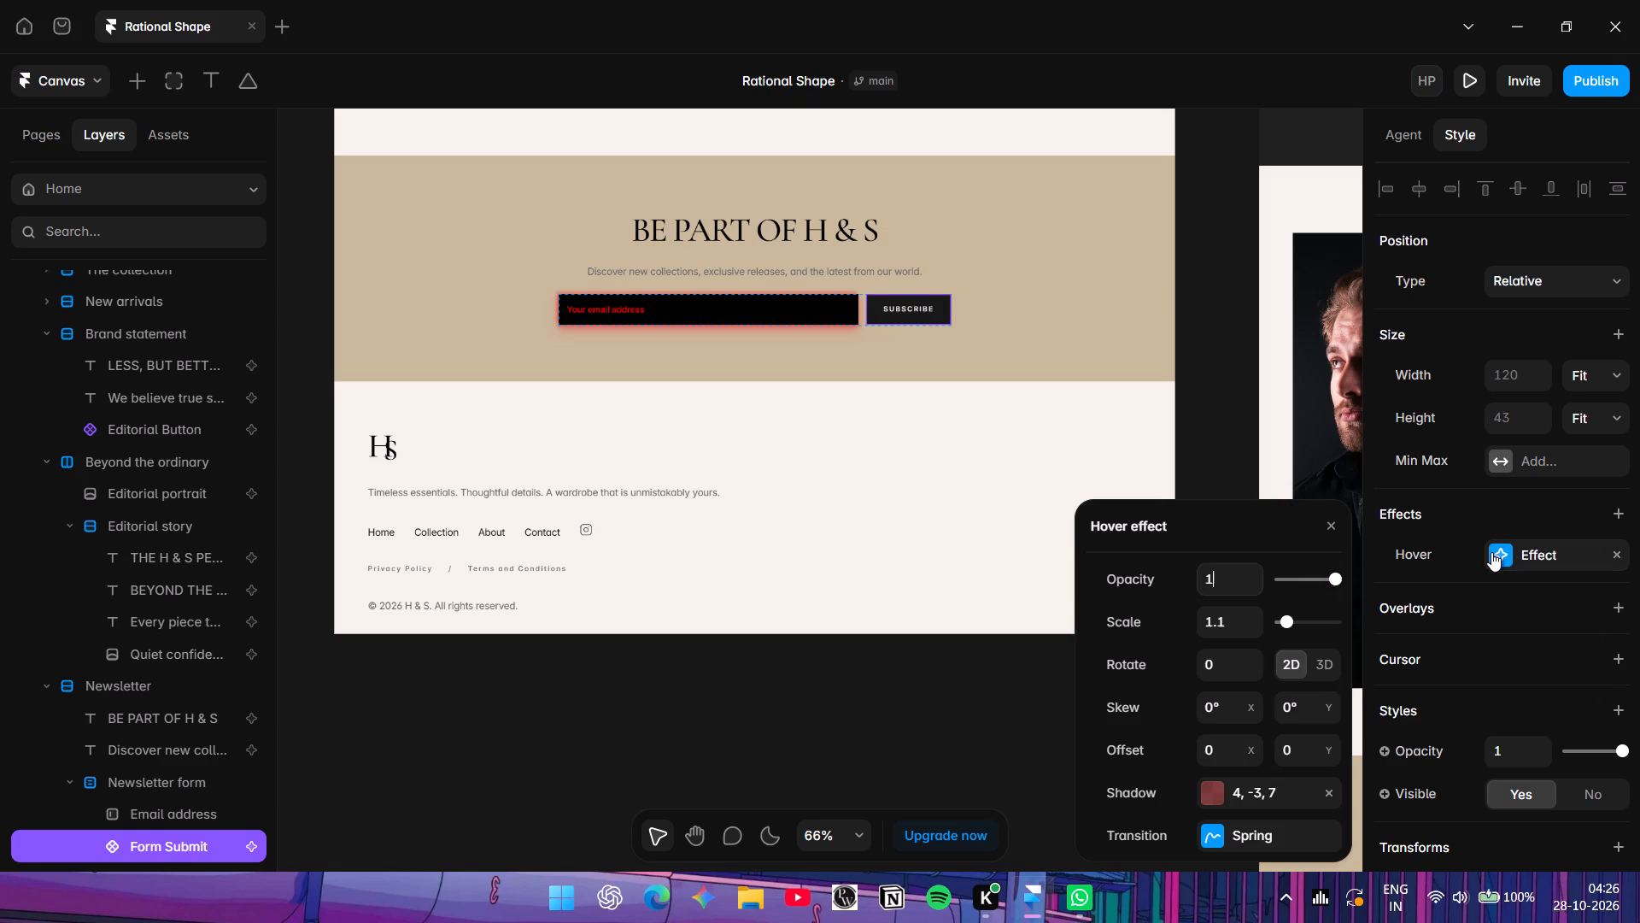
pyautogui.click(1217, 785)
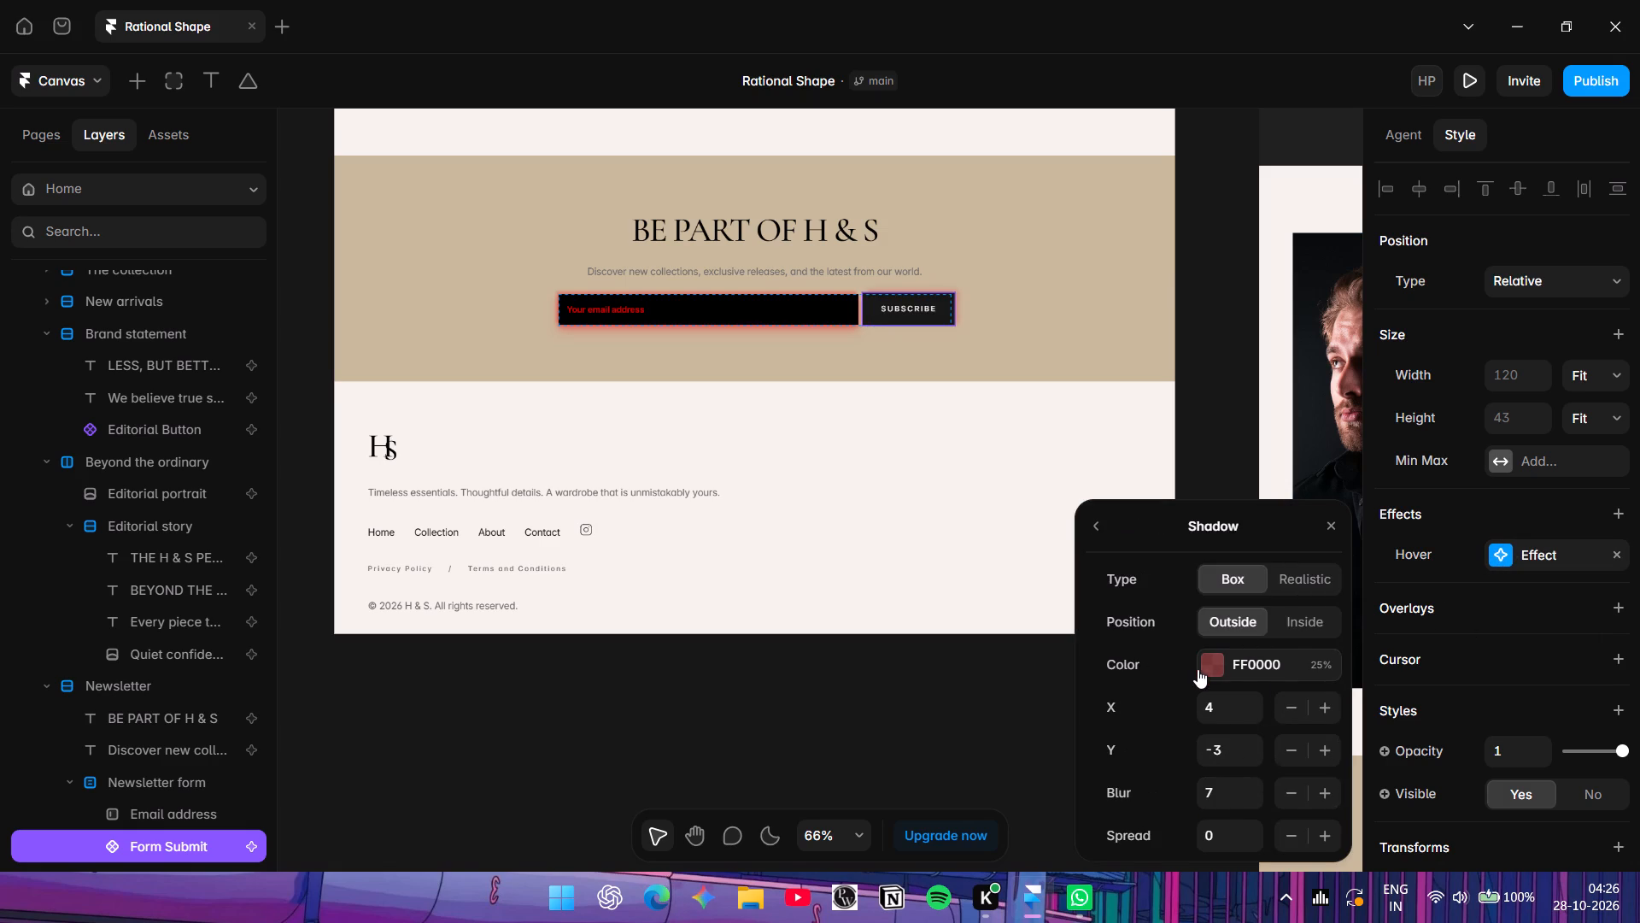
pyautogui.click(1198, 669)
pyautogui.moveTo(1213, 355); pyautogui.dragTo(1639, 231)
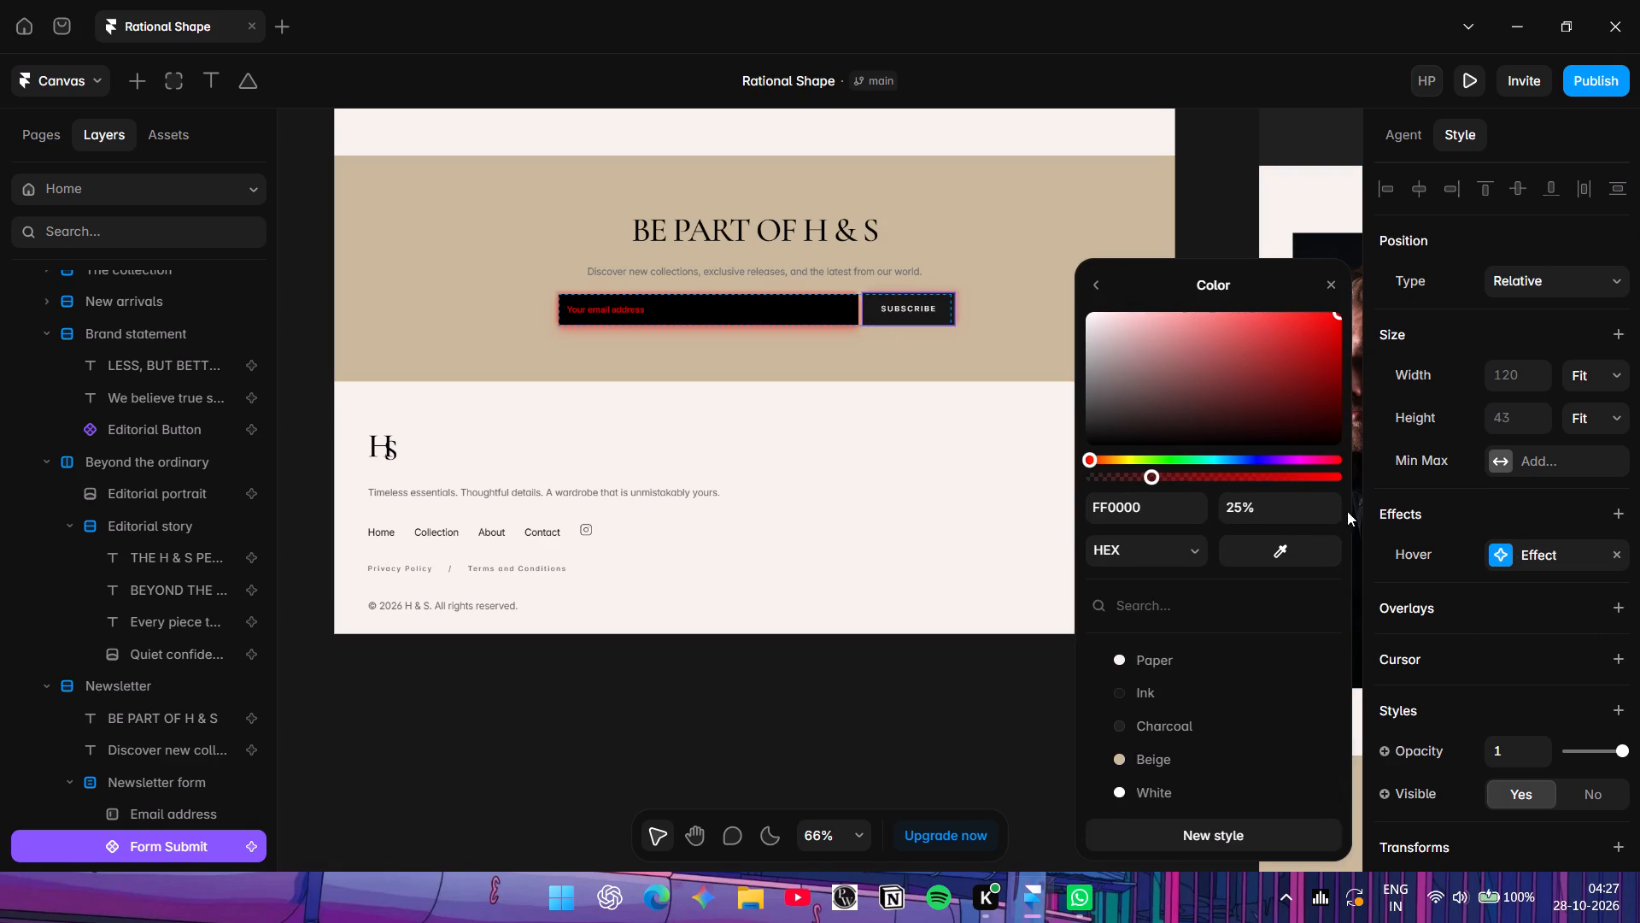
pyautogui.click(1092, 279)
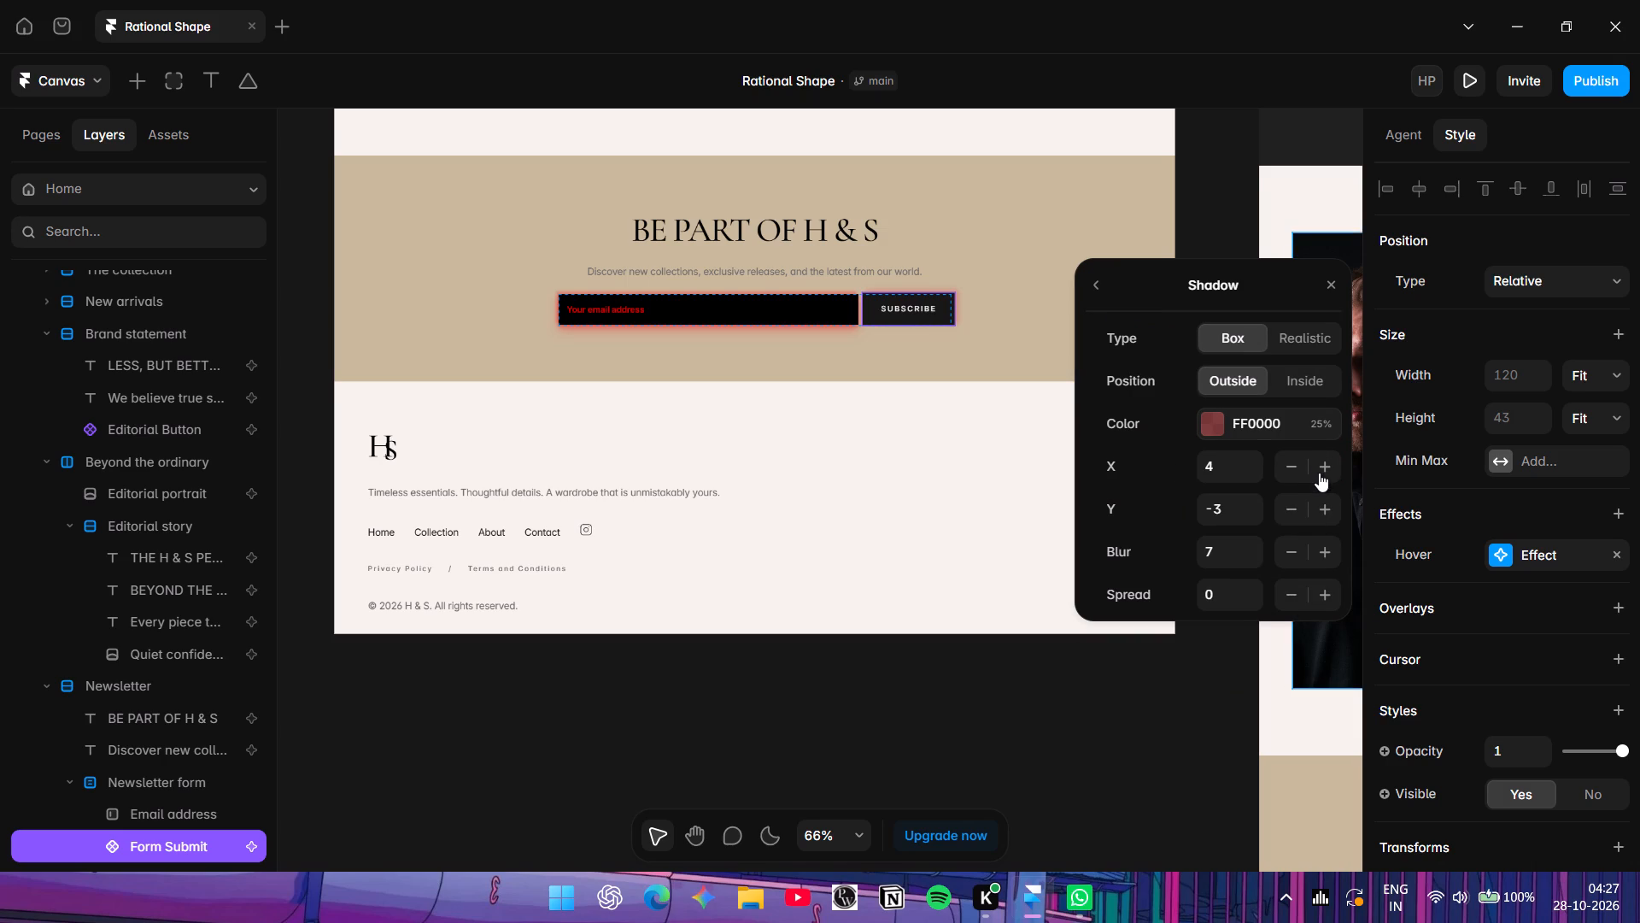
pyautogui.click(1319, 473)
pyautogui.click(1287, 521)
pyautogui.press('Return')
pyautogui.click(1345, 282)
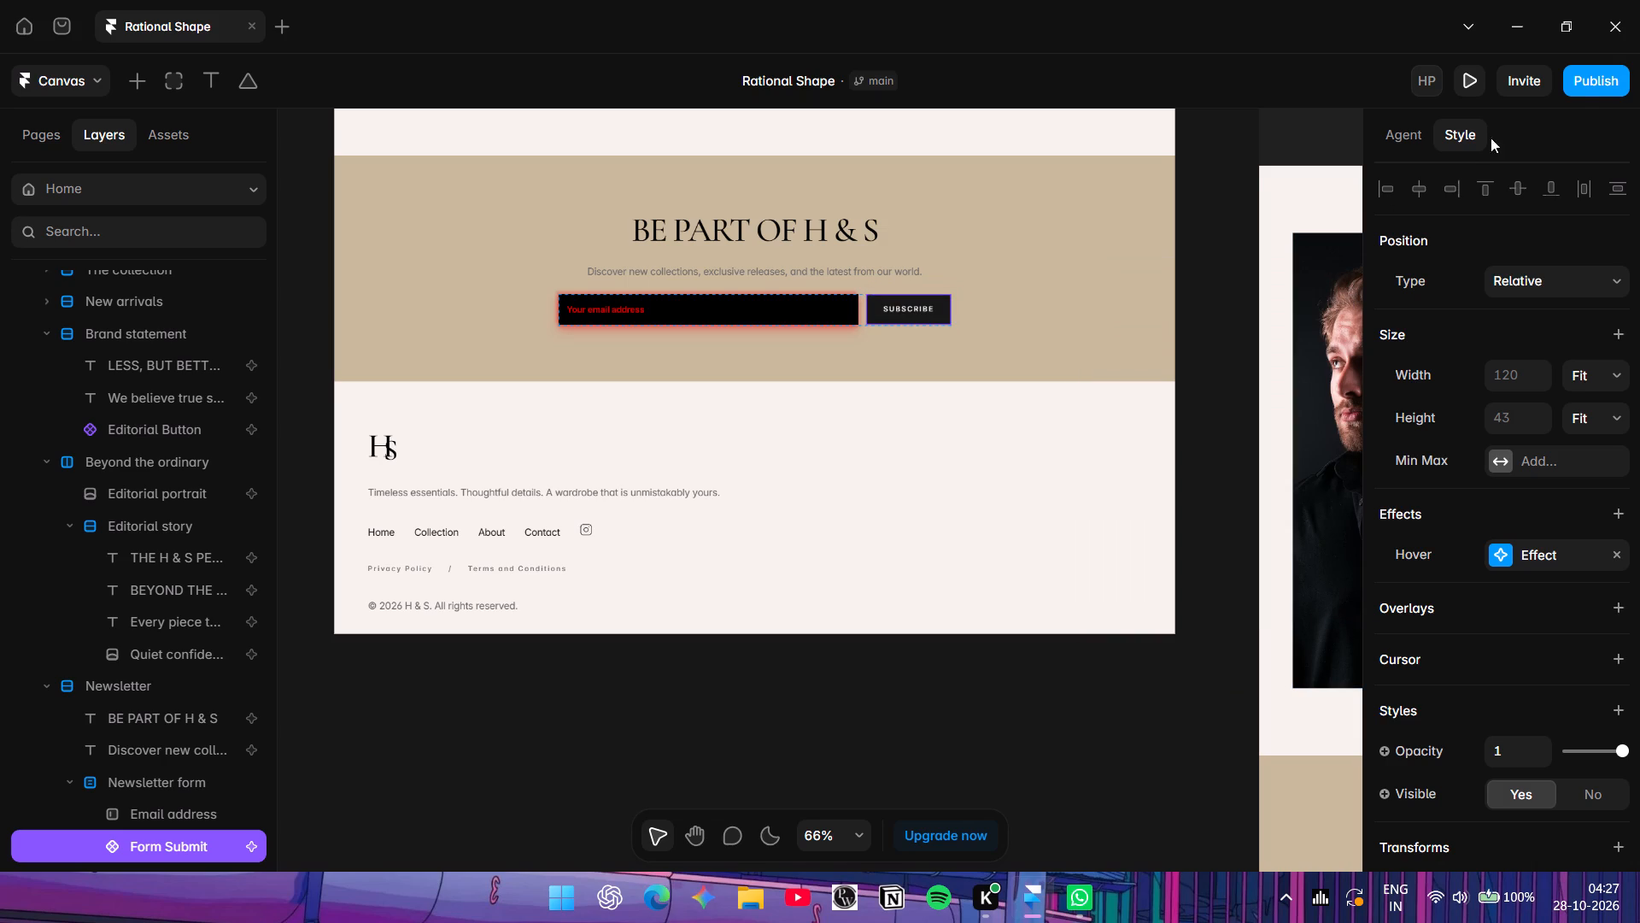
# Preview the home page and test the newsletter form's email field and Subscribe button, and return to the canvas.
pyautogui.click(1471, 68)
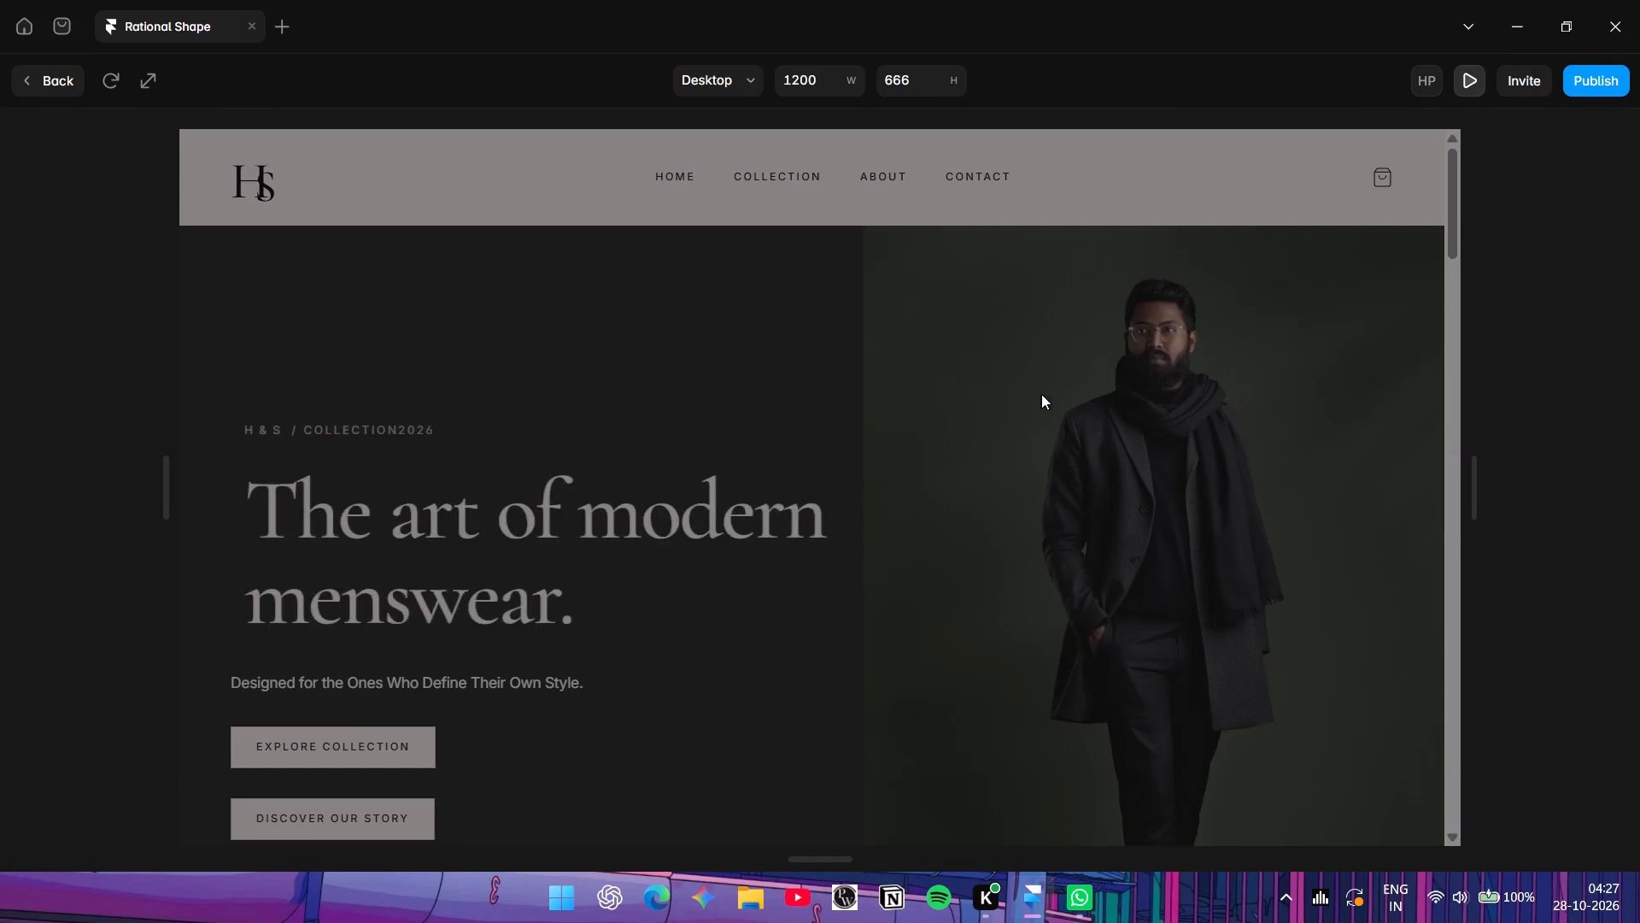
pyautogui.scroll(-13, 1050, 397)
pyautogui.scroll(-10, 1056, 477)
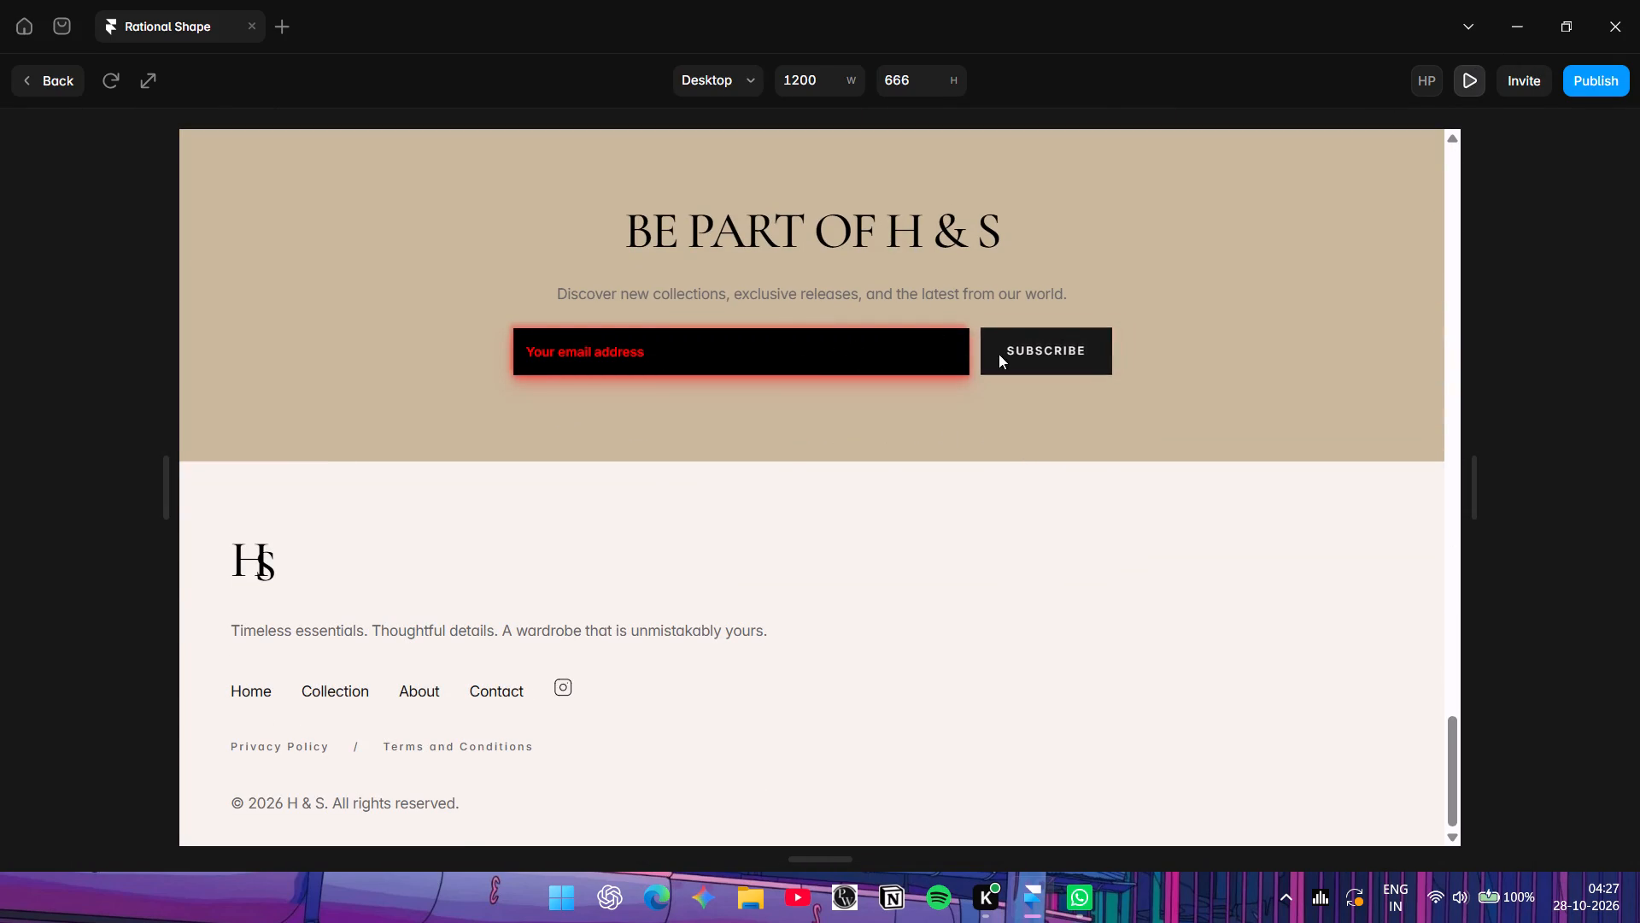
pyautogui.click(780, 363)
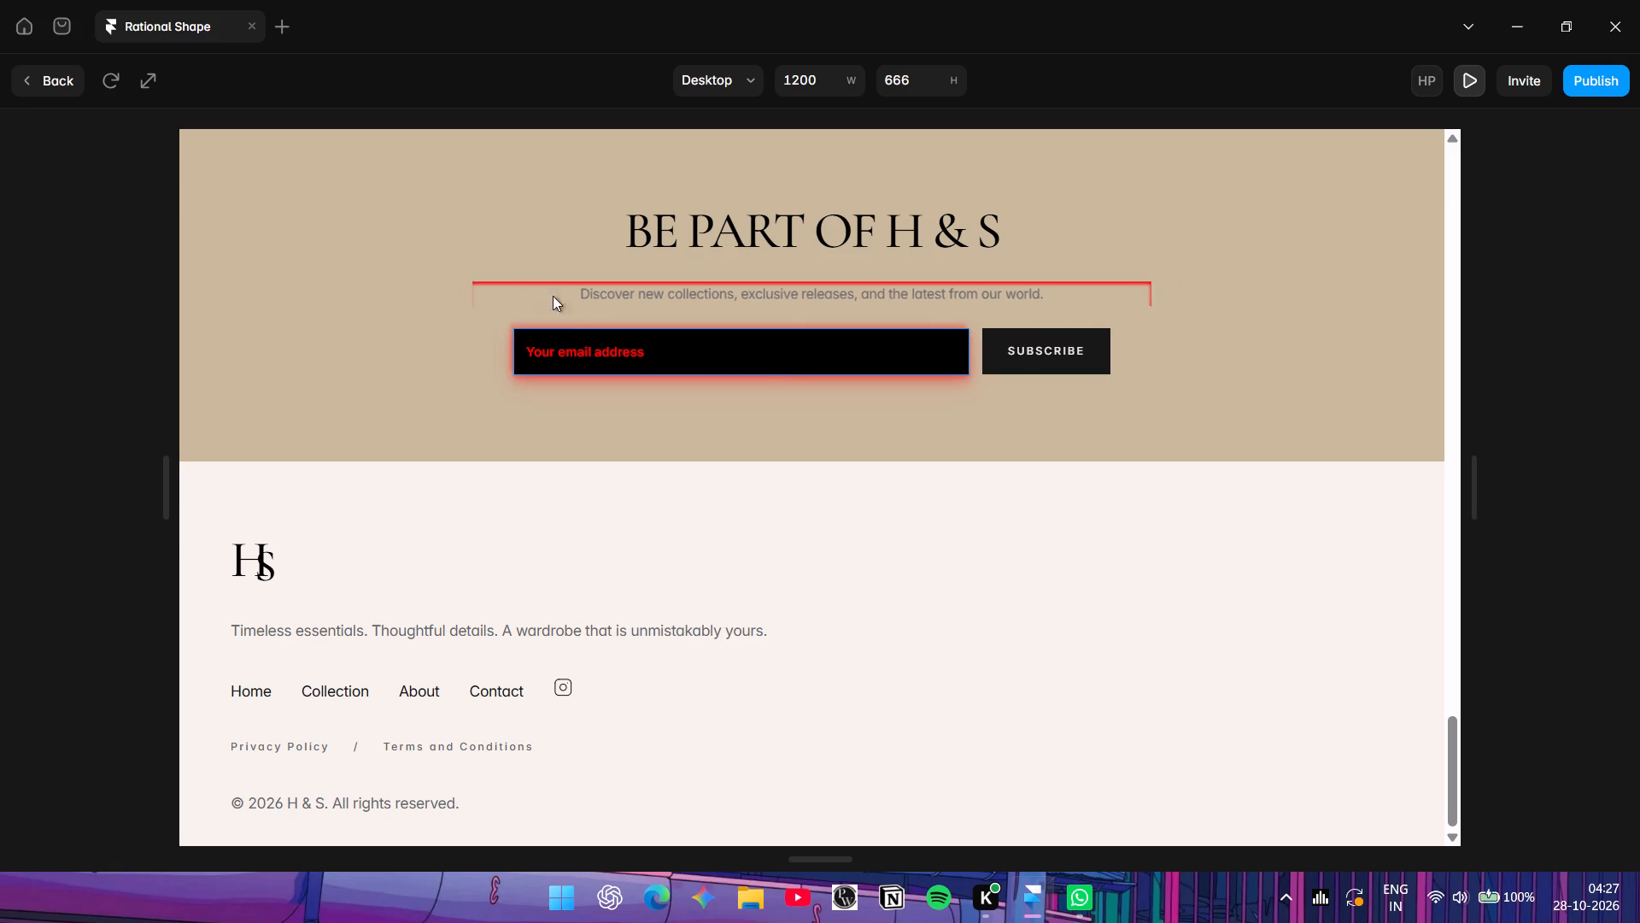
pyautogui.doubleClick(674, 350)
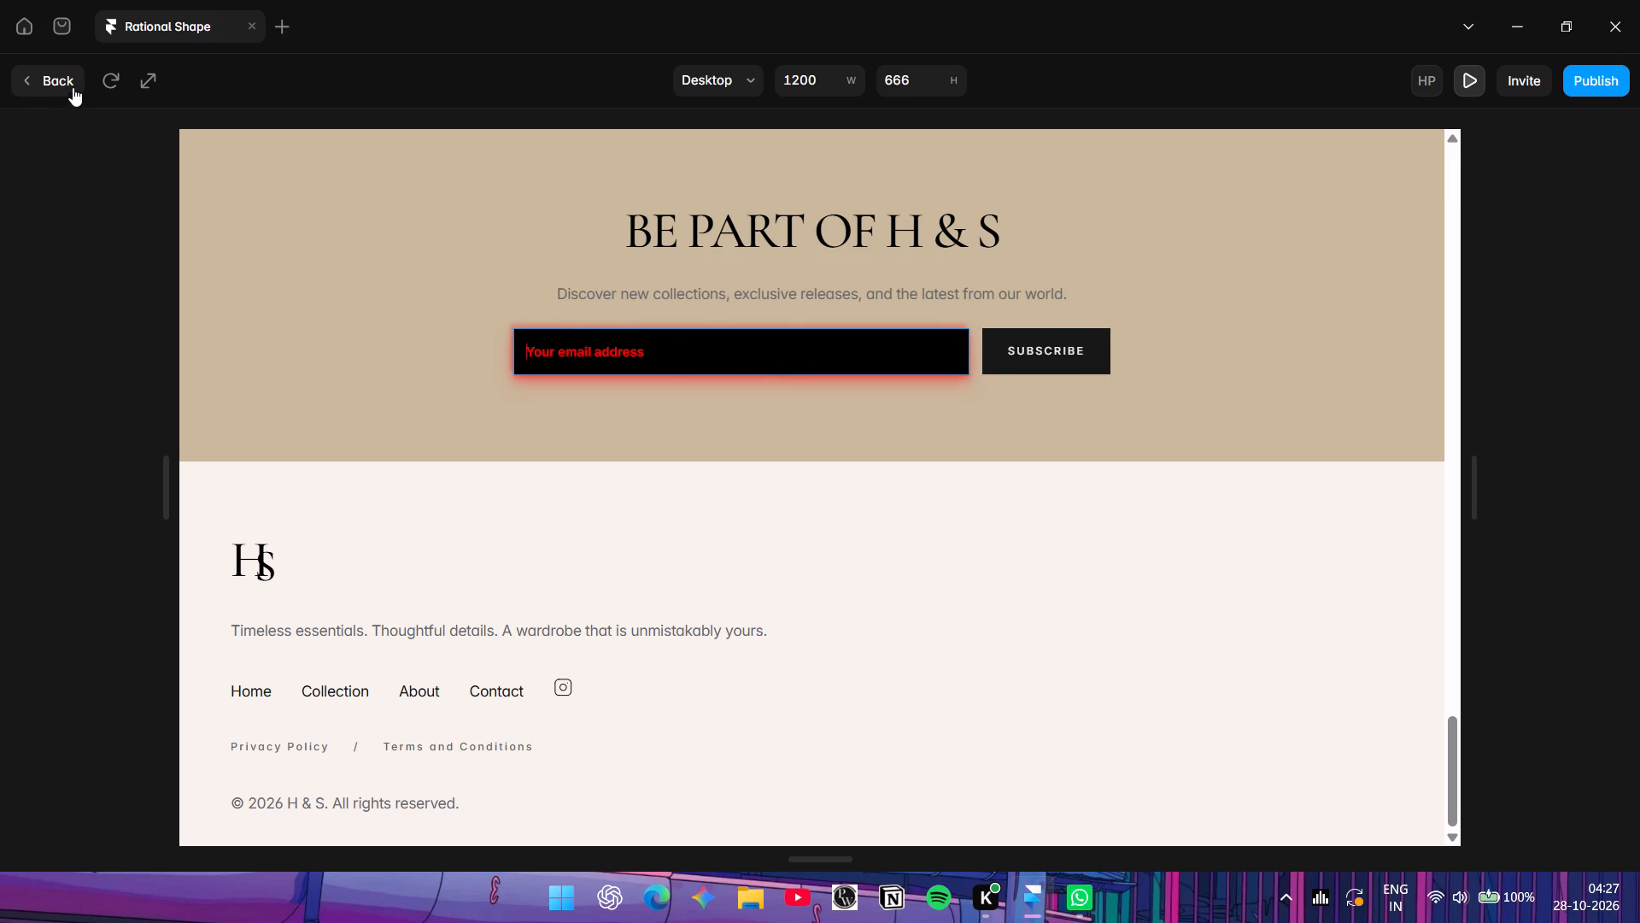
pyautogui.click(78, 82)
# Remove the border and all four box shadows from the newsletter form's email field.
pyautogui.click(680, 305)
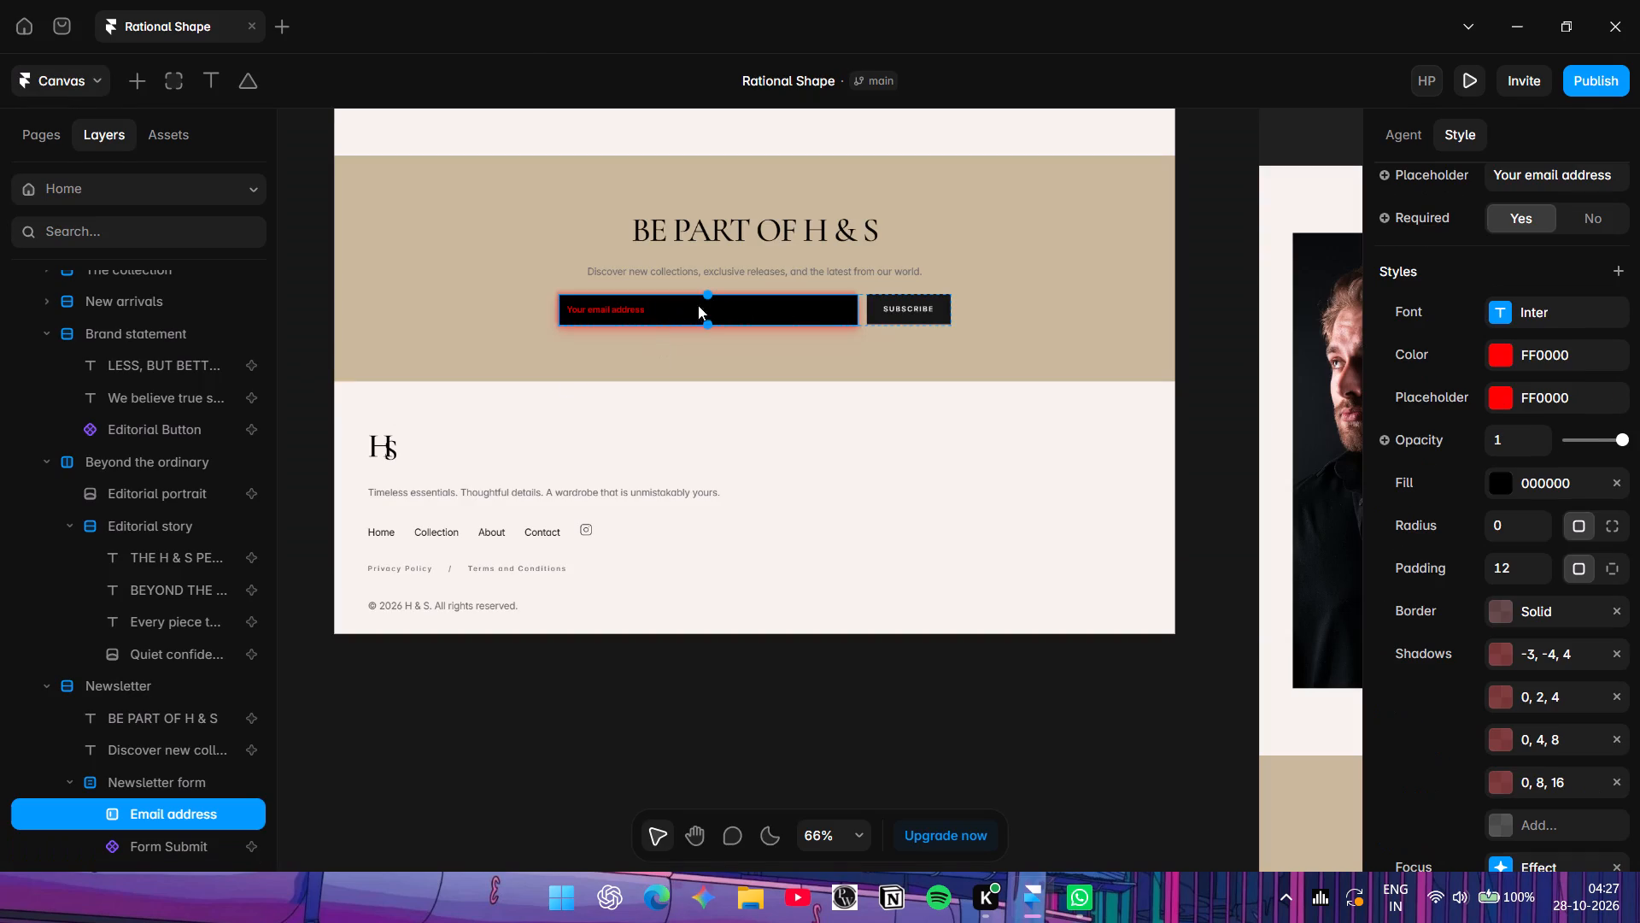
pyautogui.tripleClick(1621, 611)
pyautogui.doubleClick(1621, 611)
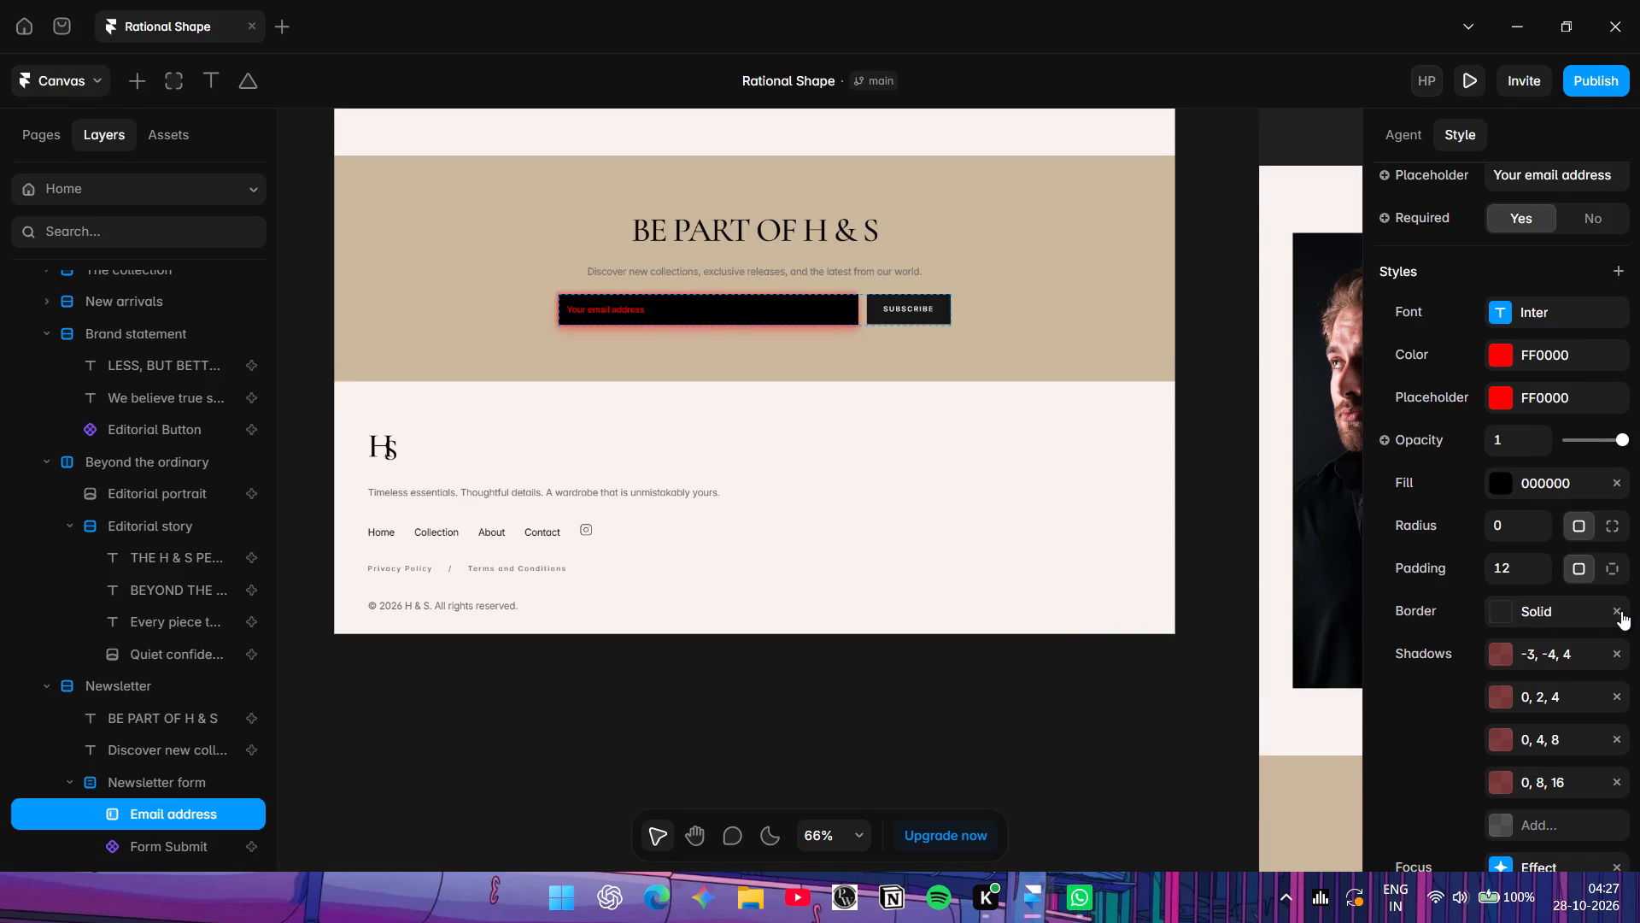
pyautogui.click(1608, 654)
pyautogui.click(1616, 662)
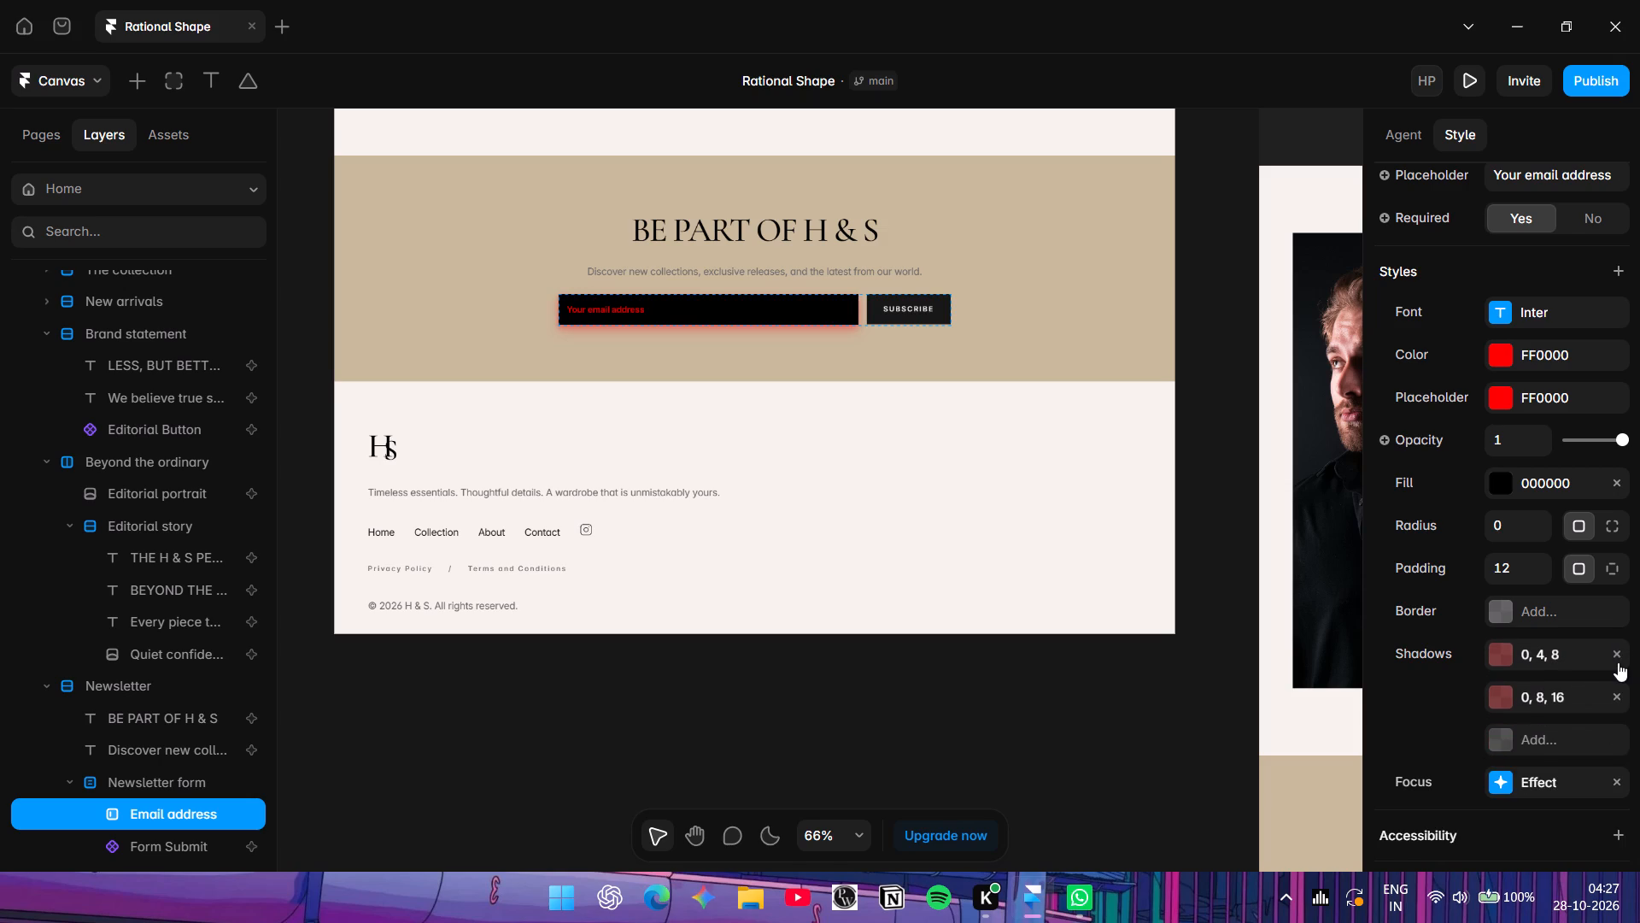
pyautogui.click(1618, 662)
pyautogui.click(1618, 662)
# Examine the email field's text colour and its size, input and style settings.
pyautogui.click(1508, 347)
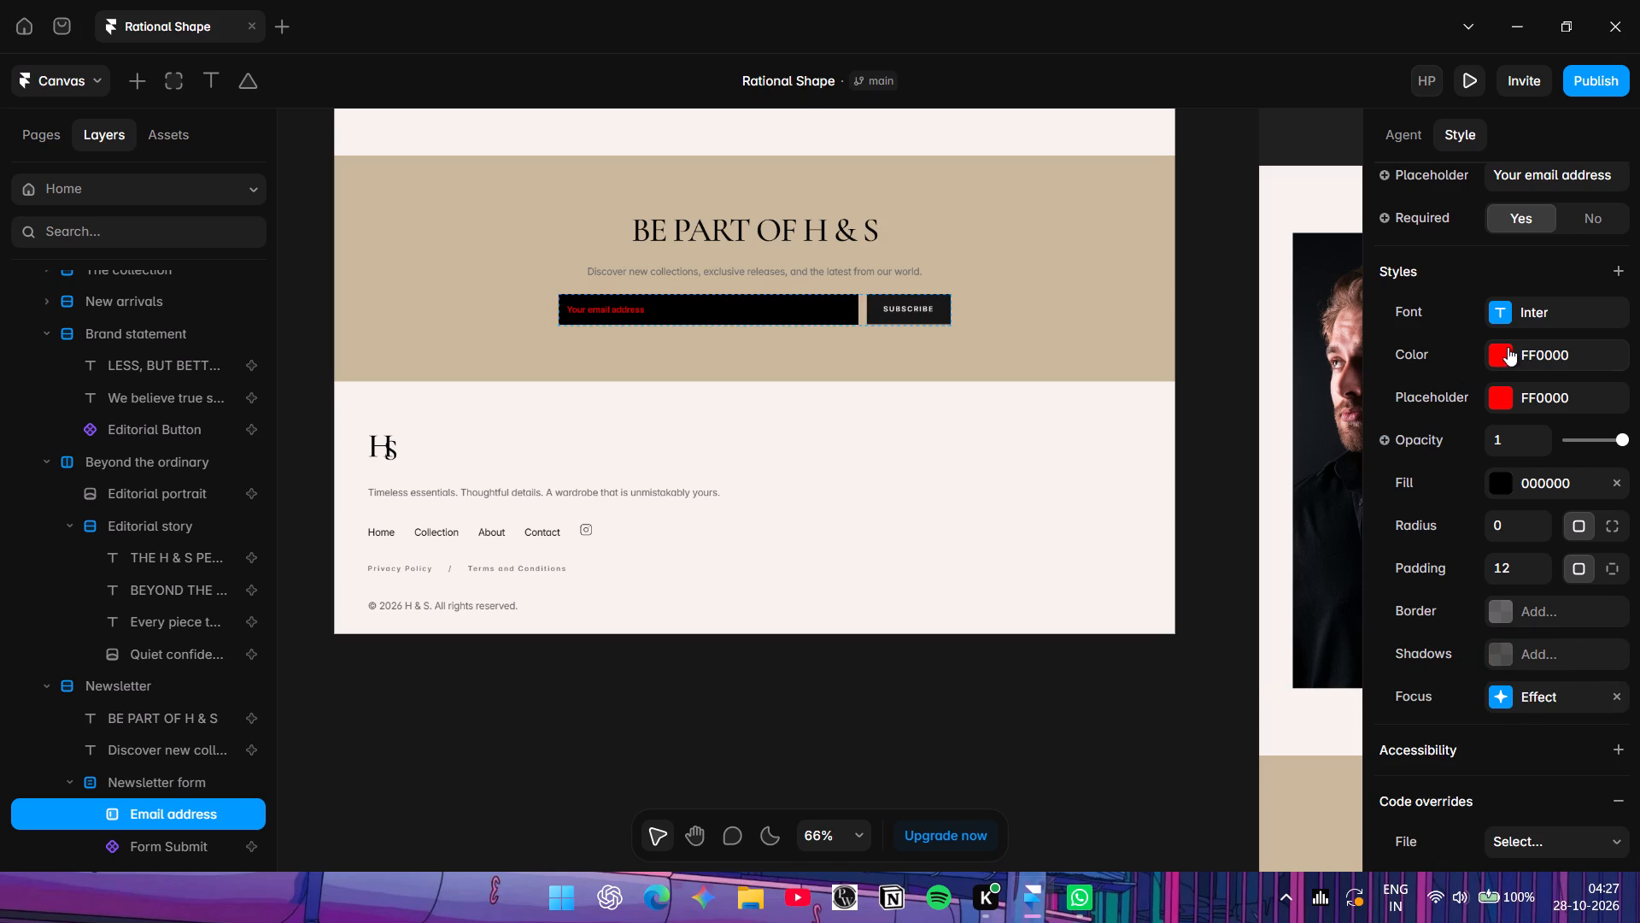
pyautogui.scroll(1, 1517, 310)
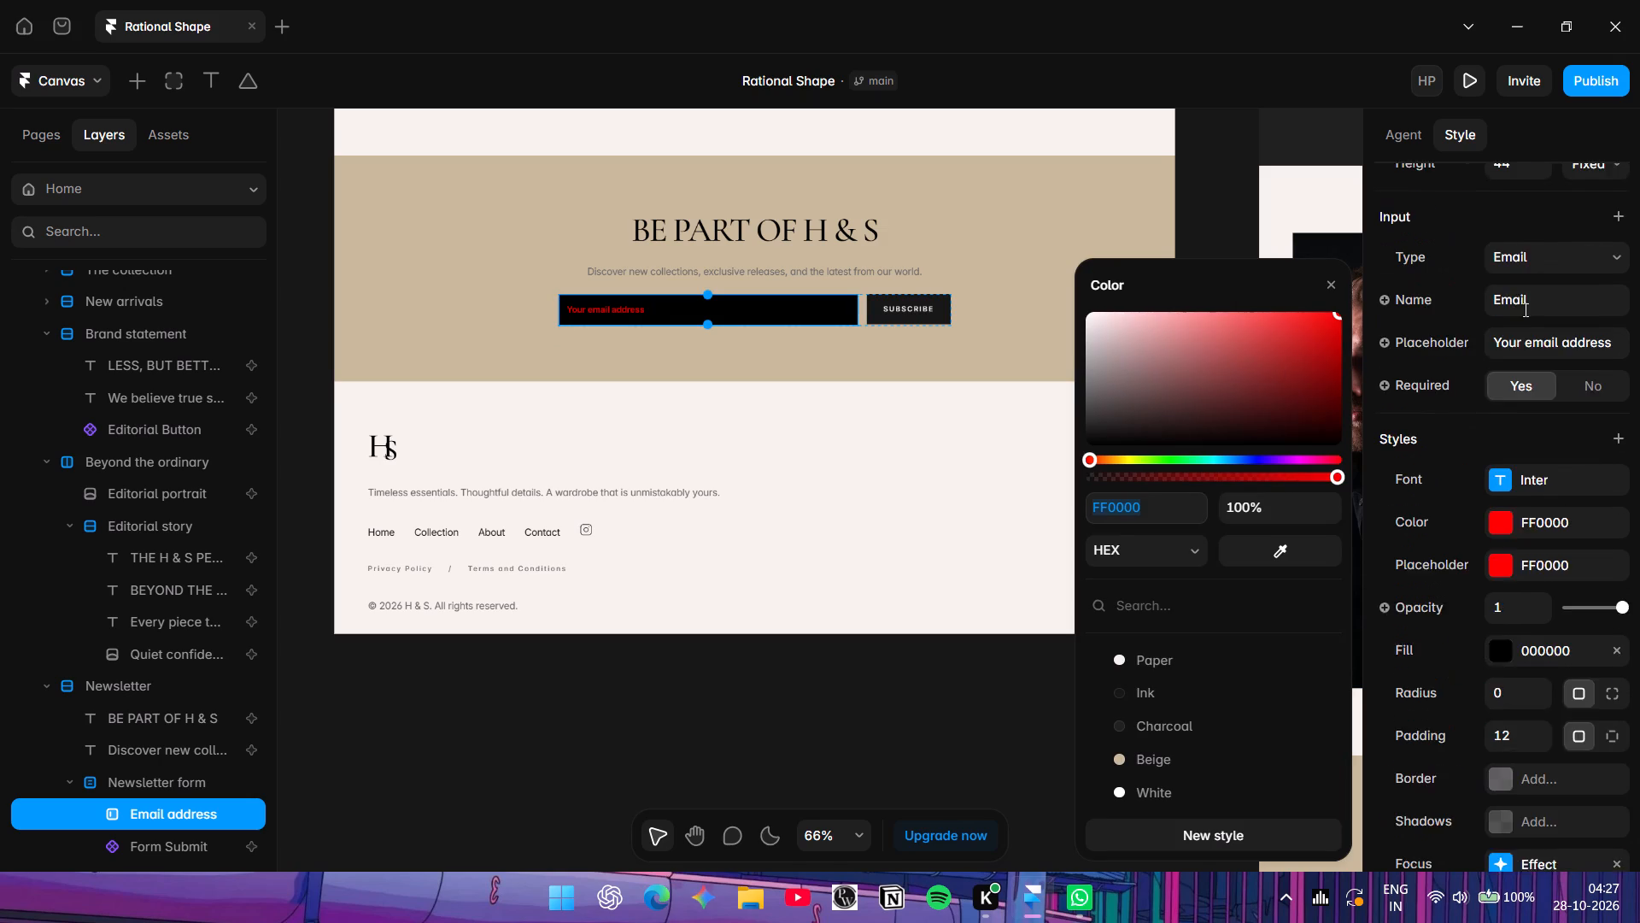
pyautogui.scroll(6, 1525, 310)
pyautogui.click(1198, 215)
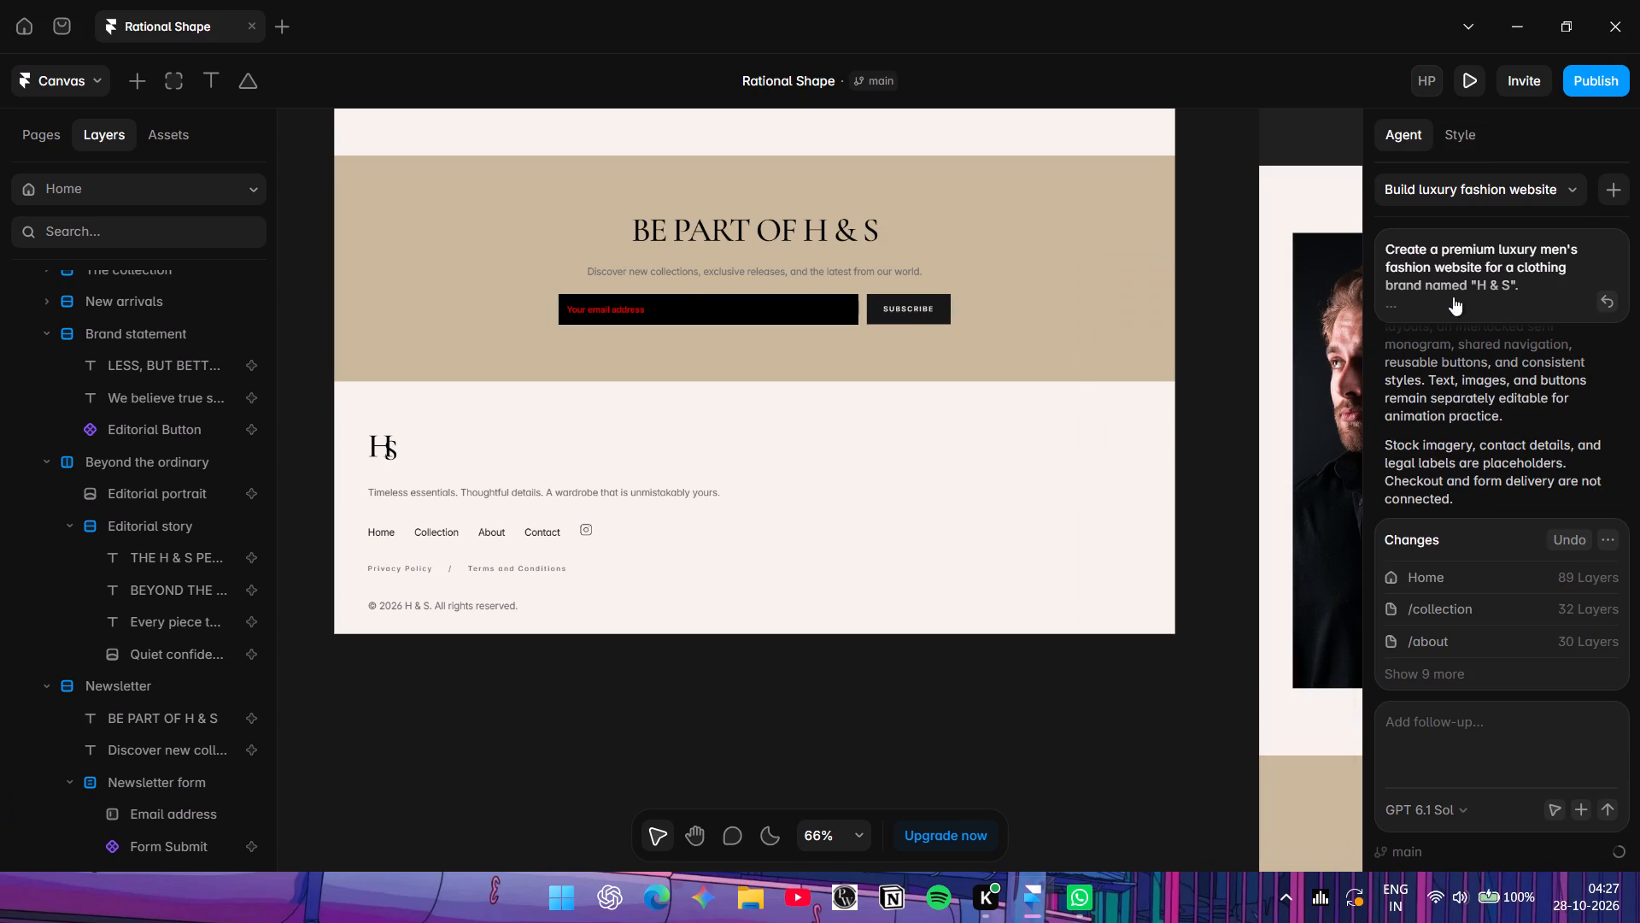
pyautogui.click(835, 317)
pyautogui.scroll(-1, 1546, 411)
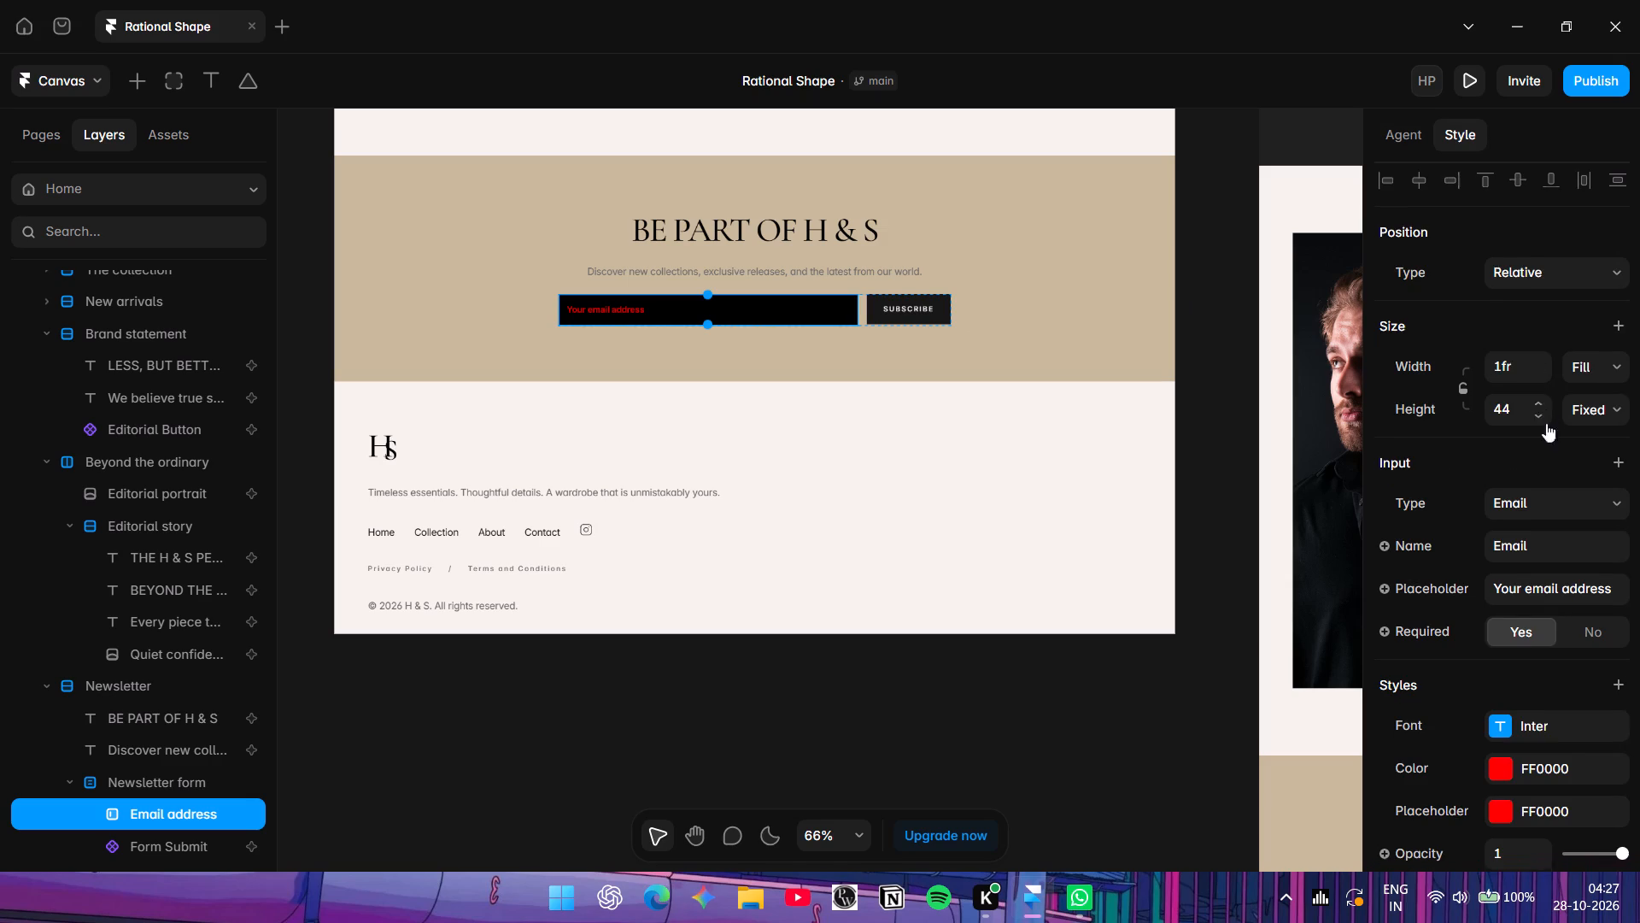
pyautogui.scroll(4, 1545, 525)
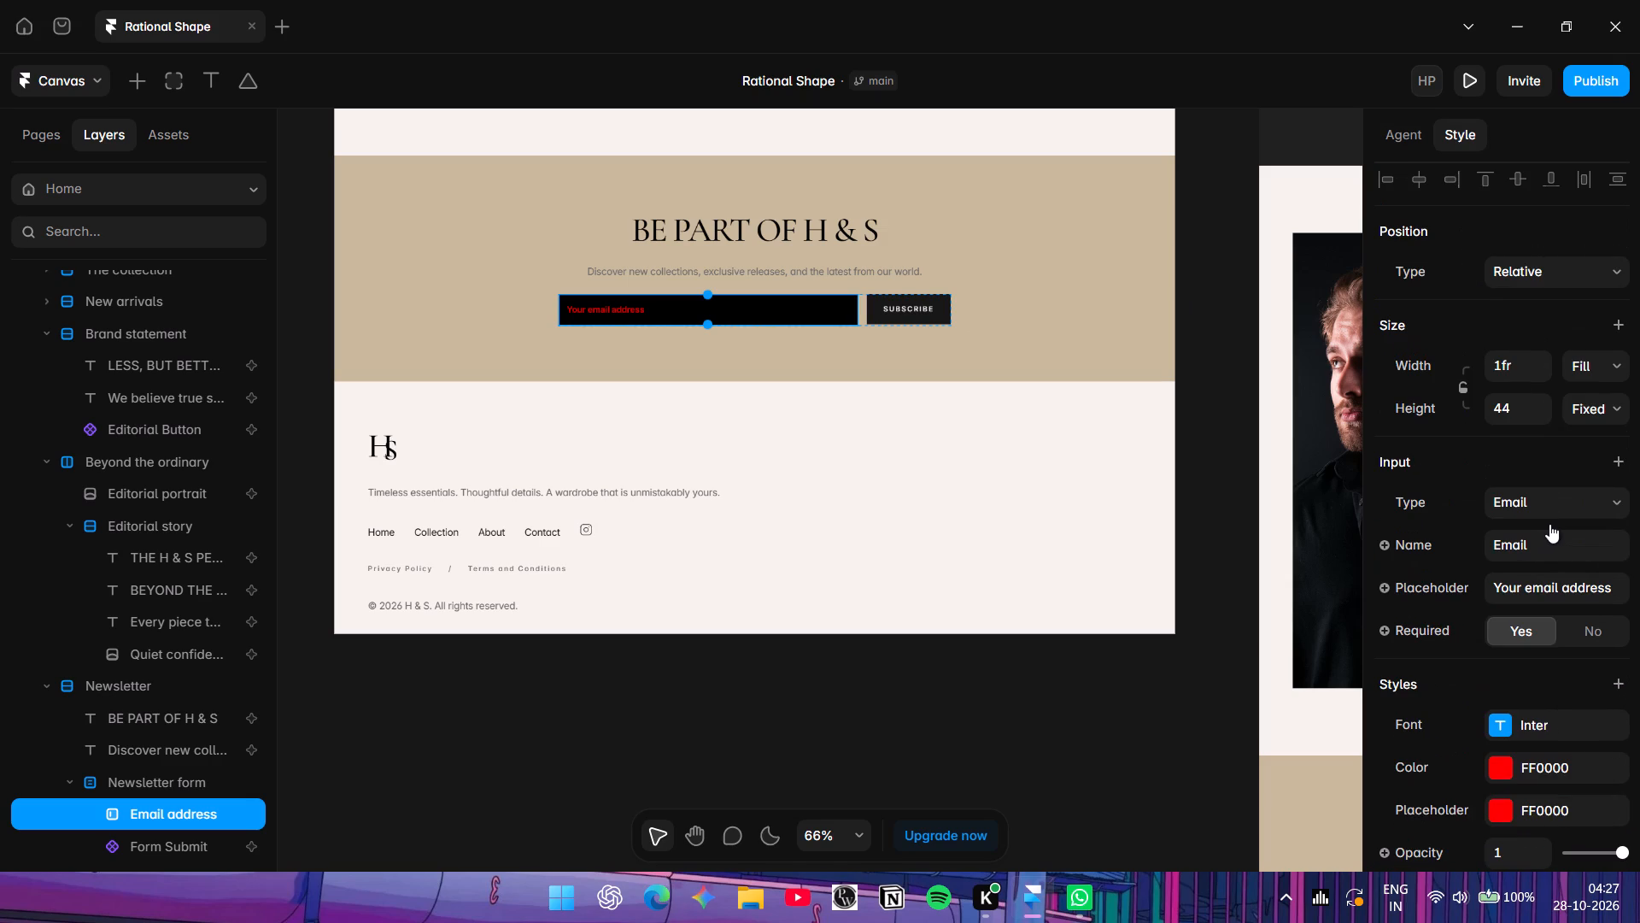
pyautogui.scroll(2, 1549, 524)
pyautogui.scroll(-10, 1510, 488)
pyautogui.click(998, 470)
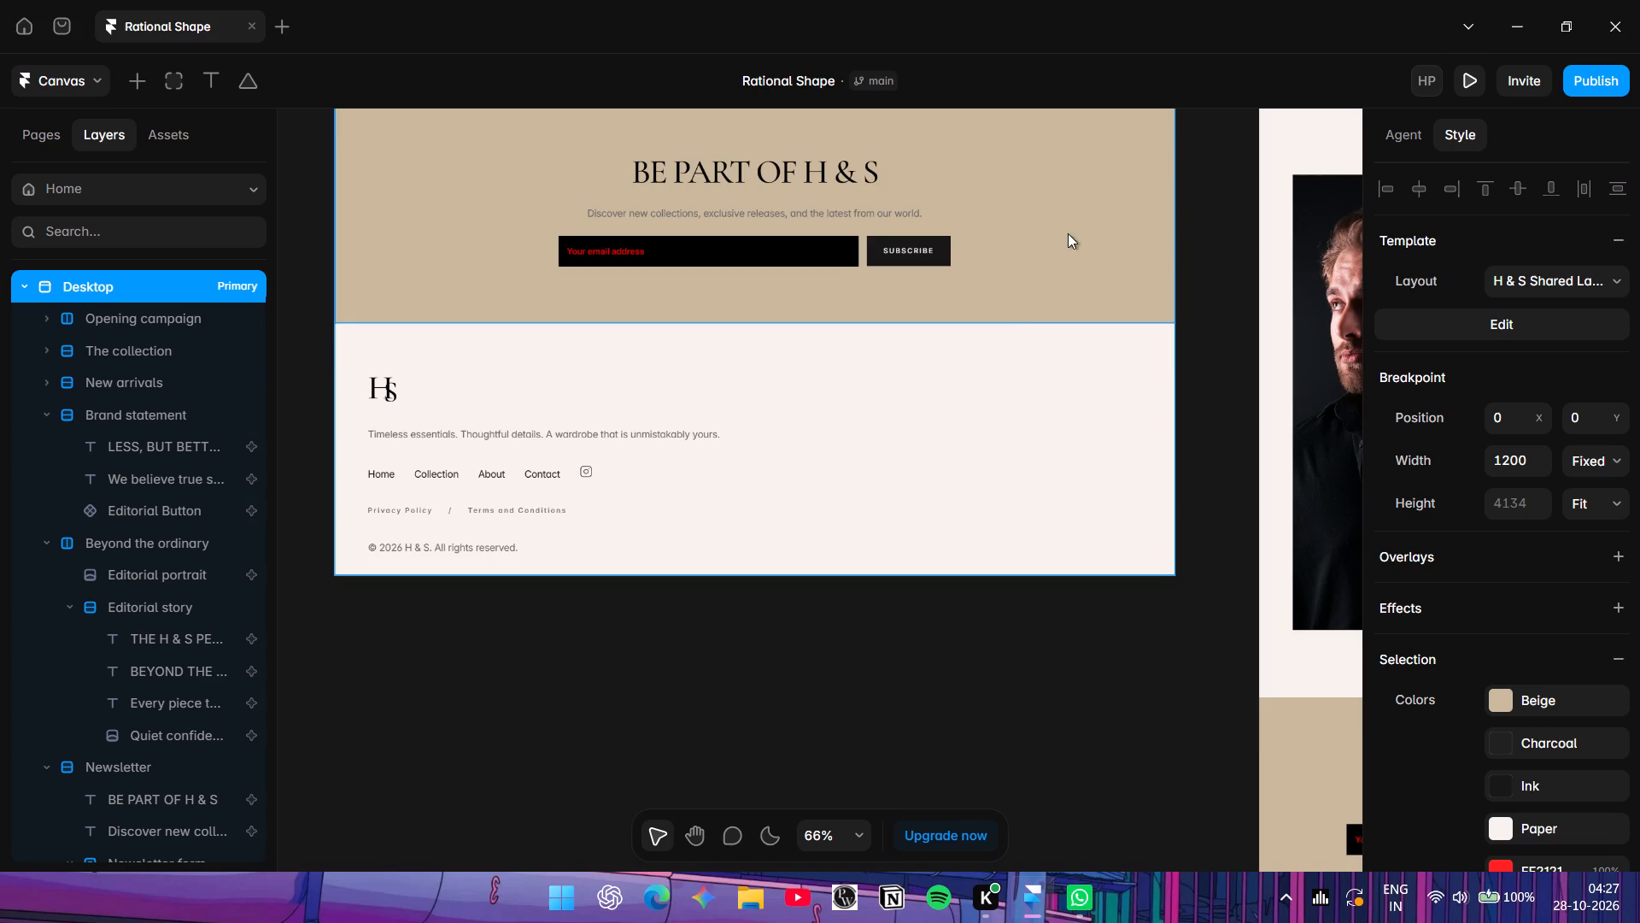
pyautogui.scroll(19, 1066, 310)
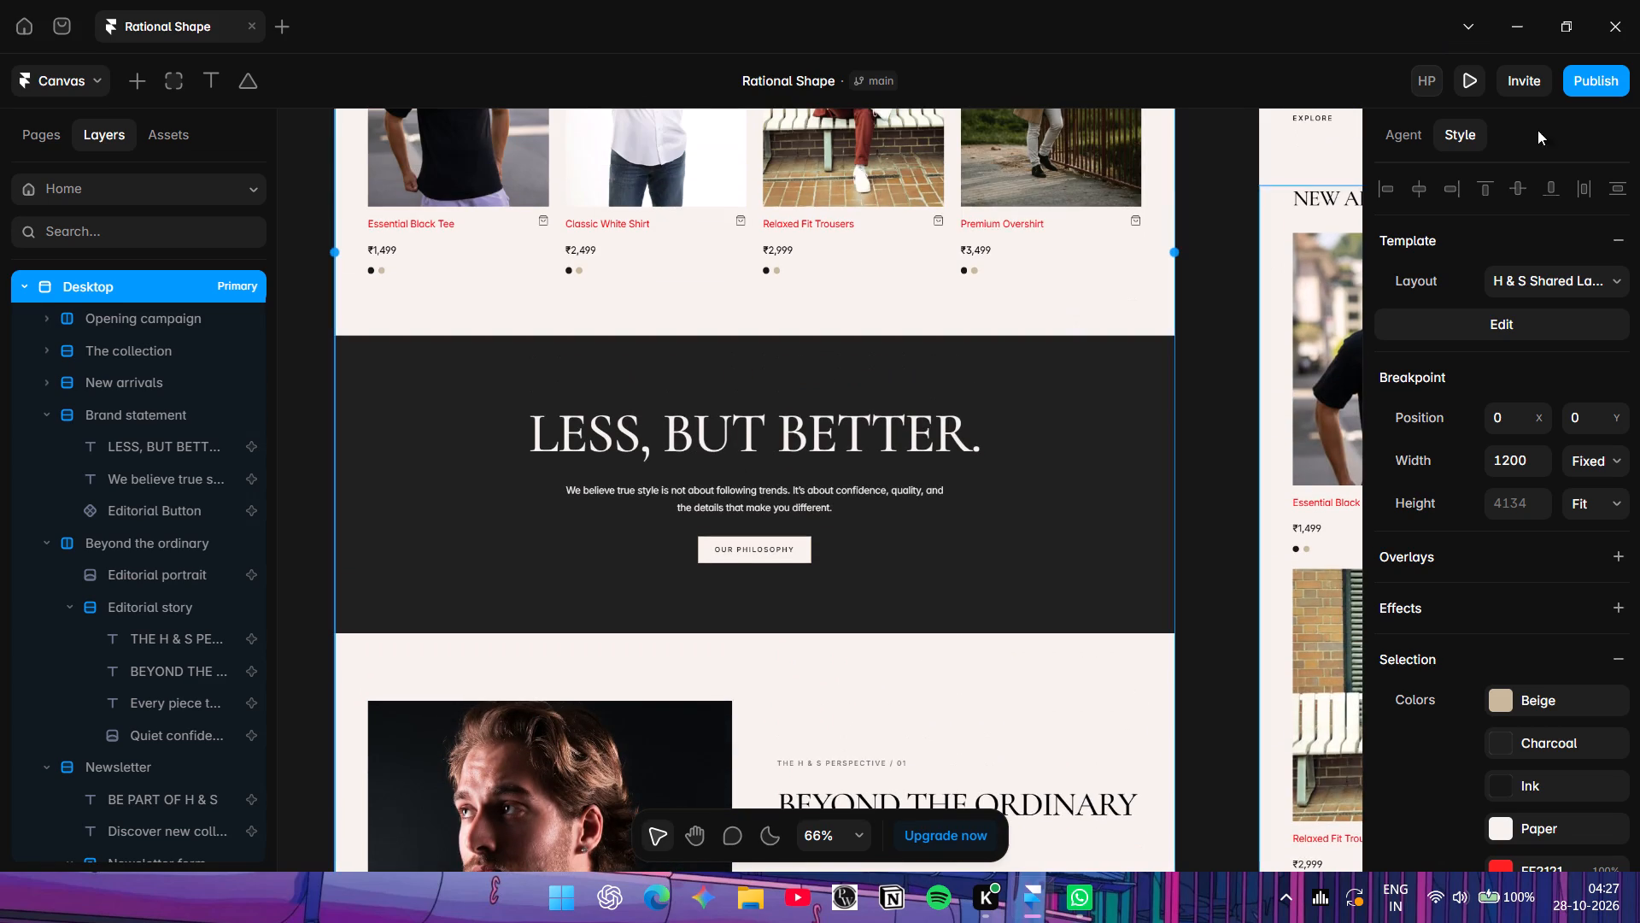
# Preview the desktop home page and review its animations and hover effects from the opening campaign down to the newsletter section and footer.
pyautogui.click(1479, 87)
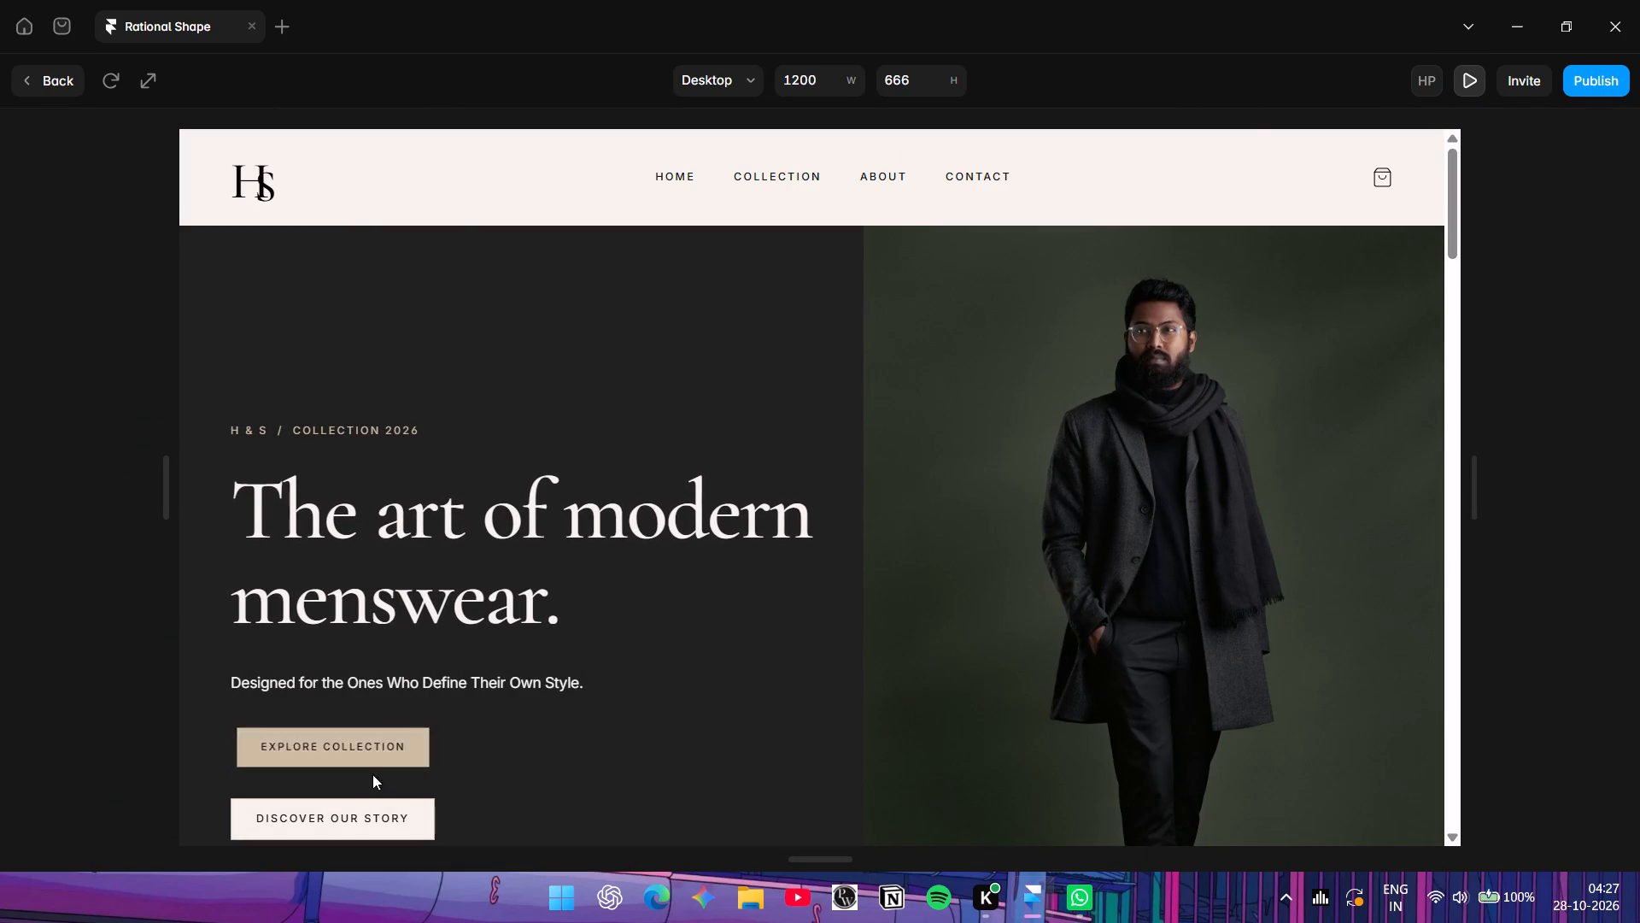
pyautogui.scroll(-3, 1114, 592)
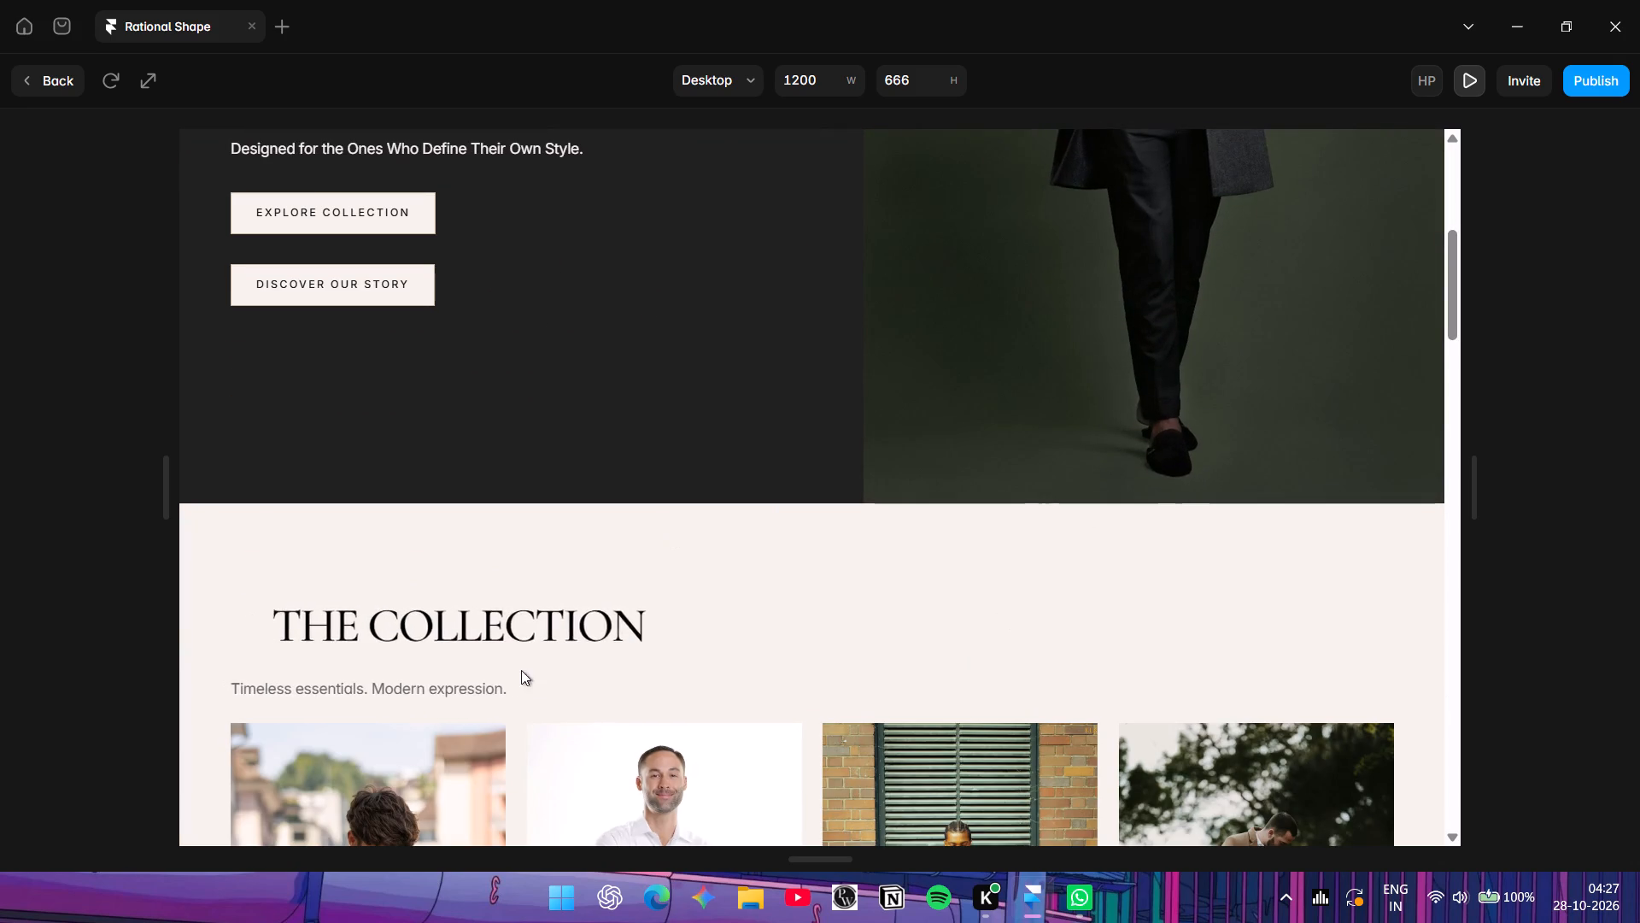
pyautogui.scroll(-3, 497, 690)
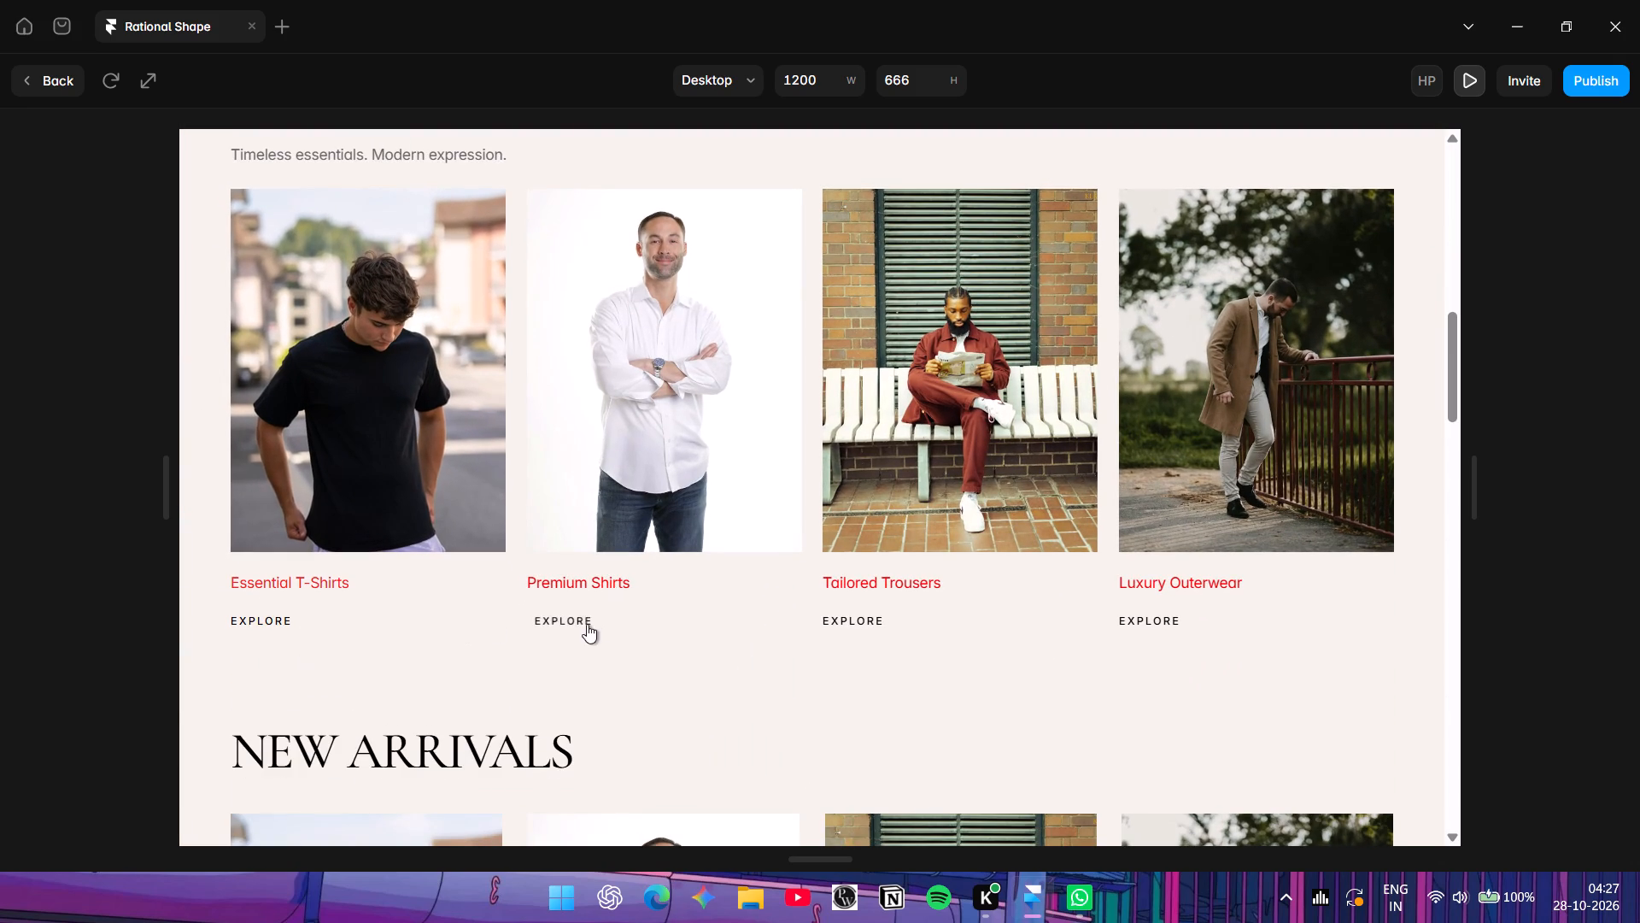
pyautogui.scroll(-7, 1187, 629)
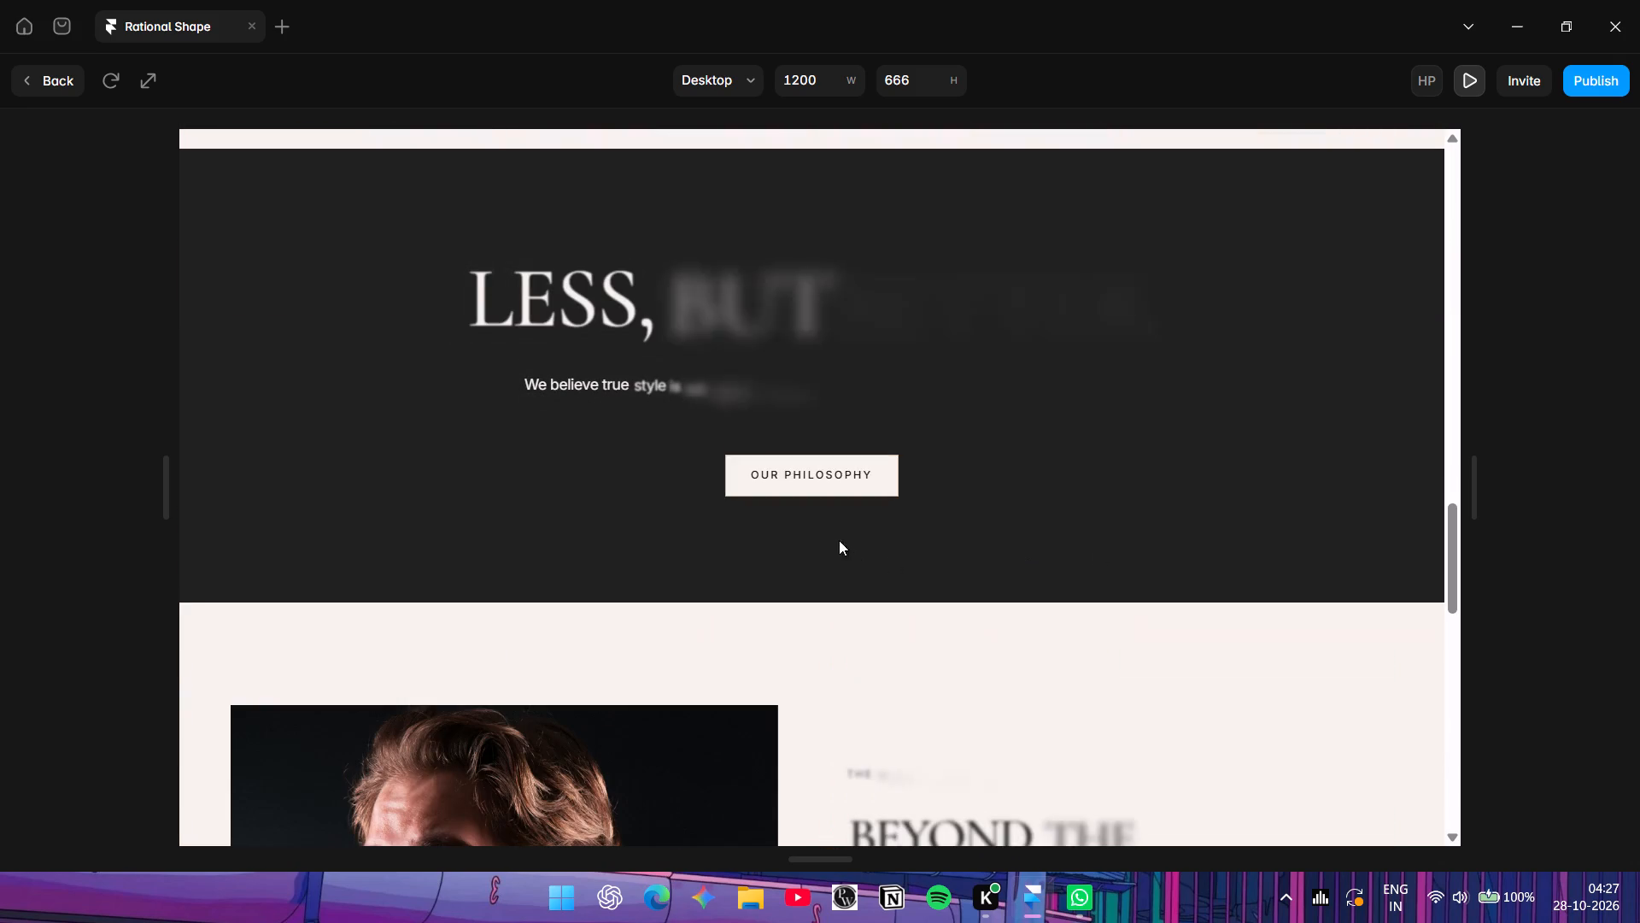
pyautogui.scroll(-5, 857, 496)
pyautogui.scroll(5, 850, 507)
pyautogui.scroll(-4, 835, 479)
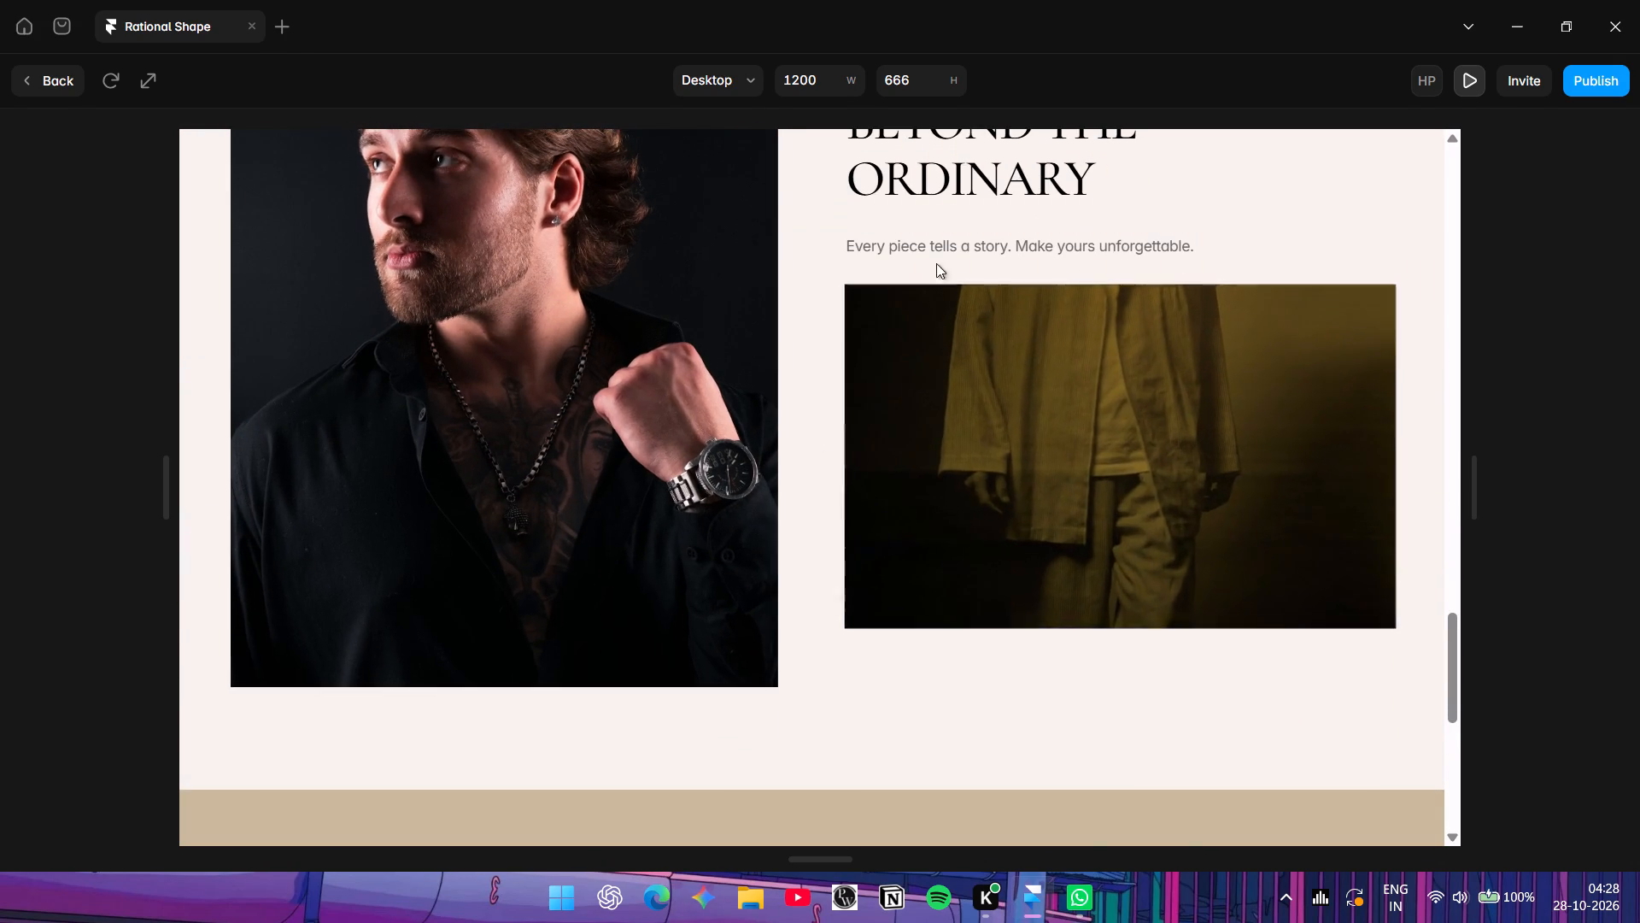
pyautogui.scroll(-4, 700, 474)
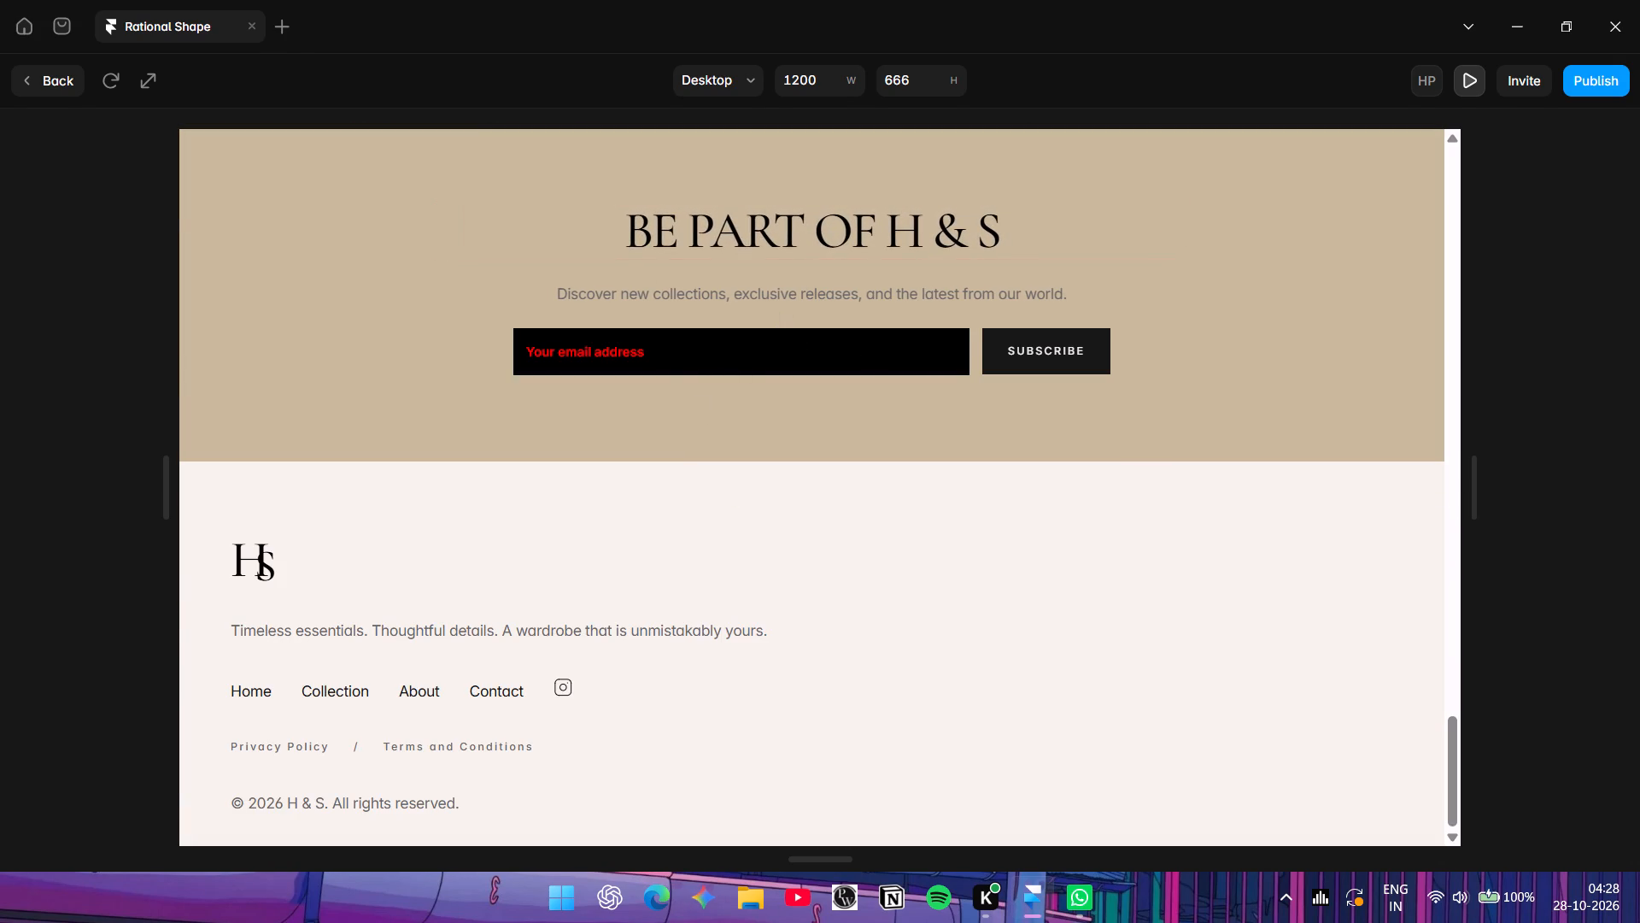
pyautogui.scroll(2, 730, 419)
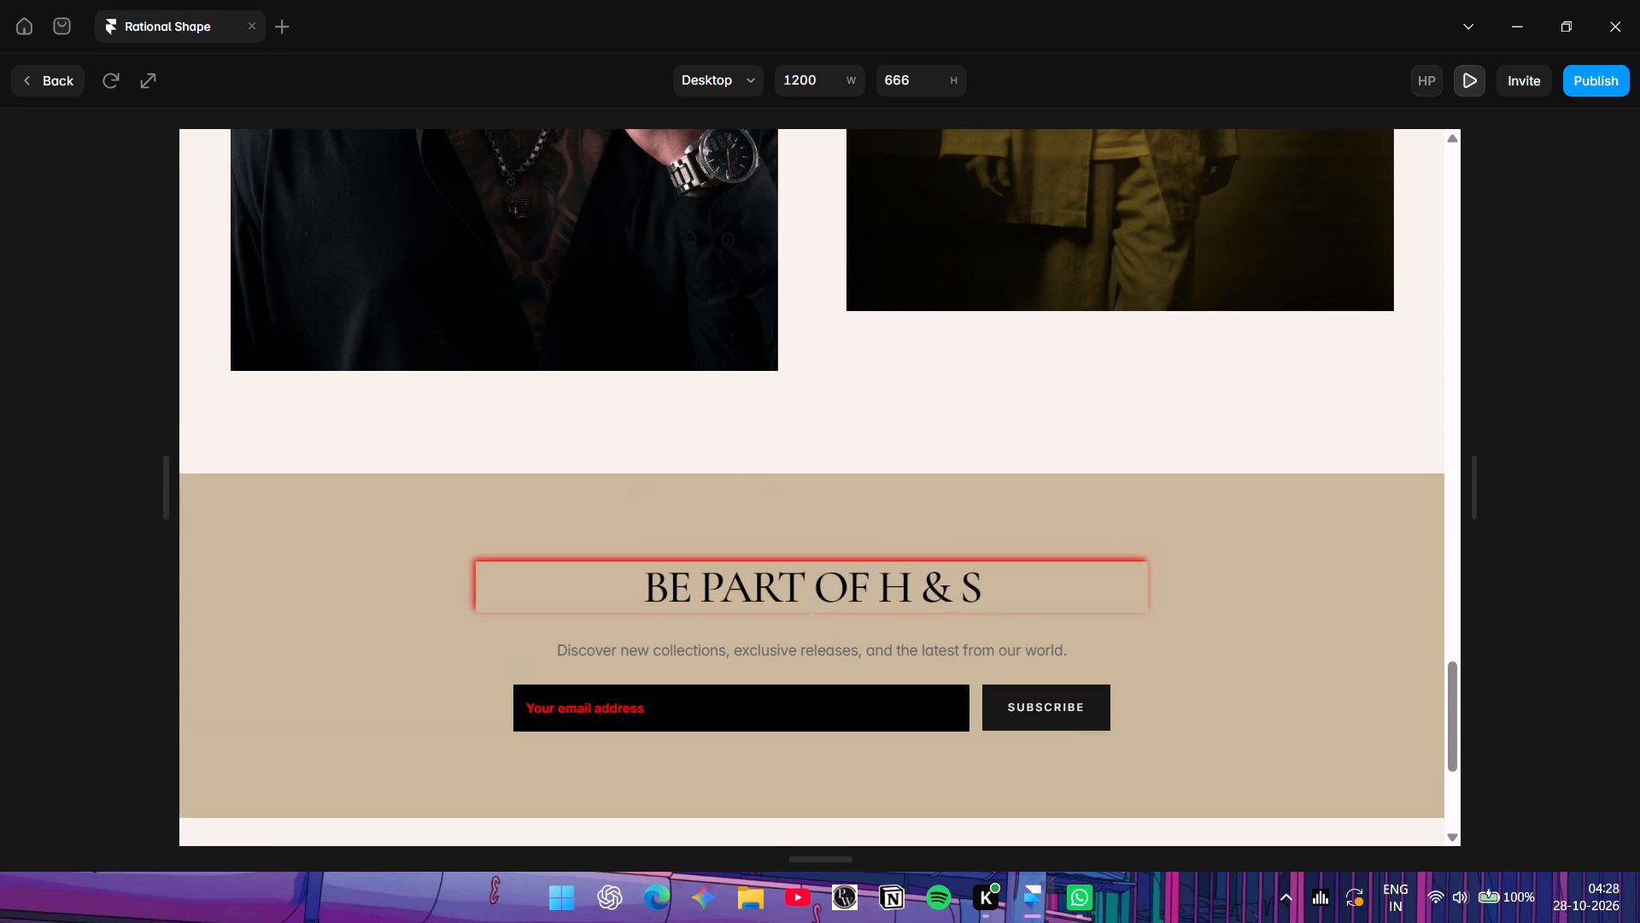
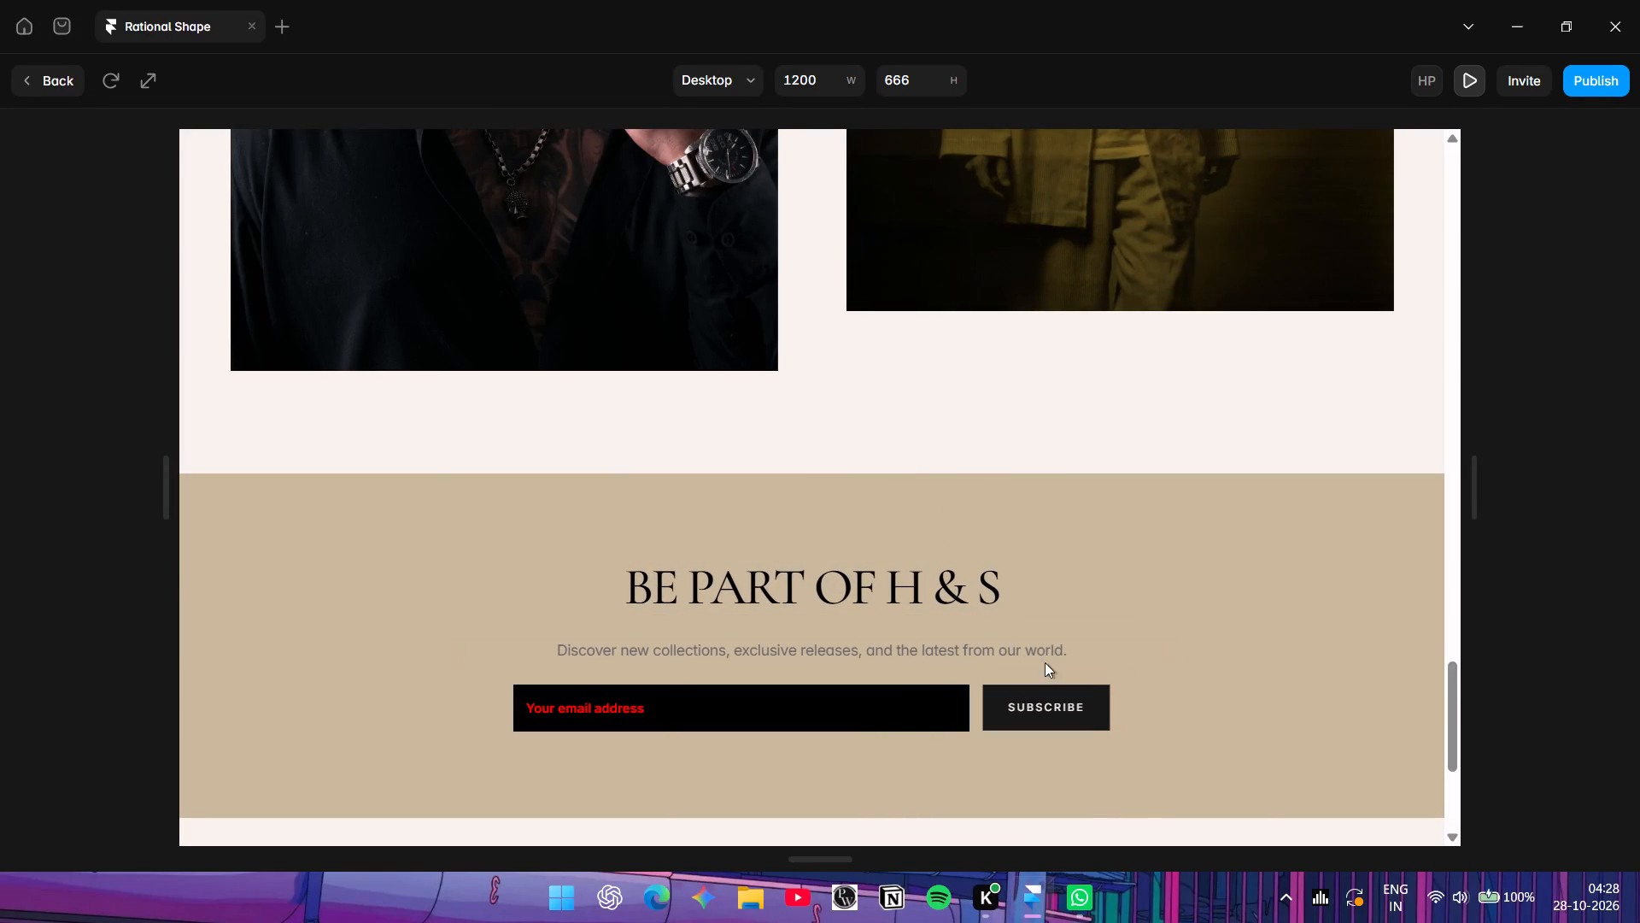
# Check the newsletter section's hover effects in the preview, and review the page sections from there back up to the opening campaign.
pyautogui.press('3')
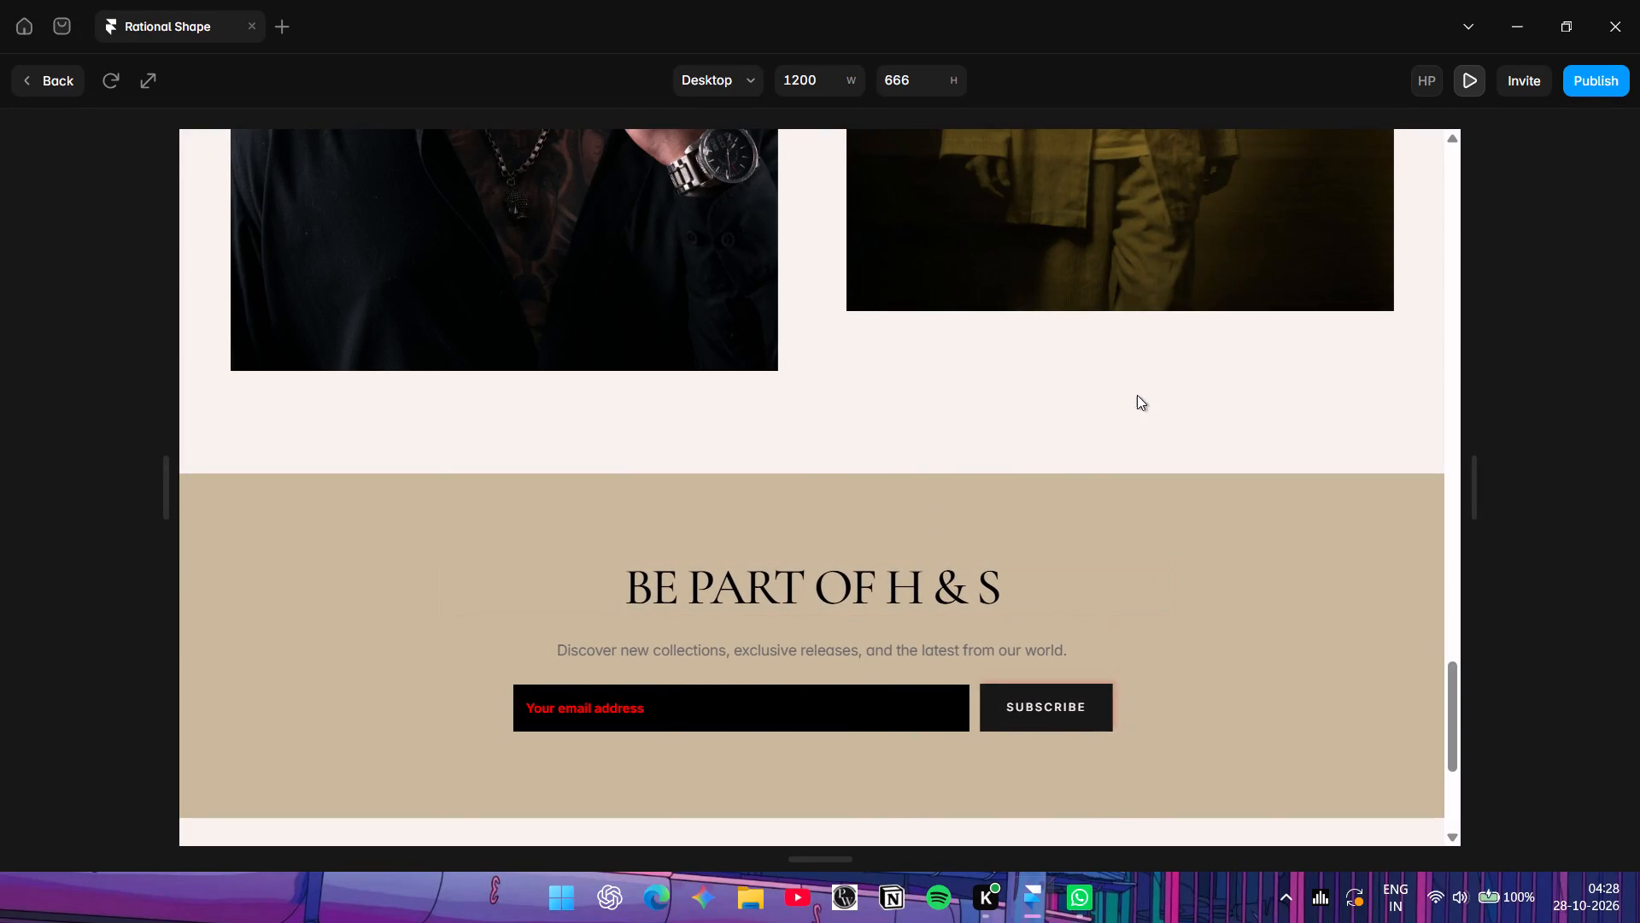
pyautogui.click(1031, 604)
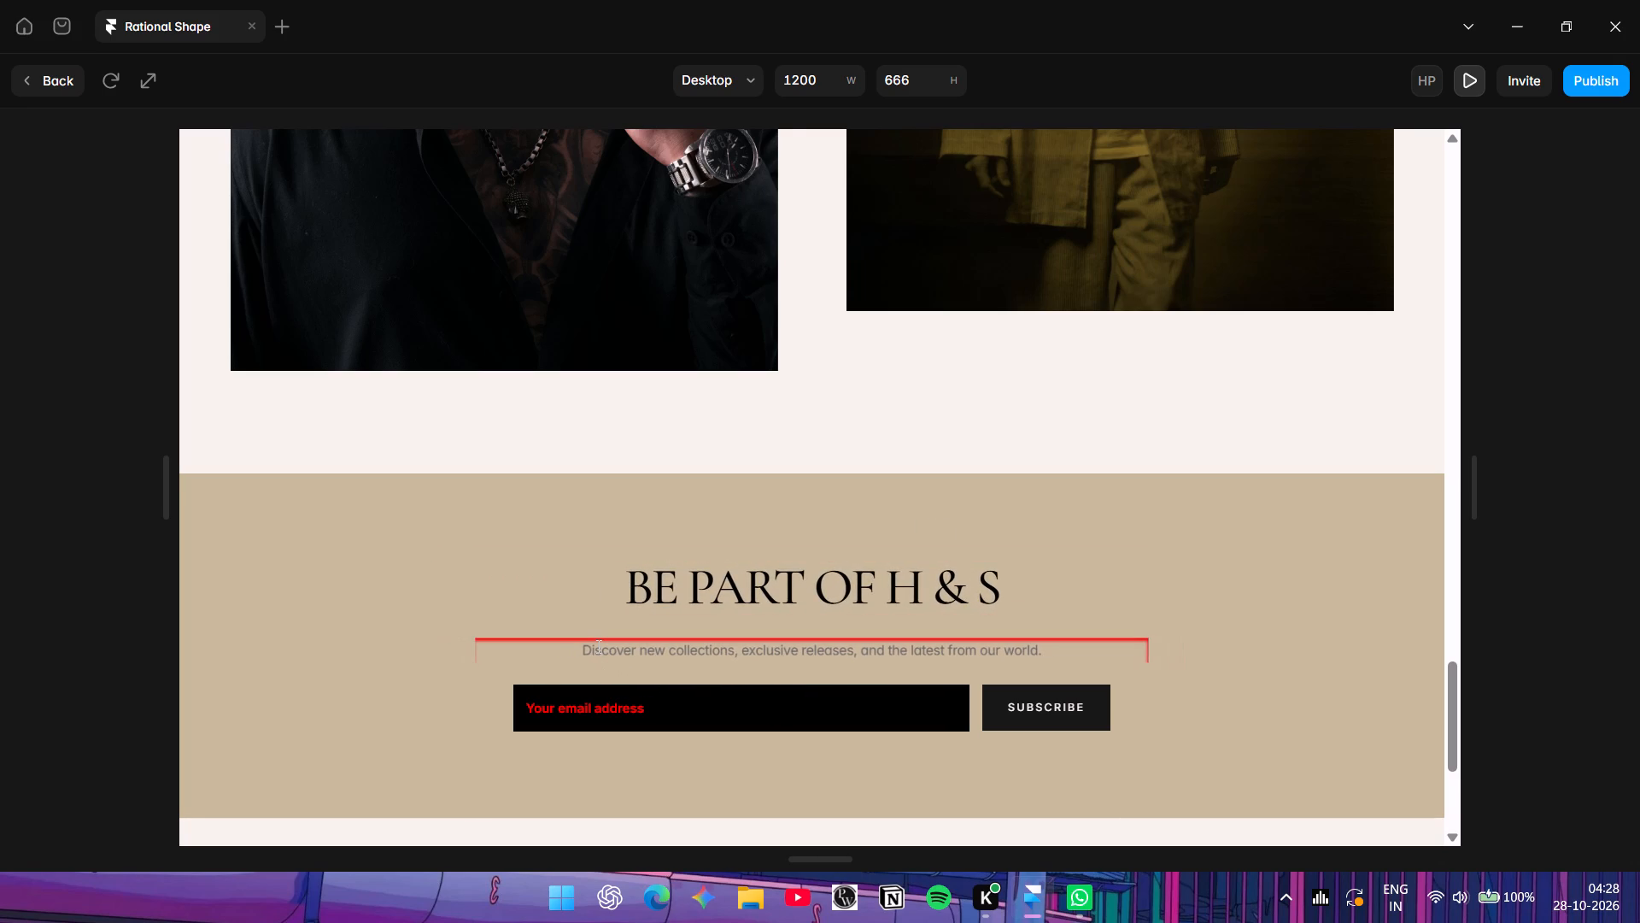
pyautogui.click(650, 656)
pyautogui.click(1018, 679)
pyautogui.scroll(-3, 870, 713)
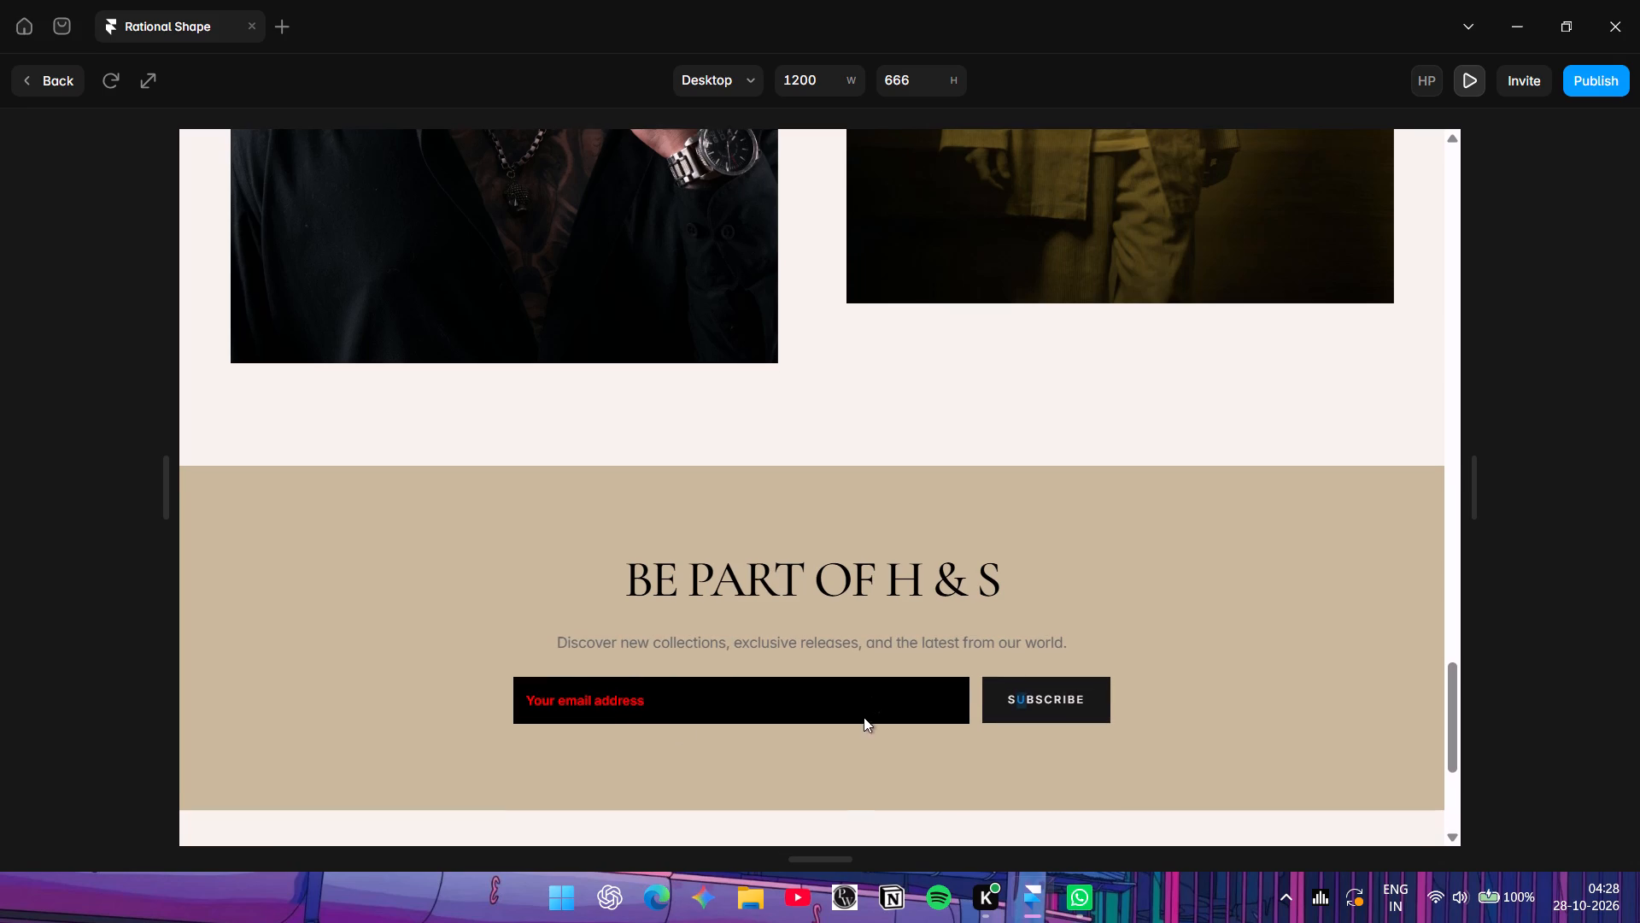
pyautogui.scroll(-3, 864, 717)
pyautogui.scroll(5, 308, 666)
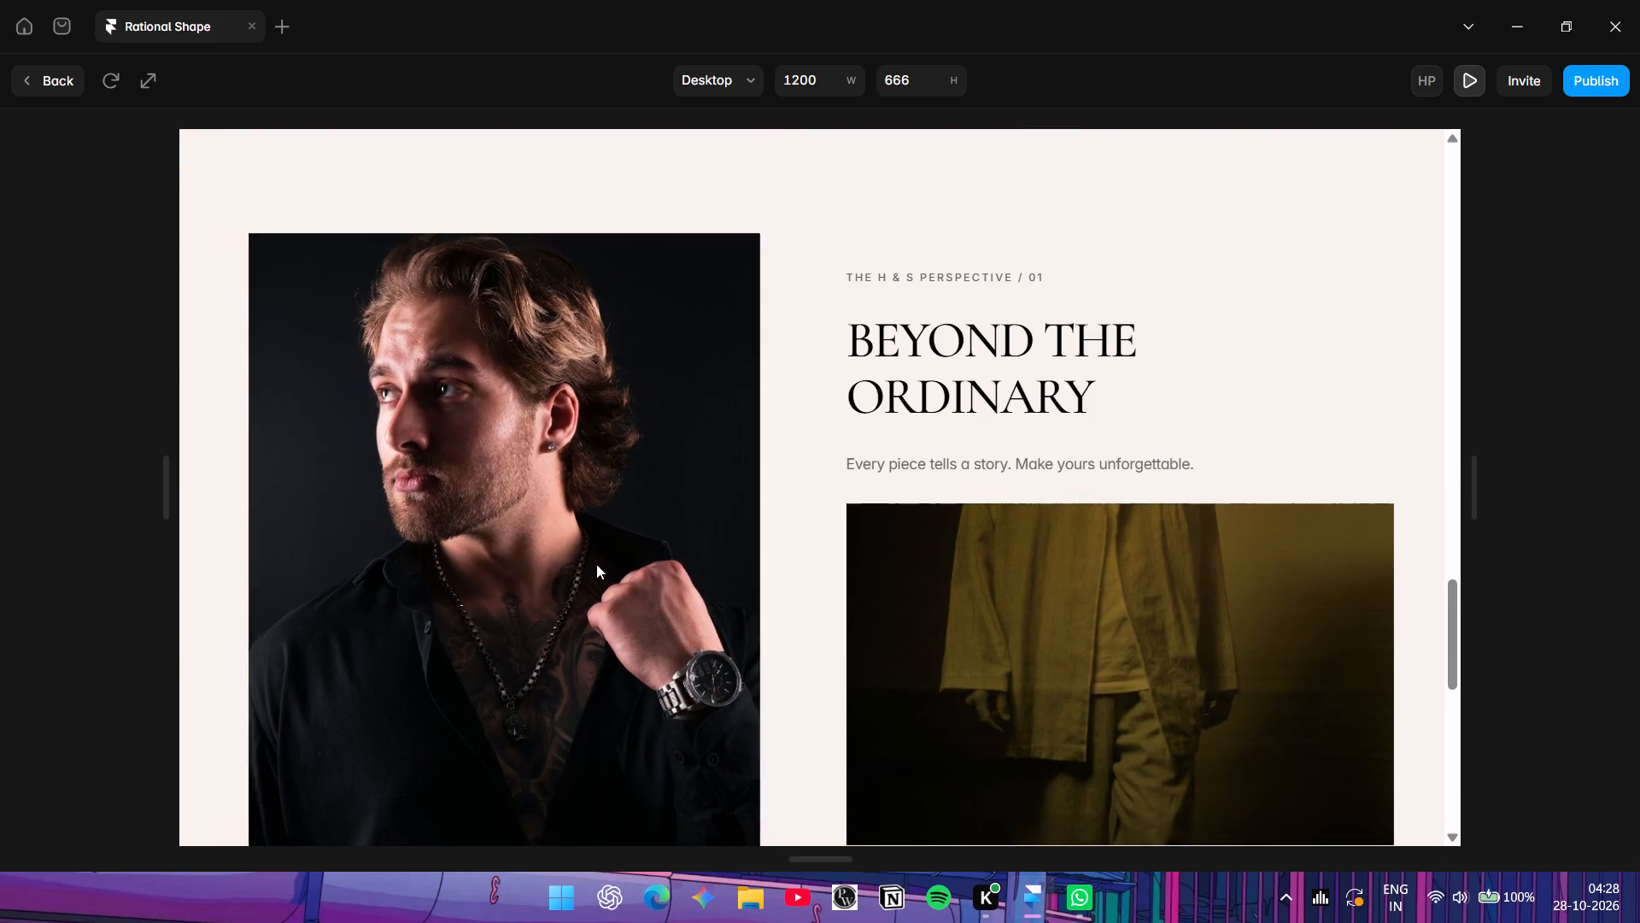
pyautogui.scroll(5, 815, 650)
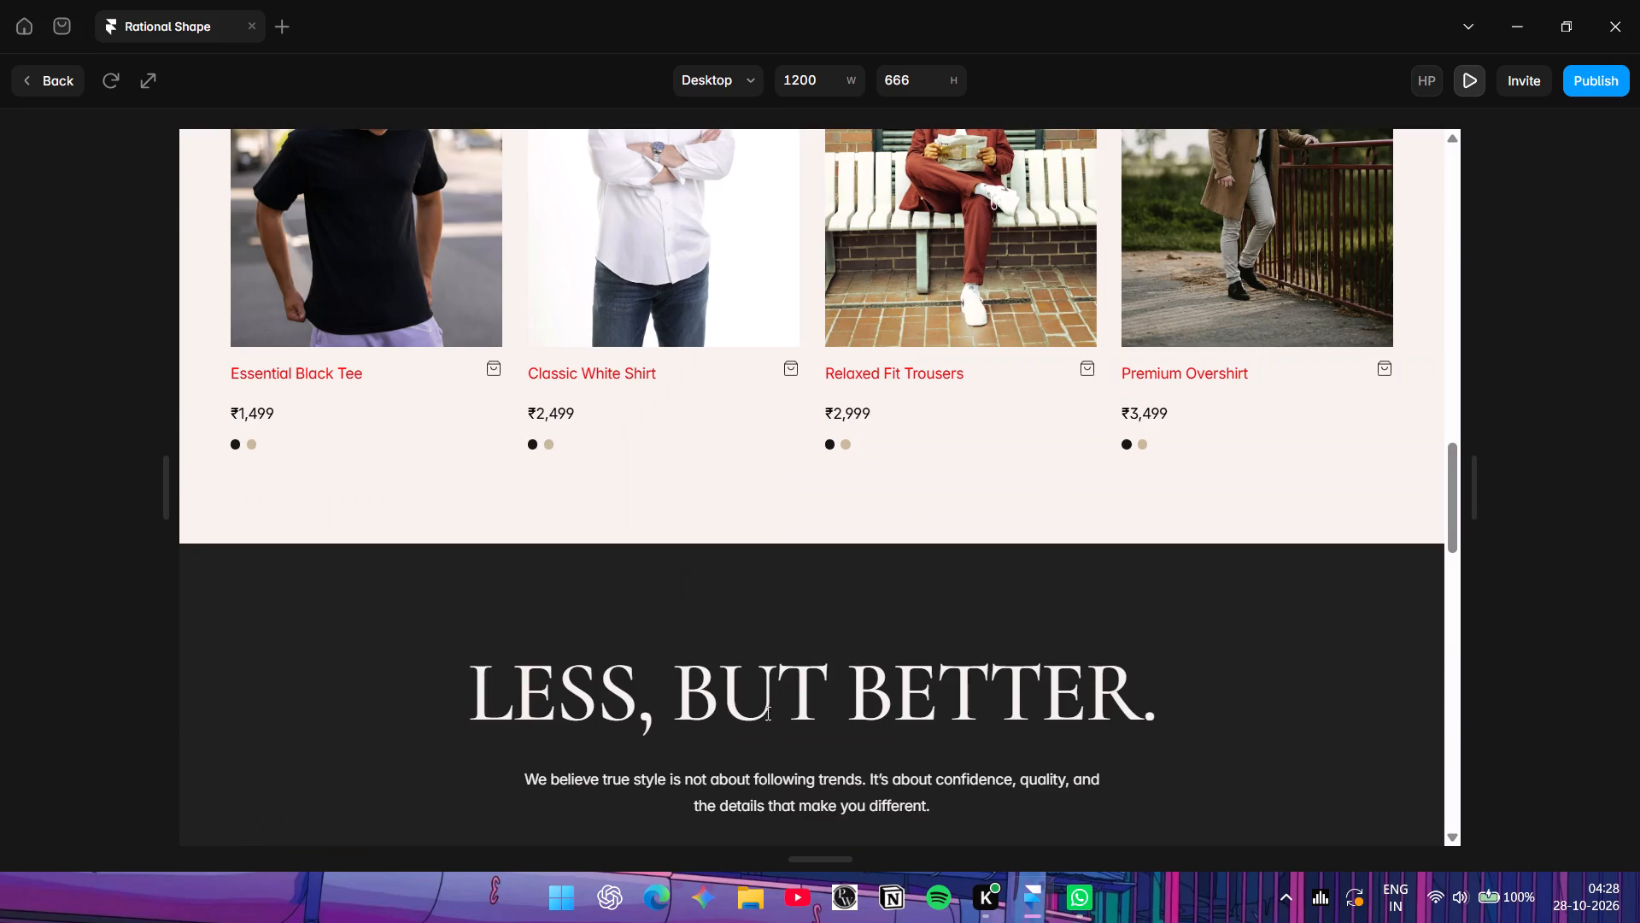
pyautogui.scroll(4, 741, 724)
pyautogui.scroll(-2, 486, 794)
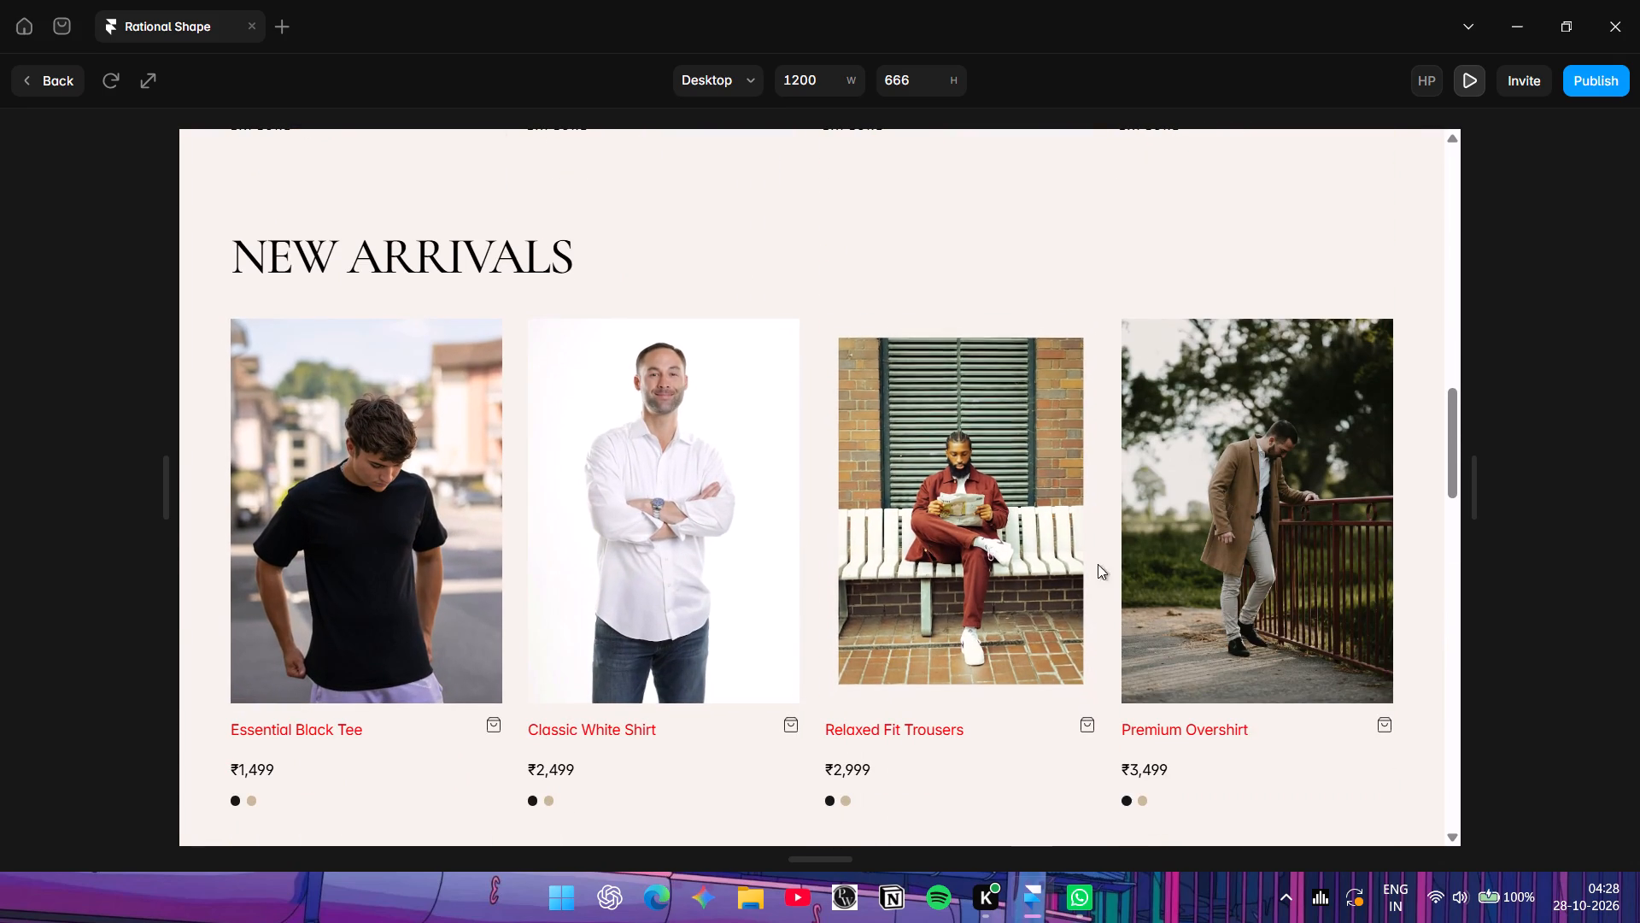
pyautogui.scroll(5, 994, 591)
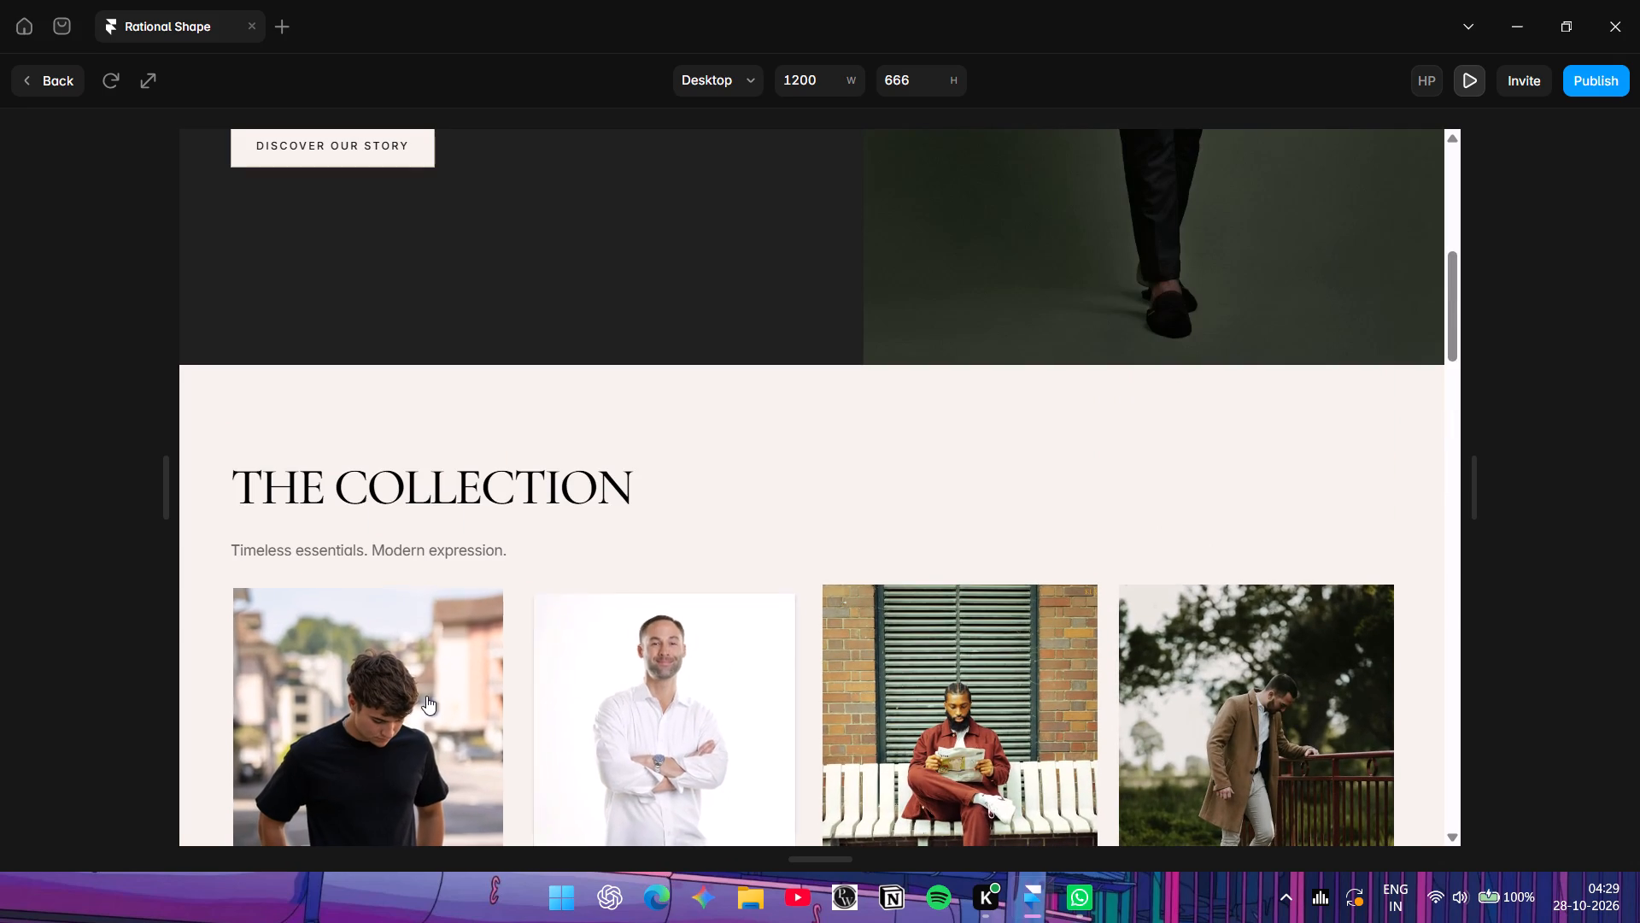
pyautogui.scroll(6, 398, 714)
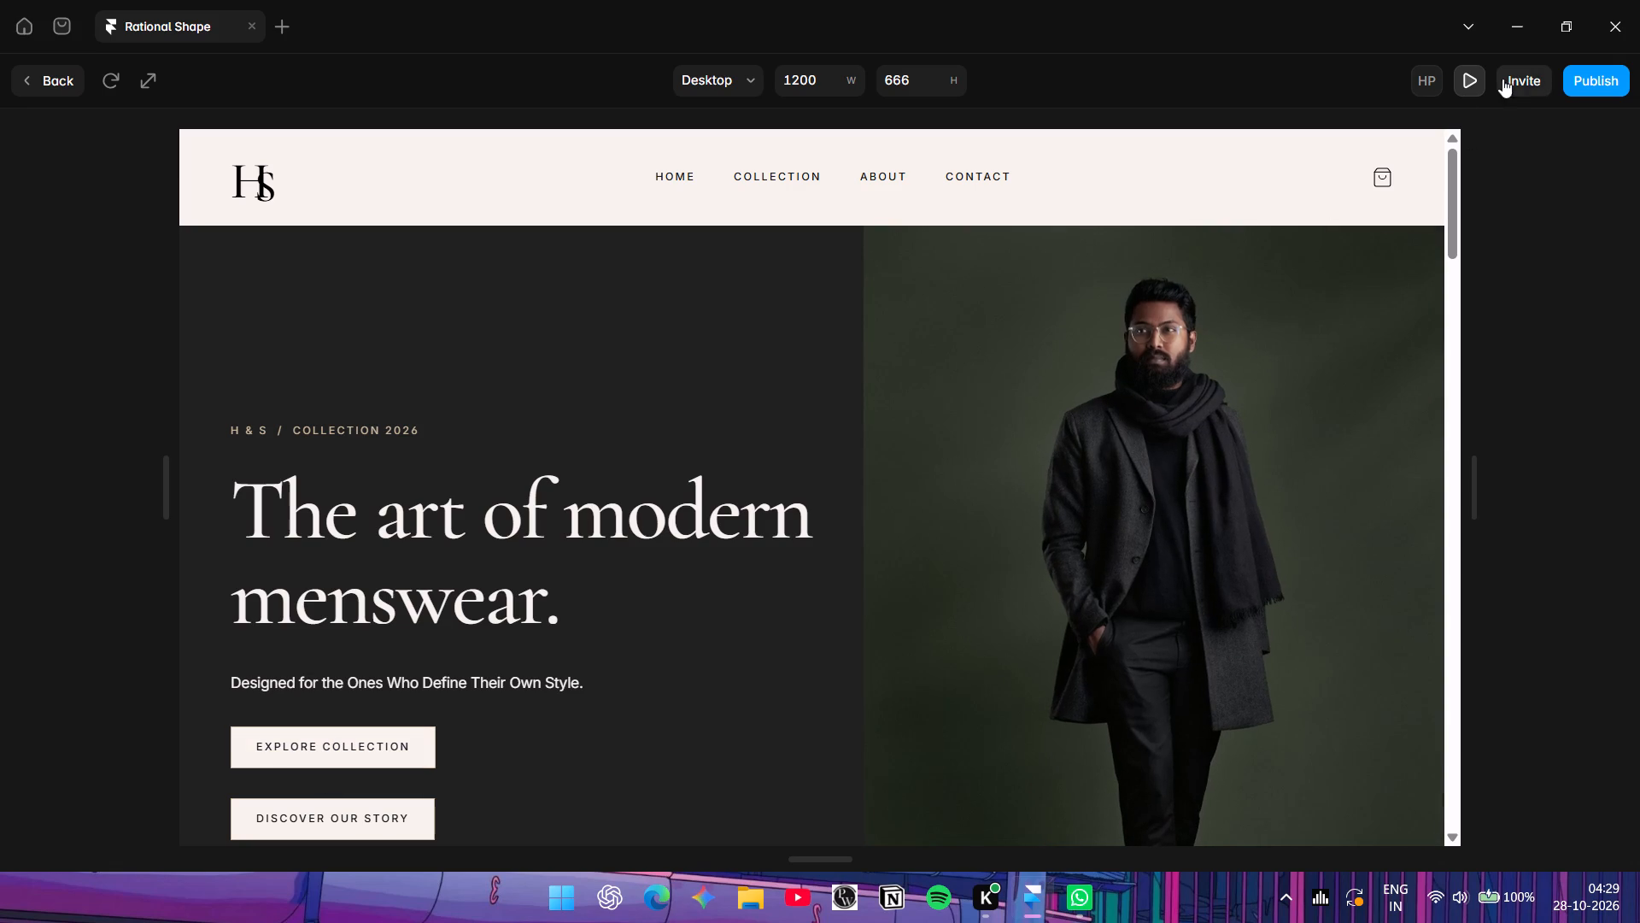
# Restart the desktop home page preview and review the scroll and text animations from the opening campaign down to the footer.
pyautogui.click(1468, 91)
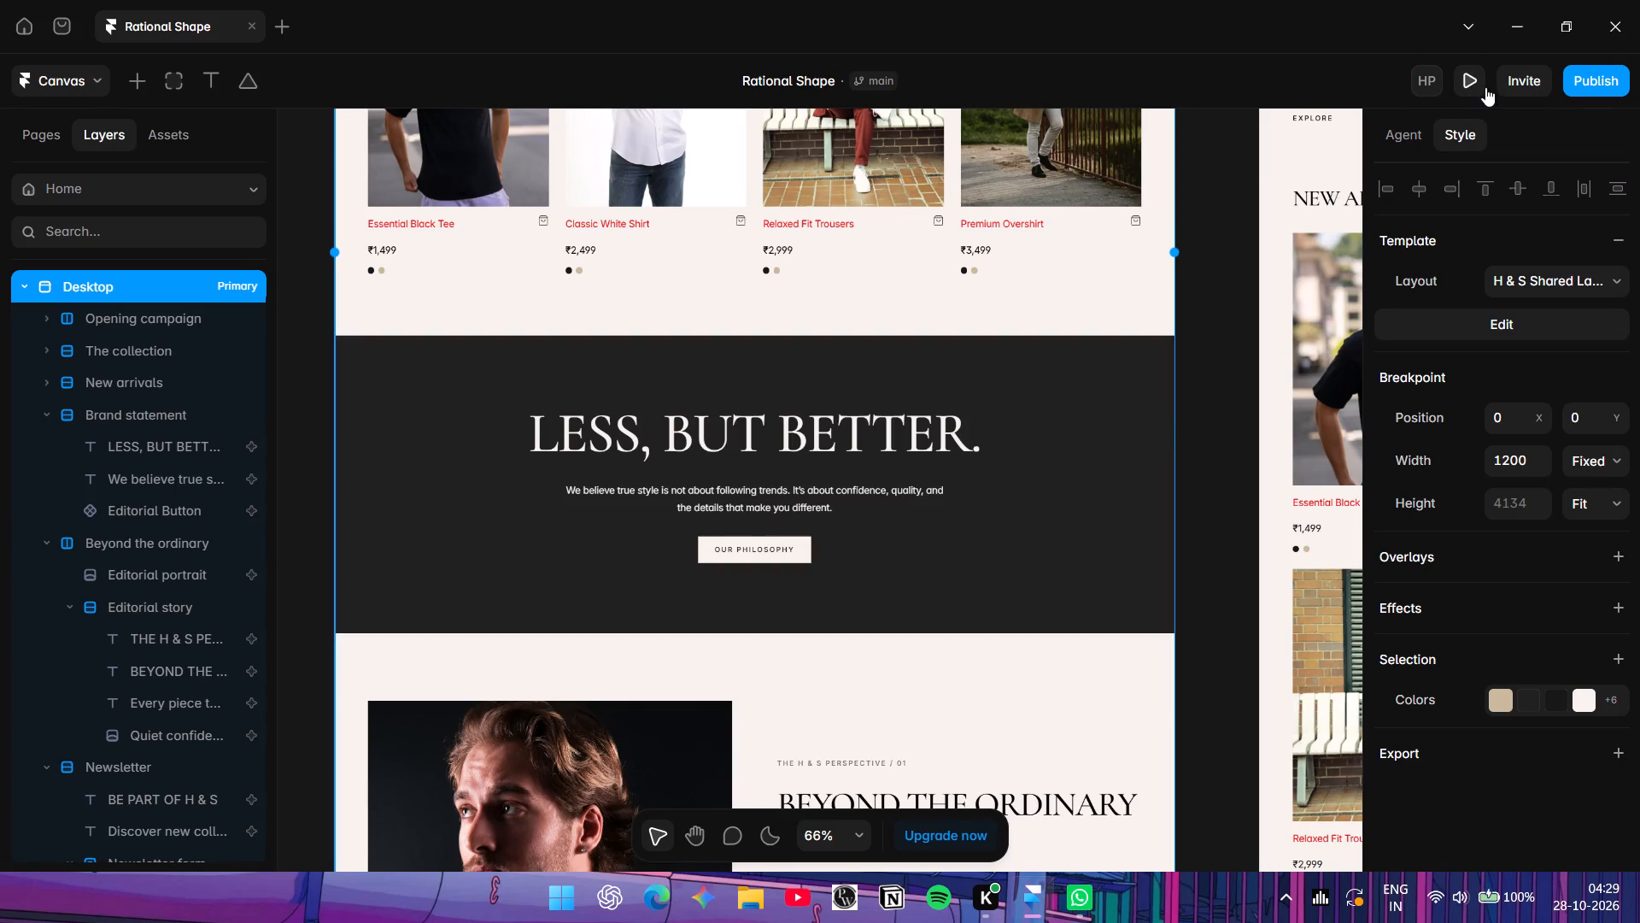
pyautogui.click(1479, 87)
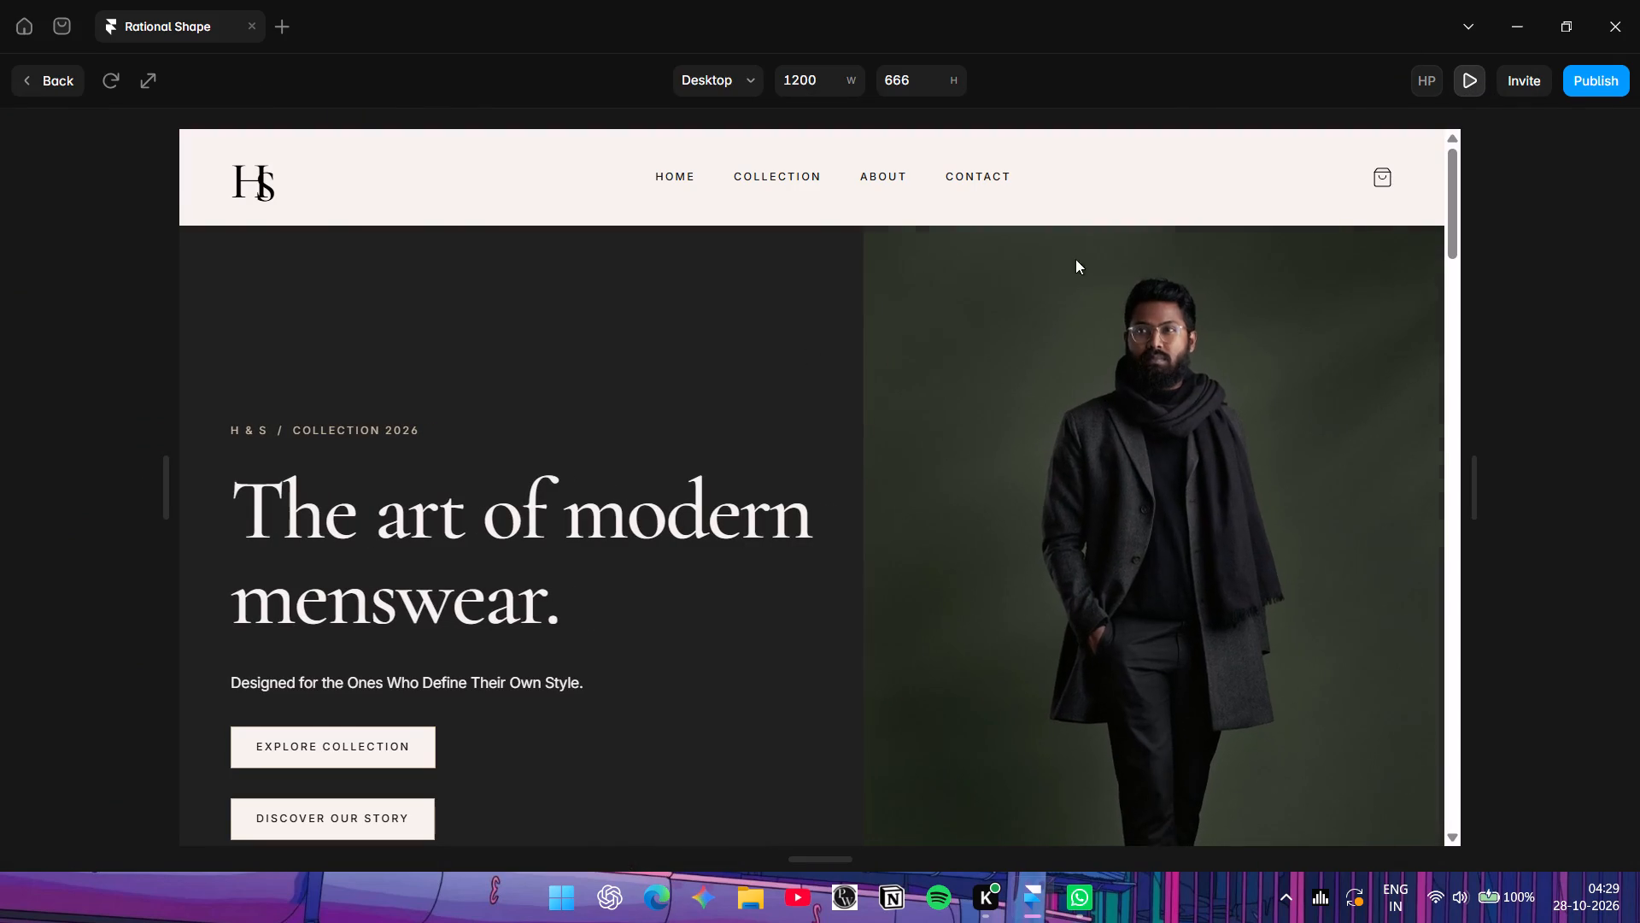
pyautogui.scroll(-12, 816, 330)
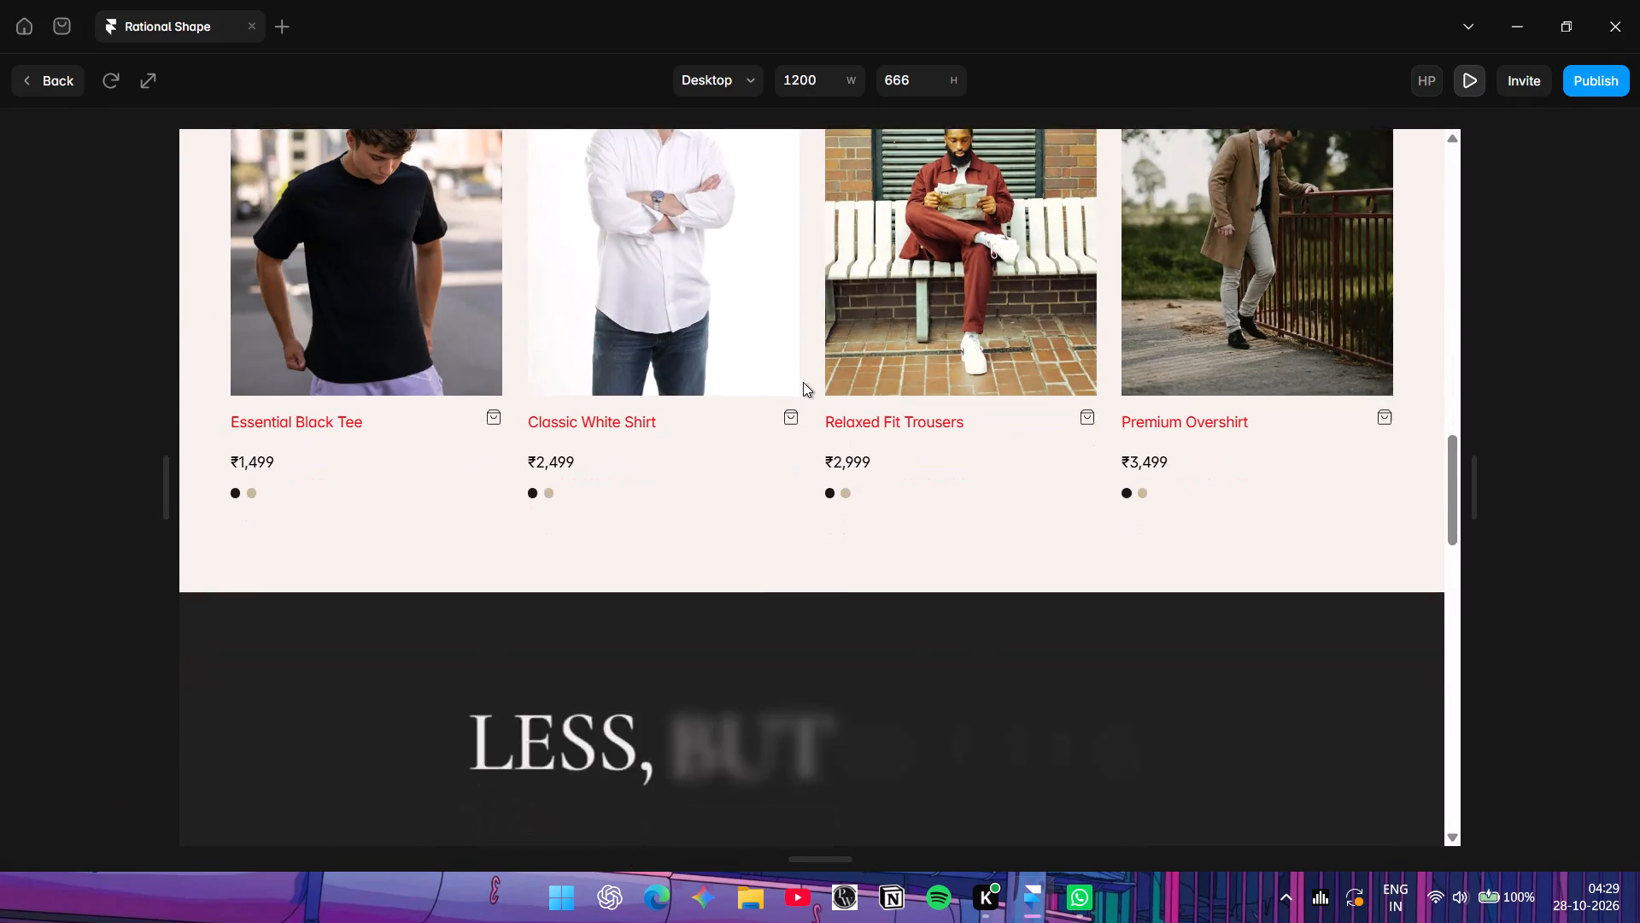
pyautogui.scroll(-5, 803, 382)
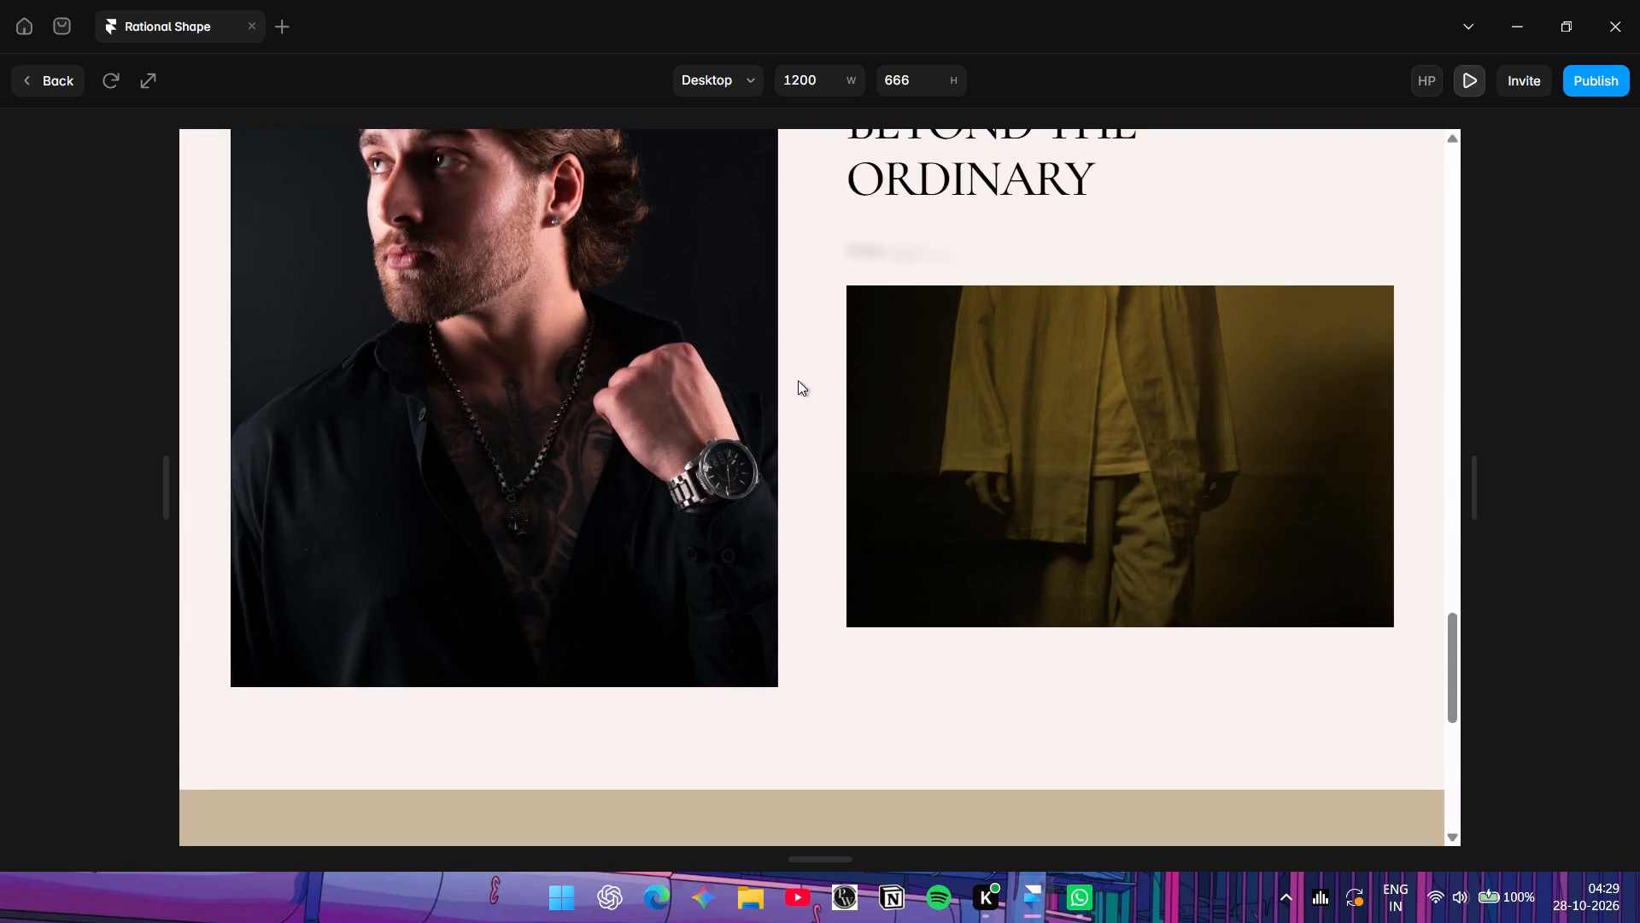
pyautogui.scroll(-9, 799, 380)
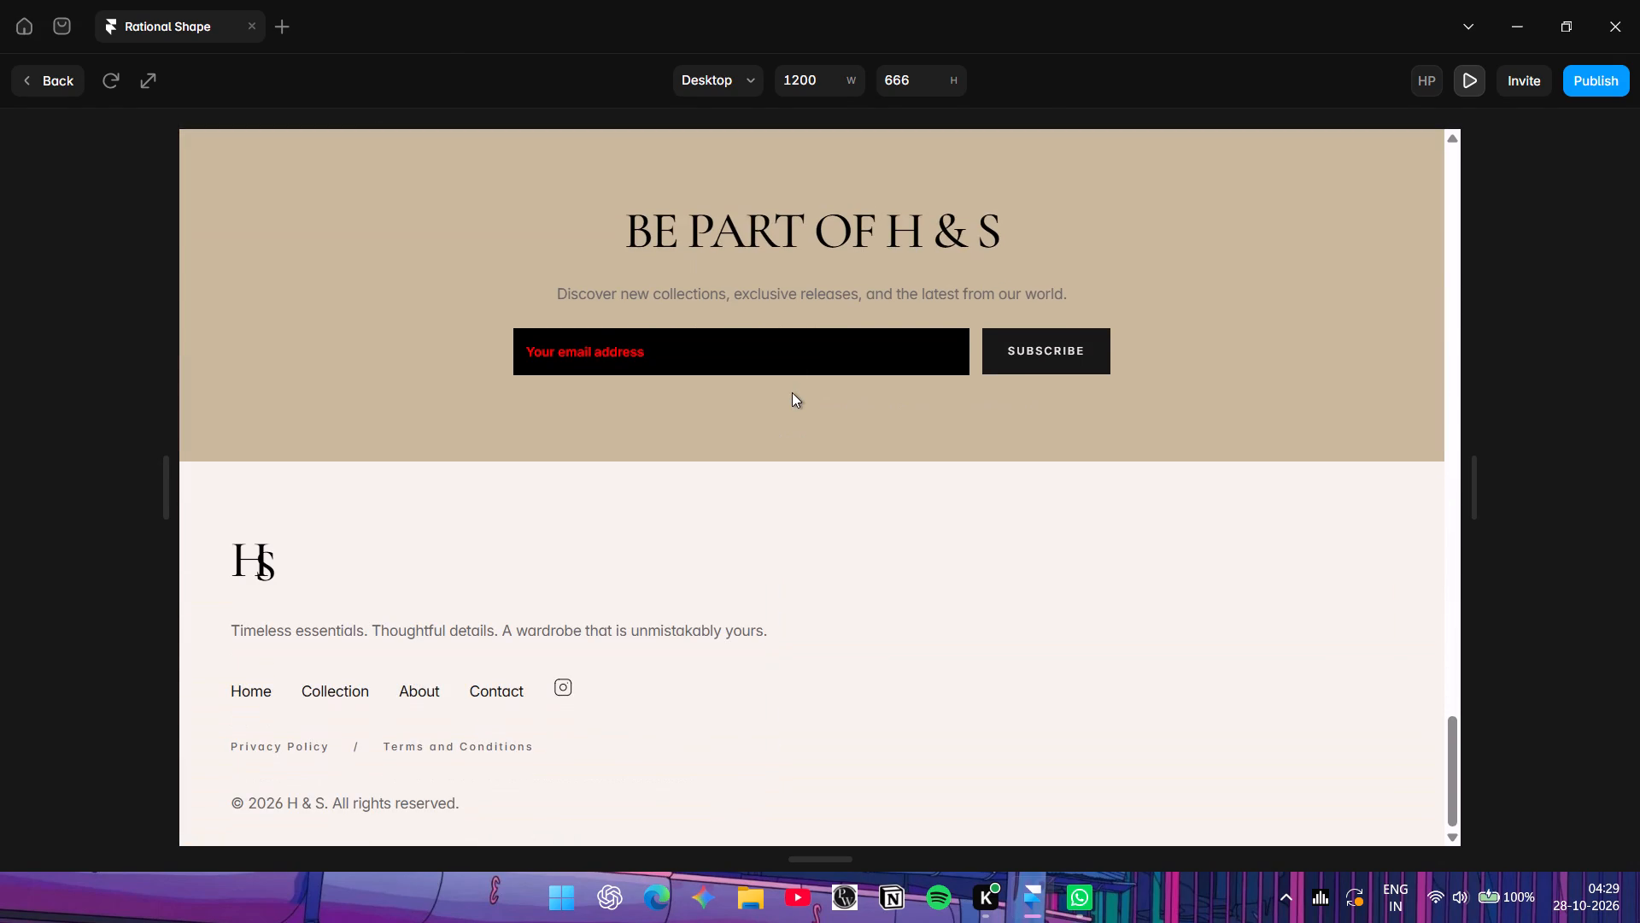
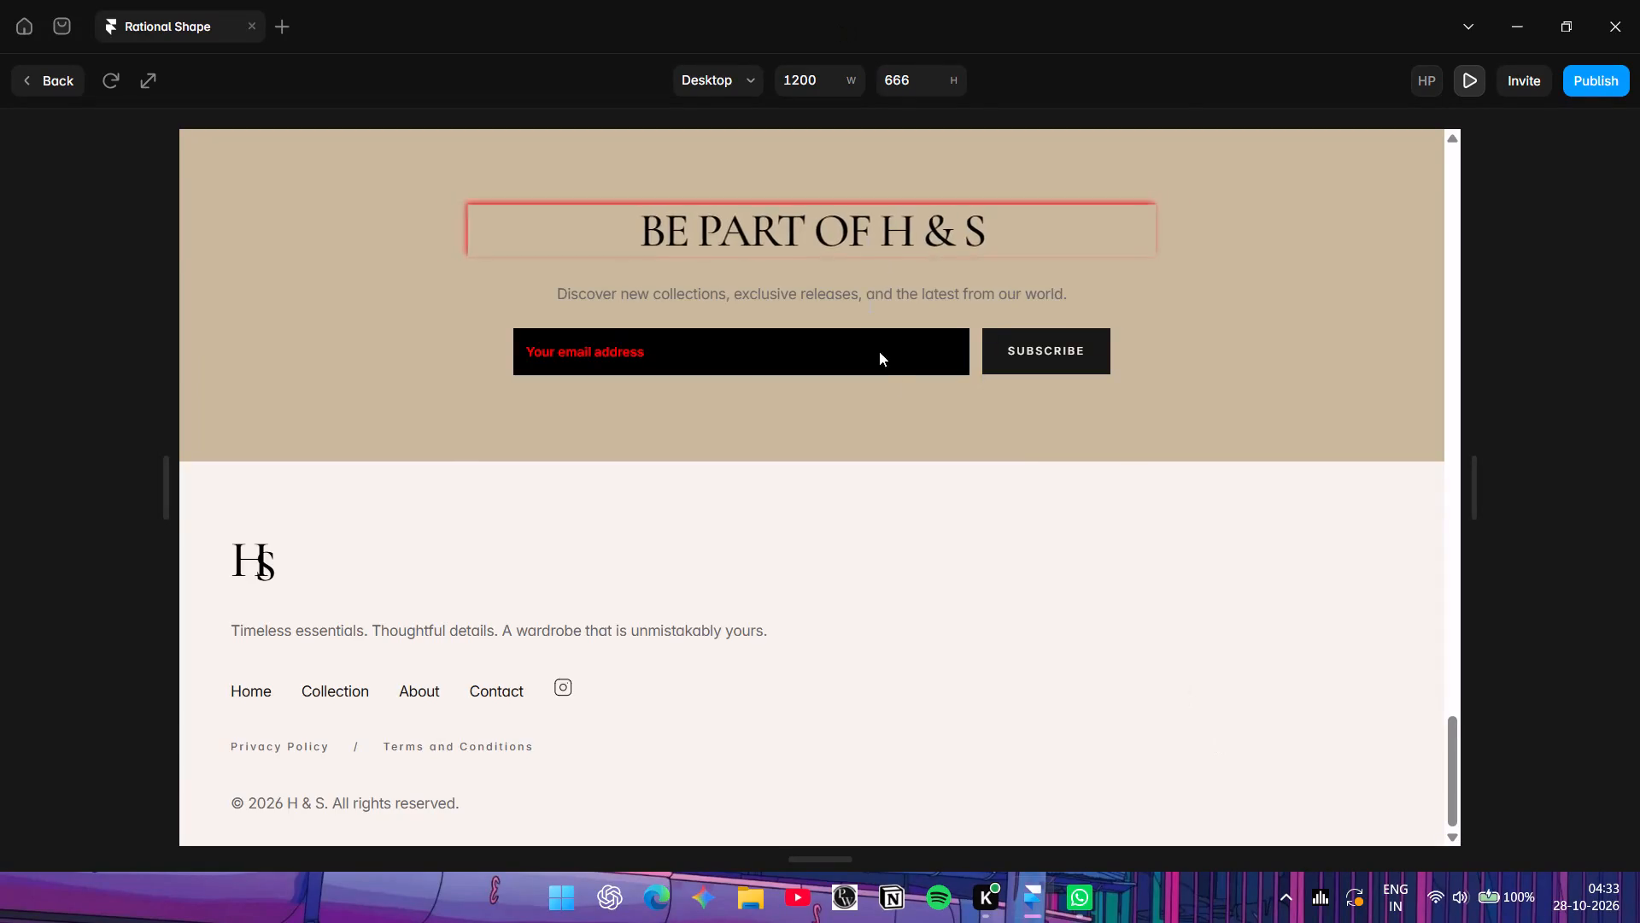
# Review the desktop preview from the newsletter section back up to the opening campaign, checking the image and product hover effects.
pyautogui.scroll(9, 887, 371)
pyautogui.scroll(-8, 887, 371)
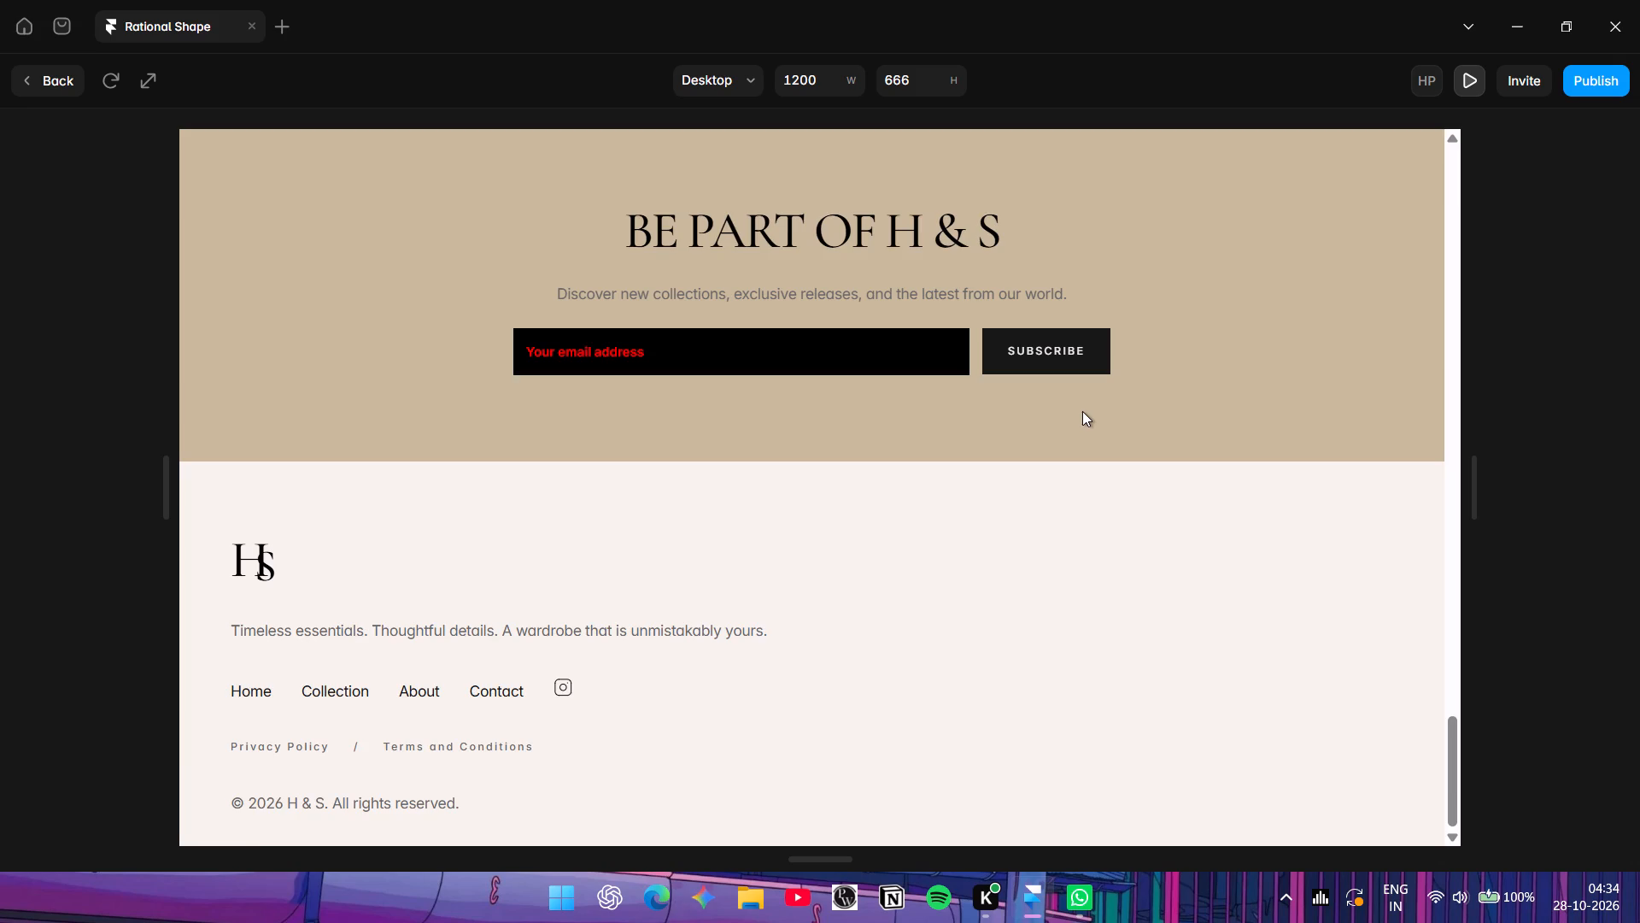
pyautogui.scroll(11, 1082, 411)
pyautogui.scroll(-8, 1082, 411)
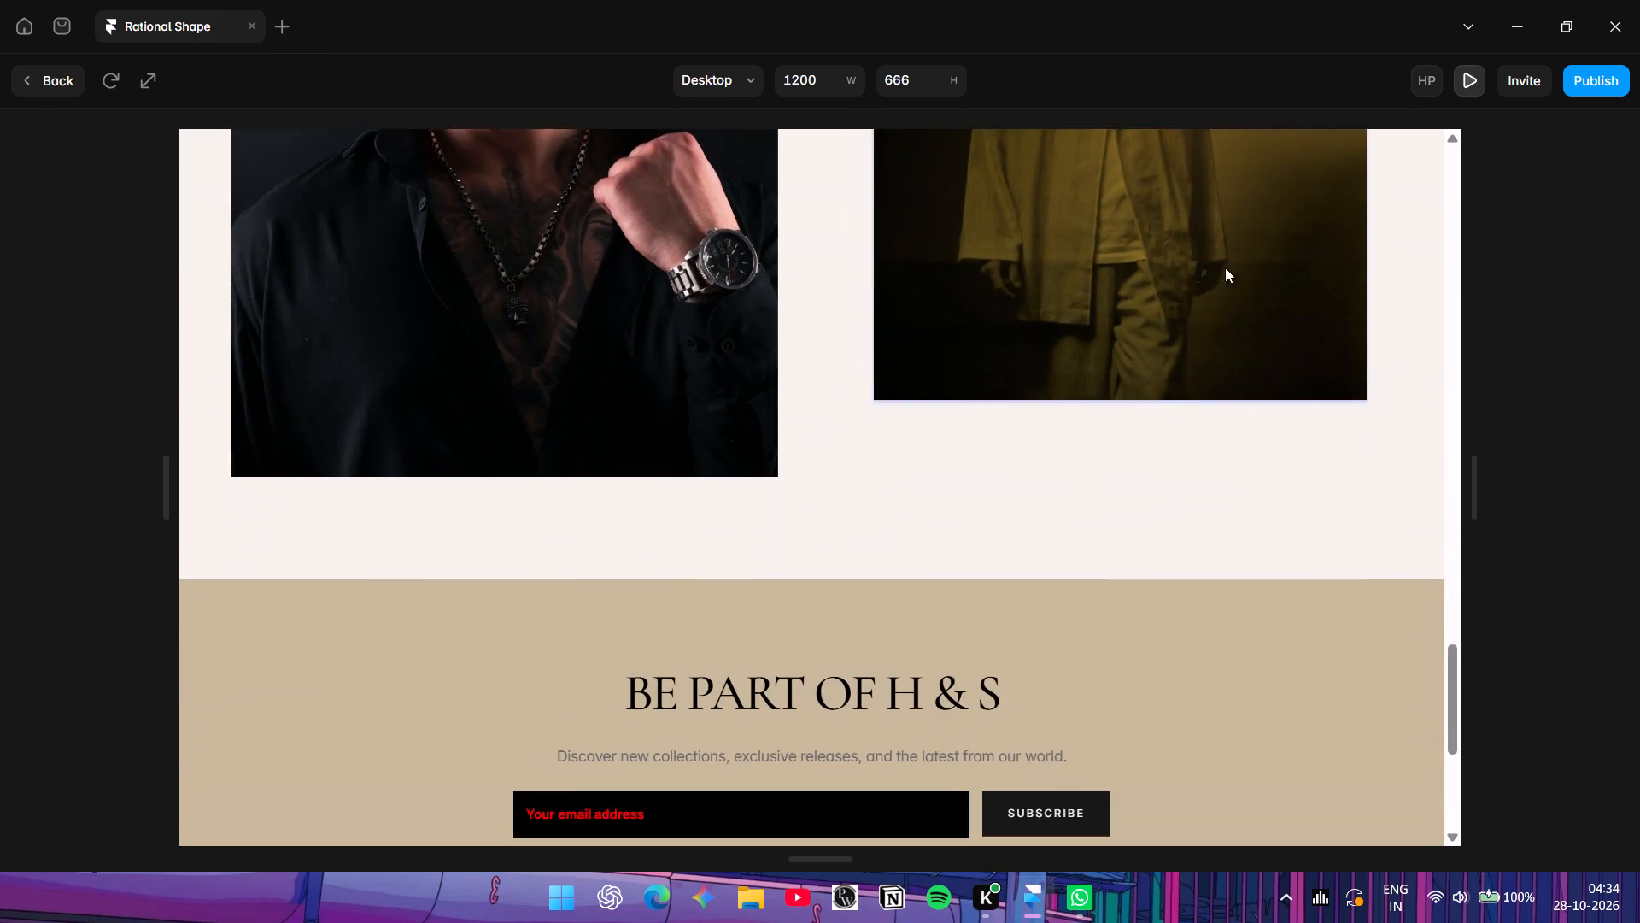
pyautogui.scroll(4, 645, 283)
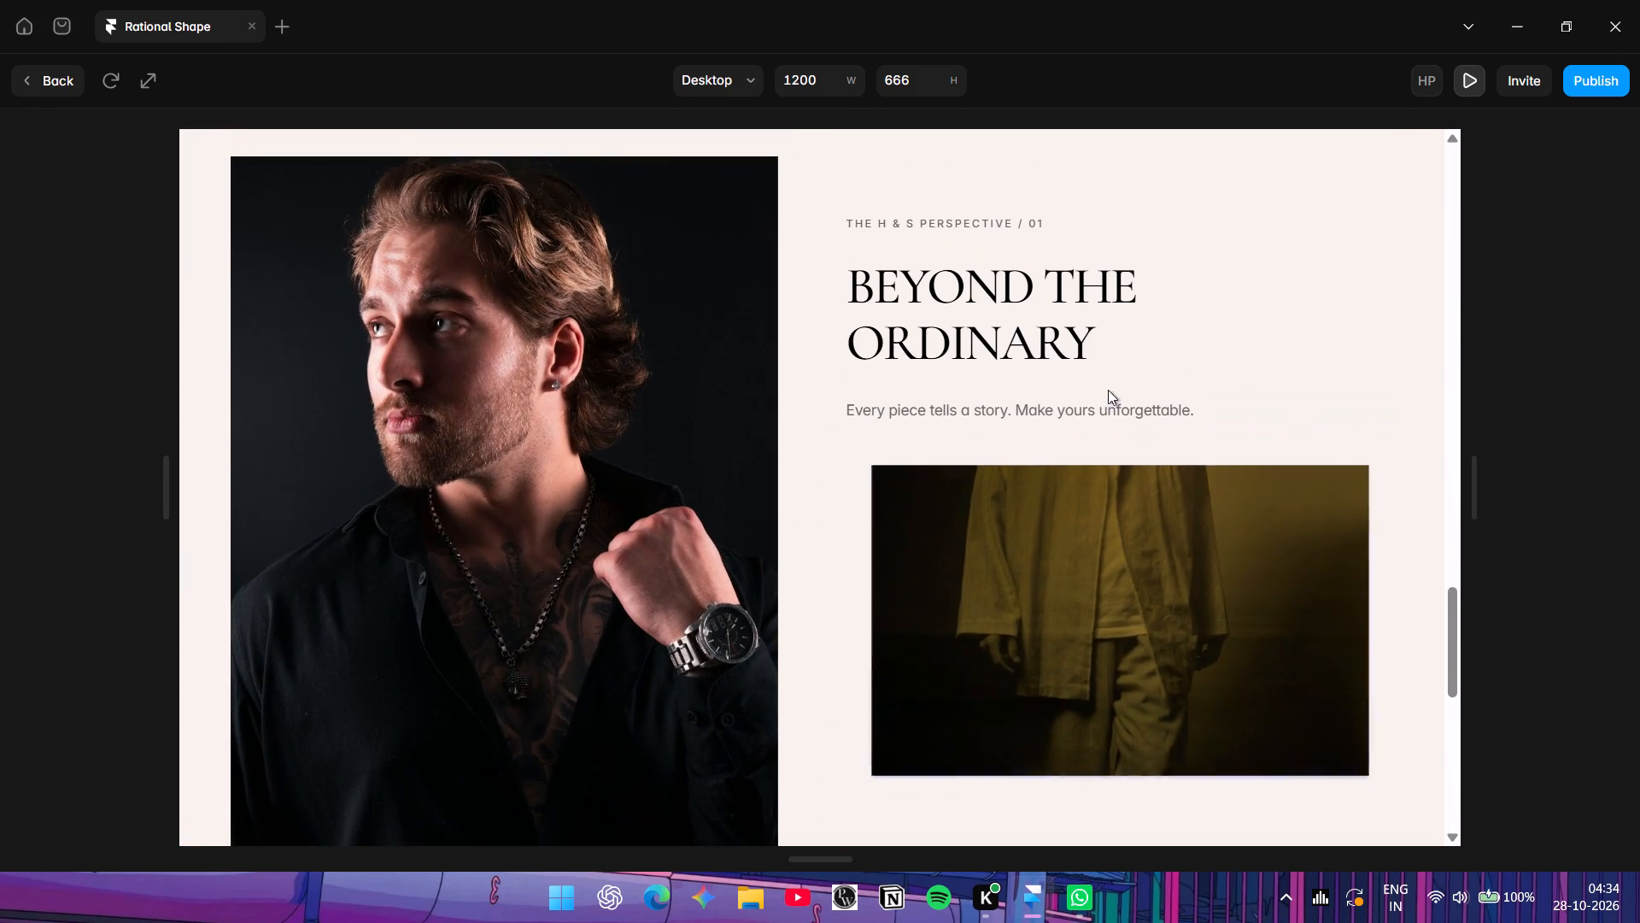
pyautogui.scroll(2, 675, 383)
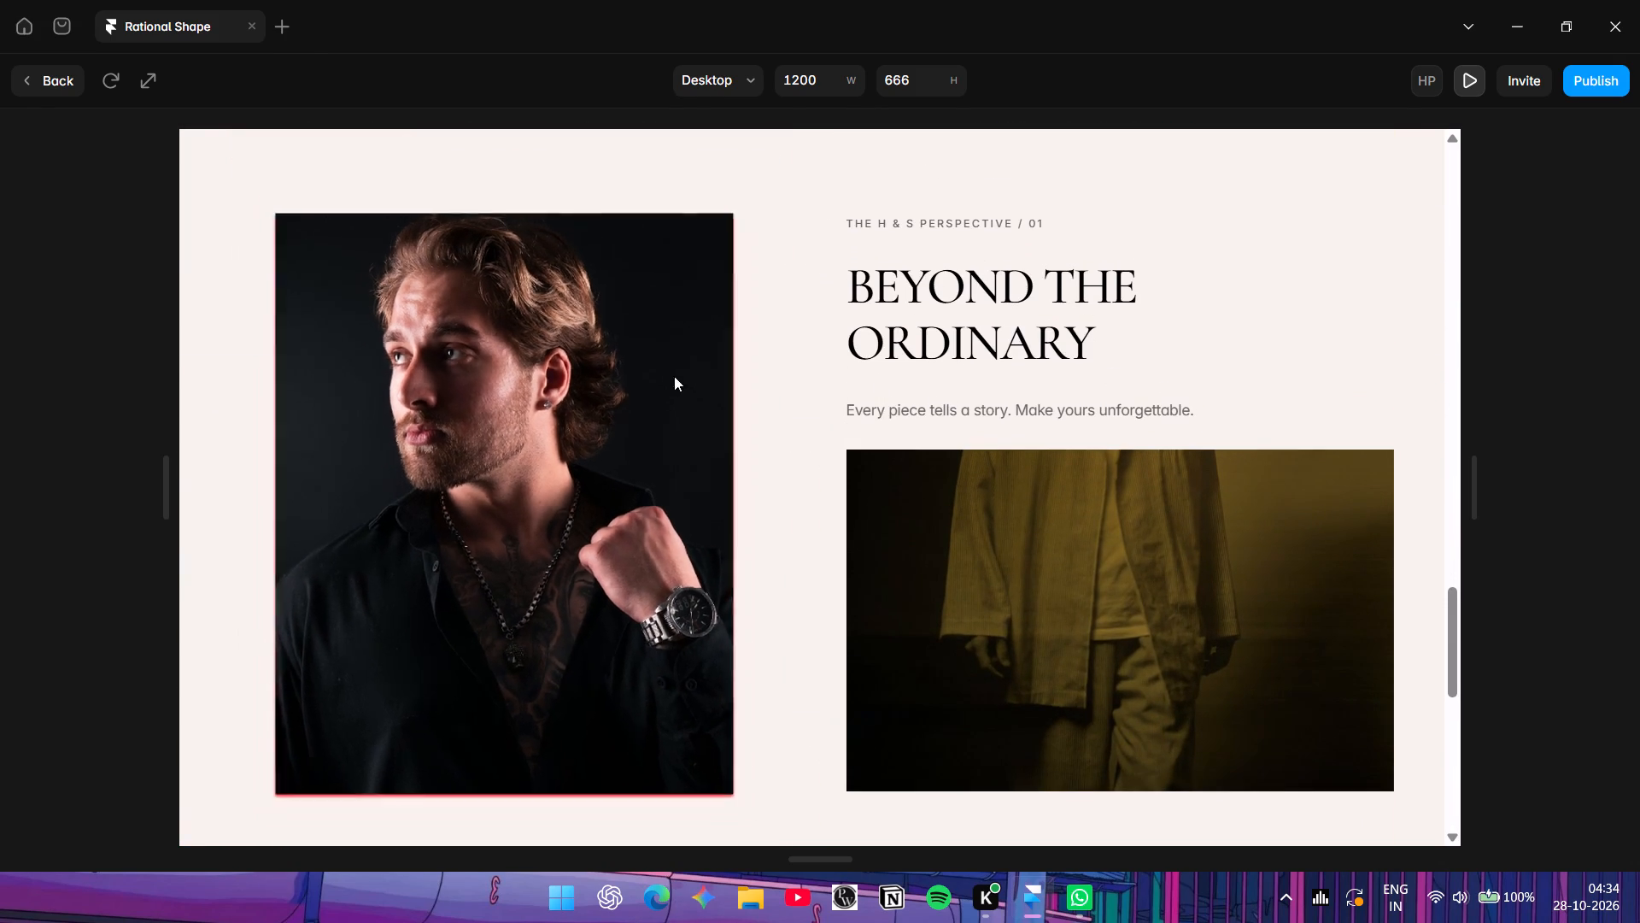
pyautogui.scroll(3, 674, 376)
pyautogui.scroll(-1, 700, 757)
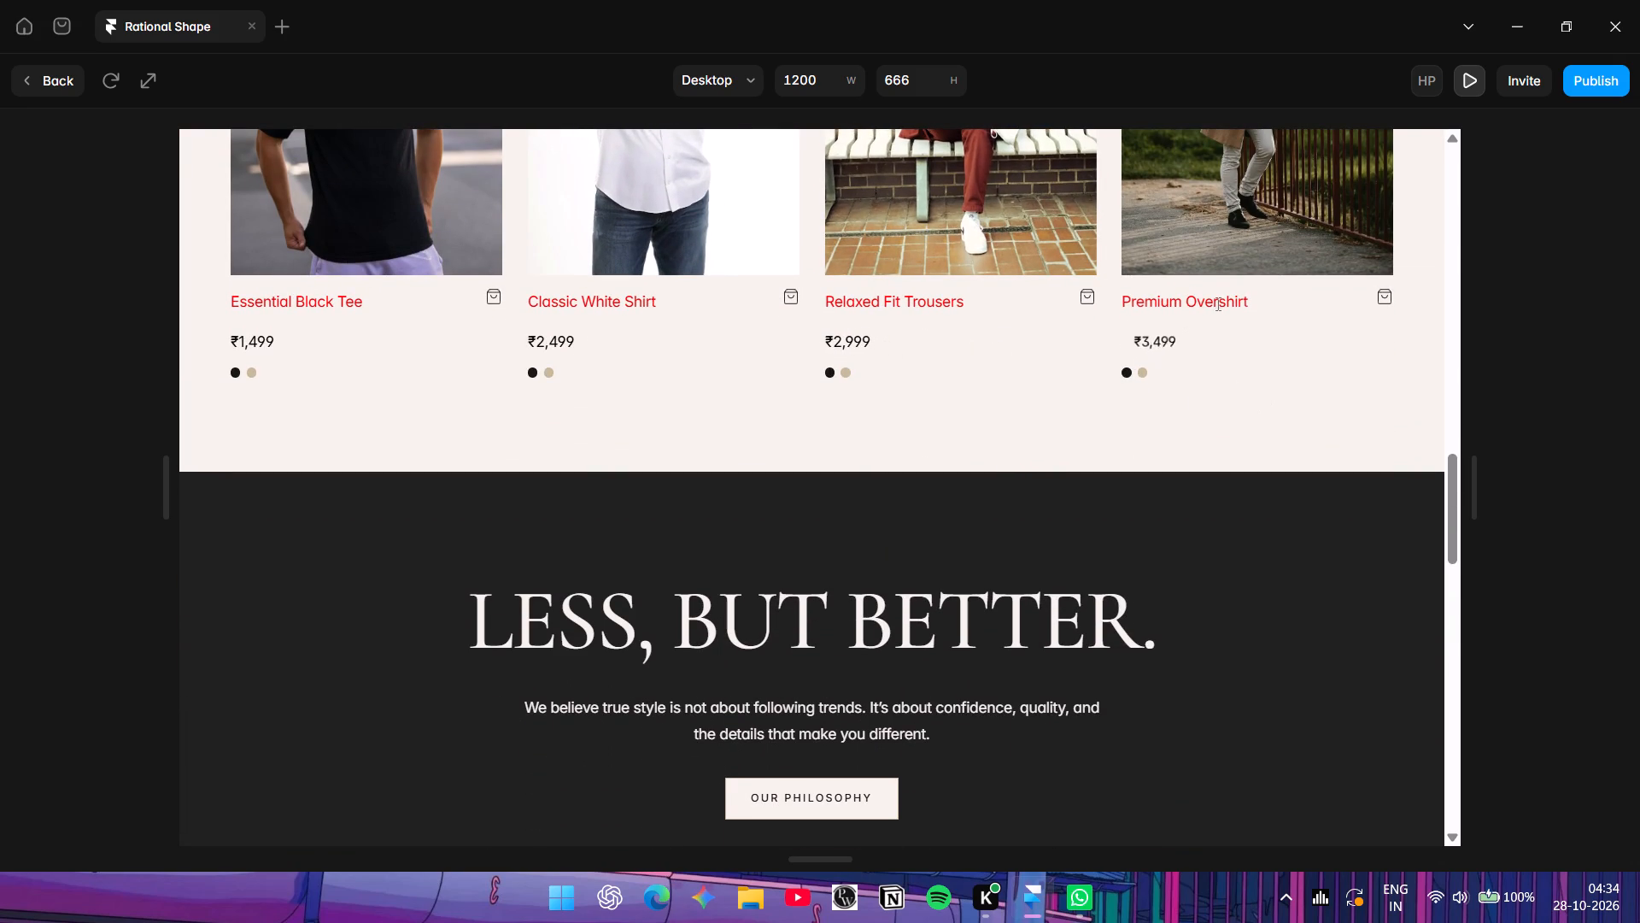
pyautogui.scroll(7, 871, 182)
pyautogui.scroll(4, 975, 428)
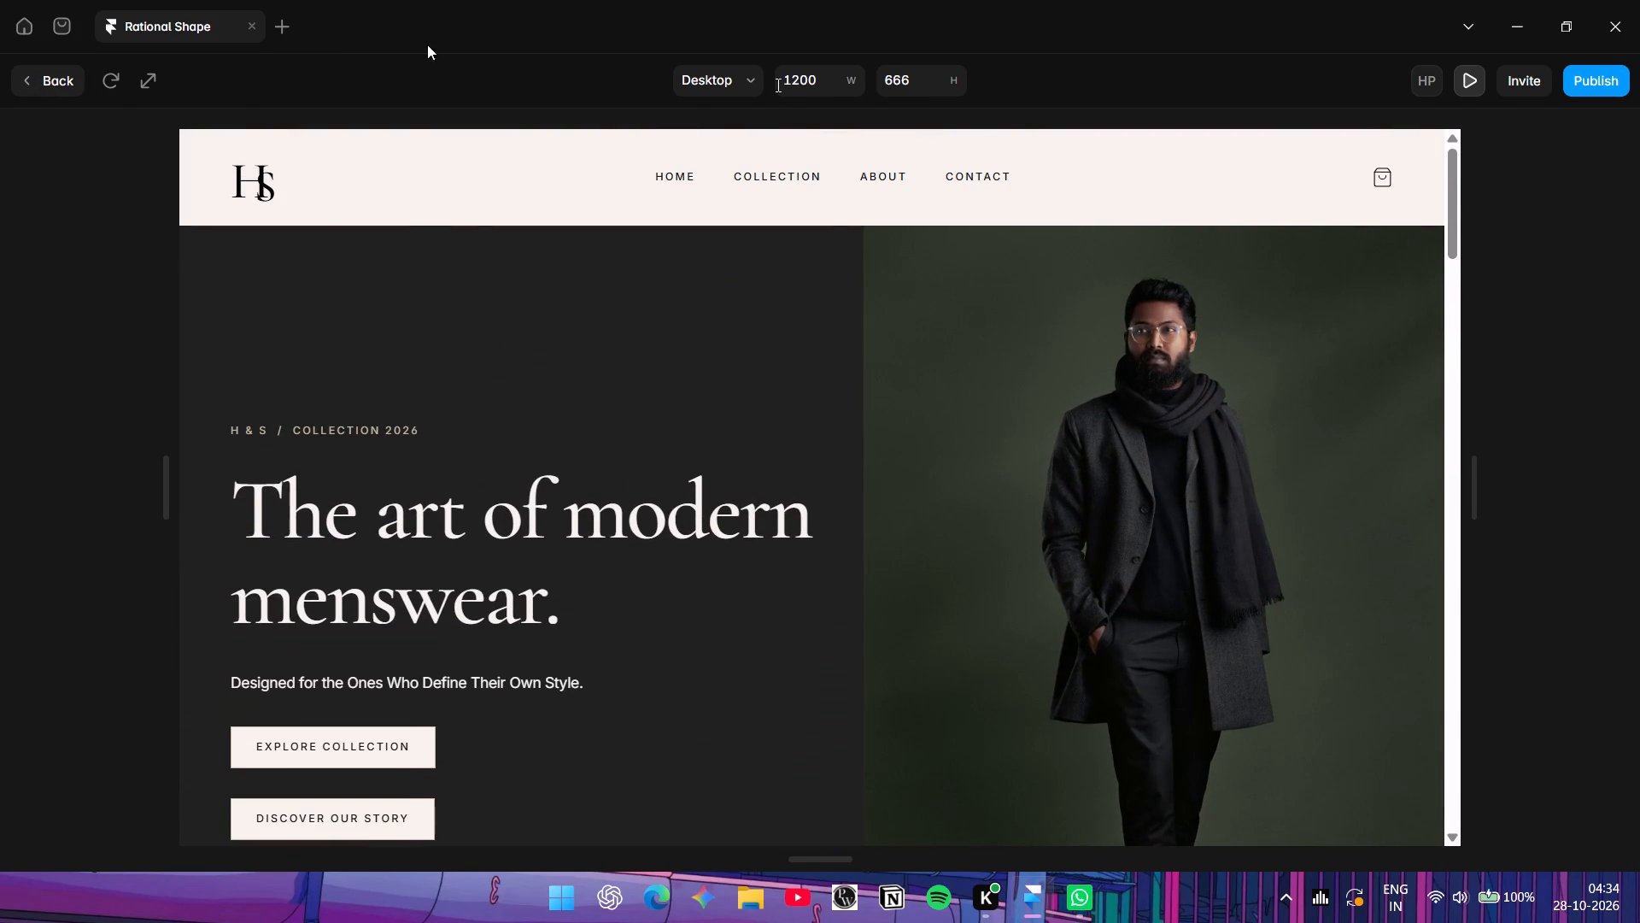
# Switch the preview to the Tablet breakpoint and review the opening campaign down to the start of The Collection.
pyautogui.click(736, 83)
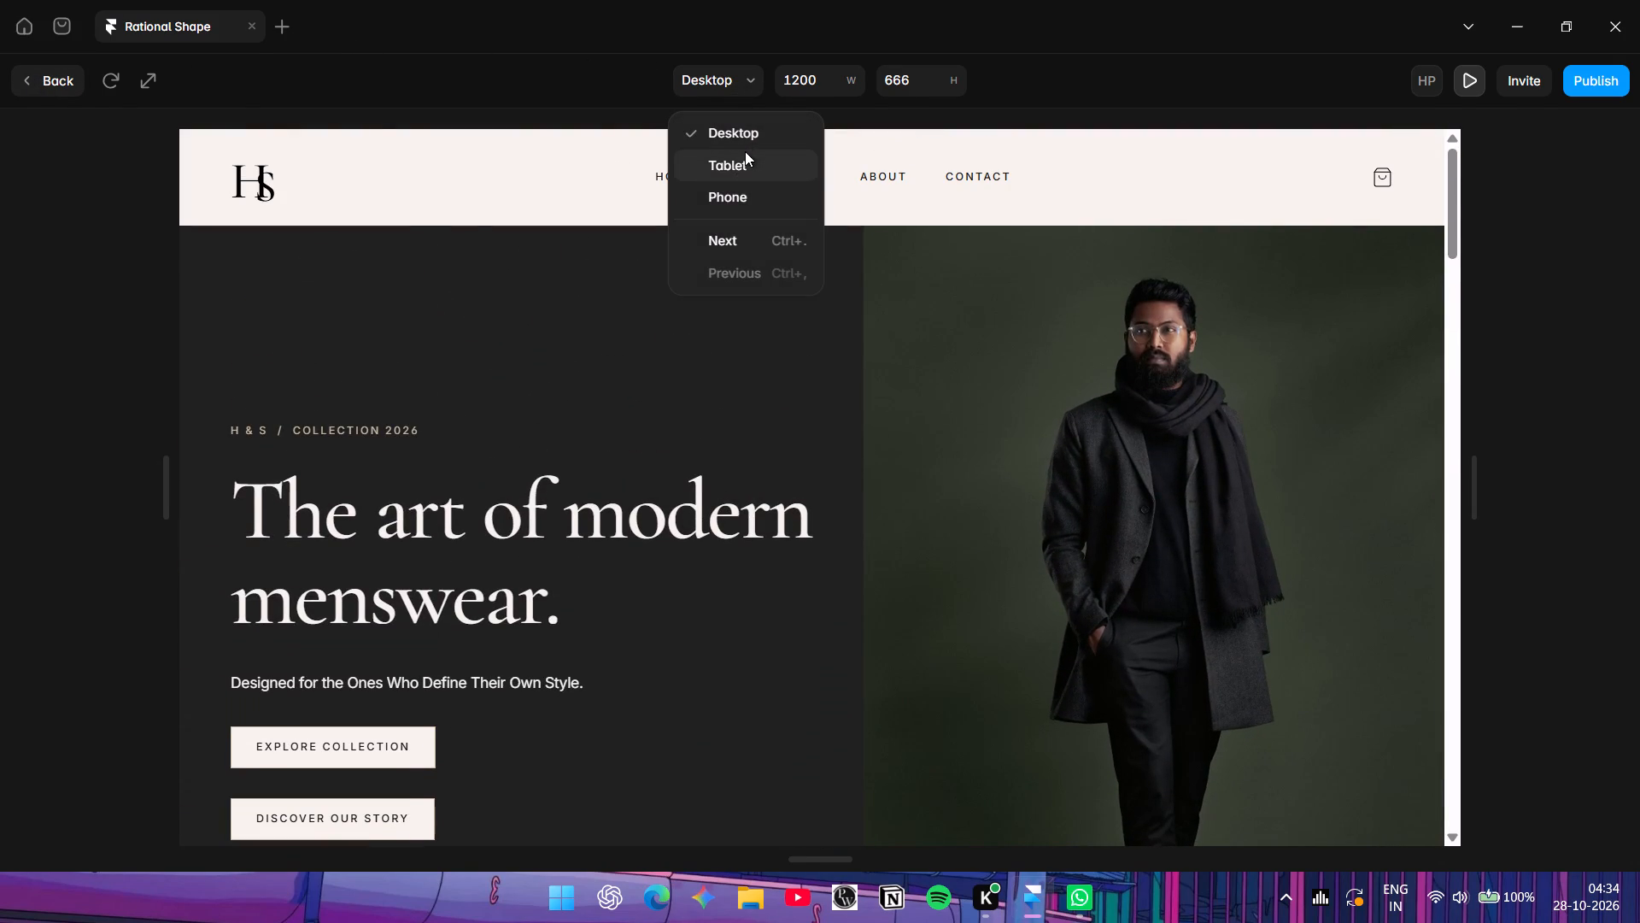
pyautogui.click(745, 156)
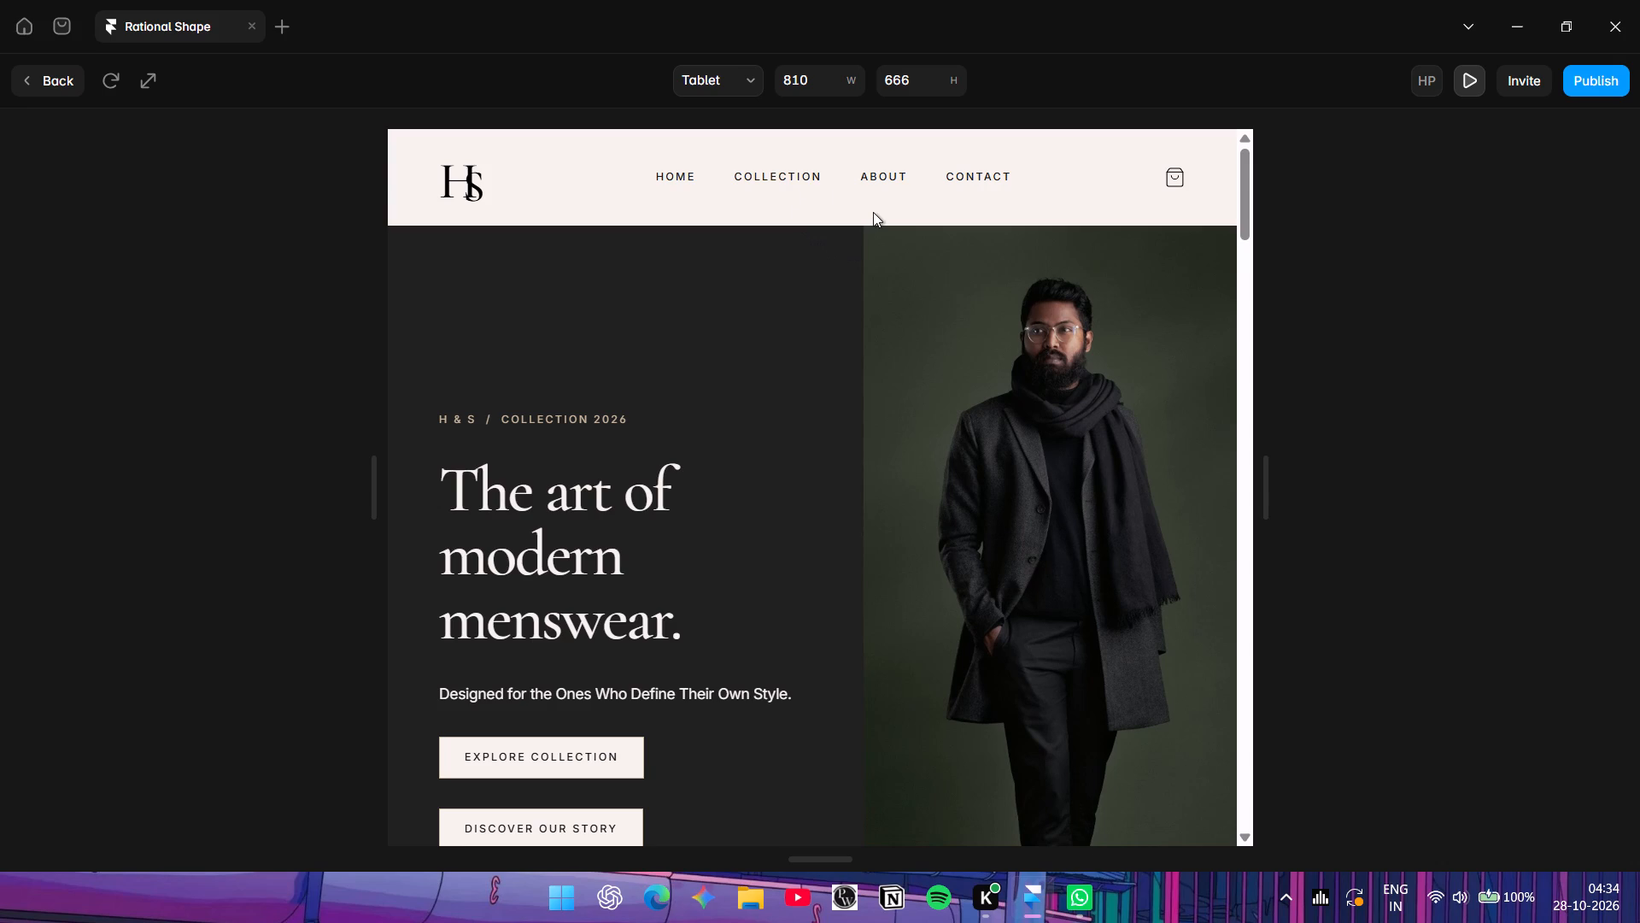
pyautogui.scroll(-1, 1052, 427)
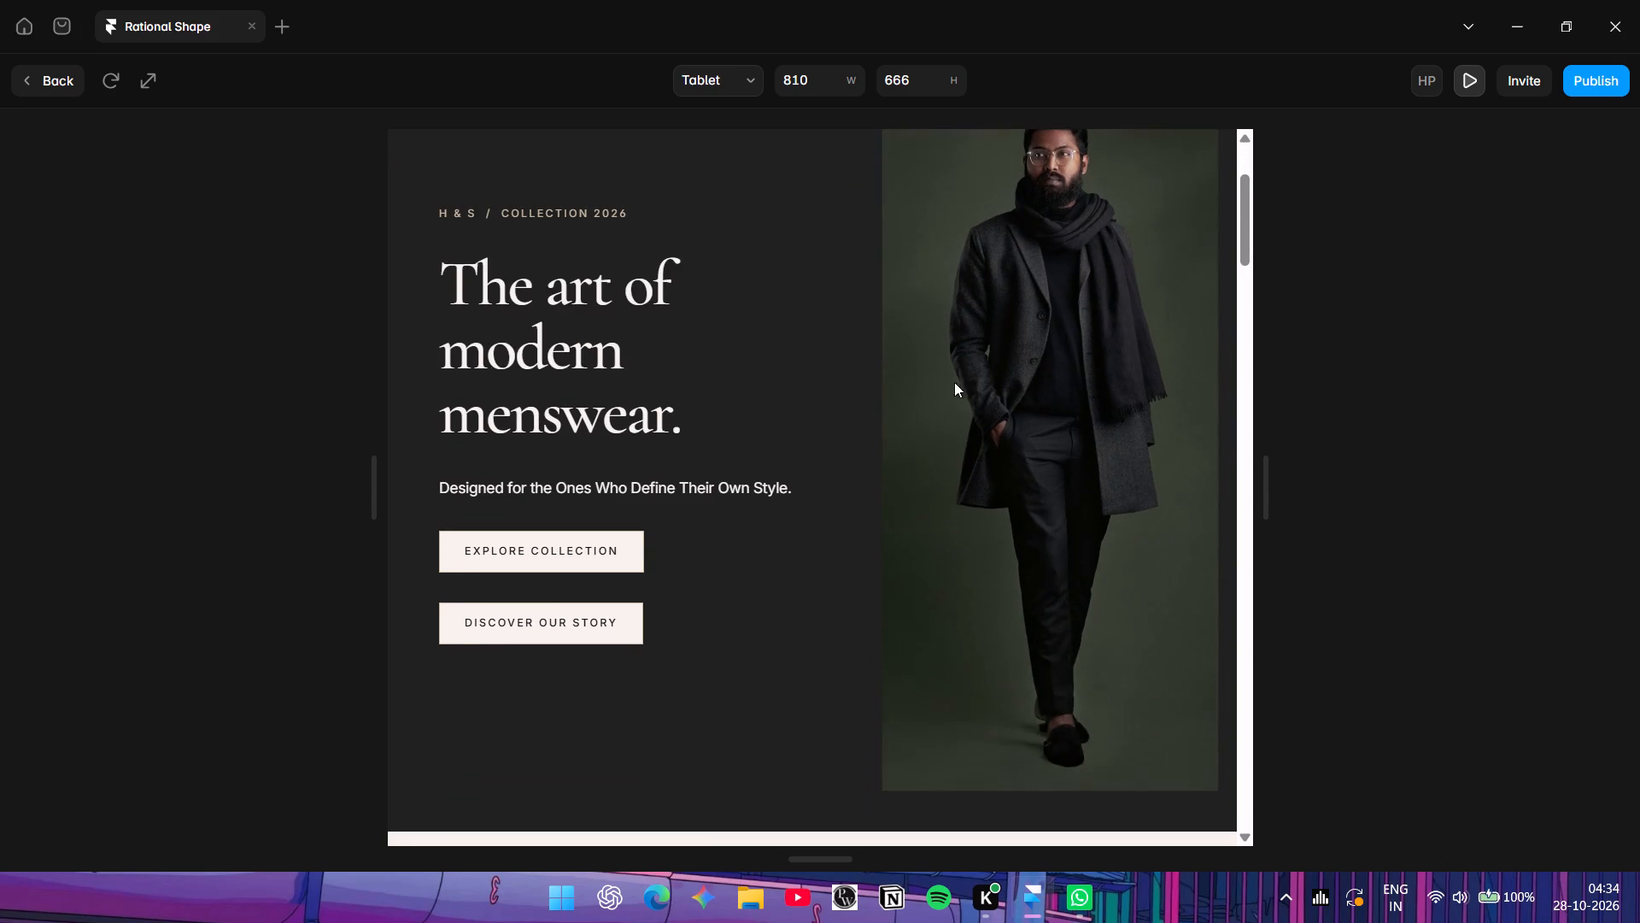
pyautogui.scroll(-1, 954, 382)
pyautogui.scroll(-3, 864, 461)
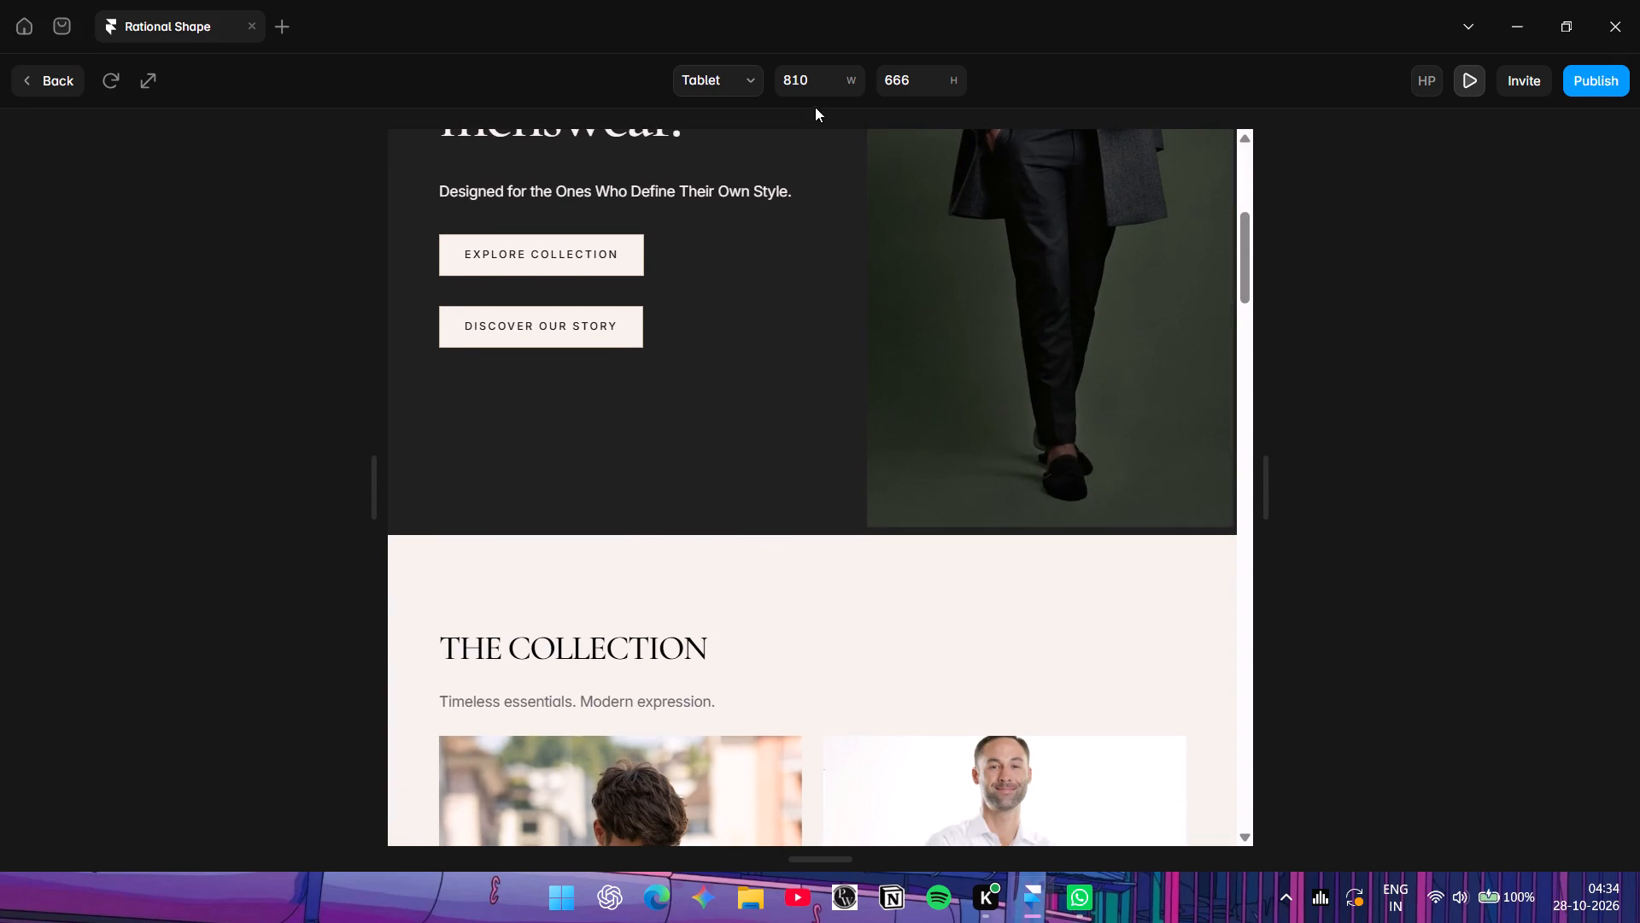
# Switch the preview to the Phone breakpoint and review the layout and animations from The Collection down to the newsletter section.
pyautogui.doubleClick(734, 73)
pyautogui.click(755, 74)
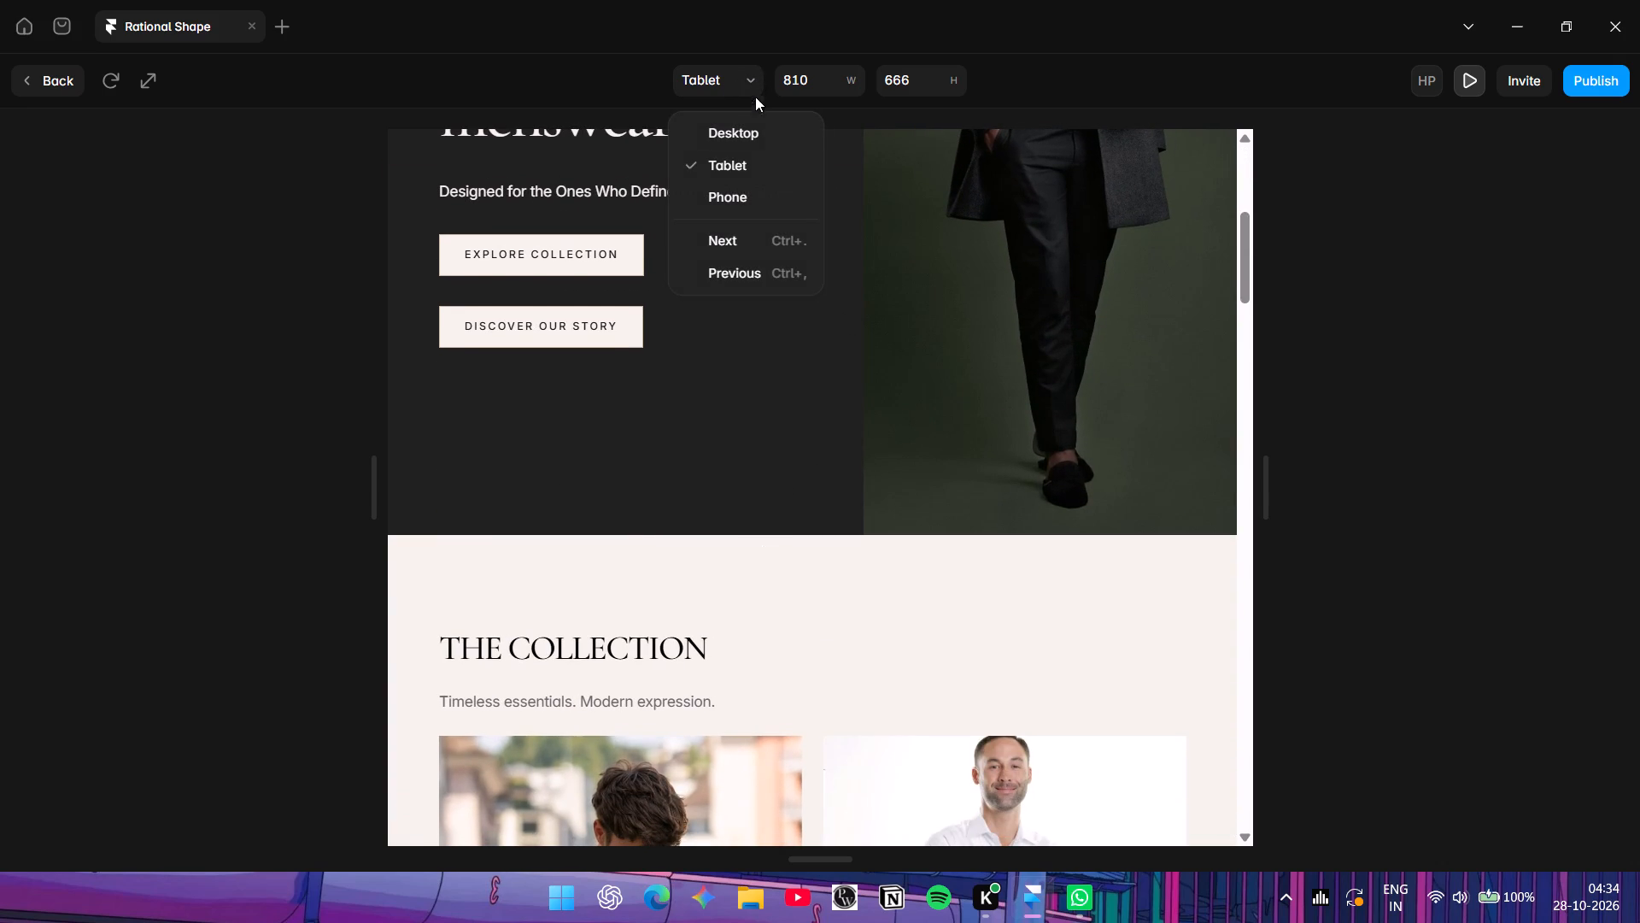
pyautogui.click(755, 183)
pyautogui.scroll(-2, 858, 558)
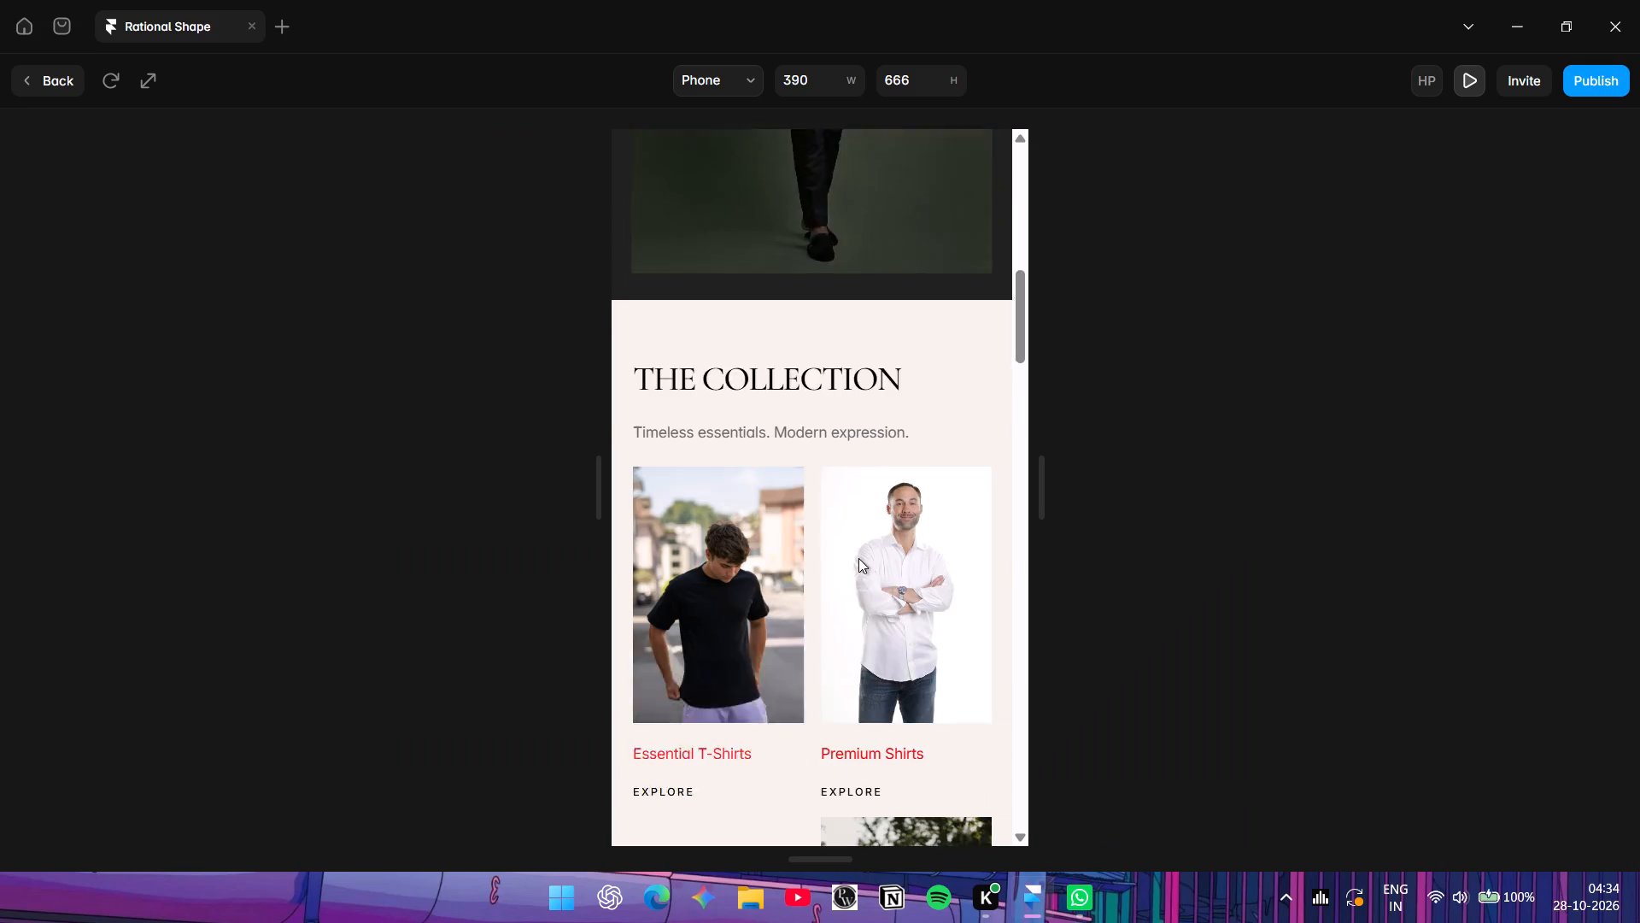
pyautogui.scroll(-2, 858, 558)
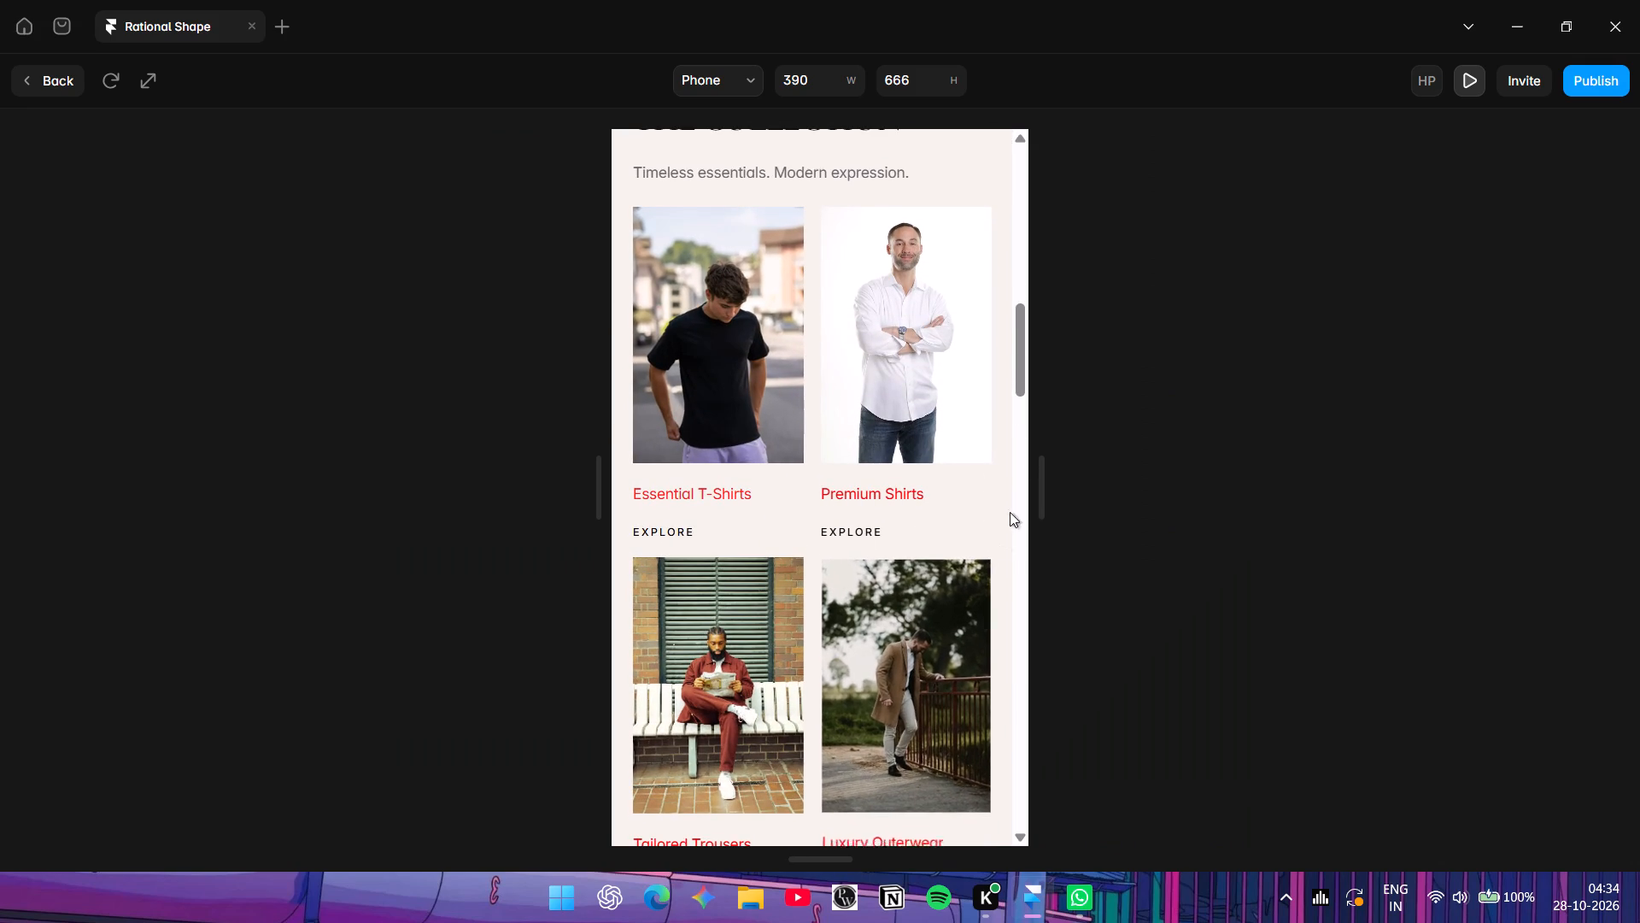
pyautogui.scroll(-2, 1035, 415)
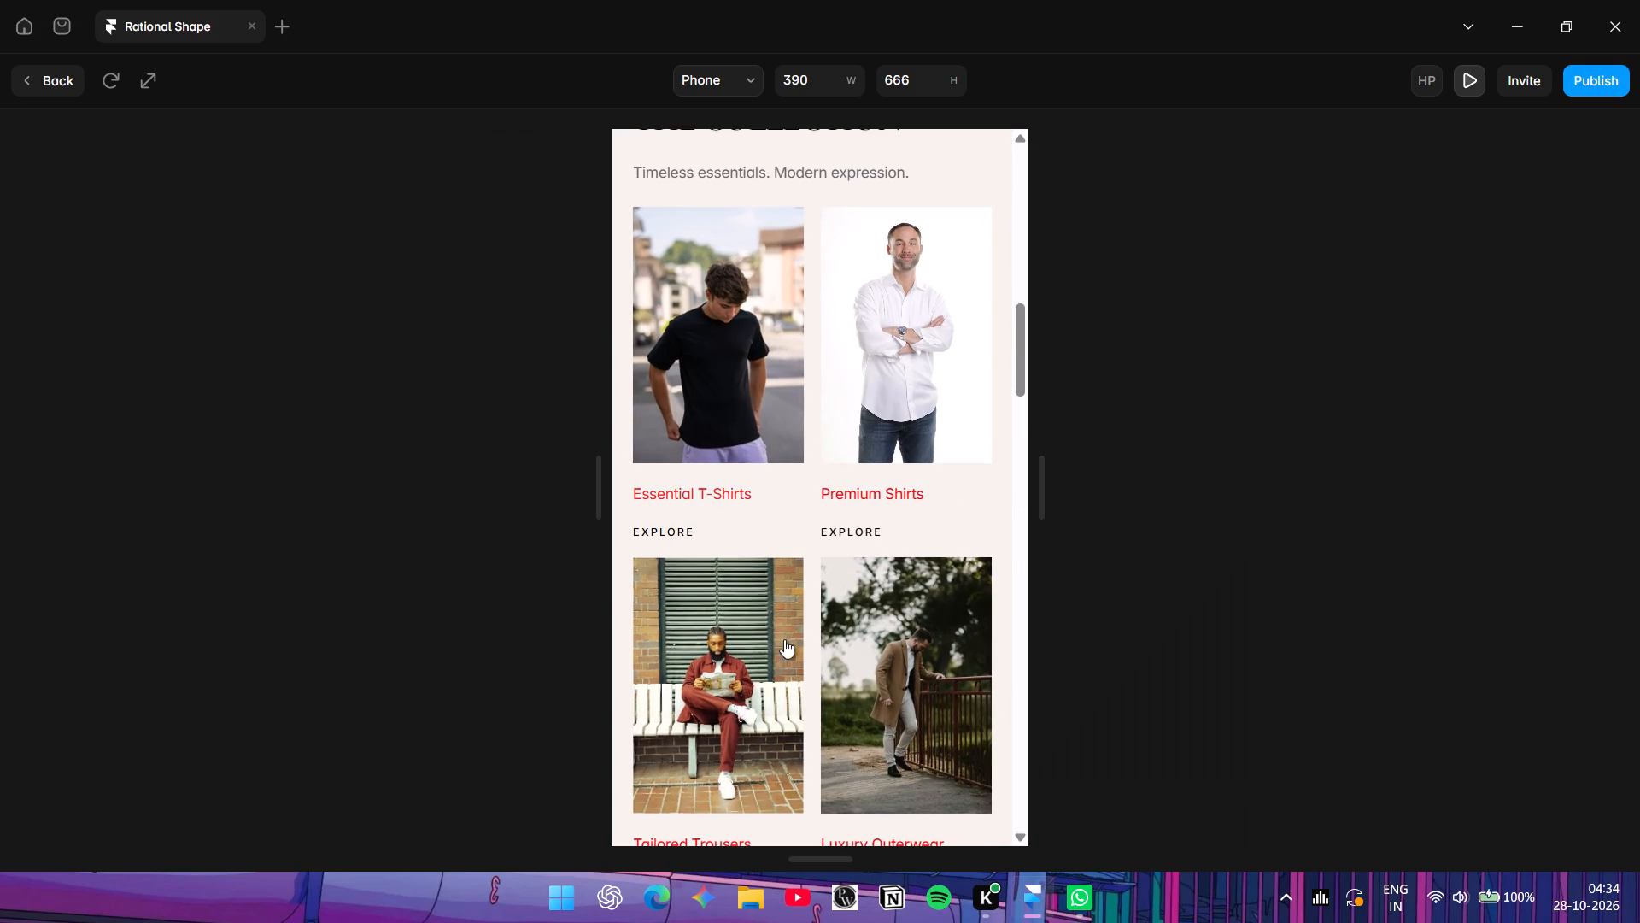
pyautogui.scroll(-2, 927, 610)
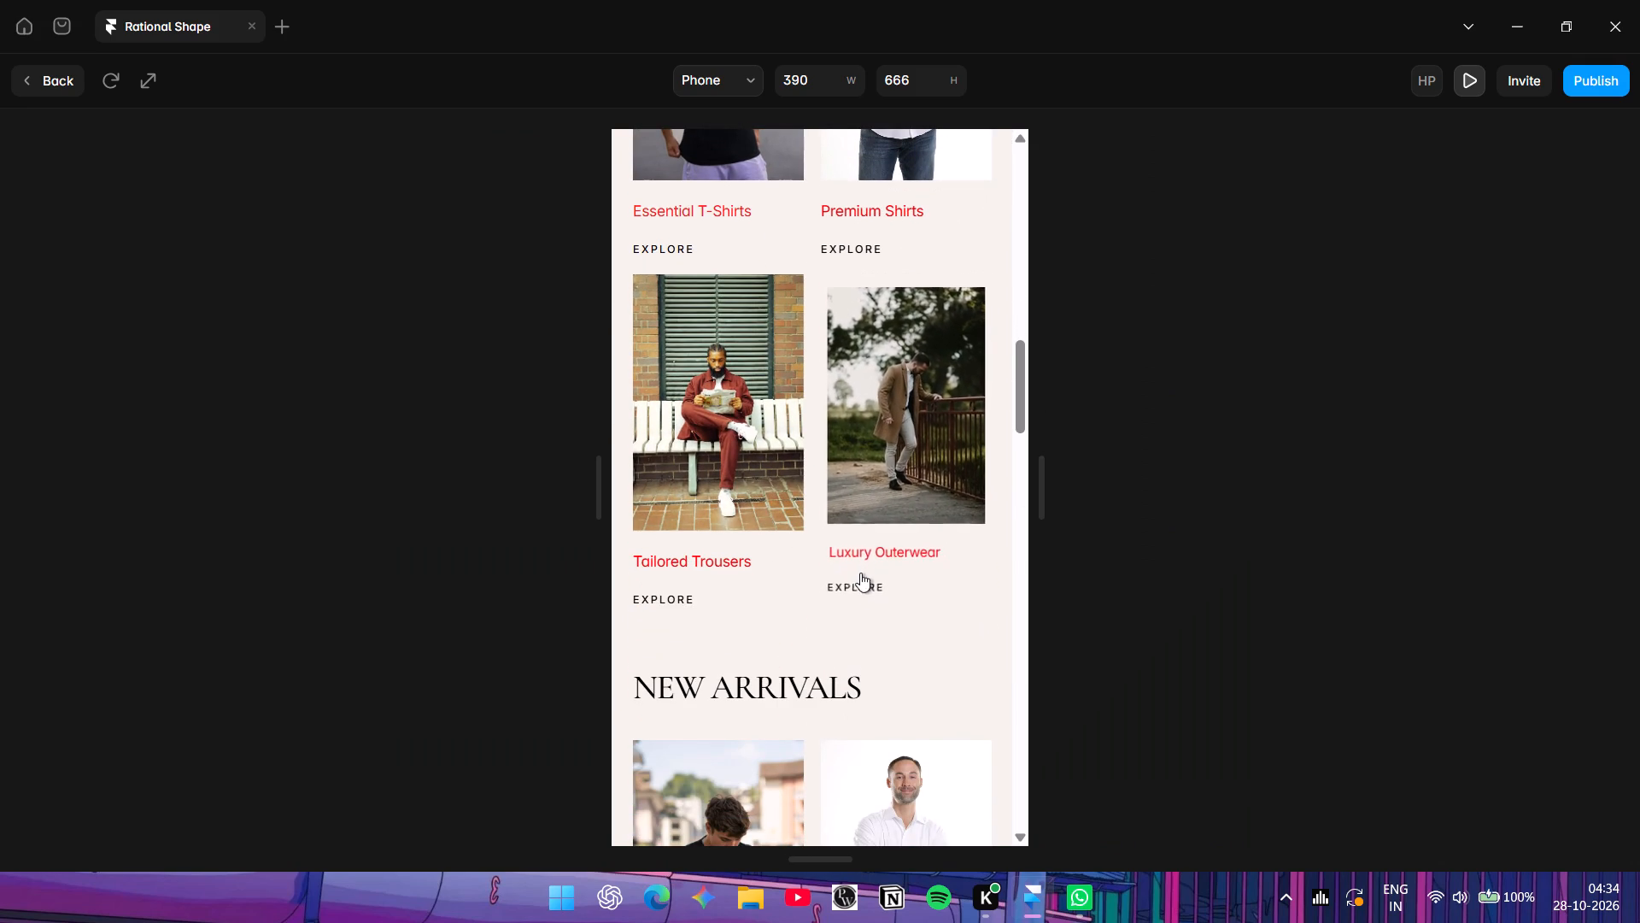
pyautogui.scroll(-1, 725, 618)
pyautogui.scroll(-2, 924, 578)
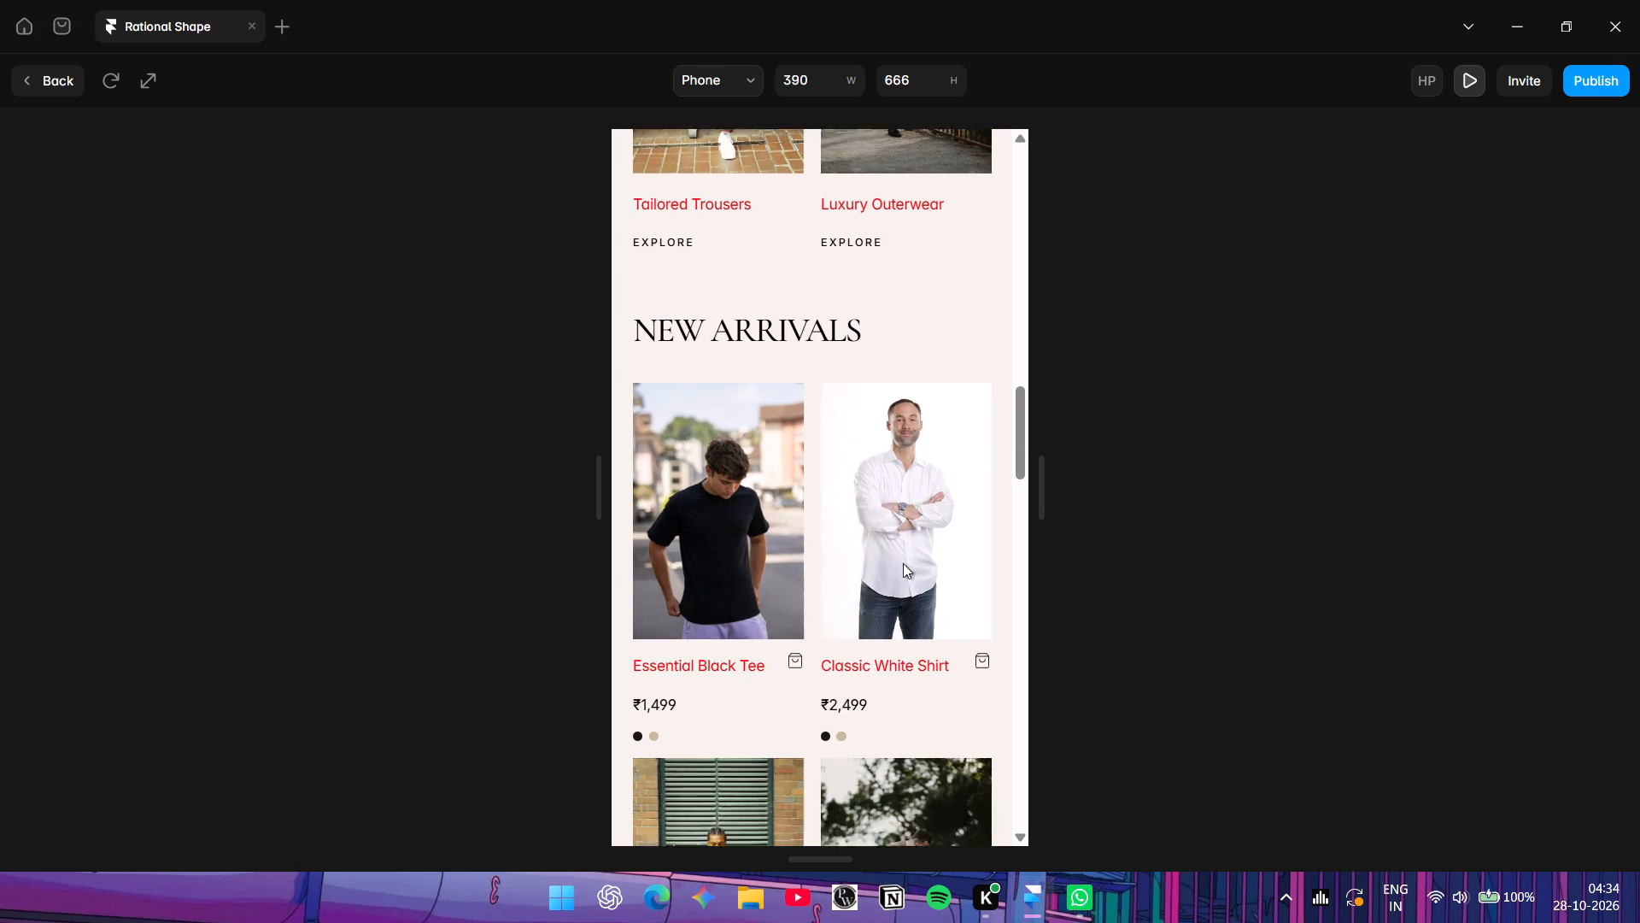
pyautogui.scroll(-1, 903, 563)
pyautogui.scroll(-3, 931, 793)
pyautogui.scroll(-4, 807, 705)
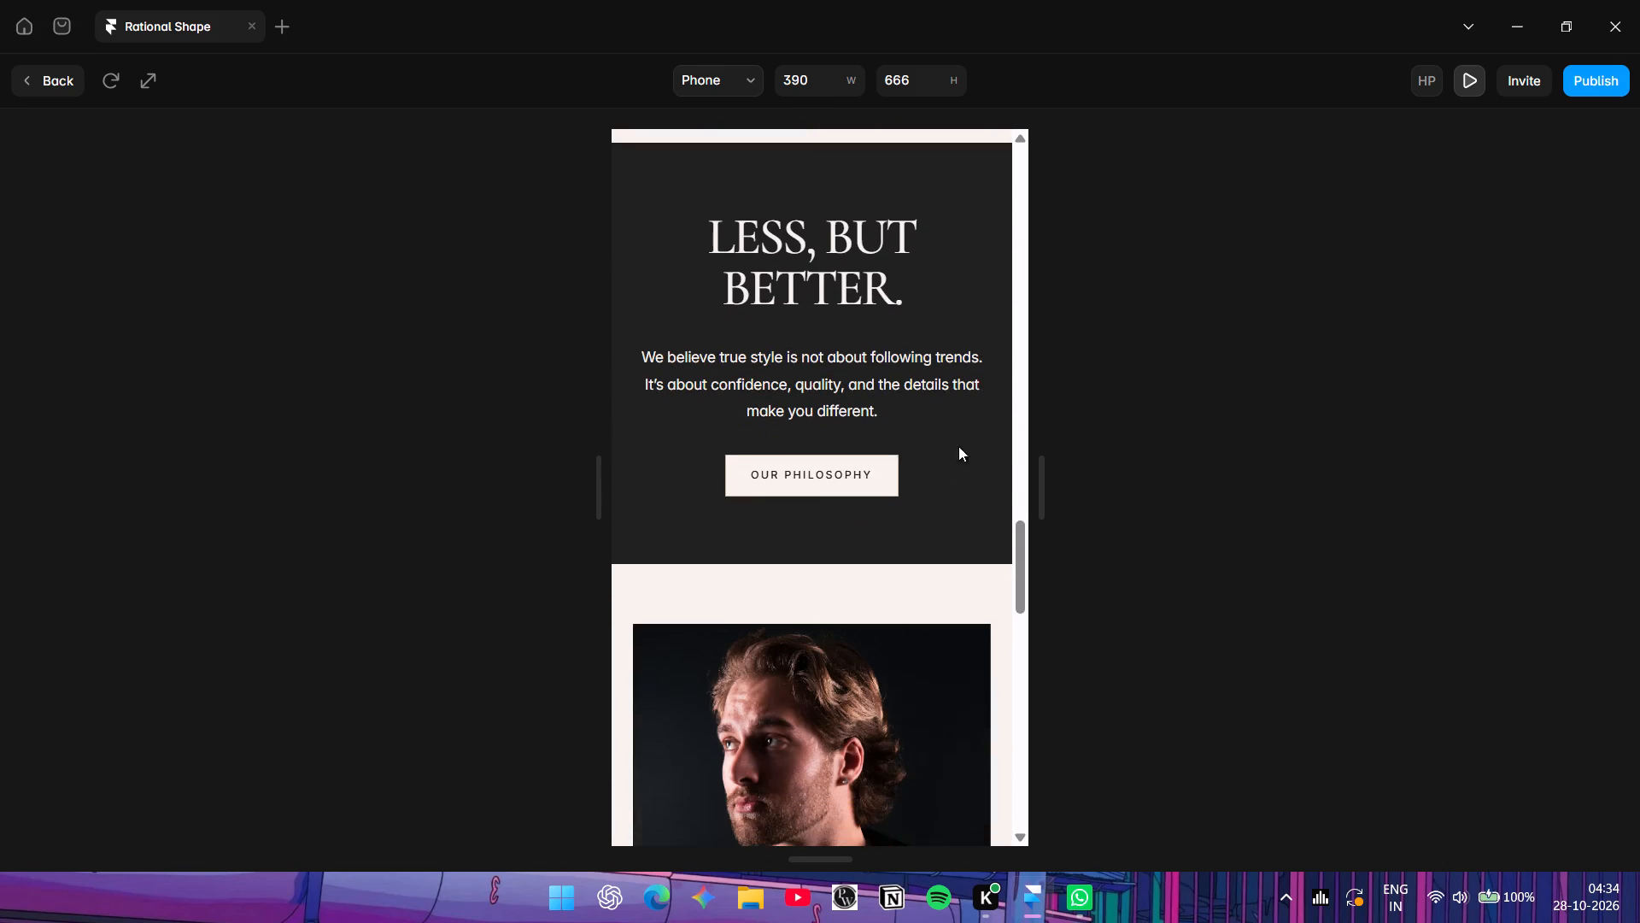
pyautogui.scroll(-3, 785, 661)
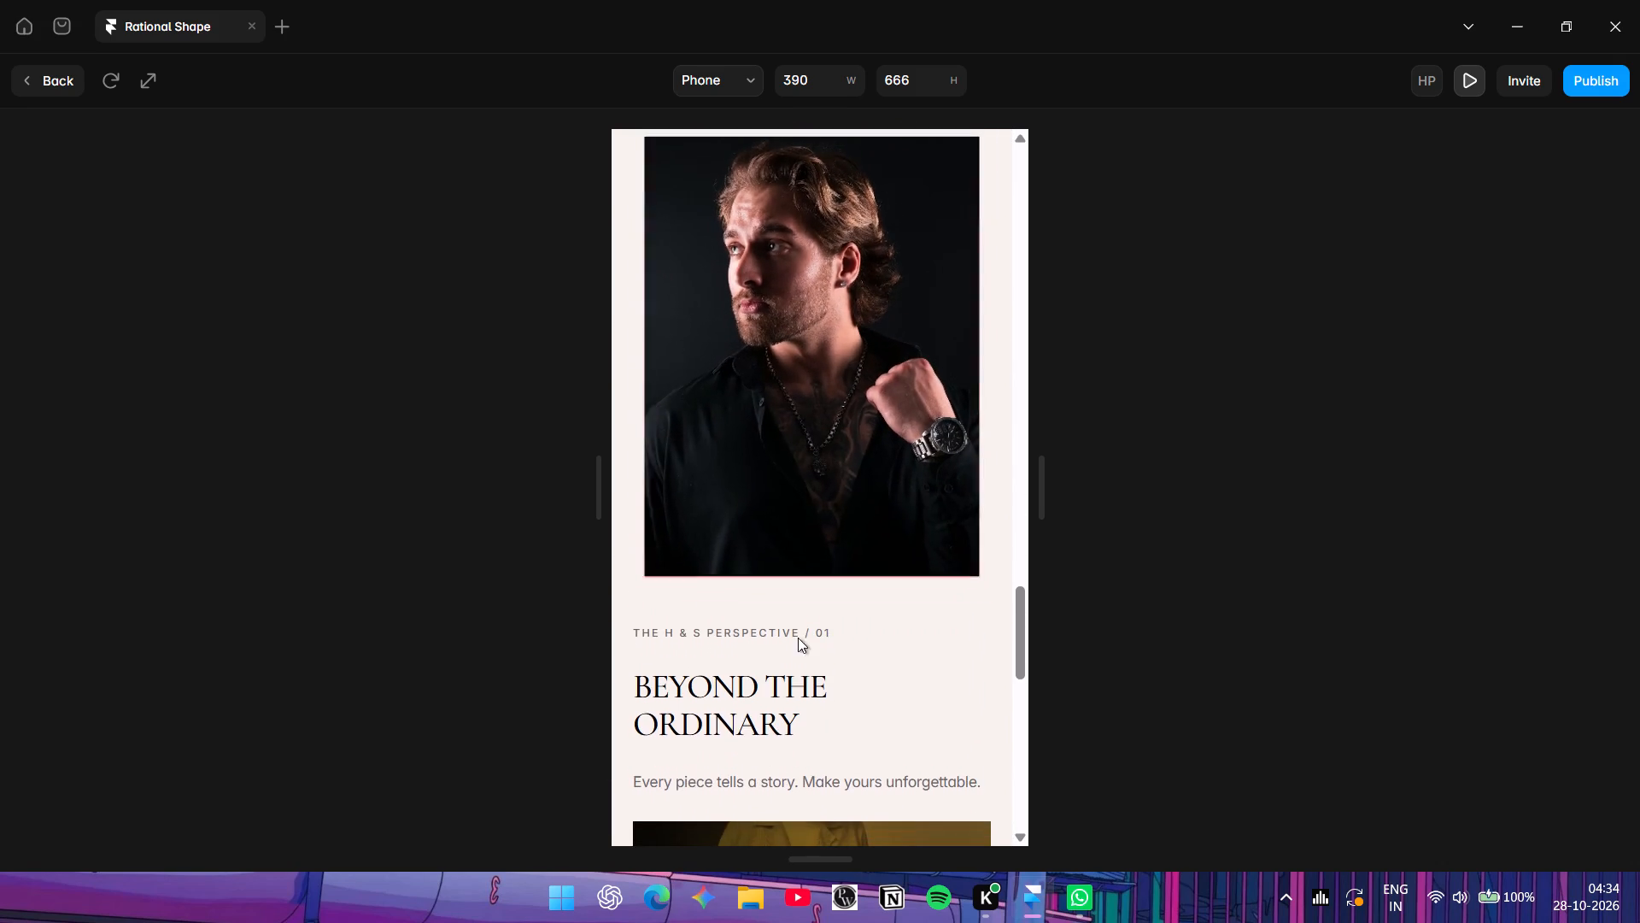
pyautogui.scroll(-4, 764, 661)
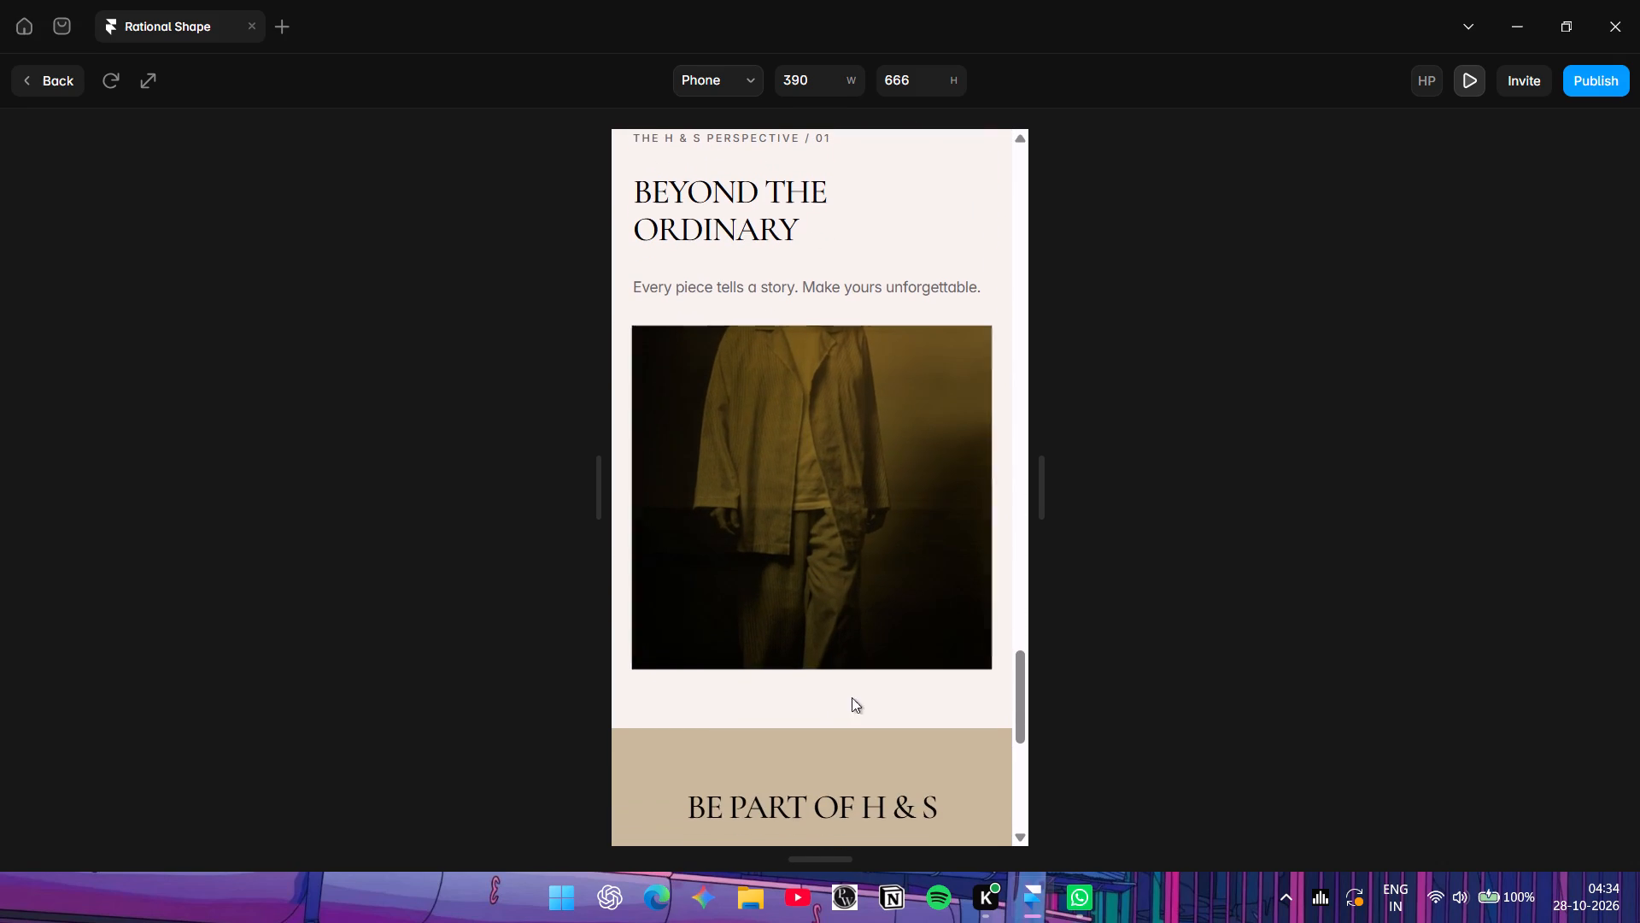
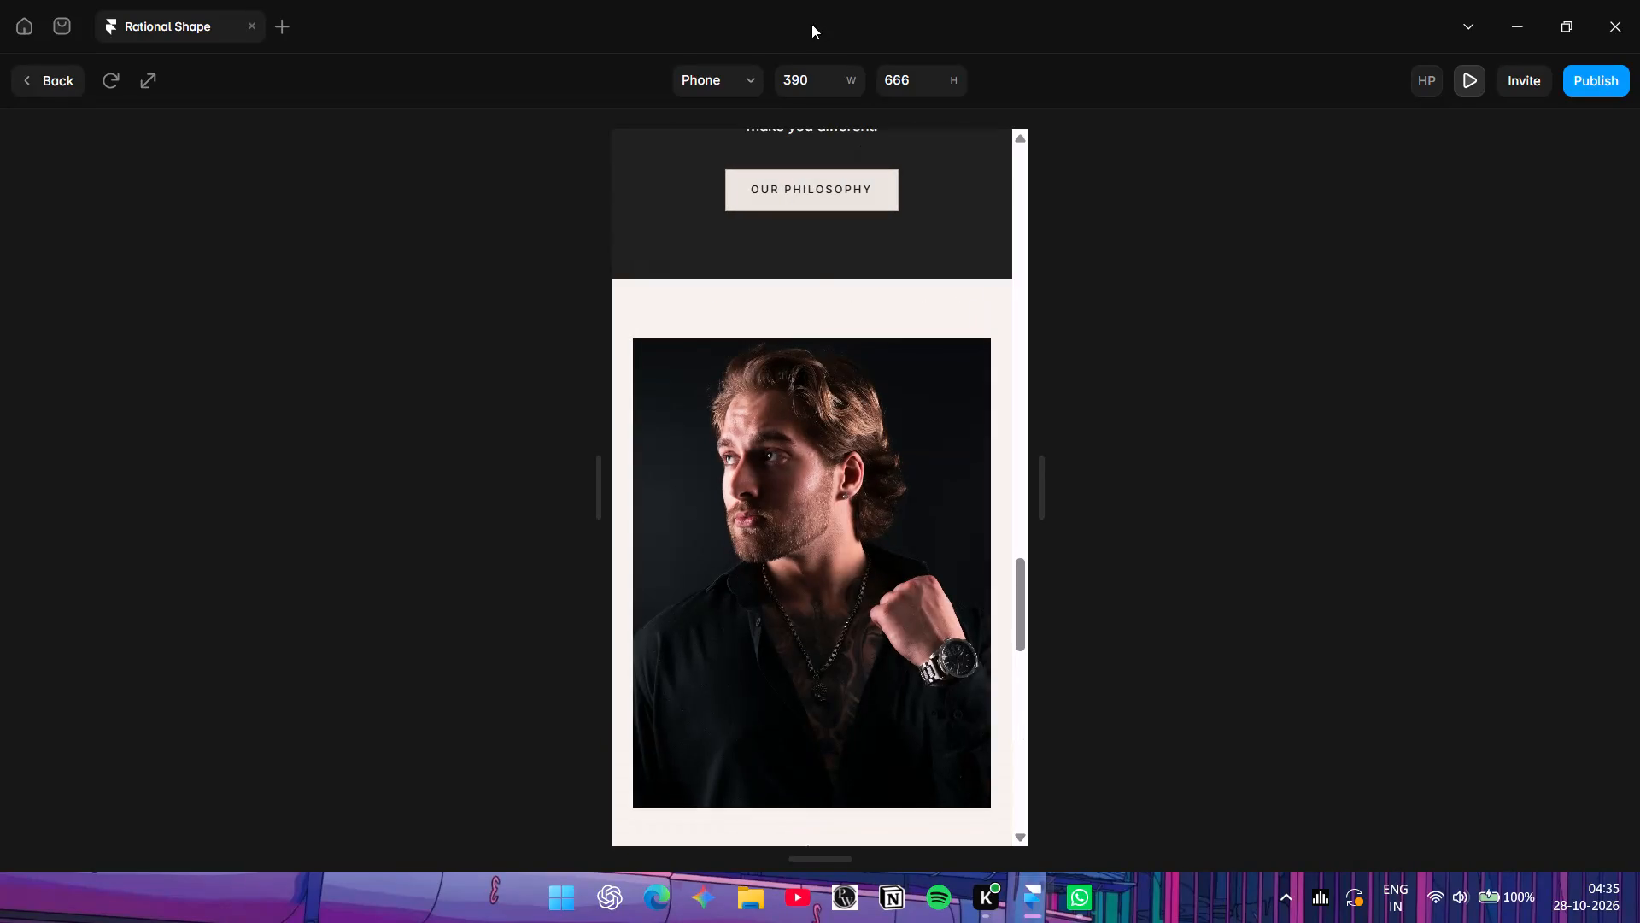
# Switch the preview back to the Desktop breakpoint and exit the preview to the page canvas.
pyautogui.click(753, 84)
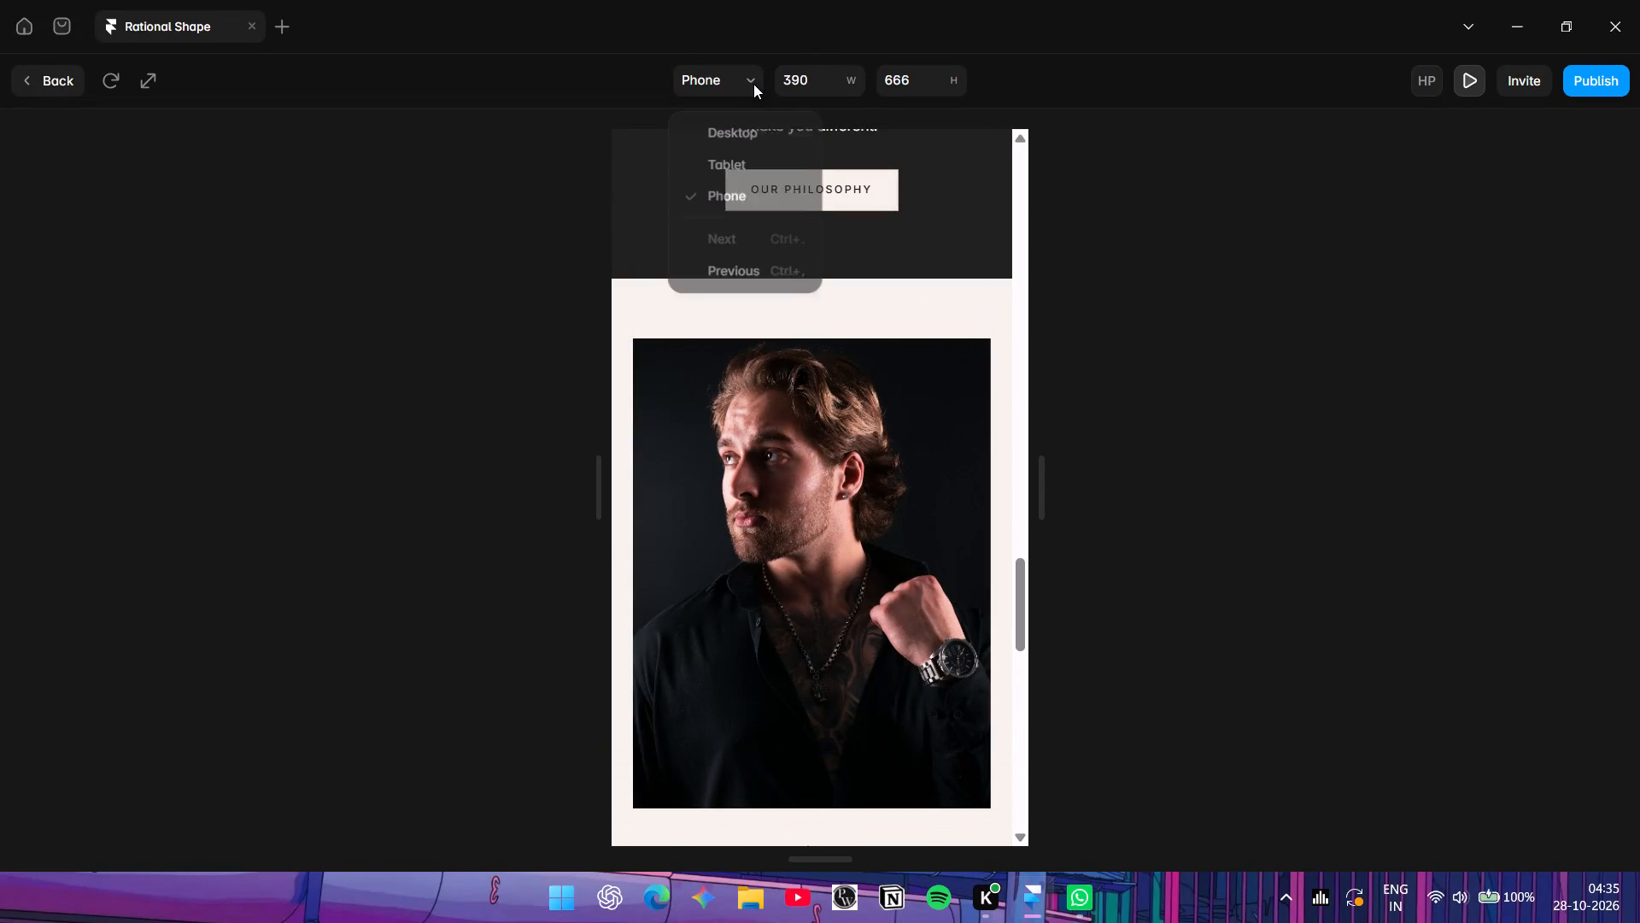
pyautogui.click(755, 141)
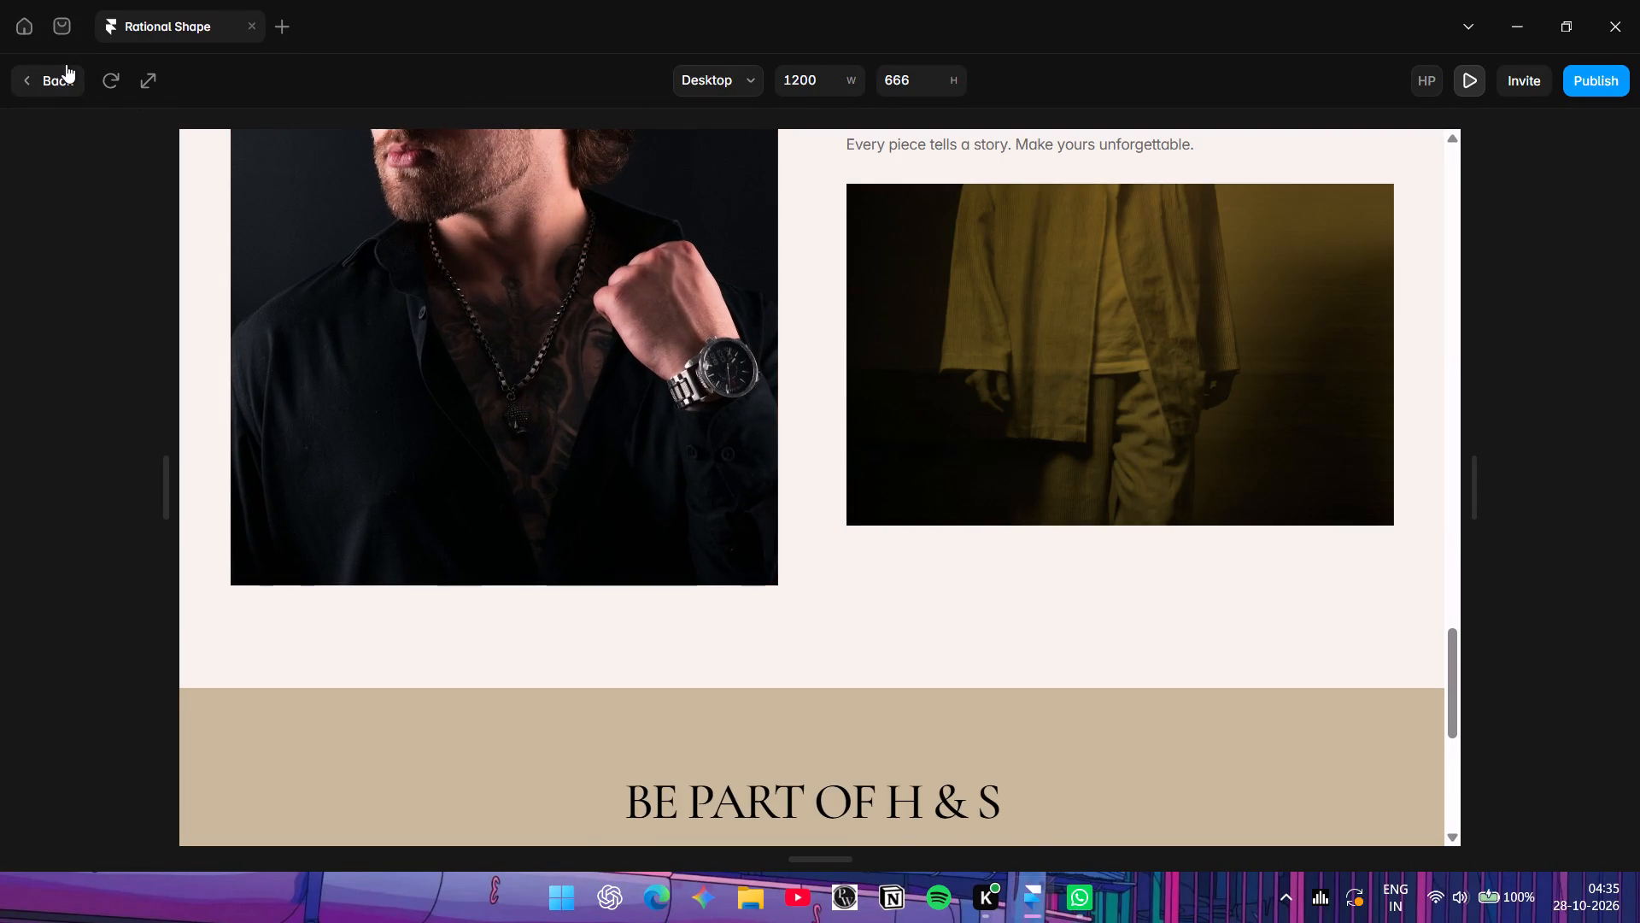
pyautogui.click(66, 64)
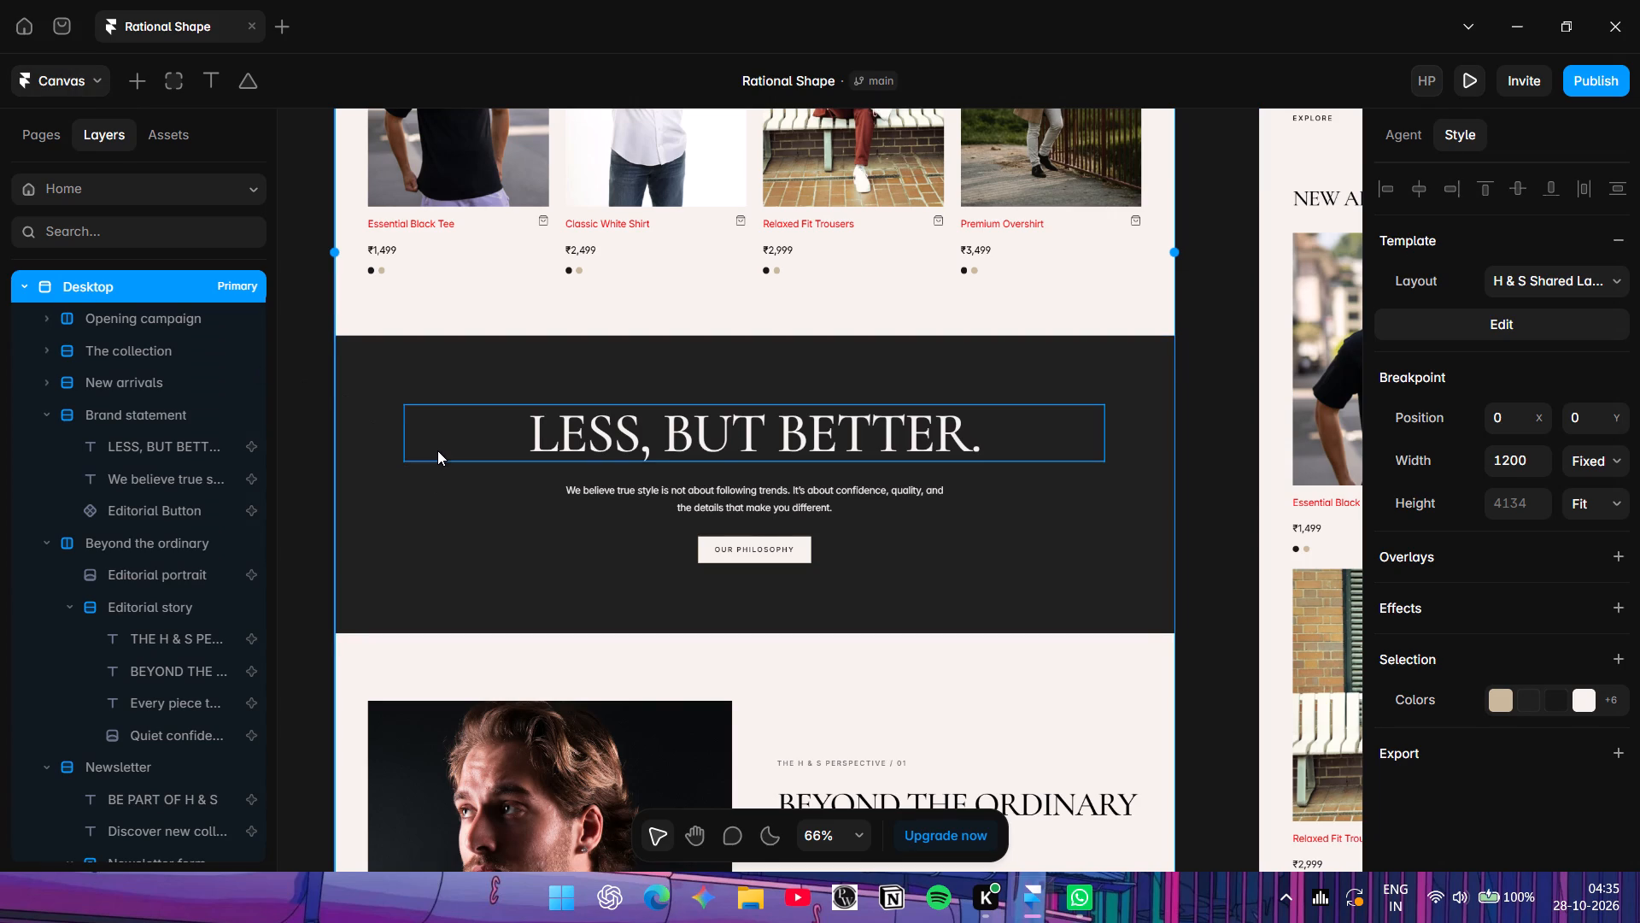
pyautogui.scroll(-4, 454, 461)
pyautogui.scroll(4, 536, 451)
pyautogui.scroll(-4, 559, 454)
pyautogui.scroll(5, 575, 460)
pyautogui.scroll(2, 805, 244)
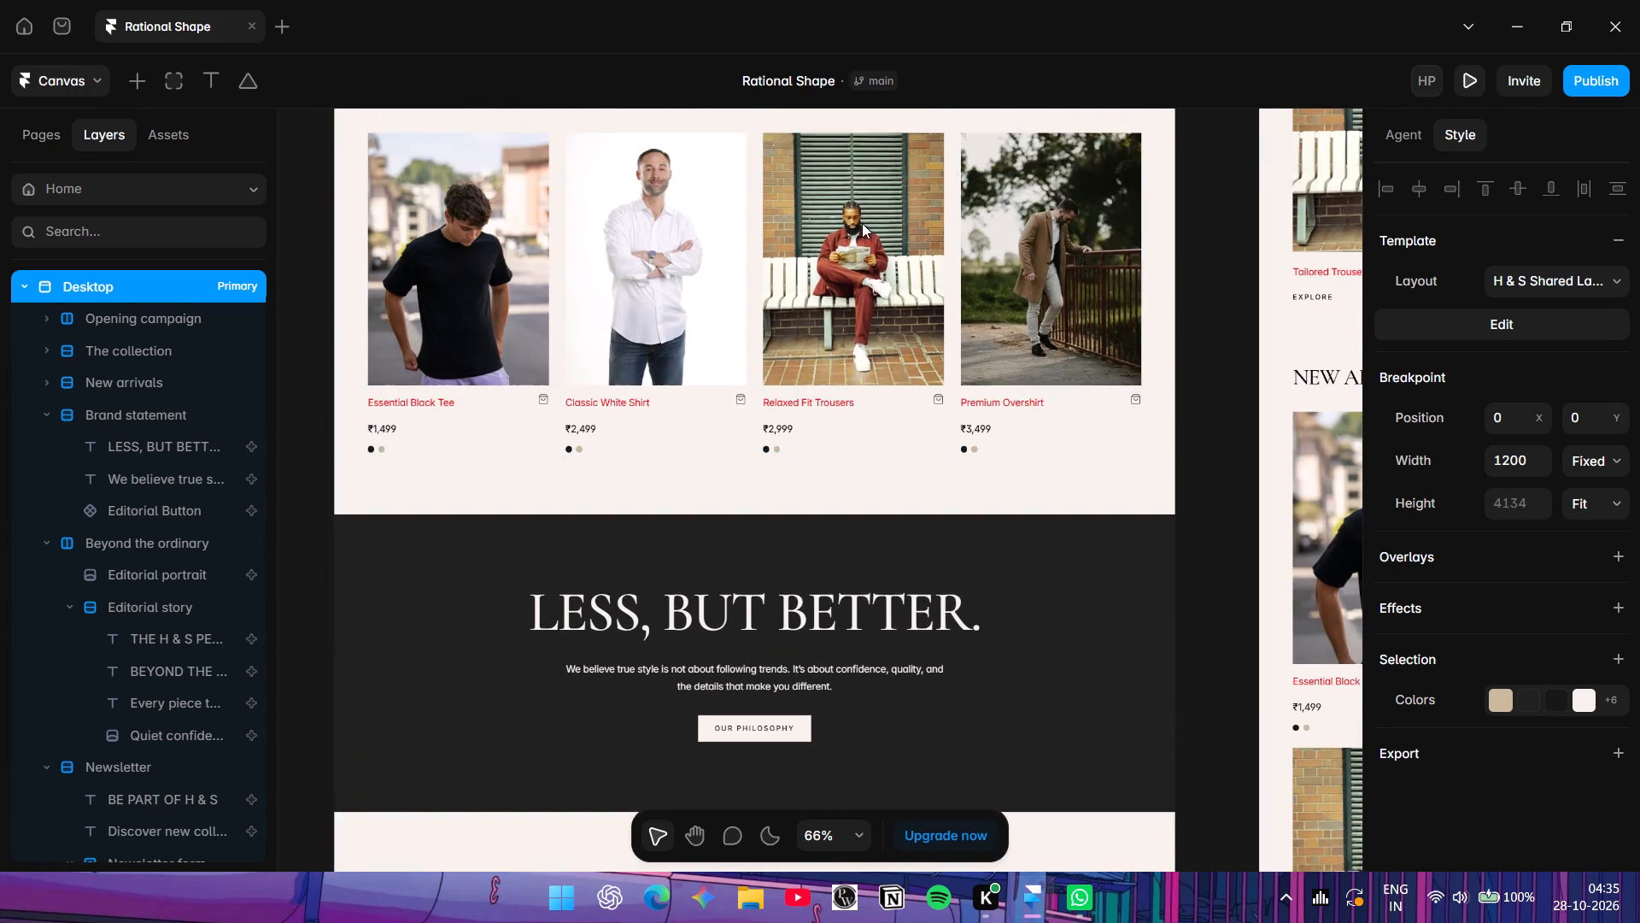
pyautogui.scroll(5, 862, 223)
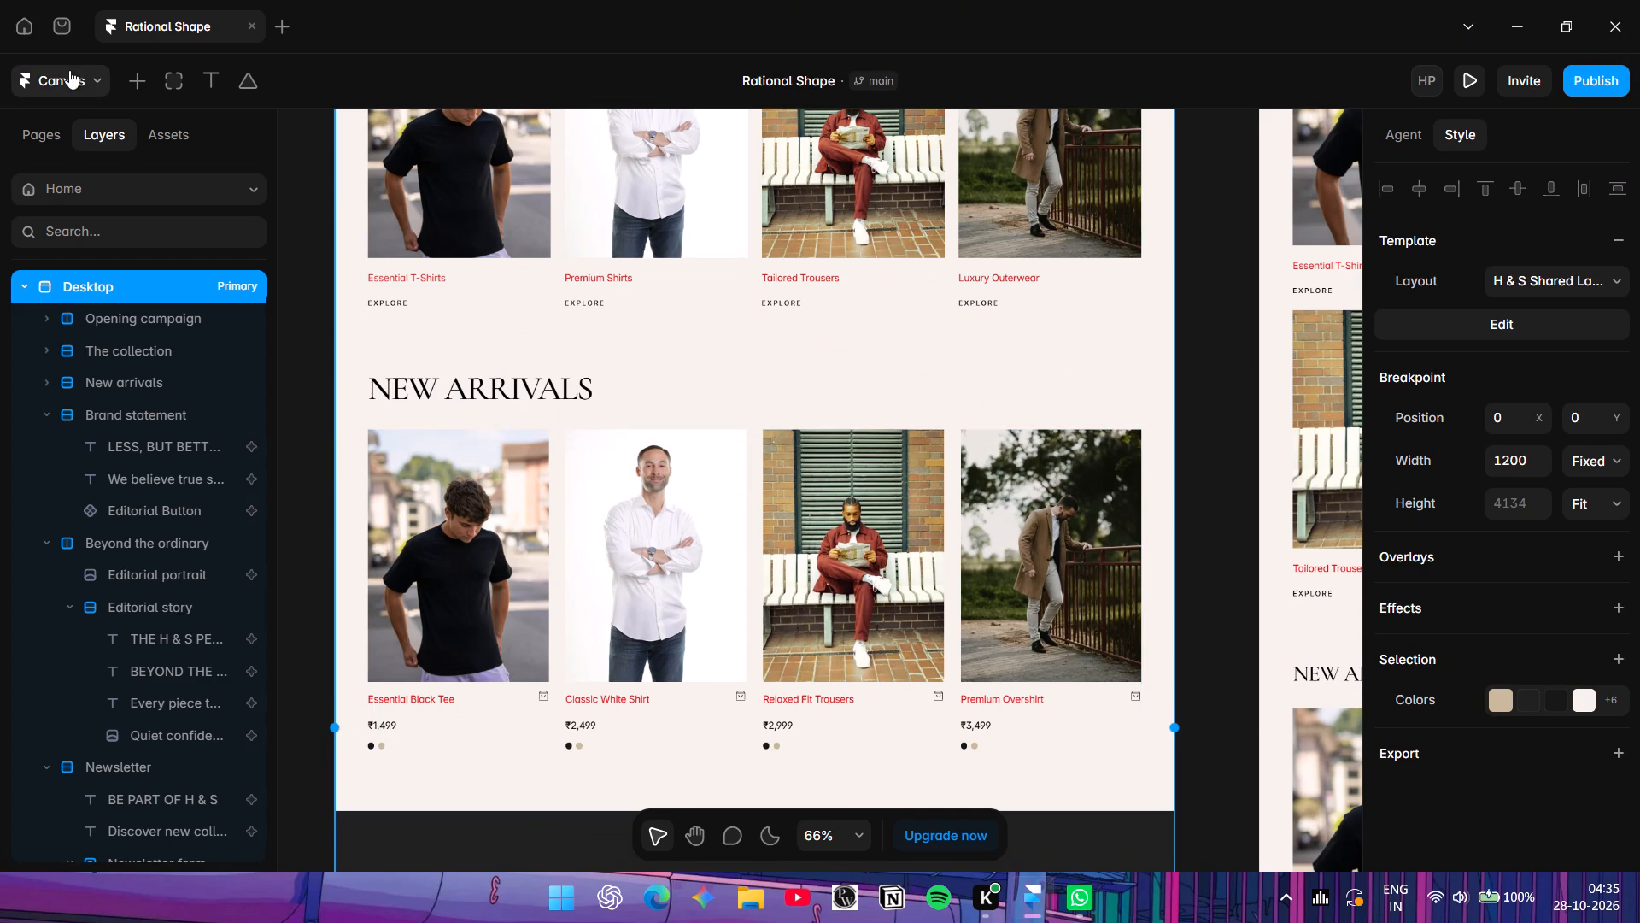
# Leave the Rational Shape project for the workspace overview and sign out of the account.
pyautogui.click(13, 25)
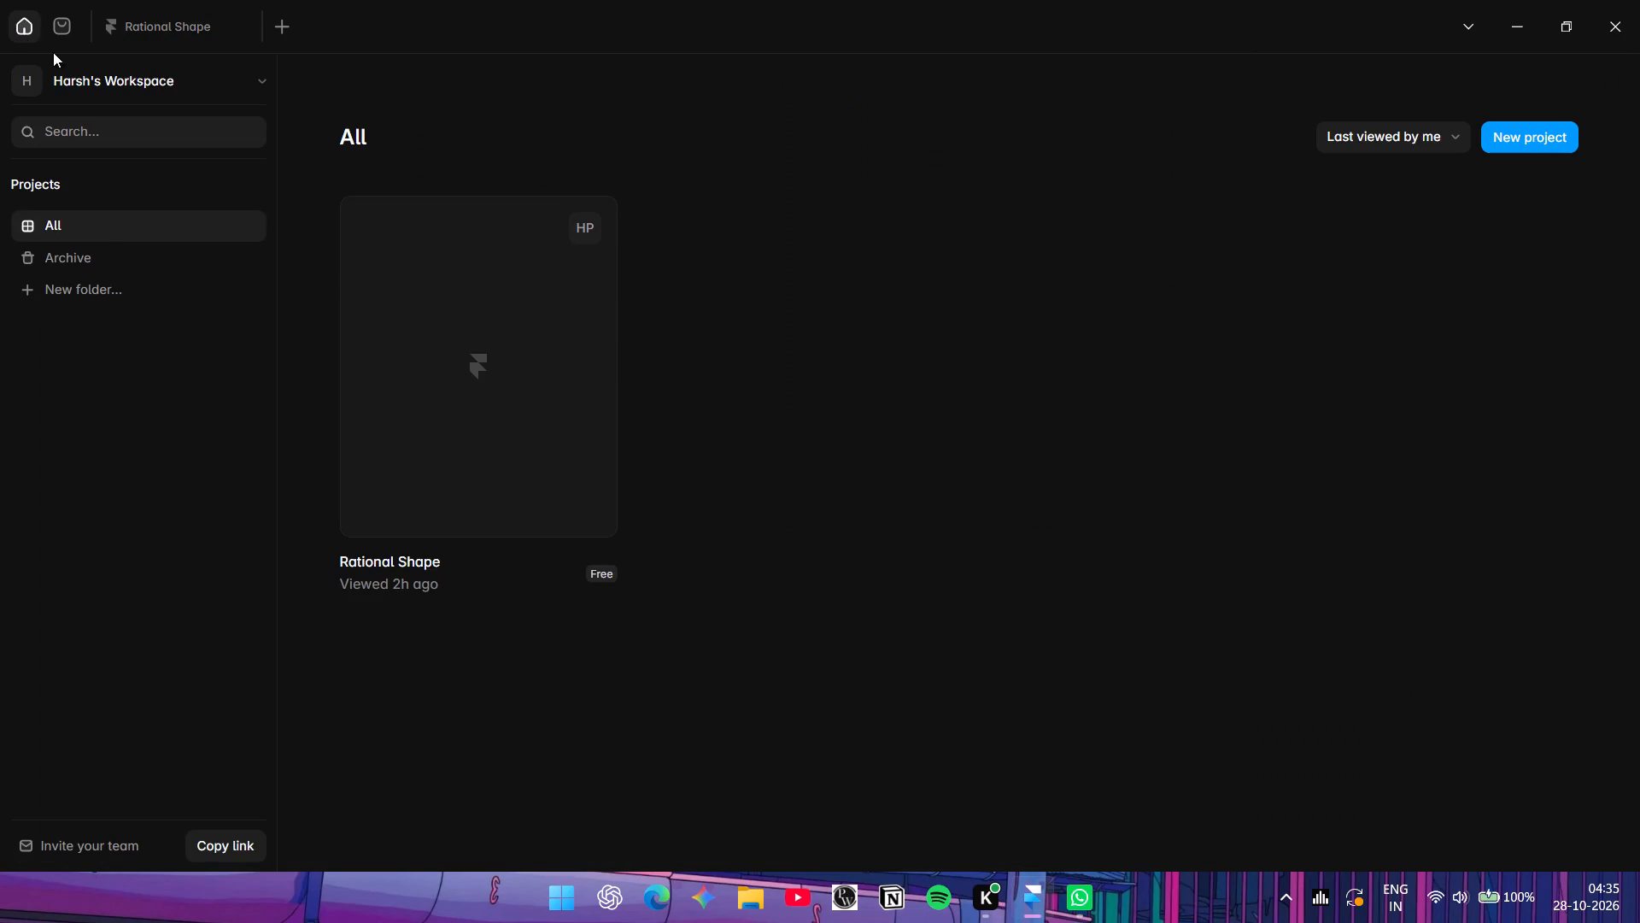
pyautogui.click(26, 31)
pyautogui.click(27, 68)
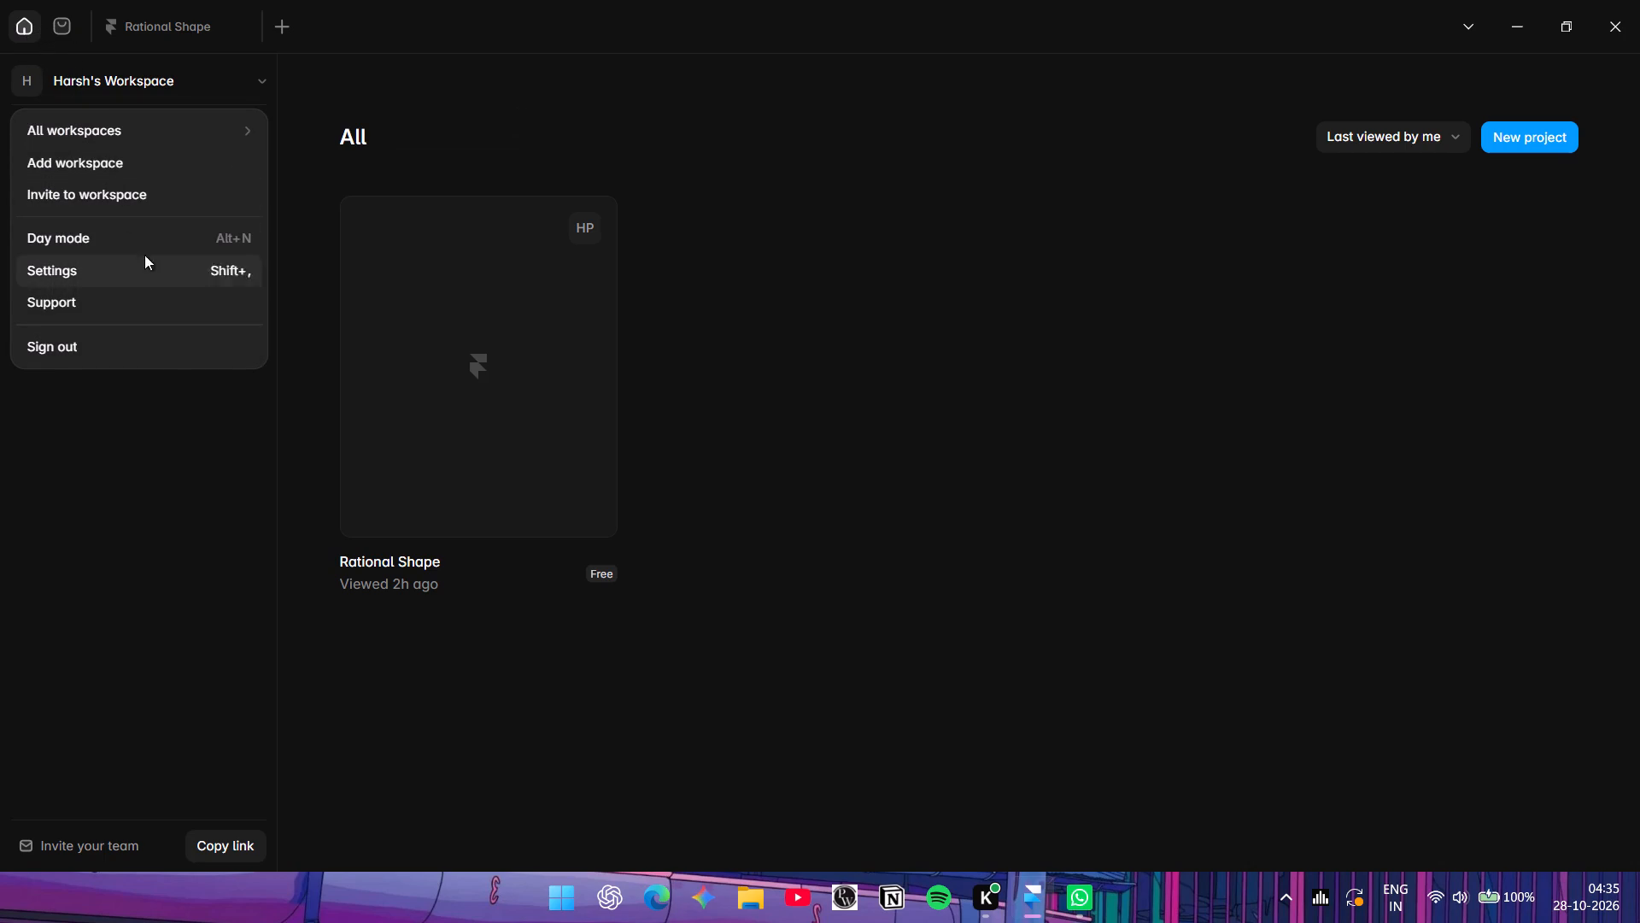
pyautogui.click(147, 331)
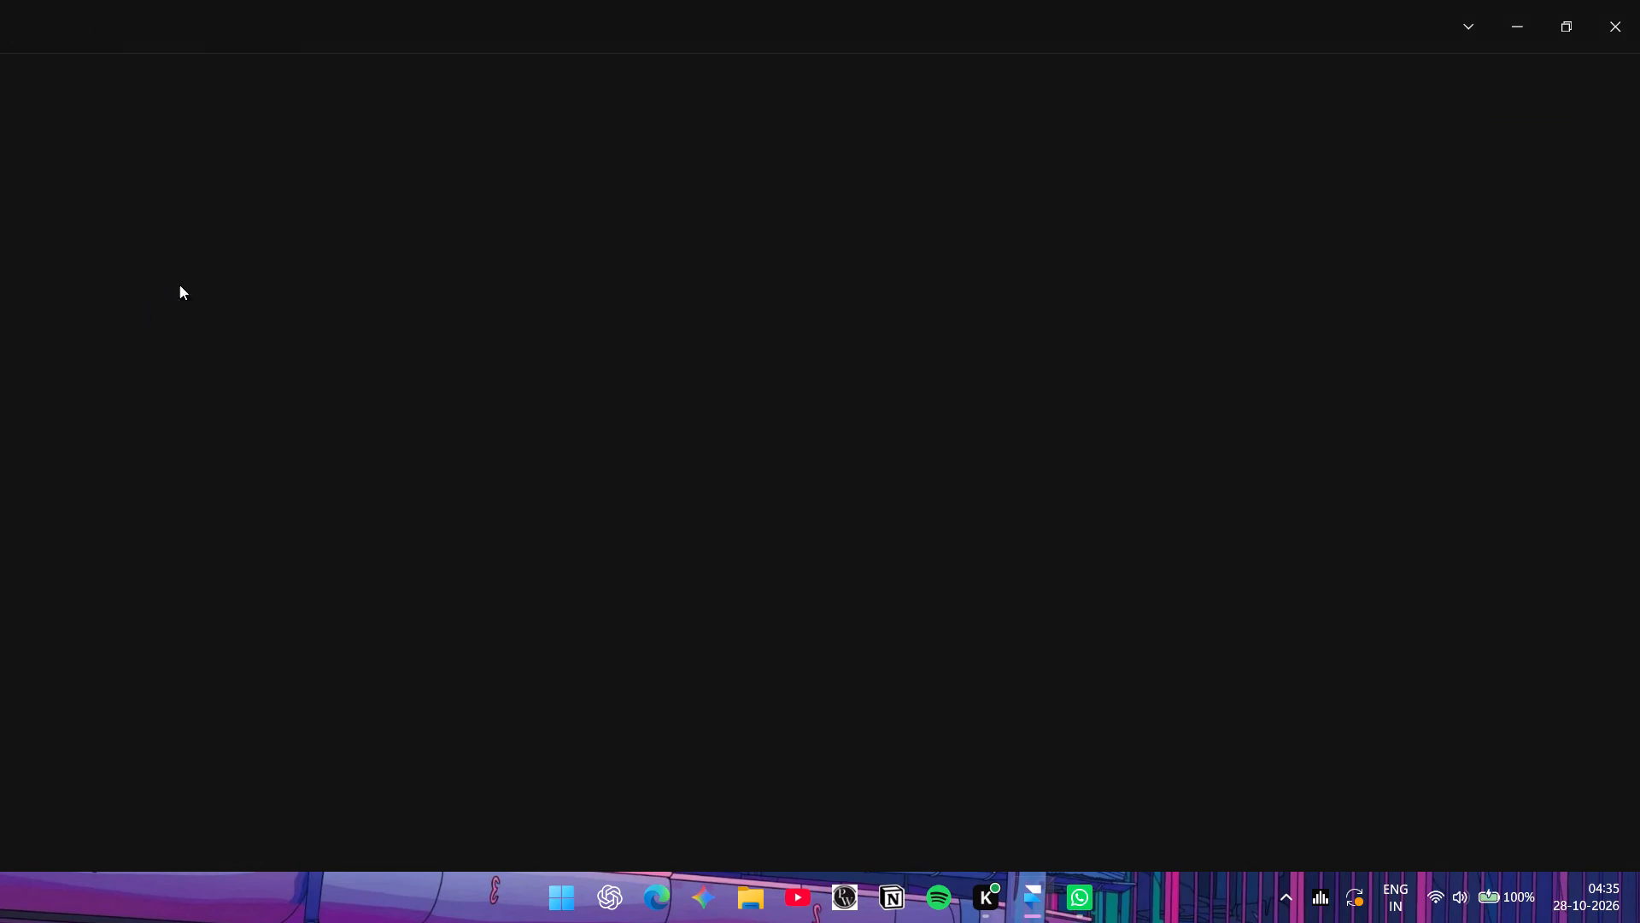
# Start signing back in with the sign-in option that needs no work email entered.
pyautogui.click(790, 479)
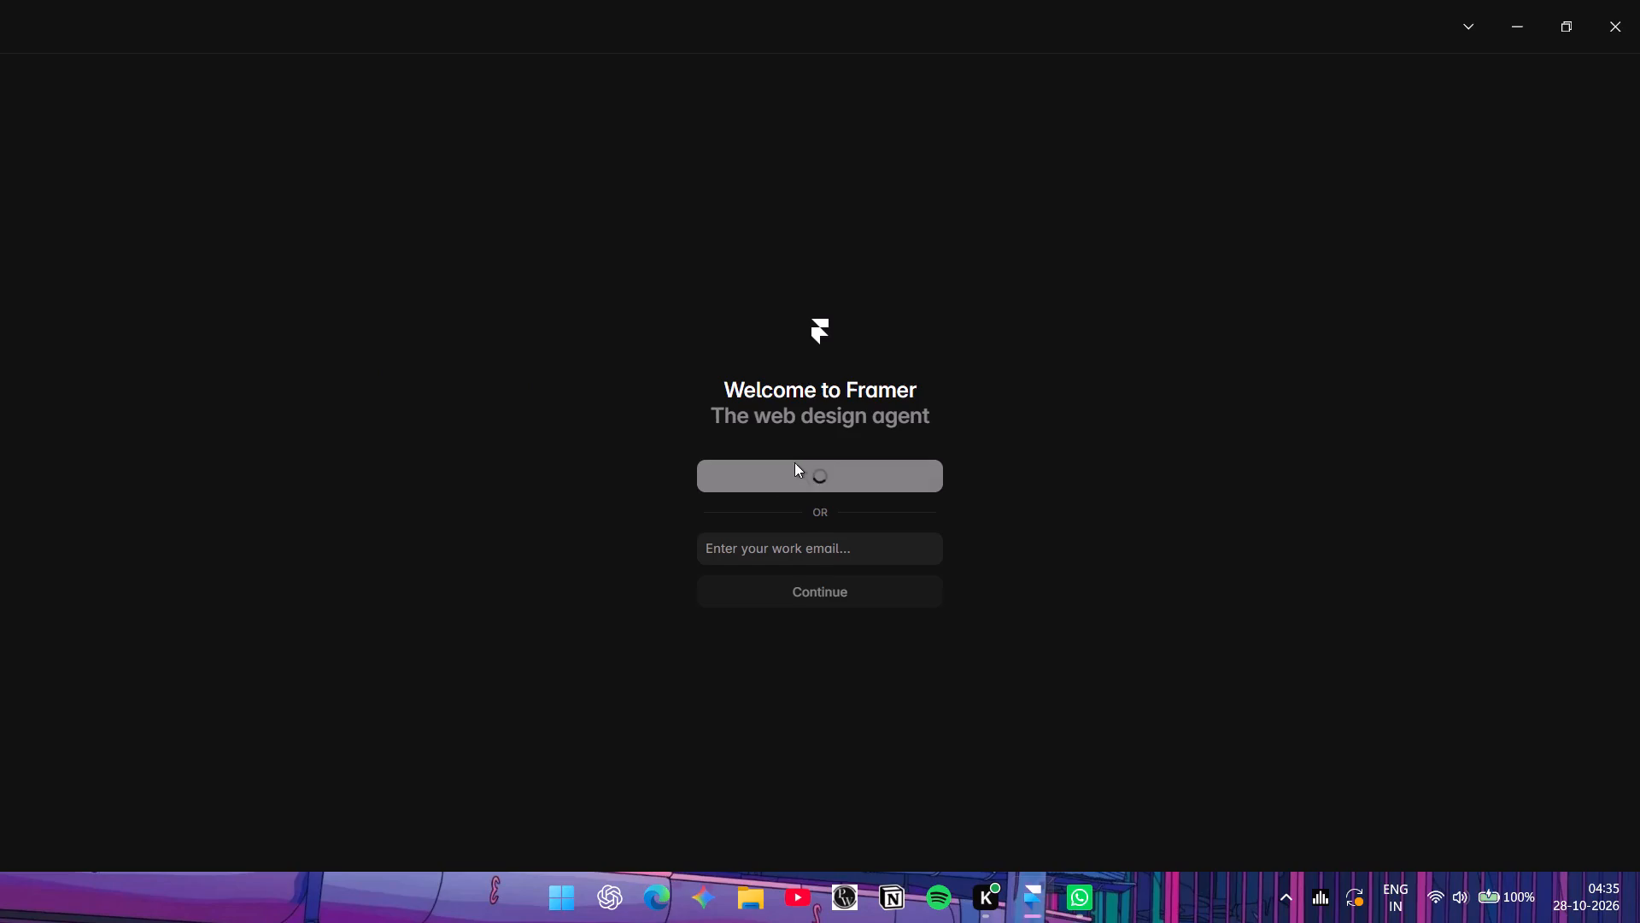